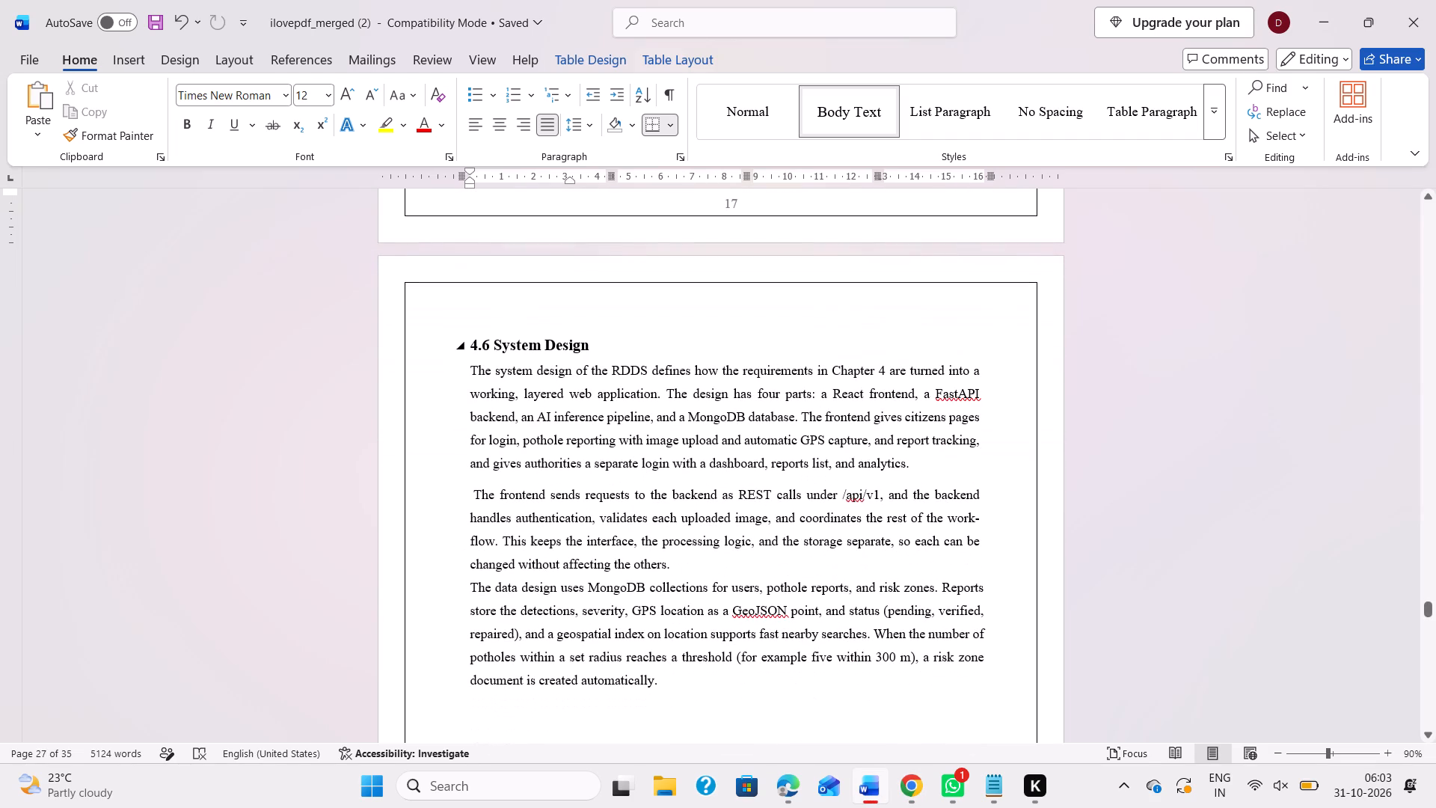
drag(468, 366, 711, 735)
key(ctrl+v)
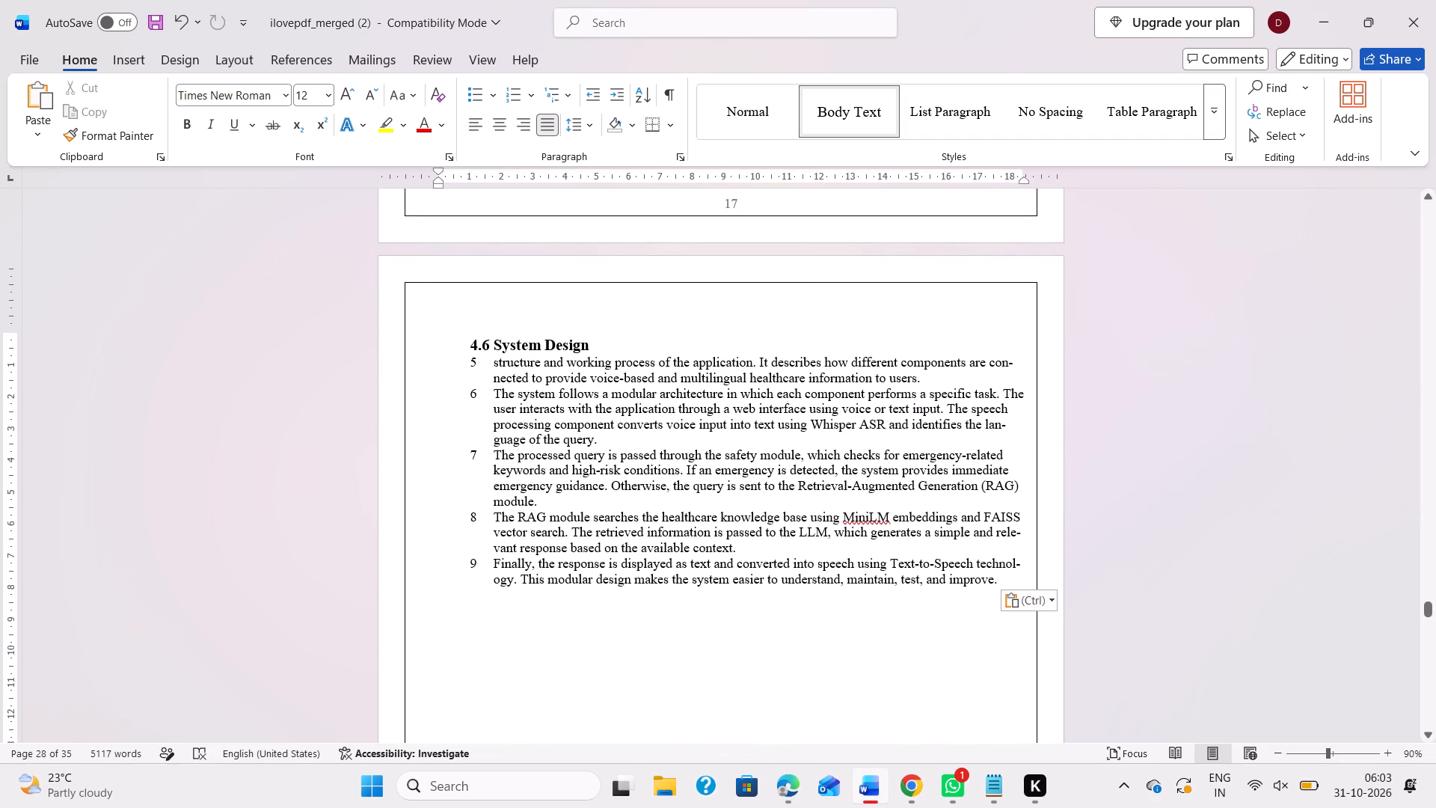
click(1030, 601)
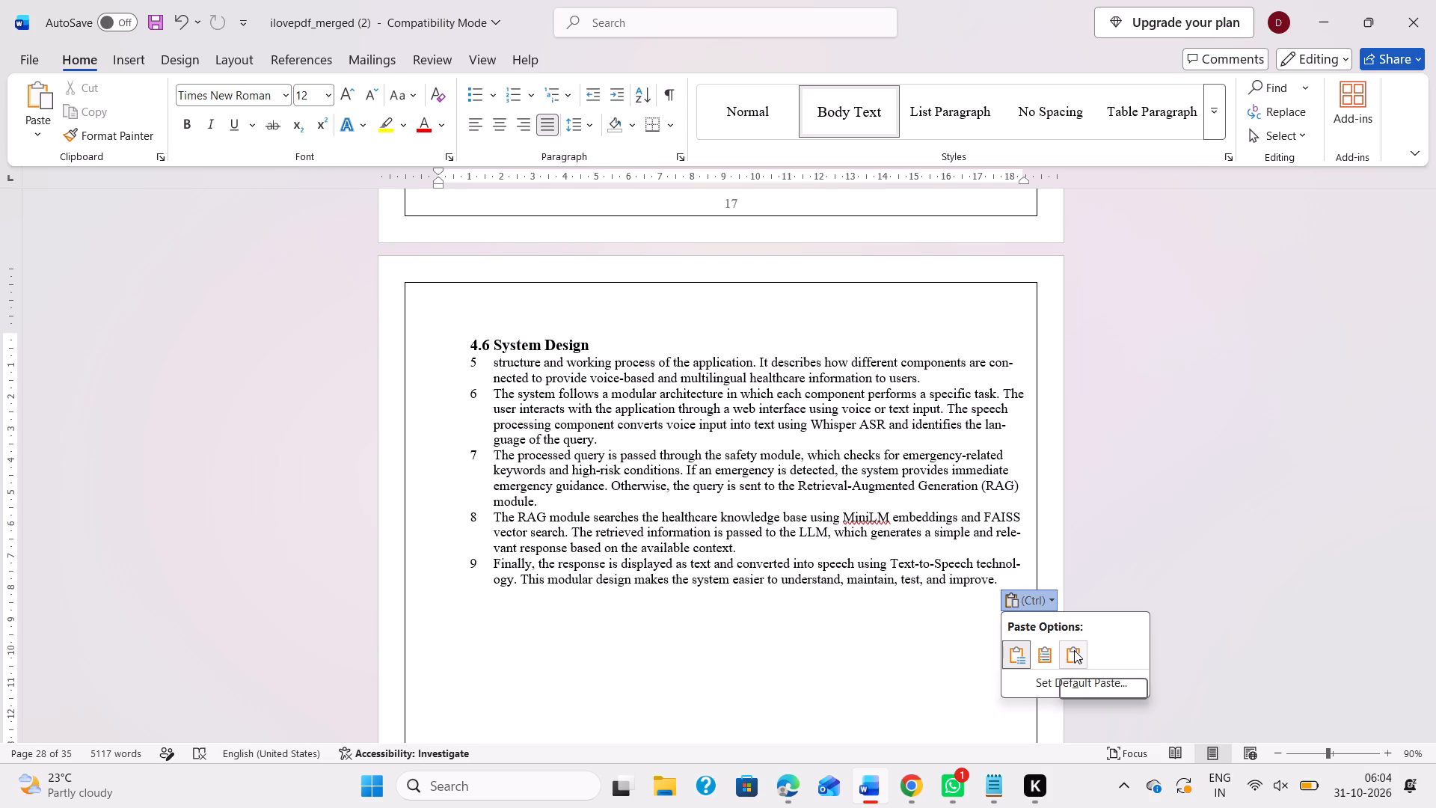
click(1074, 650)
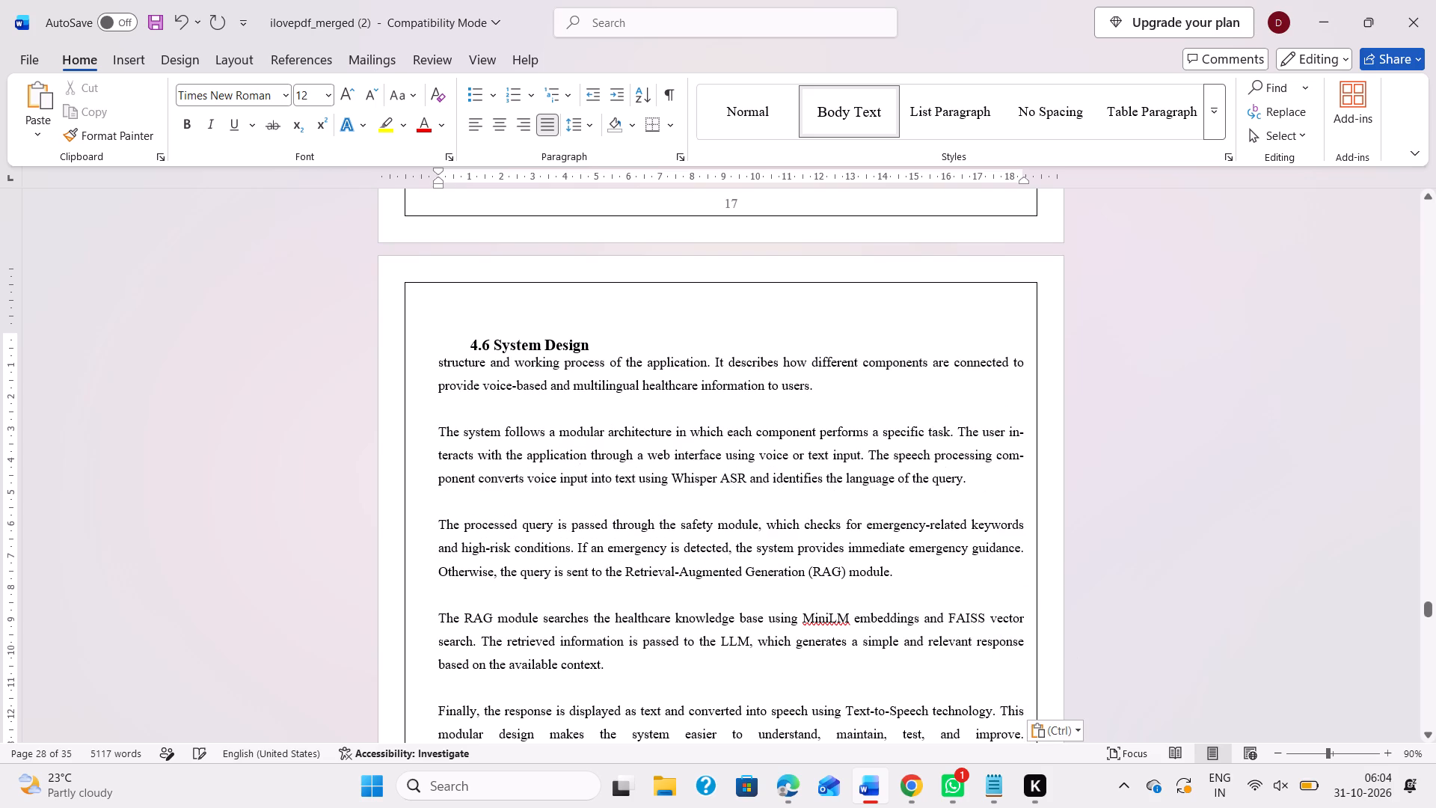
Indent all body paragraphs under 4.6 System Design to about 0.75 and 17.5 on the ruler, matching the table above.
drag(431, 361, 441, 364)
drag(441, 364, 701, 574)
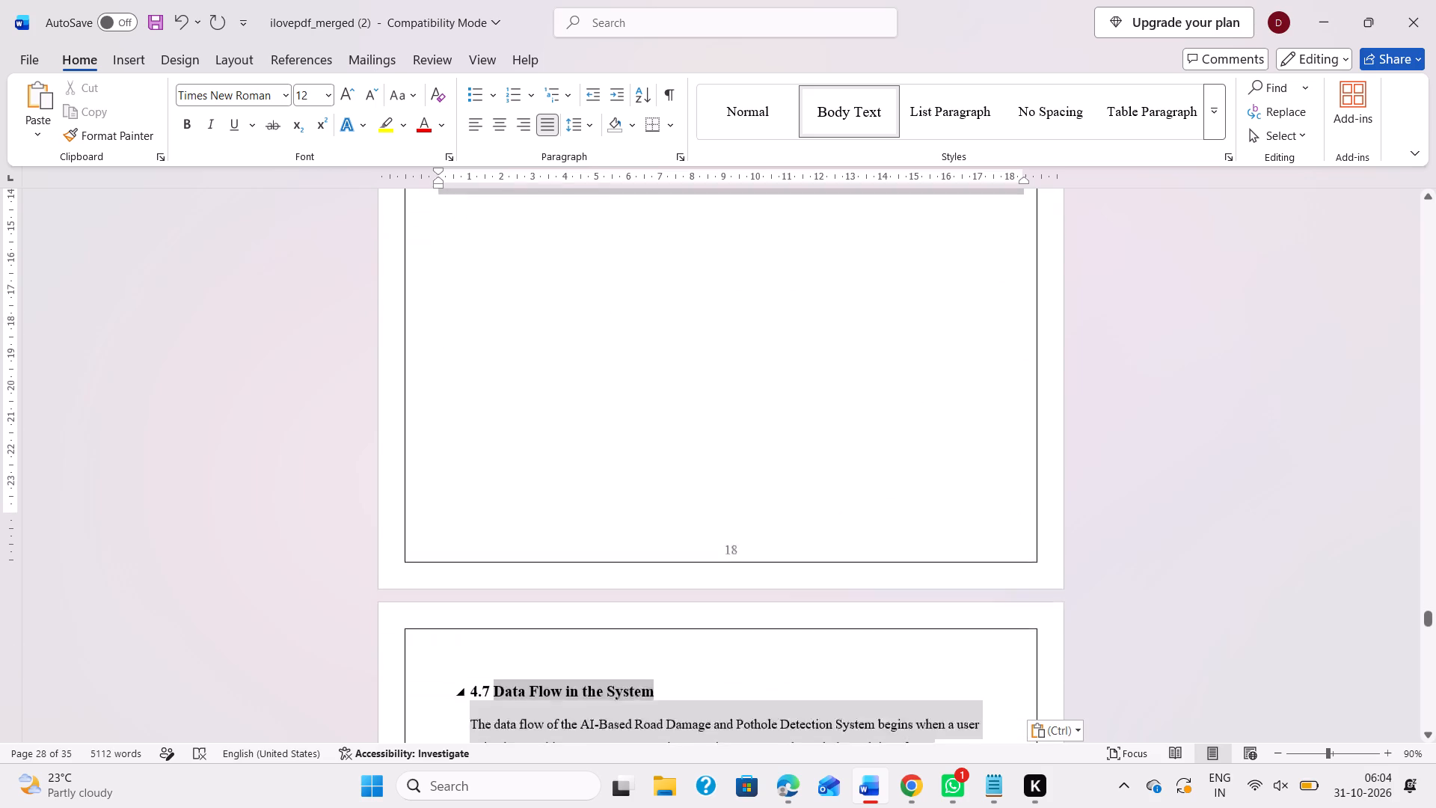
drag(701, 574, 1016, 267)
scroll(1016, 267, up, 1)
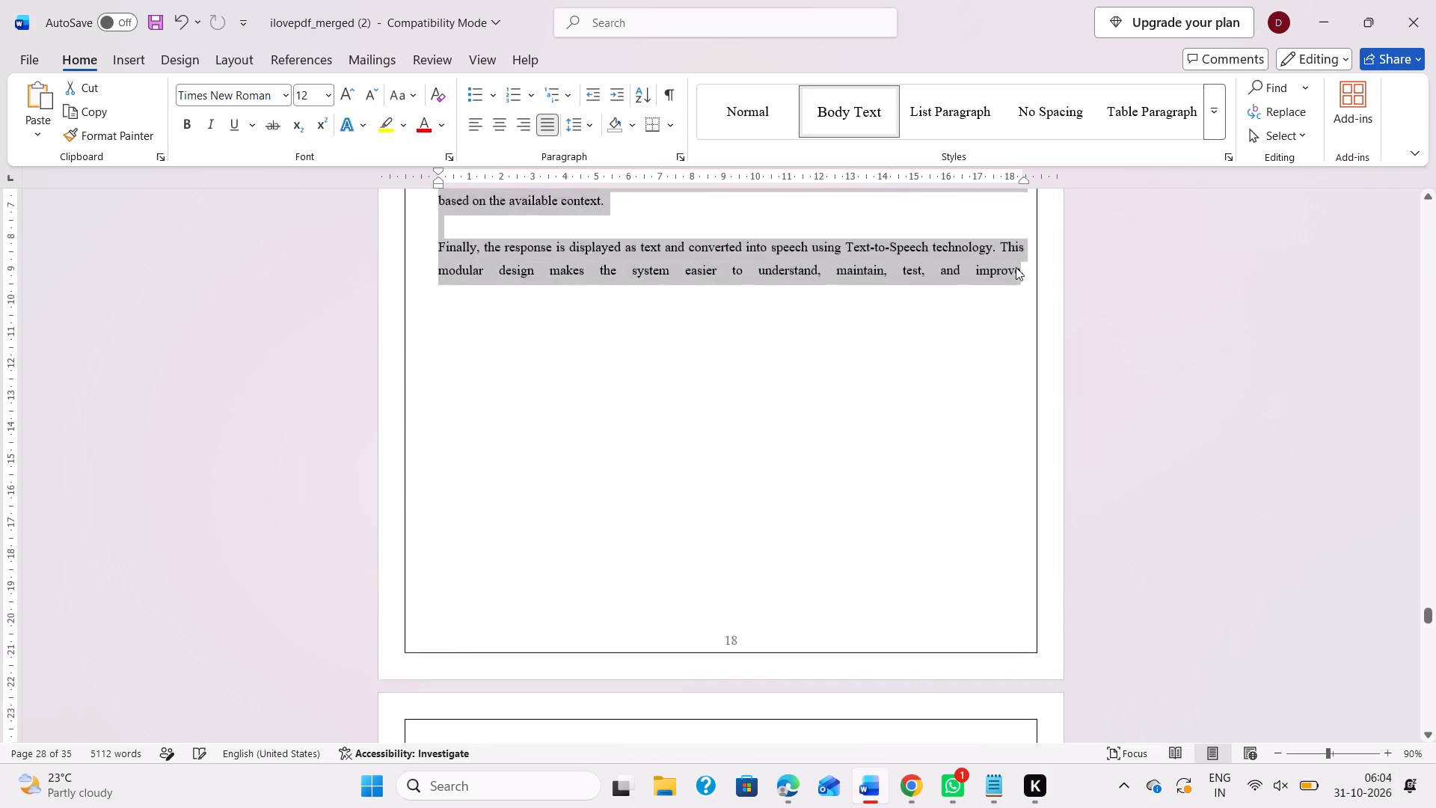
scroll(1016, 267, up, 1)
scroll(817, 491, up, 1)
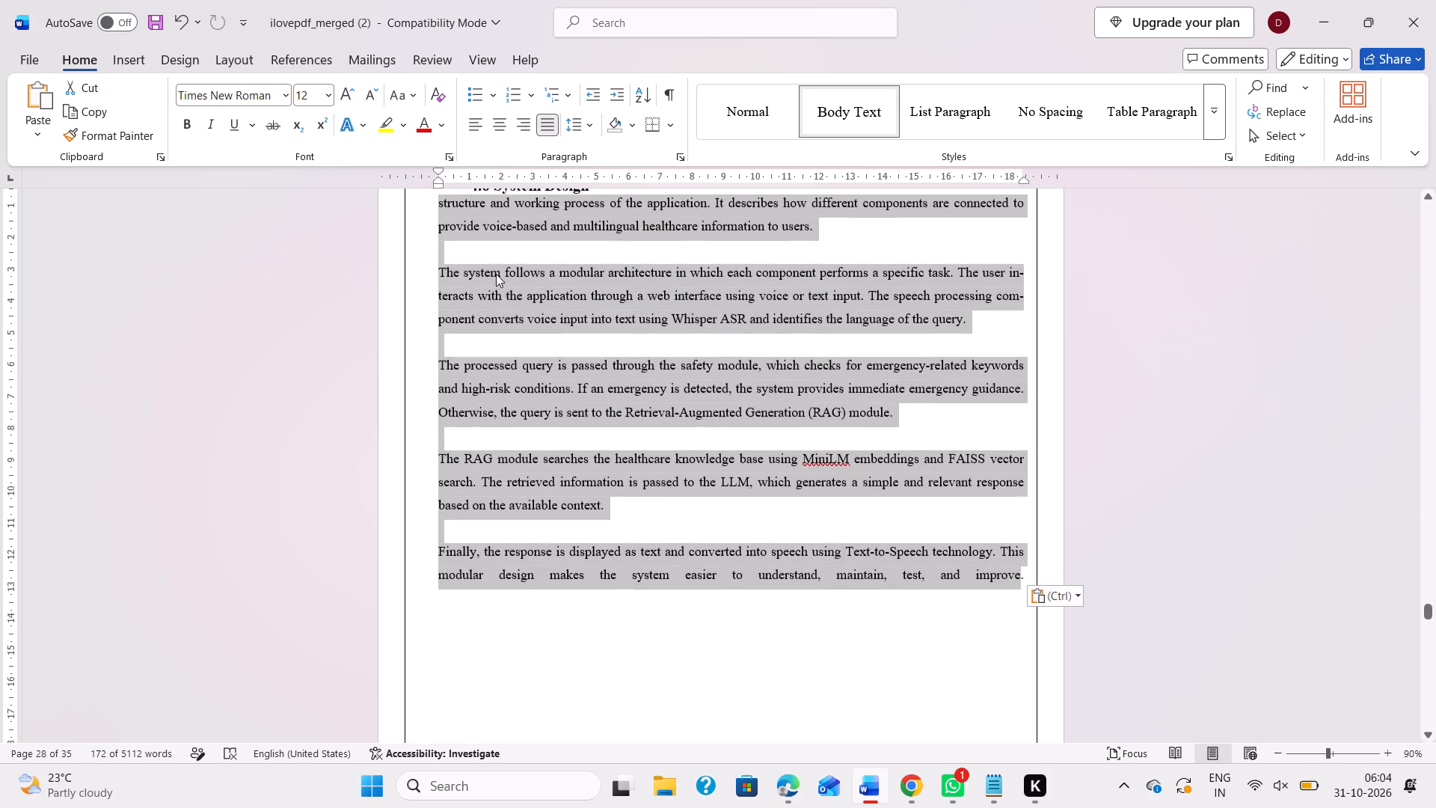
drag(438, 183, 465, 184)
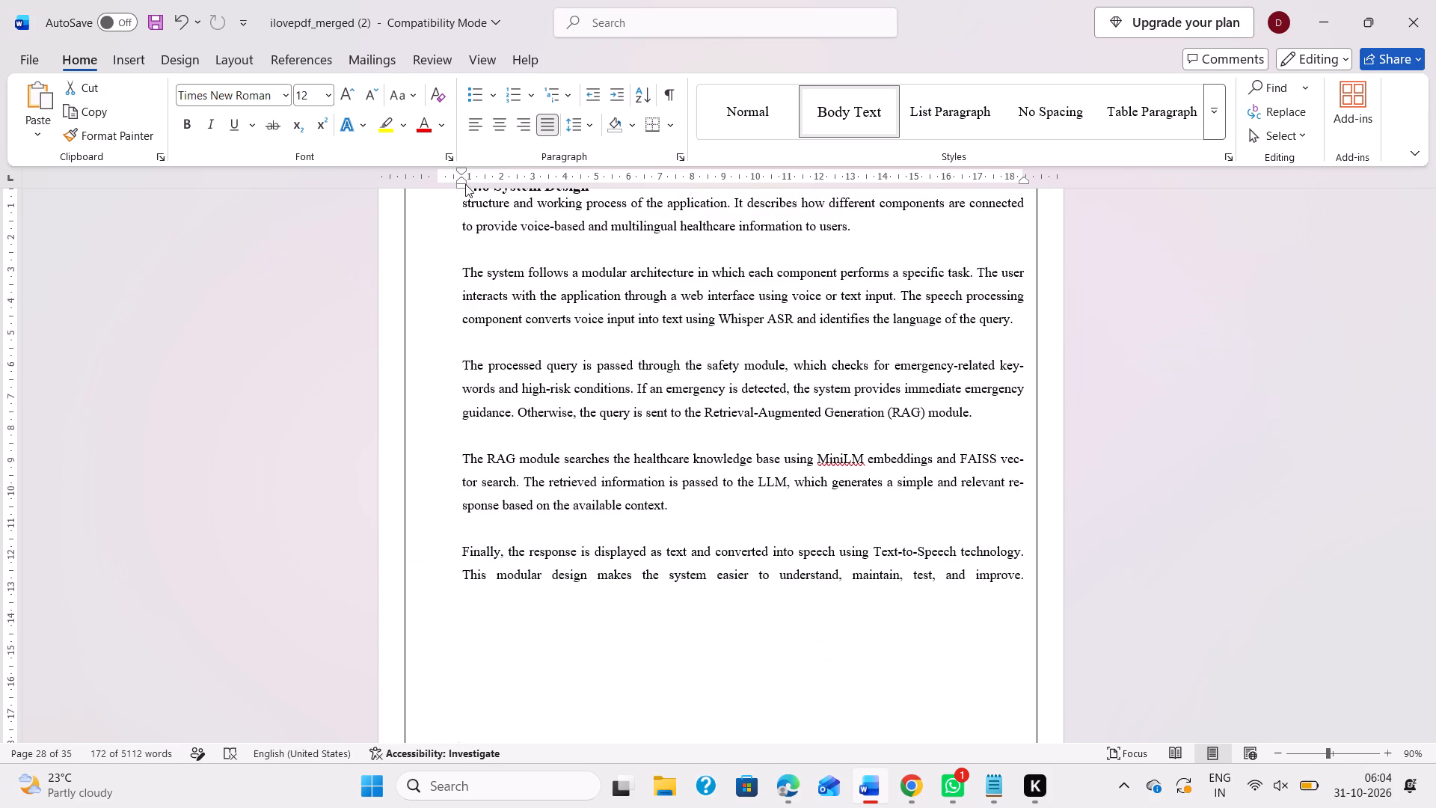
scroll(465, 184, up, 1)
scroll(571, 368, up, 1)
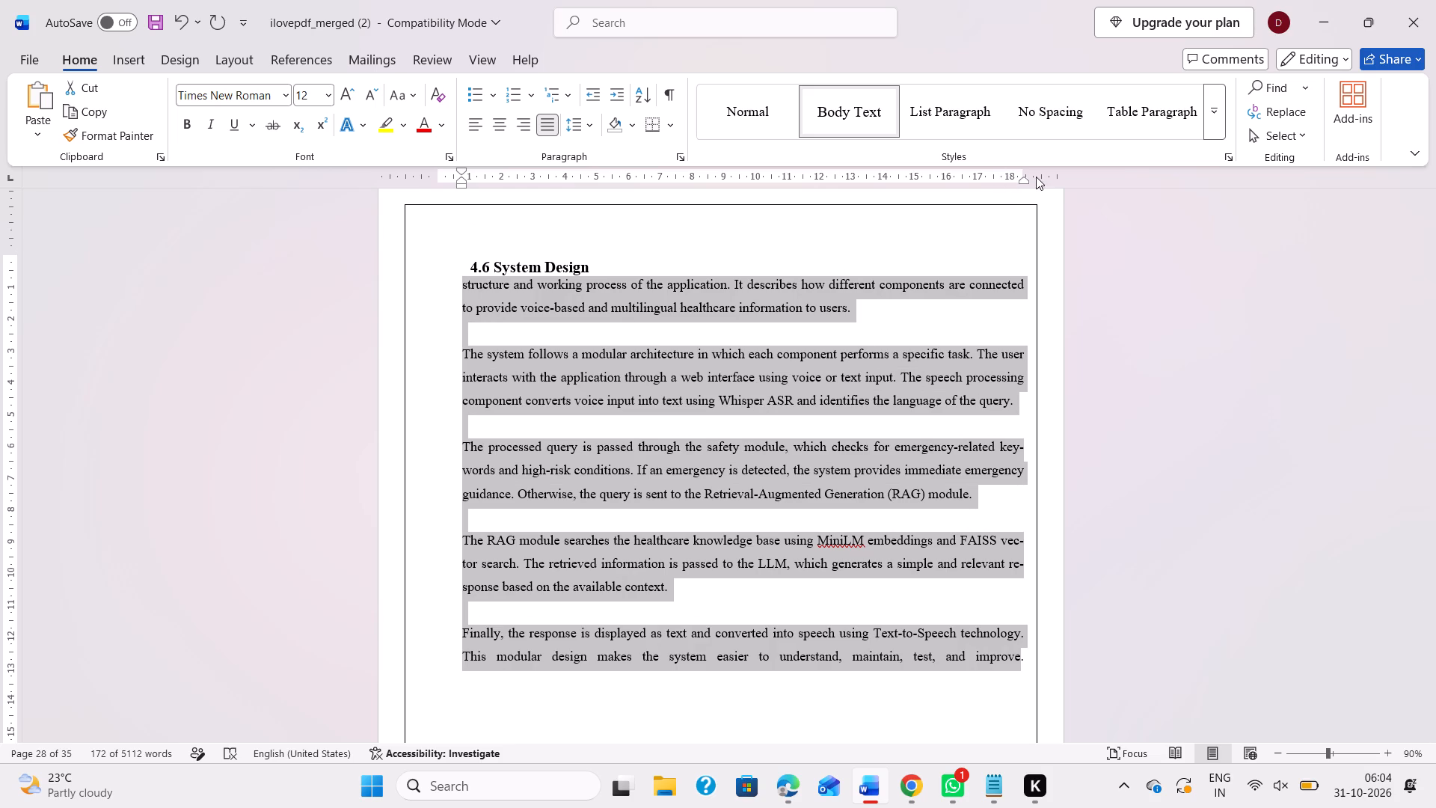
drag(1024, 180, 975, 180)
scroll(933, 367, up, 1)
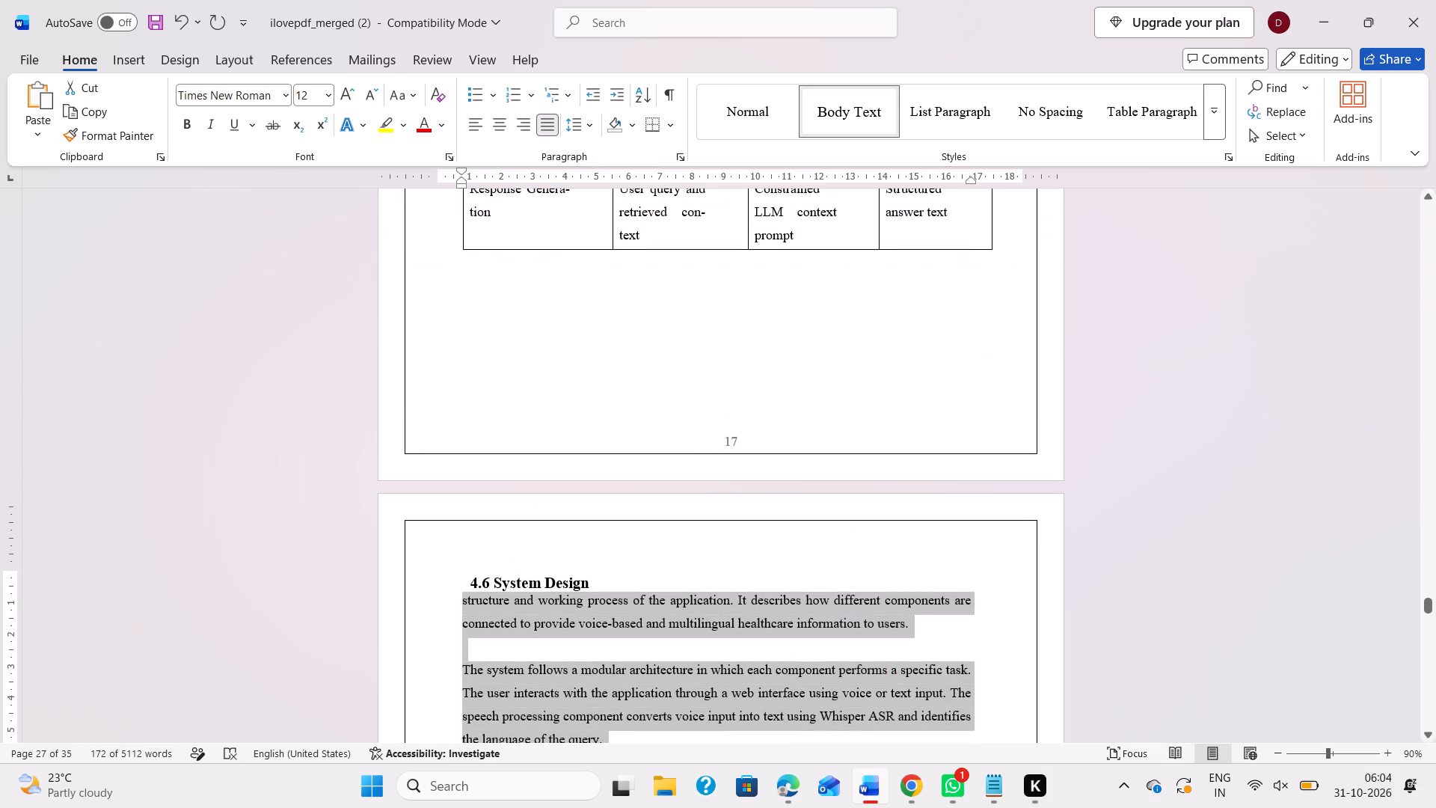
drag(970, 181, 998, 179)
Insert an unnumbered blank line between the 4.6 System Design heading and its first paragraph.
click(606, 585)
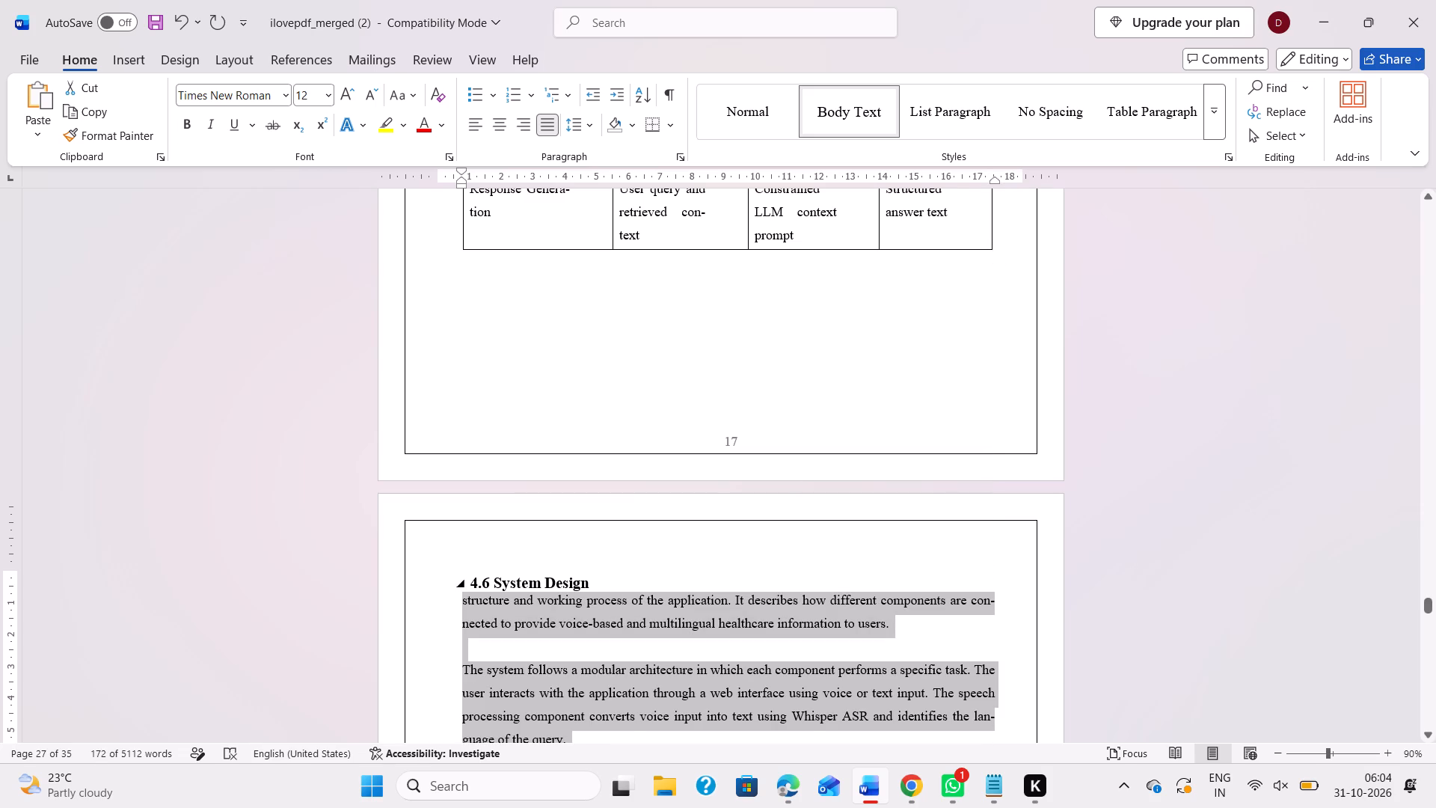
key(Return)
key(BackSpace)
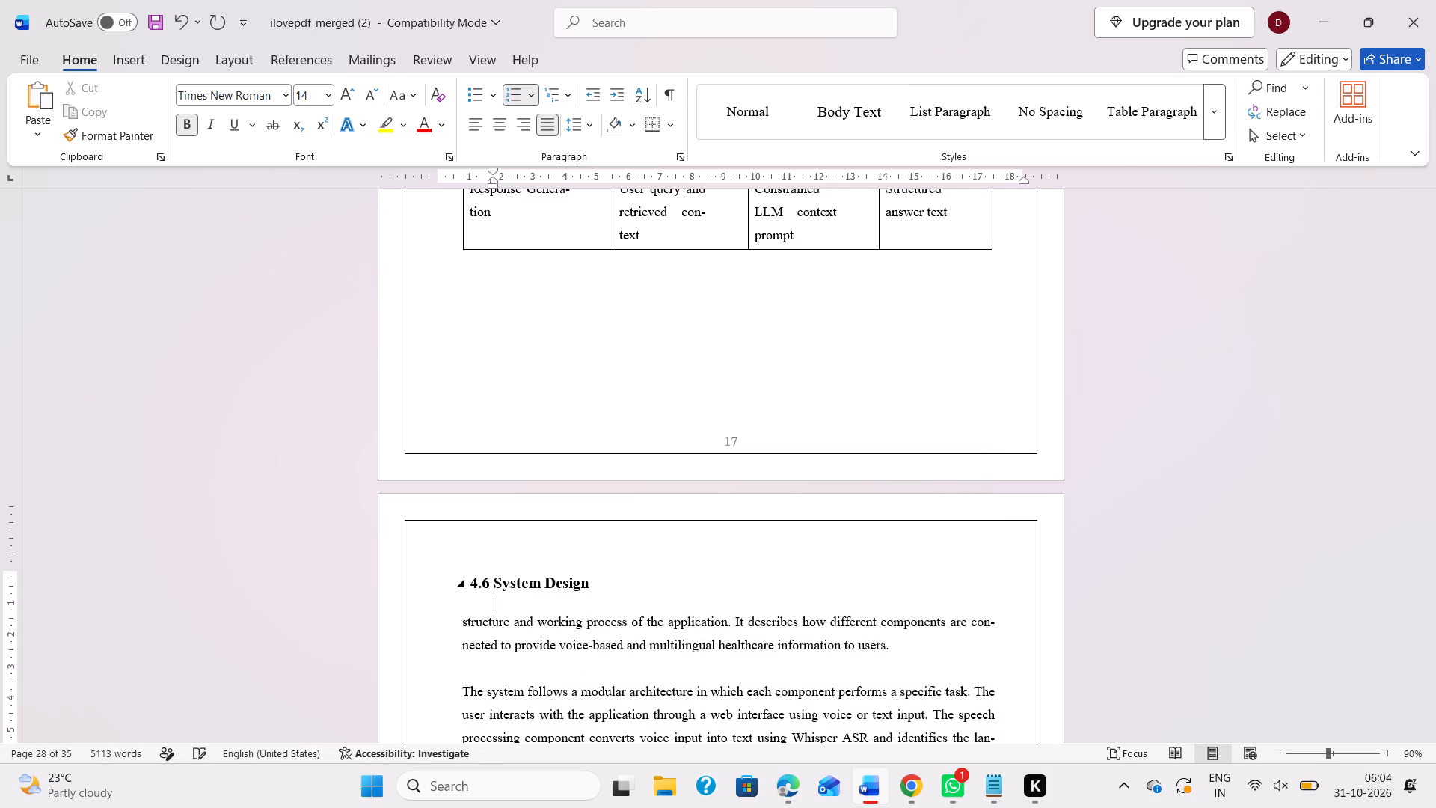
scroll(606, 585, down, 3)
scroll(541, 652, up, 1)
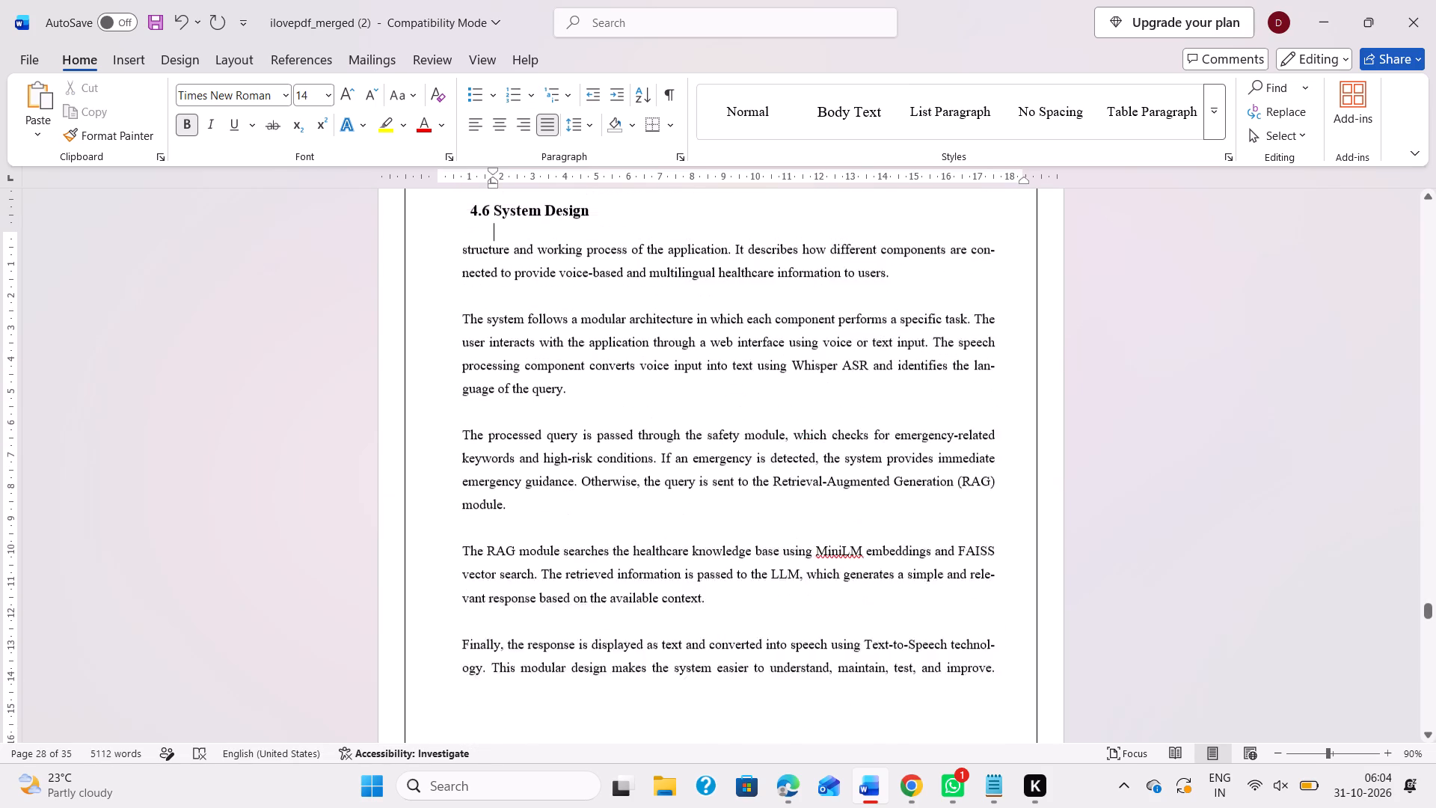
Look over section 4.7 Data Flow in the System, including its old text and the Fig 4.3 diagram.
scroll(800, 552, down, 3)
scroll(678, 542, down, 1)
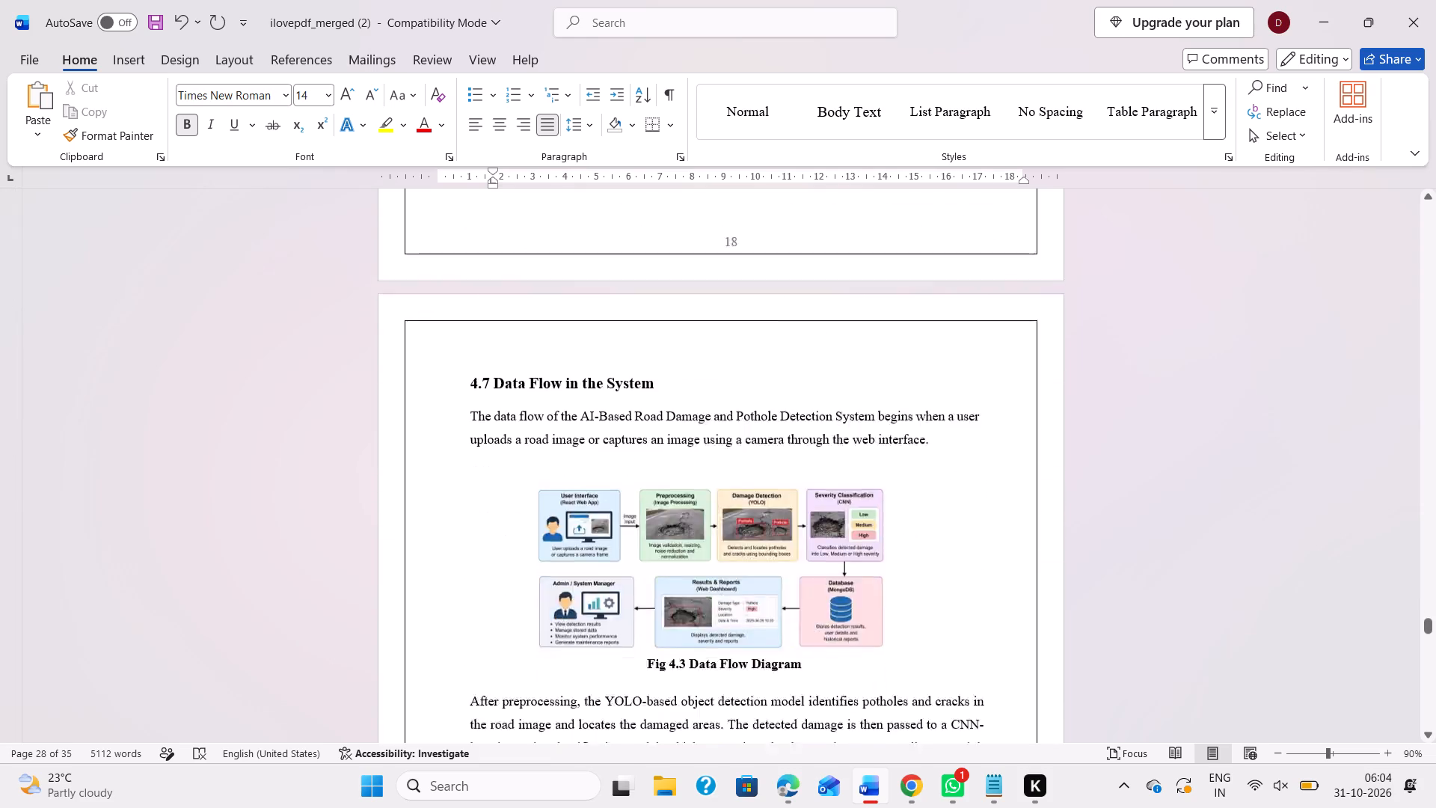
scroll(678, 542, down, 1)
scroll(678, 542, up, 1)
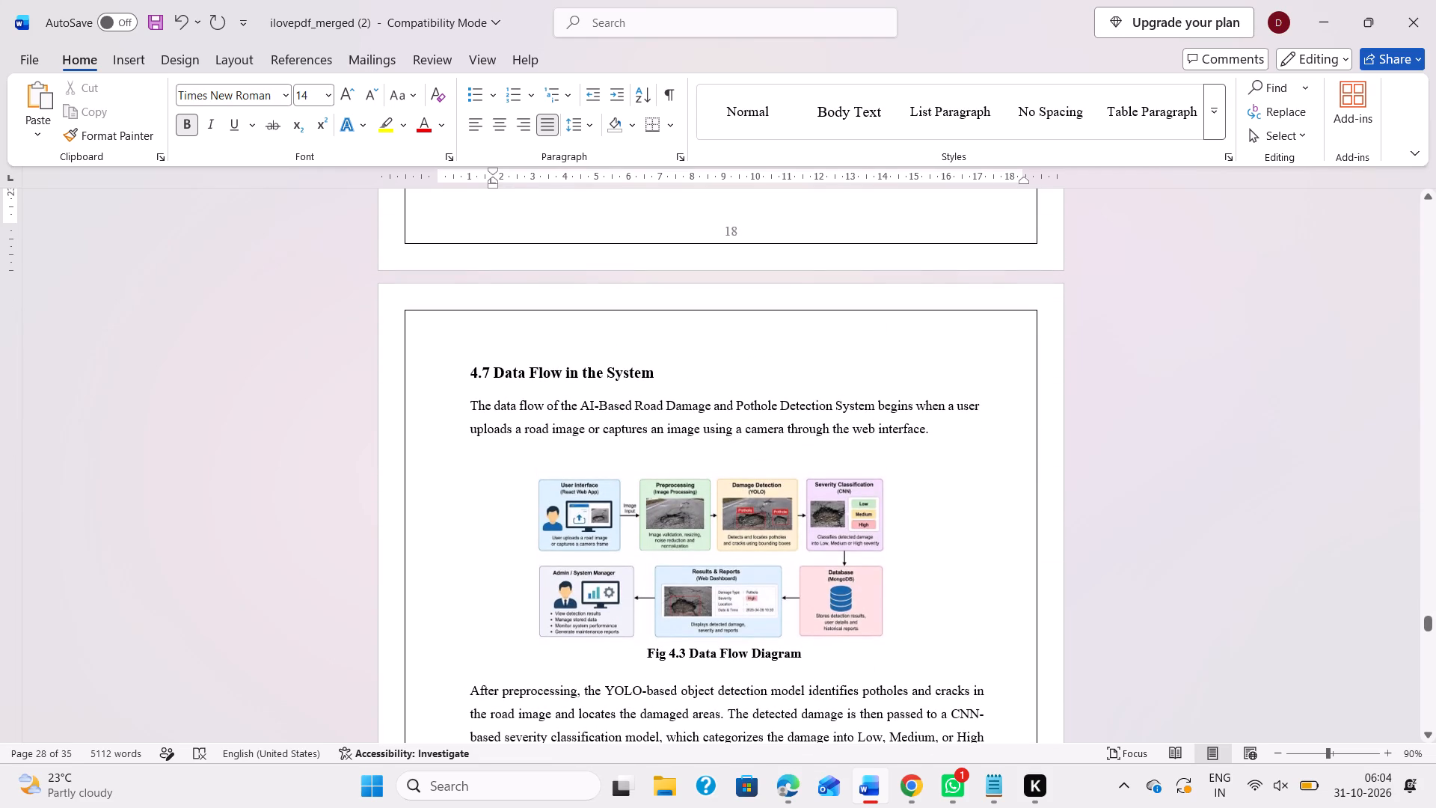
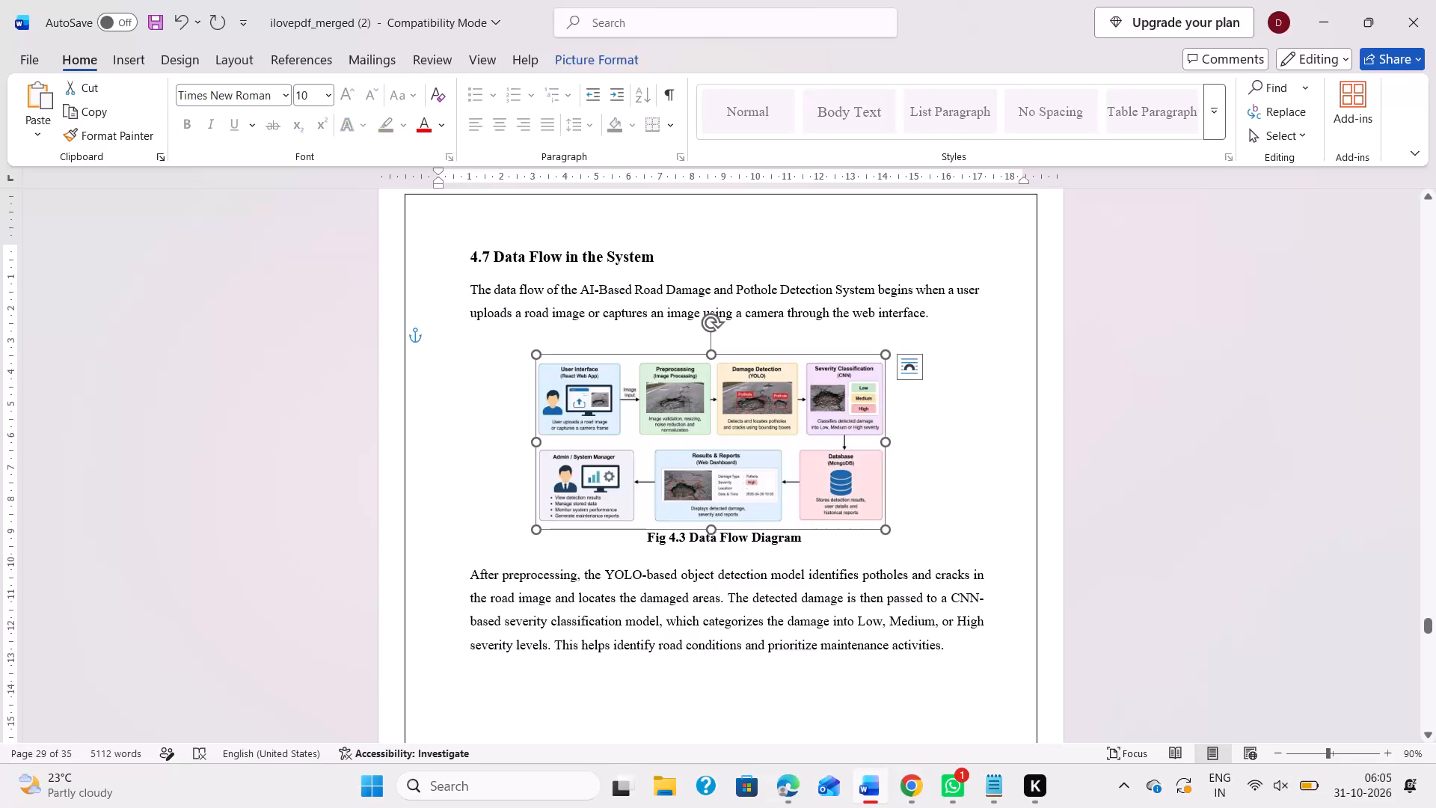
Look over the remaining old content in section 4.7 Data Flow in the System and section 4.8.1 Use Case Diagram.
scroll(657, 469, down, 4)
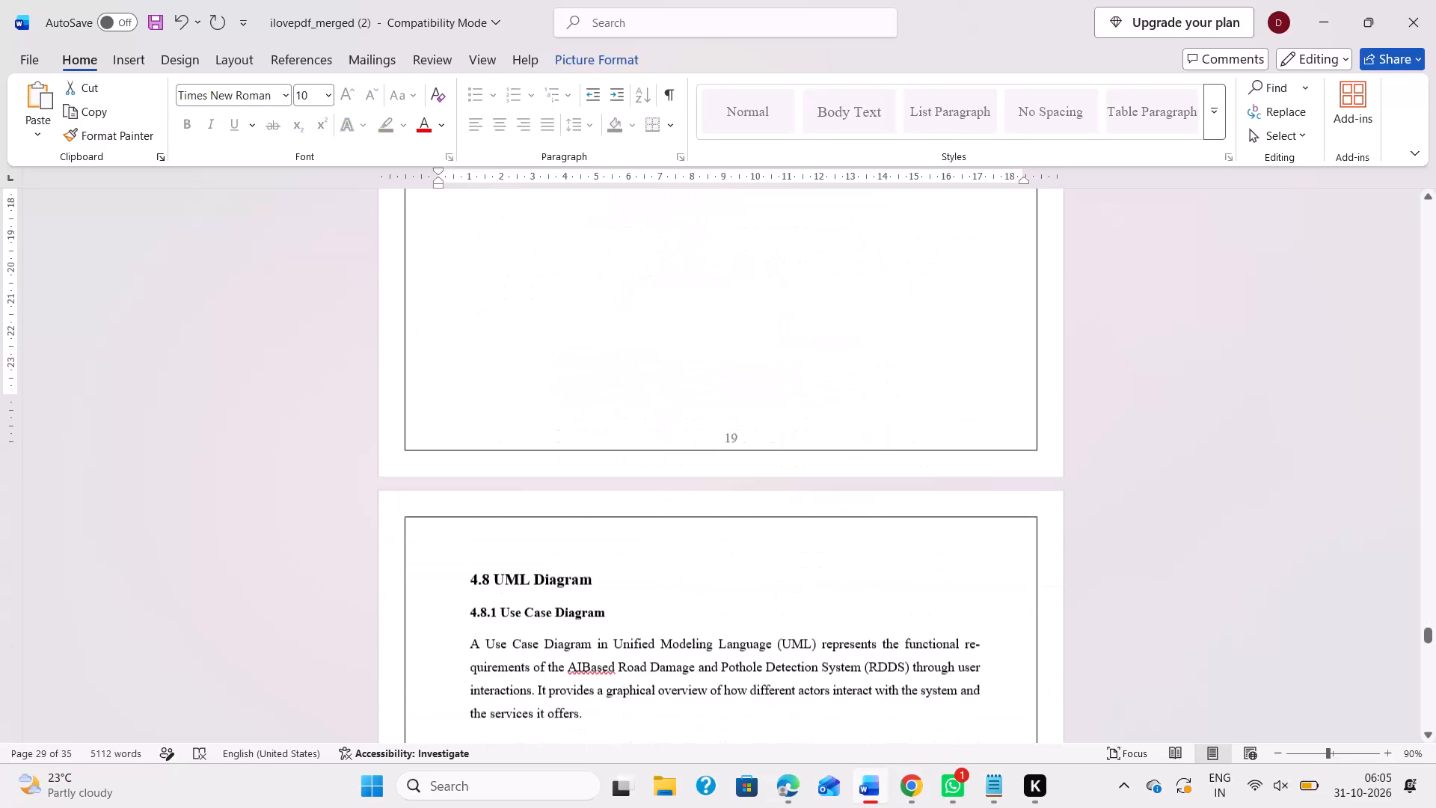
scroll(921, 480, down, 3)
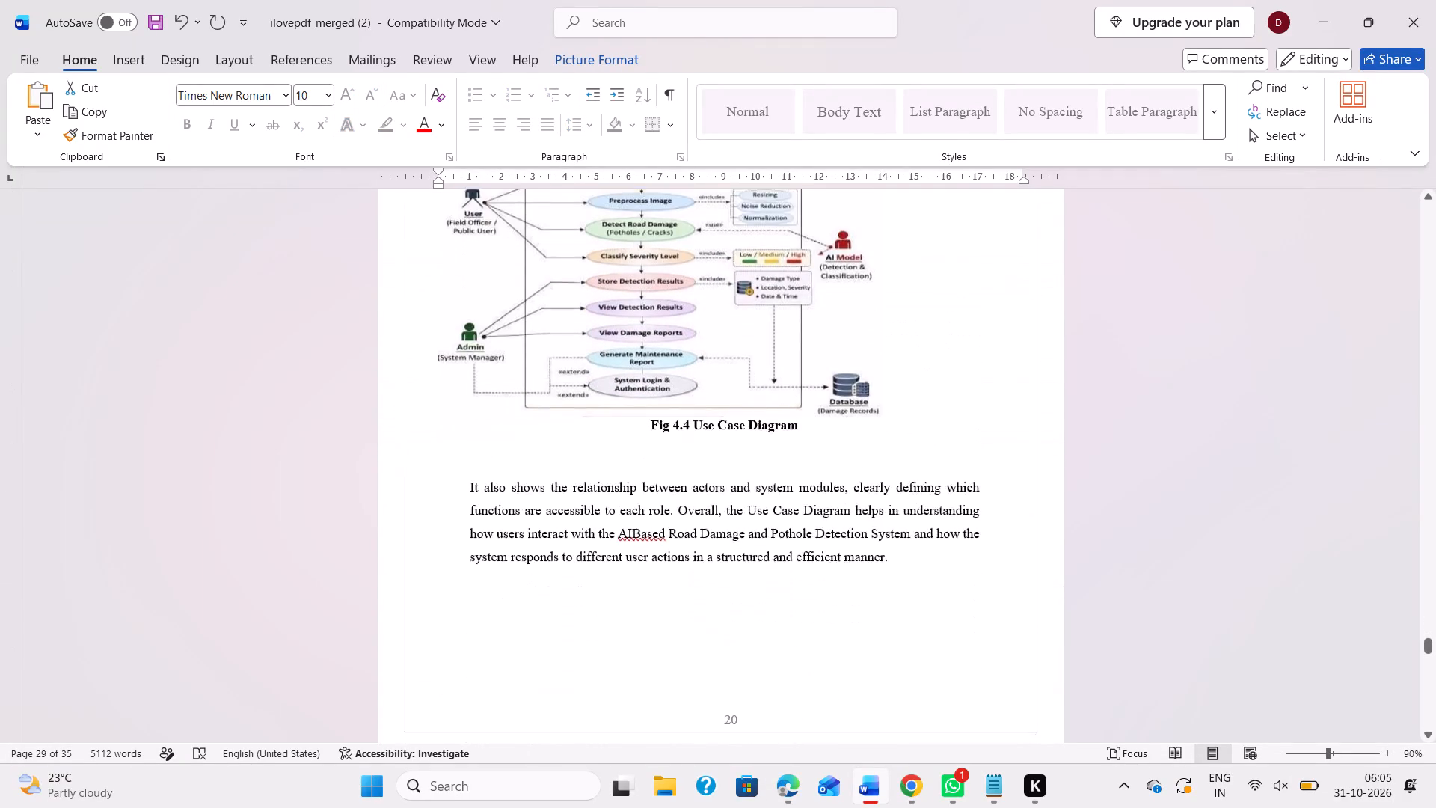
scroll(921, 480, up, 7)
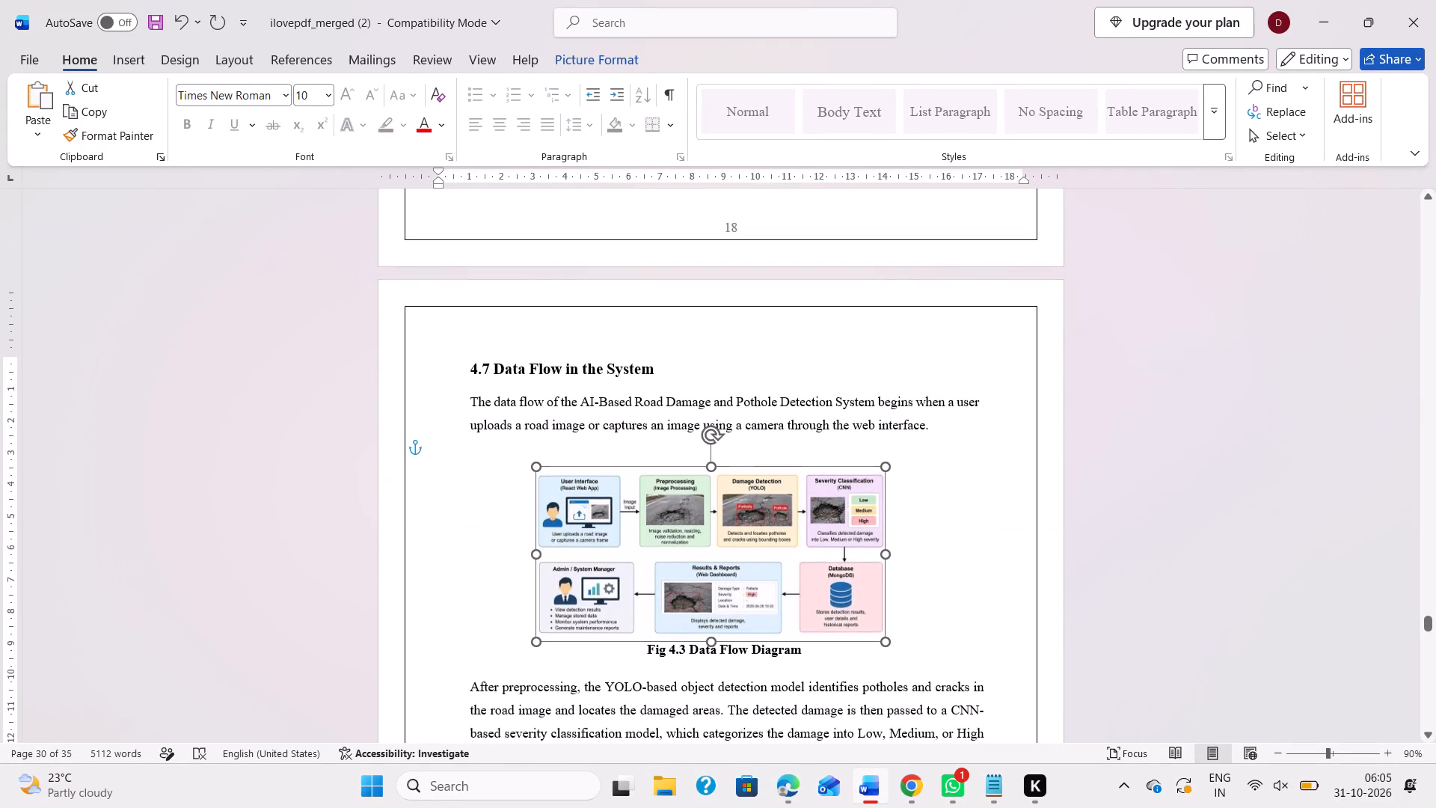
scroll(693, 625, down, 2)
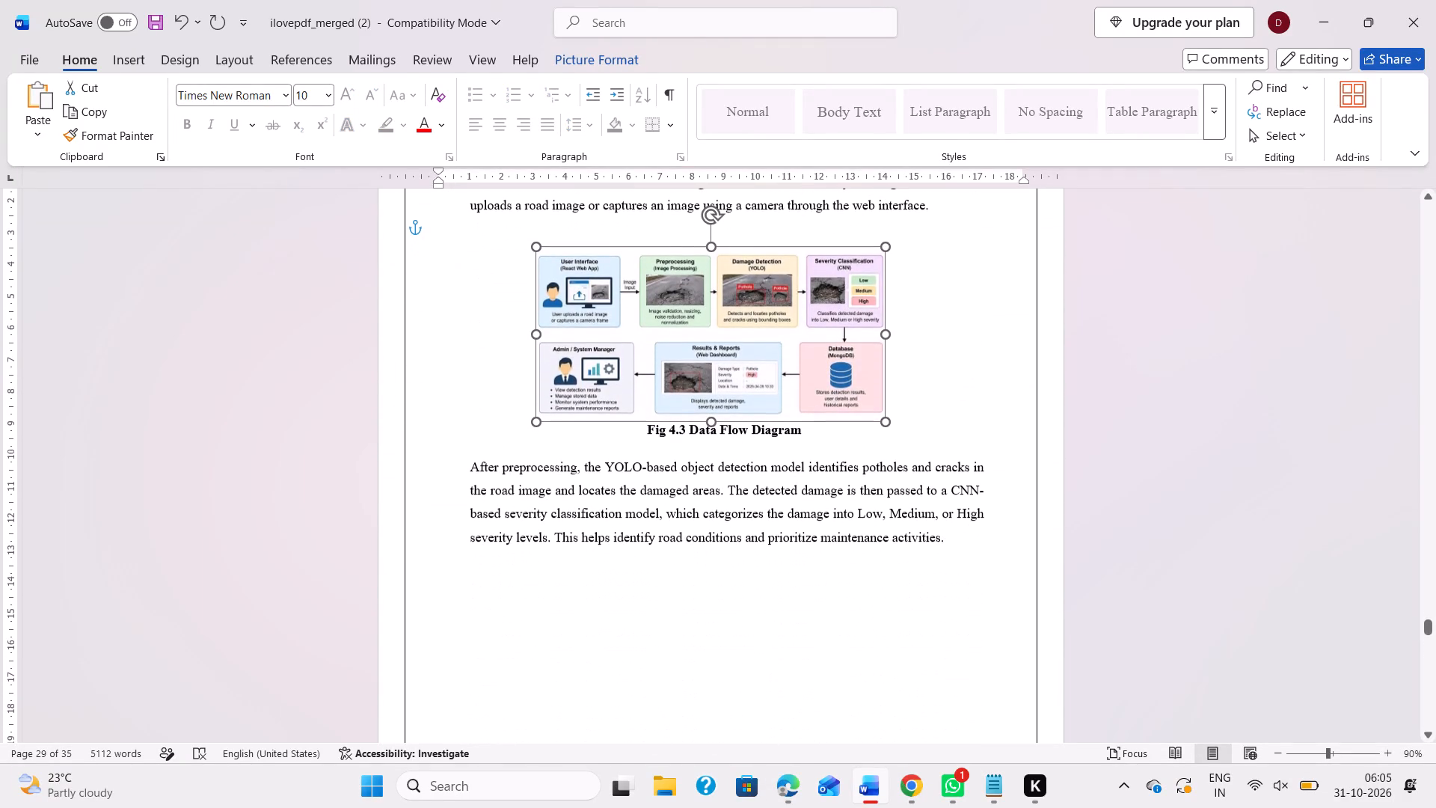
scroll(736, 527, up, 1)
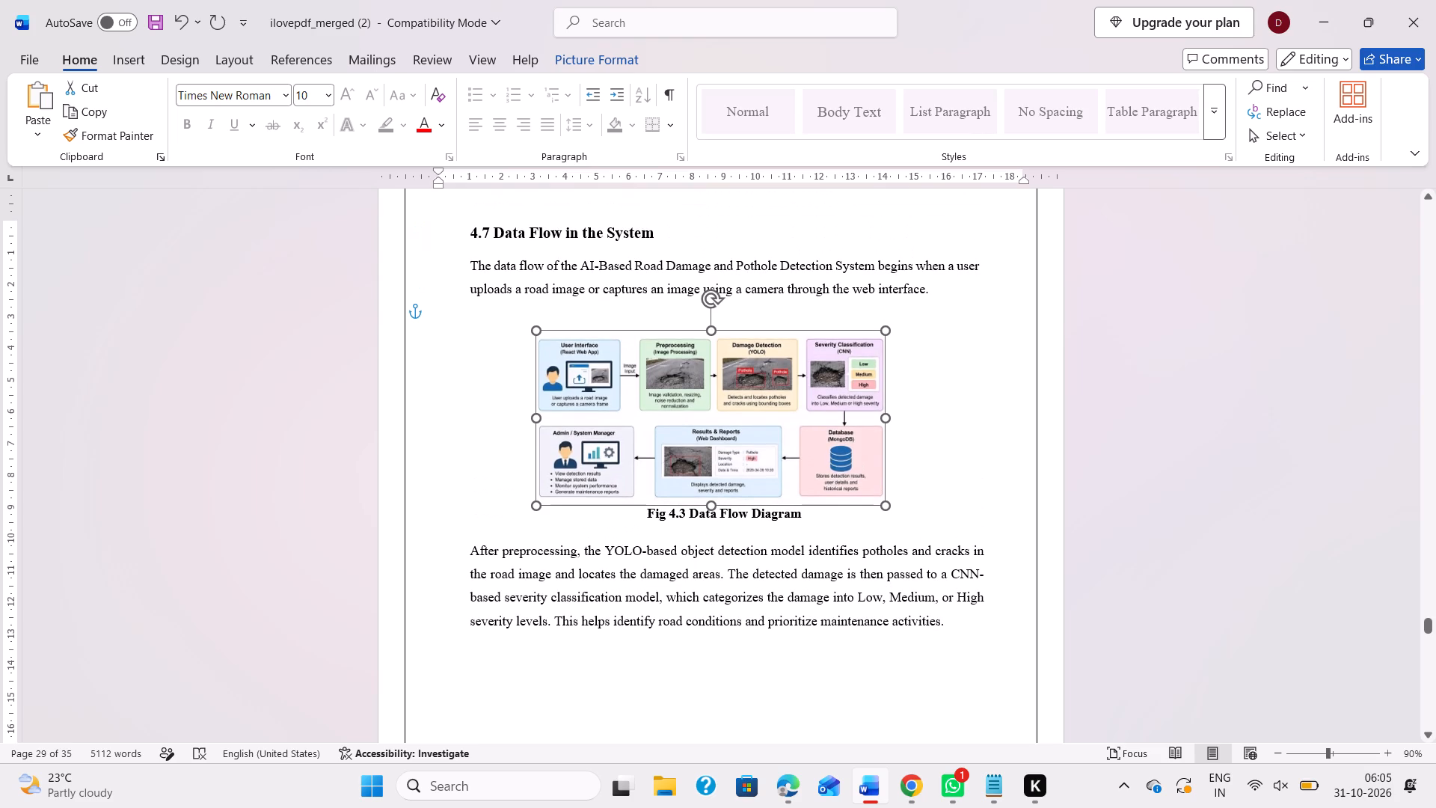
Review the updated sections 4.5 Structural Design, including its data flow table, and 4.6 System Design against the old 4.7 text.
scroll(736, 527, up, 3)
click(736, 527)
scroll(736, 527, up, 3)
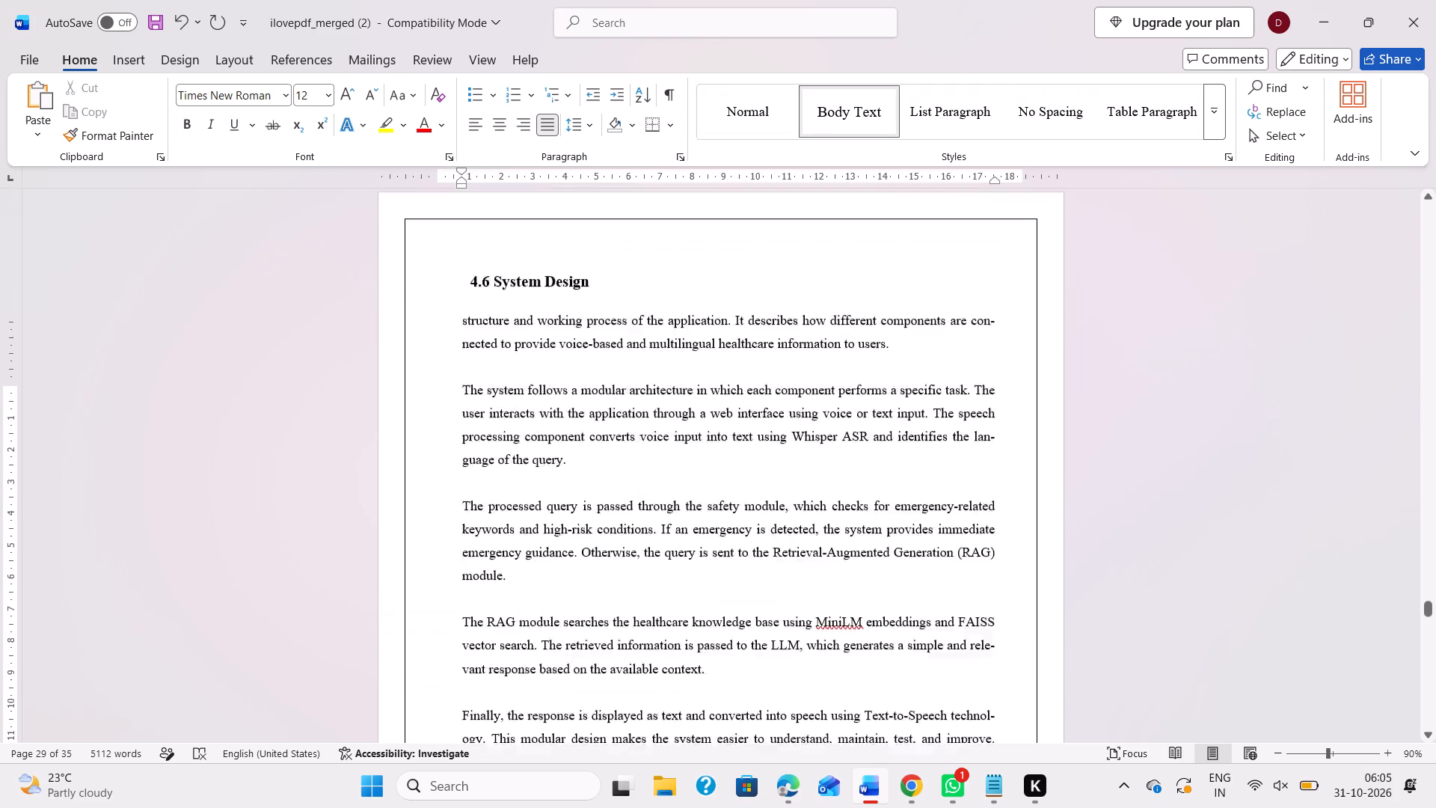
scroll(736, 527, up, 2)
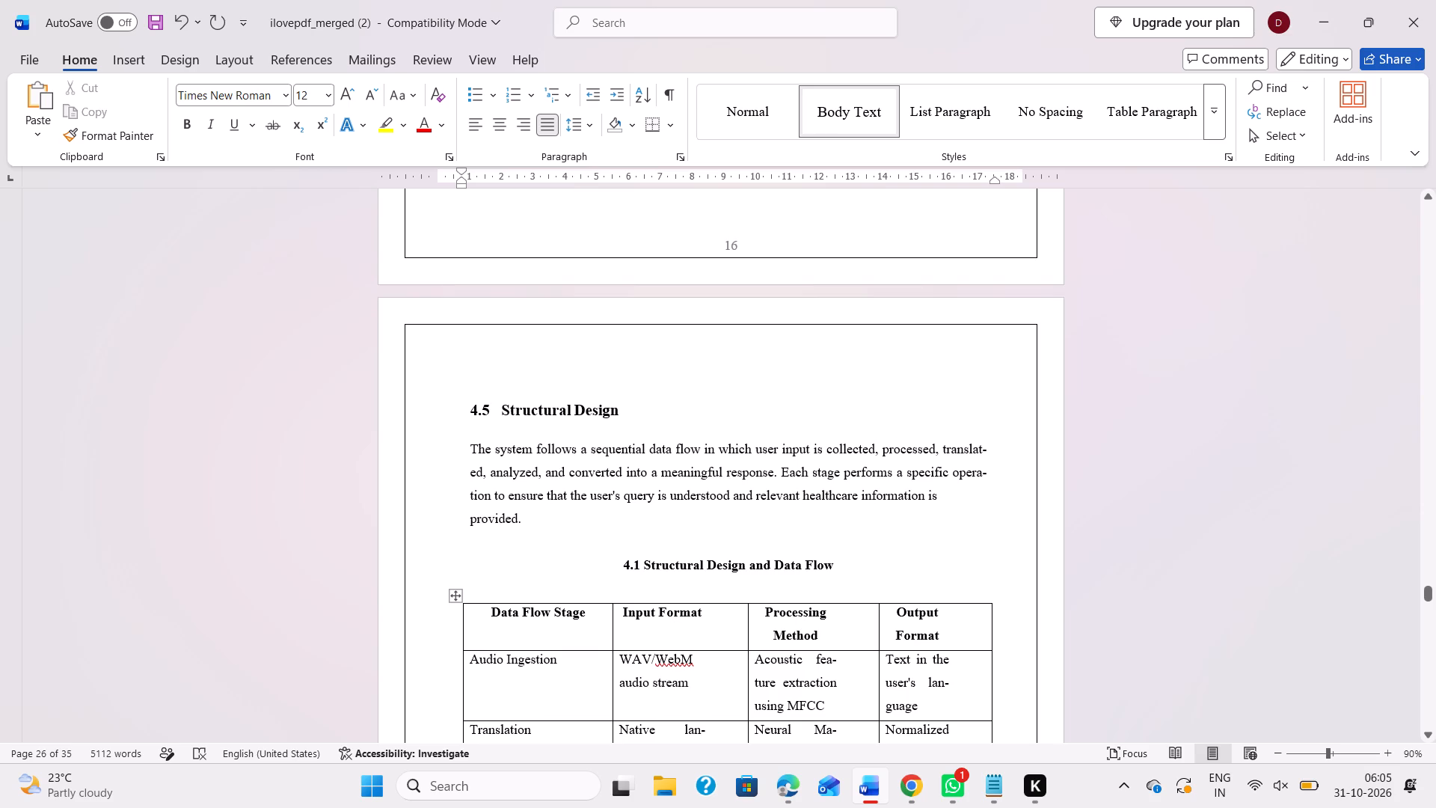
scroll(736, 527, down, 2)
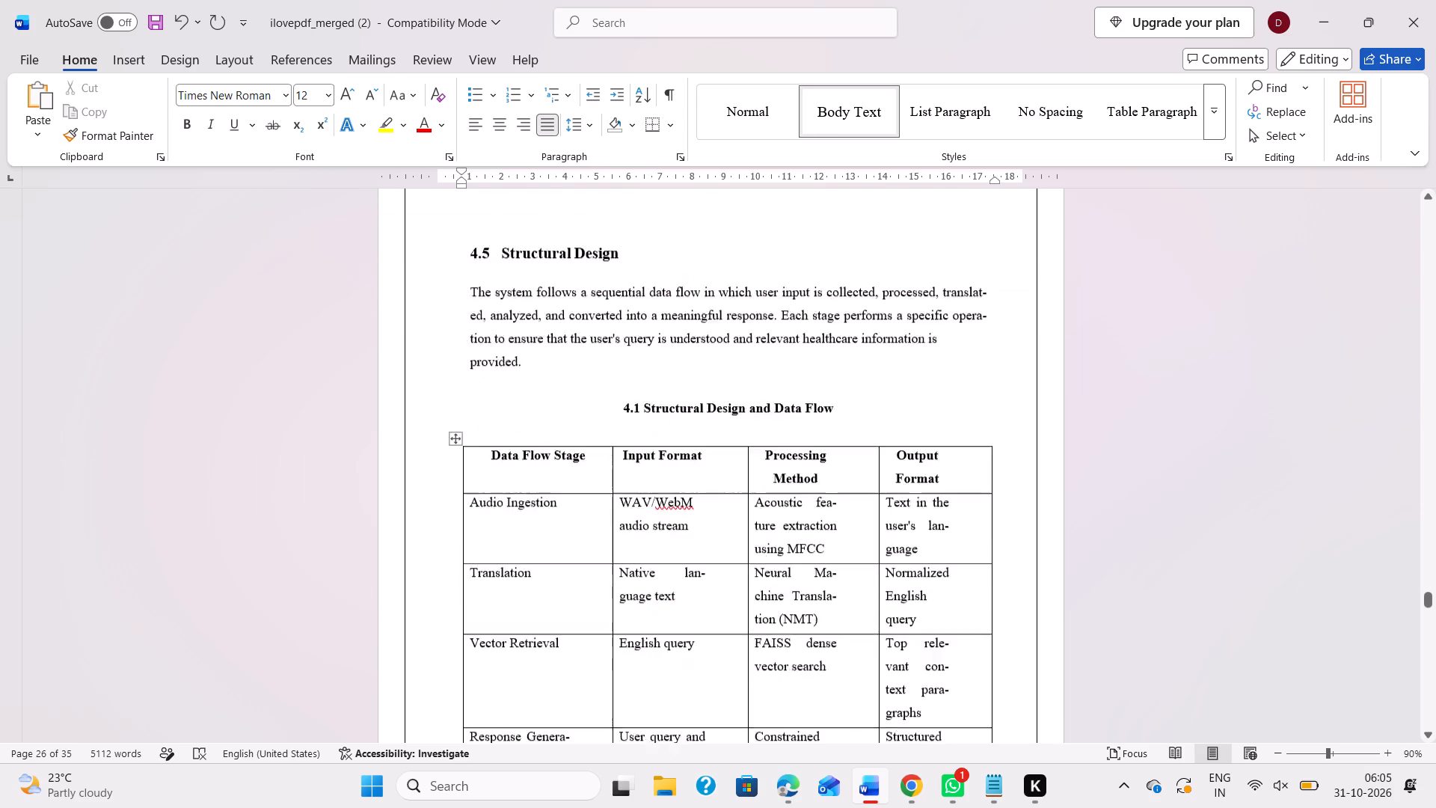
scroll(736, 527, down, 1)
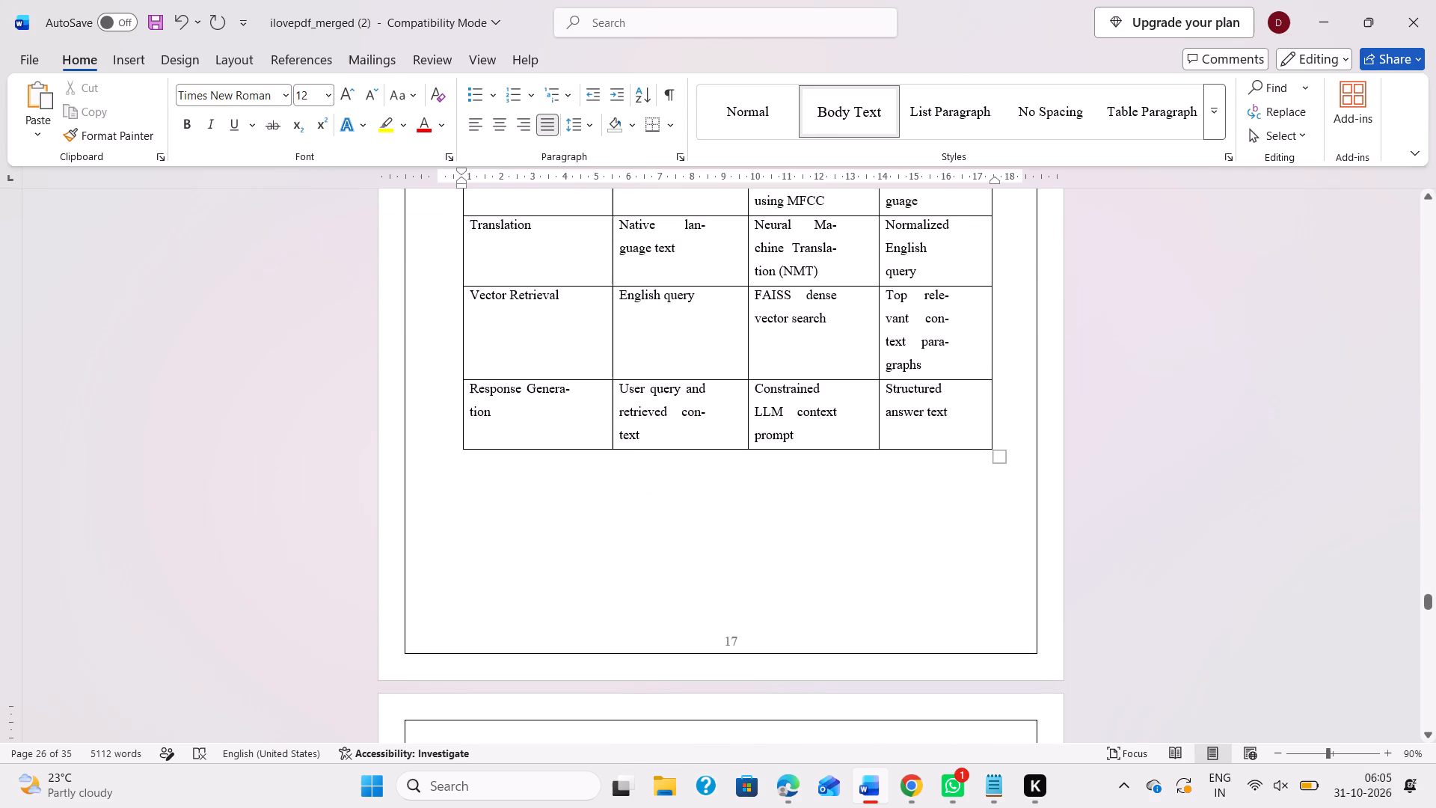
scroll(676, 536, up, 2)
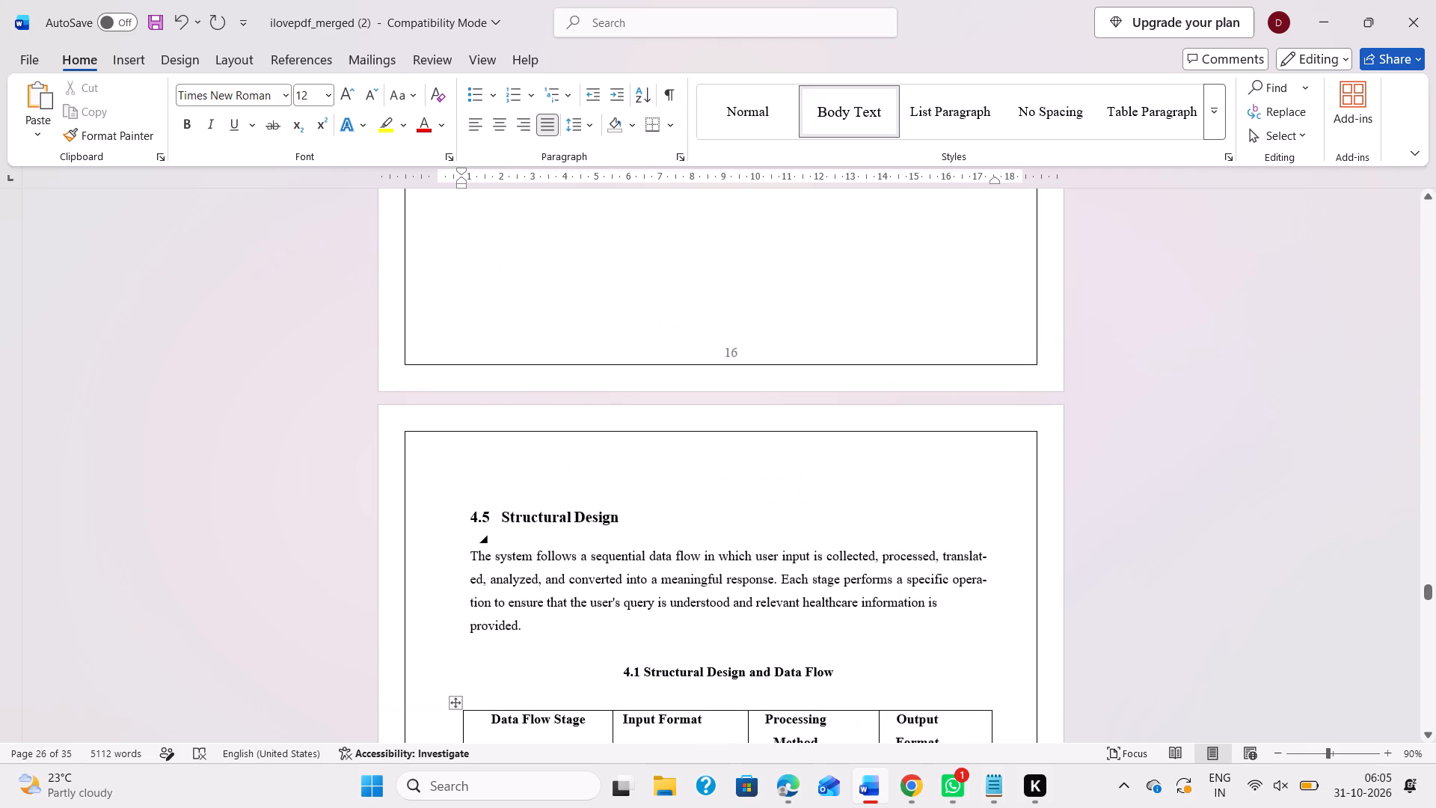
scroll(676, 536, down, 6)
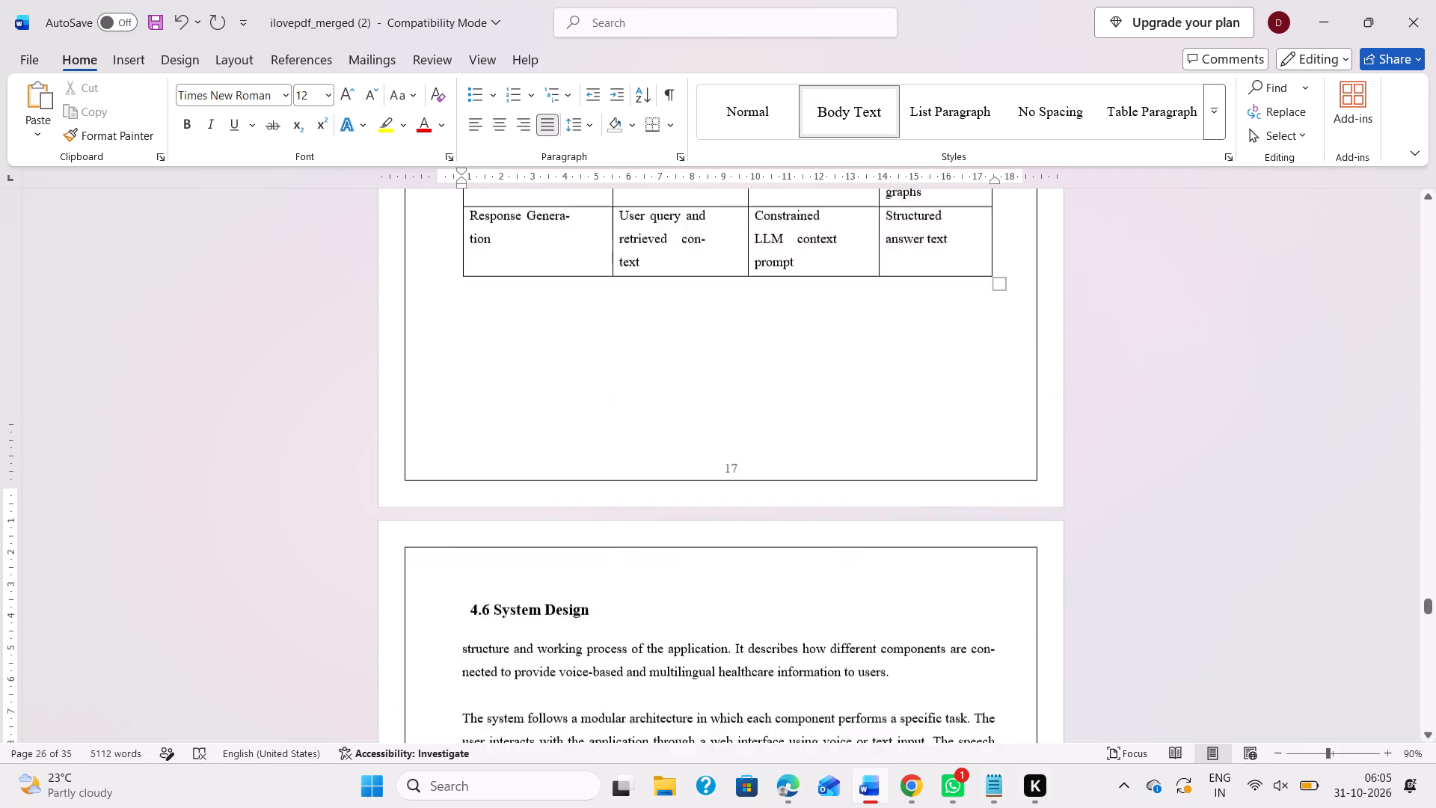
scroll(701, 554, down, 2)
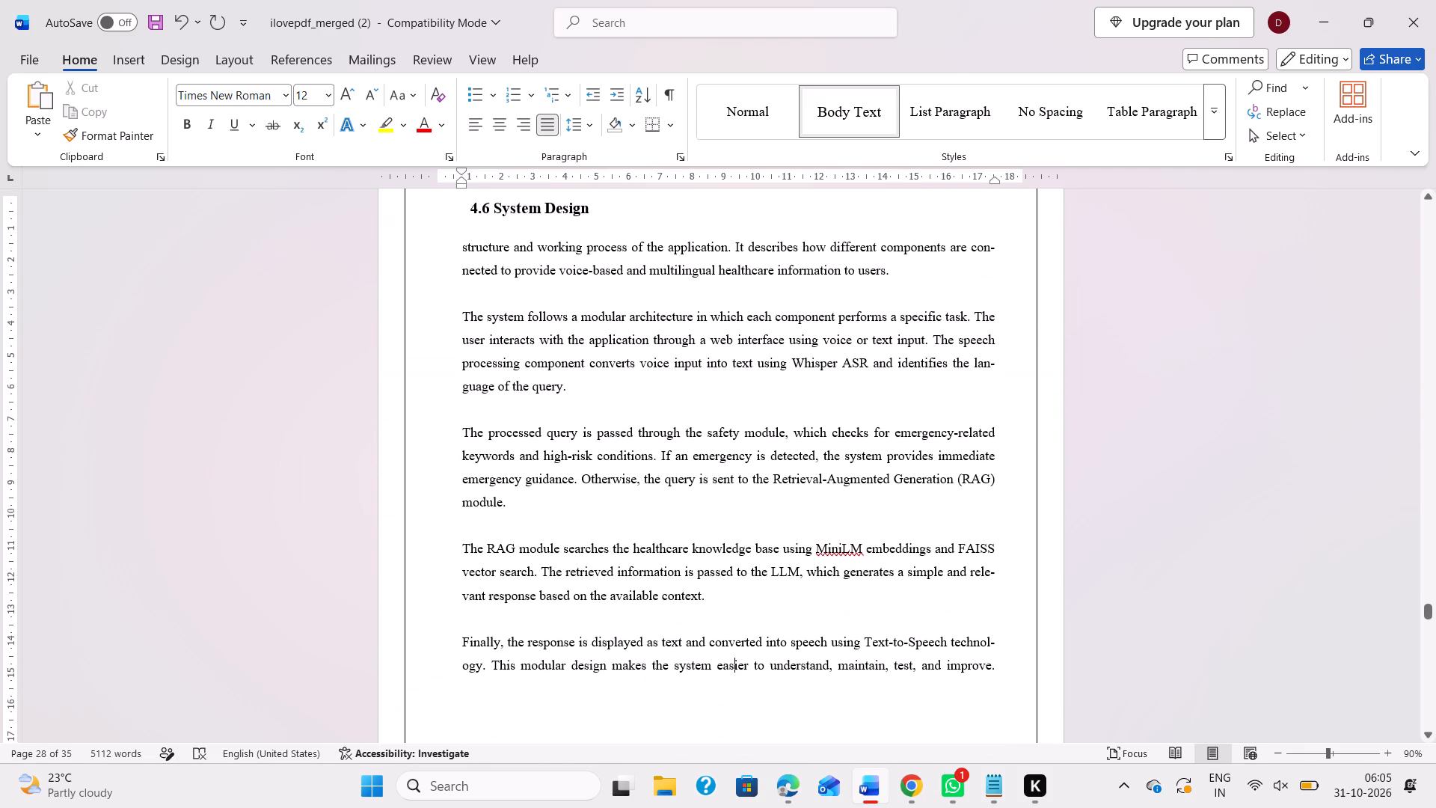
scroll(680, 458, down, 3)
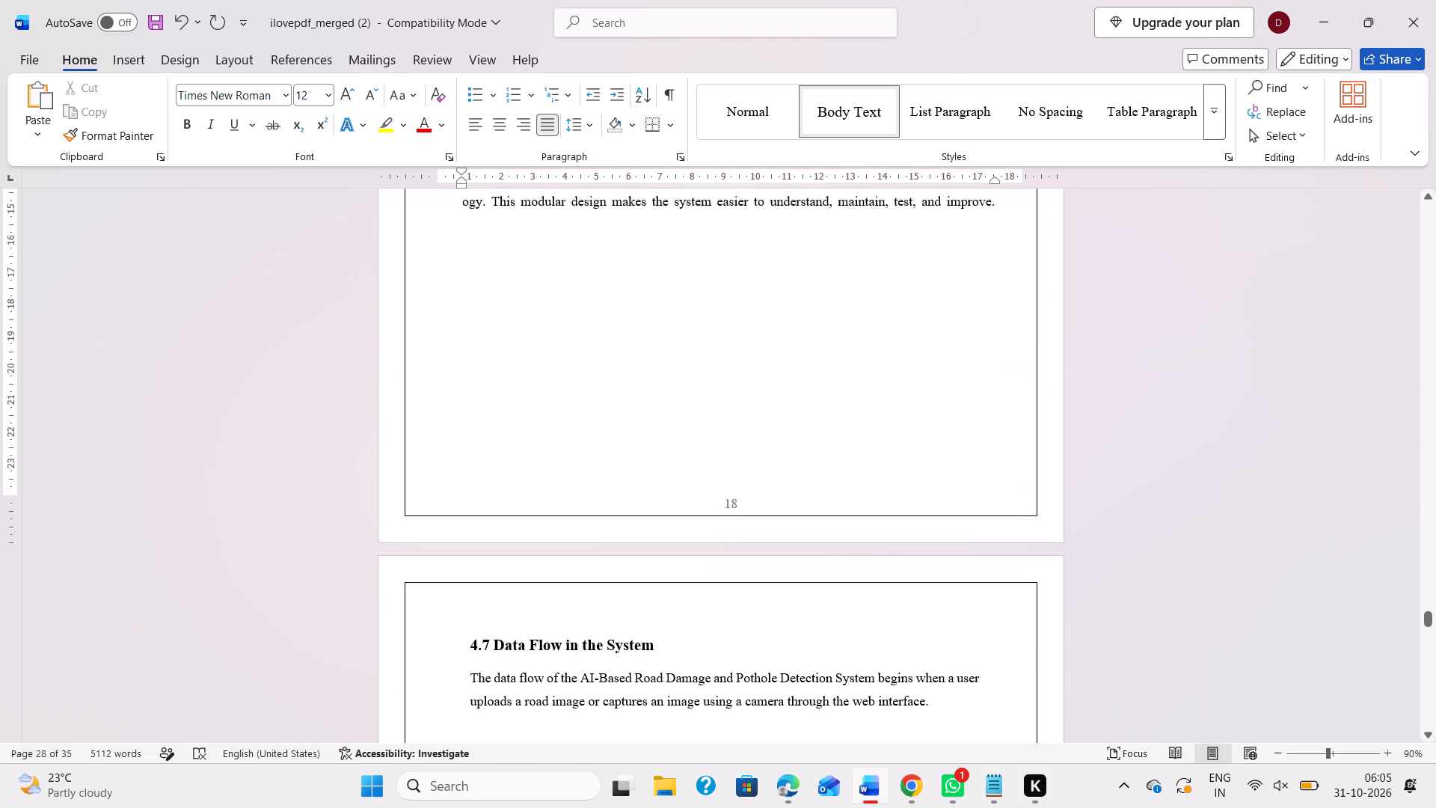
scroll(844, 486, down, 1)
Compare the updated pages from the Fig 4.2 architecture diagram through 4.6 System Design with section 4.7 Data Flow in the System.
scroll(766, 489, up, 1)
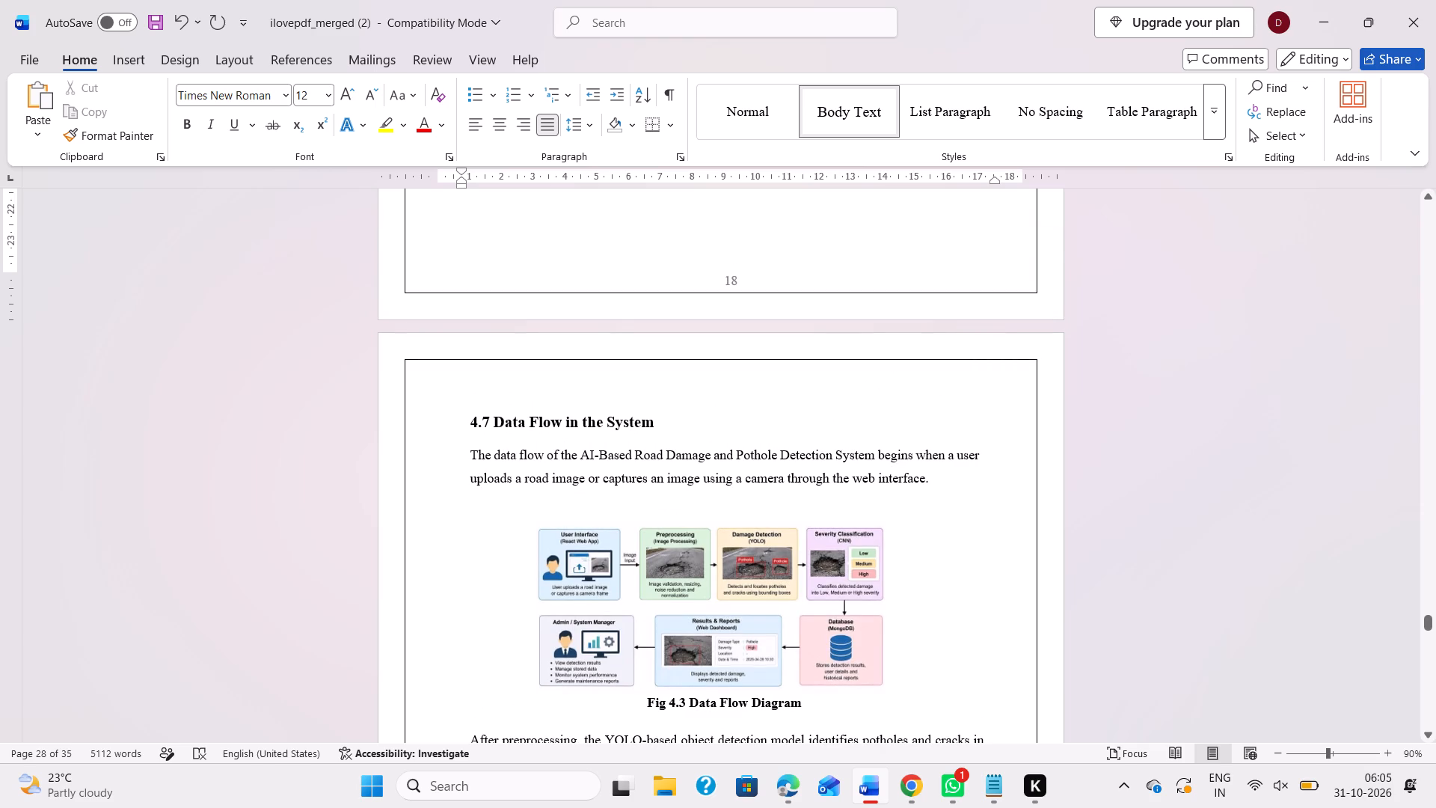
scroll(799, 559, up, 3)
scroll(739, 503, up, 5)
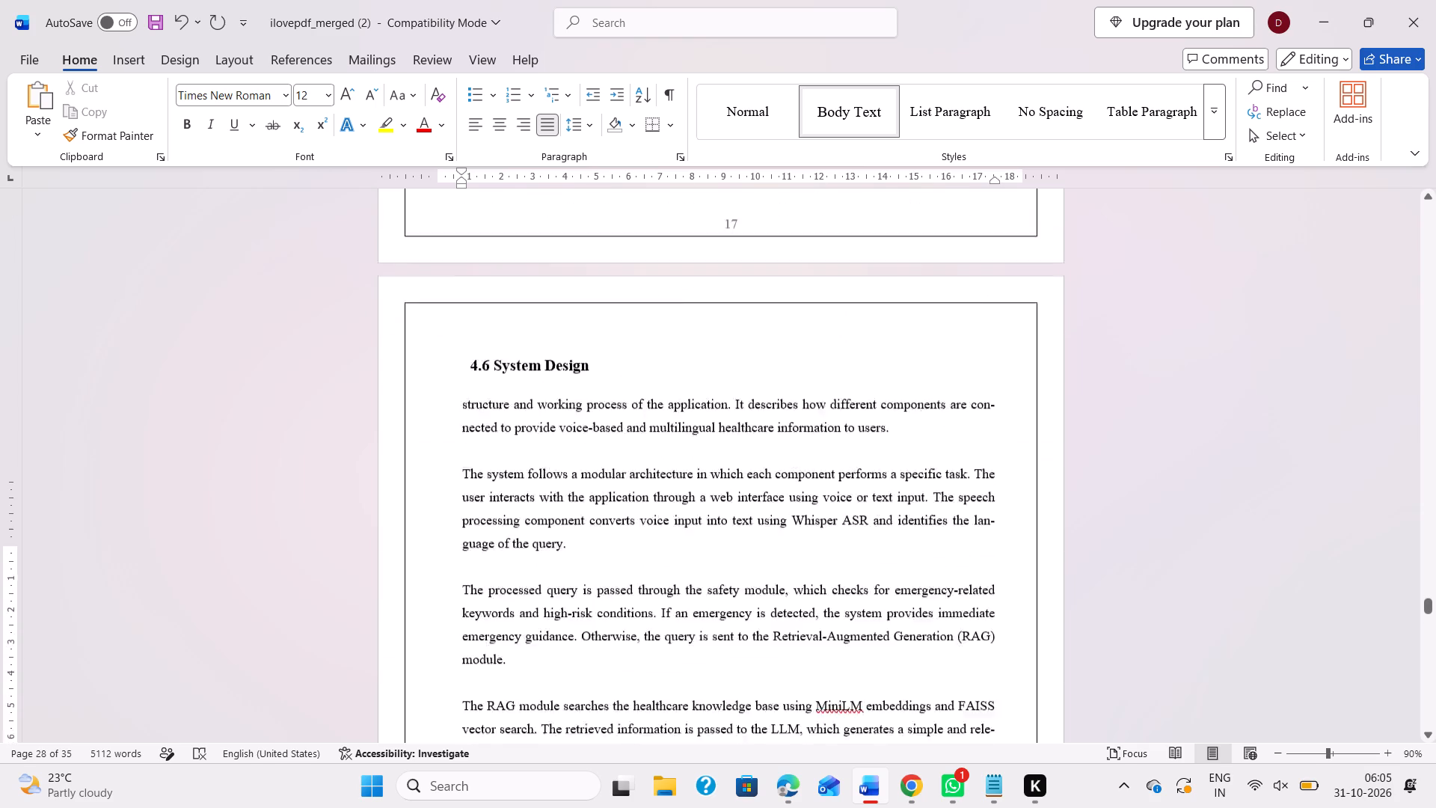
scroll(705, 584, down, 4)
scroll(705, 584, up, 6)
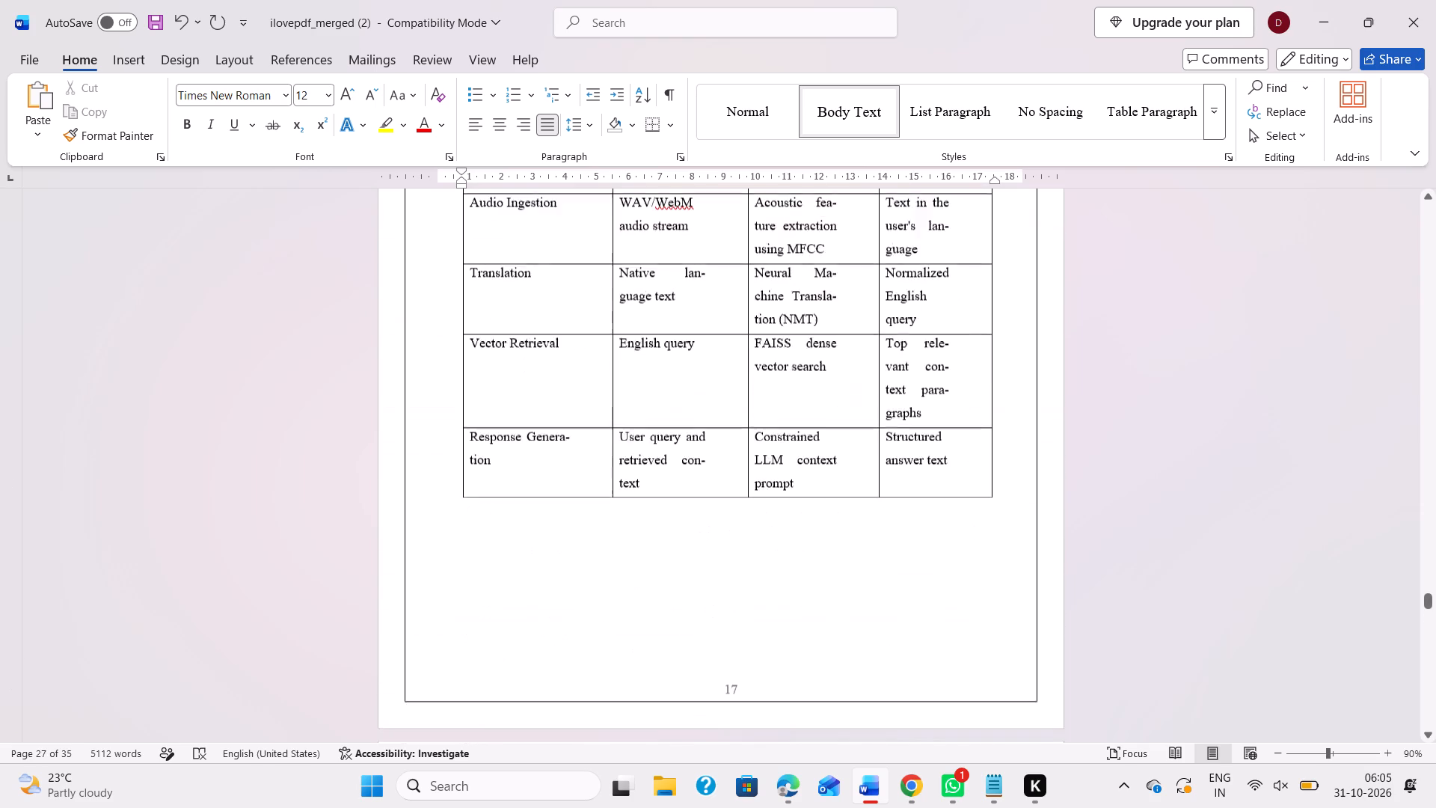
scroll(705, 584, up, 4)
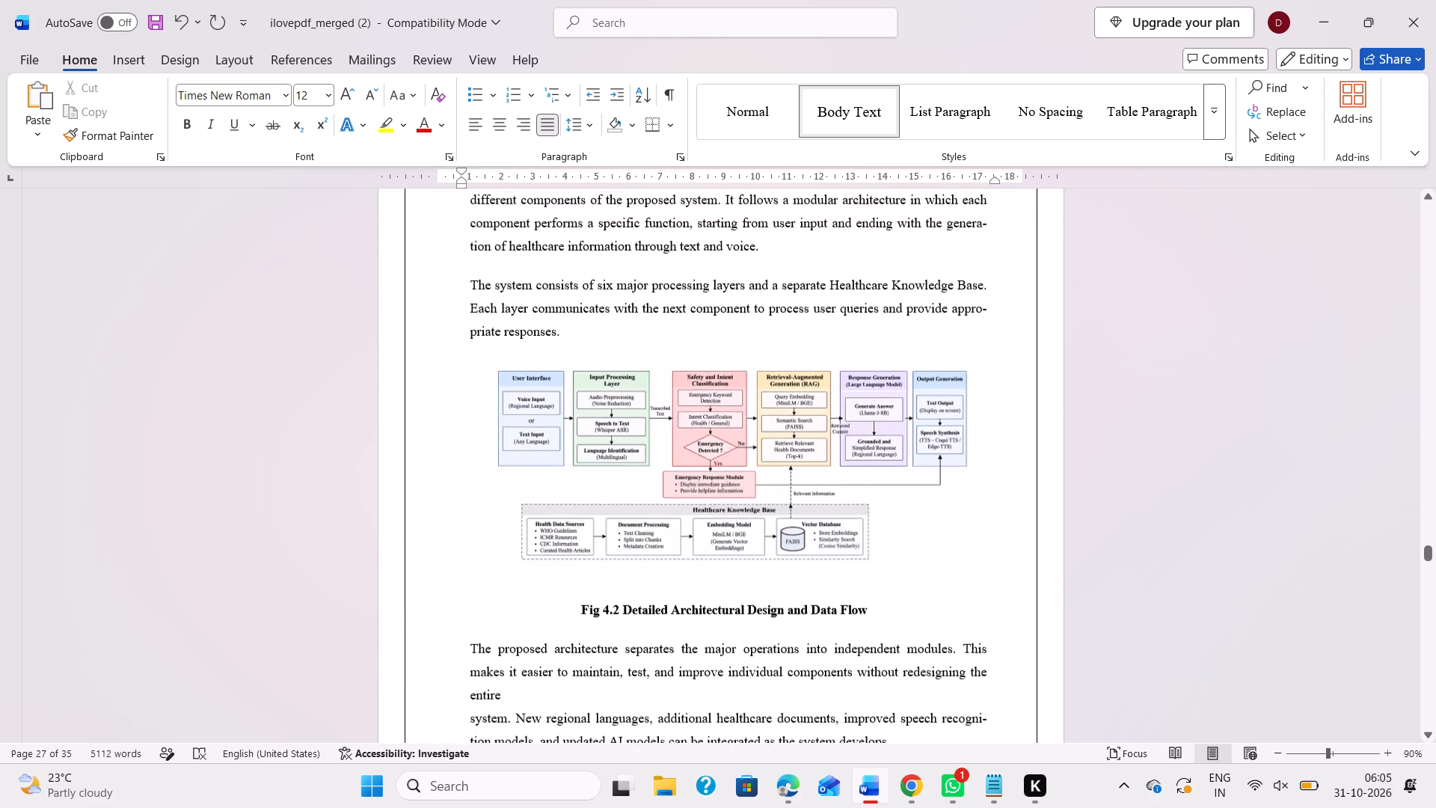
scroll(705, 584, down, 8)
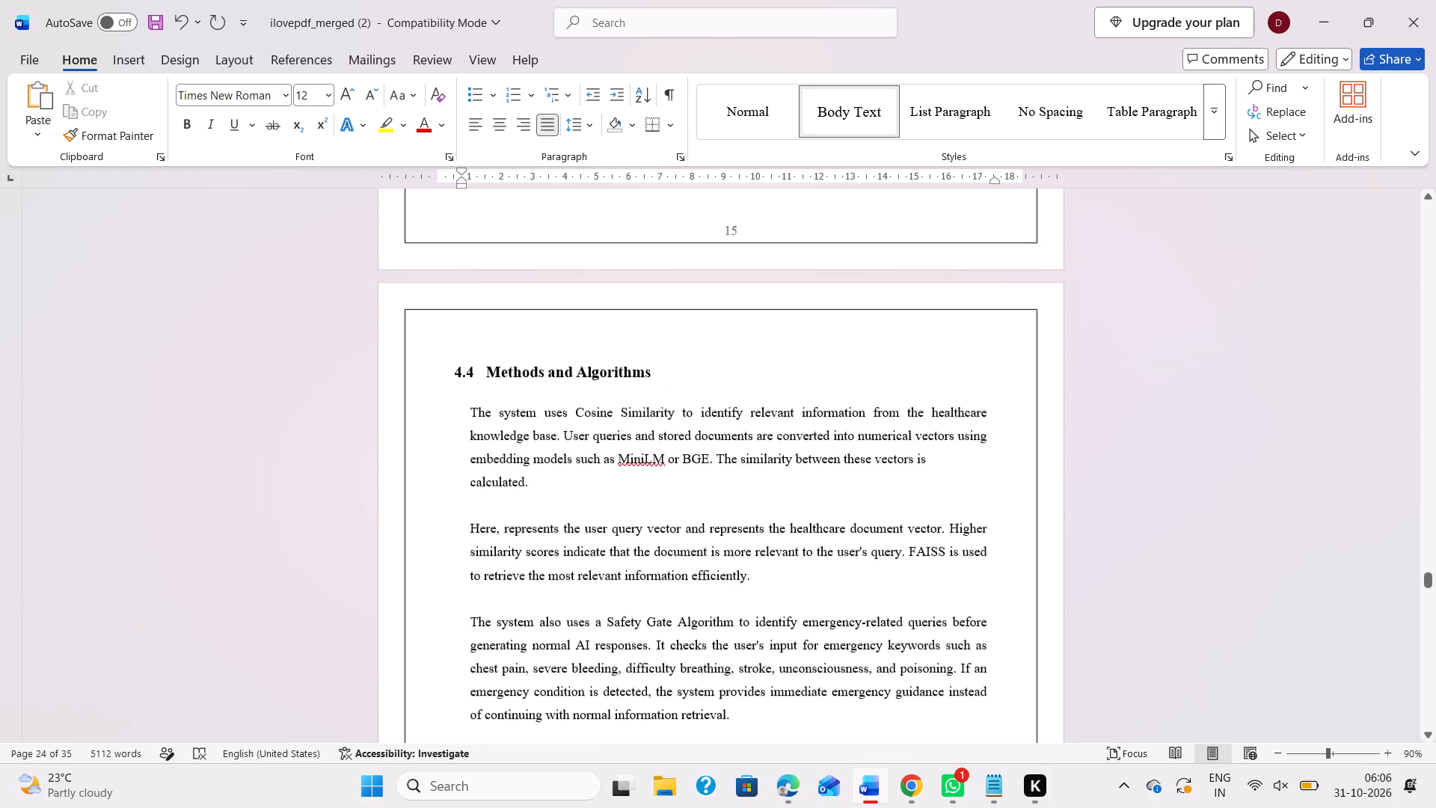
scroll(705, 584, down, 2)
scroll(705, 584, up, 2)
scroll(705, 584, down, 2)
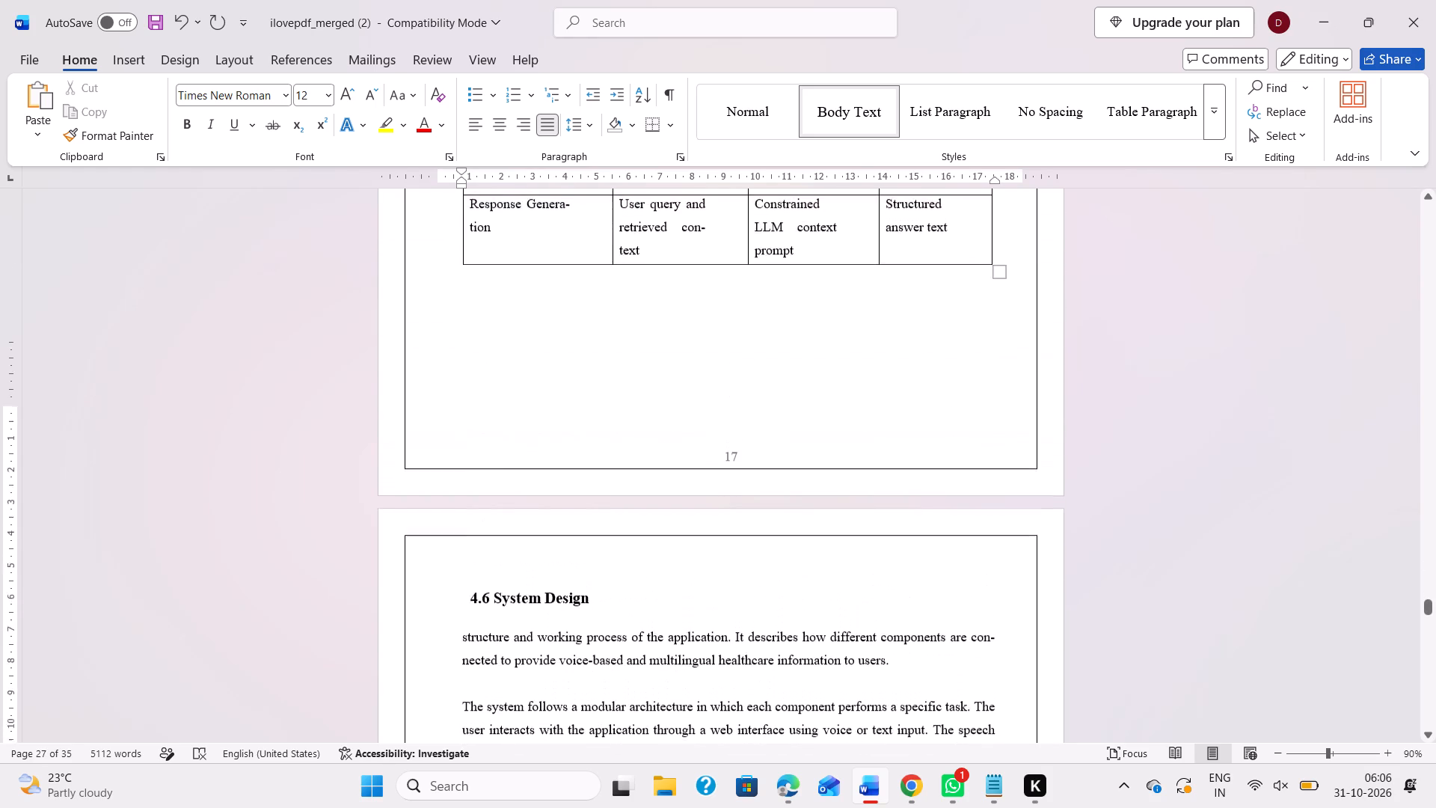
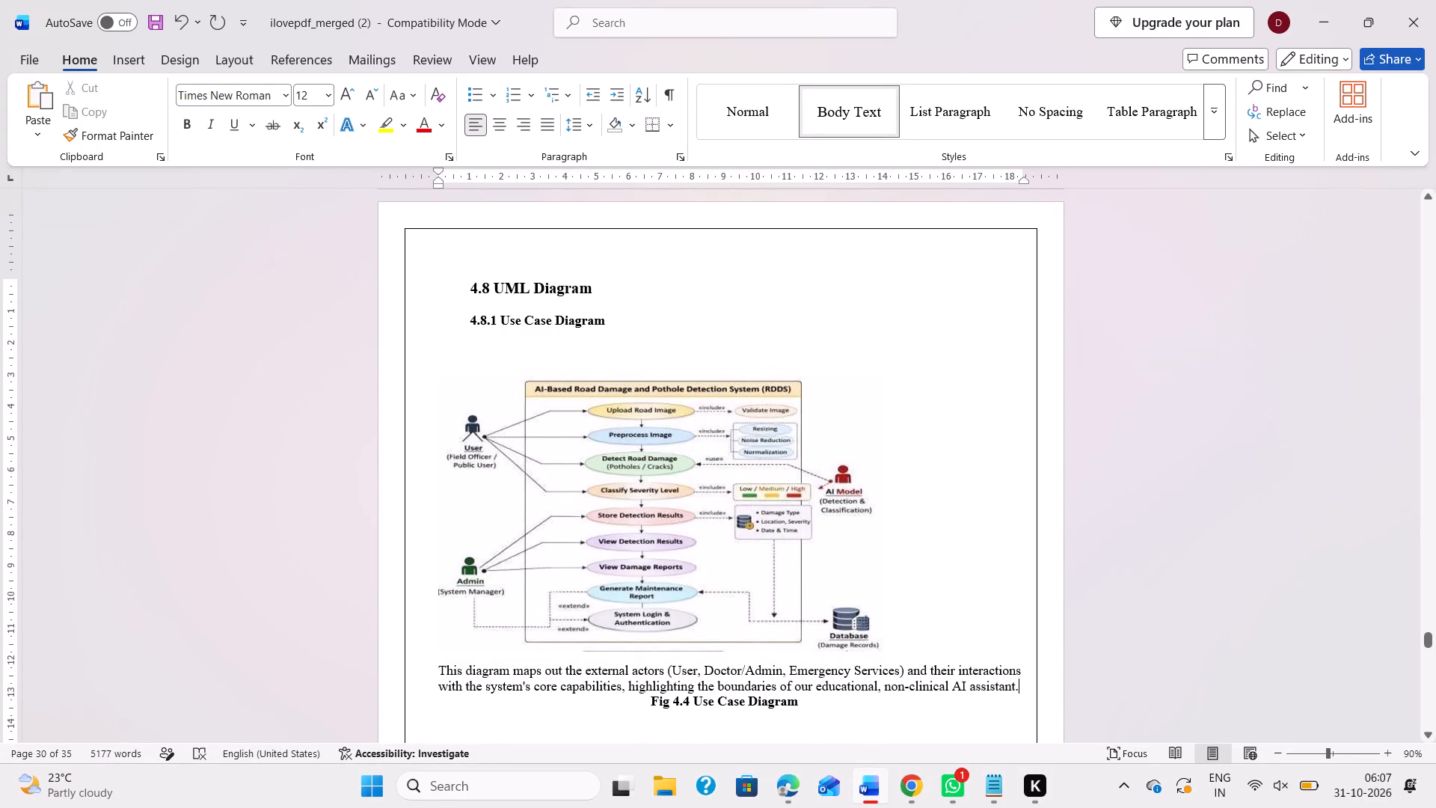
key(ctrl+z)
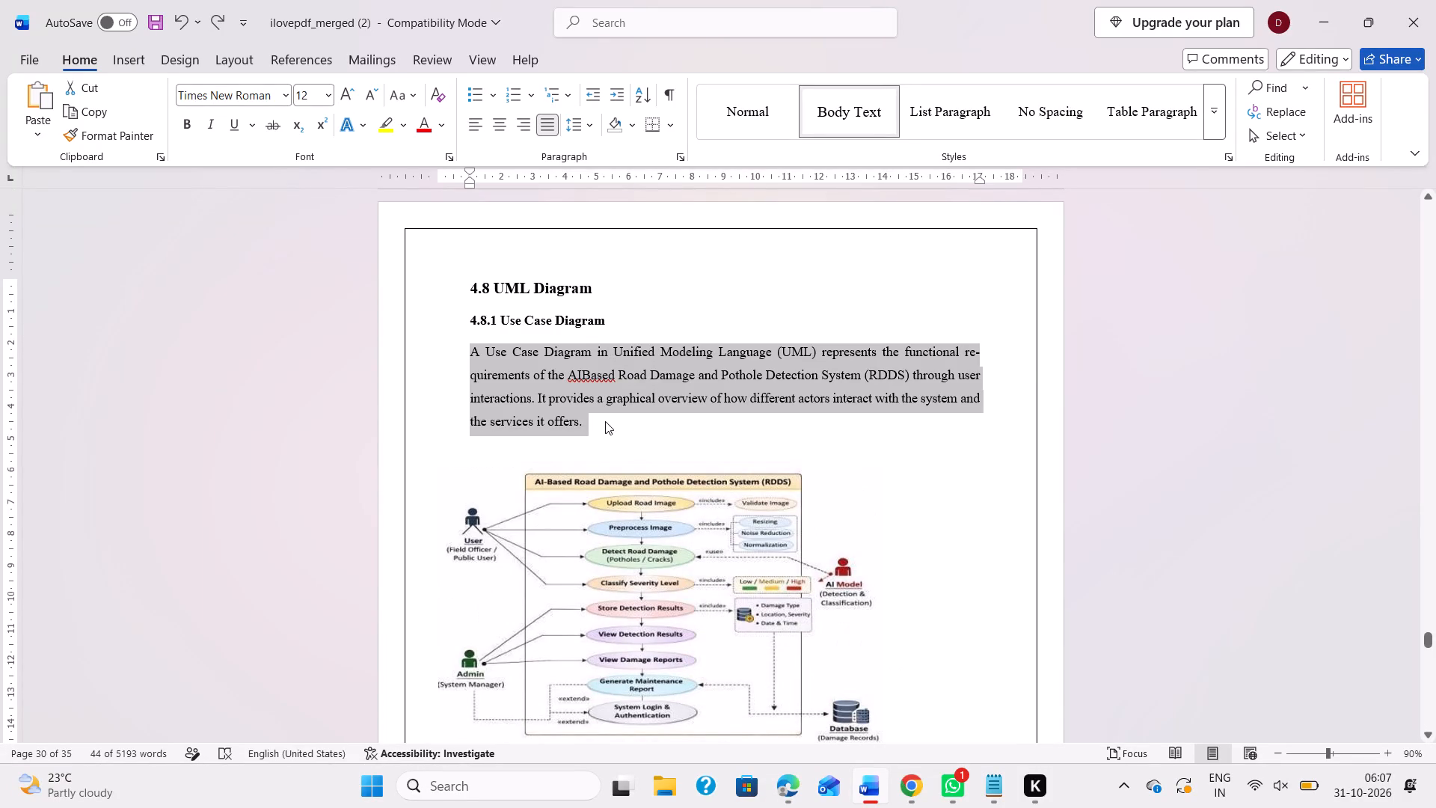
key(ctrl+v)
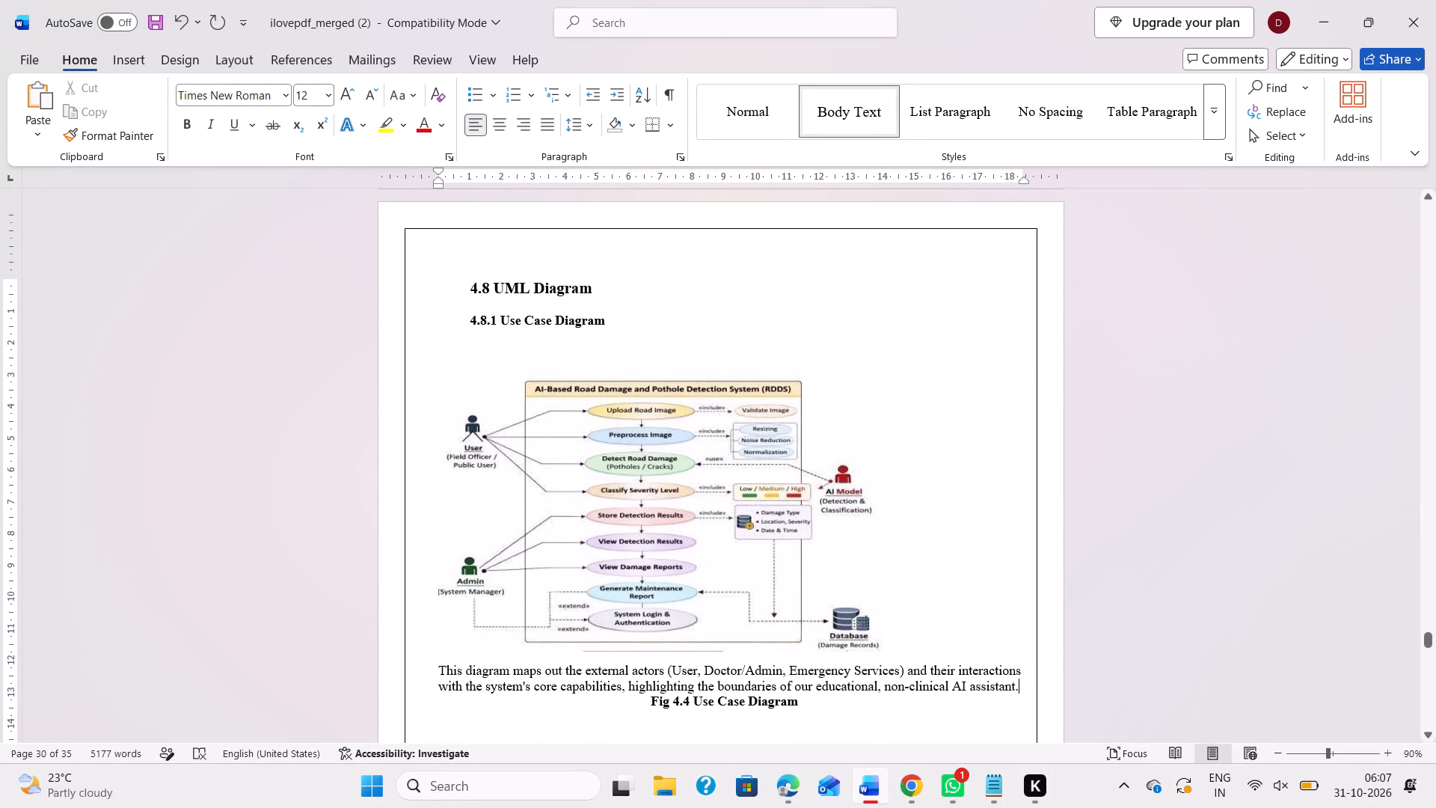
Move the use case diagram image between the new description and the Fig 4.4 caption, roughly centred on the page.
click(679, 492)
drag(737, 488, 746, 518)
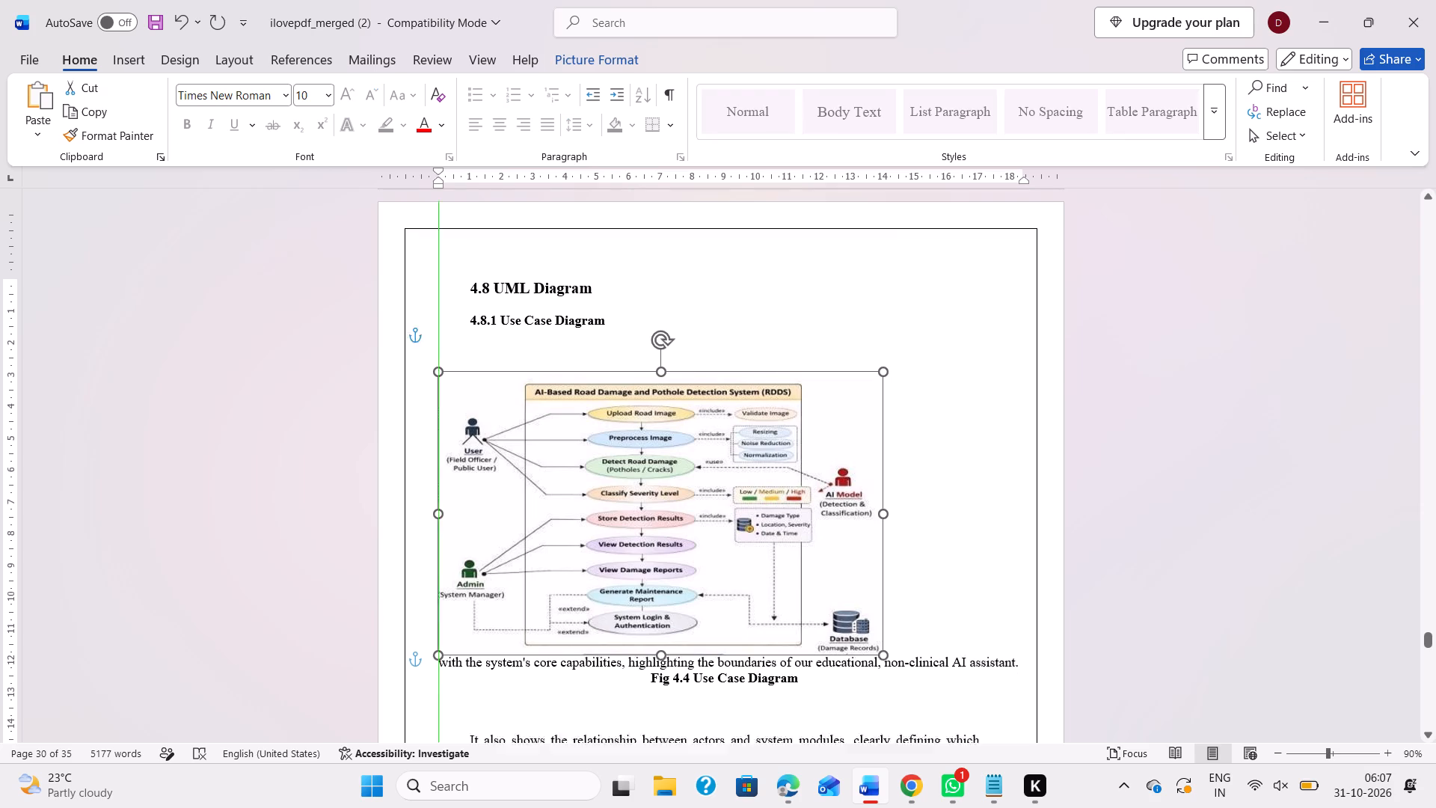
drag(746, 518, 783, 516)
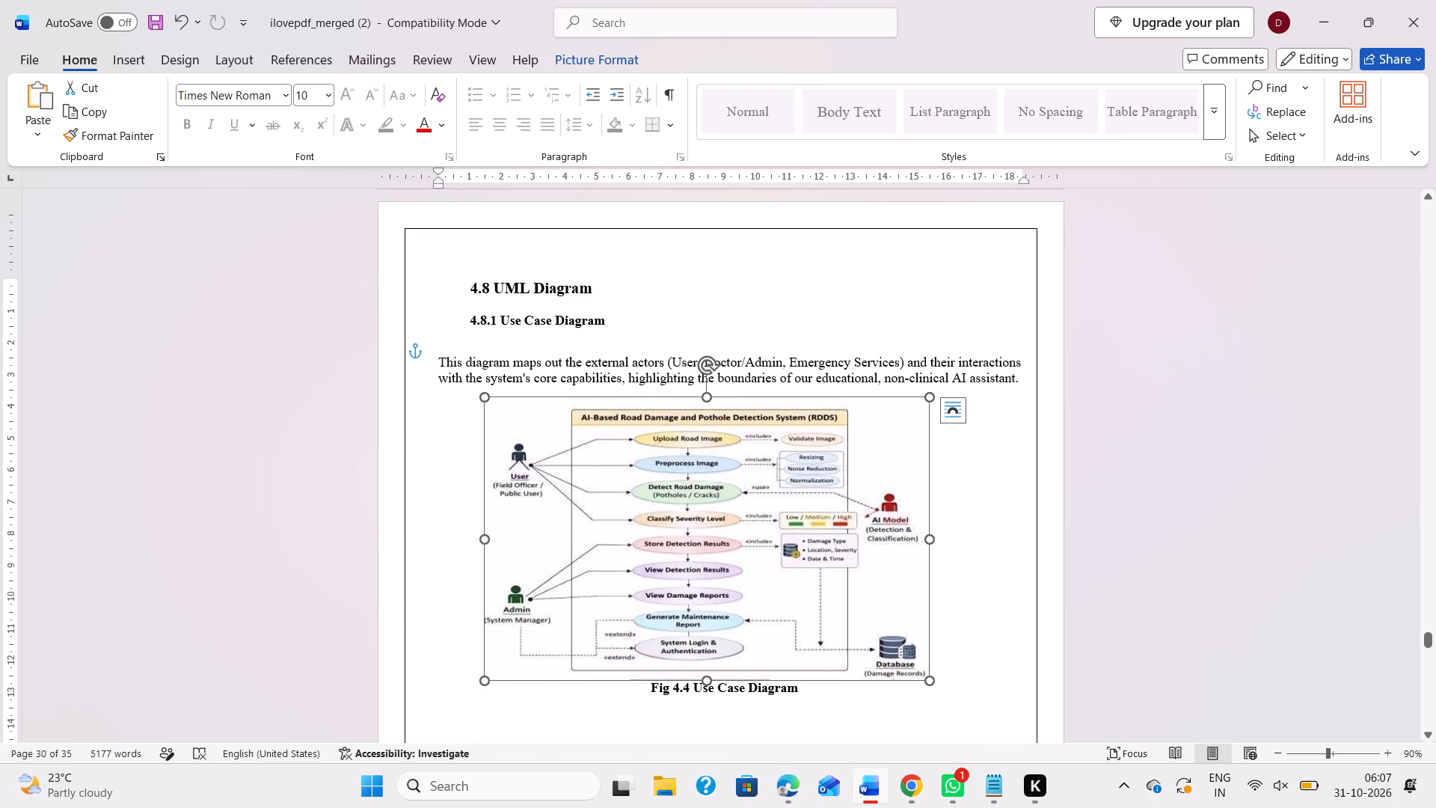
drag(435, 358, 1026, 382)
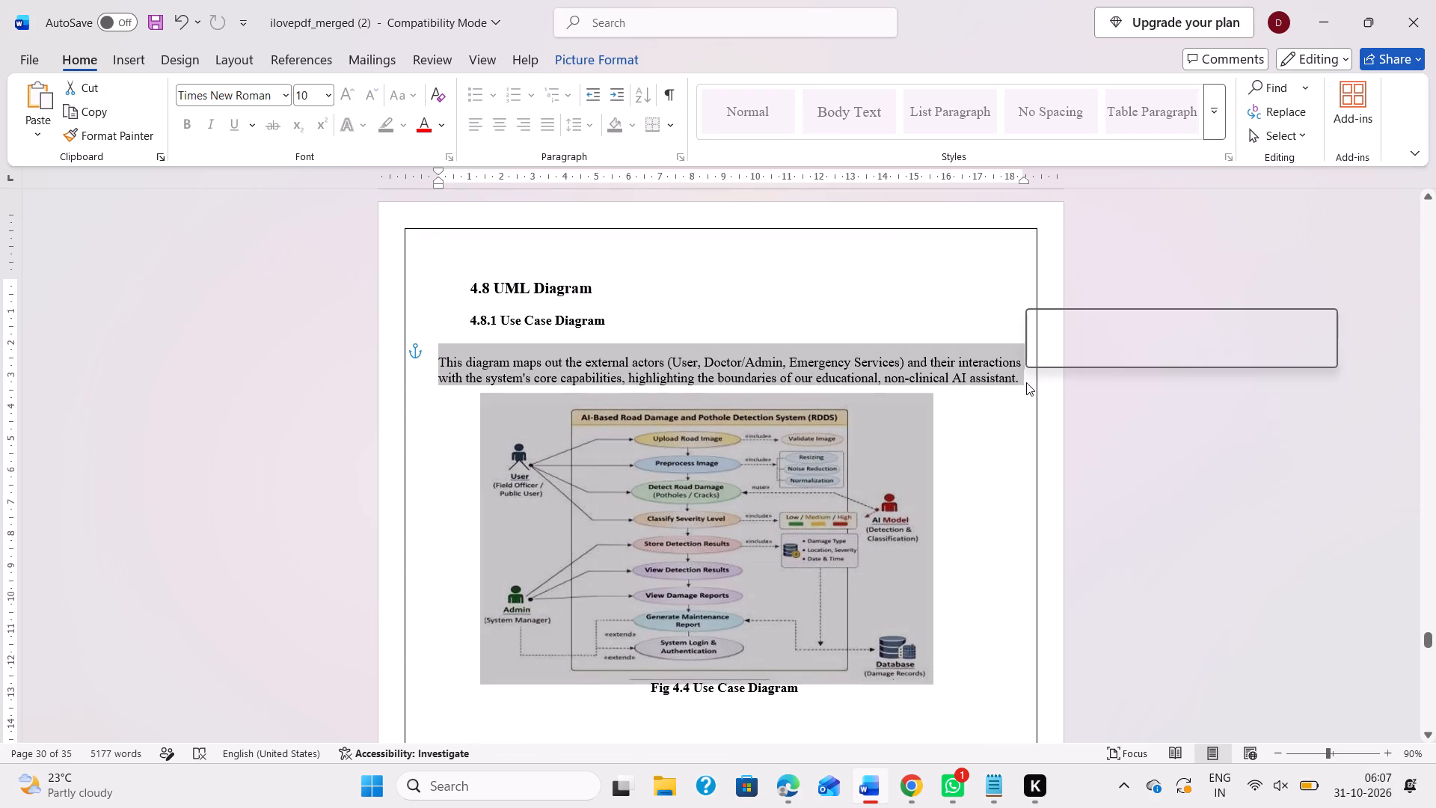
click(752, 563)
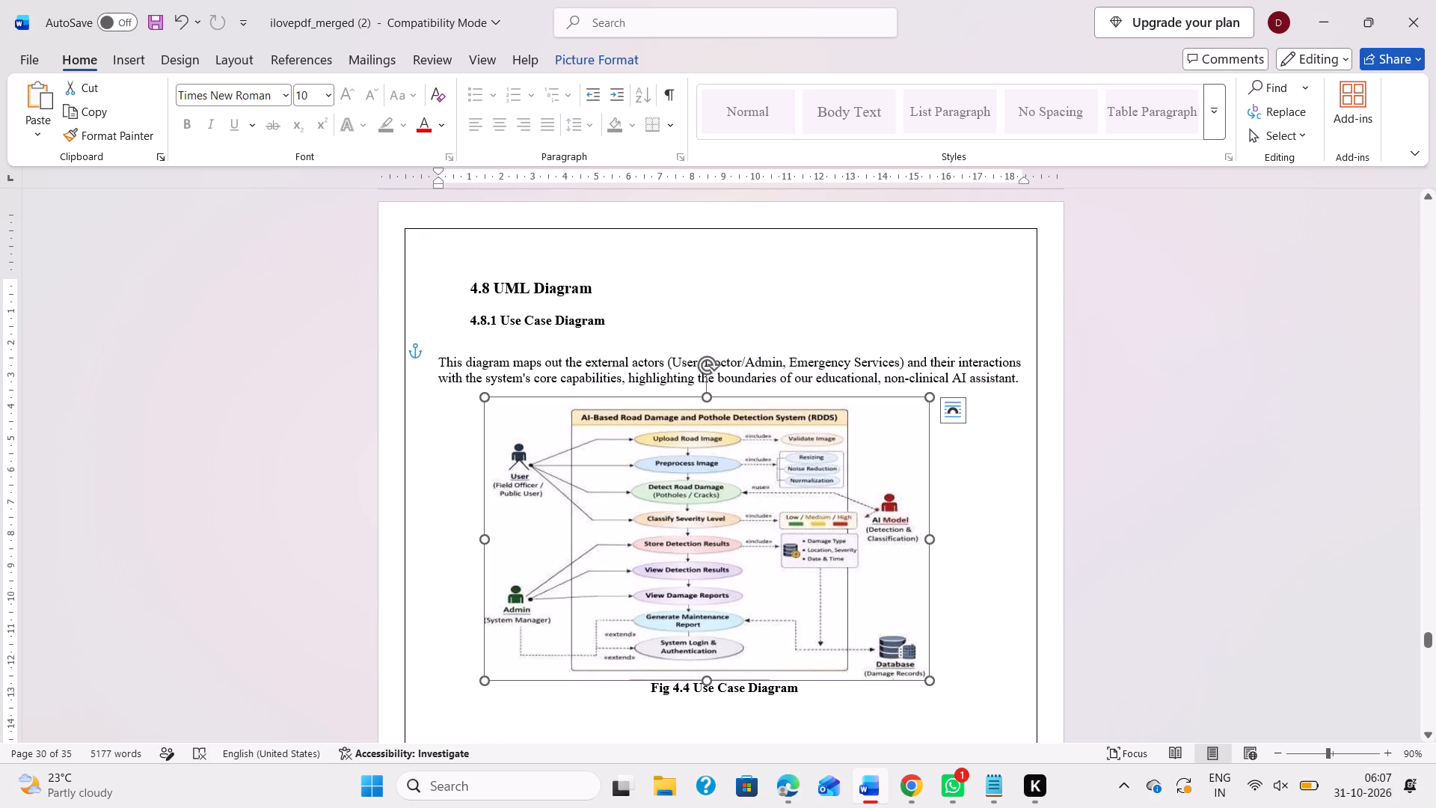
click(728, 539)
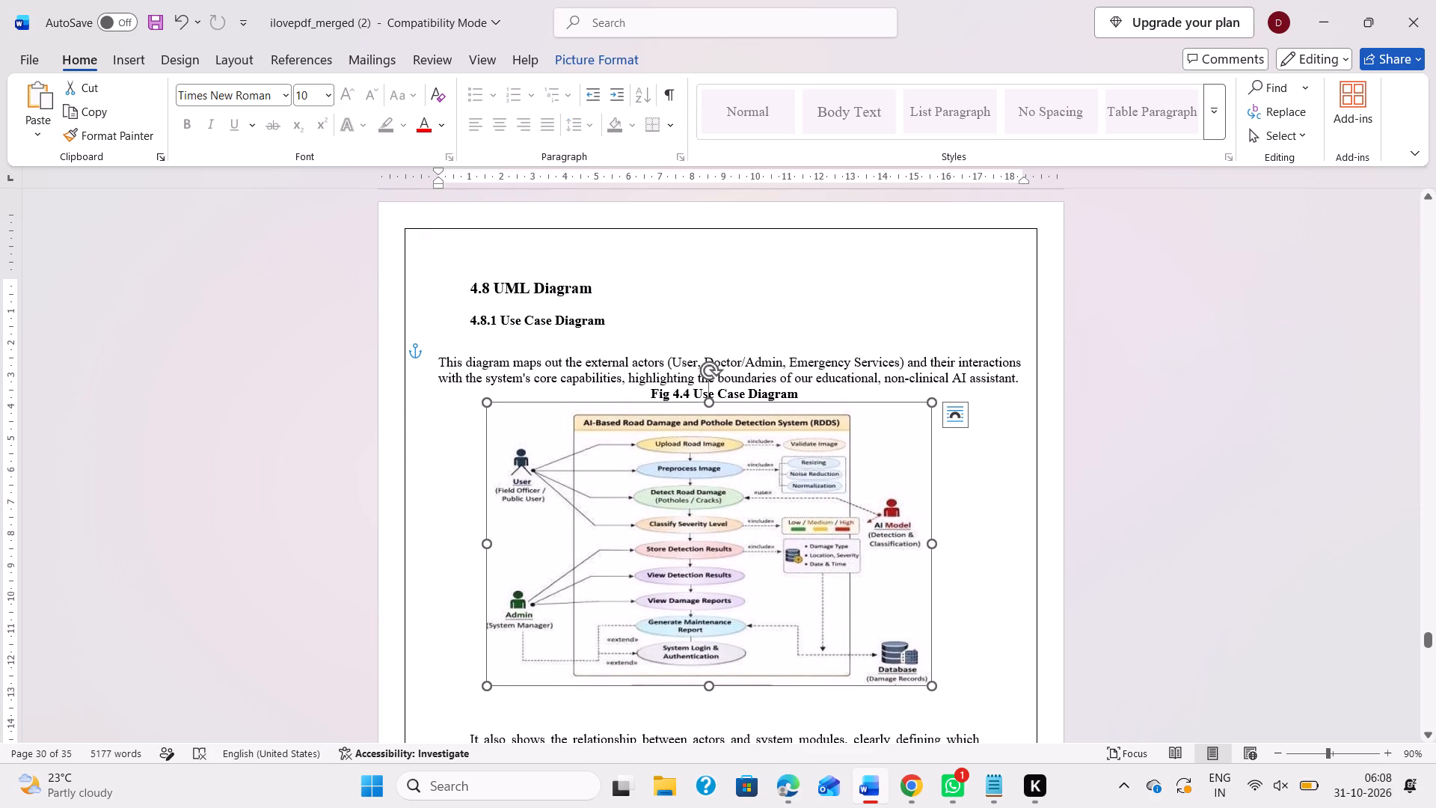
drag(711, 521, 712, 511)
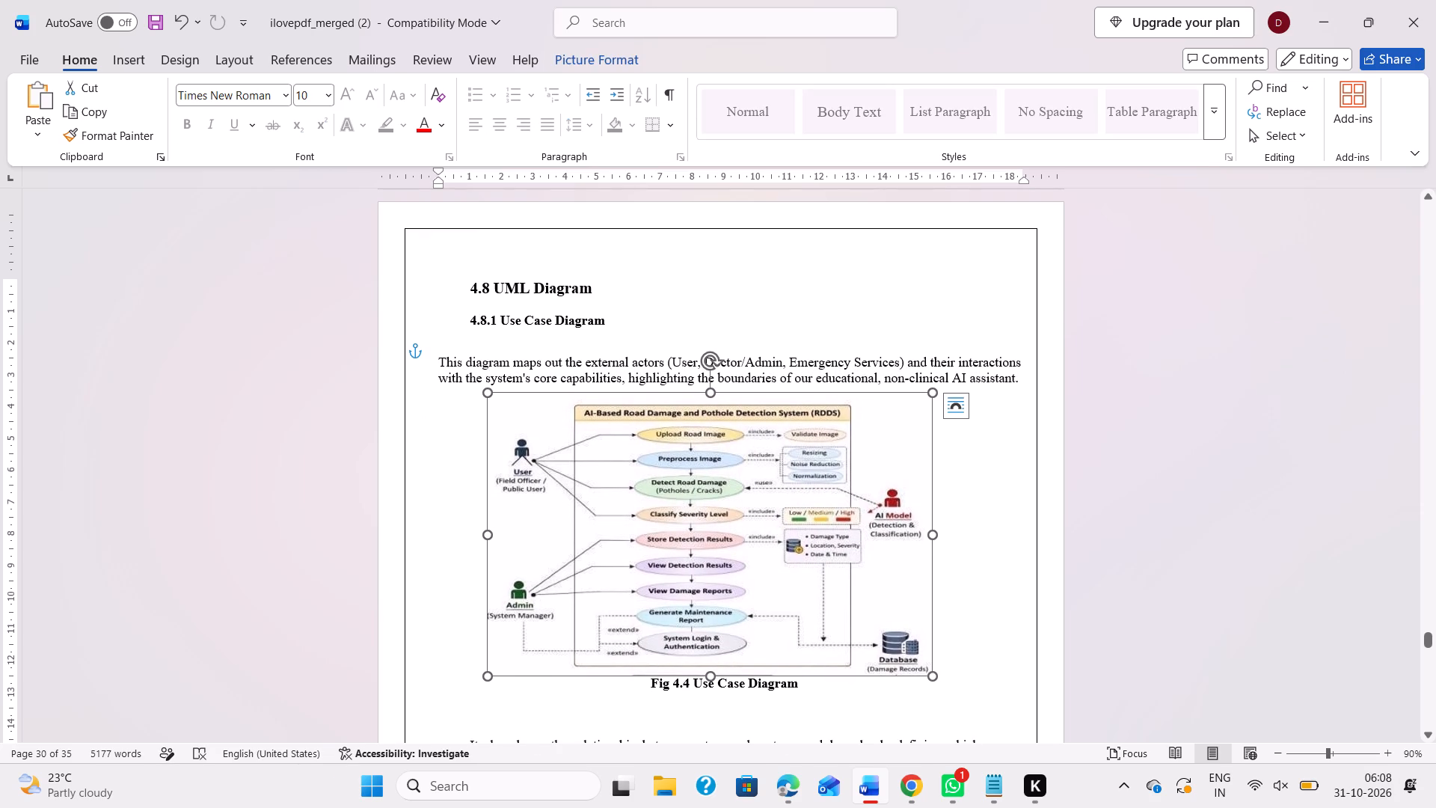
Indent the new description to about 1 and just past 17 on the ruler, and set its line spacing to 1.5.
drag(438, 357, 995, 368)
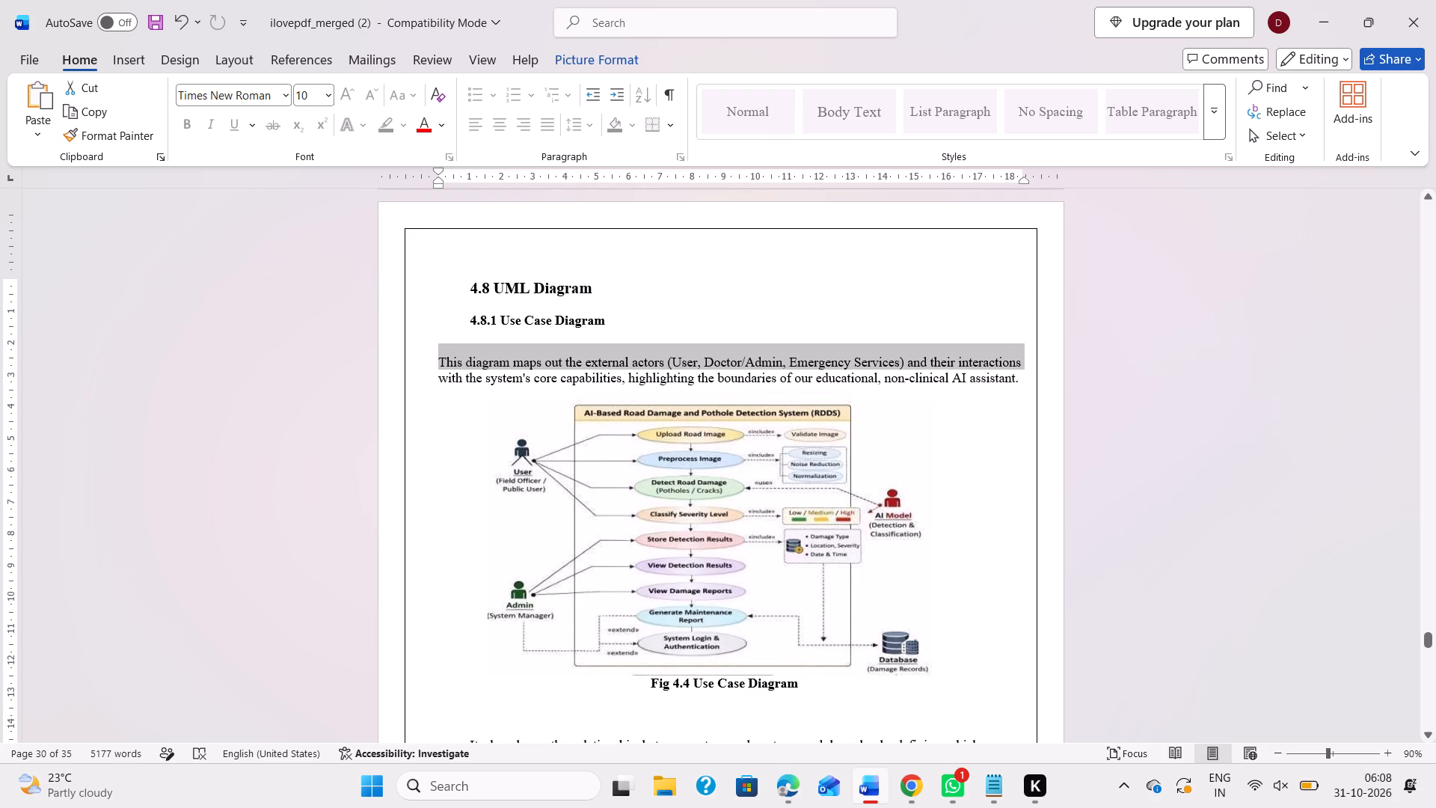
drag(995, 368, 1013, 377)
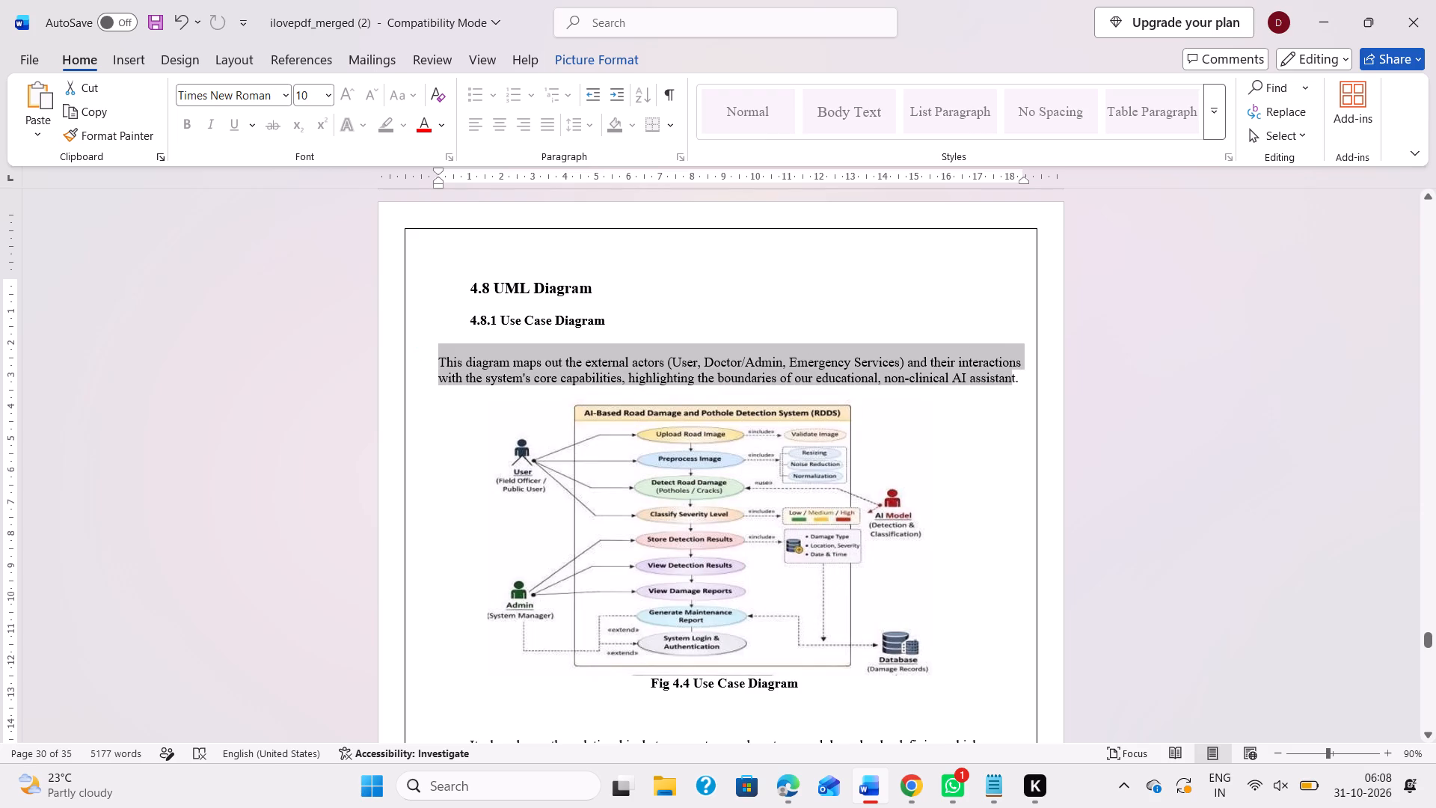
drag(1013, 377, 1014, 377)
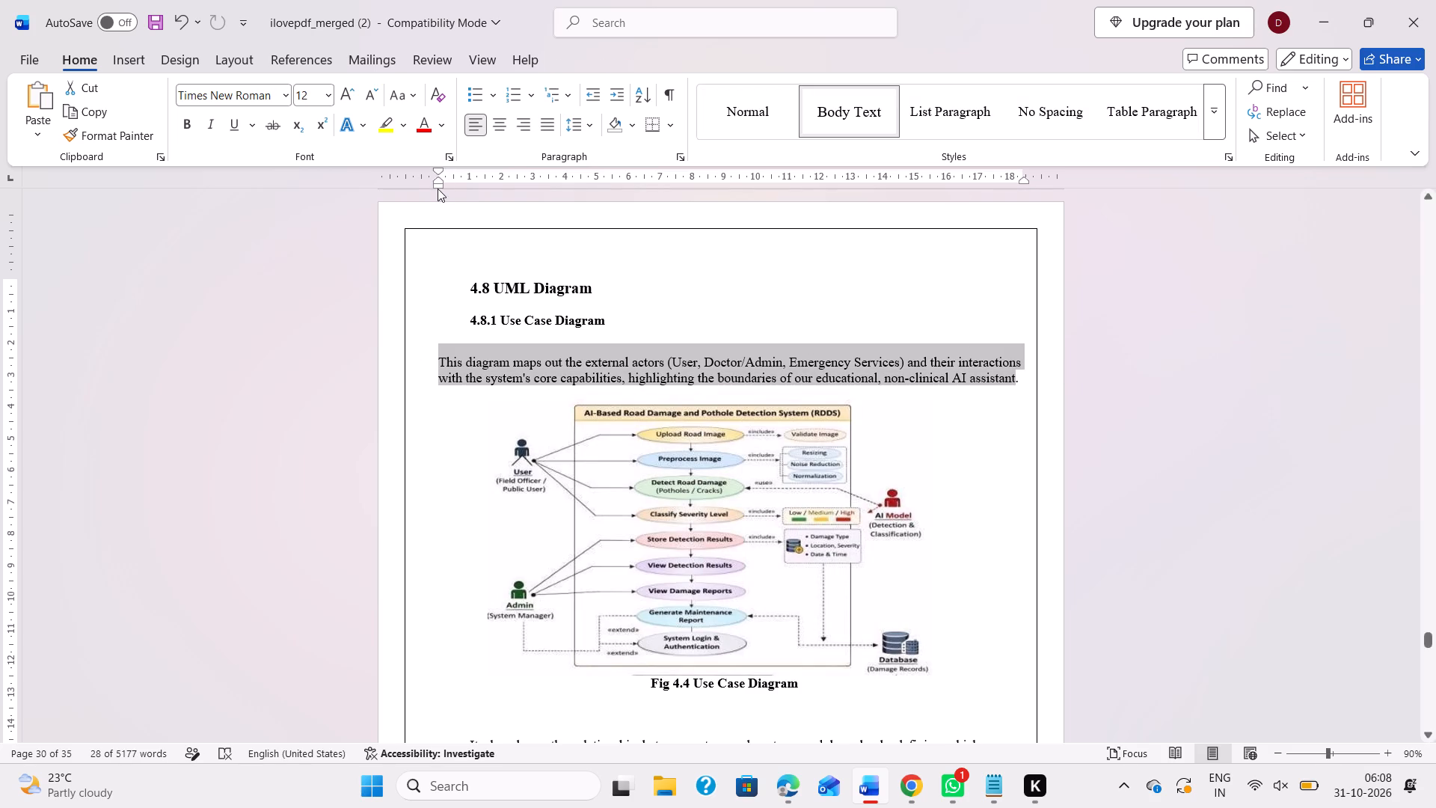
drag(438, 186, 468, 192)
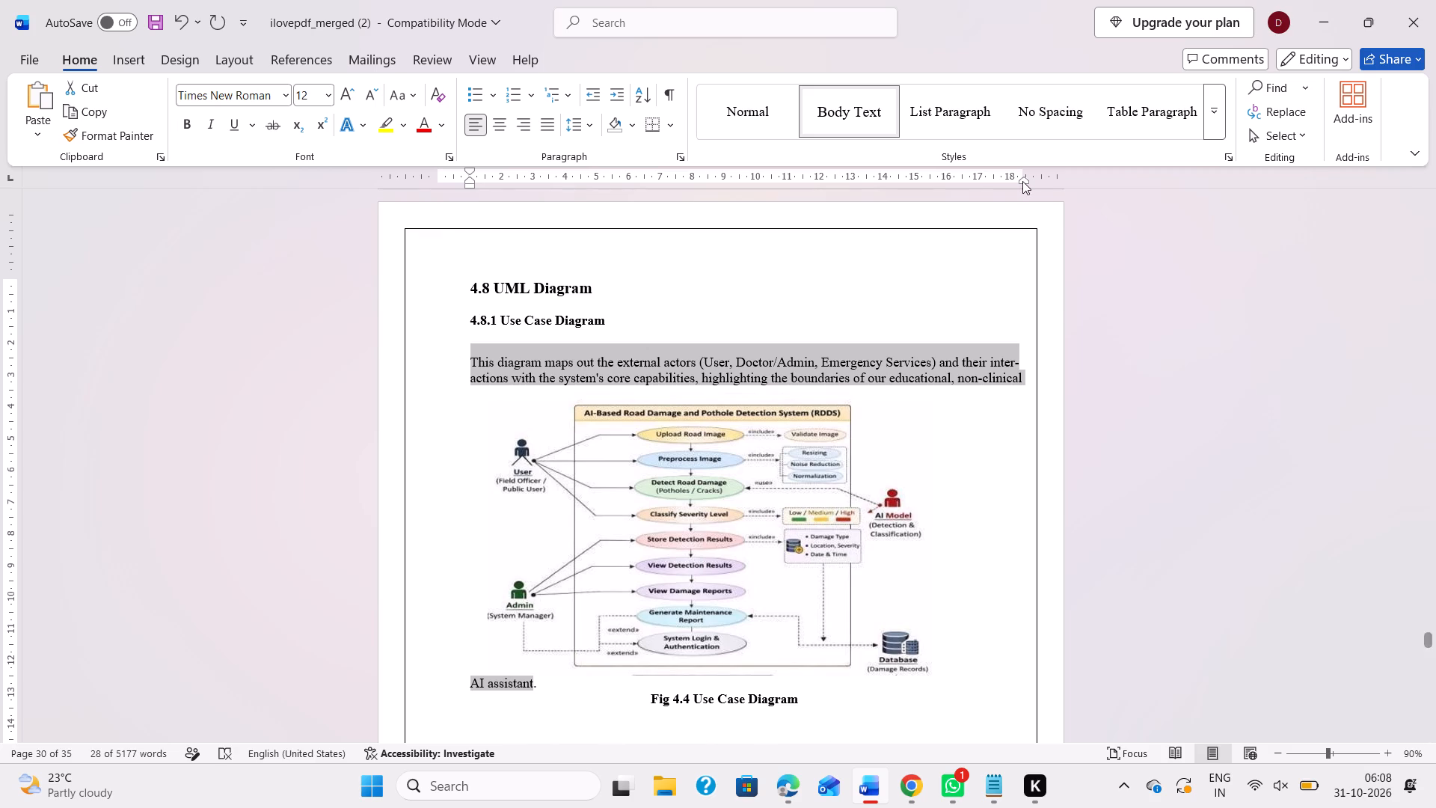
drag(1024, 181, 984, 181)
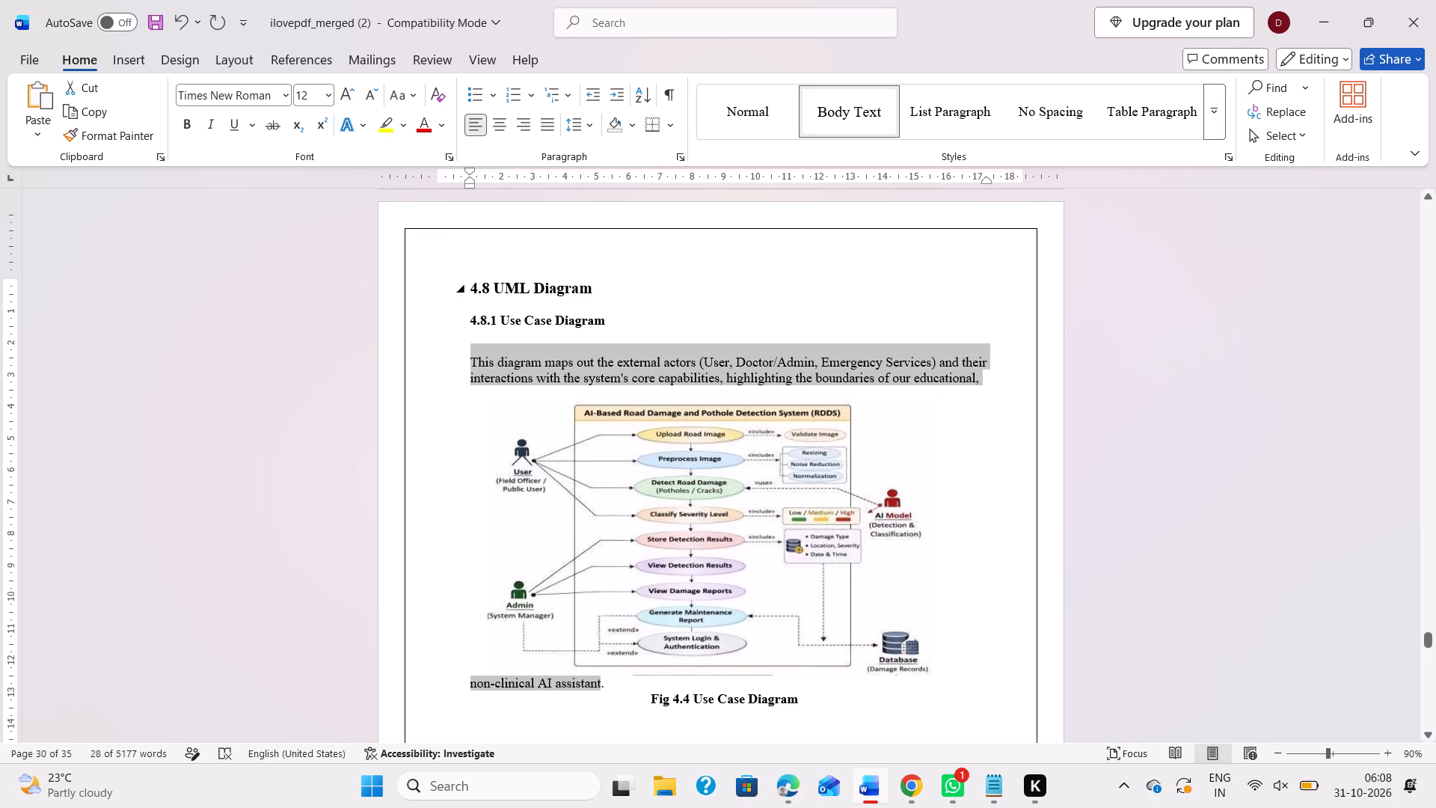
click(588, 126)
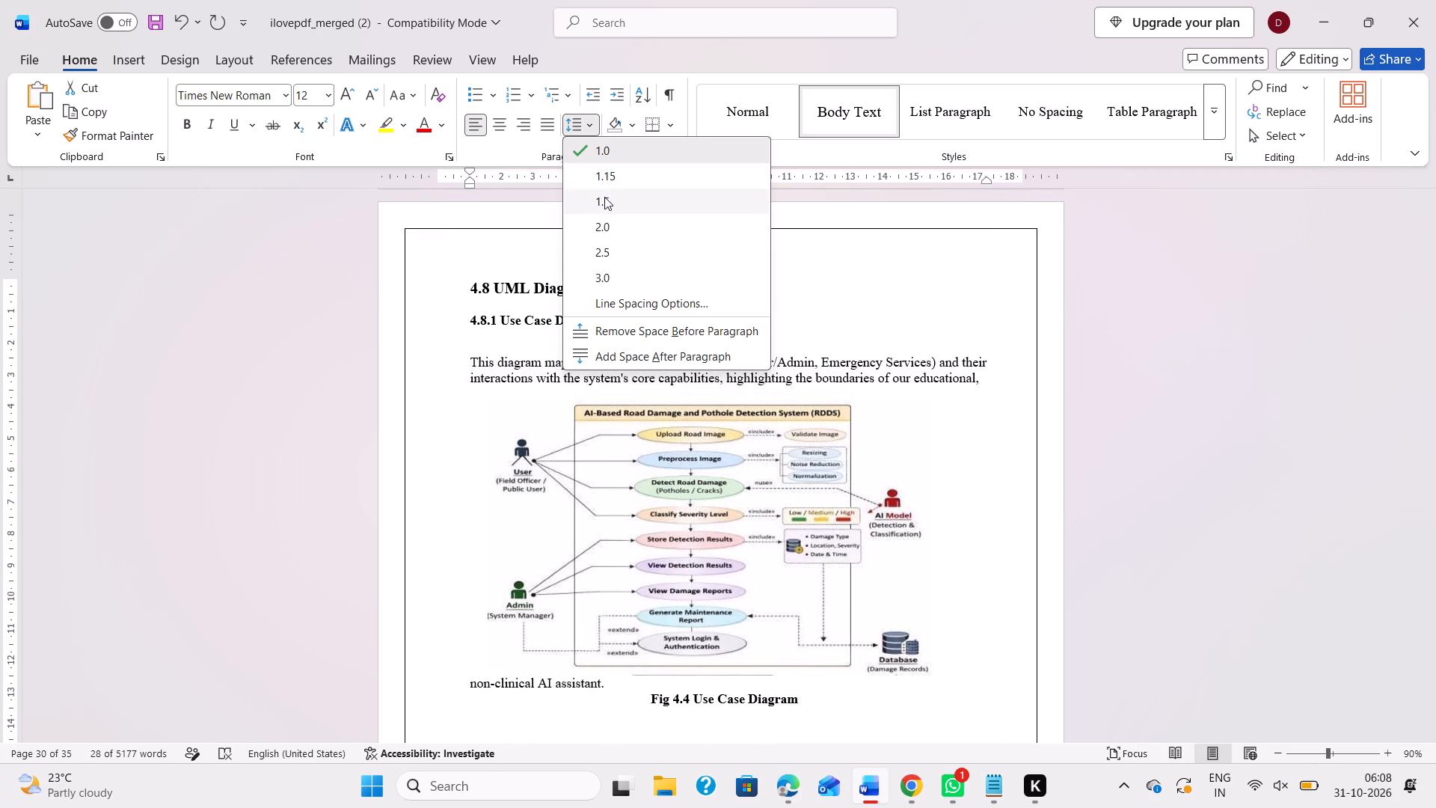
click(604, 197)
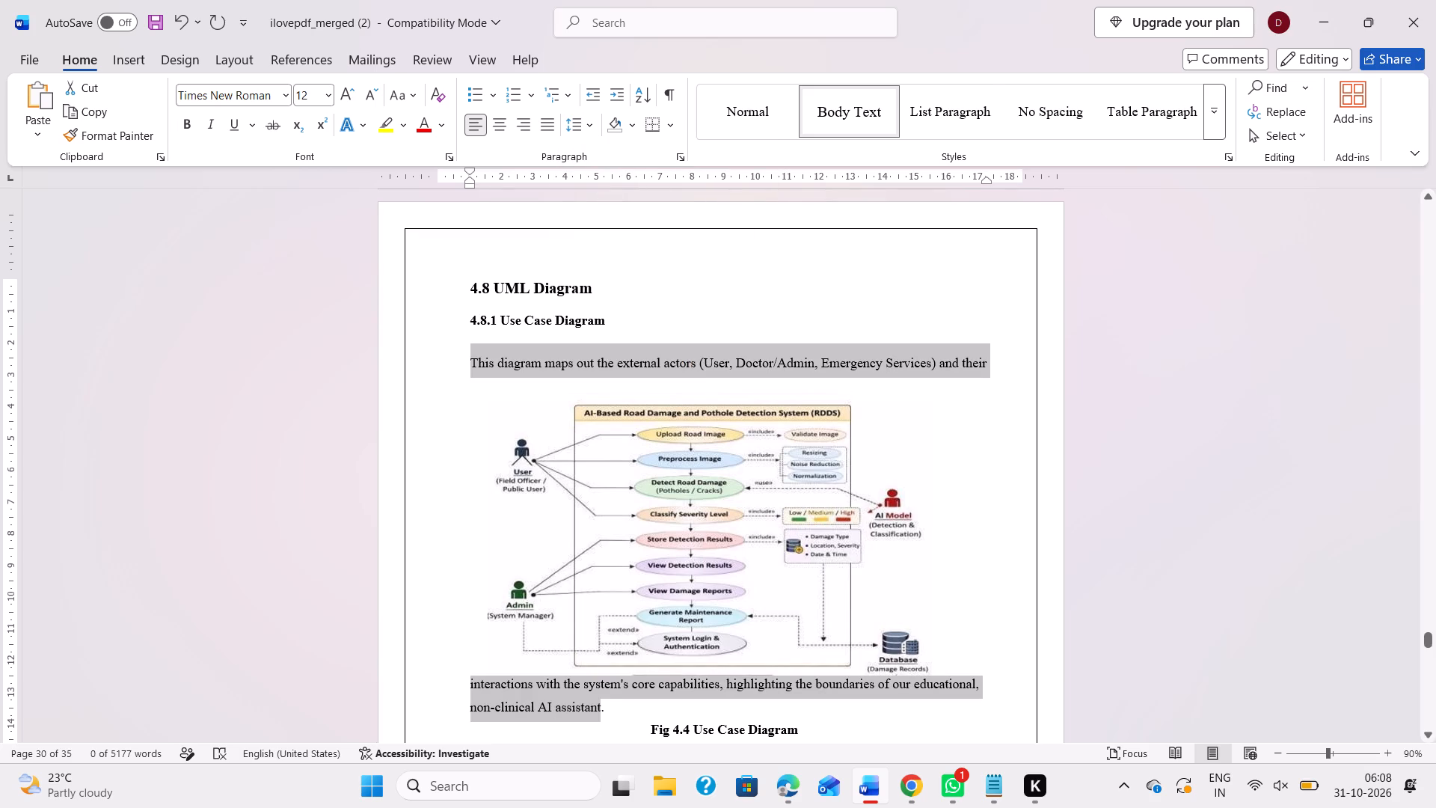
Move the use case diagram image down to sit between the description's last line and the Fig 4.4 caption.
click(731, 517)
drag(724, 503, 728, 543)
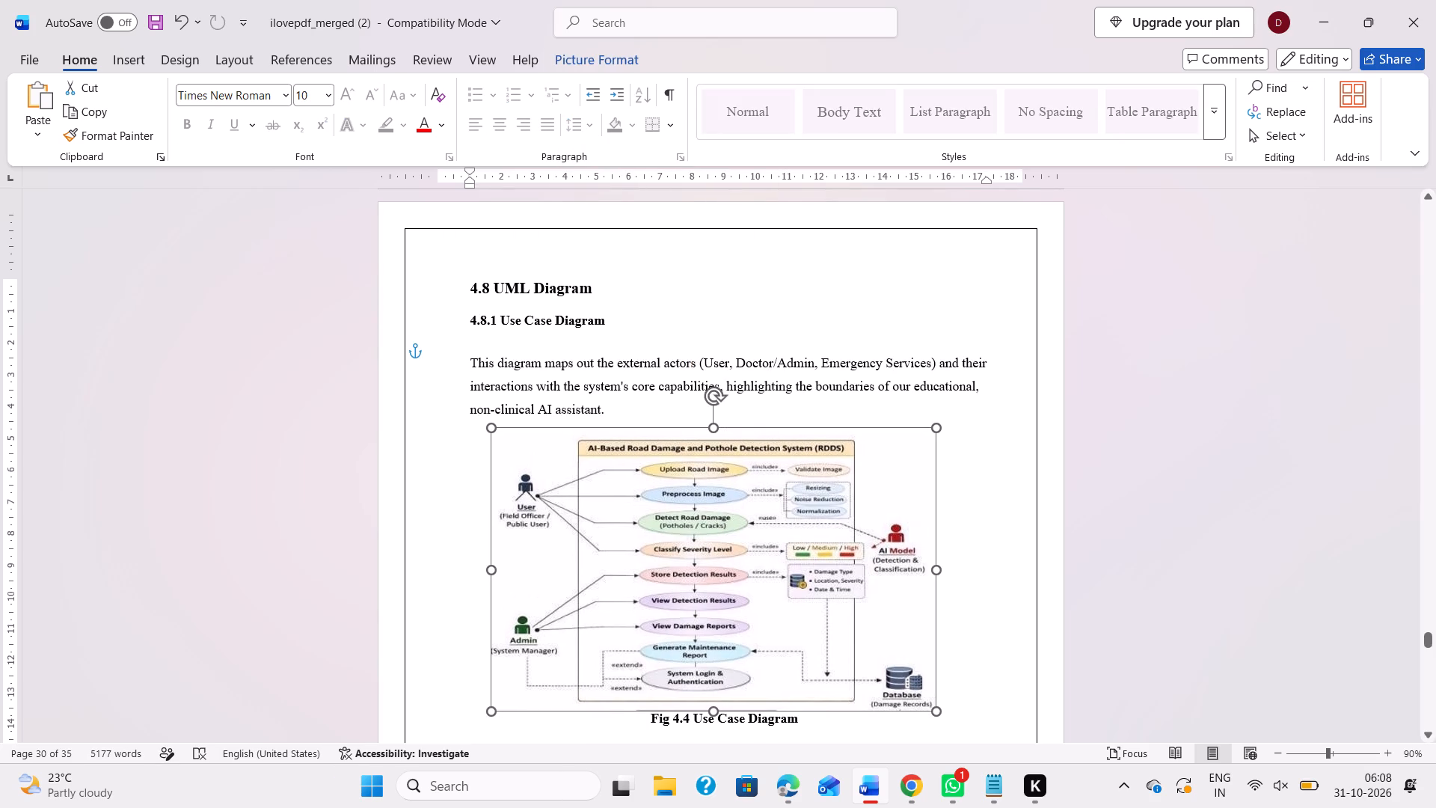
drag(728, 543, 722, 542)
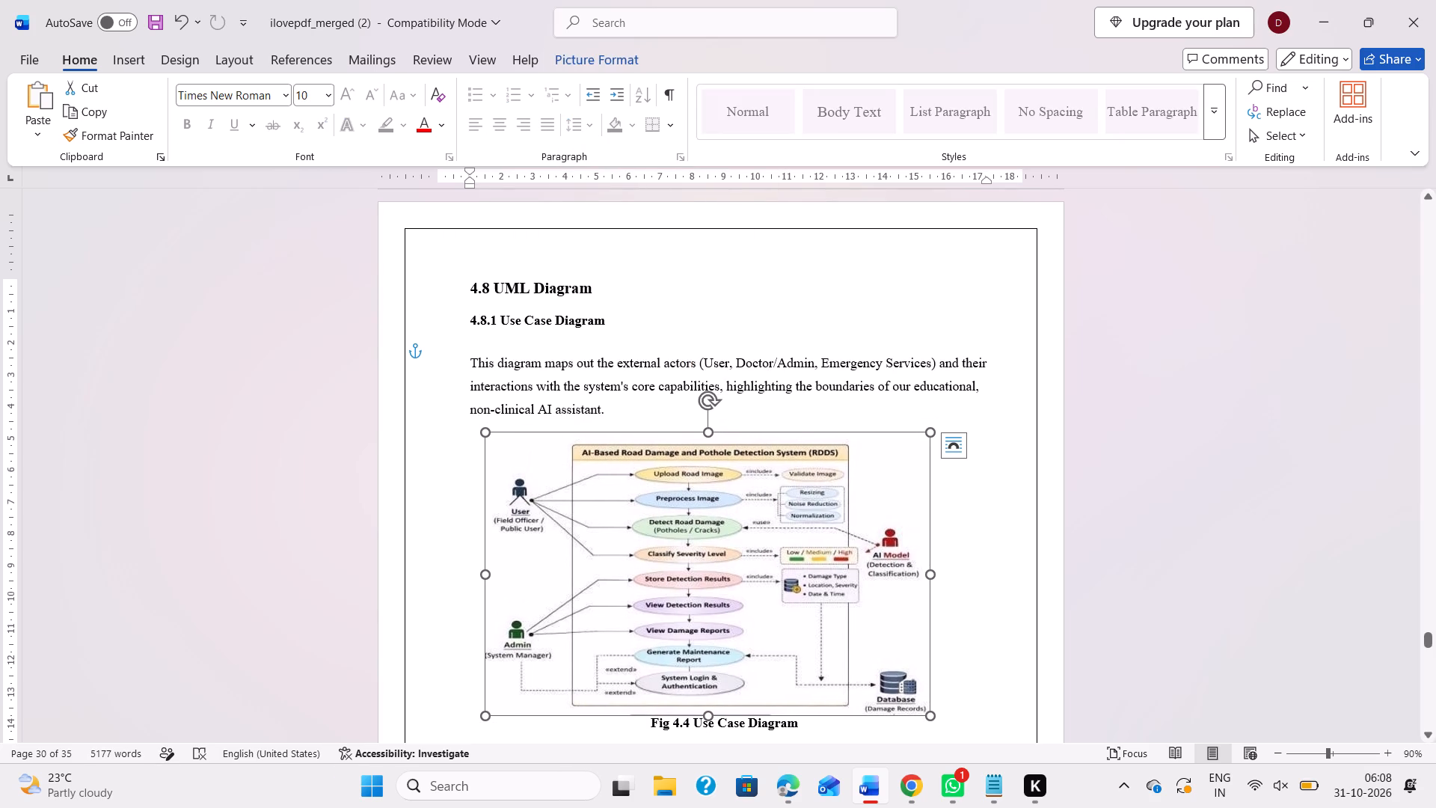
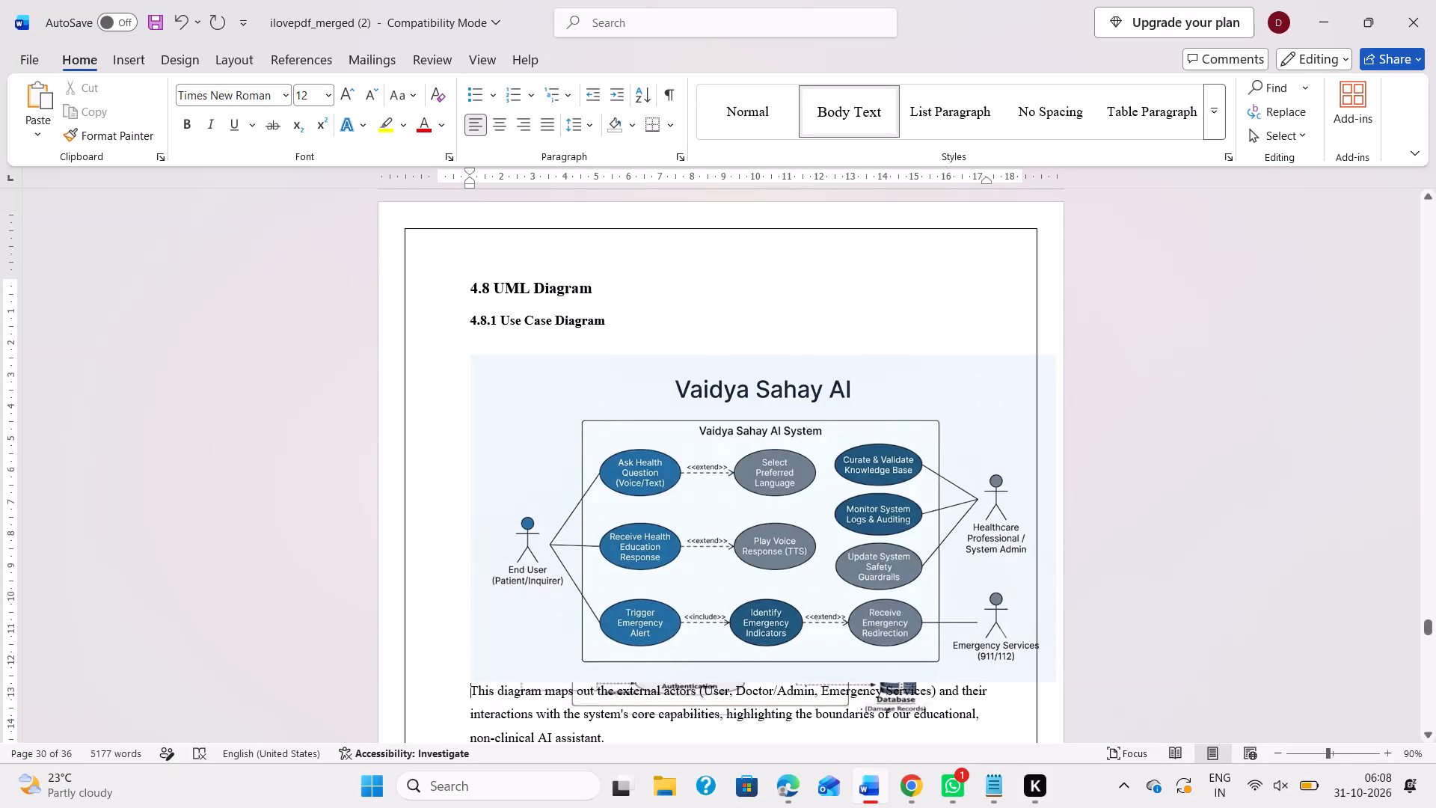
Set the text wrapping of the Vaidya Sahay AI use case diagram to Tight.
scroll(785, 527, down, 1)
drag(714, 466, 689, 504)
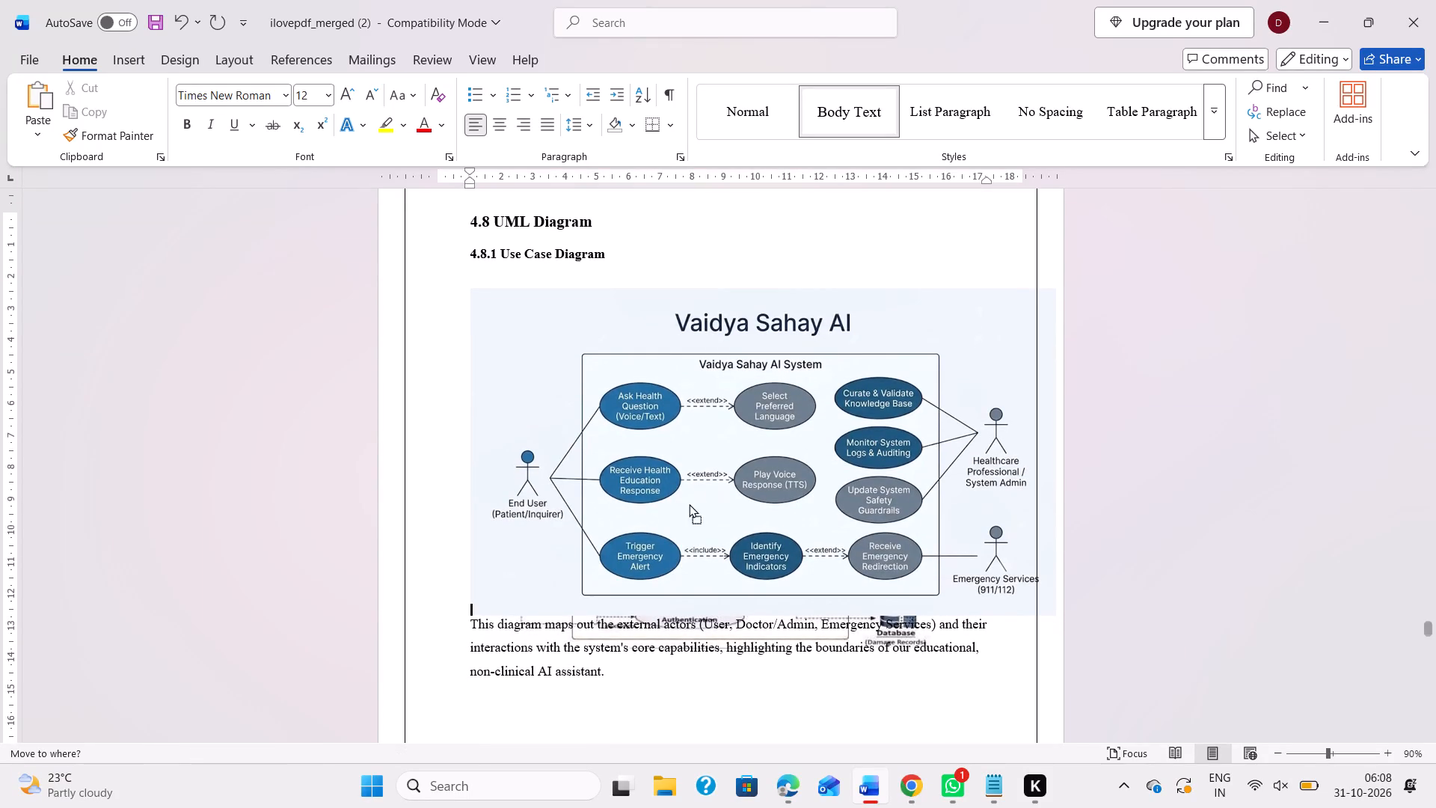
drag(689, 504, 721, 483)
click(721, 483)
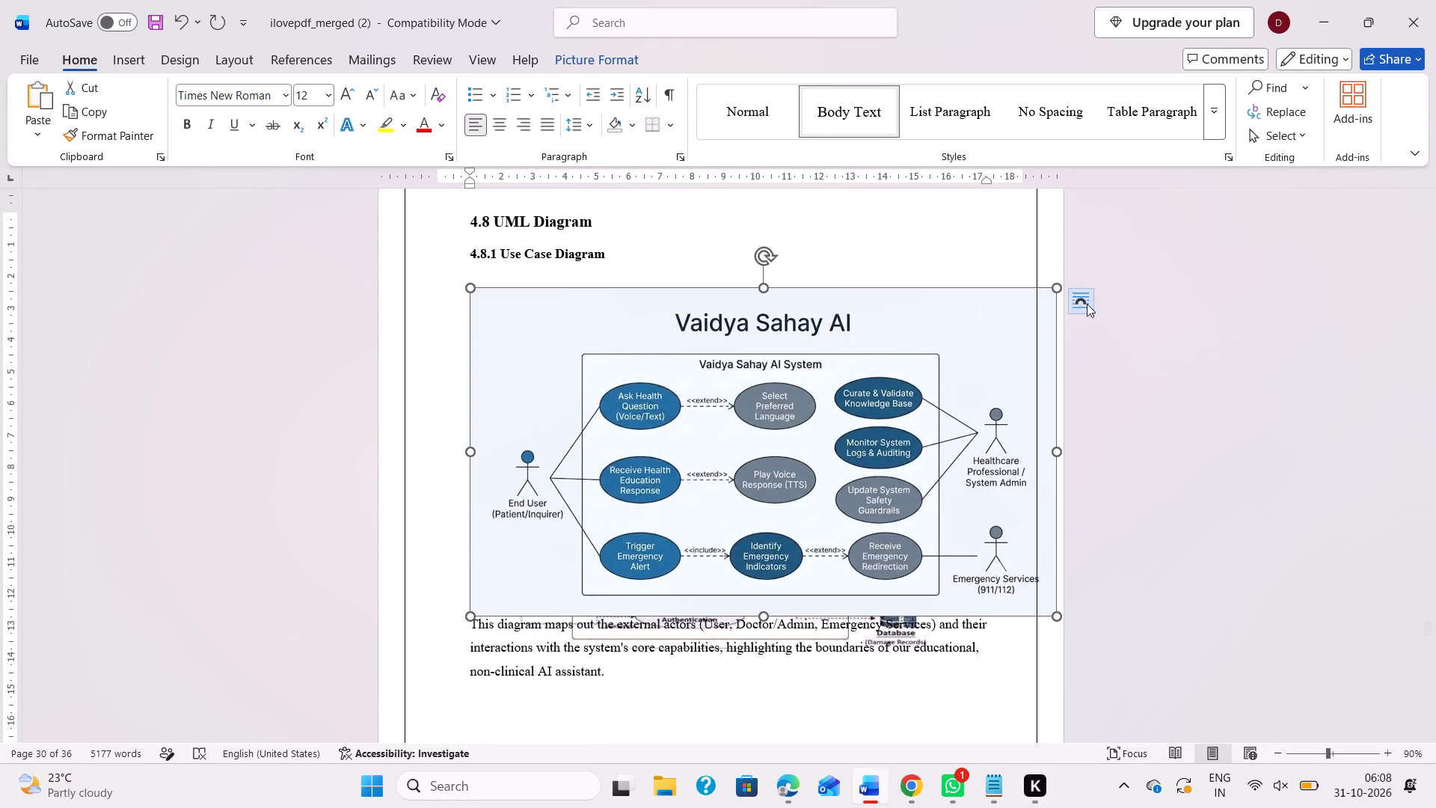
click(1087, 304)
click(1180, 441)
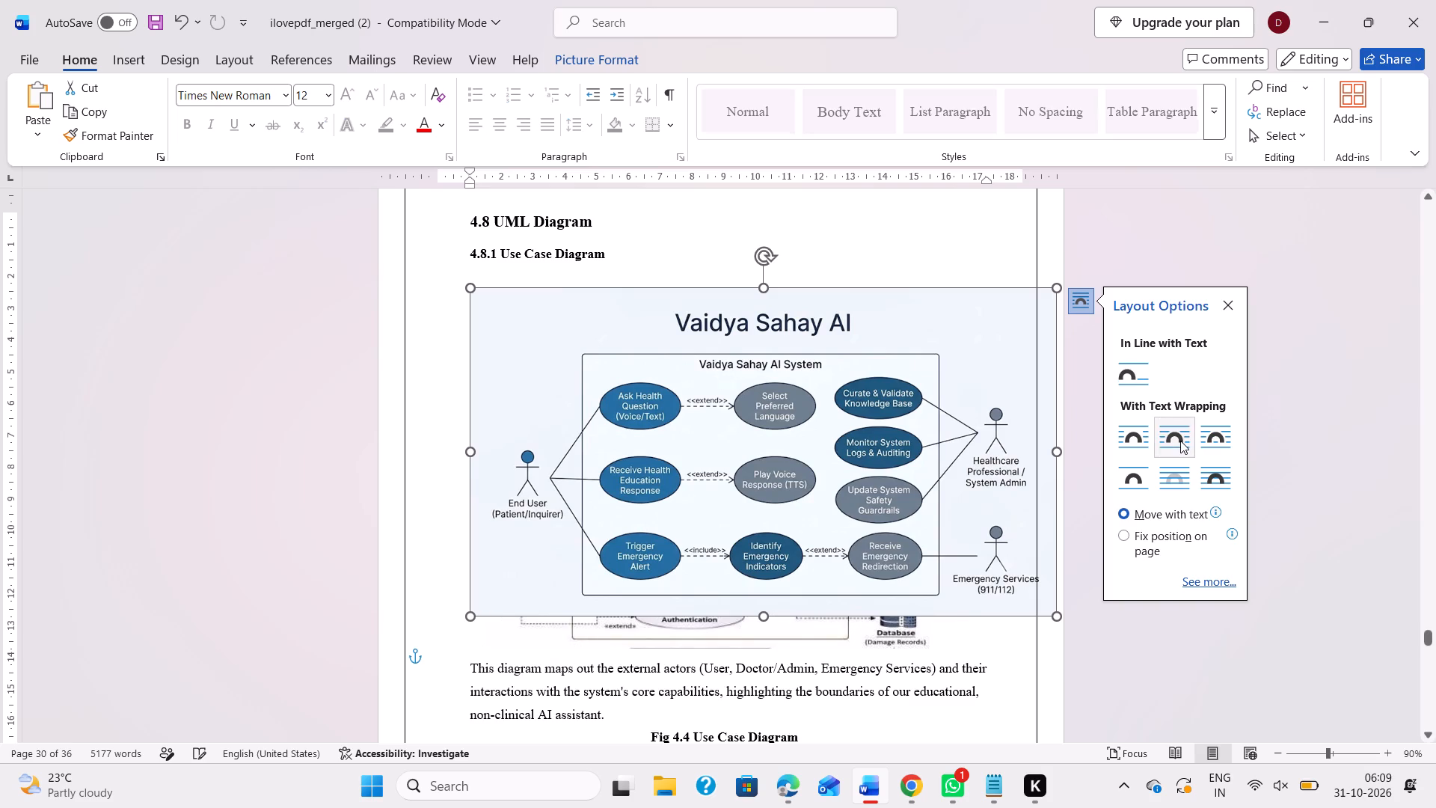
Delete the old road-damage use case diagram showing from behind the new Vaidya Sahay AI image.
click(690, 637)
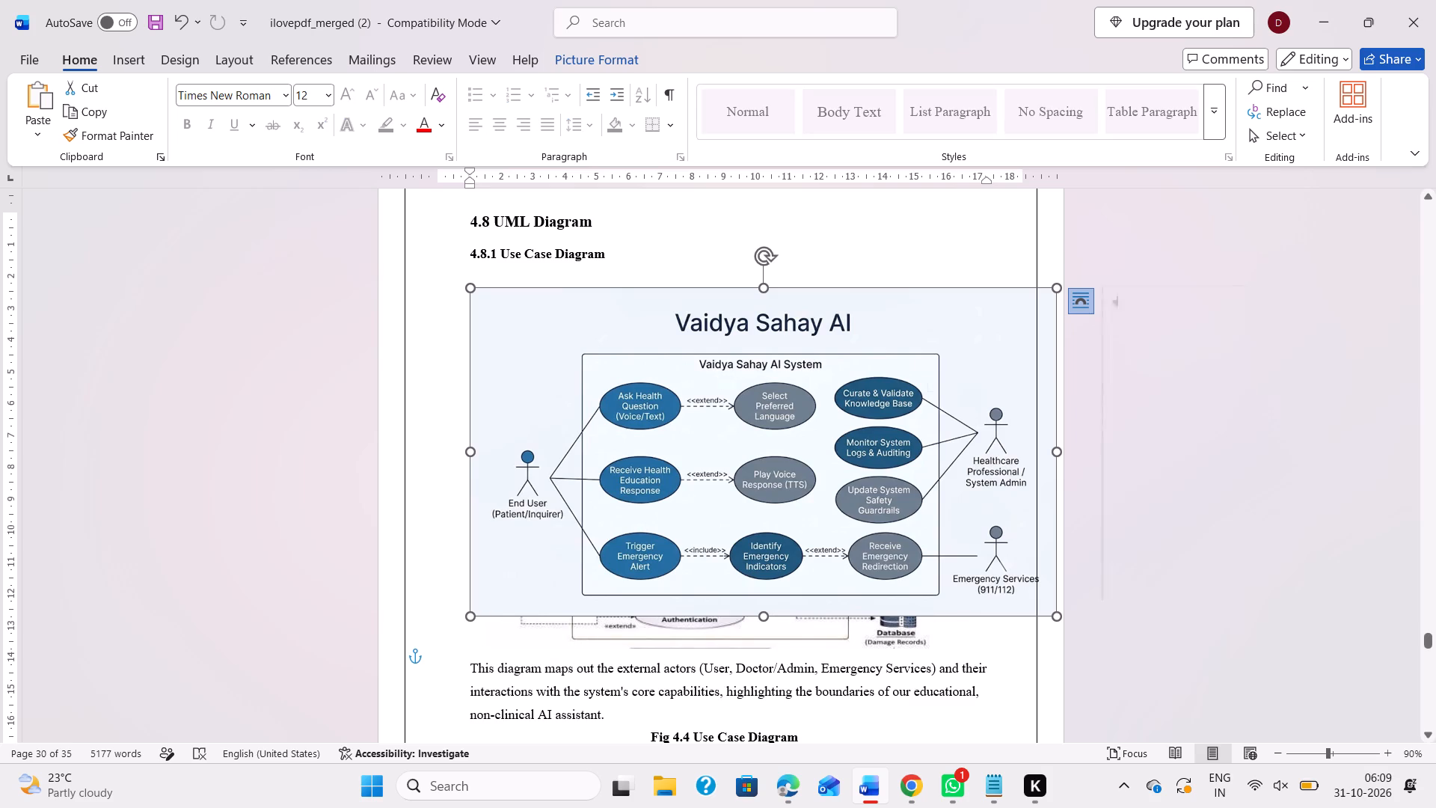
key(Delete)
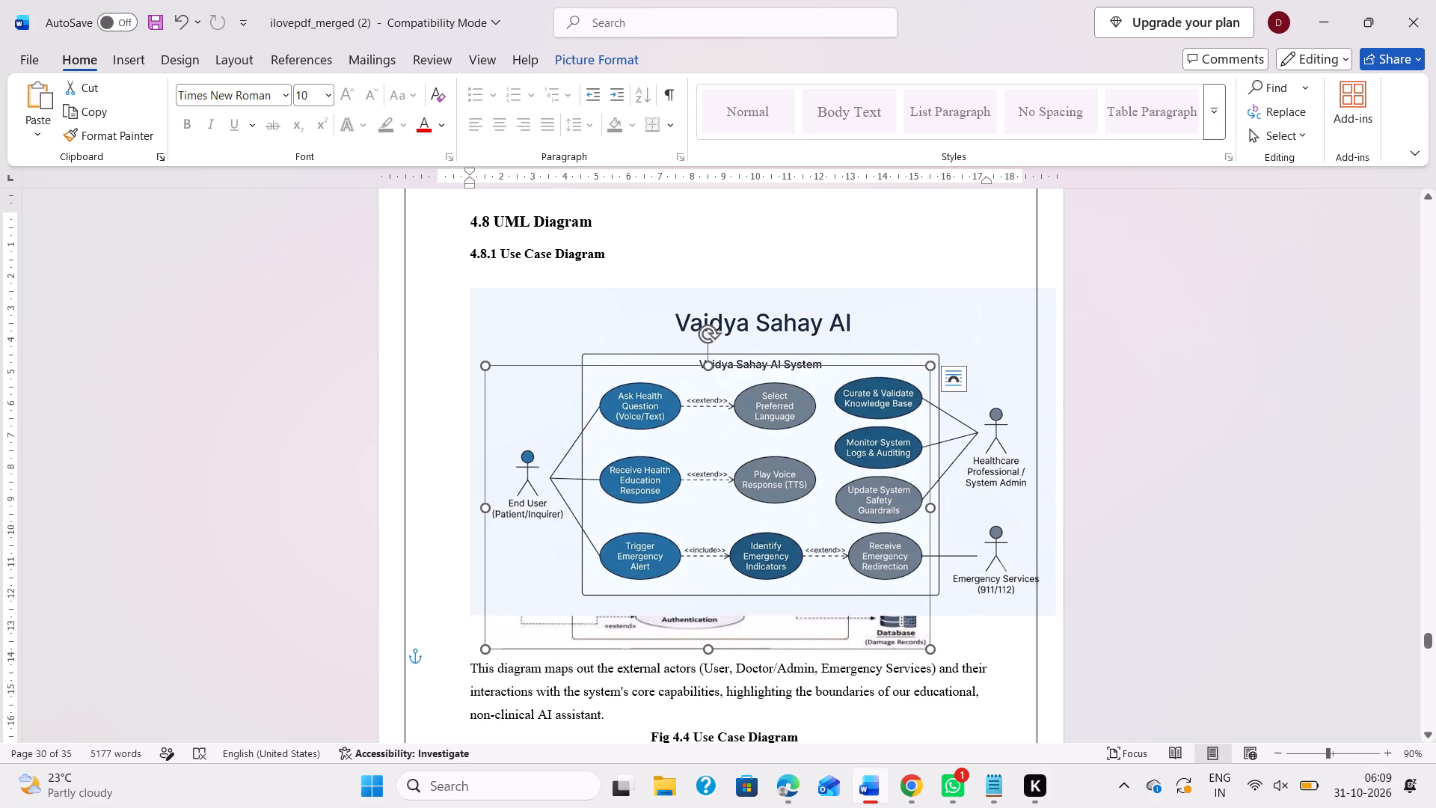
Move the Vaidya Sahay AI diagram below the last line of the 4.8.1 description, above the Fig 4.4 caption.
drag(758, 436, 719, 489)
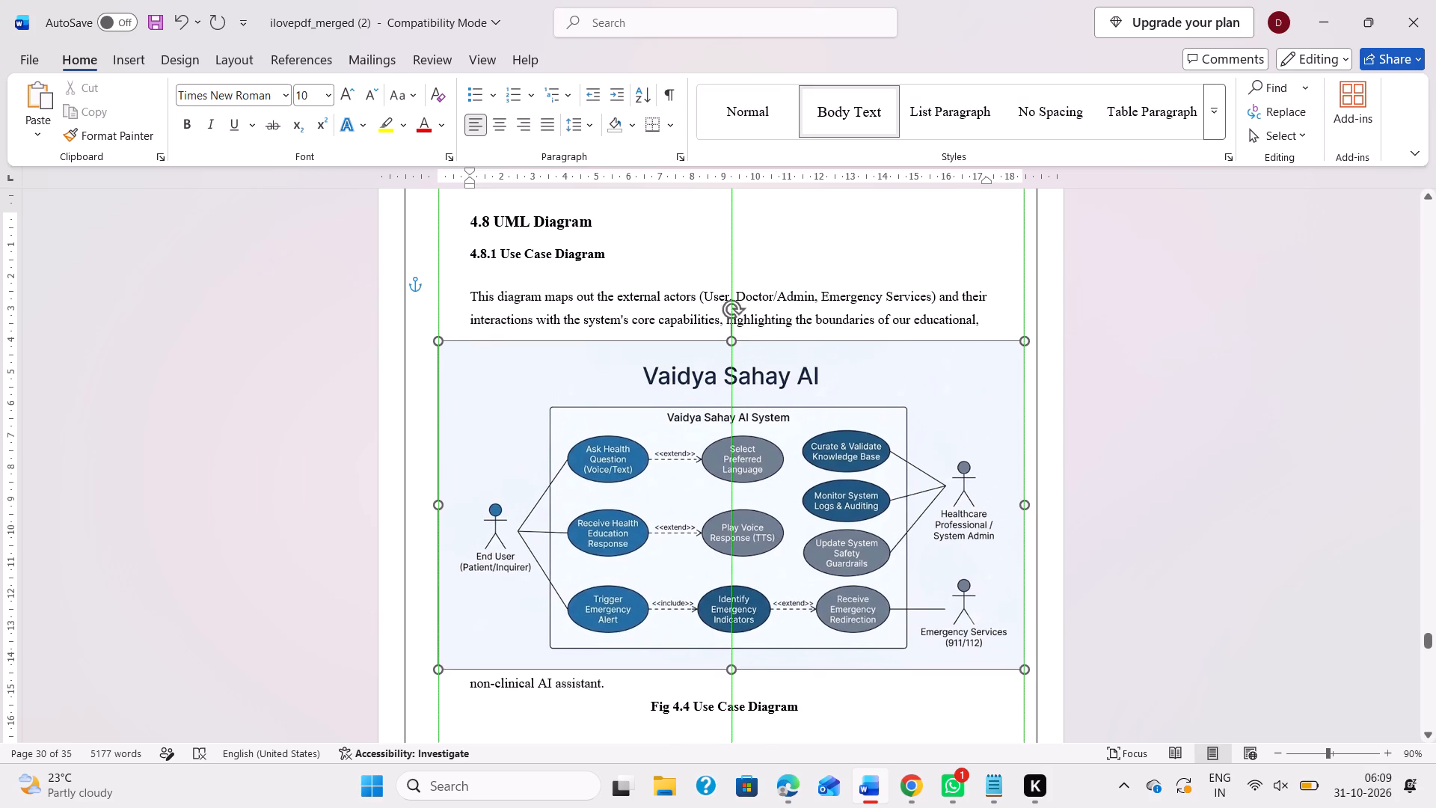
drag(719, 489, 722, 519)
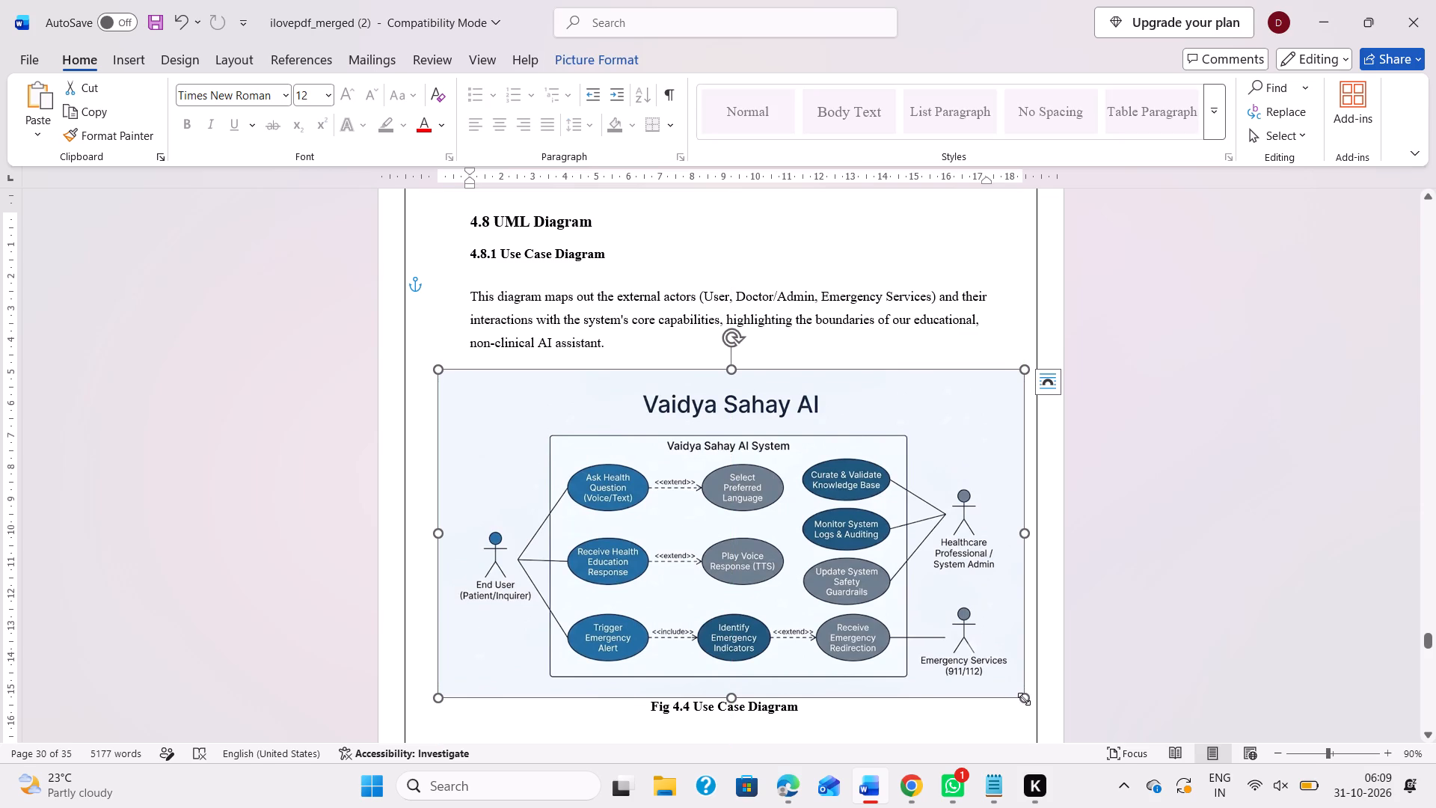
Shrink the use case diagram proportionally to about 16 cm wide and centre it on the page directly beneath the description.
drag(1024, 699, 951, 647)
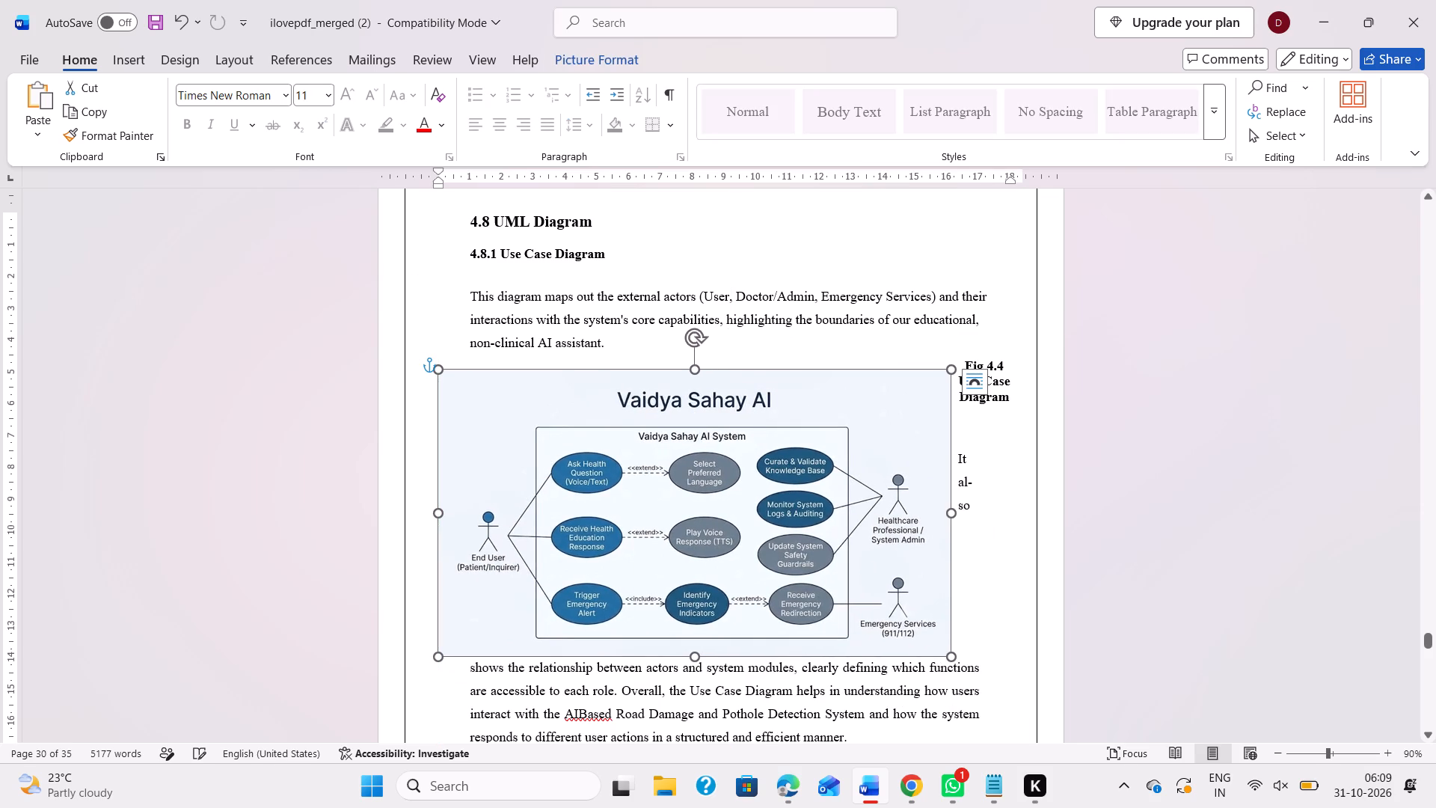
drag(737, 548, 791, 532)
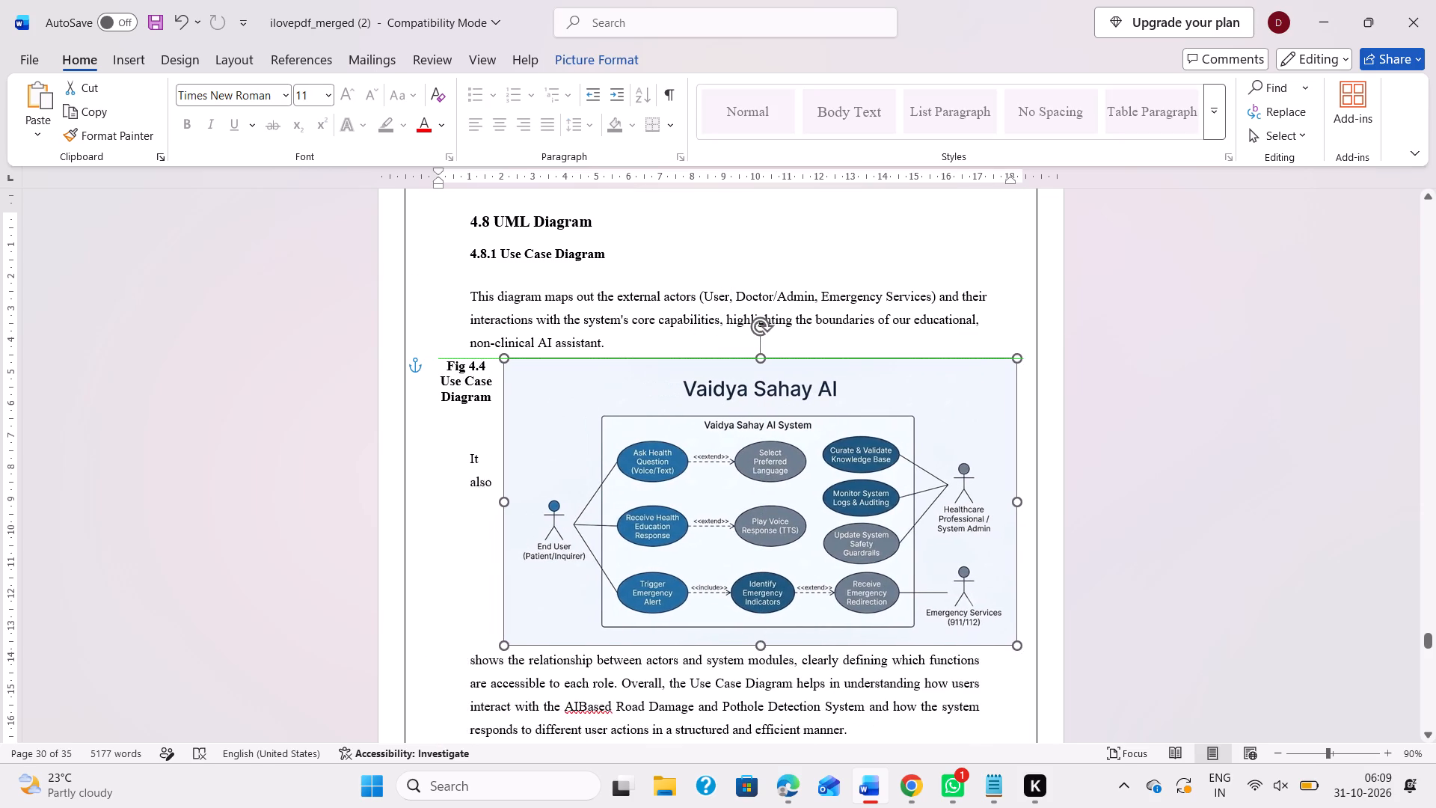
drag(791, 532, 766, 518)
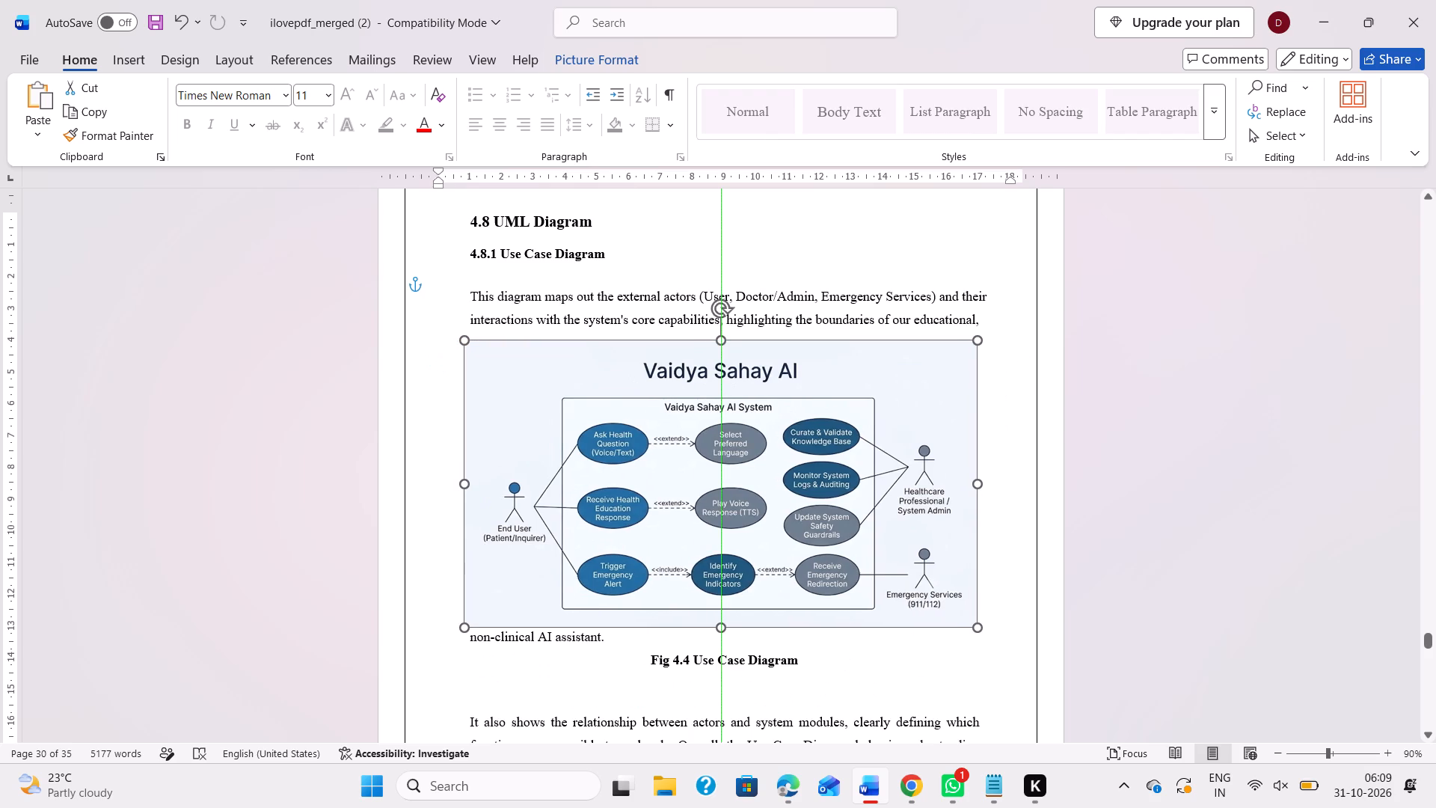
drag(766, 518, 766, 532)
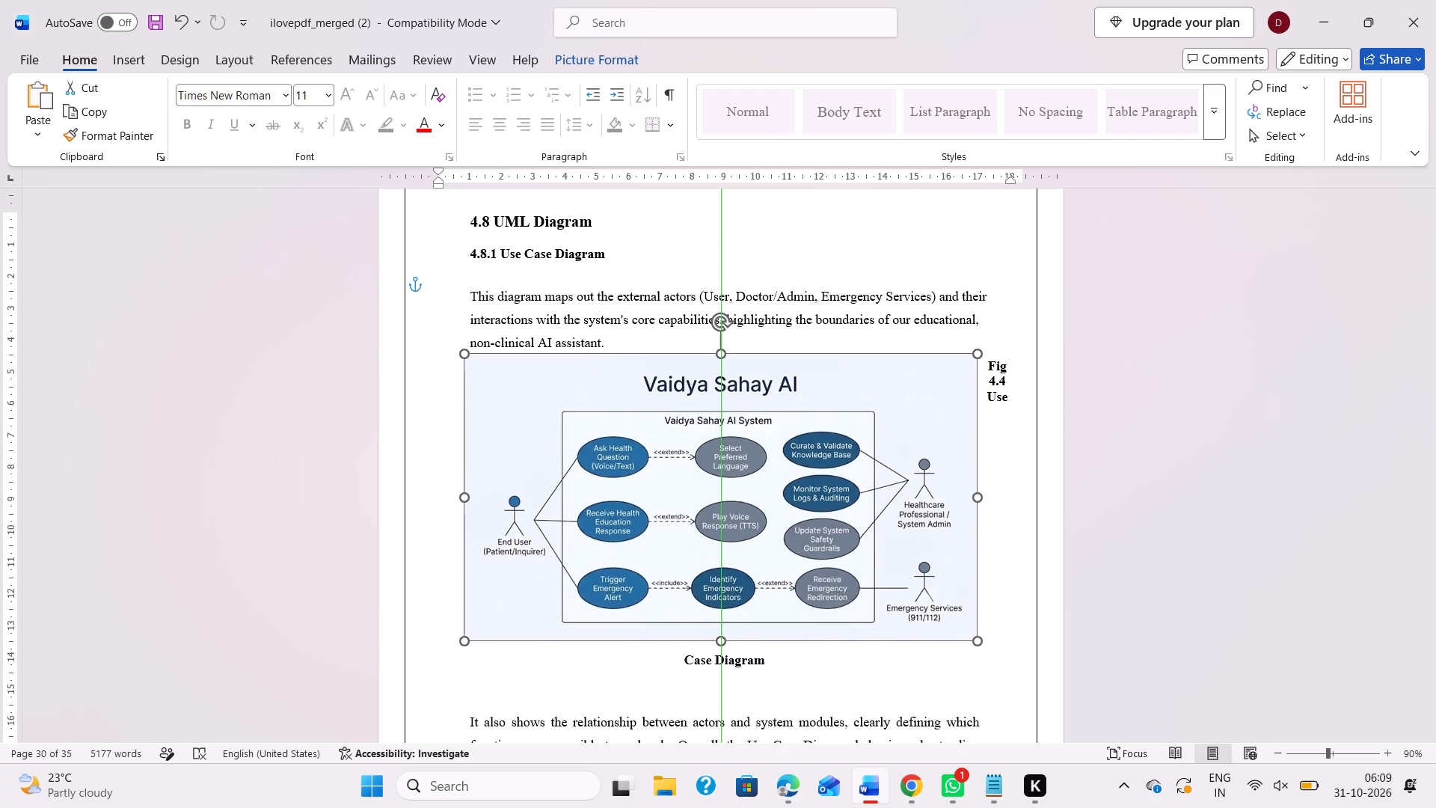
drag(766, 532, 767, 534)
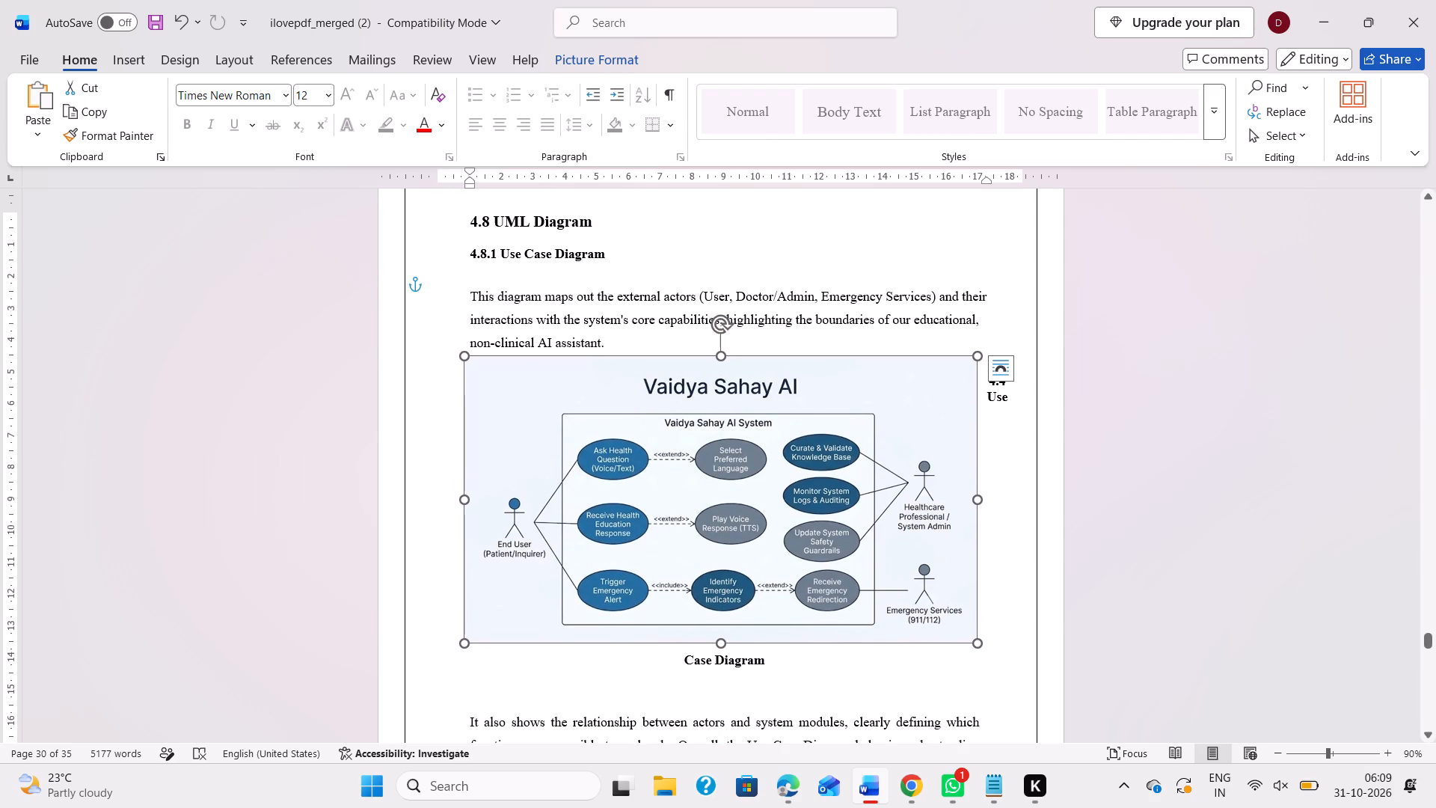
Insert blank lines before the Fig 4.4 caption until the whole caption sits on one centred line below the diagram.
click(1001, 420)
click(988, 368)
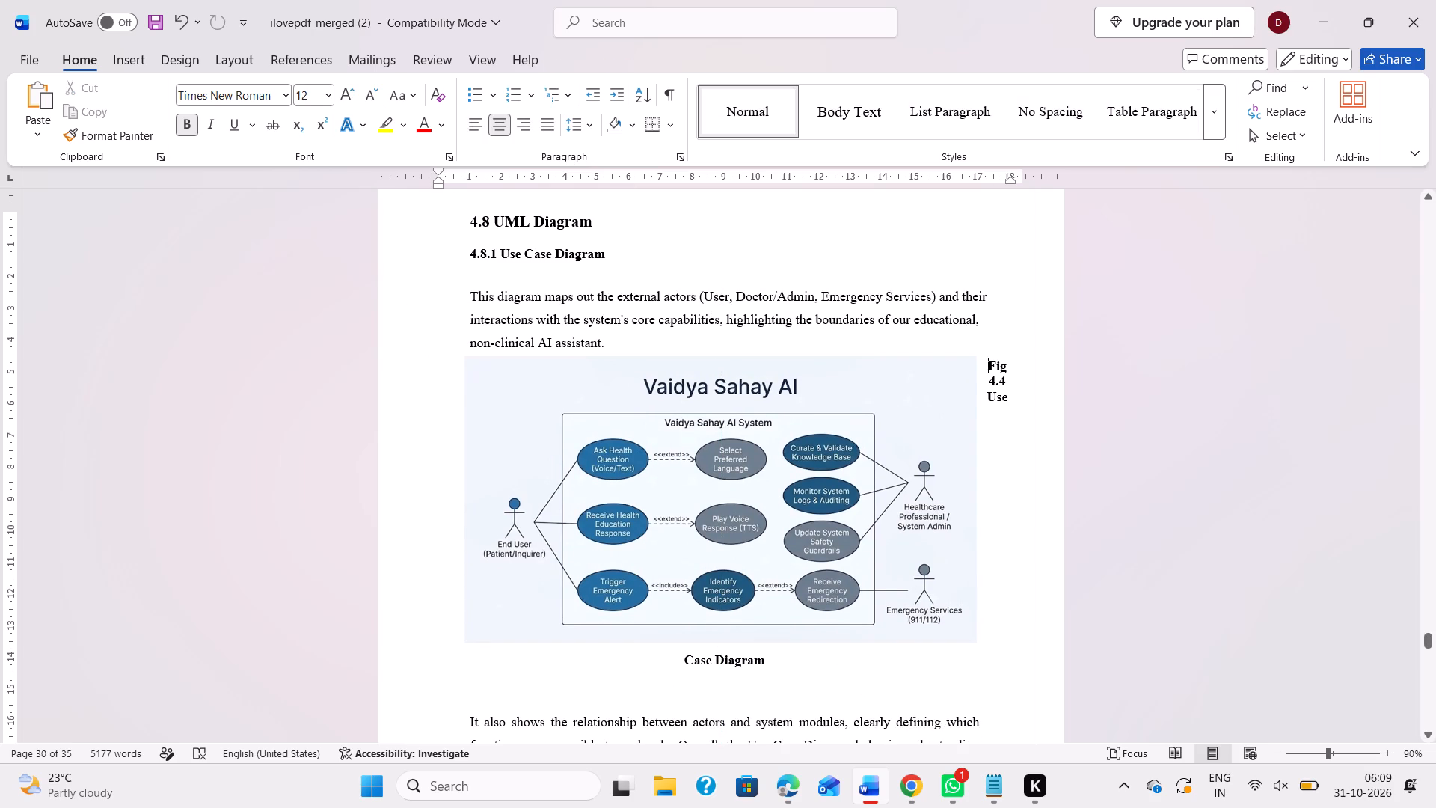
key(Return)
key(Return)
key(Return)
key(Return)
key(Return)
key(Return)
key(Return)
key(Return)
key(Return)
key(Return)
key(Return)
key(Return)
key(Return)
key(Return)
key(Return)
key(Return)
key(Return)
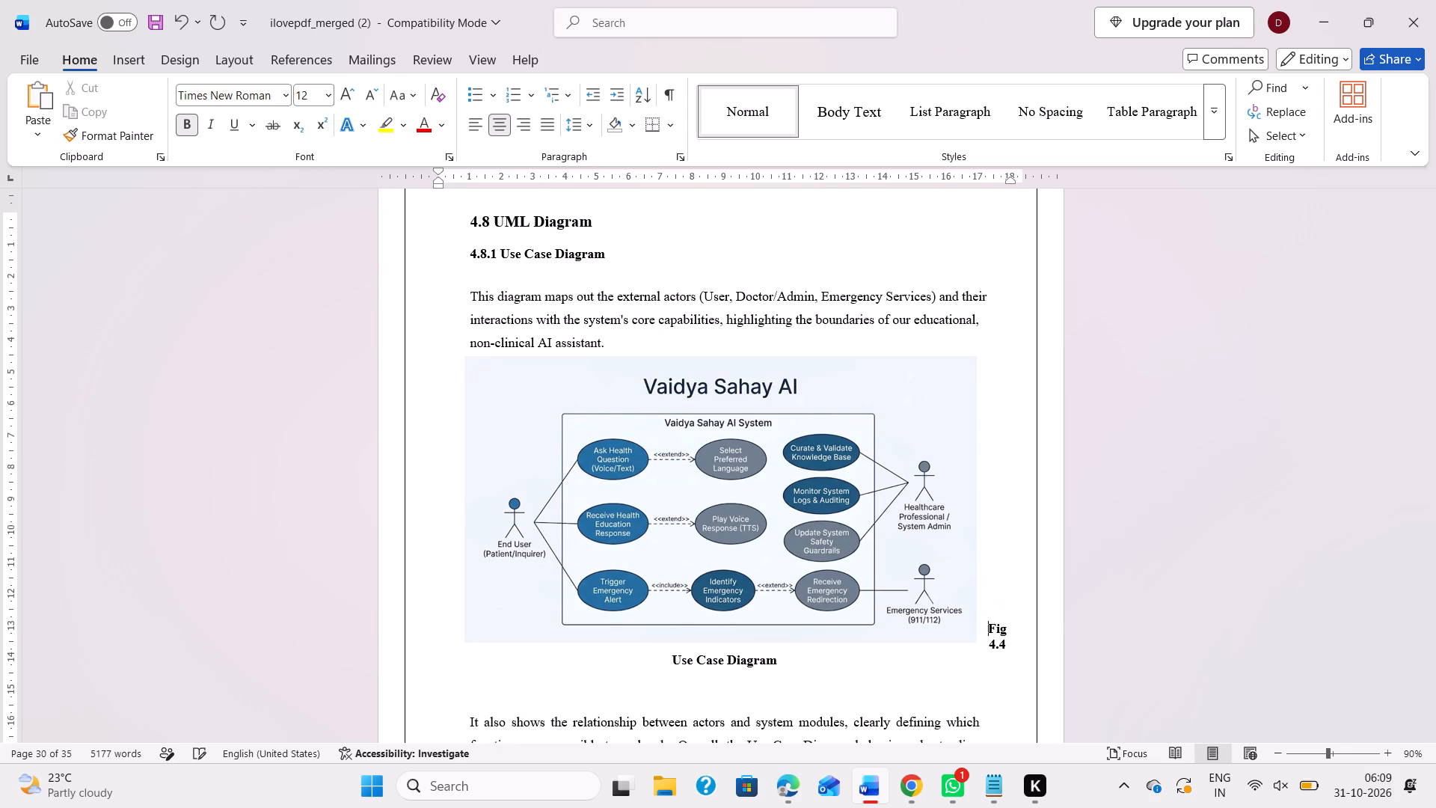
key(Return)
key(Return)
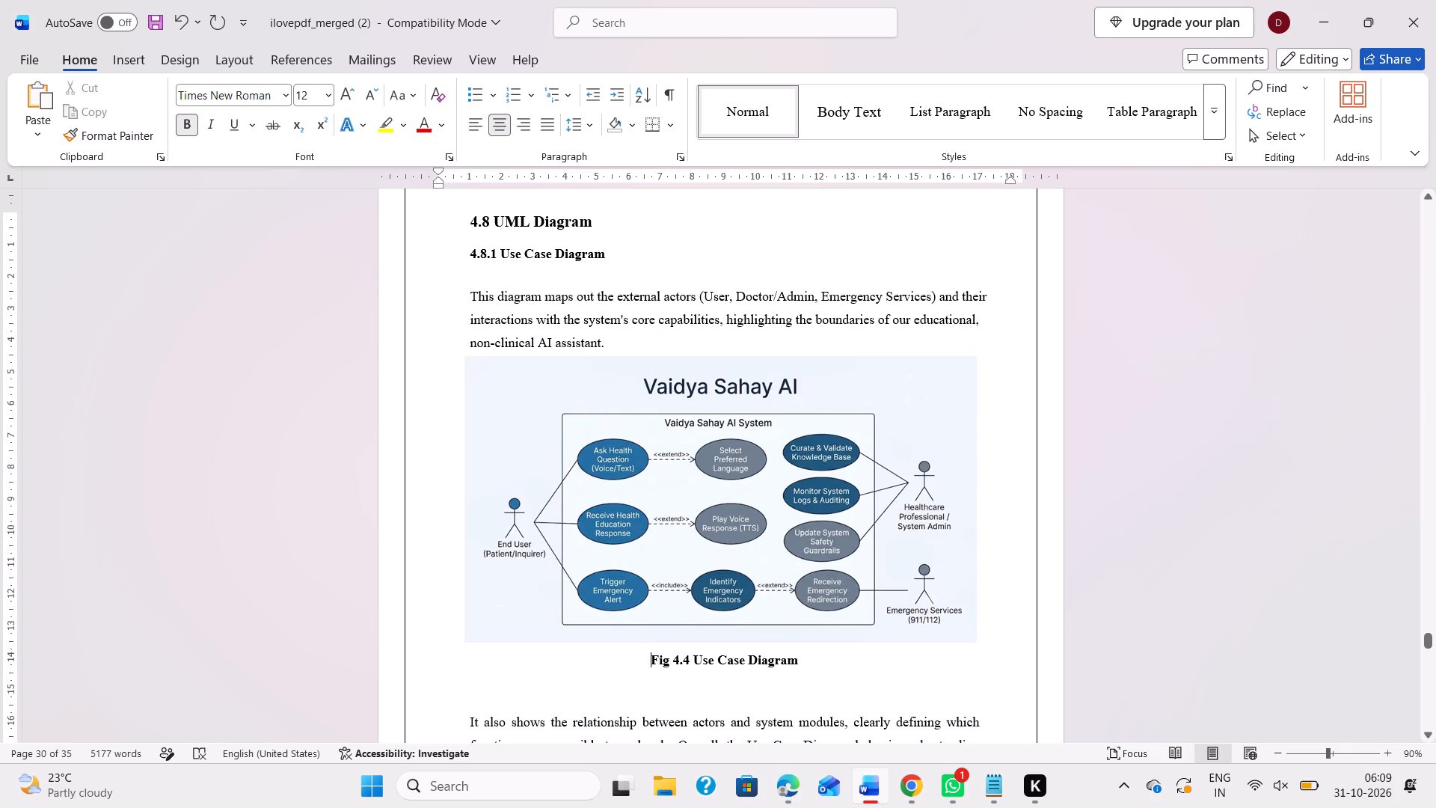
Change the use case diagram's caption number to Fig 4.3.
click(689, 664)
key(BackSpace)
key(3)
Move the use case diagram slightly down from the description and push the Fig 4.3 caption onto its own line beneath it.
scroll(689, 664, down, 1)
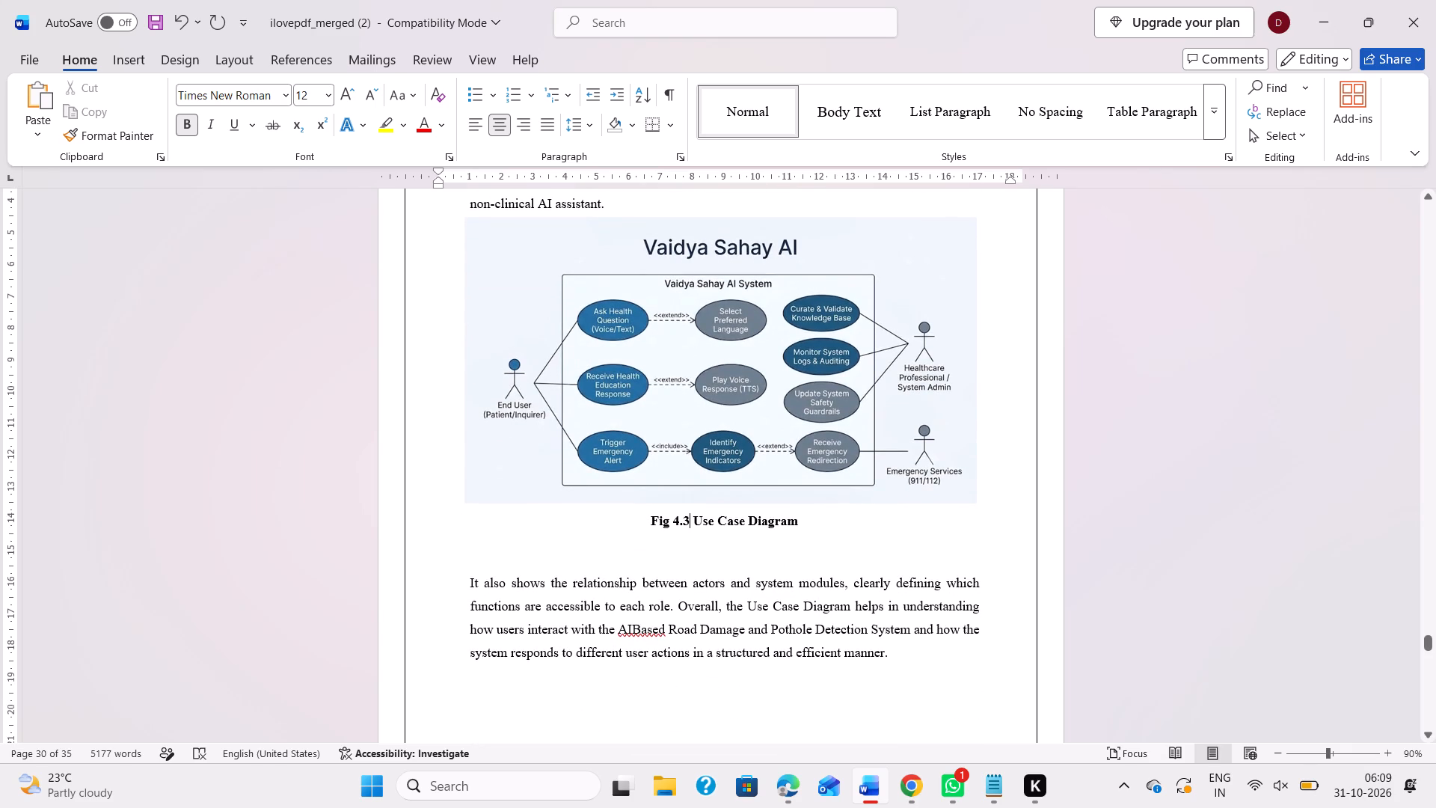
click(699, 337)
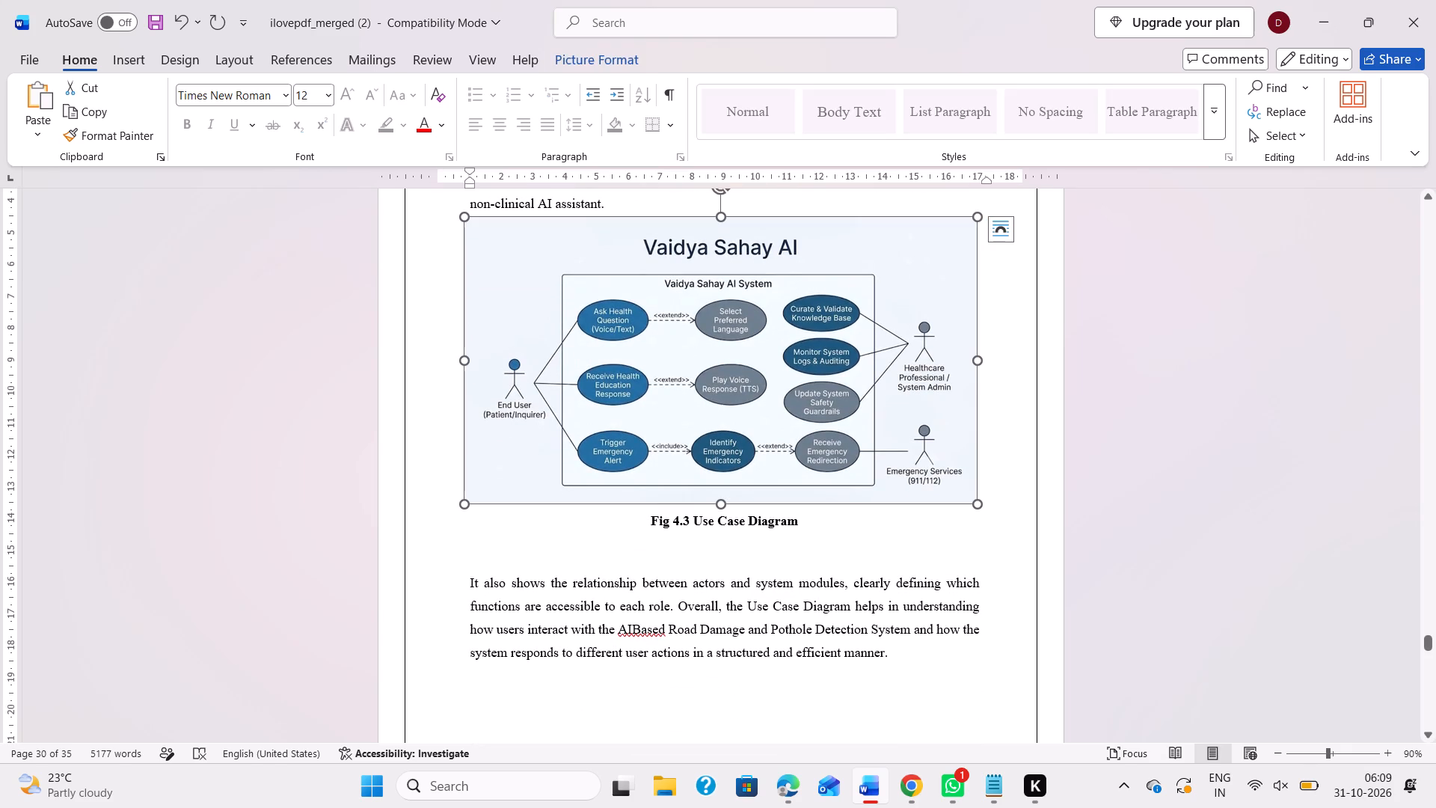
drag(752, 348, 744, 362)
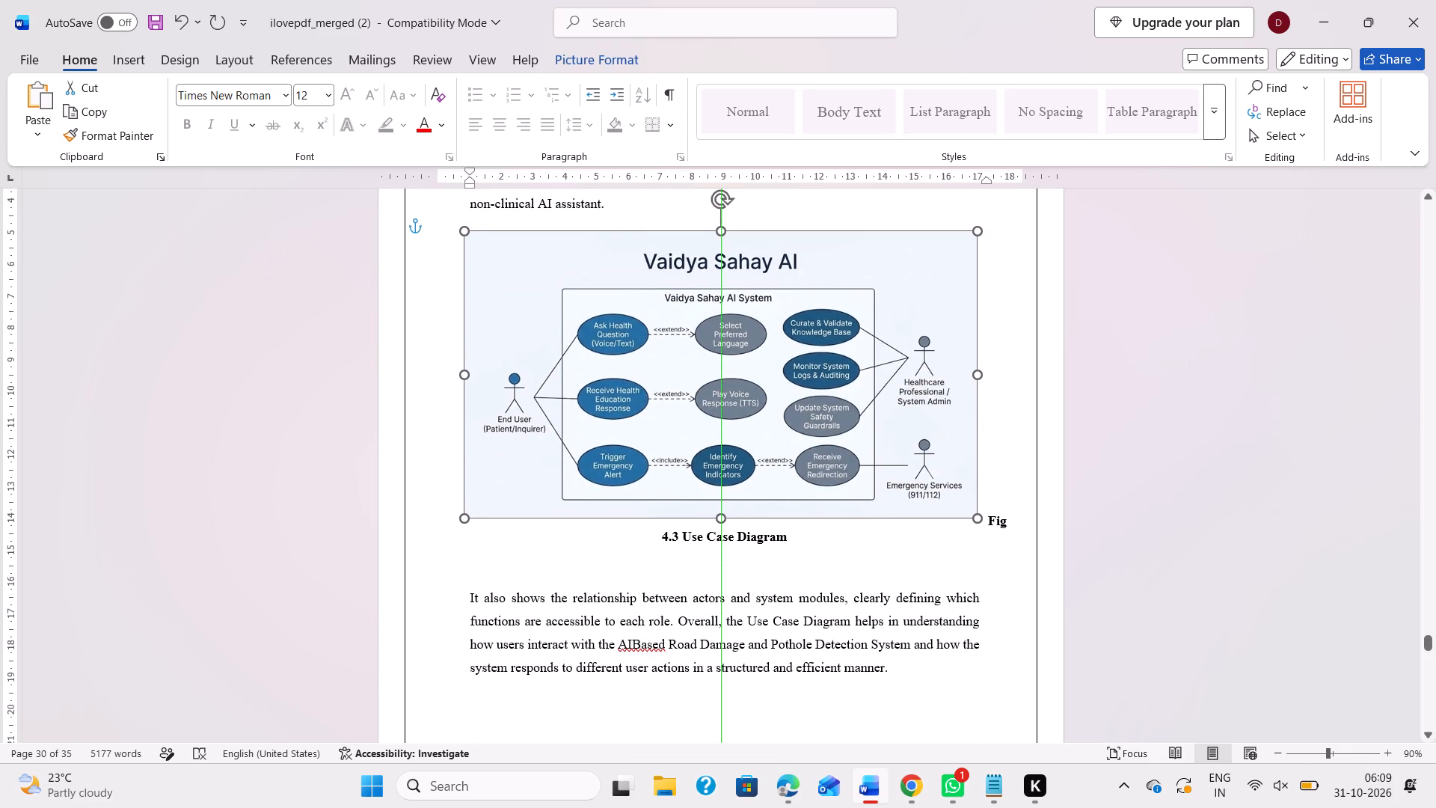
drag(744, 362, 743, 363)
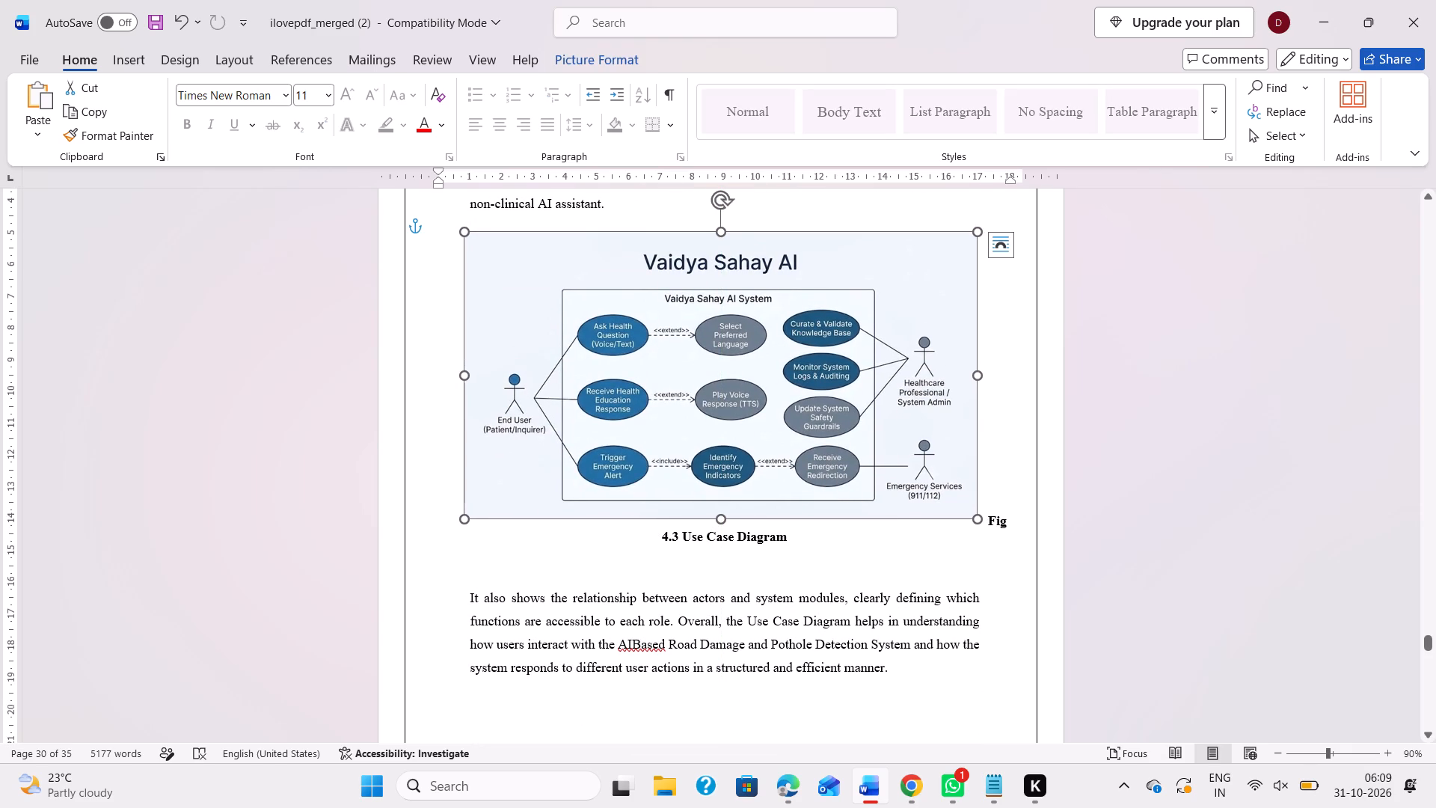
click(988, 521)
key(Return)
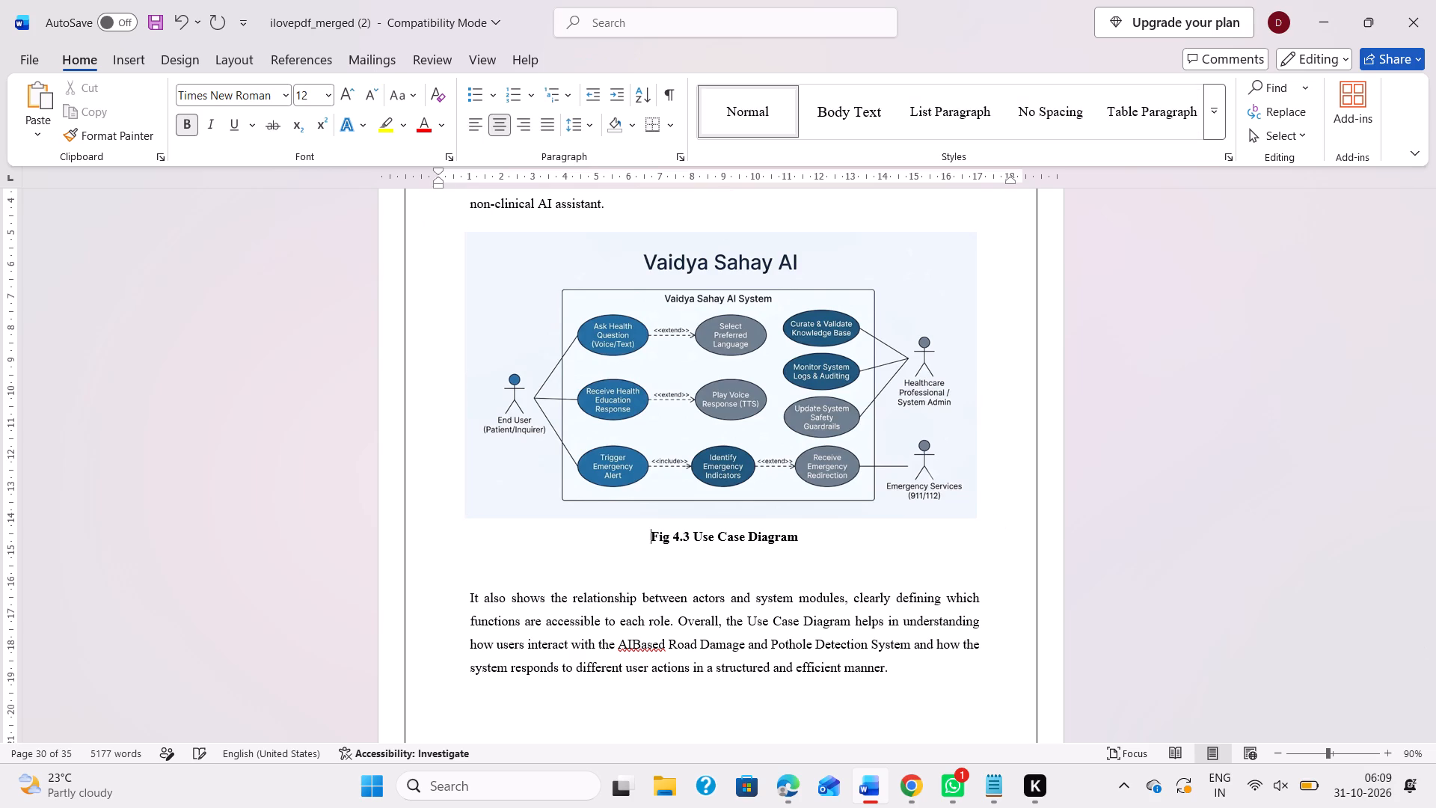
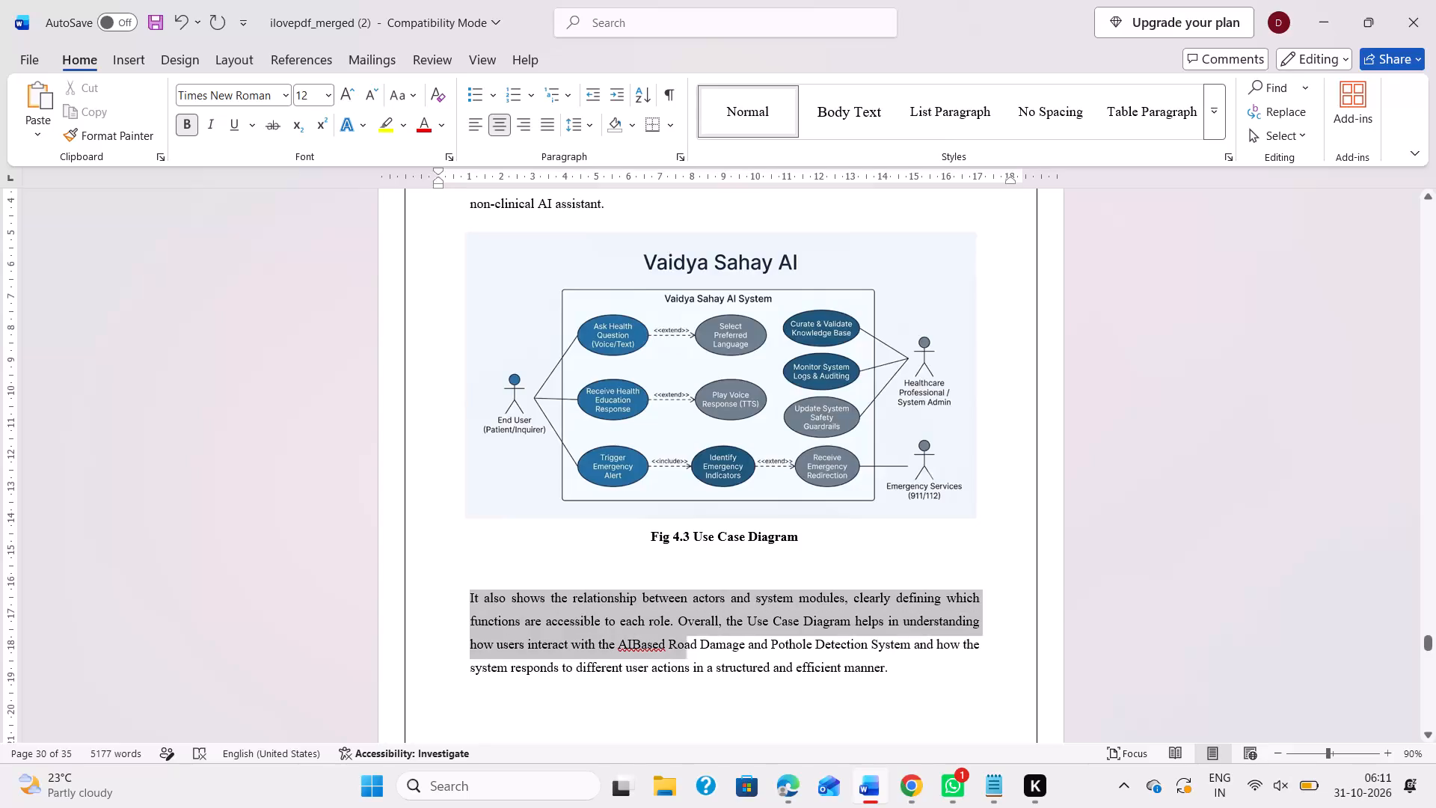
Replace the old road-damage paragraph below the Fig 4.3 caption with the copied End User, Healthcare Professional / System Admin and Emergency Services descriptions.
key(ctrl+v)
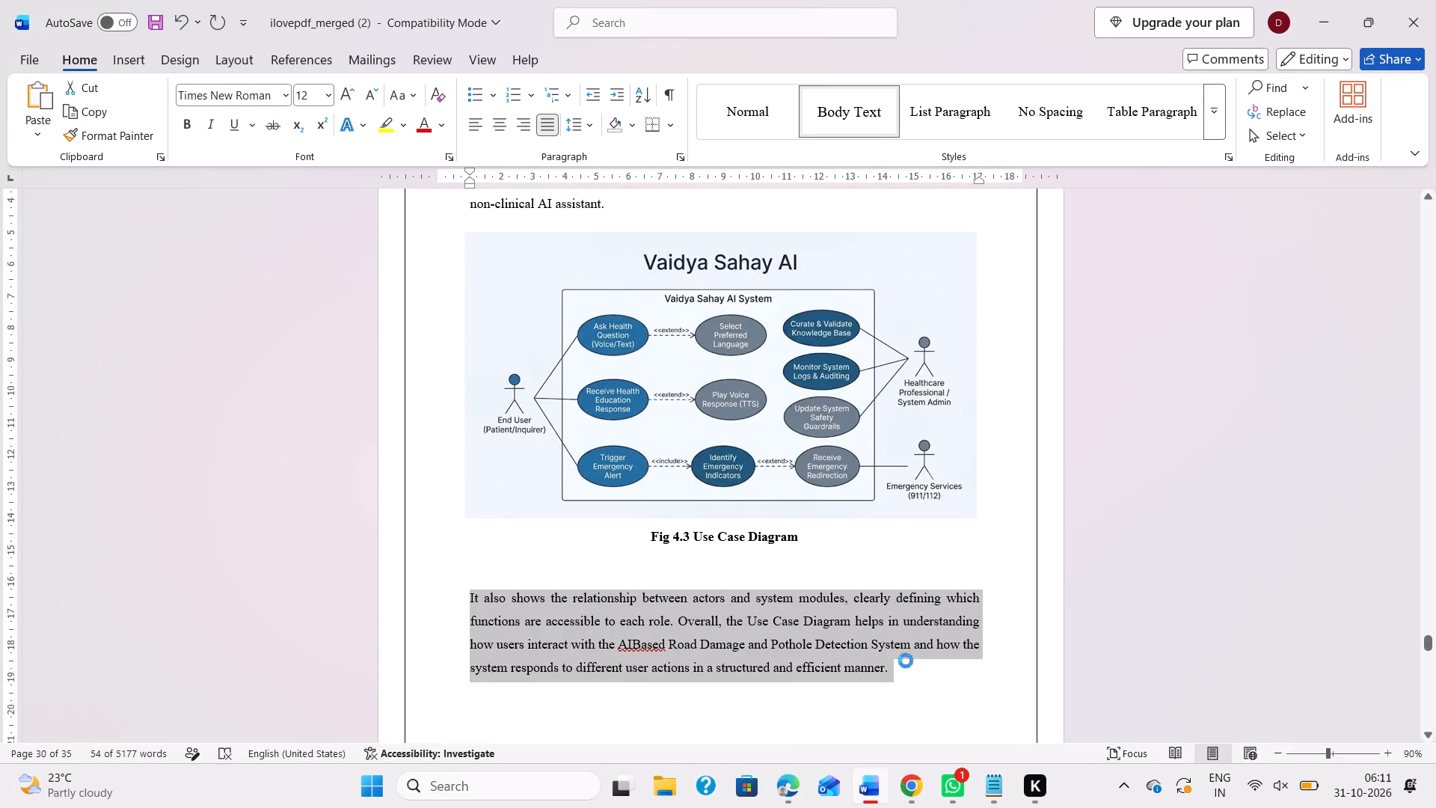
Indent the three pasted actor descriptions about 0.75 cm on the left and bring their right indent in to about the 17 cm mark.
scroll(678, 610, down, 1)
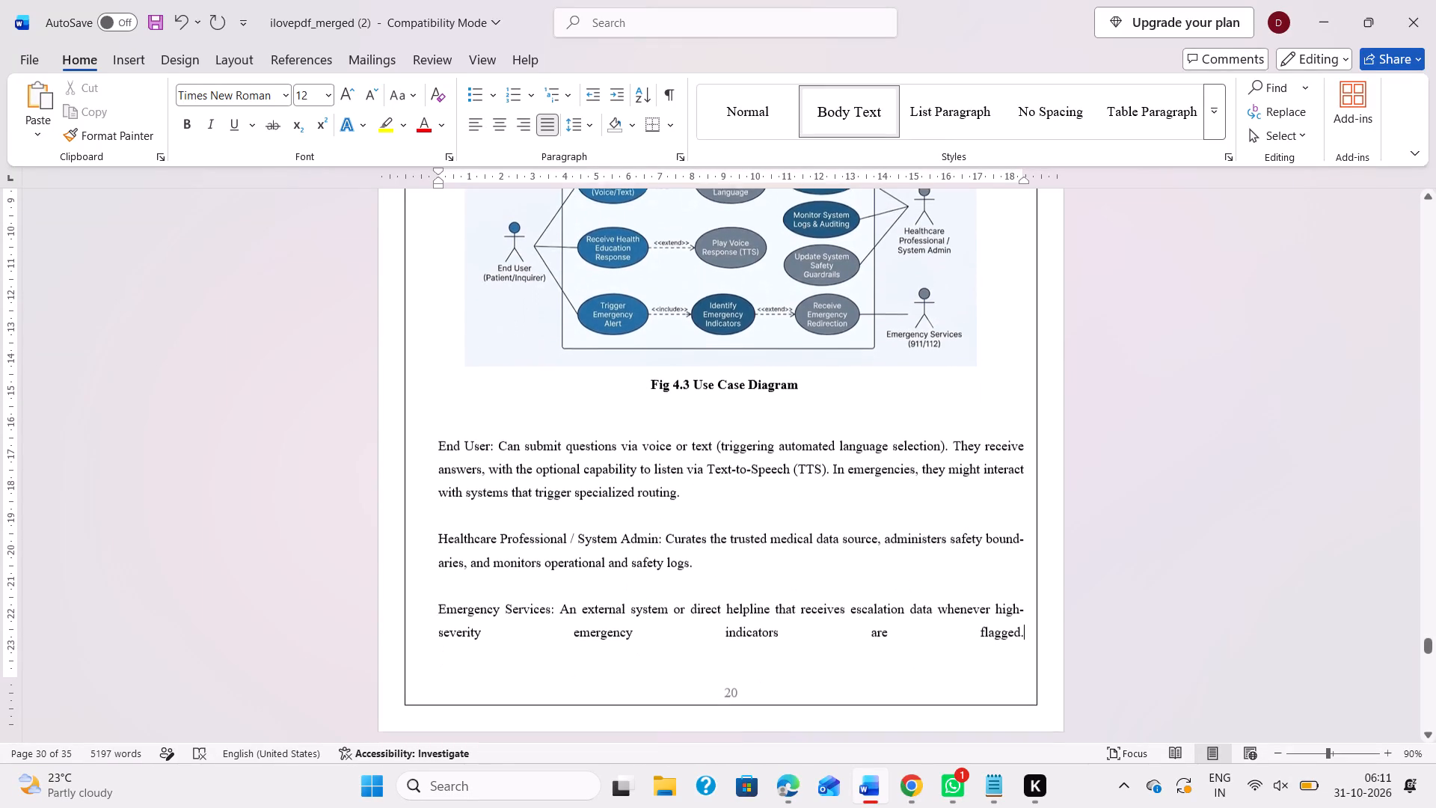
scroll(630, 606, up, 1)
scroll(630, 606, down, 1)
drag(438, 434, 778, 566)
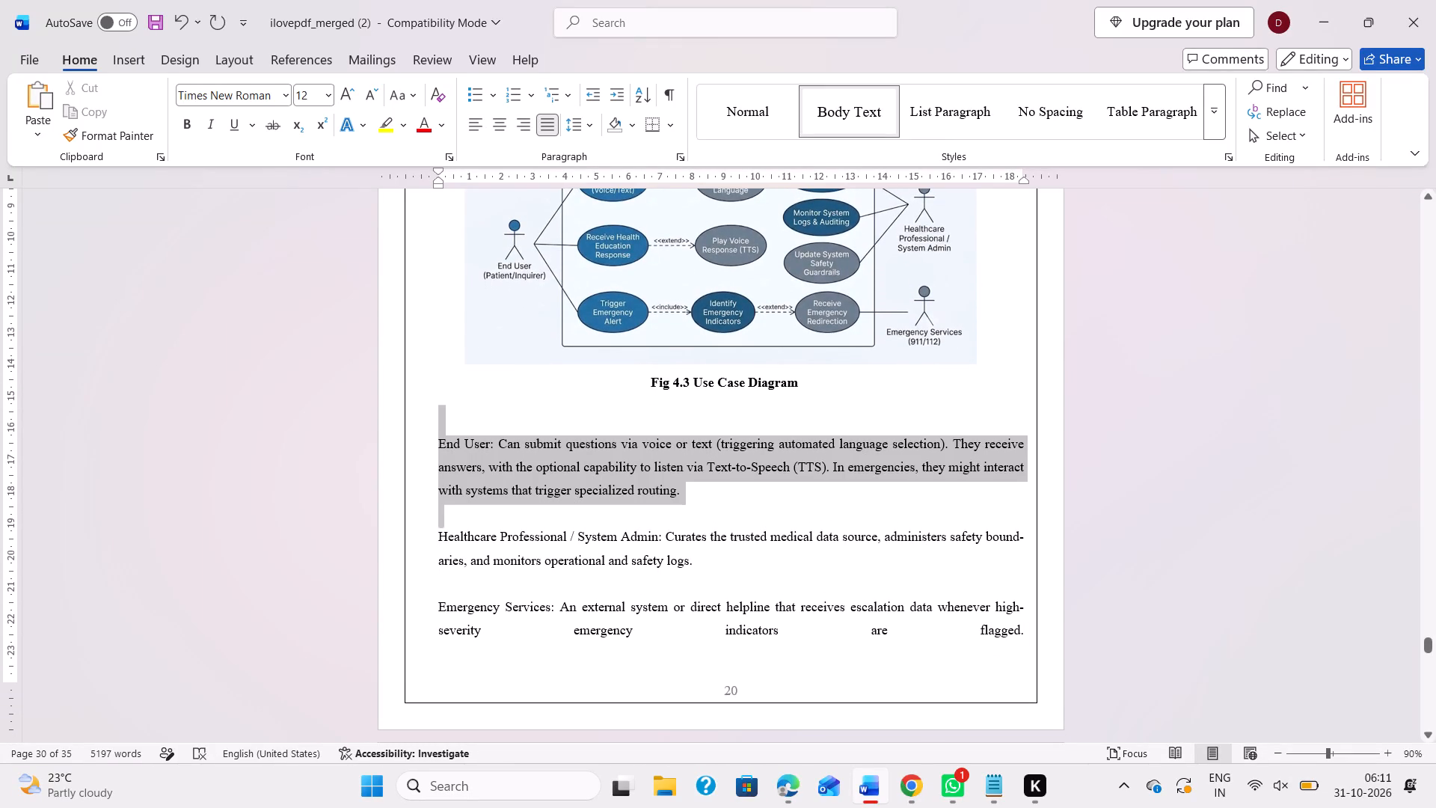
drag(778, 566, 1039, 630)
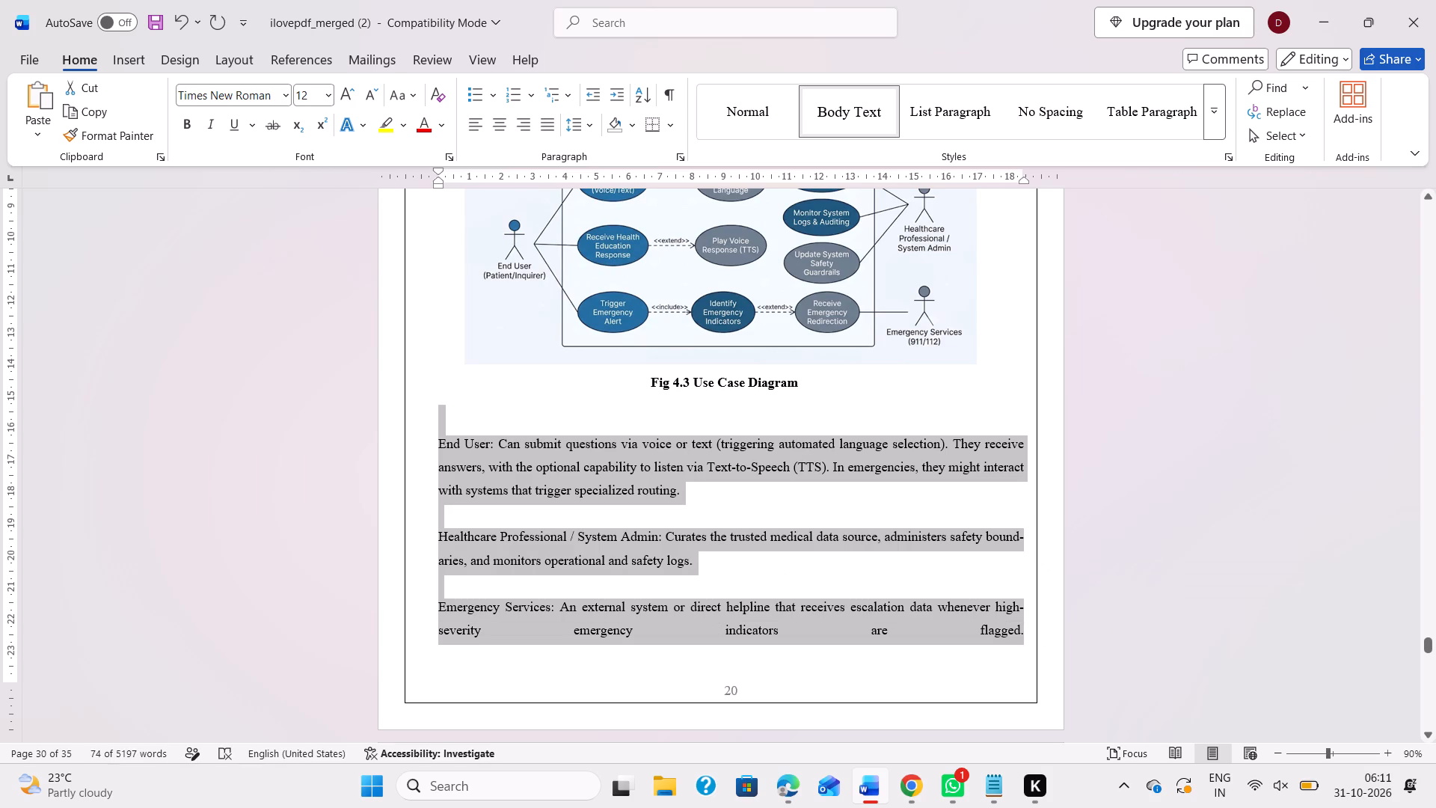
drag(438, 184, 465, 185)
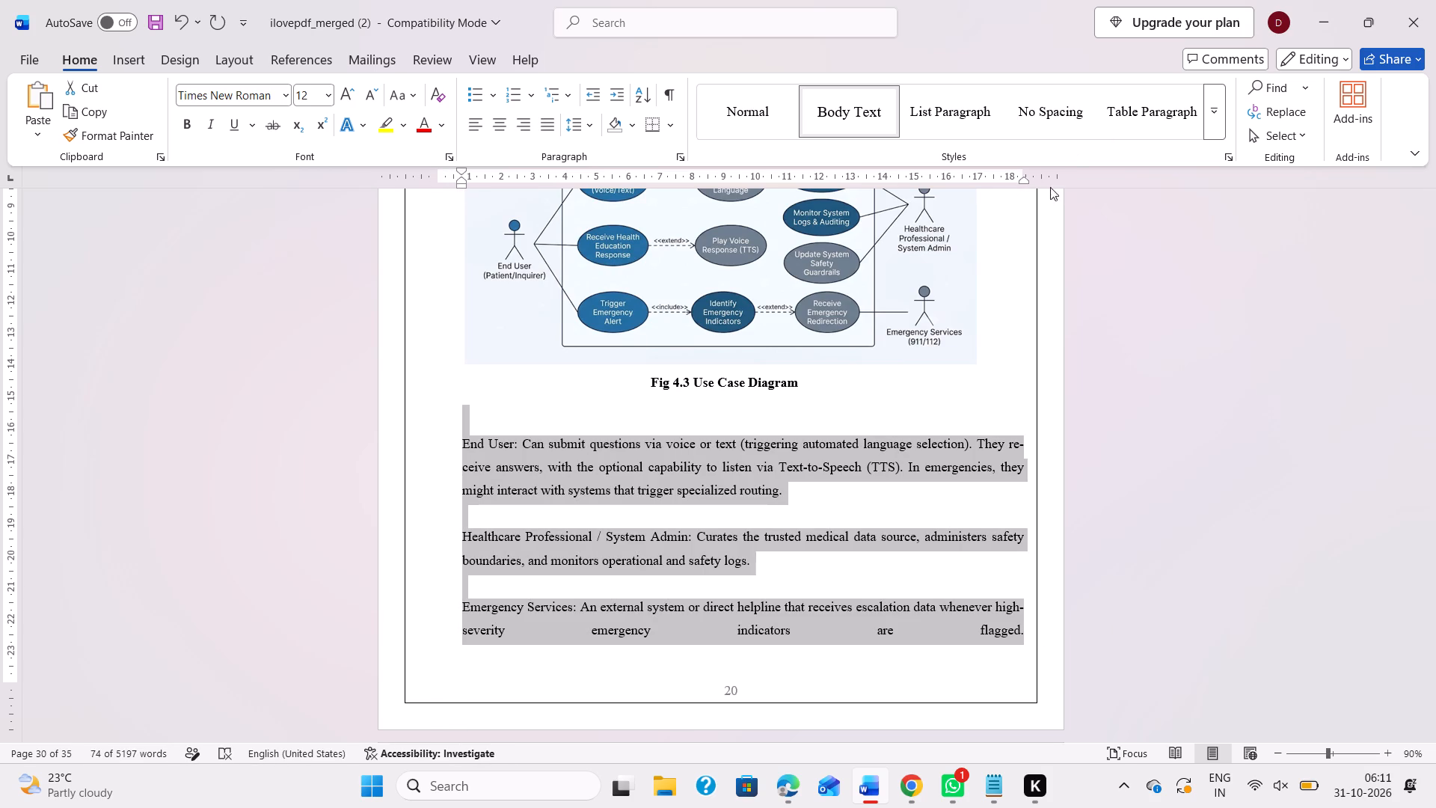
click(1021, 180)
drag(1025, 181, 978, 184)
click(736, 482)
Delete the text of the Emergency Services description at the end of the use case section.
scroll(736, 482, down, 1)
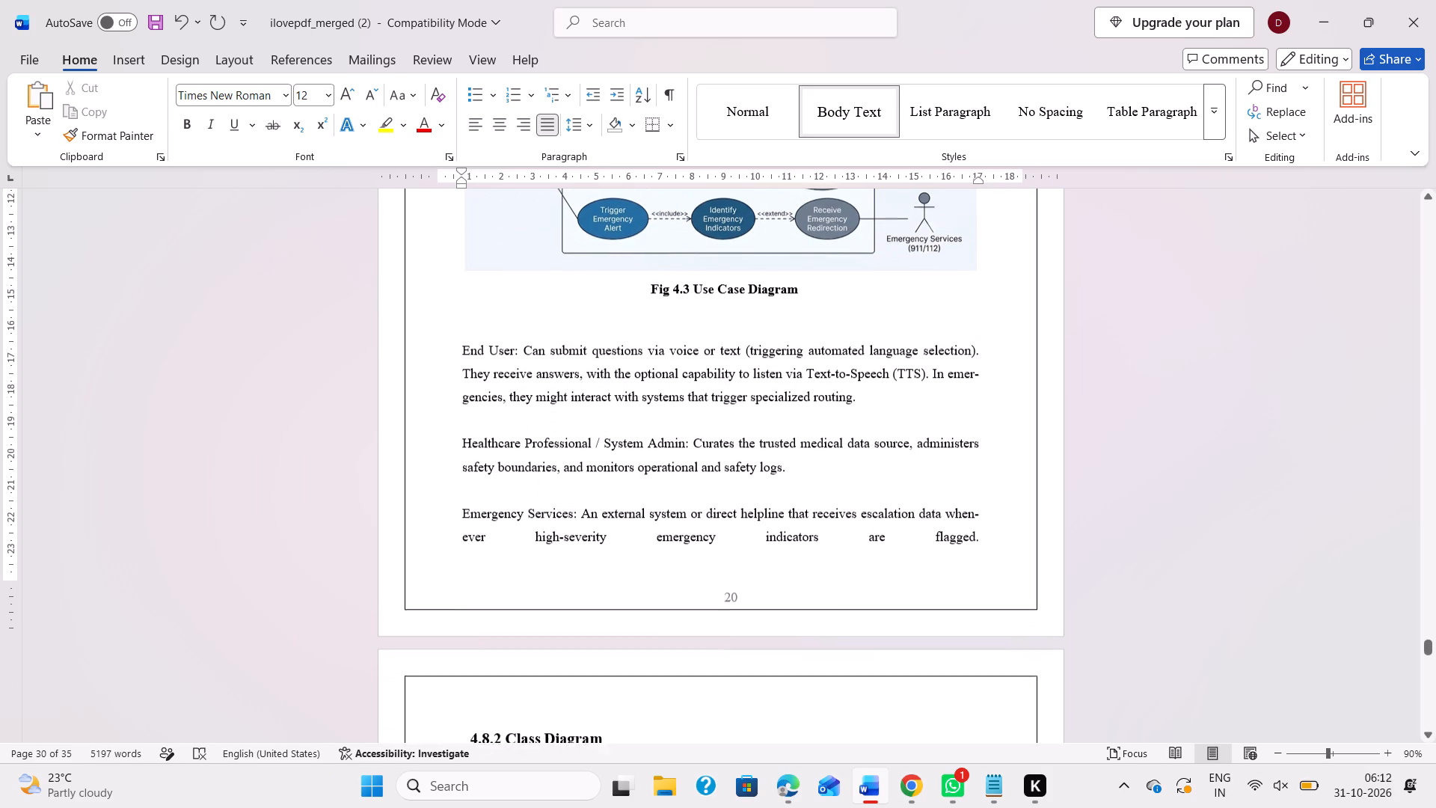
scroll(621, 547, down, 1)
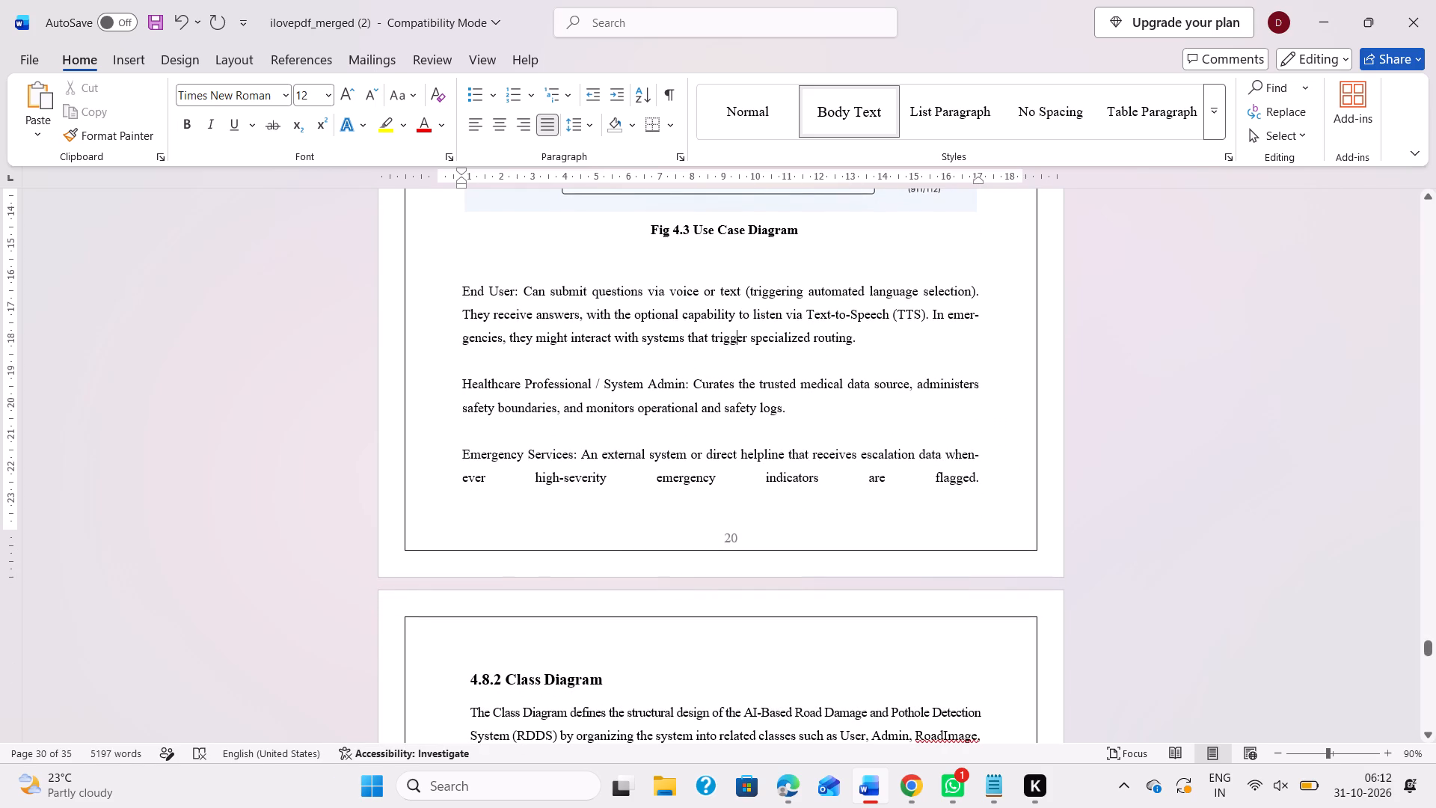
drag(463, 450, 976, 476)
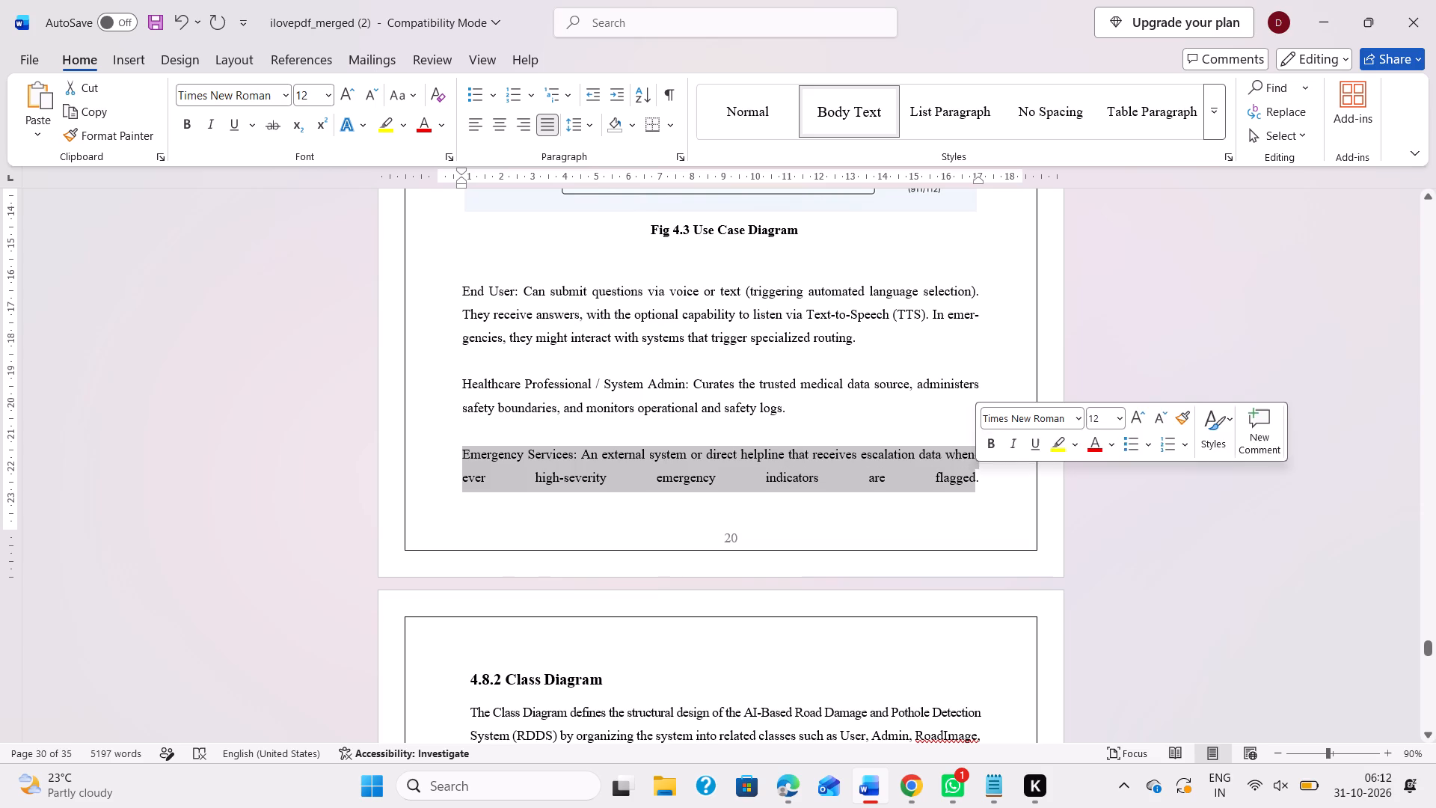
key(BackSpace)
scroll(715, 459, up, 1)
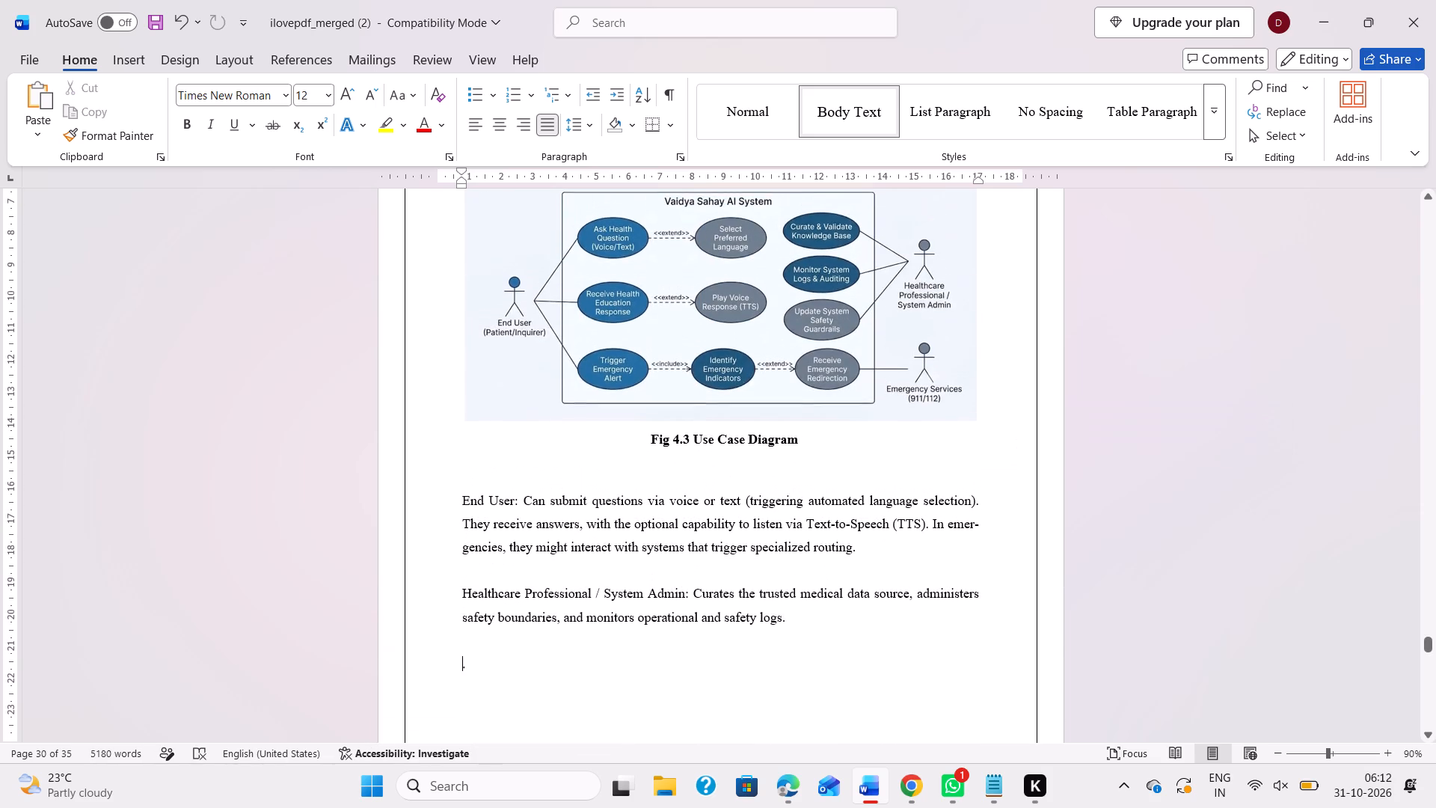
Go to section 4.8.2 Class Diagram and review its old road-damage description and diagram.
scroll(715, 459, down, 3)
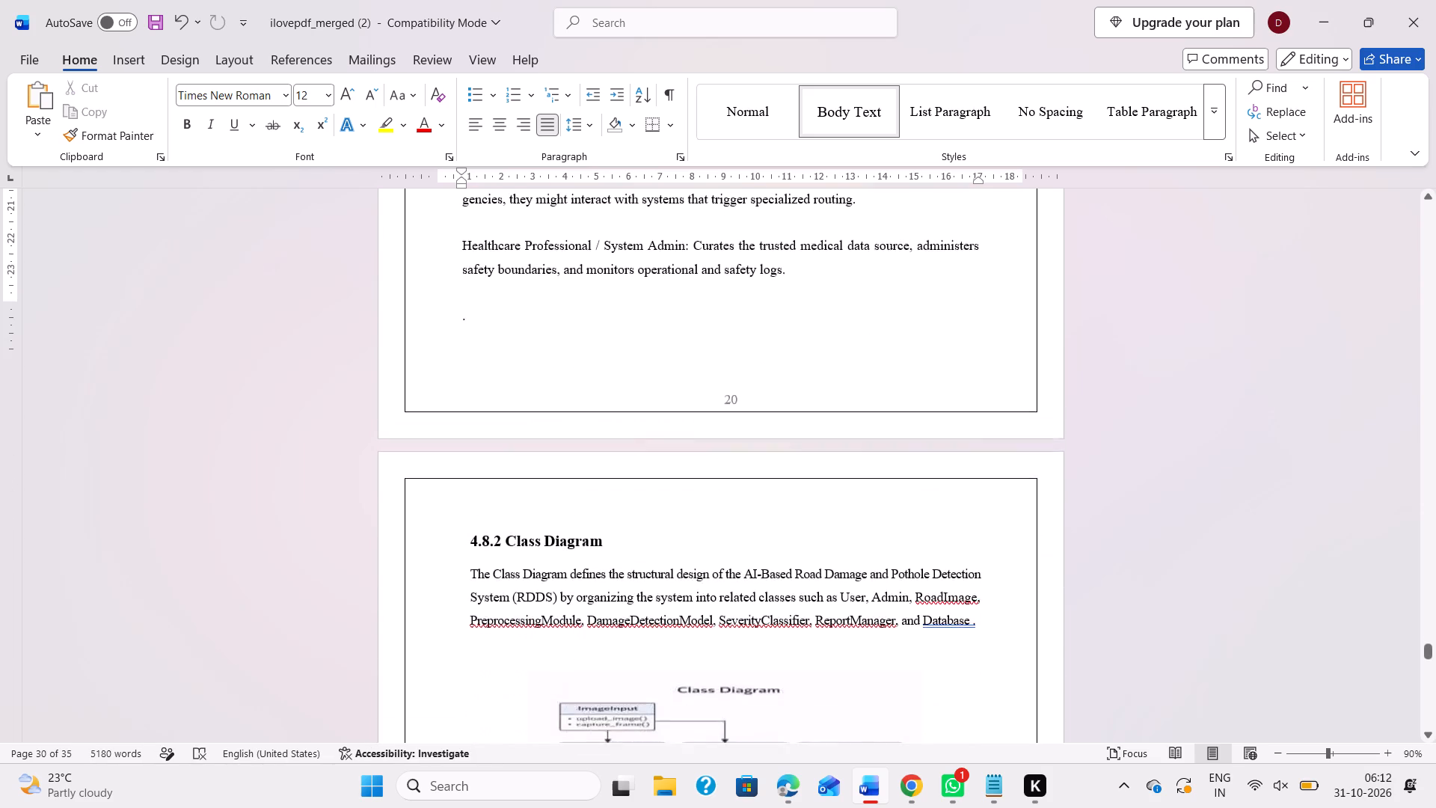
scroll(708, 481, down, 1)
scroll(636, 563, down, 1)
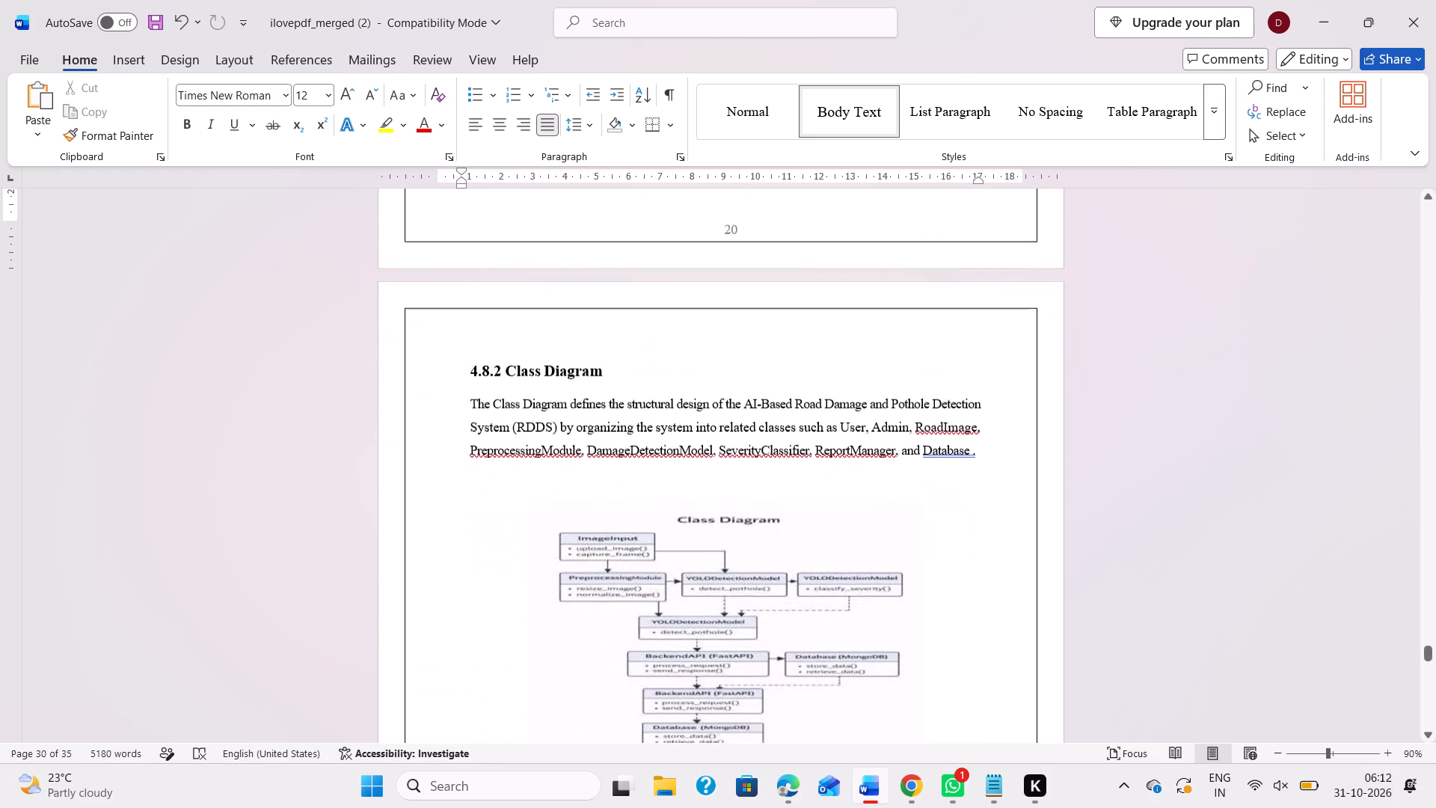
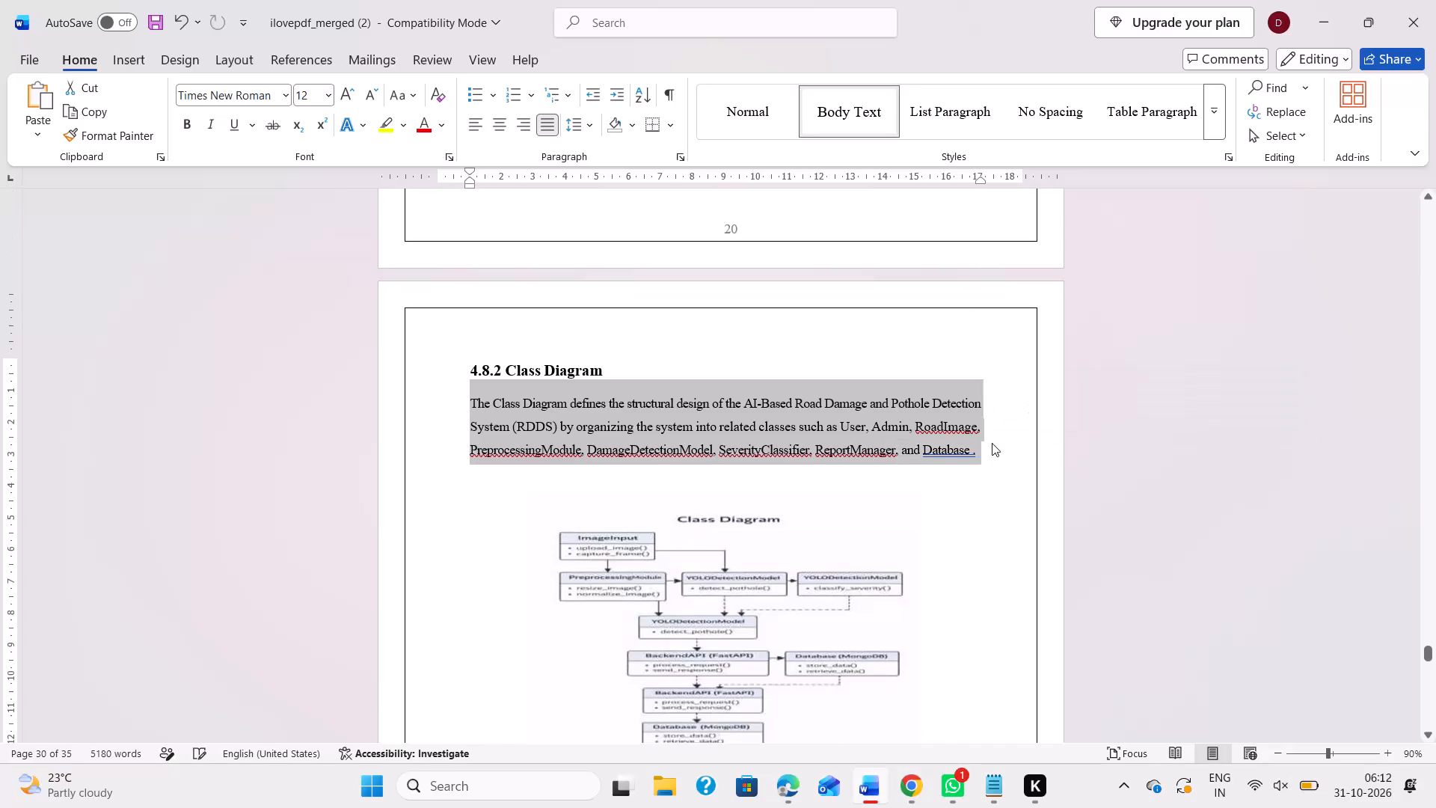
Replace the old road-damage description under 4.8.2 Class Diagram with the copied structural diagram text about data contracts, schemas and object interactions.
key(ctrl+v)
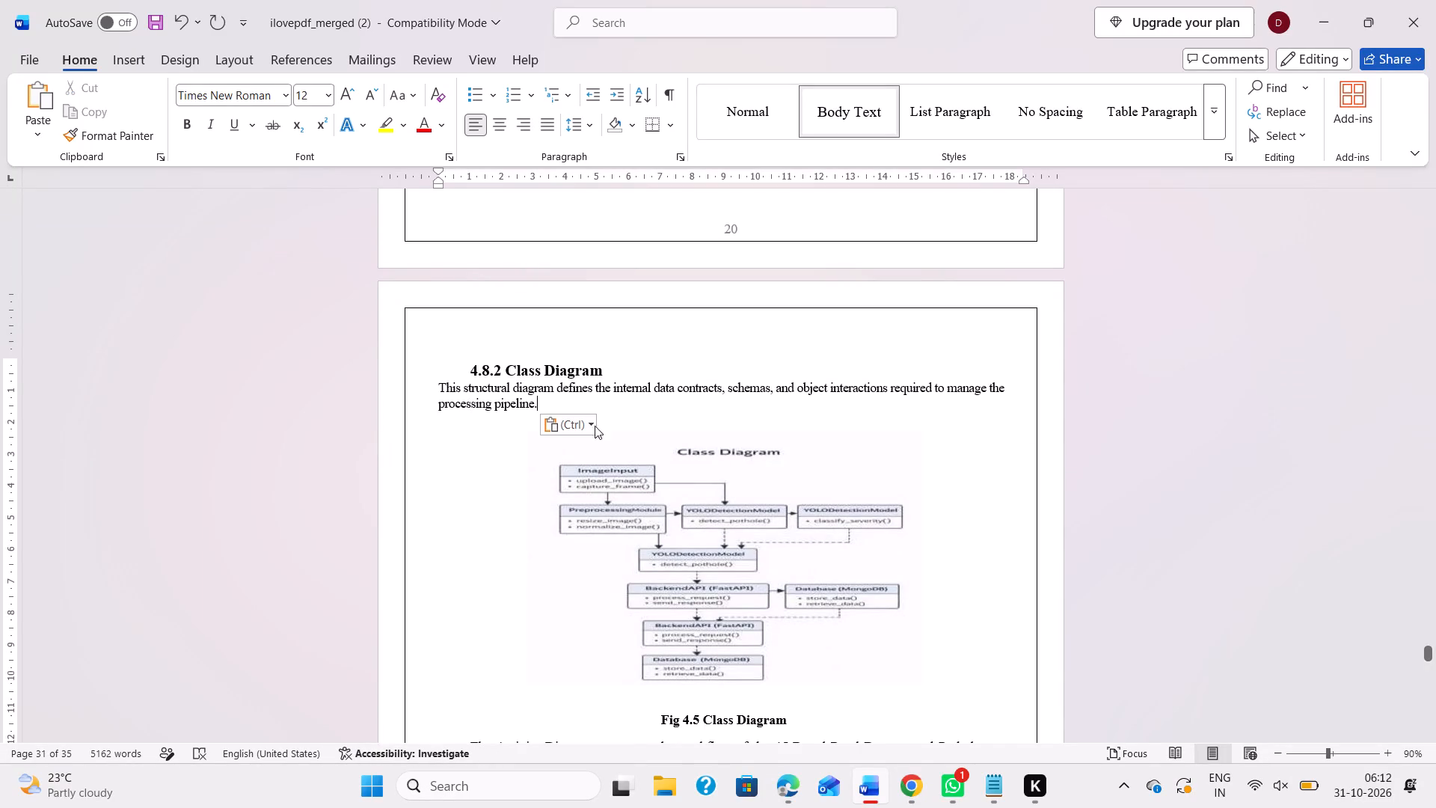
click(577, 421)
click(618, 475)
Indent the pasted class diagram description about 1 cm on the left and bring its right indent in to about the 17.5 cm mark.
drag(432, 382, 559, 411)
click(547, 405)
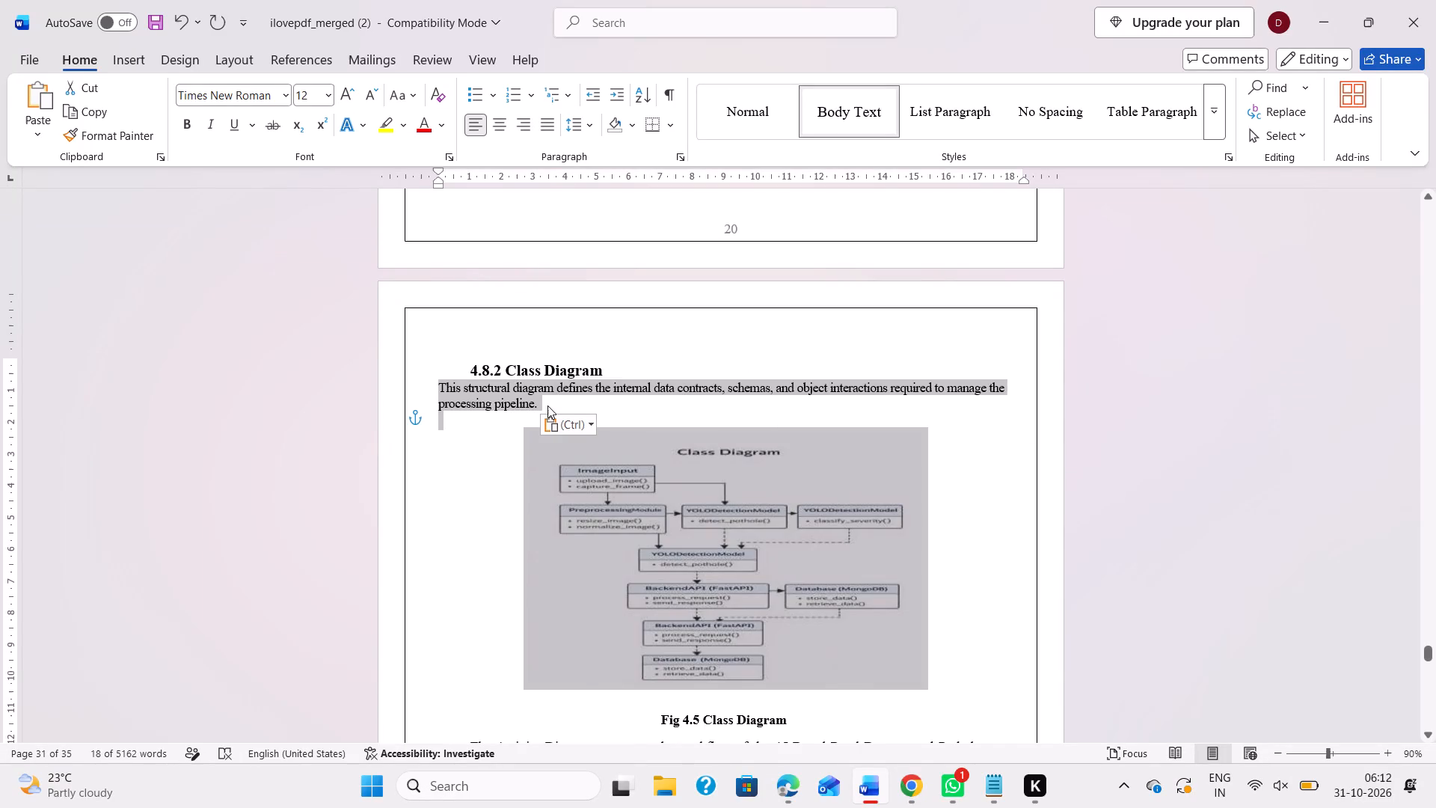
drag(437, 384, 543, 401)
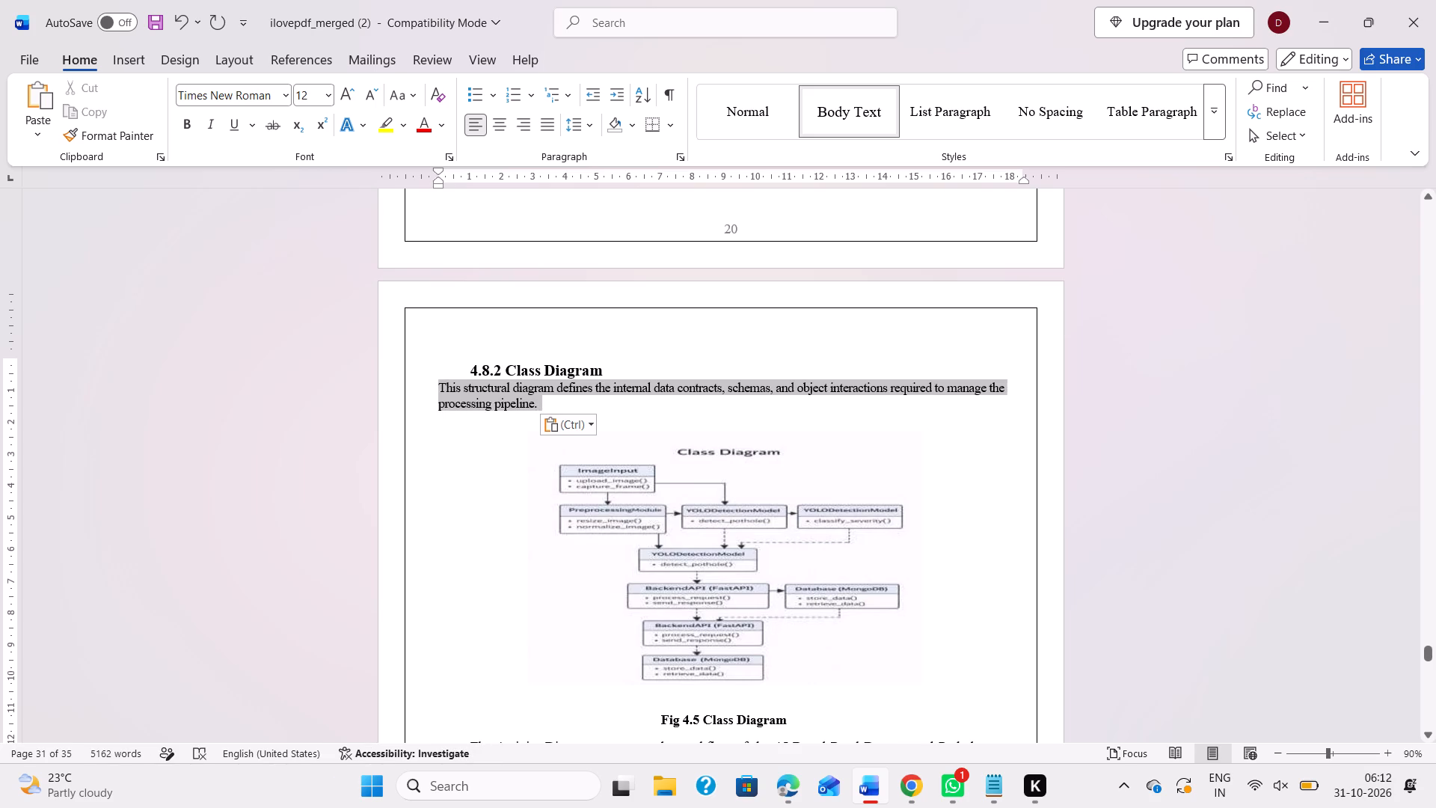
drag(543, 401, 544, 400)
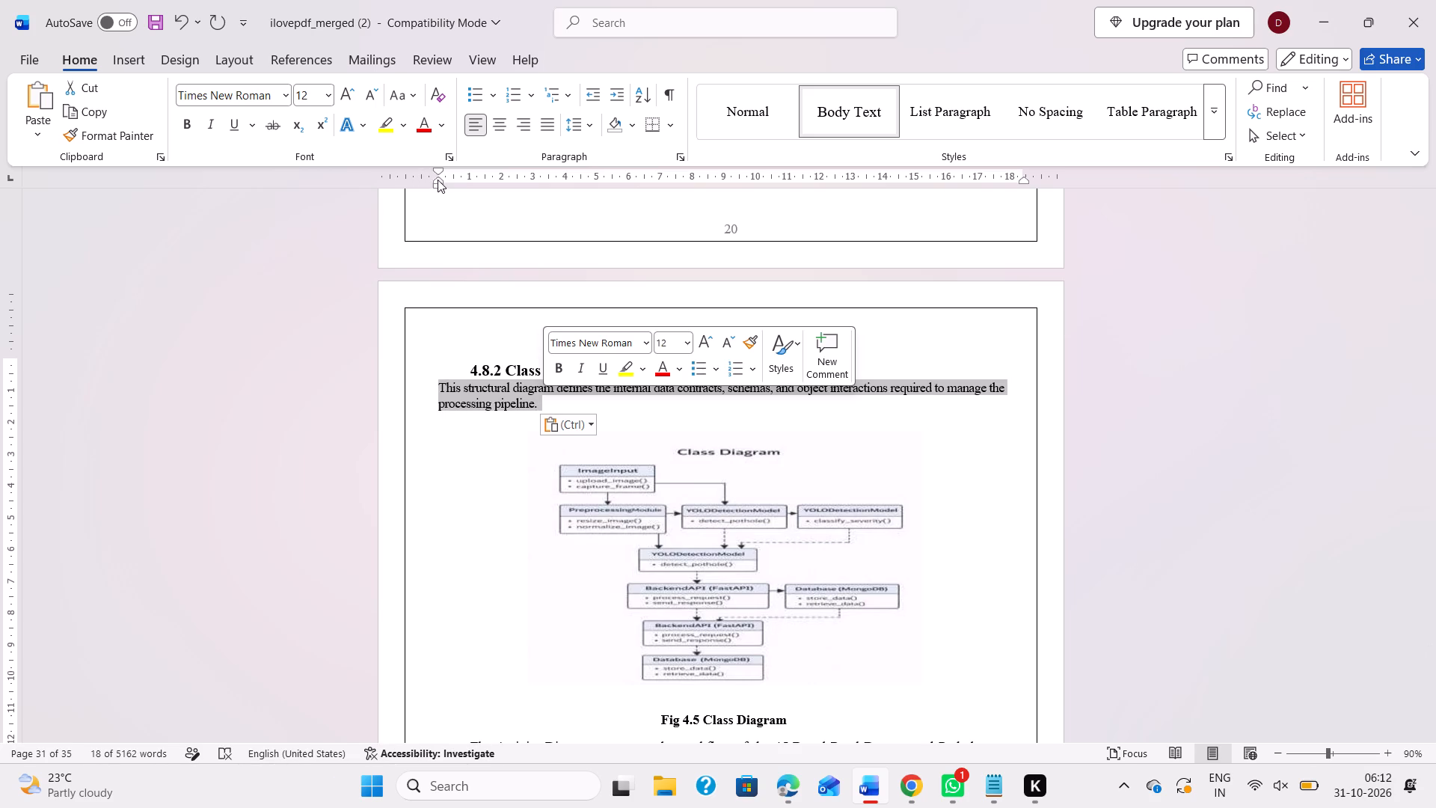
drag(439, 185, 468, 186)
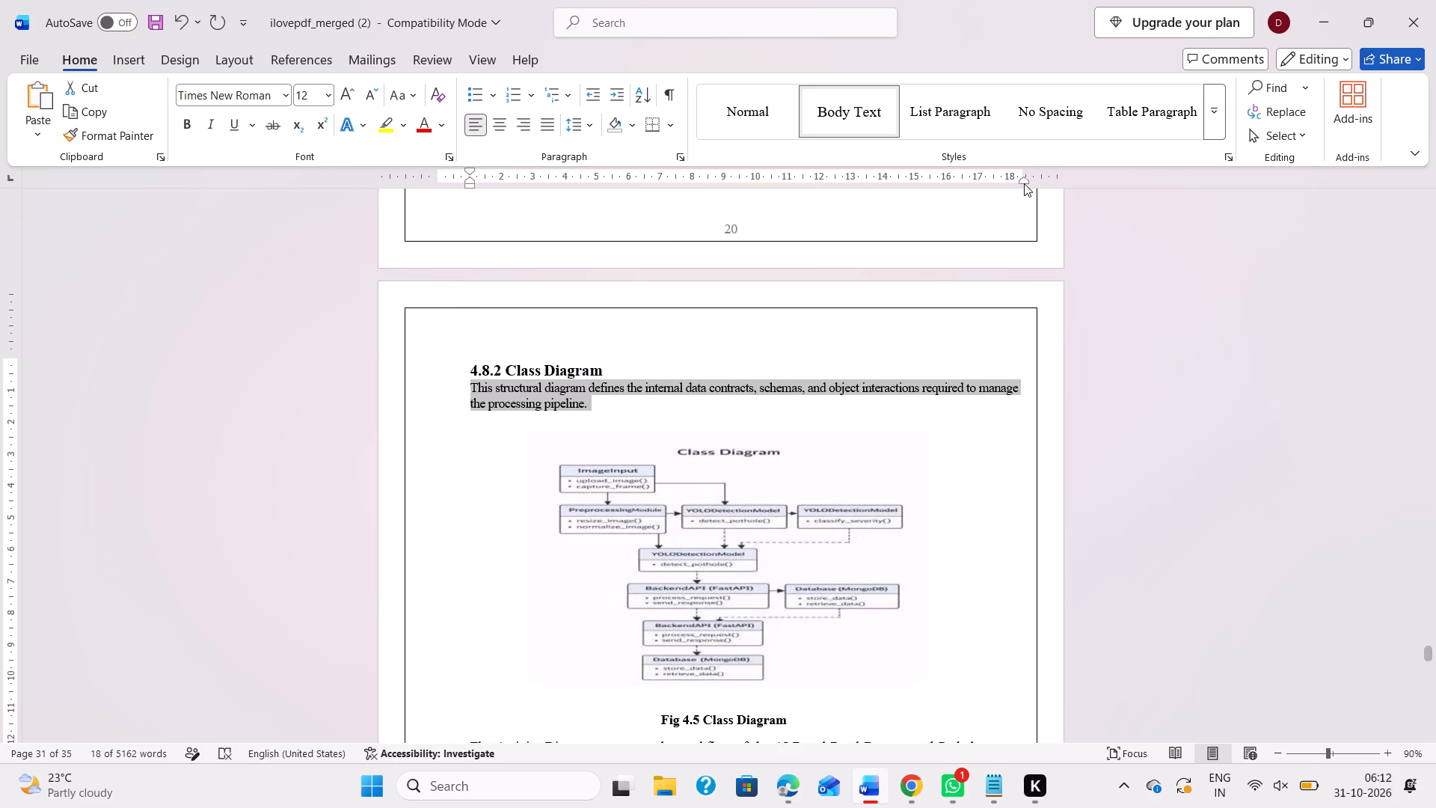
drag(1023, 179, 993, 183)
Set the line spacing of the class diagram description to 1.5.
scroll(930, 347, up, 1)
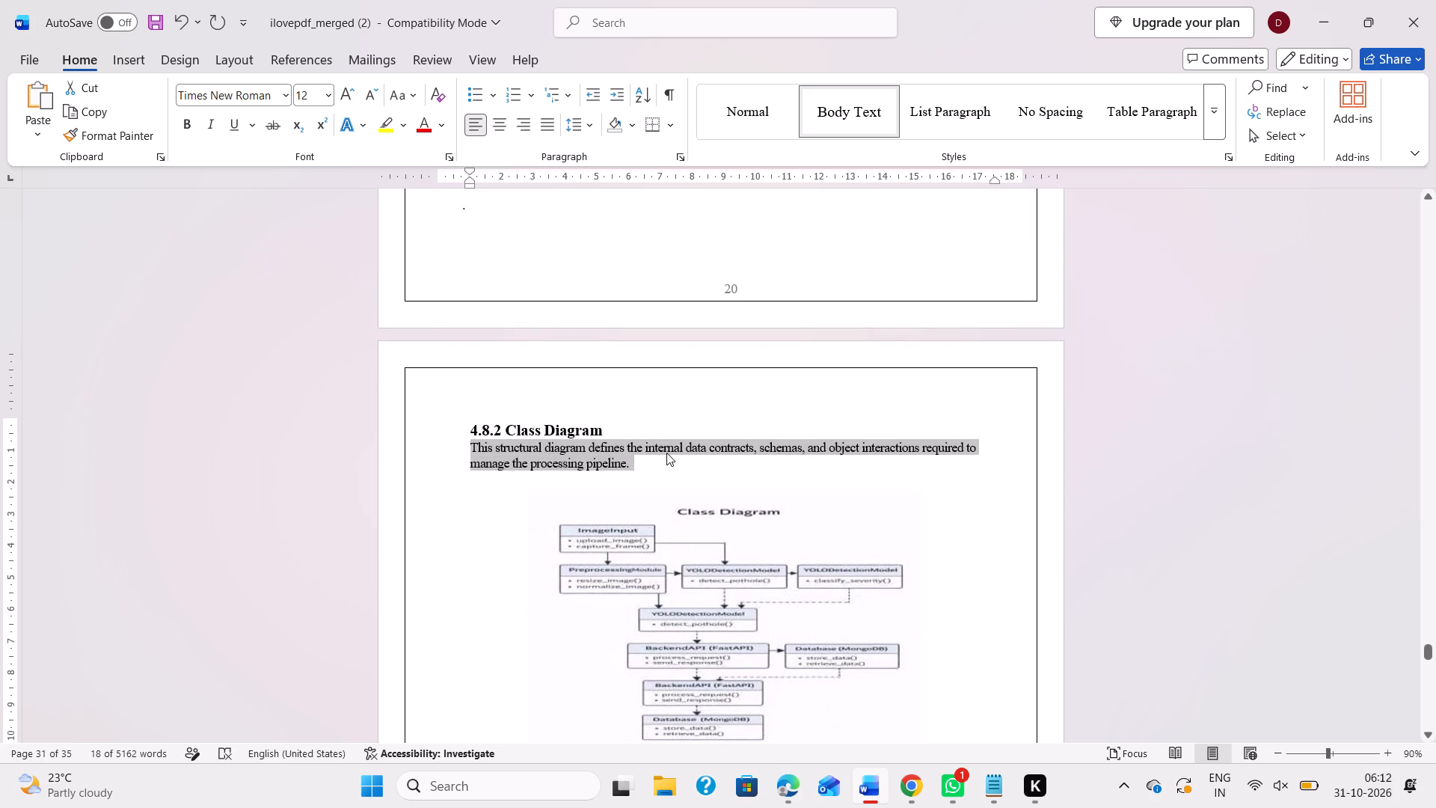
click(590, 123)
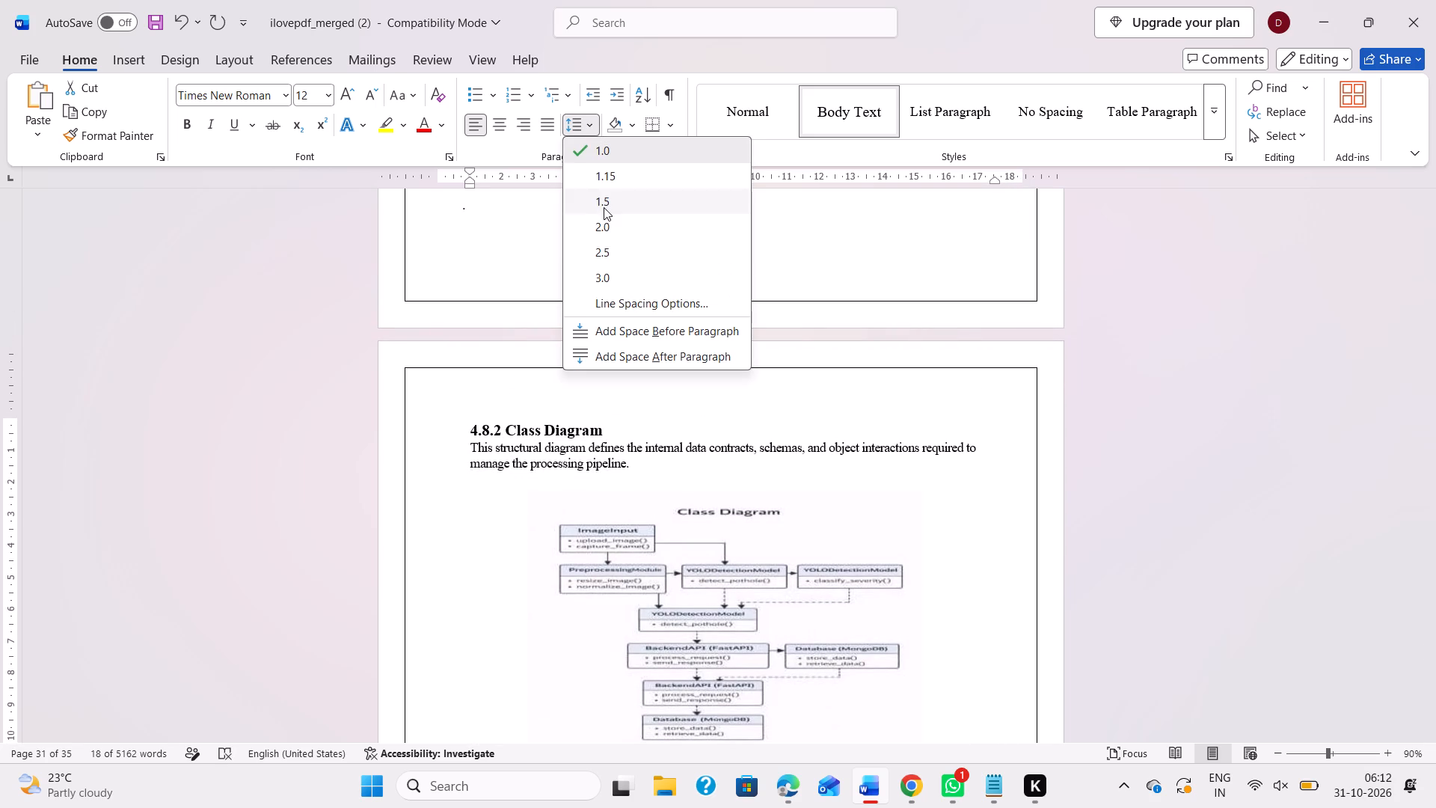
click(604, 212)
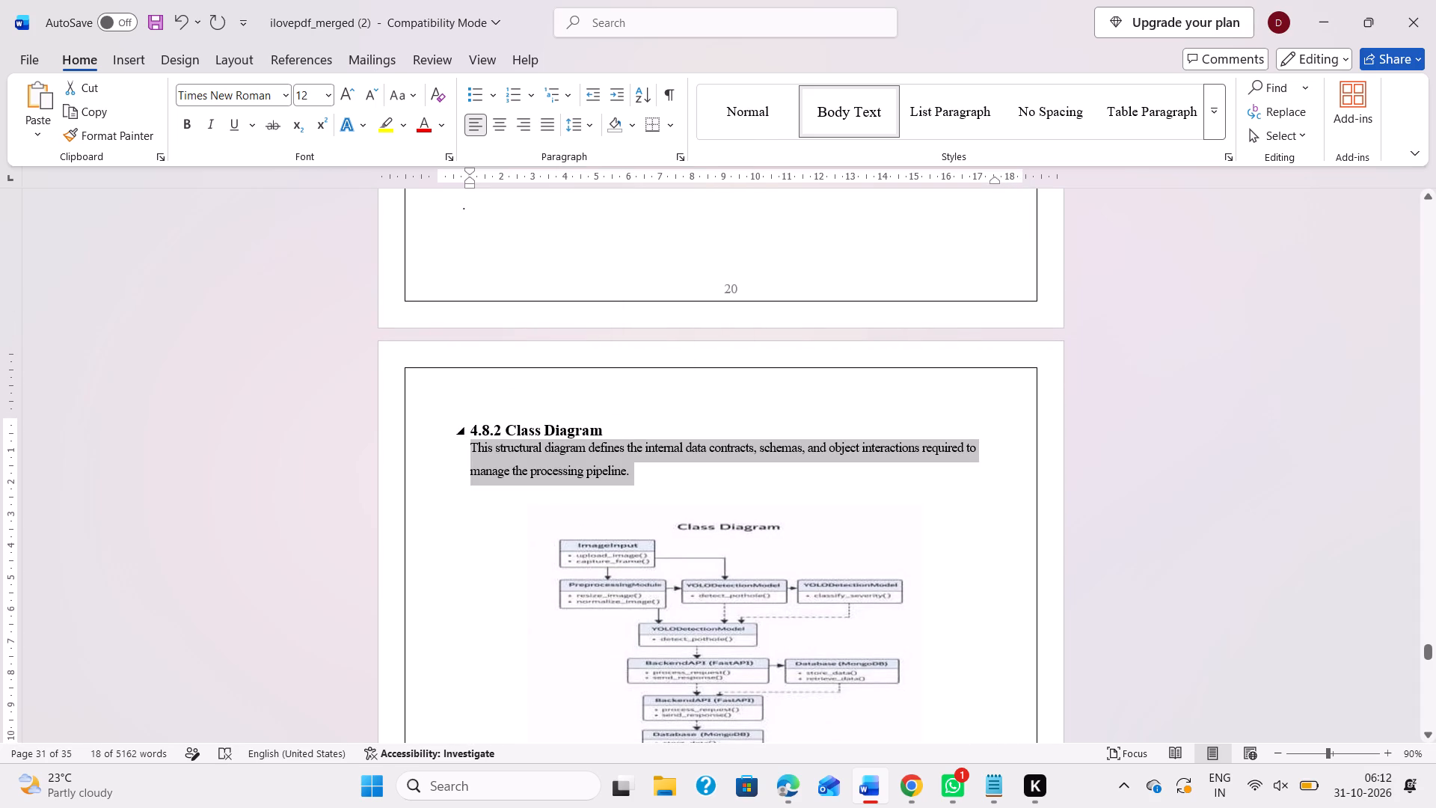
Insert a blank line between the 4.8.2 Class Diagram heading and its description.
click(613, 426)
key(Return)
key(BackSpace)
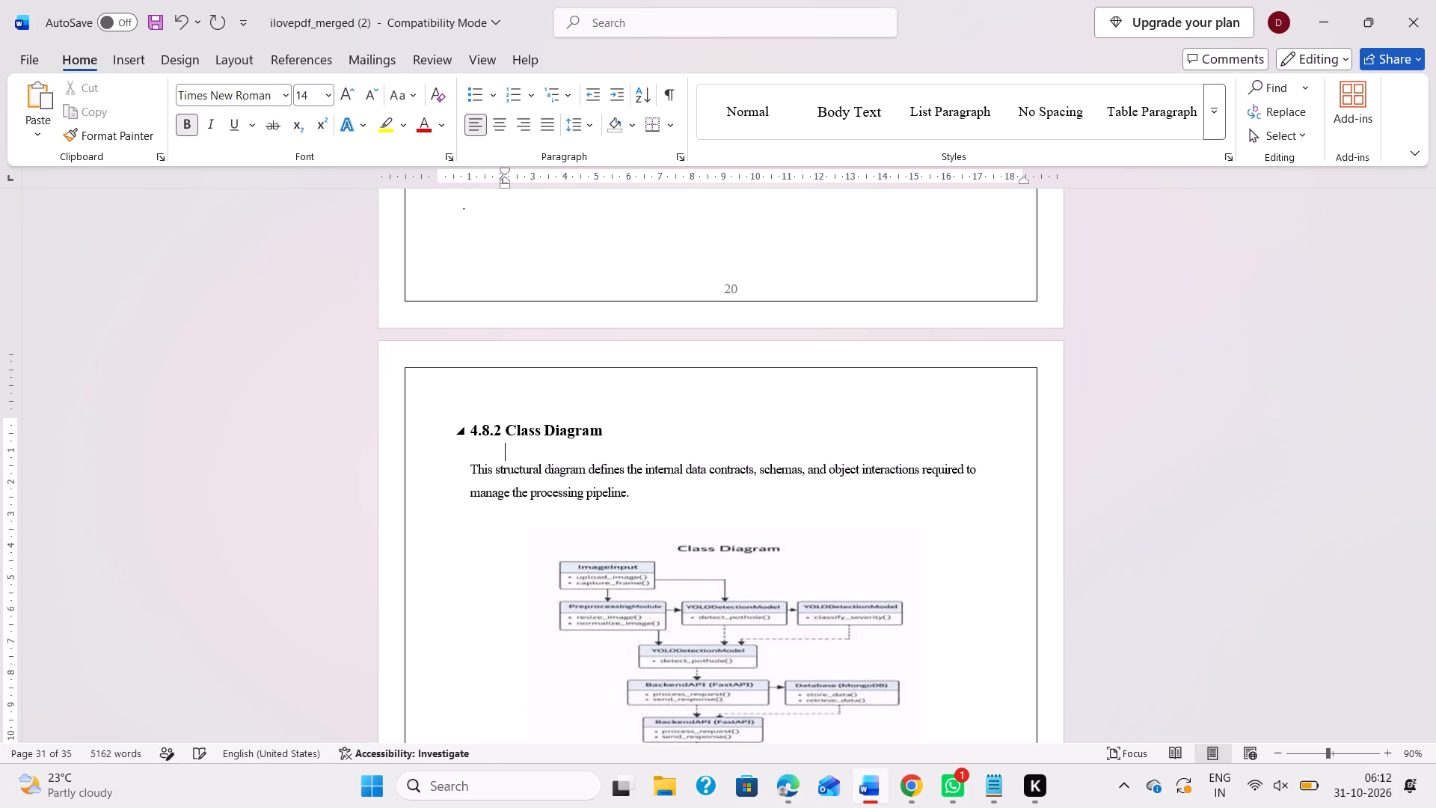
key(BackSpace)
Select the old road-damage class diagram picture above the Fig 4.5 caption.
scroll(613, 426, down, 1)
click(776, 465)
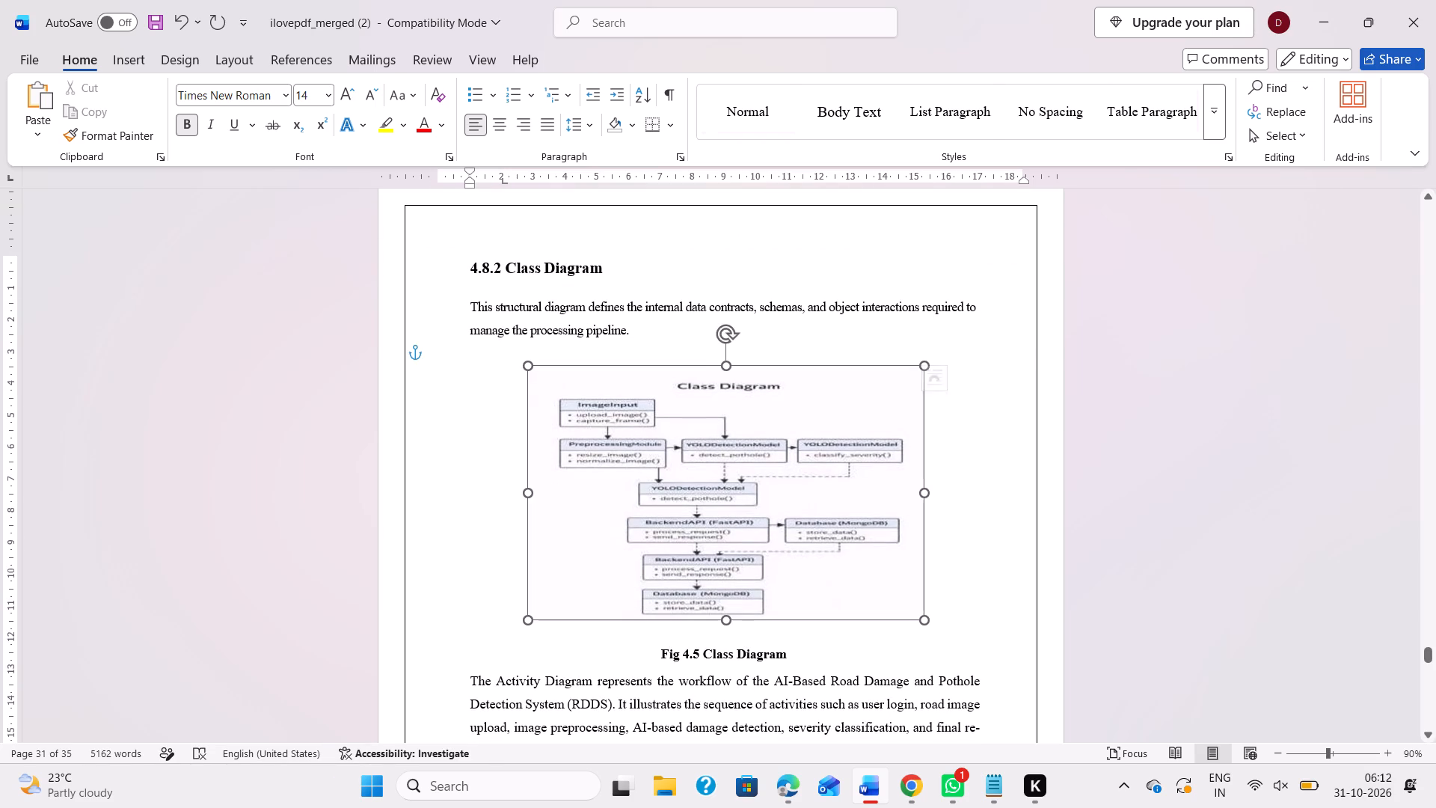
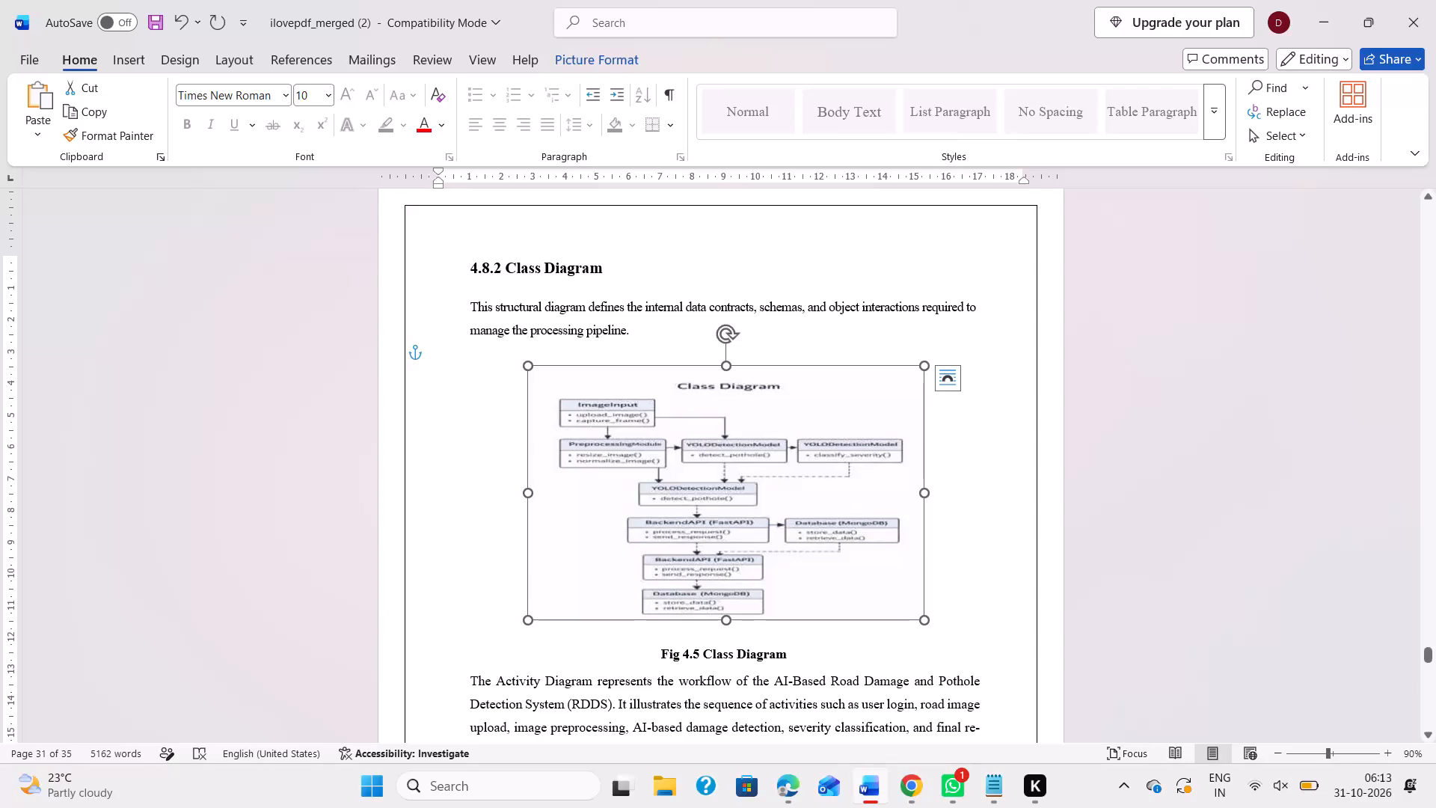
Delete the old road-damage class diagram picture above the Fig 4.5 caption.
key(Delete)
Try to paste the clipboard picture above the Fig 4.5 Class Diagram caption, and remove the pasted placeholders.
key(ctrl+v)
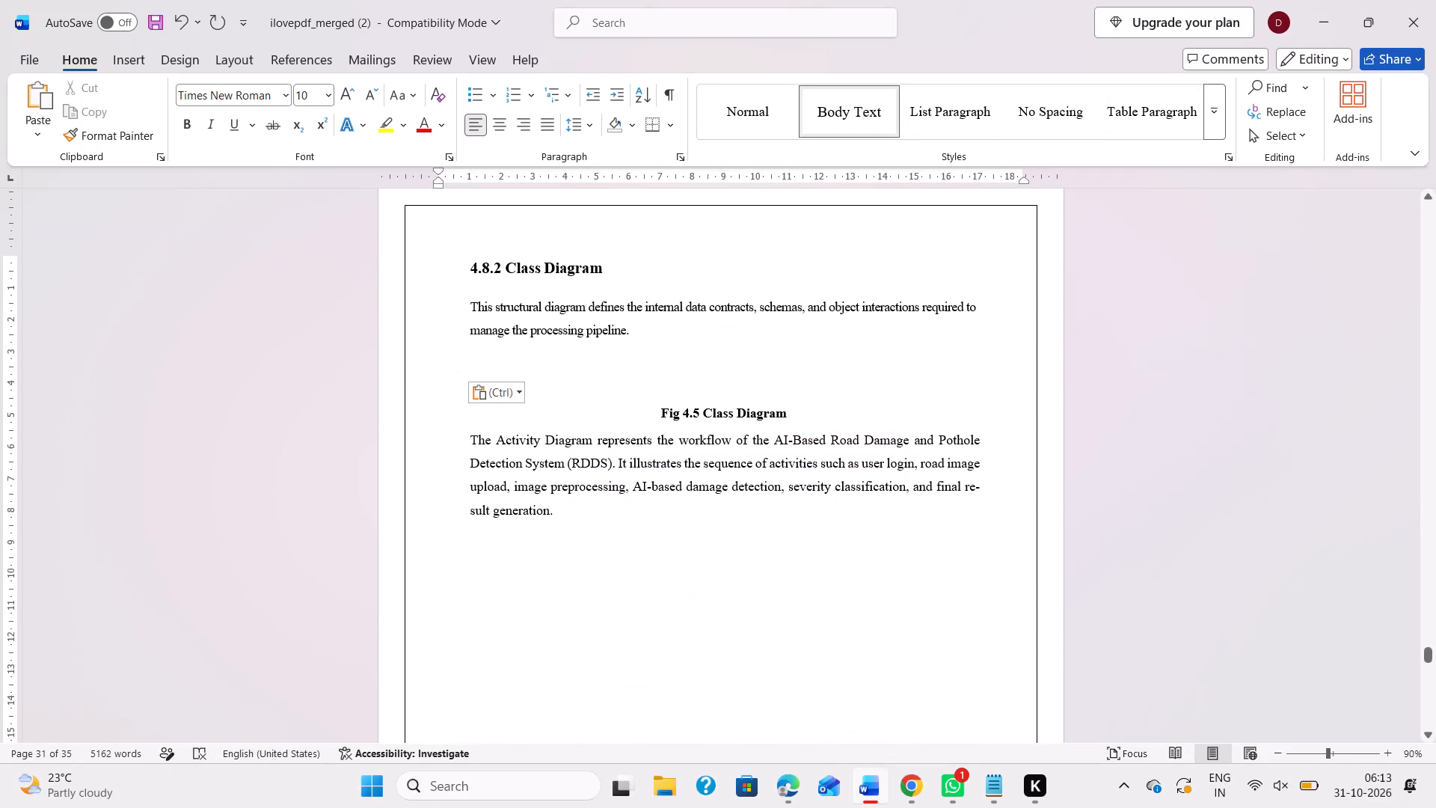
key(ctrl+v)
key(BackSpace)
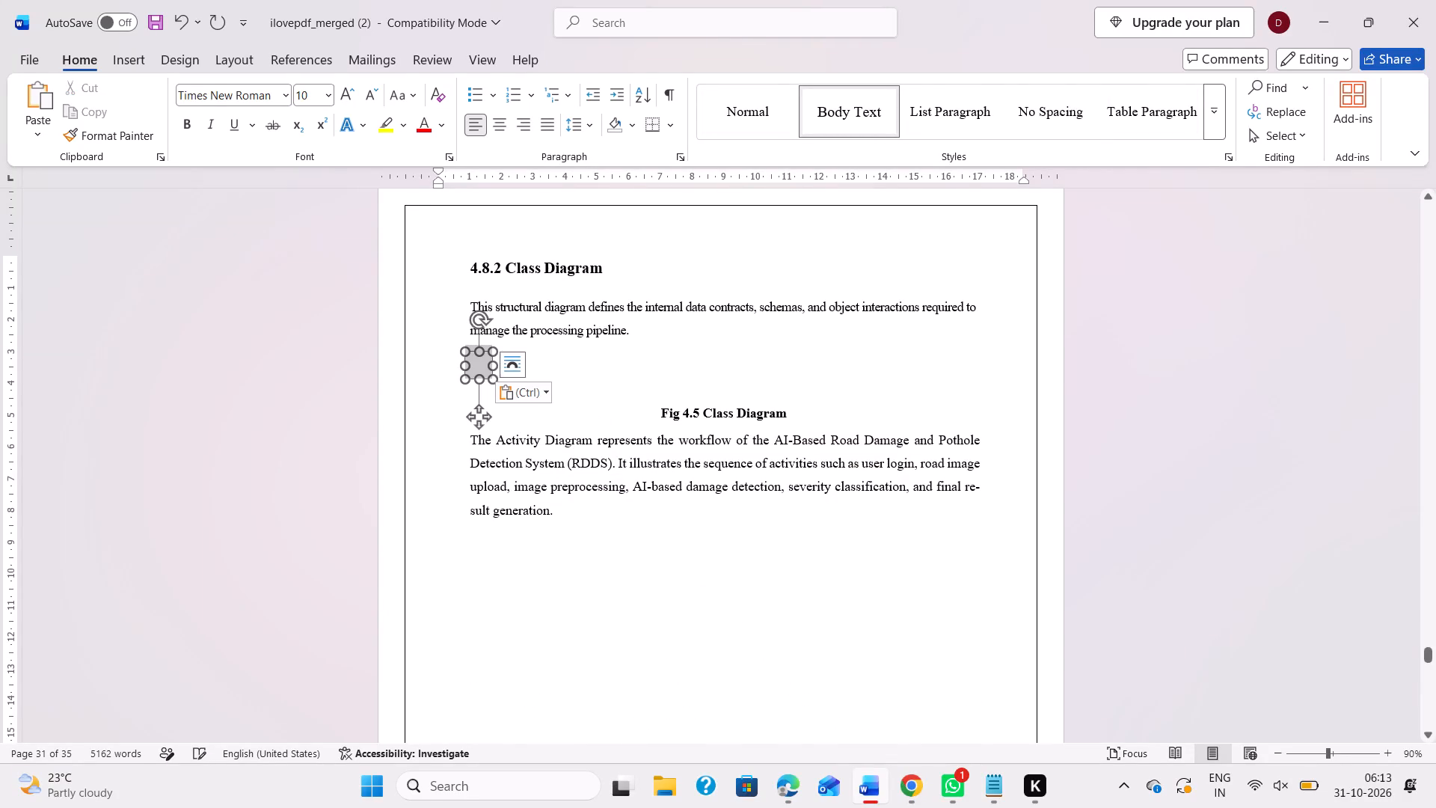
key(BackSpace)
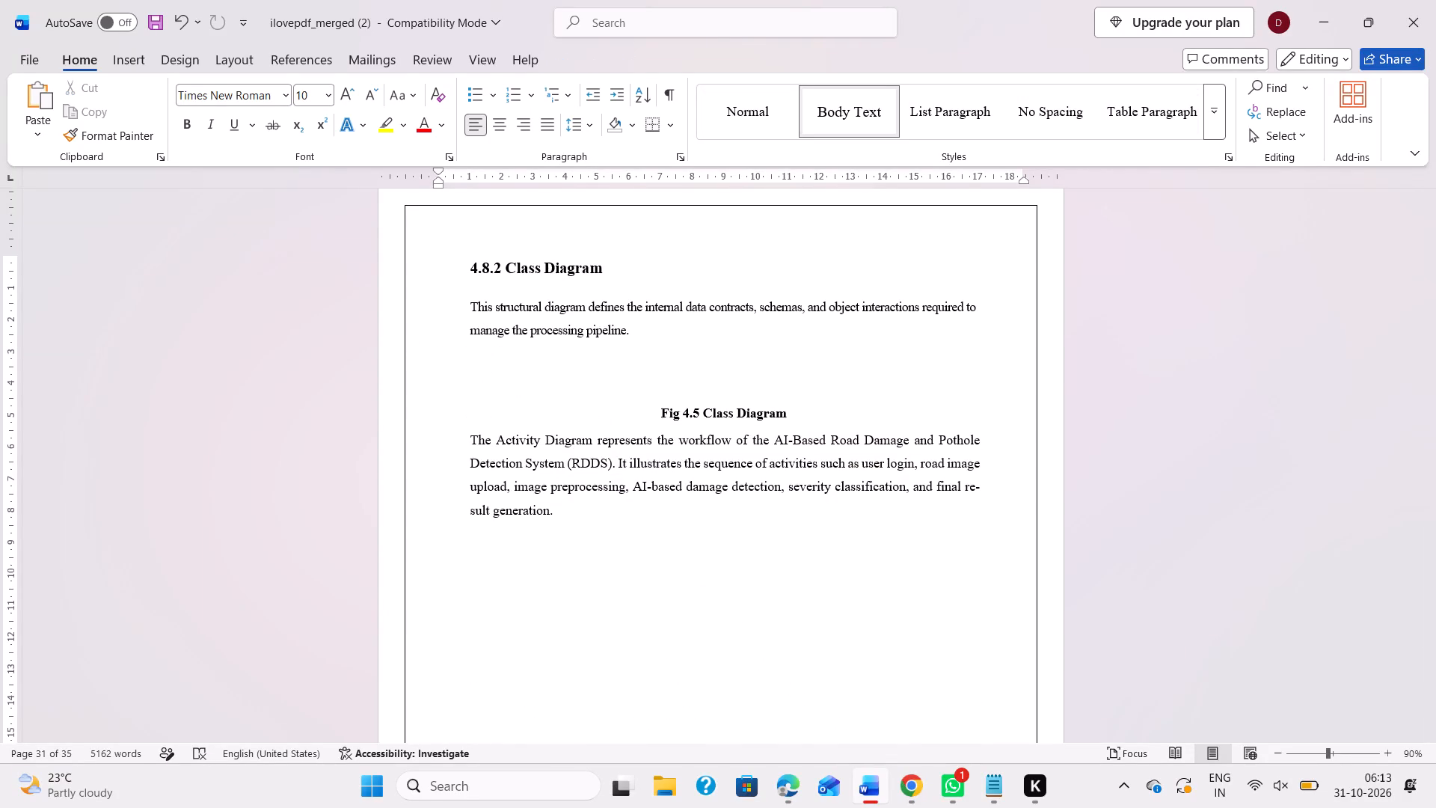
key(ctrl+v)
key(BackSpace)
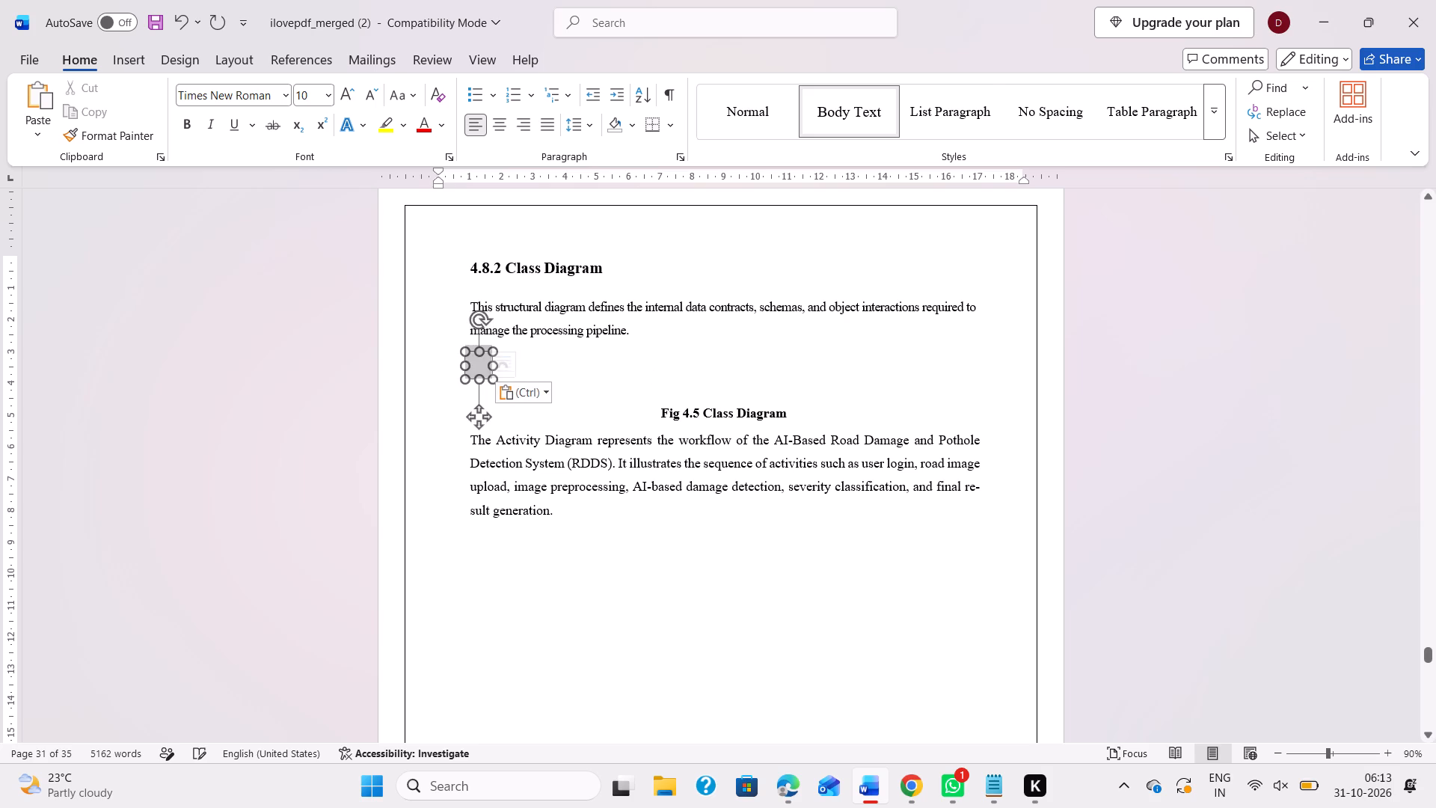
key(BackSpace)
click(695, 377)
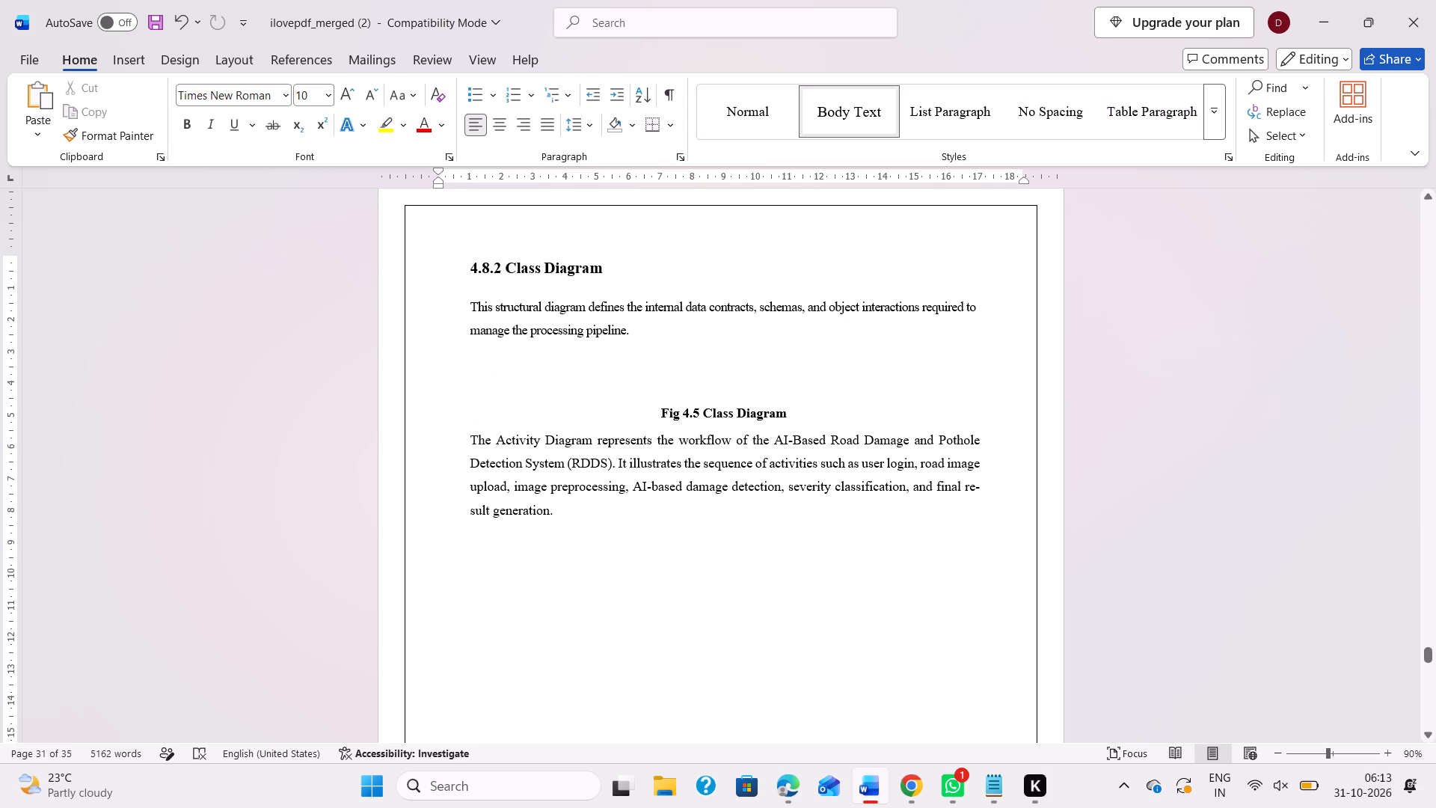
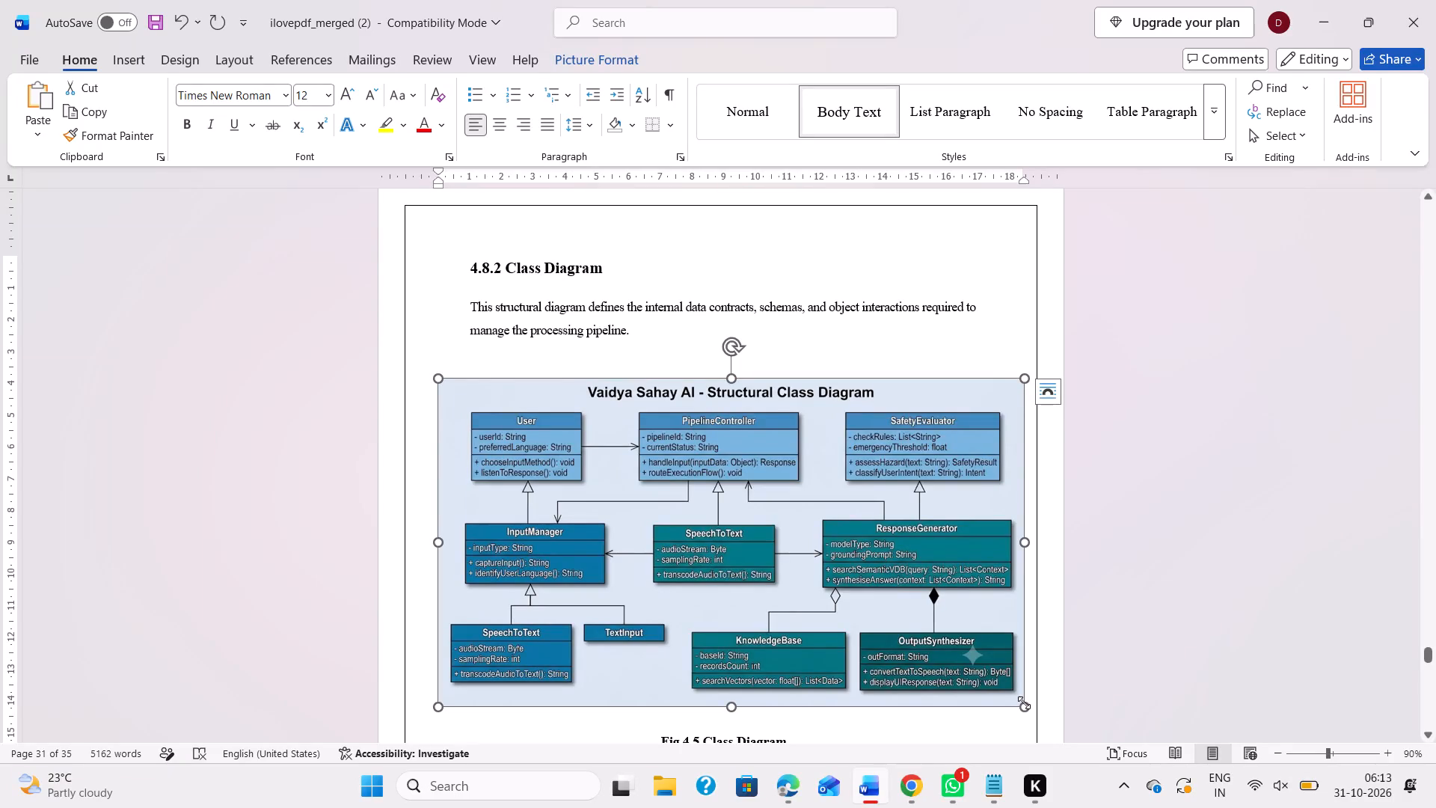
Shrink the Vaidya Sahay AI structural class diagram above the Fig 4.5 caption so it spans the body text width within the page border.
drag(1025, 703, 940, 628)
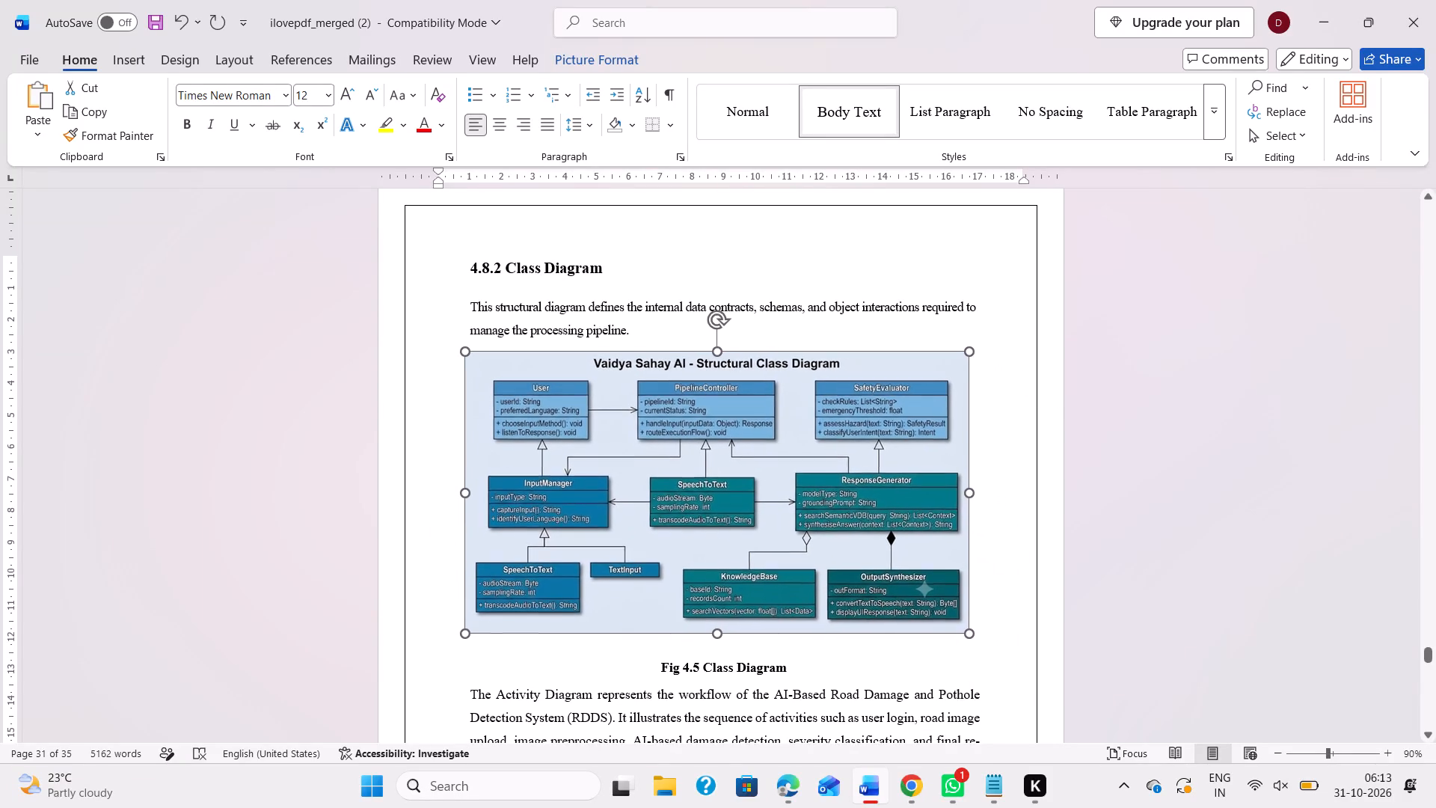
drag(940, 628, 921, 624)
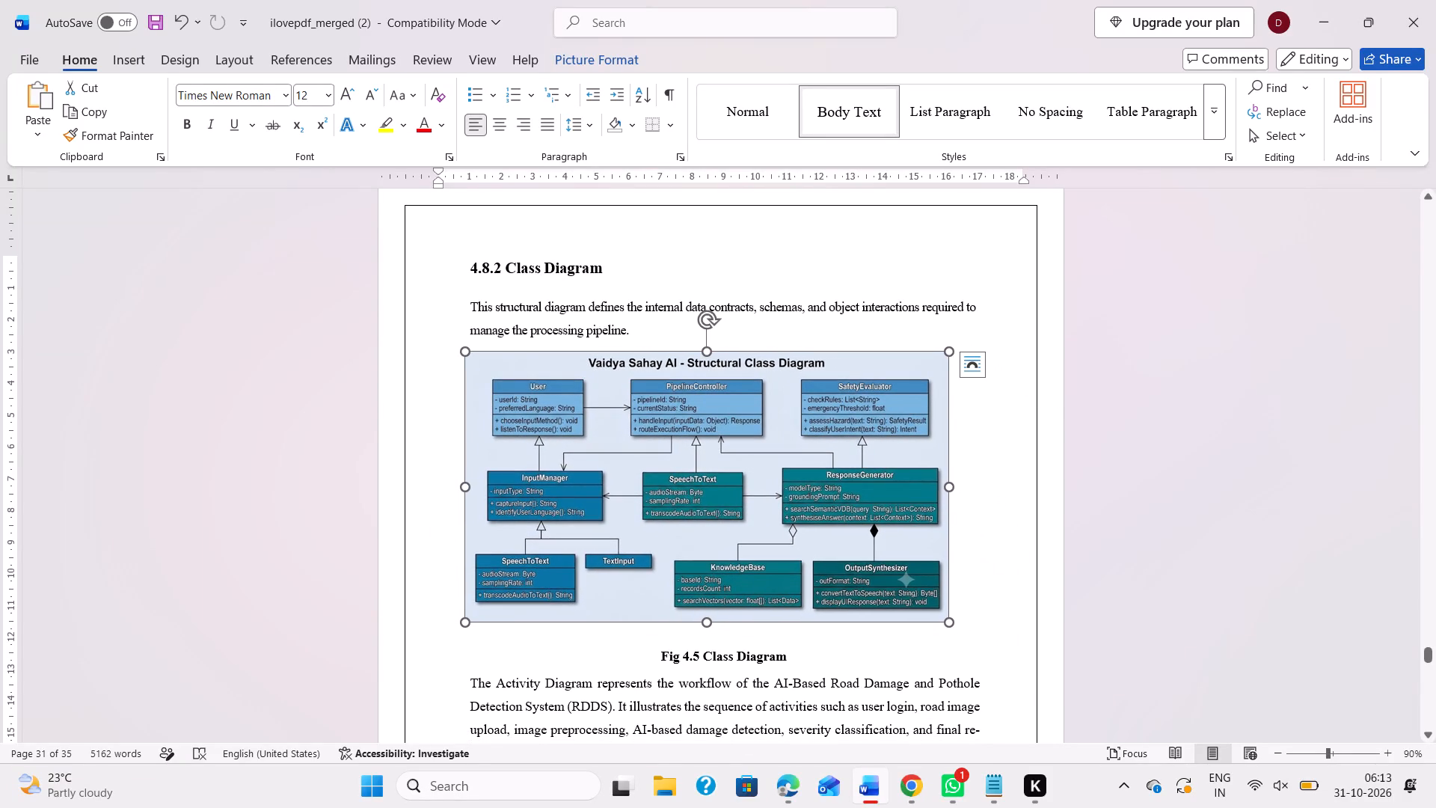
drag(761, 483, 797, 486)
drag(951, 620, 981, 629)
scroll(740, 679, down, 1)
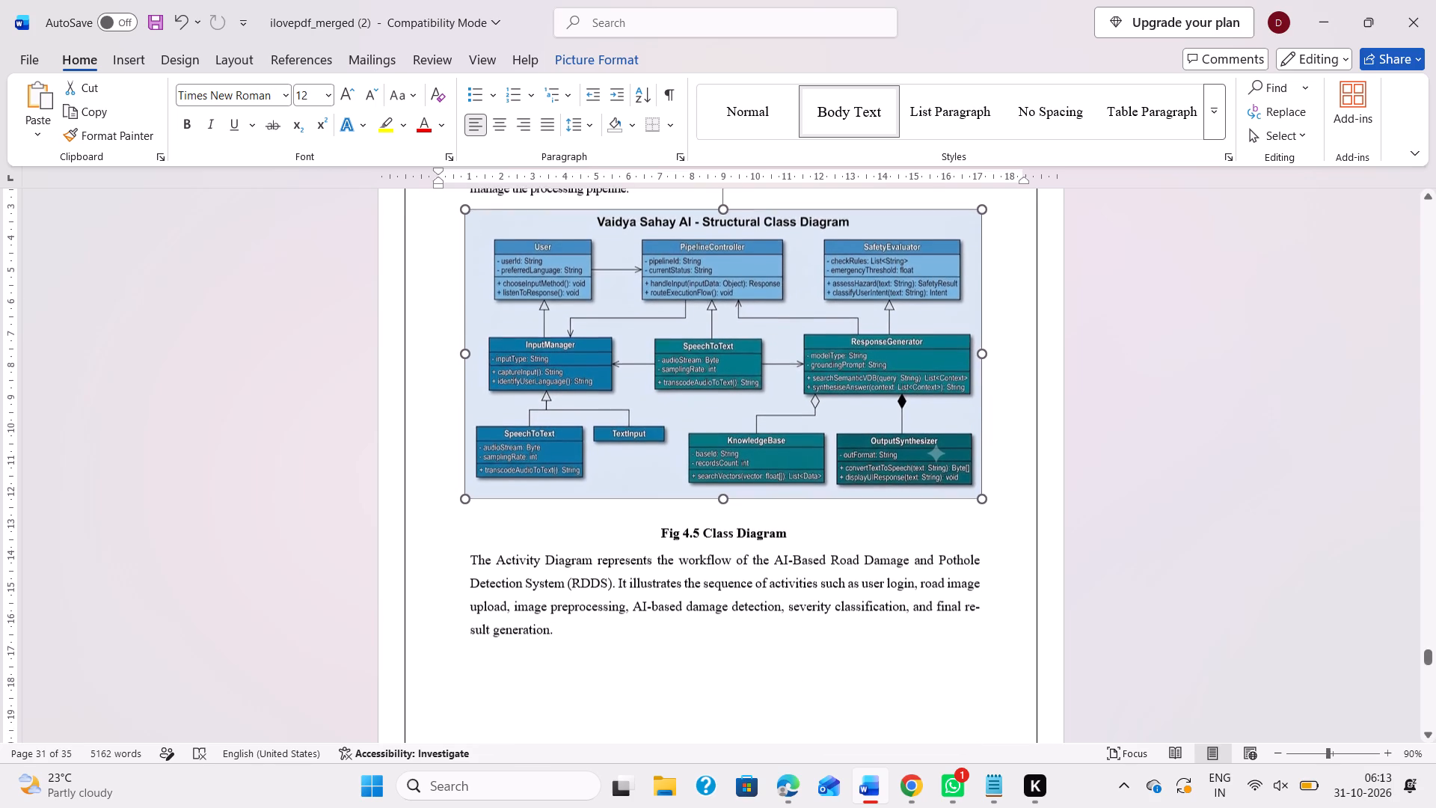
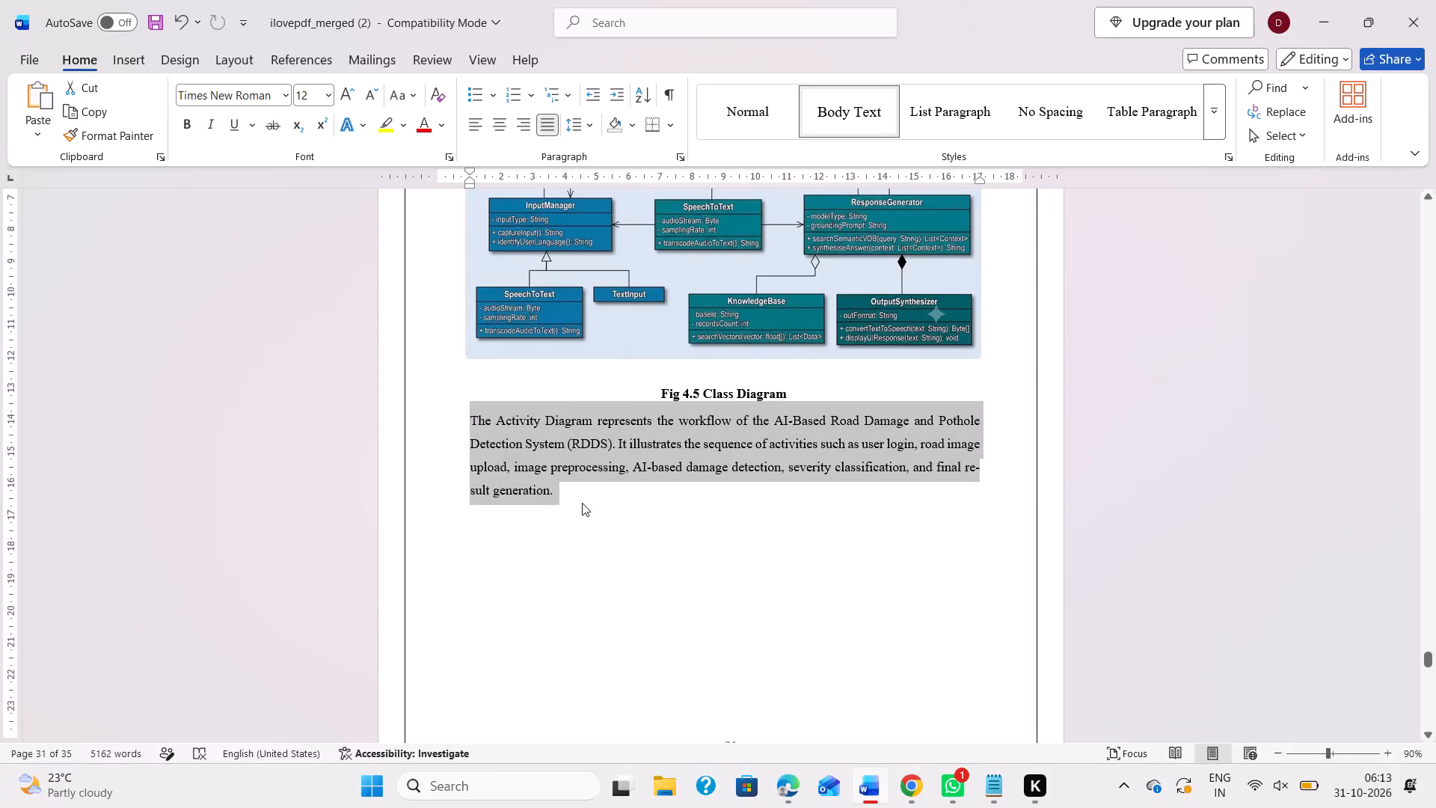
Replace the old Activity Diagram paragraph below the Fig 4.5 caption with the copied Vaidya Sahay AI class diagram description.
key(ctrl+v)
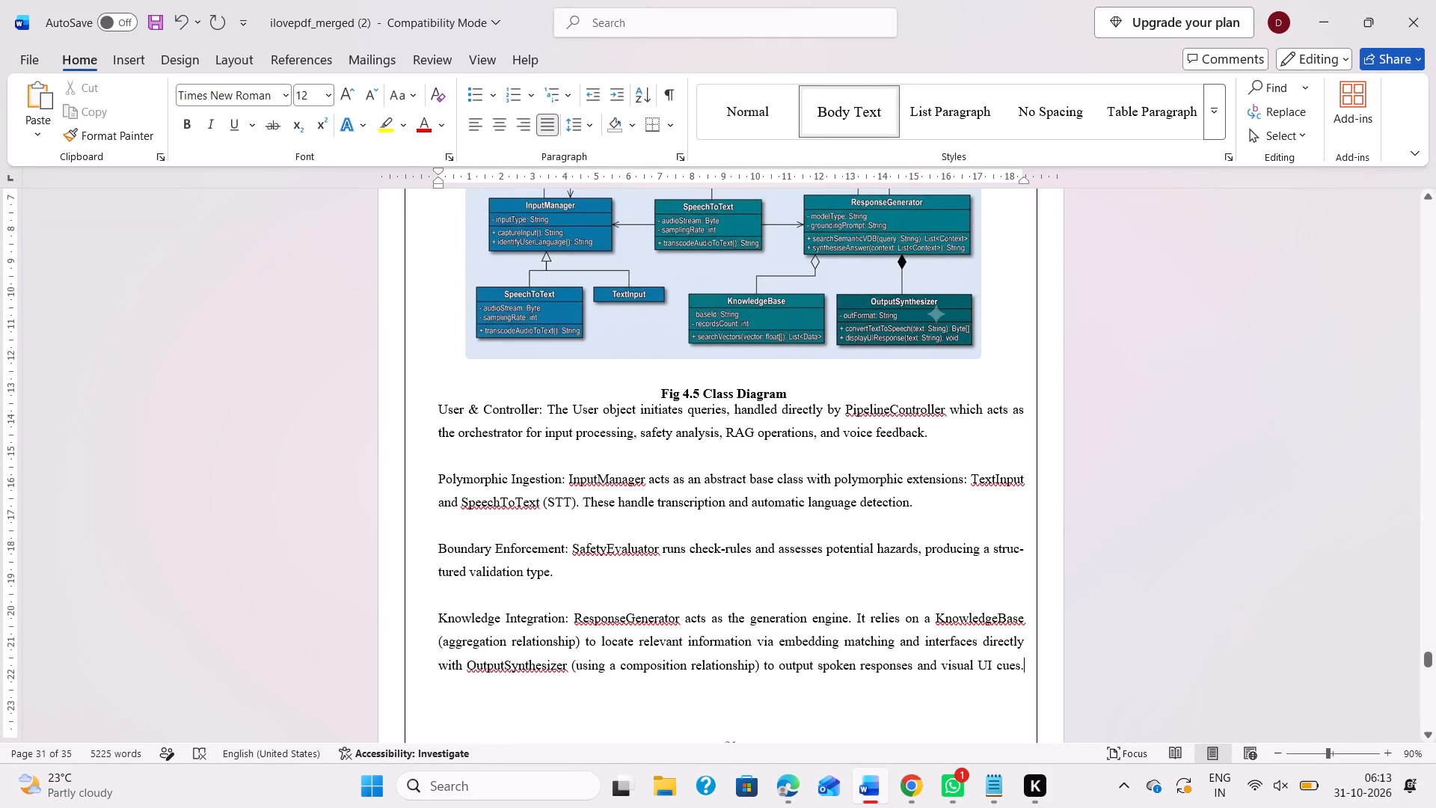
Indent the pasted class diagram paragraphs about 0.75 cm from the left margin and bring their right edge in to about 17 cm.
drag(432, 408, 1035, 667)
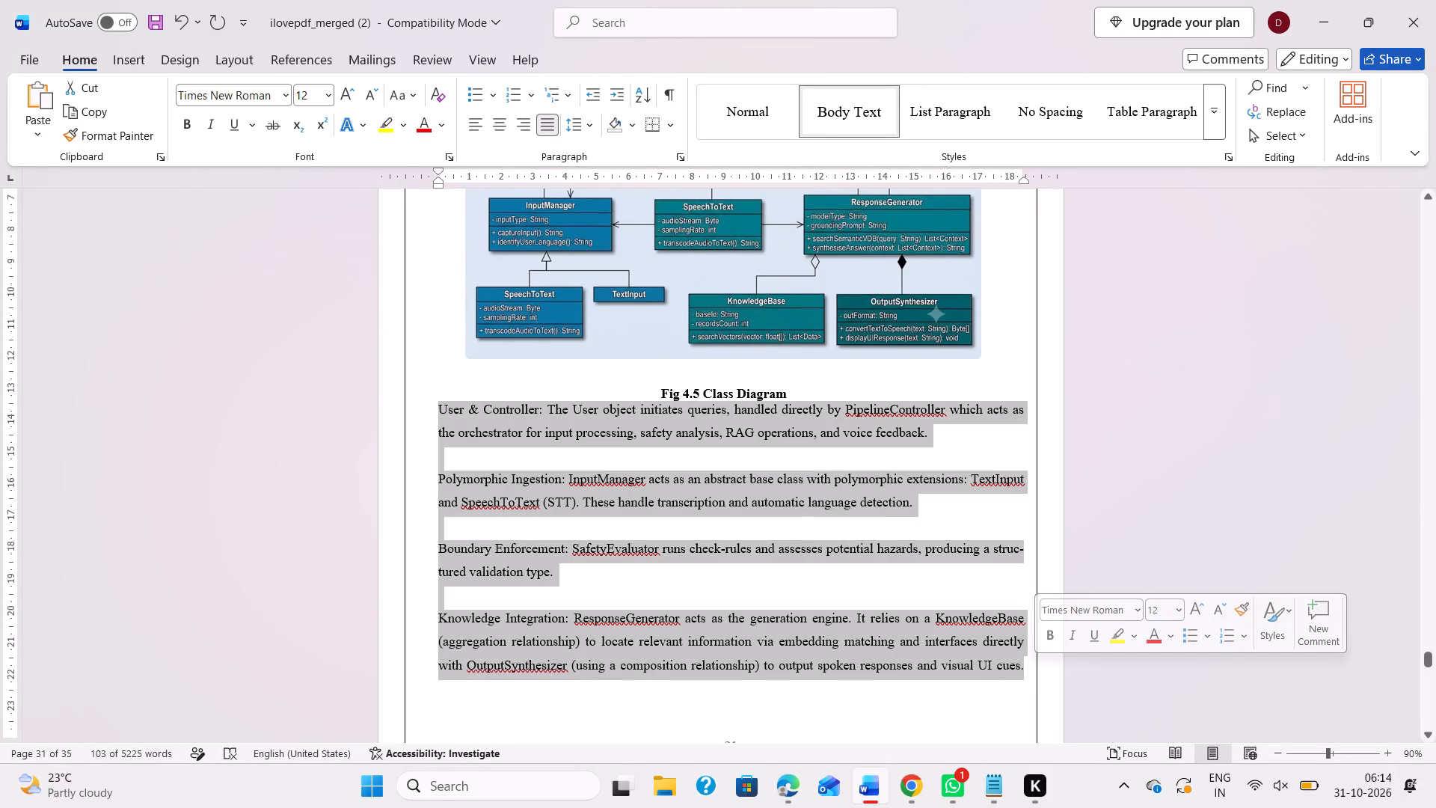
drag(438, 183, 453, 183)
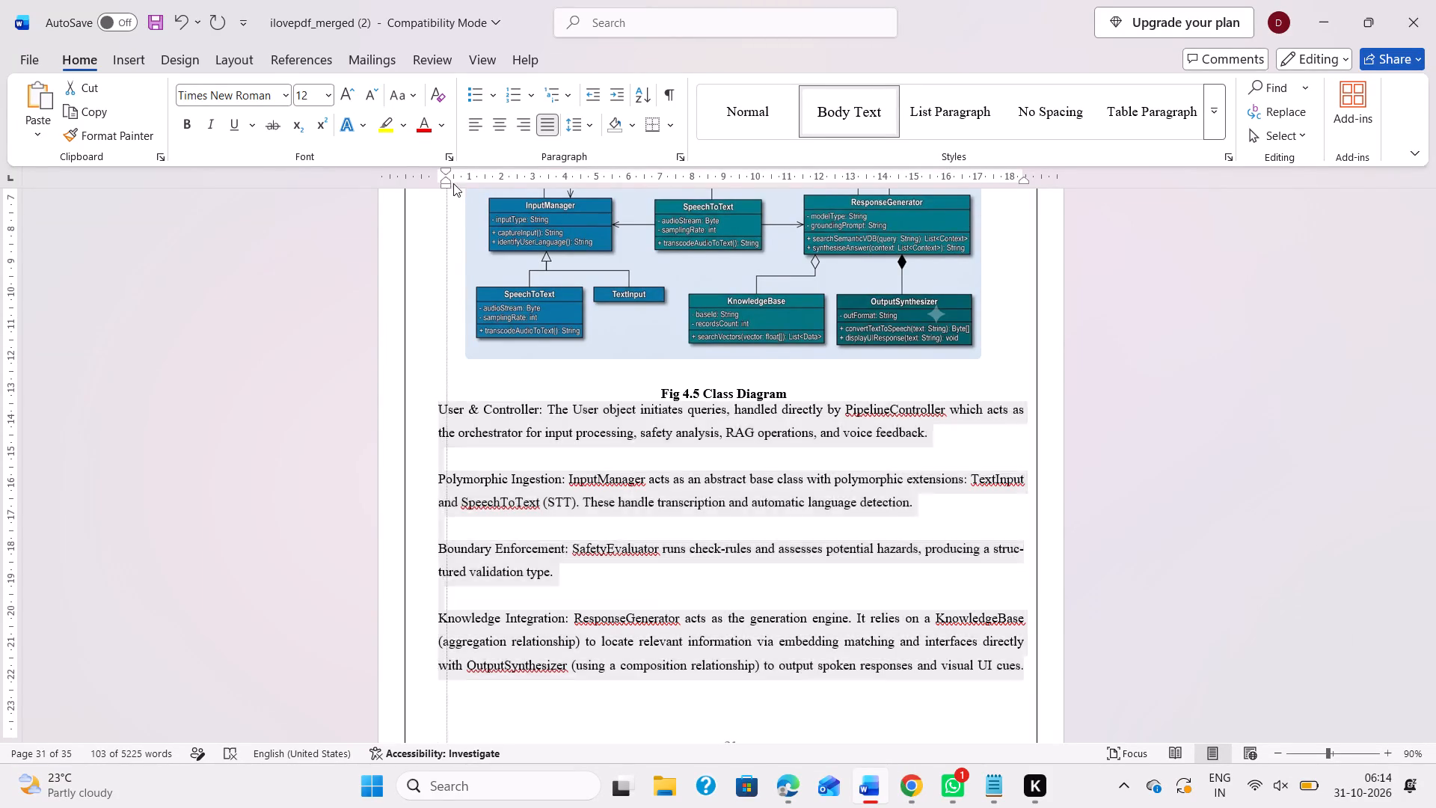
drag(453, 183, 463, 183)
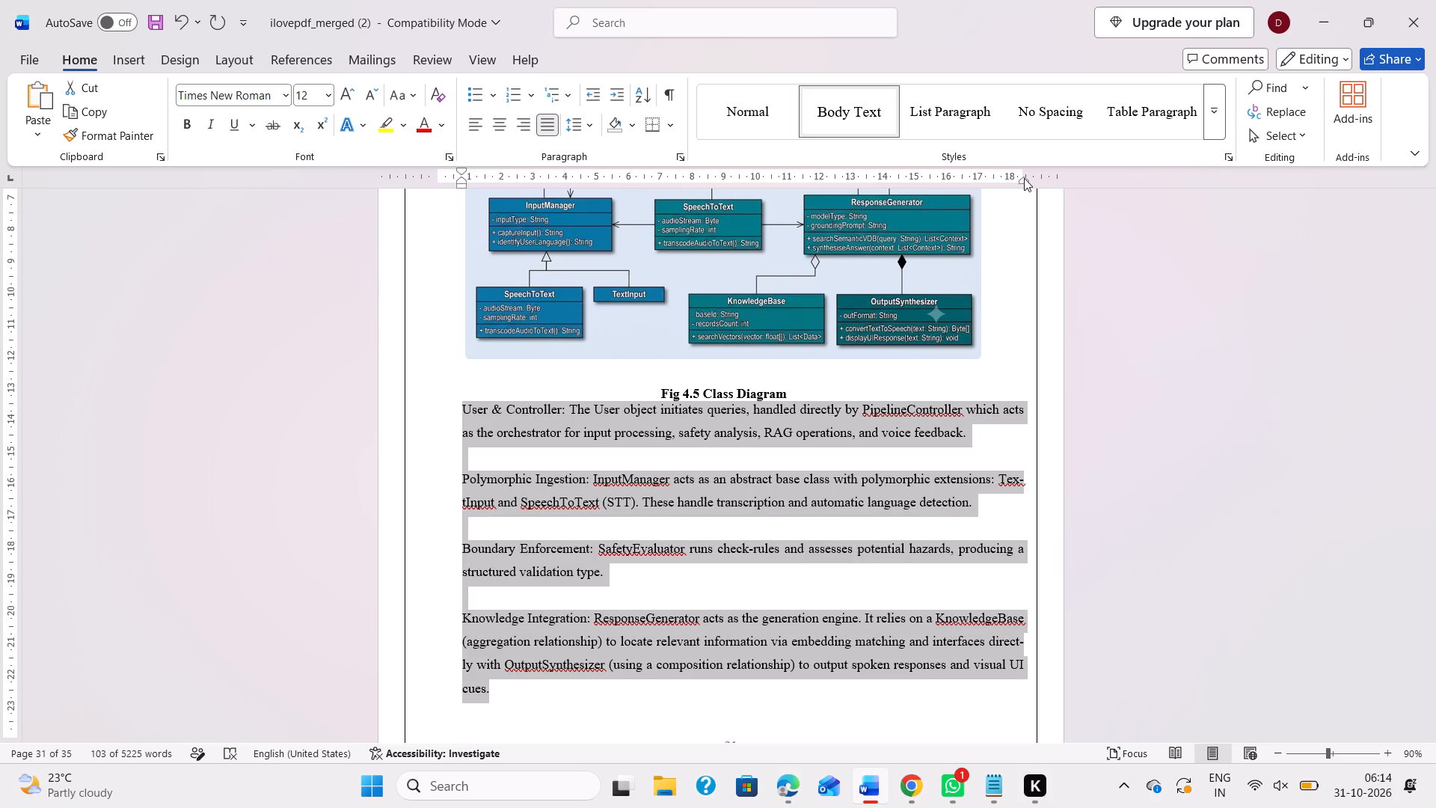
click(1025, 180)
drag(1021, 179, 994, 183)
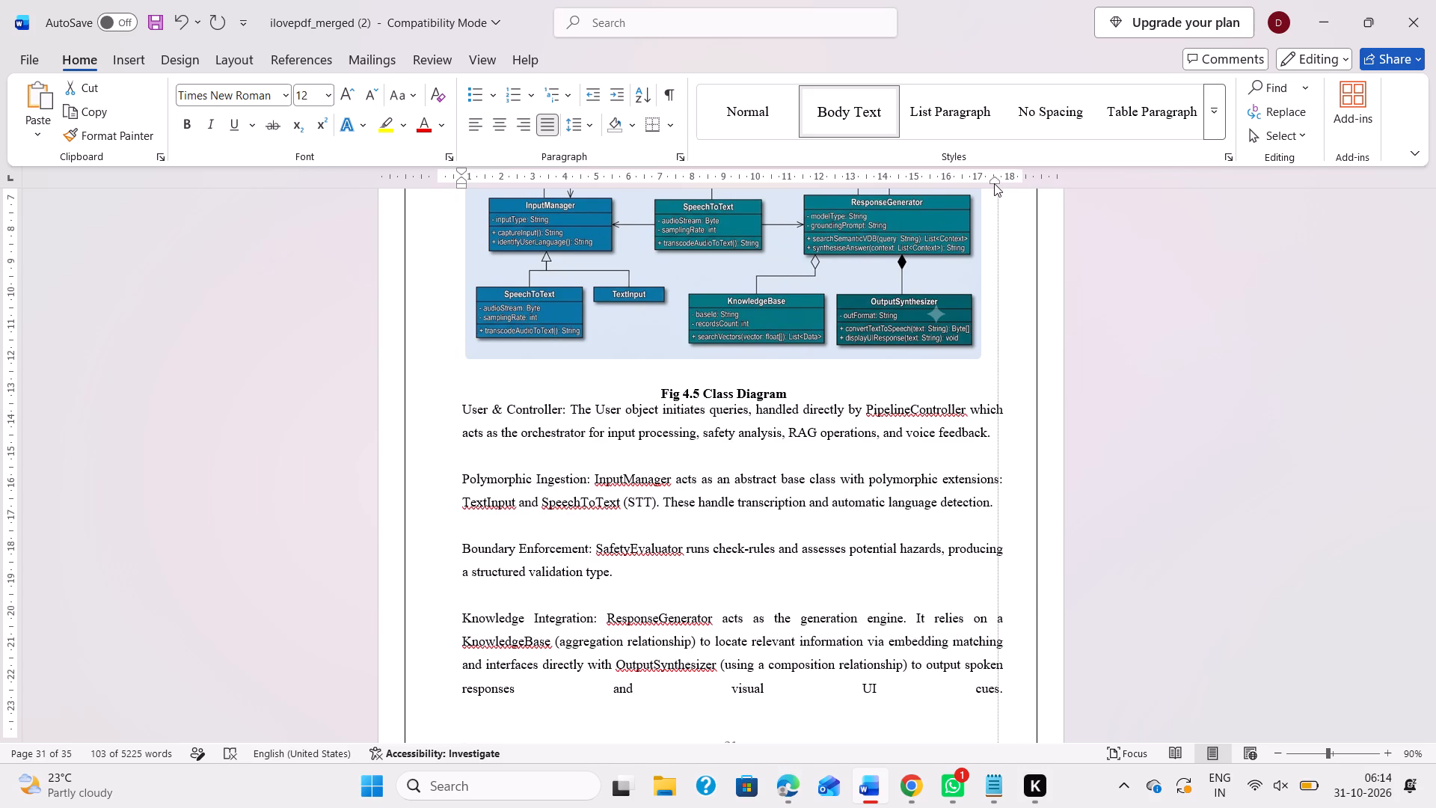
drag(994, 183, 982, 186)
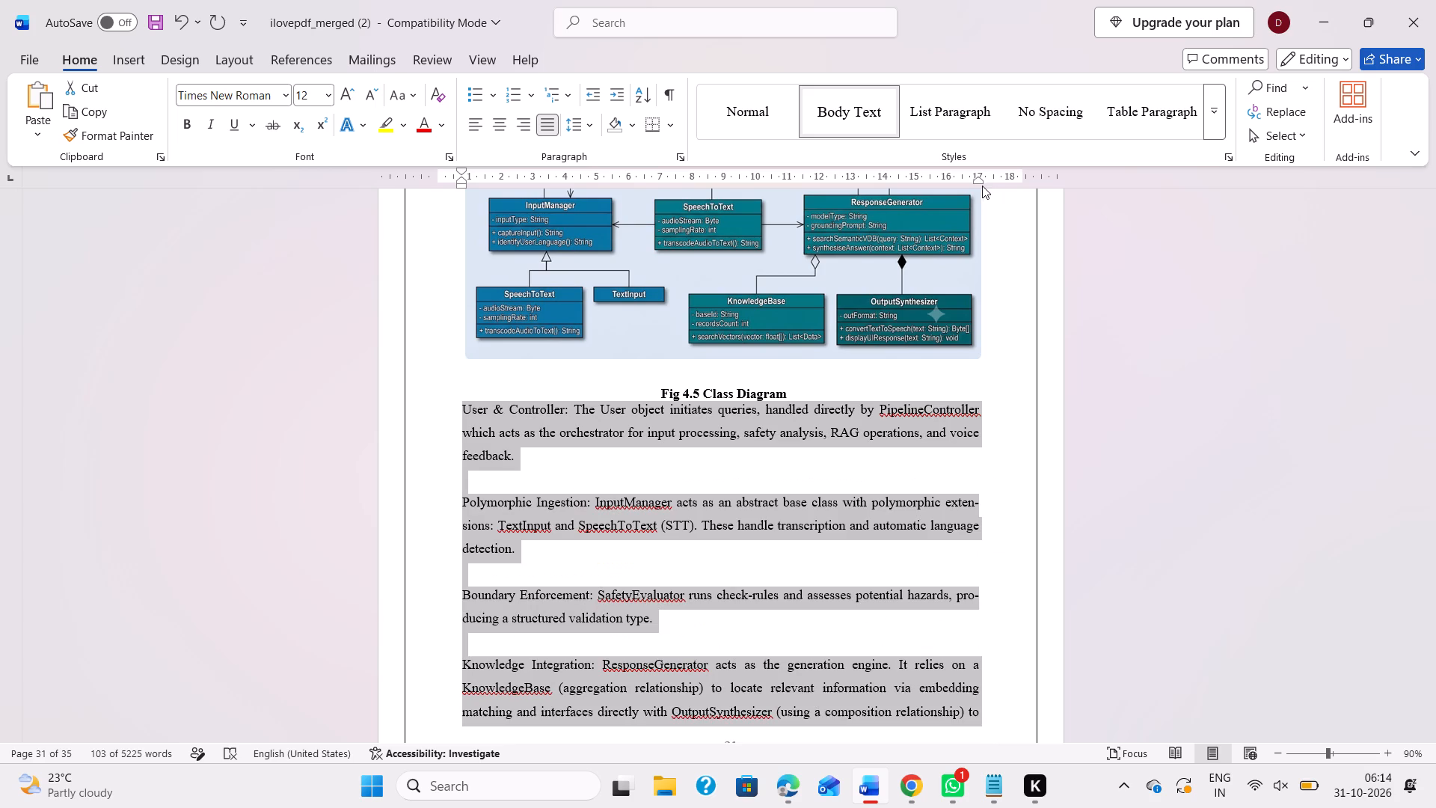
Insert a blank line between the Fig 4.5 Class Diagram caption and the User & Controller paragraph.
click(791, 388)
key(Return)
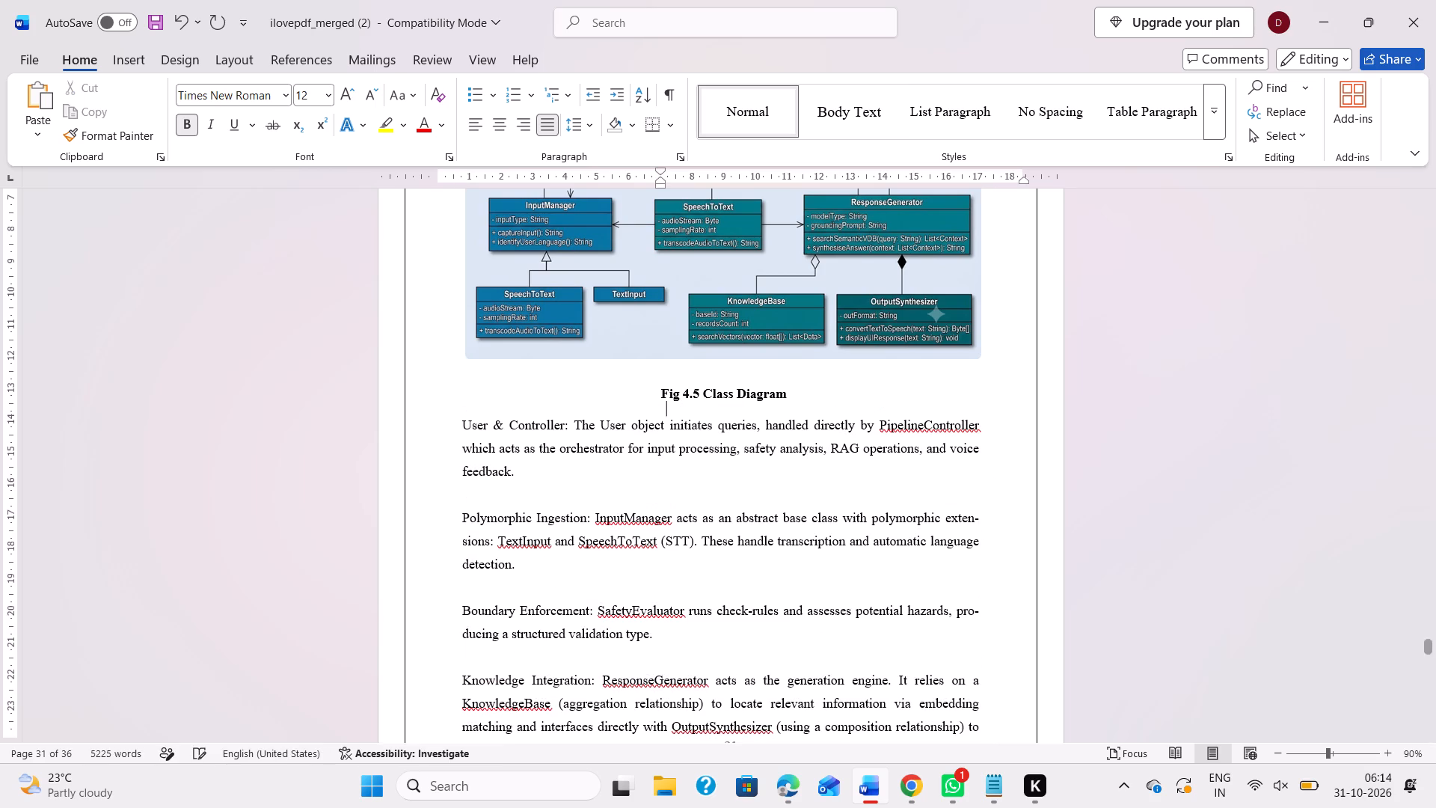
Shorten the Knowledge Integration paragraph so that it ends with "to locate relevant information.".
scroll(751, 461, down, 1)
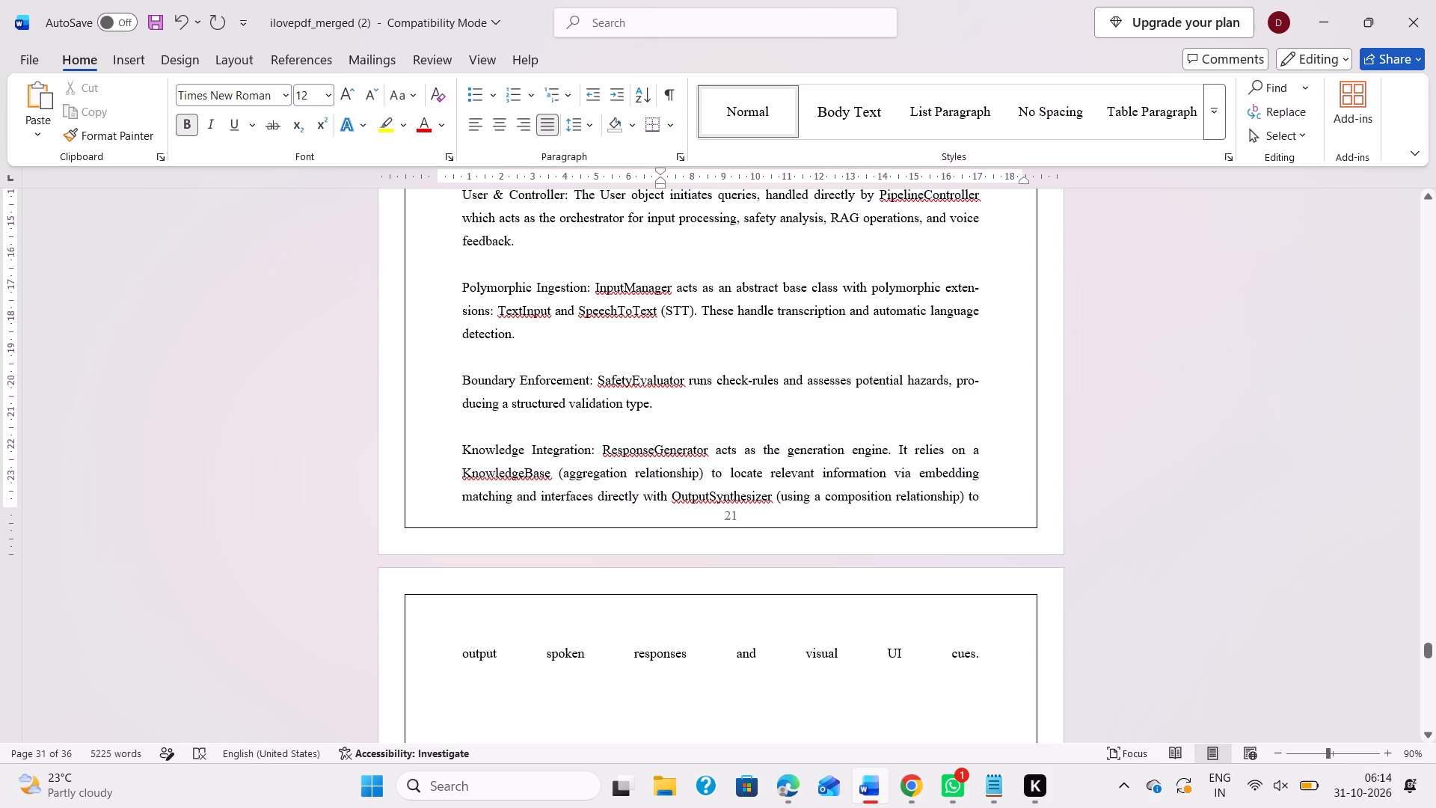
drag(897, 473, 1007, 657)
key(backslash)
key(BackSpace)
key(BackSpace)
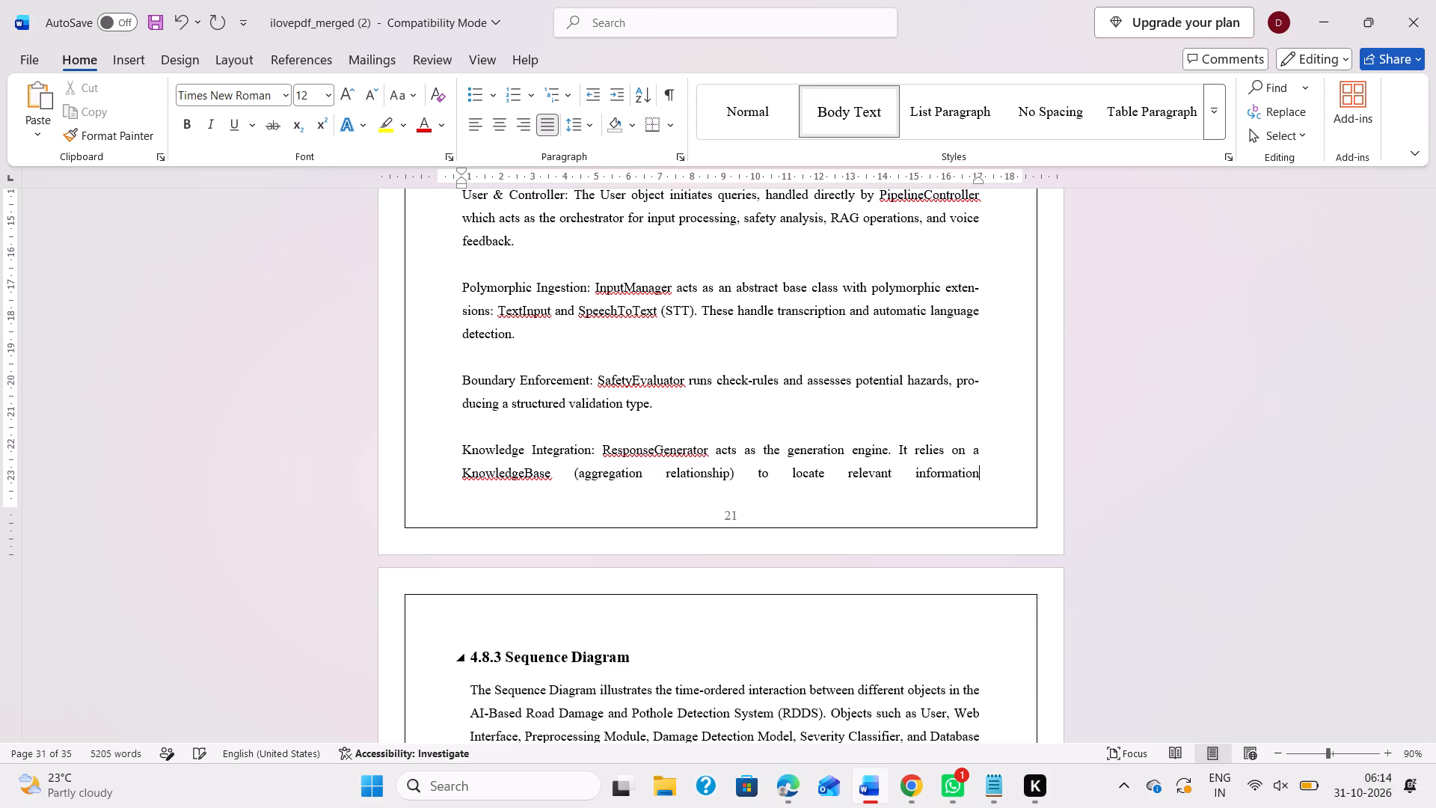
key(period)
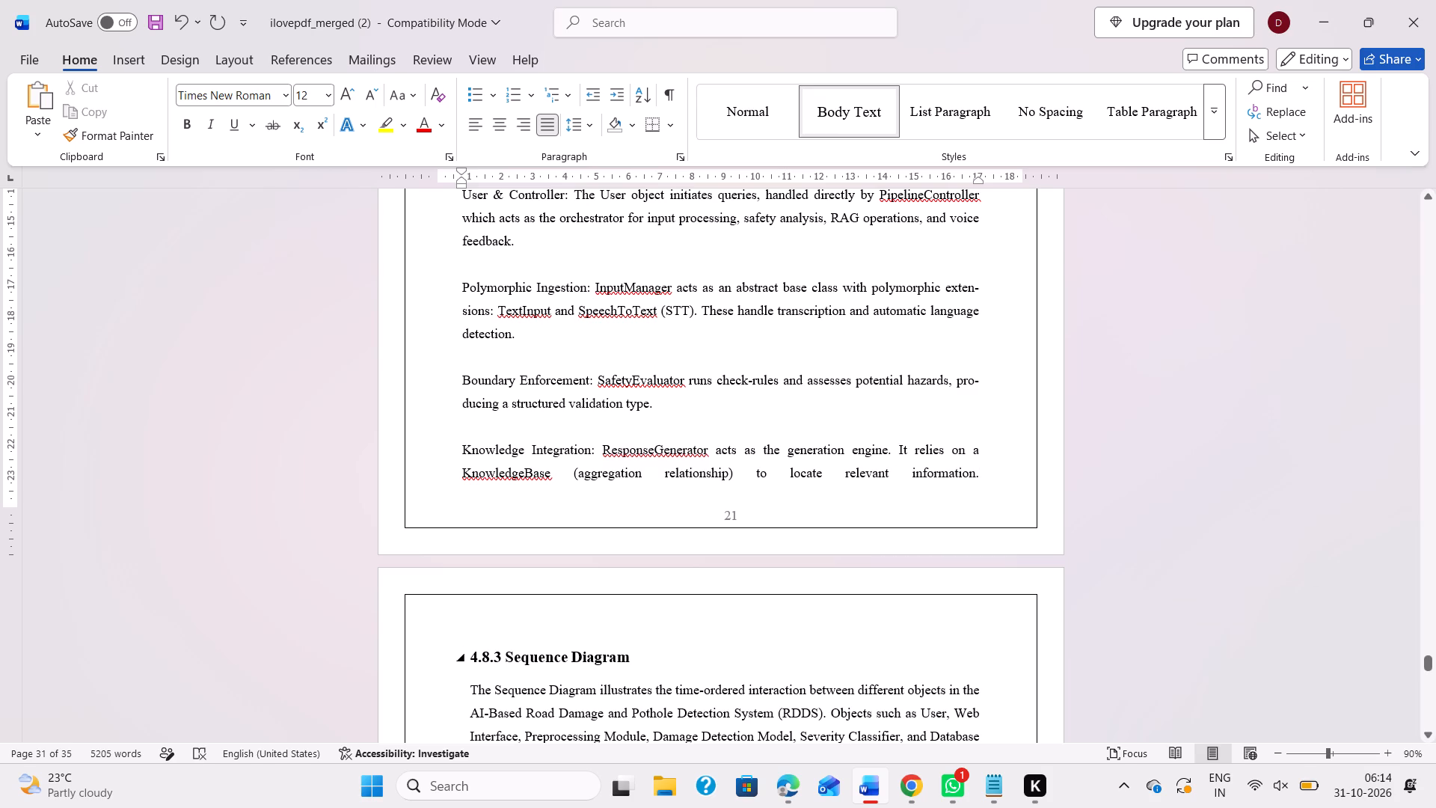
Delete the entire Knowledge Integration paragraph above the 4.8.3 Sequence Diagram heading.
click(823, 653)
scroll(823, 653, down, 1)
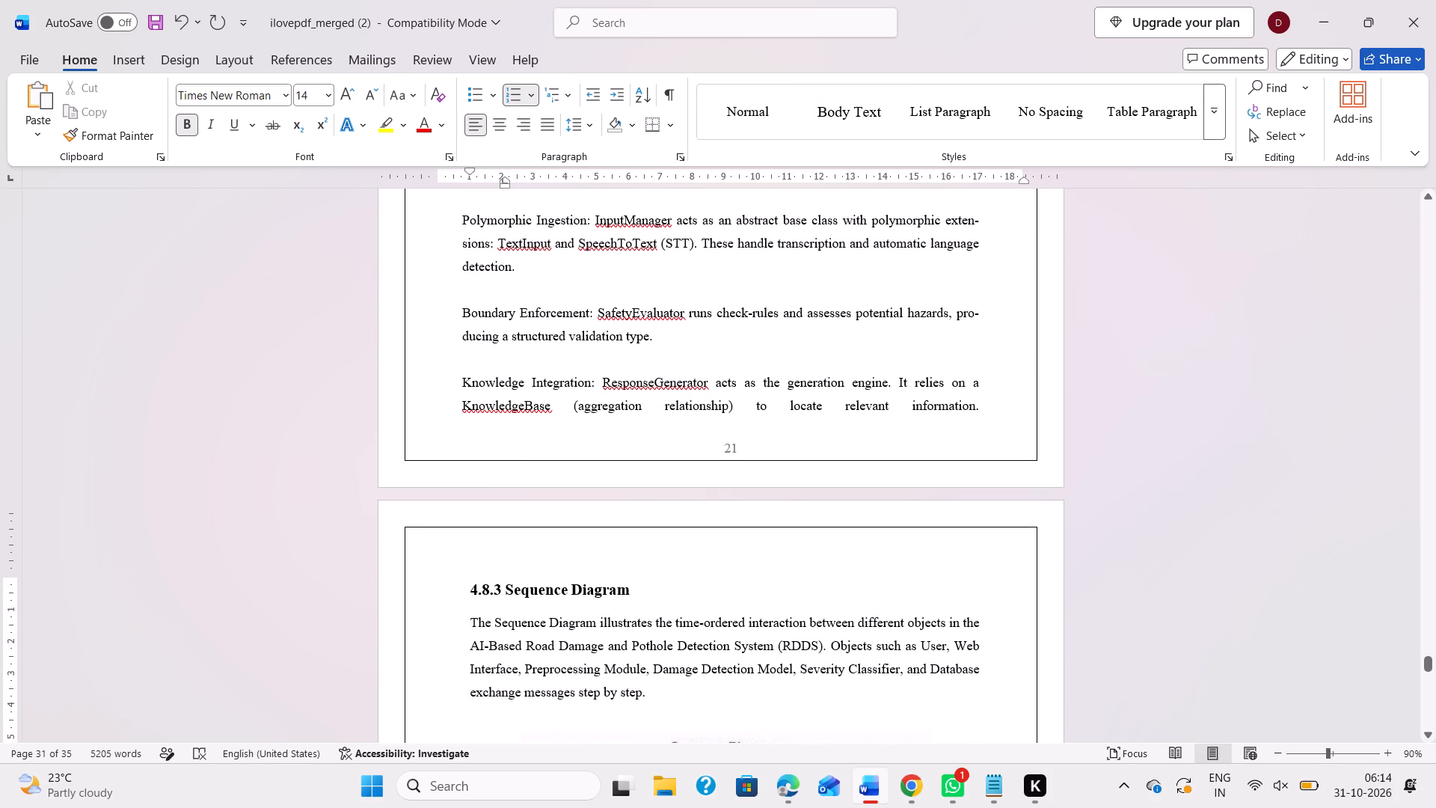
drag(458, 382, 889, 409)
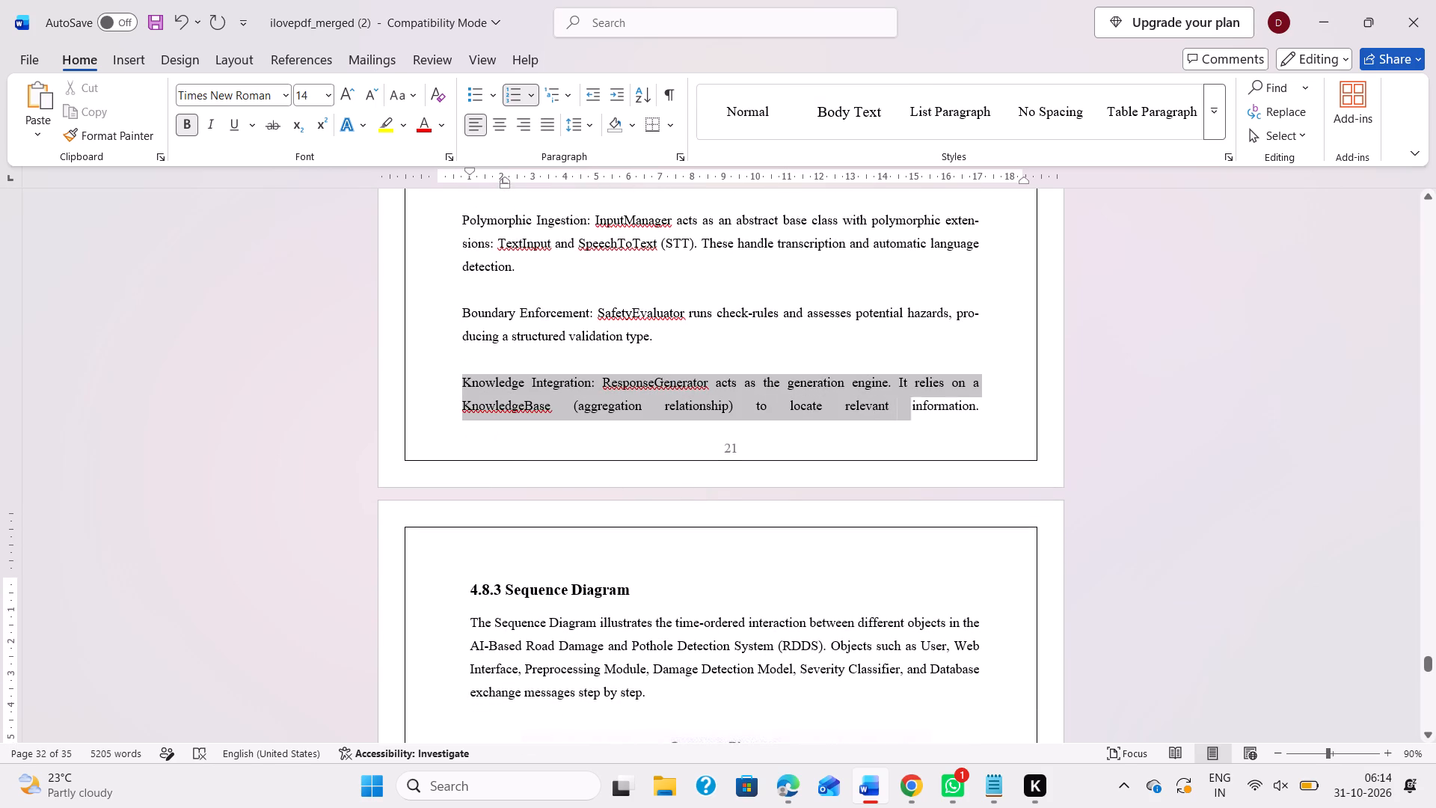
drag(889, 409, 981, 400)
key(BackSpace)
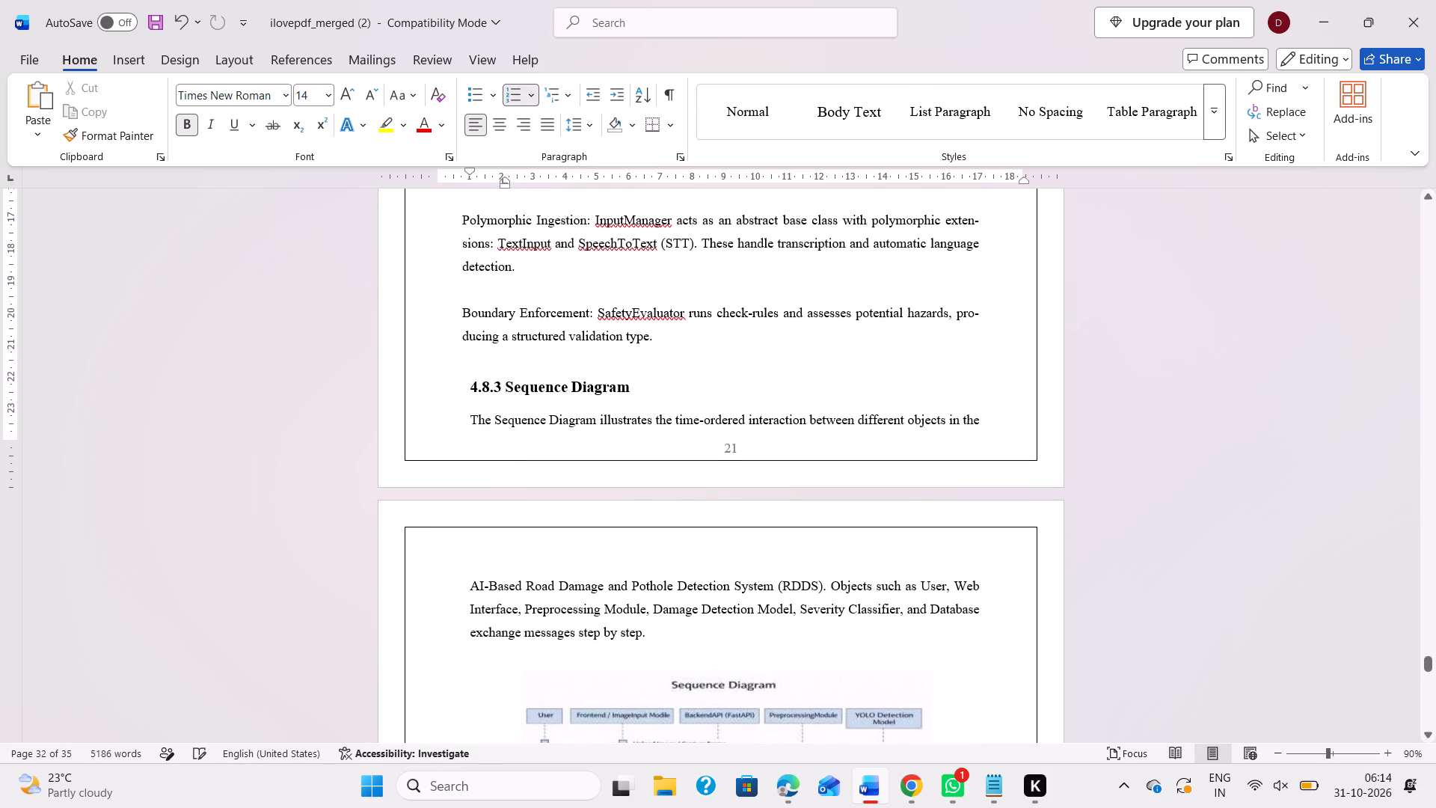
Add two blank lines after the Boundary Enforcement paragraph to push the 4.8.3 Sequence Diagram heading onto the next page.
click(732, 352)
key(Return)
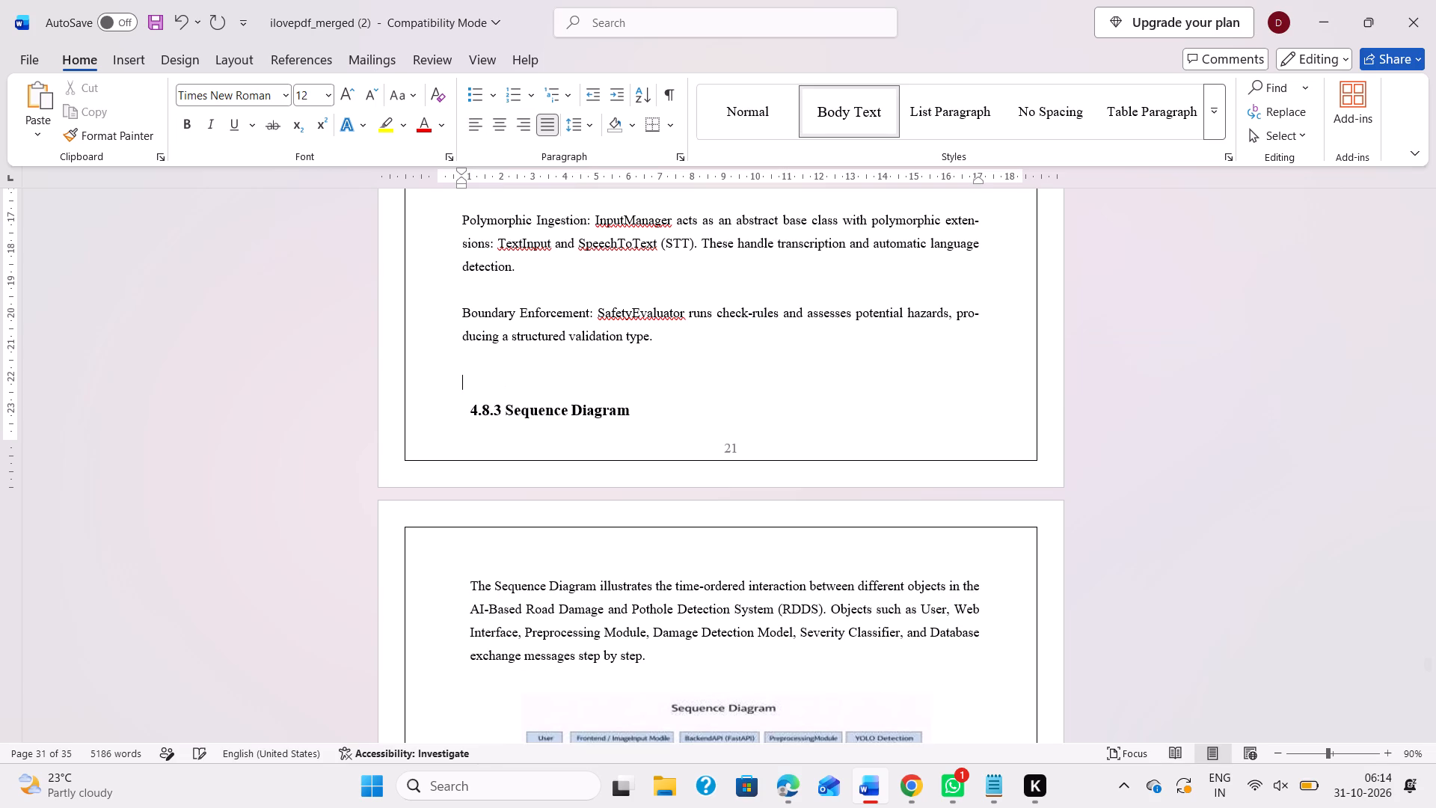
key(Return)
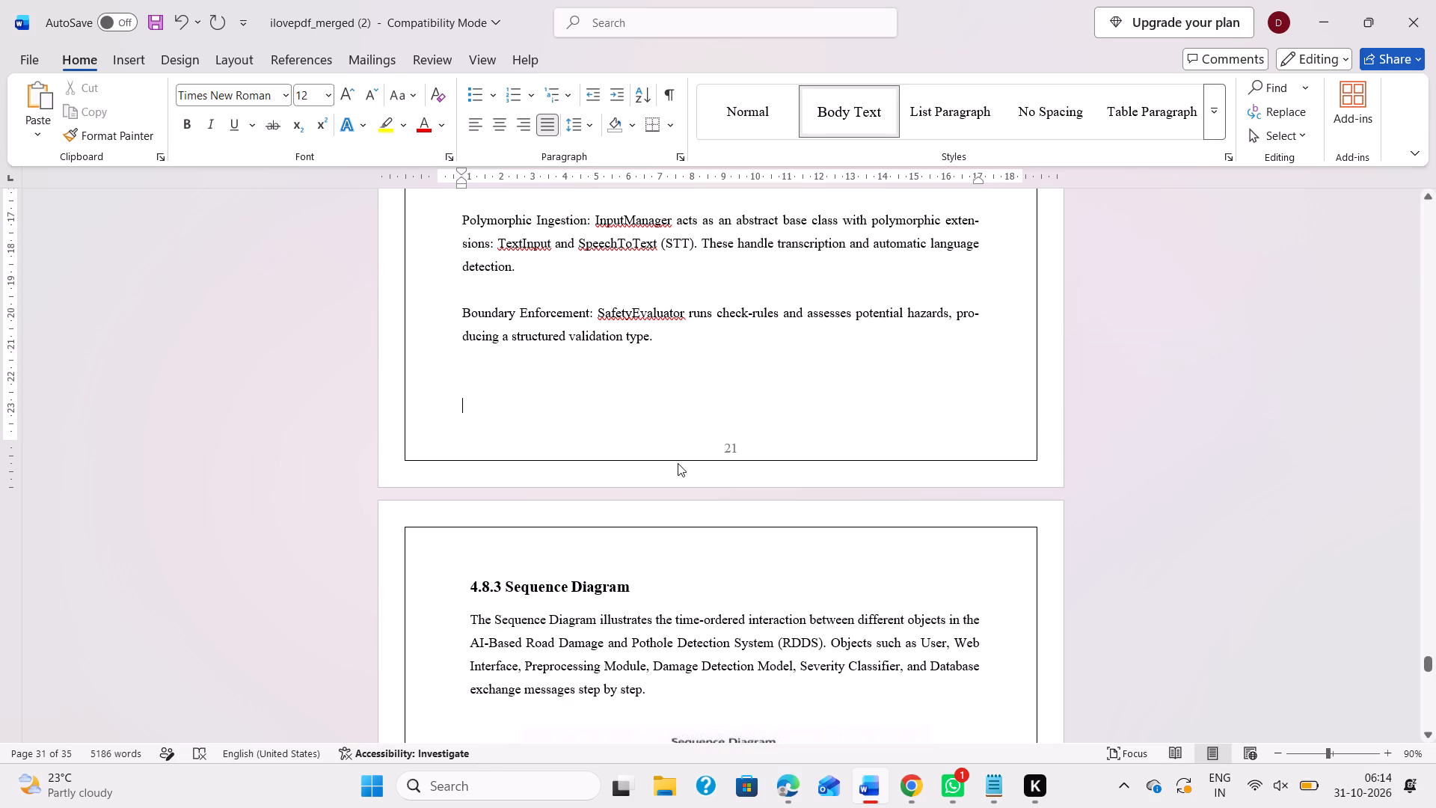
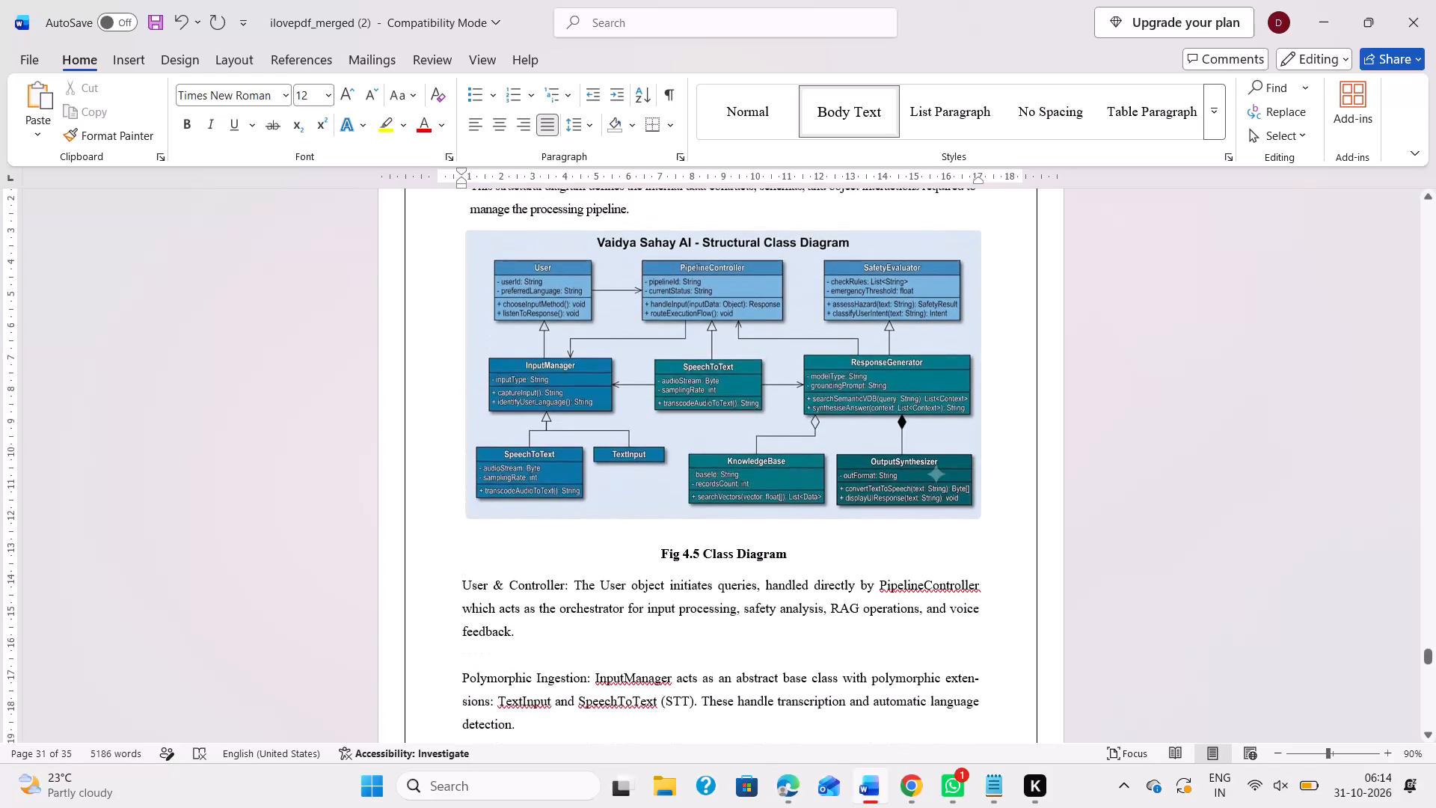
Replace the road-damage paragraph under the 4.8.3 Sequence Diagram heading with the copied text beginning "This behavioral diagram illustrates how data flows".
scroll(731, 439, down, 4)
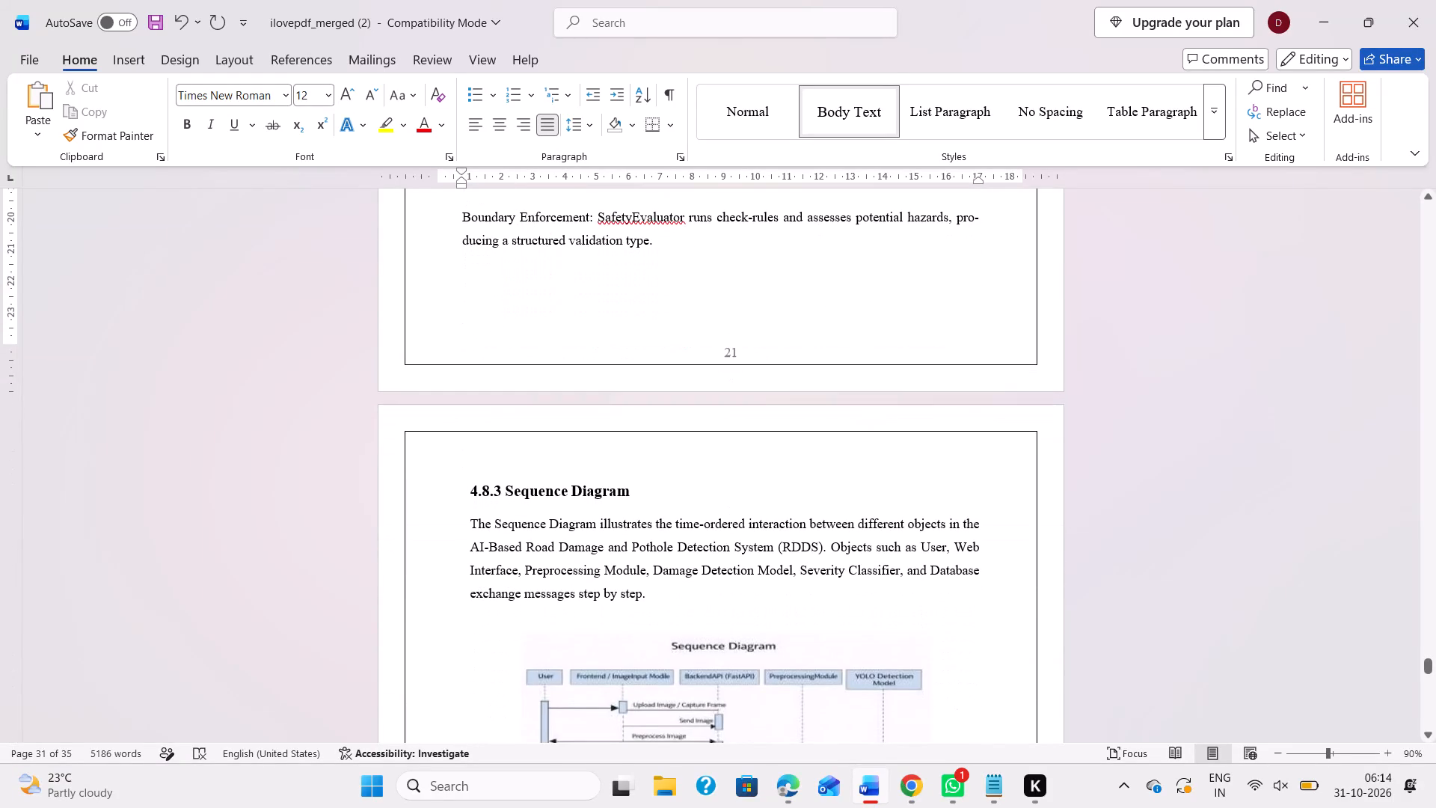
drag(467, 521, 628, 578)
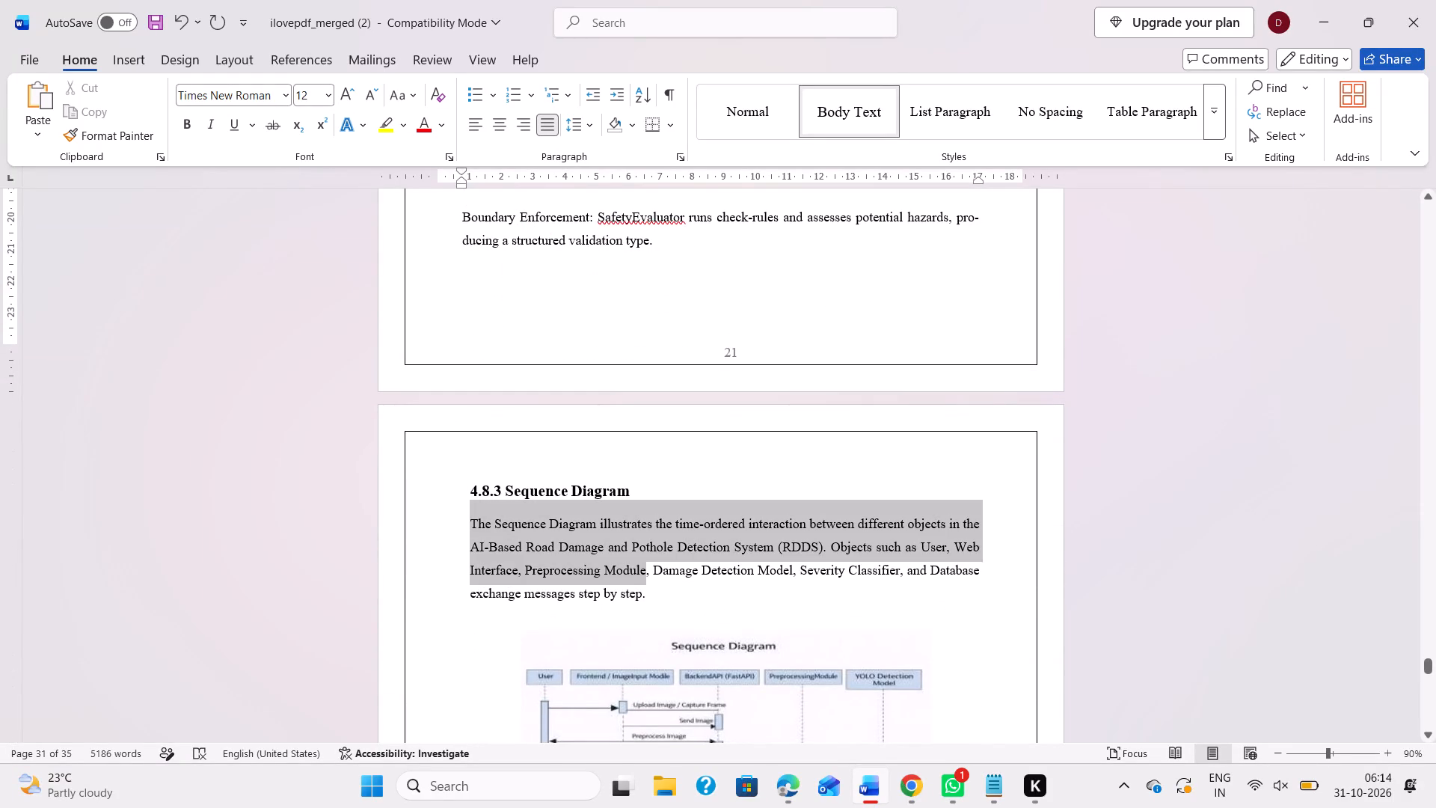
drag(628, 578, 659, 589)
key(ctrl+v)
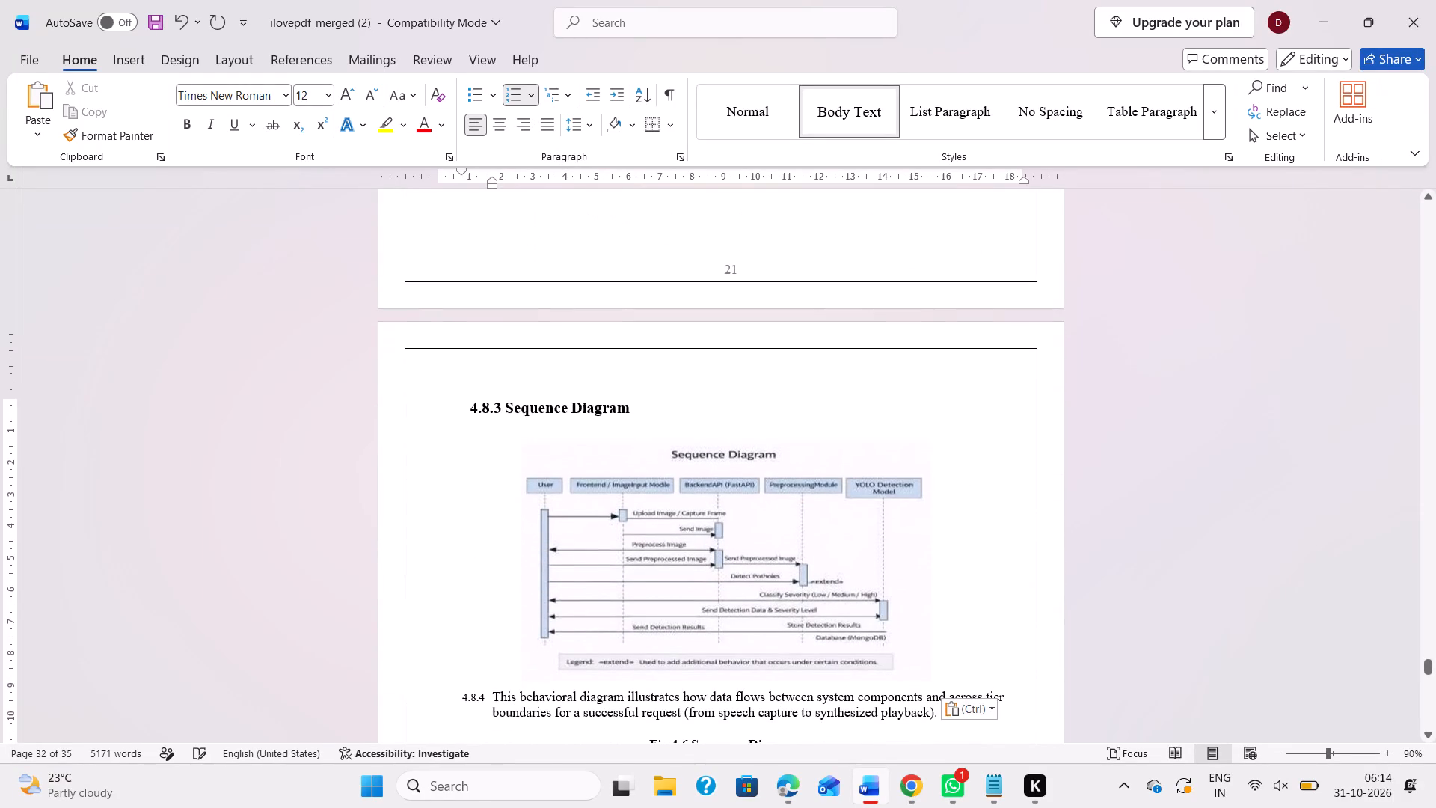
Move the old sequence diagram picture down so it sits between the behavioral diagram paragraph and the Fig 4.6 caption.
click(692, 547)
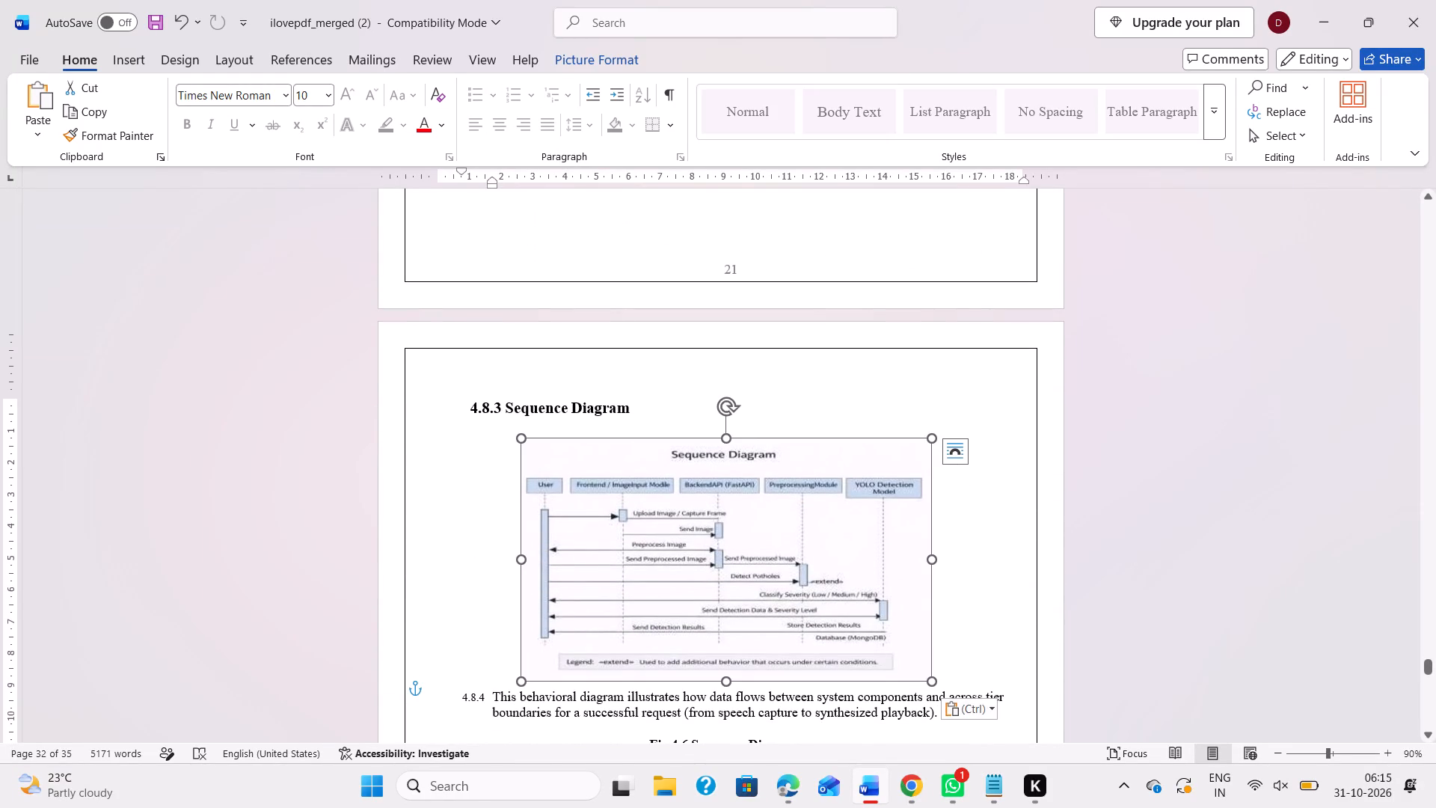
drag(713, 567, 706, 616)
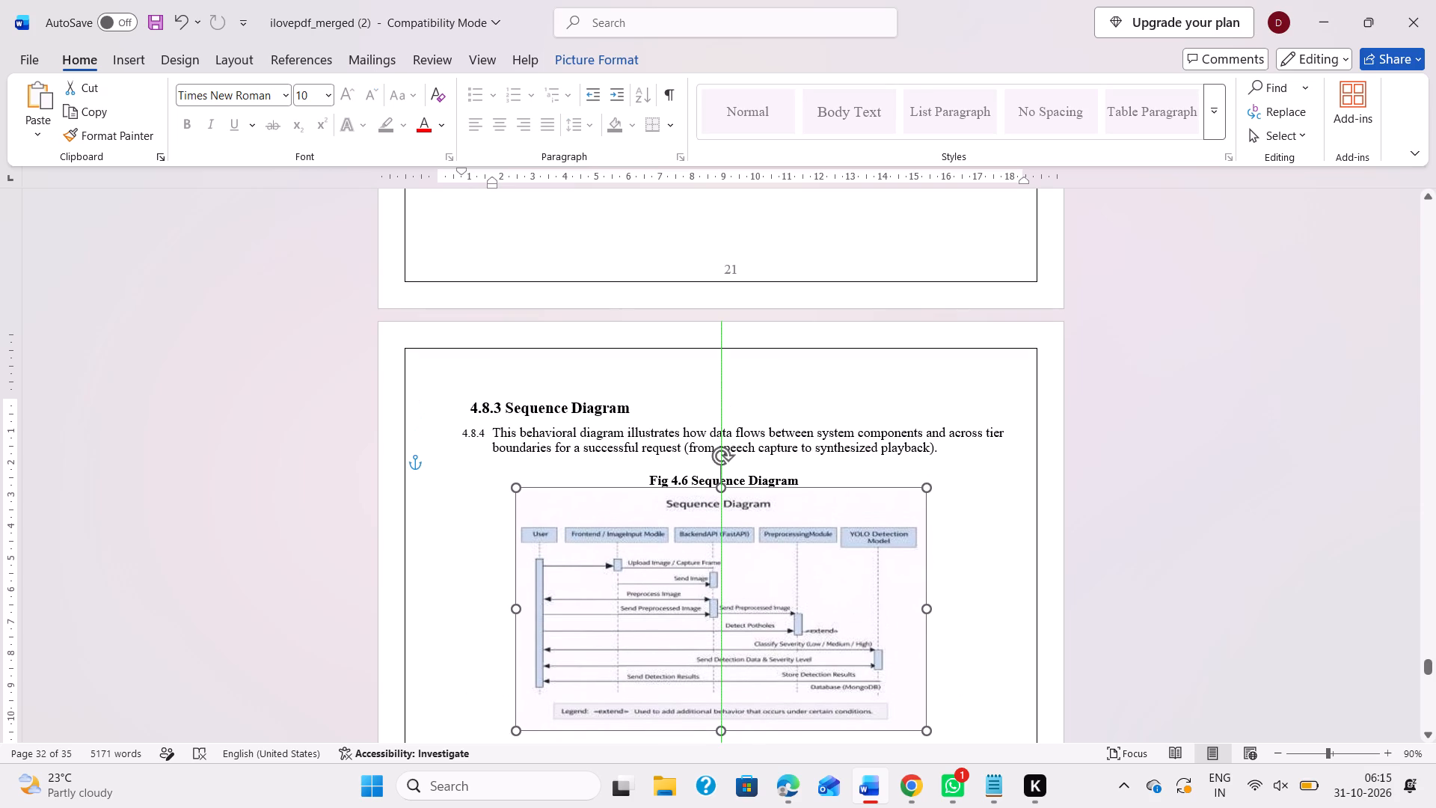
drag(706, 616, 705, 606)
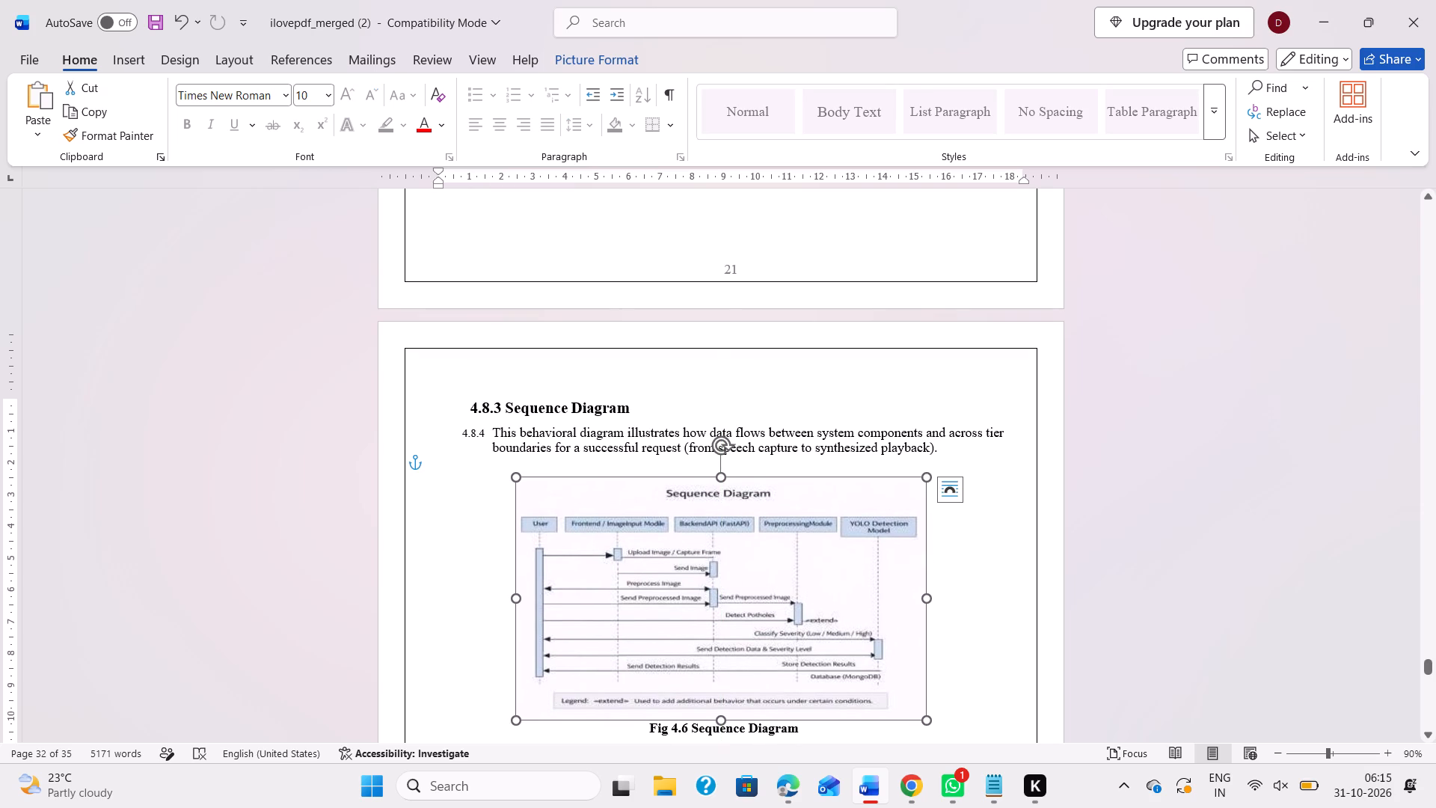
Remove the automatic list number and its indent from the behavioral diagram paragraph.
click(494, 432)
key(BackSpace)
key(BackSpace)
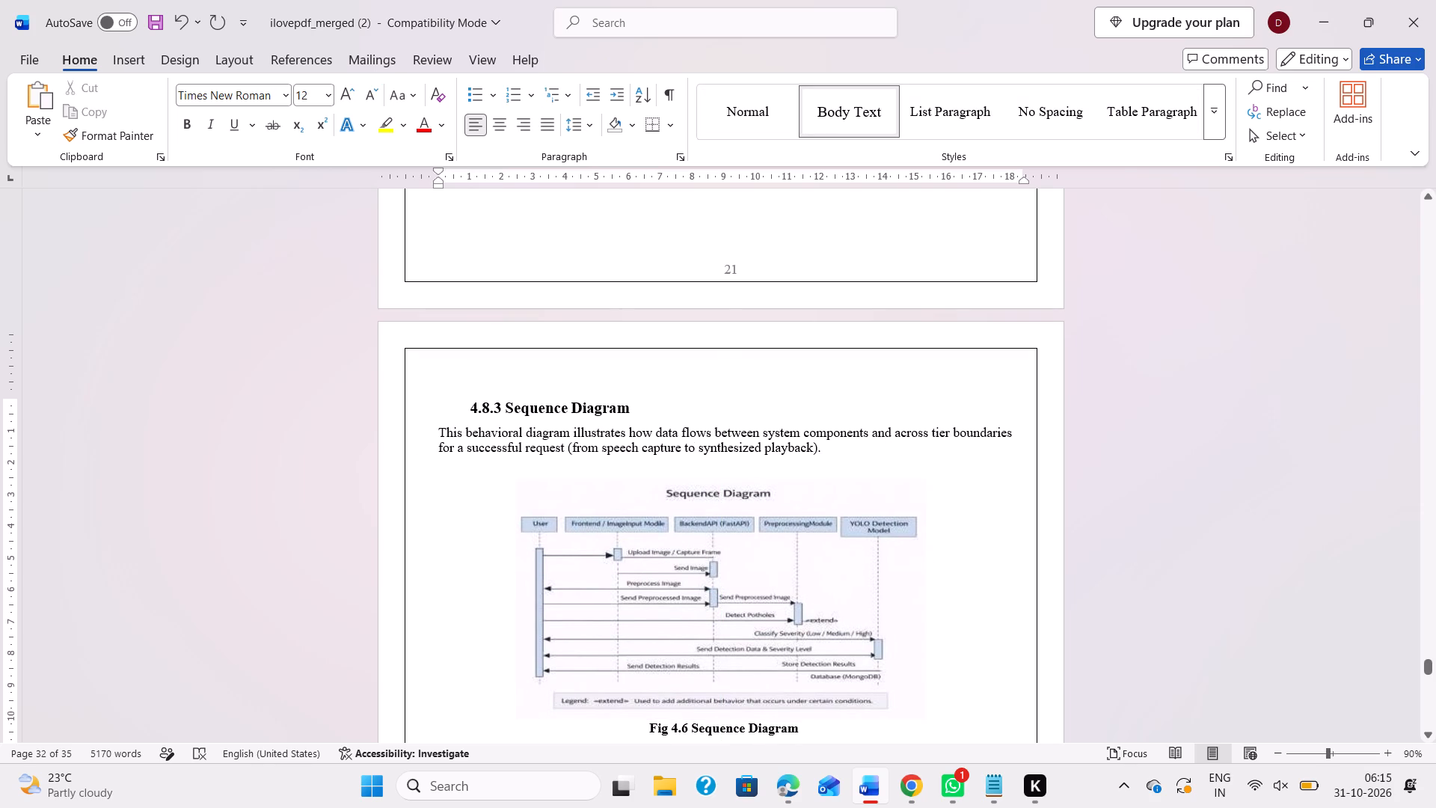
Indent the whole behavioral diagram paragraph so its left edge lines up with the 4.8.3 Sequence Diagram heading.
drag(439, 429, 600, 439)
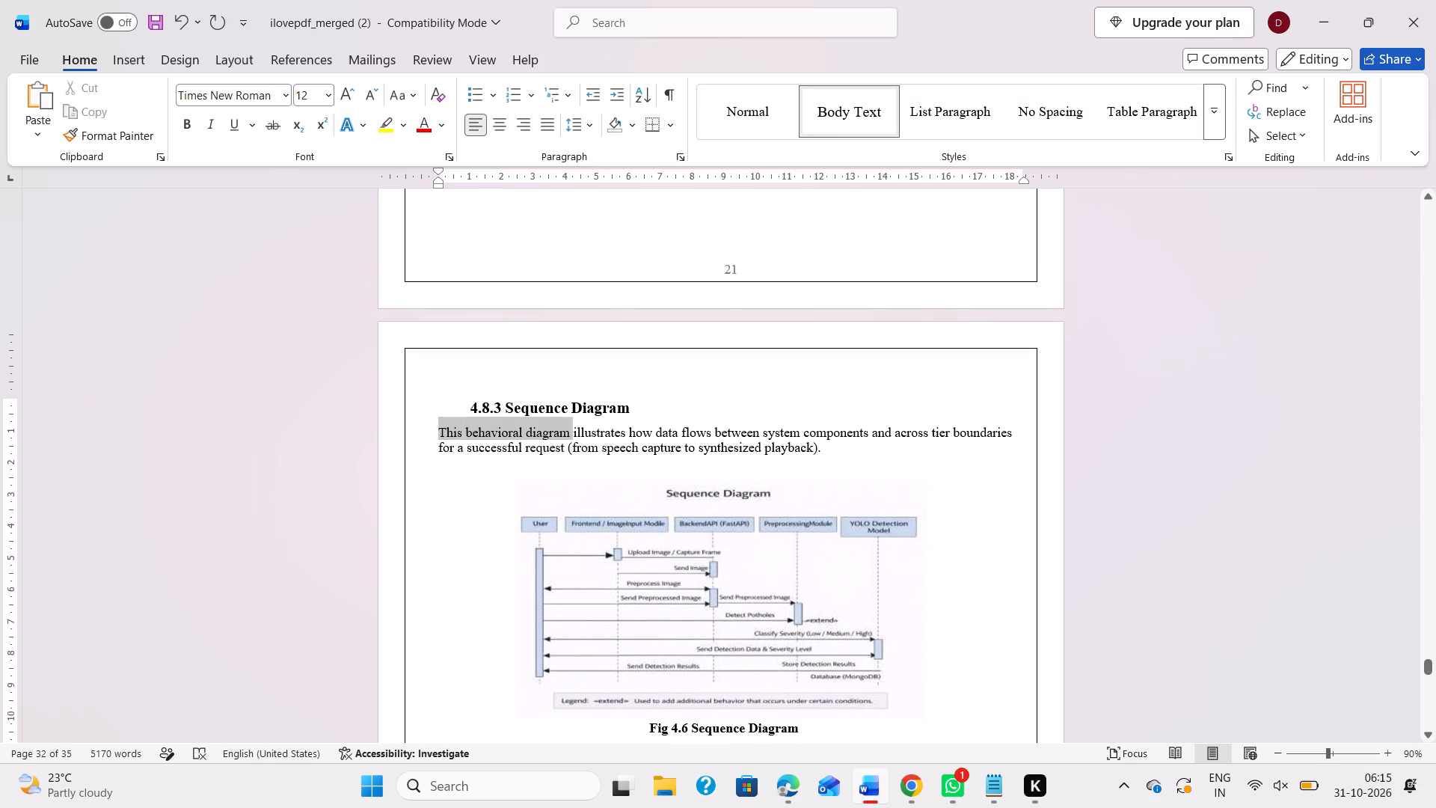
drag(600, 439, 824, 445)
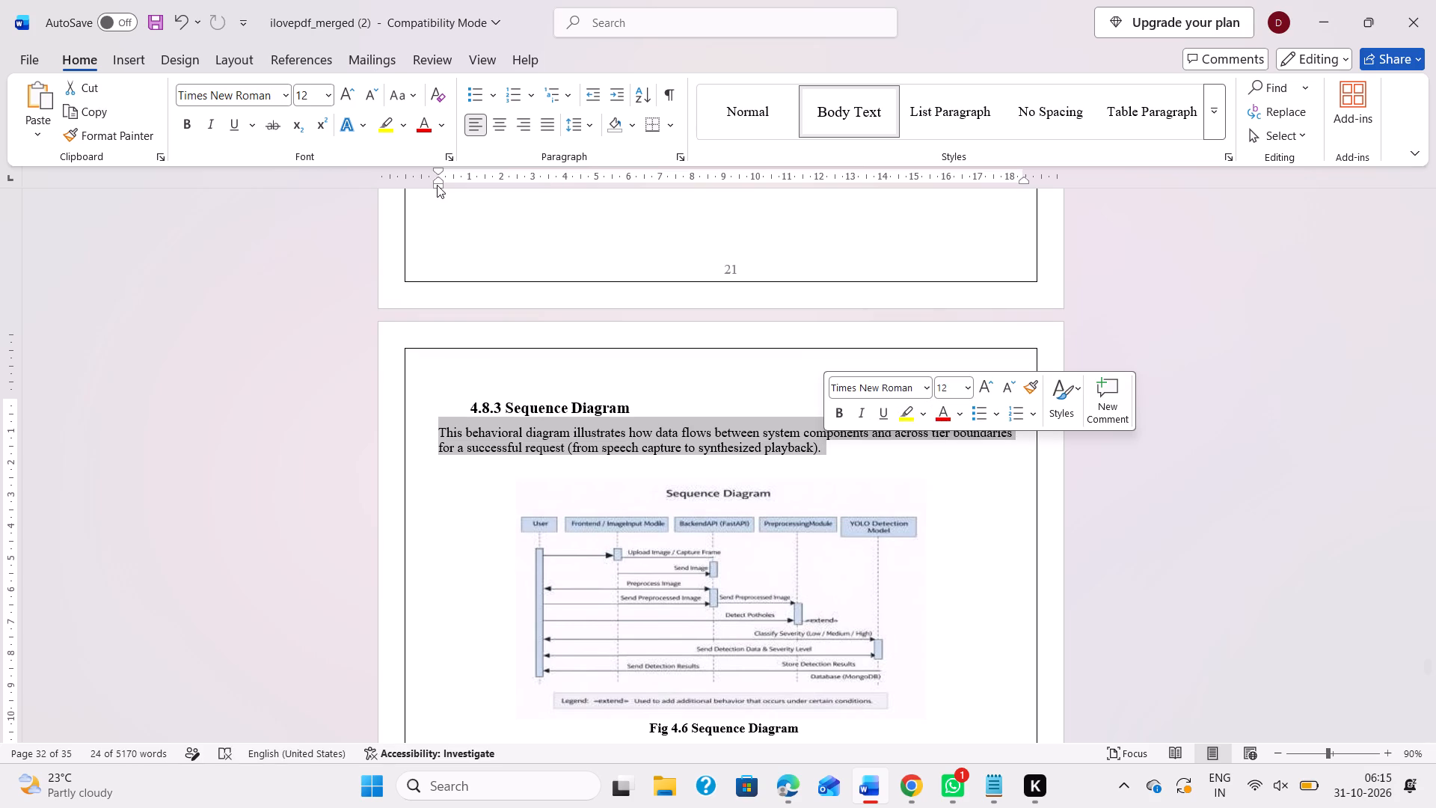
scroll(514, 341, up, 1)
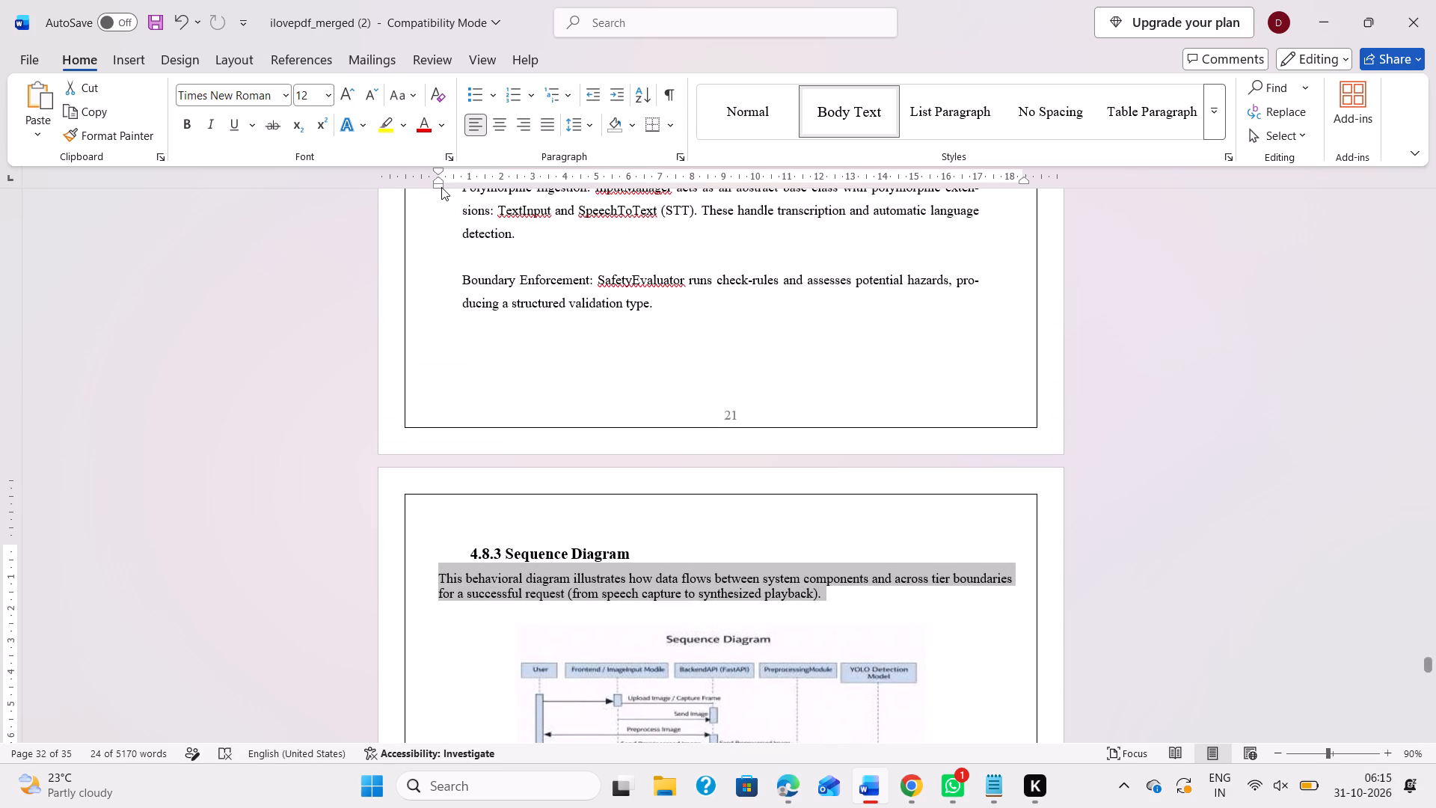
drag(438, 185, 473, 185)
click(473, 185)
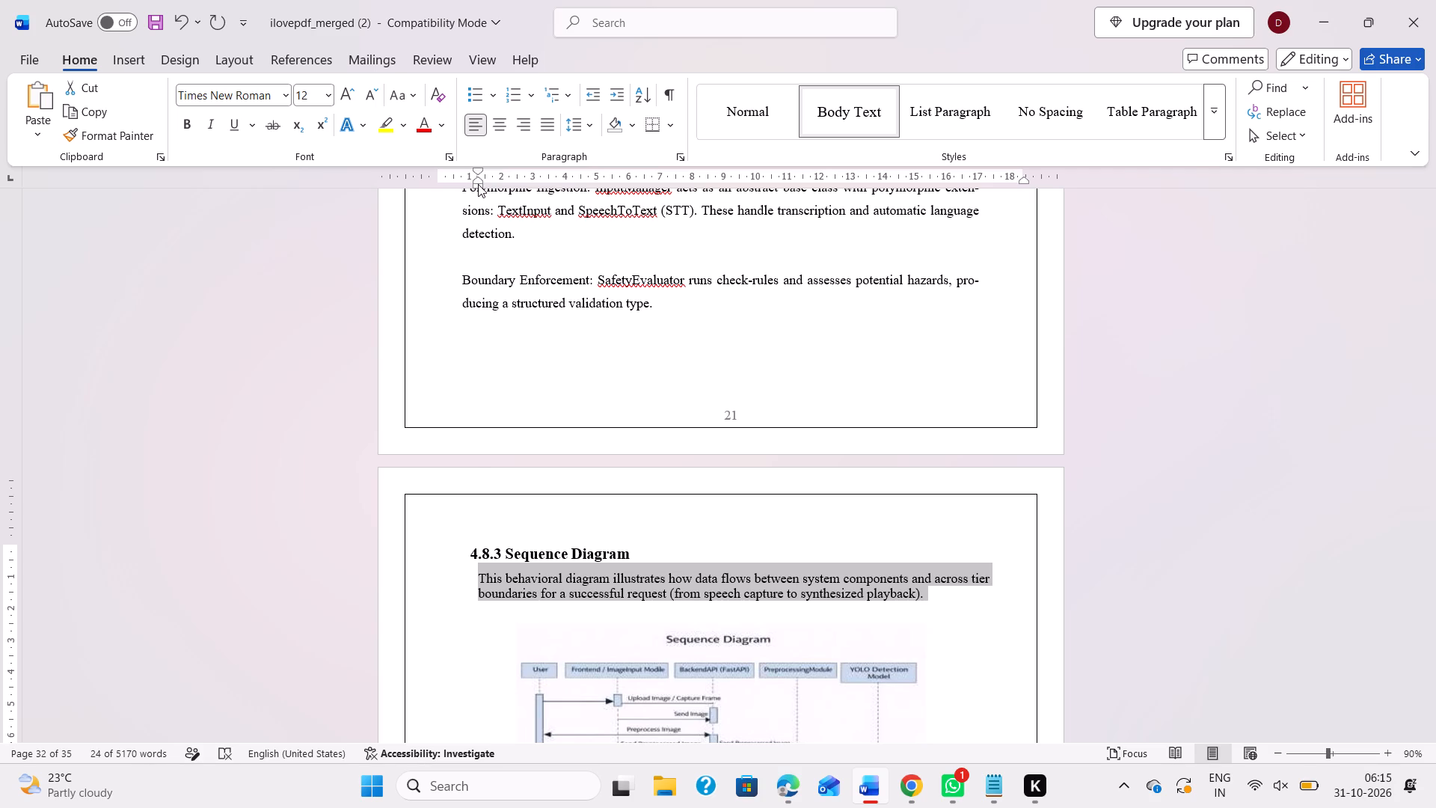
drag(478, 184, 466, 186)
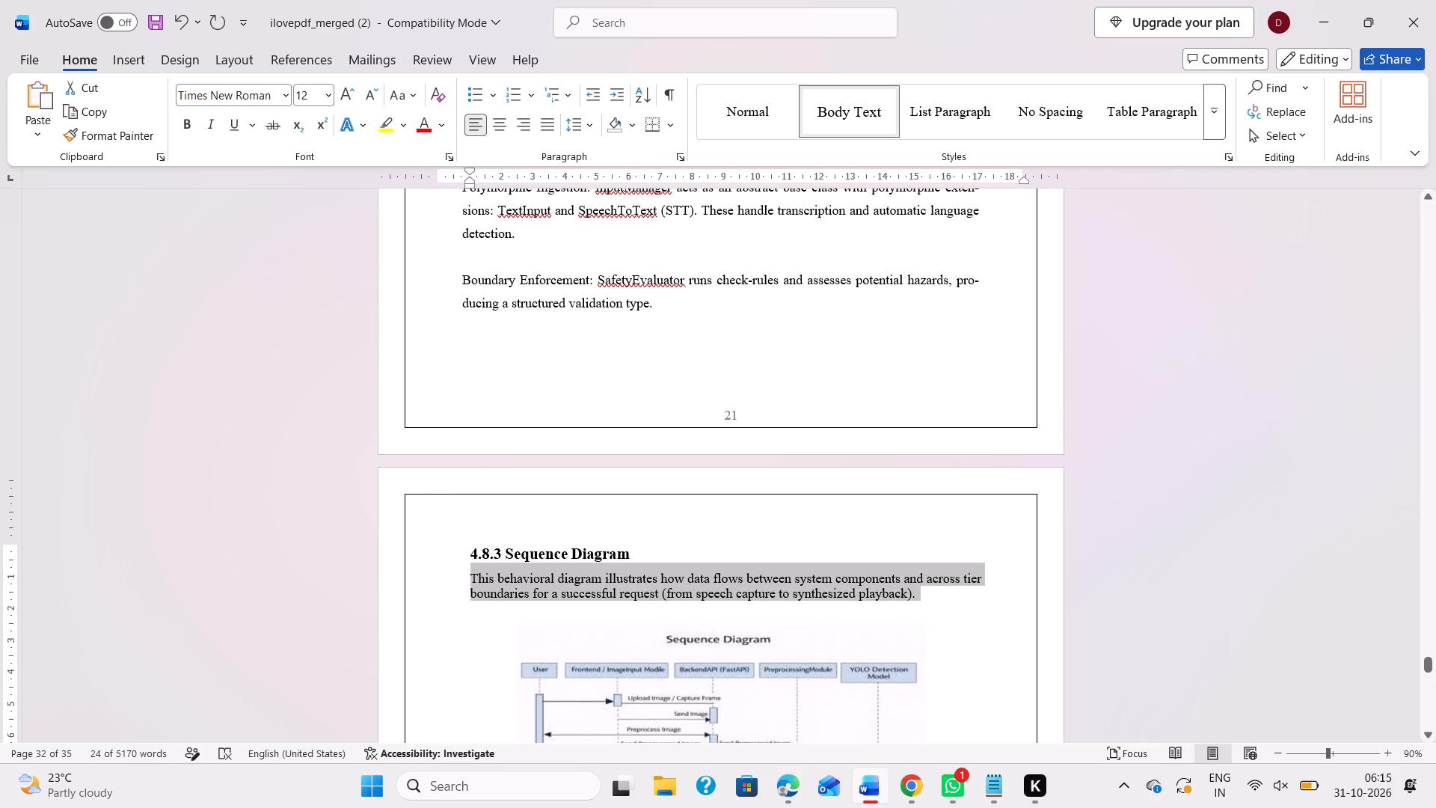
Set the behavioral diagram paragraph's line spacing to 1.5.
click(588, 126)
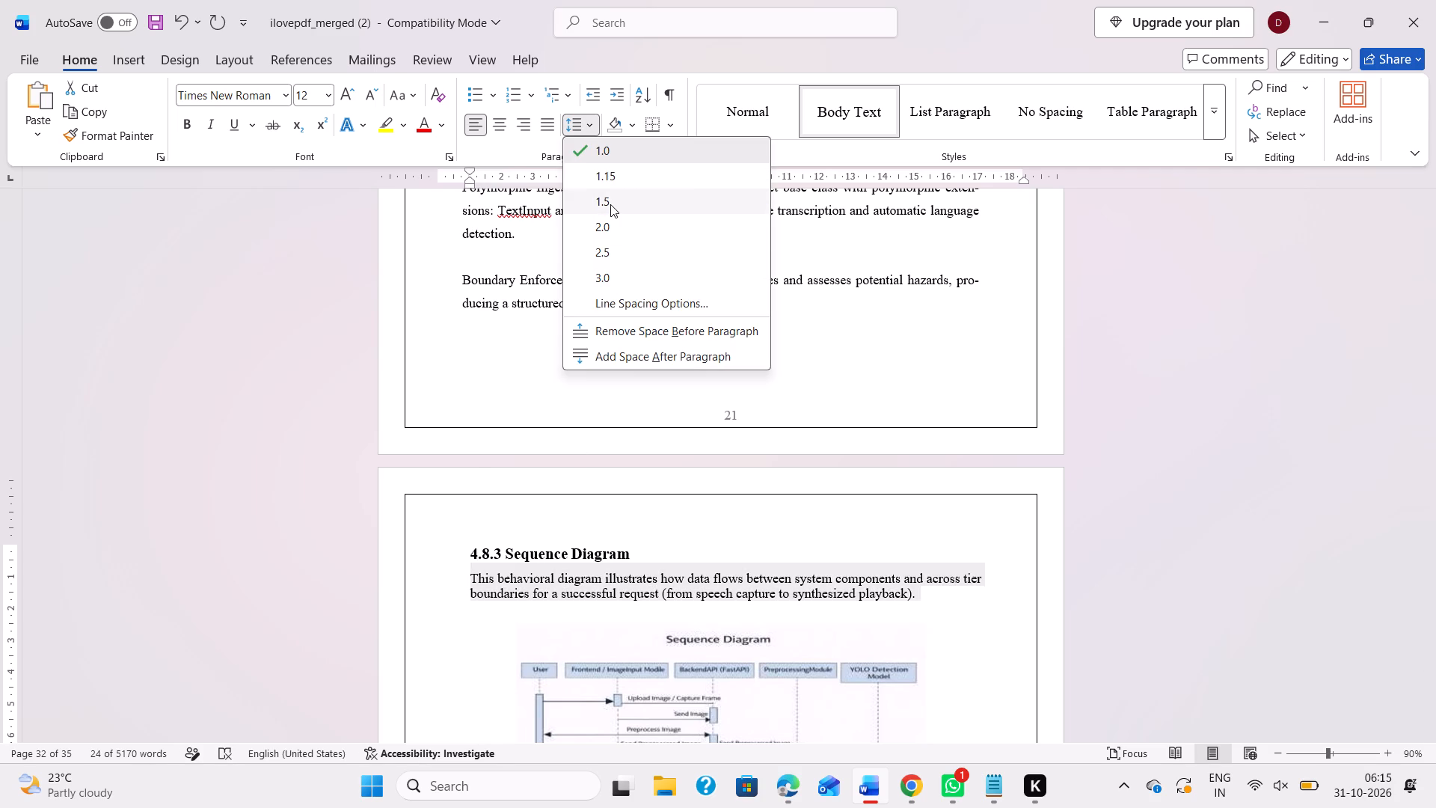
click(610, 202)
Insert an unnumbered blank line between the 4.8.3 Sequence Diagram heading and the behavioral diagram paragraph.
click(659, 545)
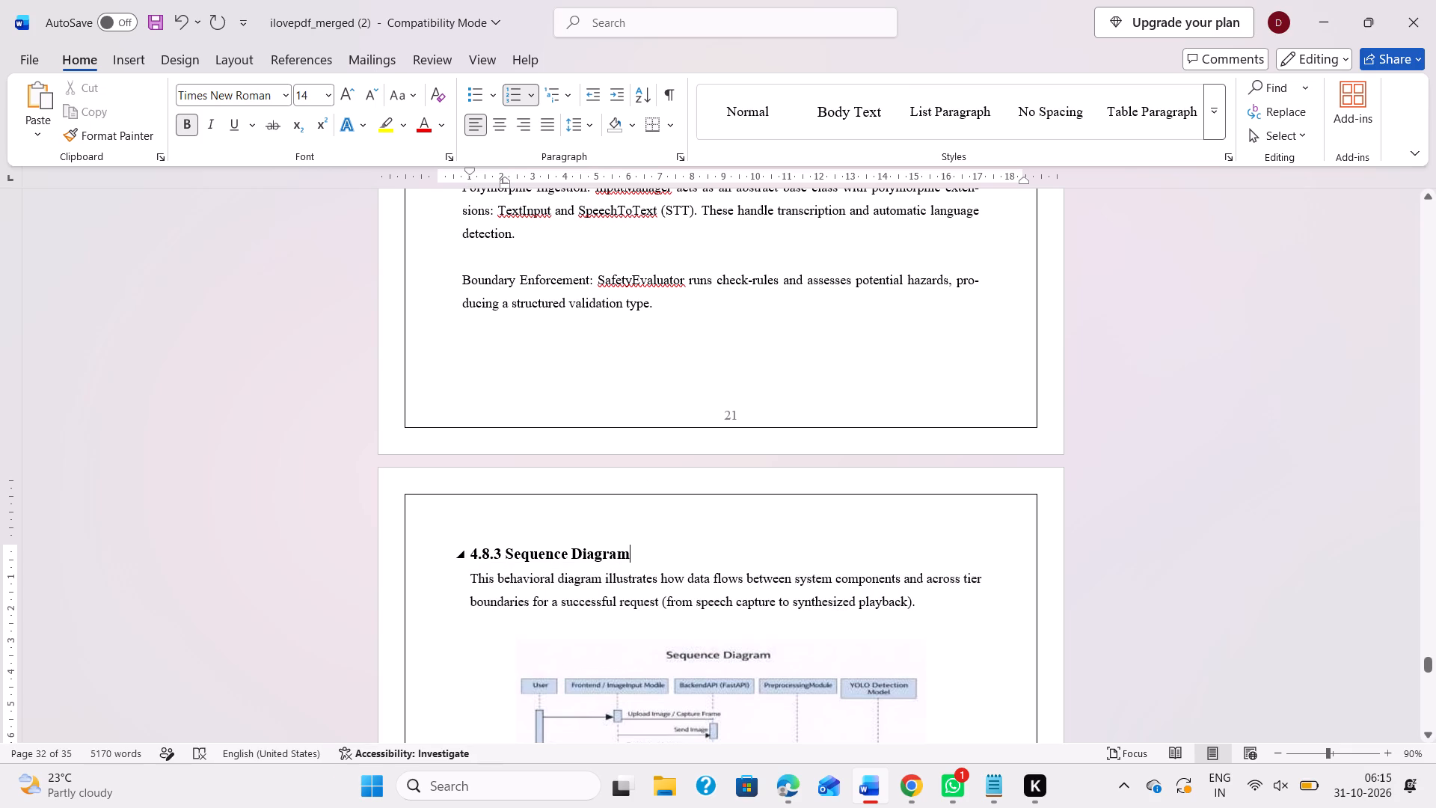
key(Return)
key(BackSpace)
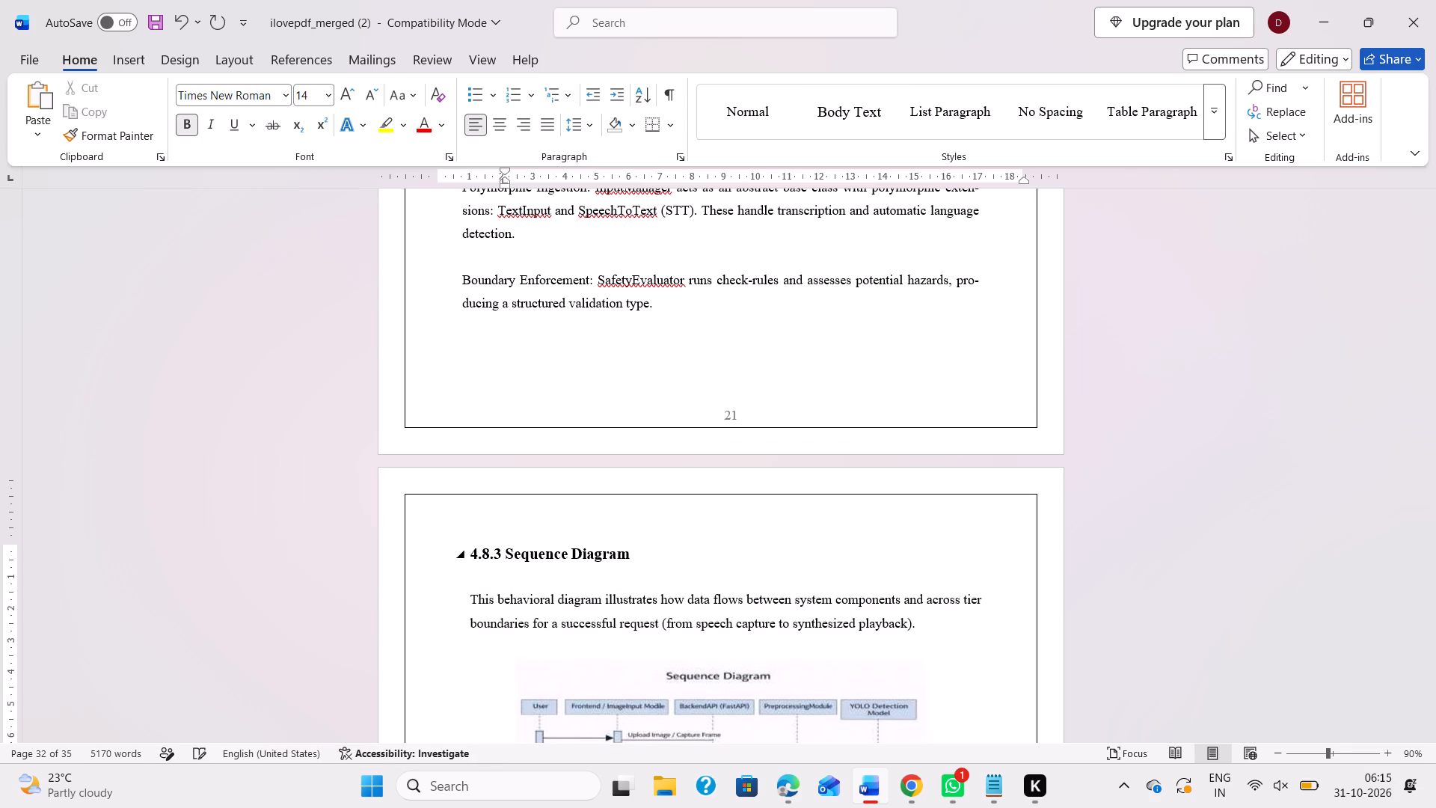
Select the old road-damage sequence diagram picture above the Fig 4.6 caption.
scroll(659, 545, down, 2)
click(741, 454)
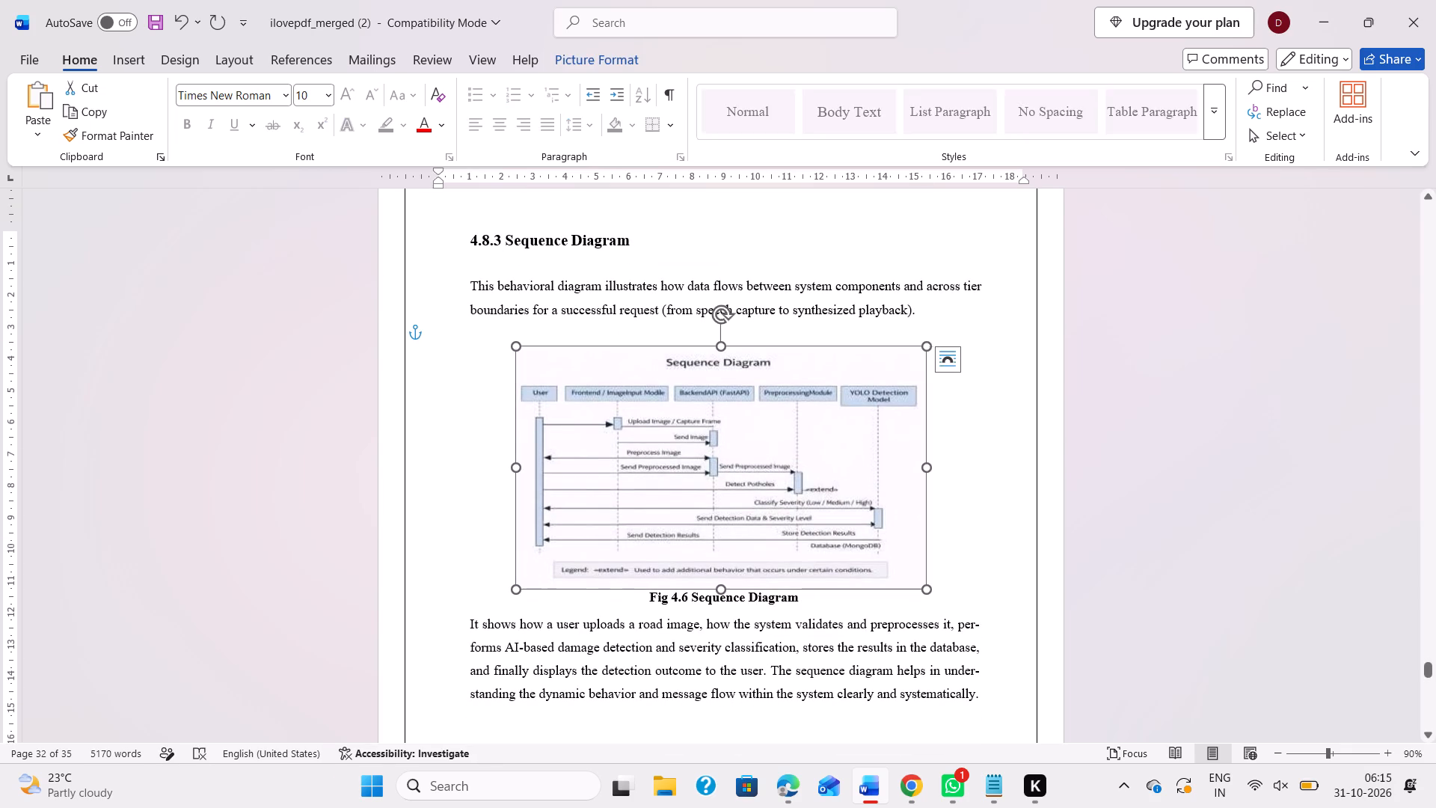
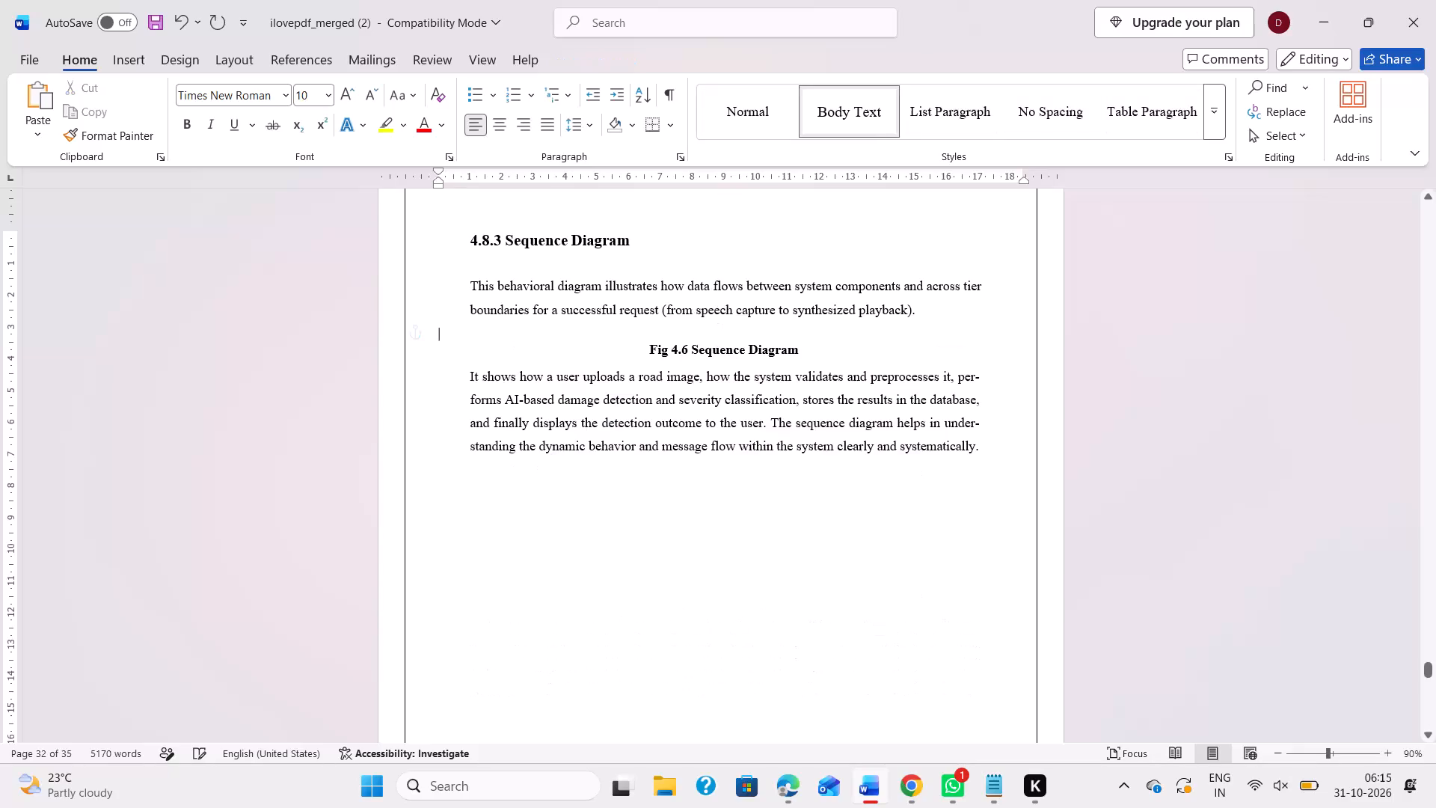
Paste the Successful Speech-Based Health Query sequence diagram above the Fig 4.6 caption and shrink it slightly, keeping its proportions.
key(ctrl+v)
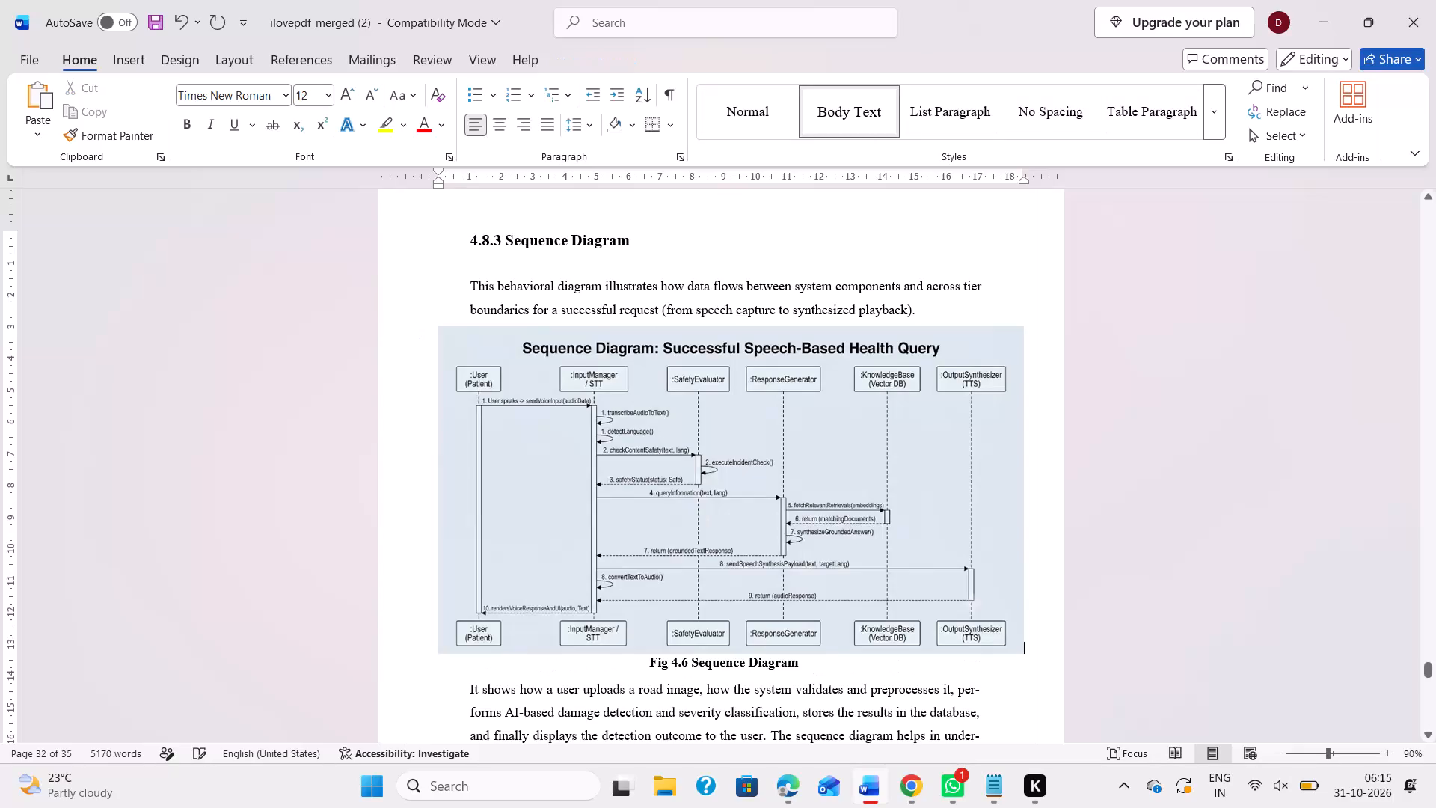
click(746, 527)
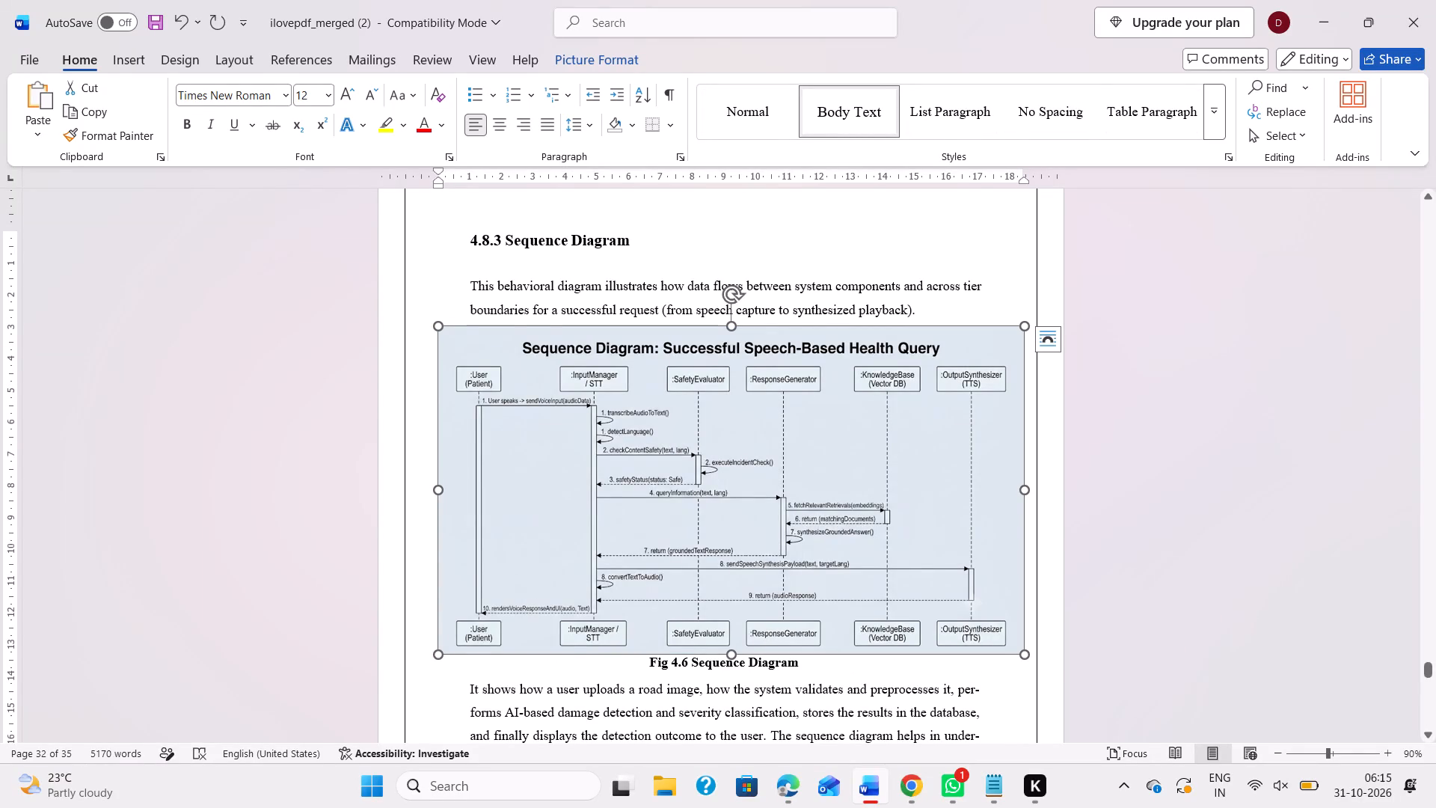
drag(1025, 654, 984, 625)
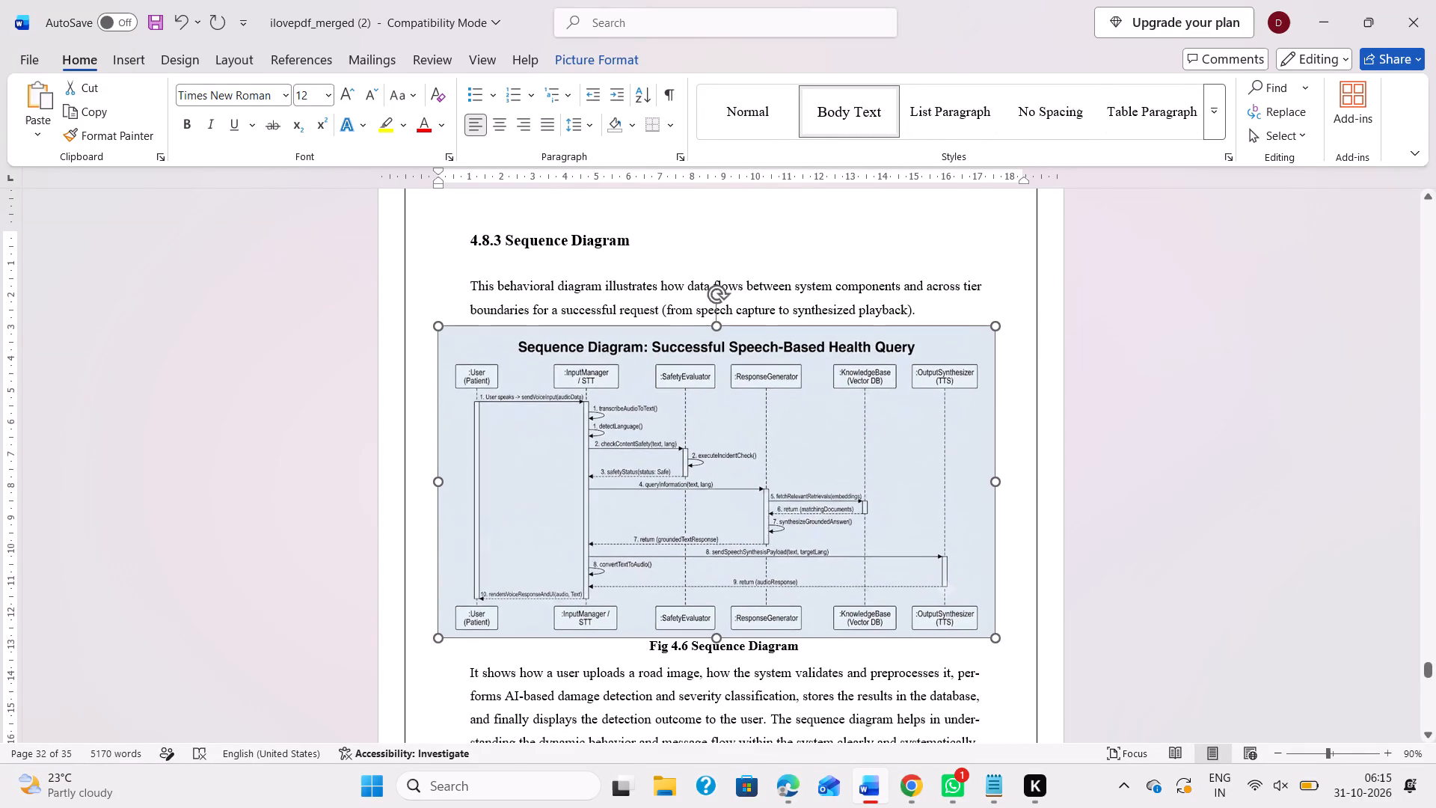
drag(984, 625, 982, 622)
Give the new sequence diagram Tight text wrapping and centre it on the page, slightly below the behavioral diagram paragraph.
drag(690, 457, 728, 457)
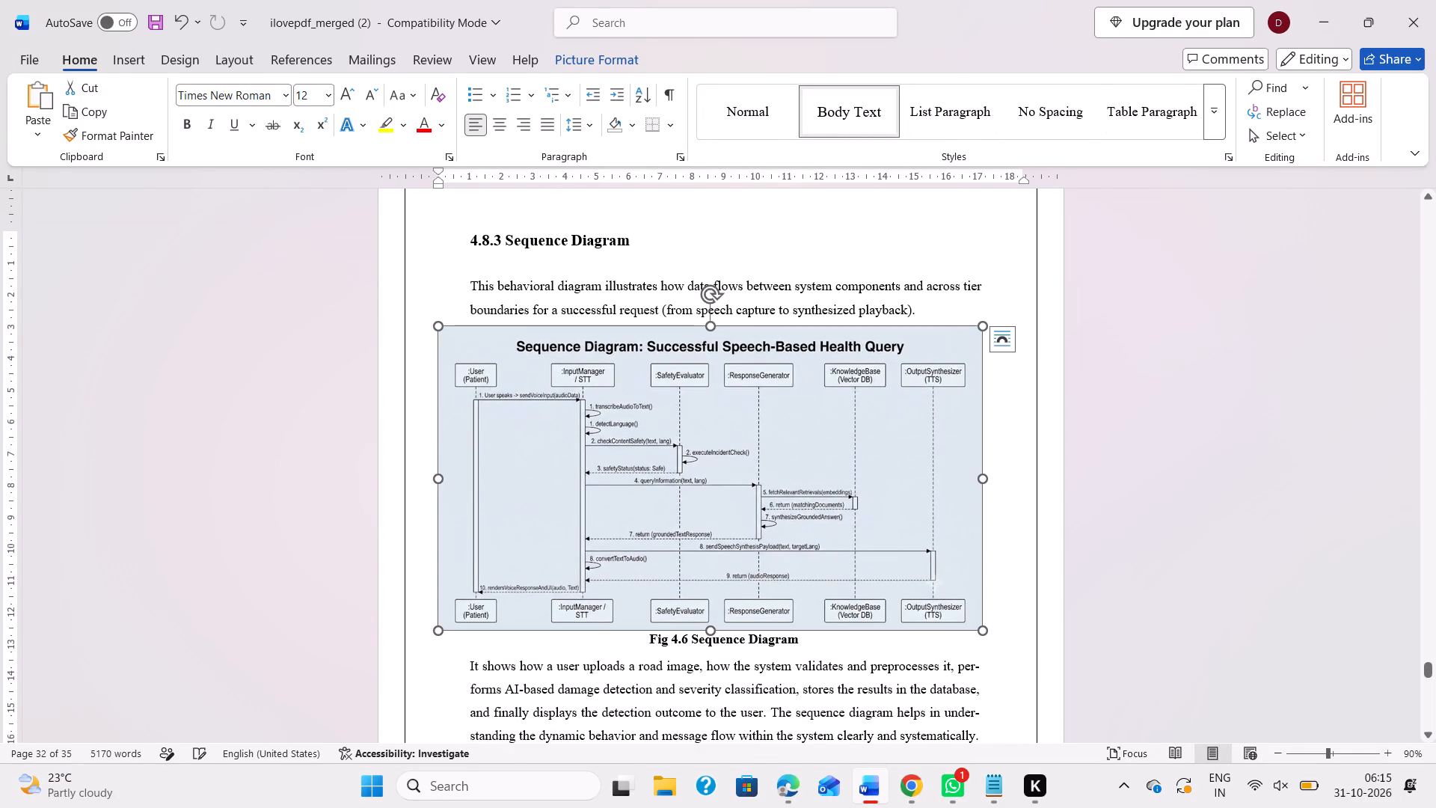
click(1011, 339)
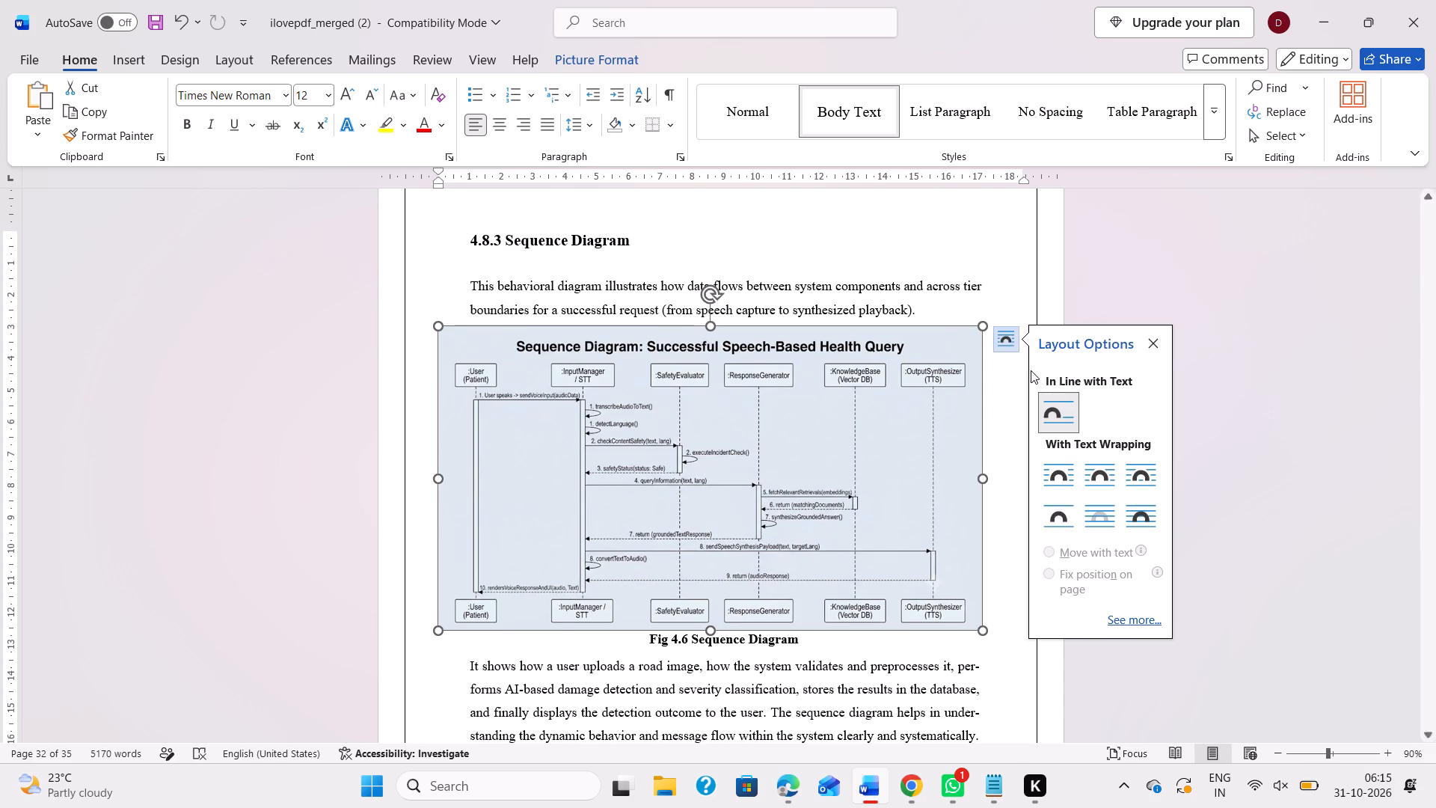
click(1097, 473)
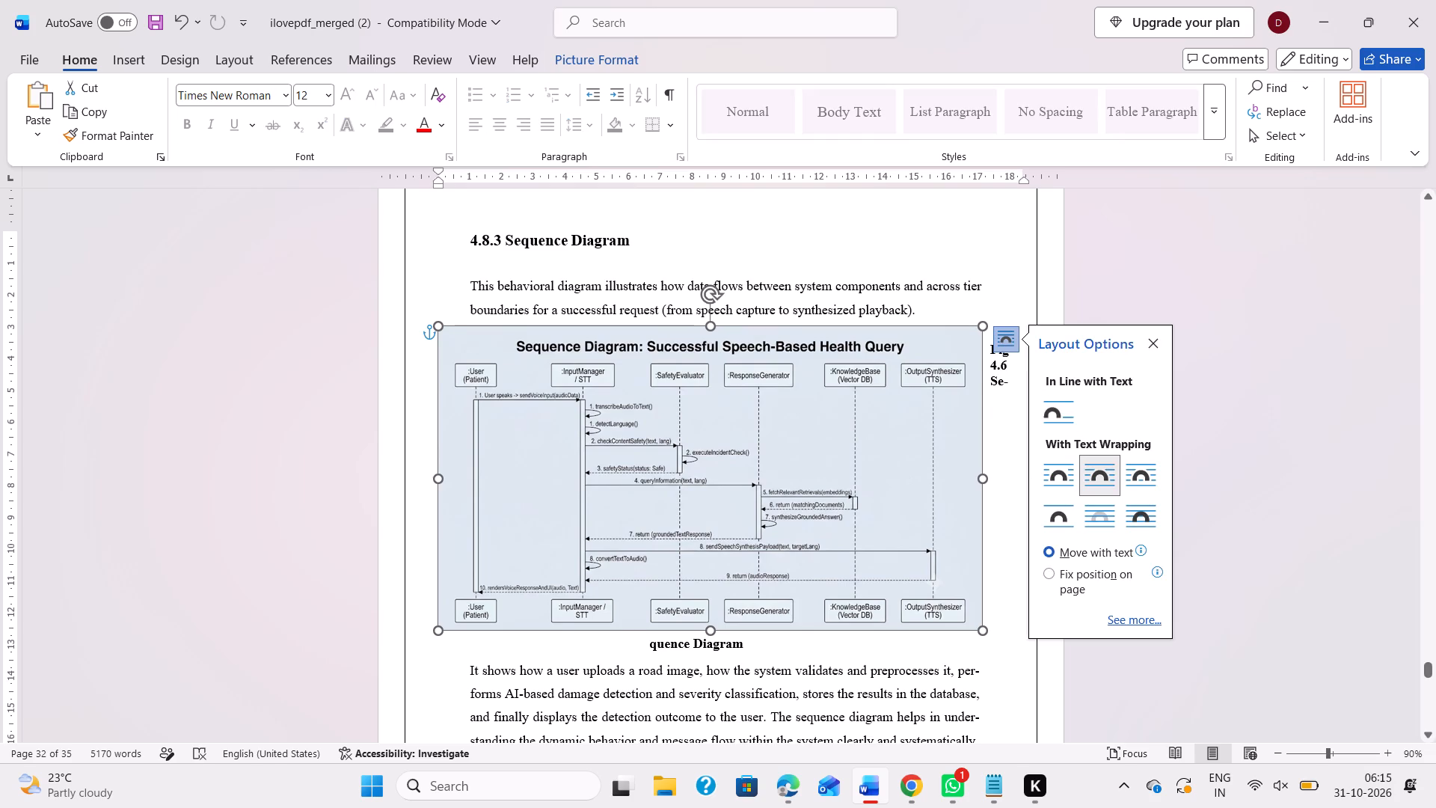
drag(731, 426, 758, 426)
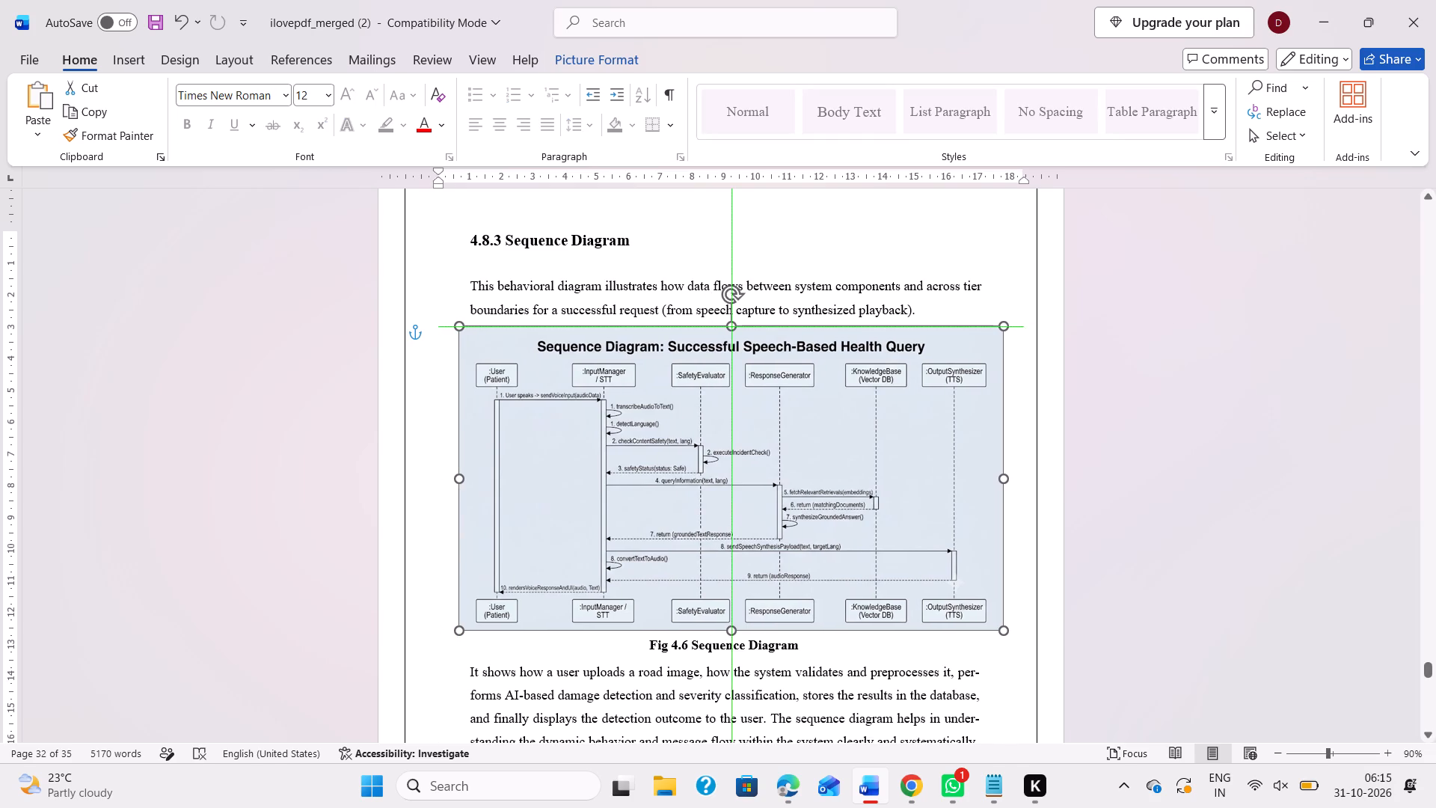
drag(758, 426, 741, 439)
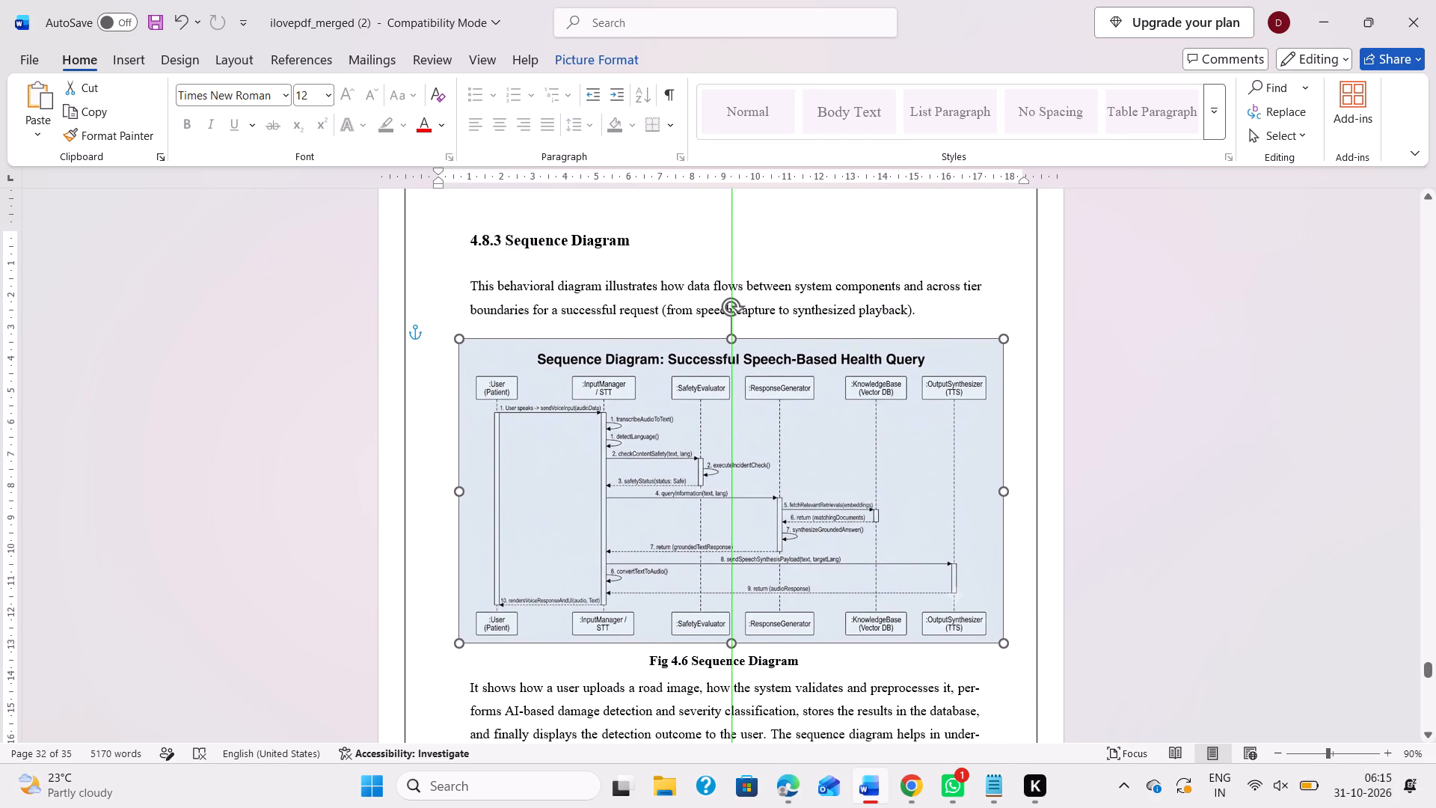
drag(741, 439, 740, 439)
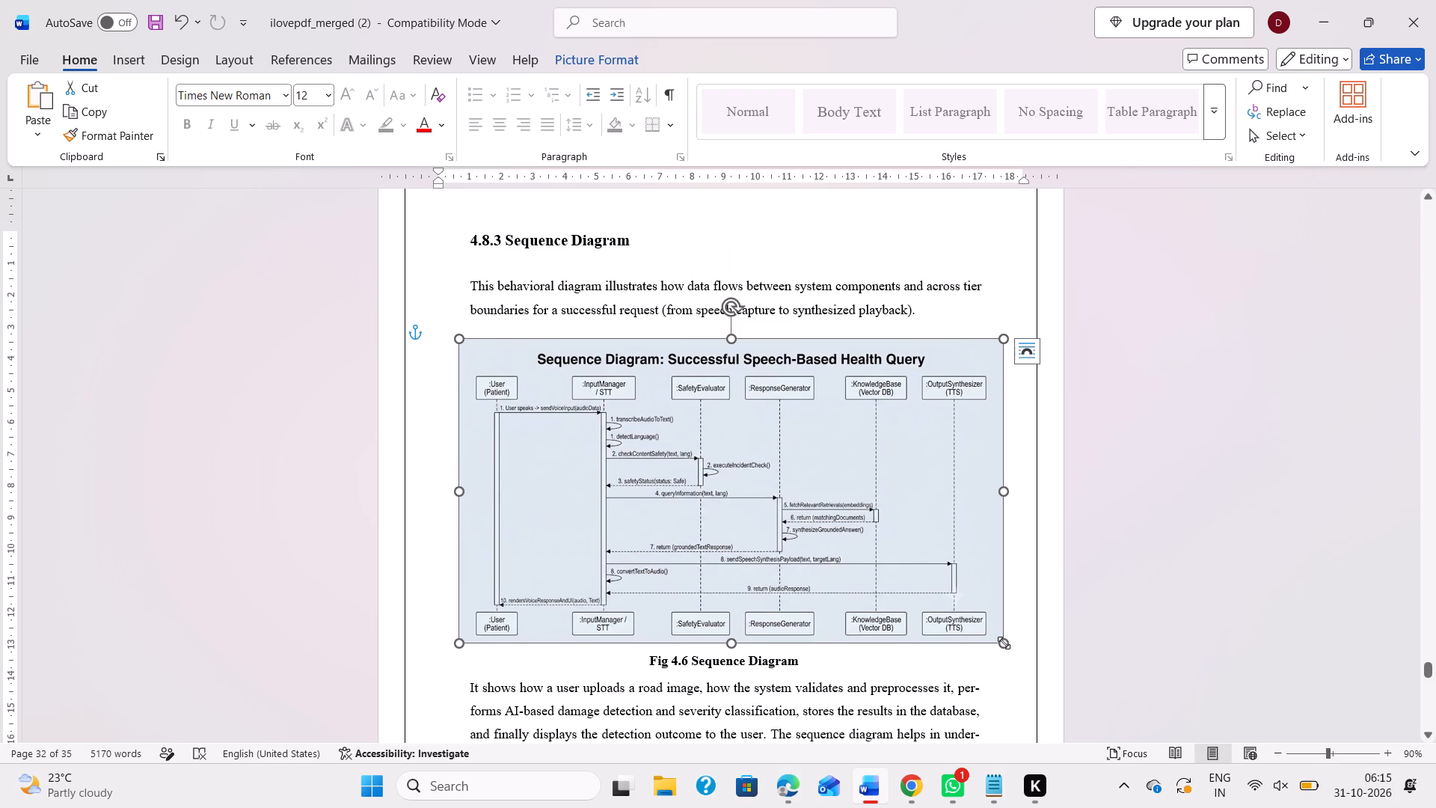
Shrink the sequence diagram to roughly the body text width and recentre it between the page borders.
drag(1004, 643, 985, 629)
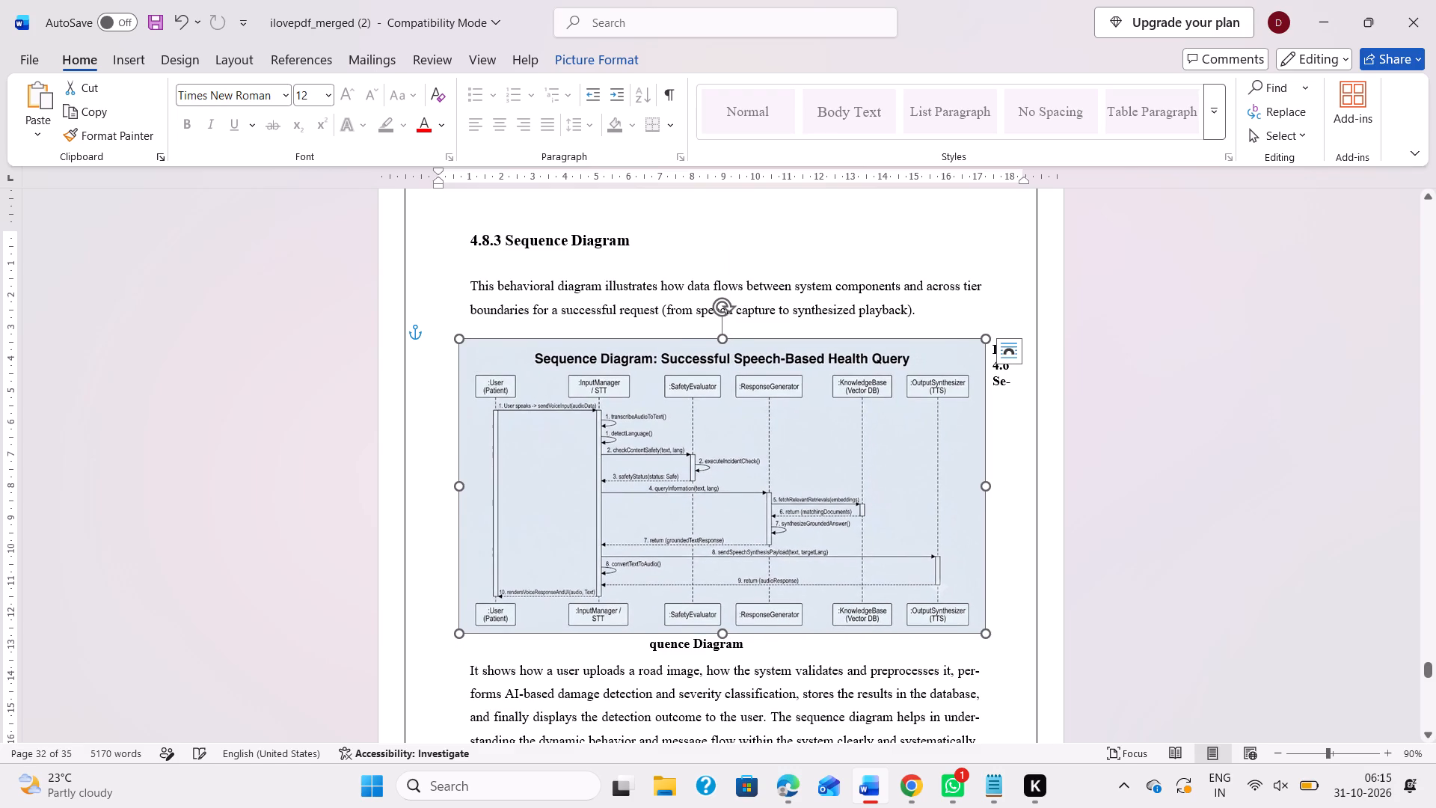
drag(721, 502, 734, 502)
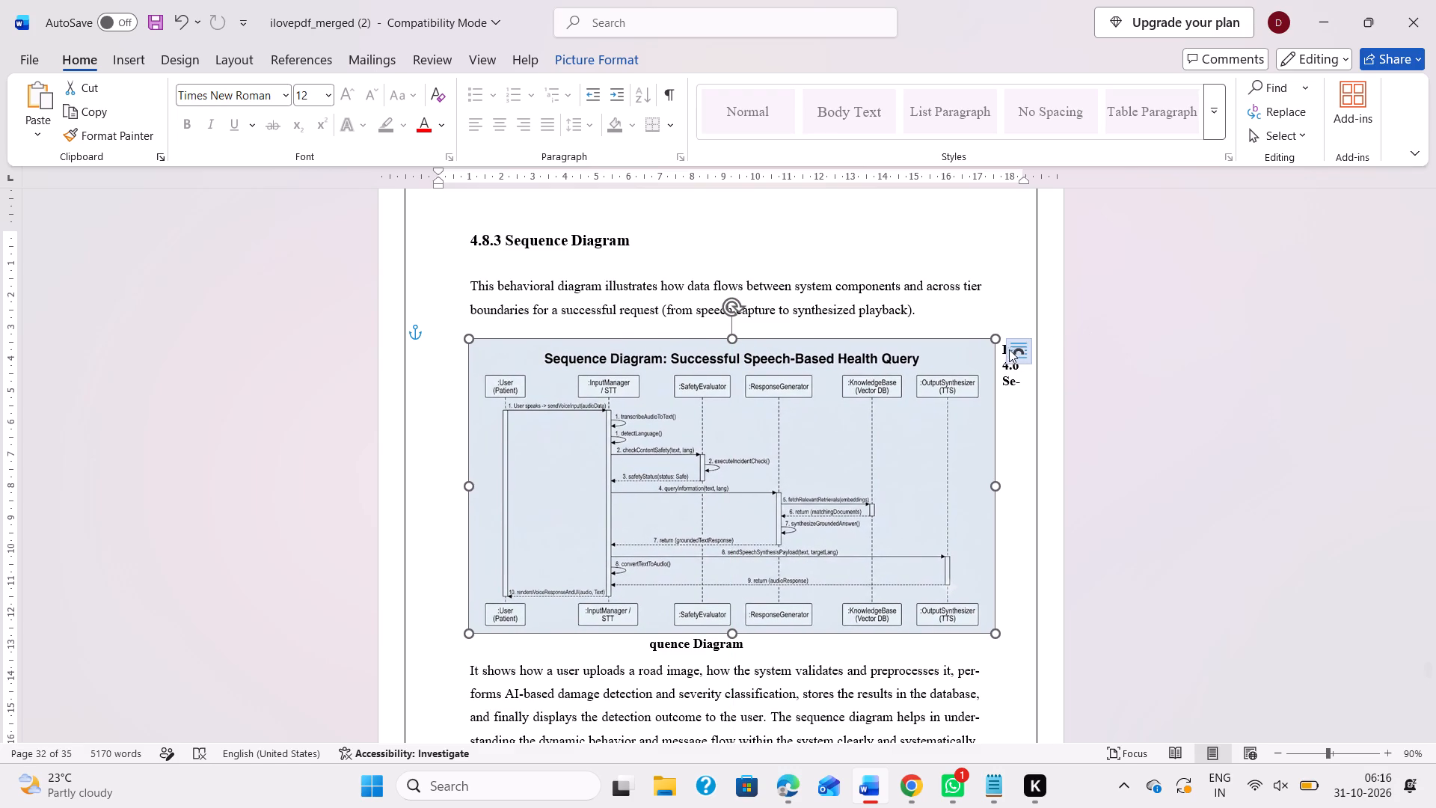
Insert blank lines before the Fig 4.6 Sequence Diagram caption until it sits whole on one line beneath the diagram.
click(1001, 349)
key(Return)
key(Return)
key(Return)
key(Return)
key(Return)
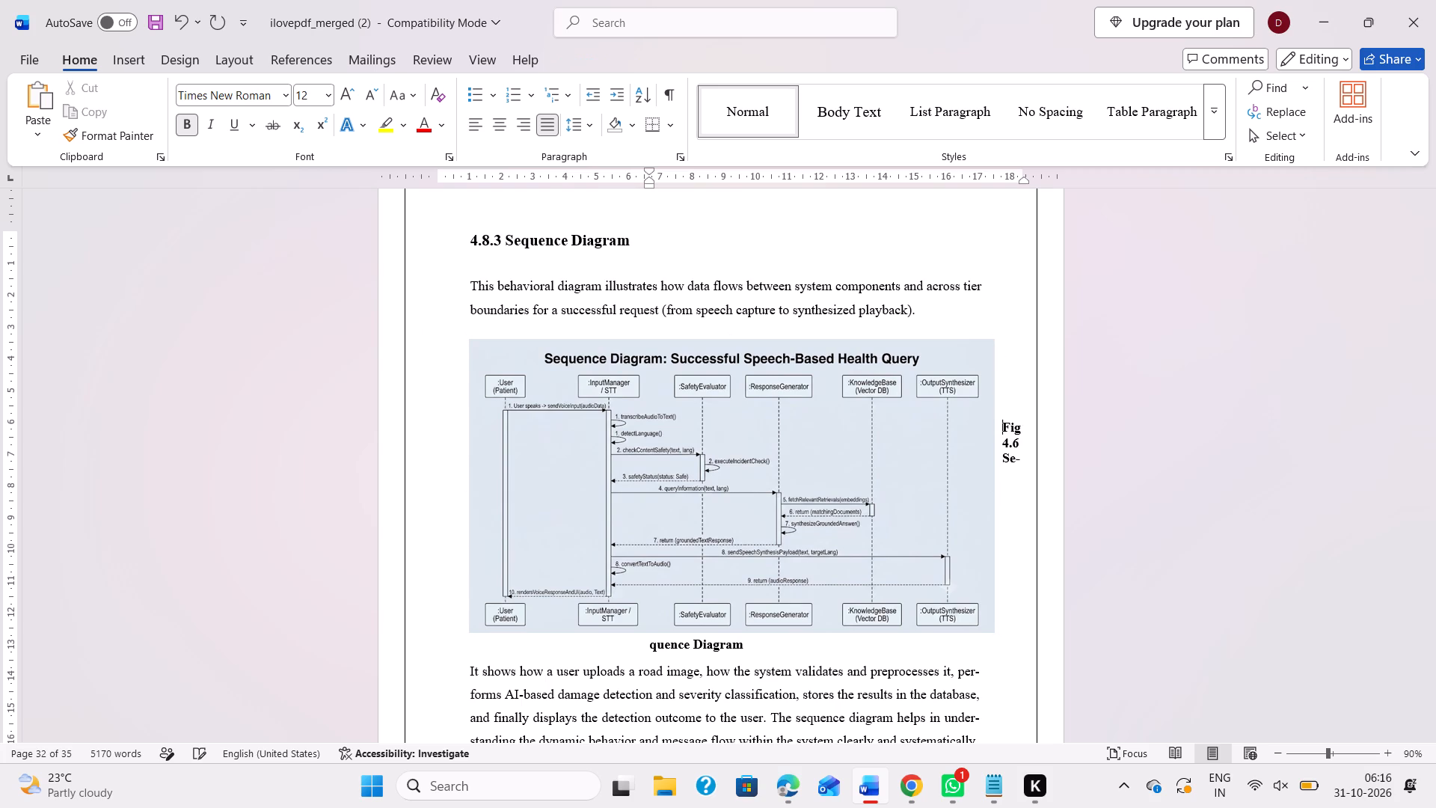
key(Return)
key(Return)
key(Return)
key(Return)
key(Return)
key(Return)
key(Return)
key(Return)
key(Return)
key(Return)
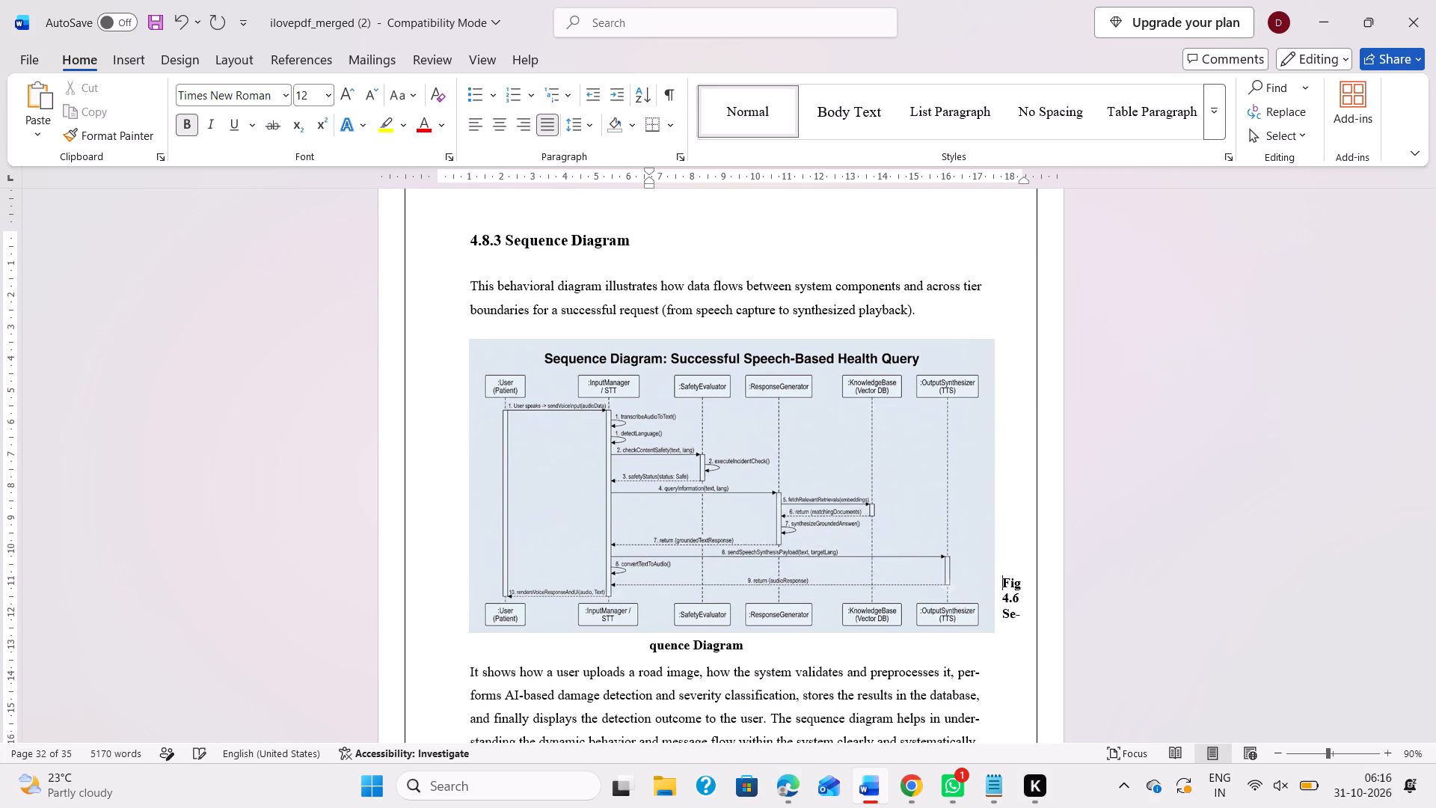
key(Return)
key(Return)
key(Return)
key(Return)
key(Return)
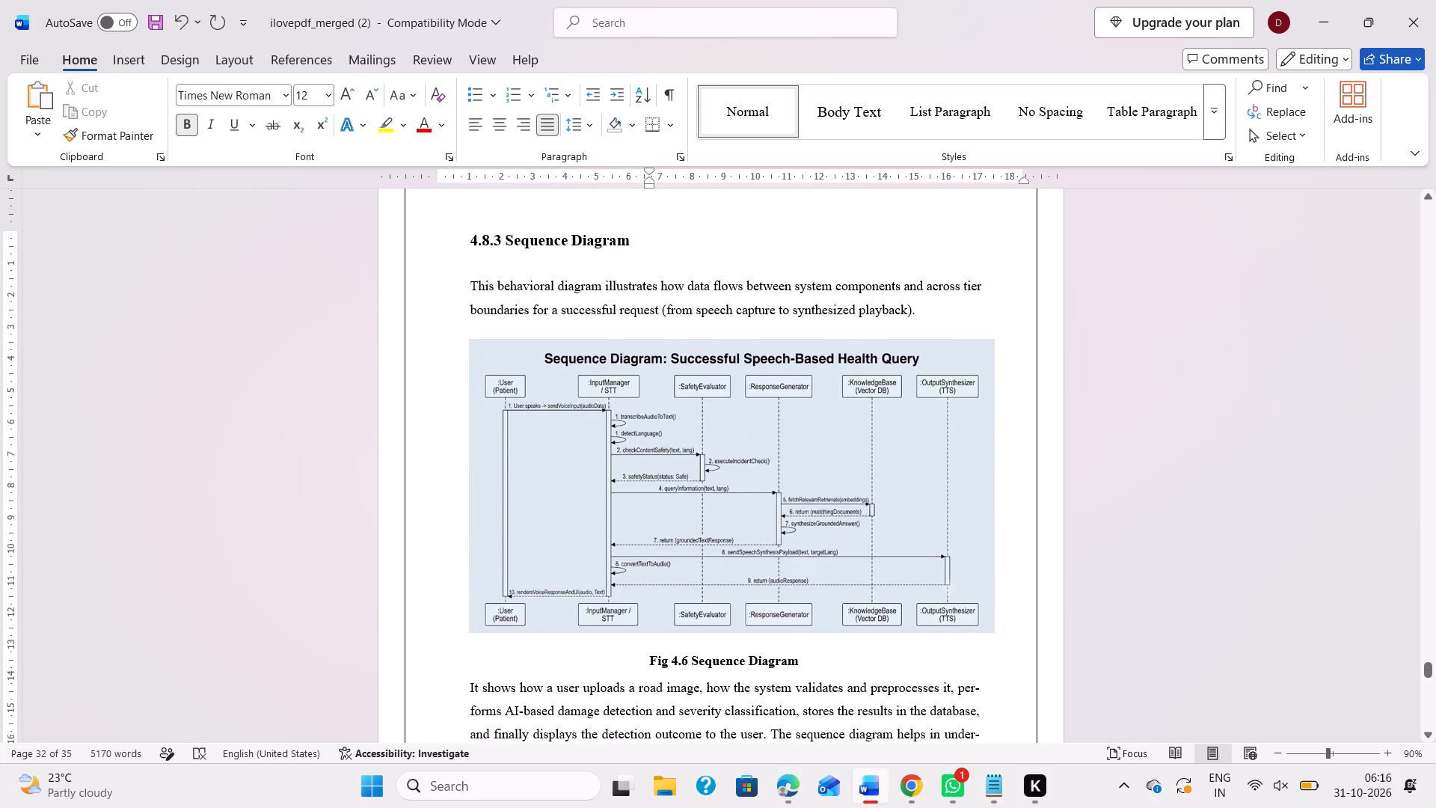
scroll(874, 316, down, 1)
scroll(811, 444, down, 1)
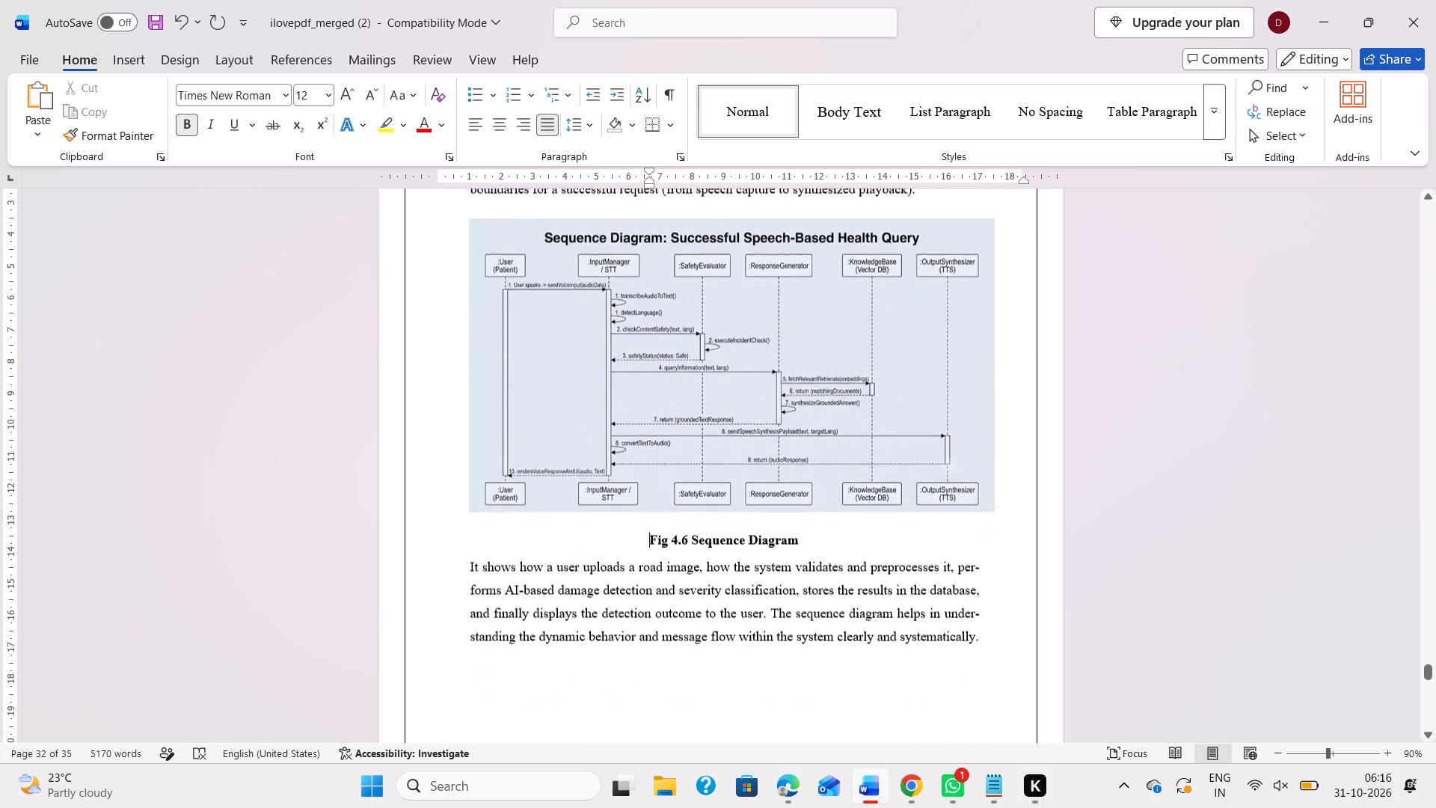
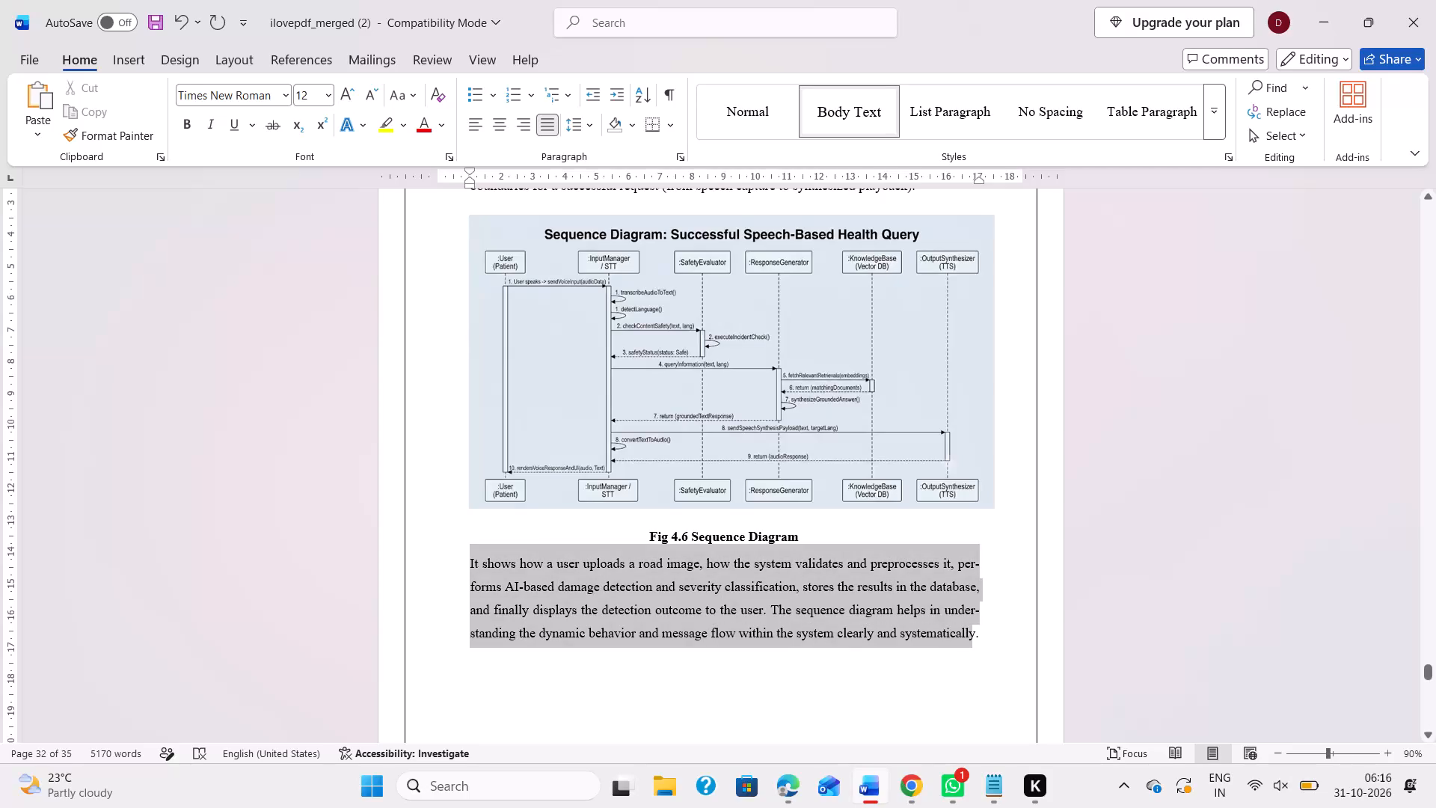
Replace the road-image paragraph below the Fig 4.6 caption with the copied User Action through Speech Synthesis & Handover explanation.
key(ctrl+v)
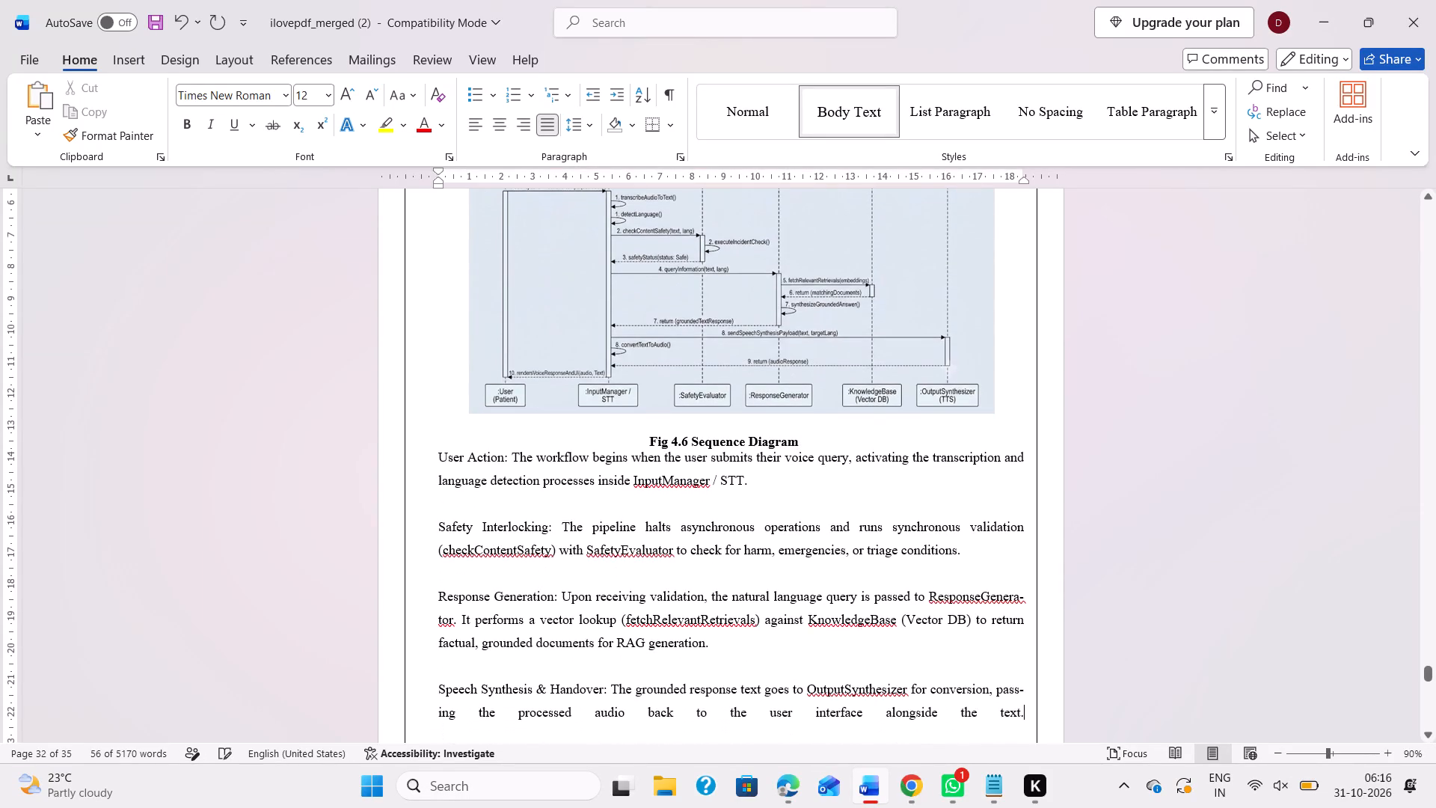
Indent the four pasted sequence diagram paragraphs about 1 cm on the left and bring their right indent in to match the diagram's edges.
scroll(687, 591, down, 1)
scroll(679, 465, up, 1)
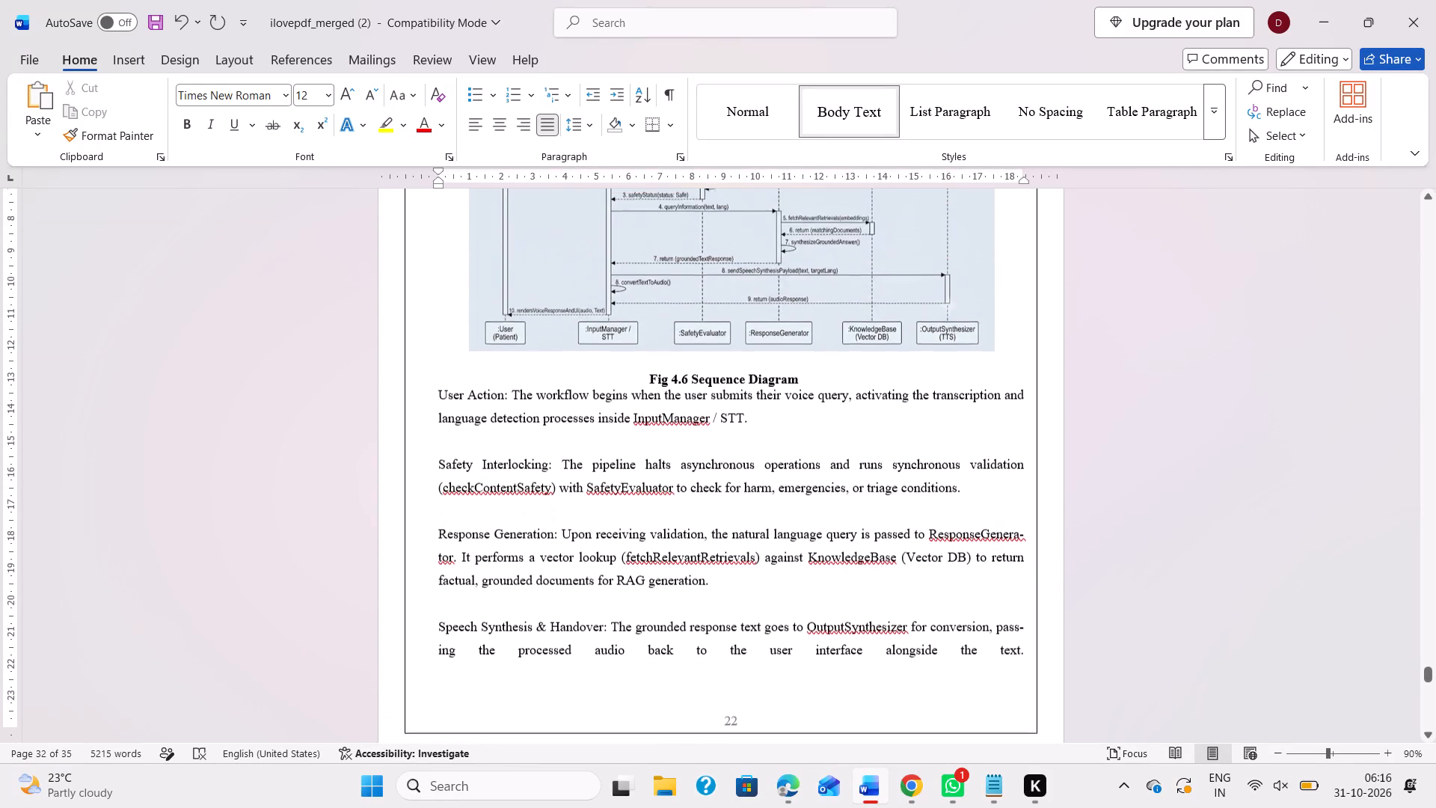
drag(436, 408, 961, 669)
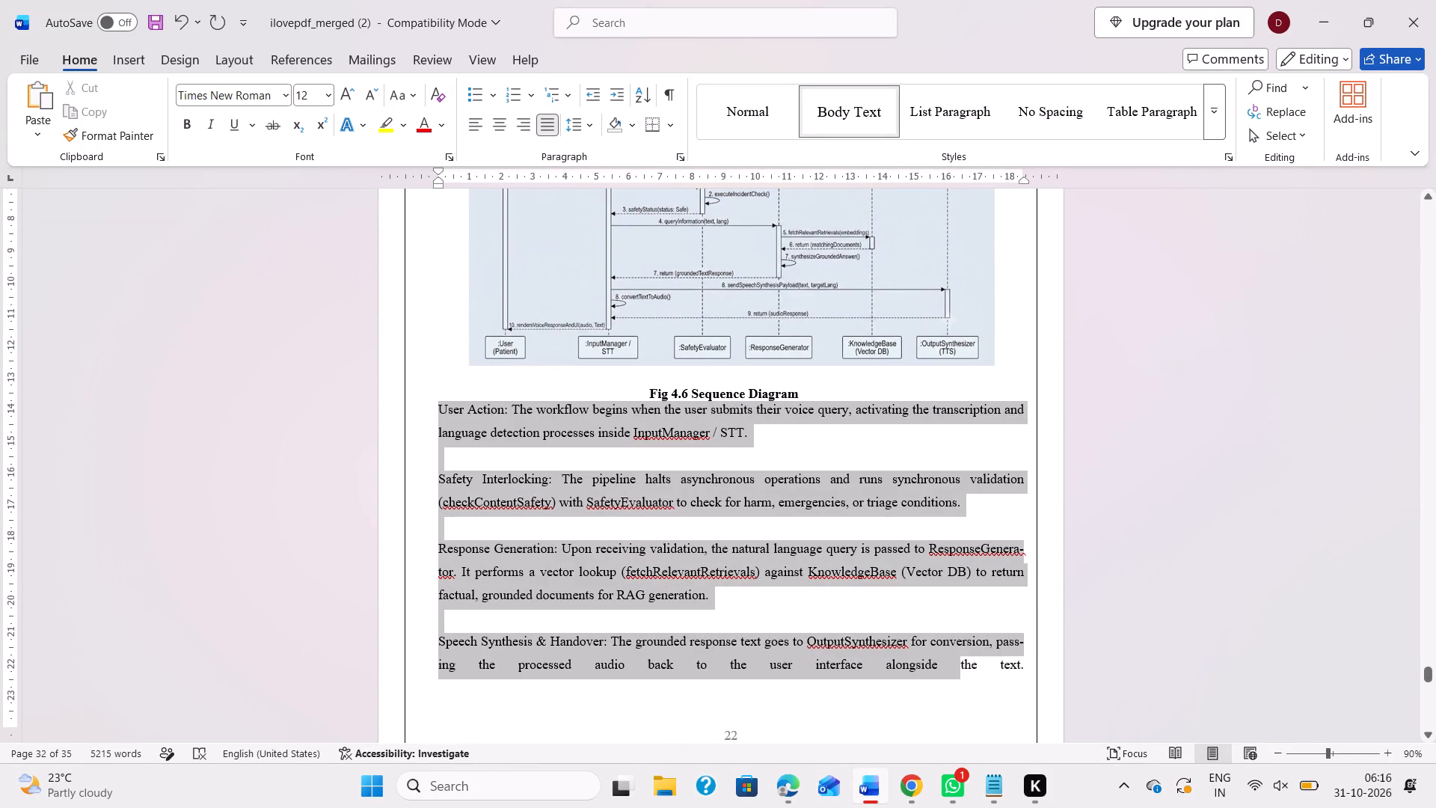
drag(961, 669, 1032, 670)
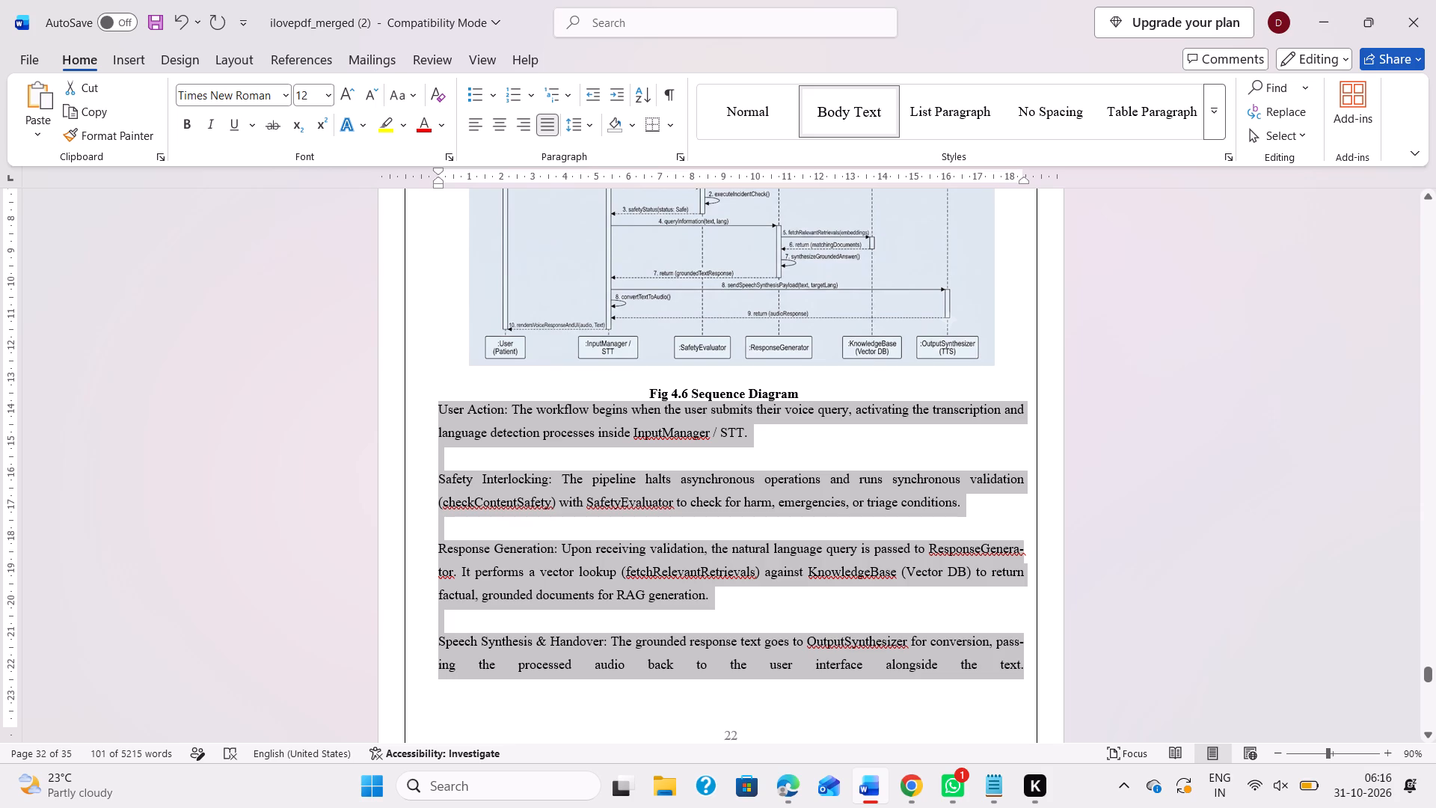
drag(436, 185, 468, 189)
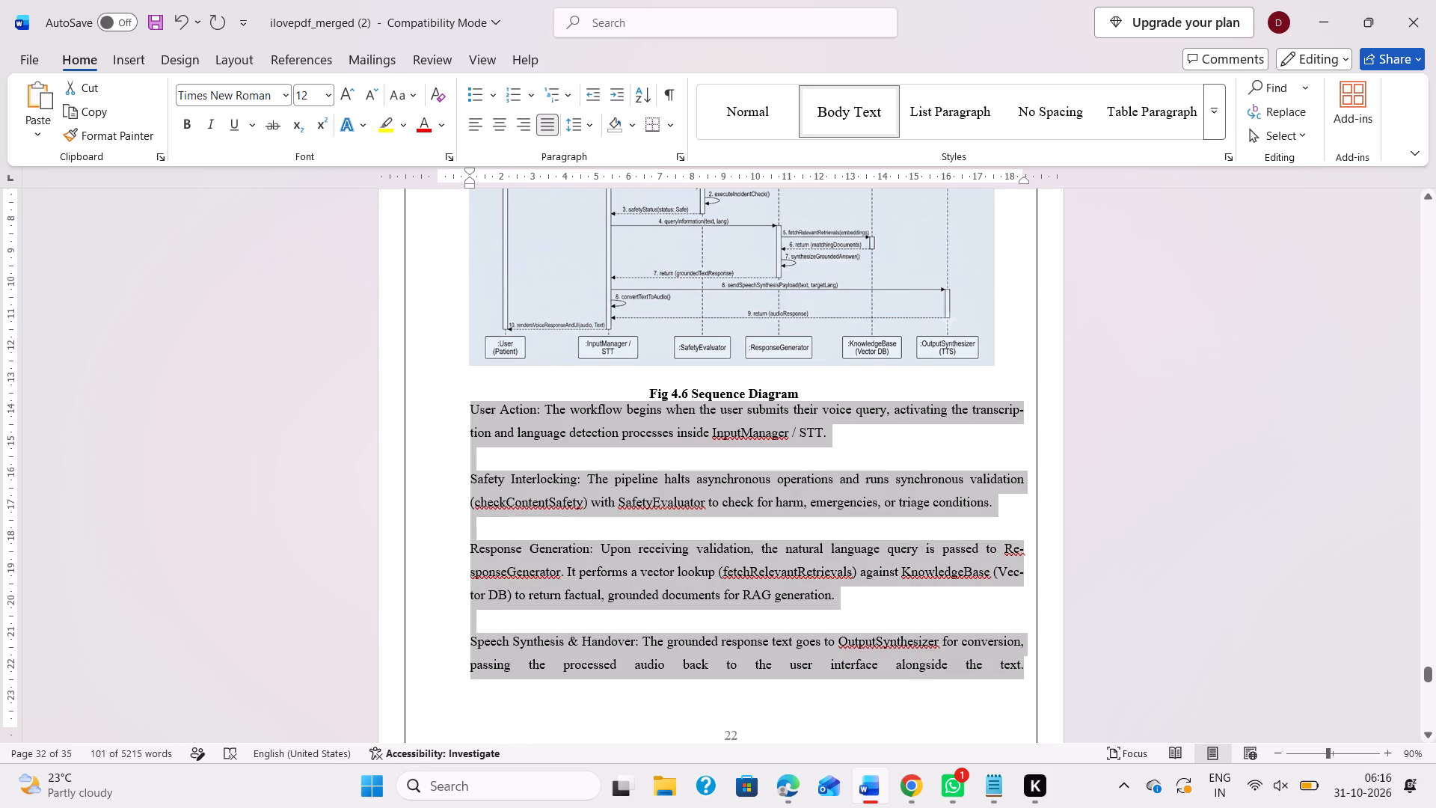
drag(1022, 180, 1001, 180)
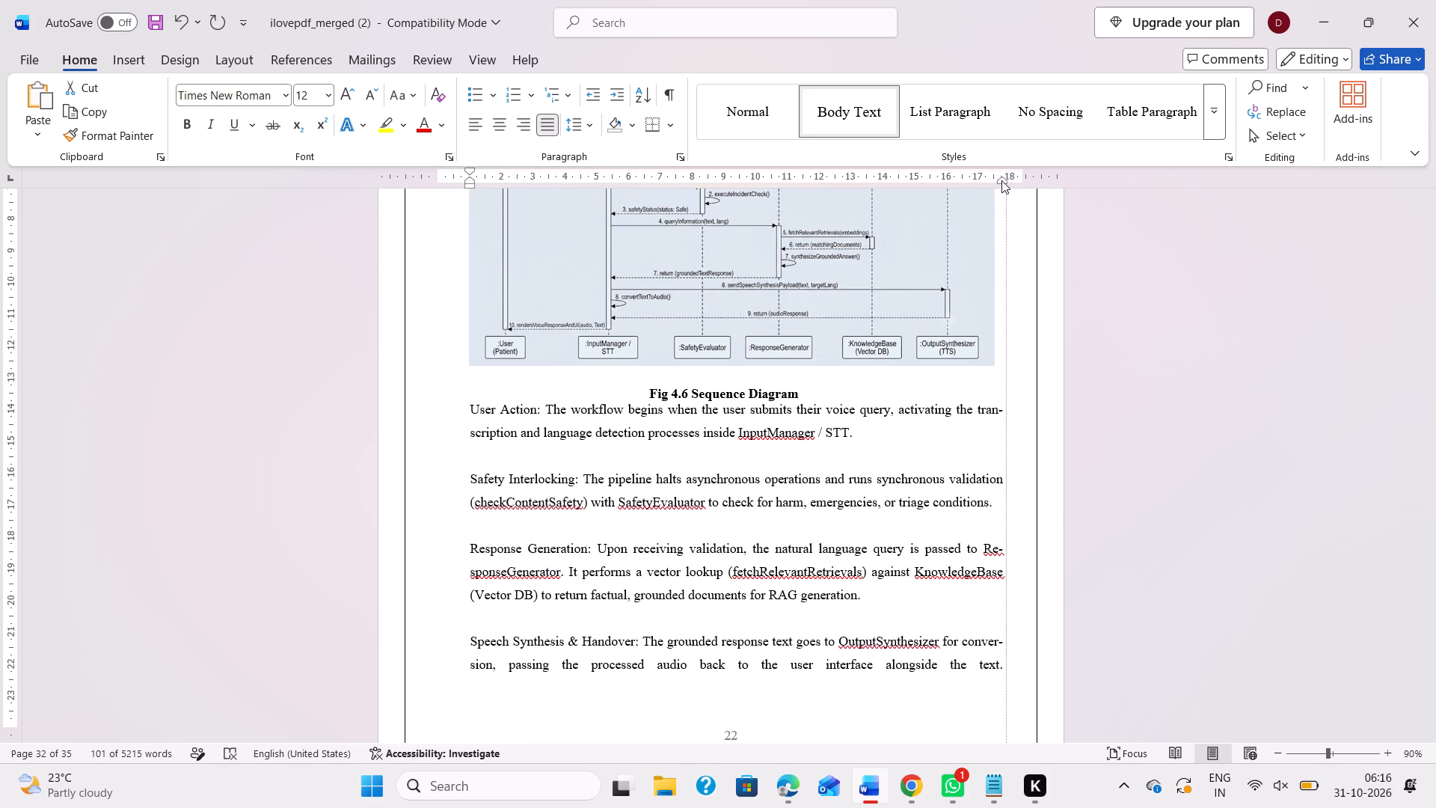
drag(1001, 180, 993, 182)
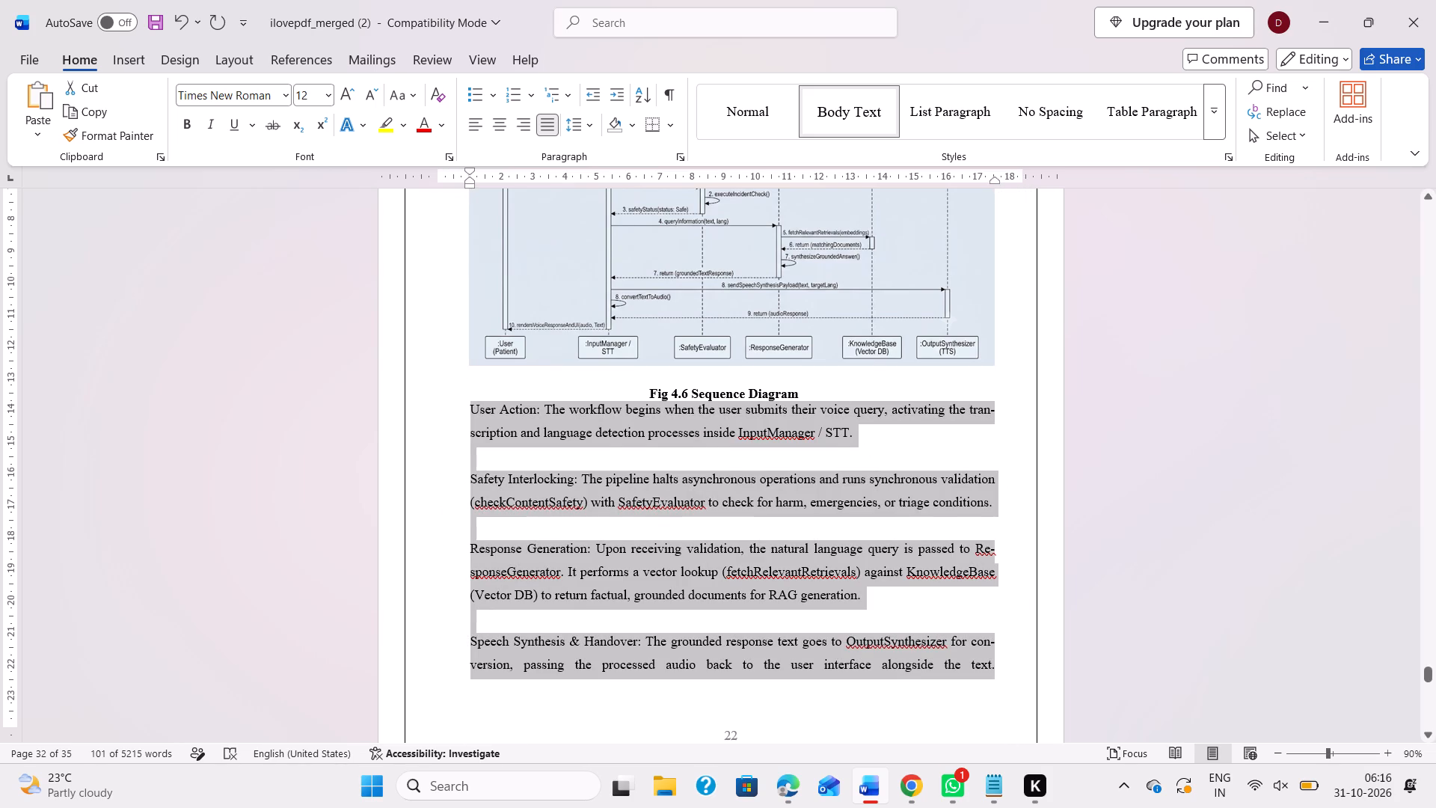
Insert a blank line between the Fig 4.6 Sequence Diagram caption and the User Action paragraph.
click(831, 397)
key(Return)
scroll(716, 555, down, 2)
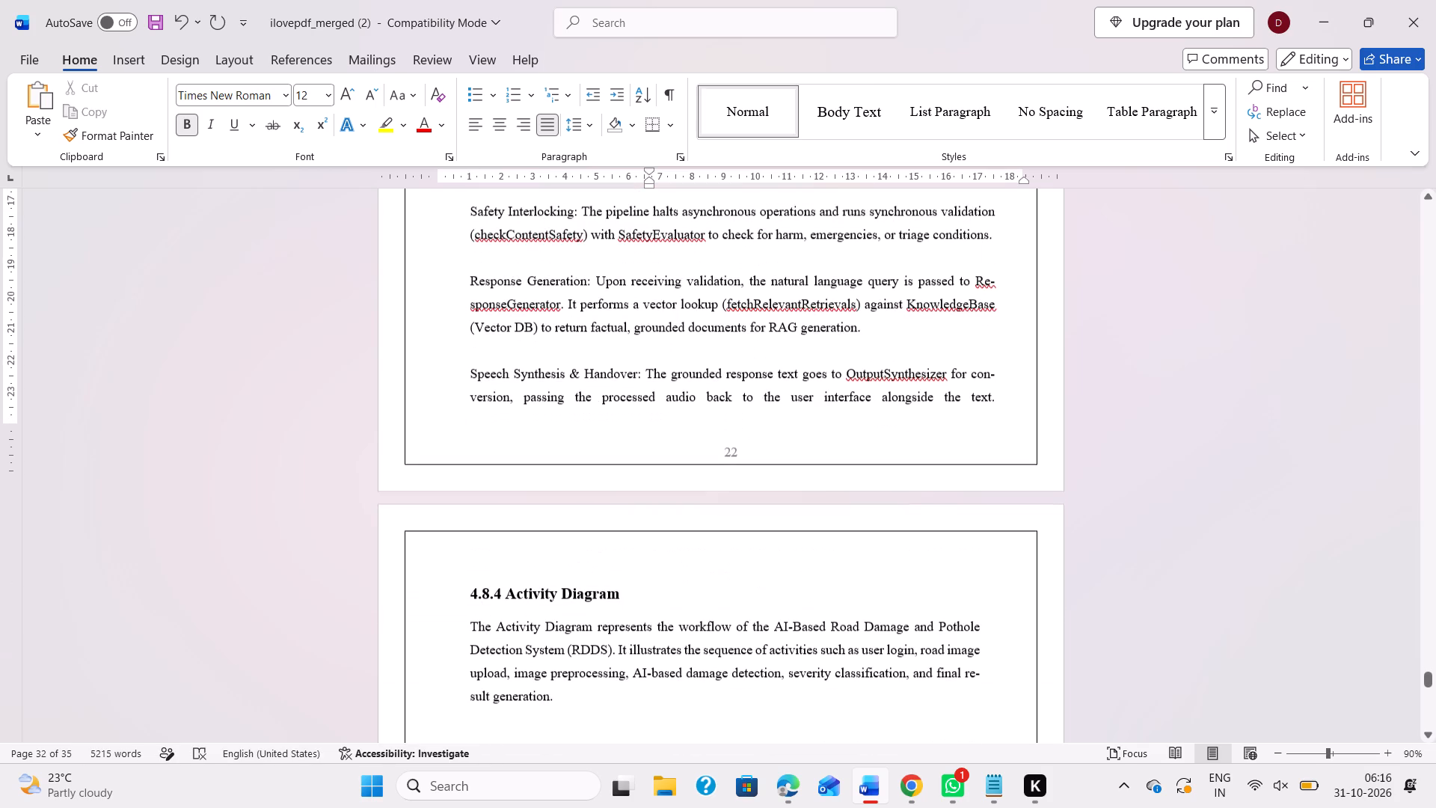
scroll(693, 482, down, 1)
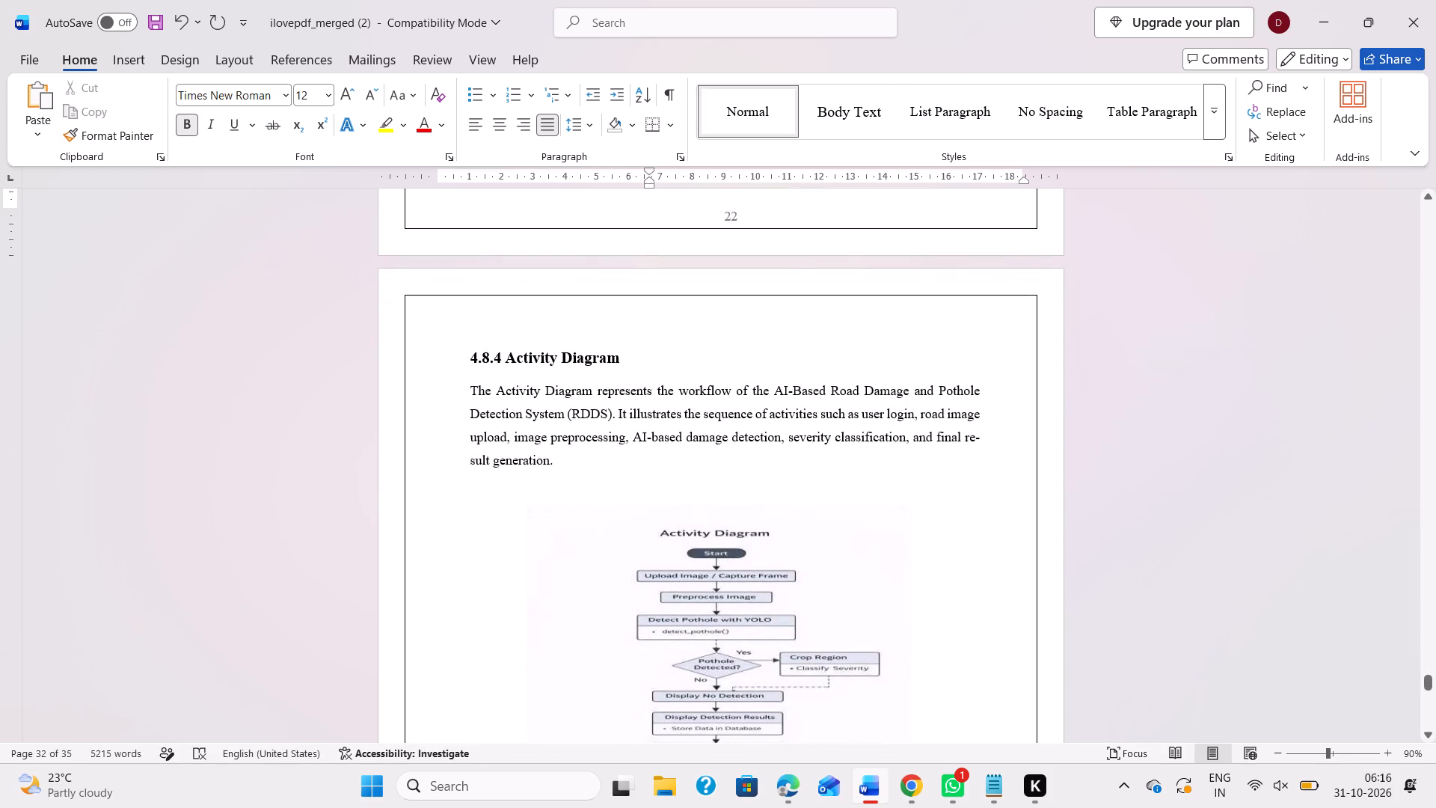
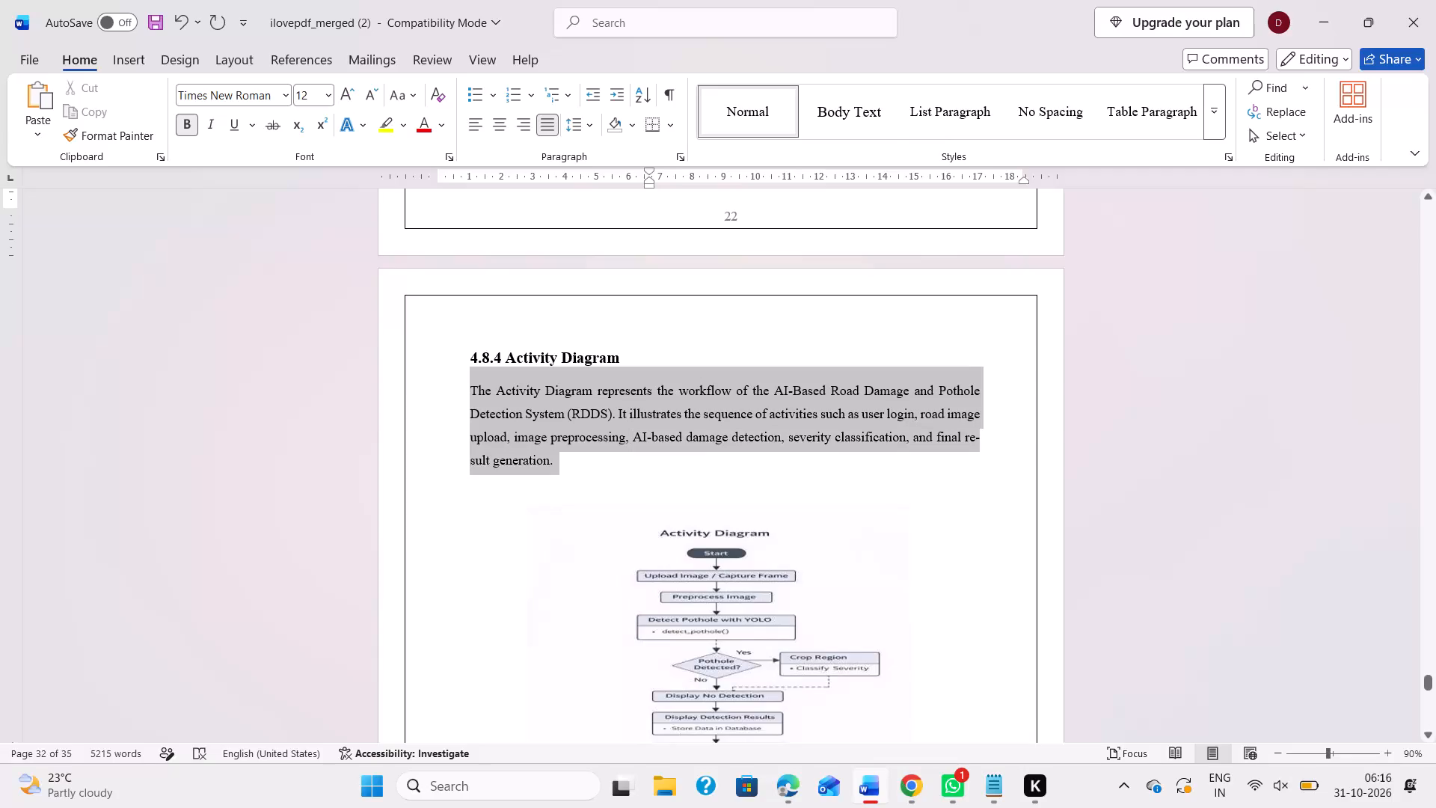
Replace the road-damage paragraph under the 4.8.4 Activity Diagram heading with the copied text about the behavioral flow and emergency scenarios.
key(ctrl+v)
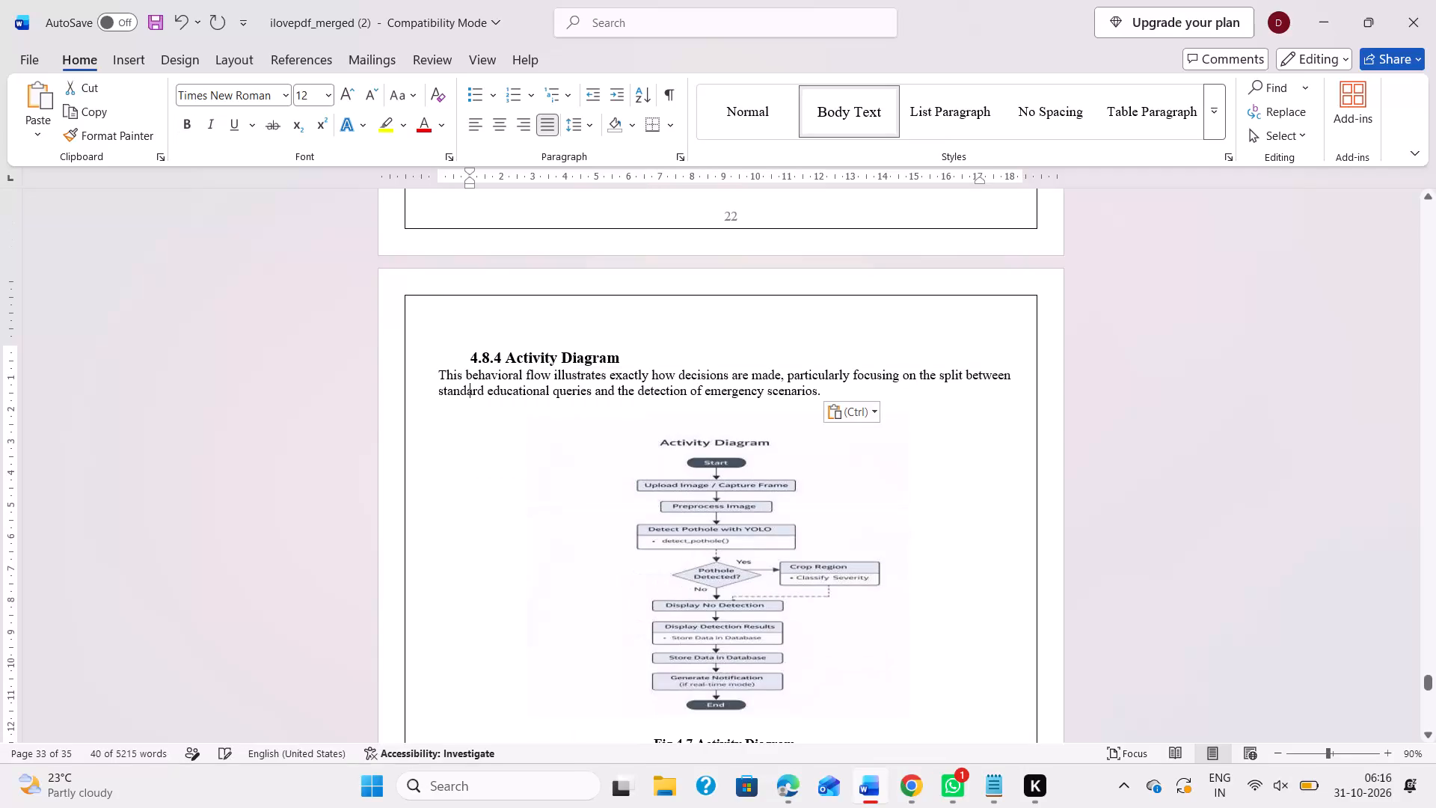
click(871, 409)
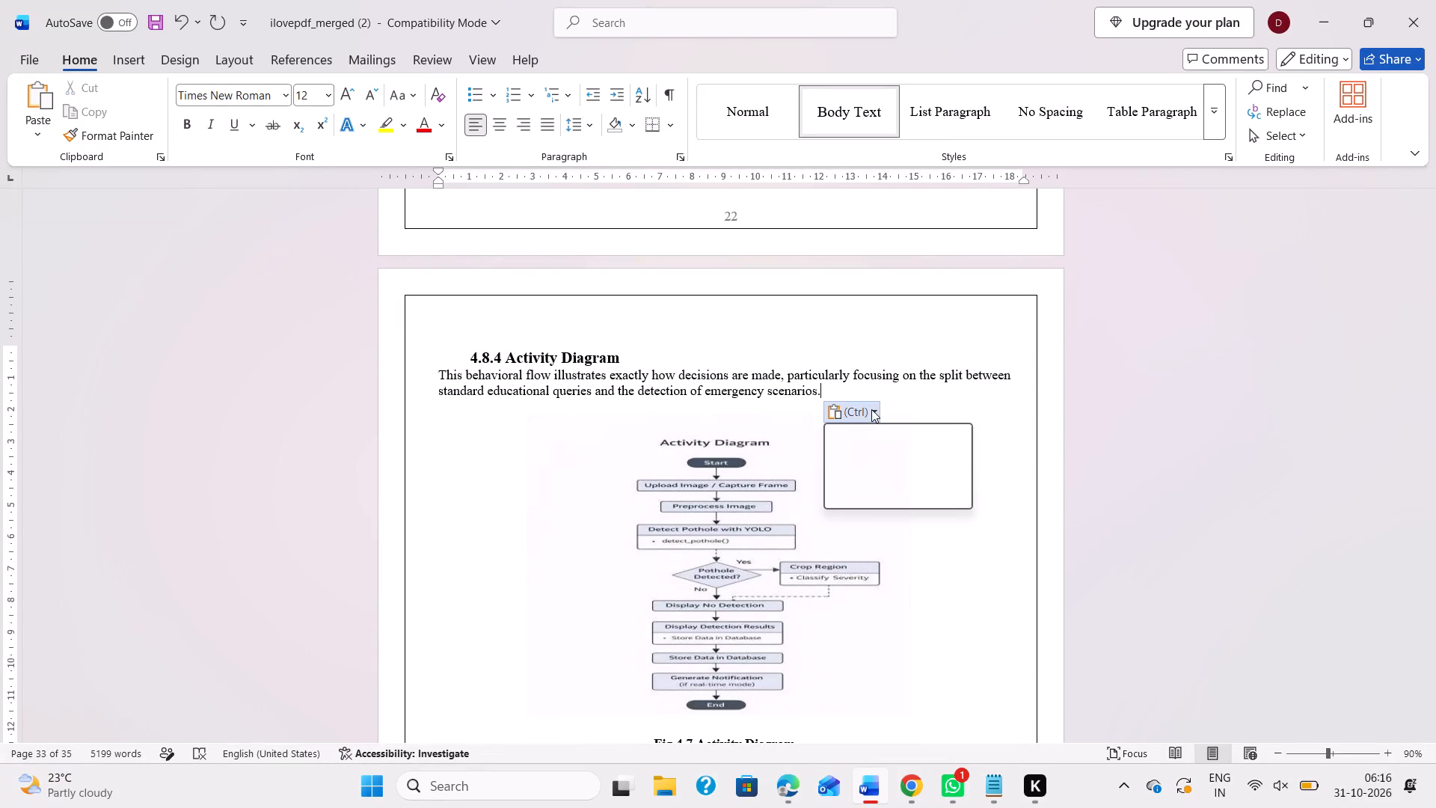
click(902, 473)
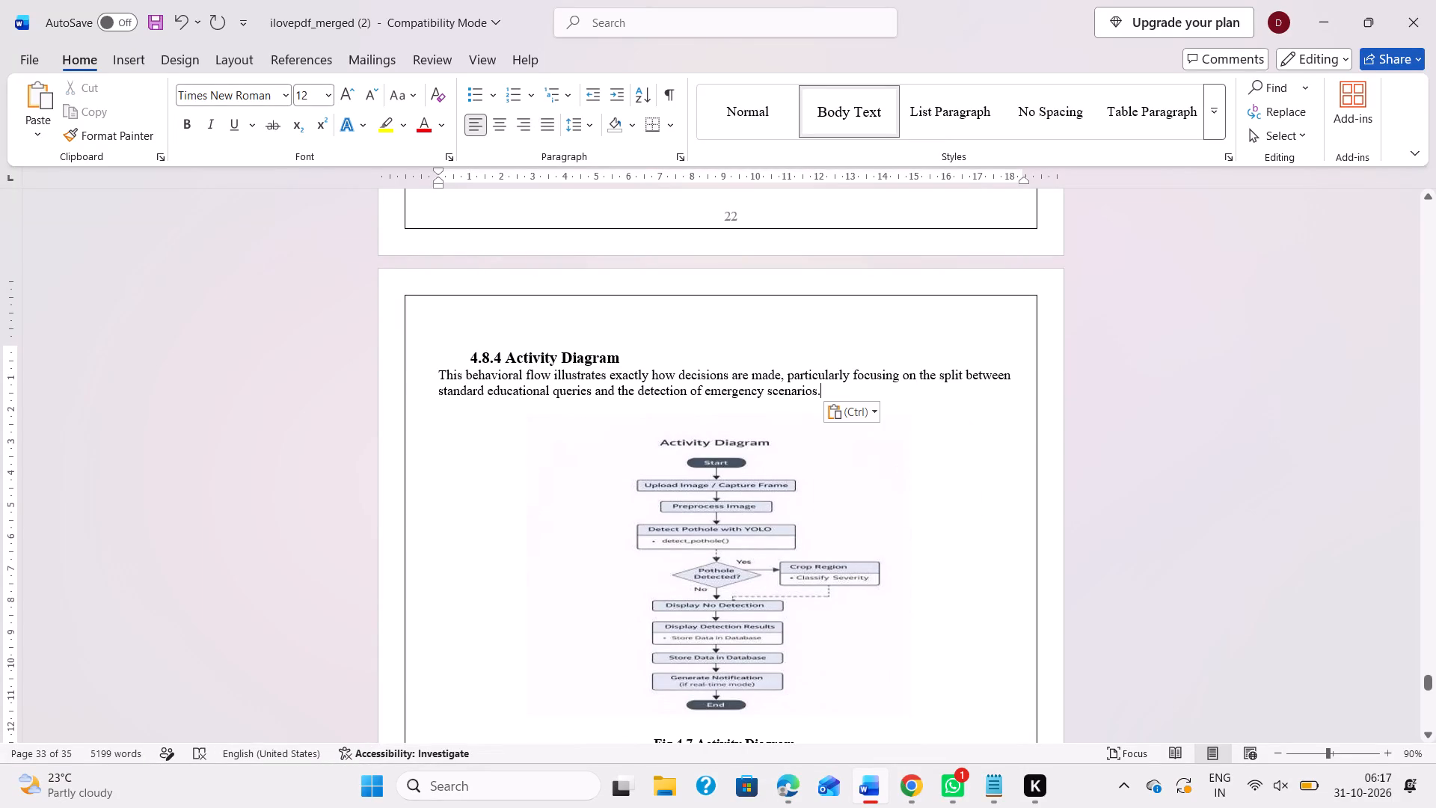
Indent the behavioral flow paragraph about 1 cm on both sides and widen its line spacing to match the sequence diagram text.
drag(435, 373, 832, 385)
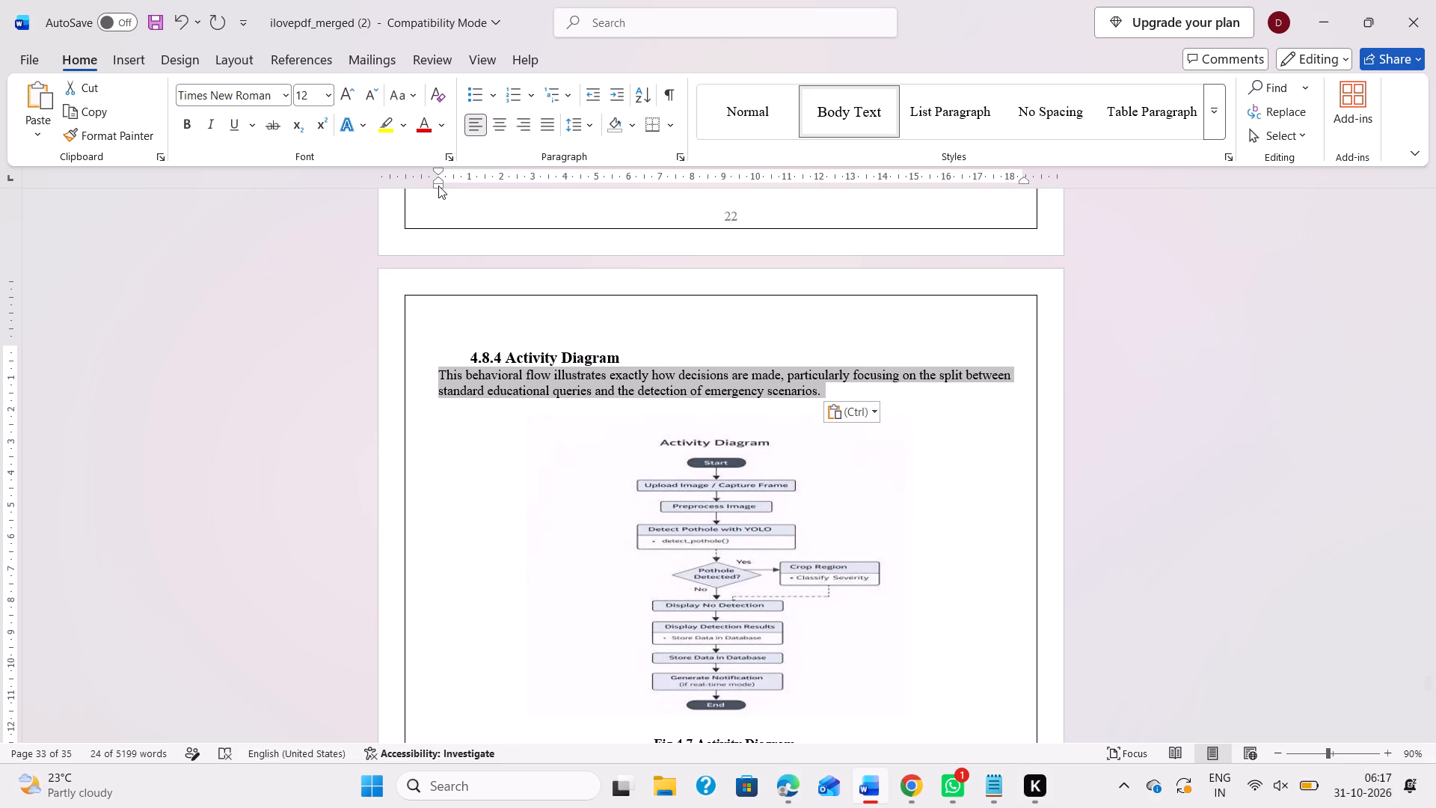
drag(438, 186, 469, 189)
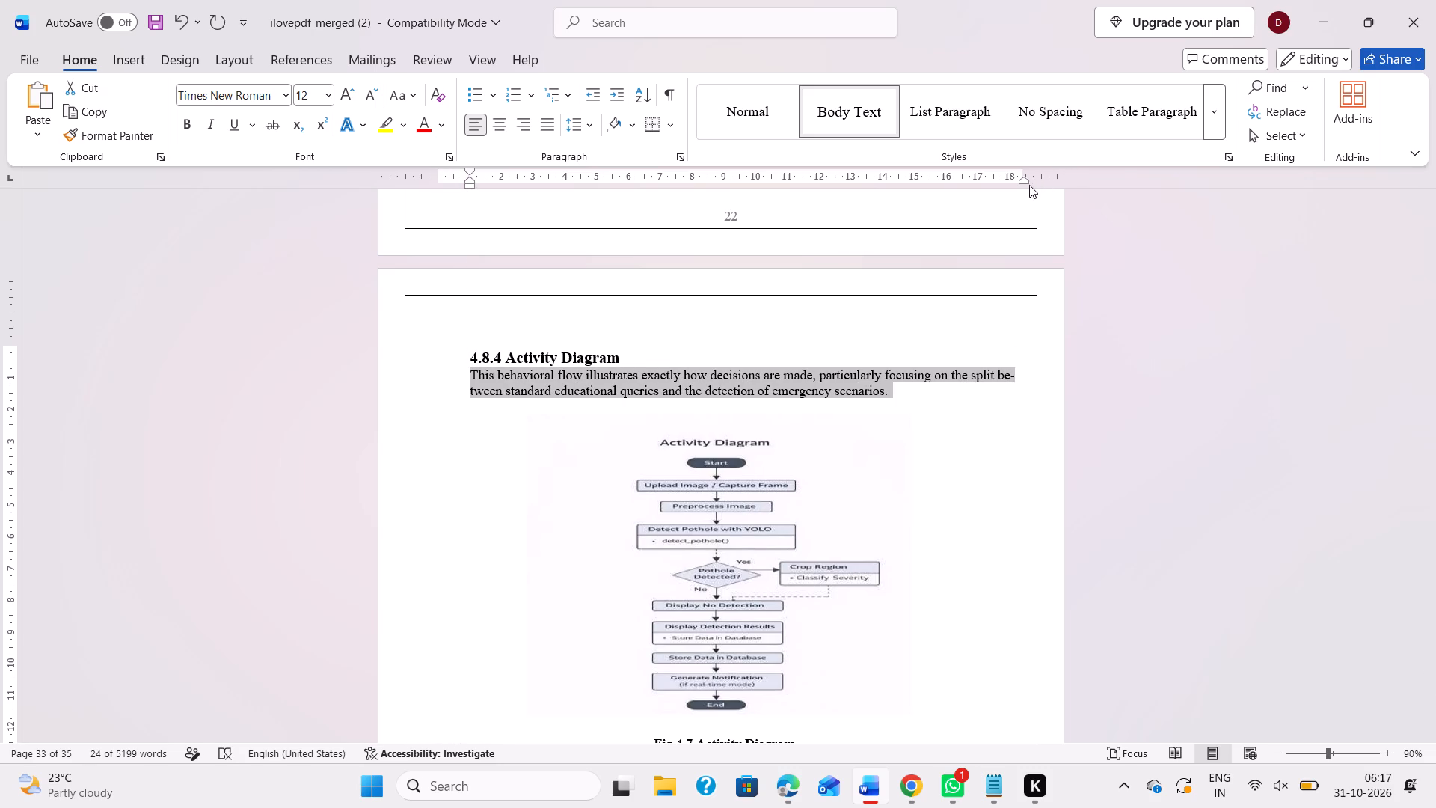
drag(1025, 180, 995, 186)
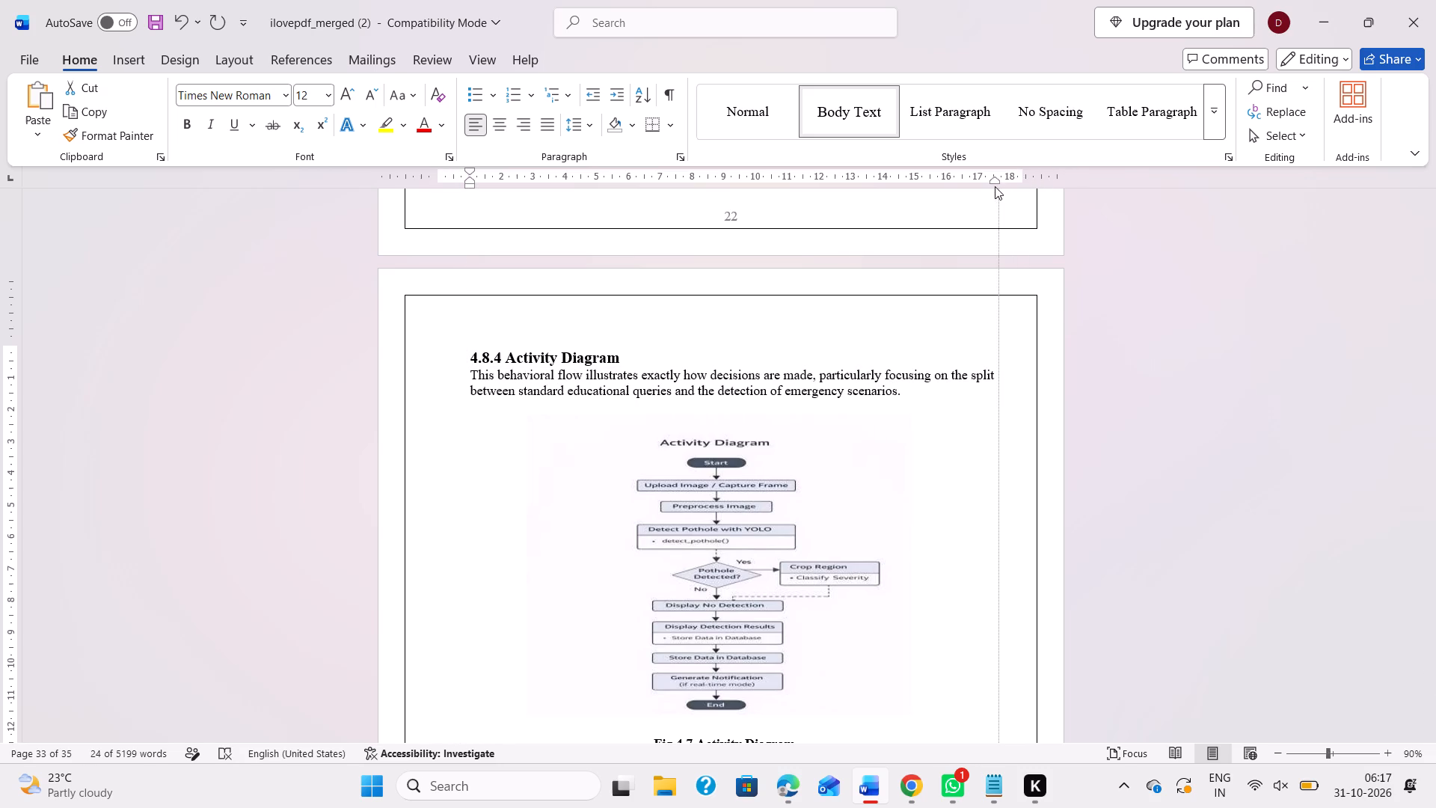
drag(995, 186, 995, 187)
scroll(956, 413, up, 1)
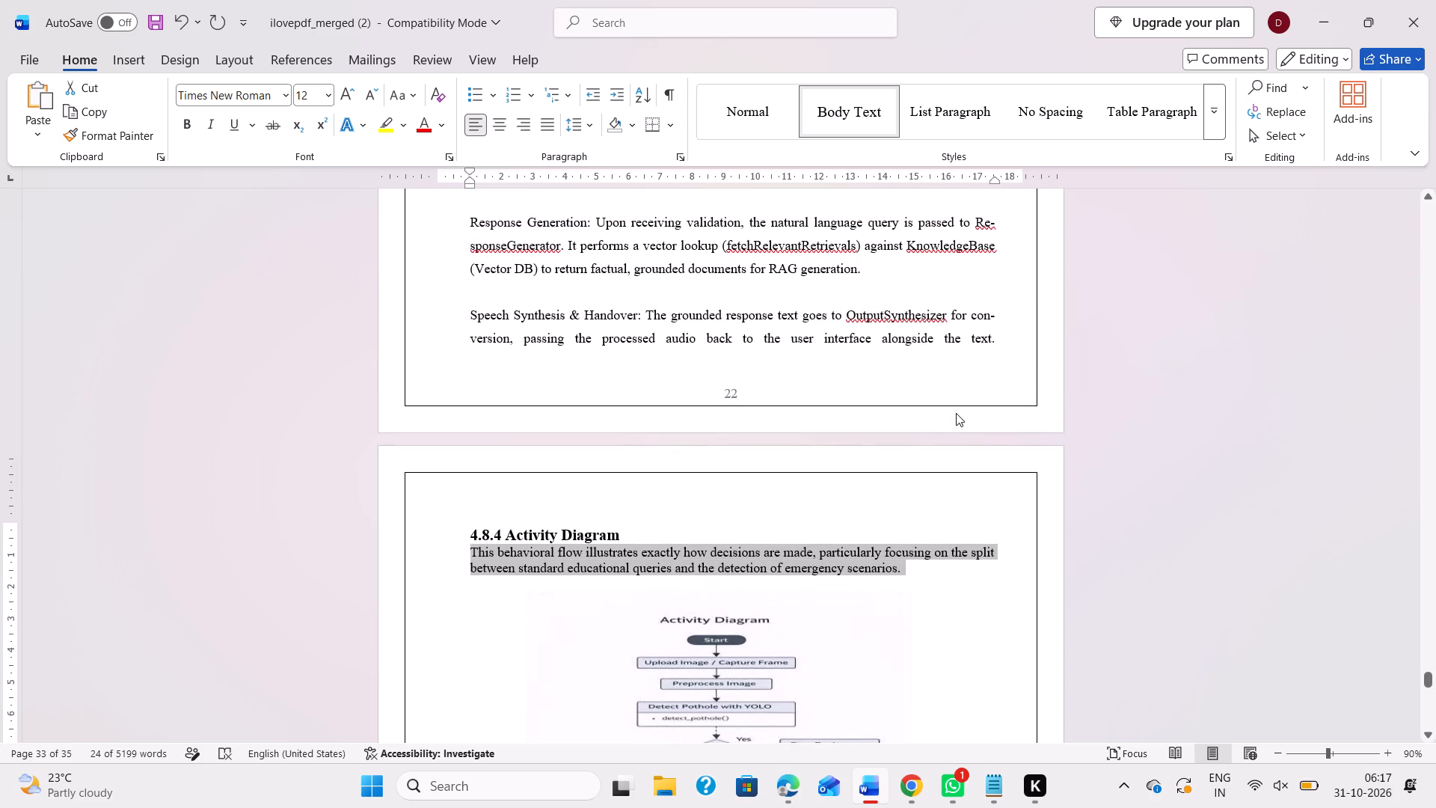
click(588, 118)
click(598, 203)
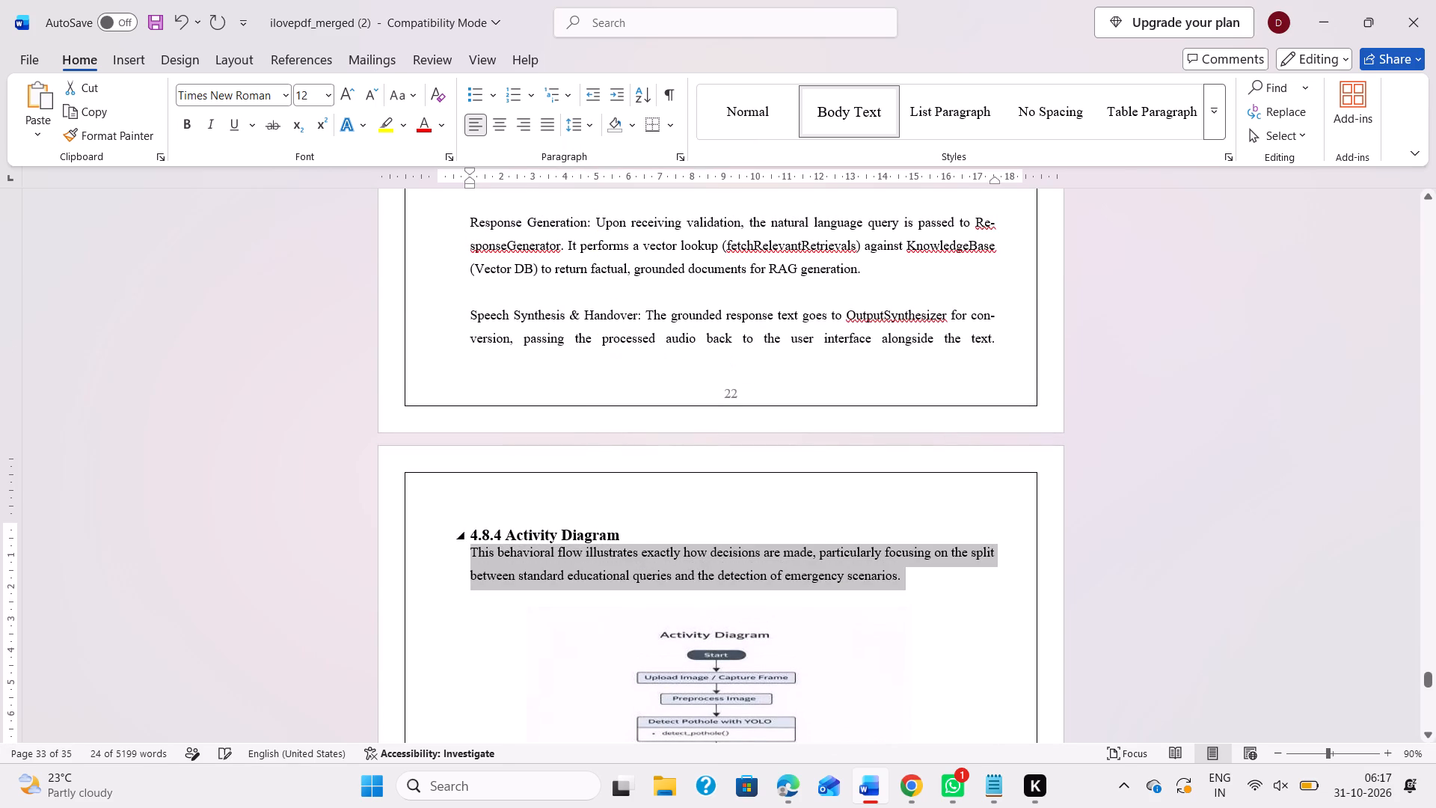
Insert an unnumbered blank line between the 4.8.4 Activity Diagram heading and the behavioral flow paragraph.
click(633, 536)
key(Return)
key(BackSpace)
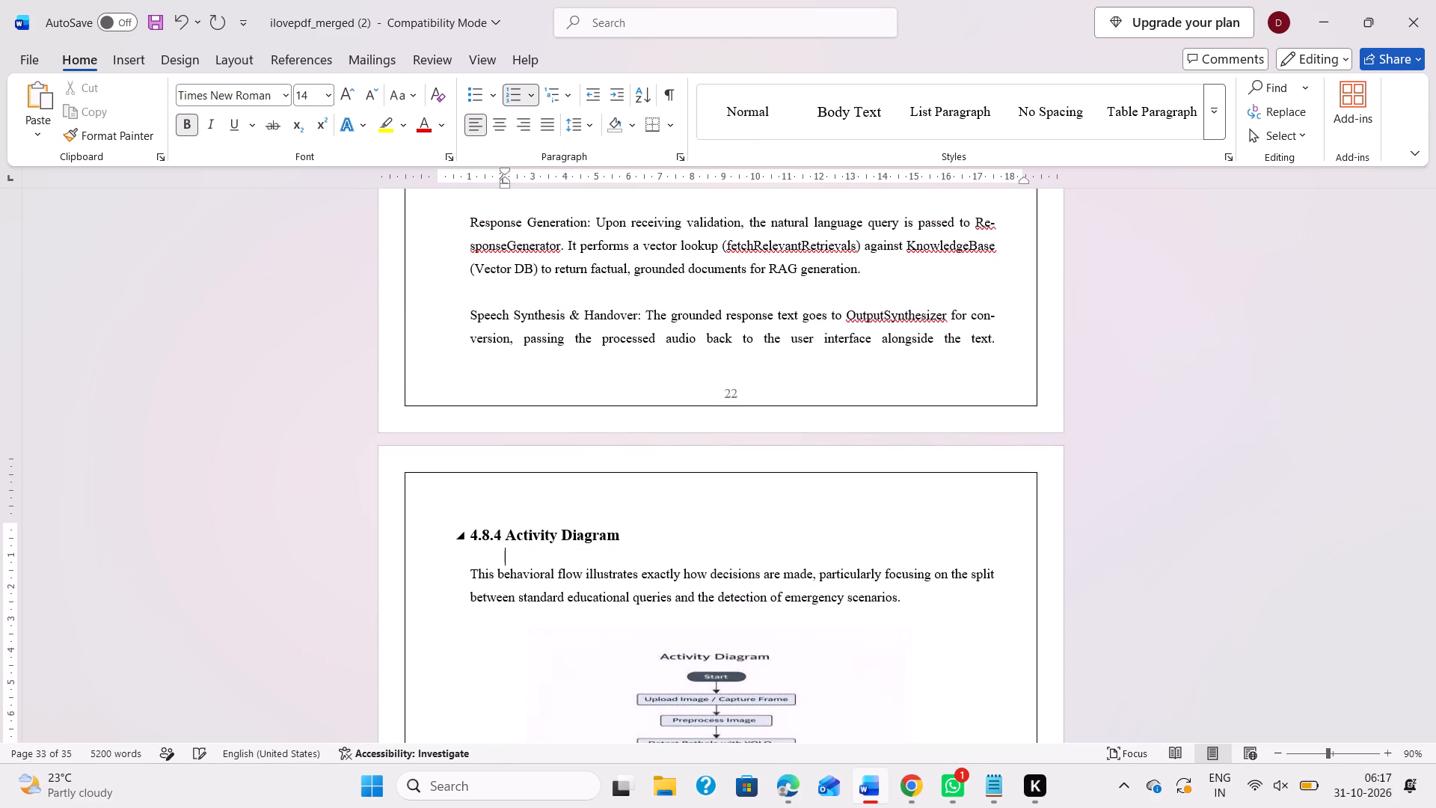
Check the figure numbering in the preceding UML sections and renumber the Class Diagram caption as Fig 4.4.
scroll(633, 536, down, 2)
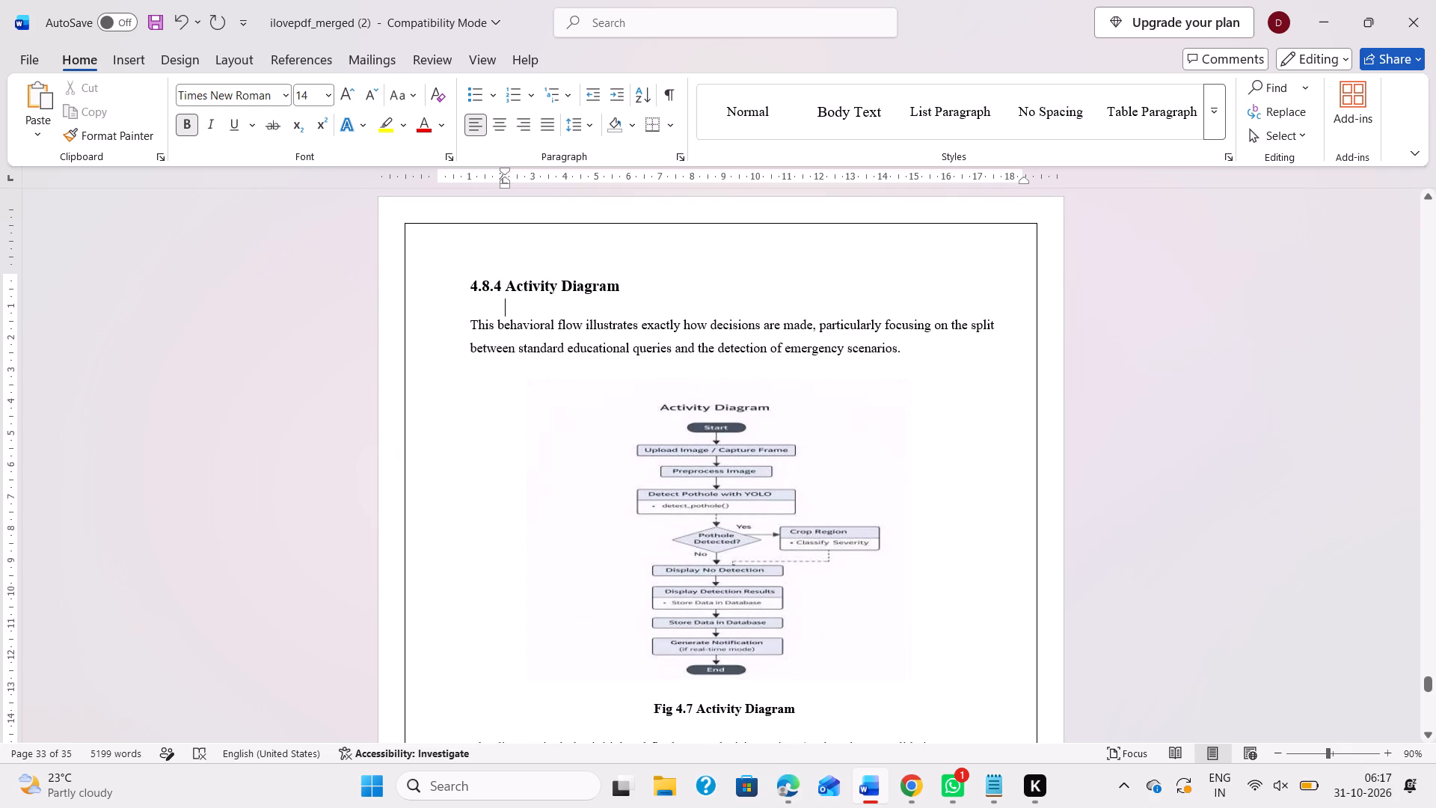
scroll(709, 526, up, 3)
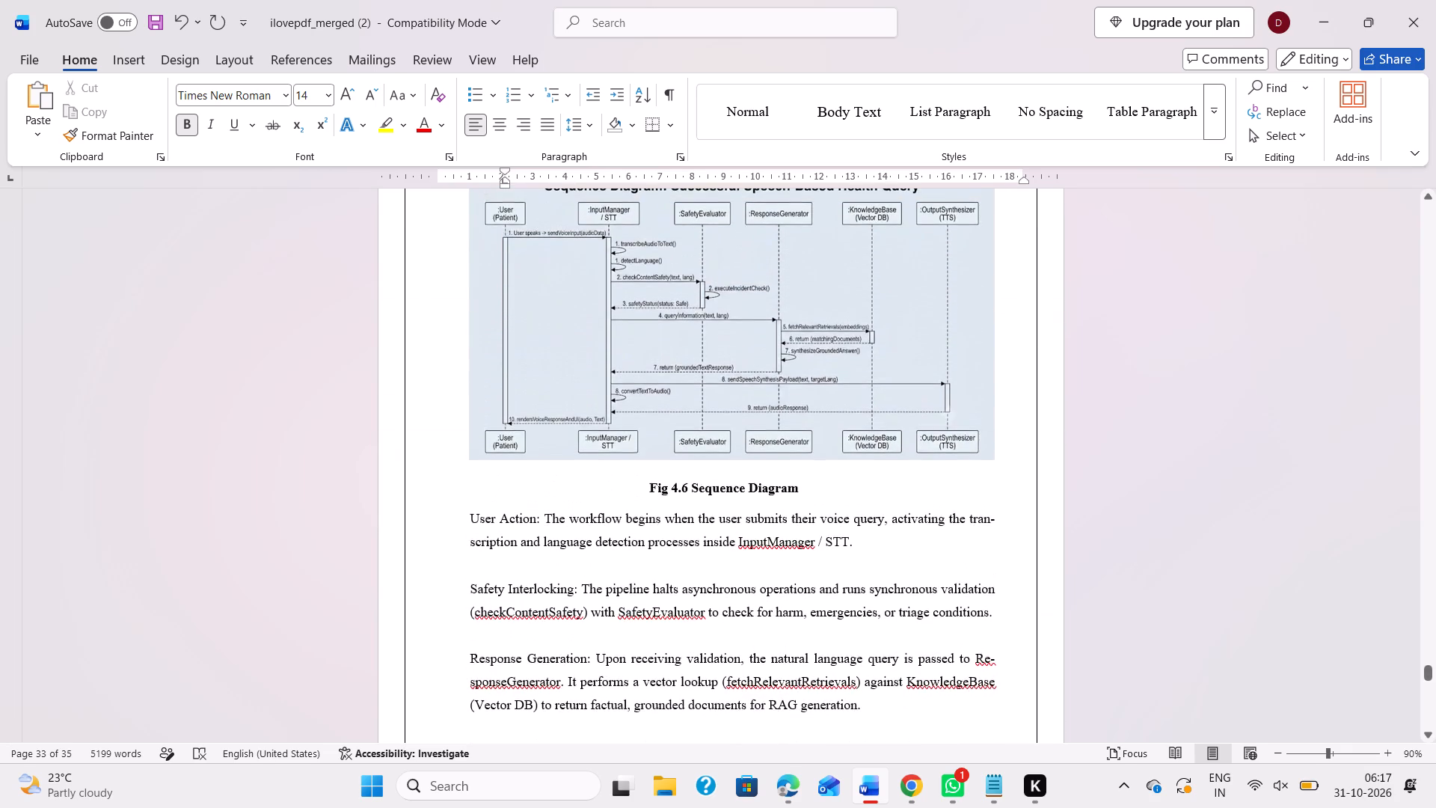
scroll(709, 526, up, 8)
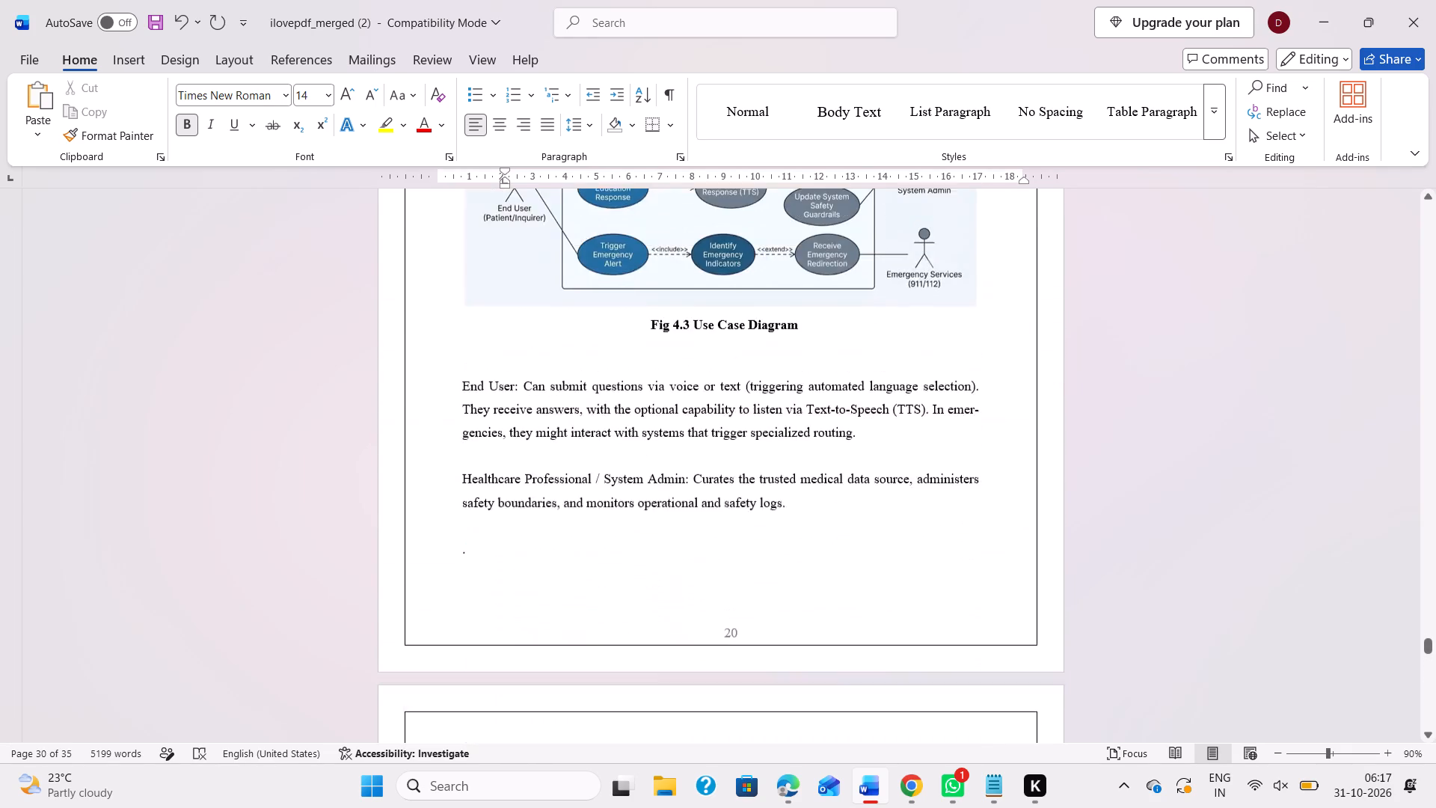
scroll(709, 526, up, 1)
scroll(709, 526, down, 6)
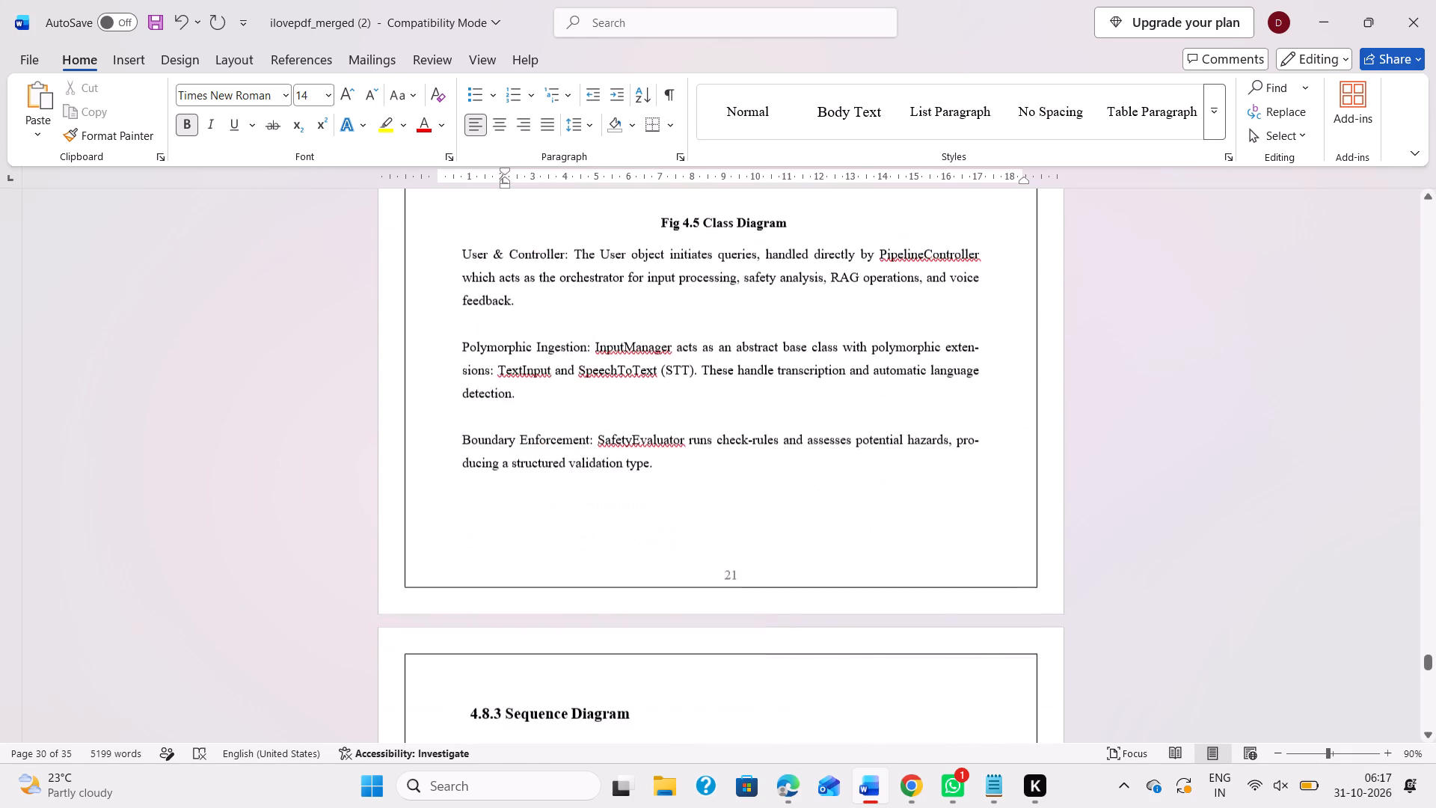
scroll(709, 526, up, 1)
click(700, 504)
key(BackSpace)
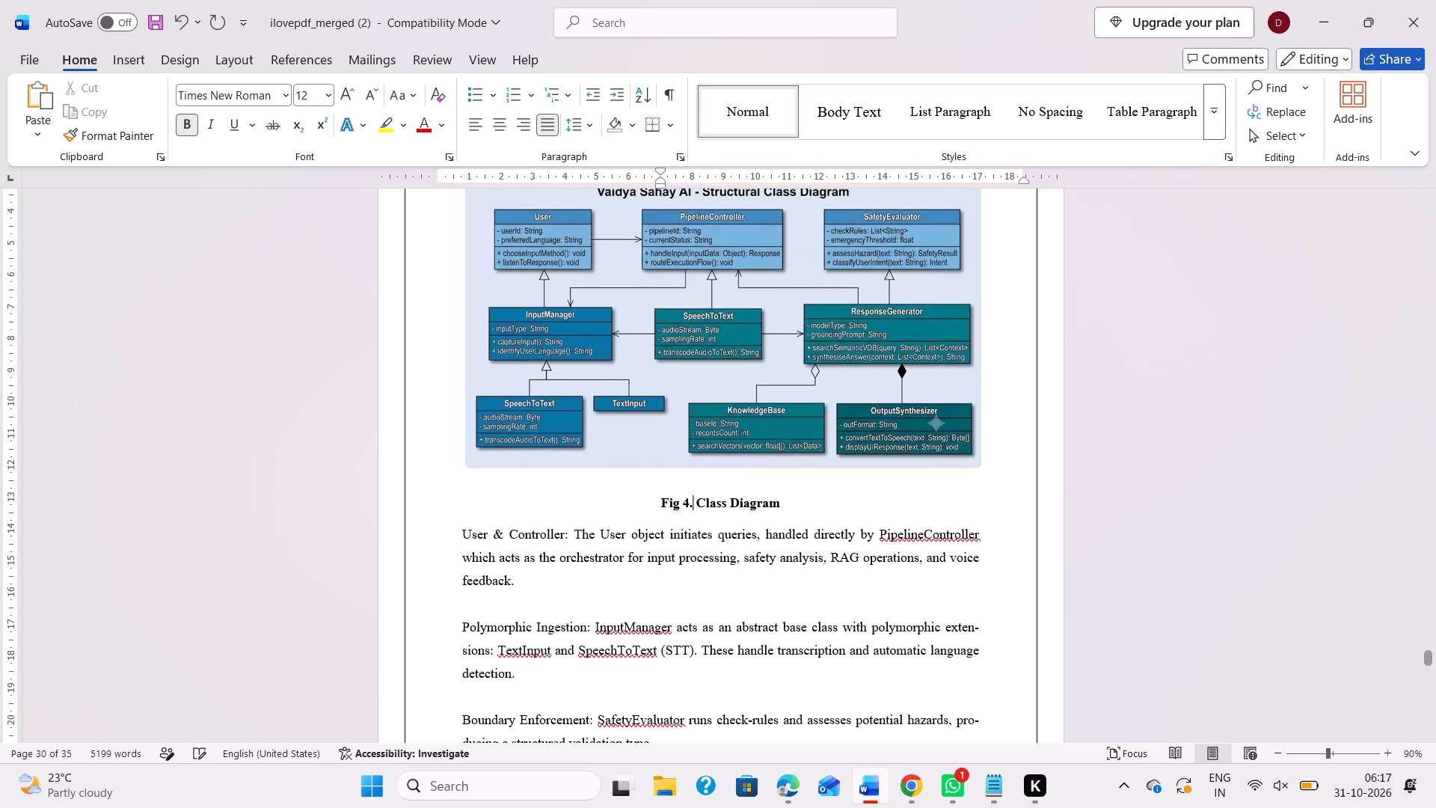
key(4)
Renumber the Sequence Diagram caption as Fig 4.5.
scroll(700, 504, down, 6)
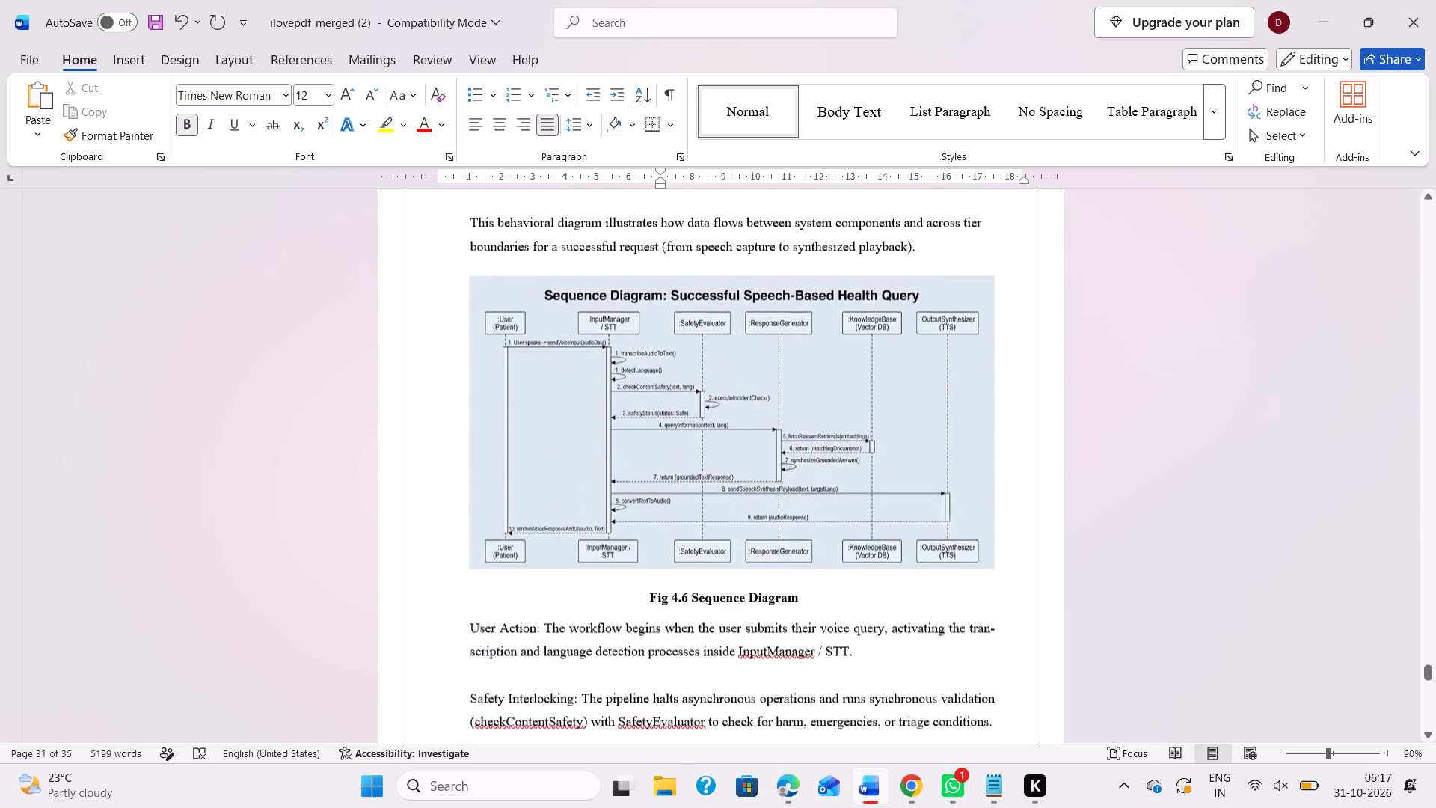
scroll(700, 504, down, 1)
click(685, 480)
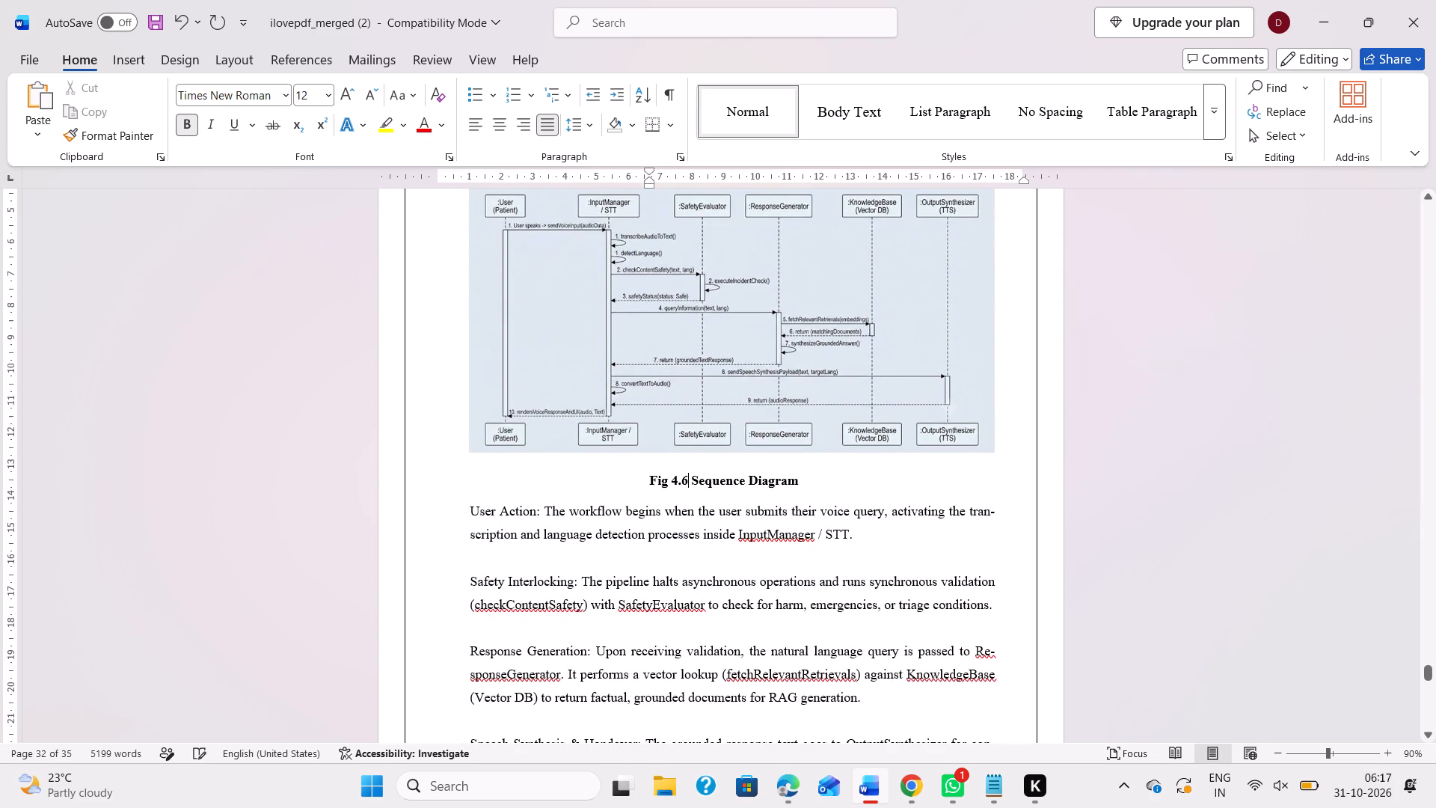
key(BackSpace)
key(5)
Renumber the Activity Diagram caption as Fig 4.6.
scroll(685, 480, down, 3)
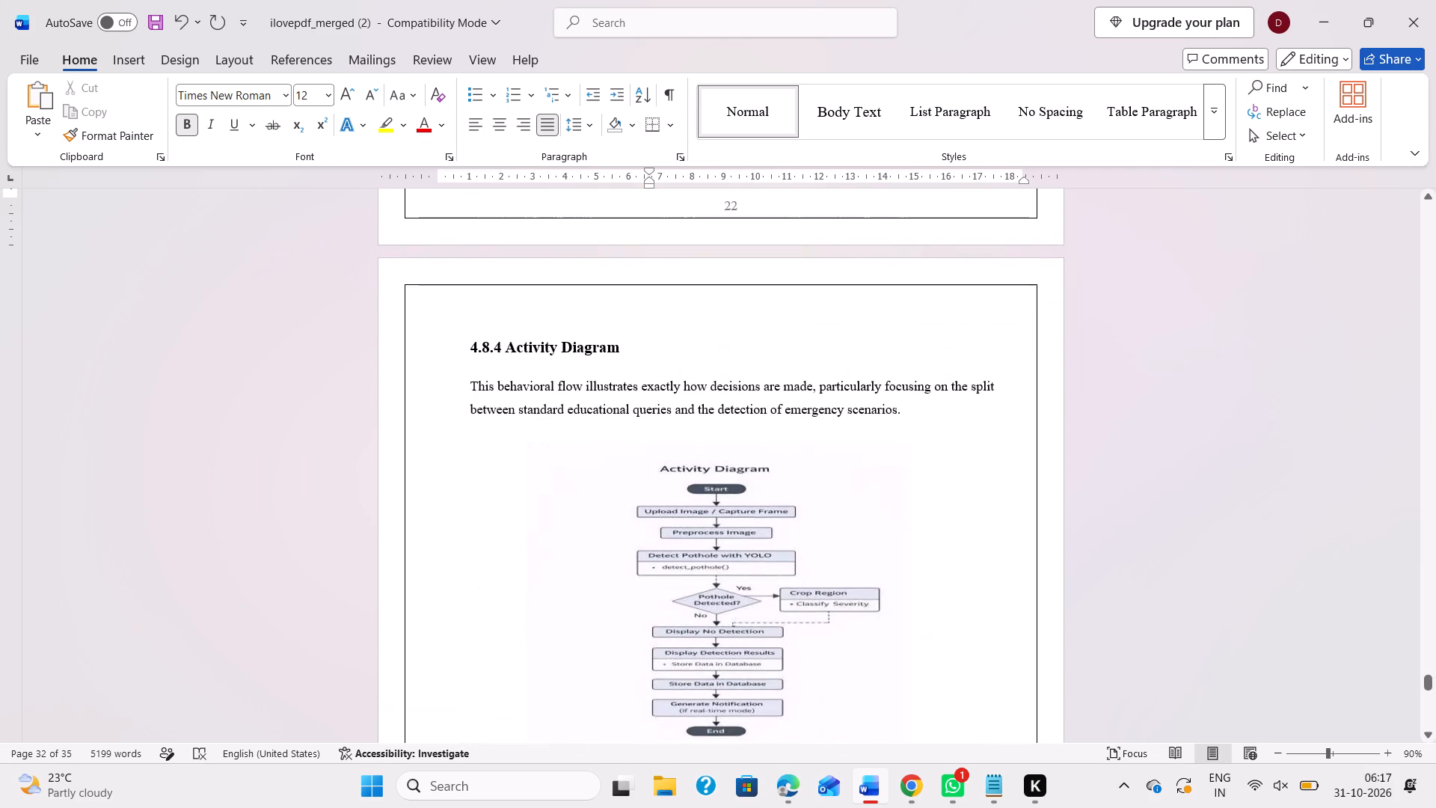
scroll(685, 480, down, 1)
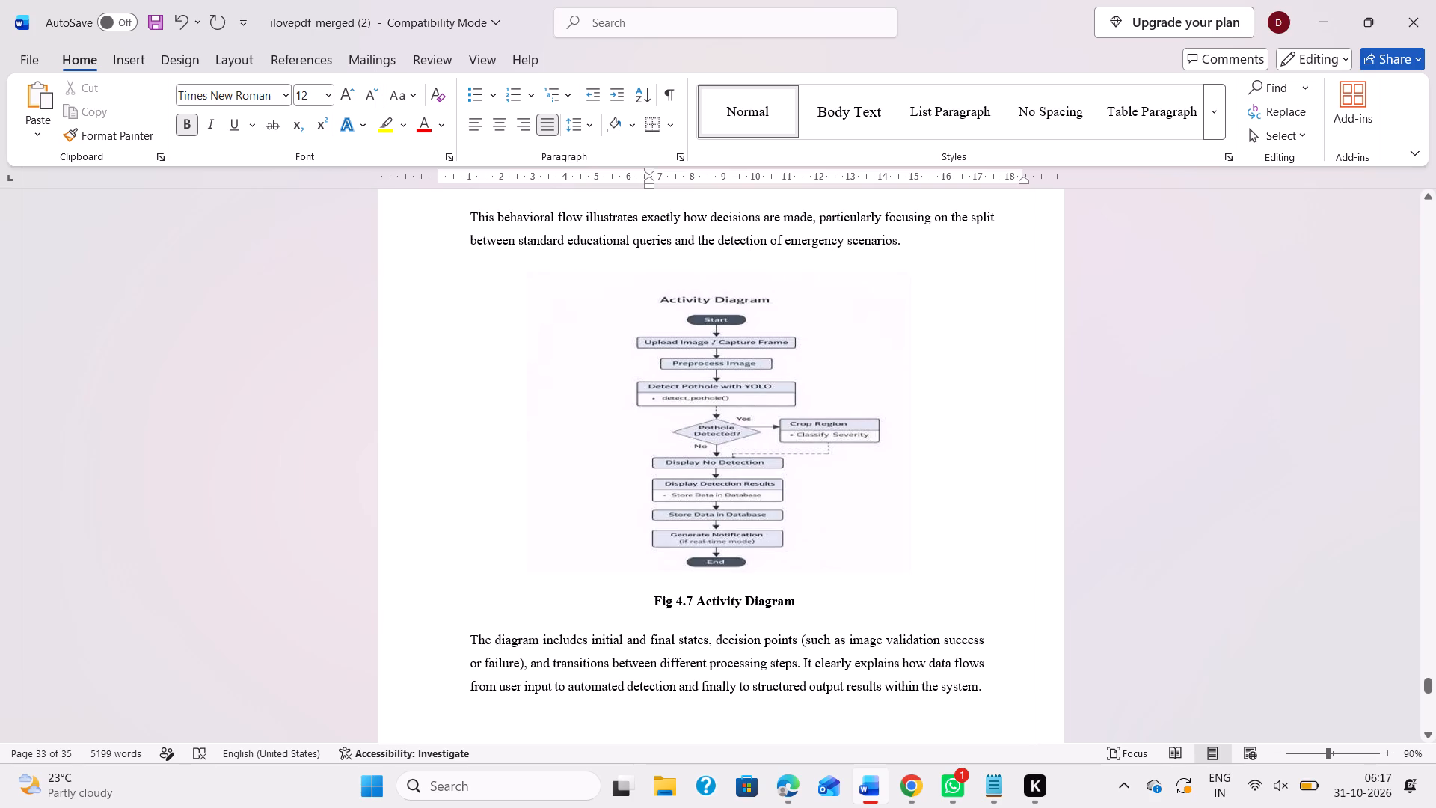
click(693, 605)
key(BackSpace)
key(6)
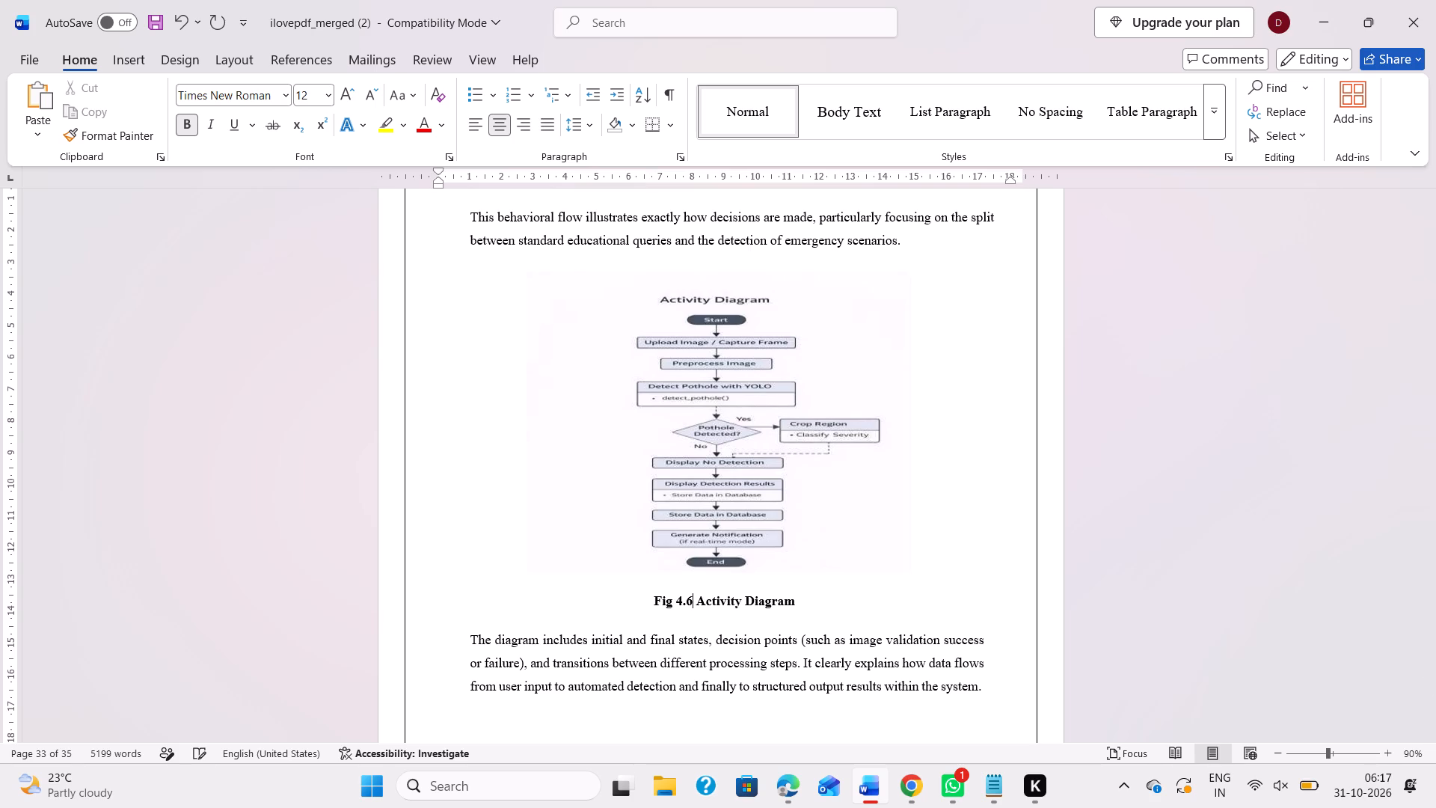
Select the old pothole-detection activity diagram picture above its caption.
click(732, 497)
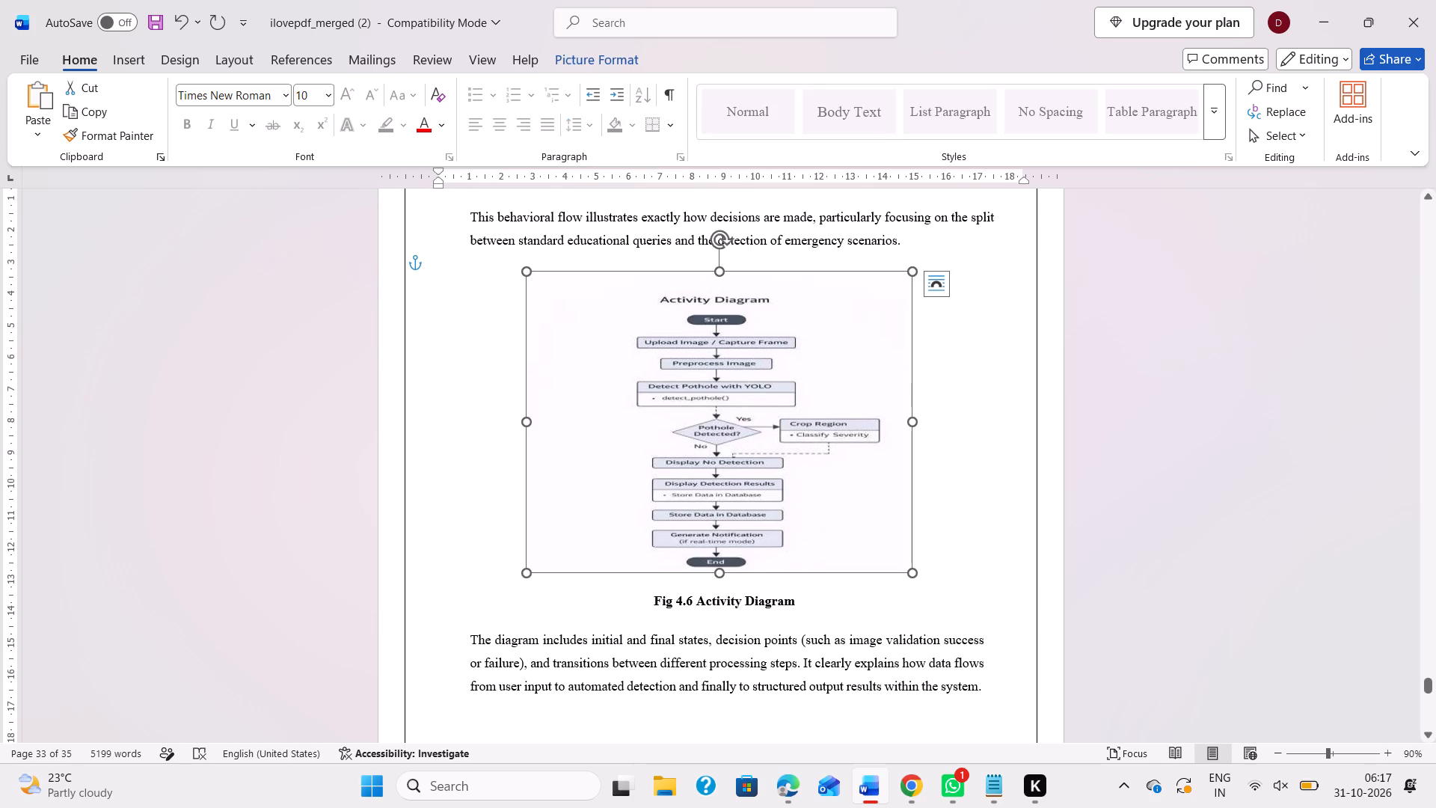
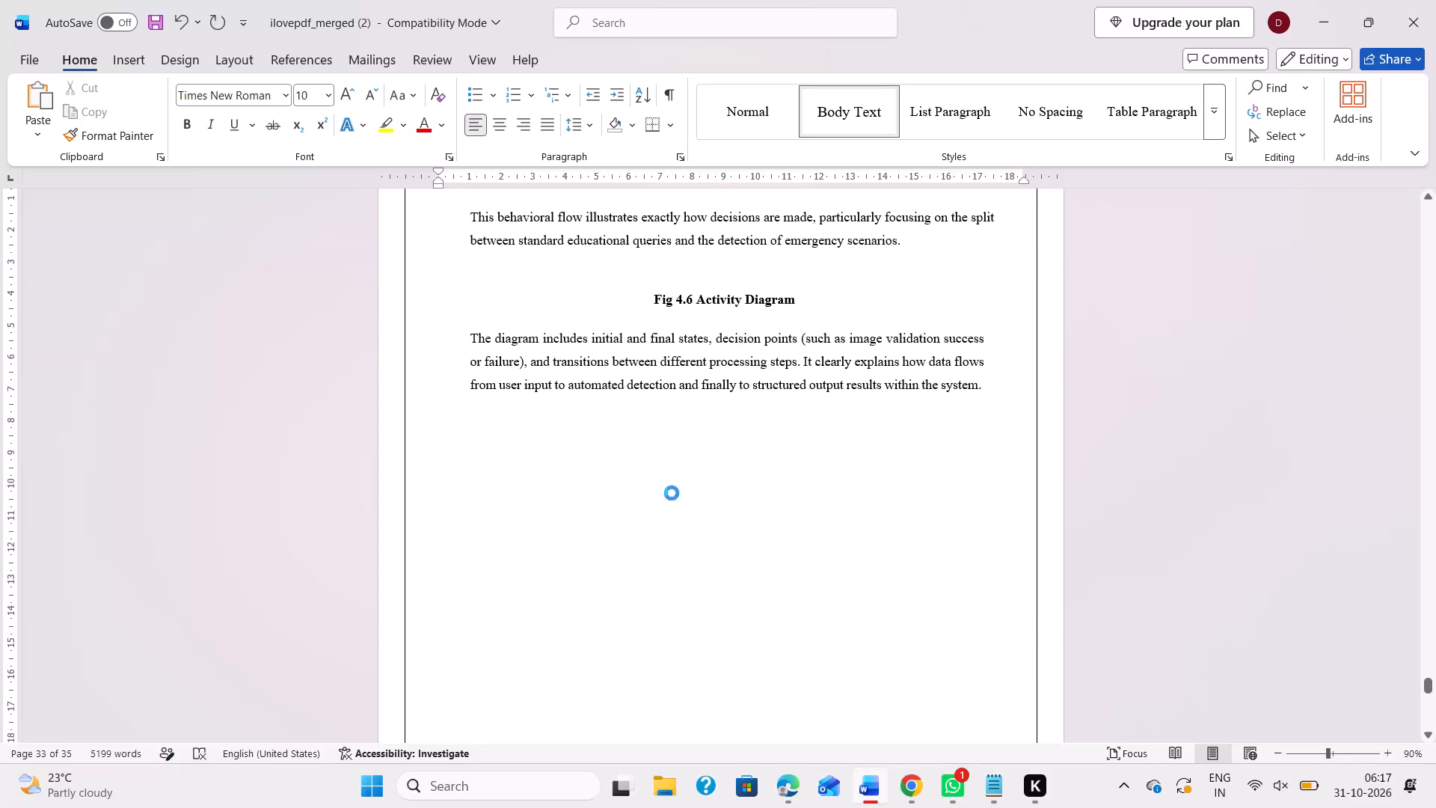
Shrink the new Activity Diagram picture proportionally to about the width of the text column.
click(730, 407)
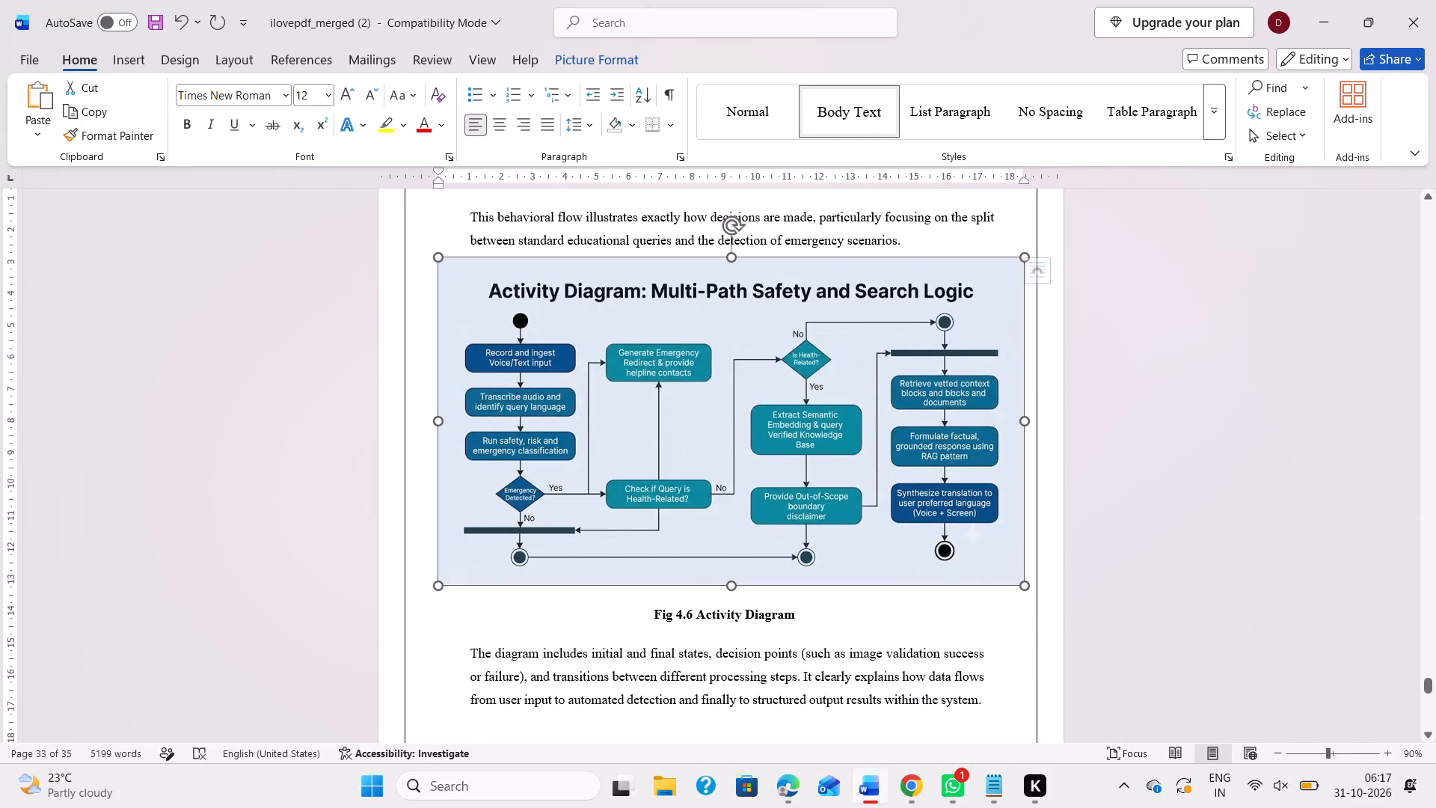
drag(1027, 587, 919, 548)
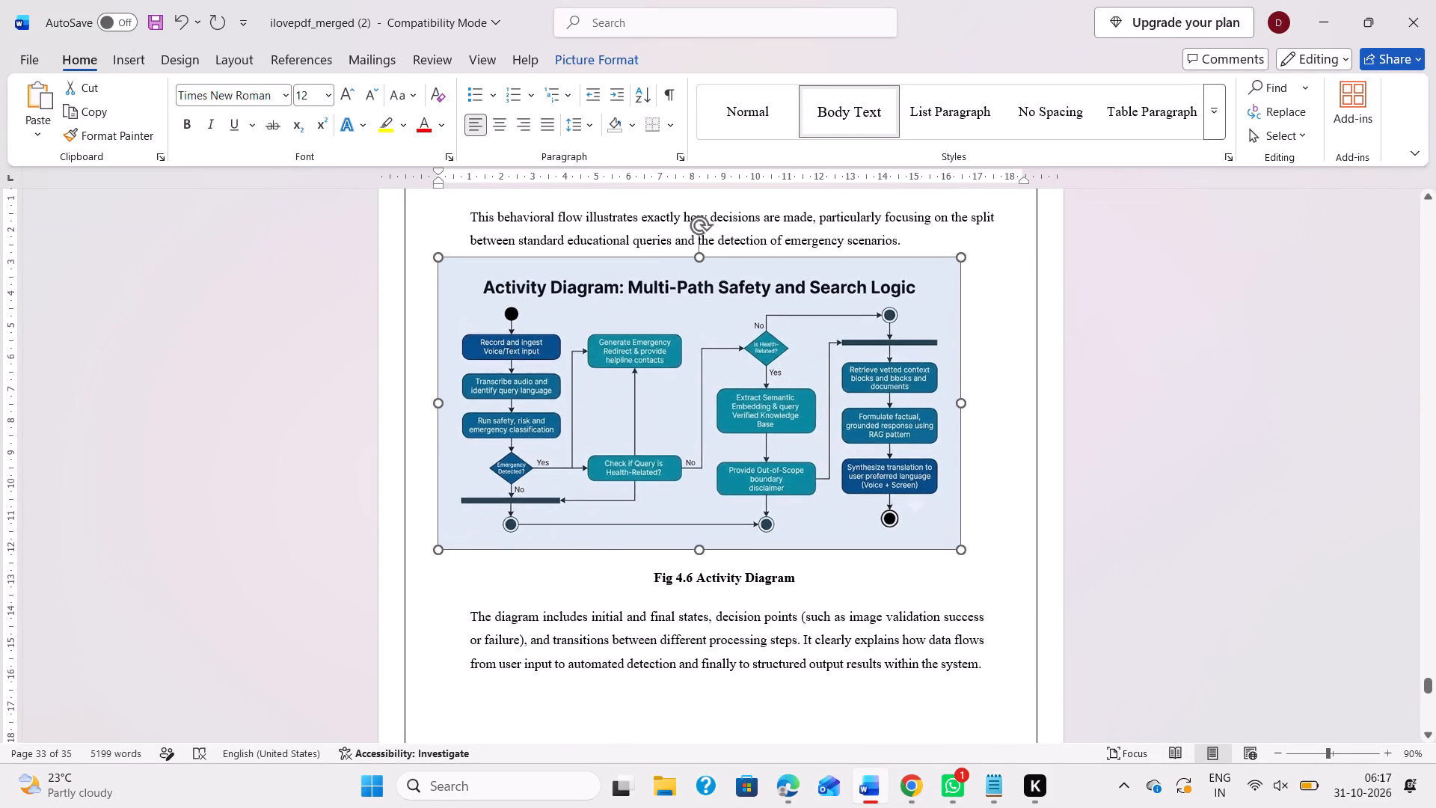
drag(919, 548, 892, 530)
drag(619, 407, 681, 417)
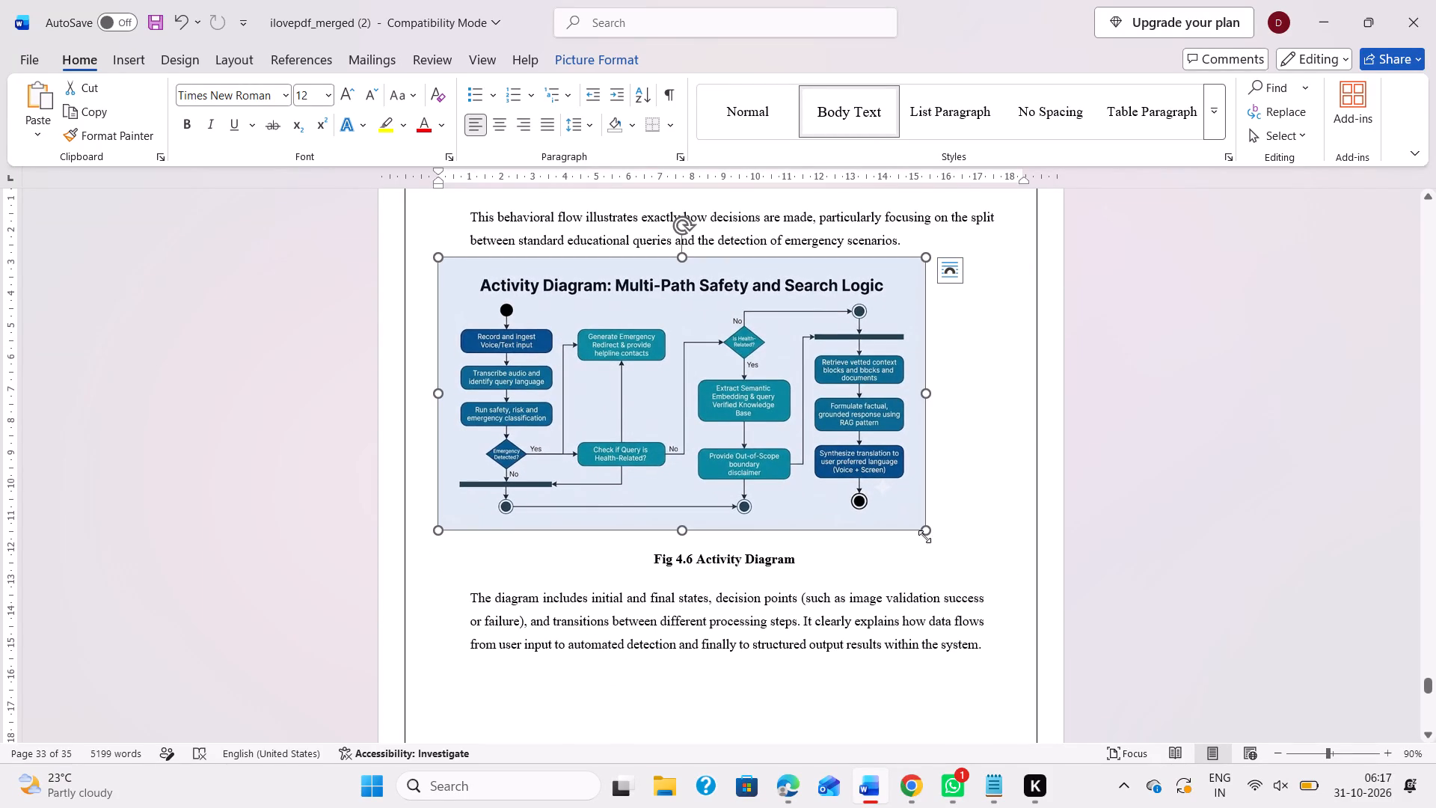
drag(927, 531, 955, 548)
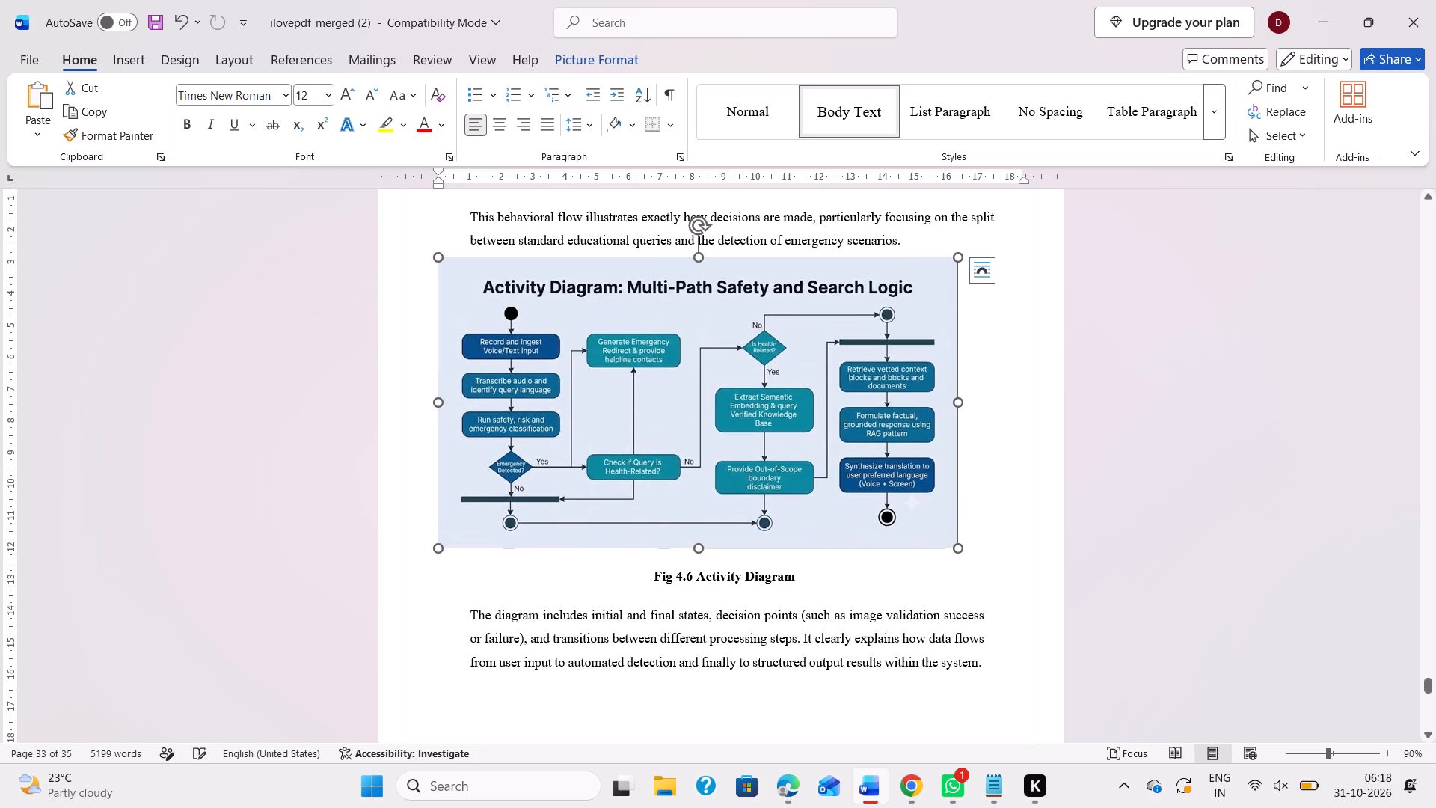
Give the Activity Diagram picture tight text wrapping and align it with the text column below the introductory paragraph.
click(988, 275)
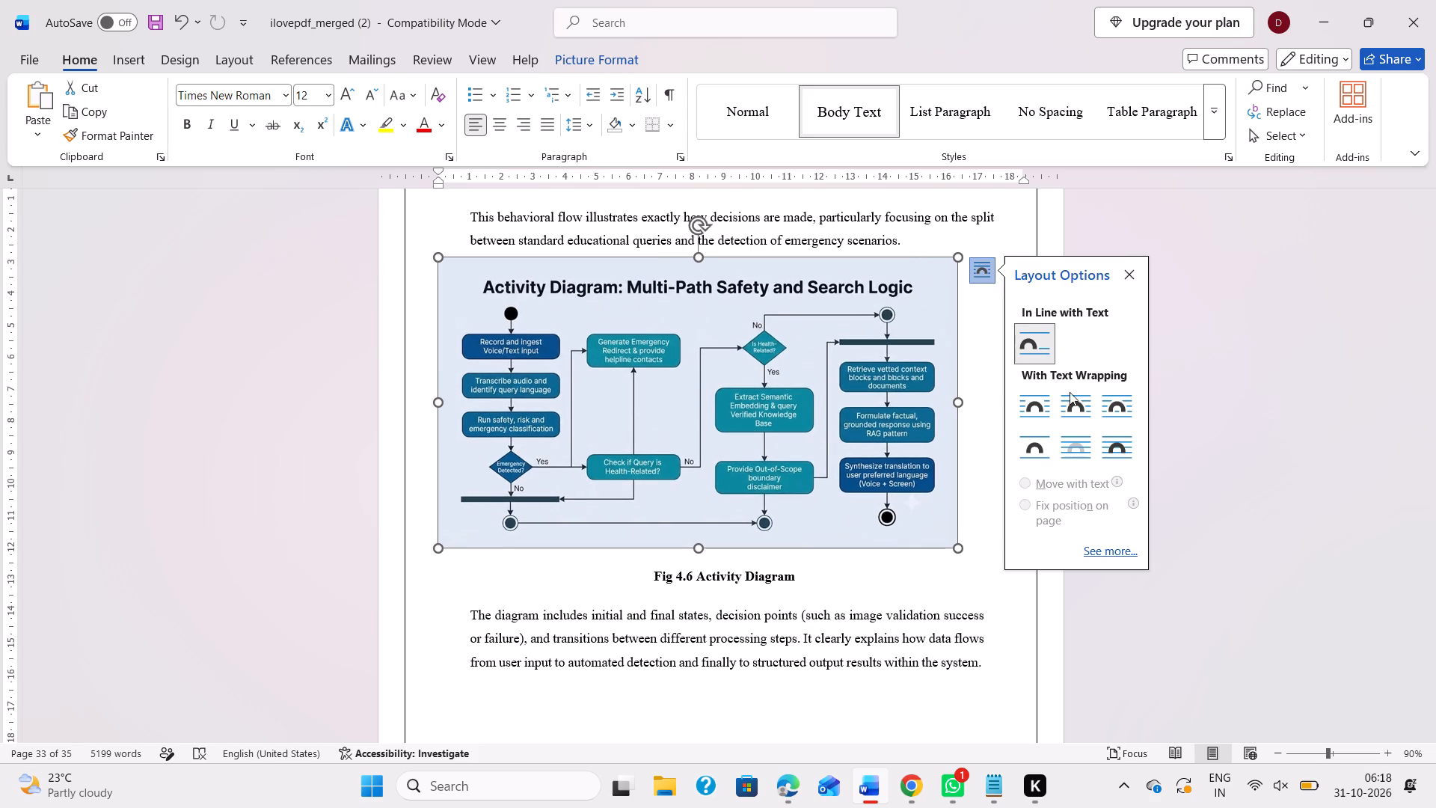
click(1070, 399)
drag(719, 381, 753, 383)
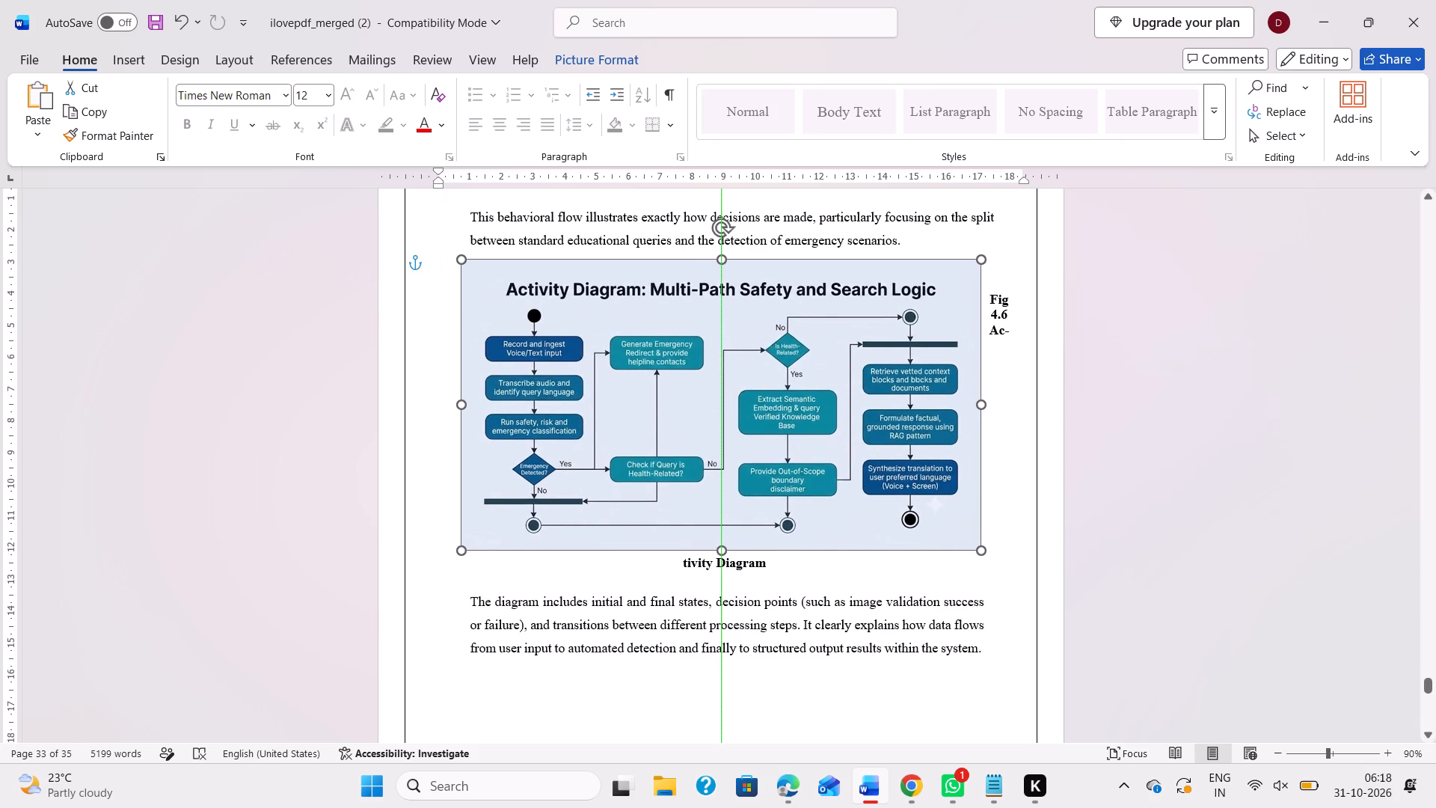
drag(753, 383, 756, 385)
Insert blank lines before the Fig 4.6 Activity Diagram caption to move it onto one line below the picture with a gap.
scroll(756, 385, up, 1)
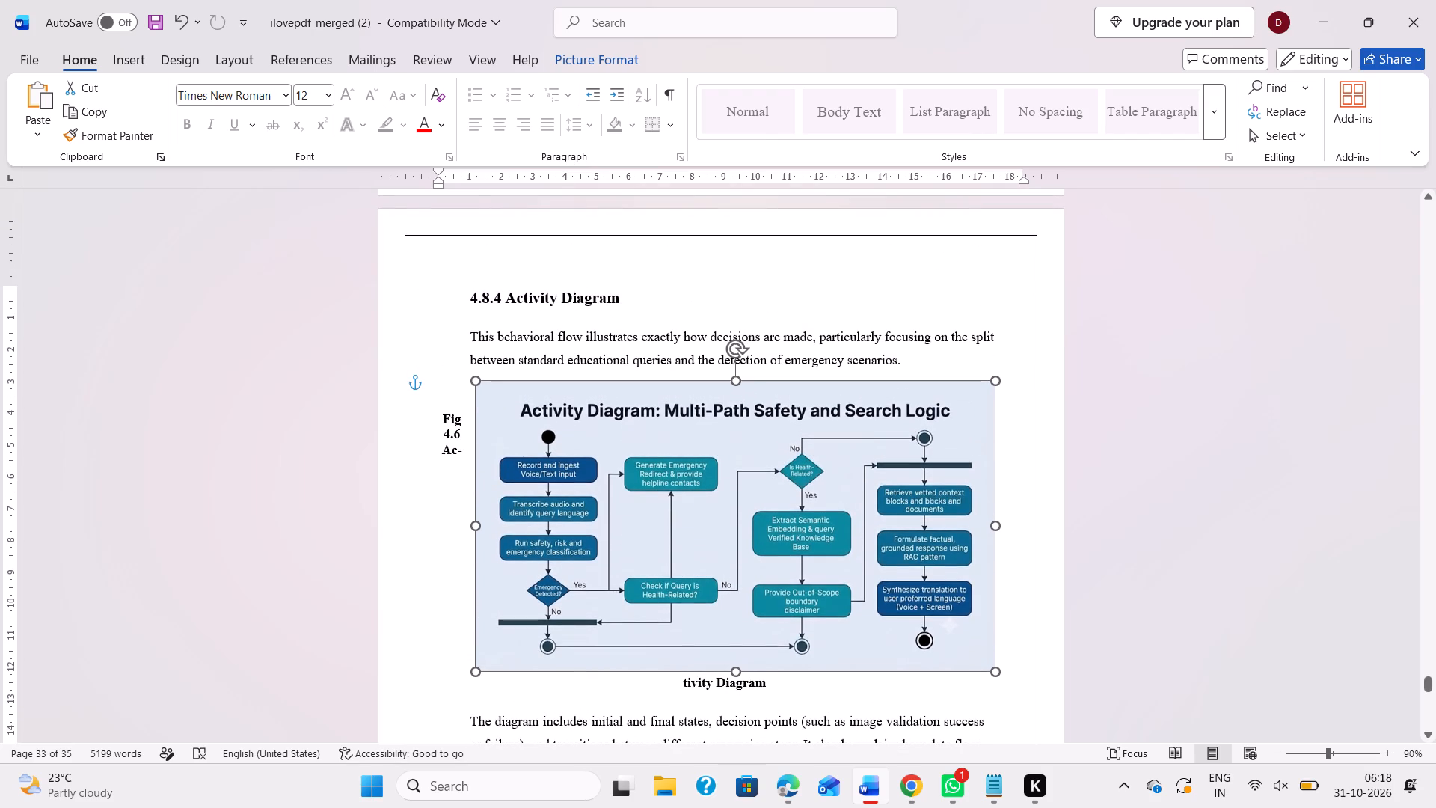
click(438, 416)
key(Return)
key(Return)
key(Return)
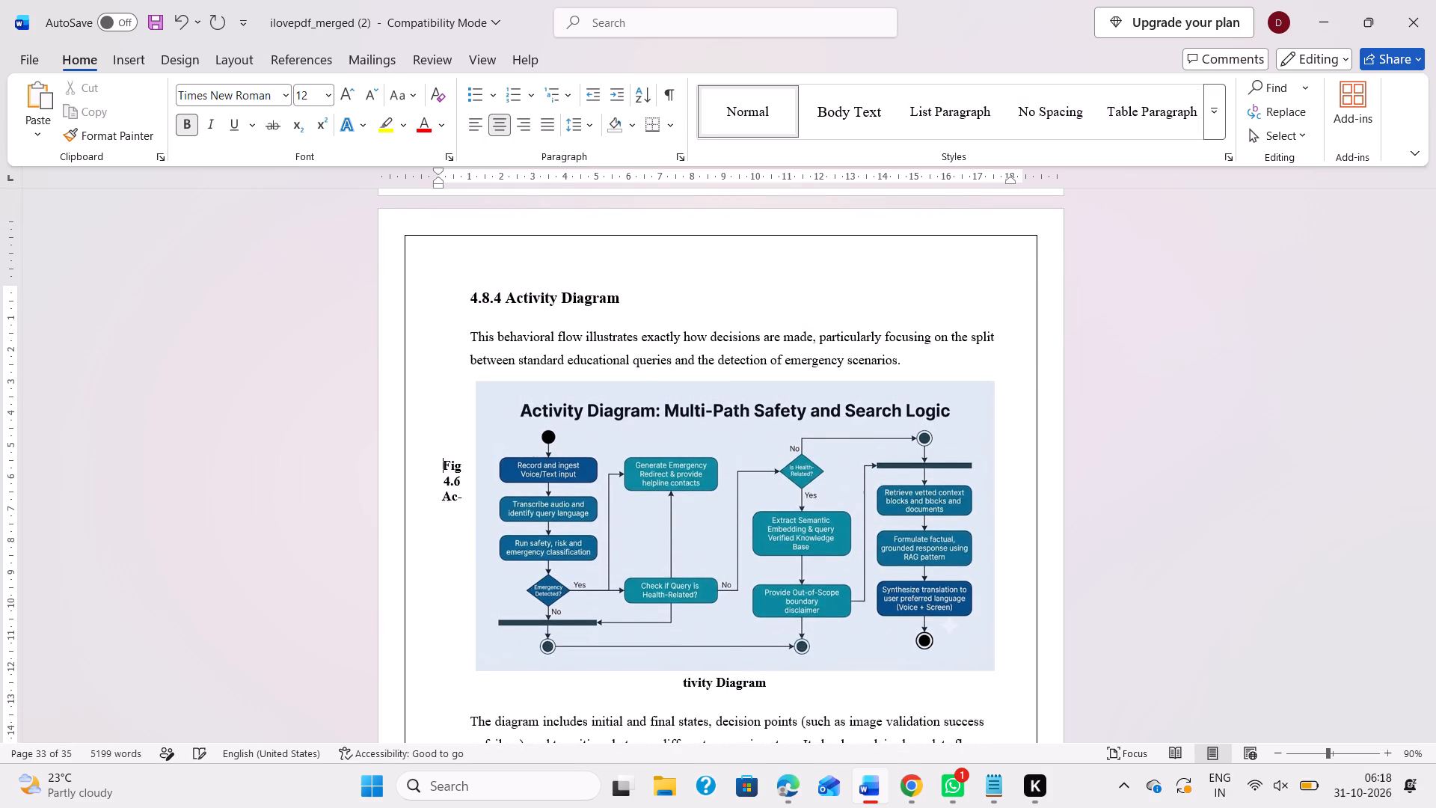
key(Return)
key(Return)
key(Return)
key(Return)
key(Return)
key(Return)
key(Return)
key(Return)
key(Return)
key(Return)
key(Return)
key(Return)
key(Return)
key(Return)
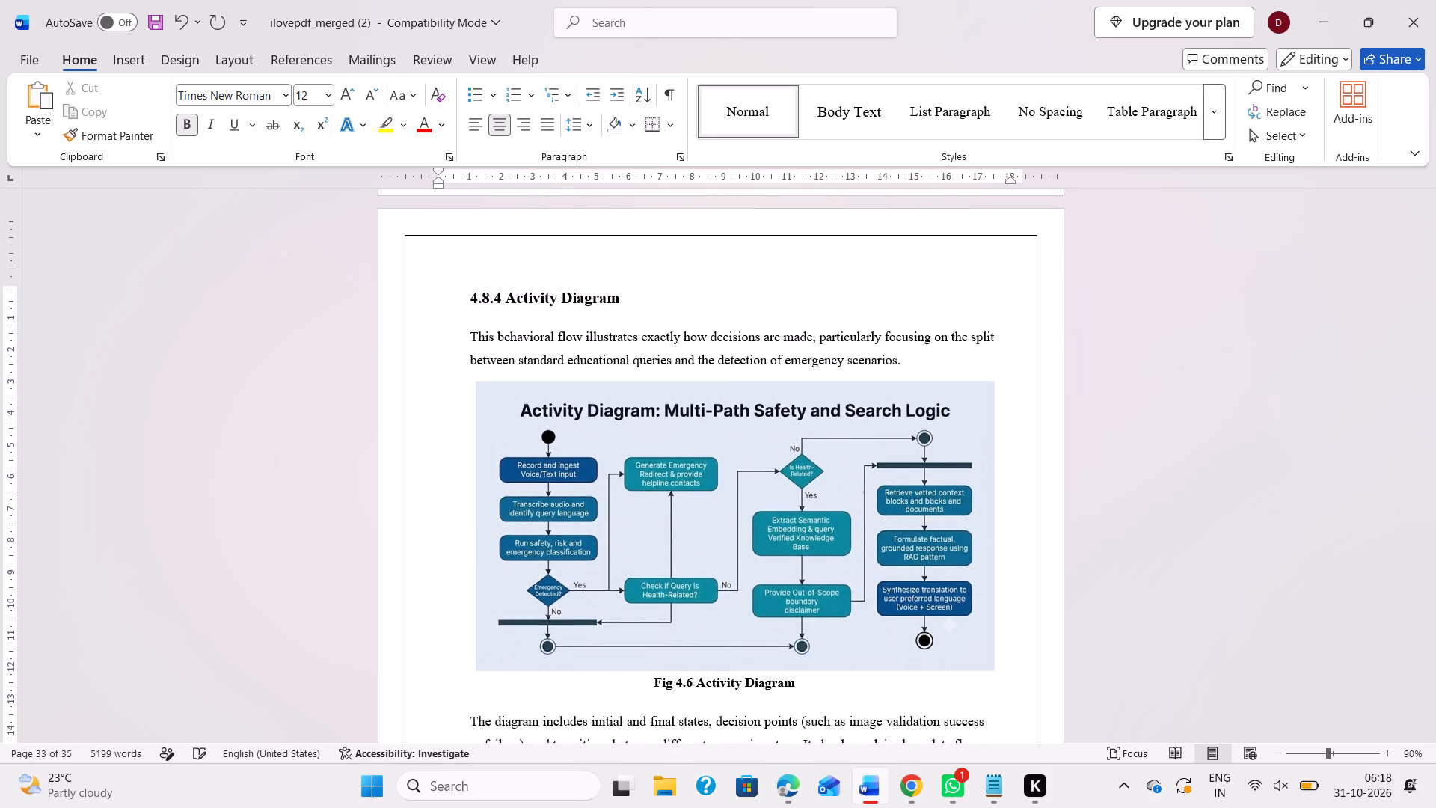
key(Return)
Review the Activity Diagram figure's layout against the preceding Sequence Diagram section.
scroll(438, 416, down, 1)
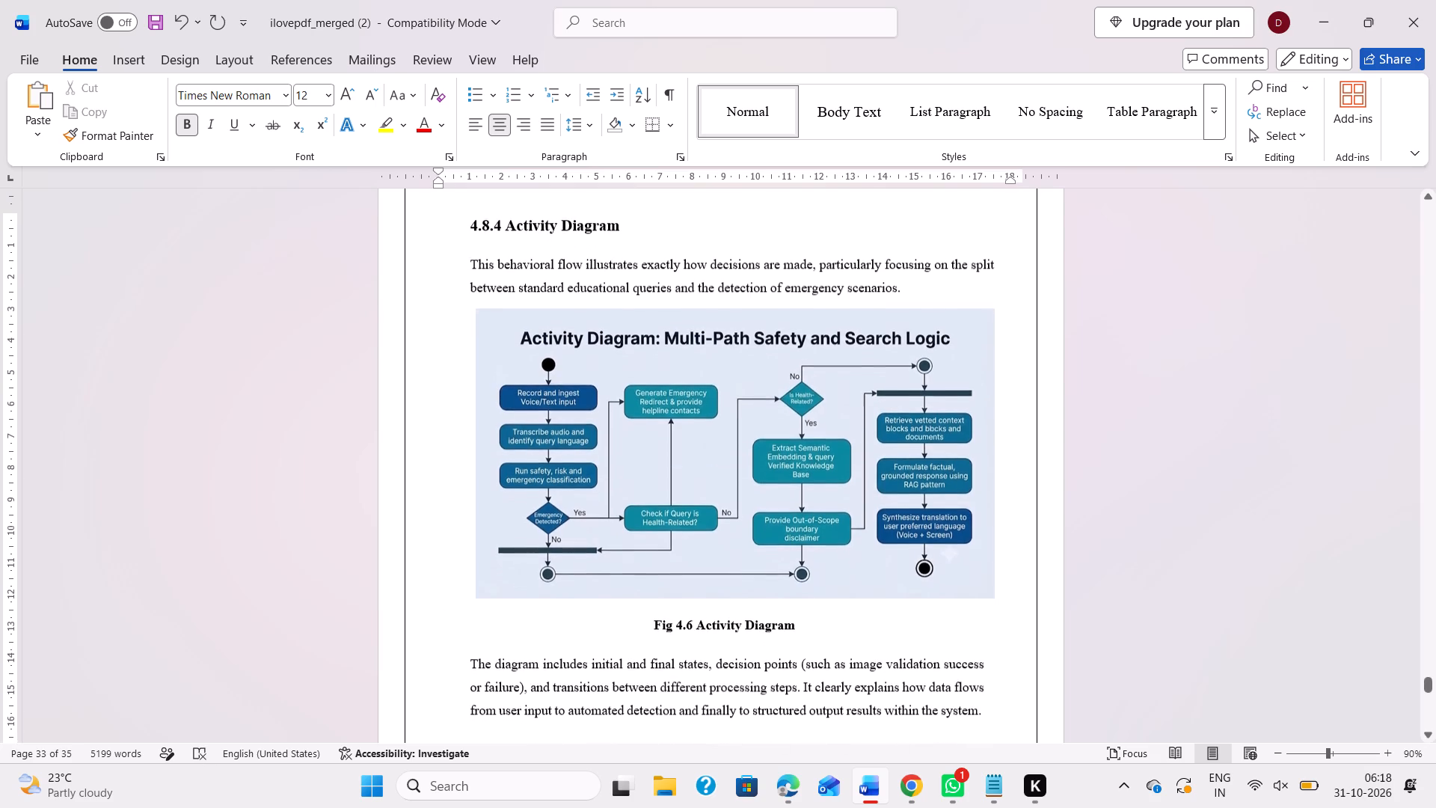
scroll(399, 272, up, 2)
scroll(730, 506, up, 2)
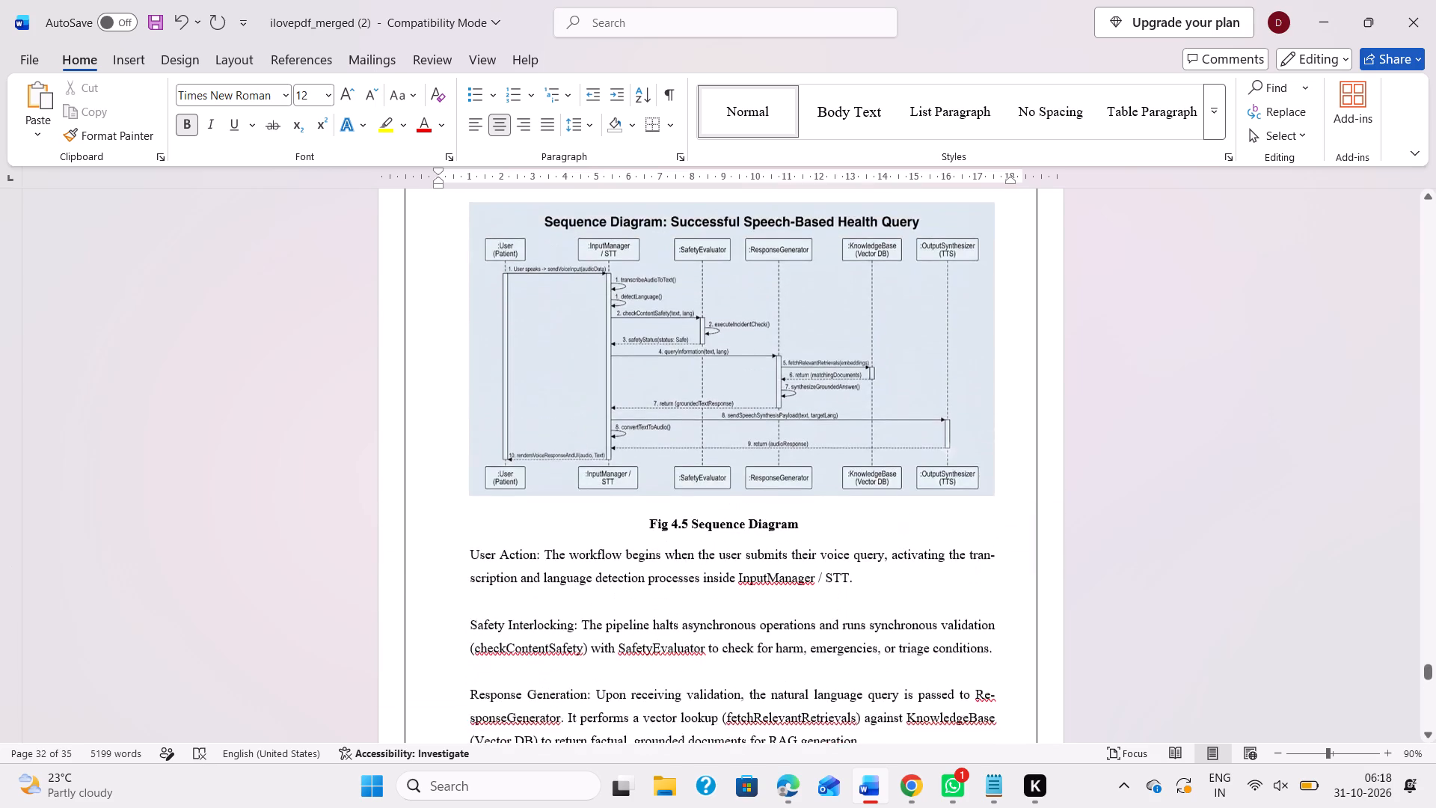
scroll(730, 506, up, 1)
scroll(730, 506, down, 6)
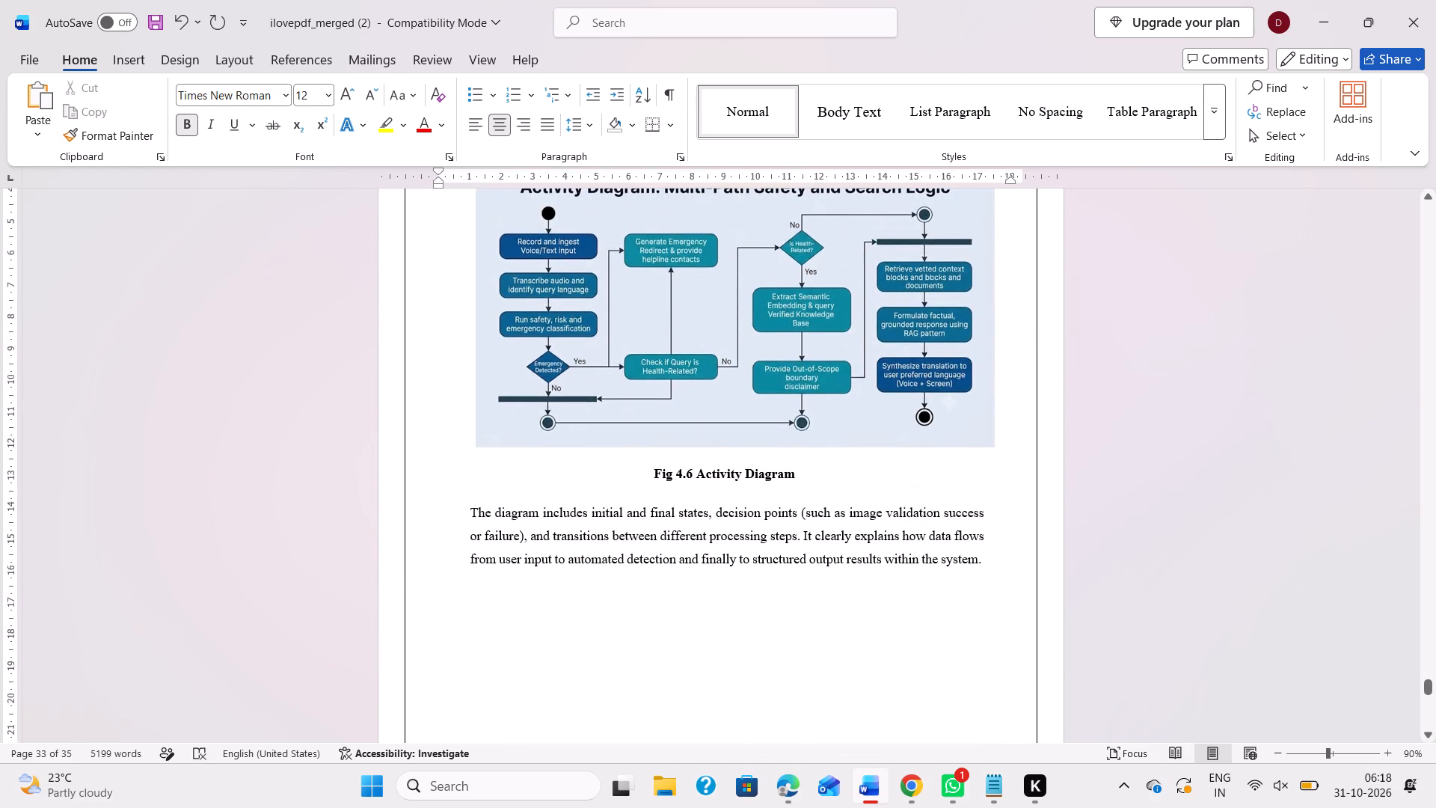
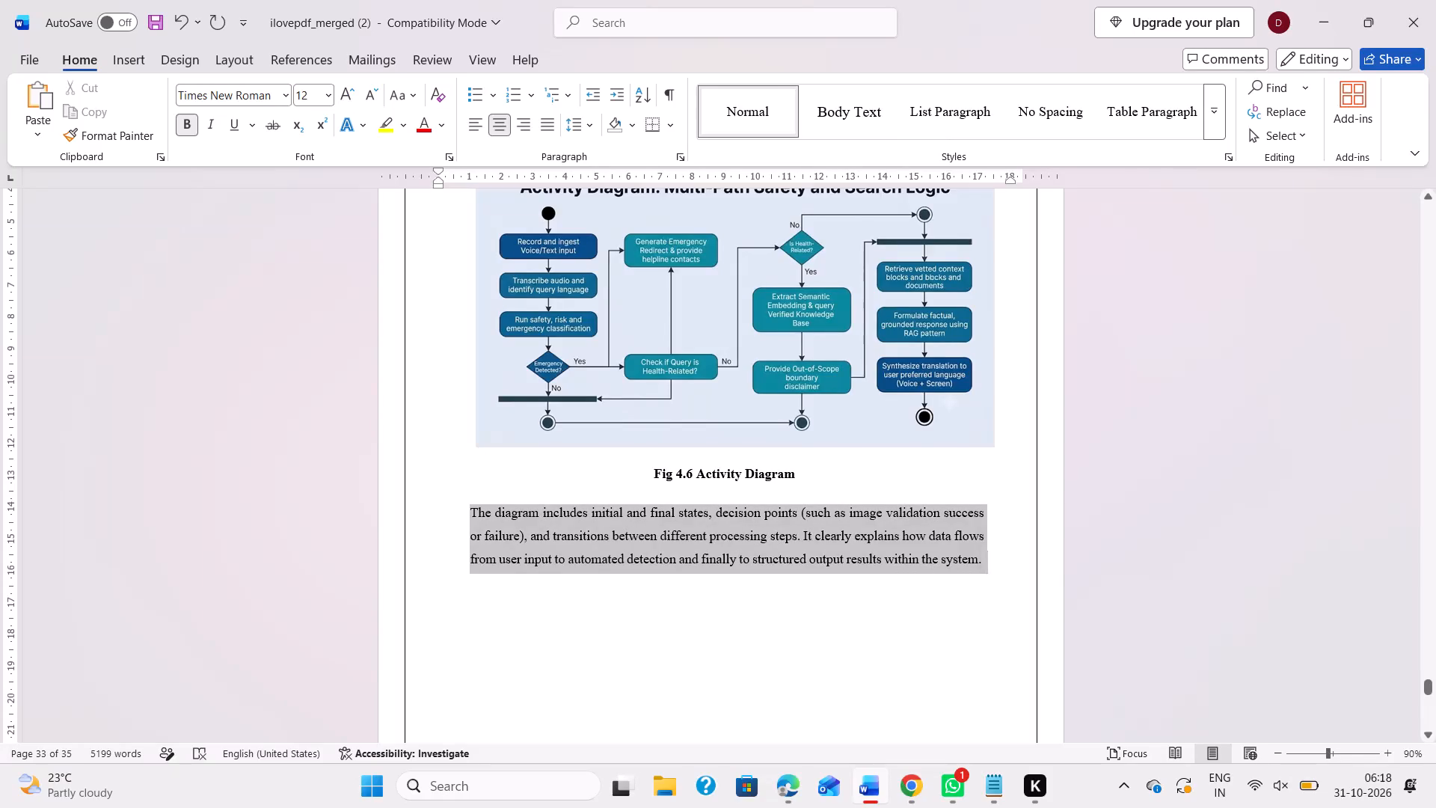
Replace the selected road-damage paragraph below the Fig 4.6 Activity Diagram caption with the copied Vaidya Sahay explanation.
key(ctrl+v)
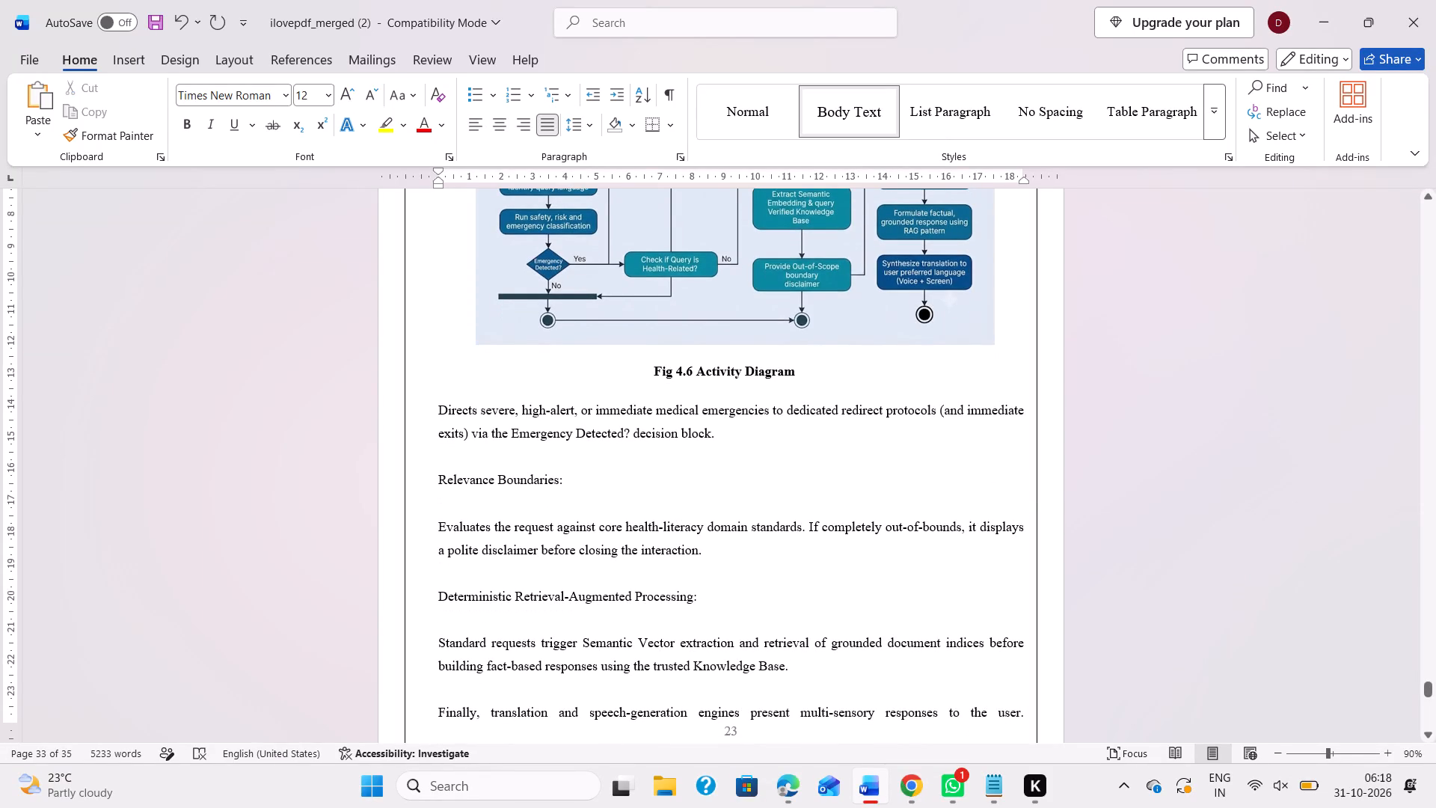
Indent all the pasted explanation on both sides so that it lines up with the edges of the Activity Diagram picture.
drag(437, 404, 804, 751)
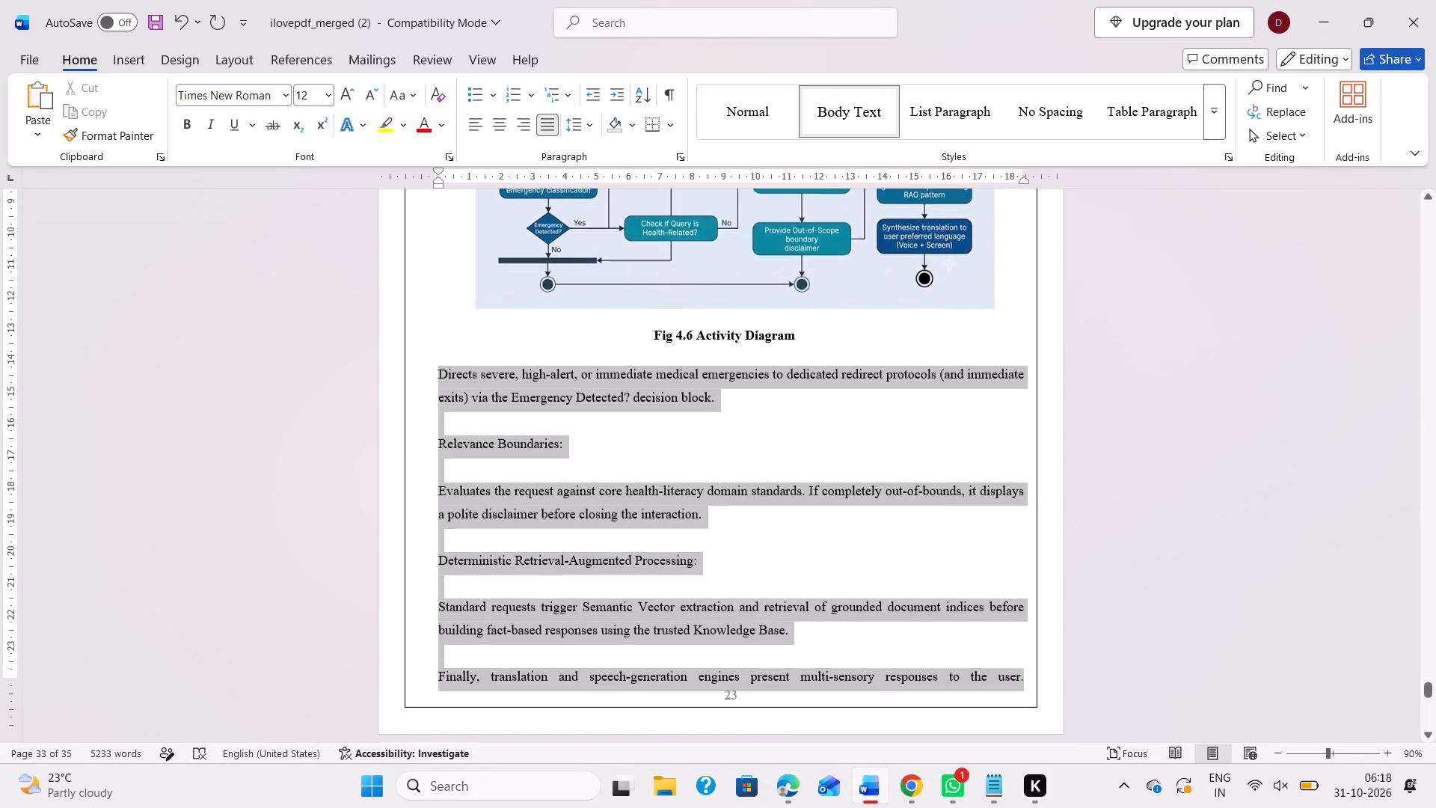
drag(804, 751, 1040, 631)
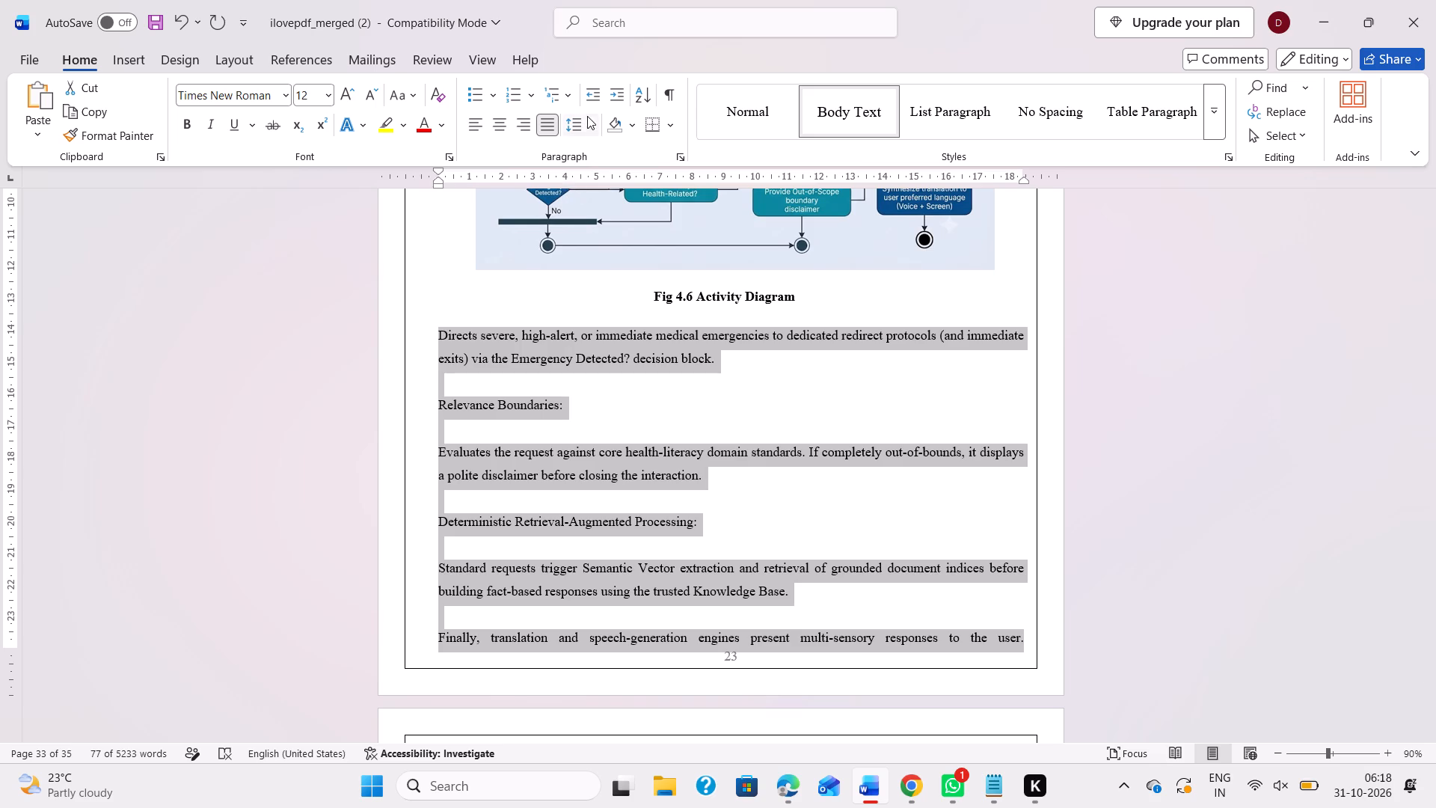
click(587, 128)
click(587, 128)
drag(439, 186, 476, 189)
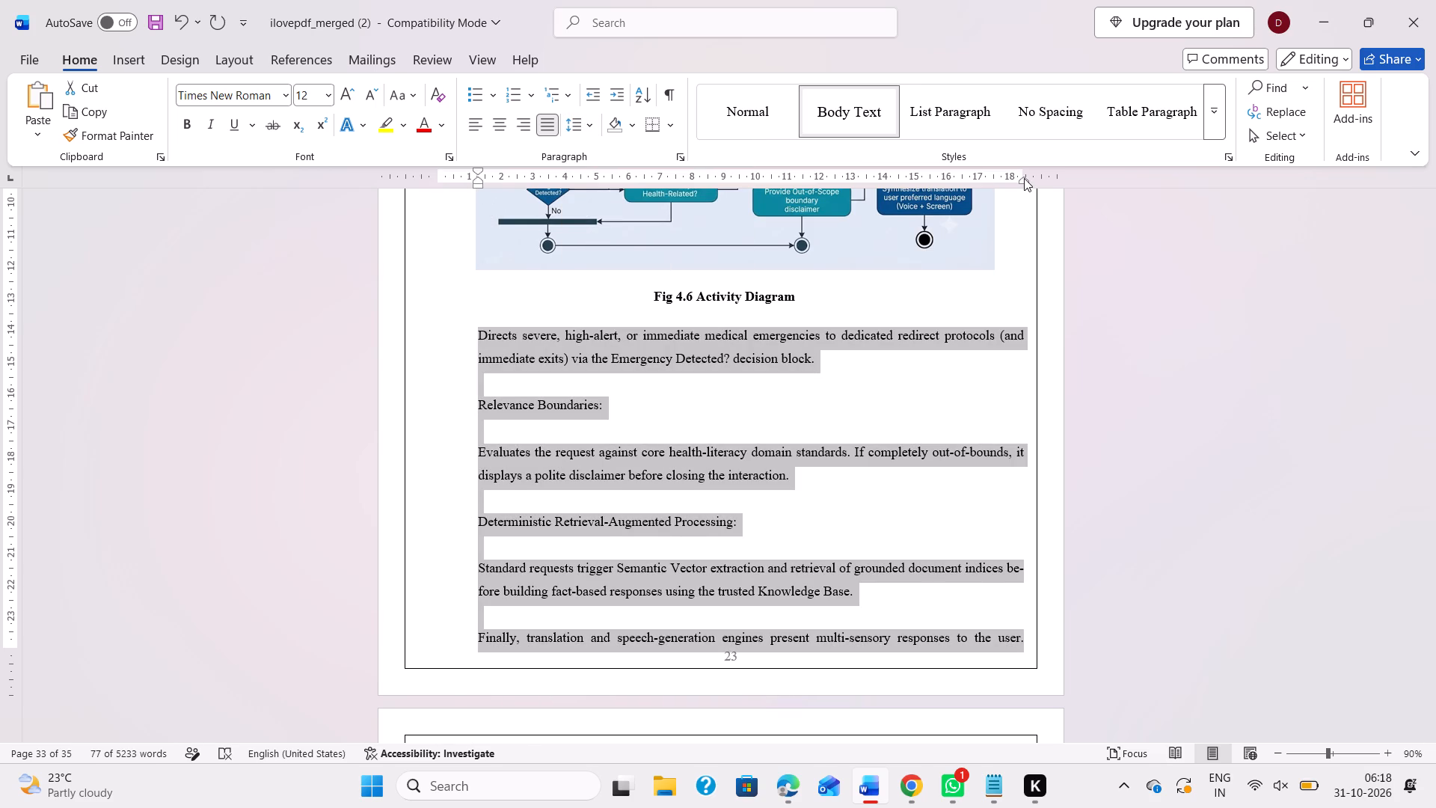
drag(1024, 178, 998, 177)
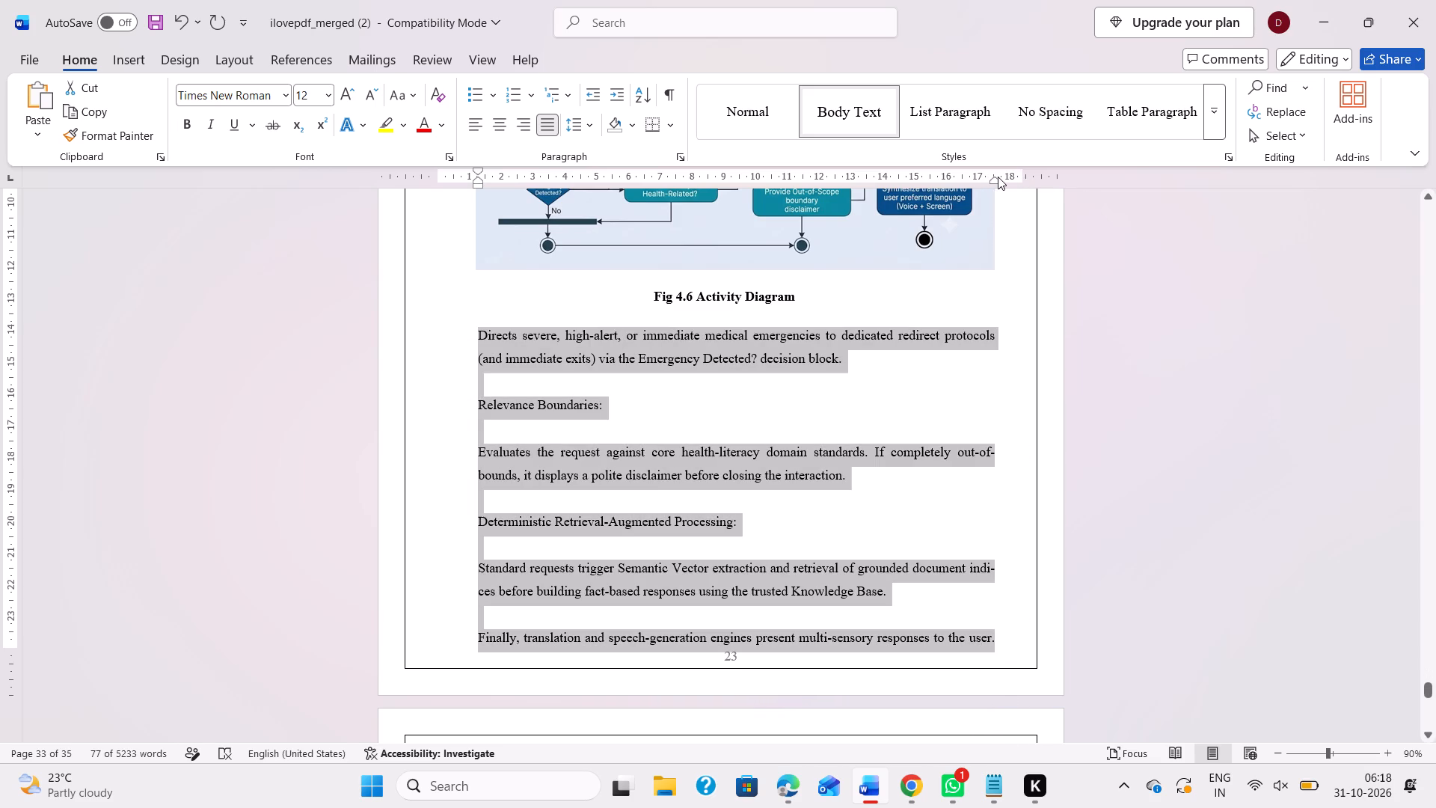
click(789, 447)
Remove the blank lines under the Relevance Boundaries and Deterministic Retrieval-Augmented Processing headings, keeping one blank line between the two blocks.
scroll(789, 447, down, 1)
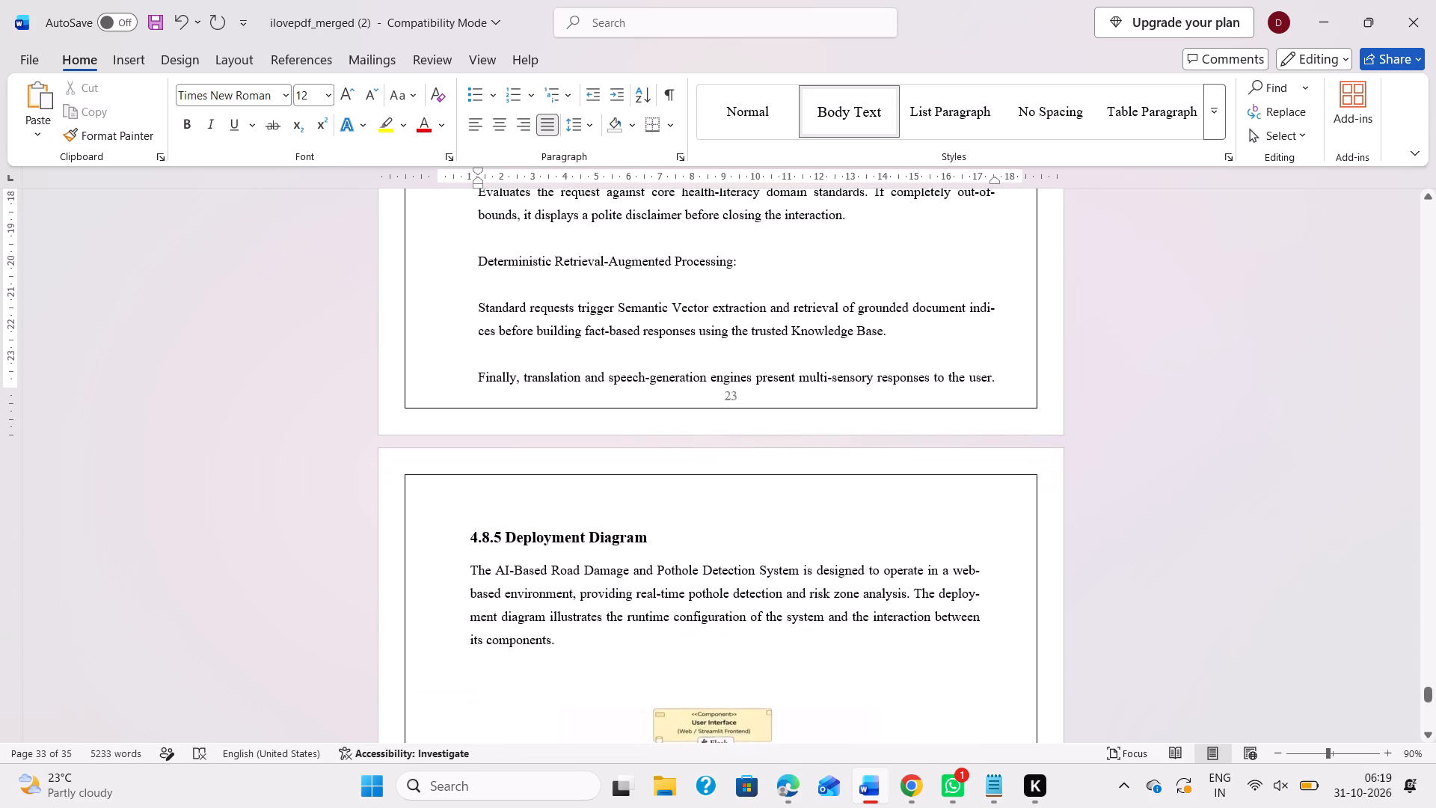
scroll(747, 447, up, 2)
click(511, 451)
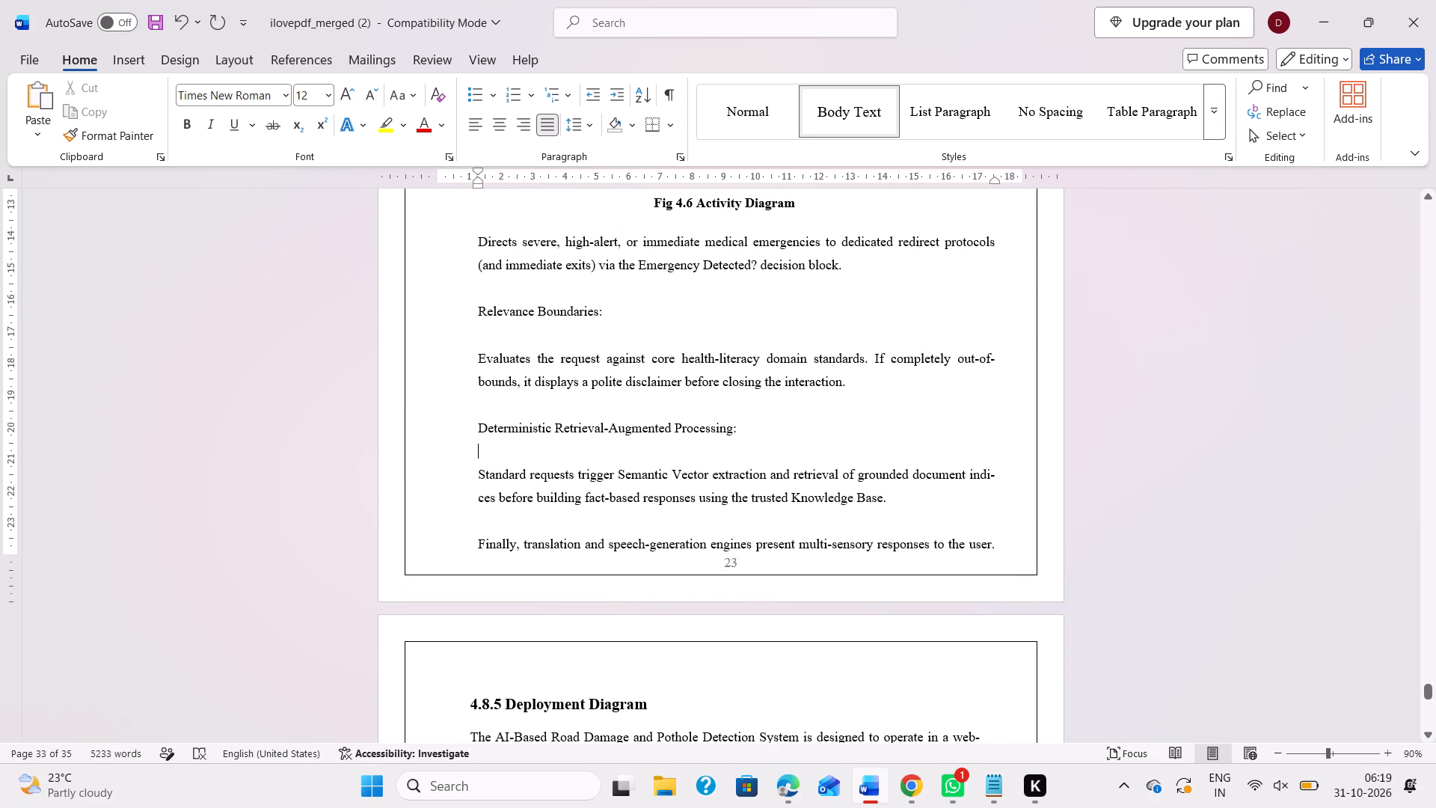
key(BackSpace)
key(BackSpace)
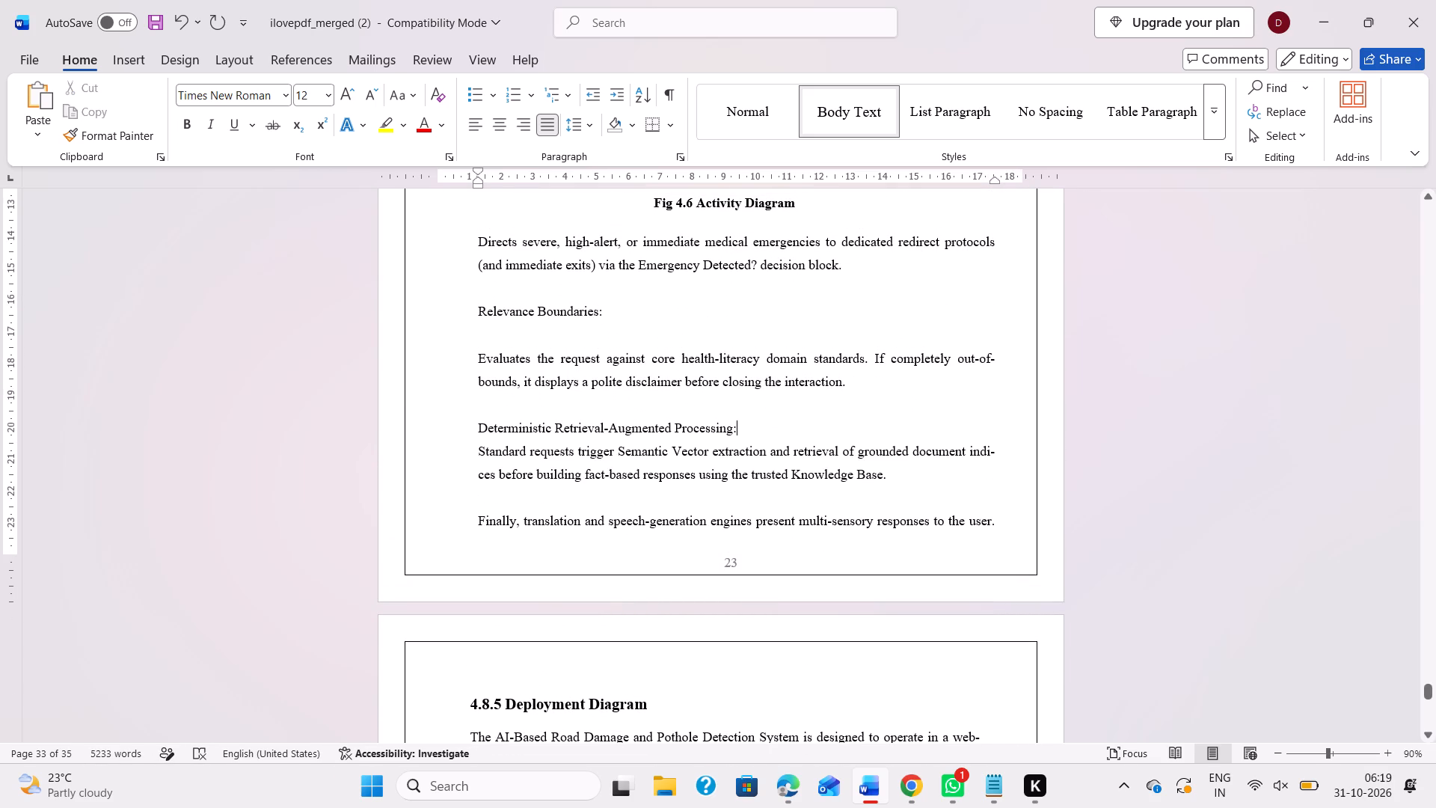
click(521, 403)
key(BackSpace)
key(BackSpace)
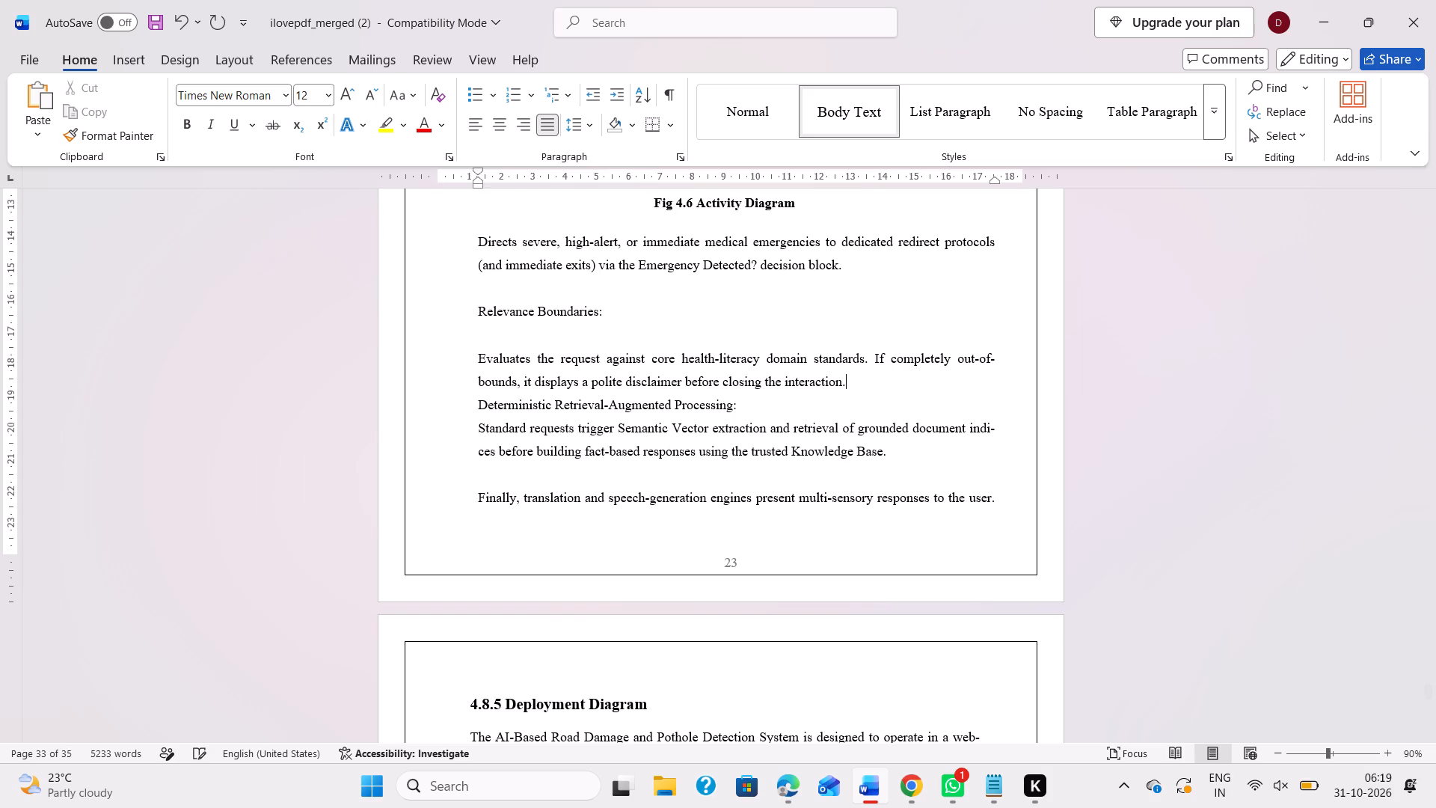
scroll(521, 403, down, 1)
scroll(521, 403, up, 1)
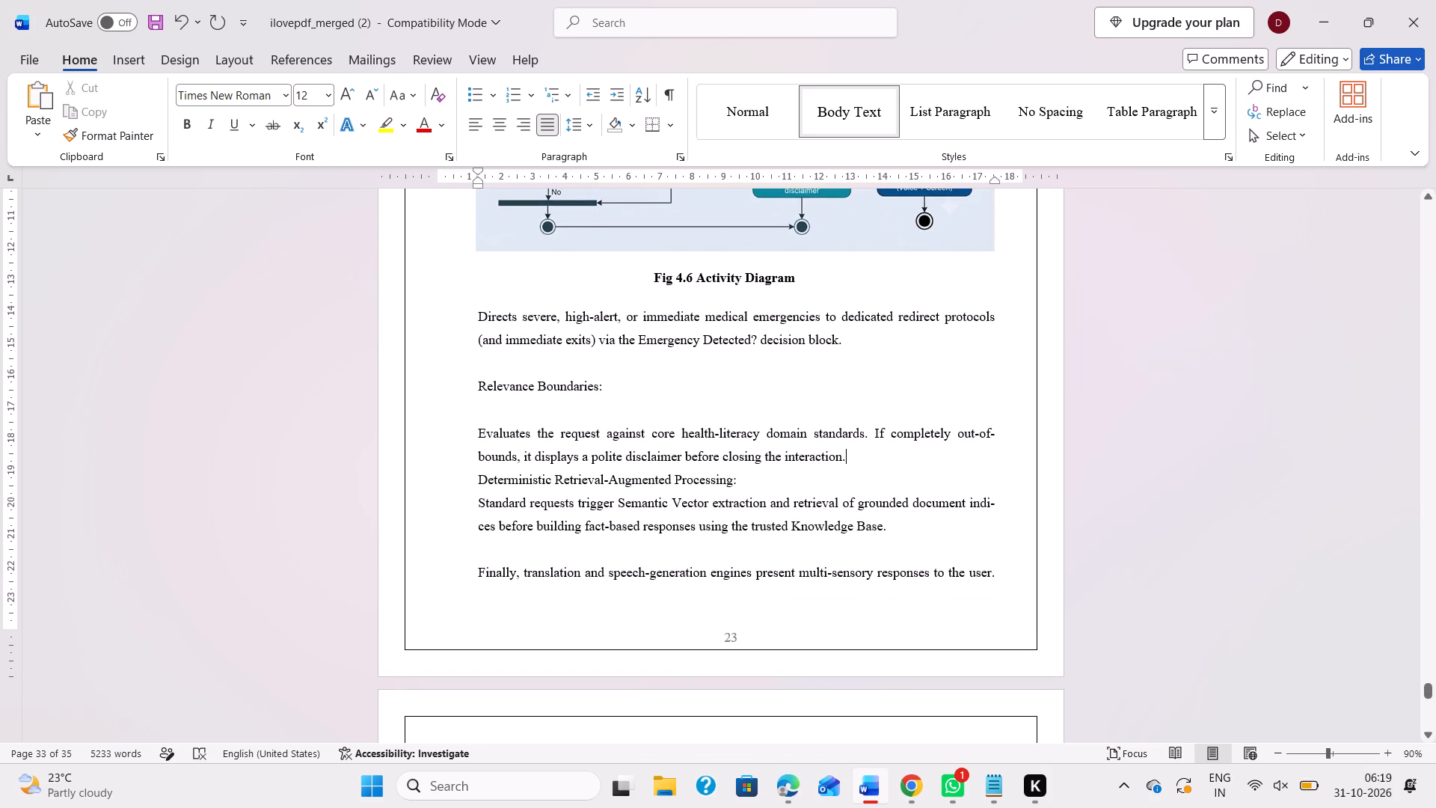
click(493, 410)
key(BackSpace)
key(BackSpace)
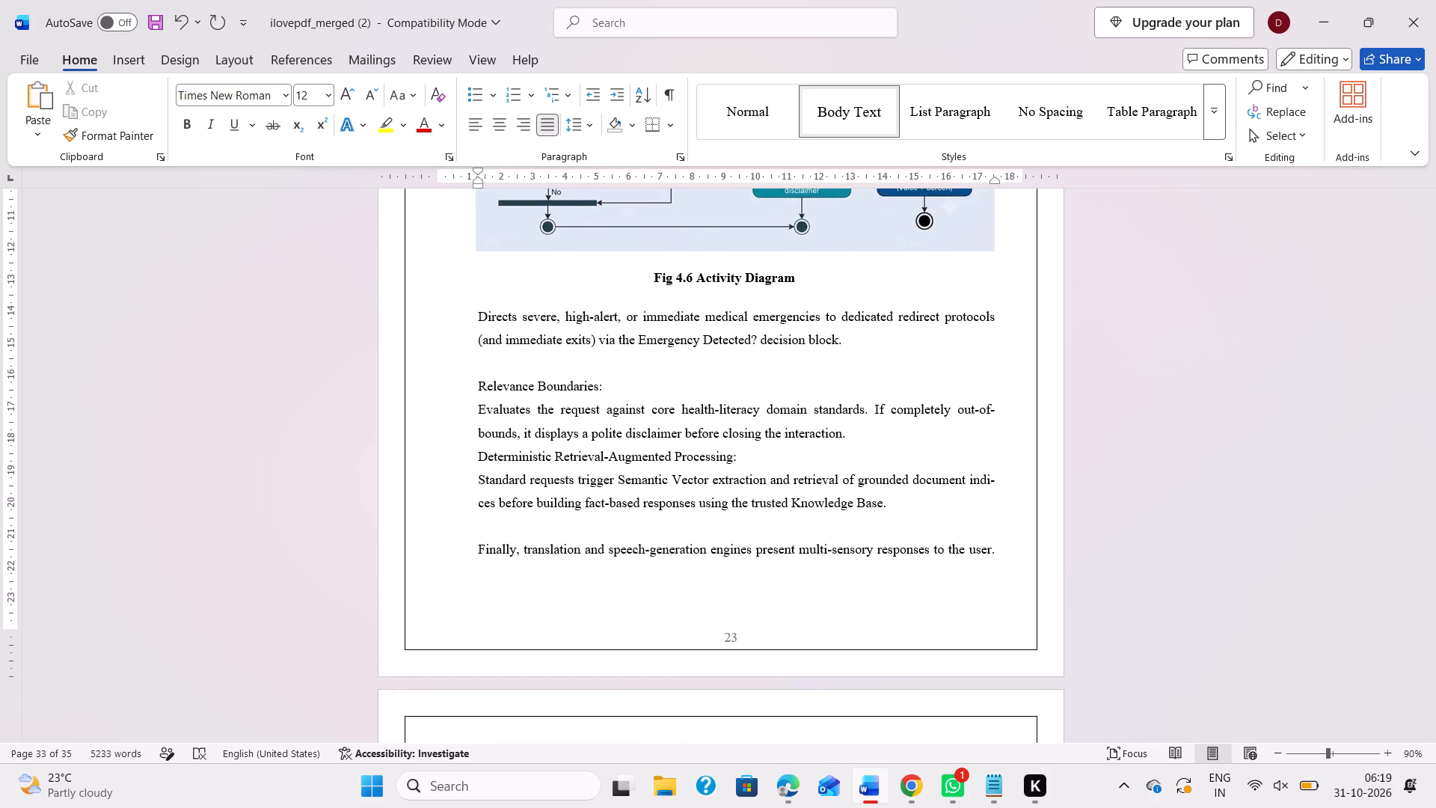
click(883, 432)
key(Return)
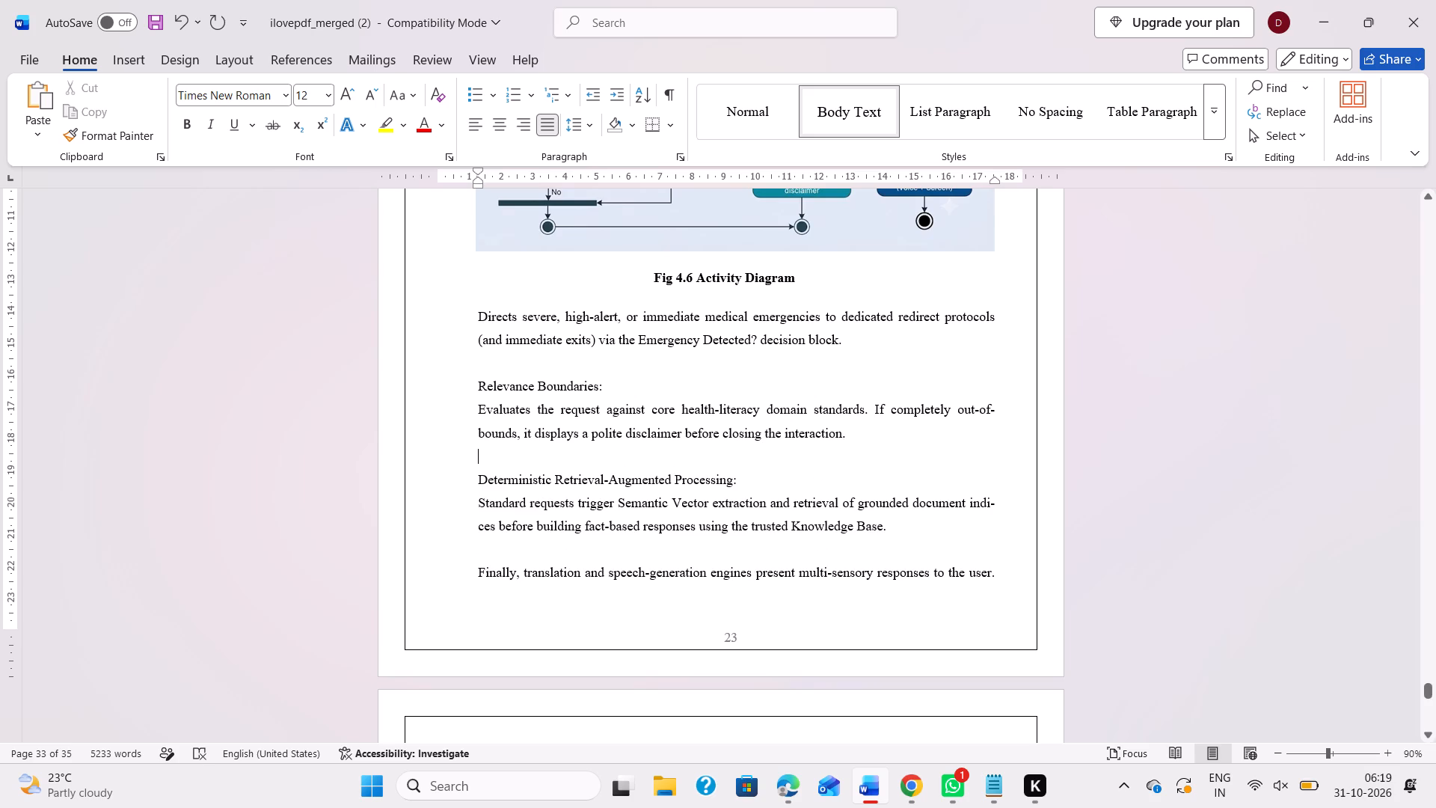
Delete the closing line starting "Finally, translation and speech-generation engines" from the Activity Diagram explanation.
drag(476, 566, 1025, 563)
click(1004, 575)
drag(477, 570, 1004, 578)
key(BackSpace)
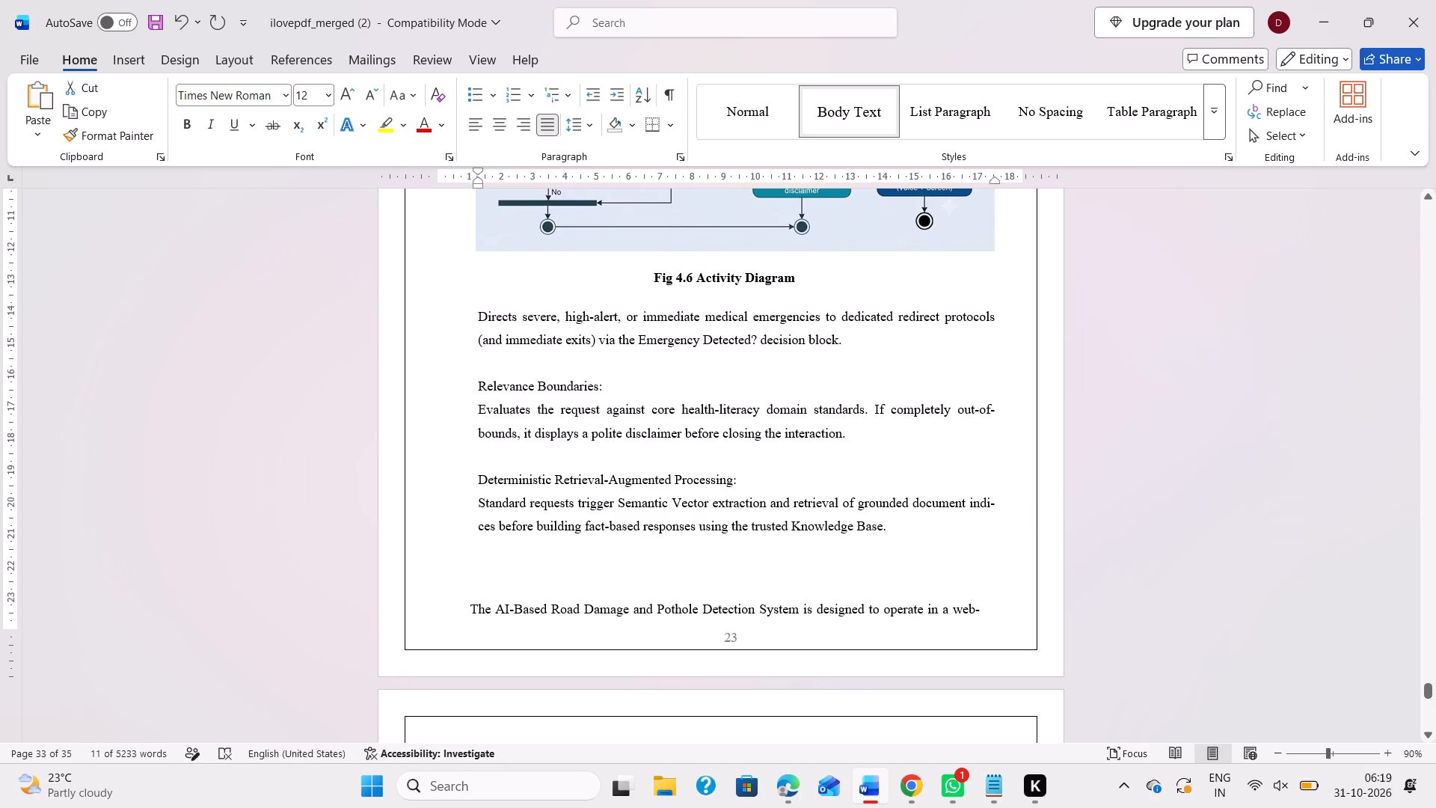
Insert blank lines after the Deterministic Retrieval-Augmented Processing paragraph to push the Deployment Diagram heading onto the next page.
click(907, 525)
key(Return)
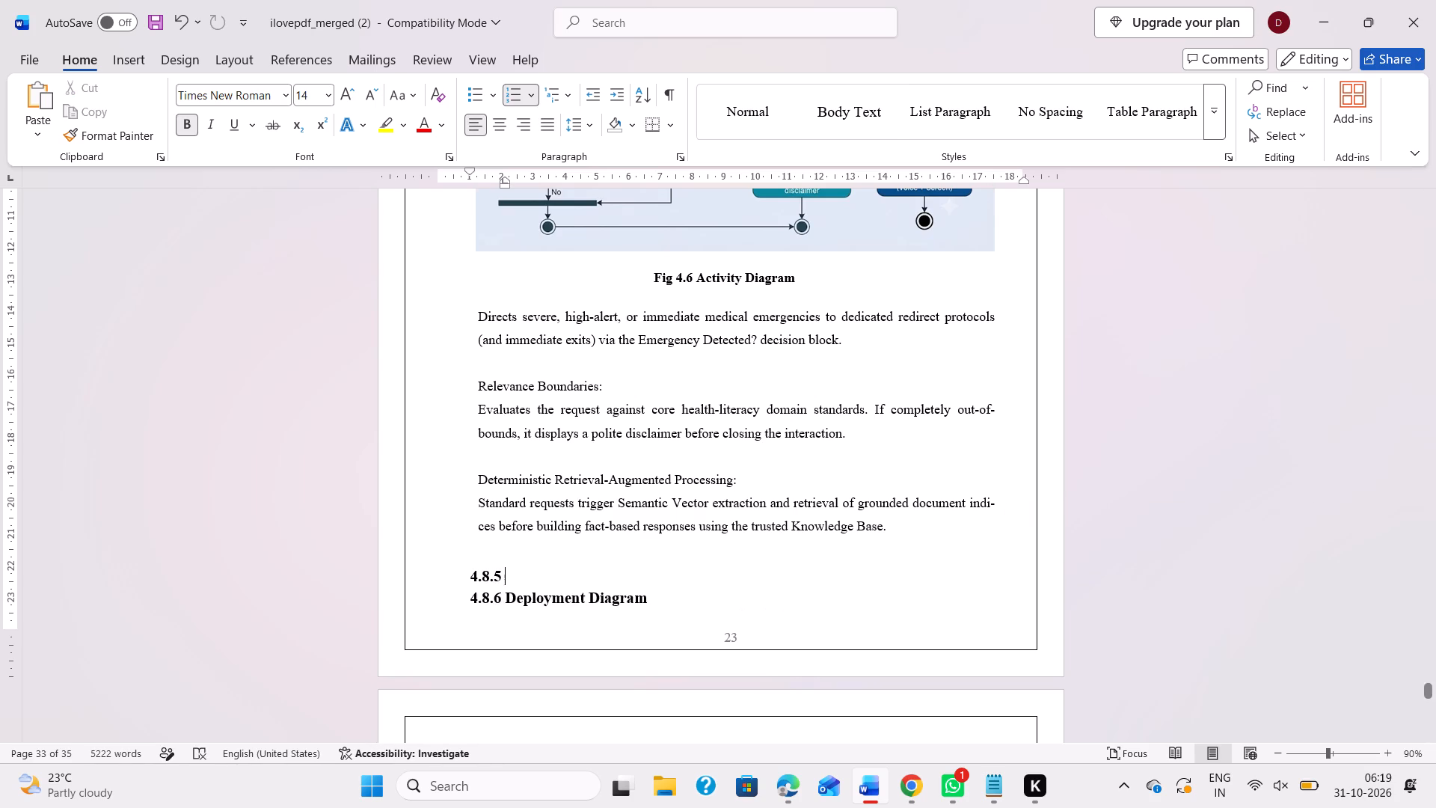
key(Return)
key(Return)
scroll(651, 605, down, 1)
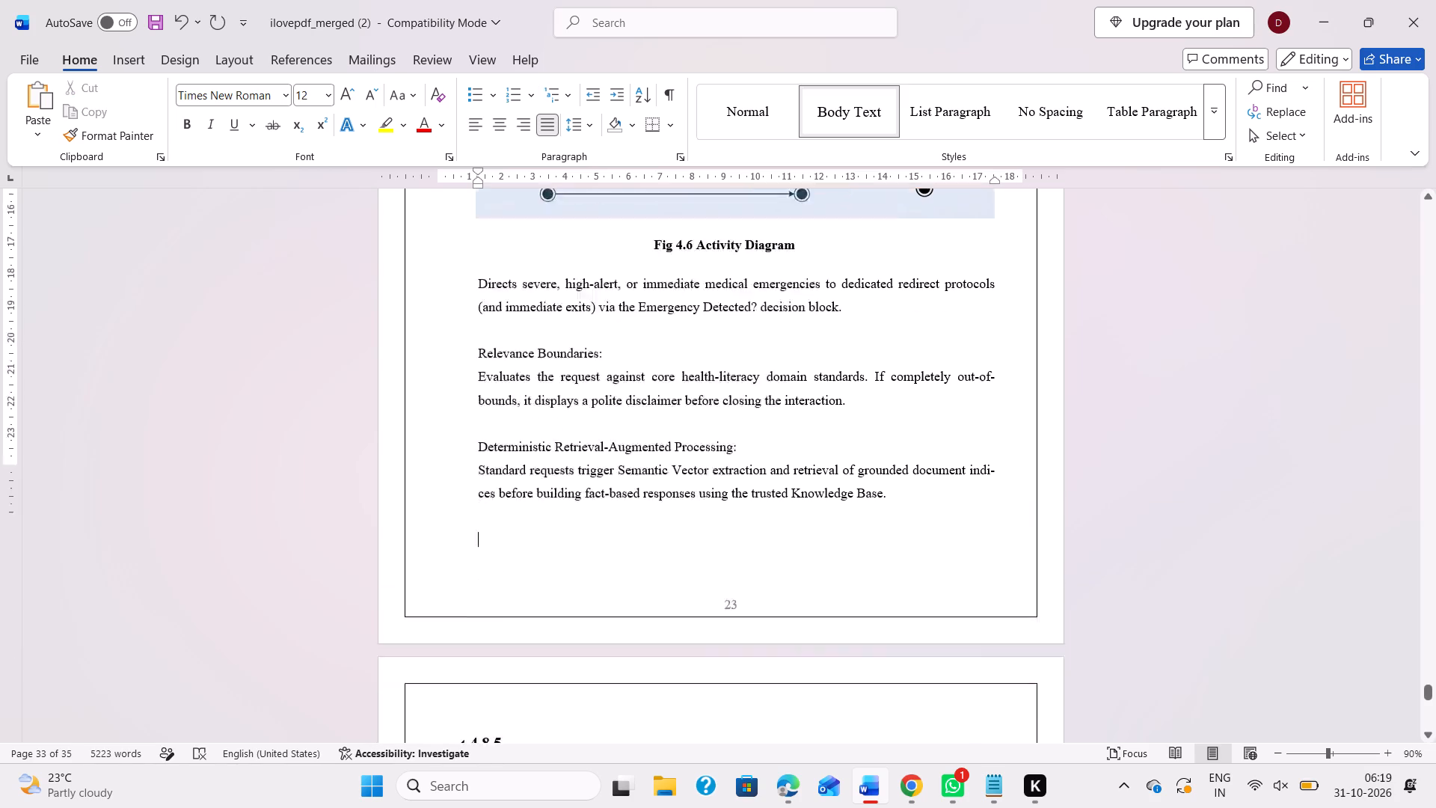
scroll(651, 605, down, 1)
scroll(651, 605, up, 2)
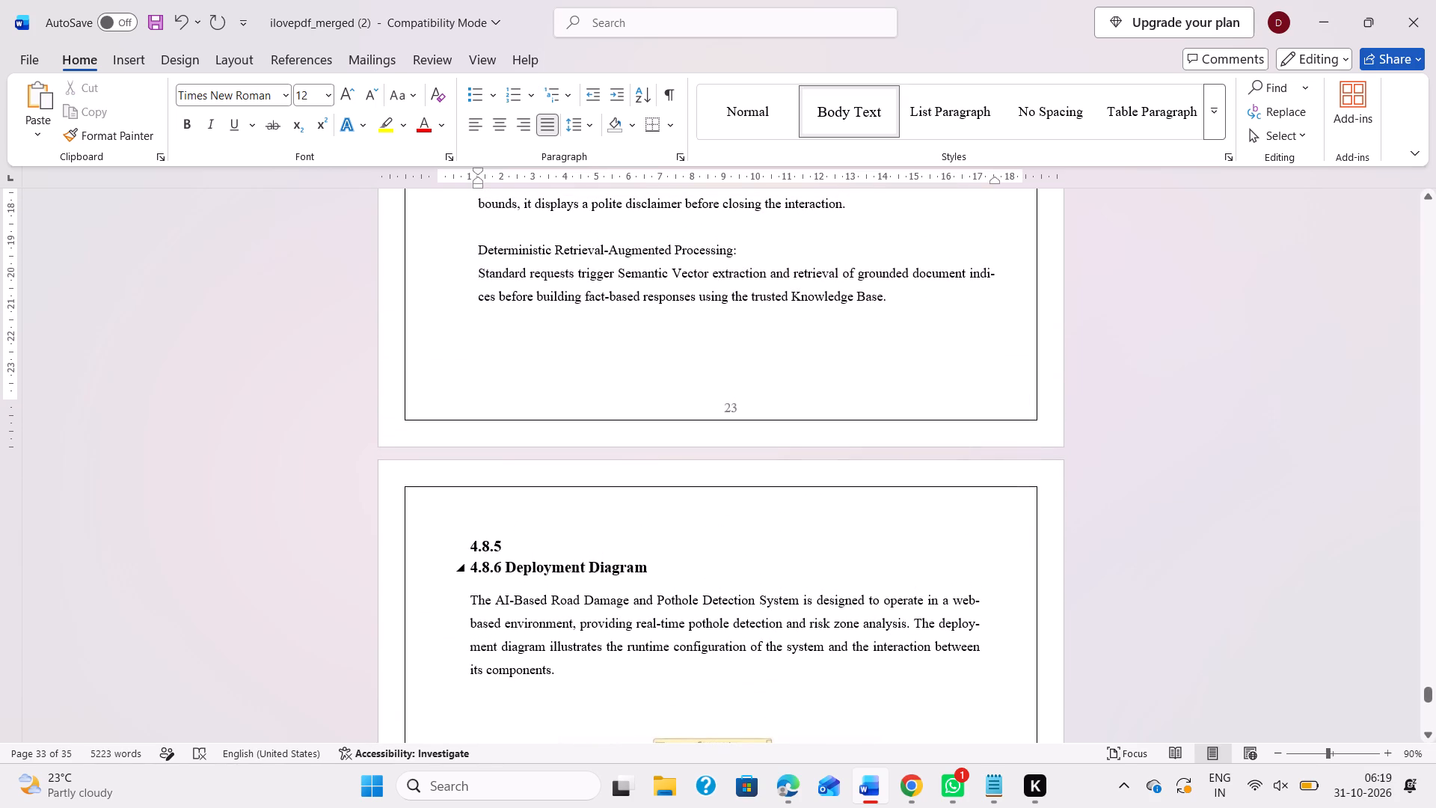
Remove the numbering from the empty heading line above Deployment Diagram so that section is numbered 4.8.5.
click(538, 548)
key(BackSpace)
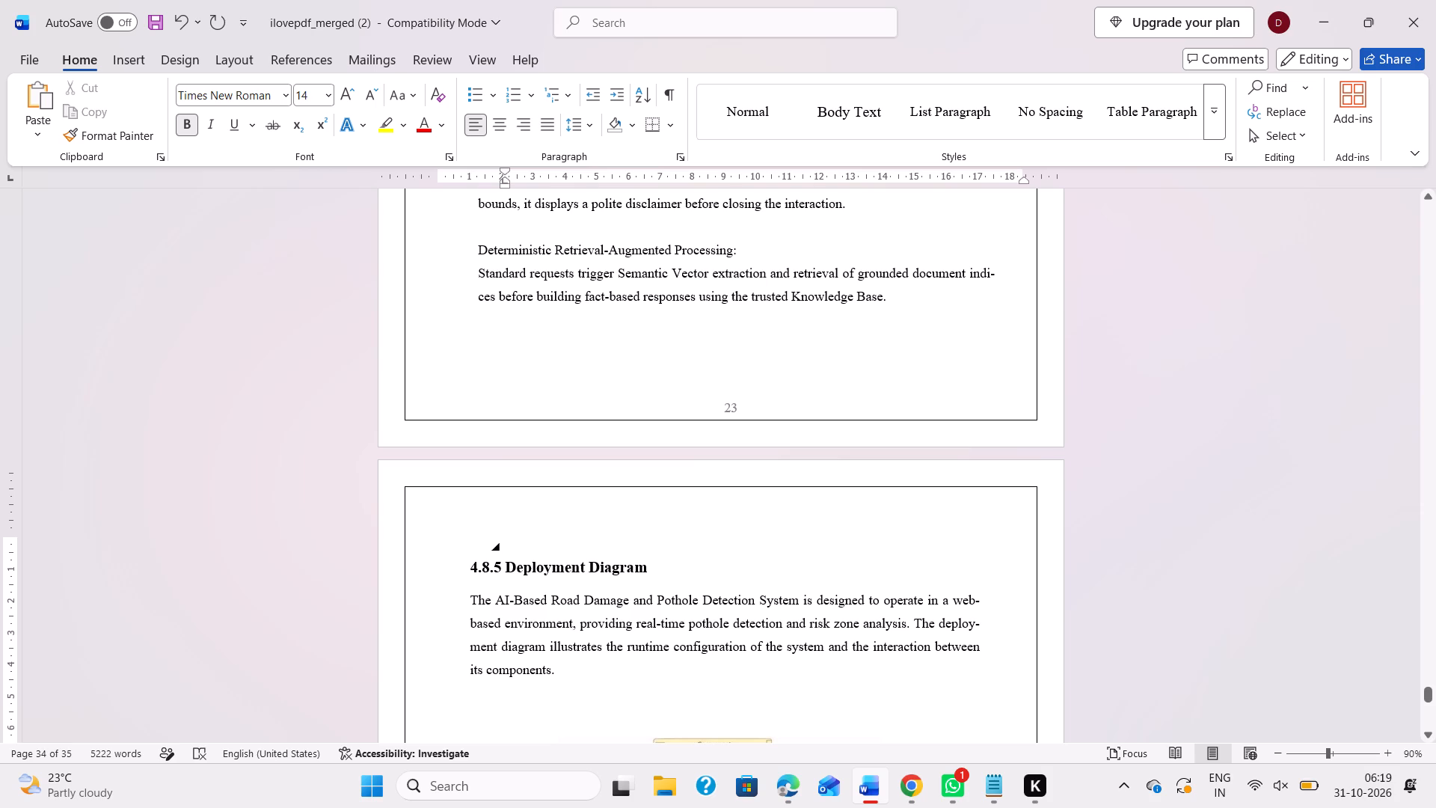
Make the "Deterministic Retrieval-Augmented Processing:" heading in the Activity Diagram explanation bold.
scroll(538, 548, up, 3)
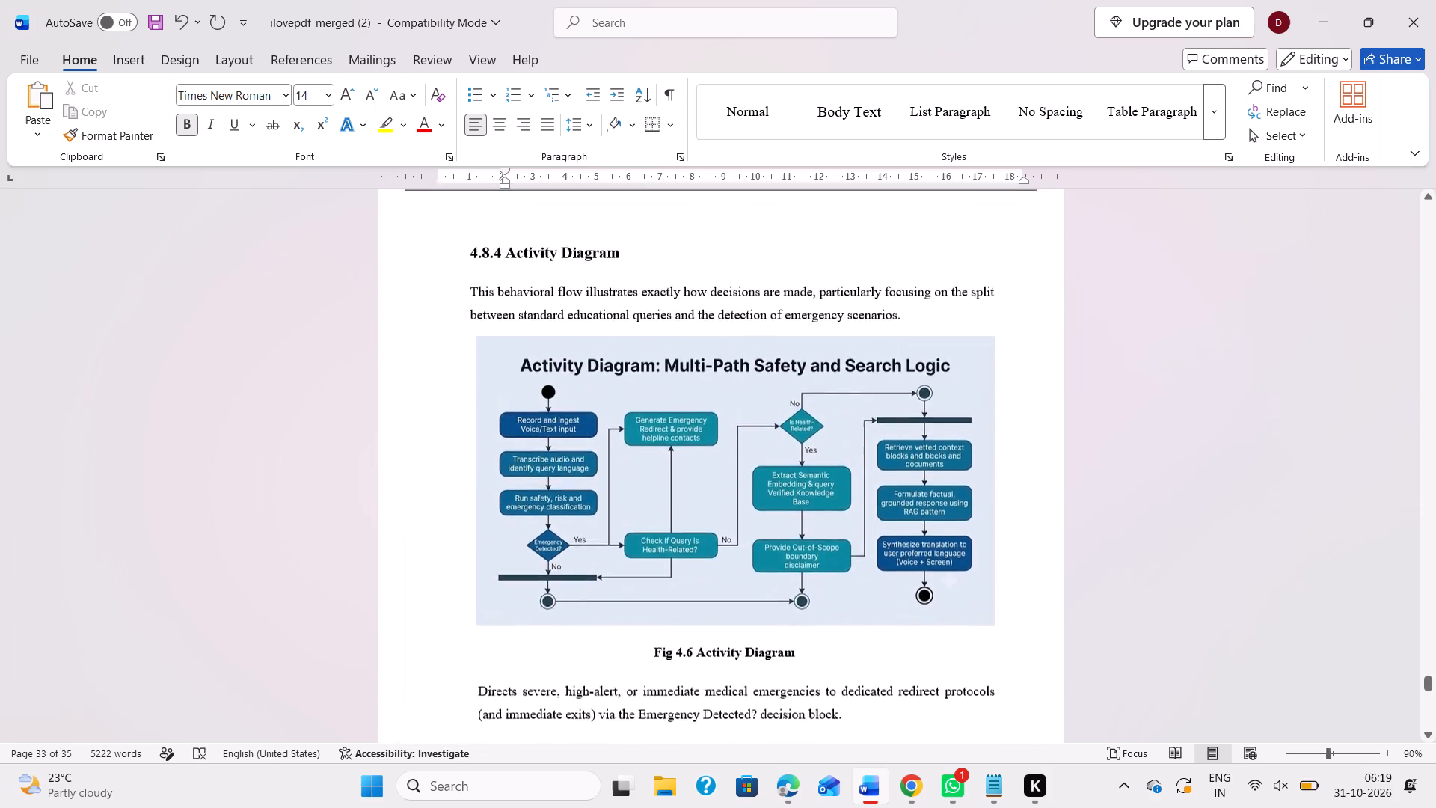
scroll(538, 548, up, 1)
scroll(538, 548, down, 4)
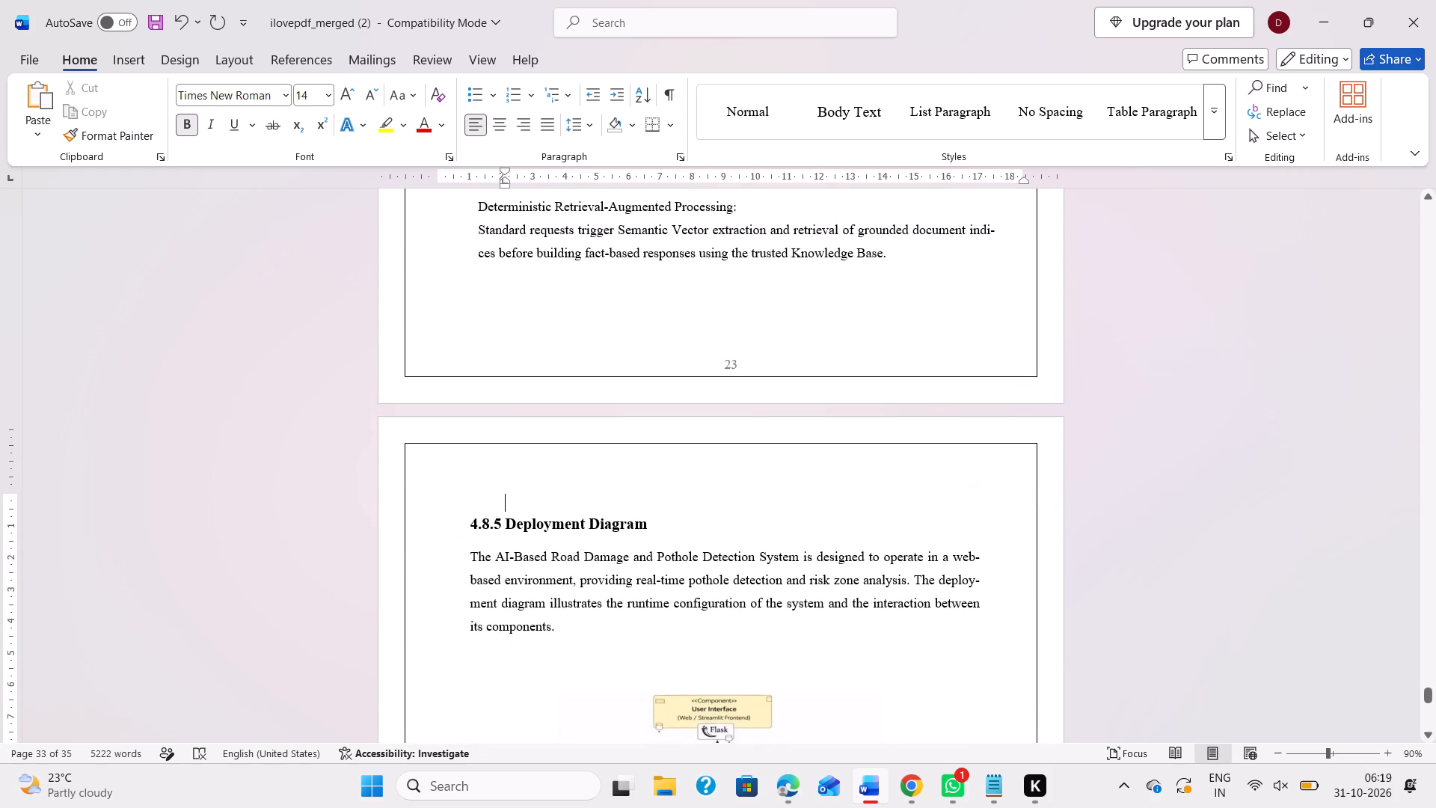
scroll(651, 459, up, 1)
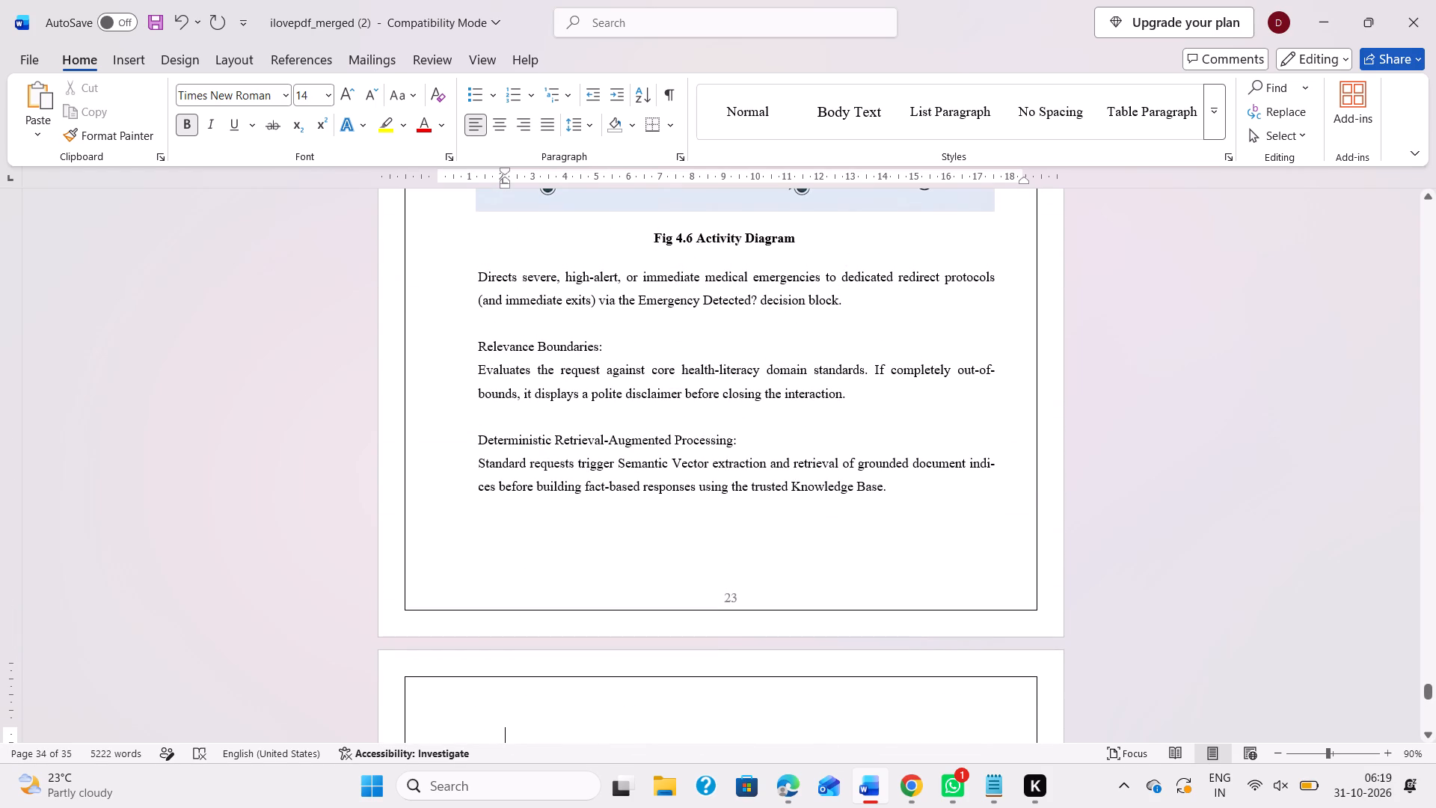
drag(755, 438, 471, 432)
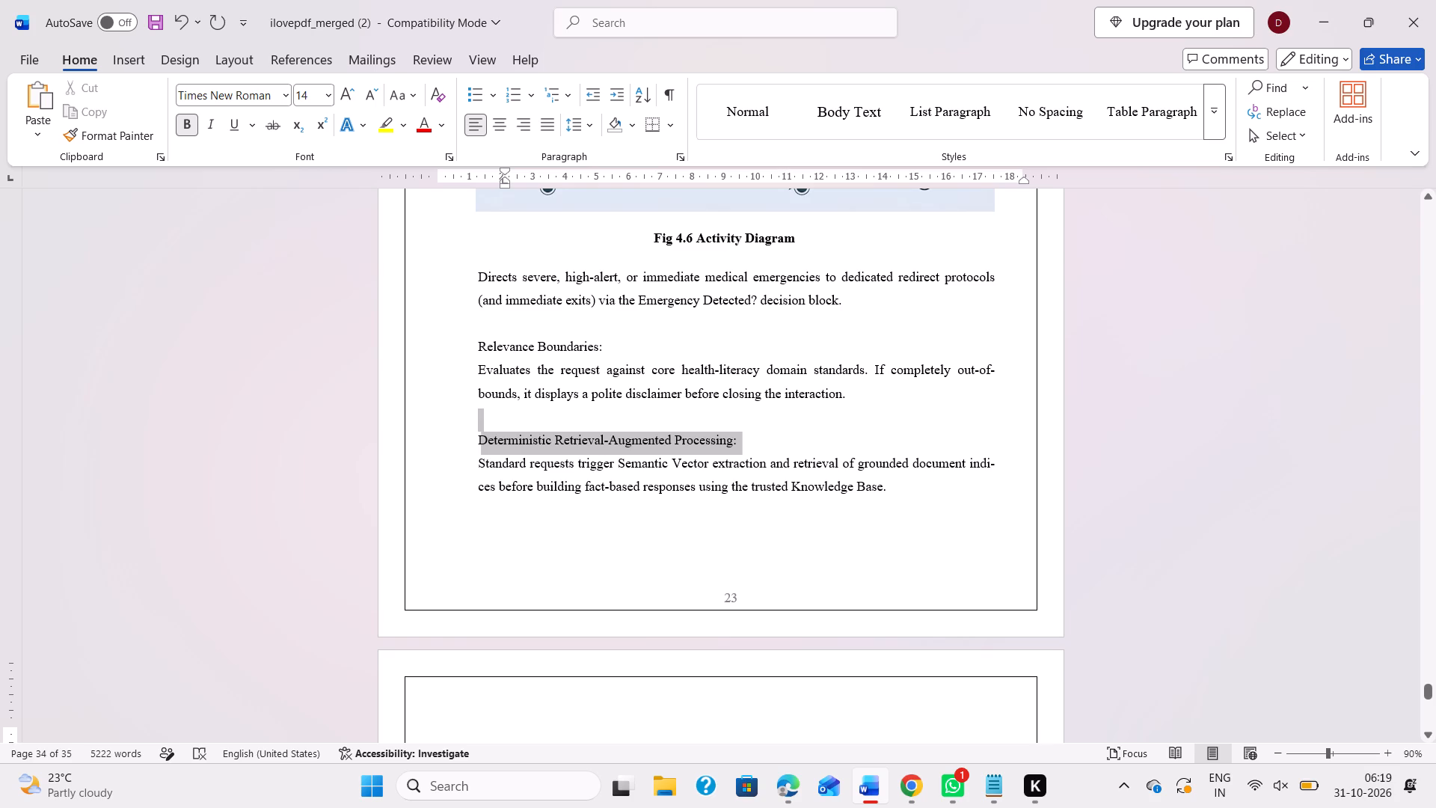
drag(471, 432, 476, 435)
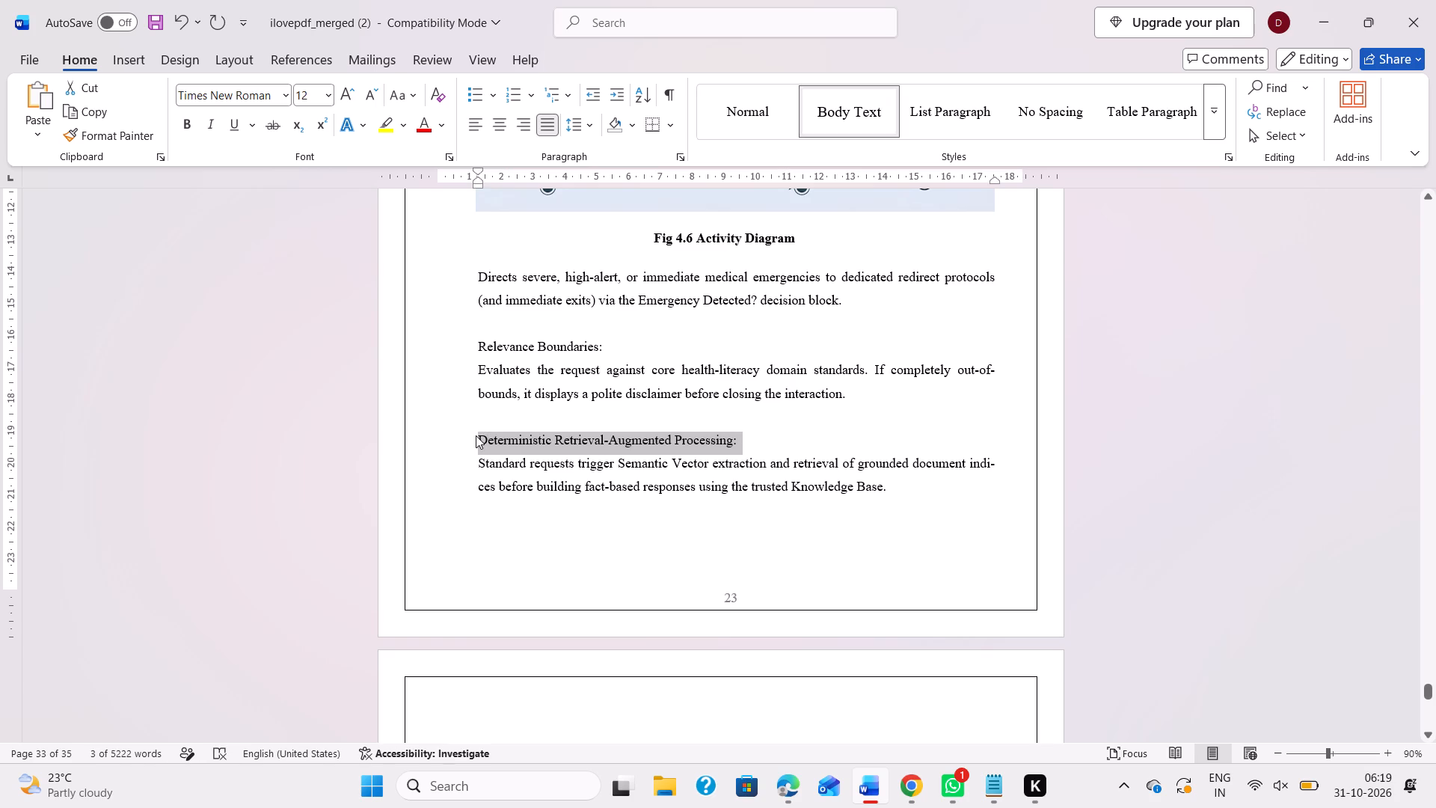
key(ctrl+b)
Make the "Relevance Boundaries:" heading below the Fig 4.6 caption bold.
scroll(476, 435, up, 3)
scroll(684, 703, down, 1)
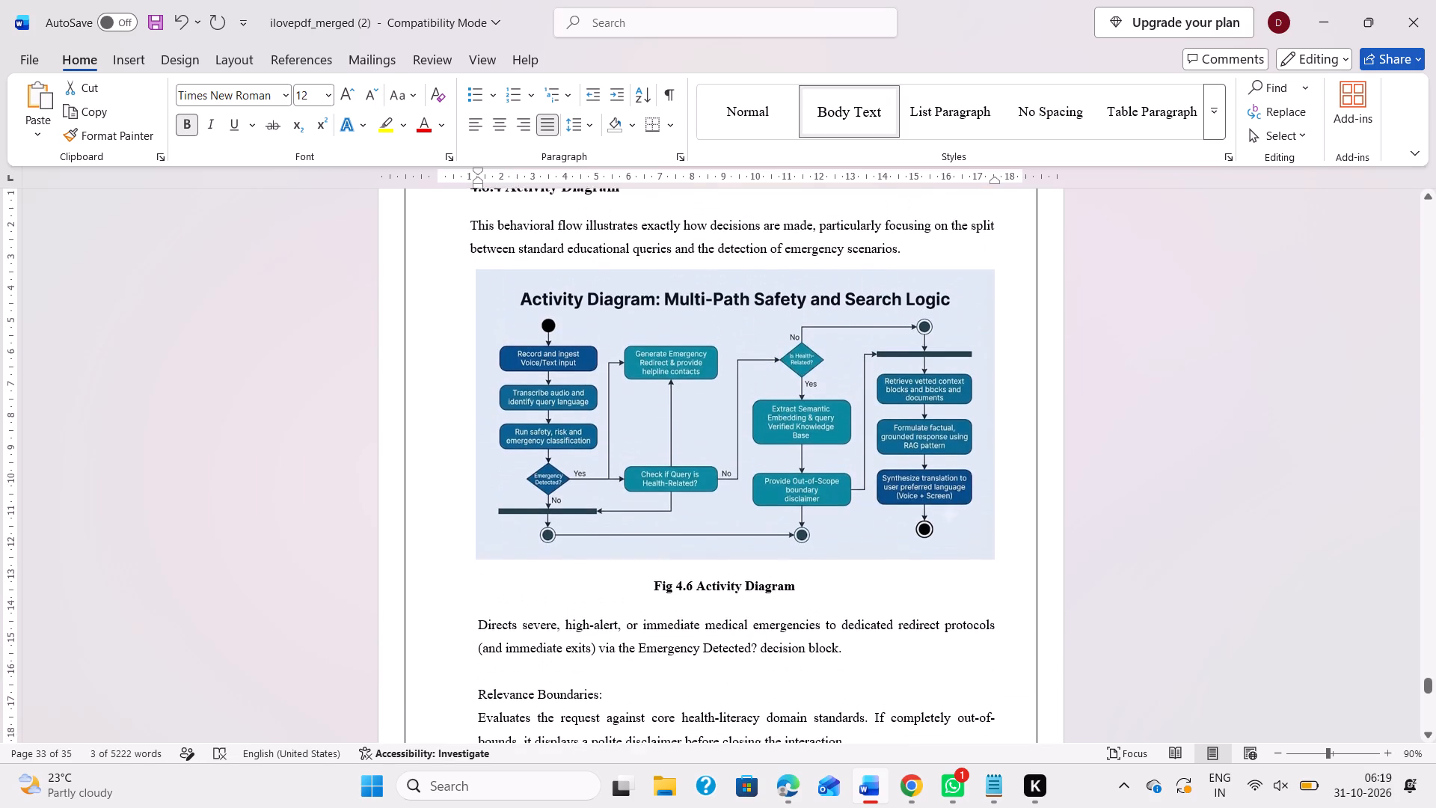
scroll(684, 703, down, 1)
drag(626, 669, 485, 661)
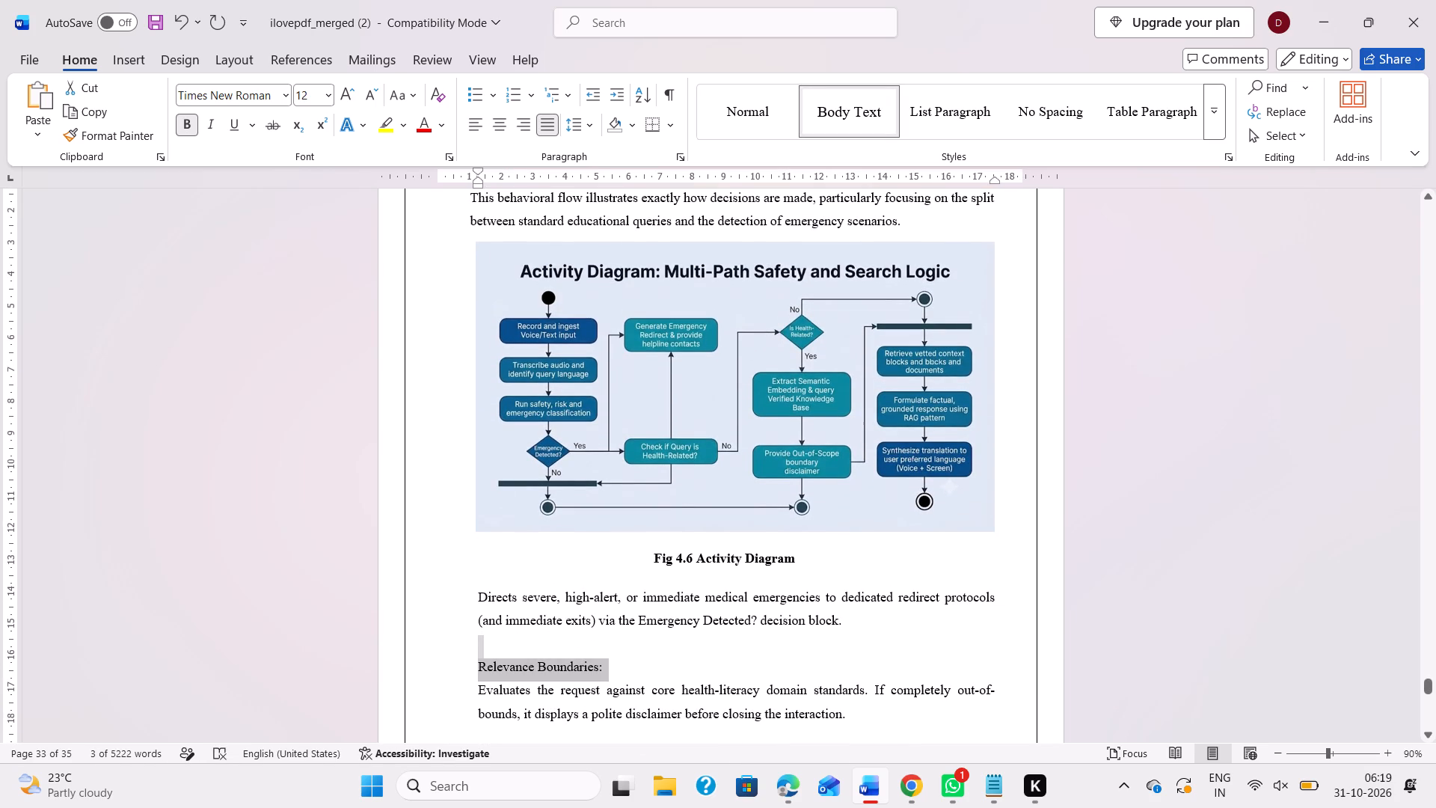
drag(485, 661, 485, 664)
key(ctrl+b)
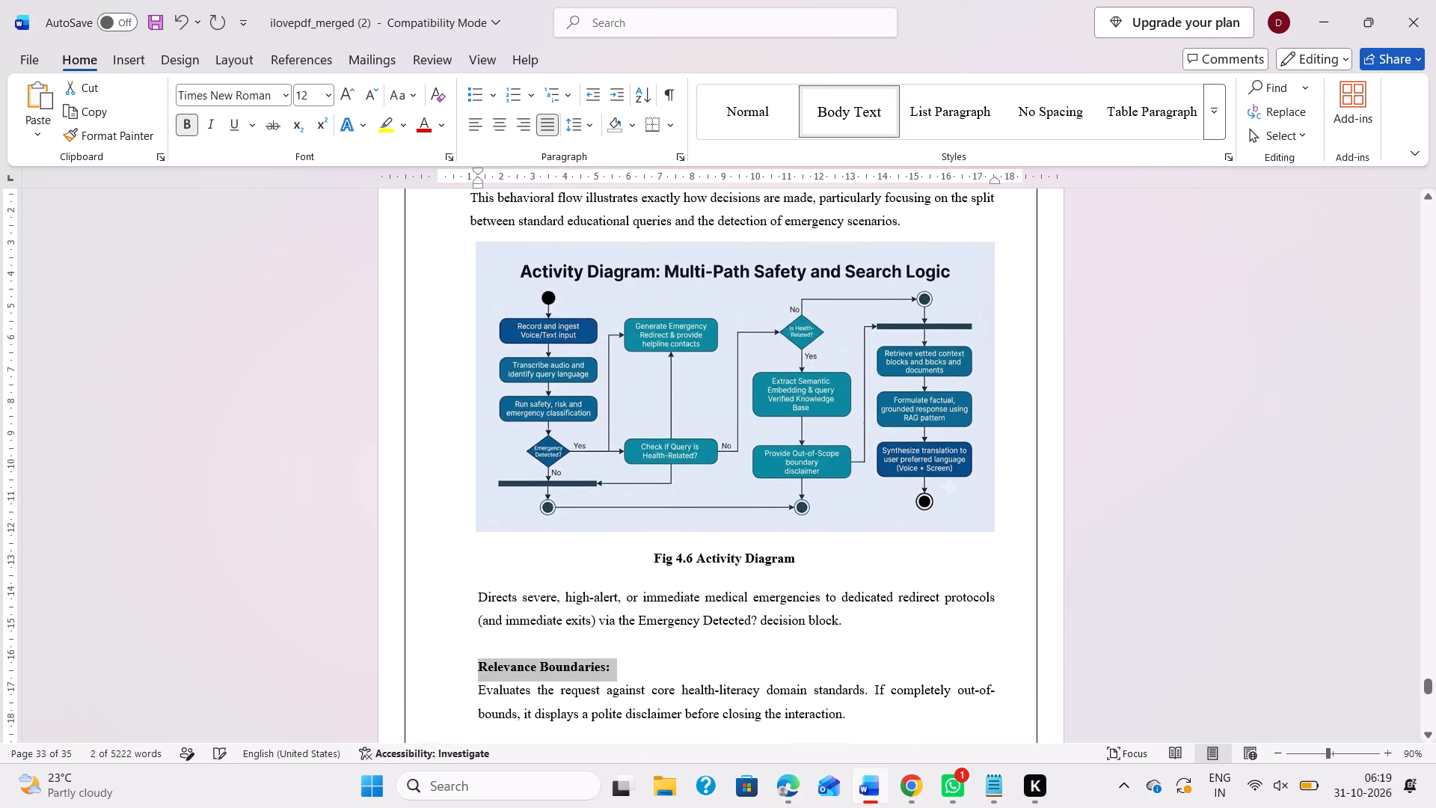
click(688, 625)
Review the text and figure of section 4.8.5 Deployment Diagram.
scroll(688, 625, down, 5)
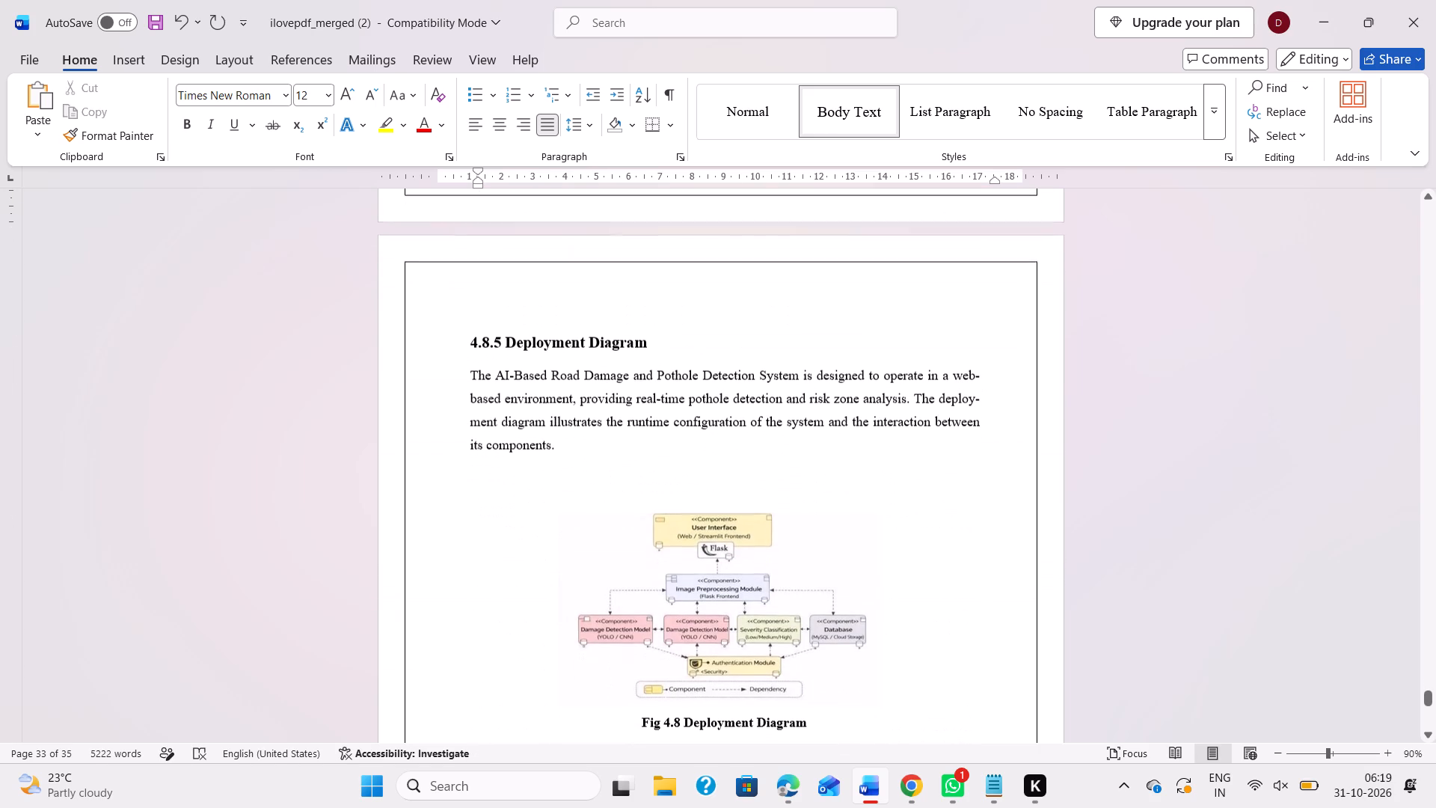
scroll(632, 516, down, 1)
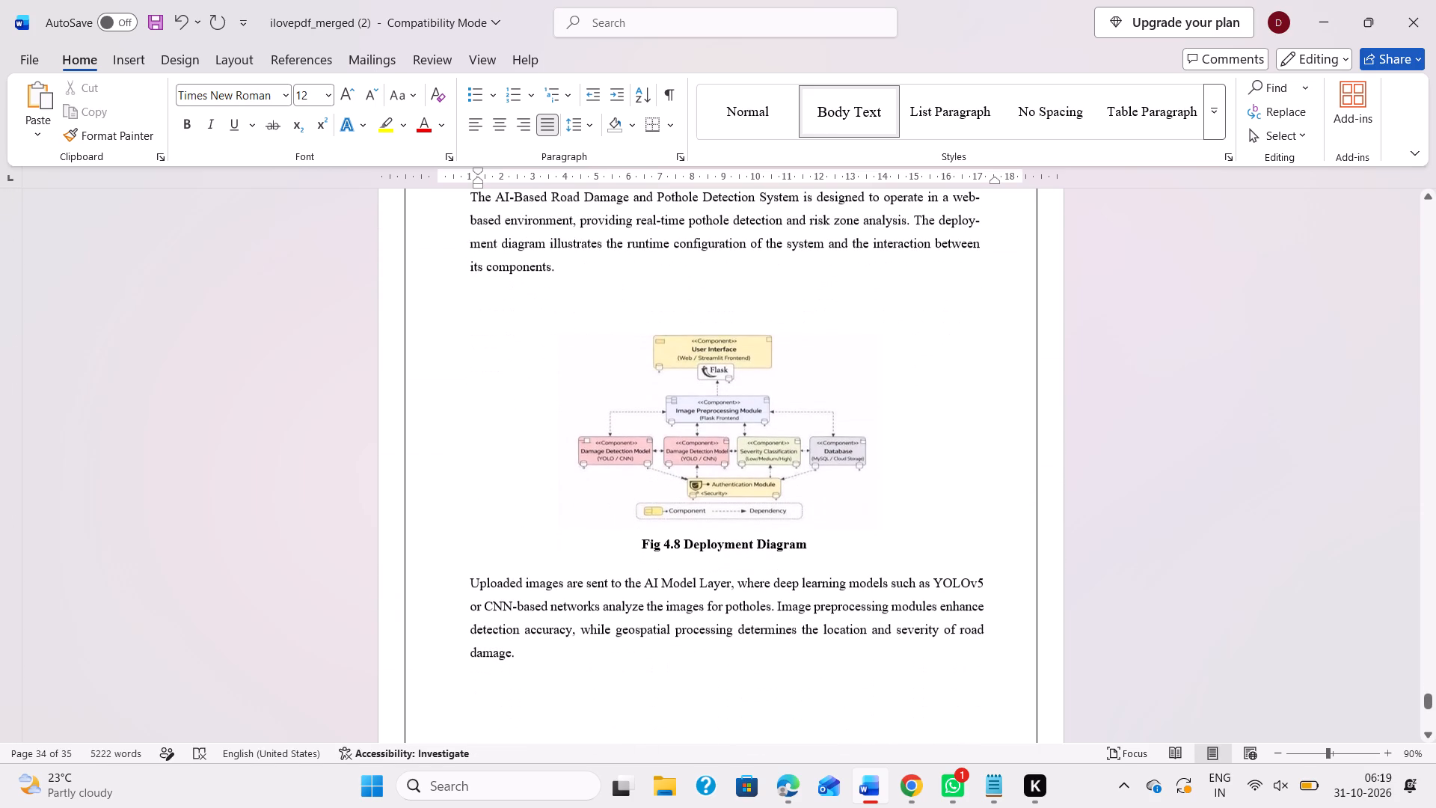
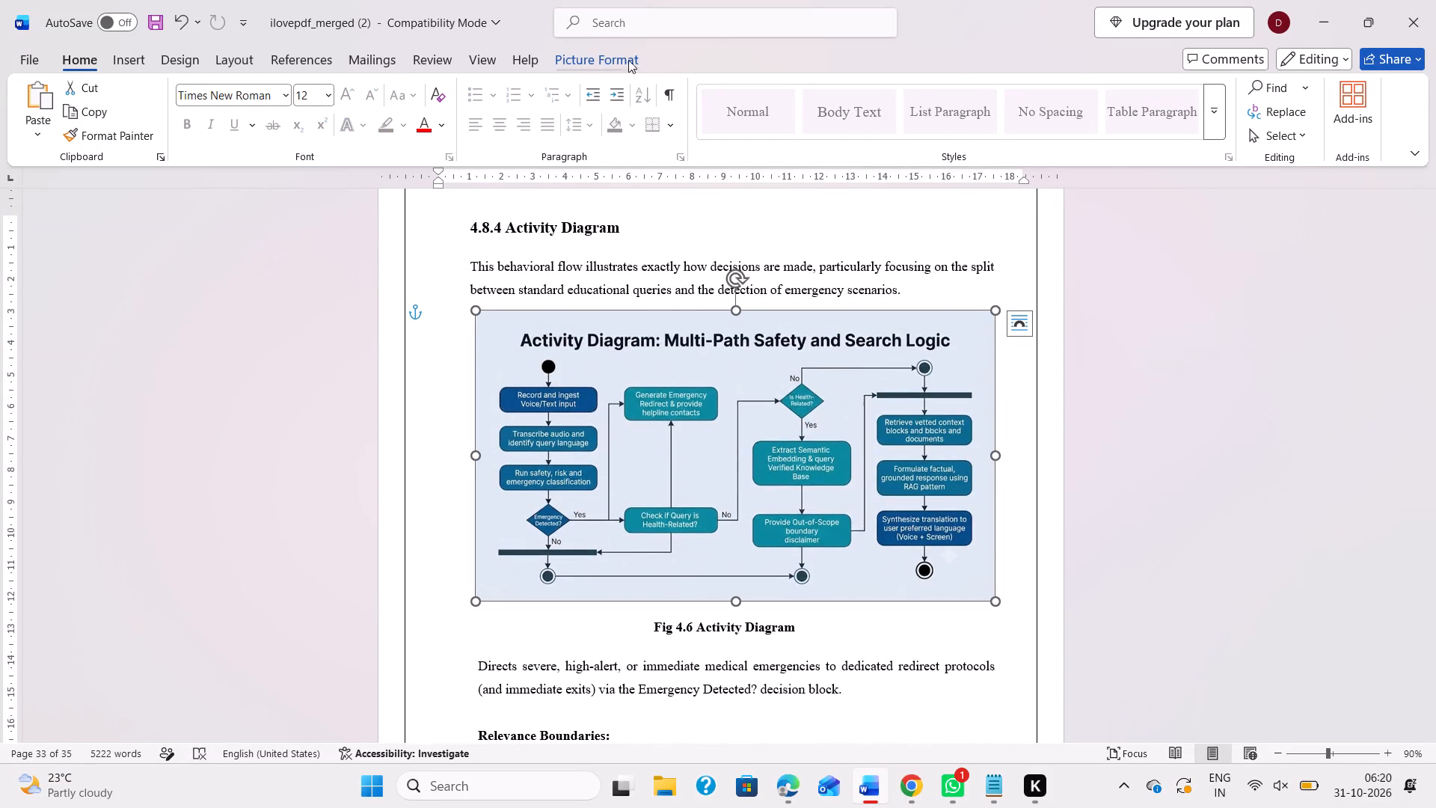
Crop the title strip off the top of the Activity Diagram picture in section 4.8.4, leaving it about 7.71 cm high.
click(601, 55)
key(super+Left)
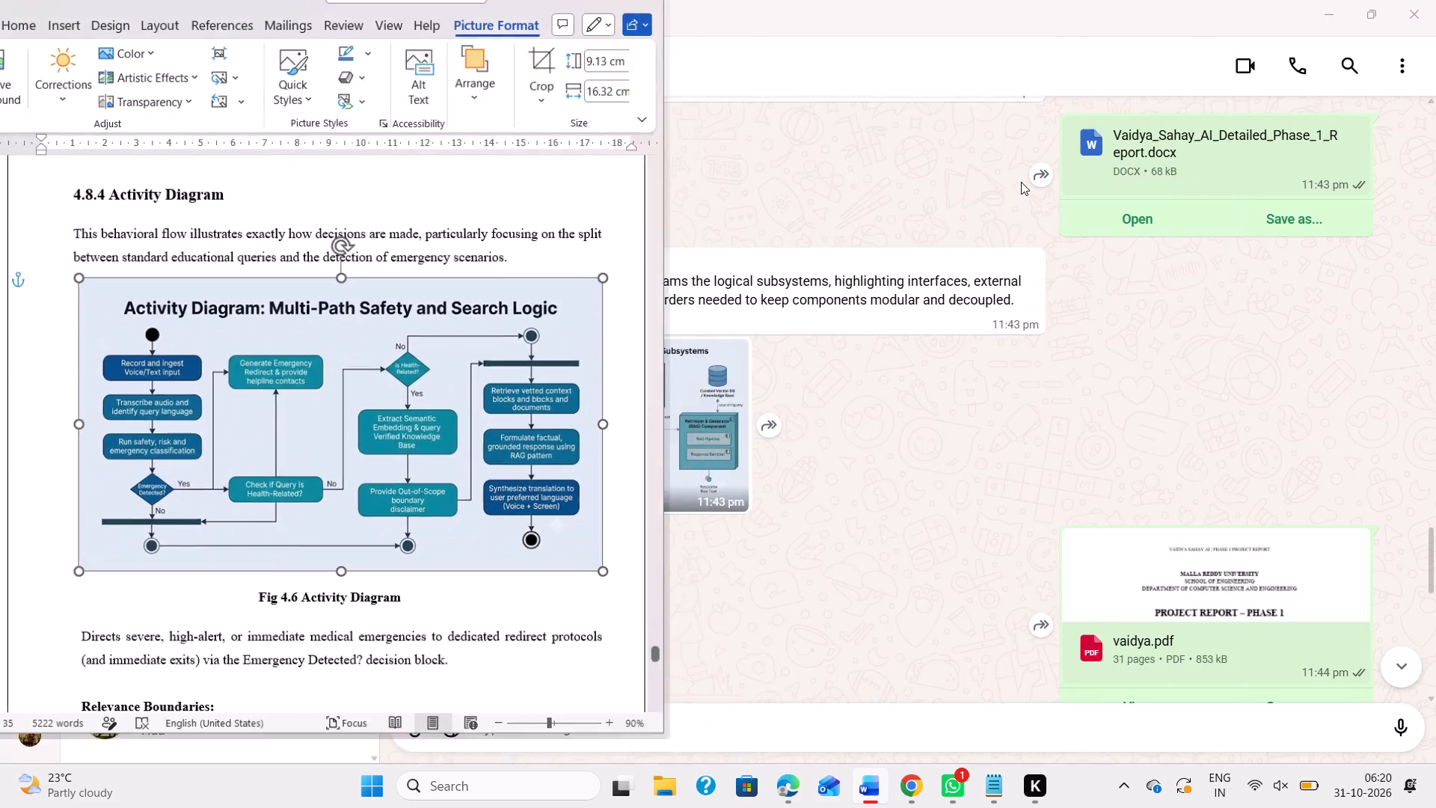
click(559, 97)
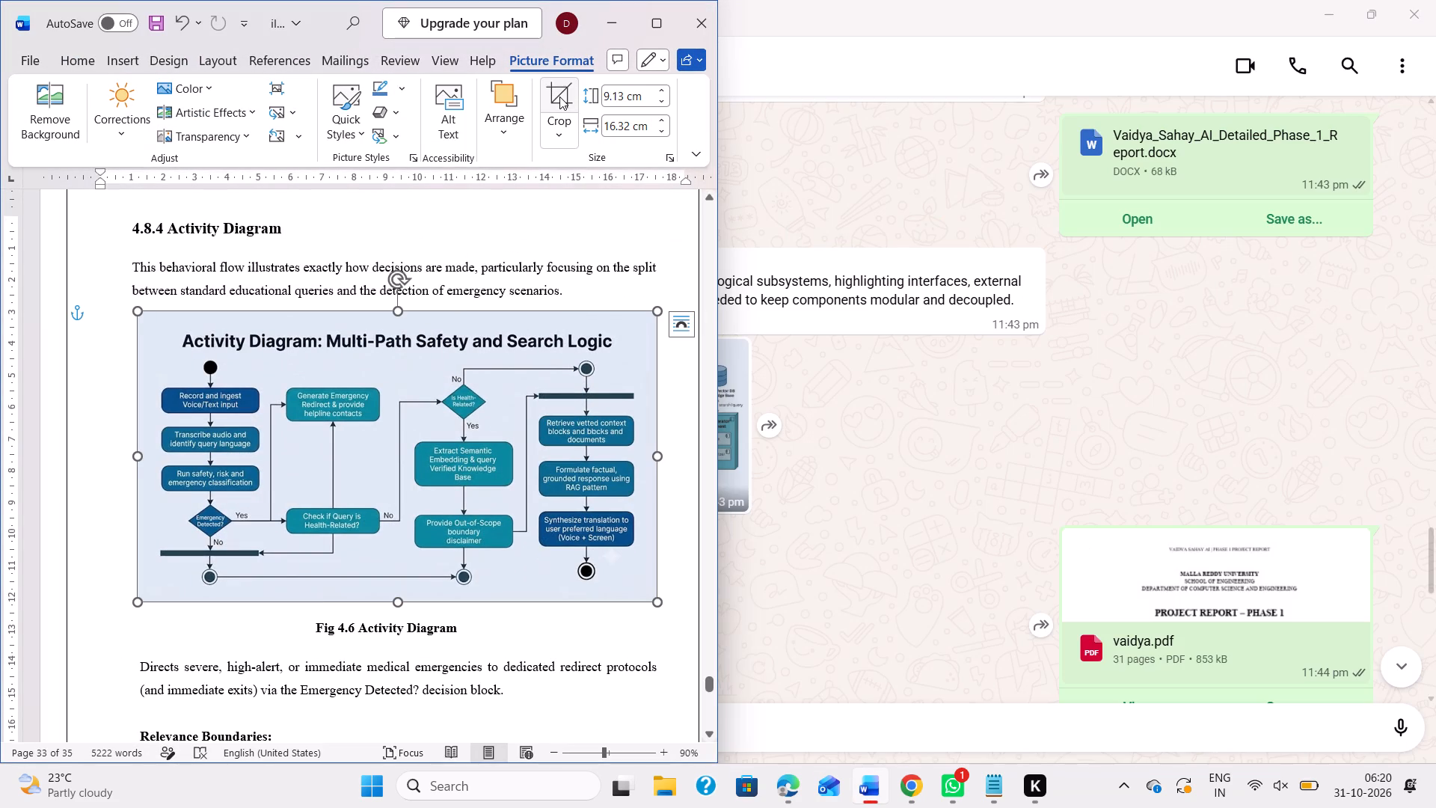
click(559, 97)
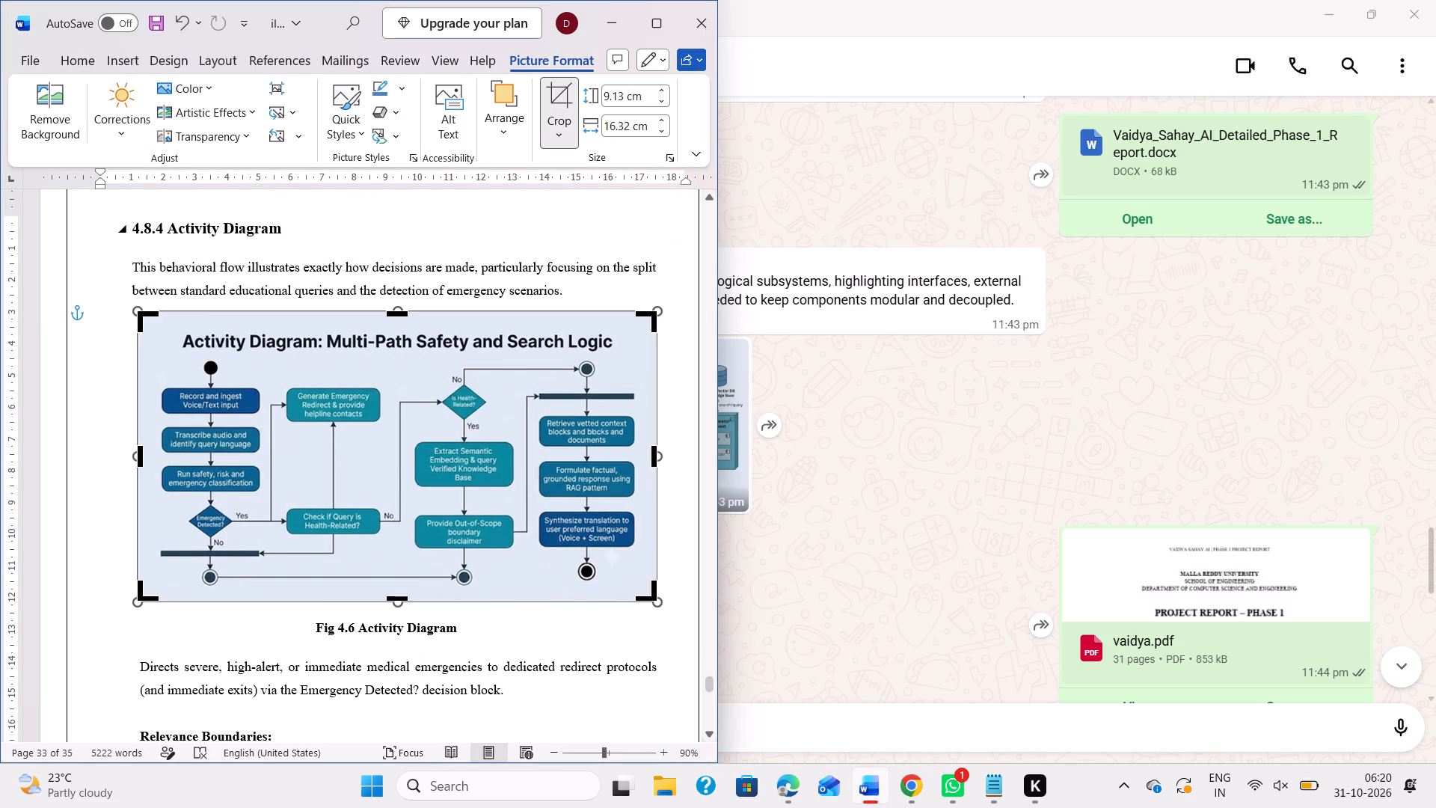
drag(396, 312, 397, 358)
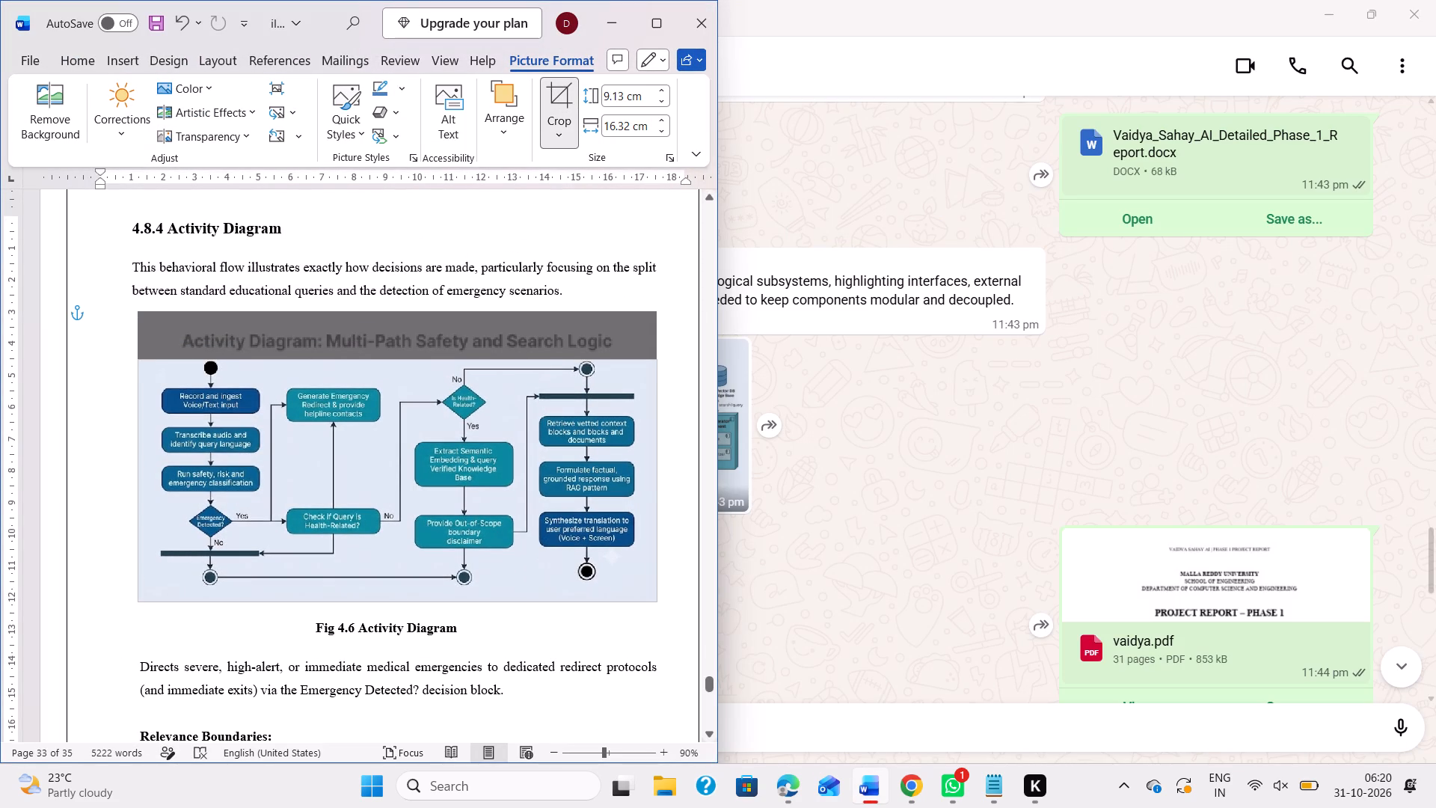
drag(397, 358, 399, 356)
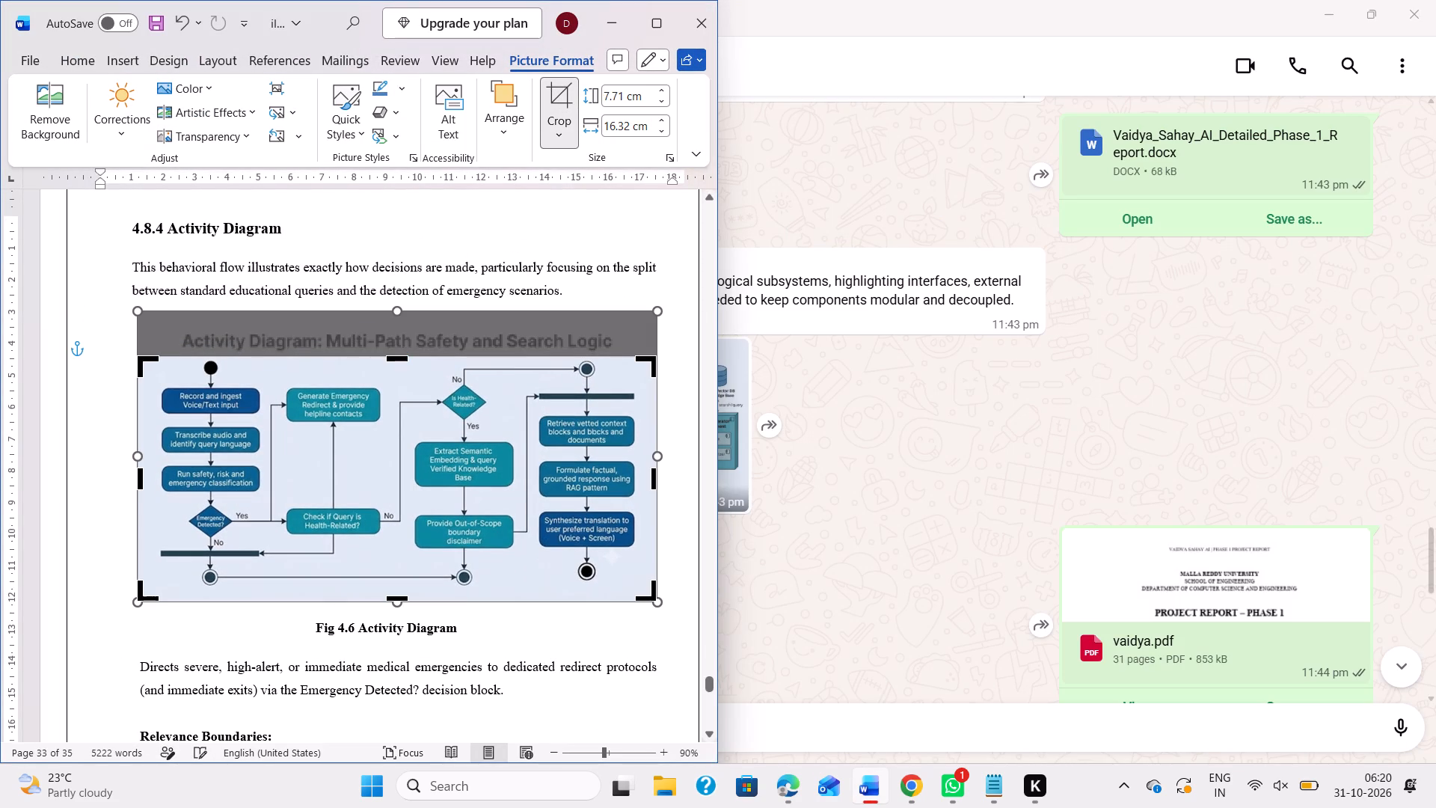
click(457, 267)
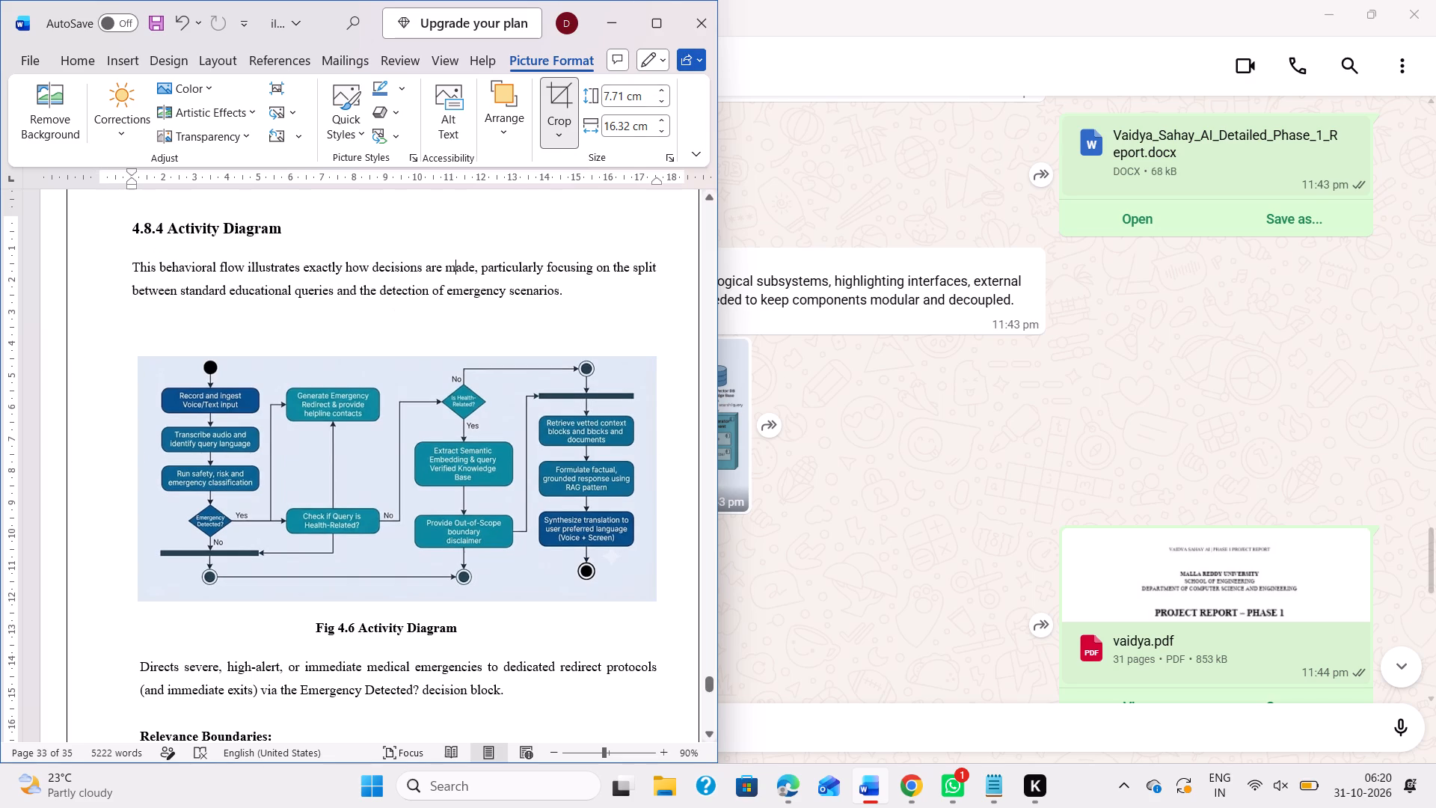
click(660, 18)
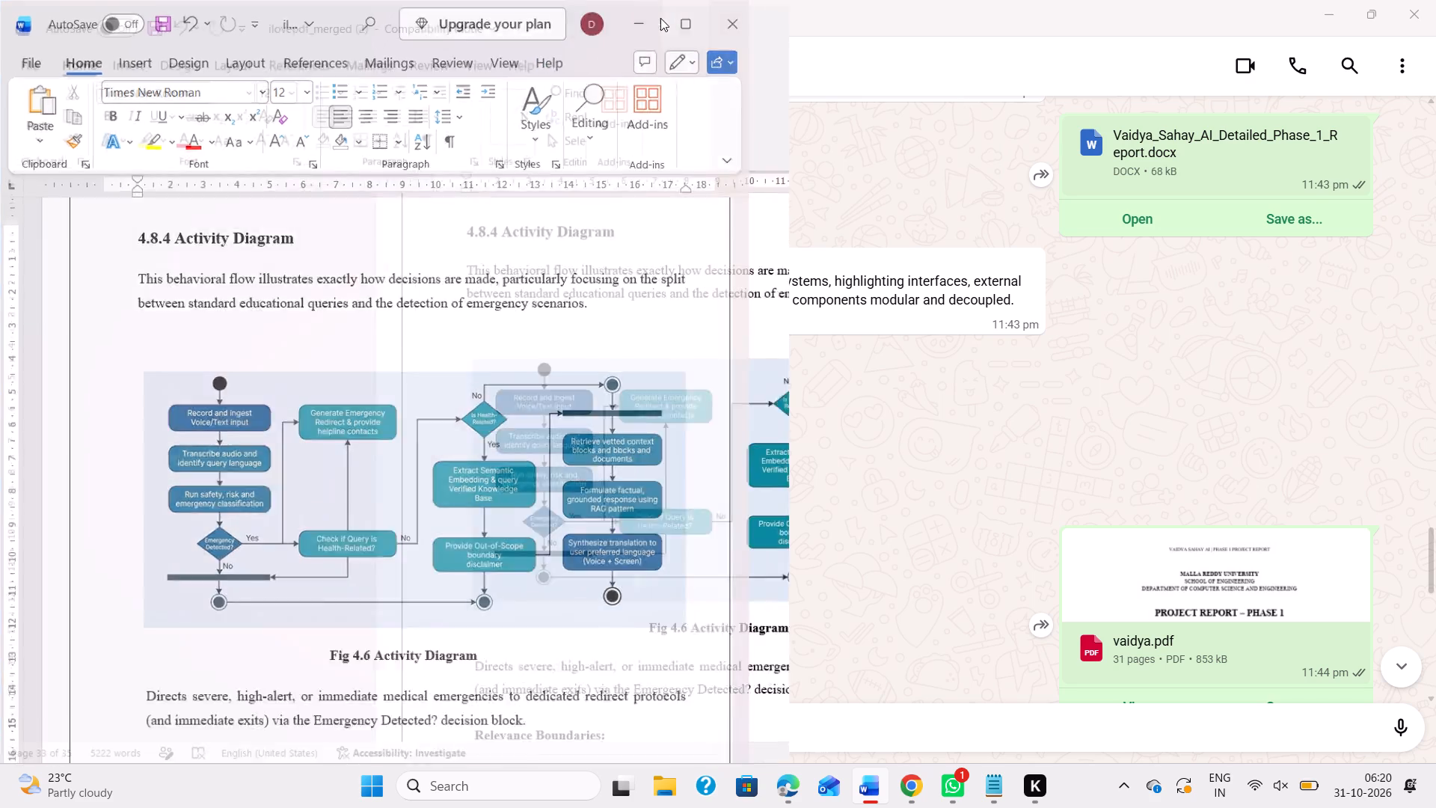
Move the cropped Activity Diagram picture up closer to its introductory paragraph, keeping it roughly centred between the margins.
click(779, 476)
drag(740, 466, 746, 438)
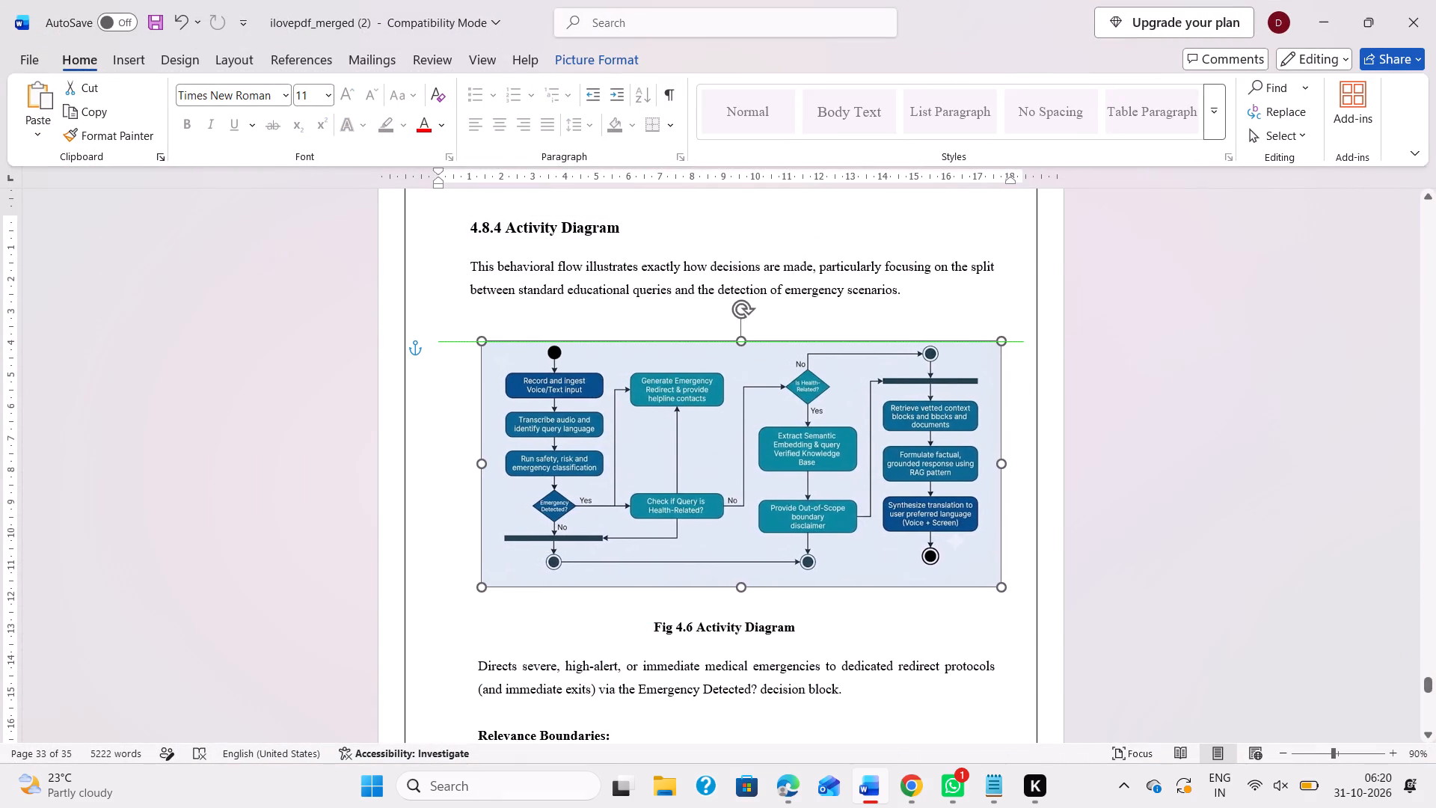
drag(746, 438, 742, 433)
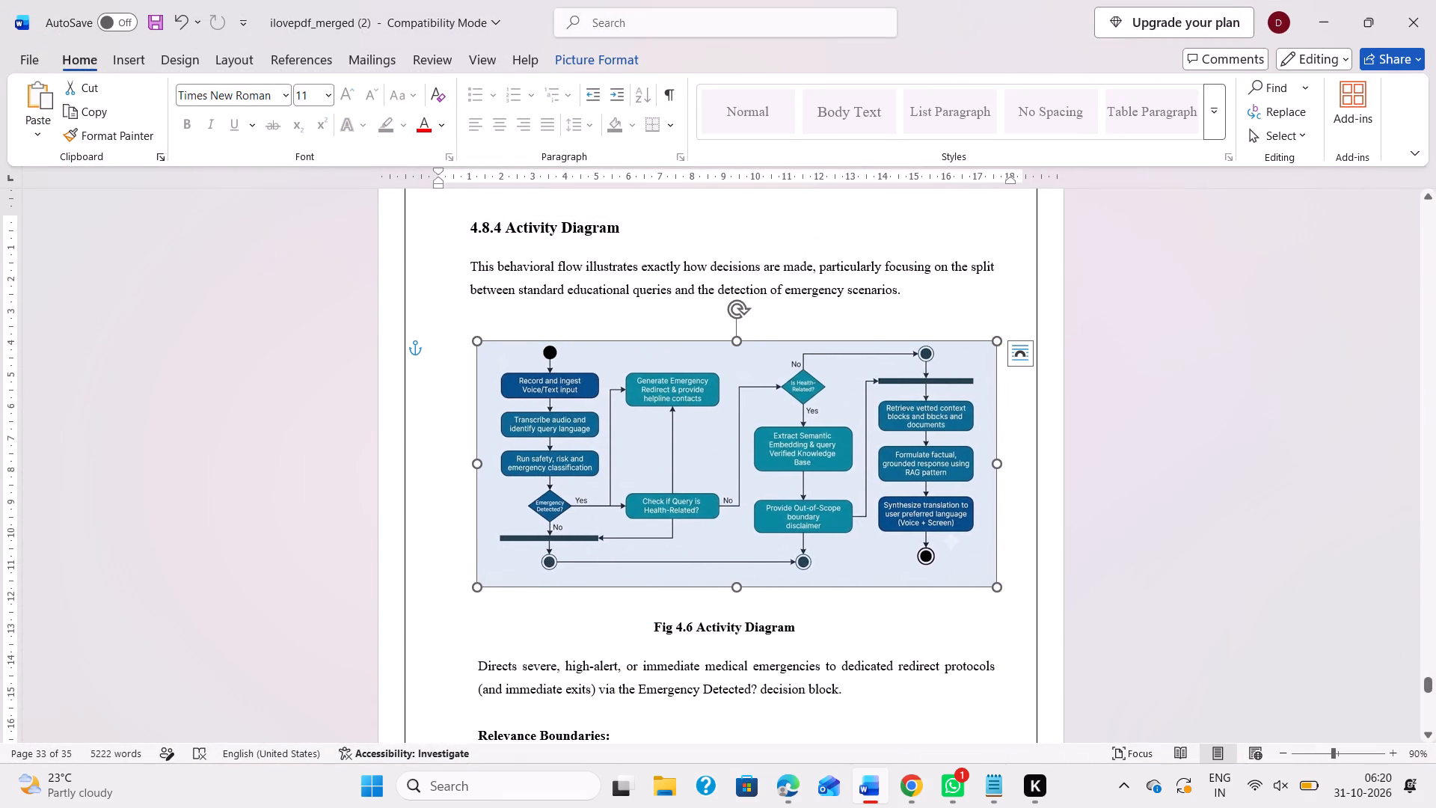
Crop the title strip off the top of the Sequence Diagram picture in section 4.8.3, leaving it about 8.35 cm high.
scroll(728, 509, up, 3)
click(762, 388)
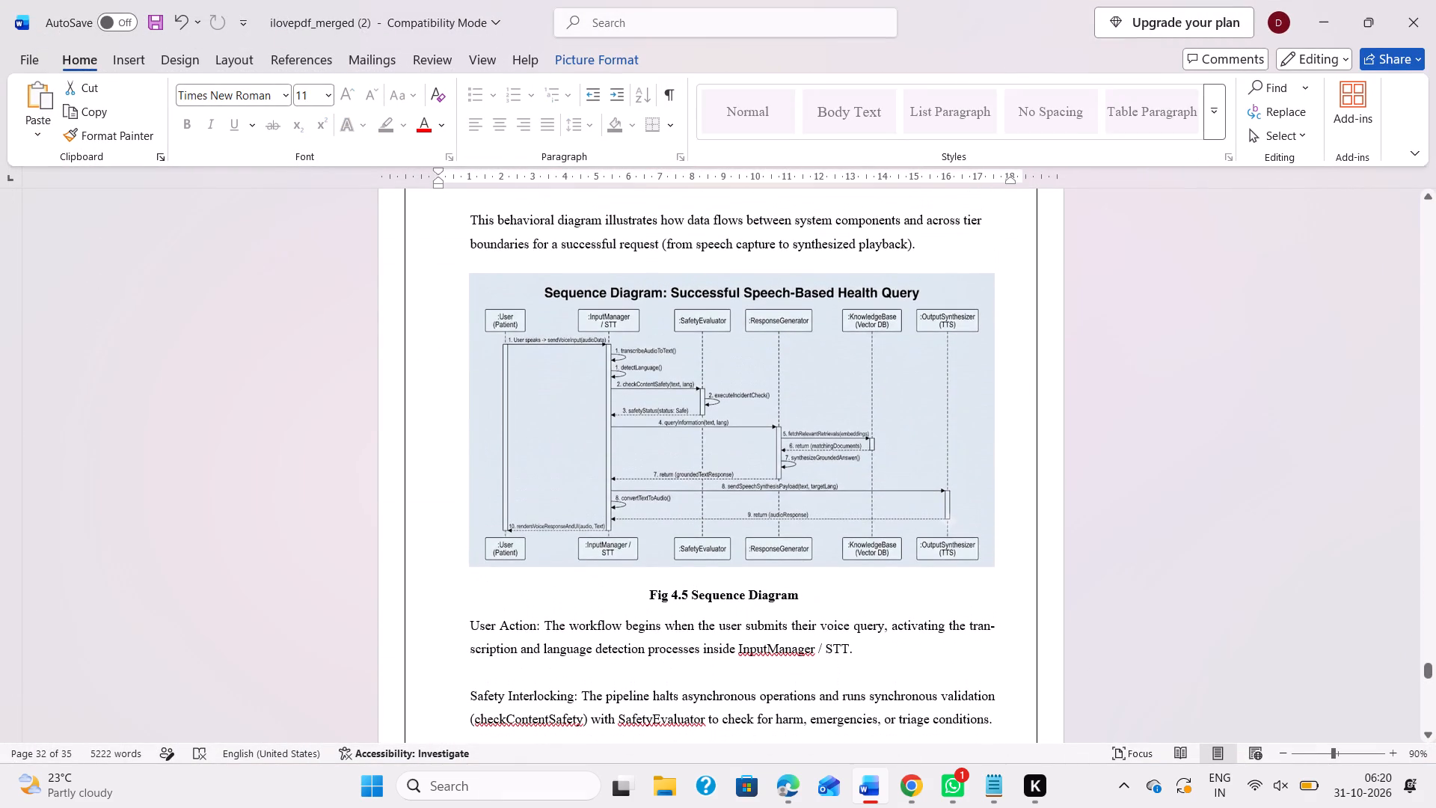
click(616, 64)
key(super+Left)
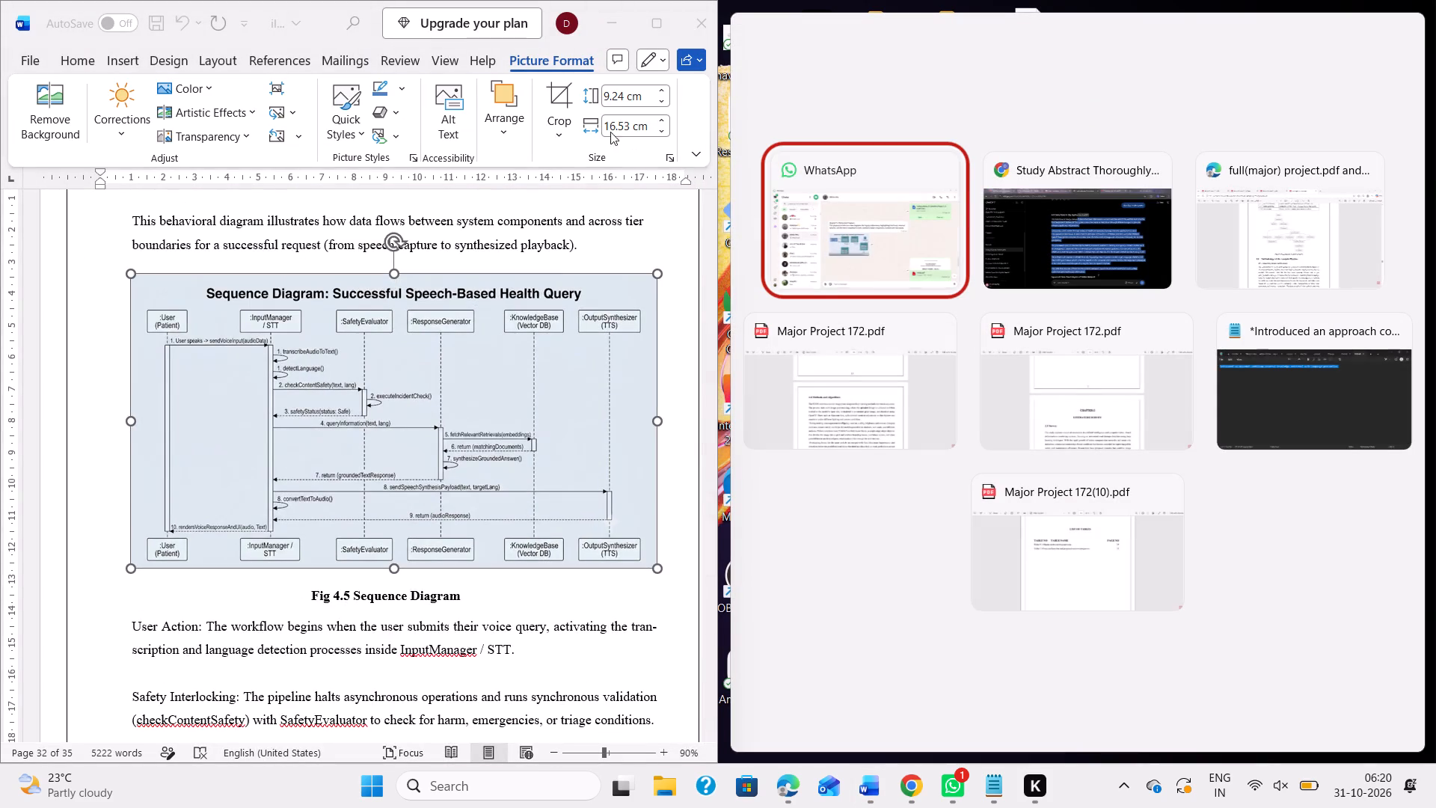
click(563, 100)
click(563, 100)
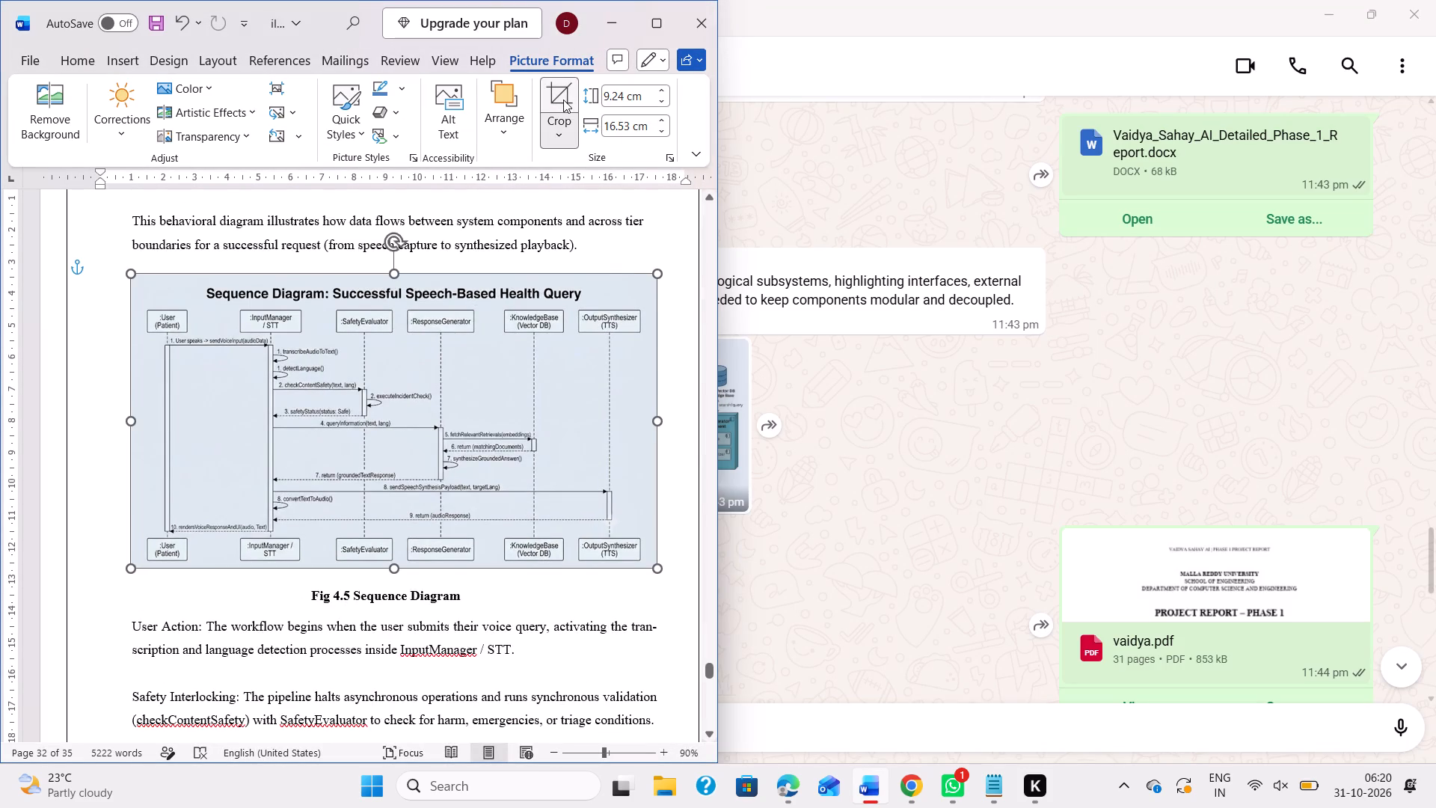
drag(394, 278, 395, 290)
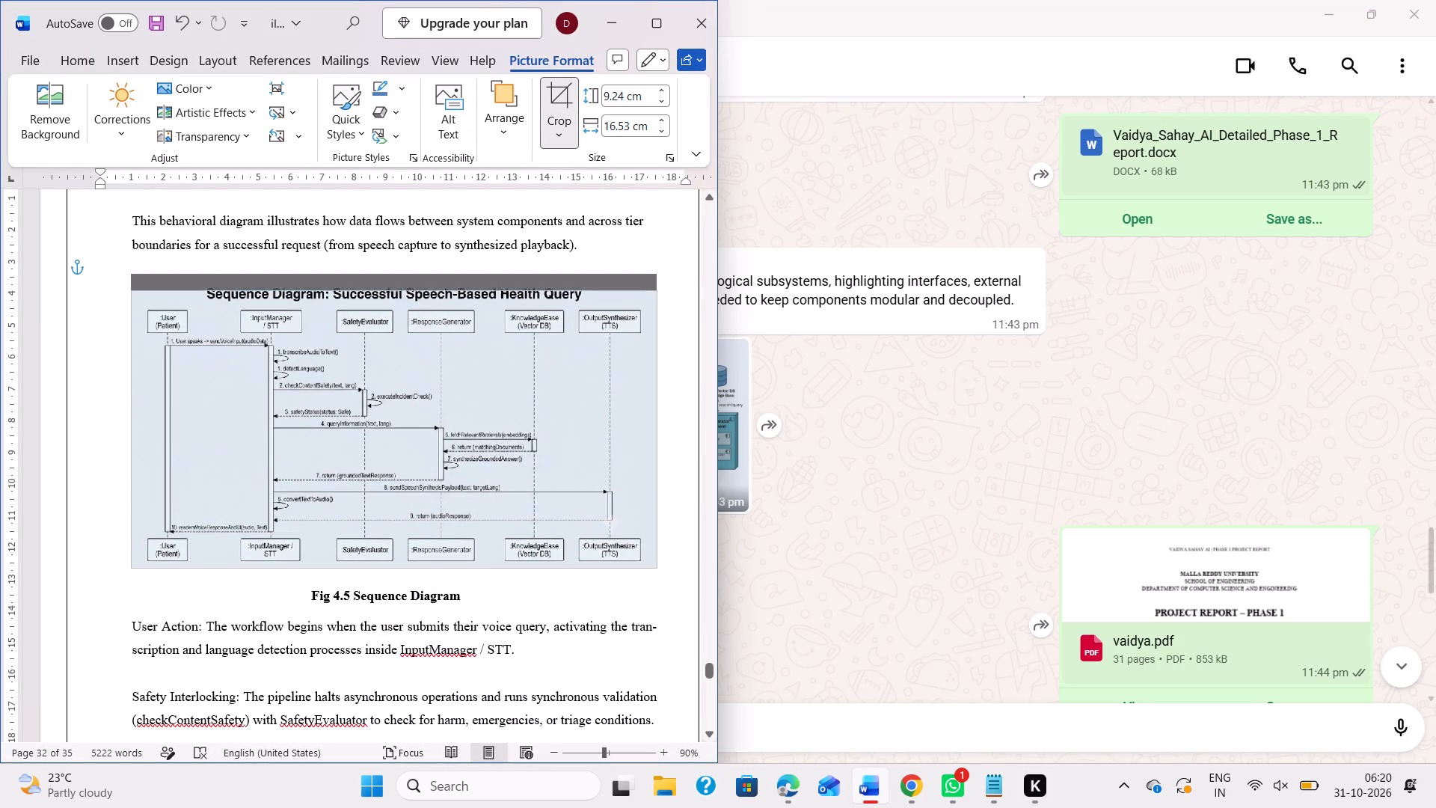
drag(395, 290, 401, 302)
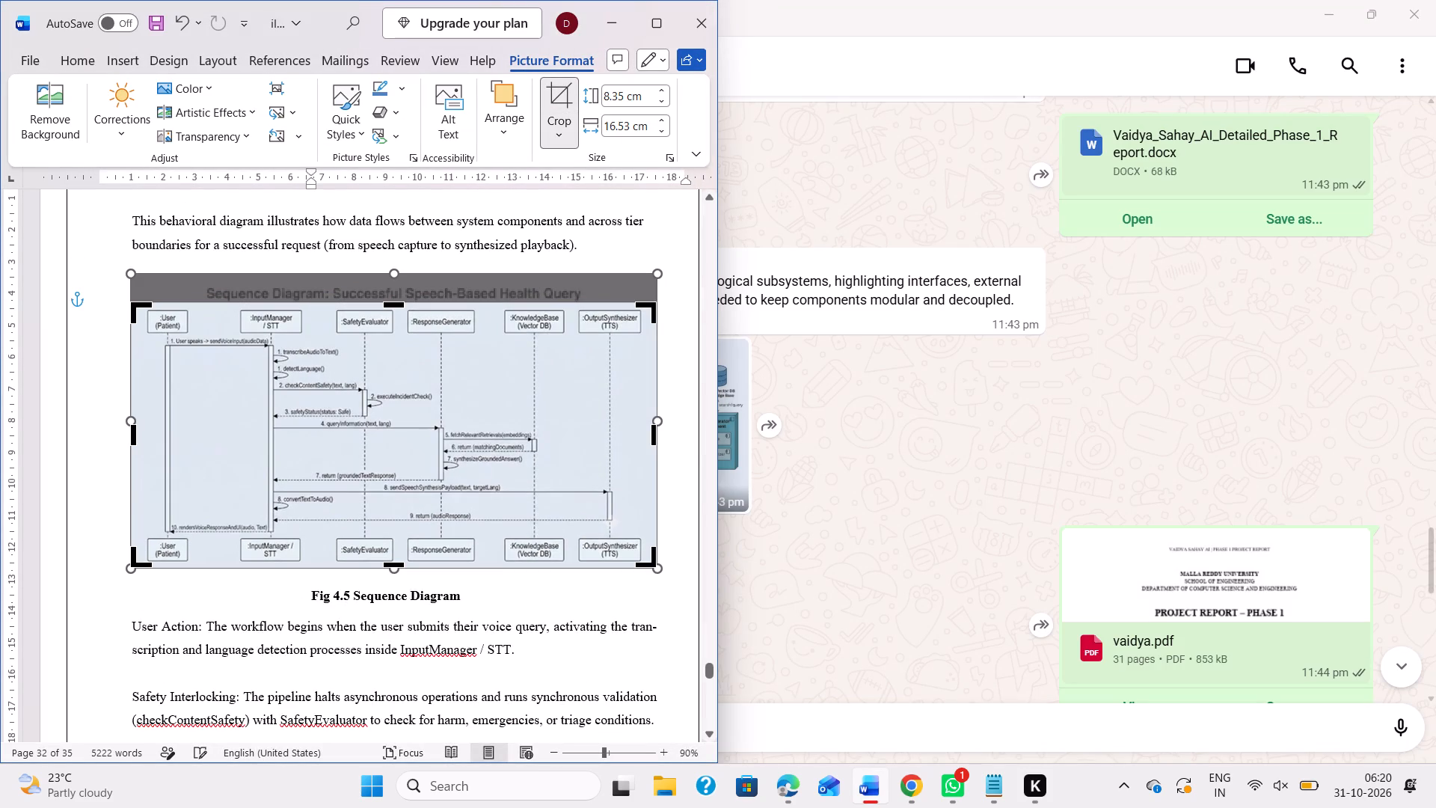
click(513, 233)
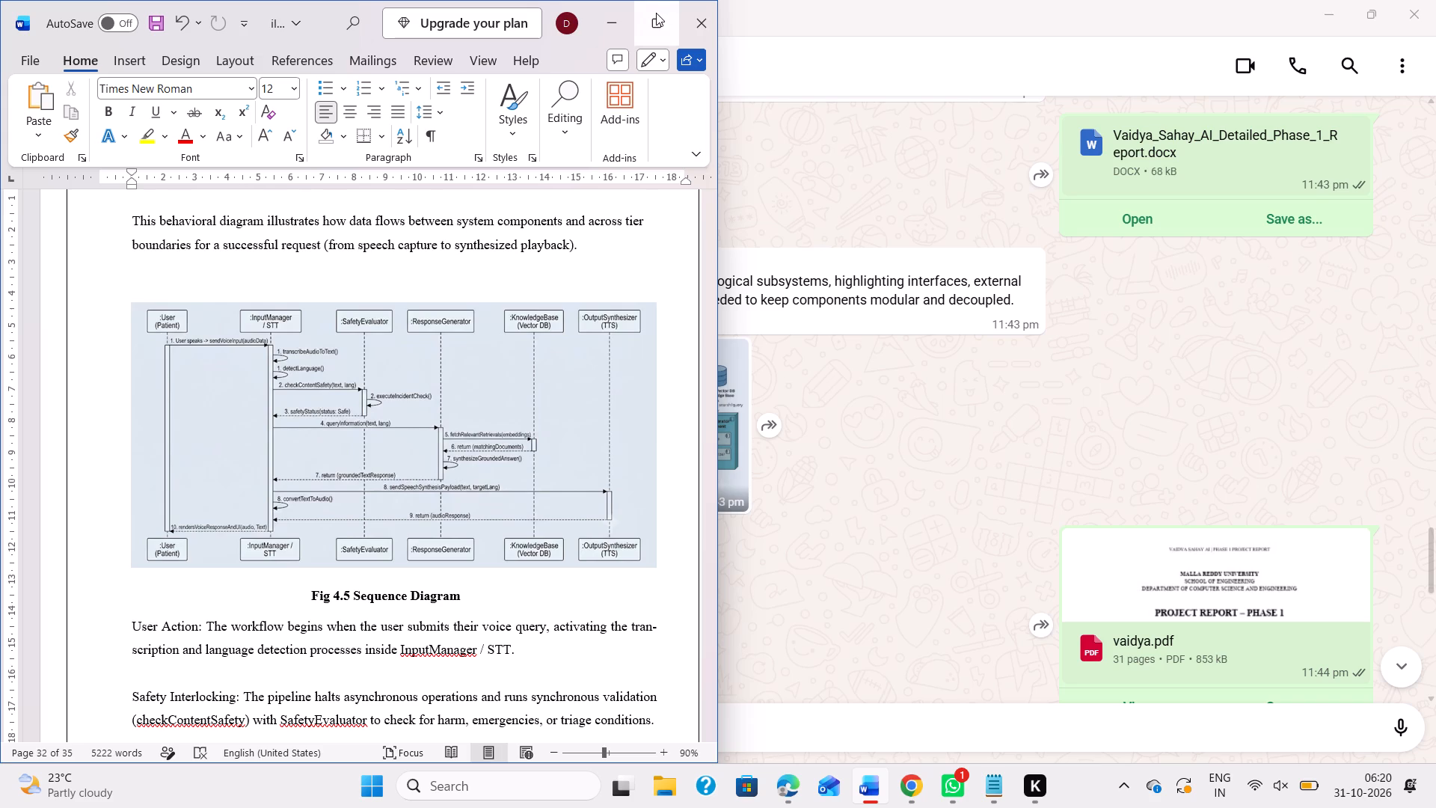
click(656, 13)
Move the cropped Sequence Diagram picture up closer to its introductory paragraph, leaving a small gap below the text.
click(752, 426)
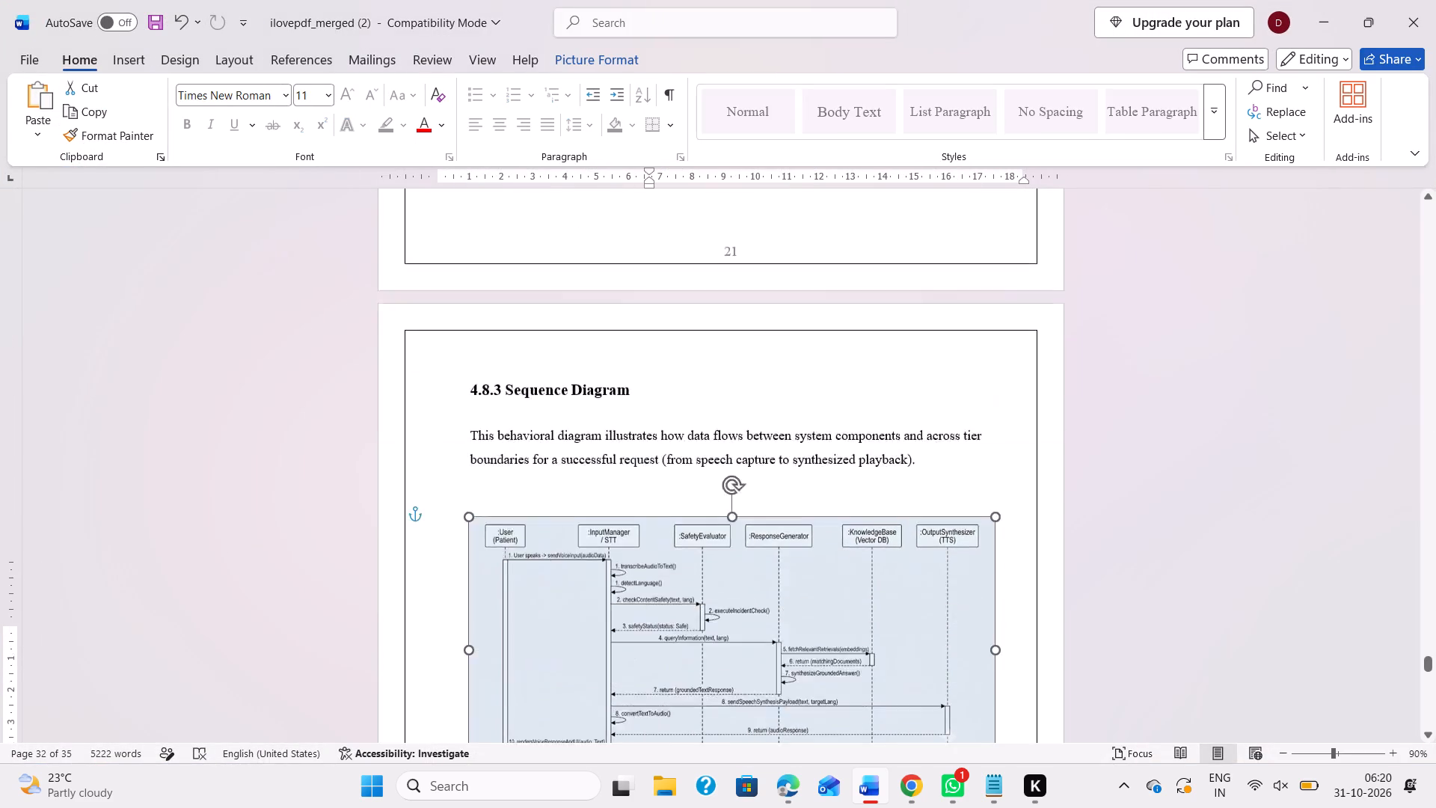
drag(718, 548, 719, 515)
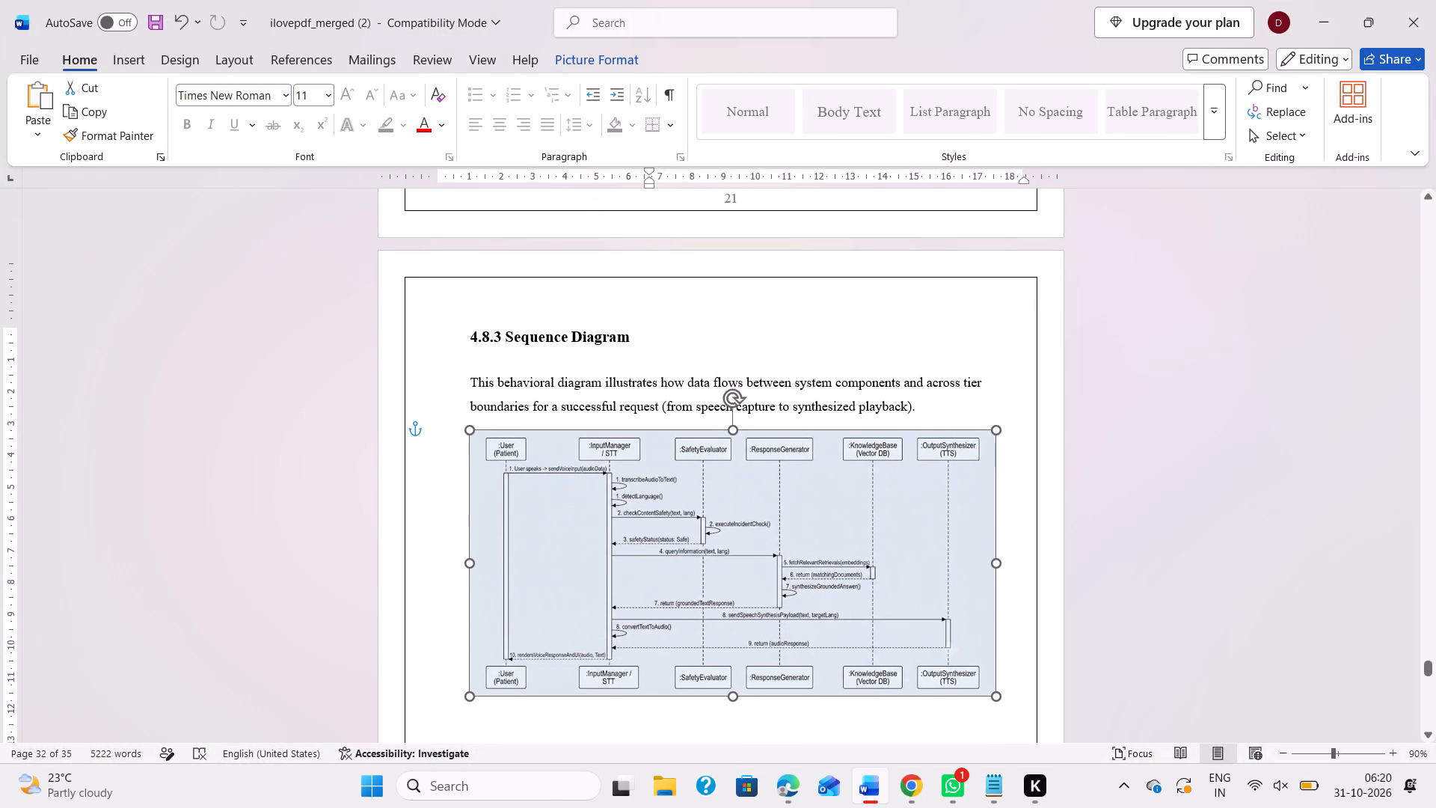
drag(719, 515, 714, 533)
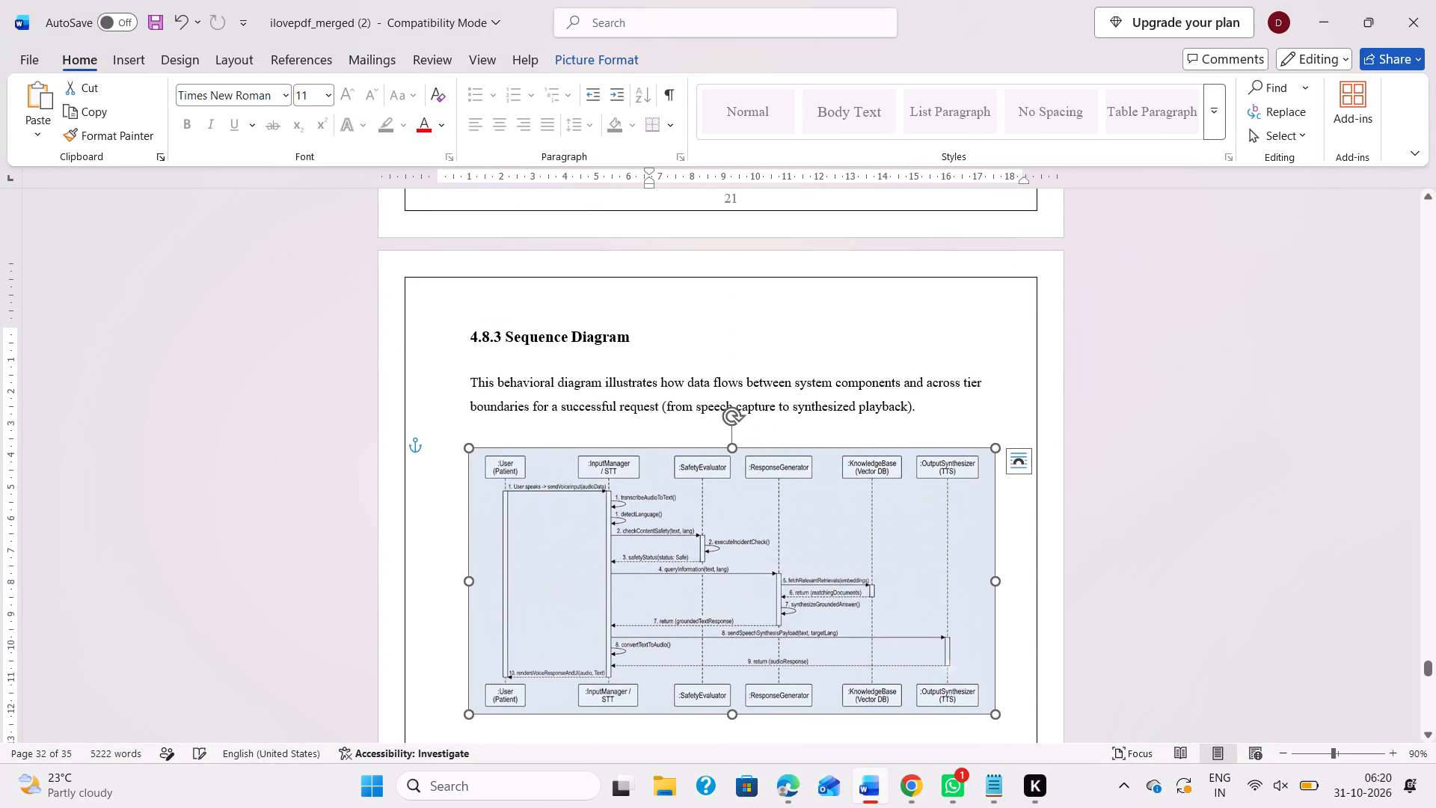
Crop the "Vaidya Sahay AI - Structural Class Diagram" title strip off the top of the picture in section 4.8.2.
scroll(776, 556, down, 1)
scroll(768, 549, up, 2)
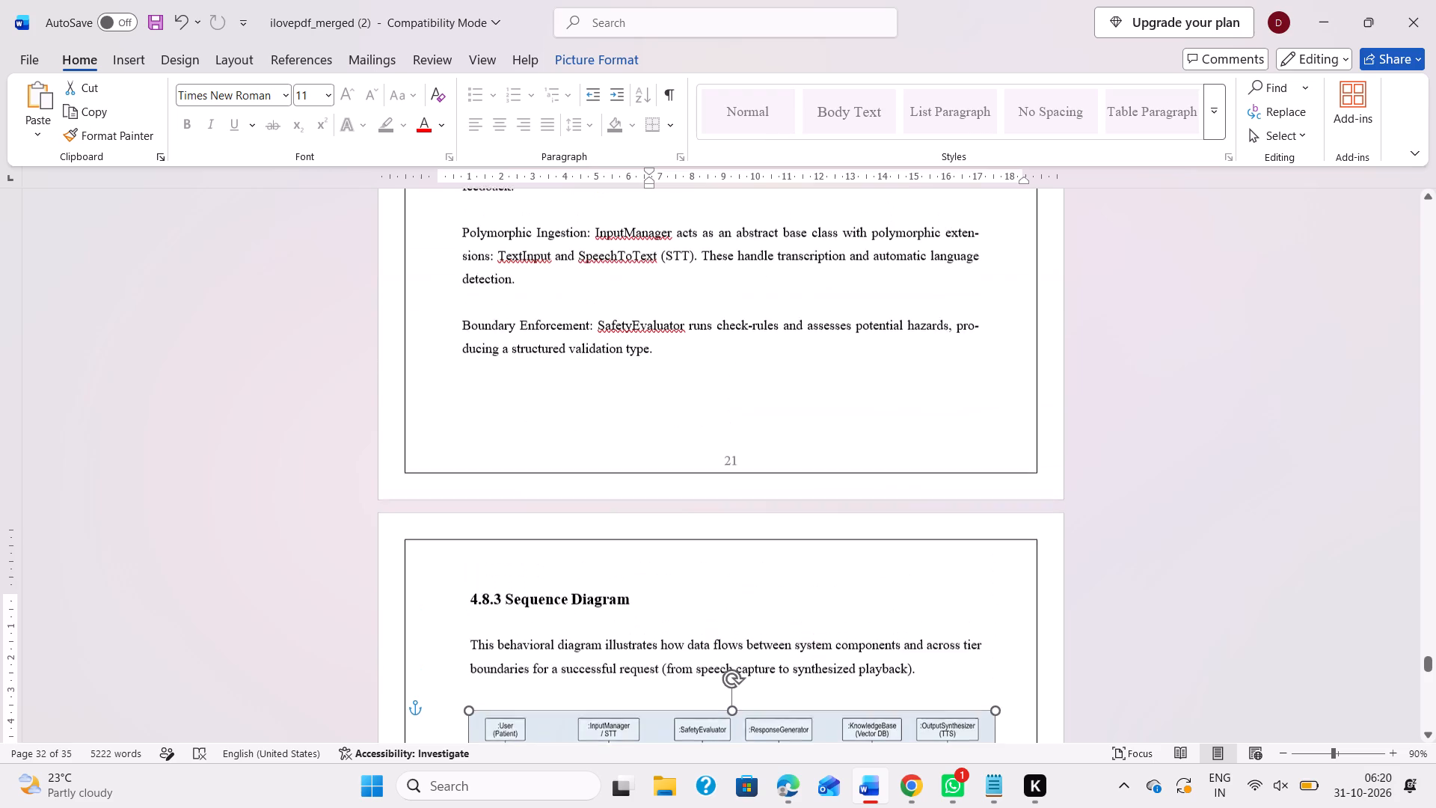
scroll(768, 549, up, 3)
click(714, 548)
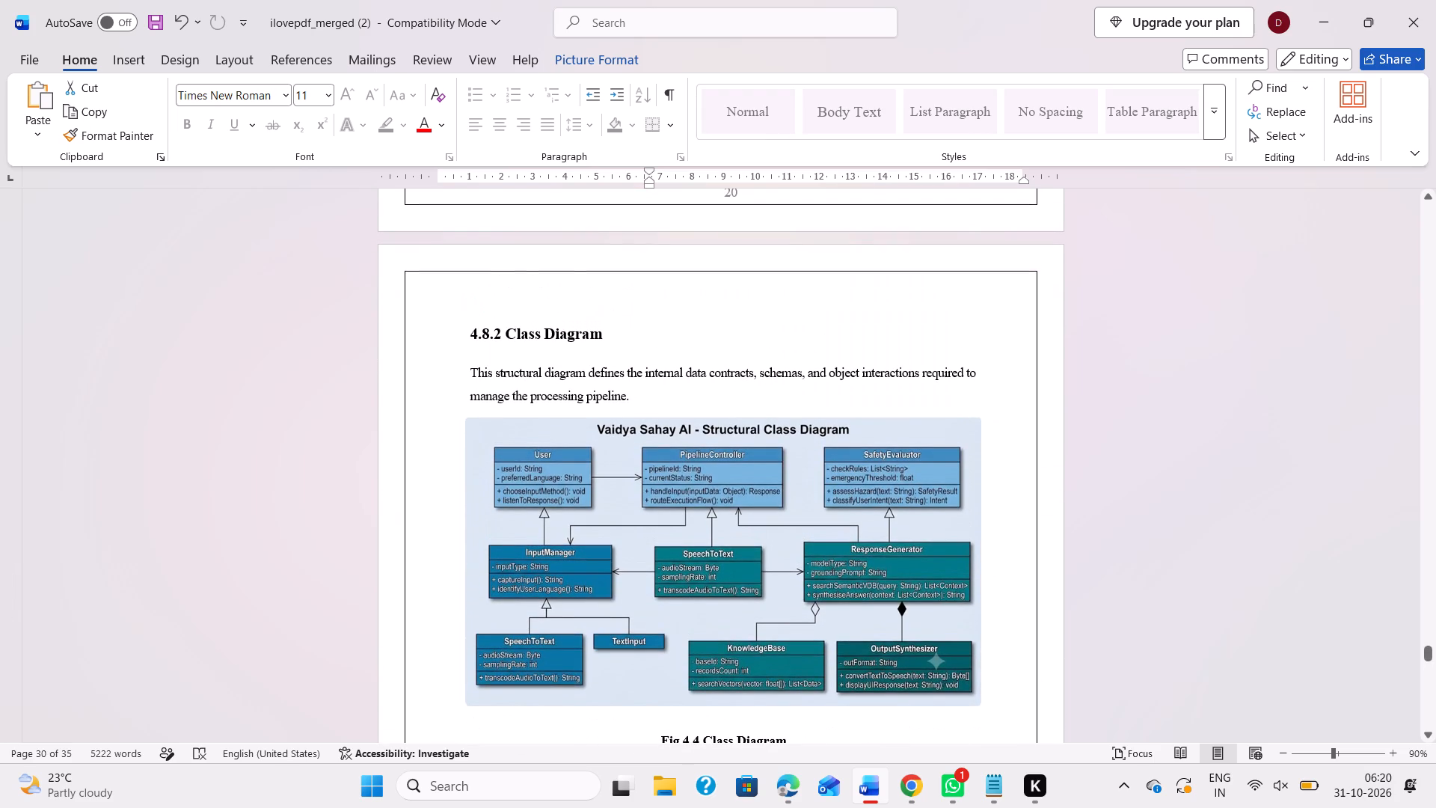
key(super+Left)
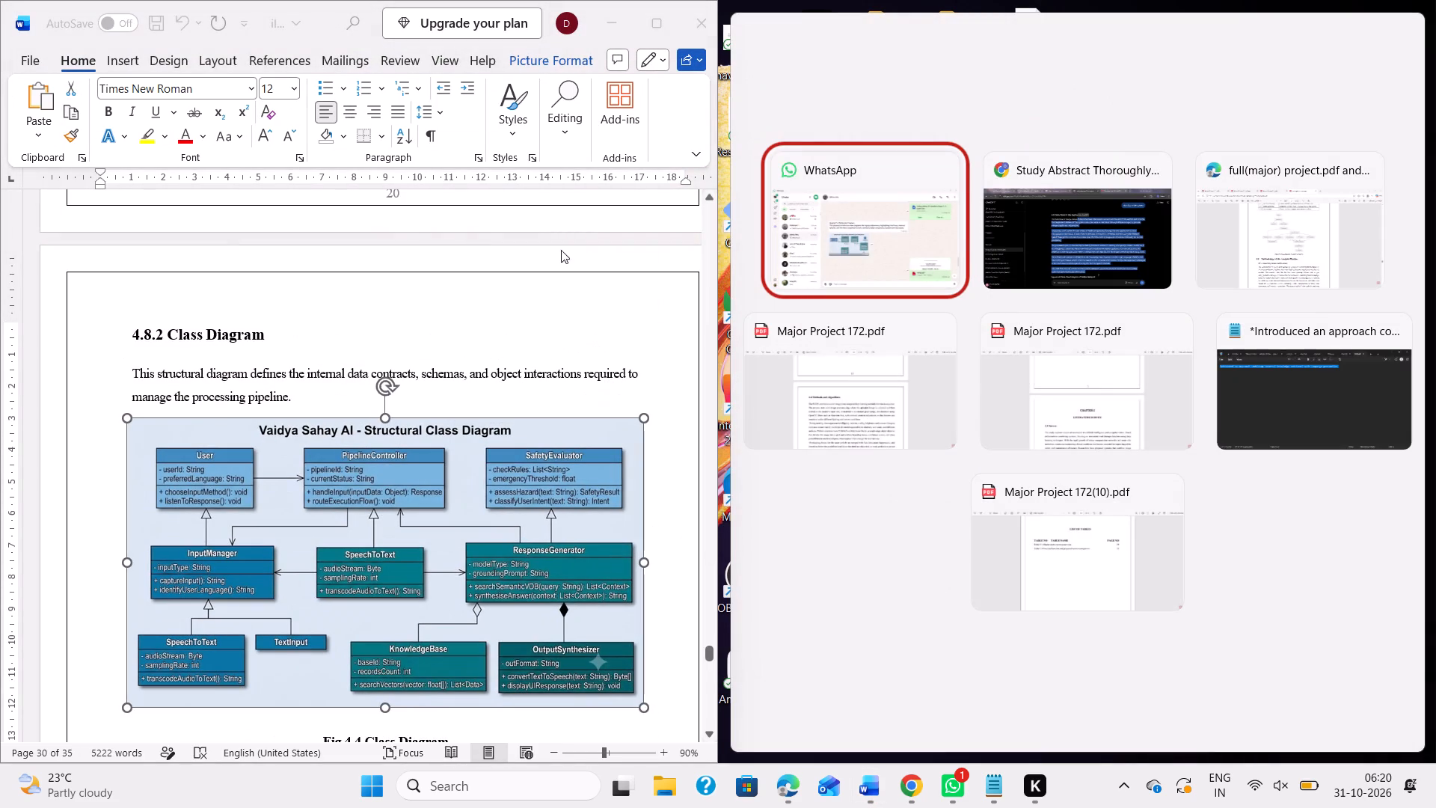
click(543, 67)
click(543, 67)
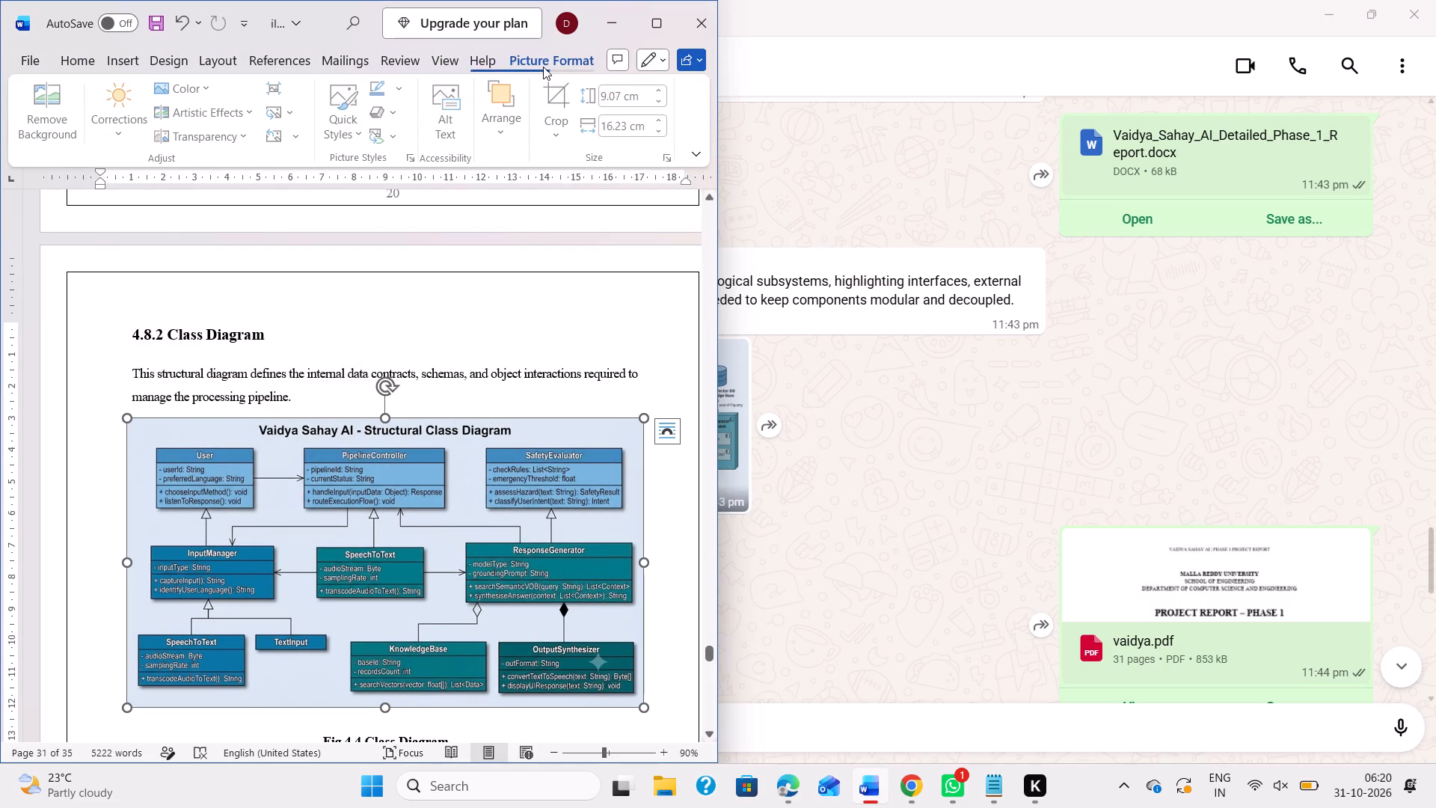
click(552, 86)
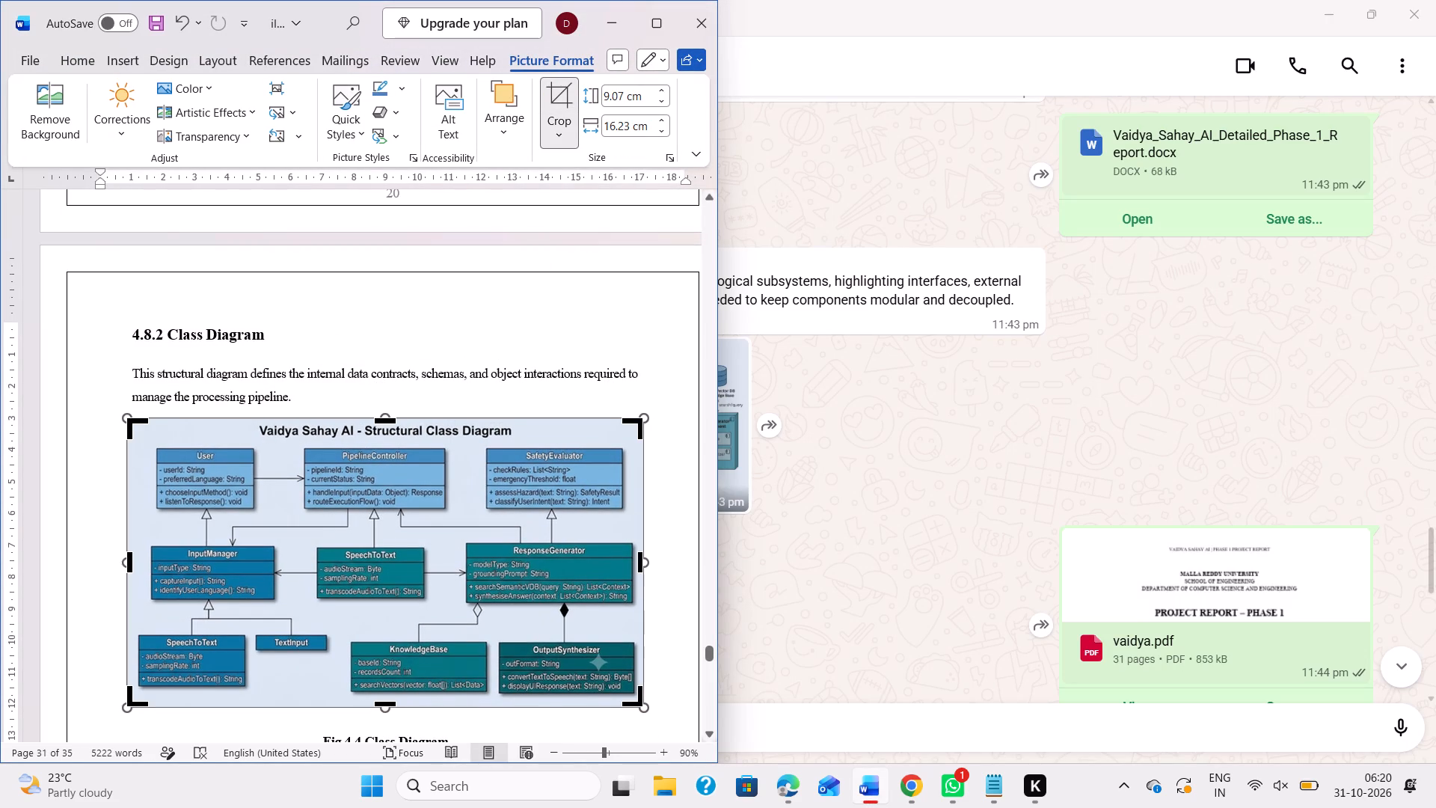
drag(384, 420, 387, 440)
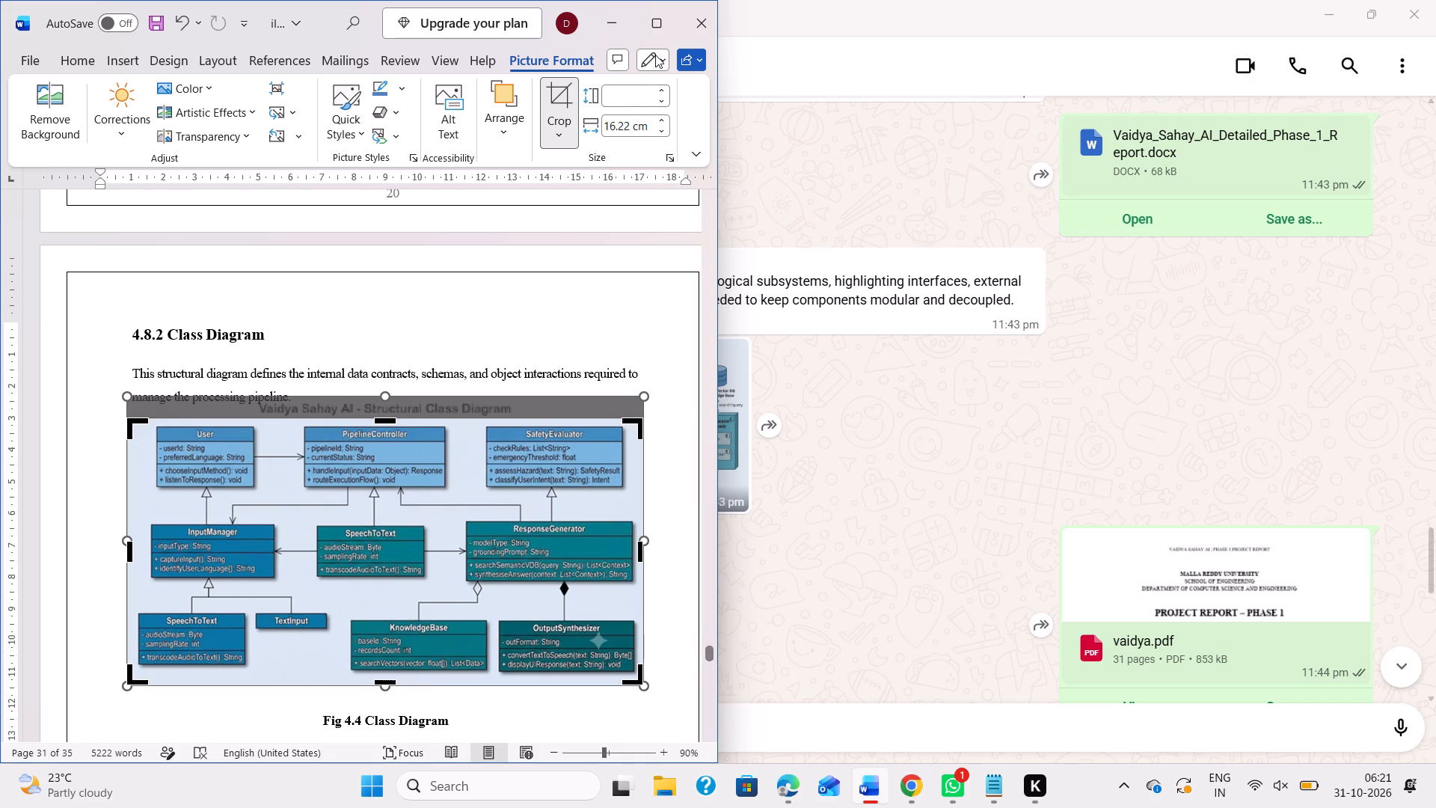
click(544, 345)
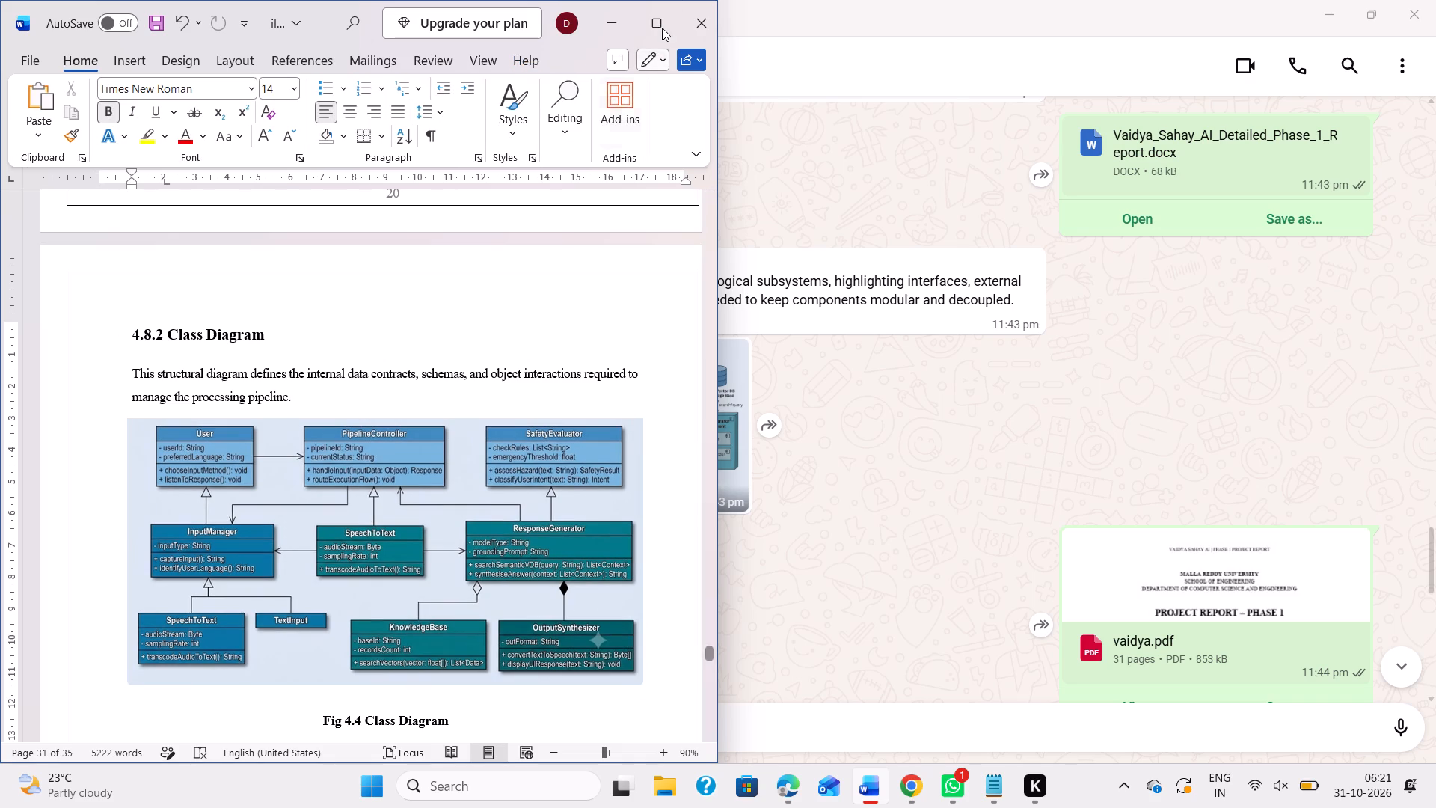
click(658, 25)
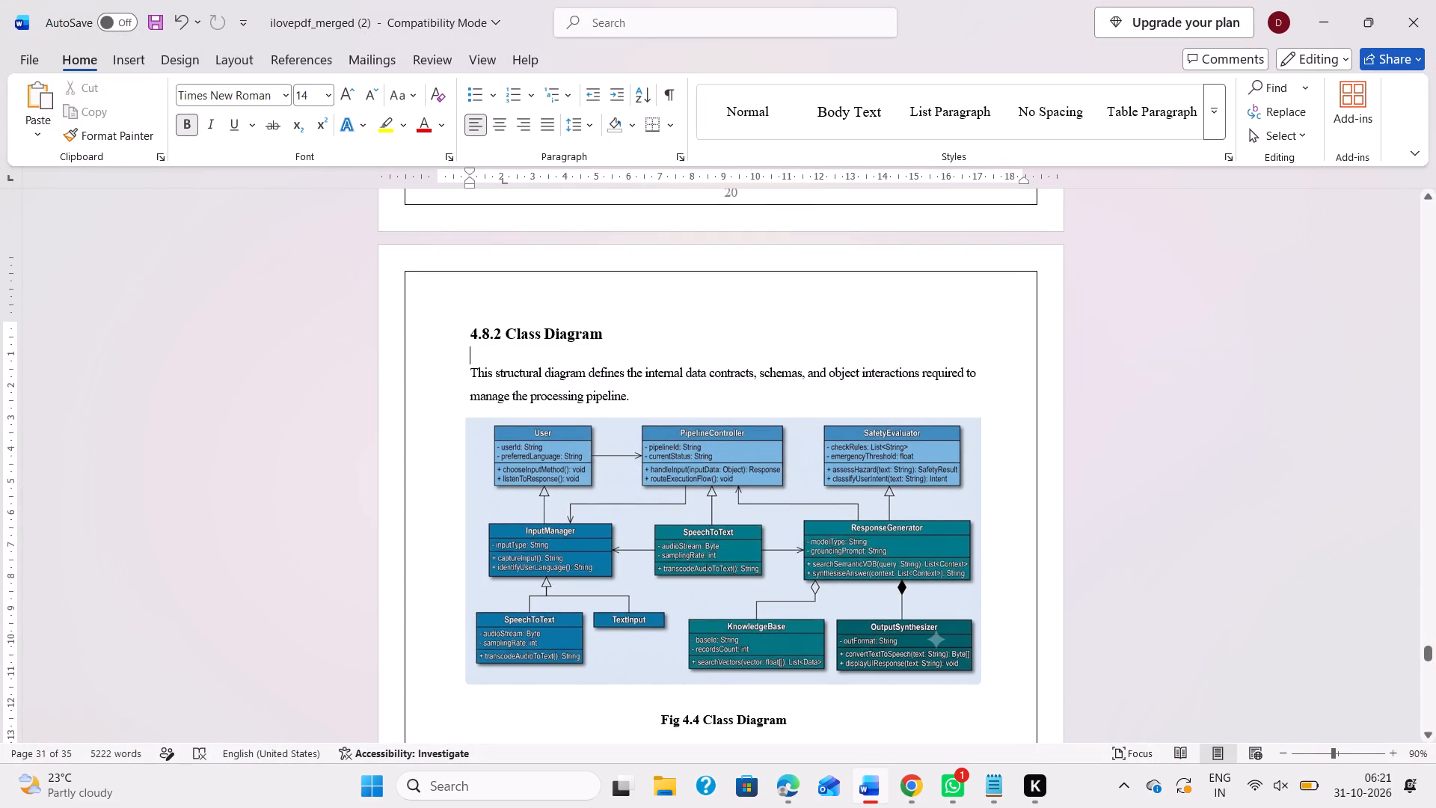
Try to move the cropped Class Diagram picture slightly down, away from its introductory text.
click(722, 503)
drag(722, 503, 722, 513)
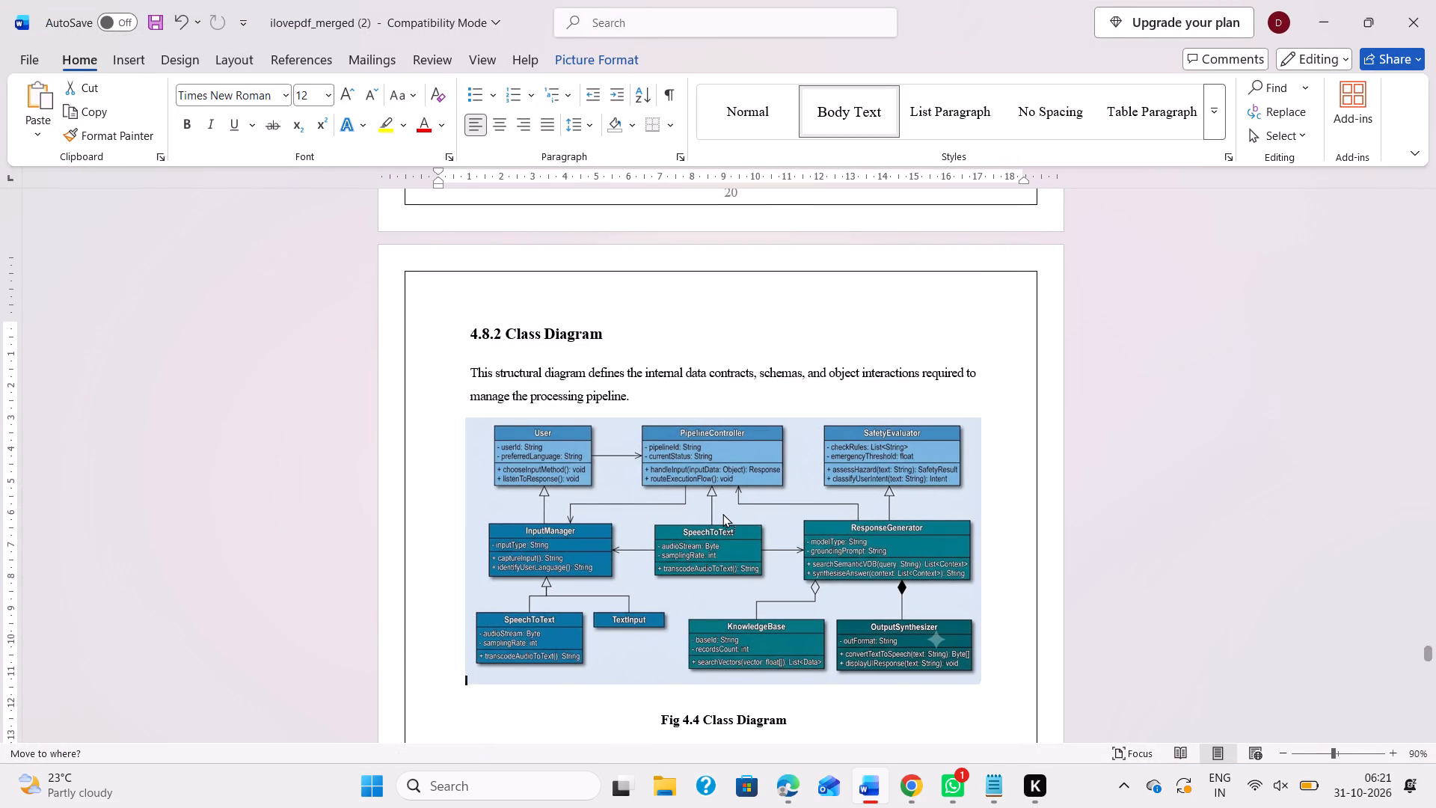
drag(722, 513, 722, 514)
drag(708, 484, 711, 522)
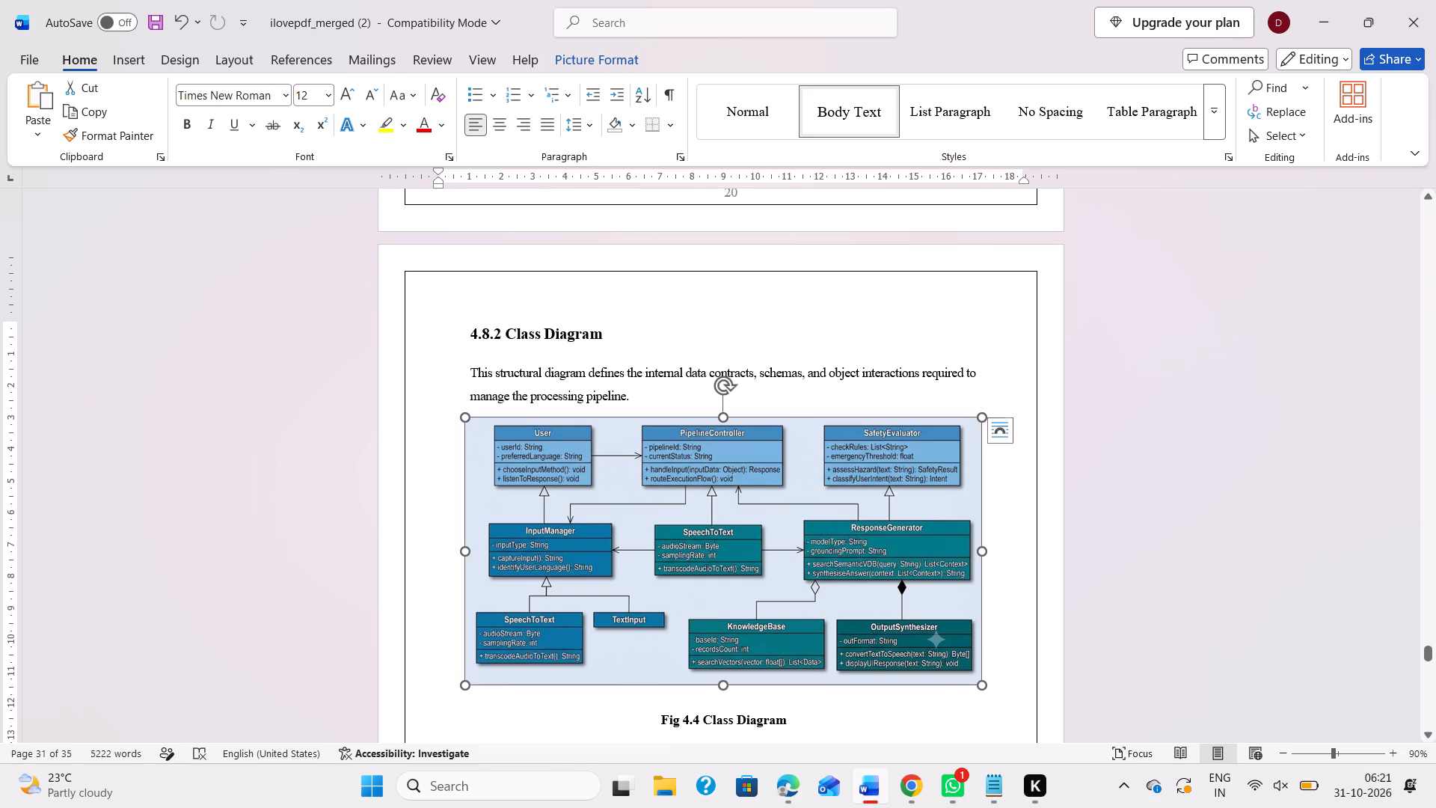
Crop the large "Vaidya Sahay AI" title off the top of the Use Case Diagram picture, leaving it about 7.59 cm high.
scroll(746, 494, up, 3)
click(714, 429)
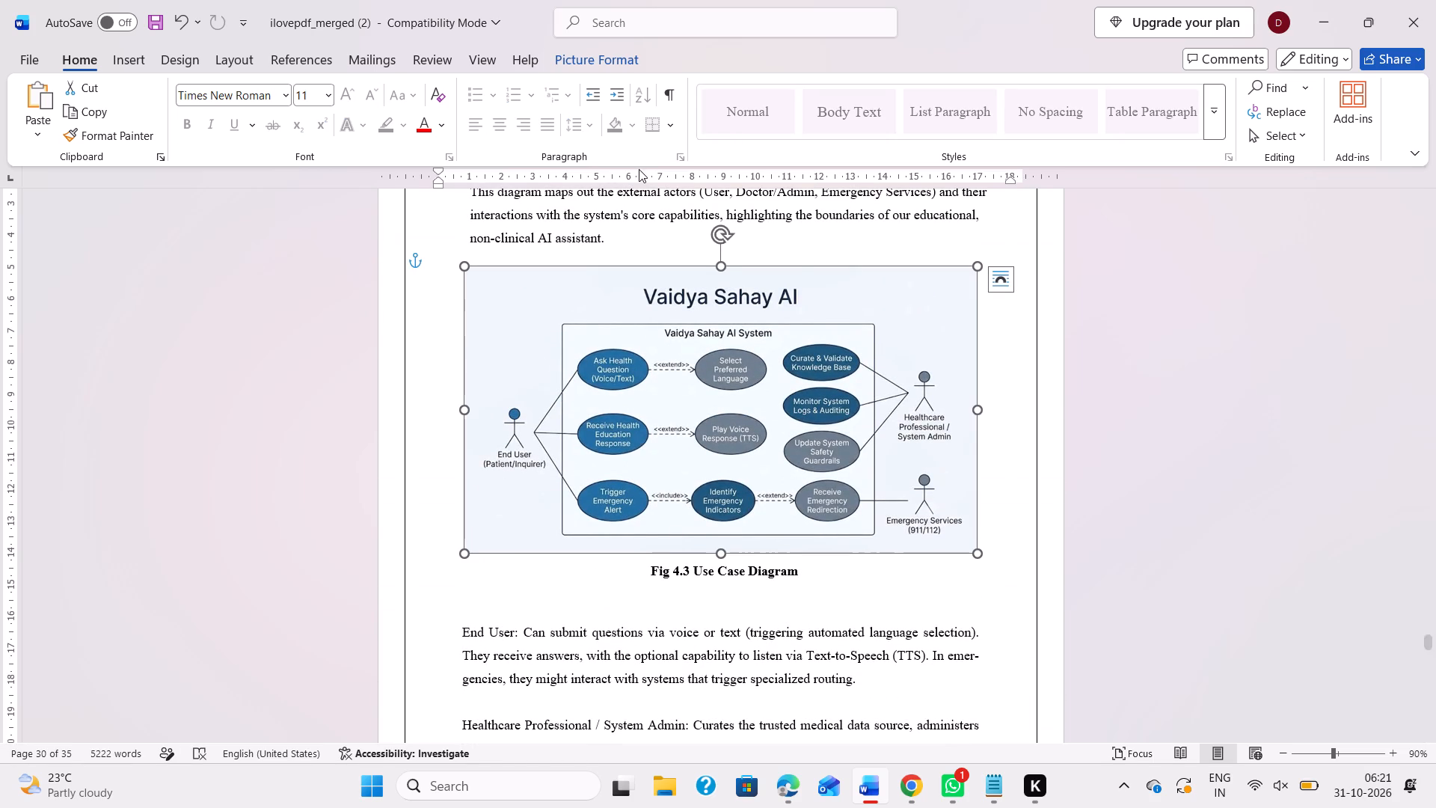
click(612, 65)
key(super+Left)
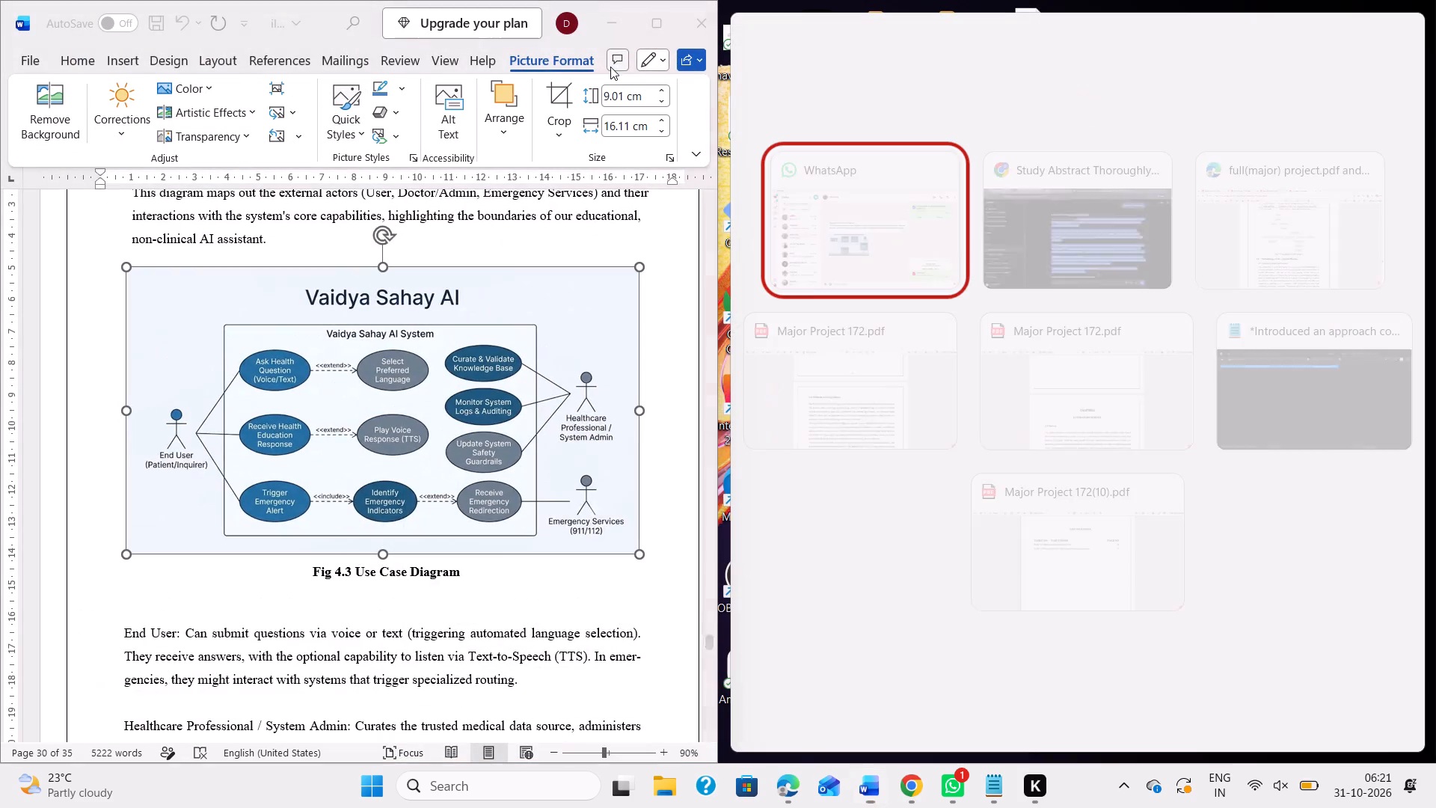
click(556, 97)
click(562, 98)
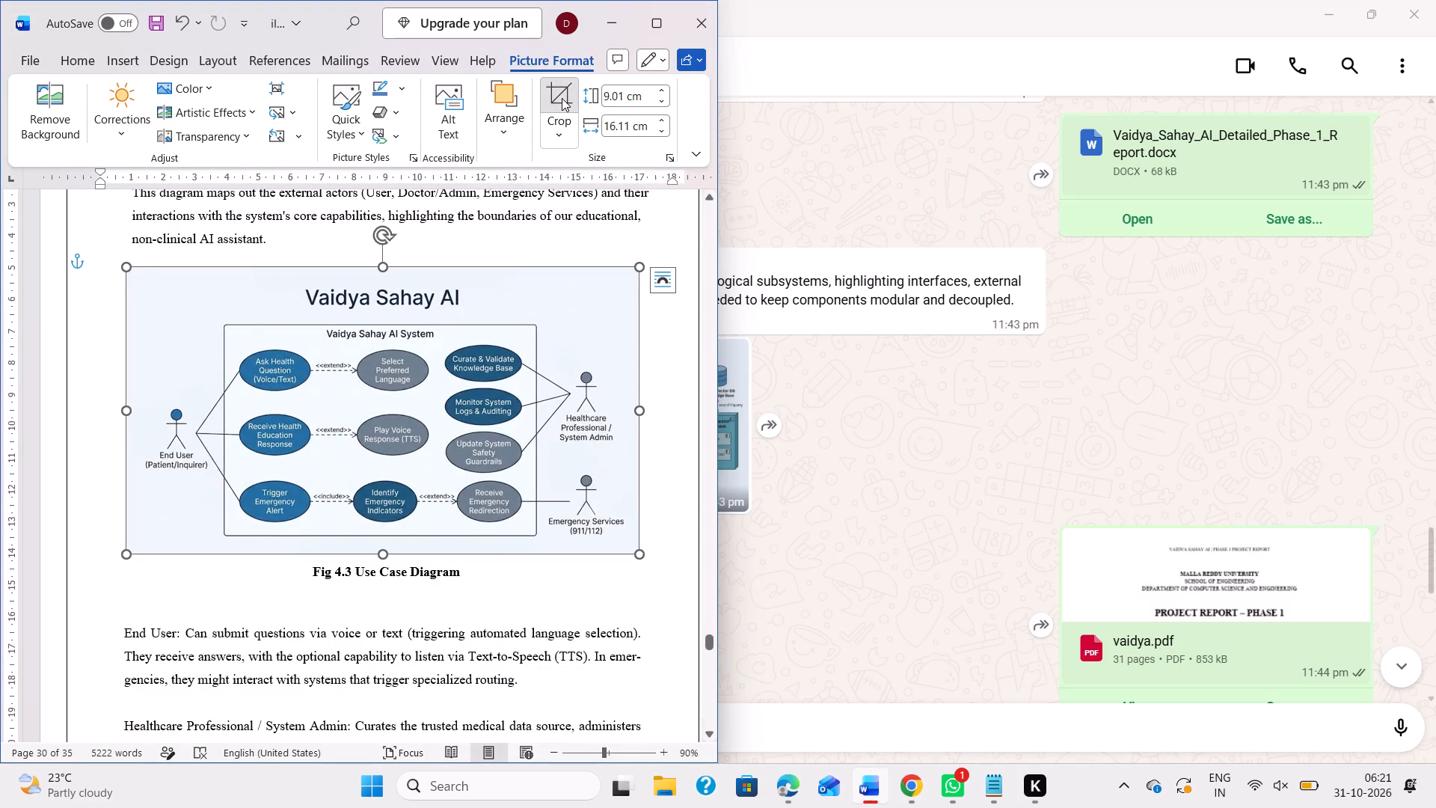
drag(383, 269, 385, 312)
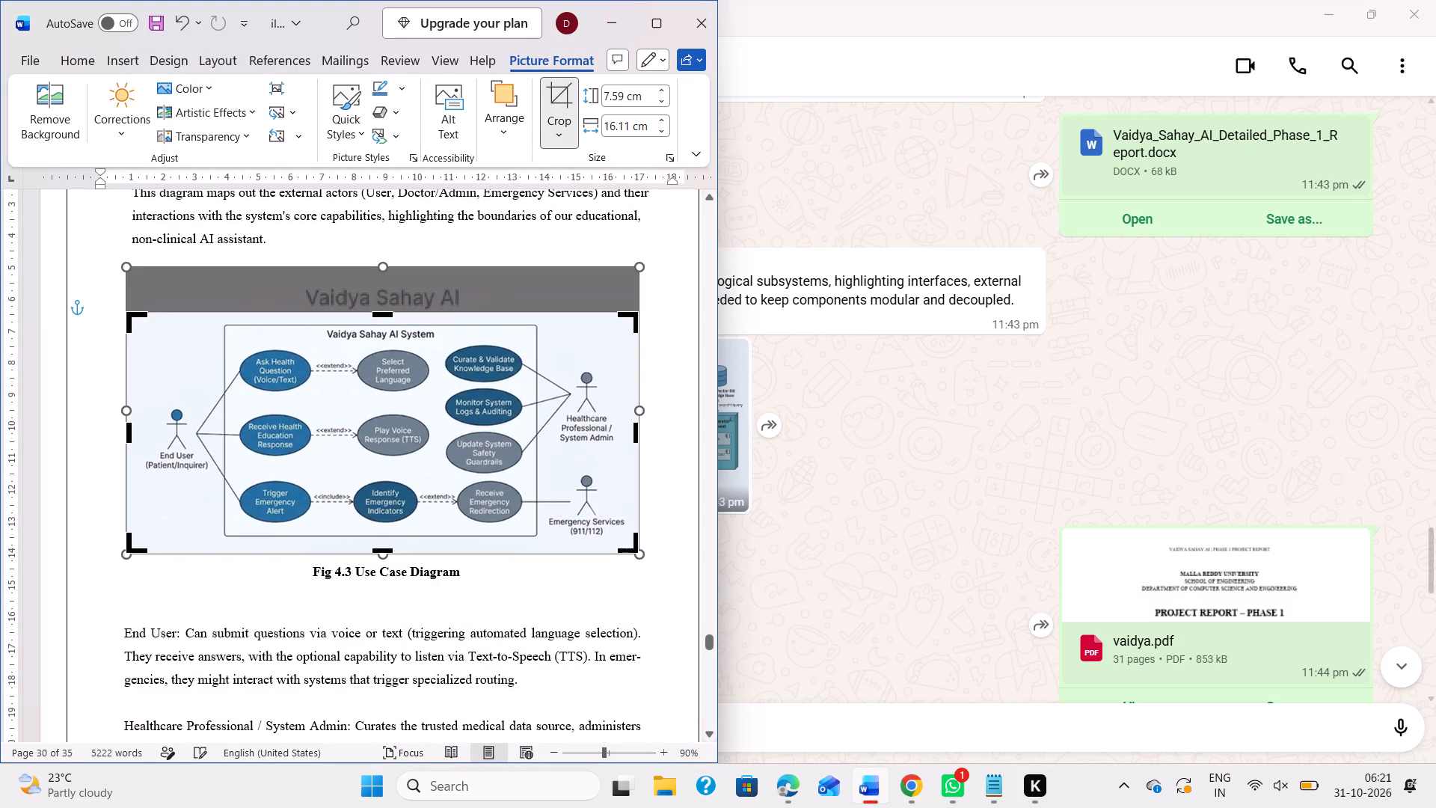
click(473, 242)
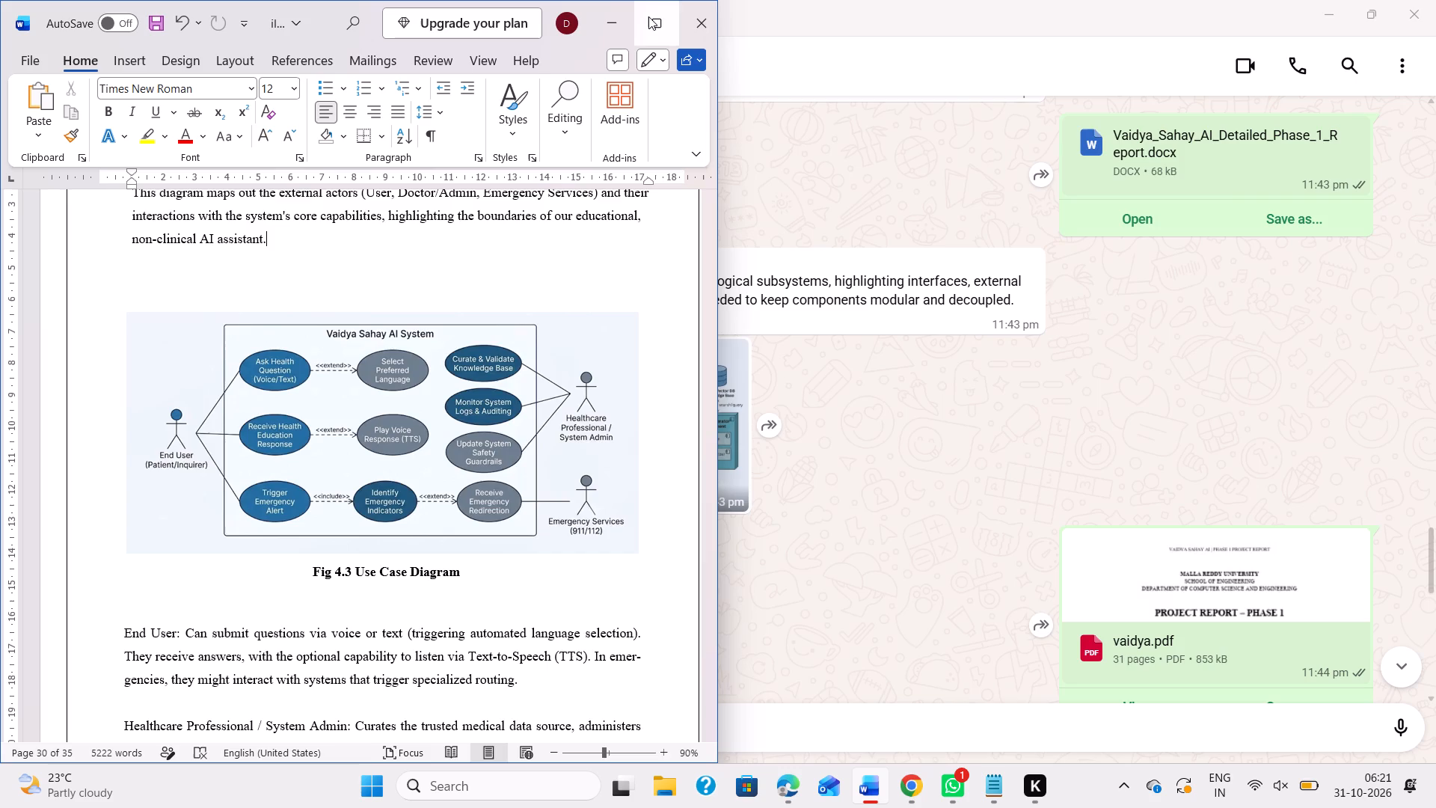
click(648, 16)
Move the cropped Use Case Diagram picture up closer to its introductory paragraph in section 4.8.1.
click(744, 376)
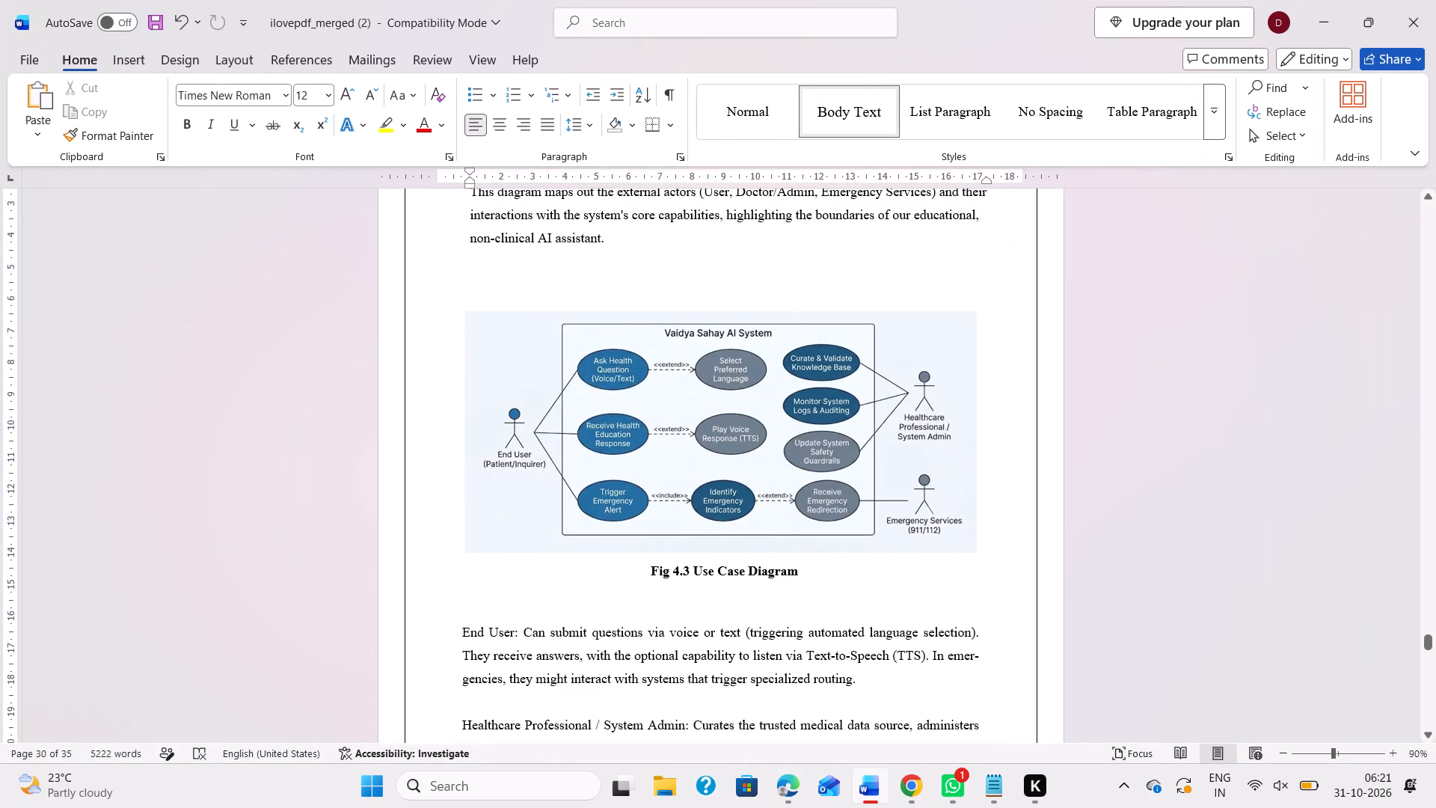
drag(721, 417, 728, 386)
Delete the extra blank line space above and below the "Fig 4.3 Use Case Diagram" caption.
click(699, 546)
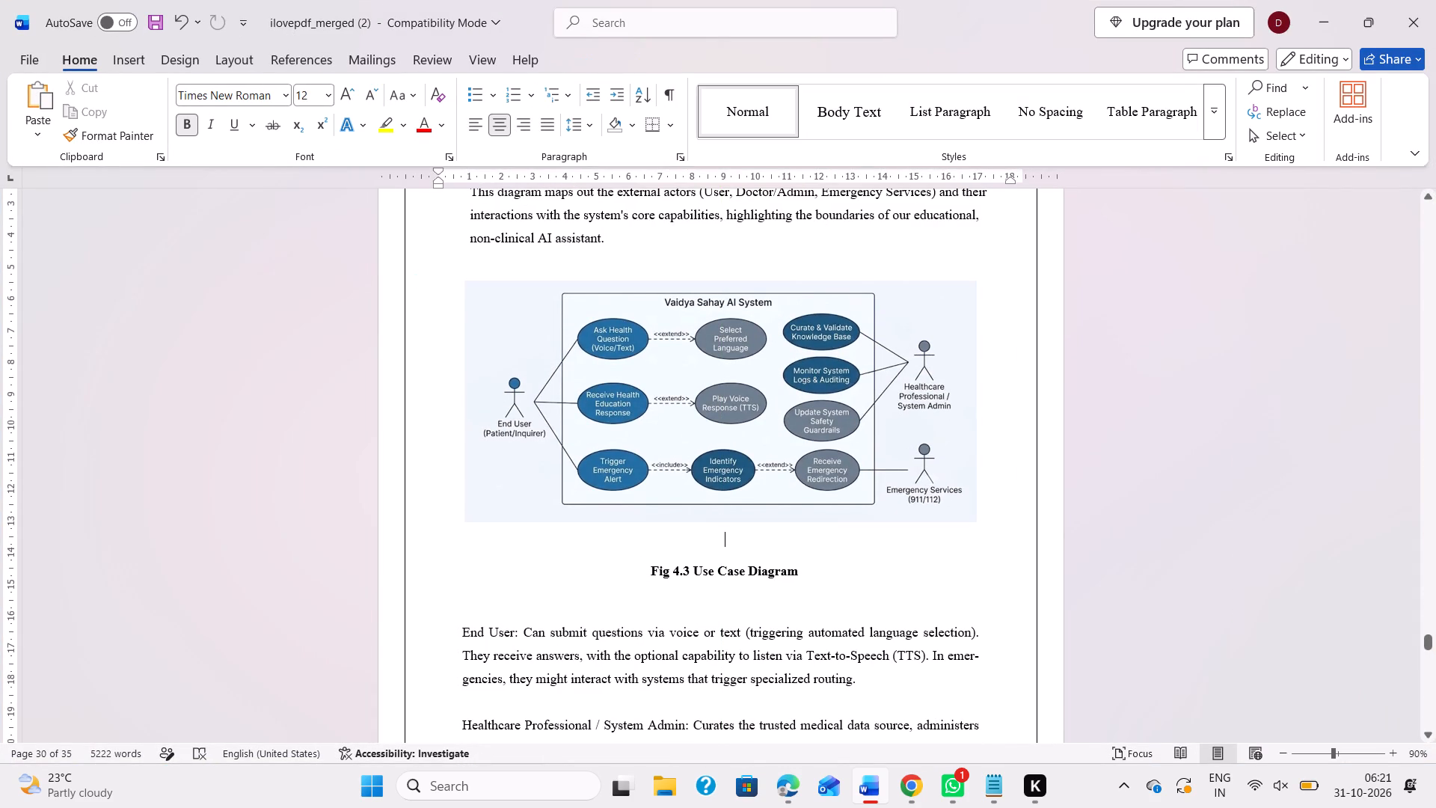
key(BackSpace)
key(BackSpace)
scroll(886, 619, down, 1)
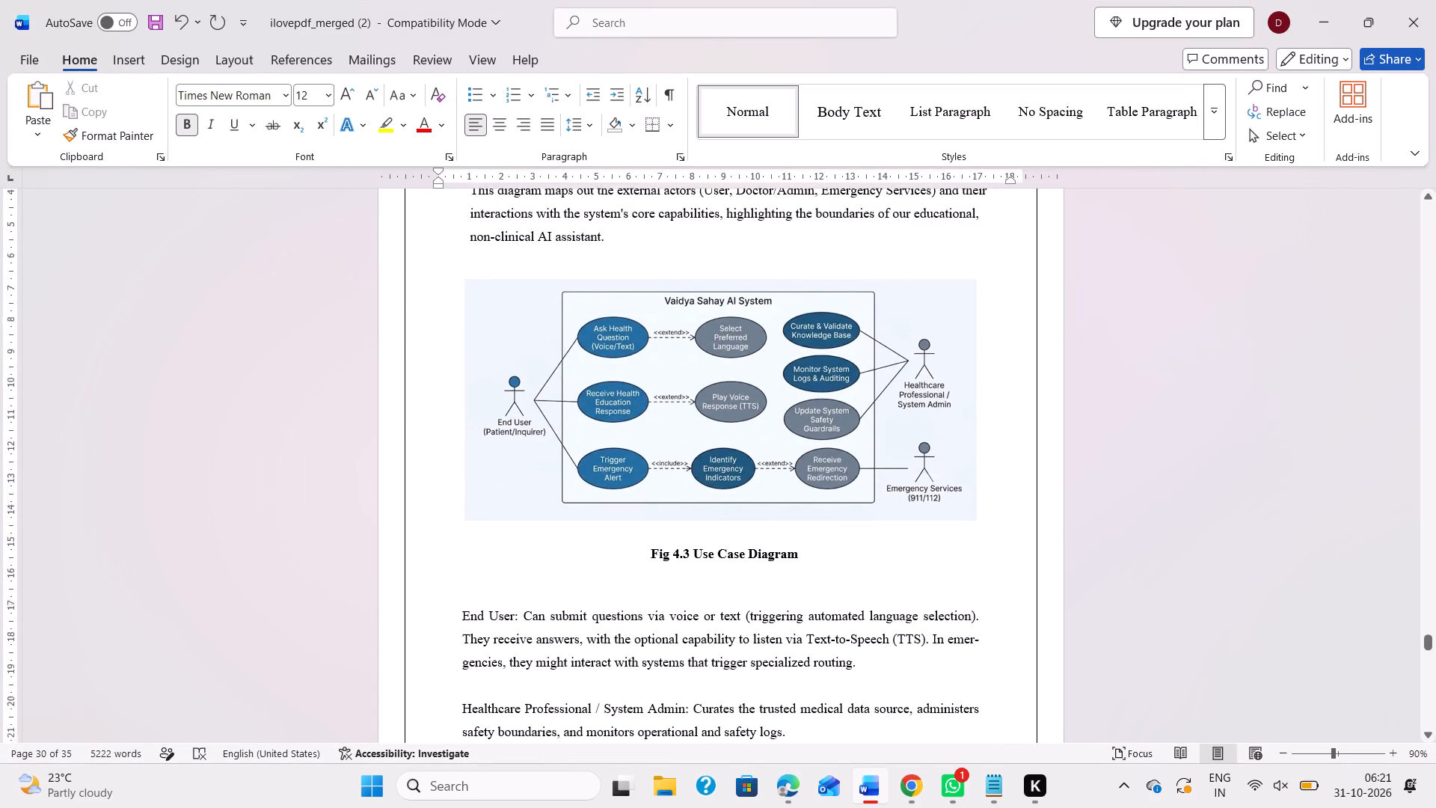
scroll(886, 619, down, 1)
click(699, 492)
key(BackSpace)
key(BackSpace)
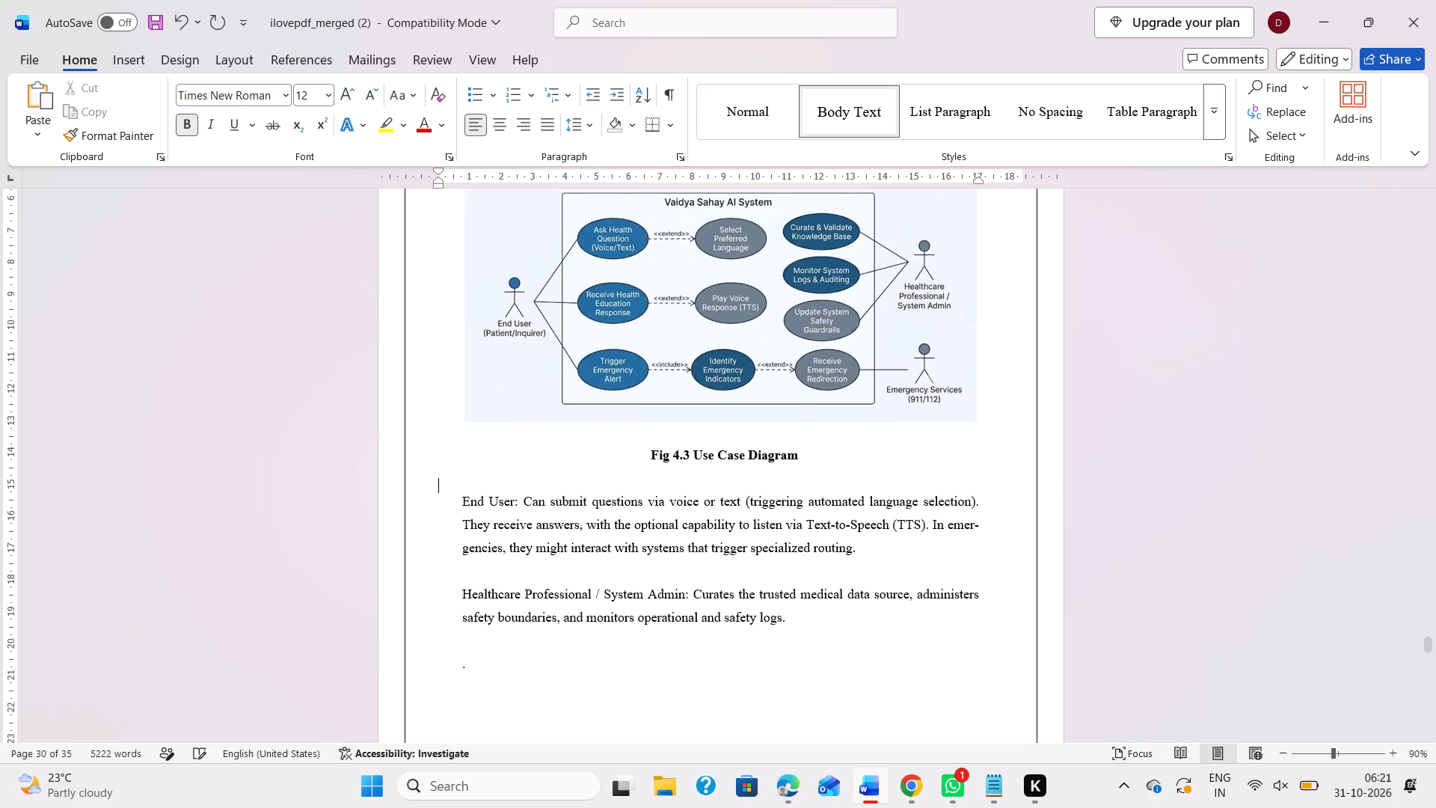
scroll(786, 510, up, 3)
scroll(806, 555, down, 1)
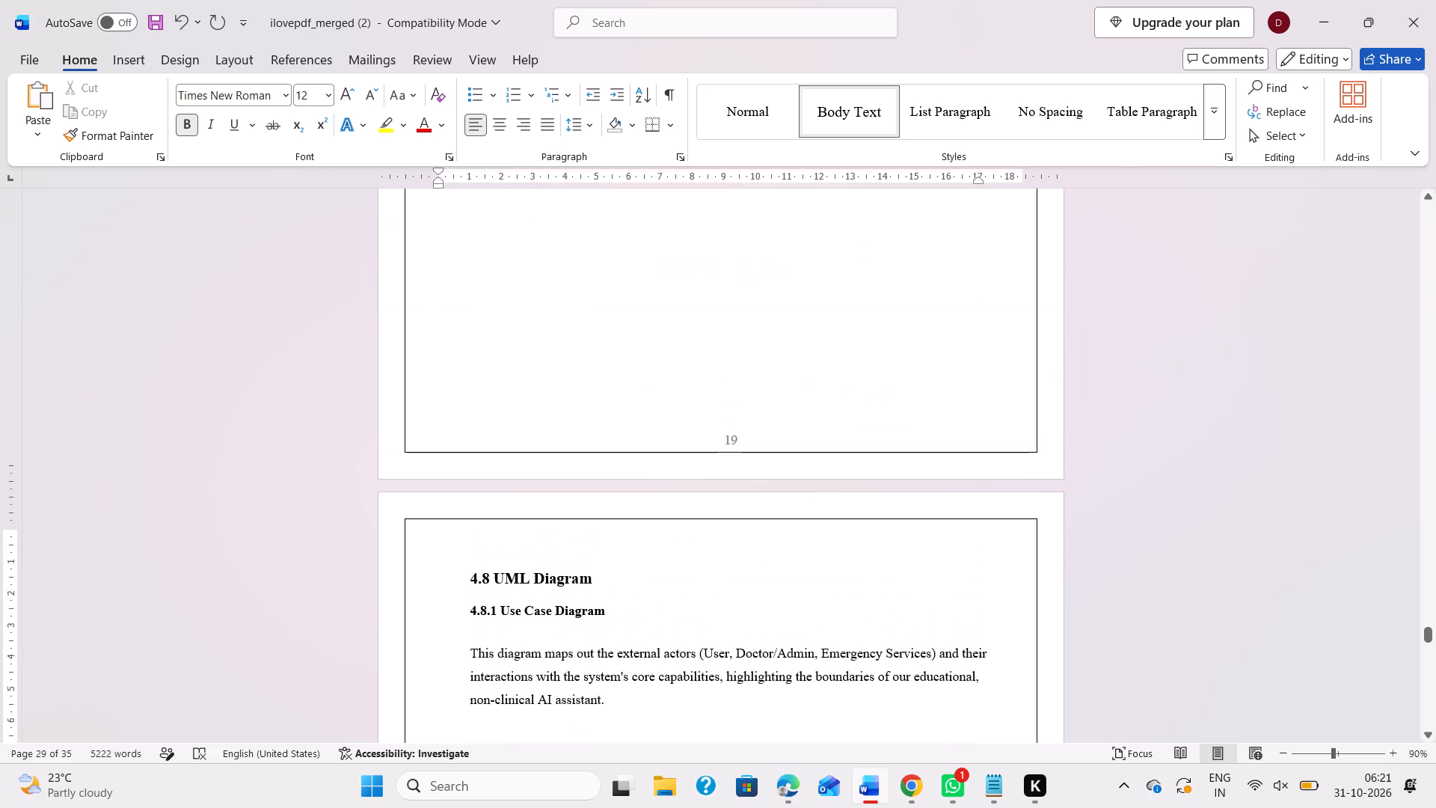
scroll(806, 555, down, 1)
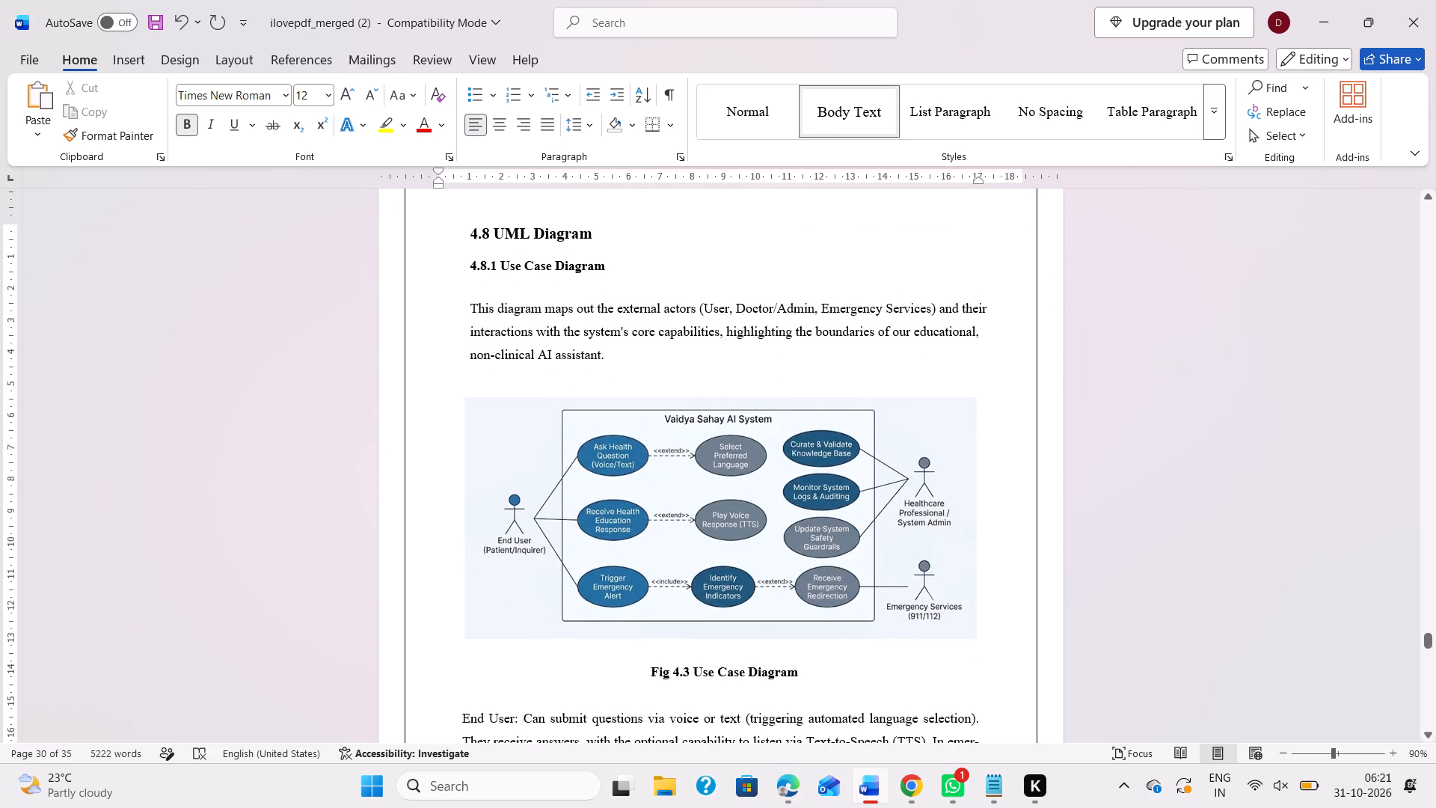
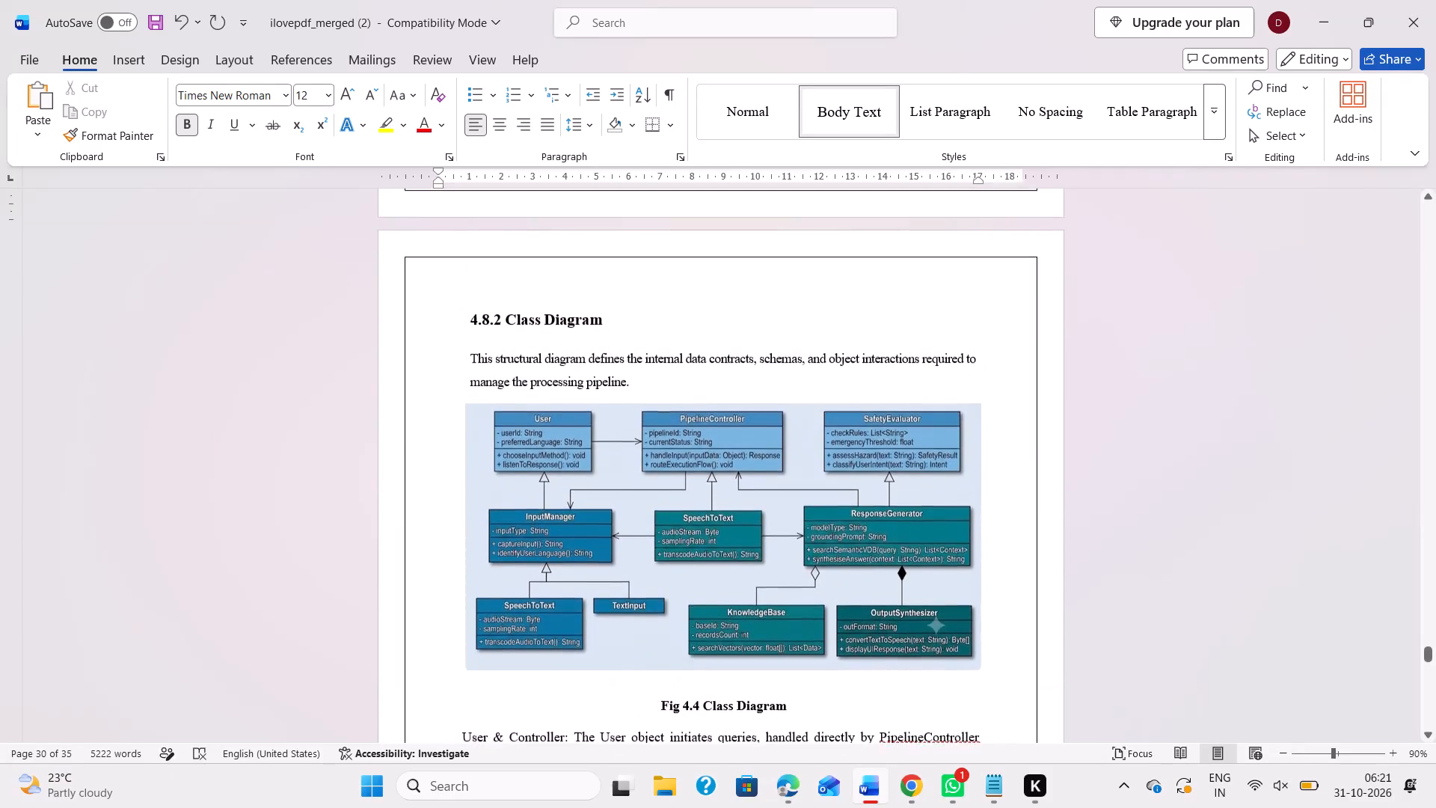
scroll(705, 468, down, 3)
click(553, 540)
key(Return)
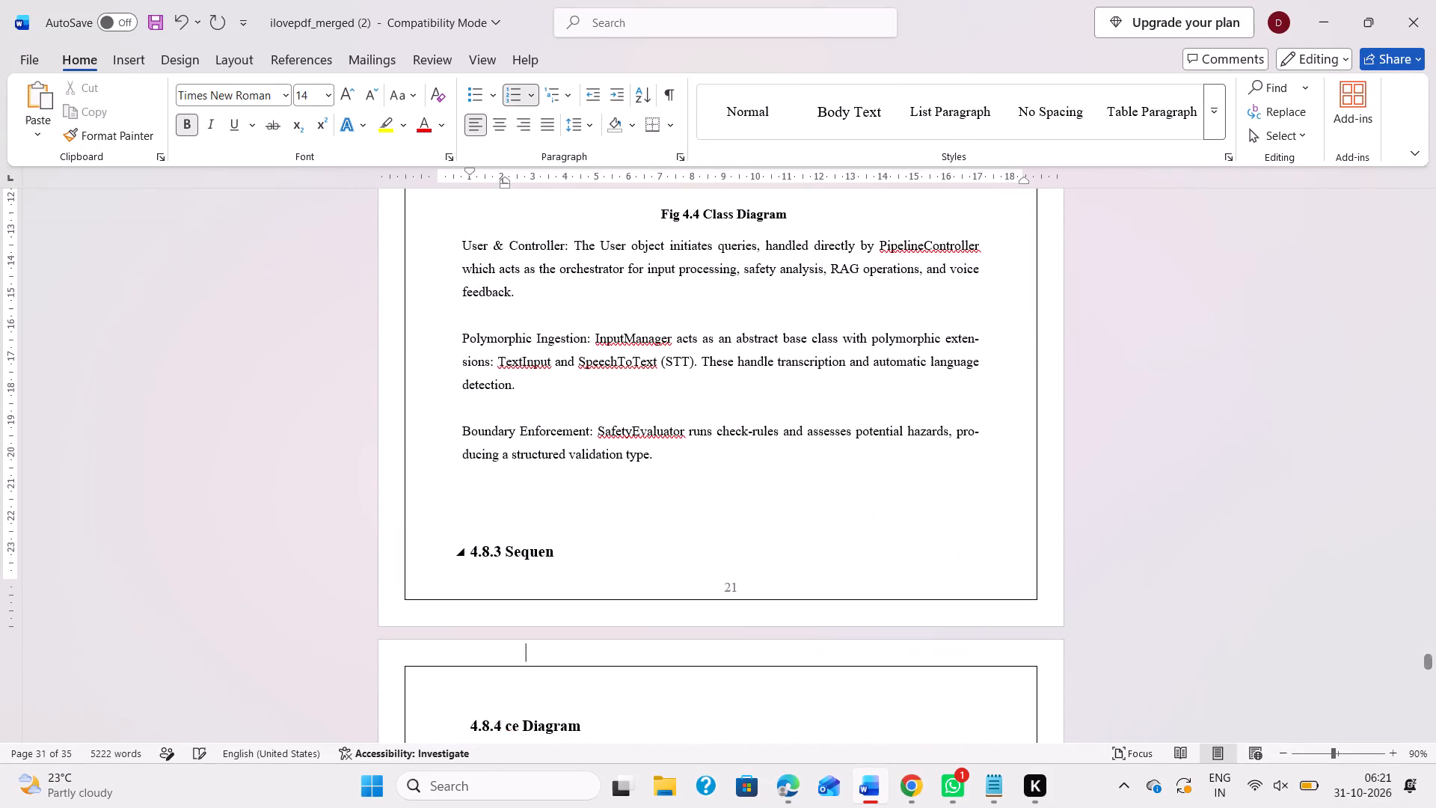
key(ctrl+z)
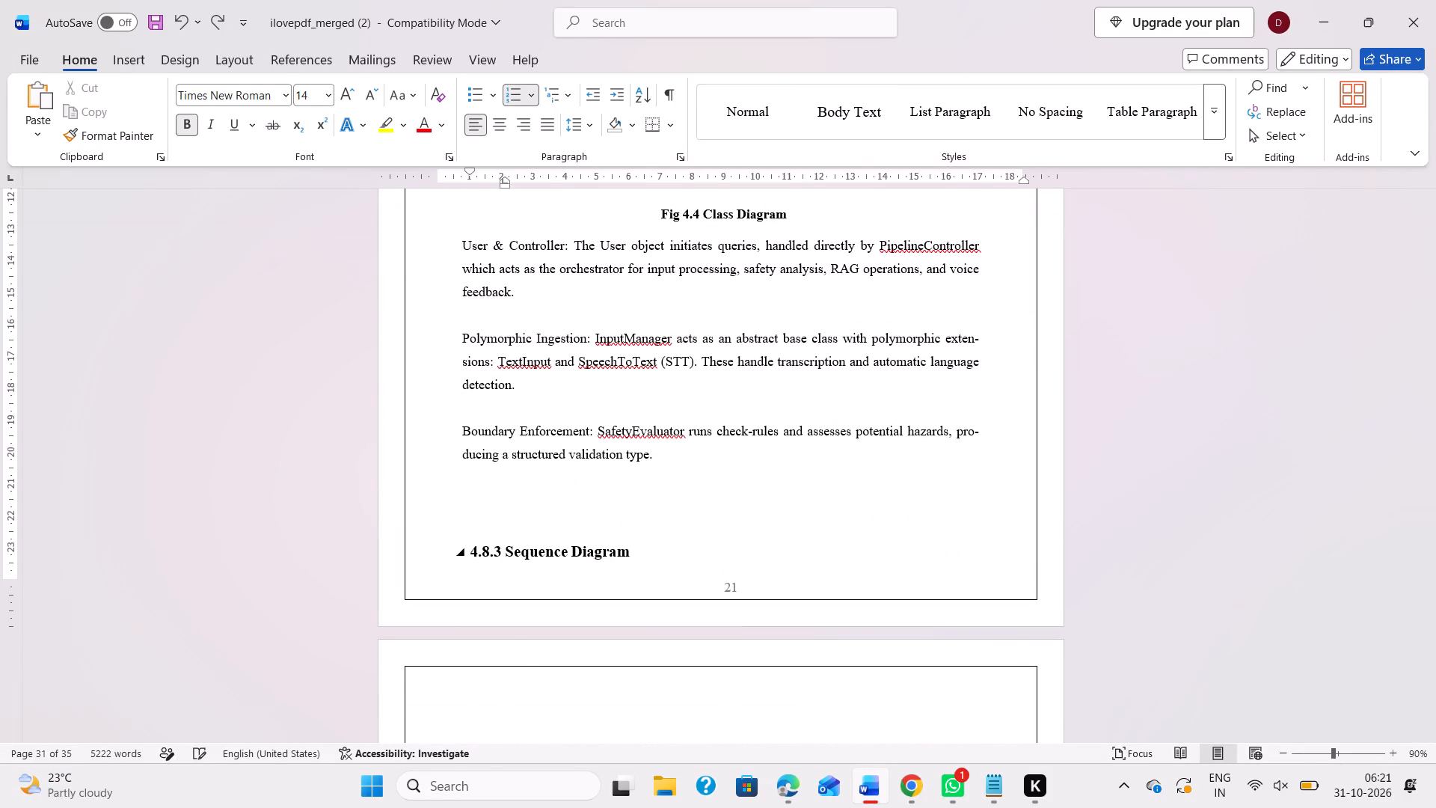
Add an empty line above the 4.8.3 Sequence Diagram heading so that the heading starts on the next page.
key(Left)
key(Left)
key(Left)
key(Left)
key(Left)
key(Left)
key(Left)
key(Left)
key(Left)
key(Left)
key(Left)
key(Left)
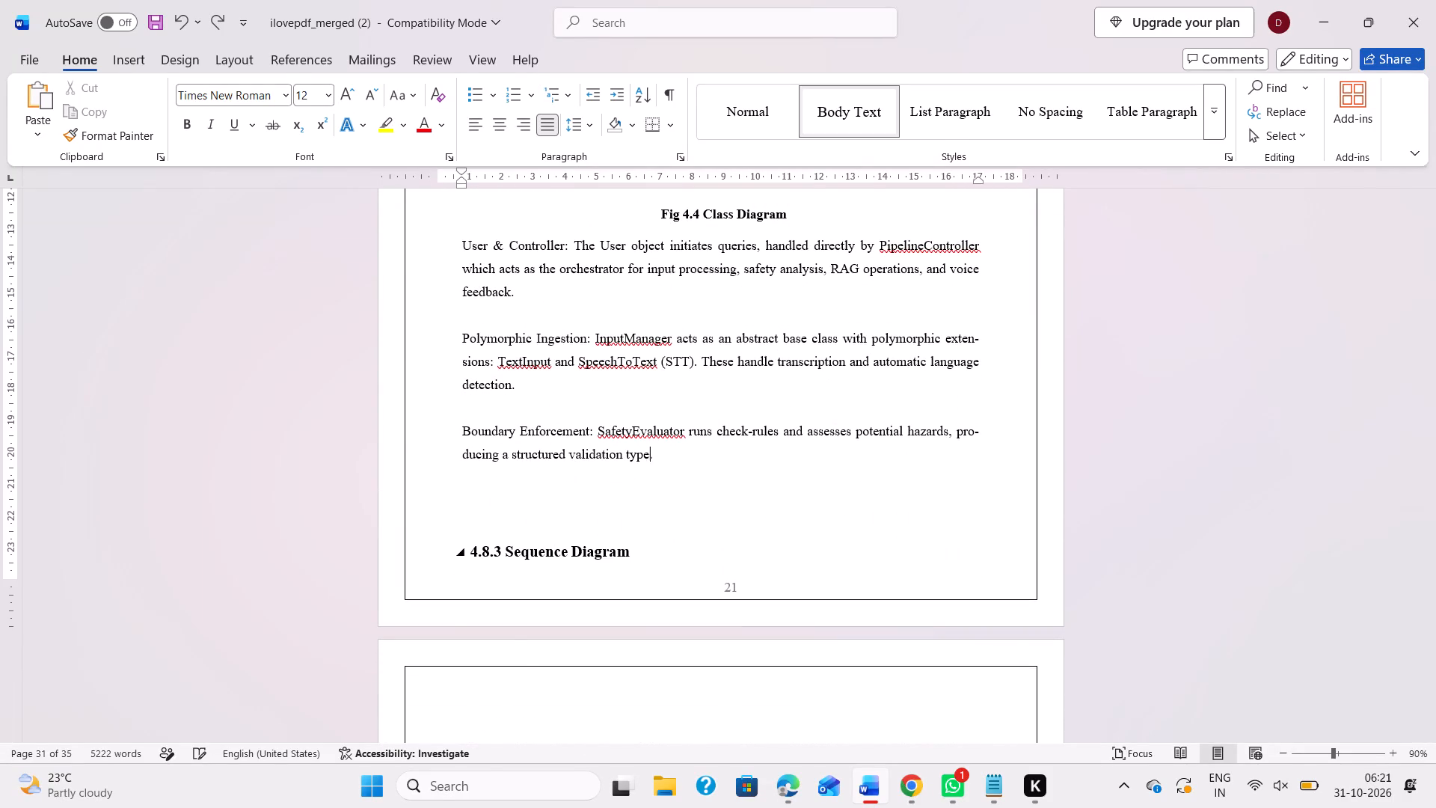
click(548, 533)
key(Return)
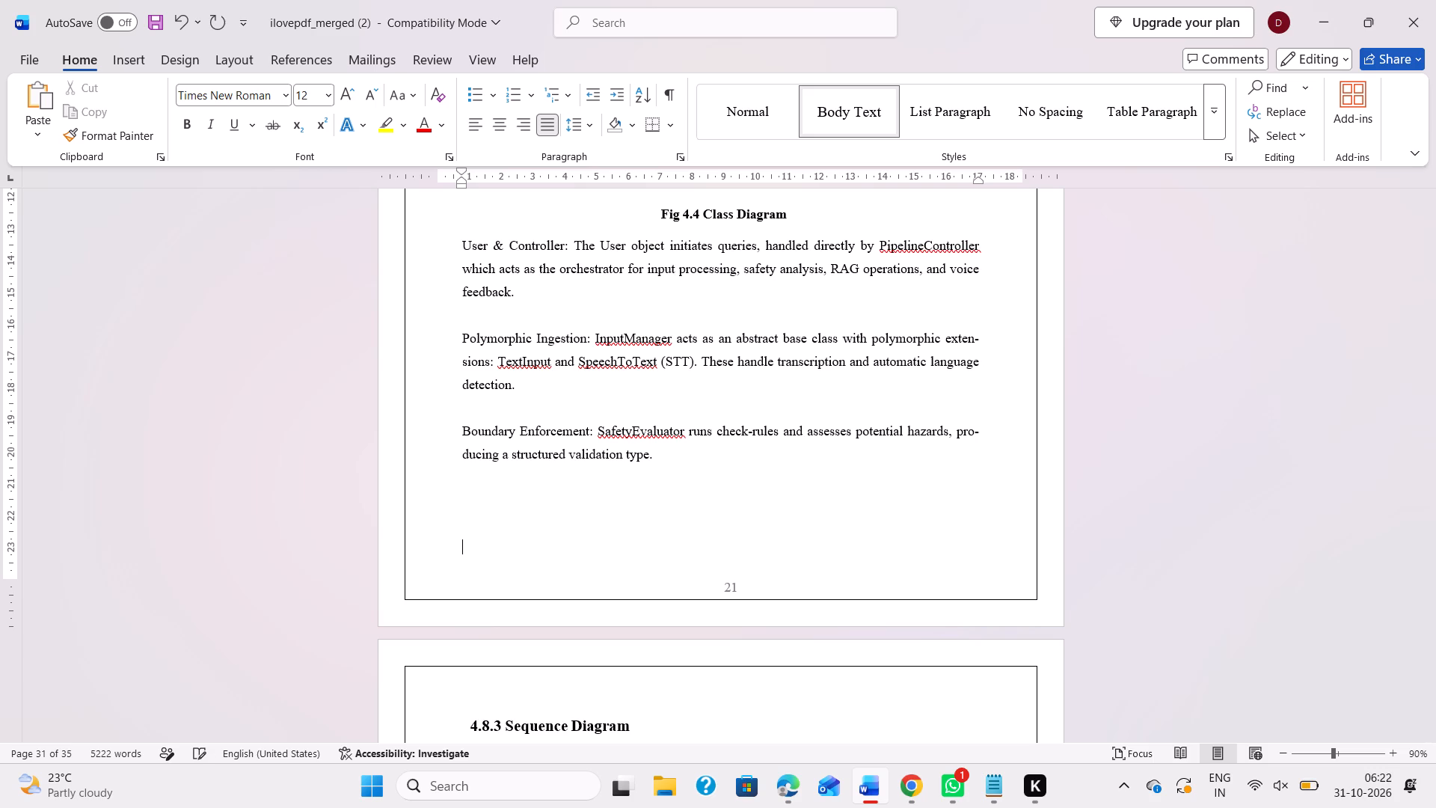
Review the page layout of the report from the table before section 4.6 to the Activity Diagram in 4.8.4.
scroll(548, 533, down, 2)
scroll(598, 492, down, 4)
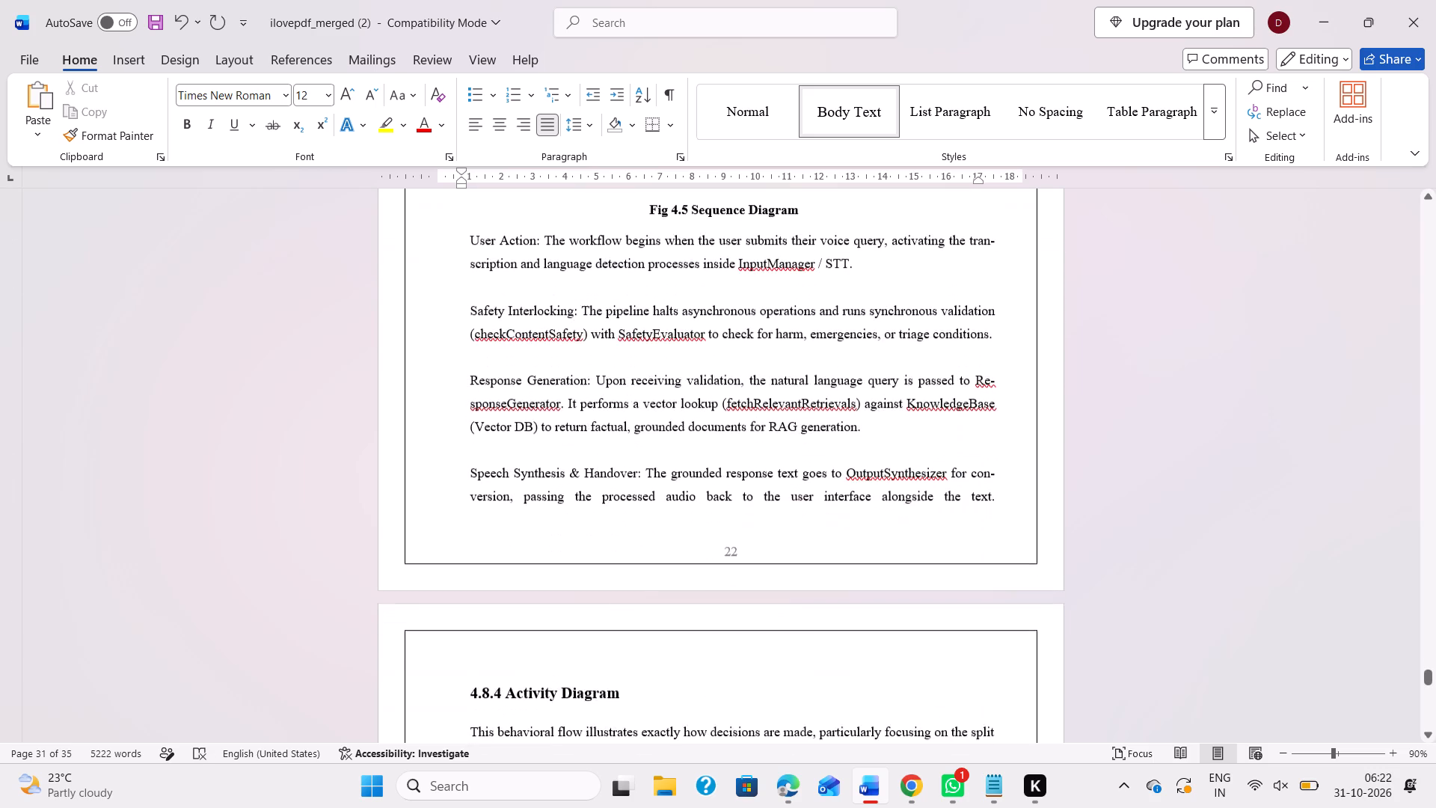
scroll(598, 492, down, 3)
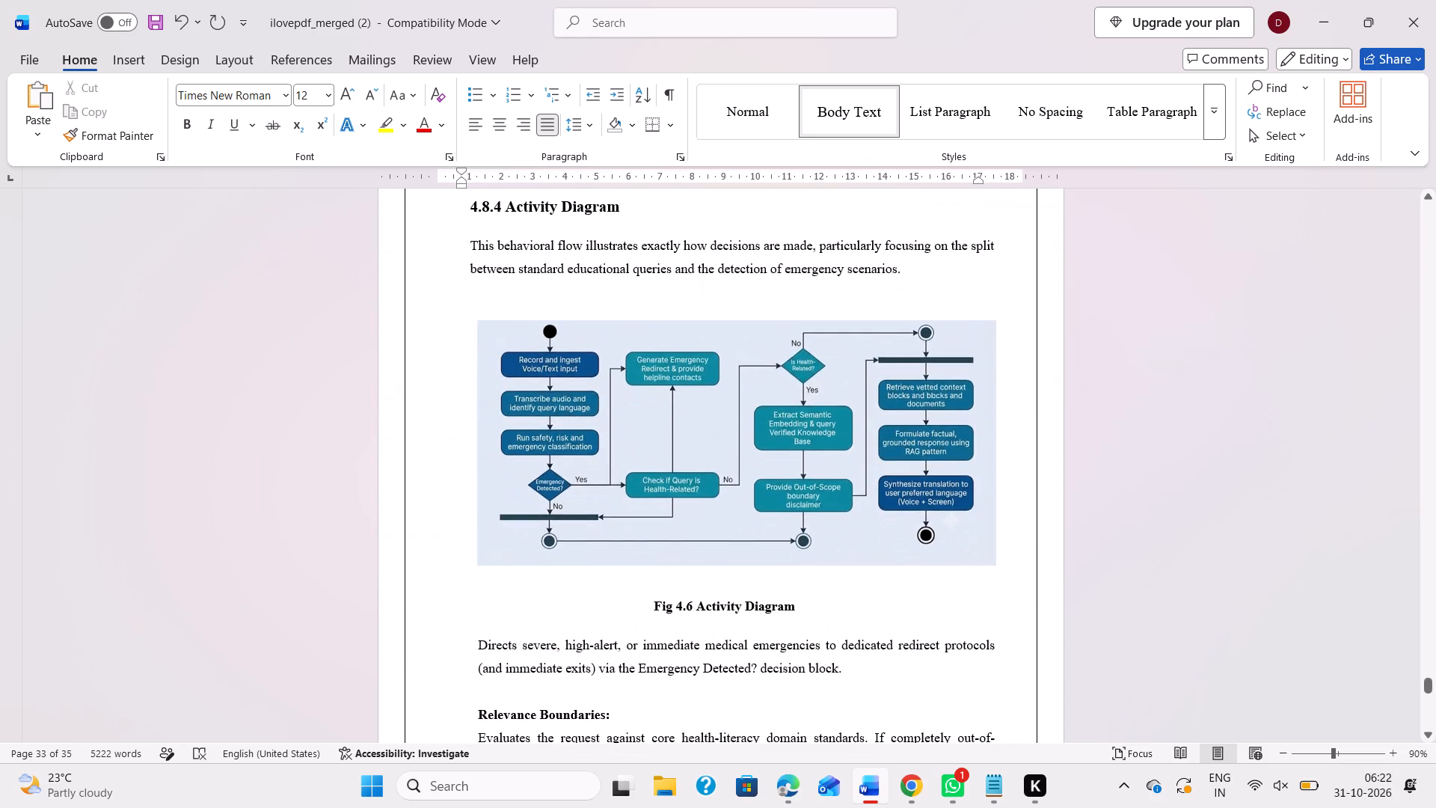
scroll(598, 492, up, 8)
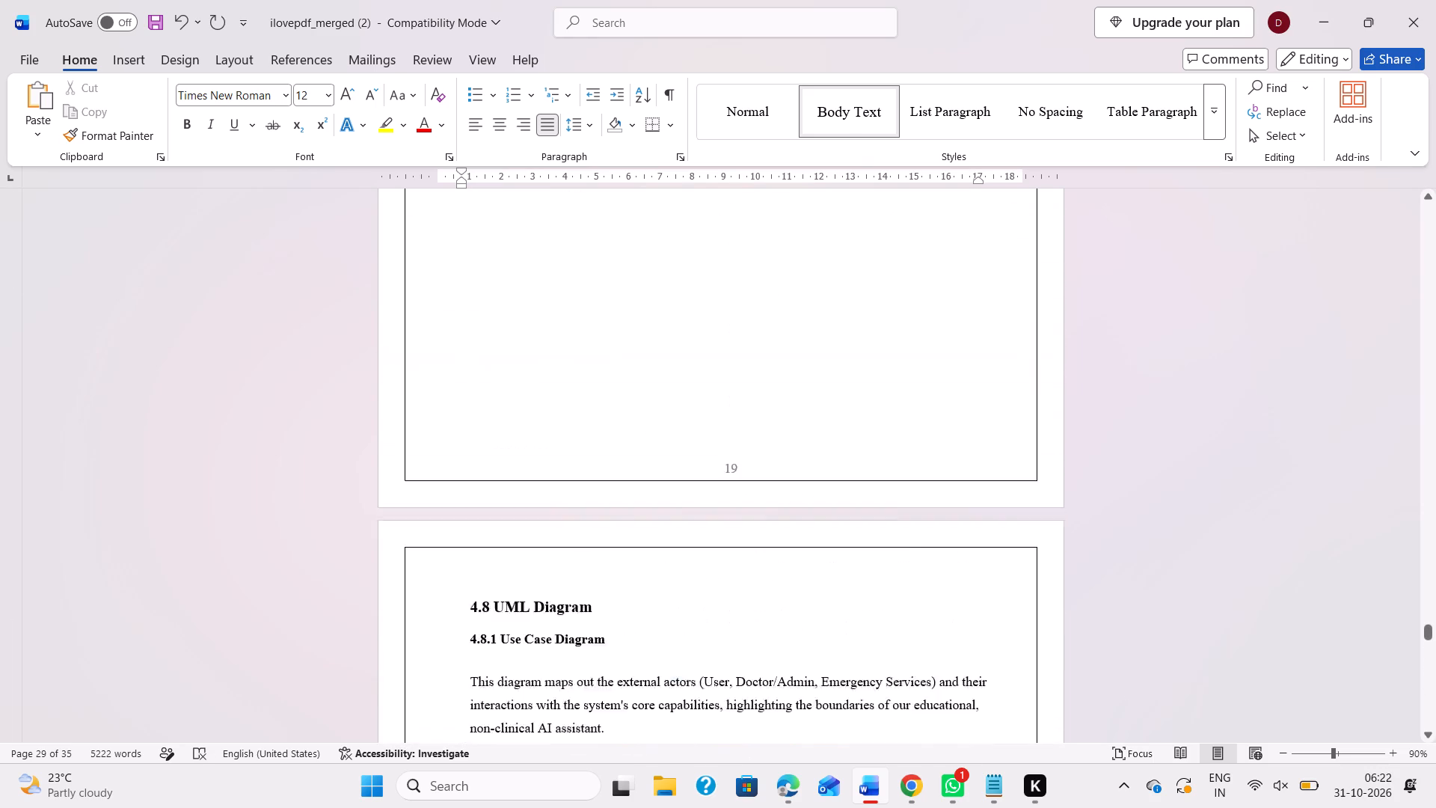
scroll(598, 492, up, 5)
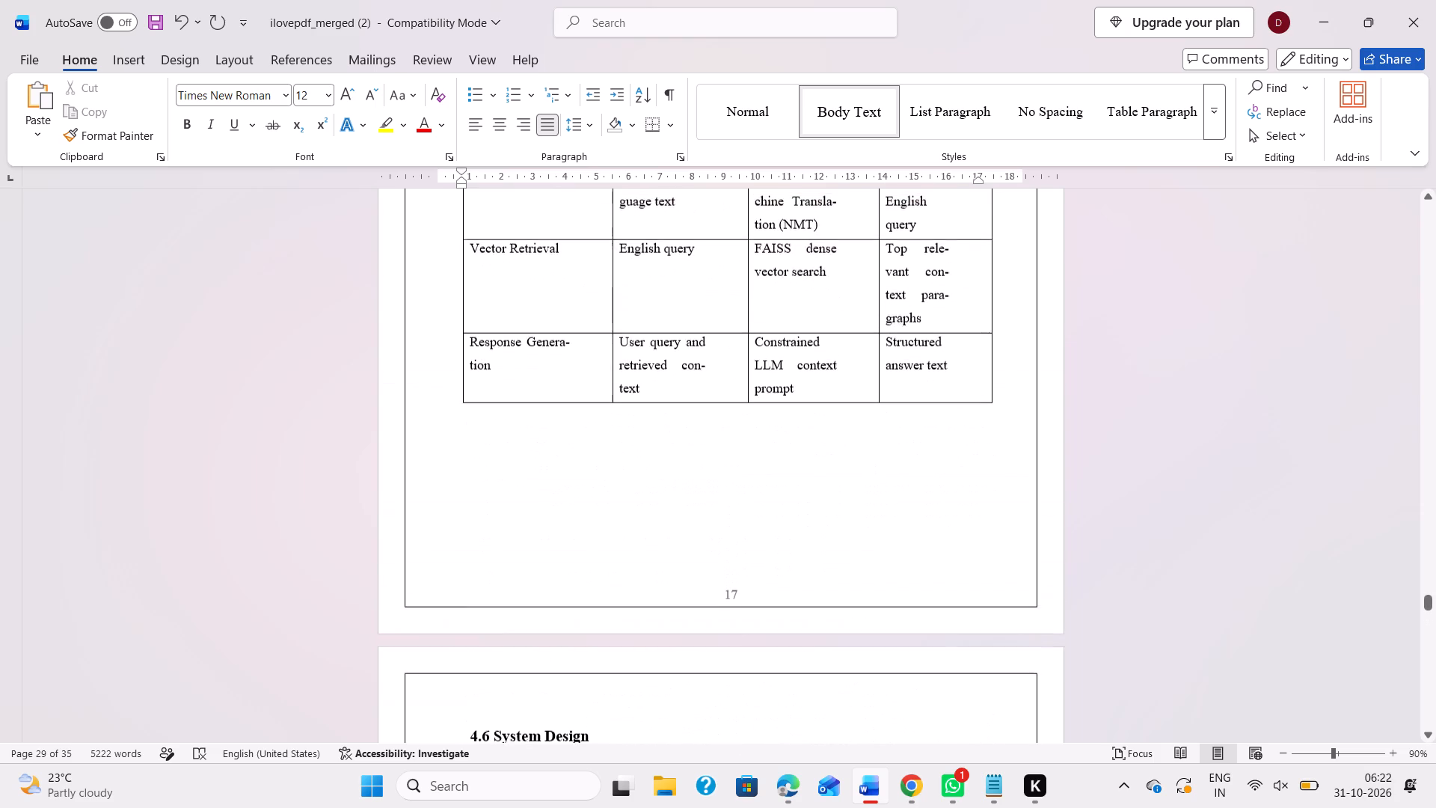
scroll(598, 492, up, 1)
scroll(598, 492, down, 10)
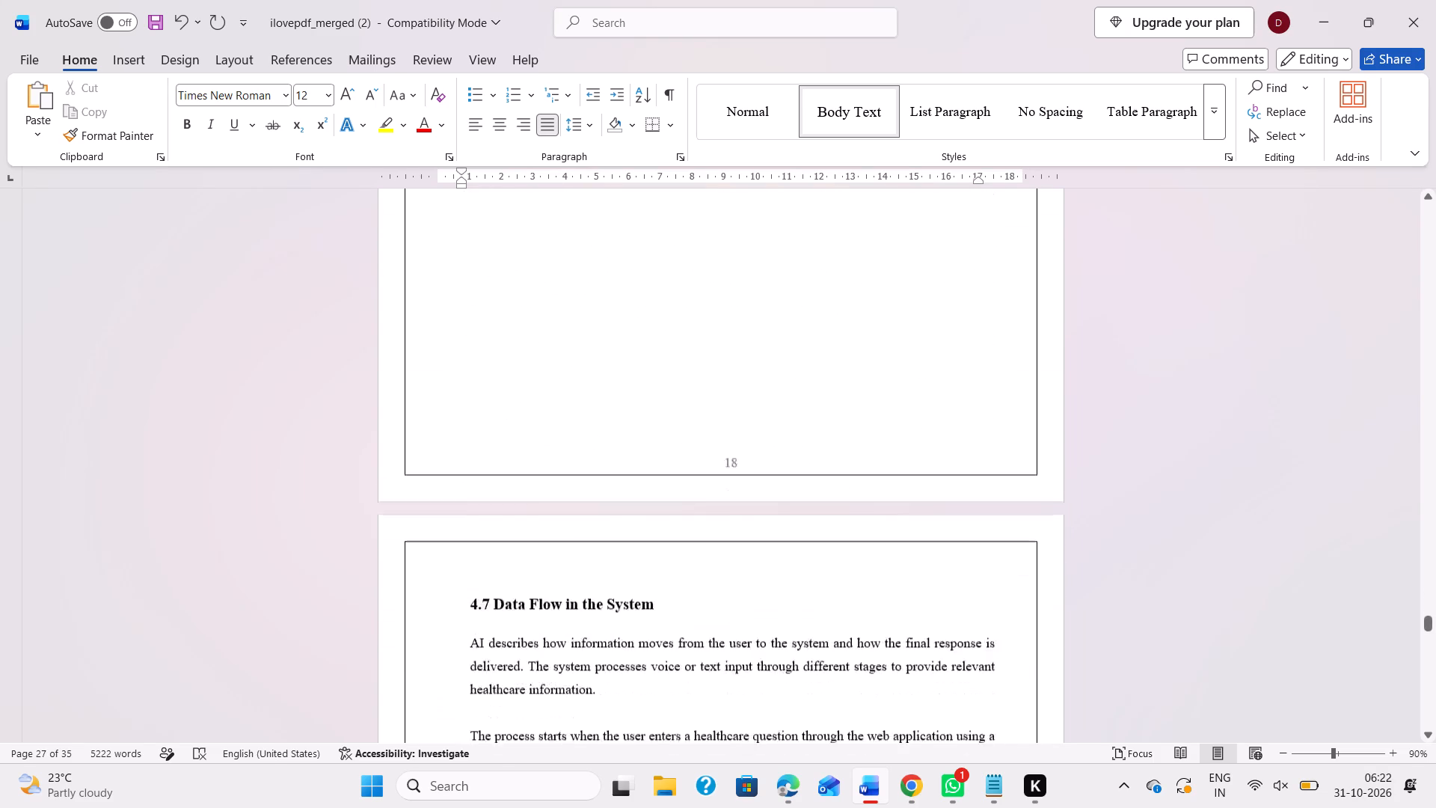
scroll(598, 492, down, 3)
scroll(598, 492, up, 2)
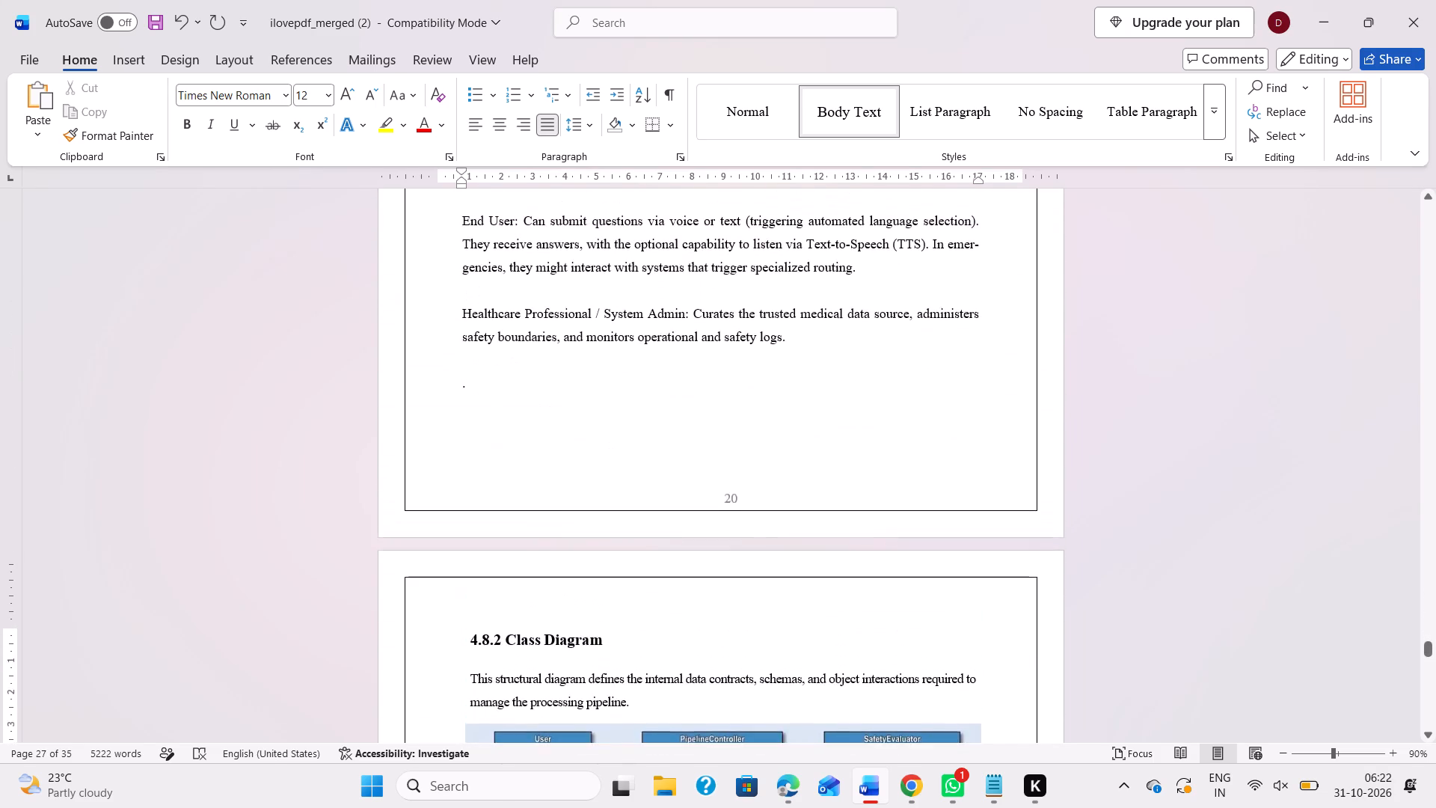
scroll(598, 492, up, 2)
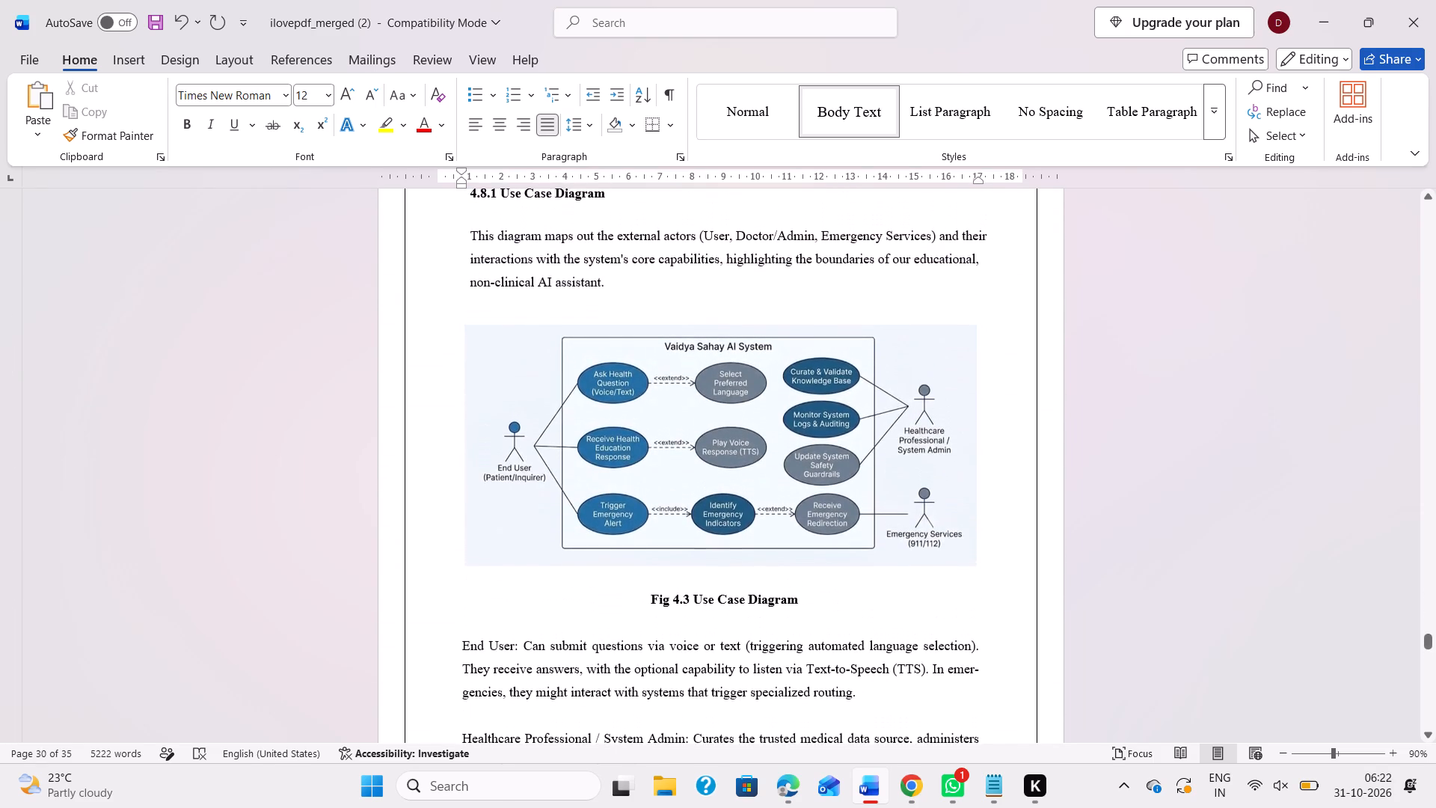
scroll(719, 538, up, 1)
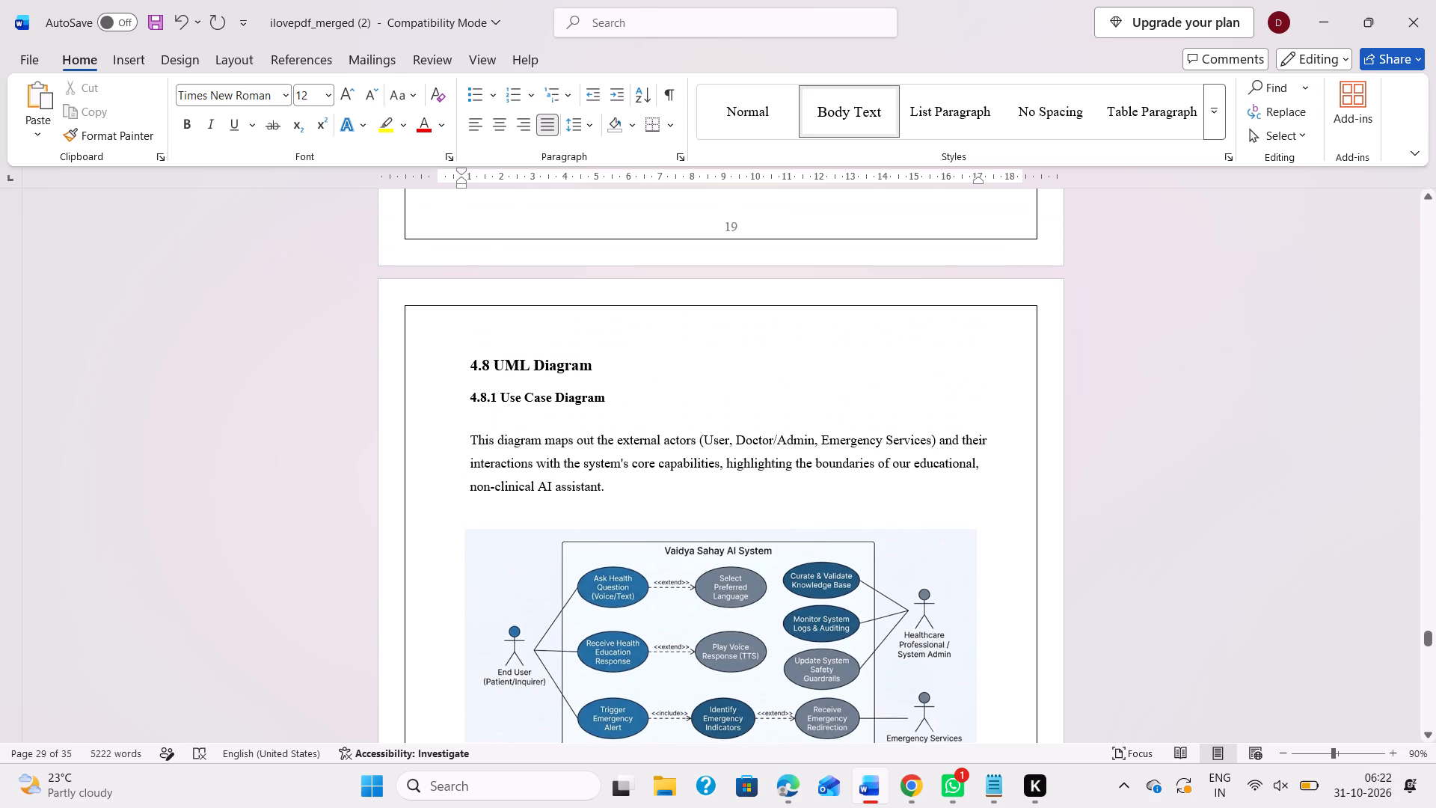
Review the headings and text of sections 4.3 Modules and 4.4 Methods and Algorithms.
scroll(719, 538, up, 7)
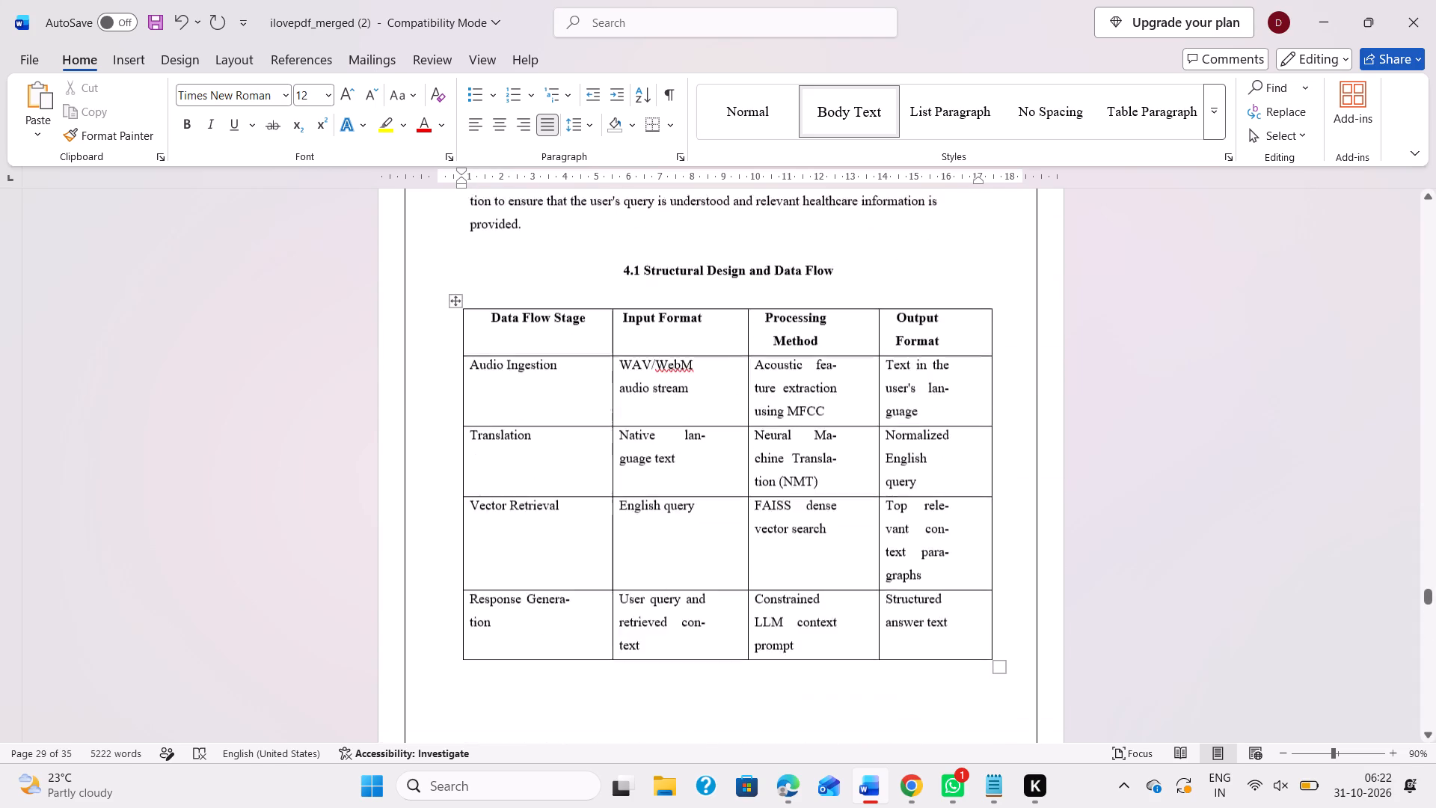
scroll(719, 538, up, 2)
scroll(719, 538, down, 5)
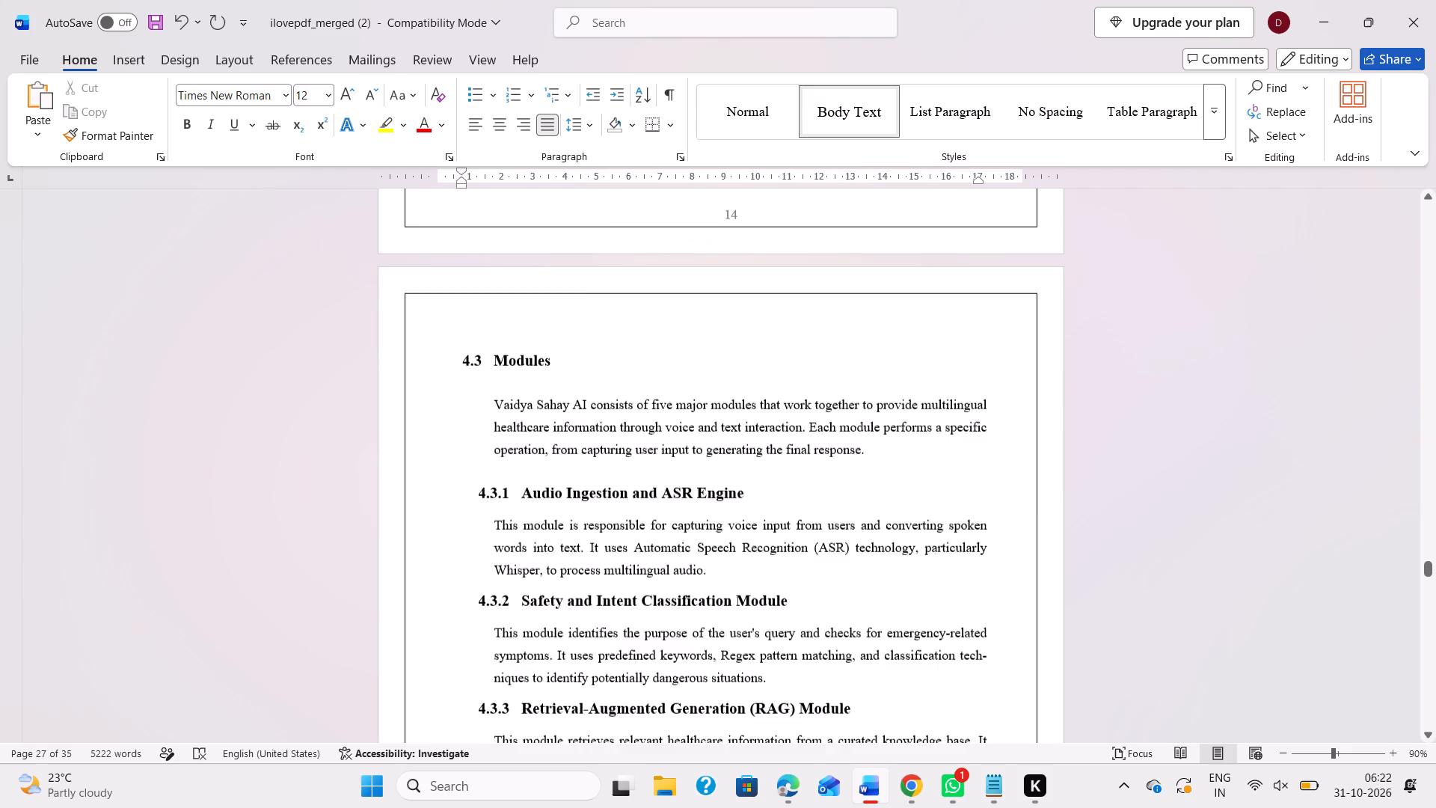
scroll(719, 538, down, 5)
scroll(719, 538, up, 5)
scroll(719, 538, down, 5)
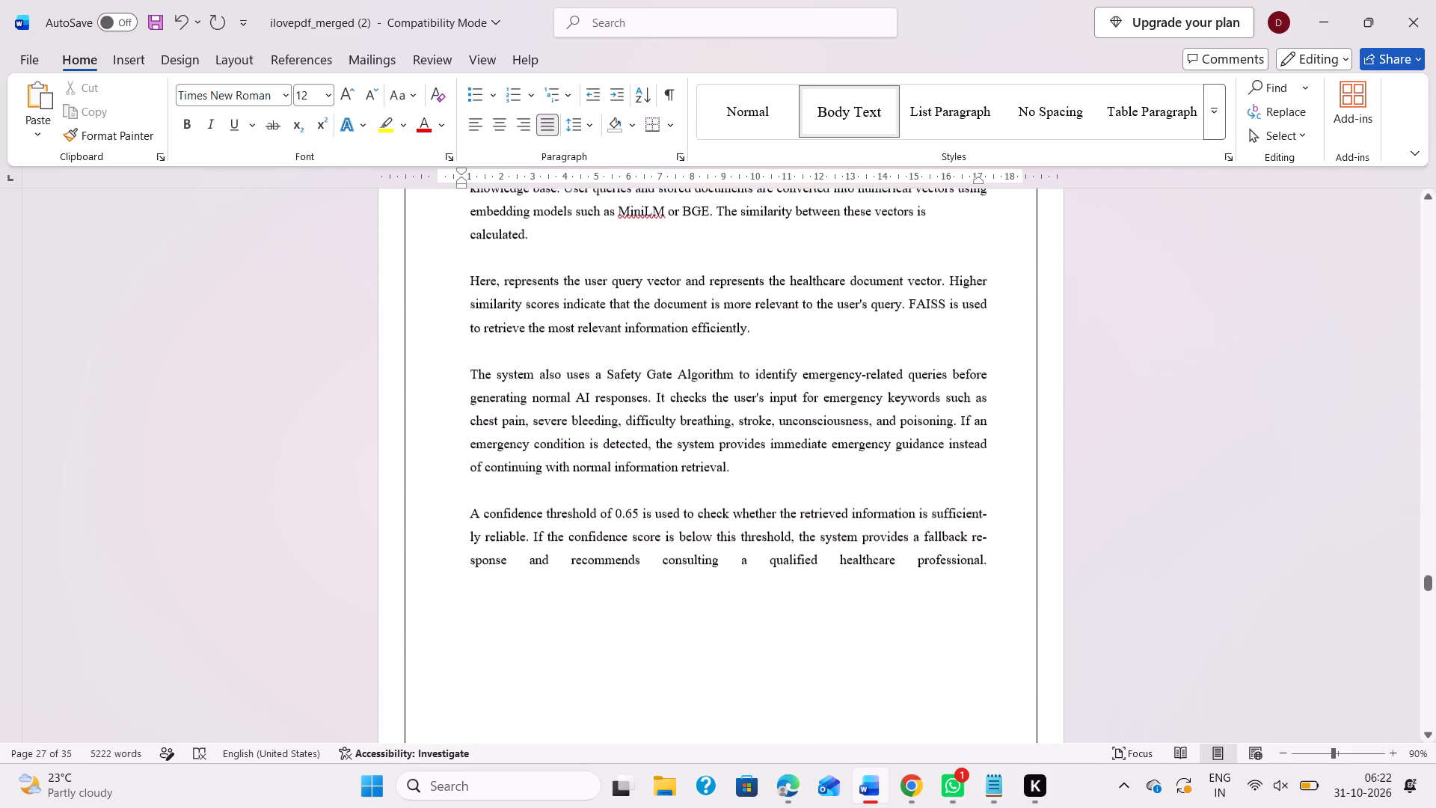
scroll(719, 538, up, 1)
scroll(719, 538, down, 3)
scroll(719, 538, up, 3)
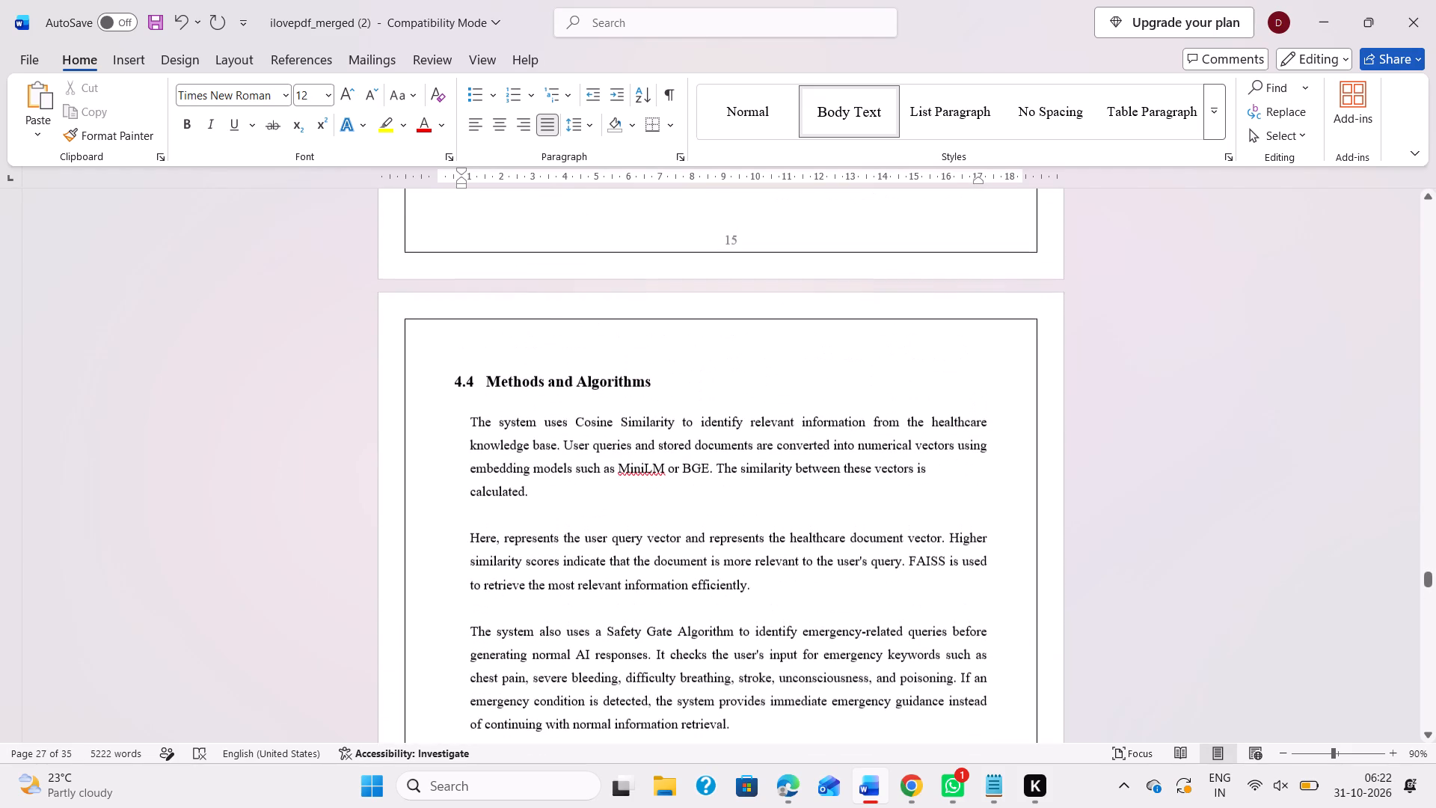
drag(657, 383, 546, 383)
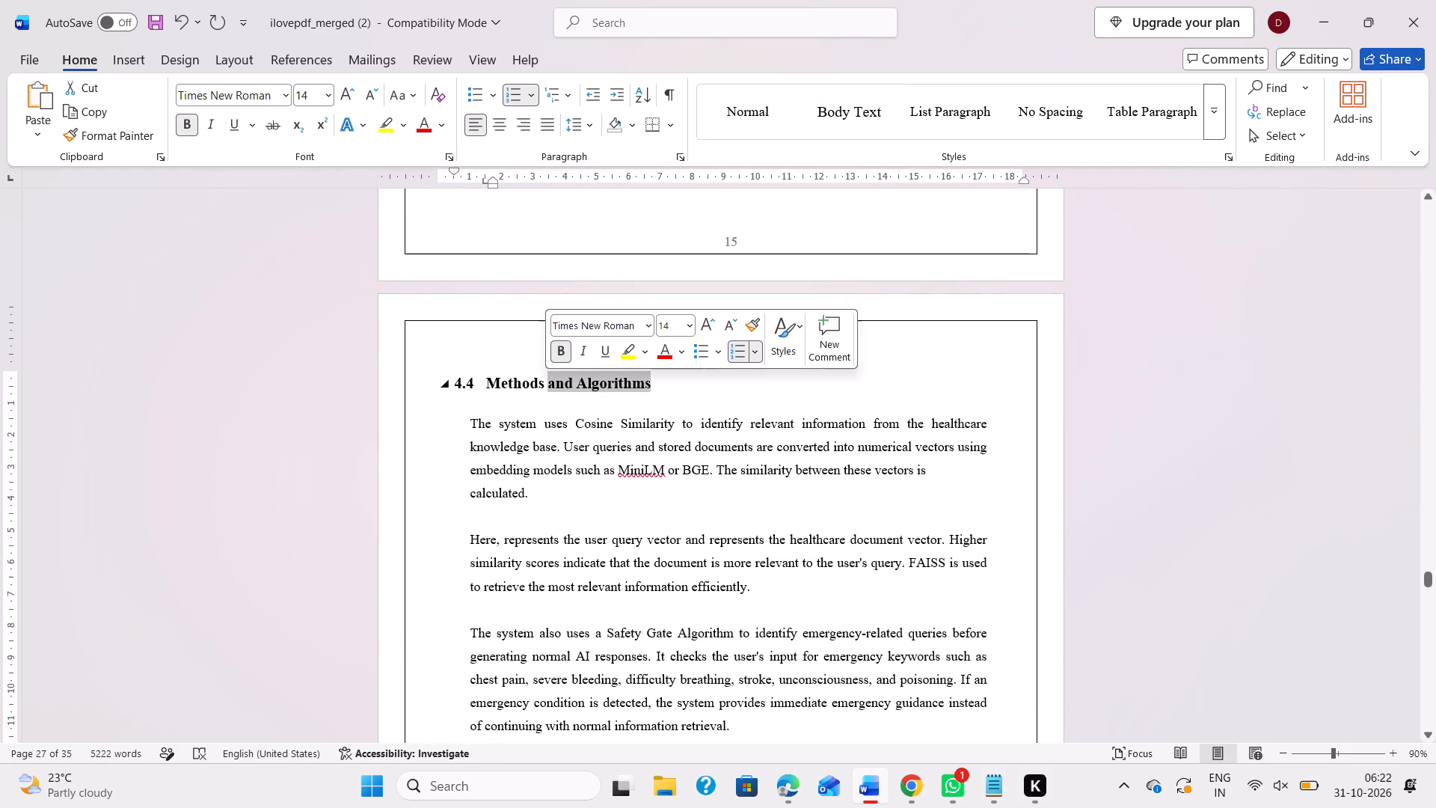
click(678, 489)
Review the Structural Design and Data Flow table, section 4.6 System Design and section 4.7 Data Flow in the System.
scroll(678, 489, down, 6)
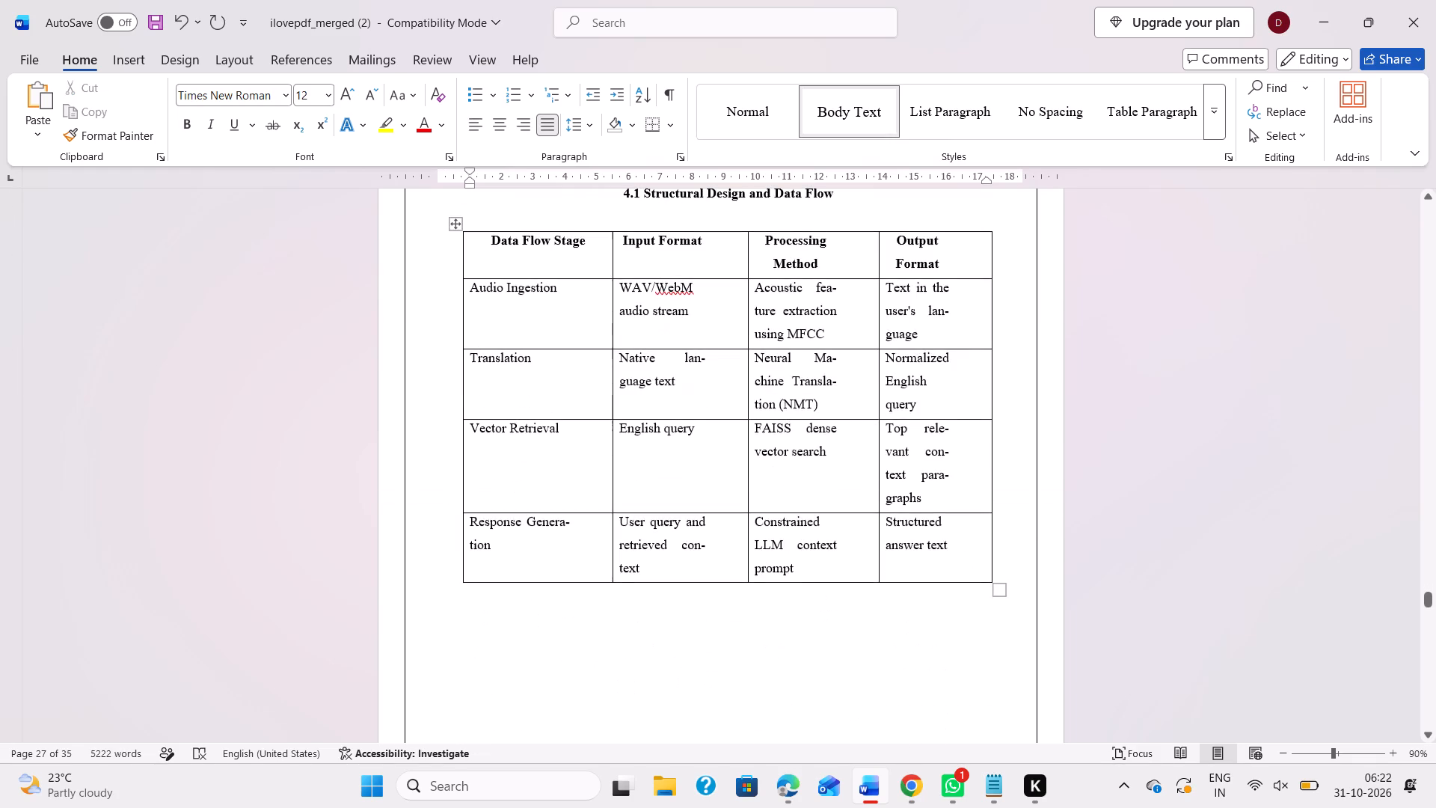
scroll(678, 489, down, 4)
scroll(633, 661, down, 3)
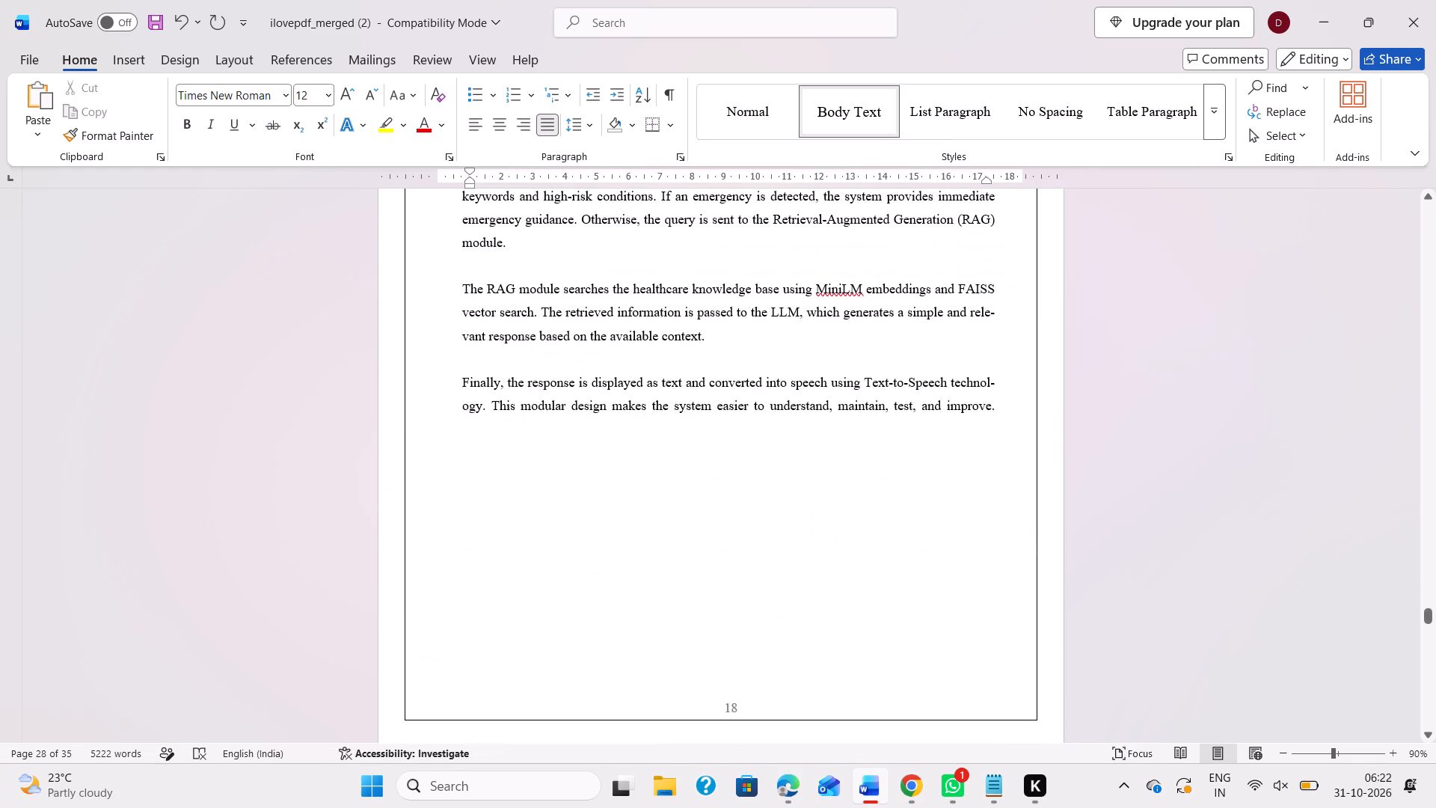
scroll(660, 528, down, 1)
scroll(660, 528, up, 7)
scroll(660, 528, down, 5)
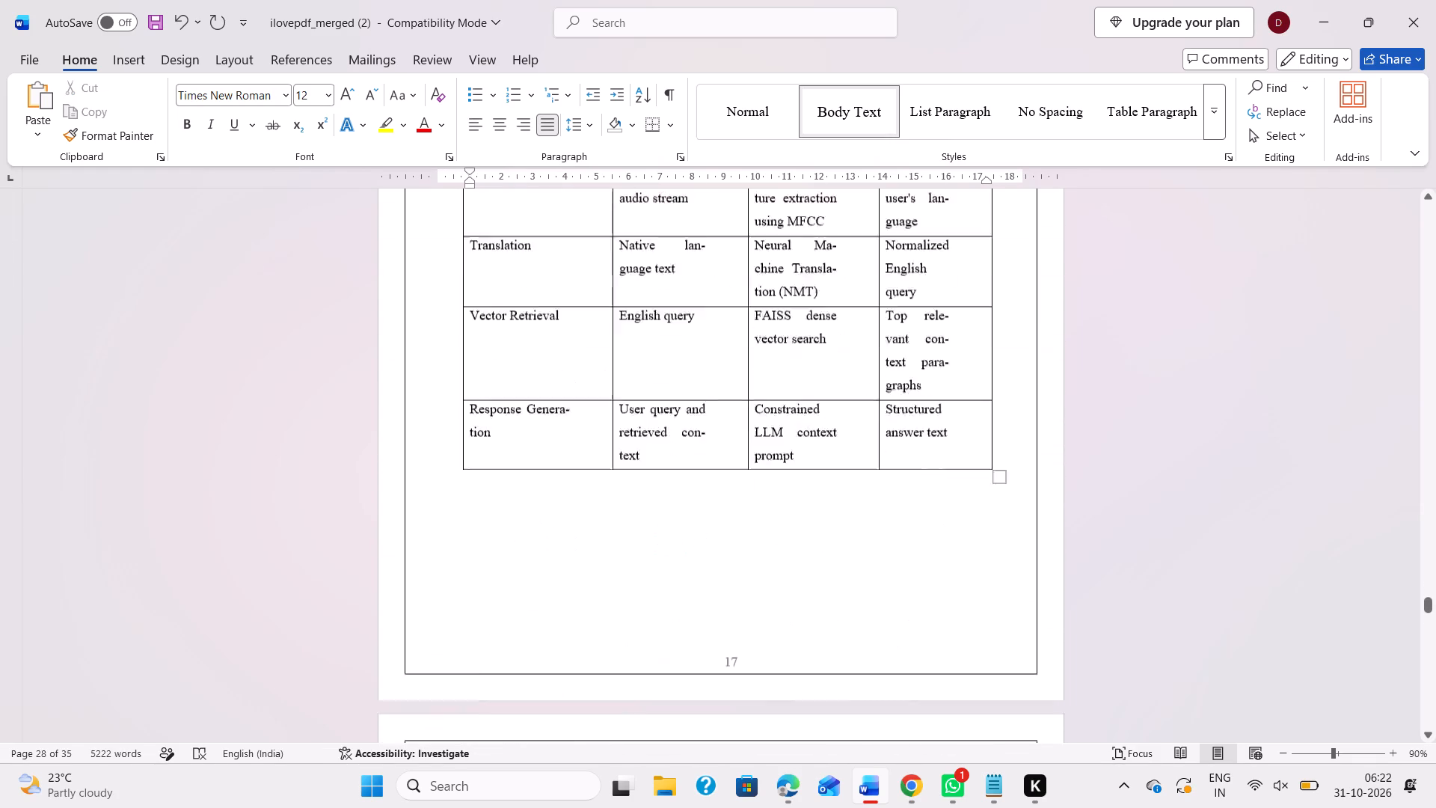
scroll(660, 528, down, 7)
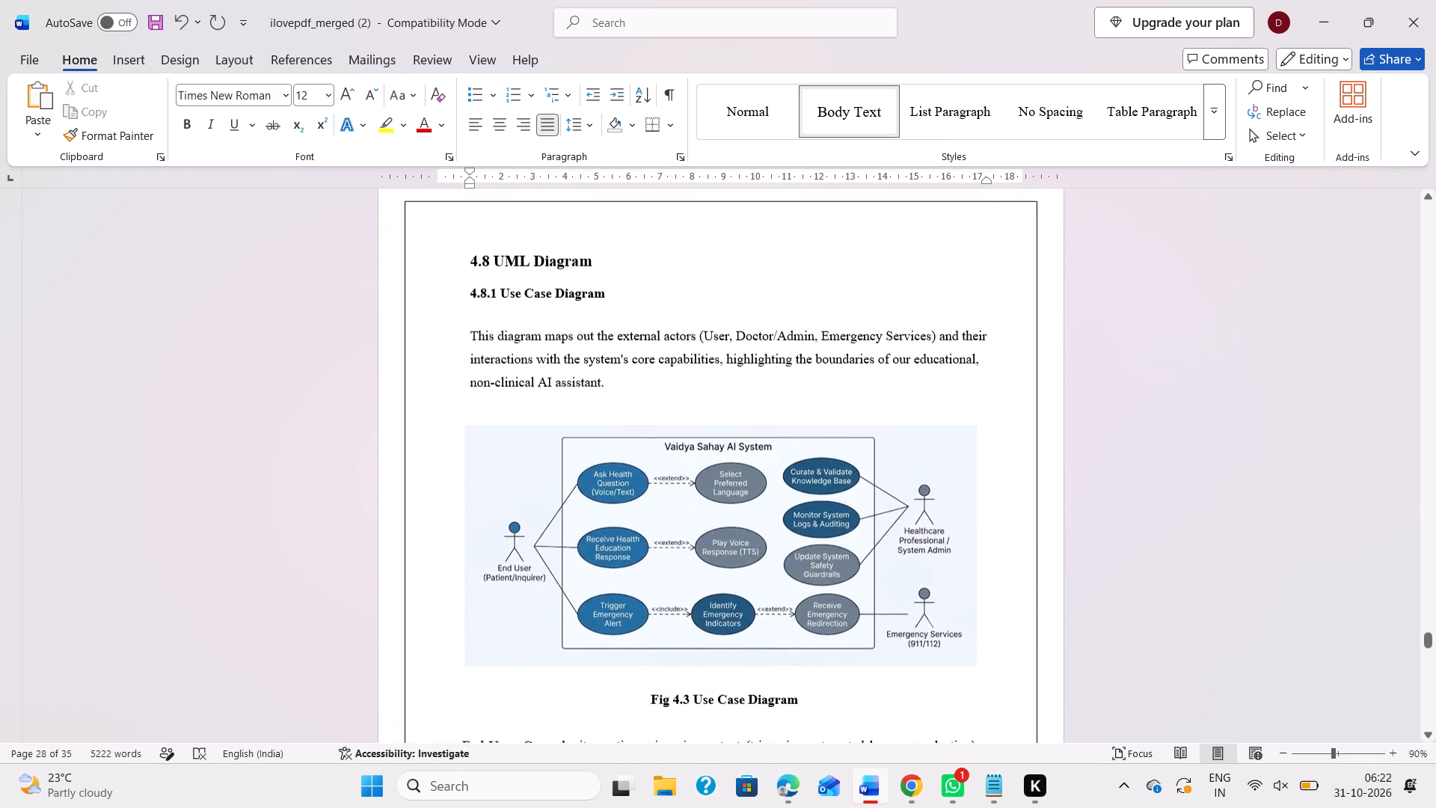
scroll(660, 528, down, 1)
scroll(660, 528, up, 5)
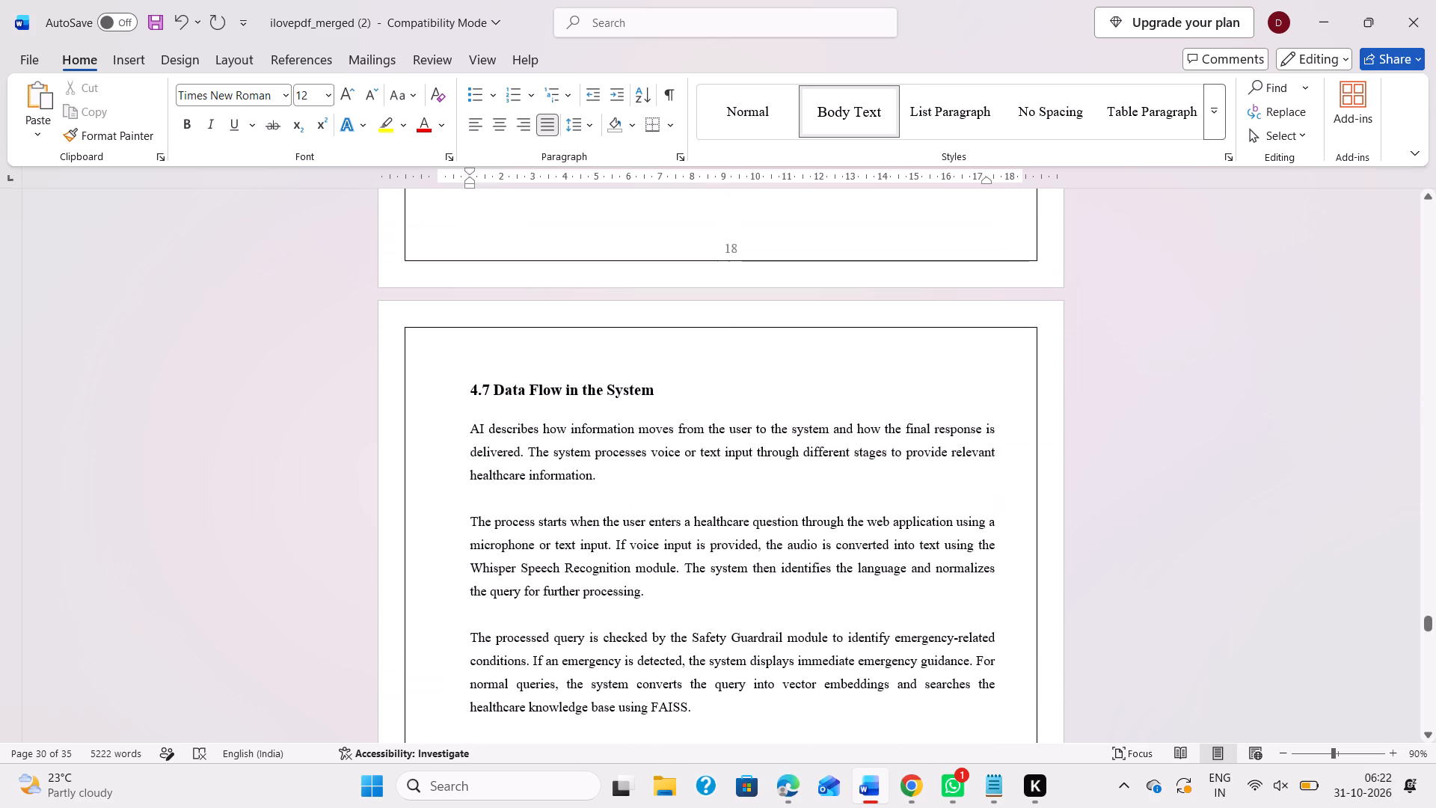
scroll(660, 528, down, 2)
scroll(660, 528, up, 1)
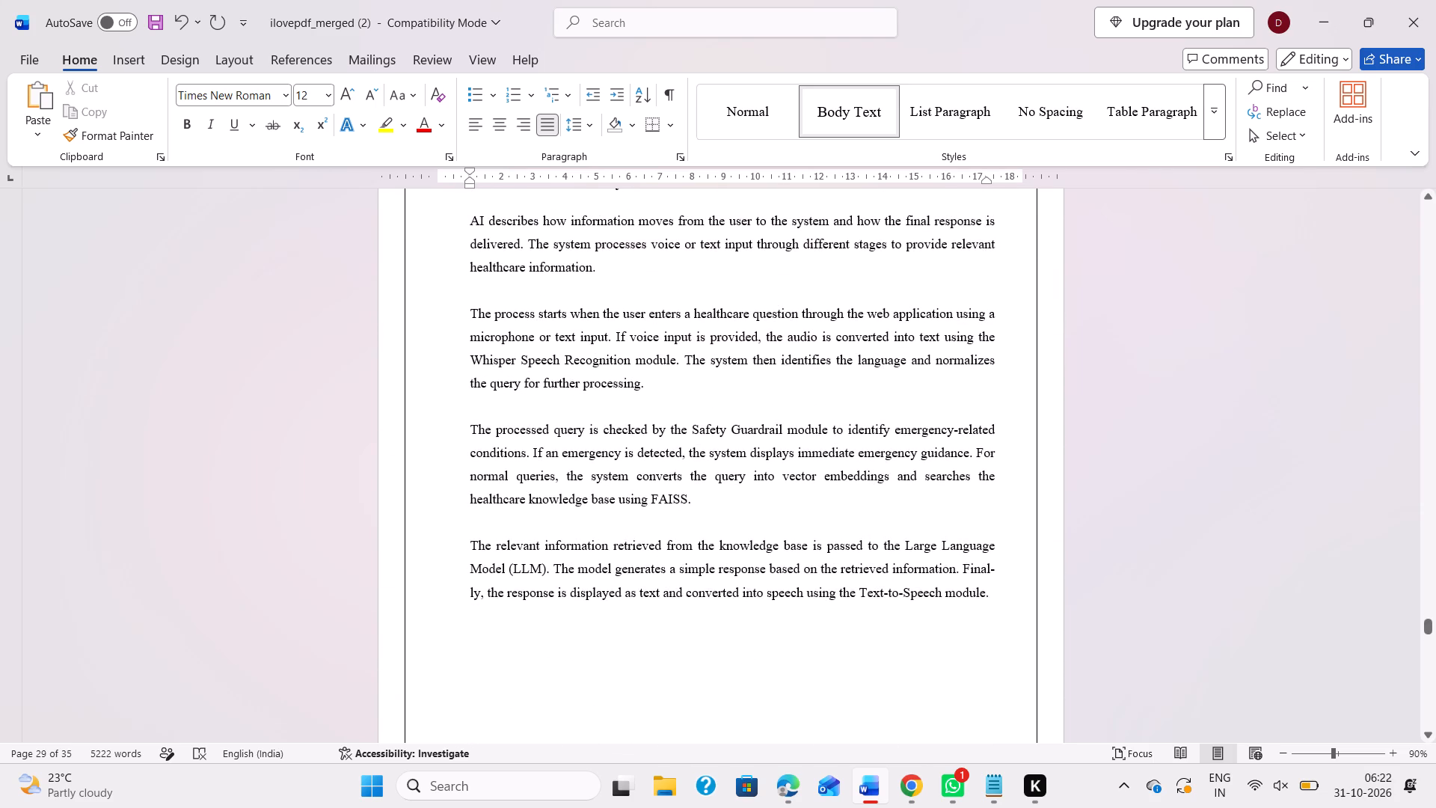
scroll(660, 528, up, 1)
scroll(660, 528, down, 4)
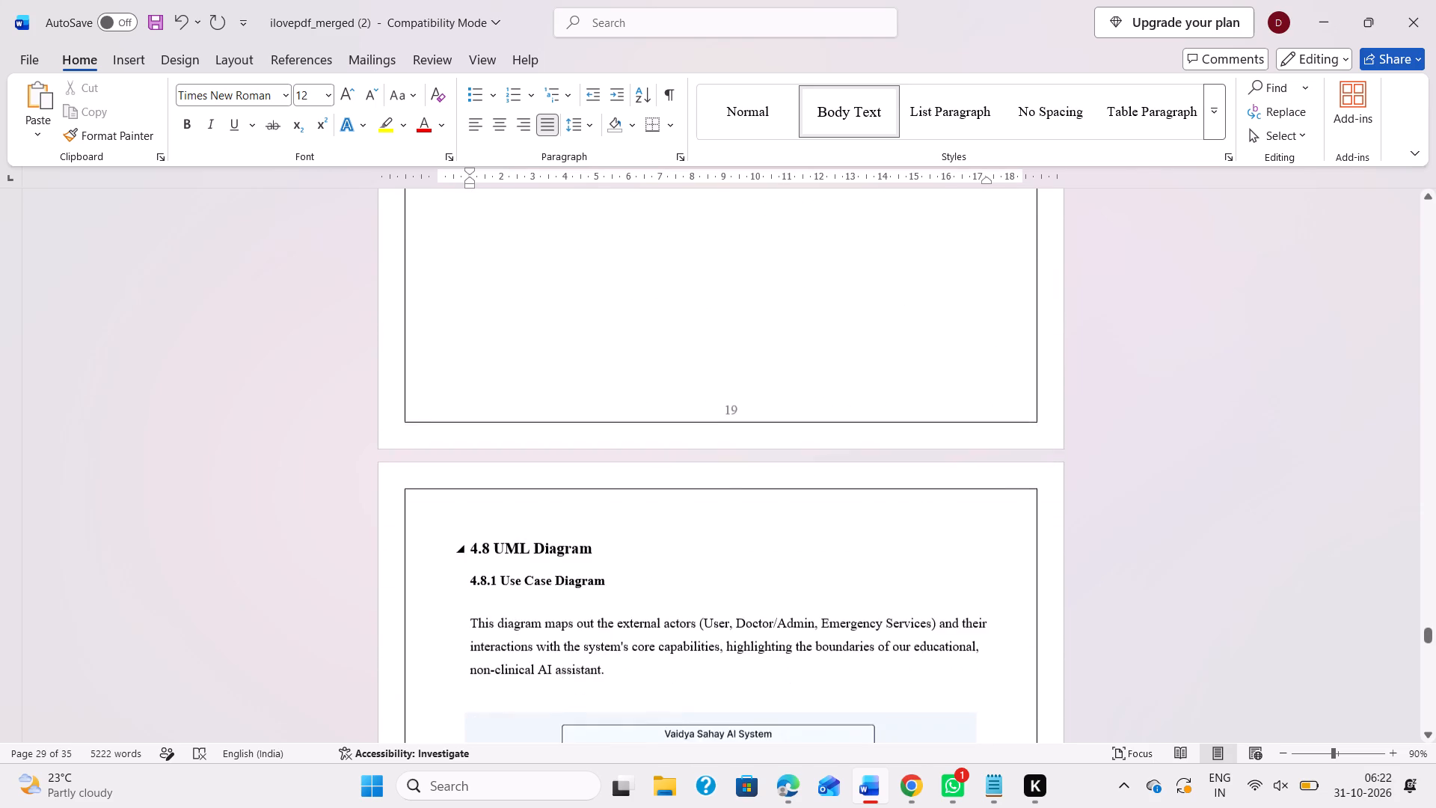
Review section 4.8 from the Use Case Diagram through the text and figure of 4.8.5 Deployment Diagram.
scroll(660, 528, down, 4)
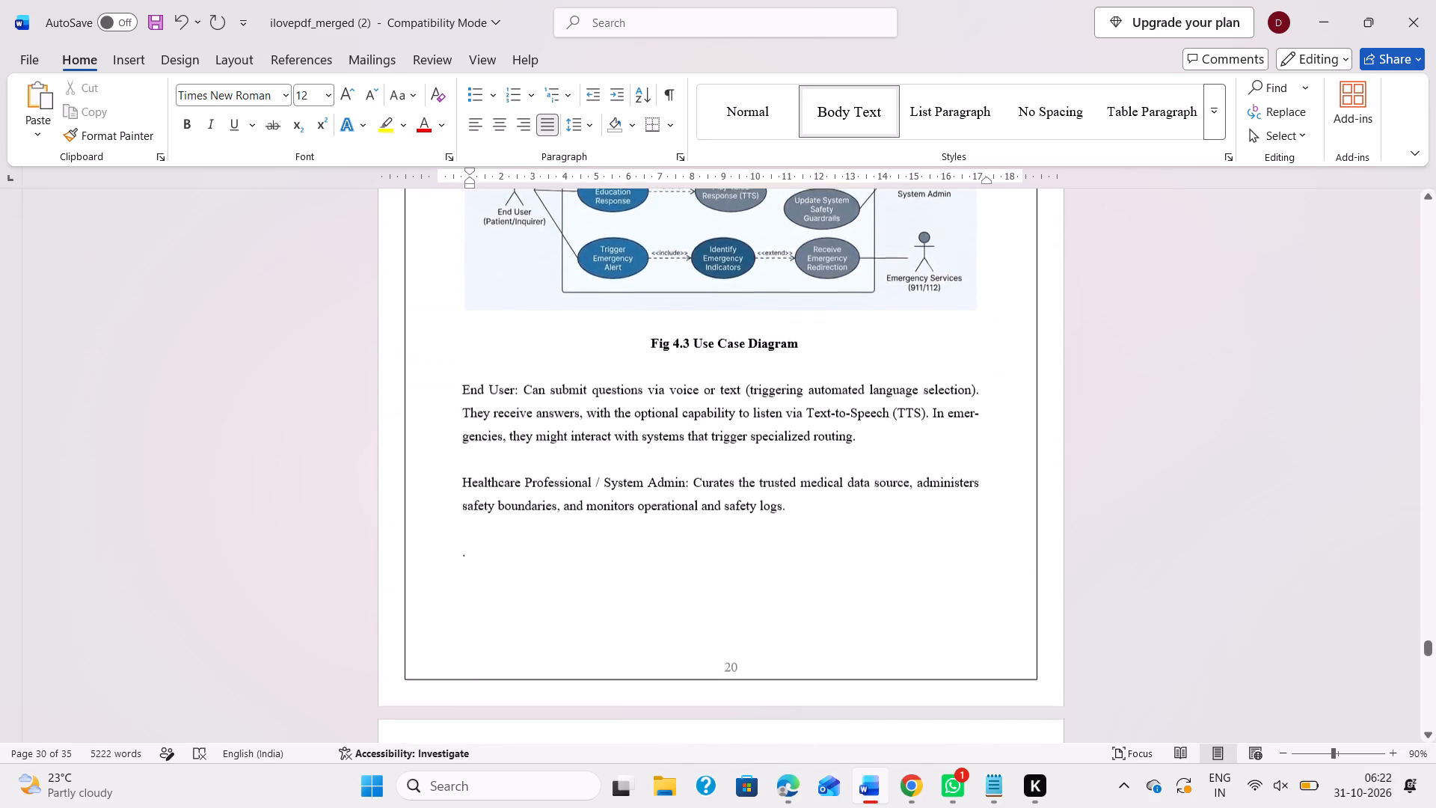
scroll(660, 528, down, 6)
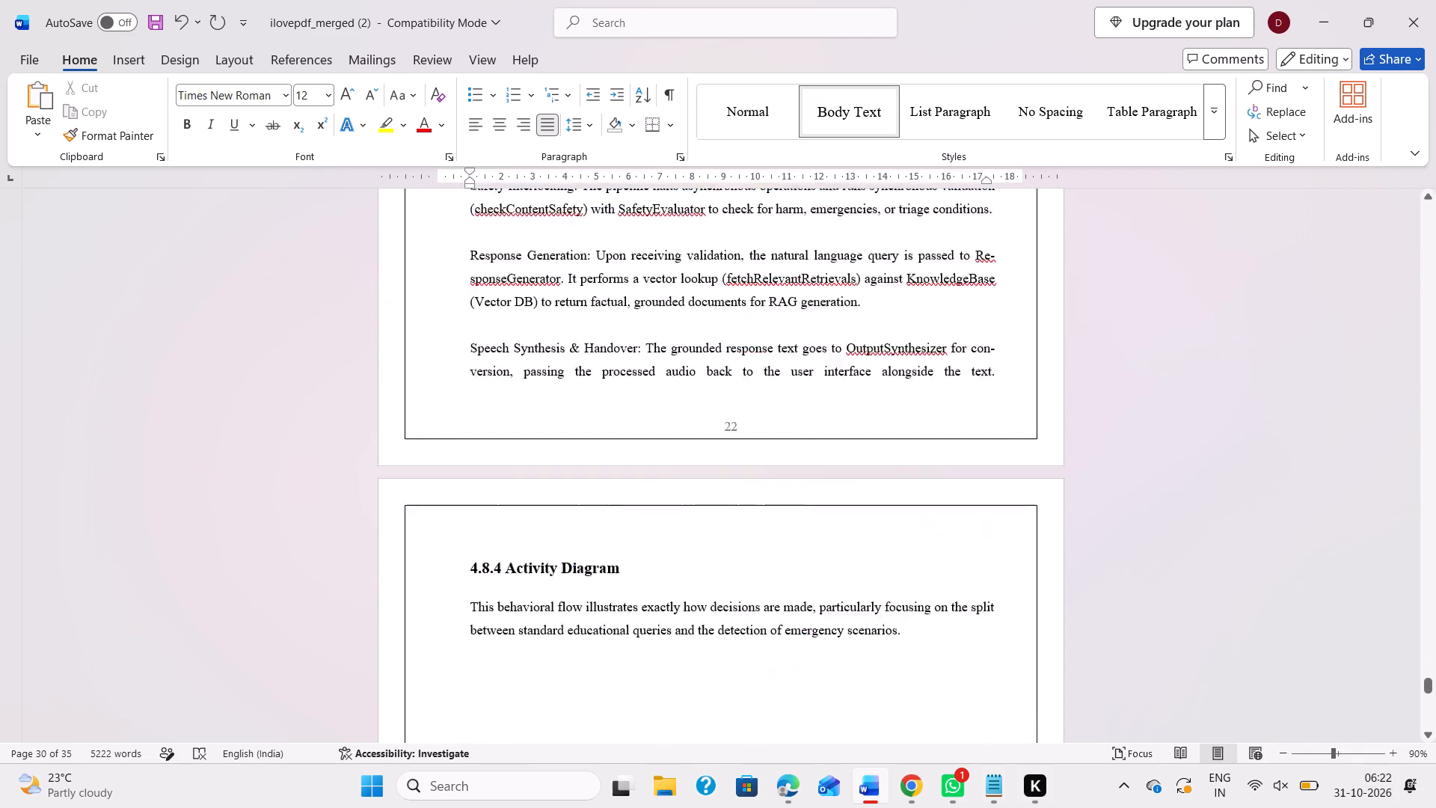
scroll(660, 528, down, 1)
scroll(660, 528, up, 1)
scroll(660, 528, down, 2)
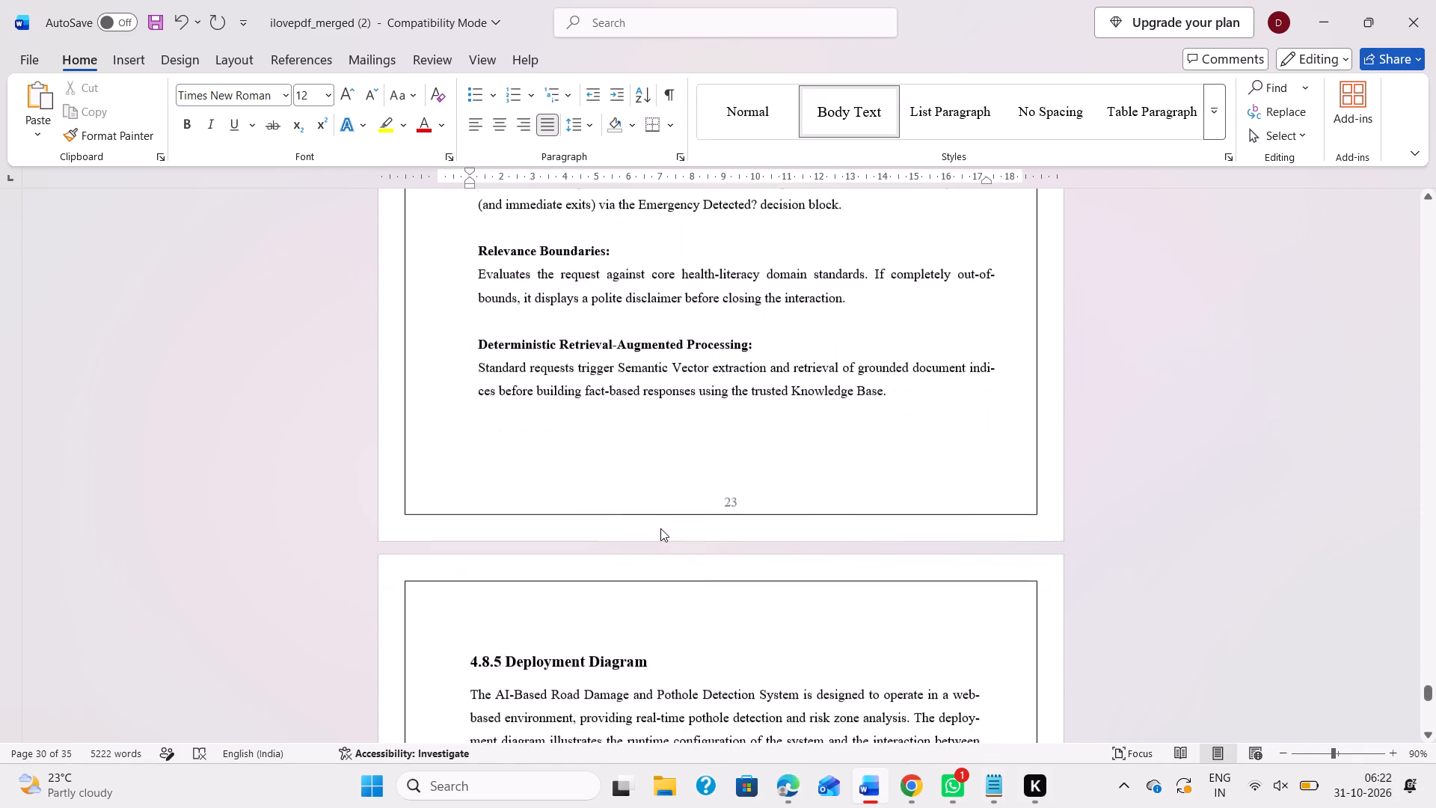
scroll(660, 528, down, 3)
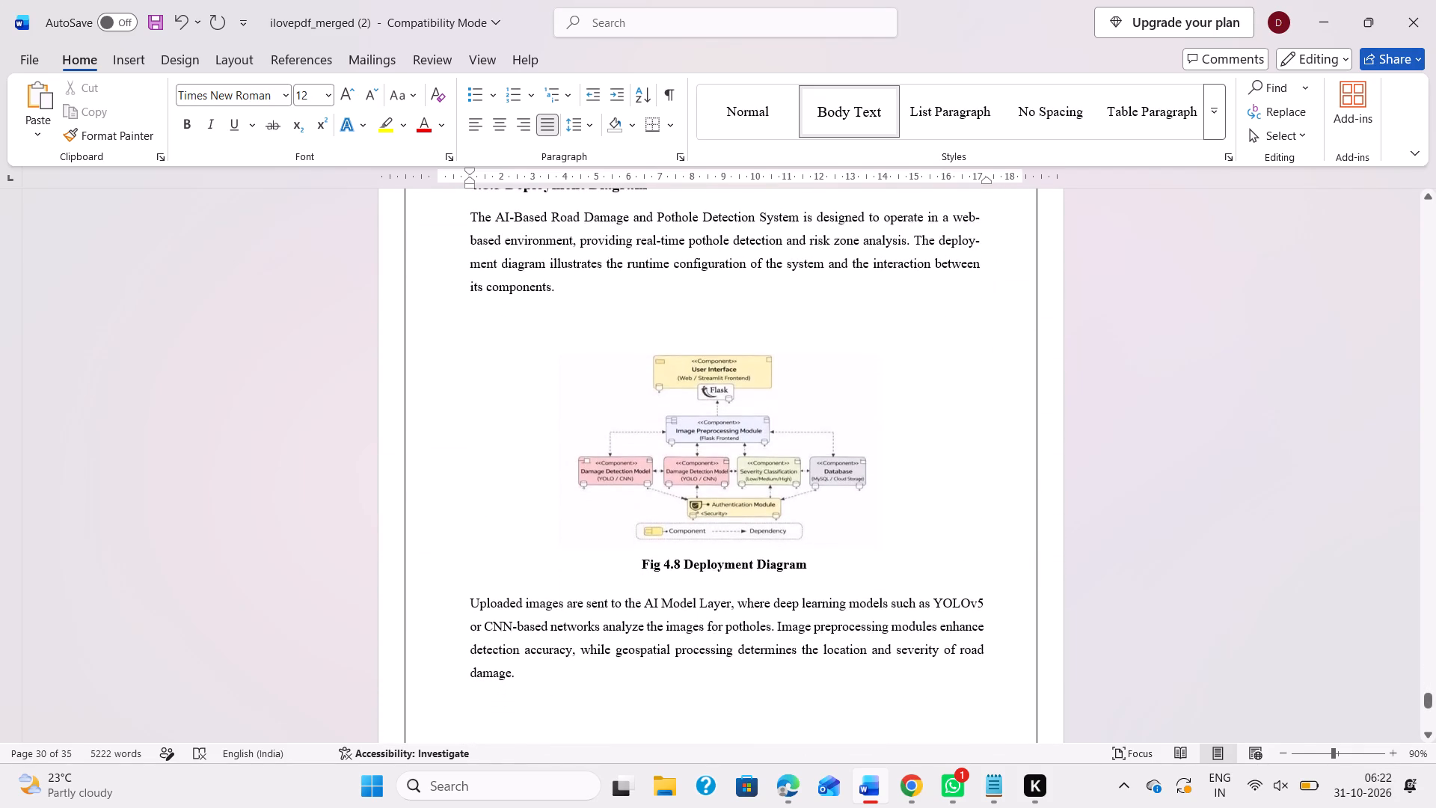
scroll(617, 486, down, 5)
scroll(717, 442, up, 4)
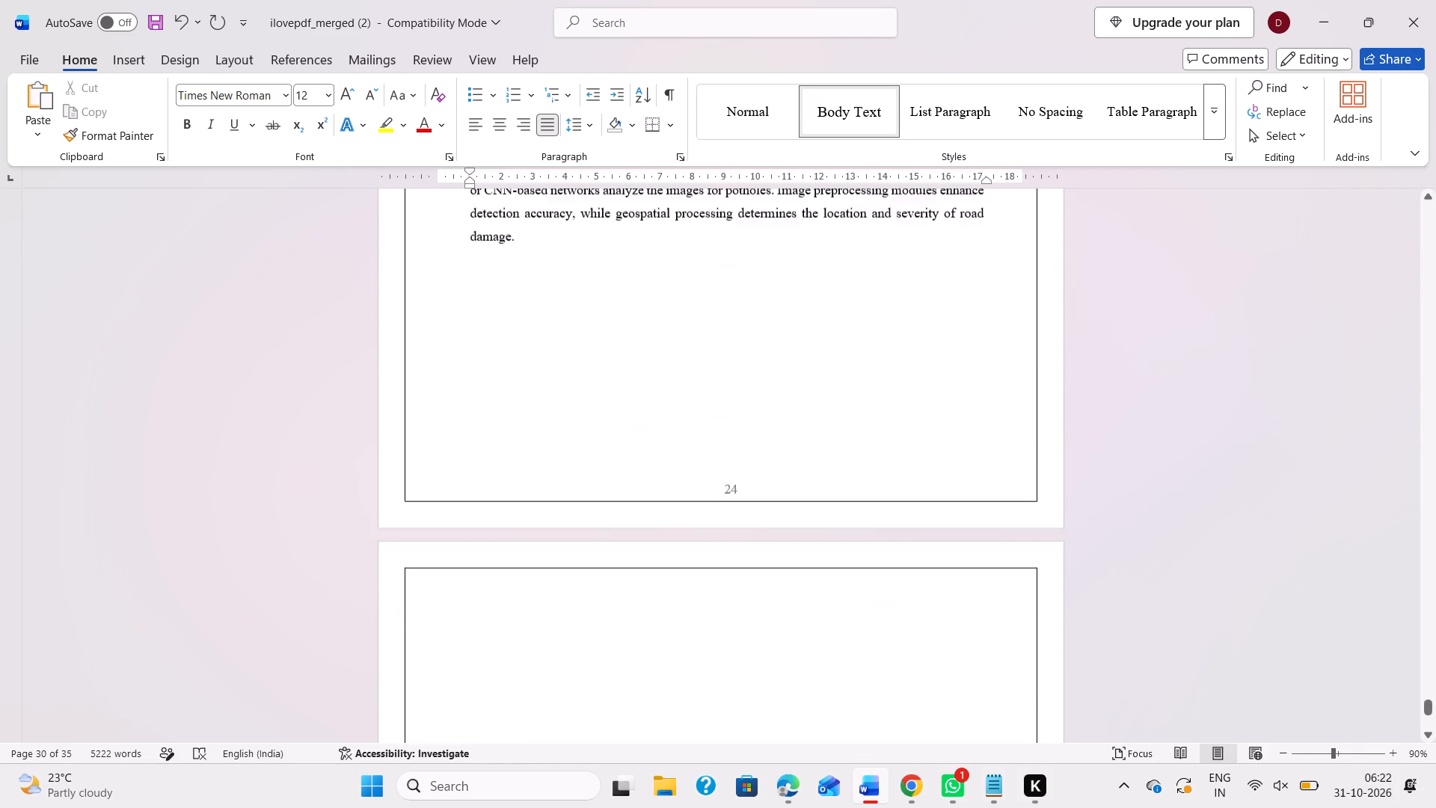
scroll(717, 442, up, 3)
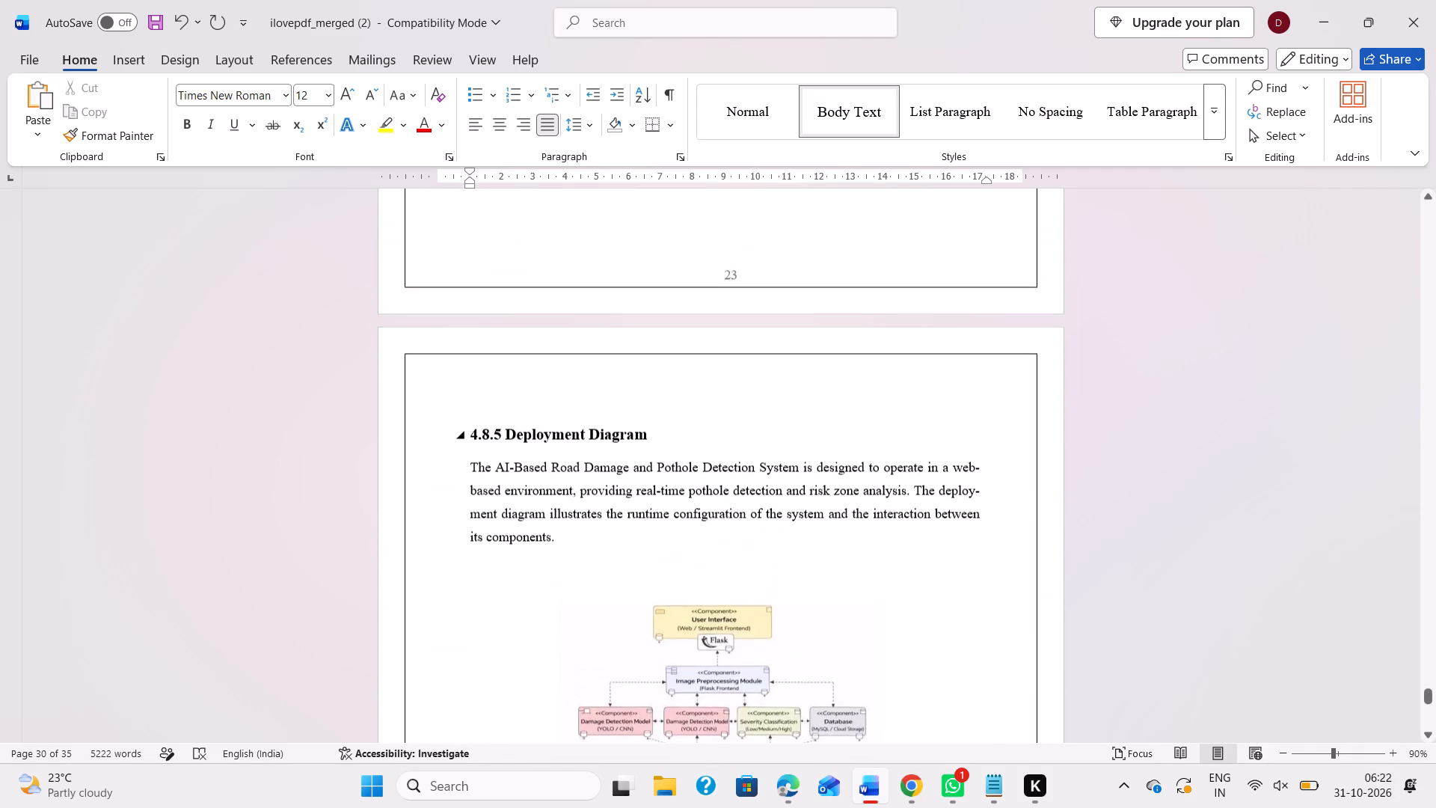
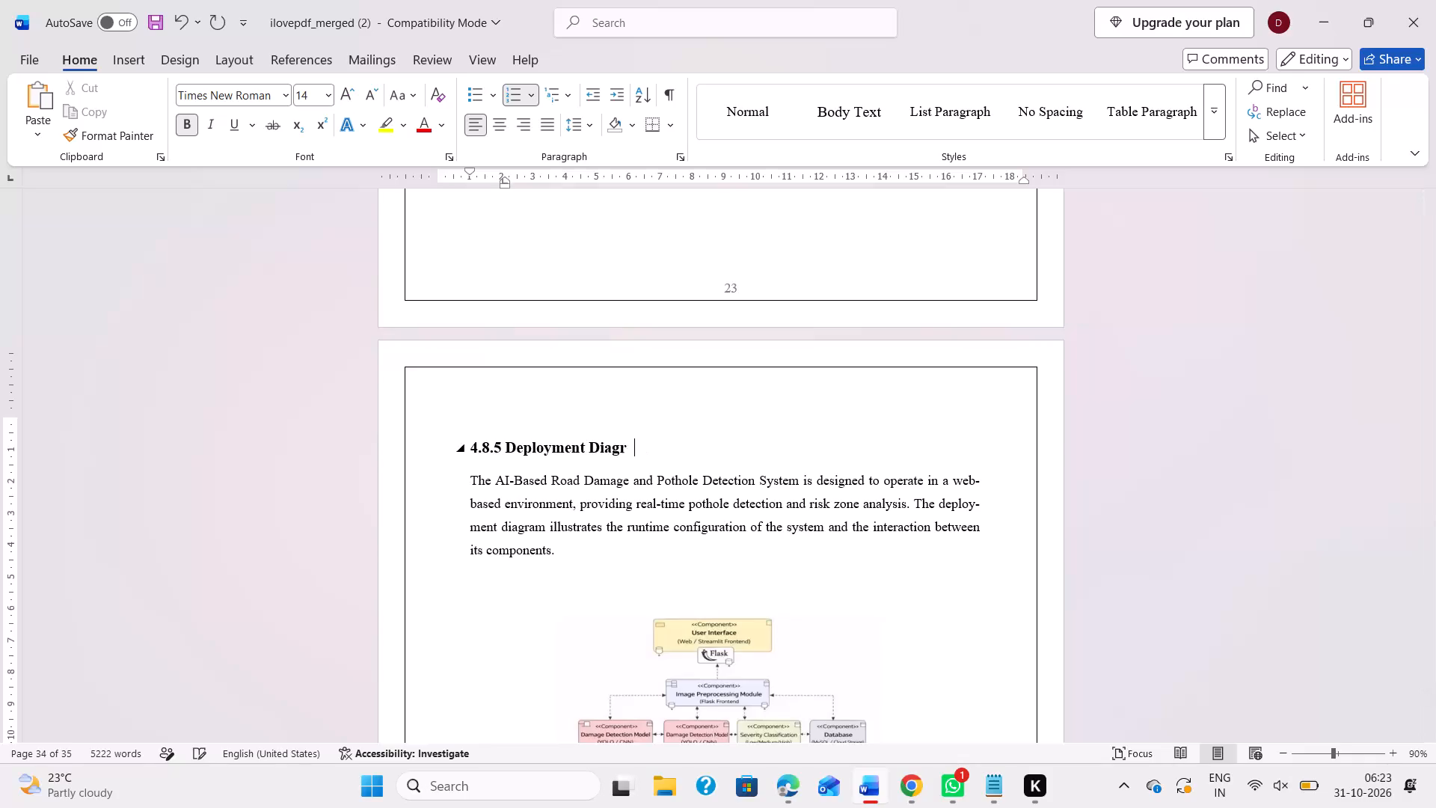
Replace the Deployment Diagram title in heading 4.8.5 with the copied title "Component Diagram", keeping the section number.
key(BackSpace)
key(BackSpace)
key(BackSpace)
key(BackSpace)
key(BackSpace)
key(BackSpace)
key(BackSpace)
key(BackSpace)
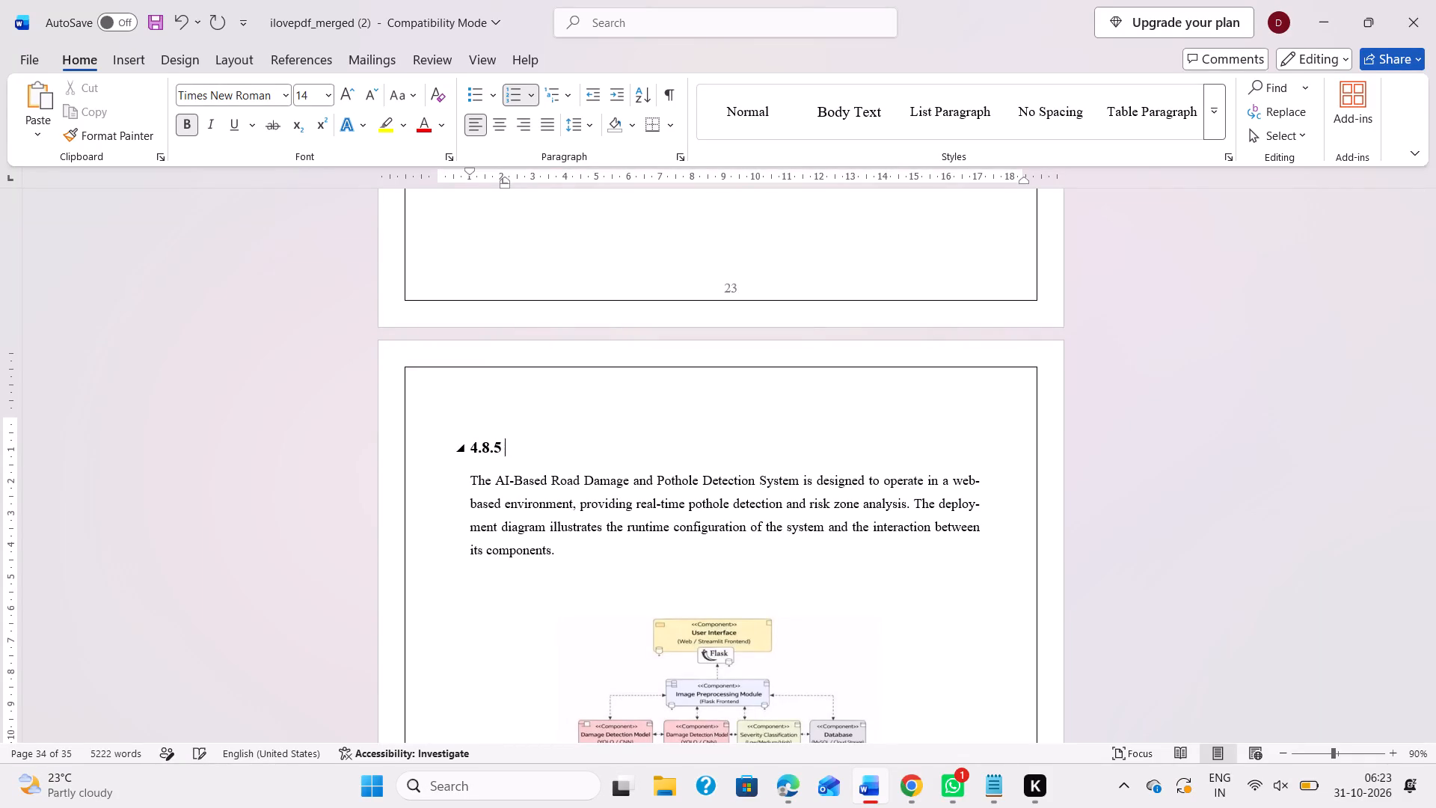
key(space)
key(space)
key(ctrl+v)
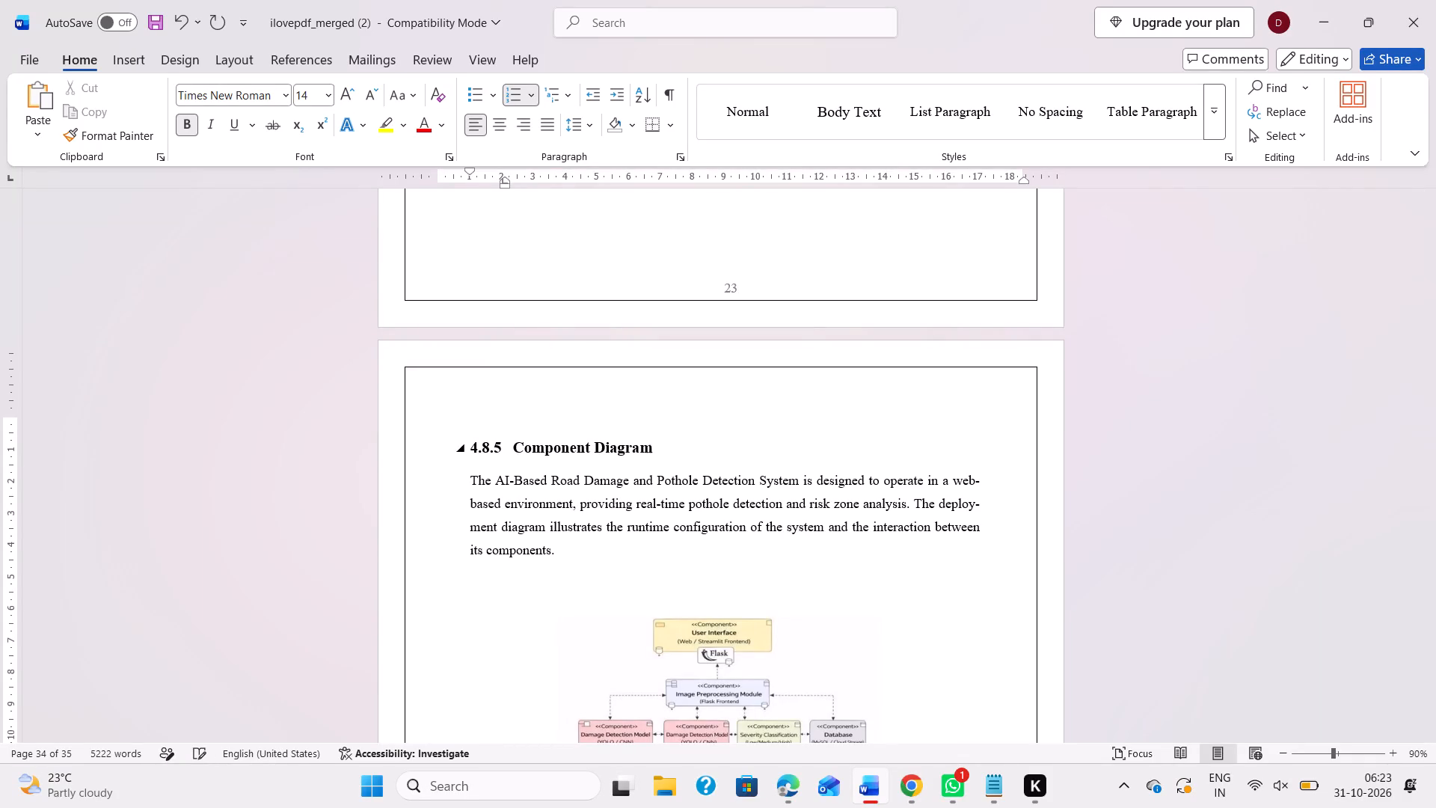
drag(660, 448, 518, 450)
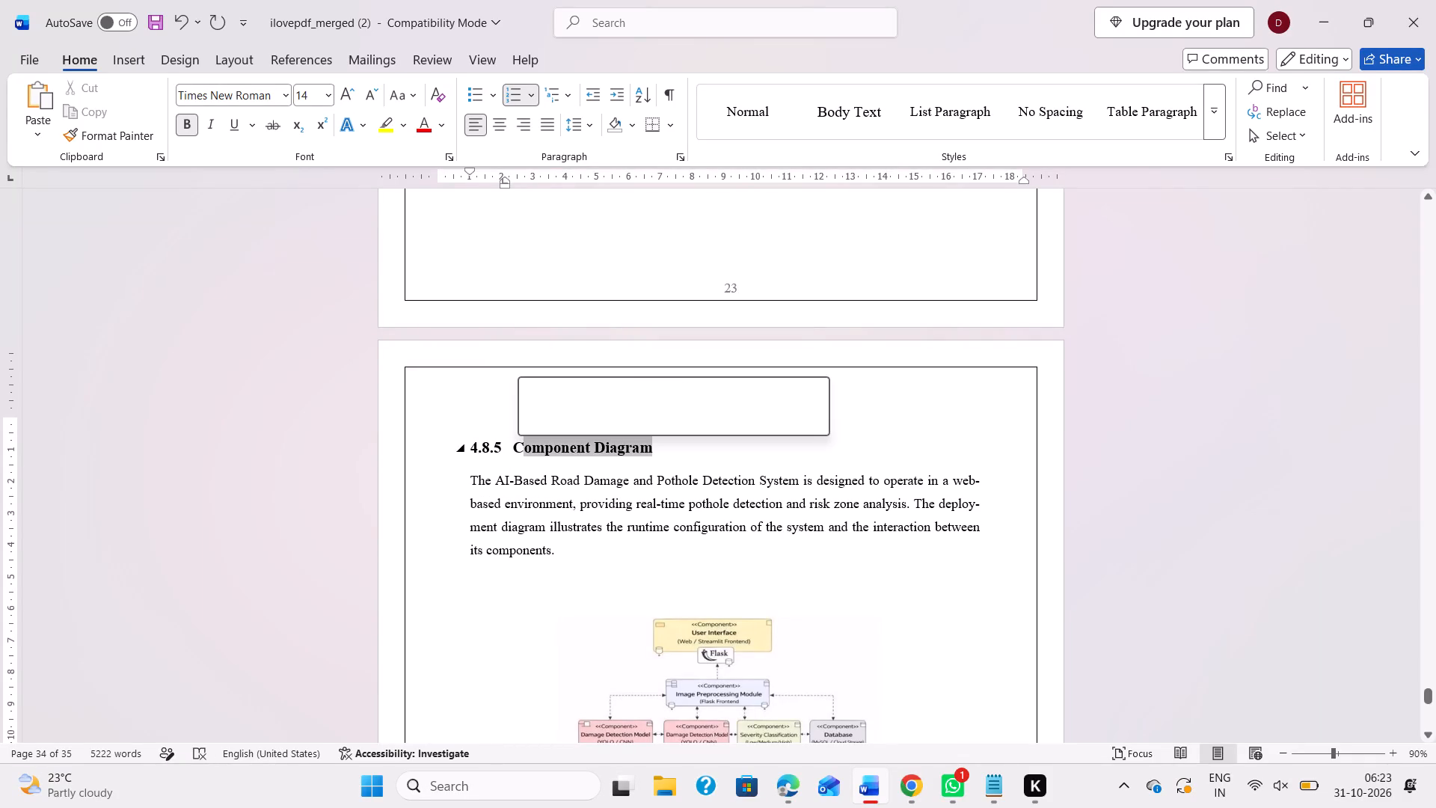
click(550, 462)
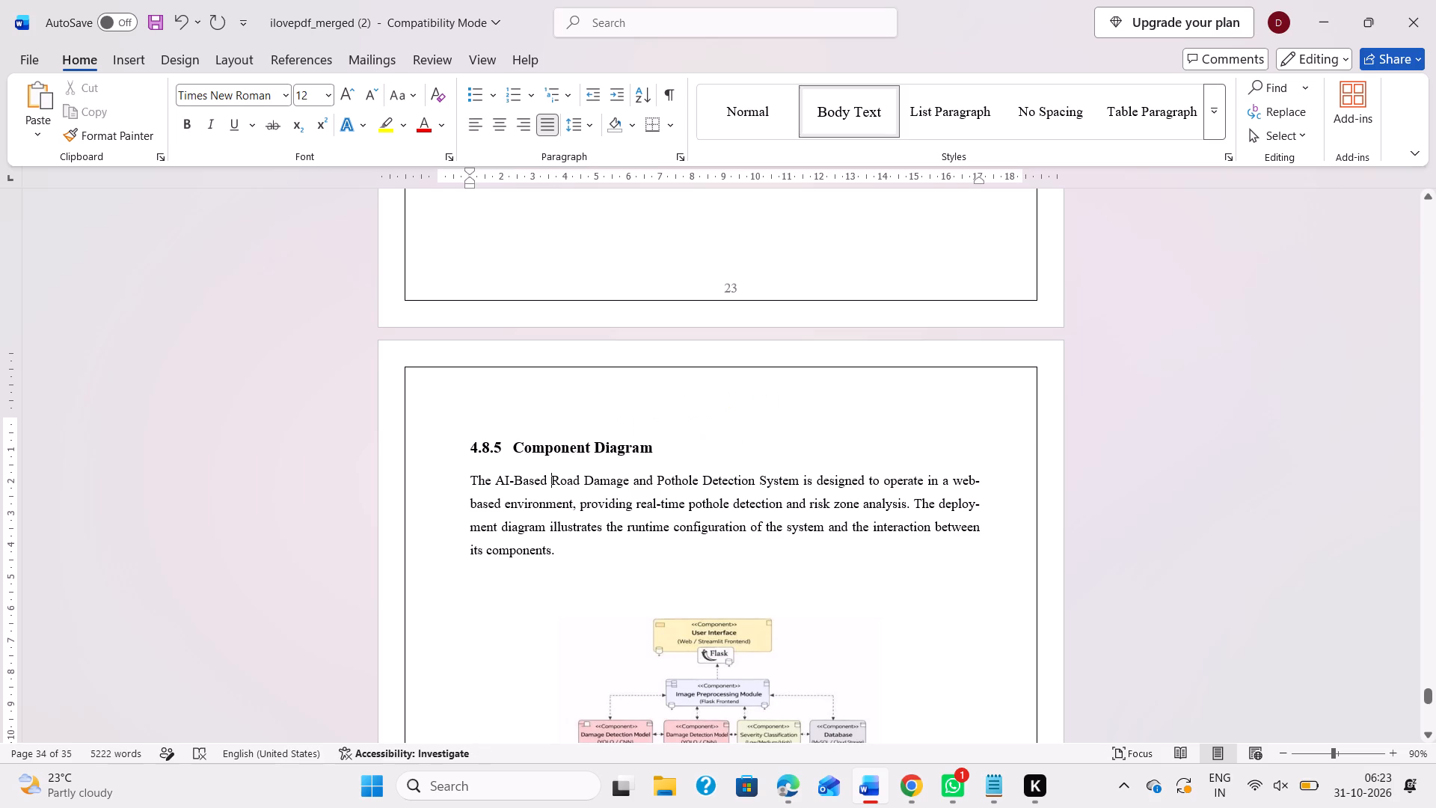
scroll(550, 462, down, 1)
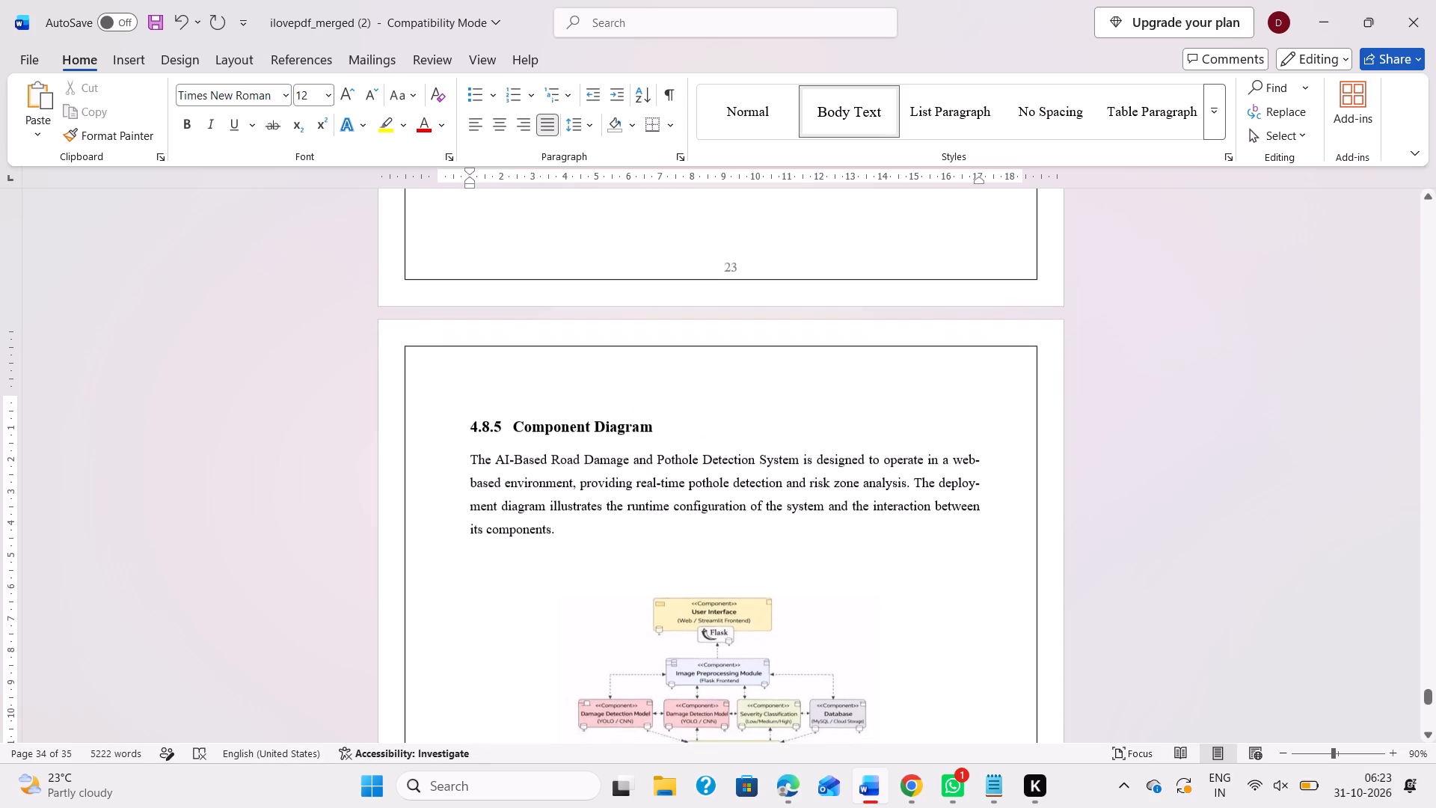
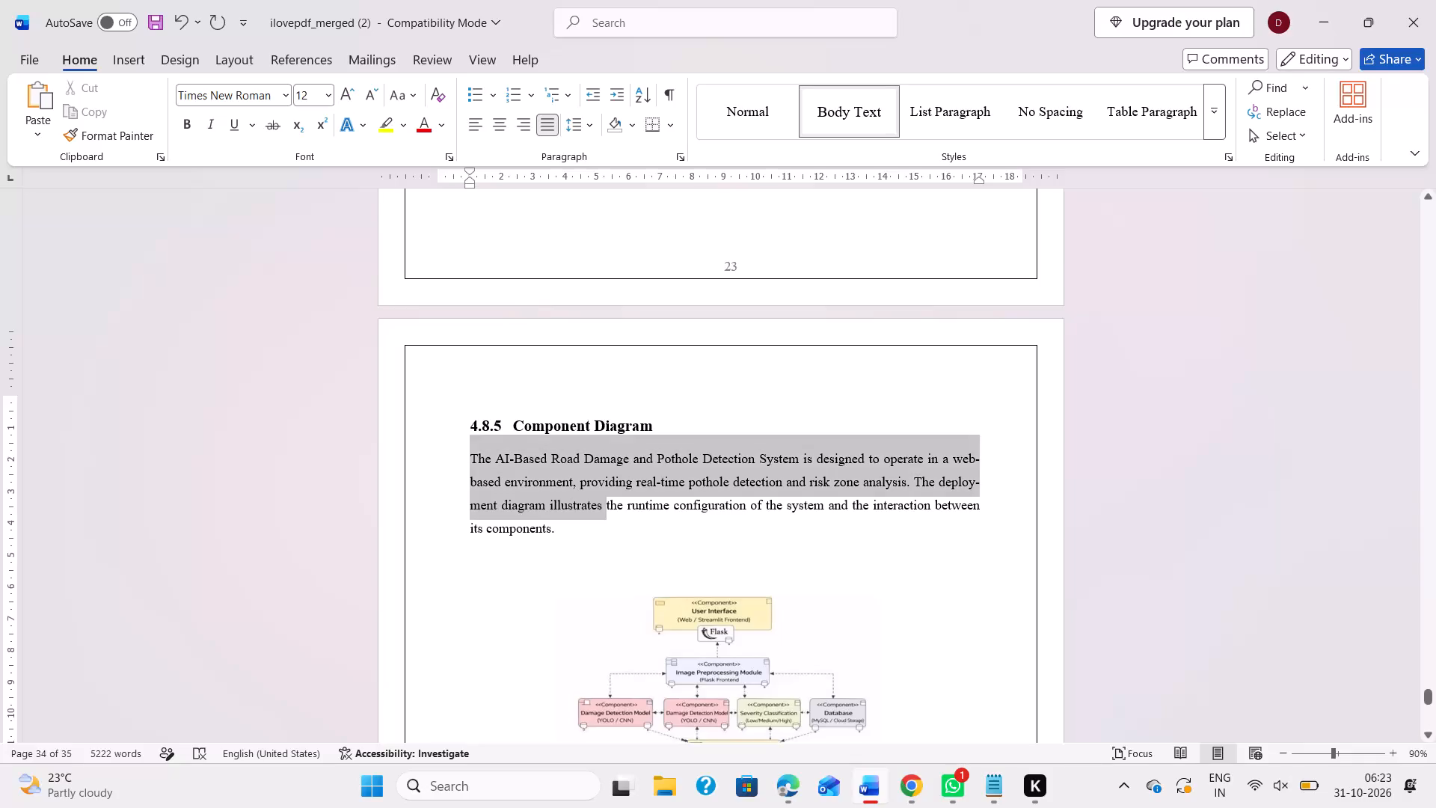
Replace the road-damage introduction under heading 4.8.5 with the copied description of the physical architecture view.
key(ctrl+v)
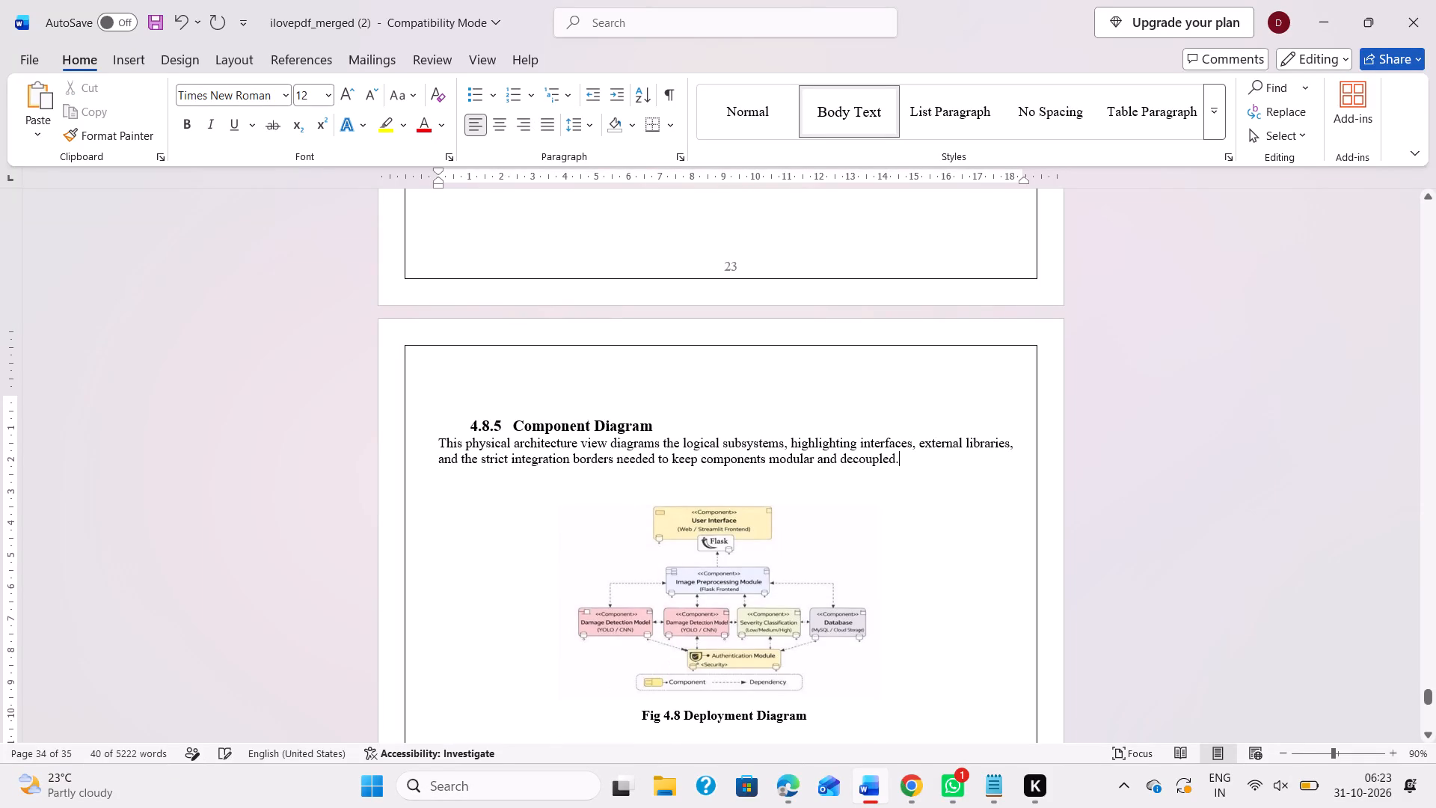
Widen the new 4.8.5 paragraph's line spacing, align its left indent with the heading at about 1 cm, and pull in its right indent slightly.
drag(432, 438, 467, 443)
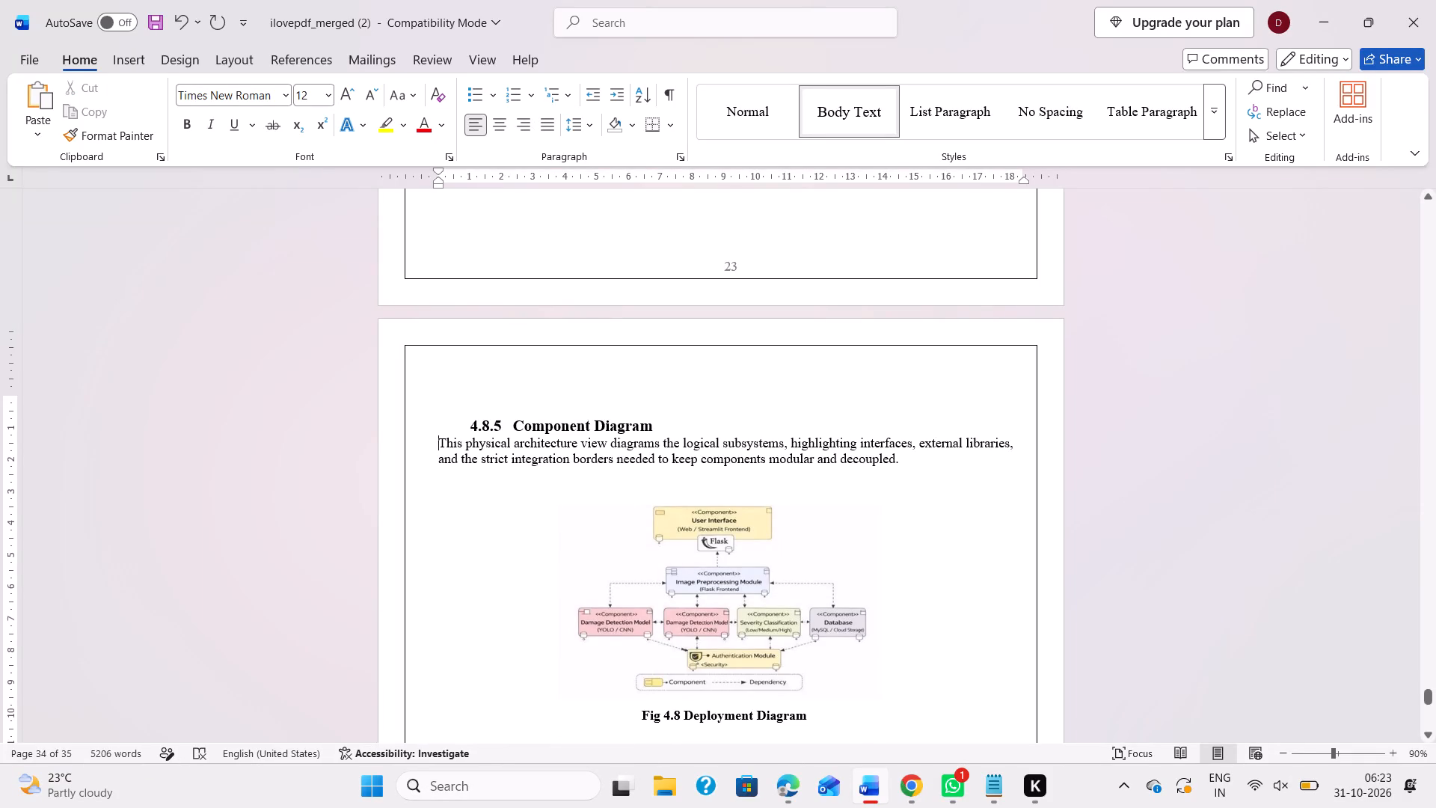
drag(467, 443, 928, 464)
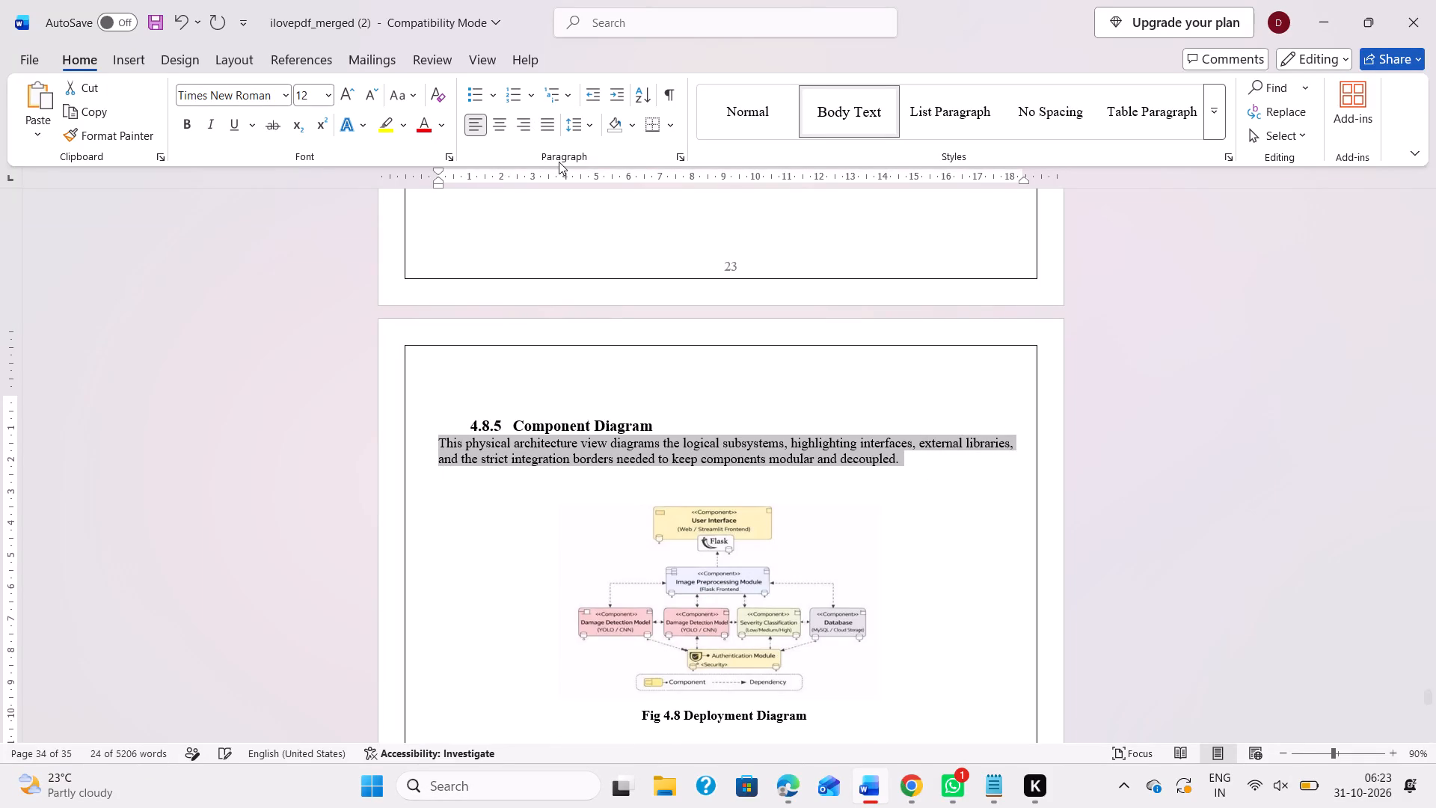
click(593, 120)
click(608, 205)
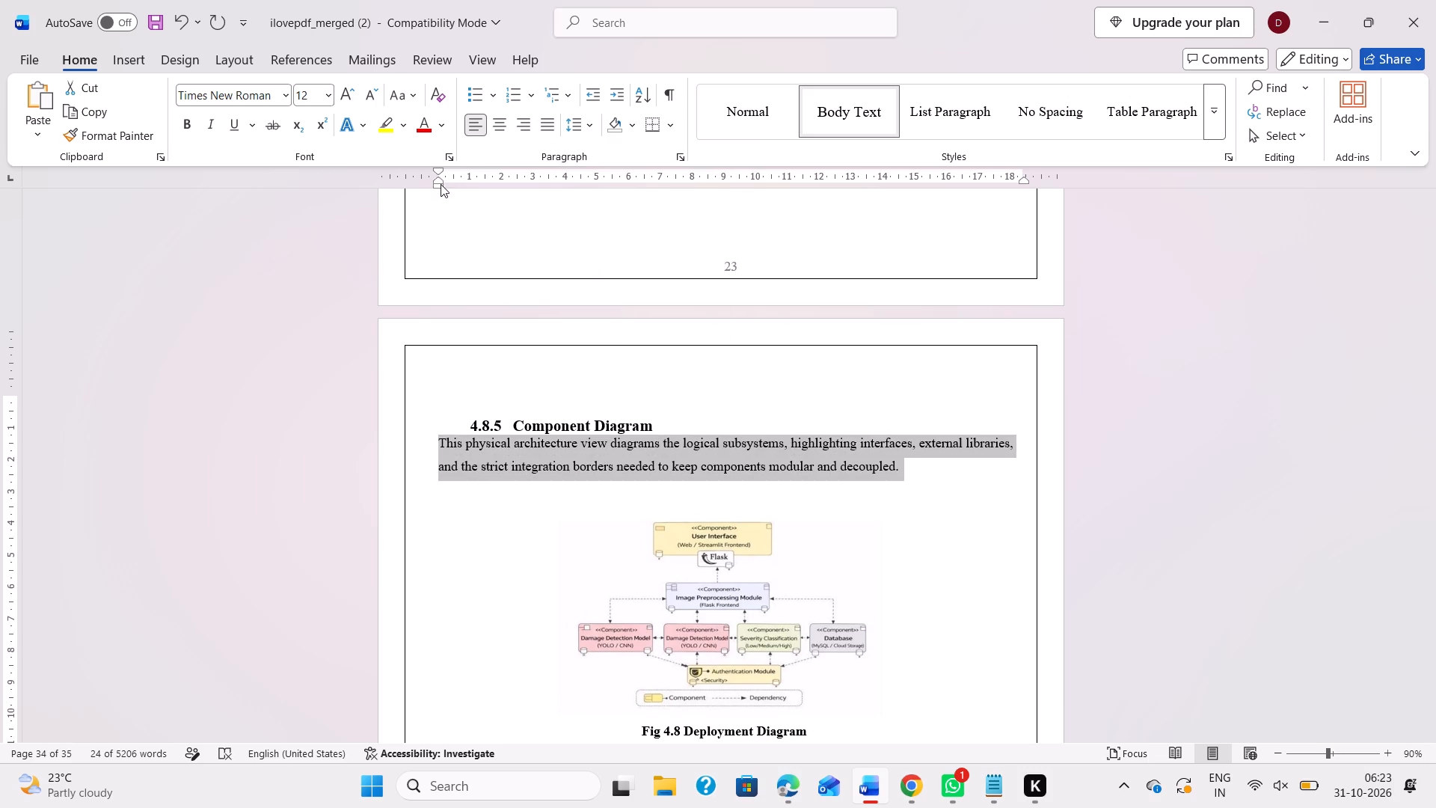
drag(440, 184, 474, 186)
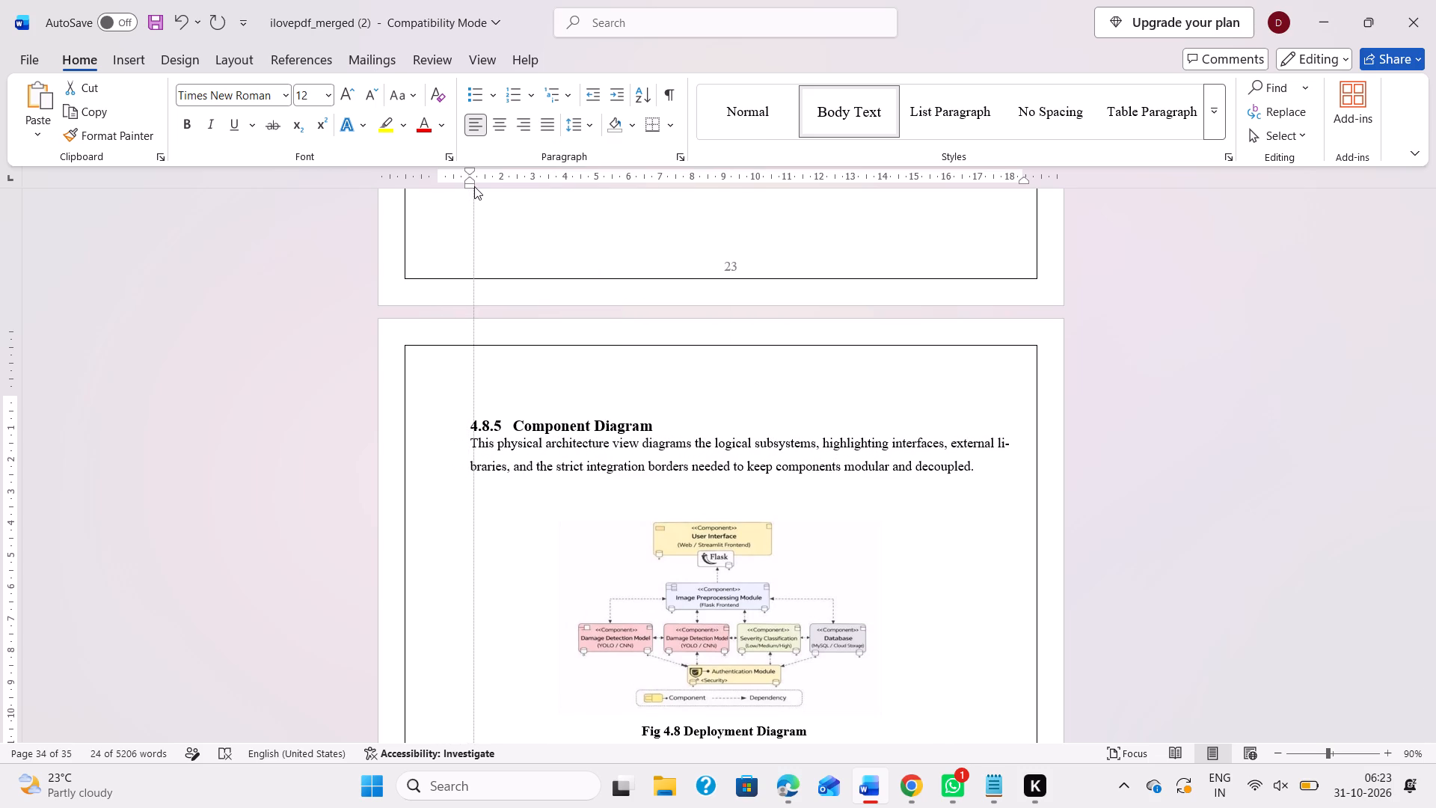
drag(474, 186, 466, 186)
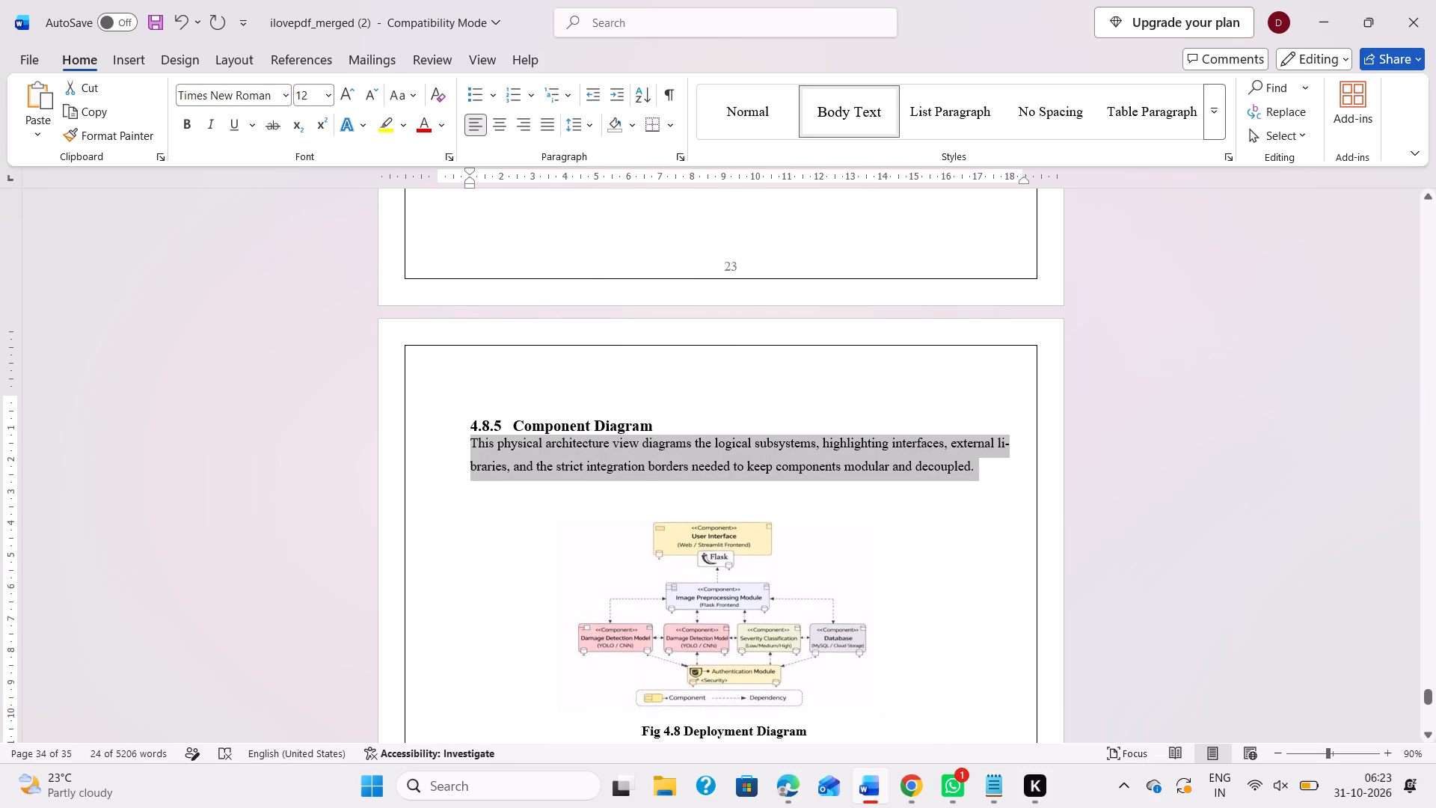
drag(1023, 179, 1021, 179)
drag(1021, 179, 1000, 182)
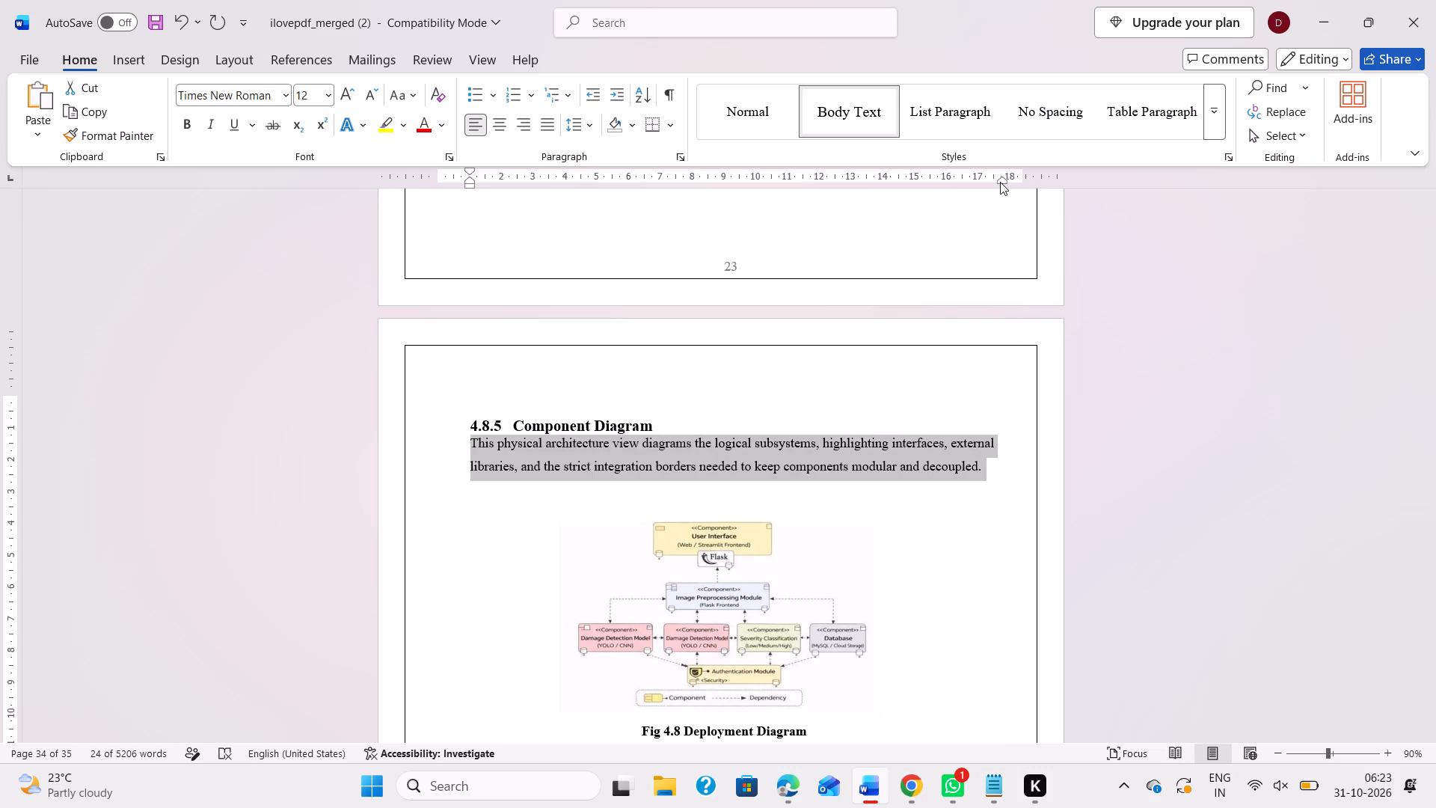
Insert an unnumbered blank line between the 4.8.5 Component Diagram heading and its description.
click(667, 471)
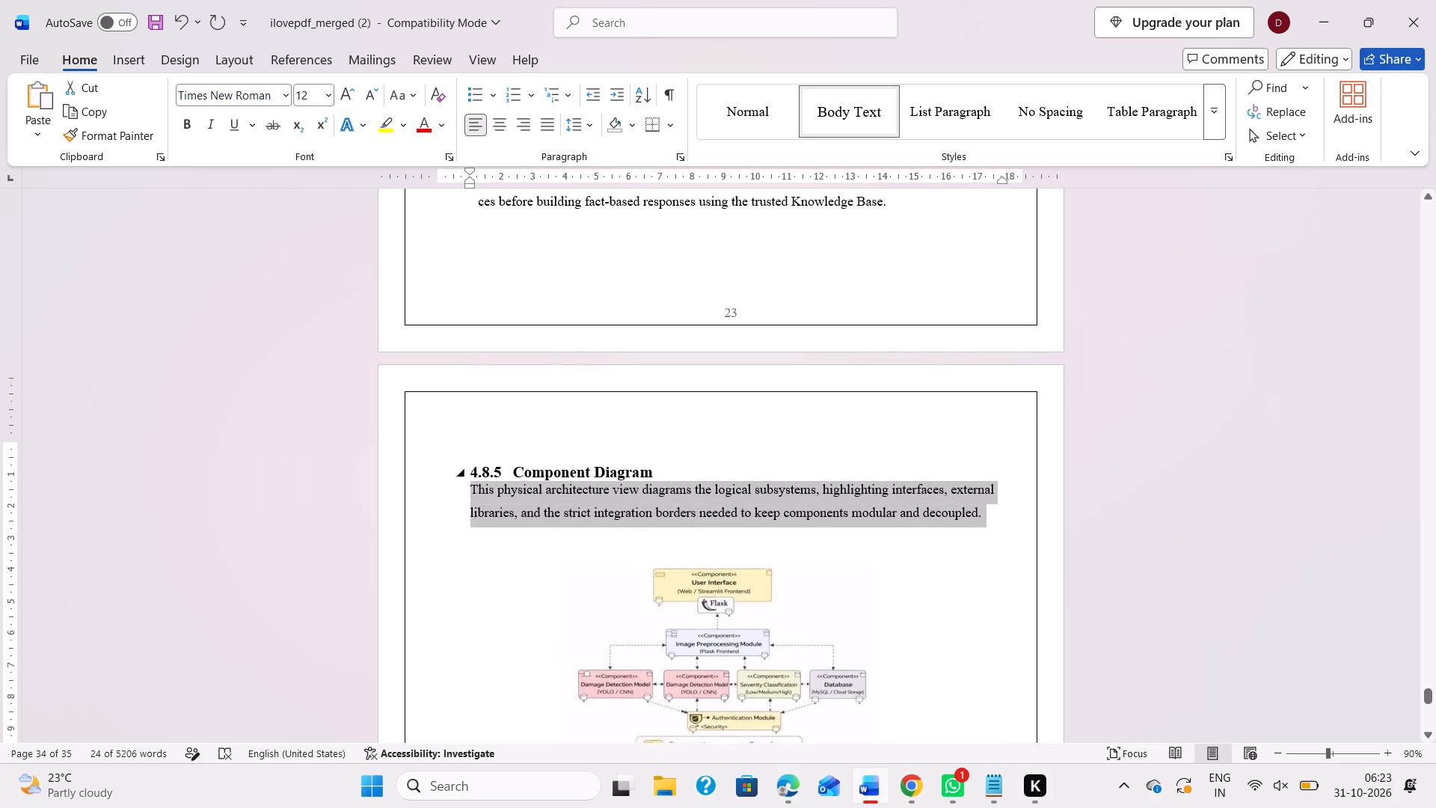
key(Return)
key(BackSpace)
Select the old road-damage component diagram image above the Fig 4.8 Deployment Diagram caption.
scroll(667, 471, down, 1)
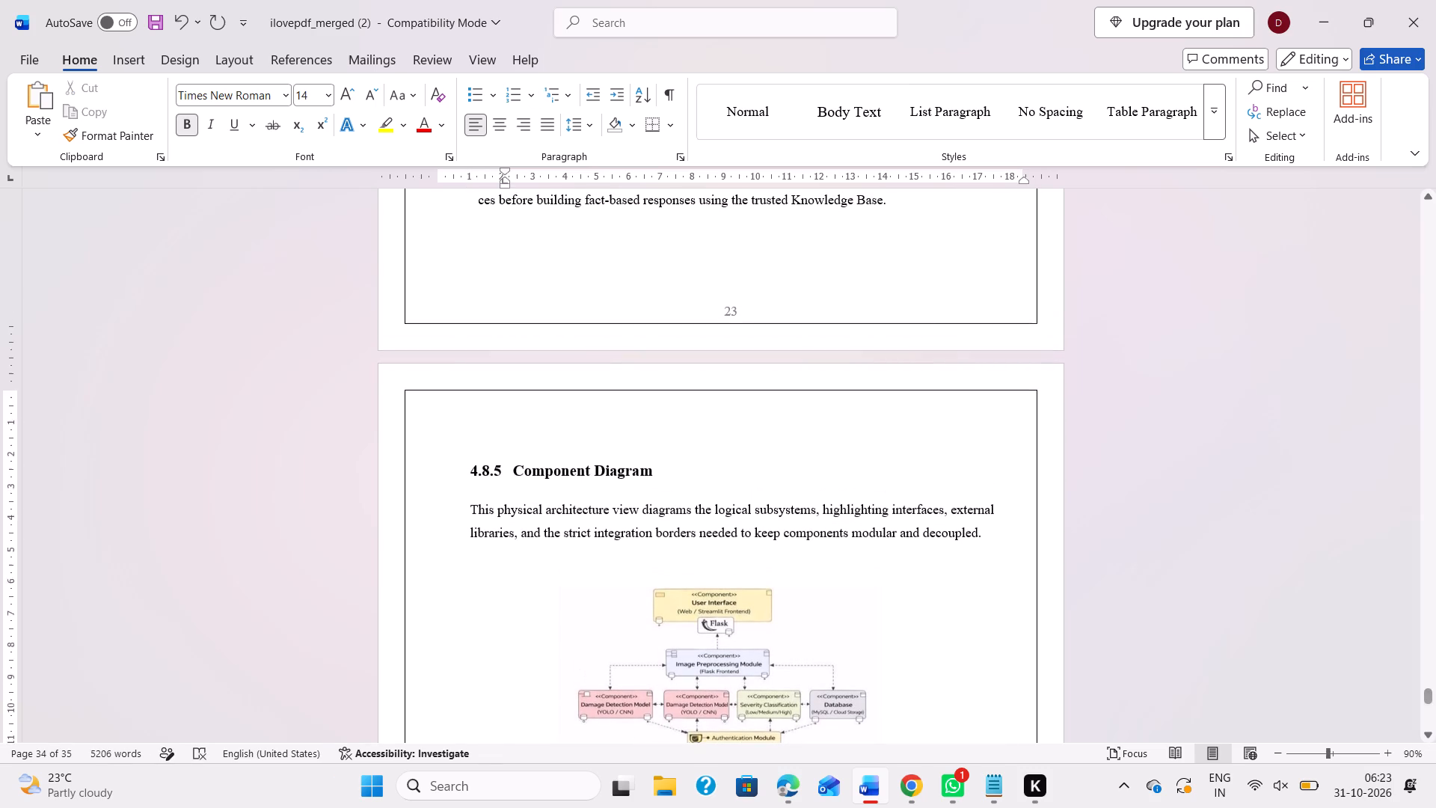
scroll(667, 471, down, 1)
click(698, 530)
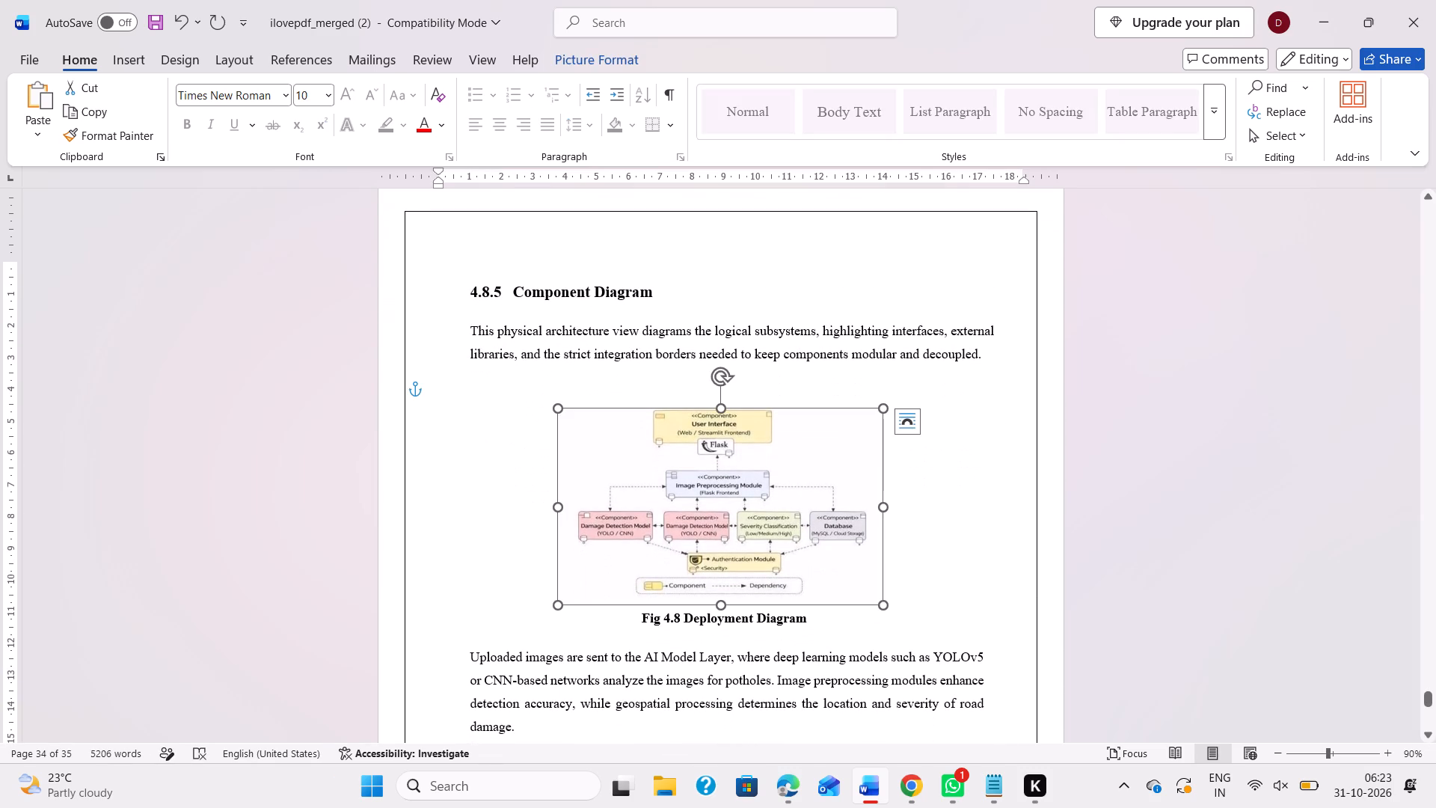
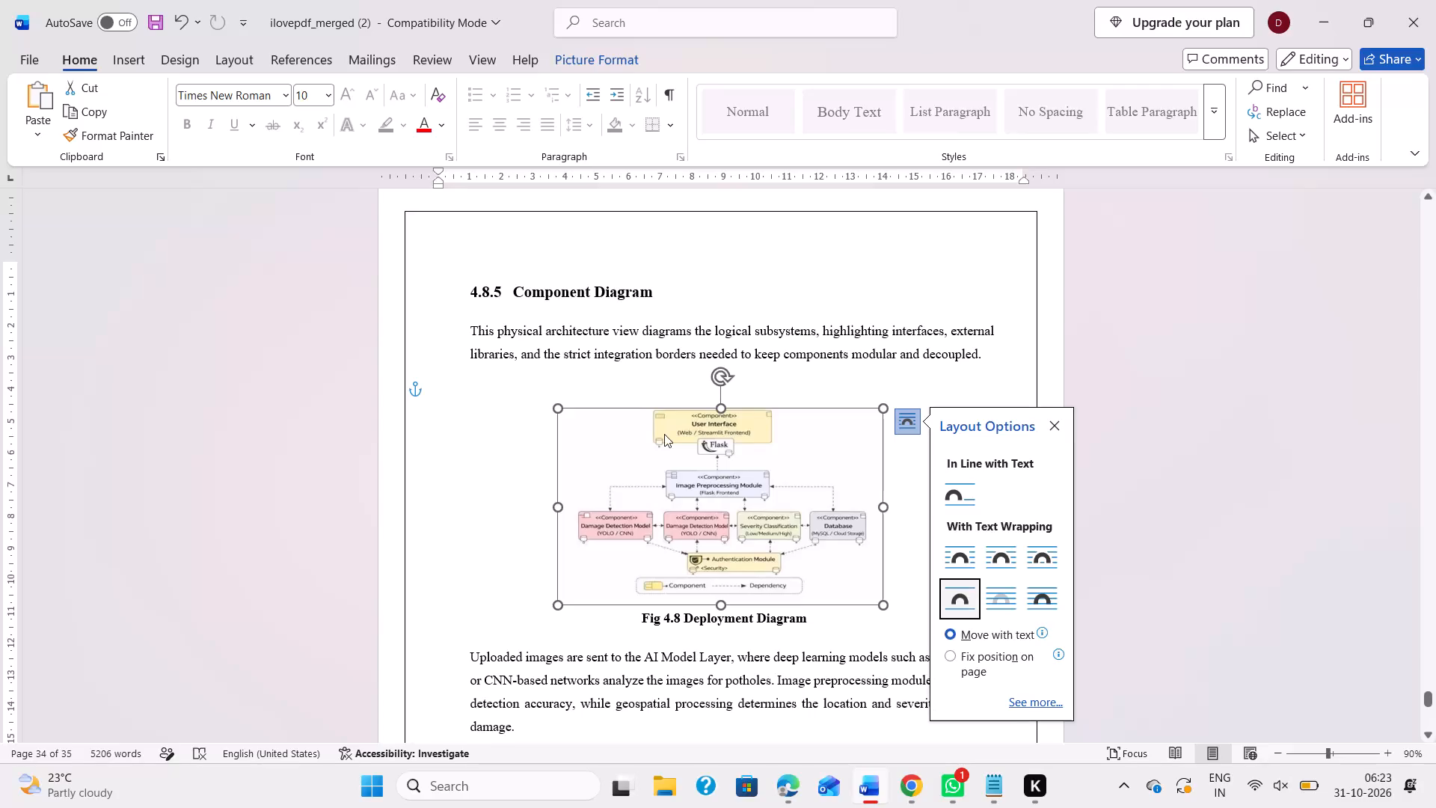
Replace the old road-damage component diagram above the Fig 4.8 caption with the copied Vaidya Sahay AI Logical Subsystems diagram.
key(Delete)
click(728, 442)
key(Delete)
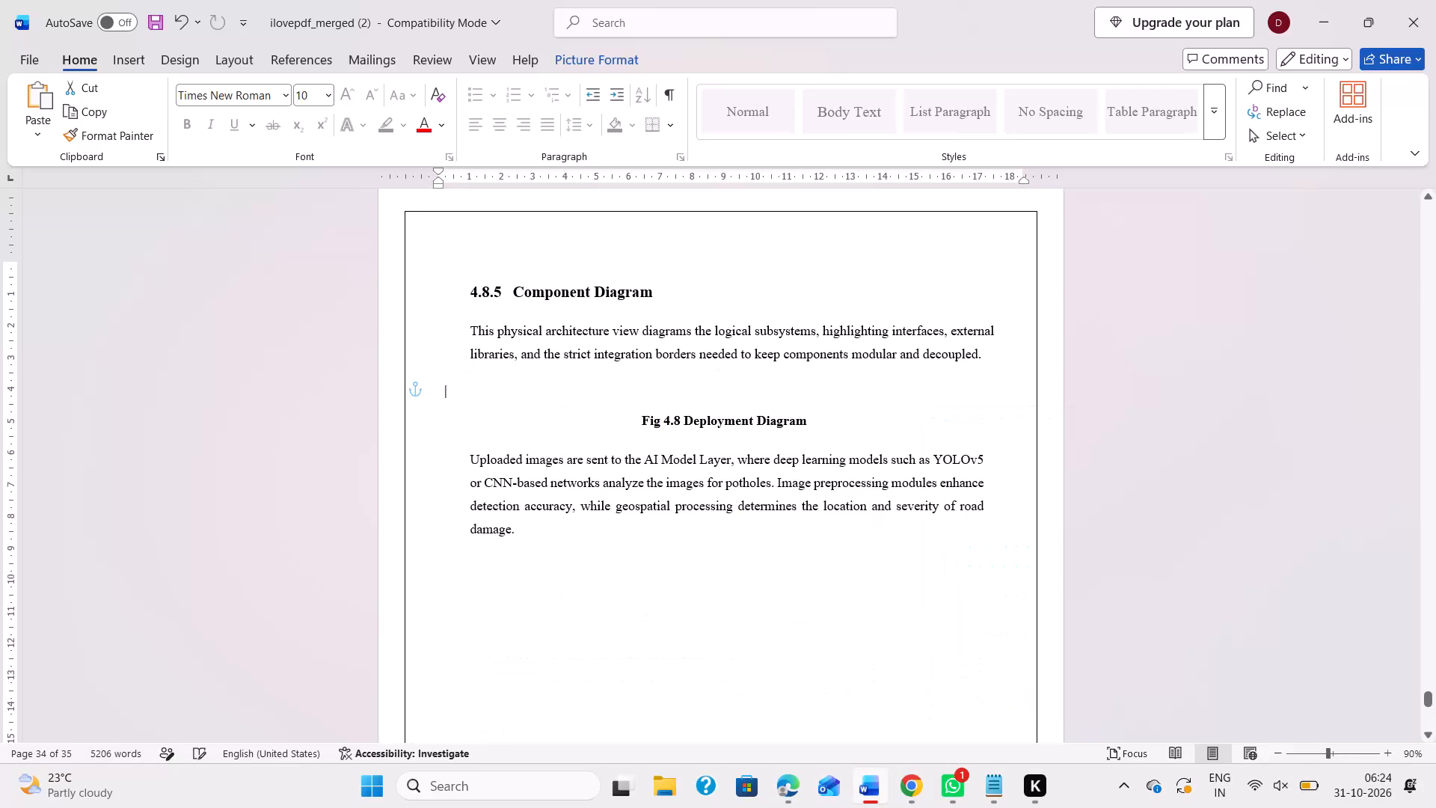
key(ctrl+v)
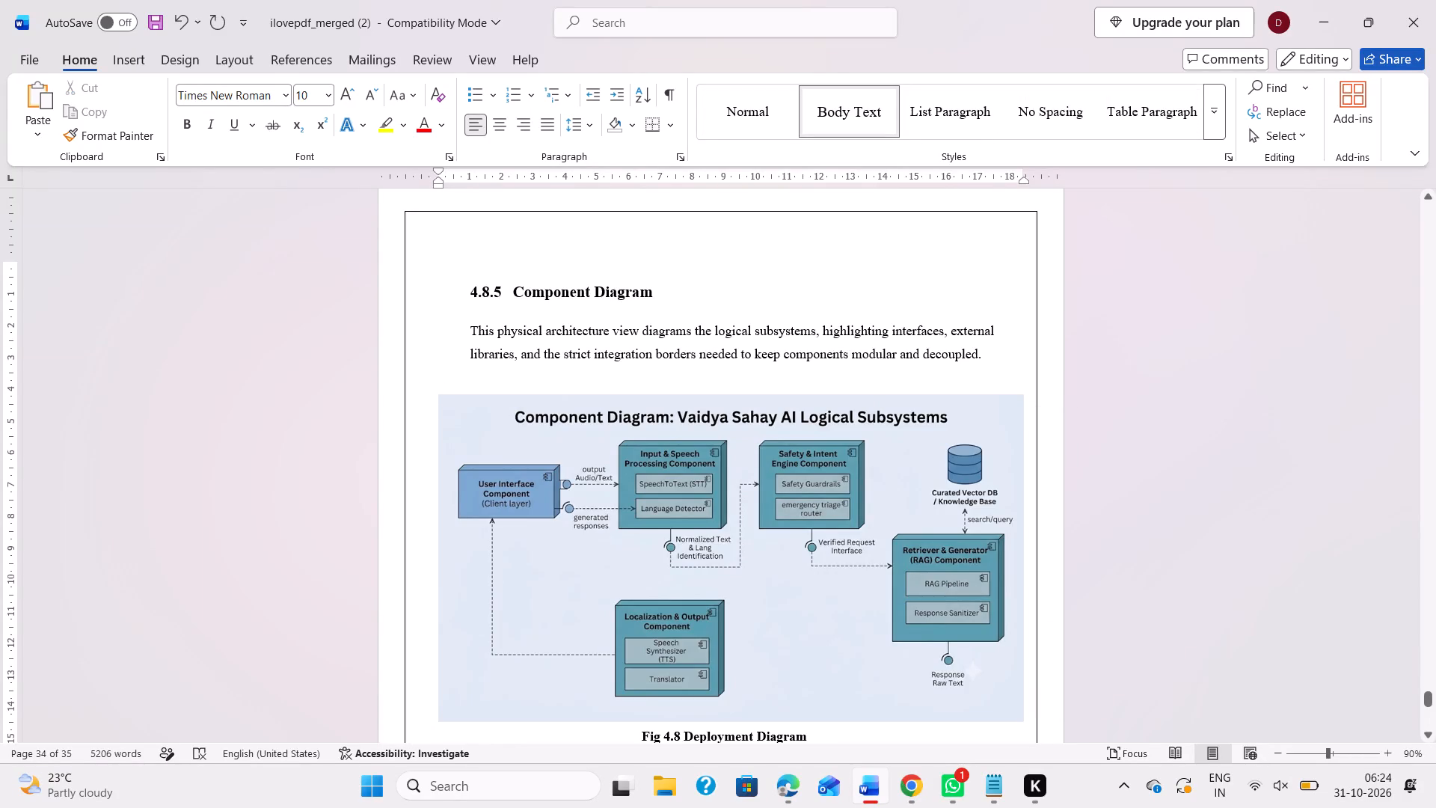
click(694, 539)
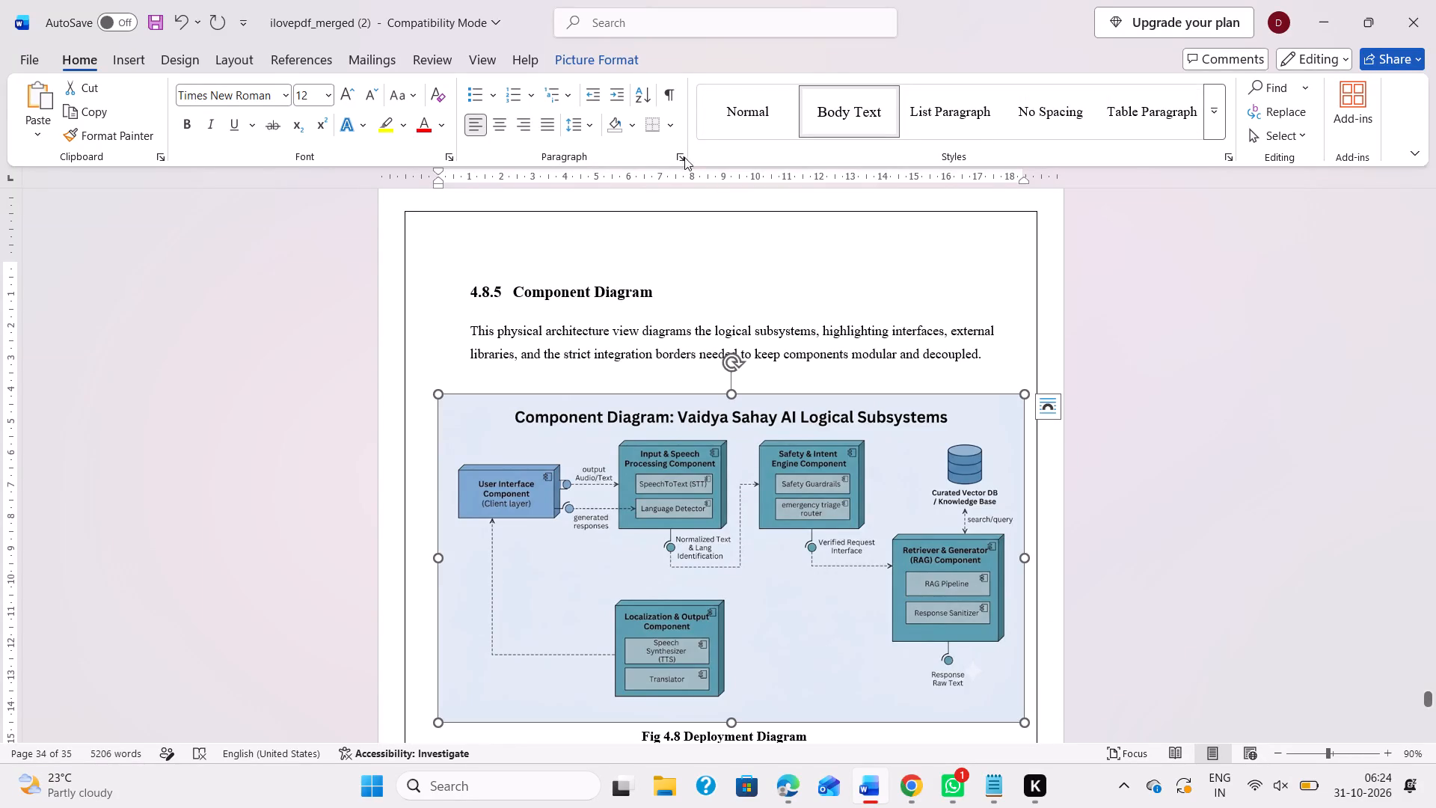
click(610, 56)
key(super+Left)
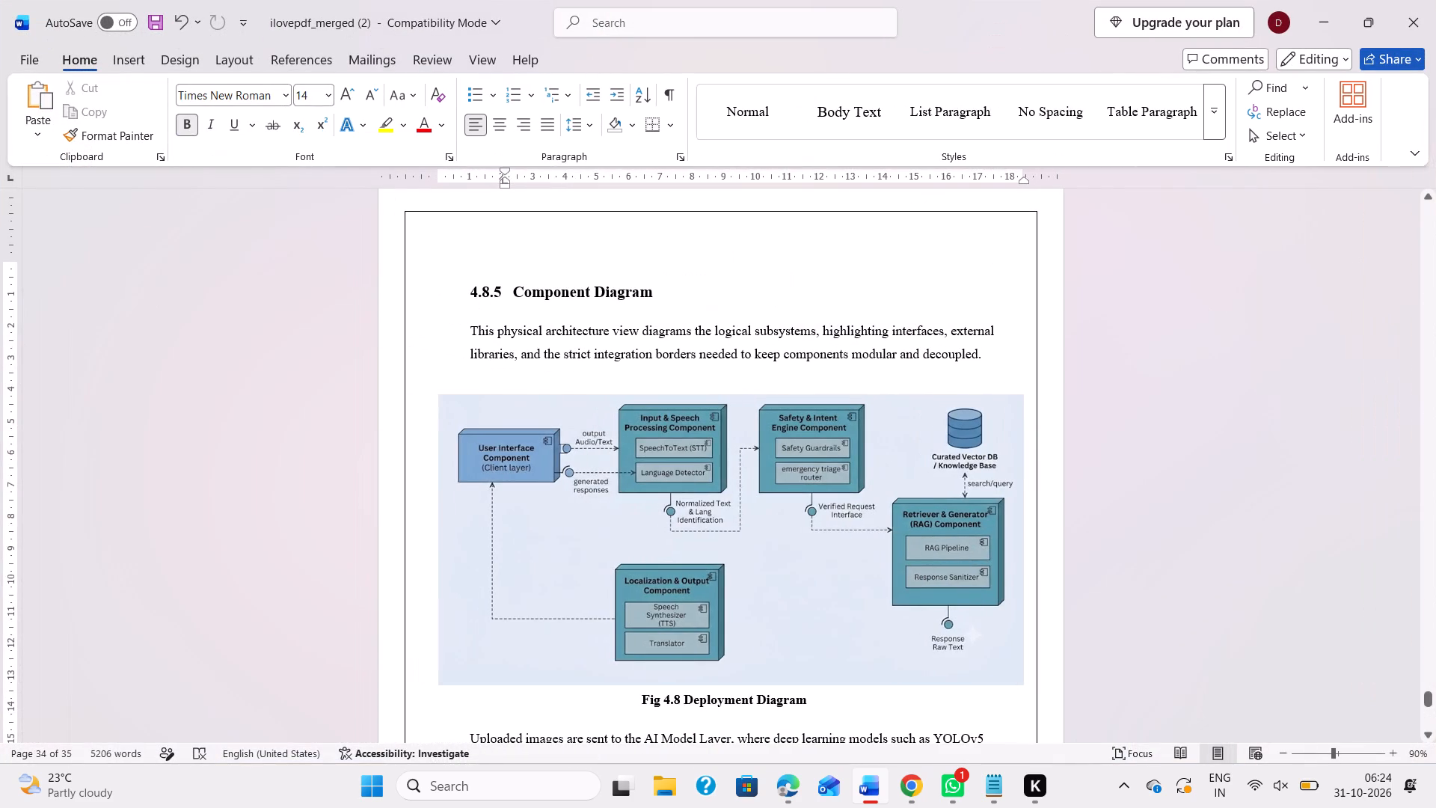
Shrink the cropped component diagram proportionally to about 17.4 cm wide and 8.66 cm high.
double_click(794, 487)
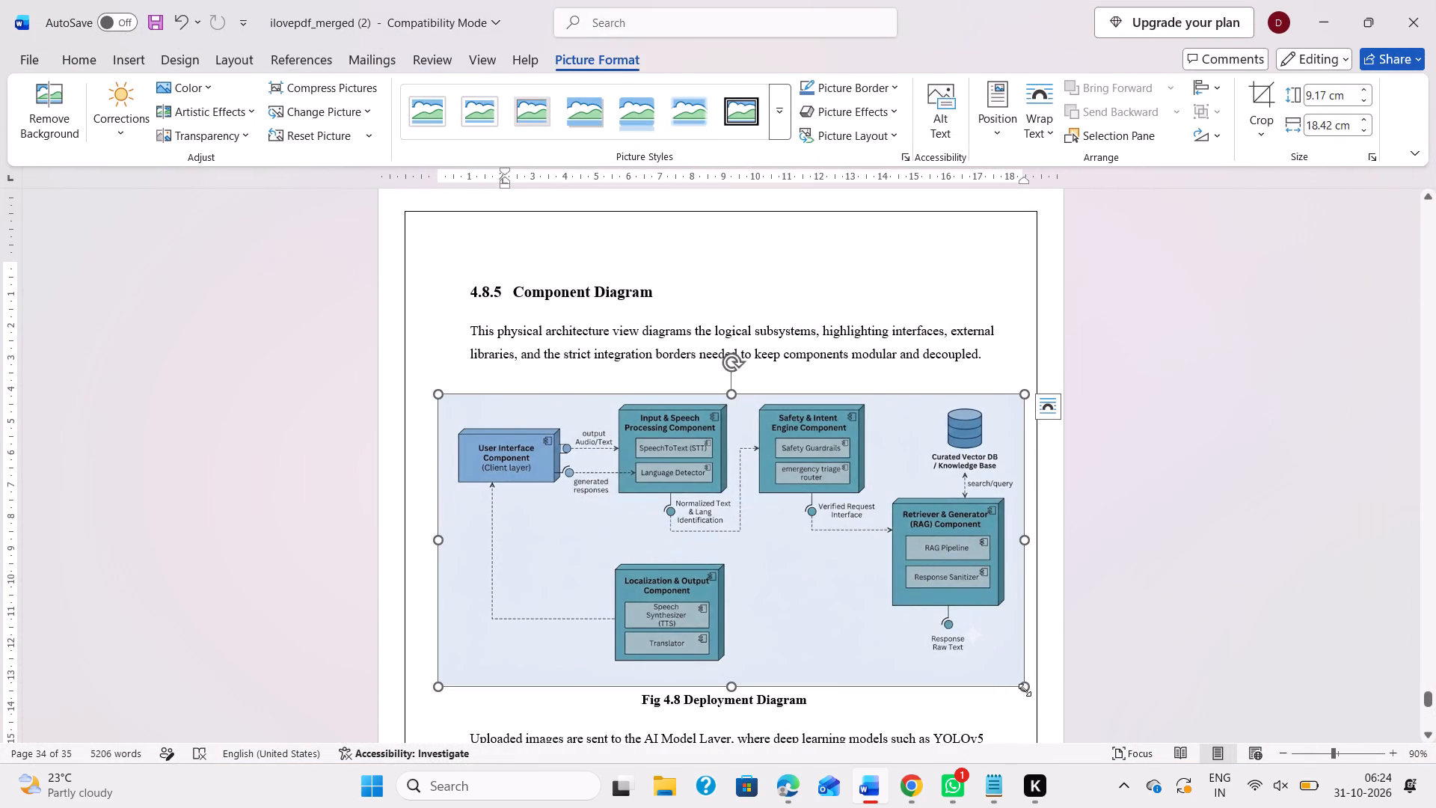
drag(1026, 686, 992, 667)
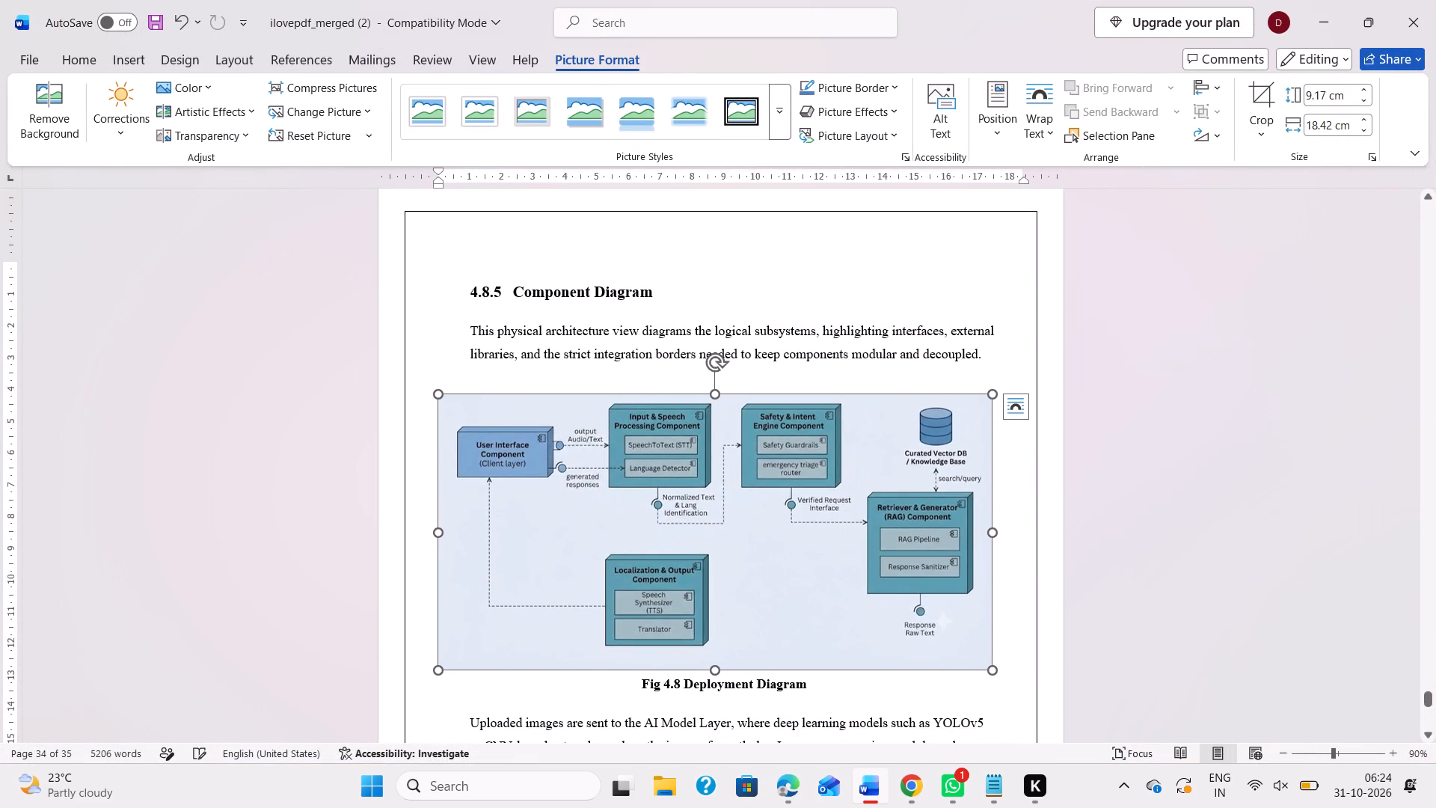
Give the component diagram tight text wrapping and shift it slightly right so it sits more centrally within the page border.
drag(714, 569, 740, 557)
click(1021, 407)
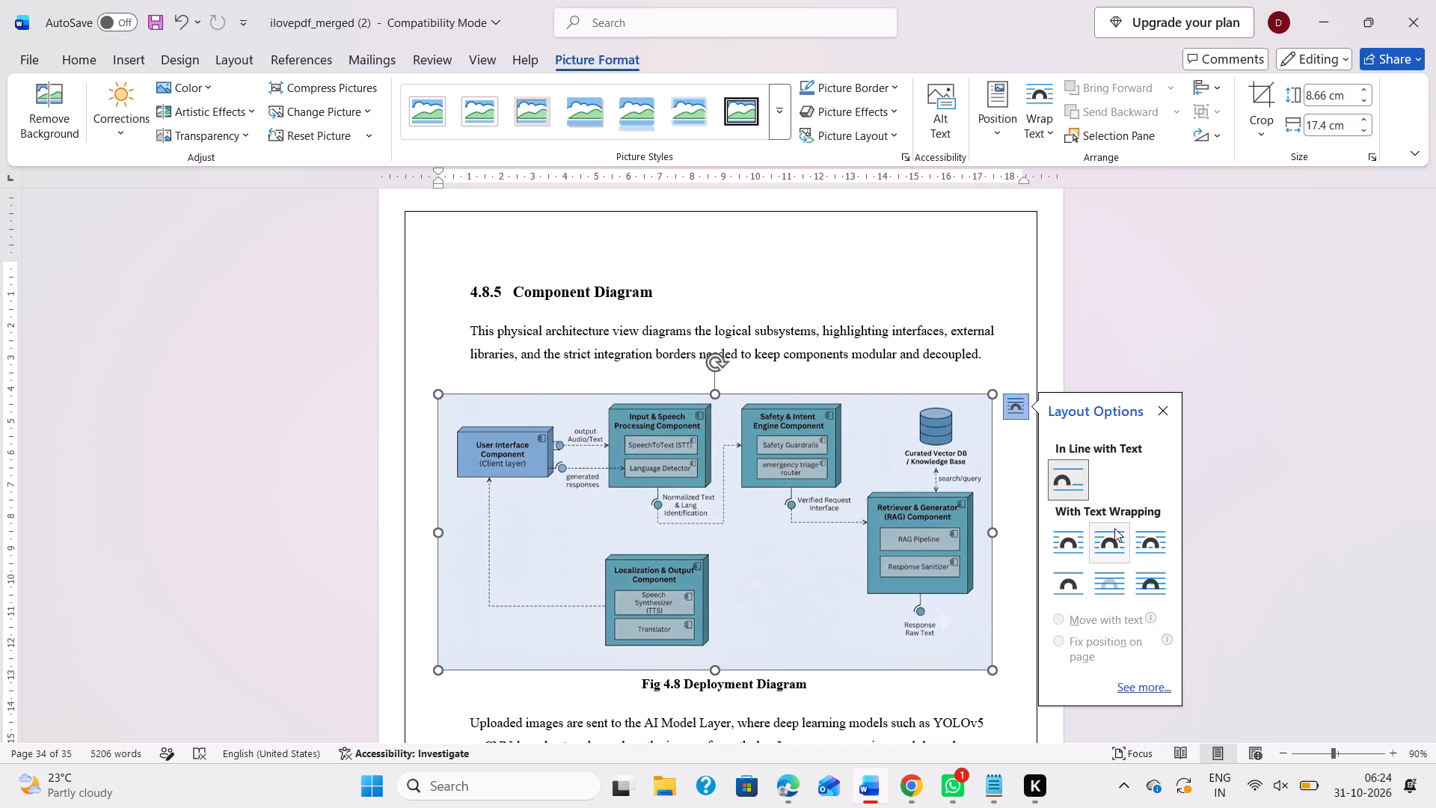
click(1114, 528)
drag(656, 514, 668, 515)
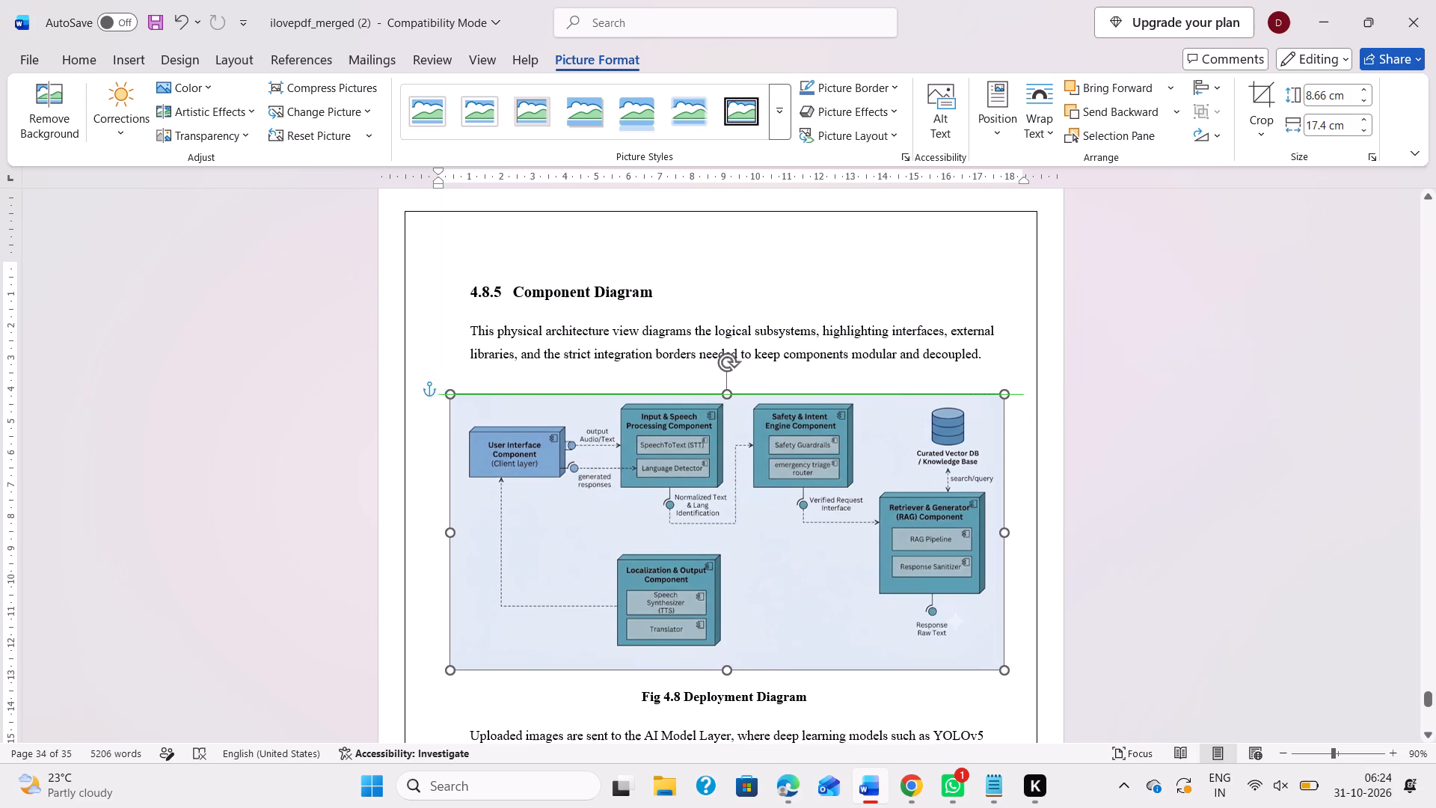
Shrink the new component diagram image to about 8.38 cm by 16.84 cm and place it within the page margins under the 4.8.5 description.
drag(668, 515, 673, 515)
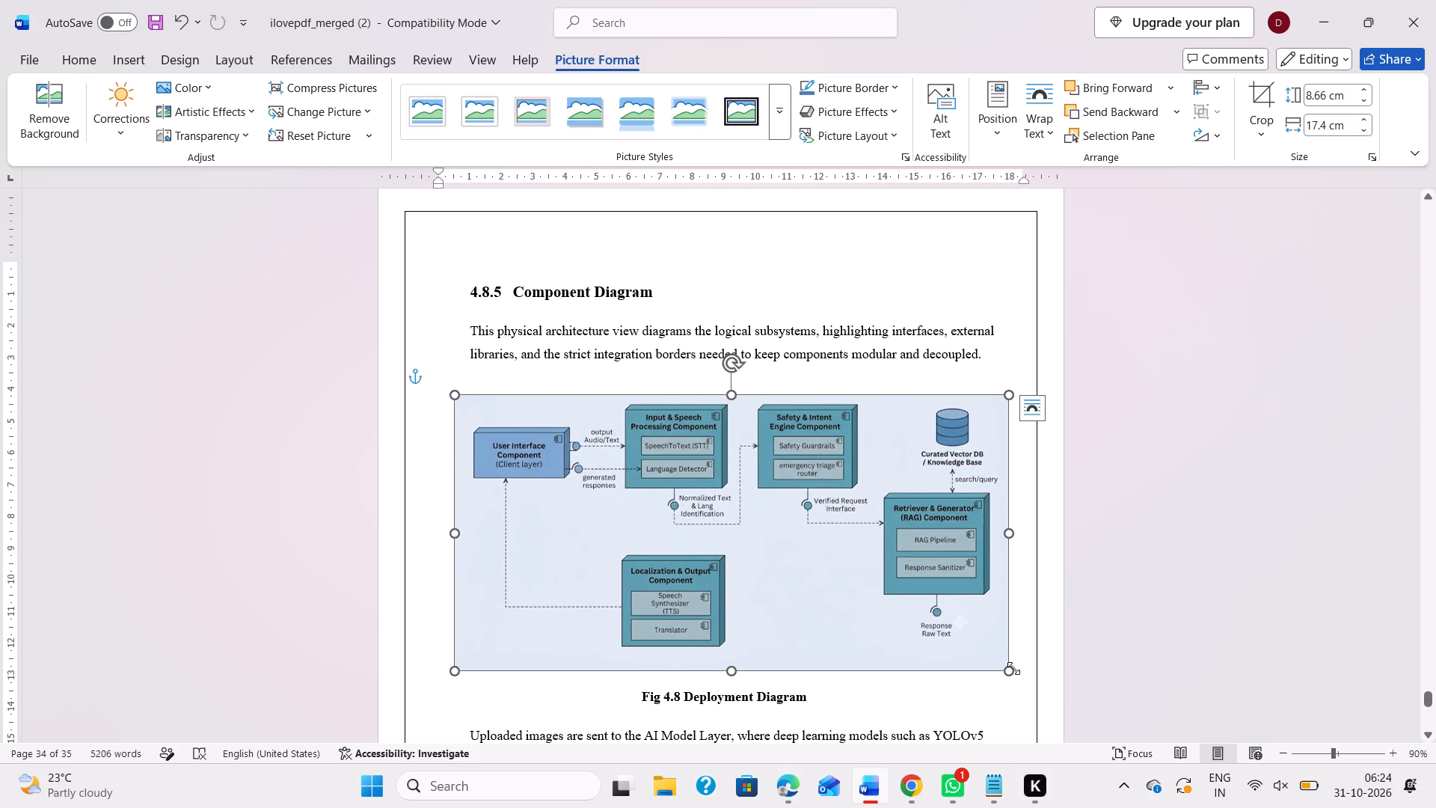
drag(1013, 668, 990, 653)
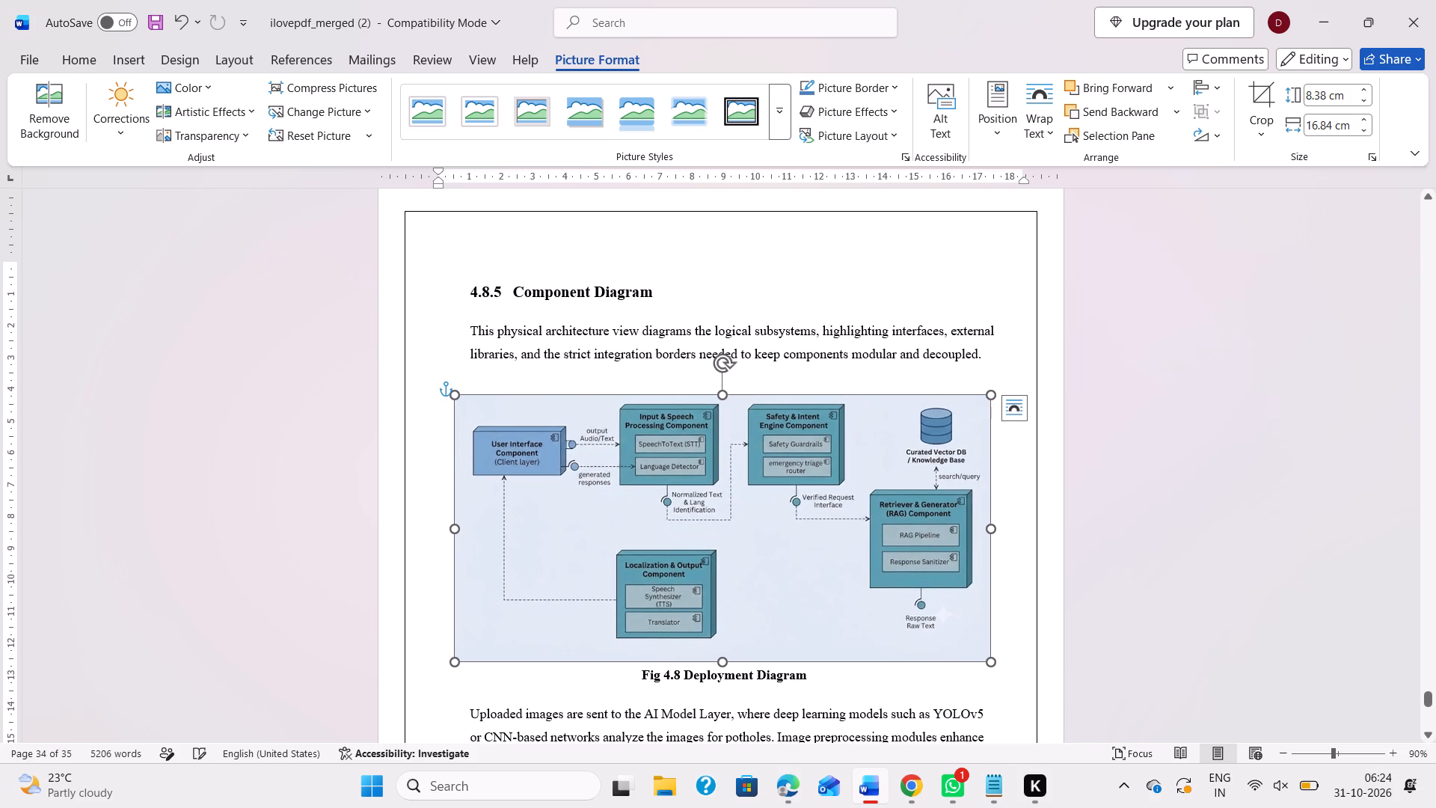
drag(696, 532, 709, 530)
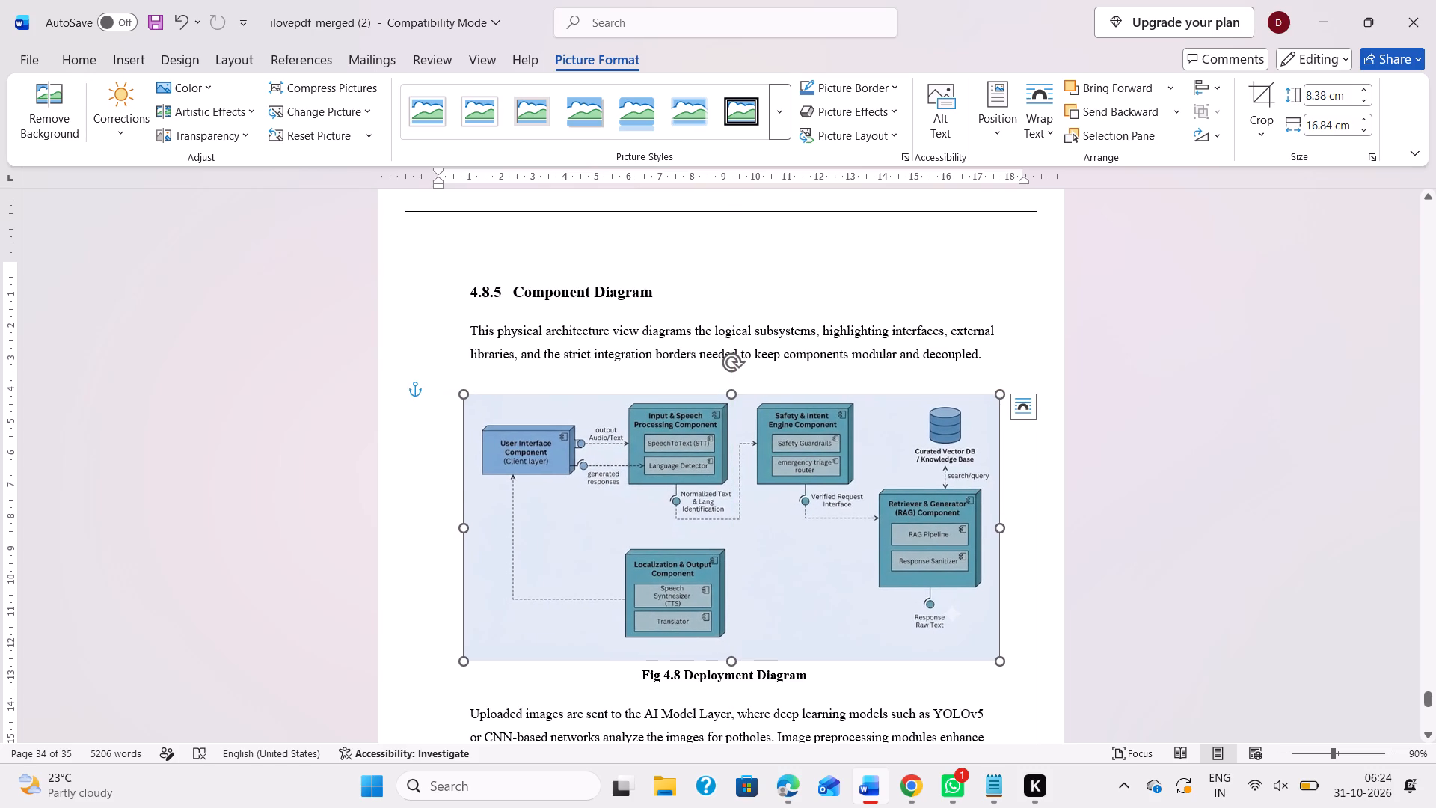
Add blank line spacing between the component diagram image and the Fig 4.8 Deployment Diagram caption.
click(631, 672)
key(Return)
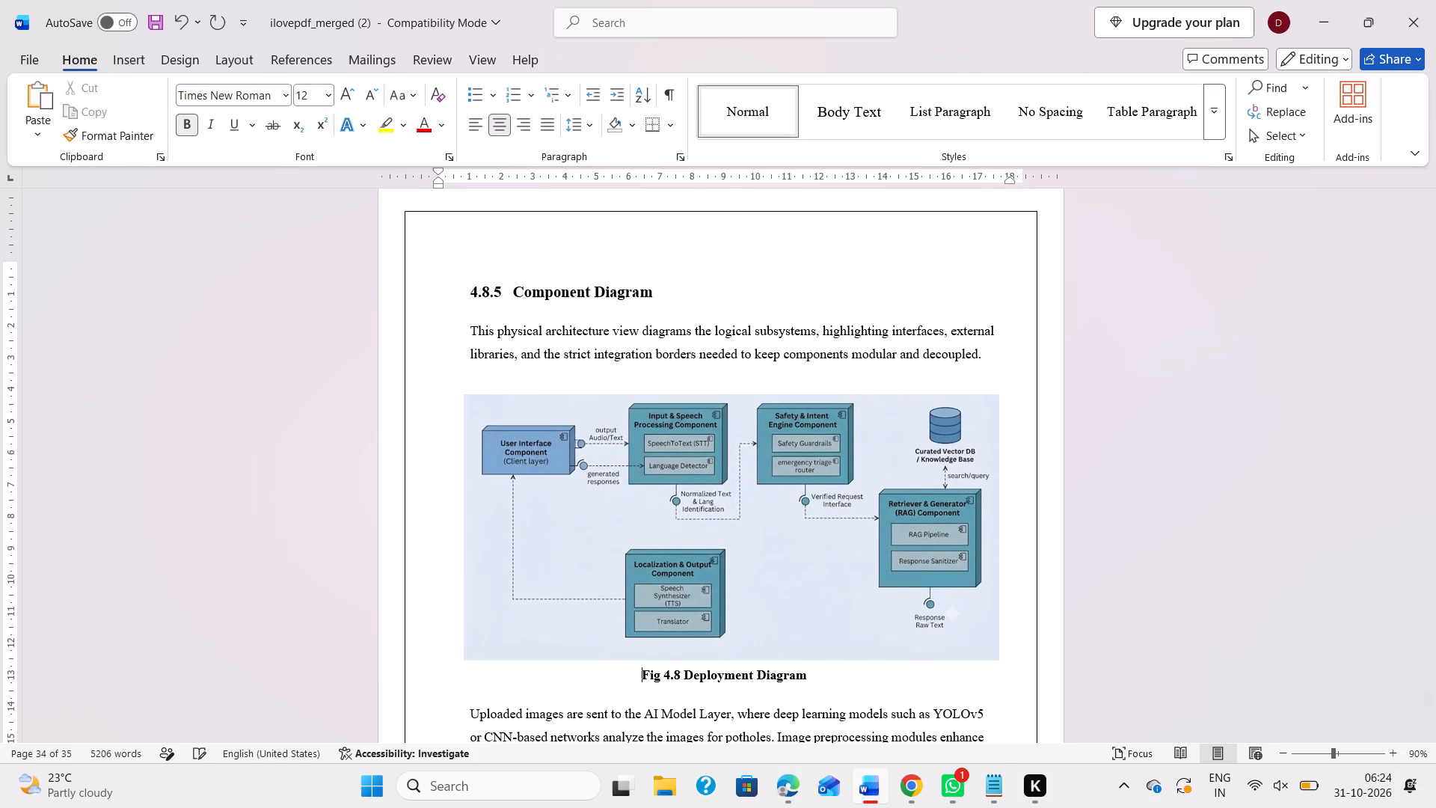
key(Return)
key(Return)
click(1011, 648)
key(Return)
key(Return)
key(Return)
key(Return)
key(Return)
key(Return)
key(Return)
key(Return)
key(Return)
key(Return)
Renumber the caption under the component diagram image as Fig 4.7.
scroll(969, 596, up, 2)
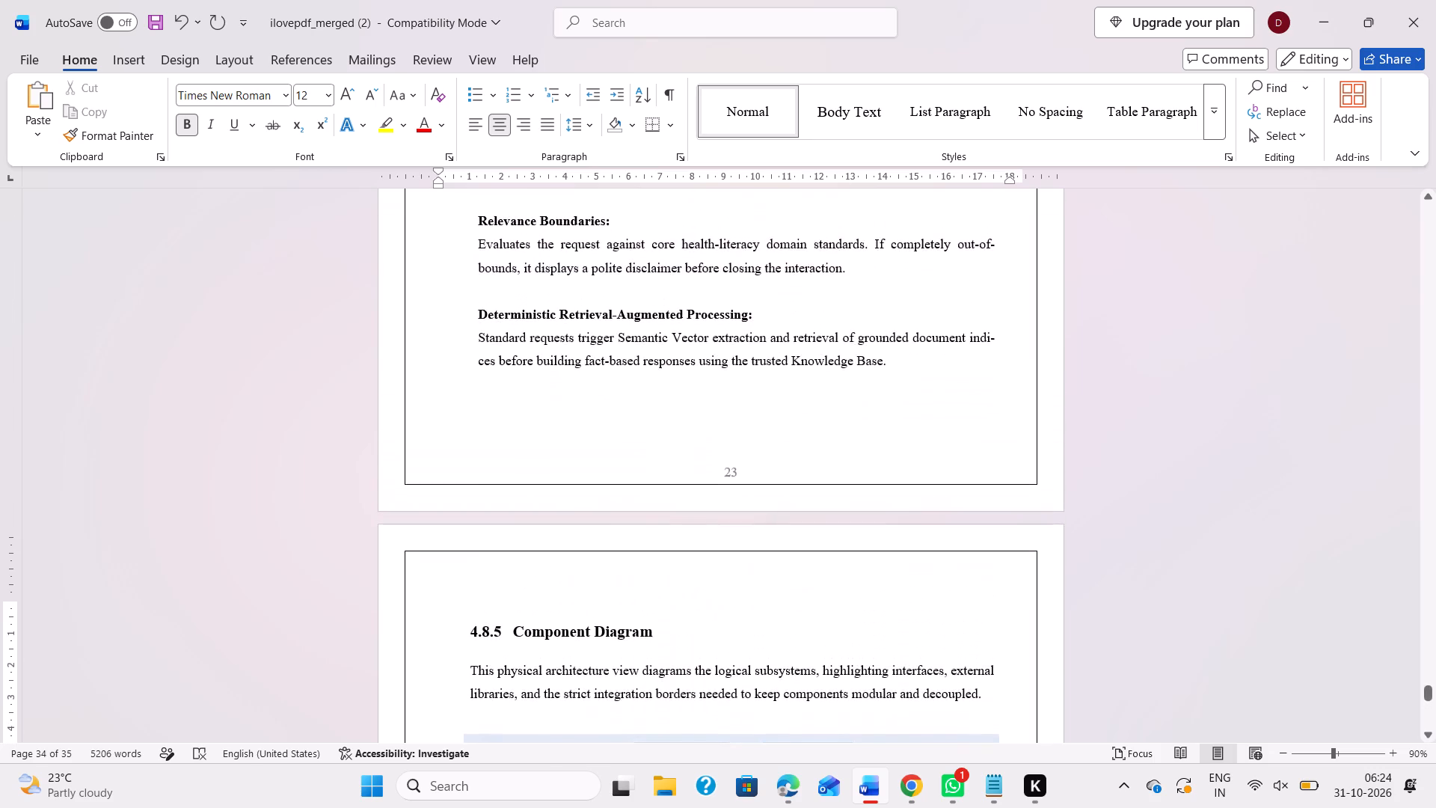
scroll(817, 565, up, 2)
scroll(817, 565, down, 5)
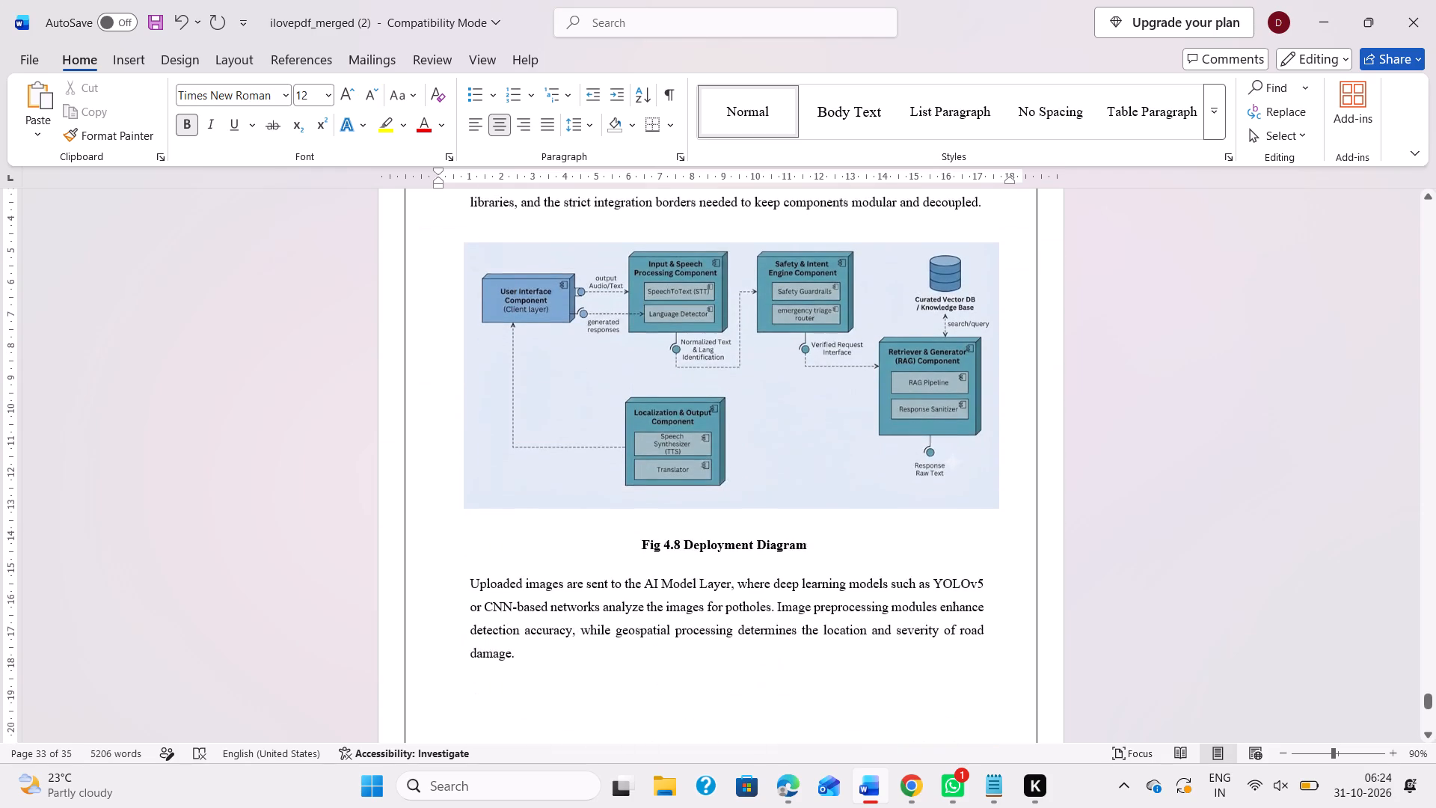
click(676, 530)
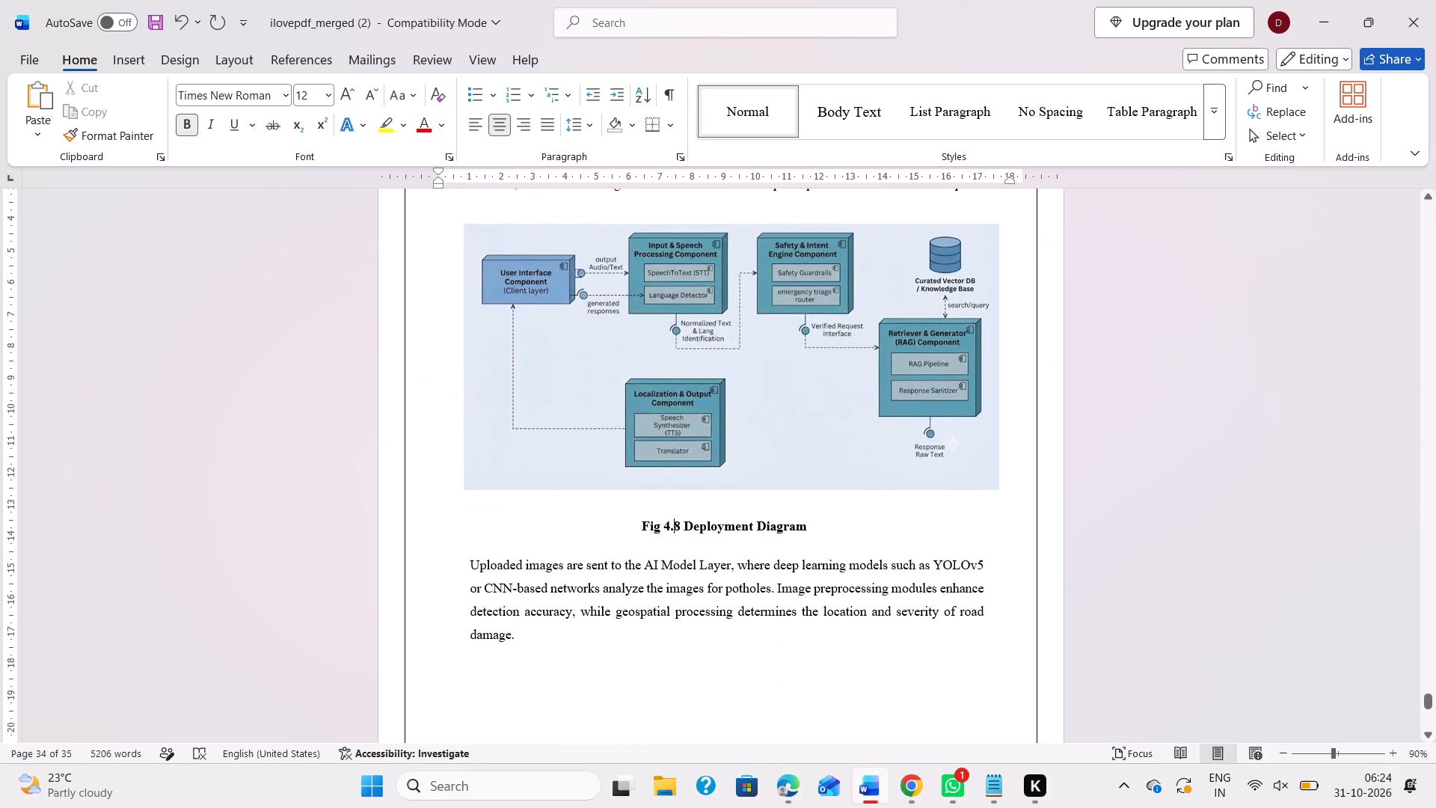
key(Right)
key(BackSpace)
key(7)
Replace the caption's Deployment Diagram title with "Component Diagram".
click(814, 524)
key(BackSpace)
key(BackSpace)
key(BackSpace)
key(BackSpace)
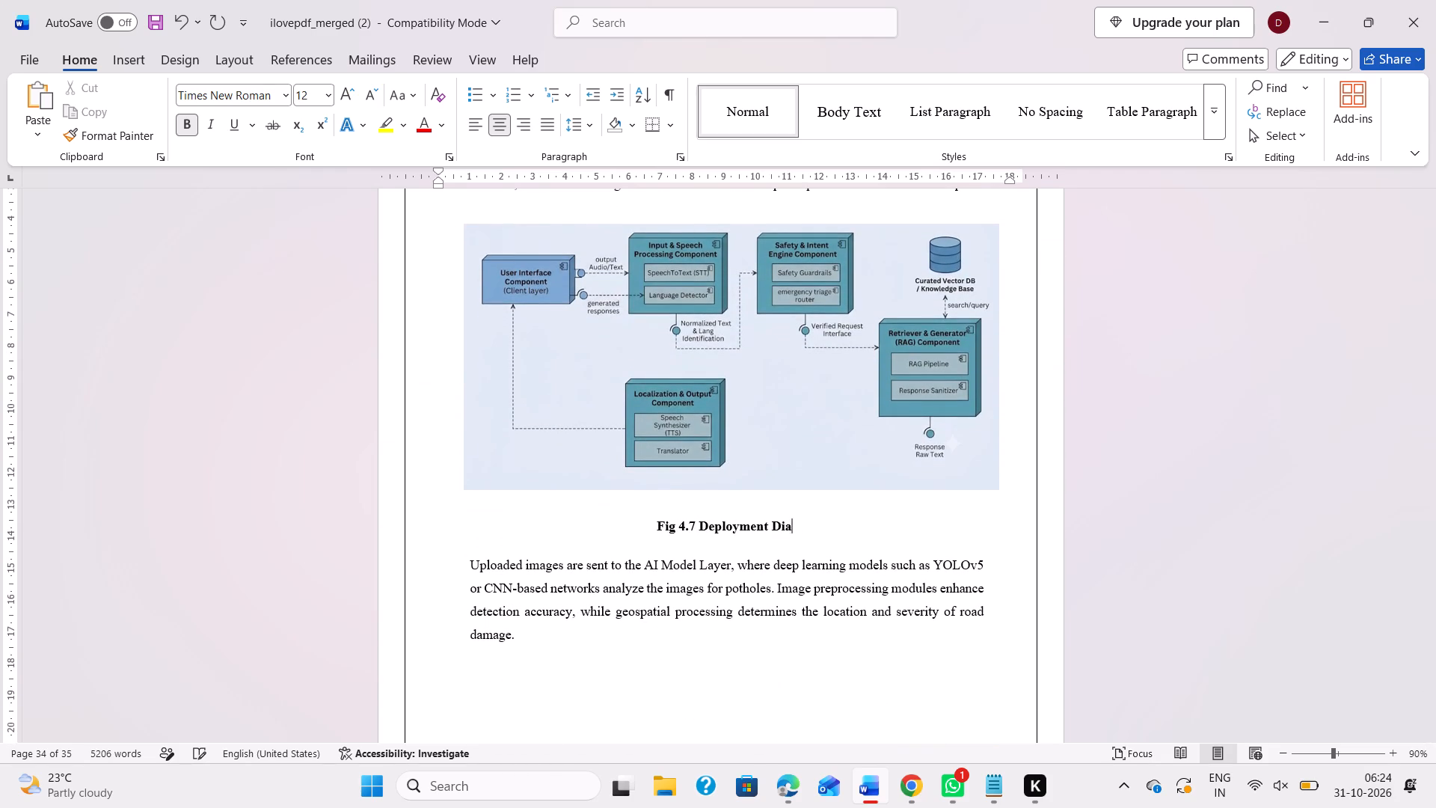
key(BackSpace)
key(BackSpace)
key(BackSpace)
key(BackSpace)
key(BackSpace)
key(BackSpace)
key(BackSpace)
key(BackSpace)
key(BackSpace)
key(BackSpace)
key(BackSpace)
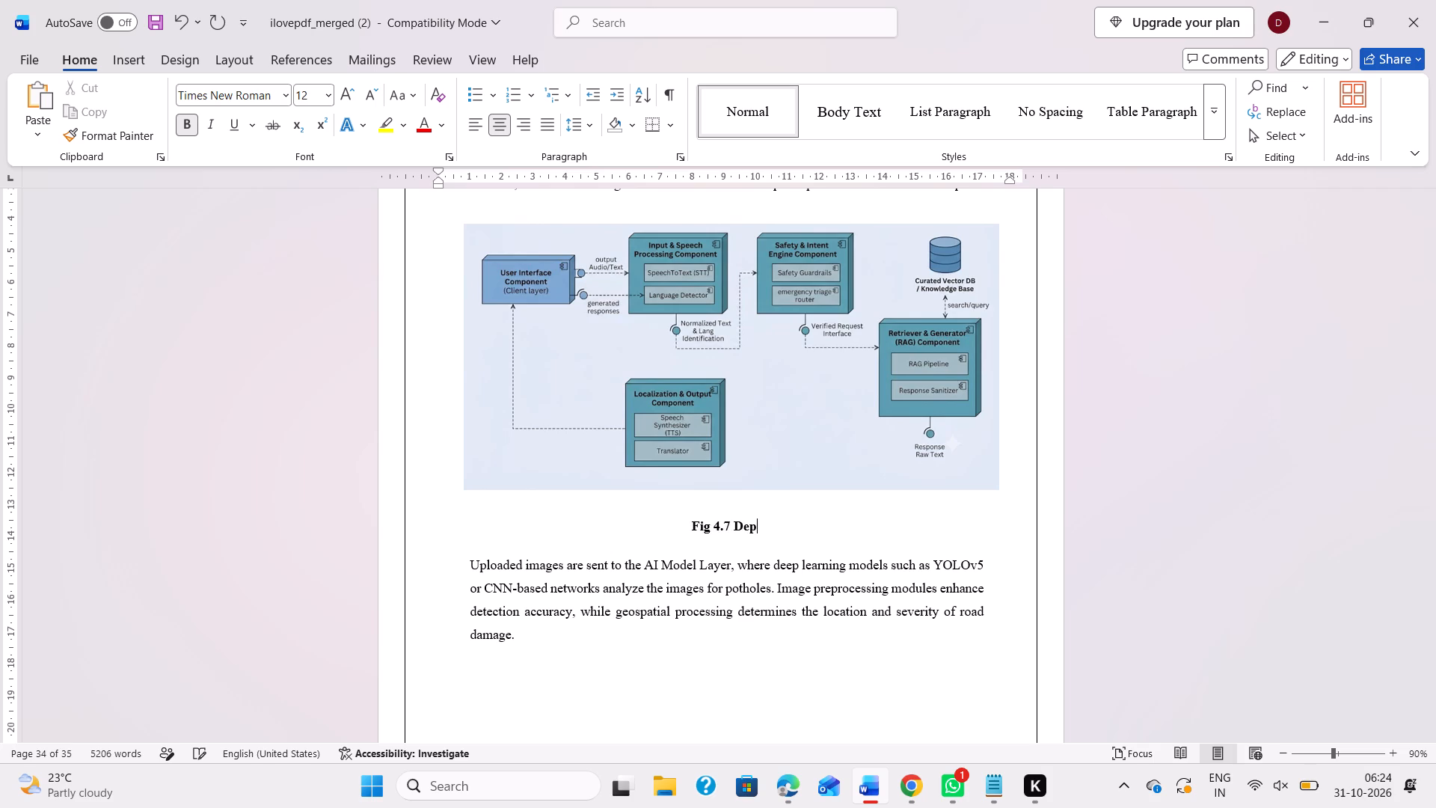
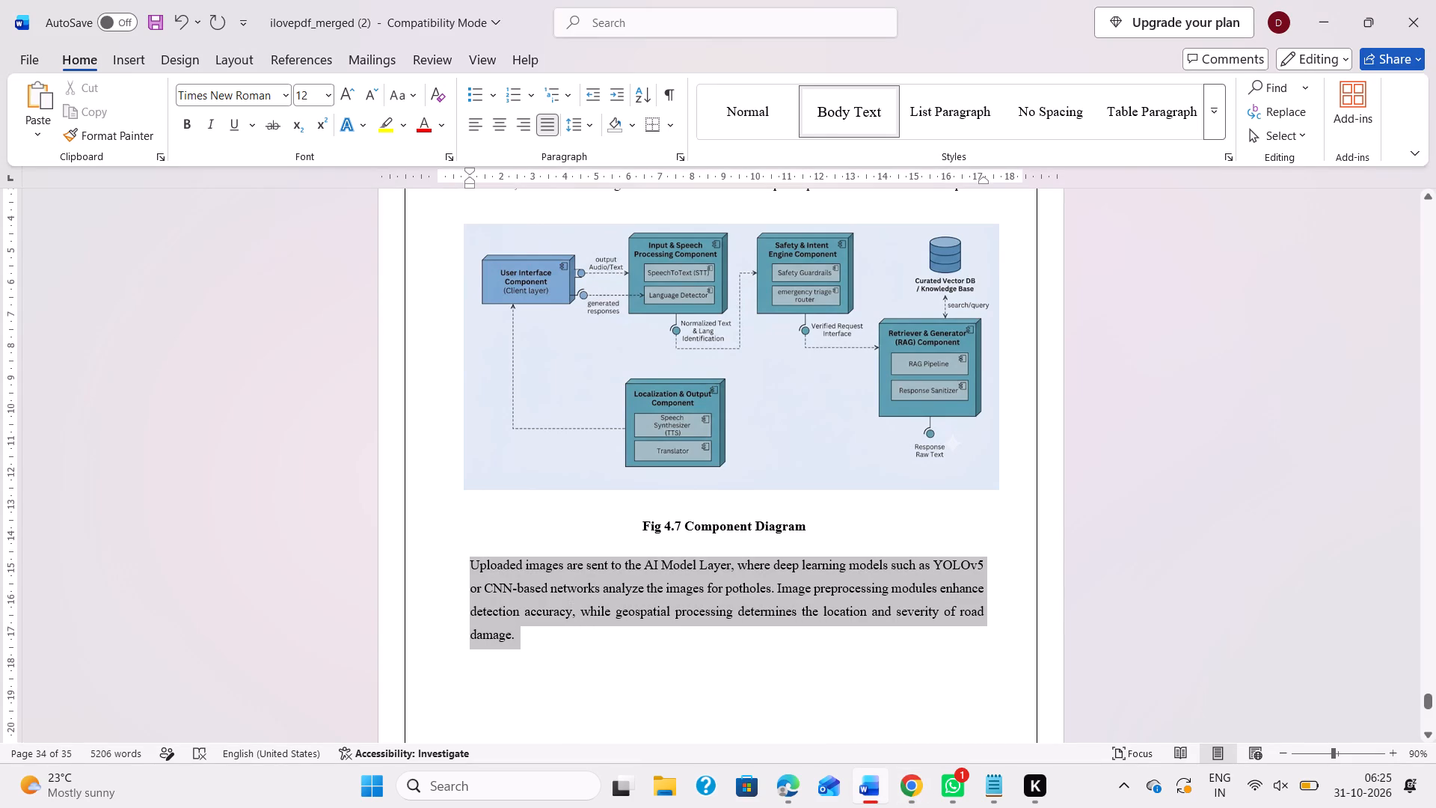
drag(581, 663, 581, 656)
key(ctrl+v)
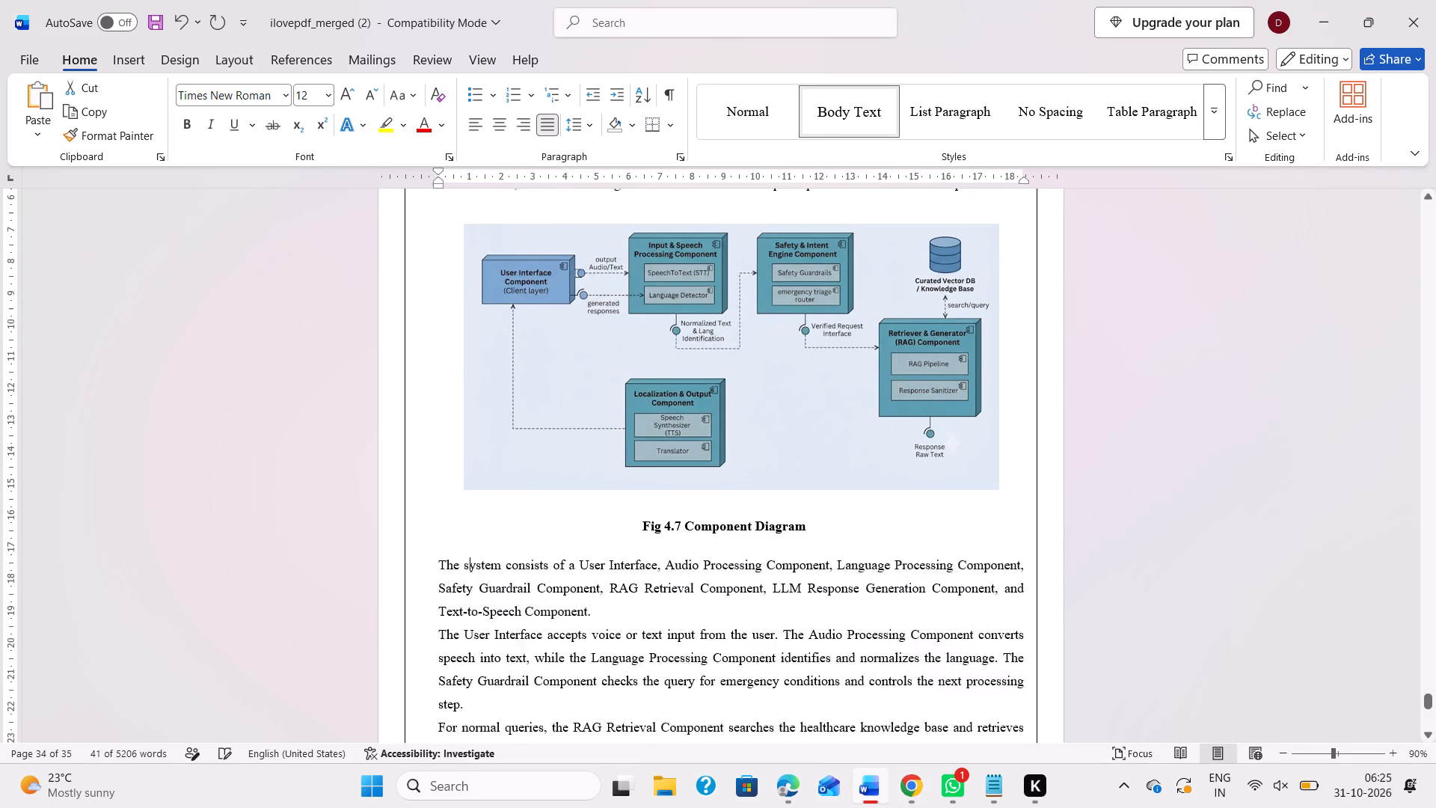
Indent the three pasted component paragraphs inward from both the left and right page margins.
drag(436, 479, 794, 723)
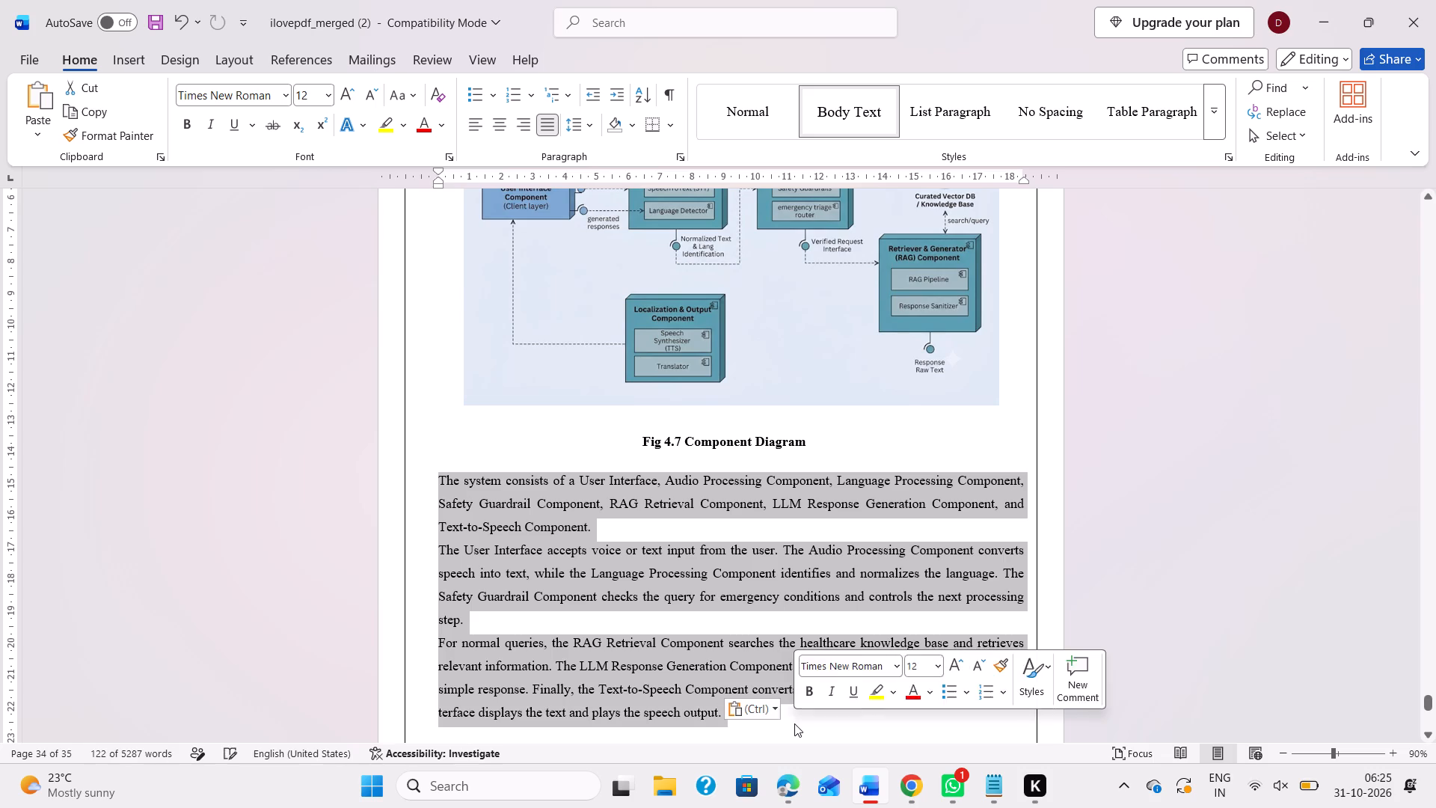
scroll(705, 587, down, 1)
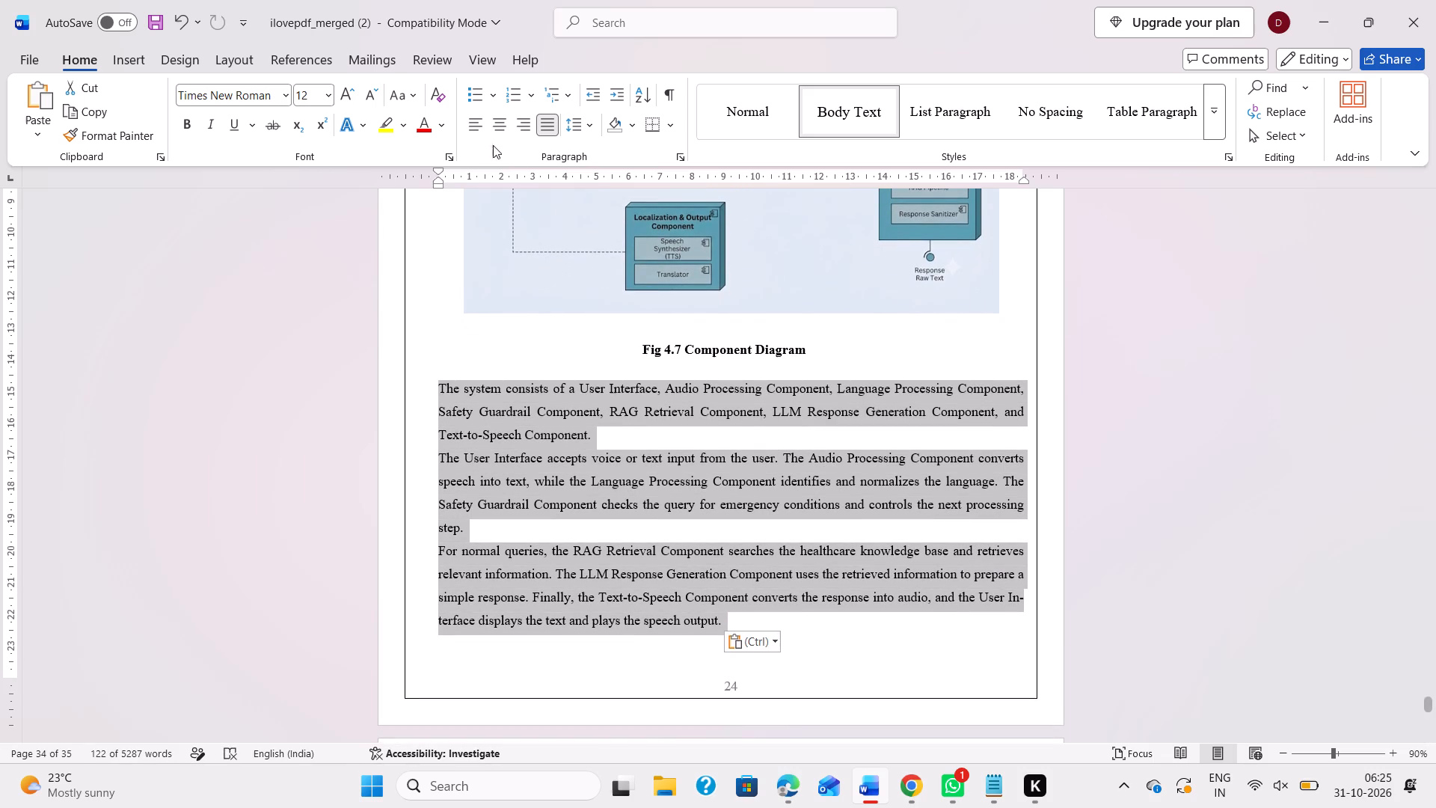
drag(439, 185, 459, 186)
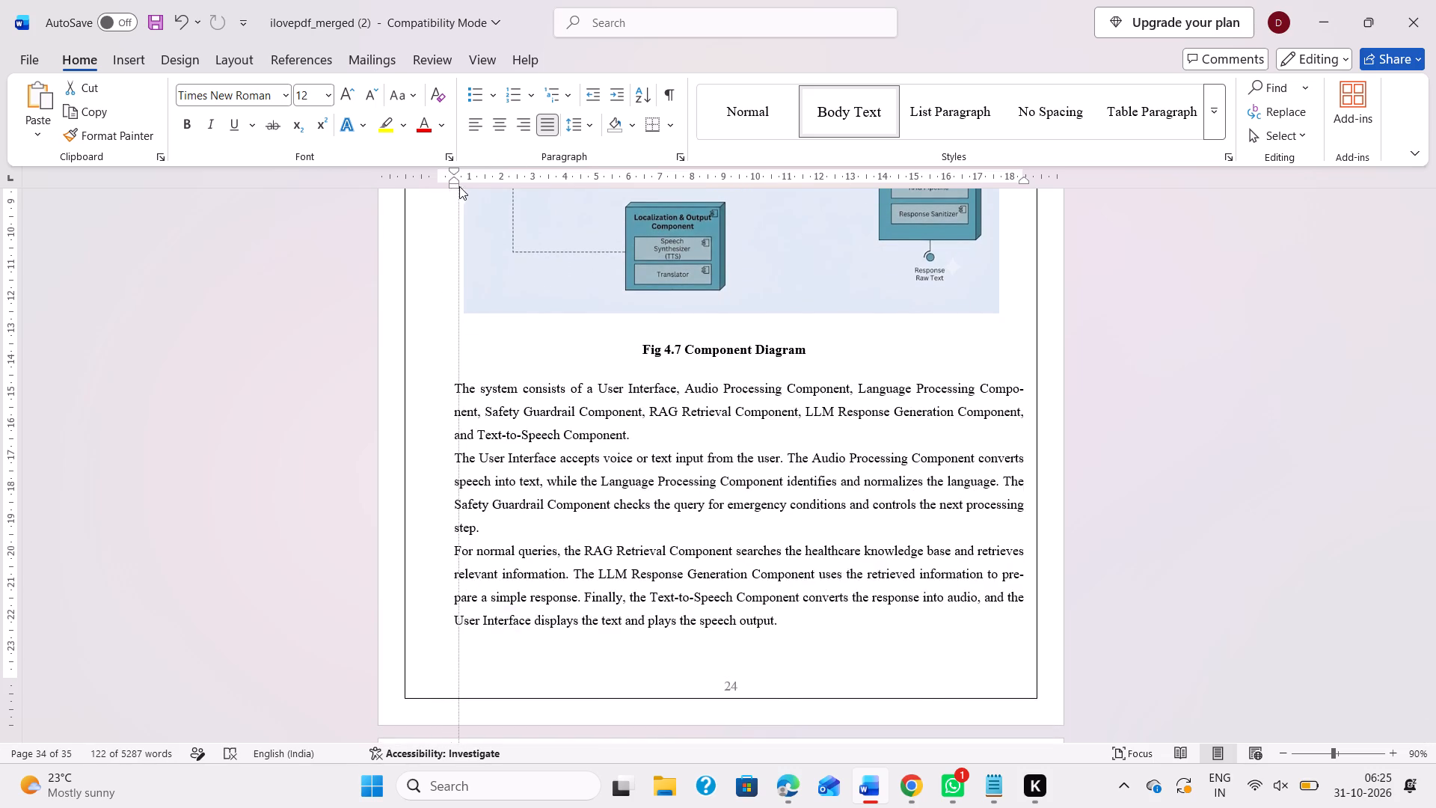
drag(459, 186, 461, 186)
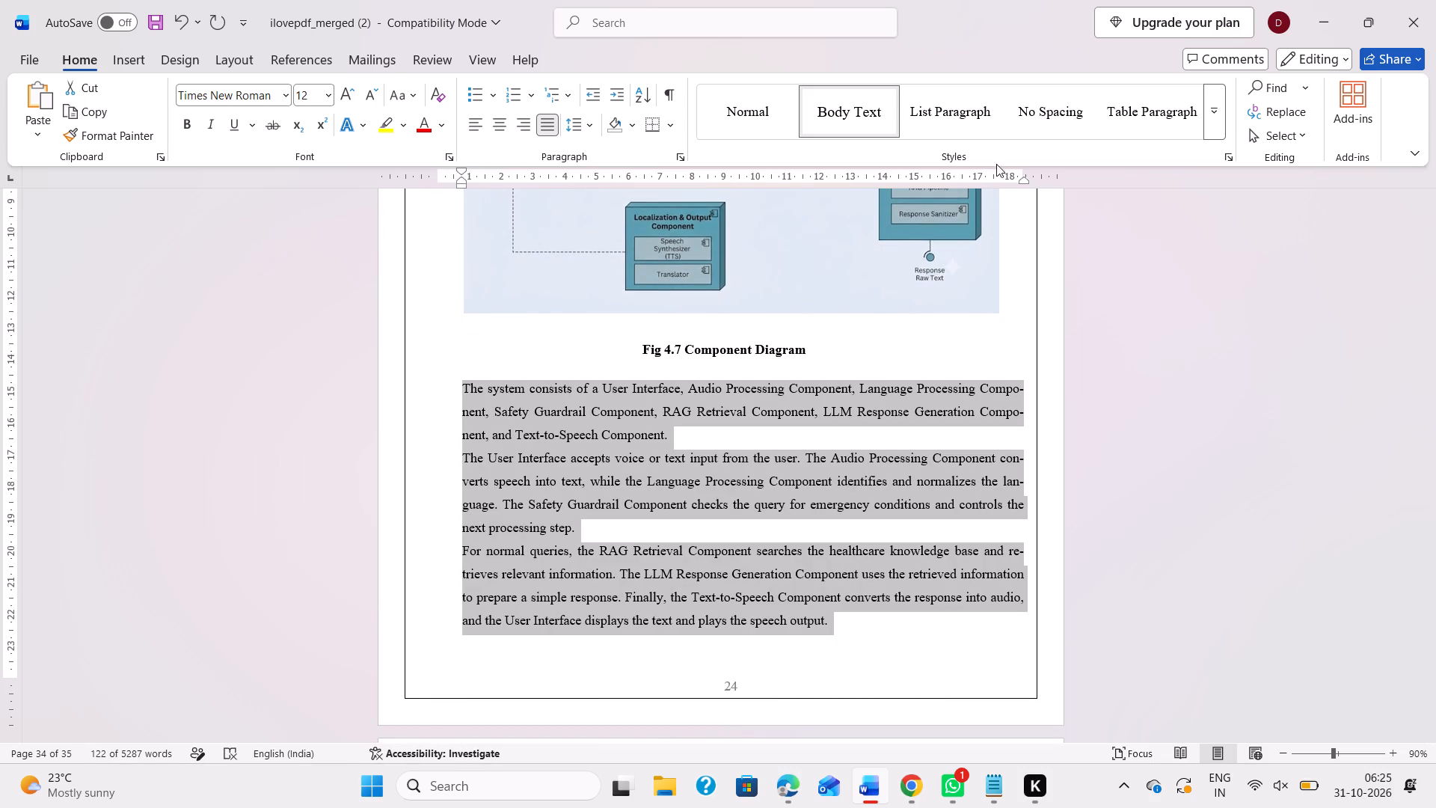
drag(1024, 179, 1000, 183)
click(748, 463)
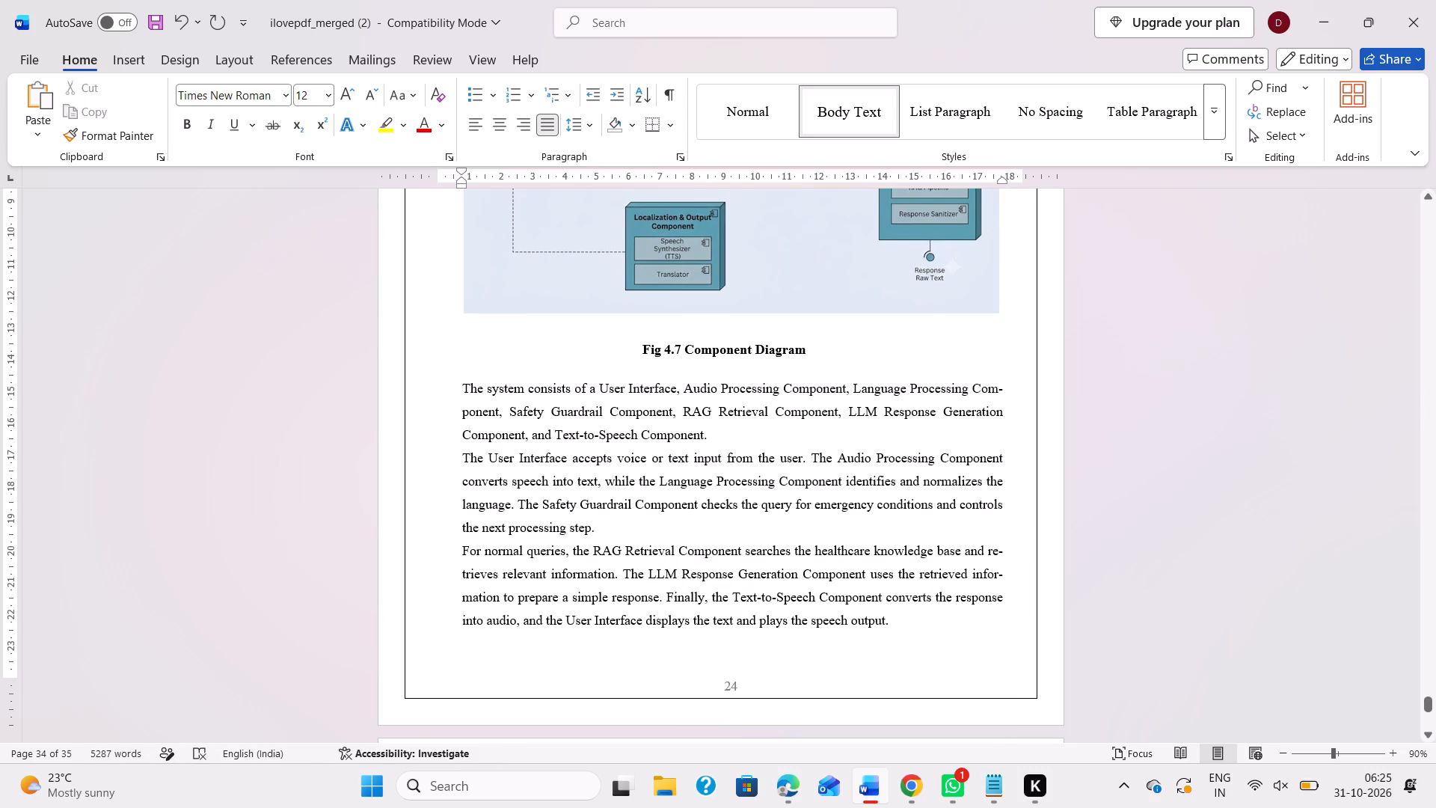
Insert a blank line after each of the first two component paragraphs to separate the three paragraphs.
click(725, 435)
key(Return)
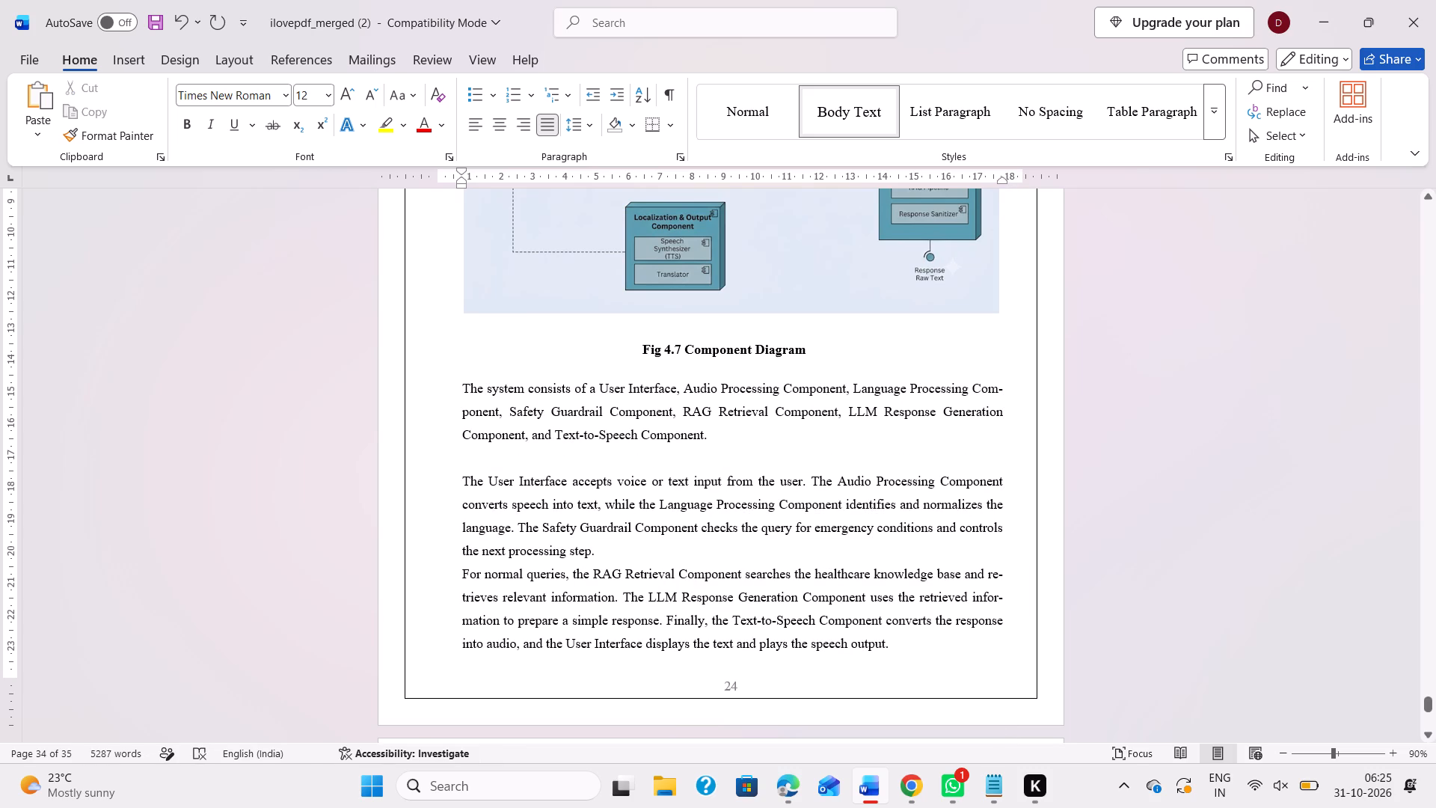
click(631, 549)
key(Return)
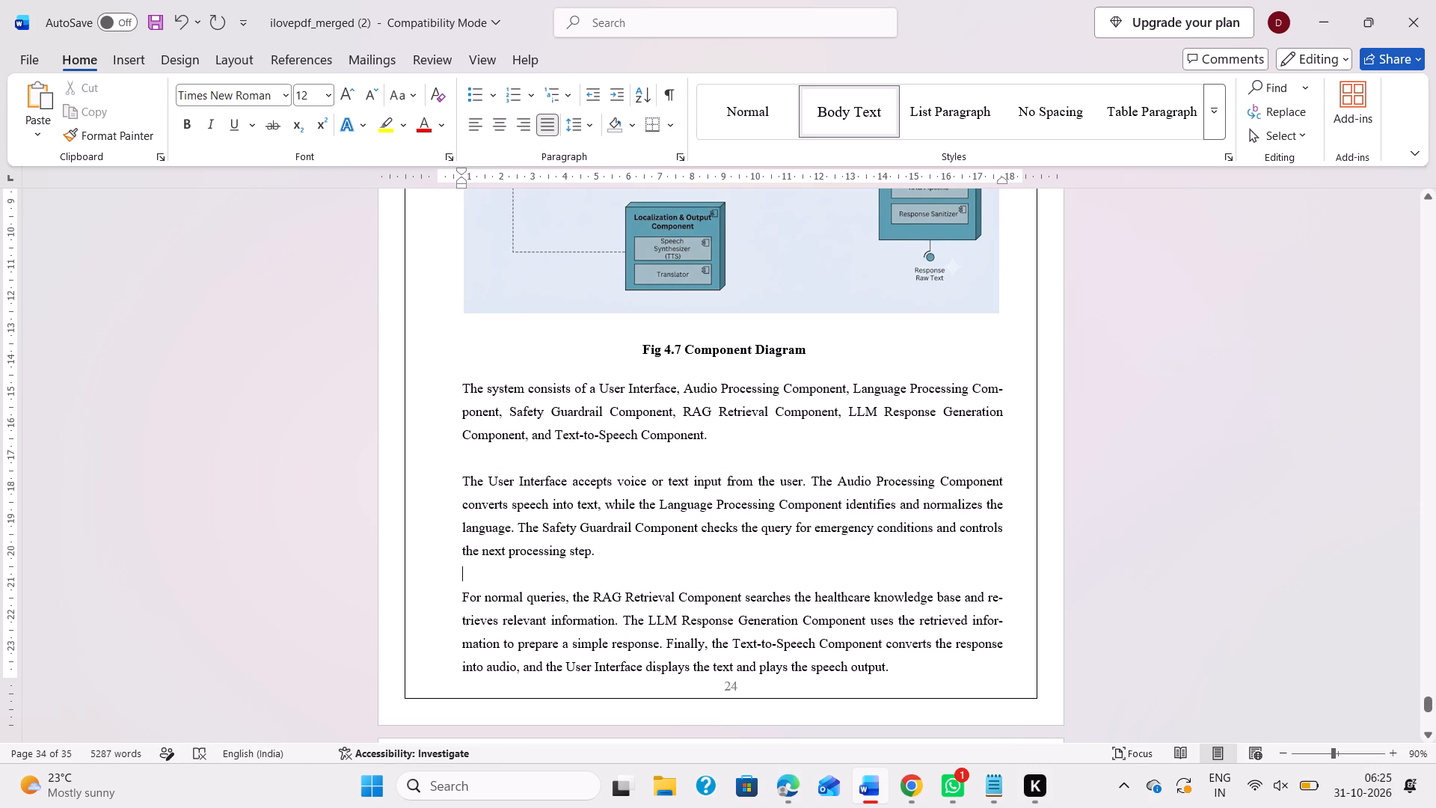
Delete the sentence beginning "Finally, the Text-to-Speech Component" from the end of the last component paragraph.
drag(667, 643, 899, 655)
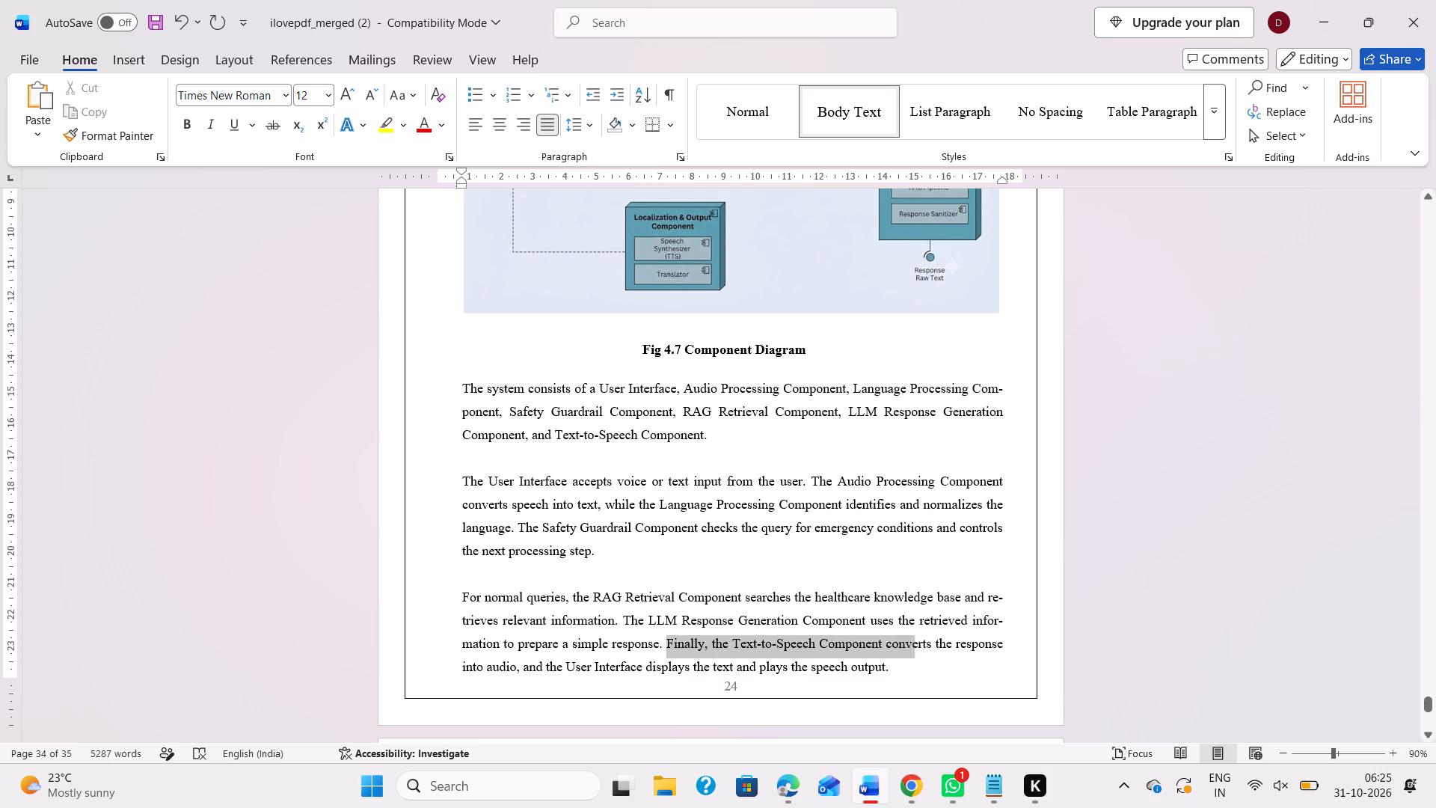
drag(899, 655, 896, 674)
key(BackSpace)
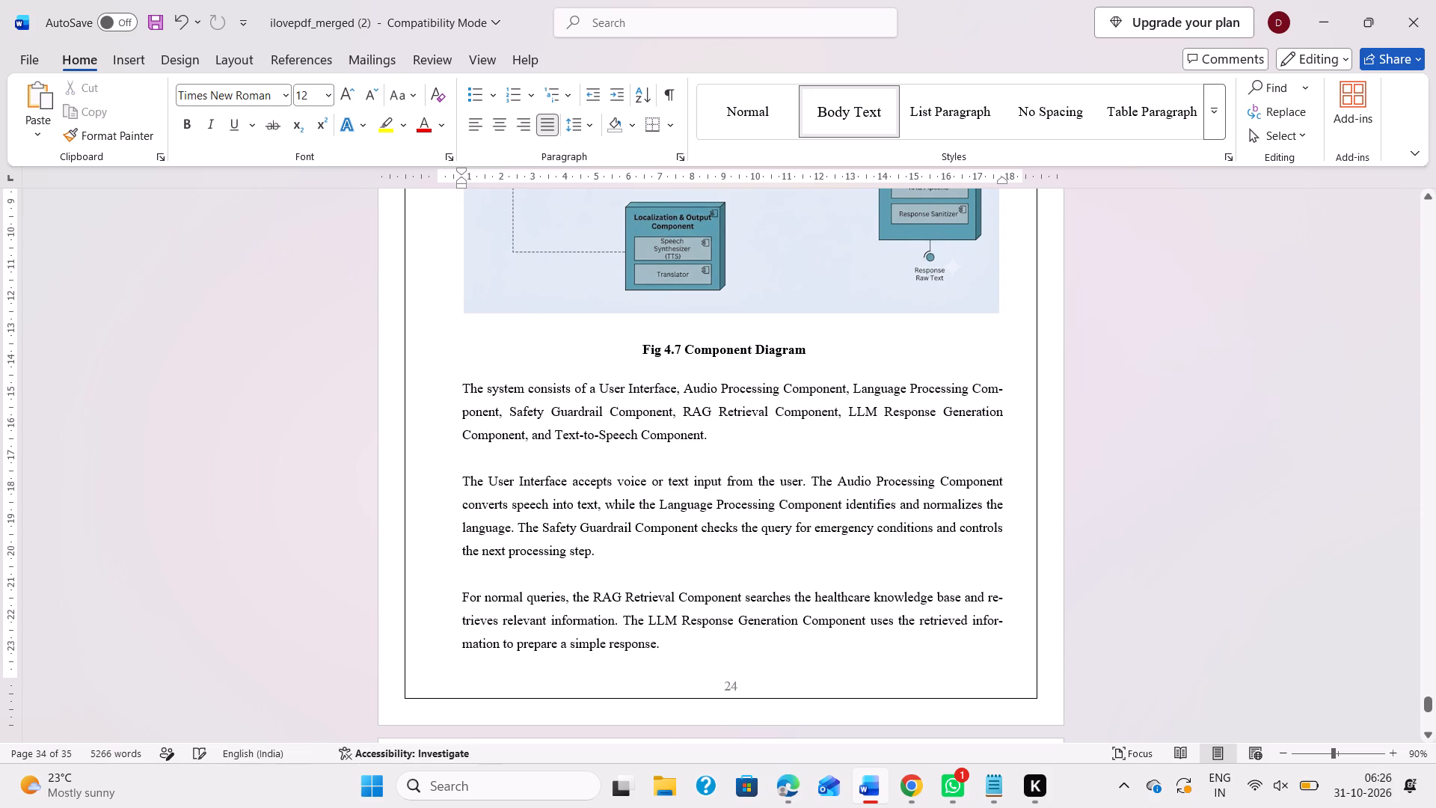
click(736, 646)
Enter the heading "REFERENCES" on the blank page that follows page 24.
scroll(736, 646, down, 2)
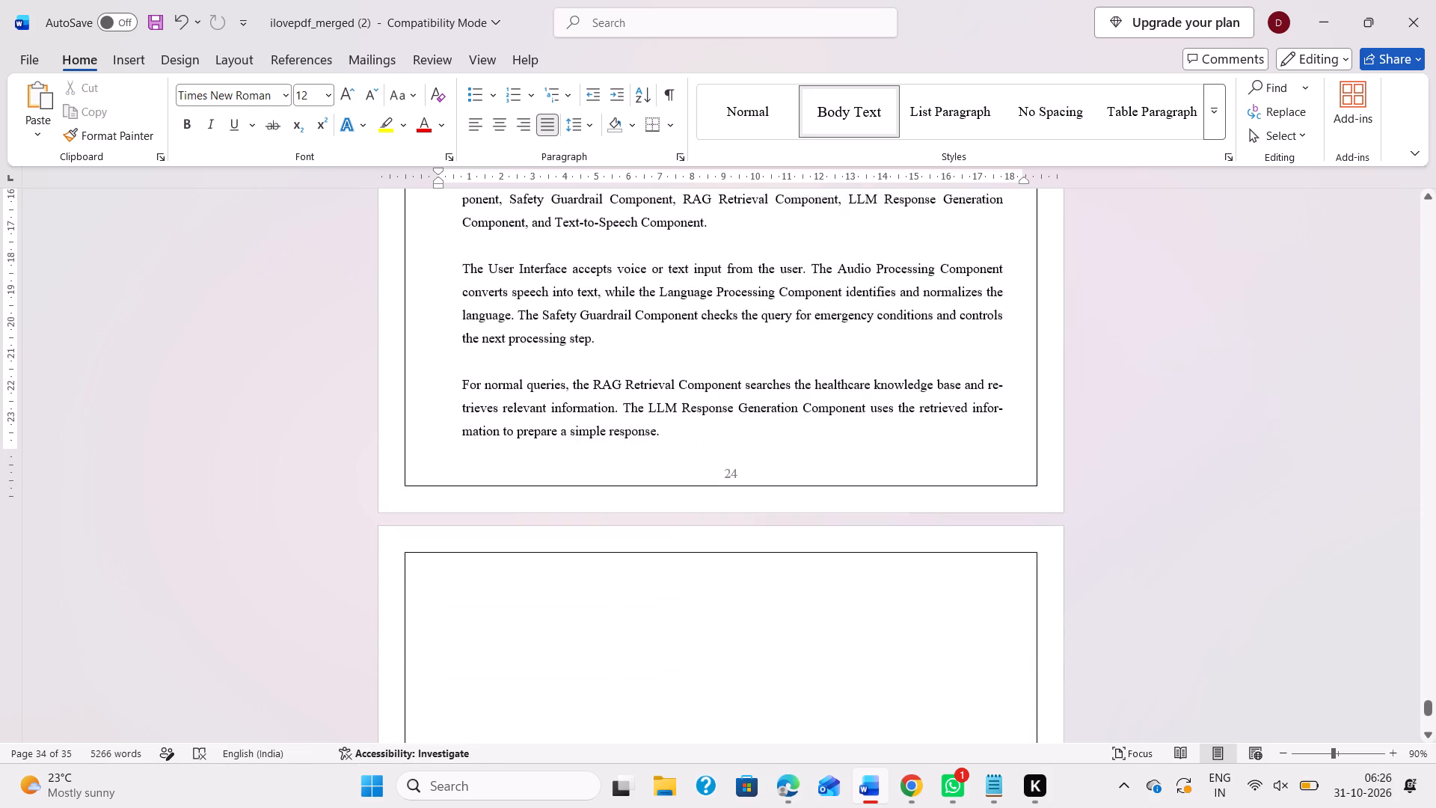
click(621, 589)
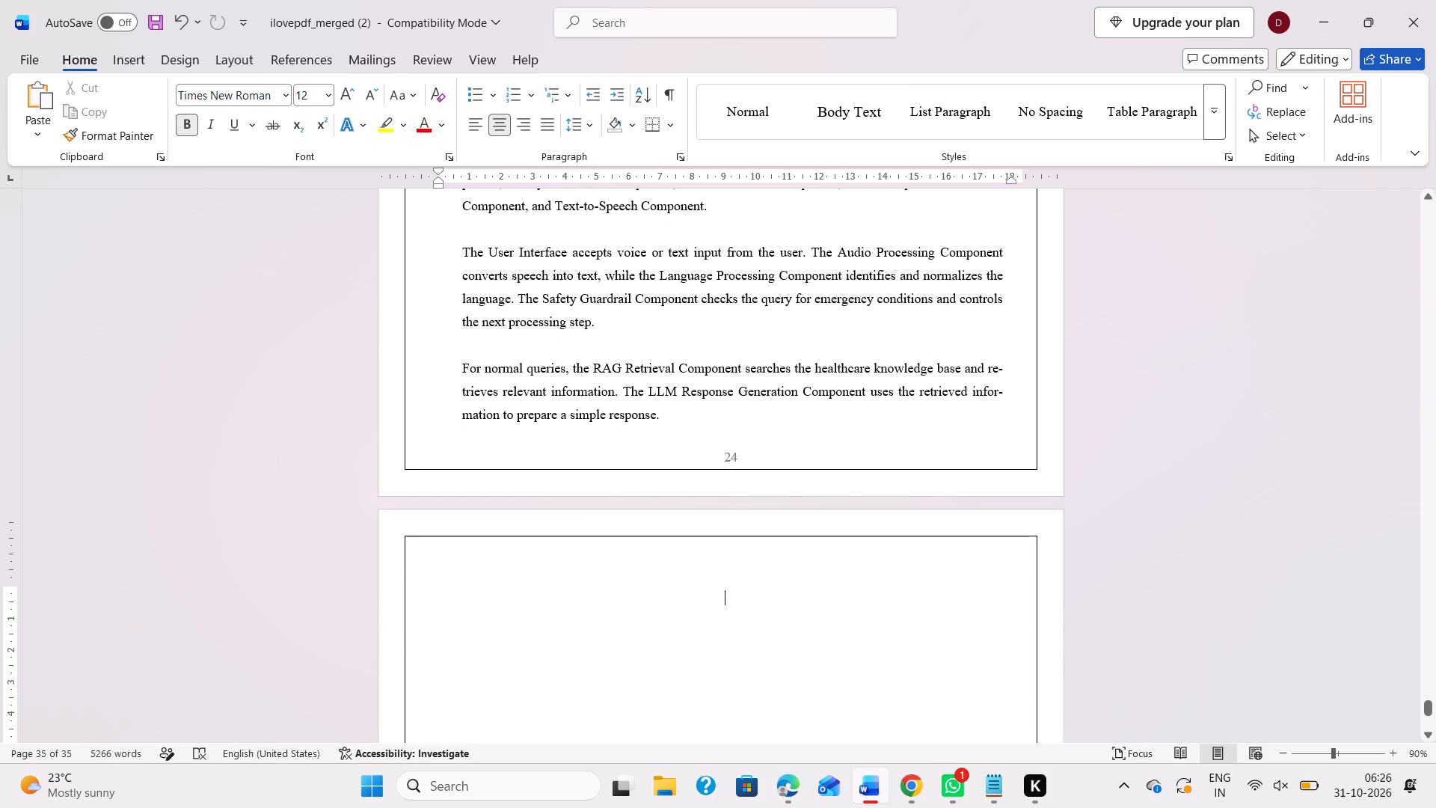
text(RE)
text(FERENCE)
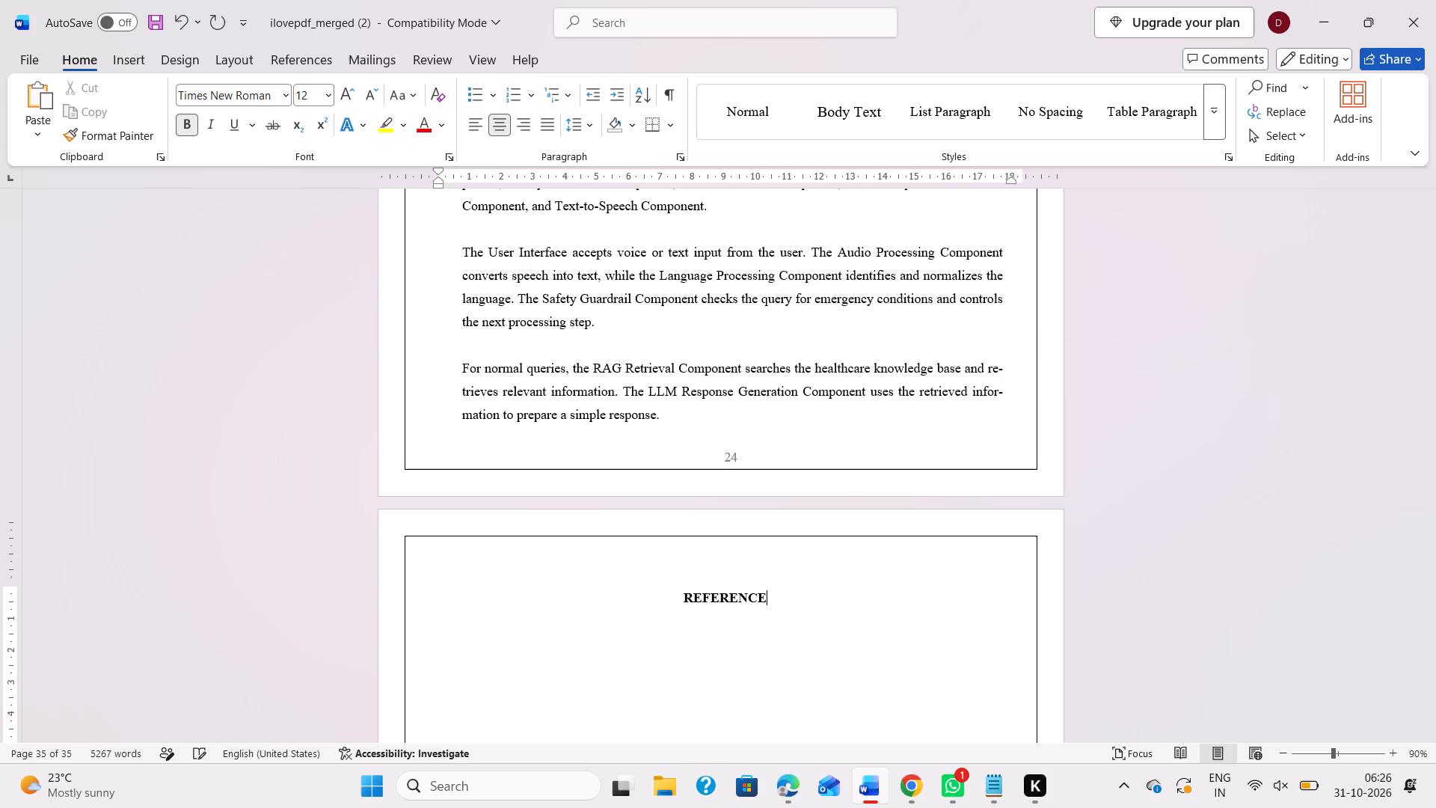
key(shift+s)
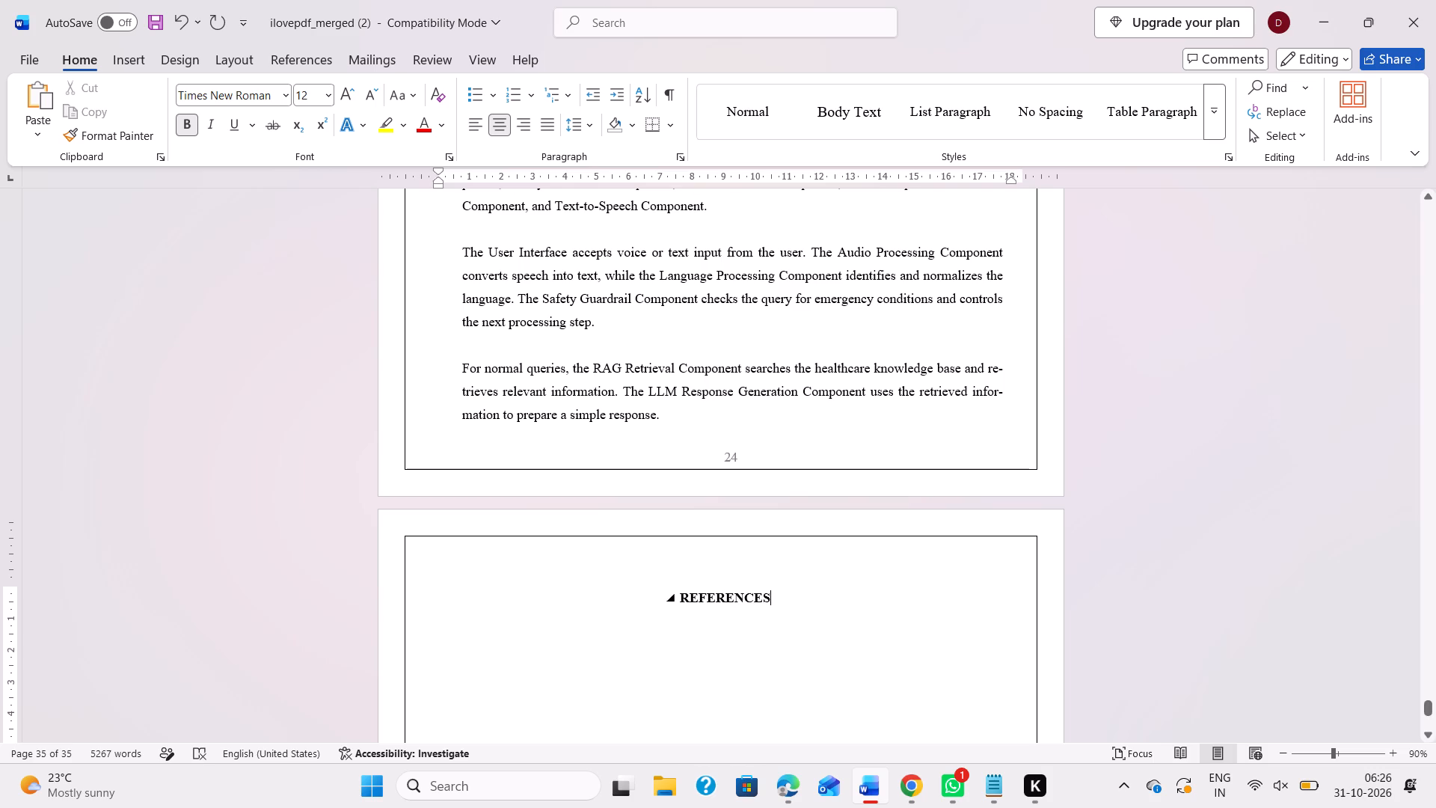
Set the REFERENCES heading's font size to 14.
drag(786, 597, 666, 607)
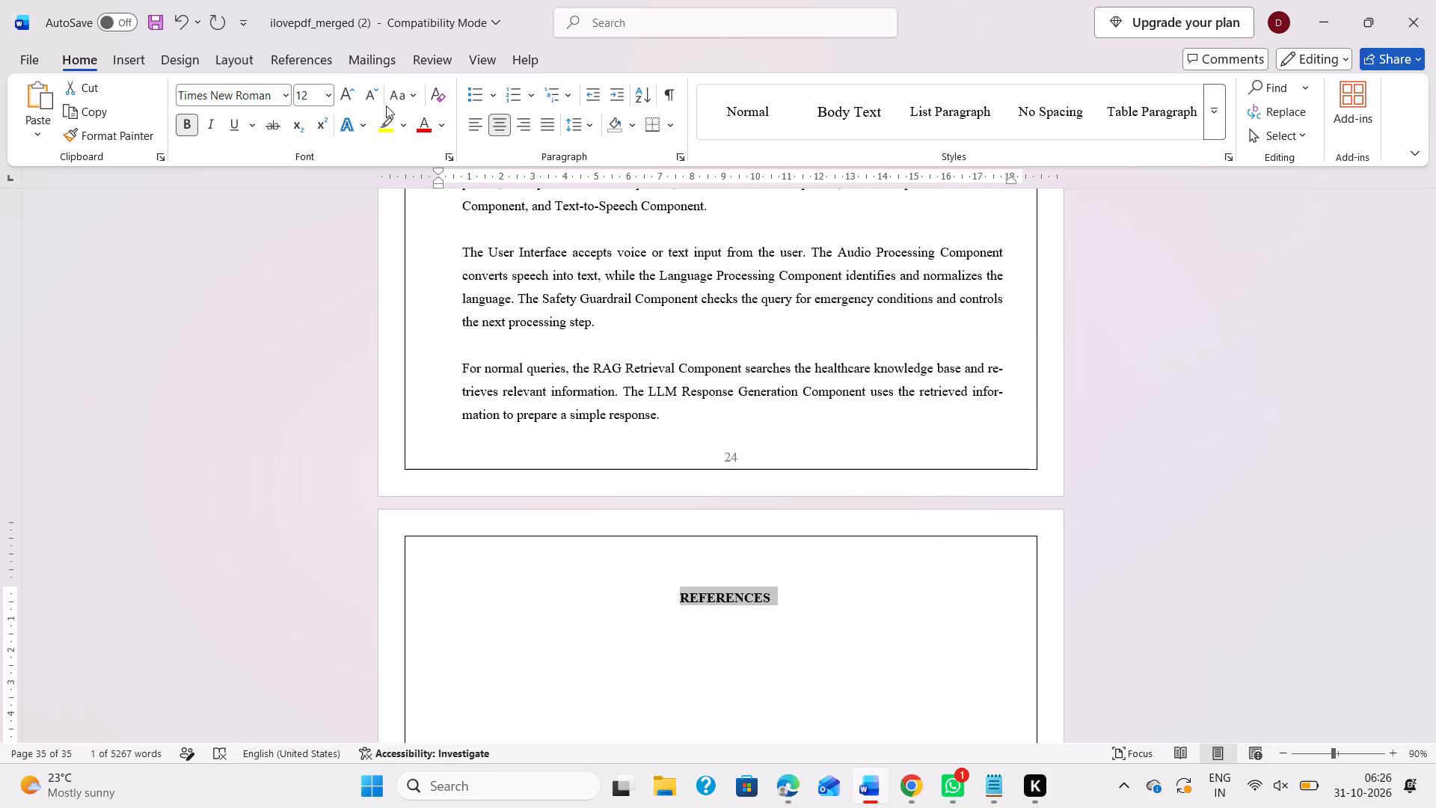
click(312, 94)
text(14)
key(Return)
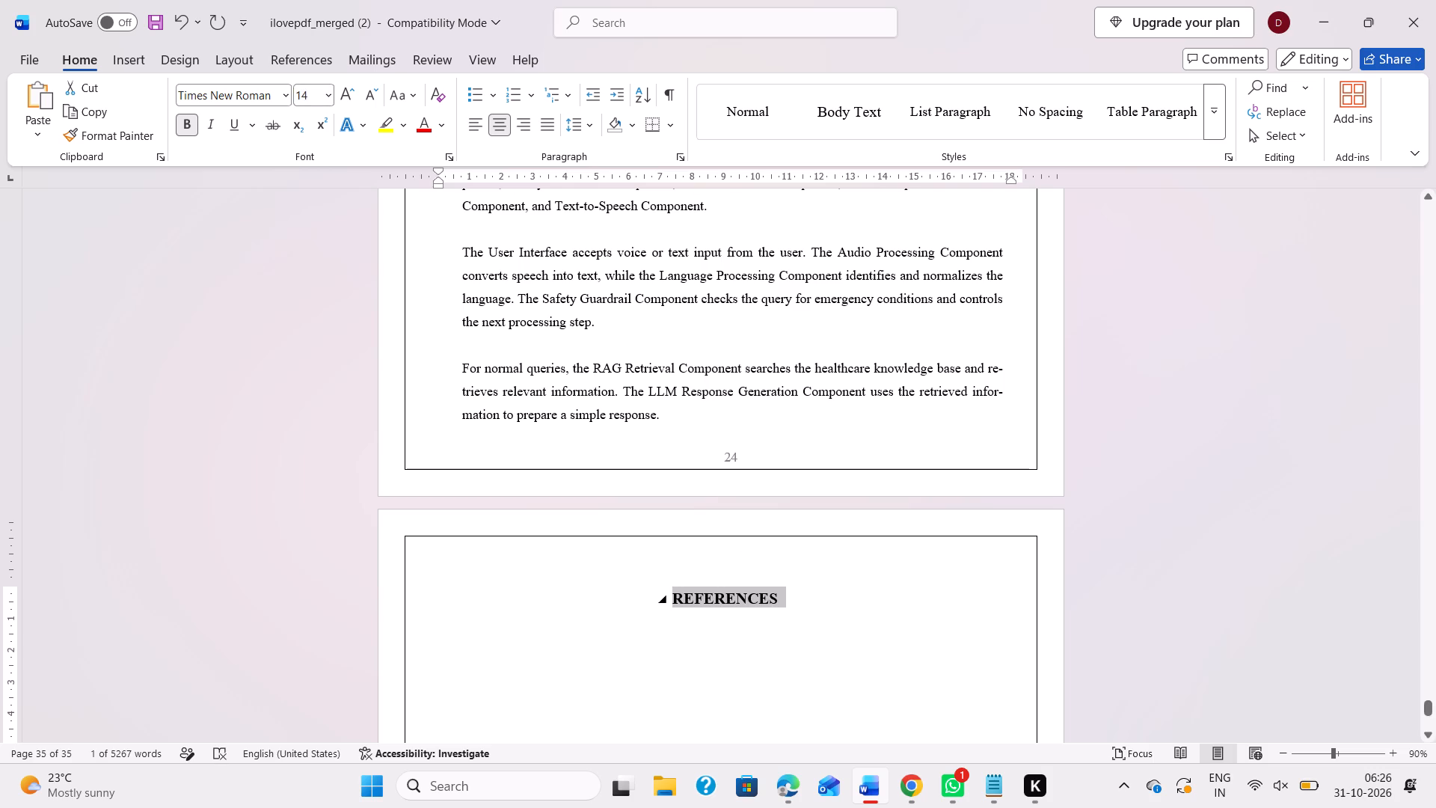
Add an empty left-aligned line below the REFERENCES heading.
click(806, 605)
key(Return)
key(BackSpace)
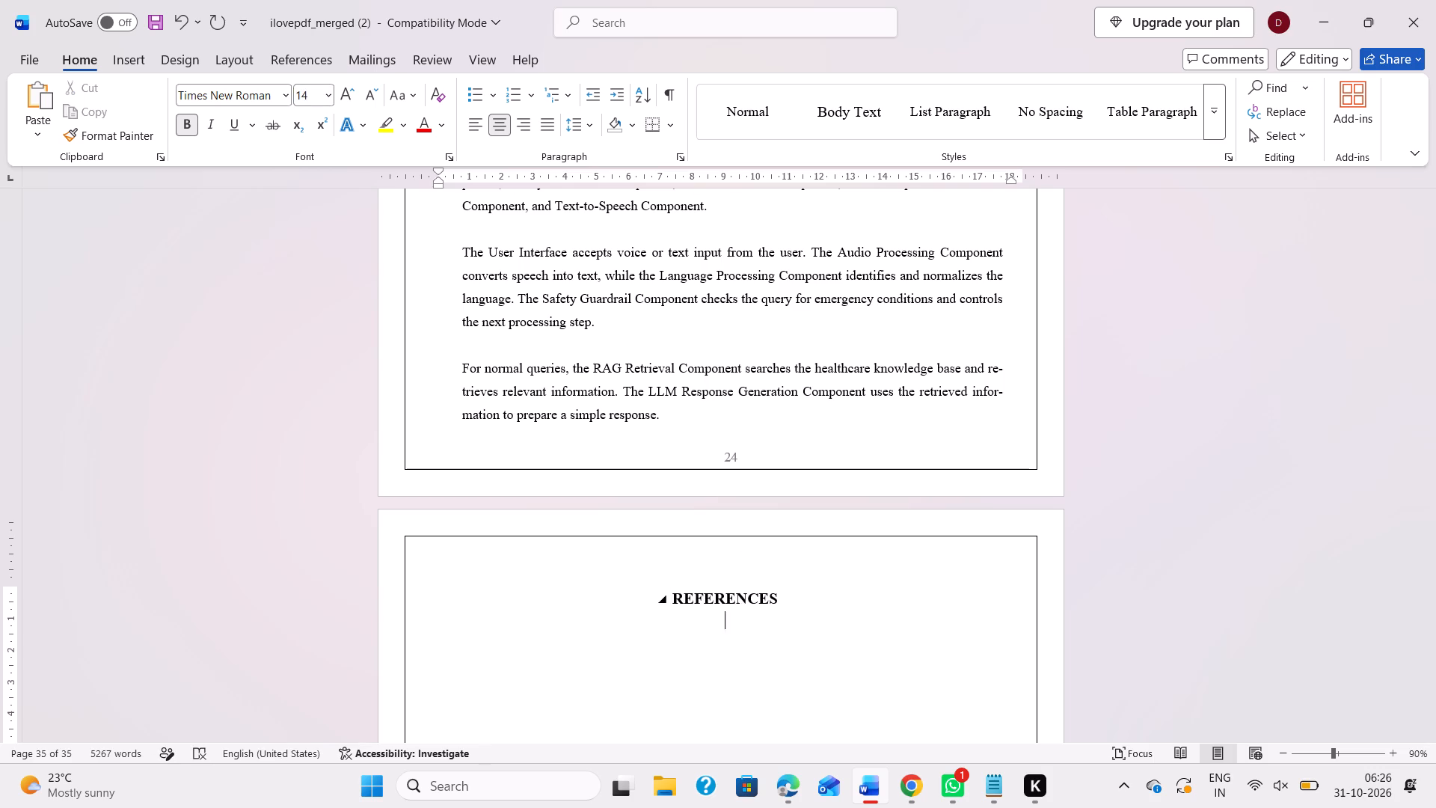
Switch to the "Study Abstract Thoroughly" ChatGPT conversation in Chrome.
key(alt+Tab)
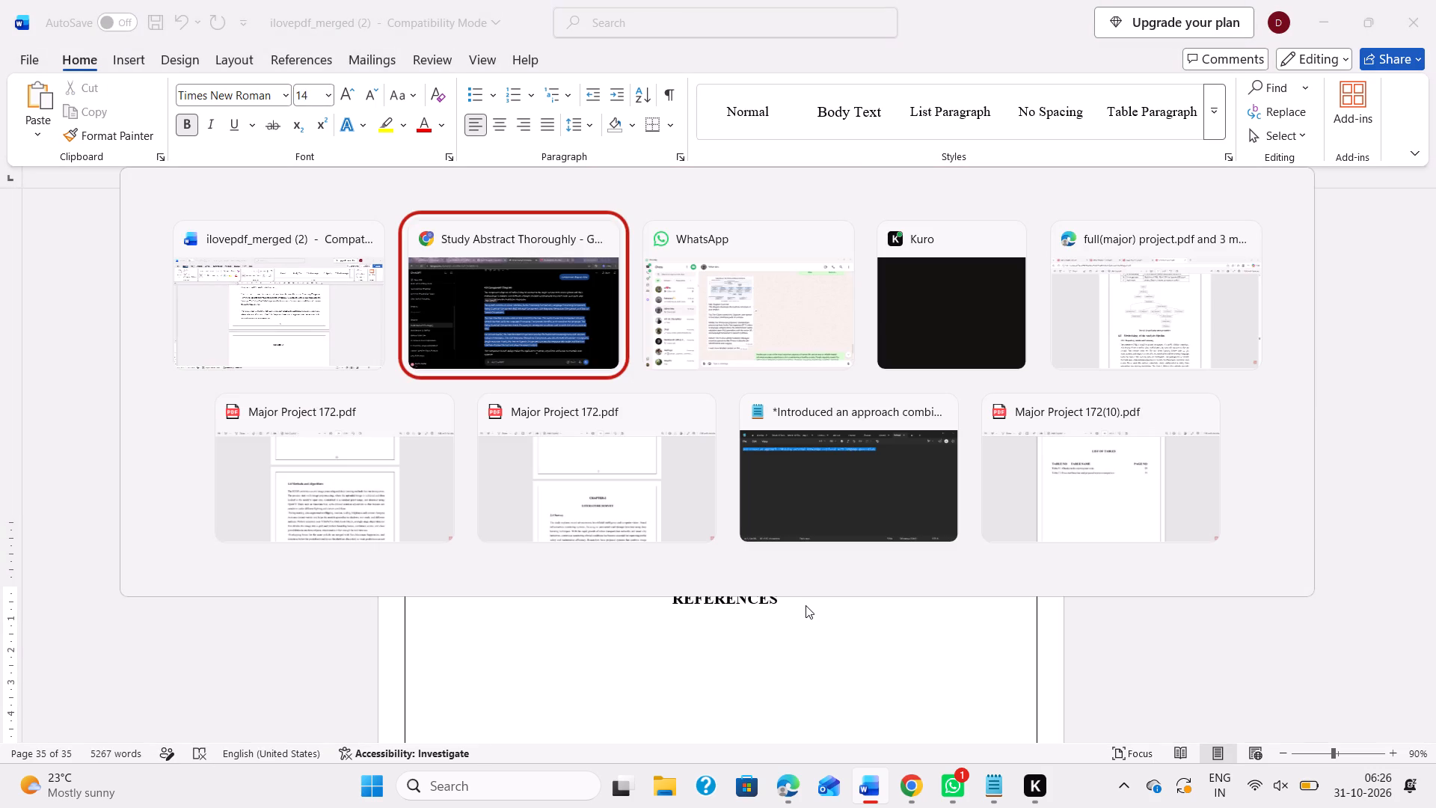
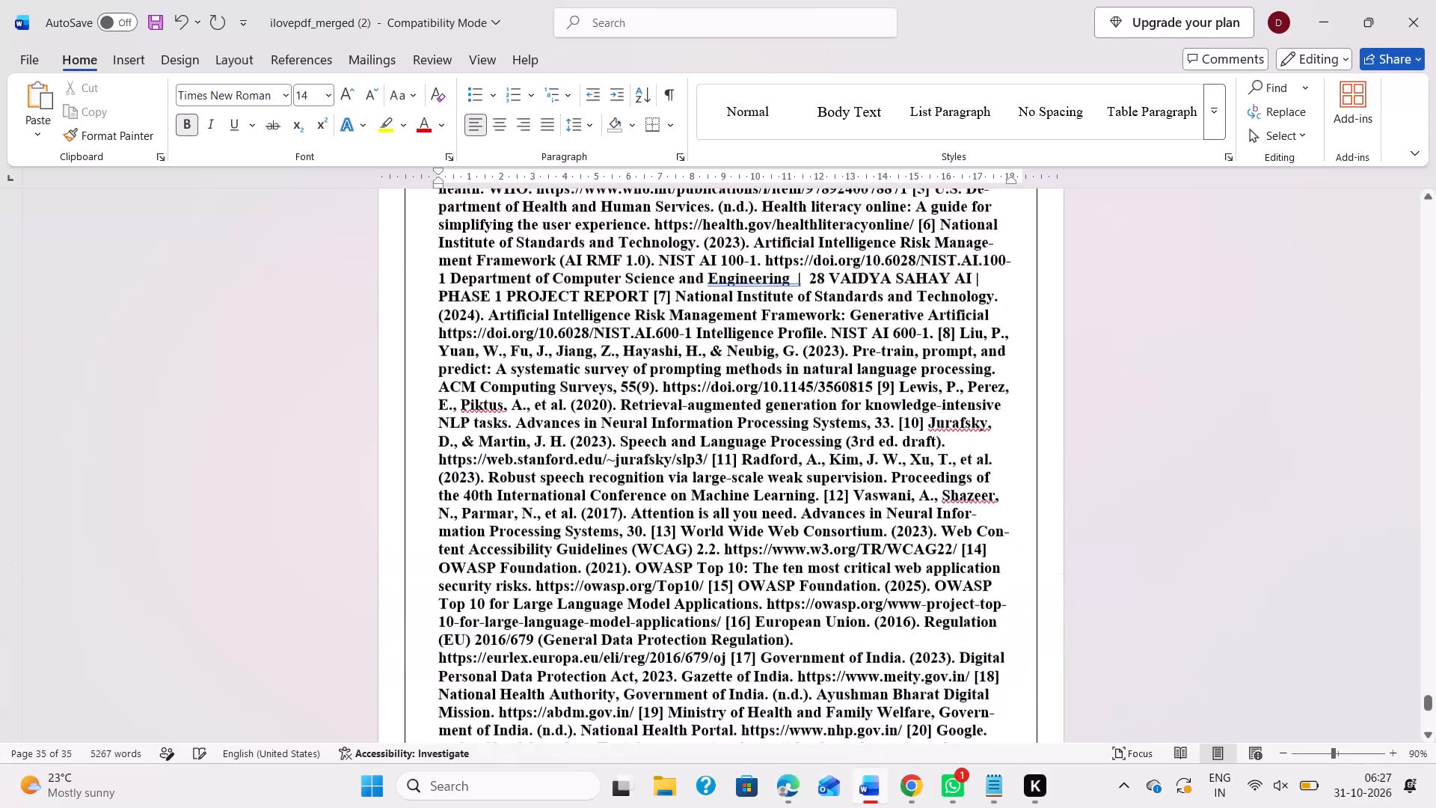
Remove bold from the entire pasted reference list, entries [1] to [25], below the REFERENCES heading.
scroll(573, 504, down, 2)
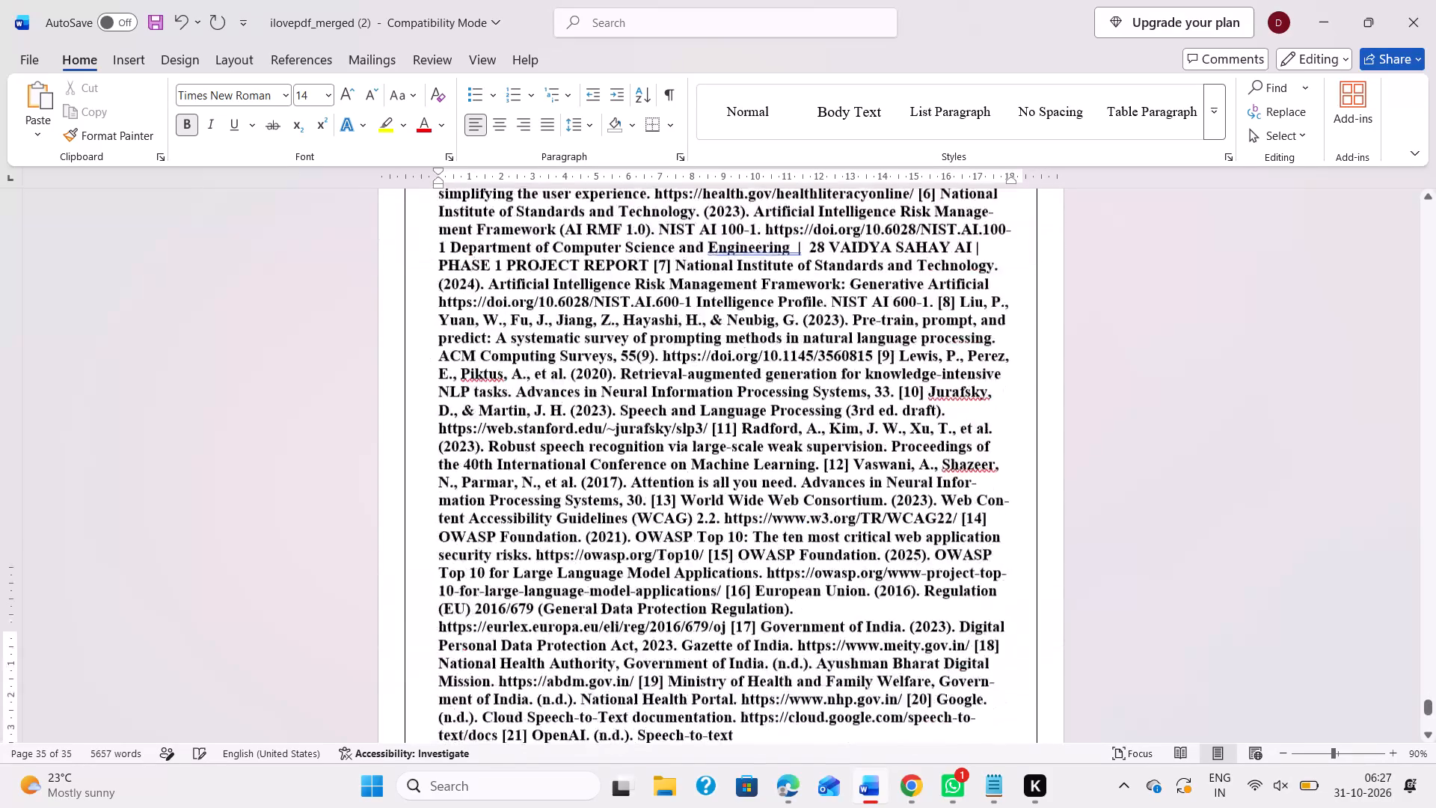
scroll(573, 504, down, 3)
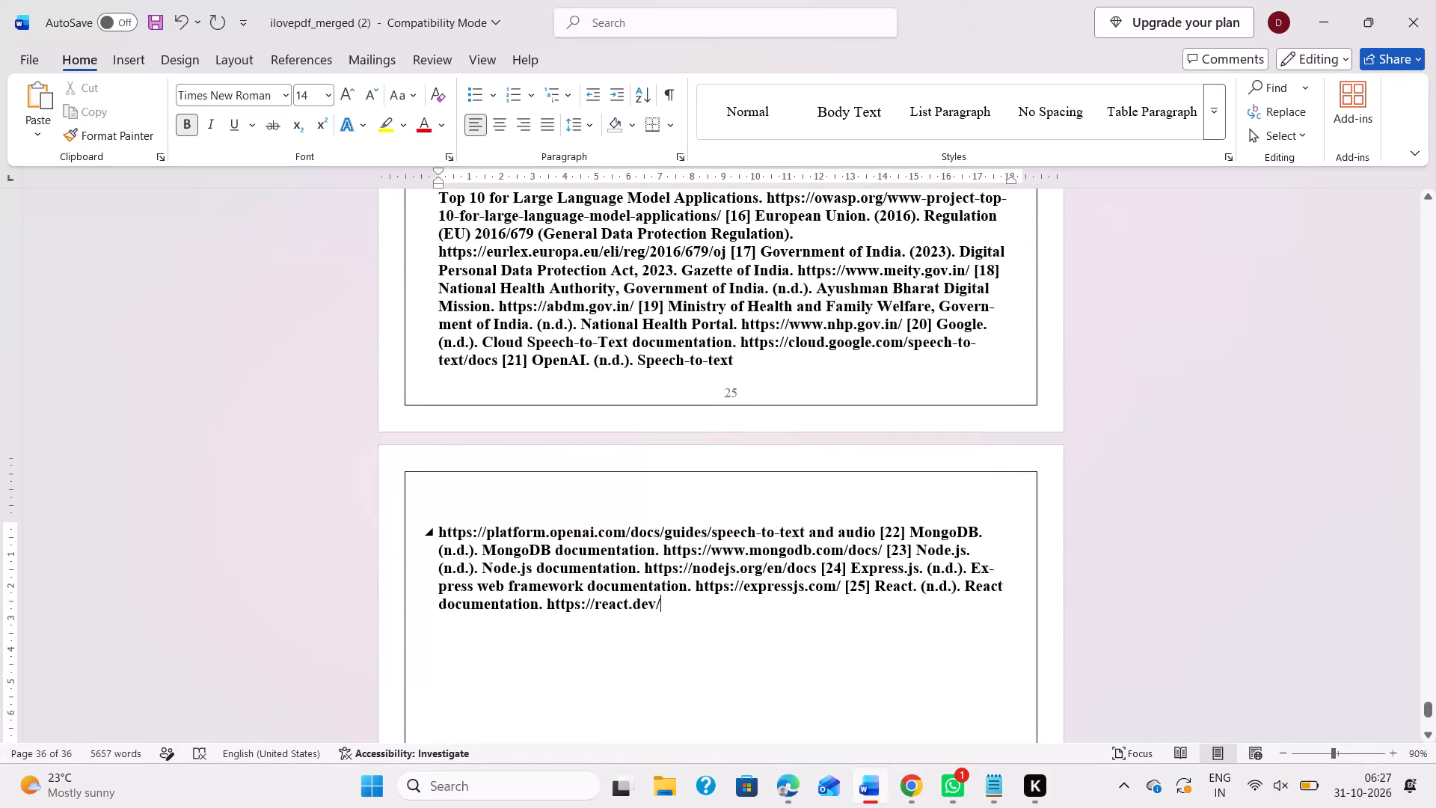
scroll(662, 602, up, 4)
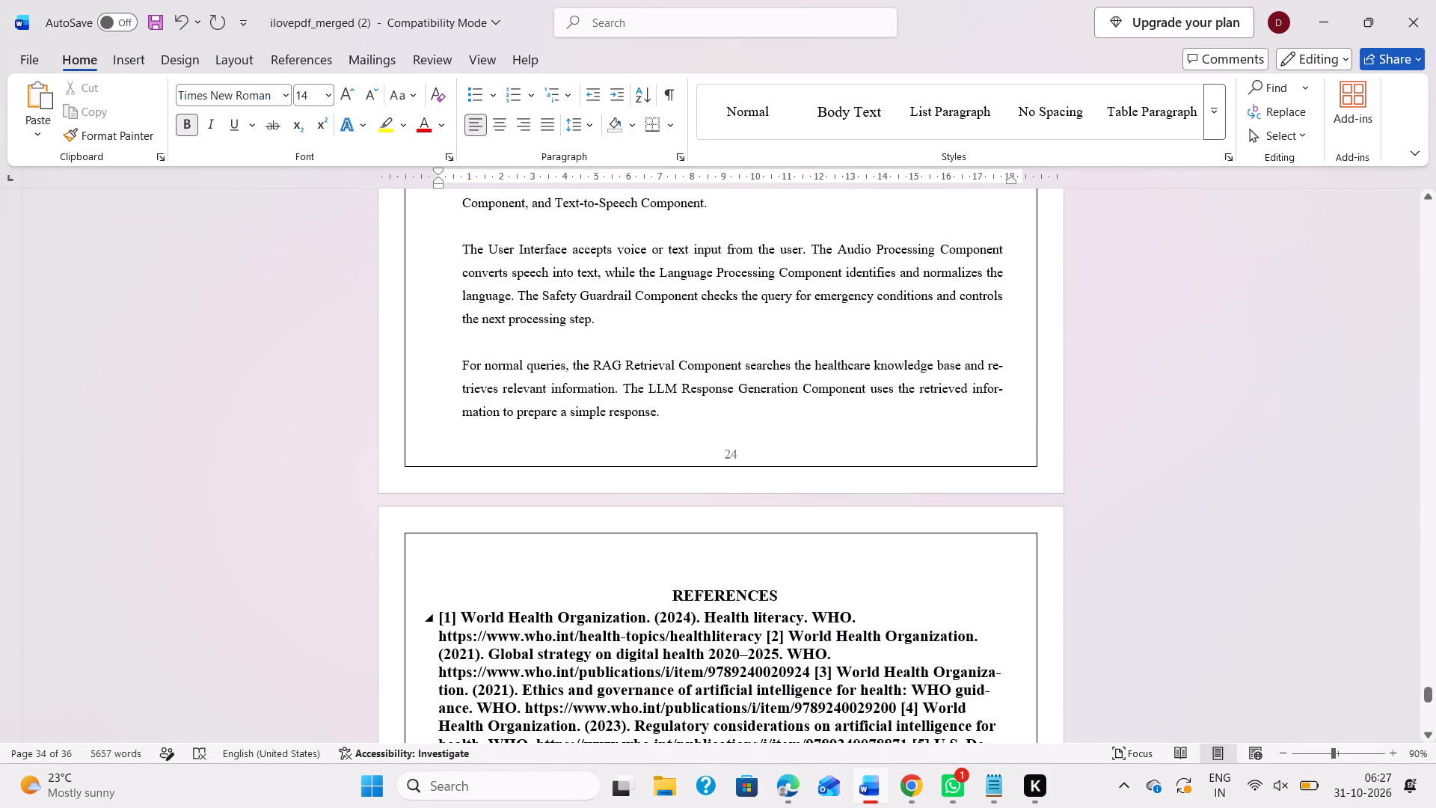
drag(439, 616, 792, 735)
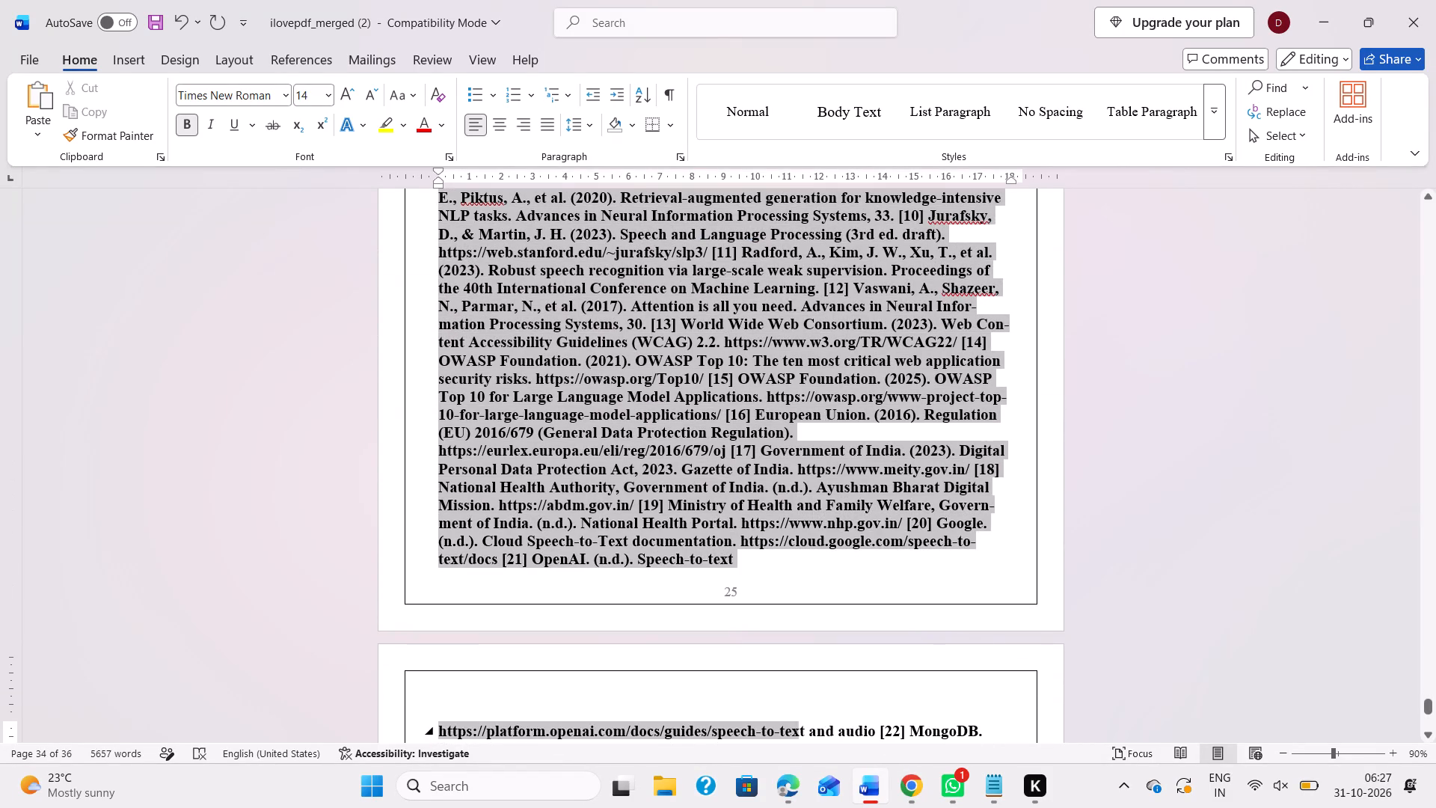
drag(792, 735, 704, 617)
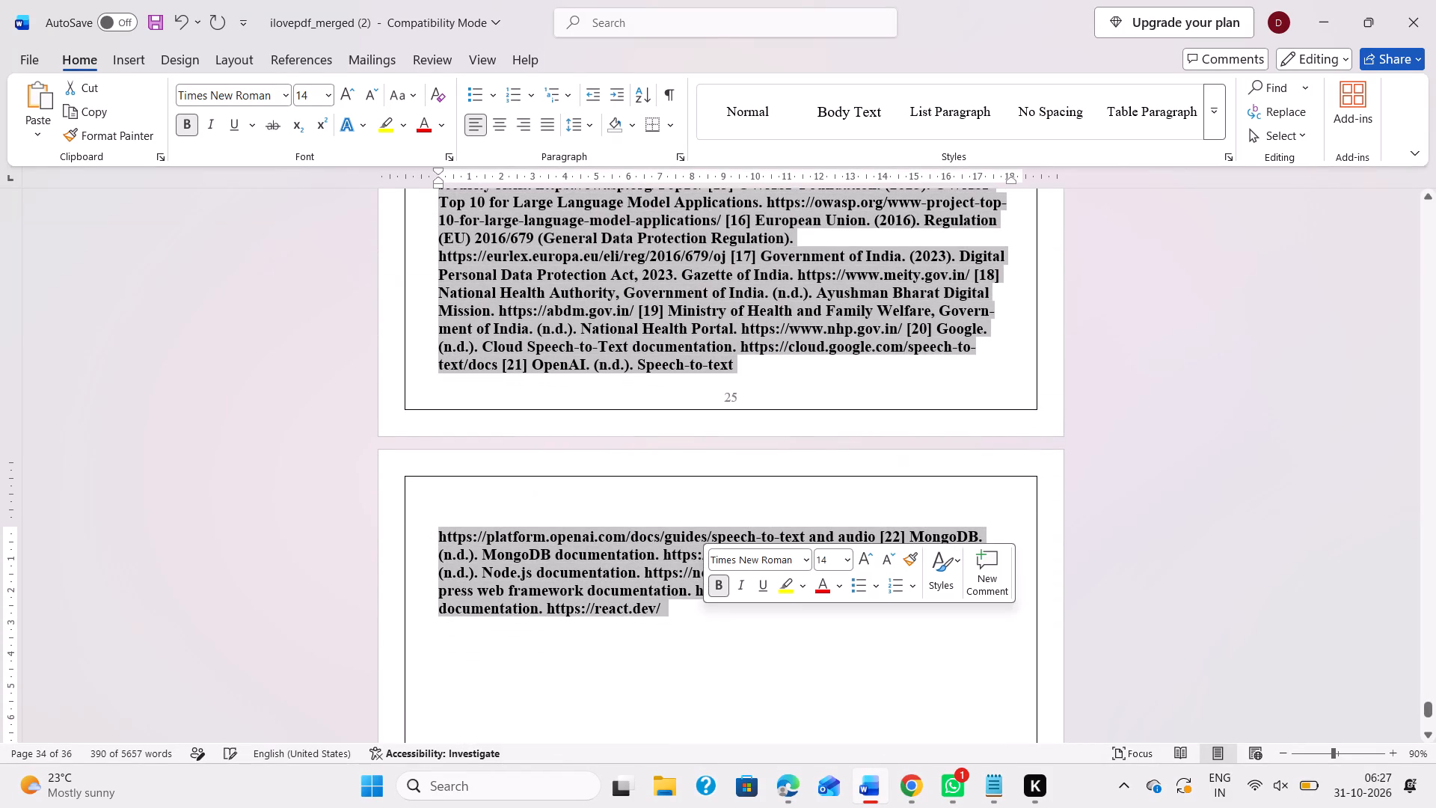
click(717, 586)
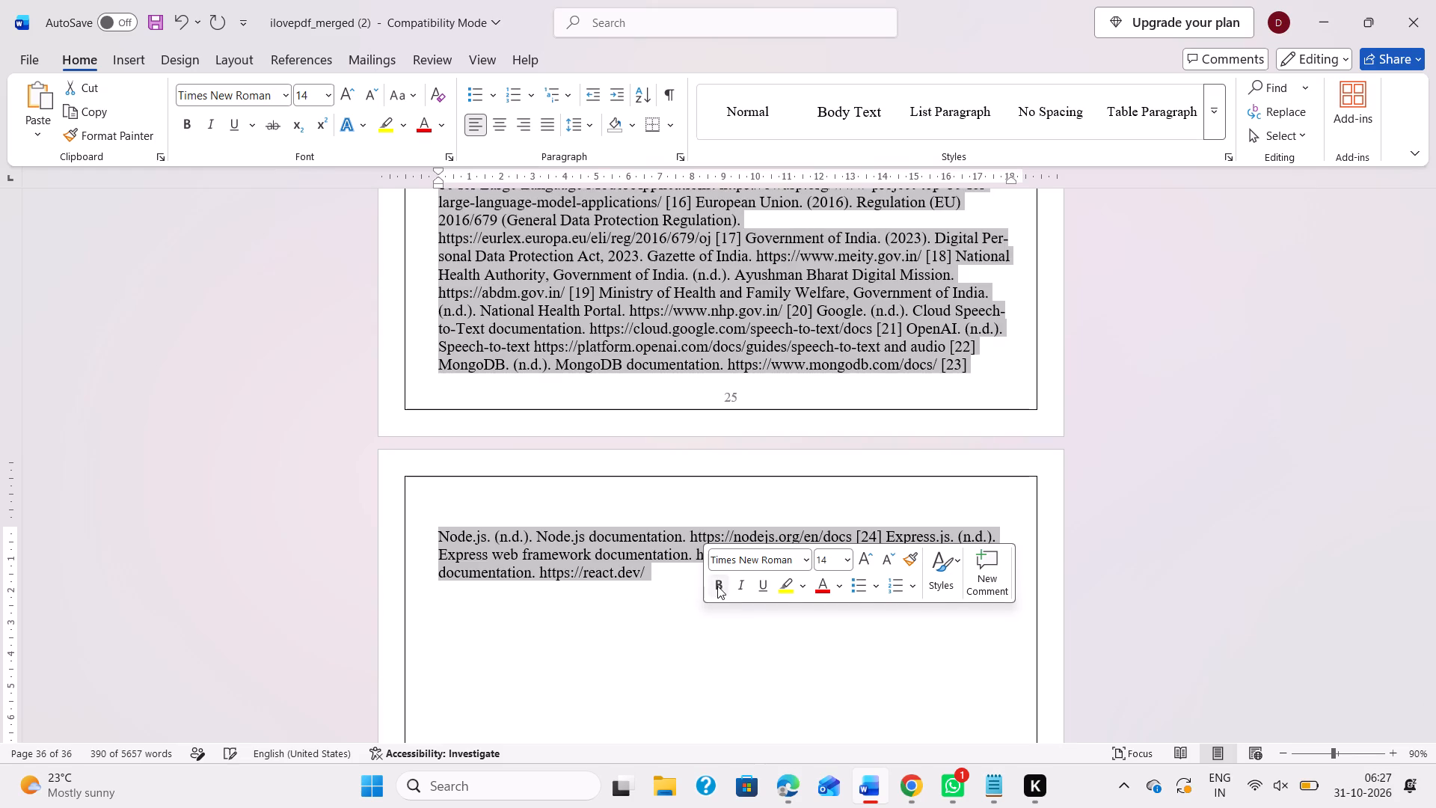
Increase the left indent of the whole reference list to about 0.75 cm, matching the body text of the previous page.
scroll(633, 449, up, 2)
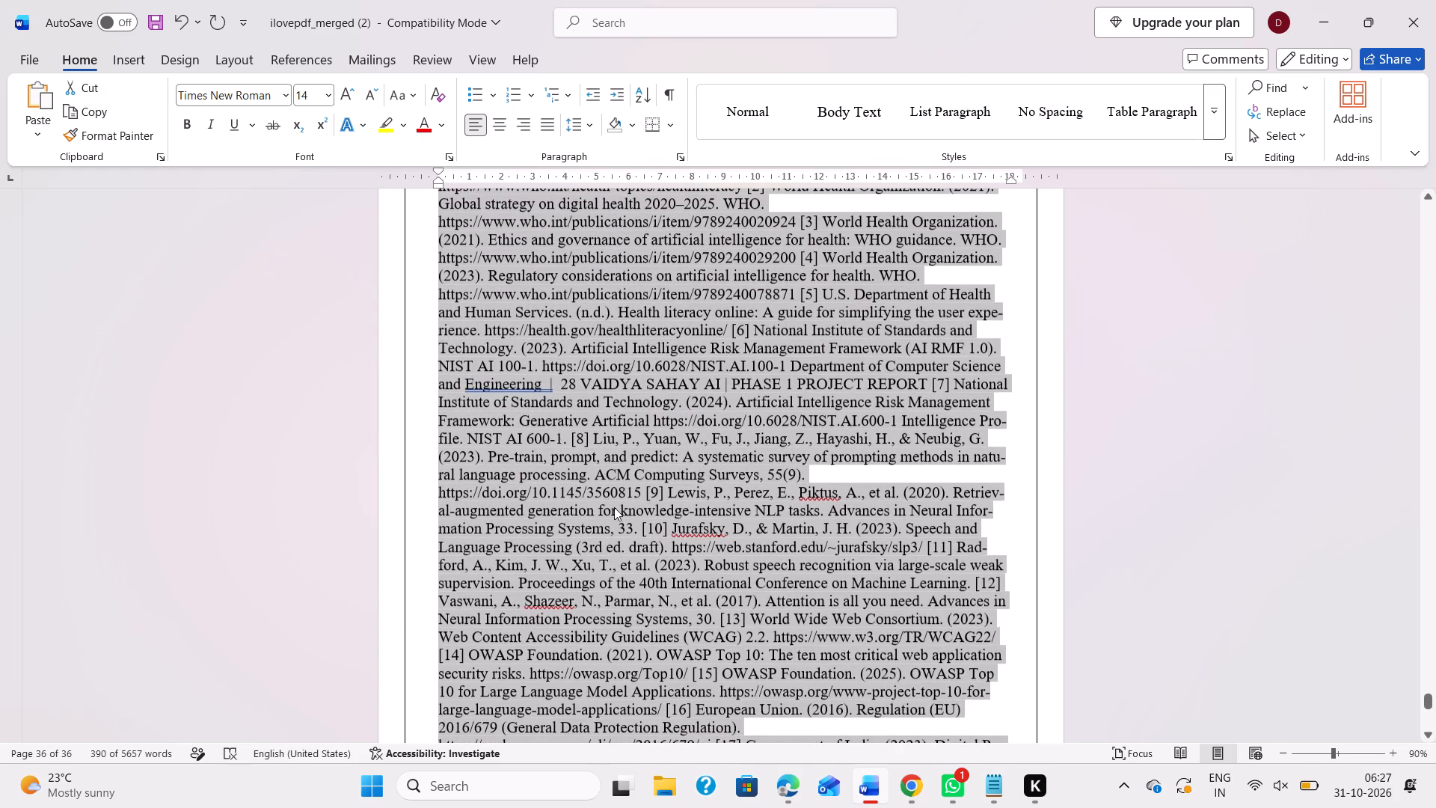
scroll(595, 483, up, 1)
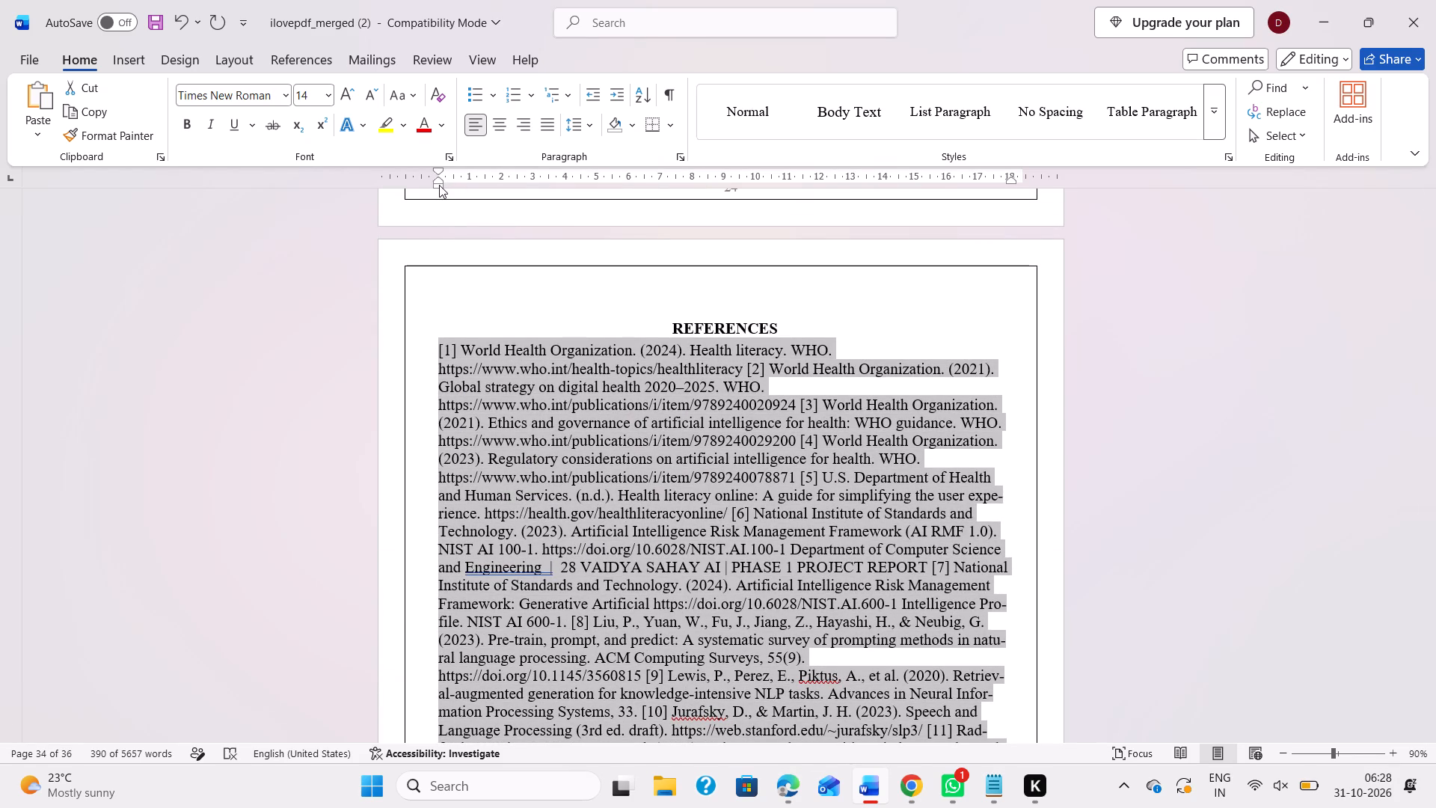
drag(439, 185, 462, 185)
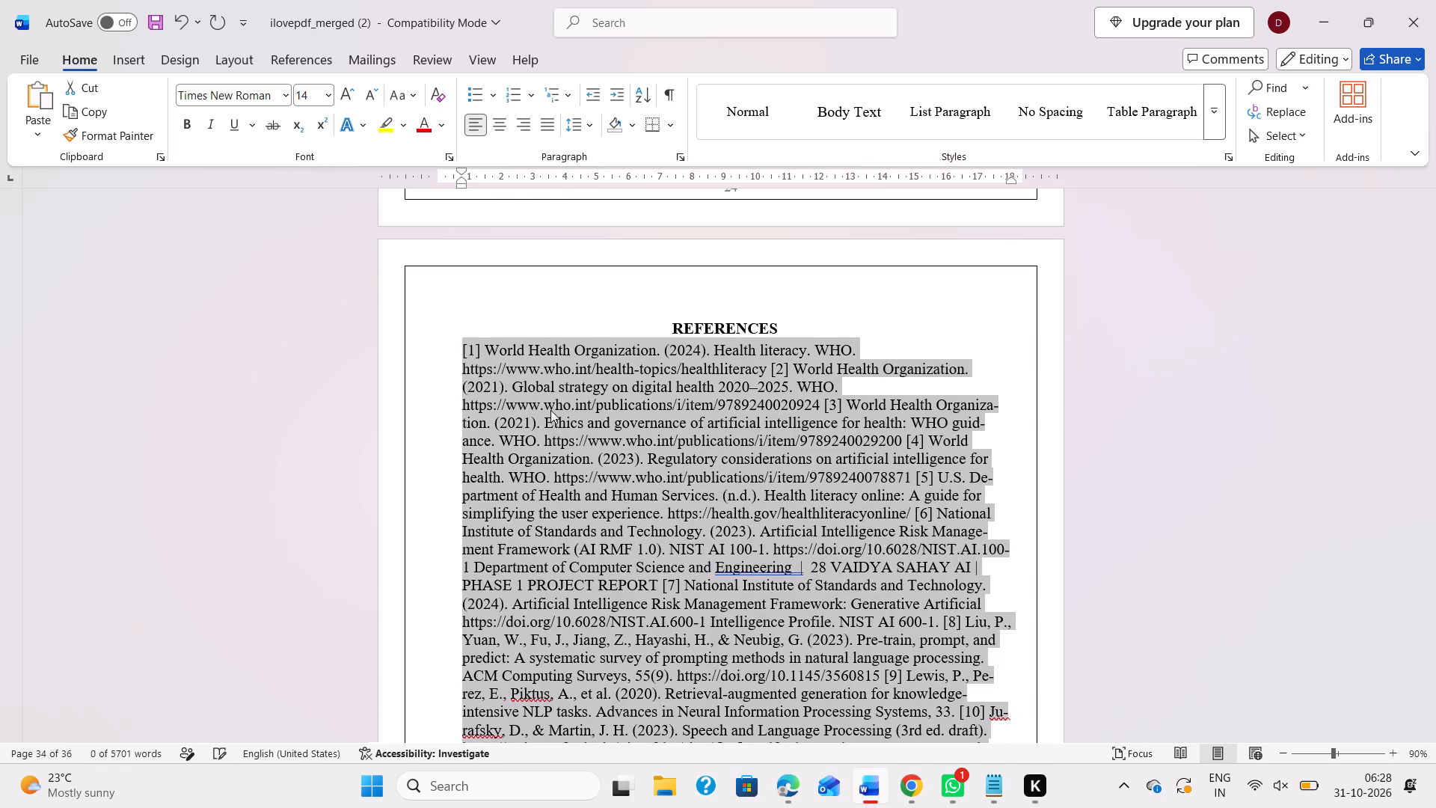
Set the reference list's font size to 12.
scroll(550, 410, up, 1)
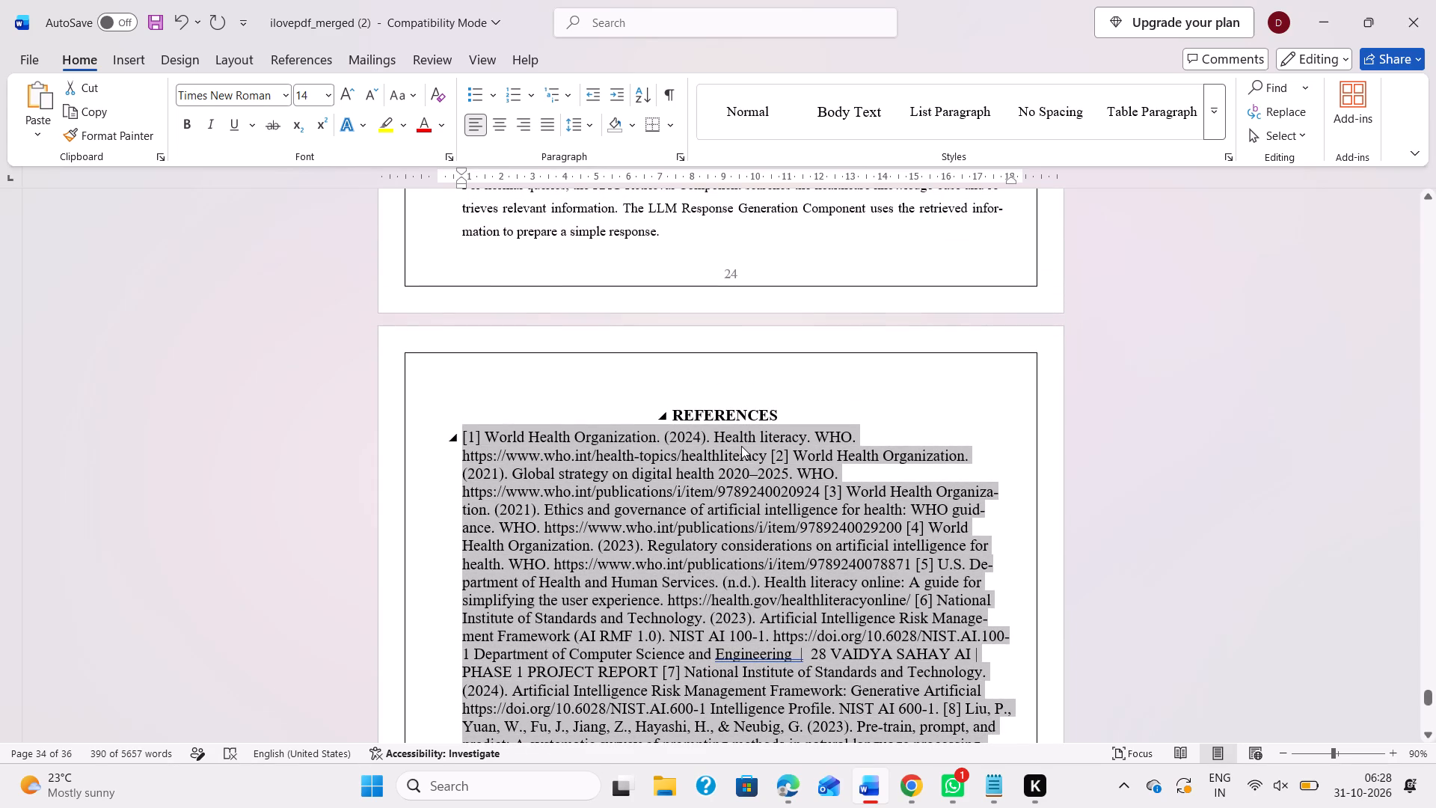
click(307, 95)
text(12)
key(Return)
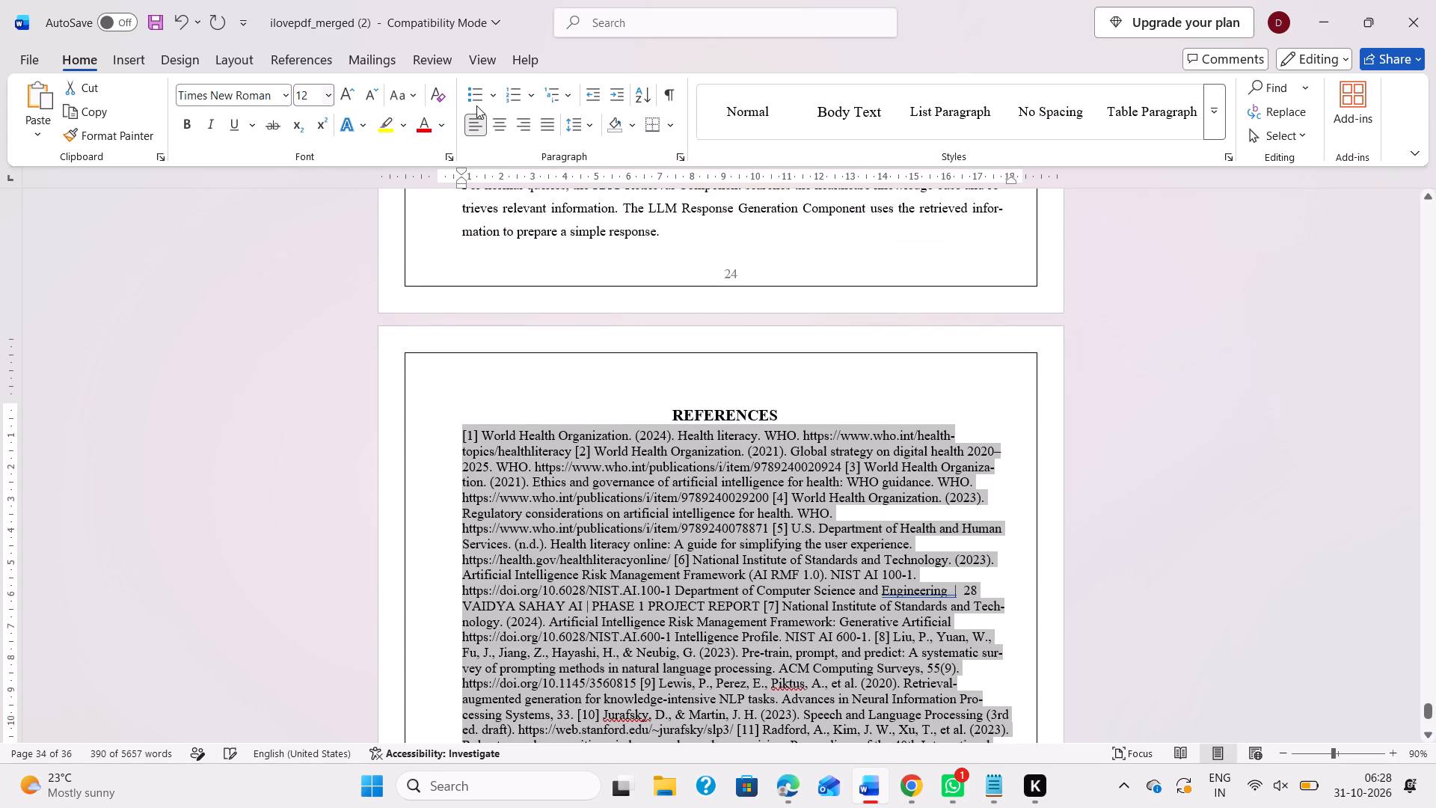
Justify the reference list and set its line spacing to 1.5.
click(540, 133)
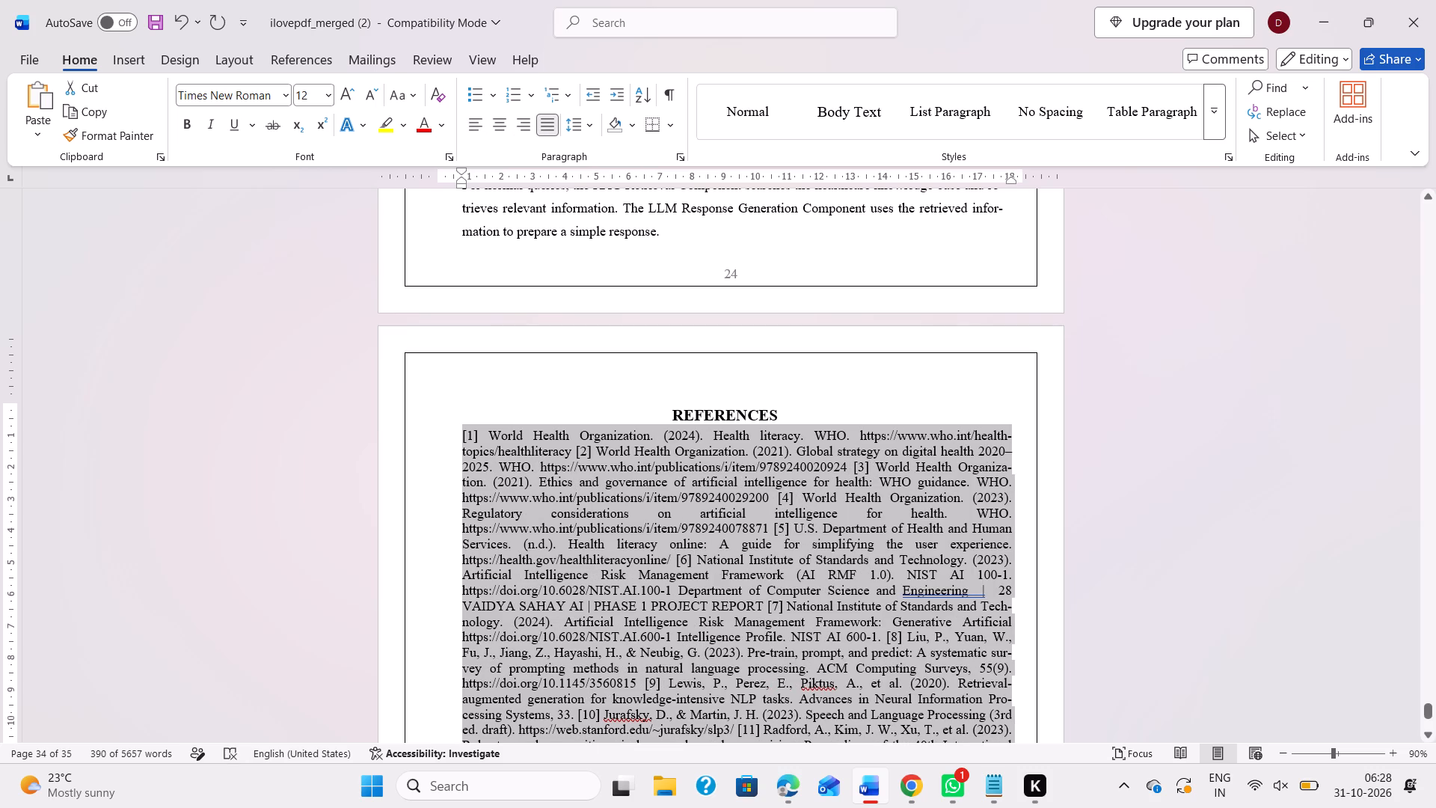
click(587, 127)
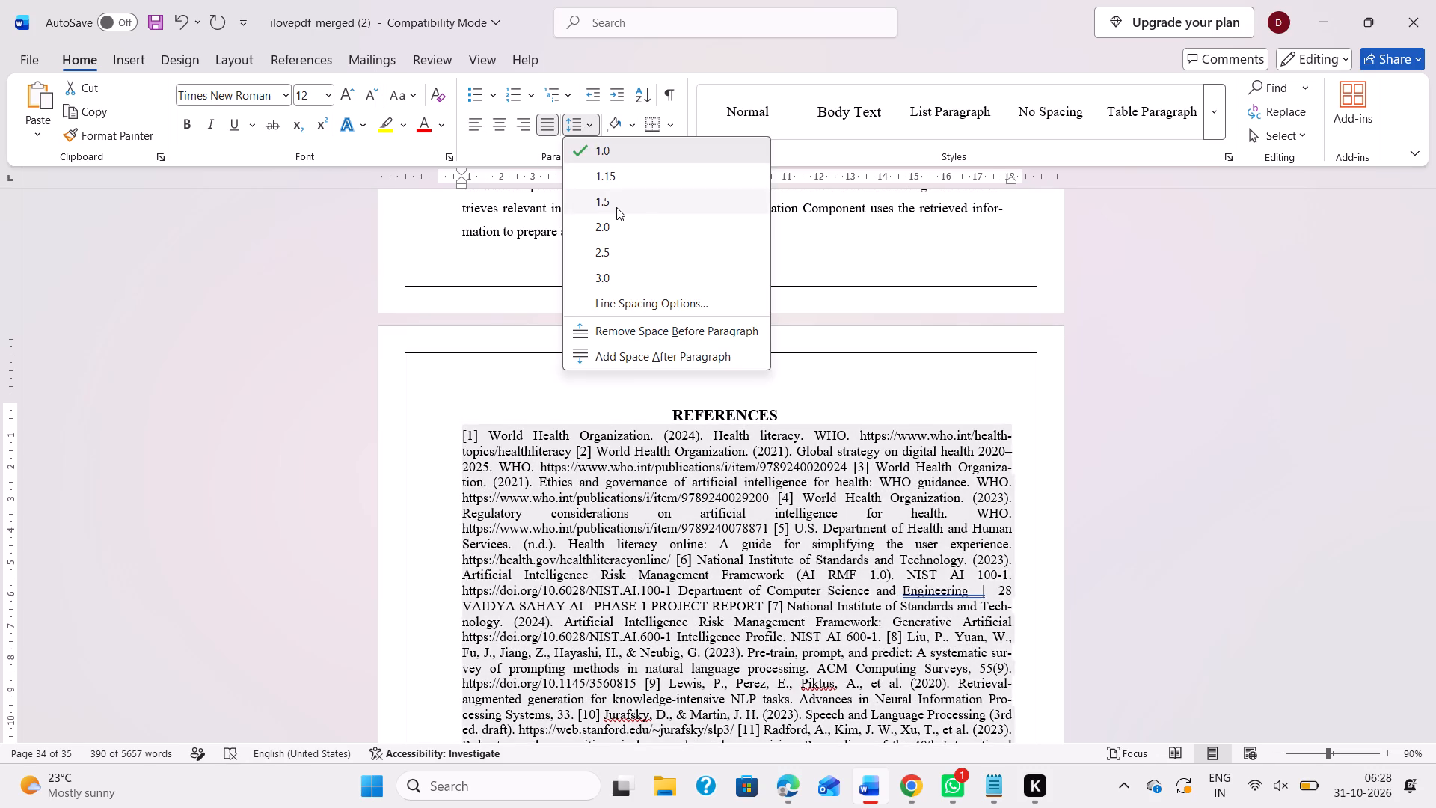
click(616, 207)
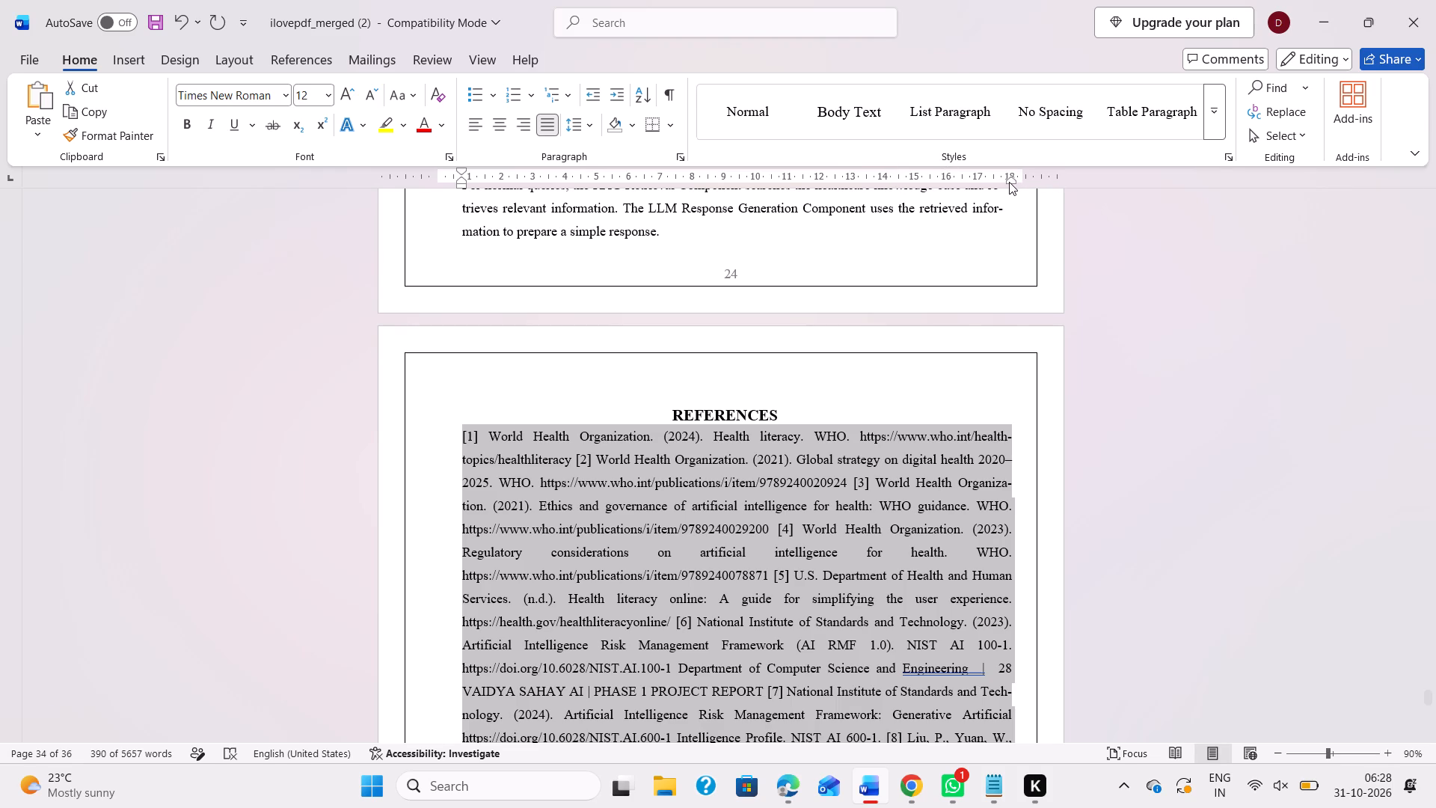
Move the reference list's right indent slightly inward so its edge lines up with page 24's body text.
drag(1009, 182, 1002, 185)
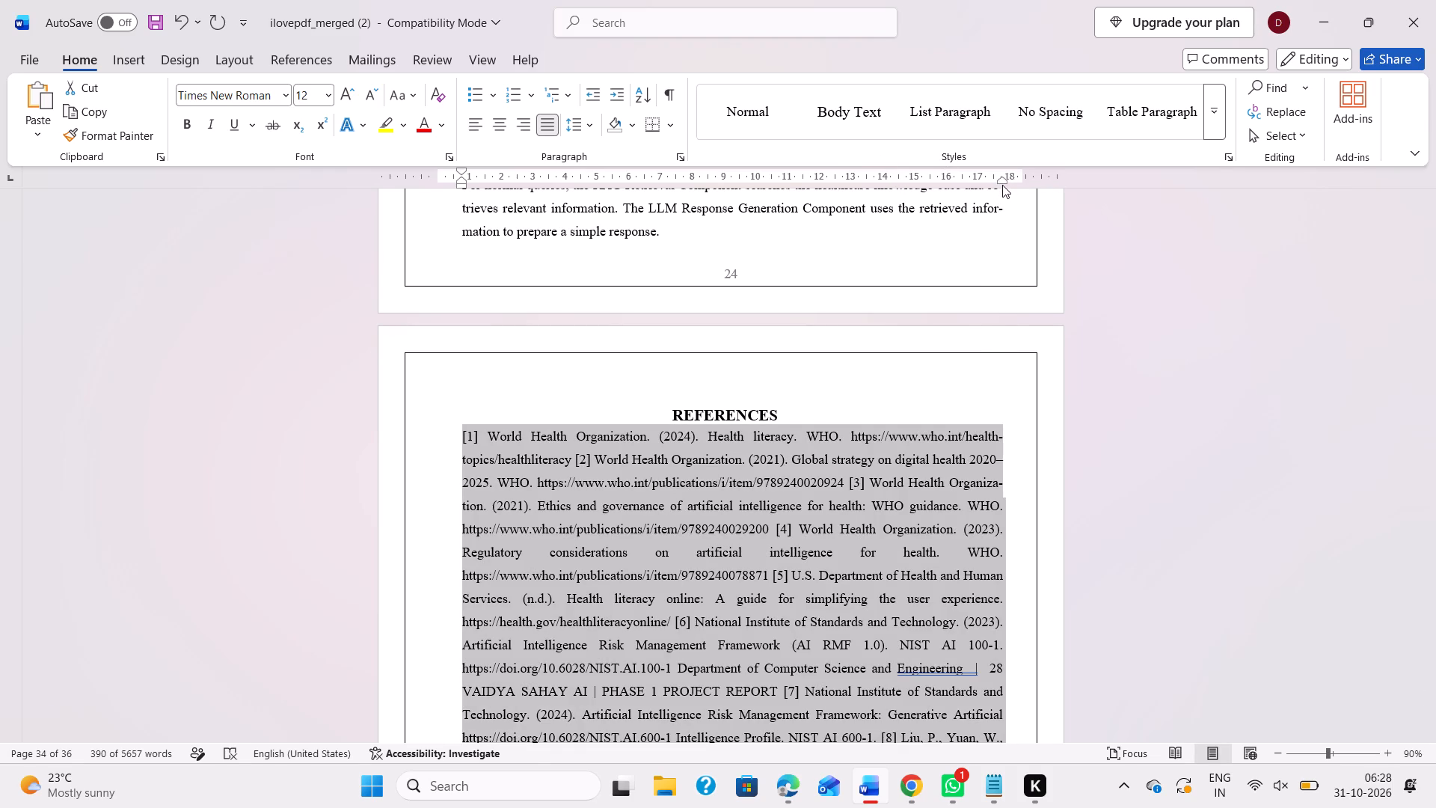
scroll(997, 293, up, 1)
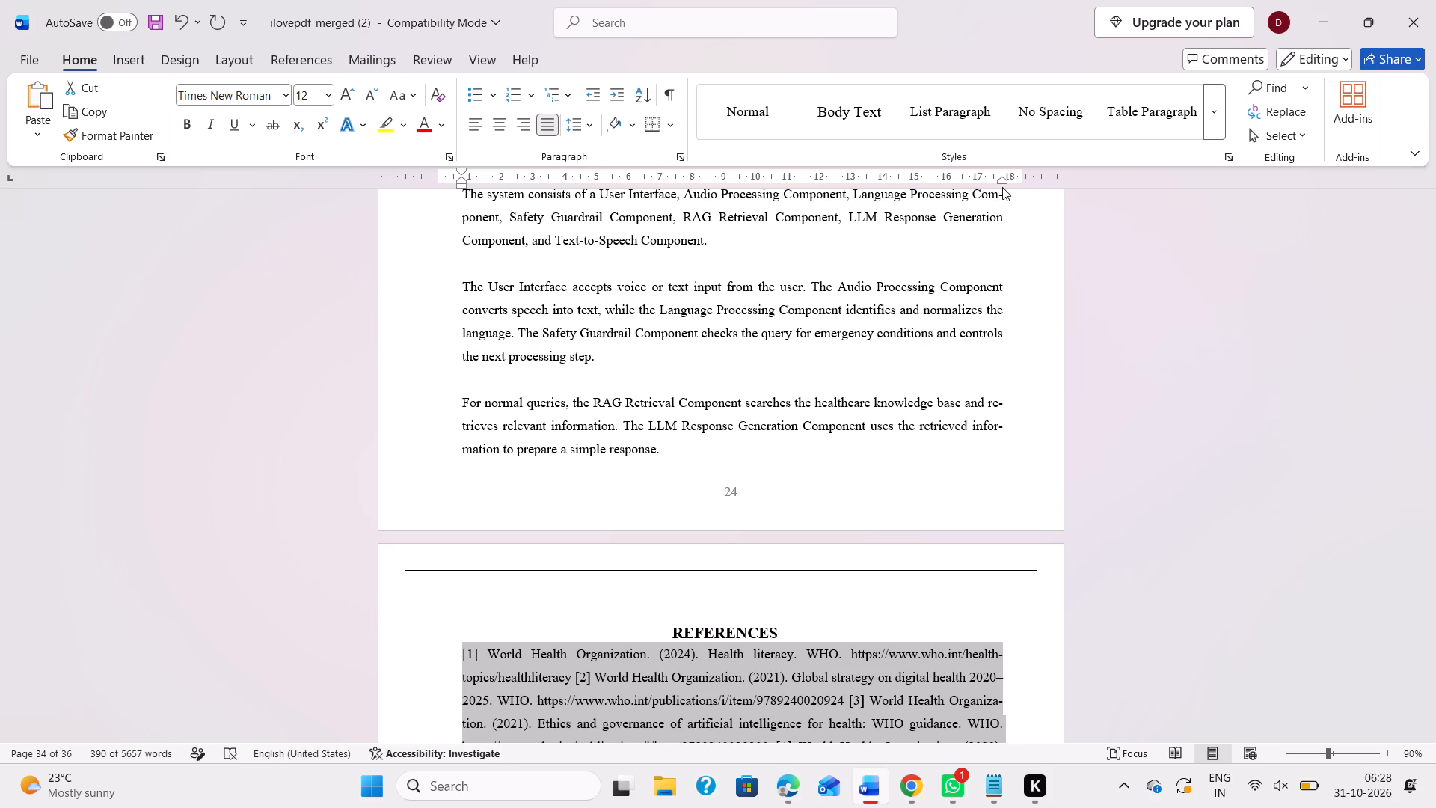
click(1002, 187)
scroll(866, 533, down, 2)
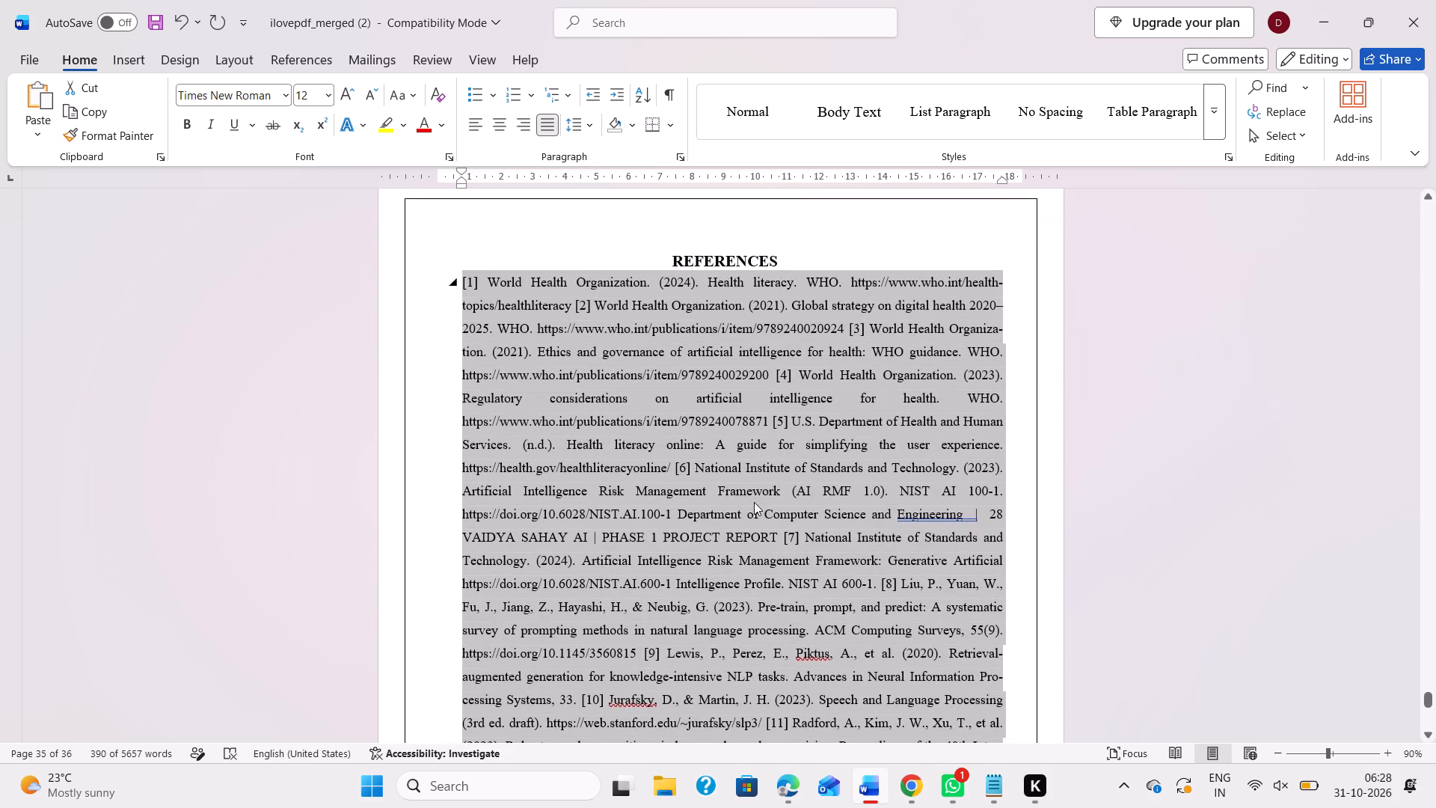
click(672, 503)
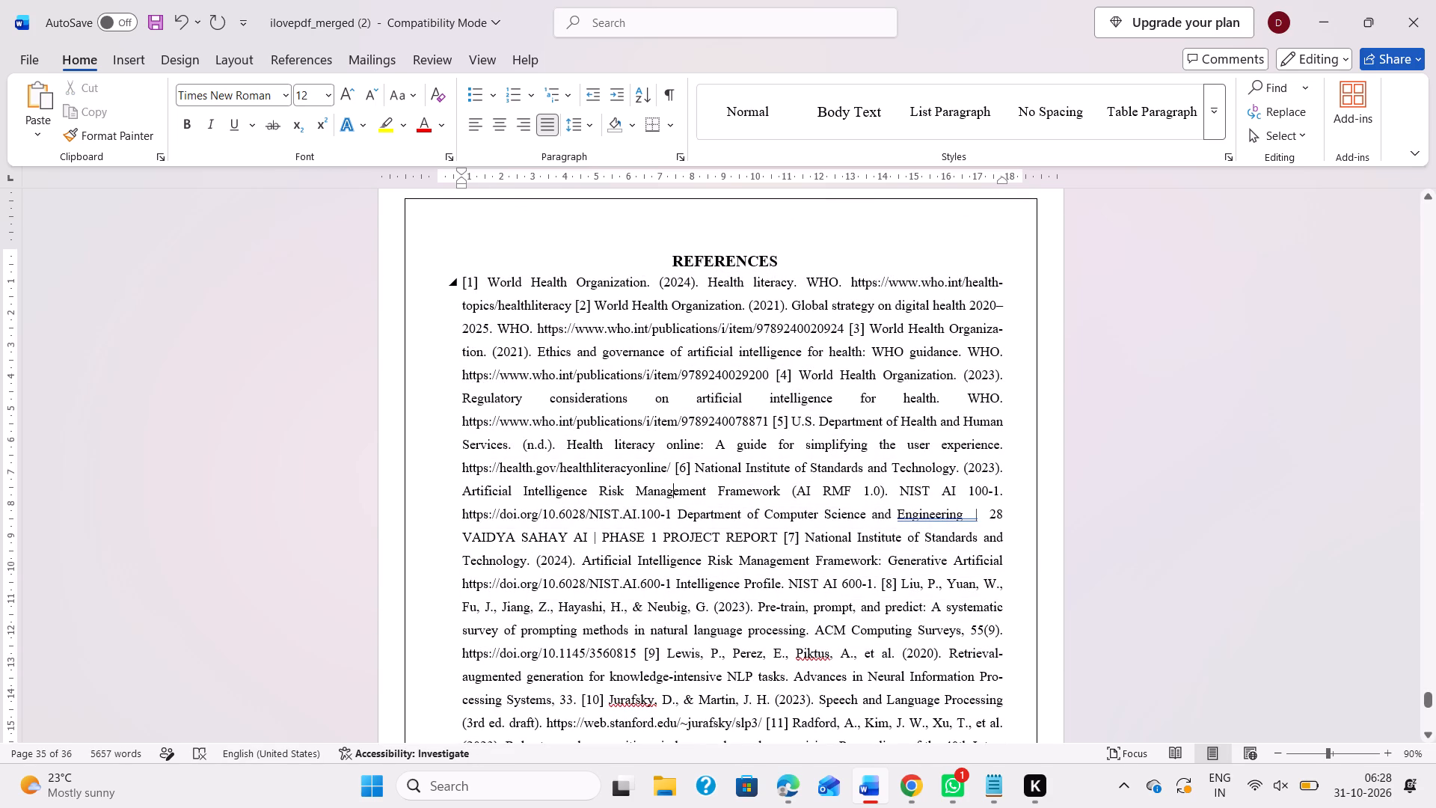
Start reference [2] in its own paragraph and end reference [1] with a period in place of the trailing space.
click(574, 306)
key(Return)
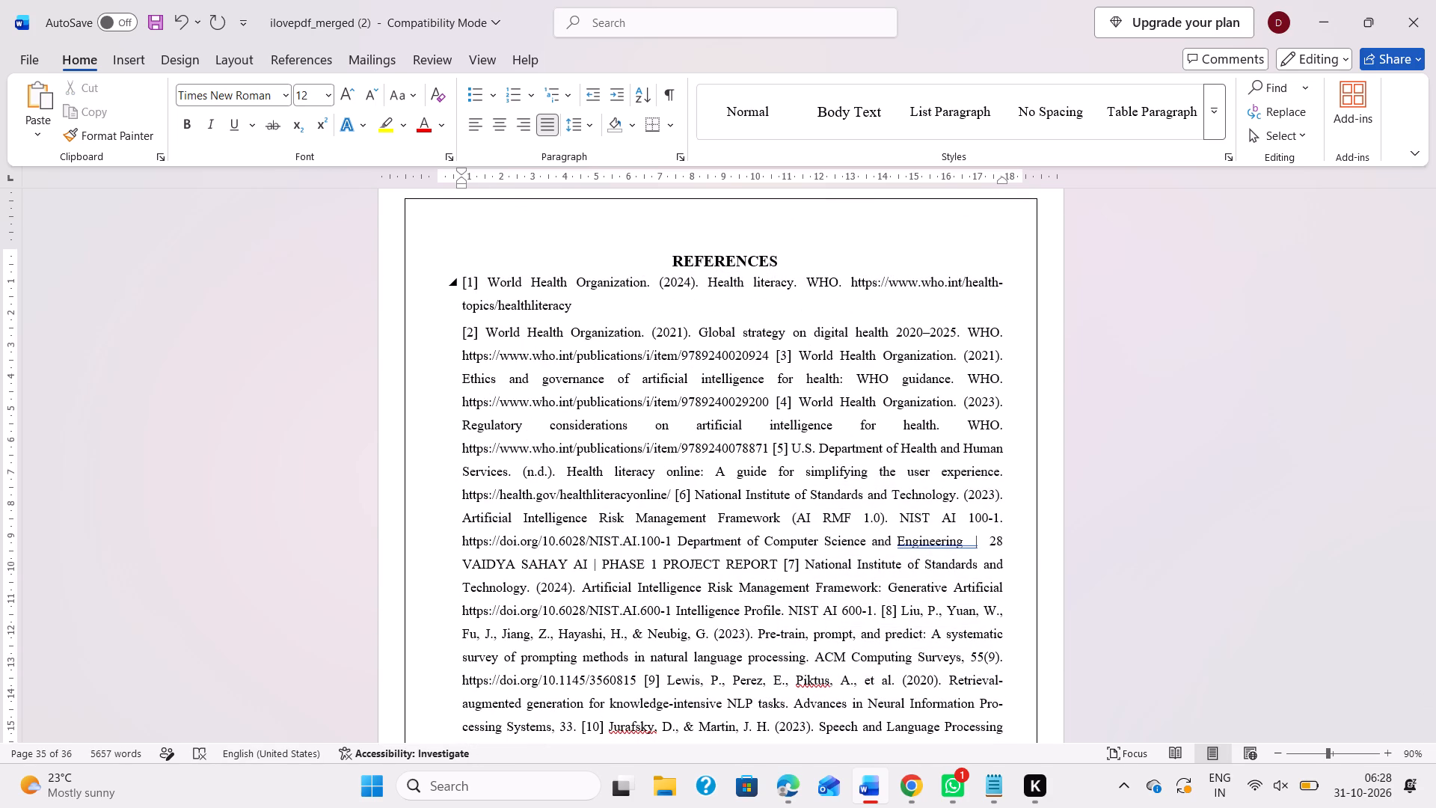
click(589, 304)
key(BackSpace)
key(period)
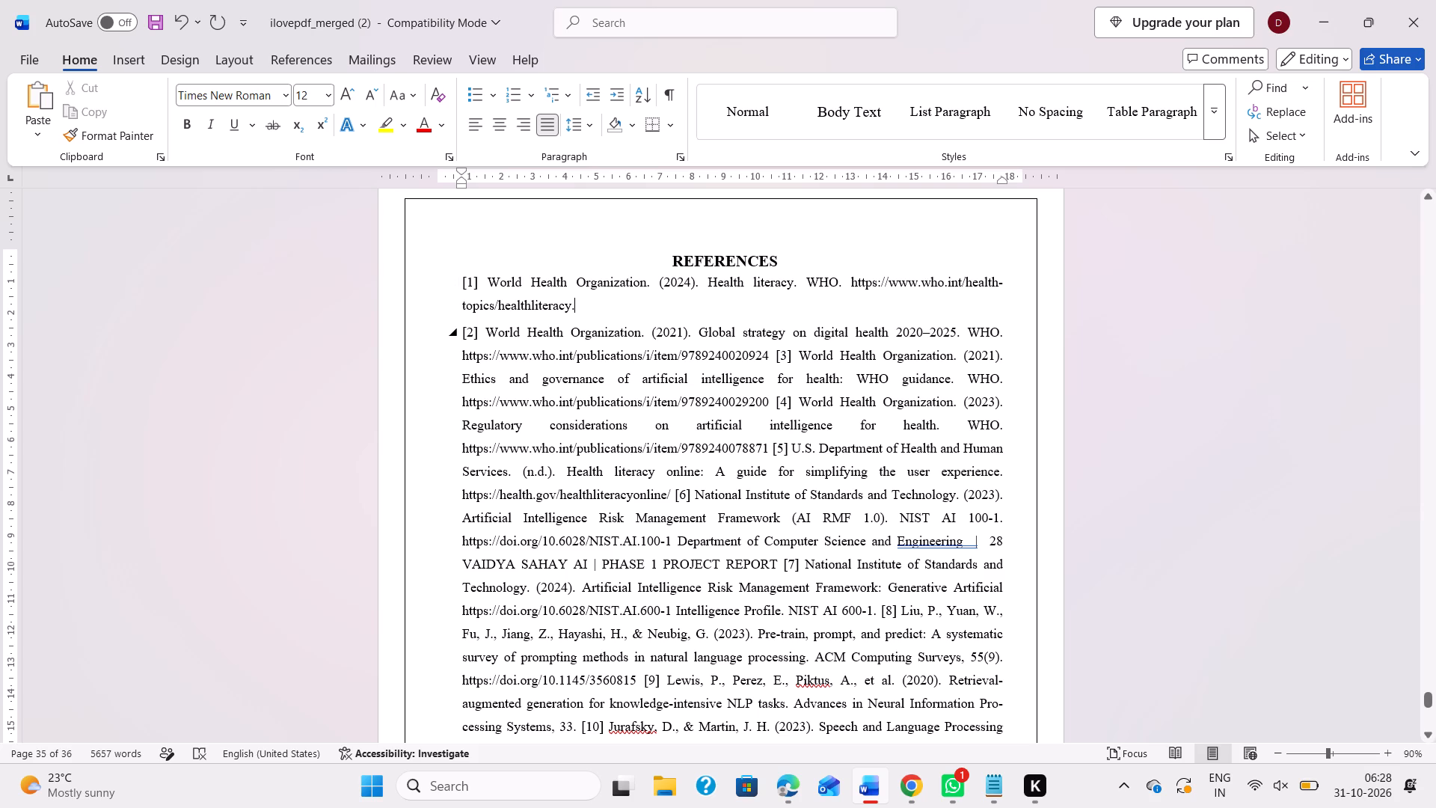
Start references [3] and [4] in their own paragraphs and end references [2] and [3] with periods.
click(772, 356)
key(Return)
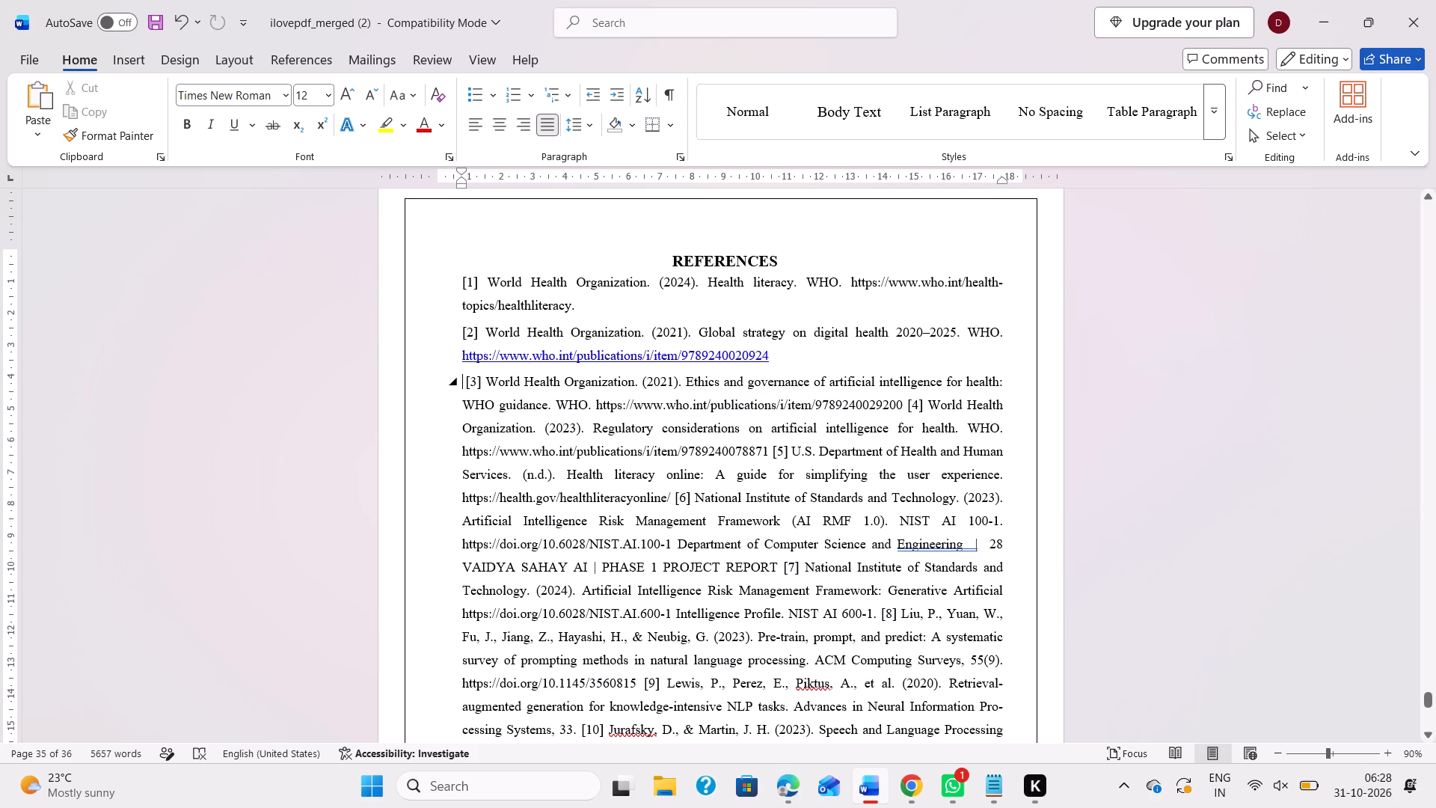
click(909, 408)
key(Return)
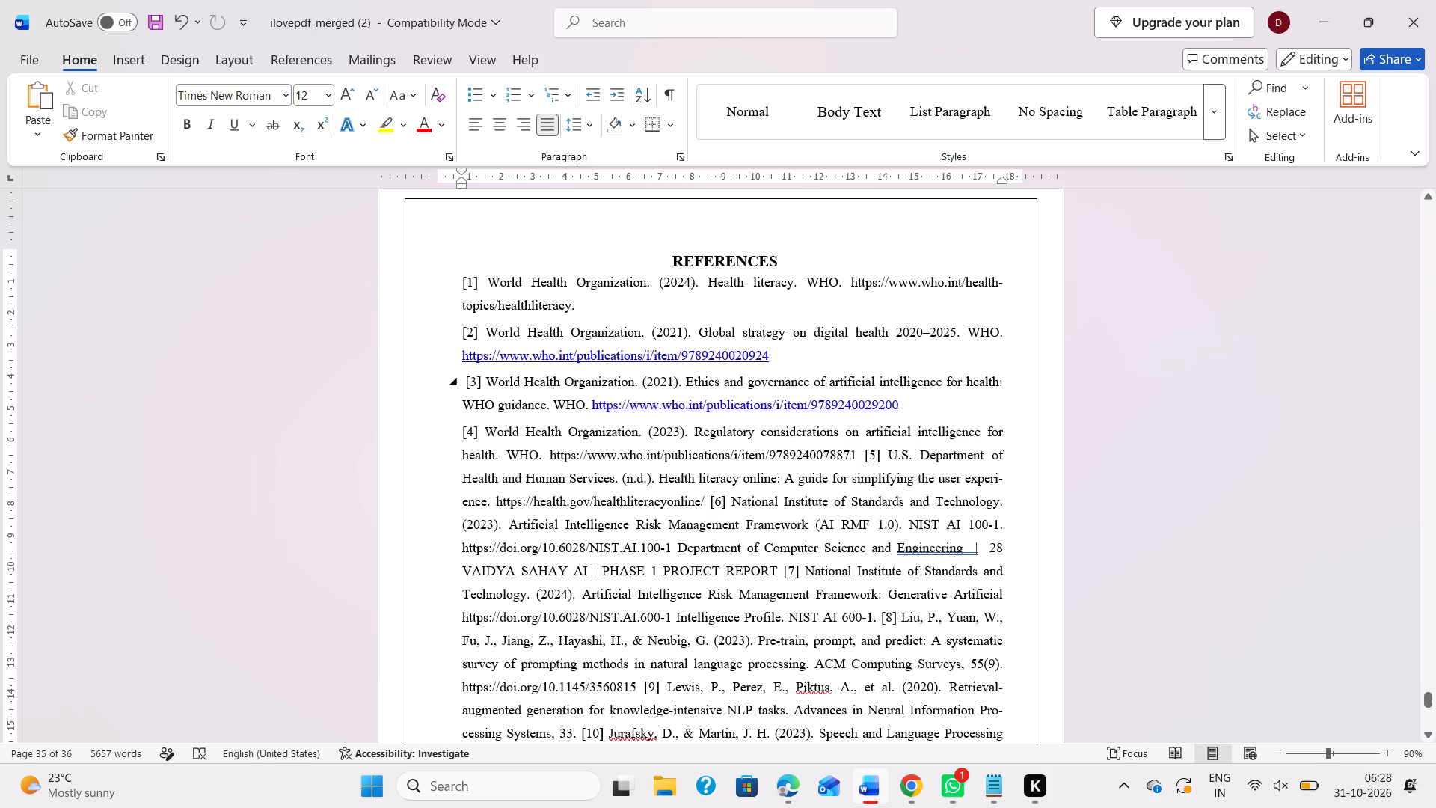
click(925, 404)
key(period)
click(814, 350)
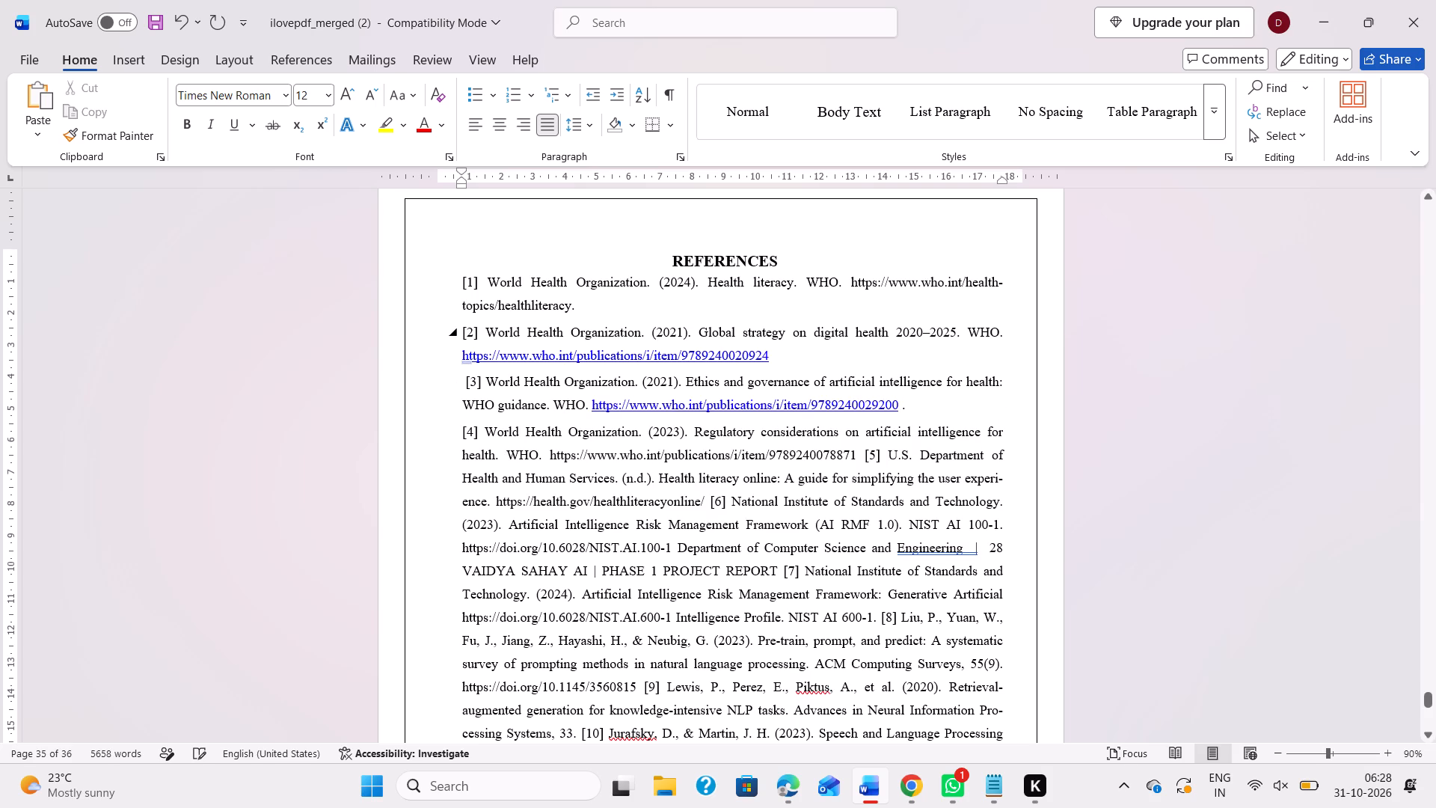
key(period)
End reference [4] with a period and start reference [5] in its own paragraph without a leading space.
click(862, 456)
key(Left)
key(period)
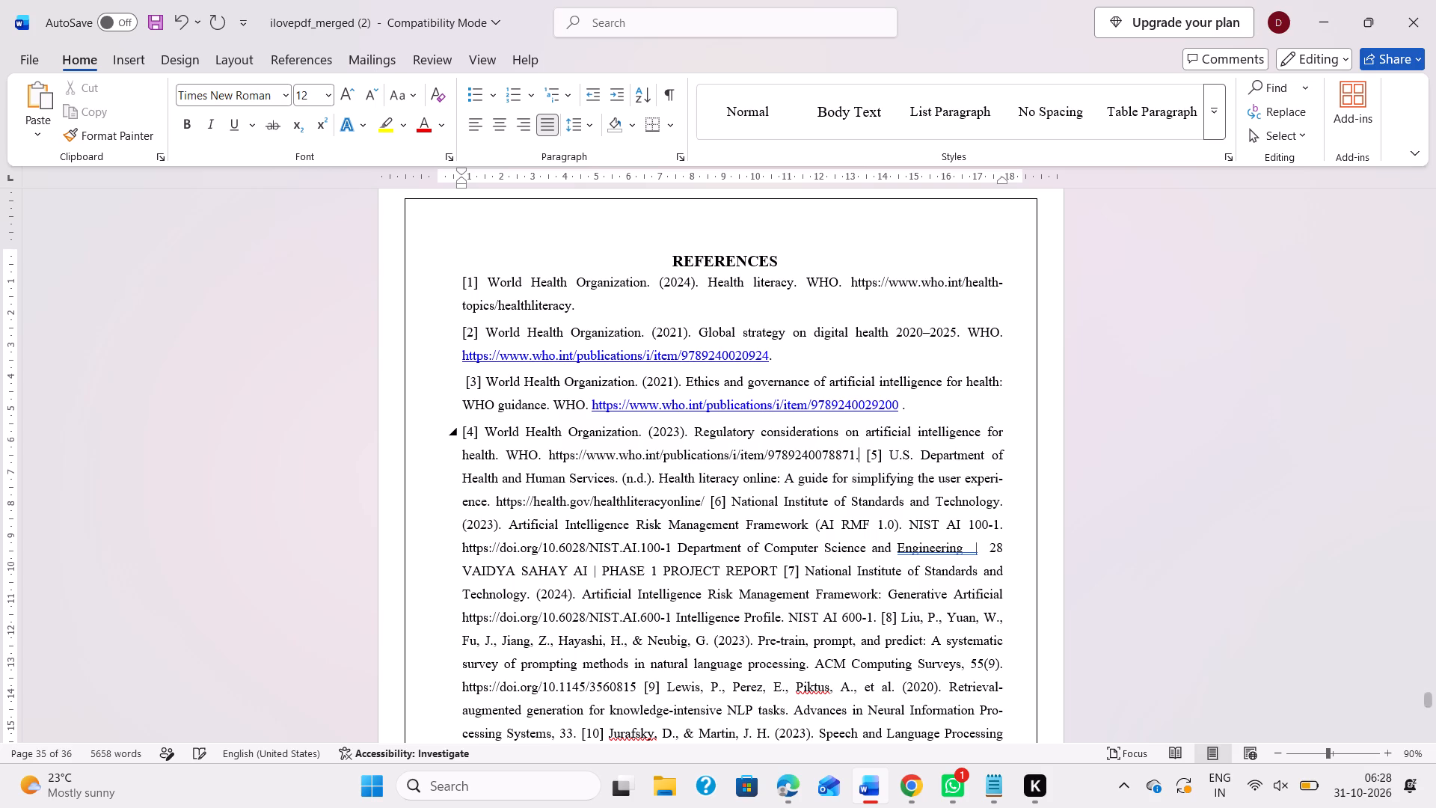
key(Return)
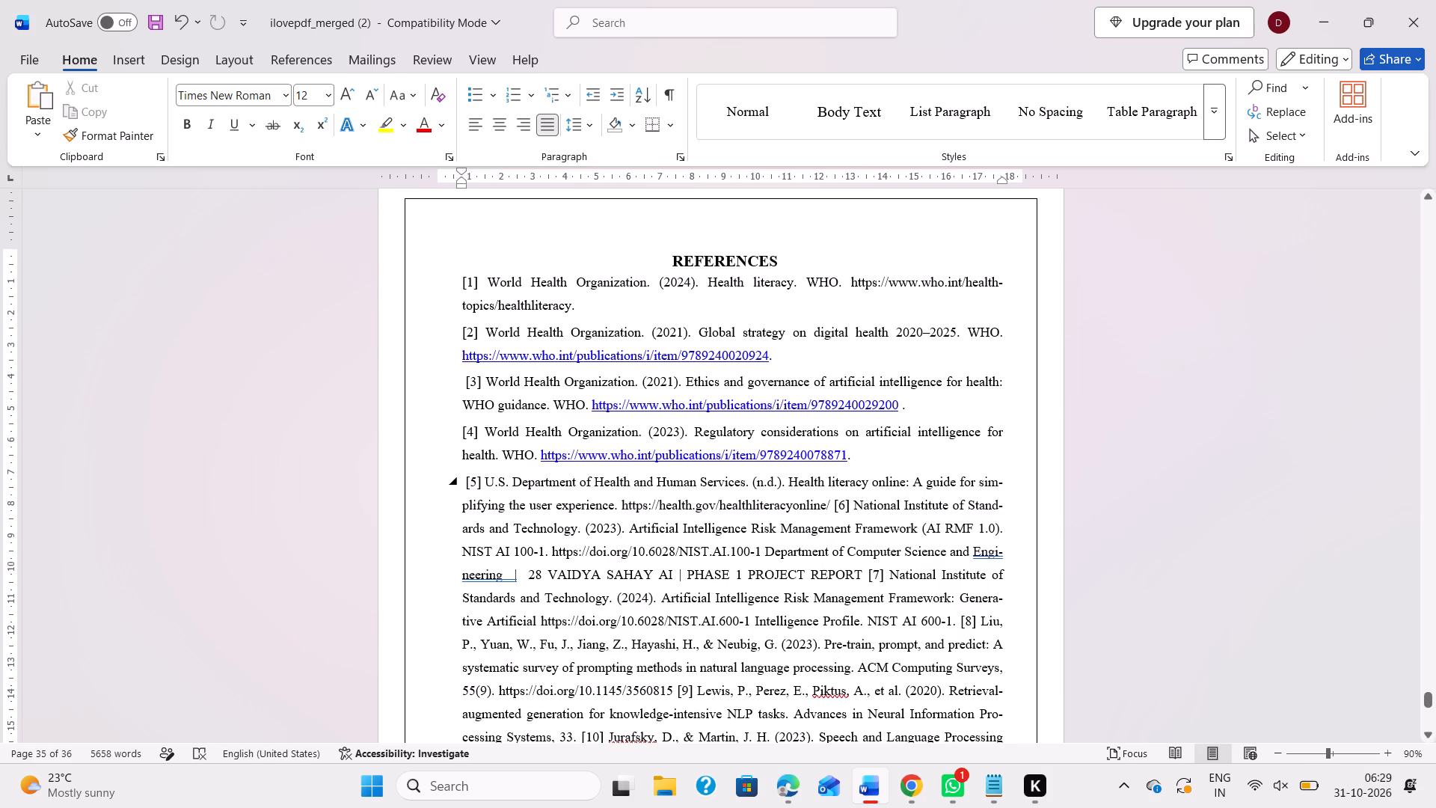
key(Right)
key(BackSpace)
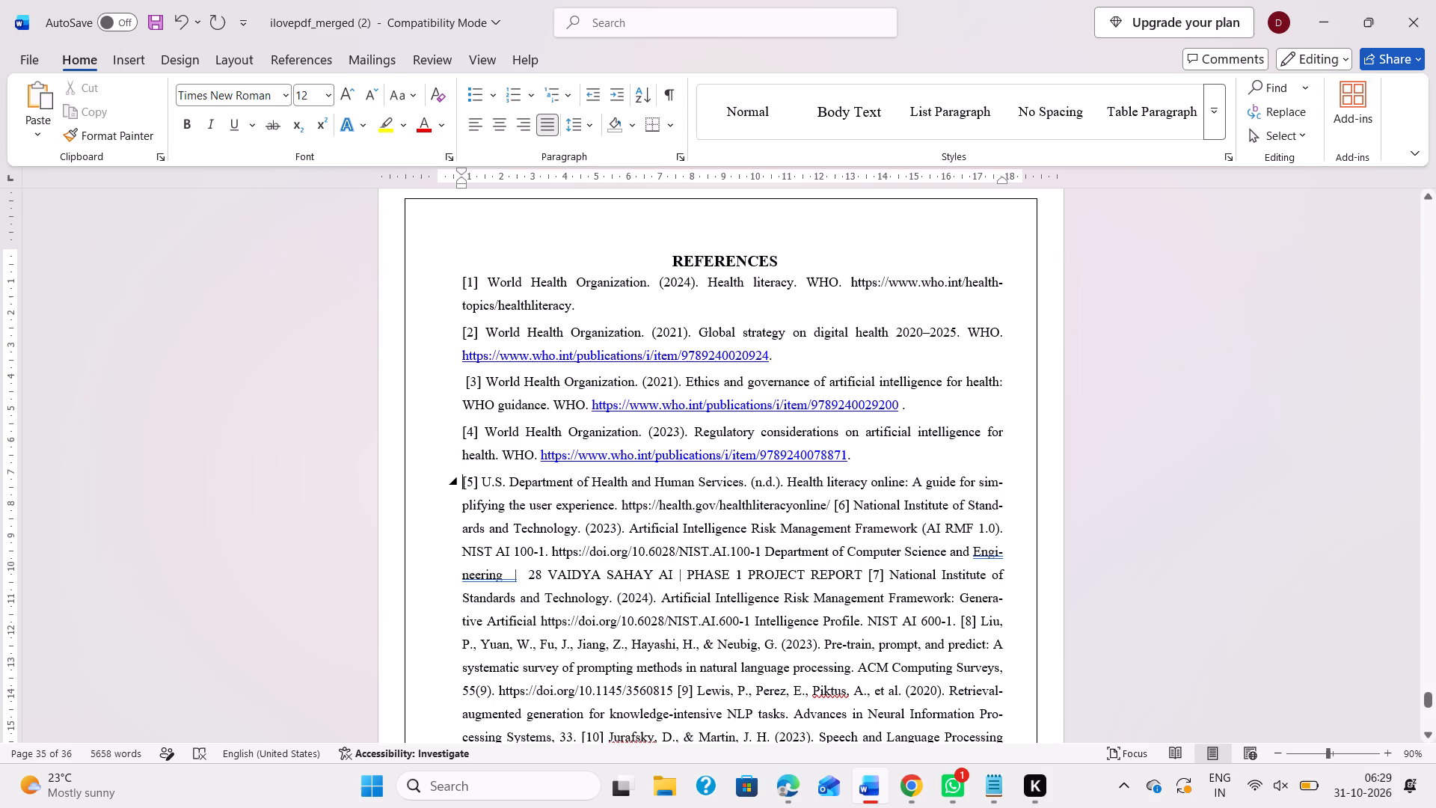
Delete the leading space in front of reference [3].
scroll(826, 476, down, 1)
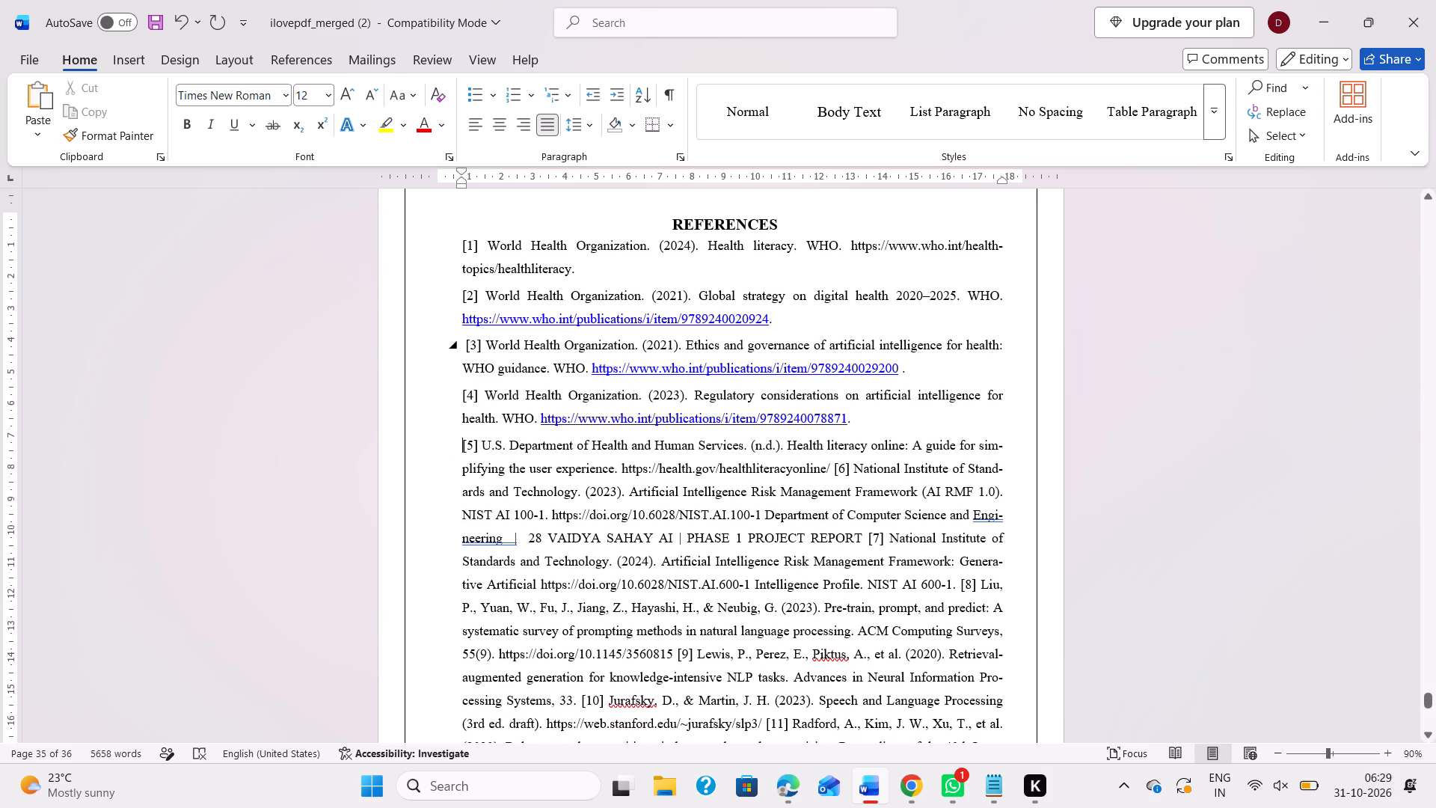
click(467, 348)
key(BackSpace)
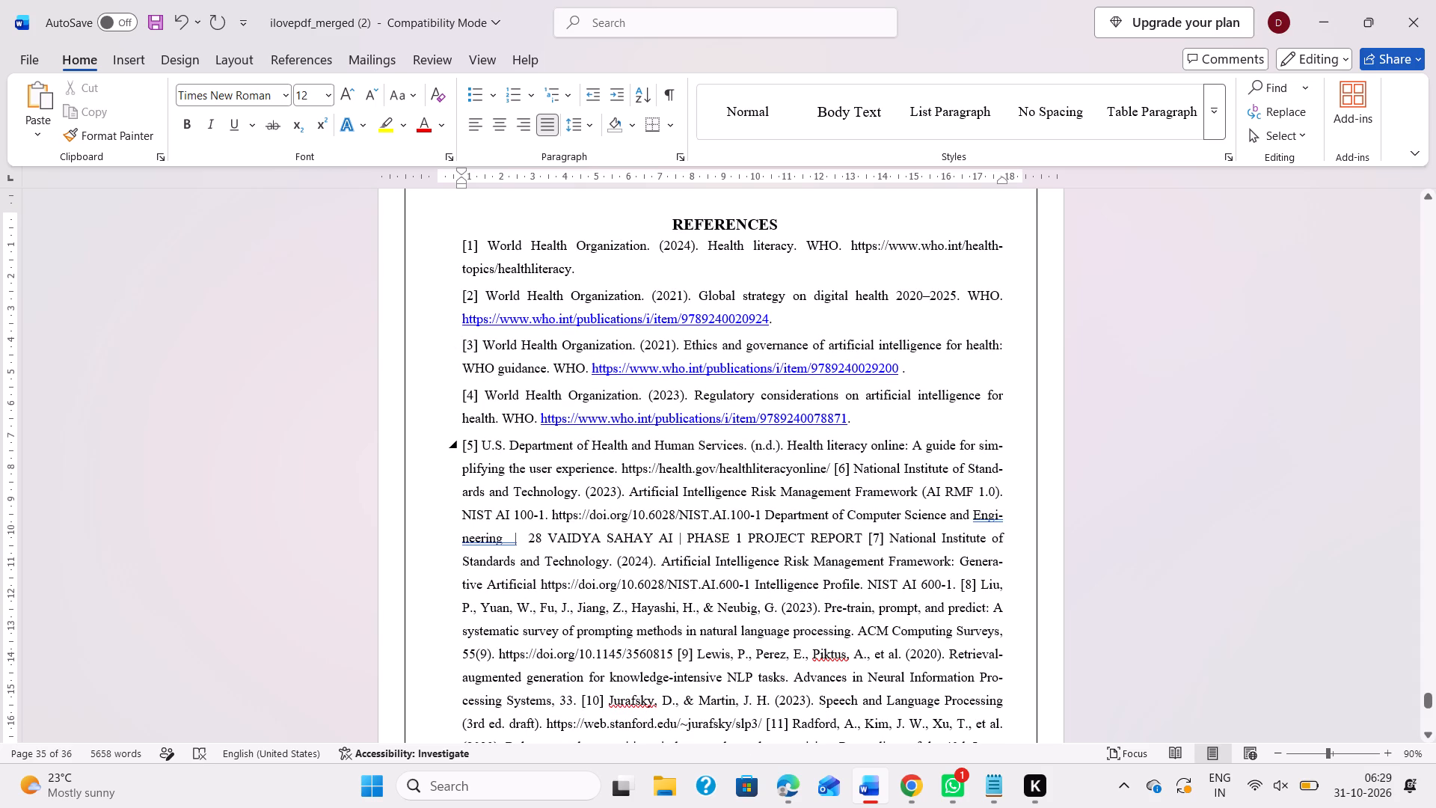
Start references [6] and [7] in their own paragraphs, ending [5] with a period in place of its trailing space and [6] with a period after REPORT.
click(833, 469)
key(BackSpace)
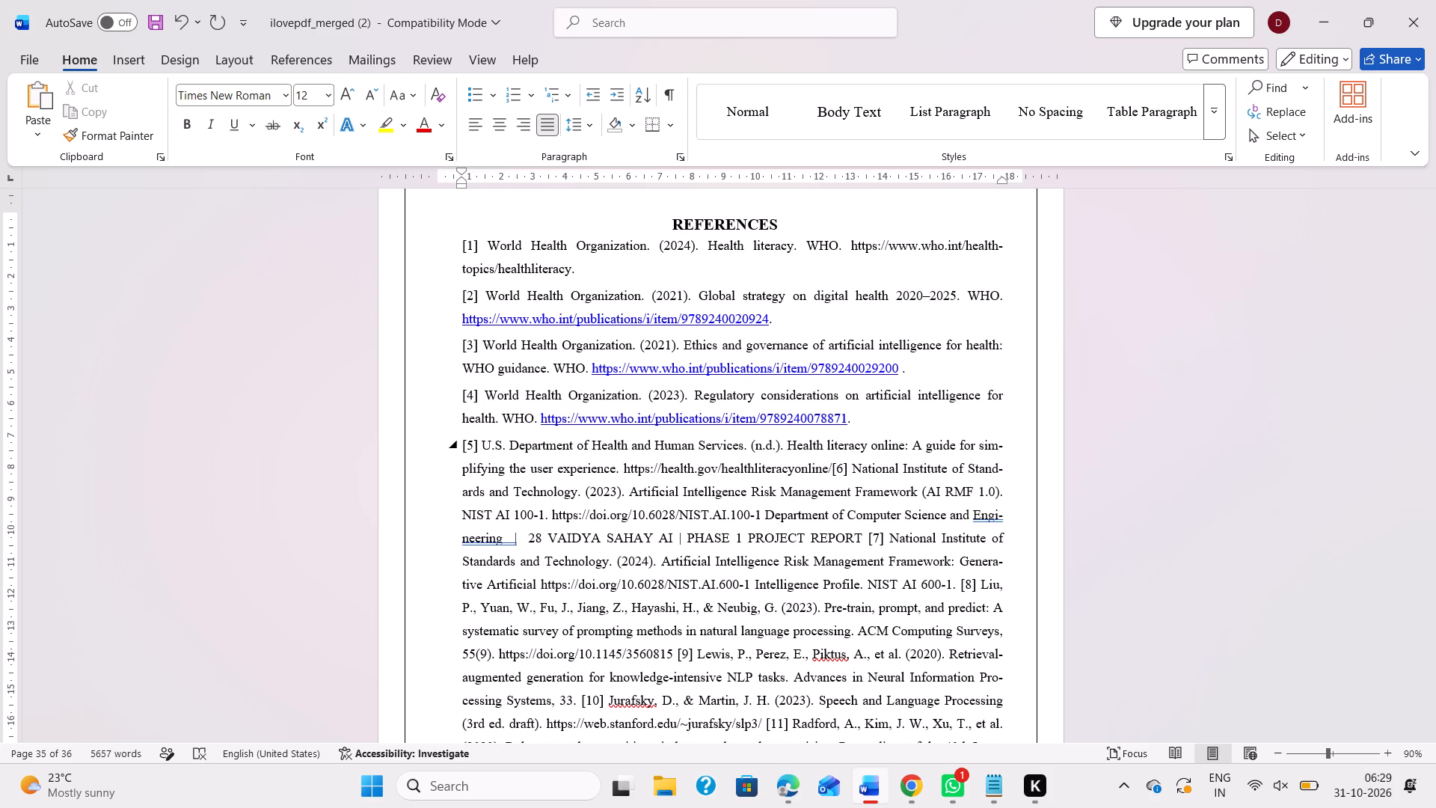
key(period)
key(Return)
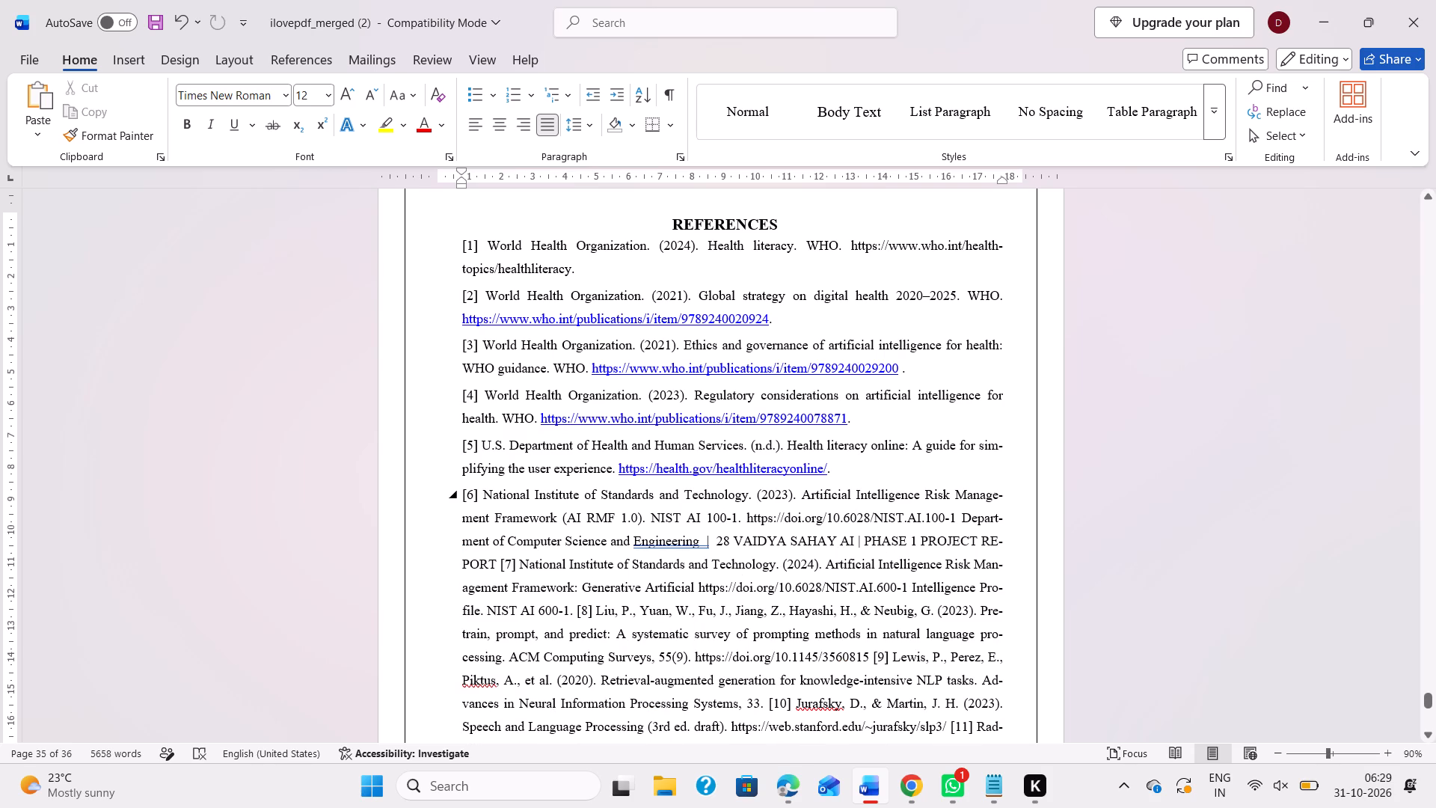
scroll(724, 542, down, 1)
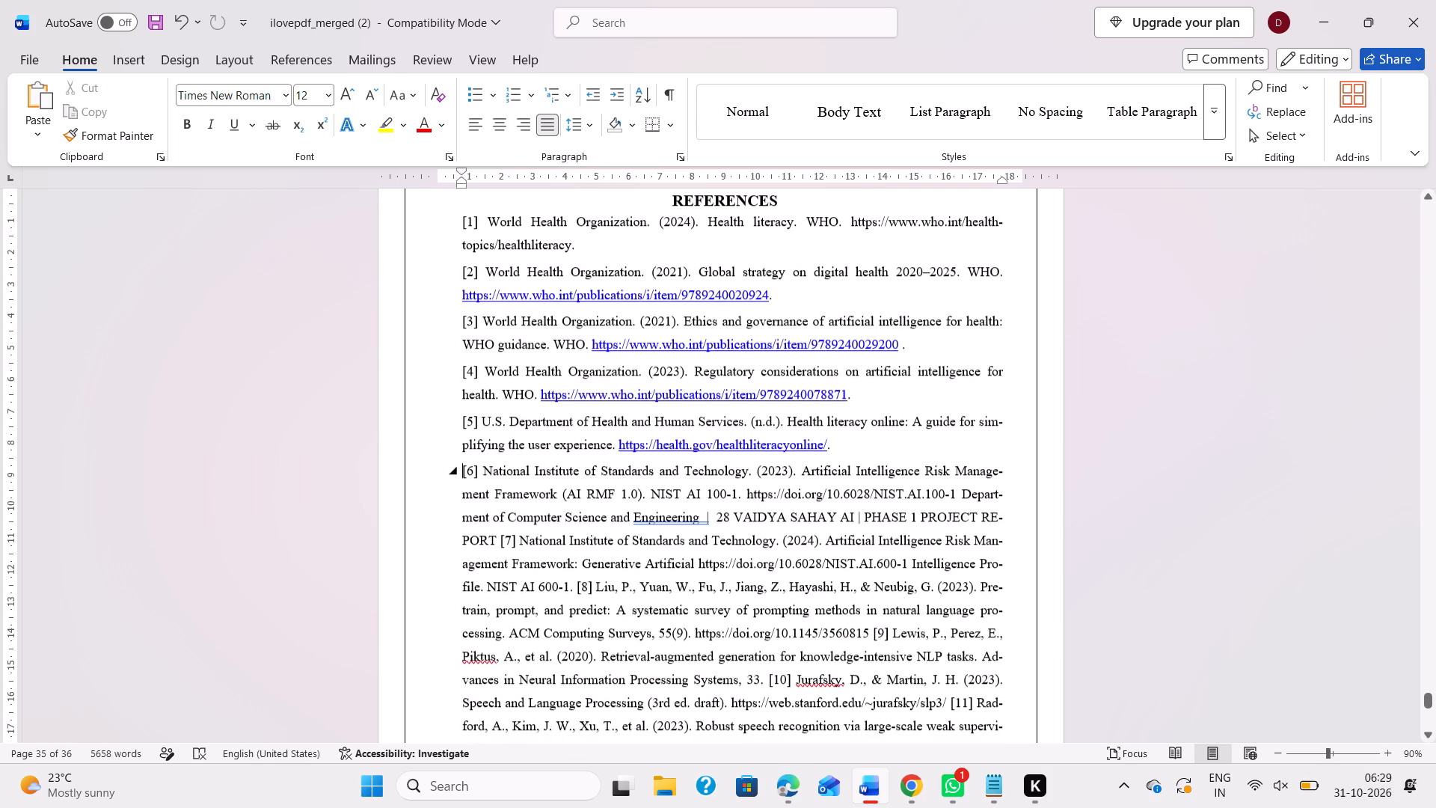
click(503, 542)
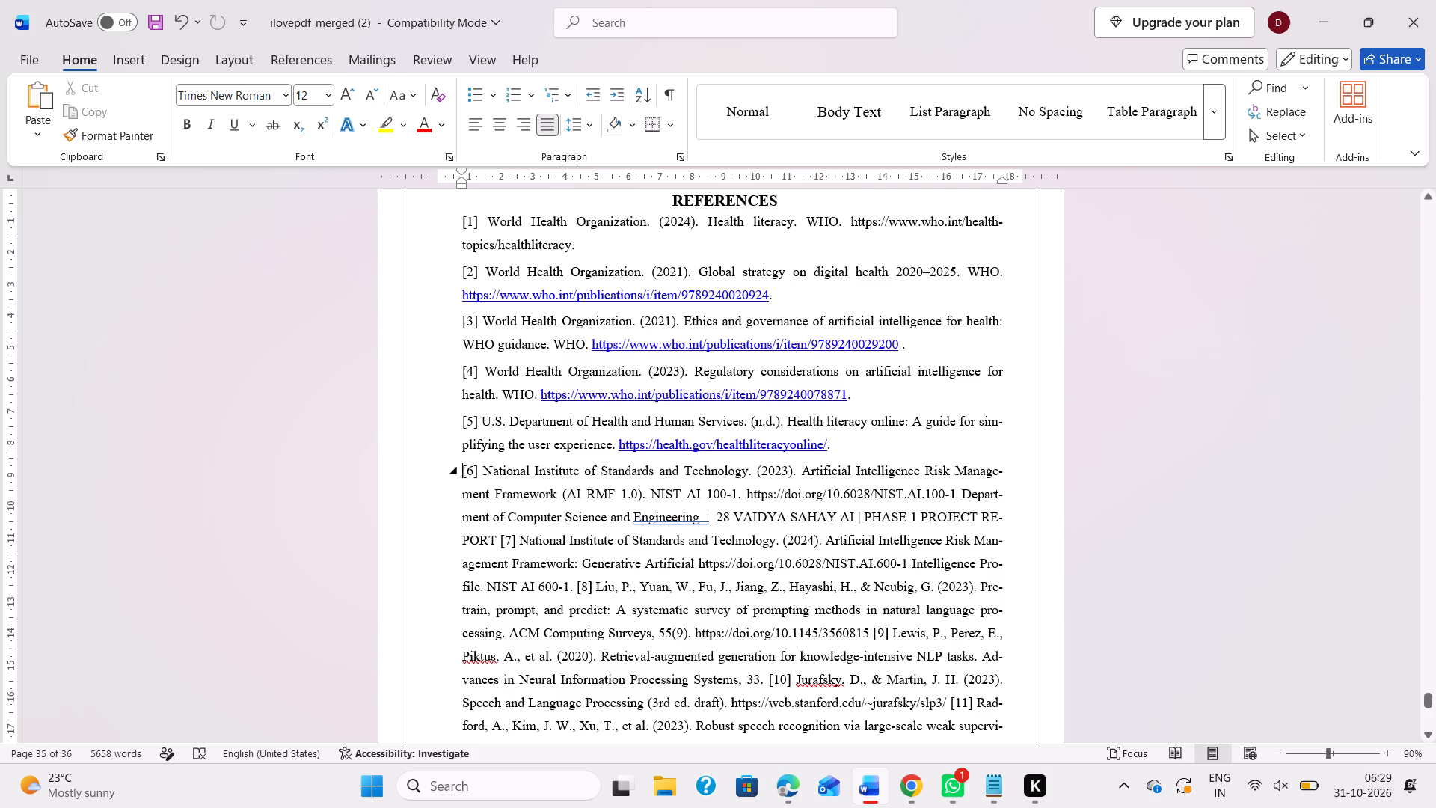
key(Left)
key(Left)
key(period)
key(Return)
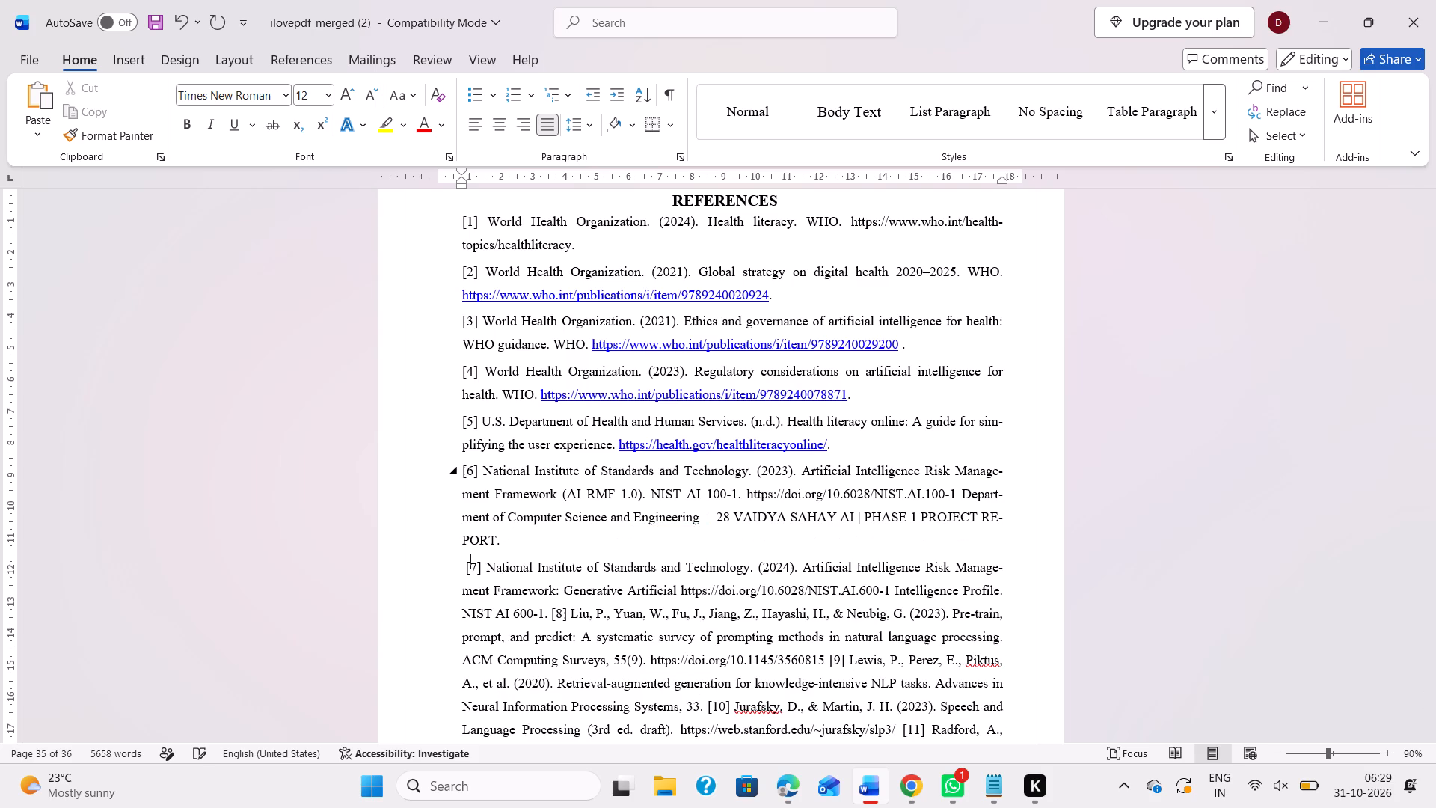
Start reference [8] in its own paragraph, opening bracket included, and delete the trailing space at the end of reference [7].
scroll(651, 600, down, 1)
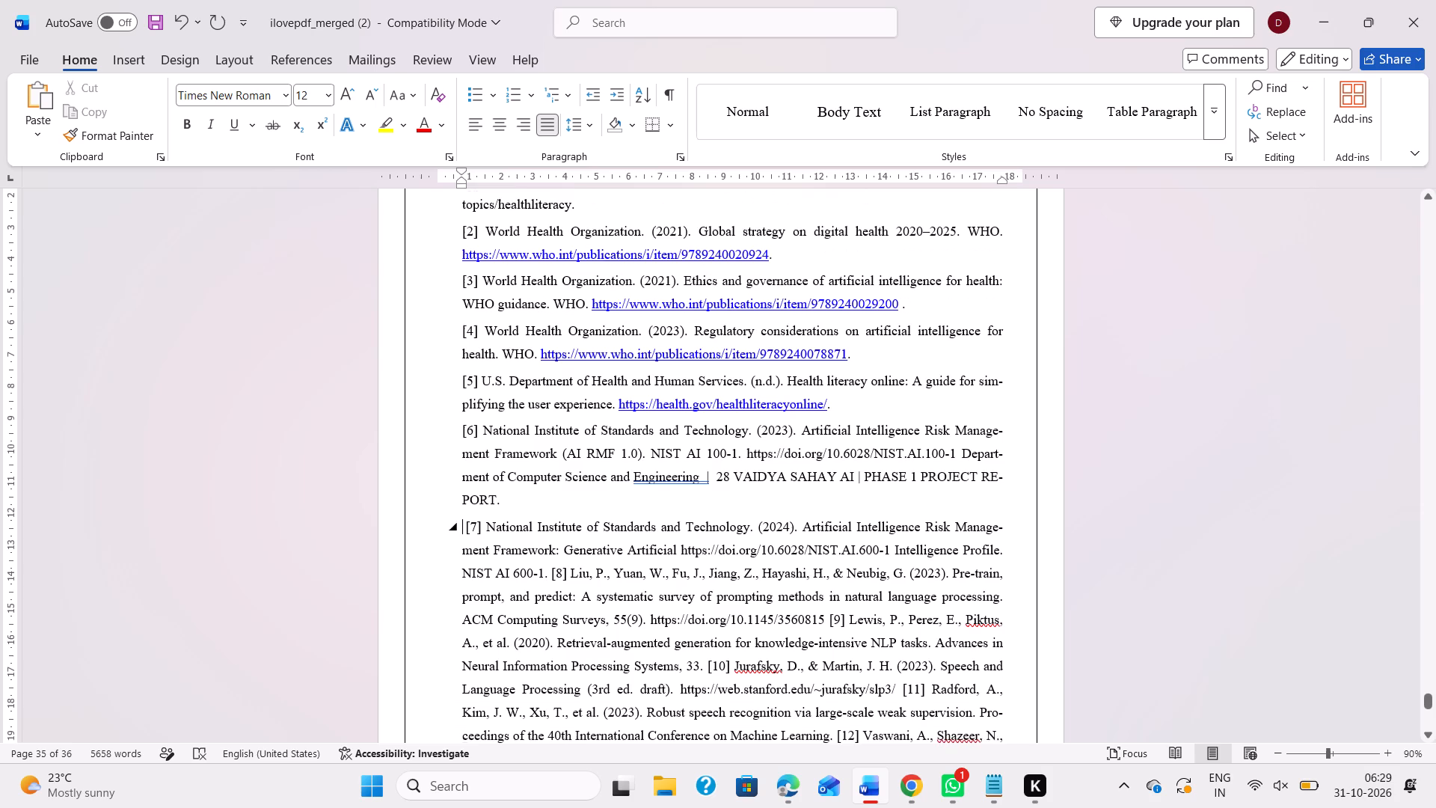
click(553, 559)
key(Return)
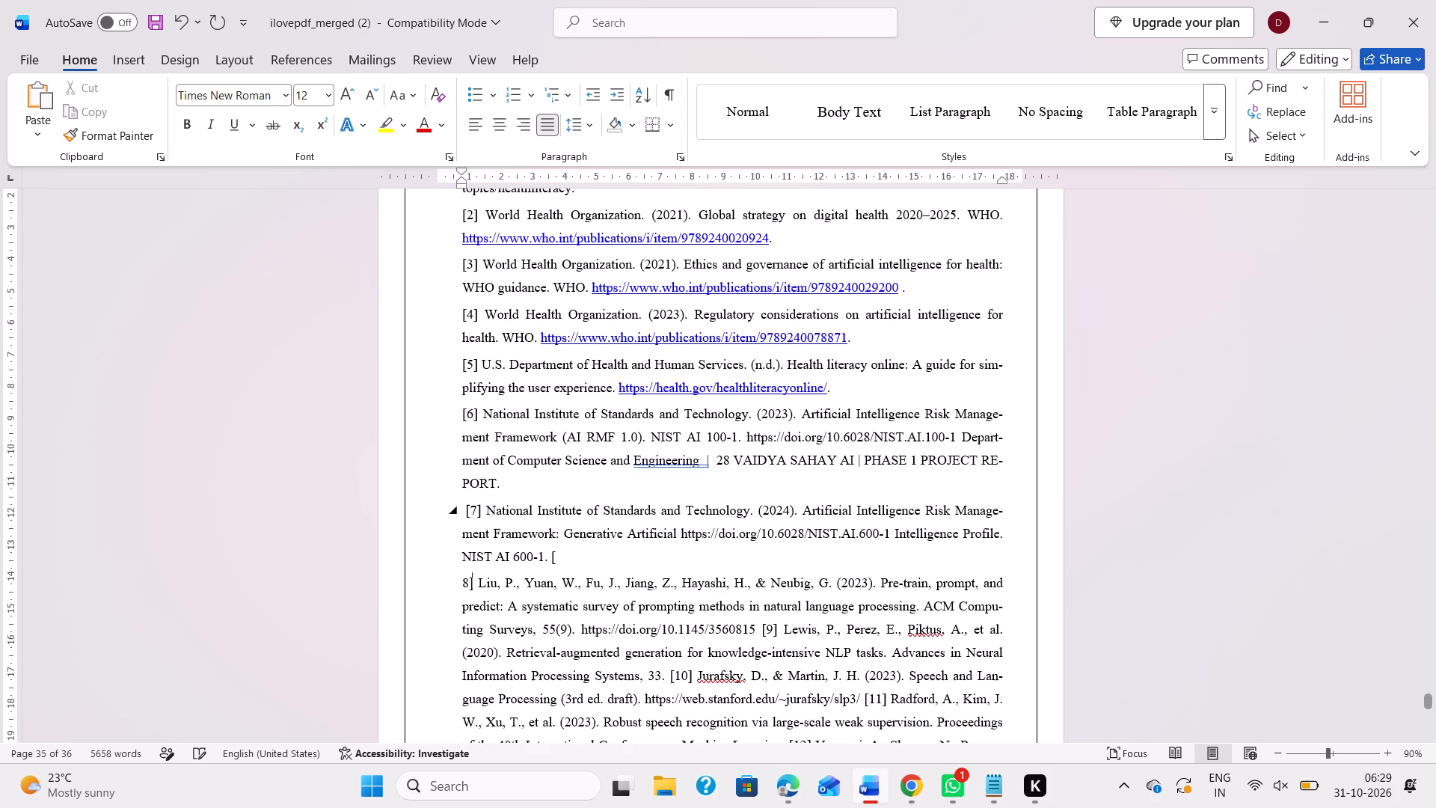
key(ctrl+z)
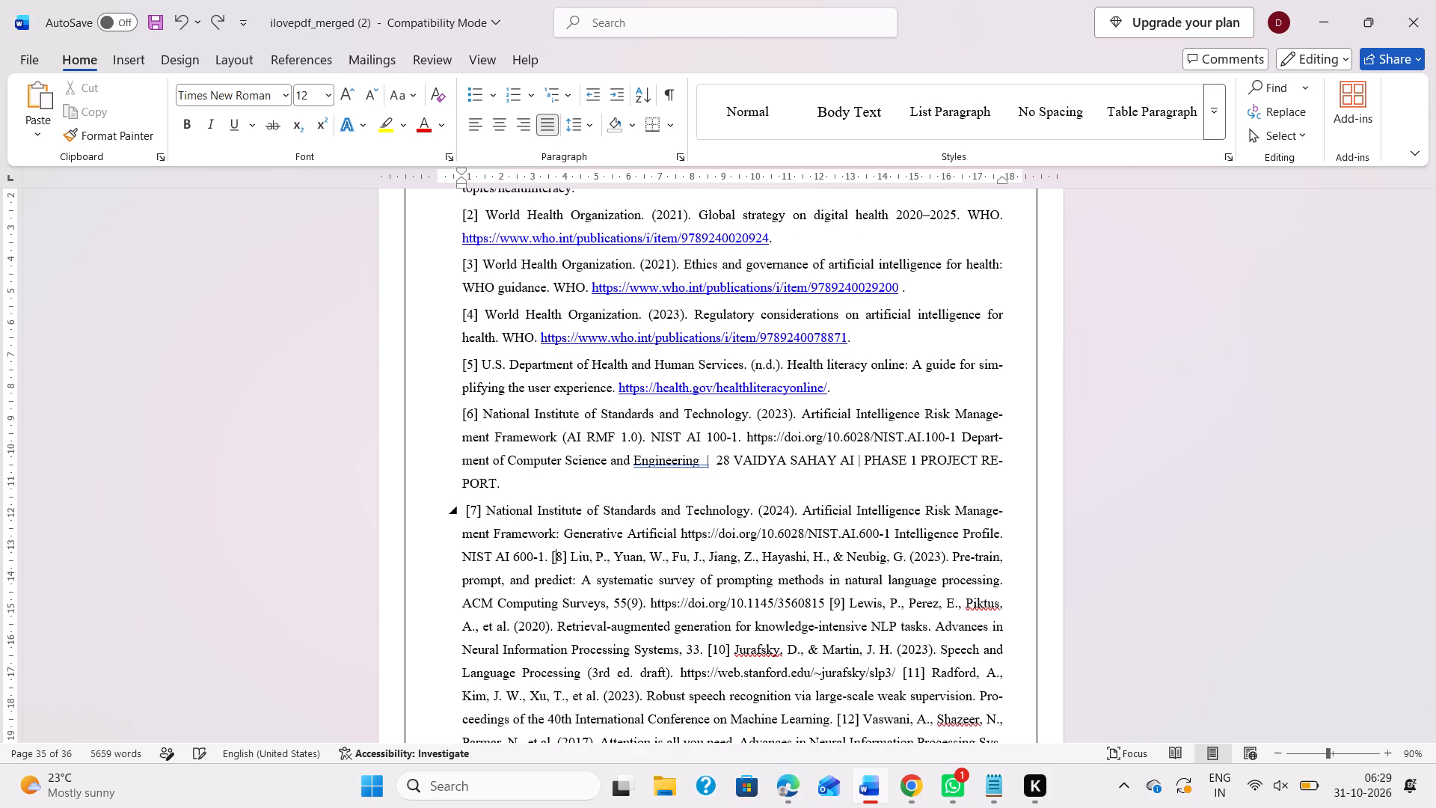
key(Left)
key(BackSpace)
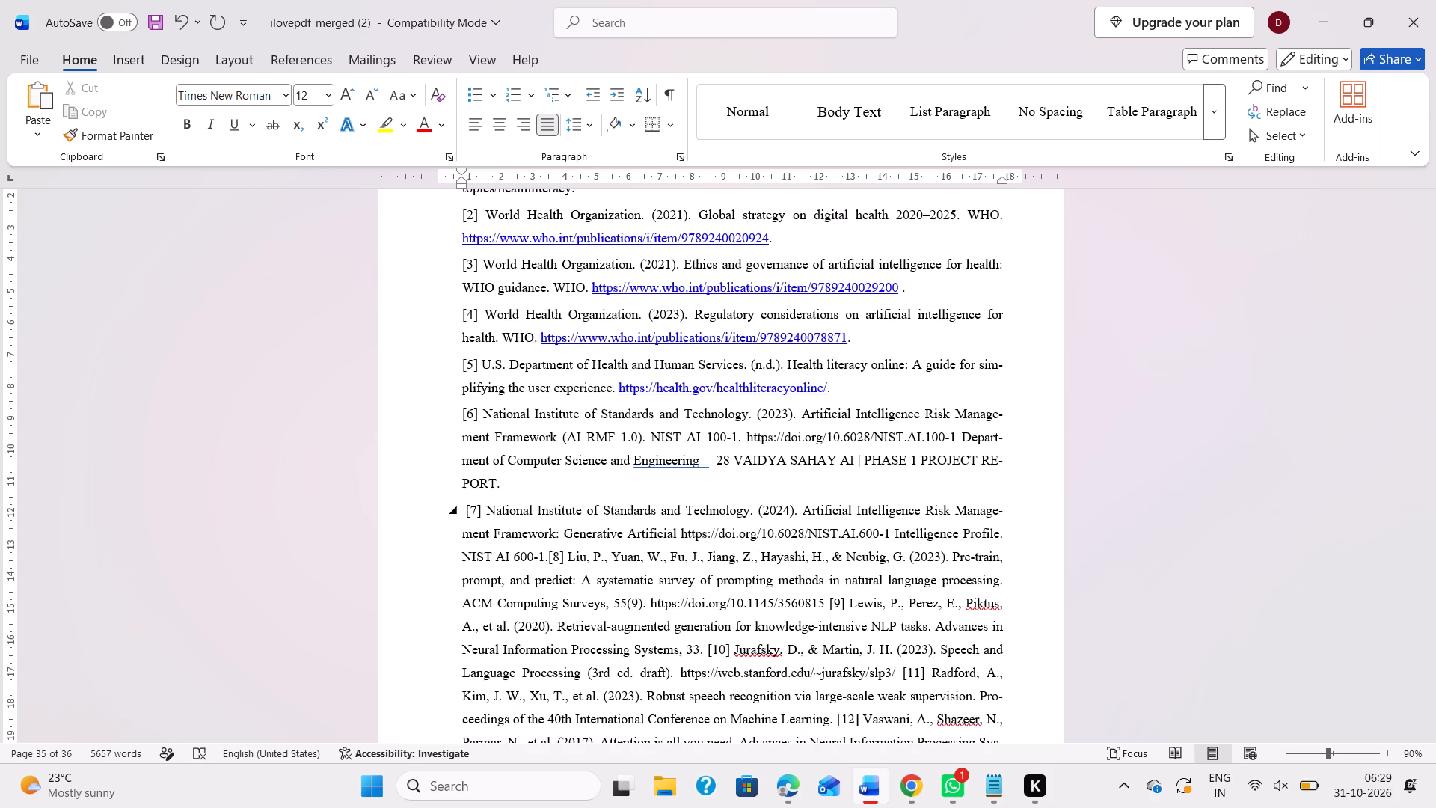
key(Return)
End reference [8] with a period in place of the trailing space and start reference [9] in its own paragraph.
scroll(639, 578, down, 1)
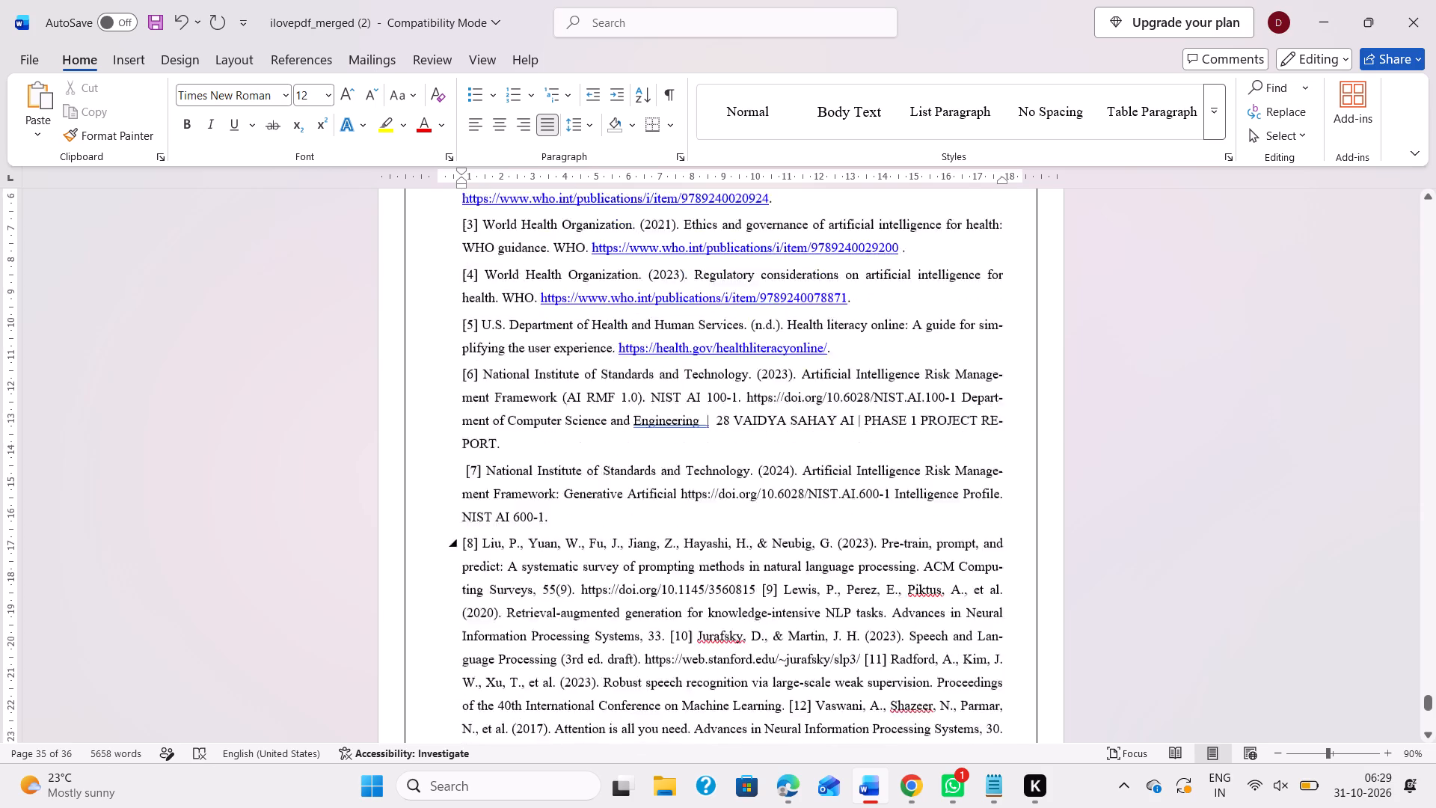
scroll(639, 578, down, 1)
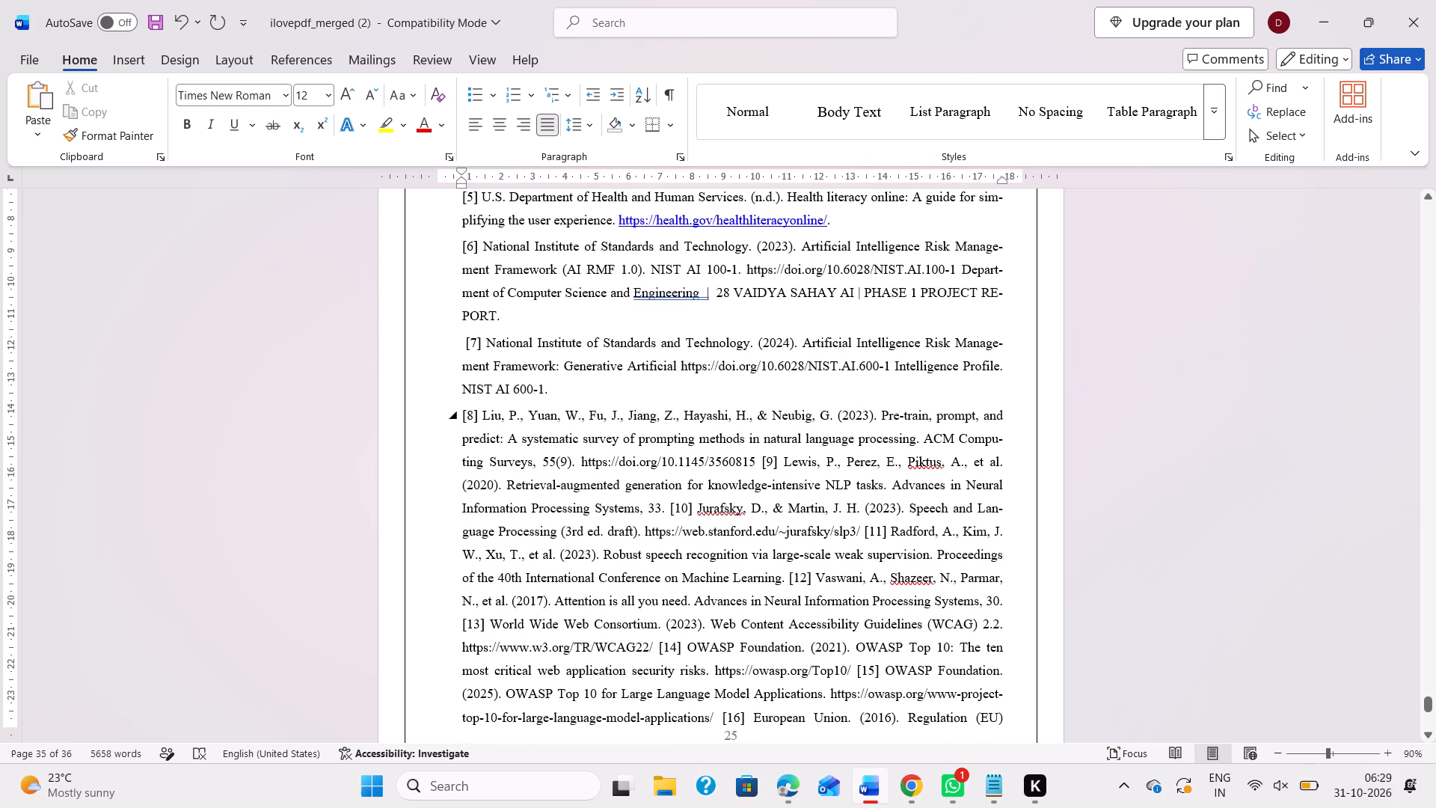
click(764, 464)
key(BackSpace)
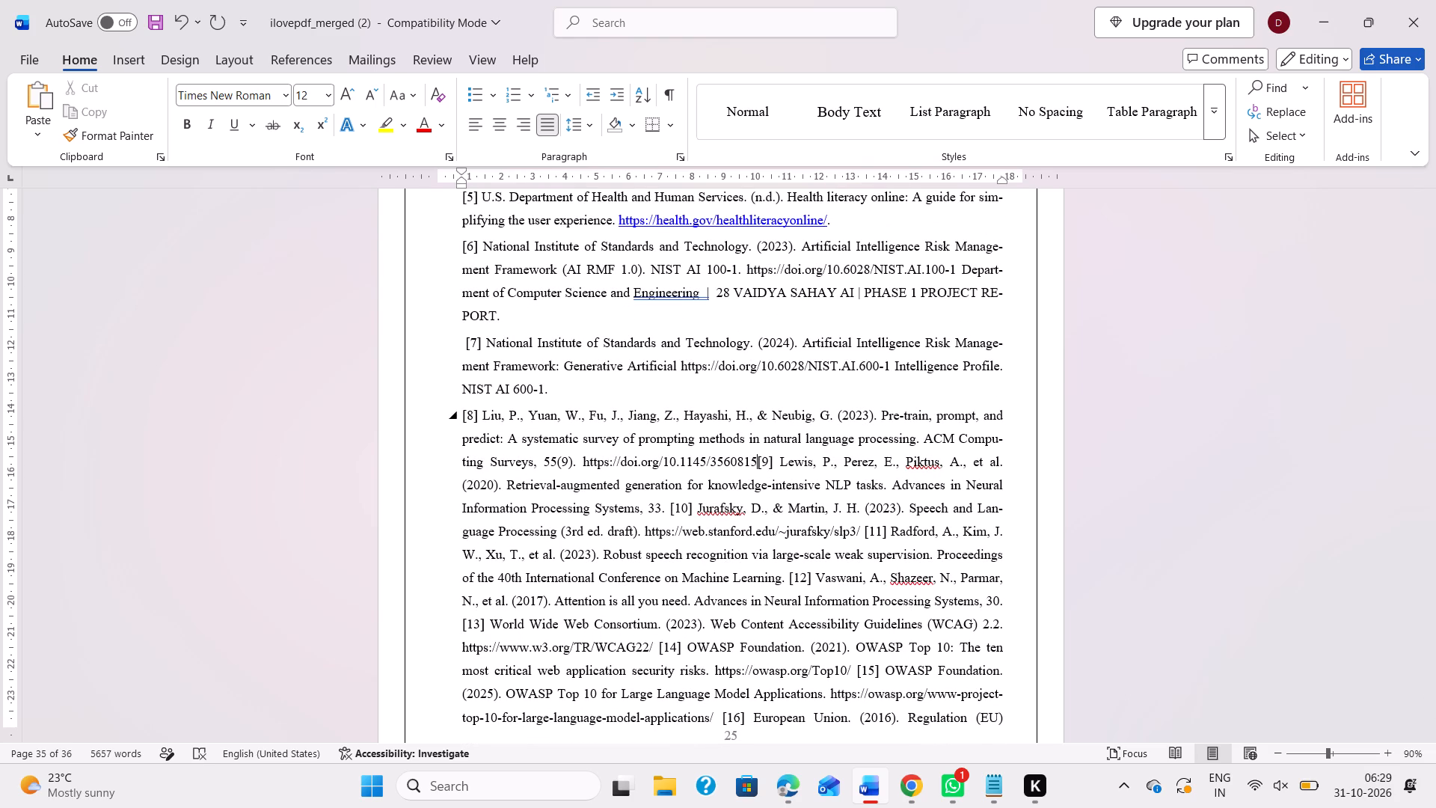
key(period)
key(Return)
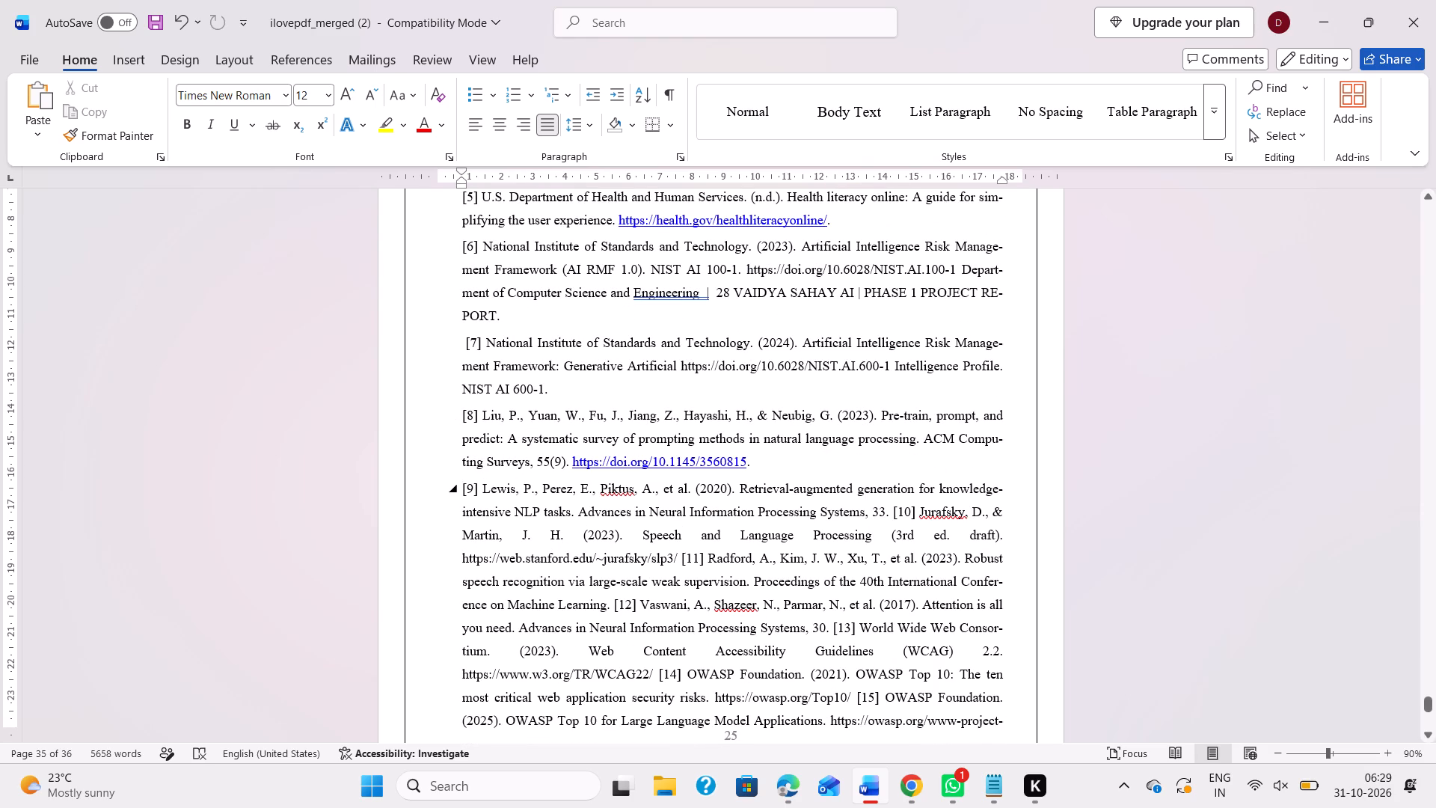
Start references [10], [11] and [12] each in their own paragraph, leaving the ends of the preceding entries without added periods.
click(893, 512)
key(Return)
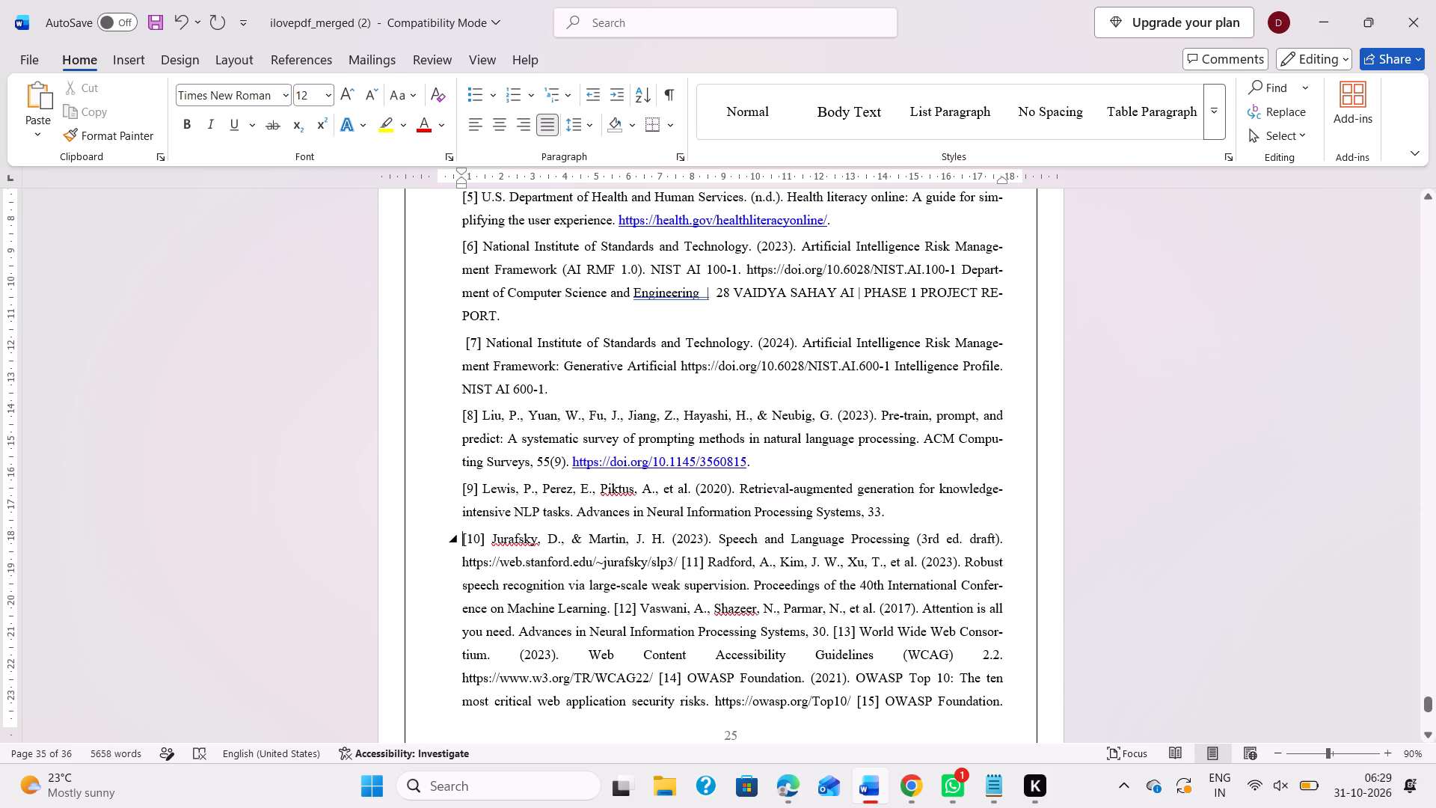
click(681, 566)
key(Return)
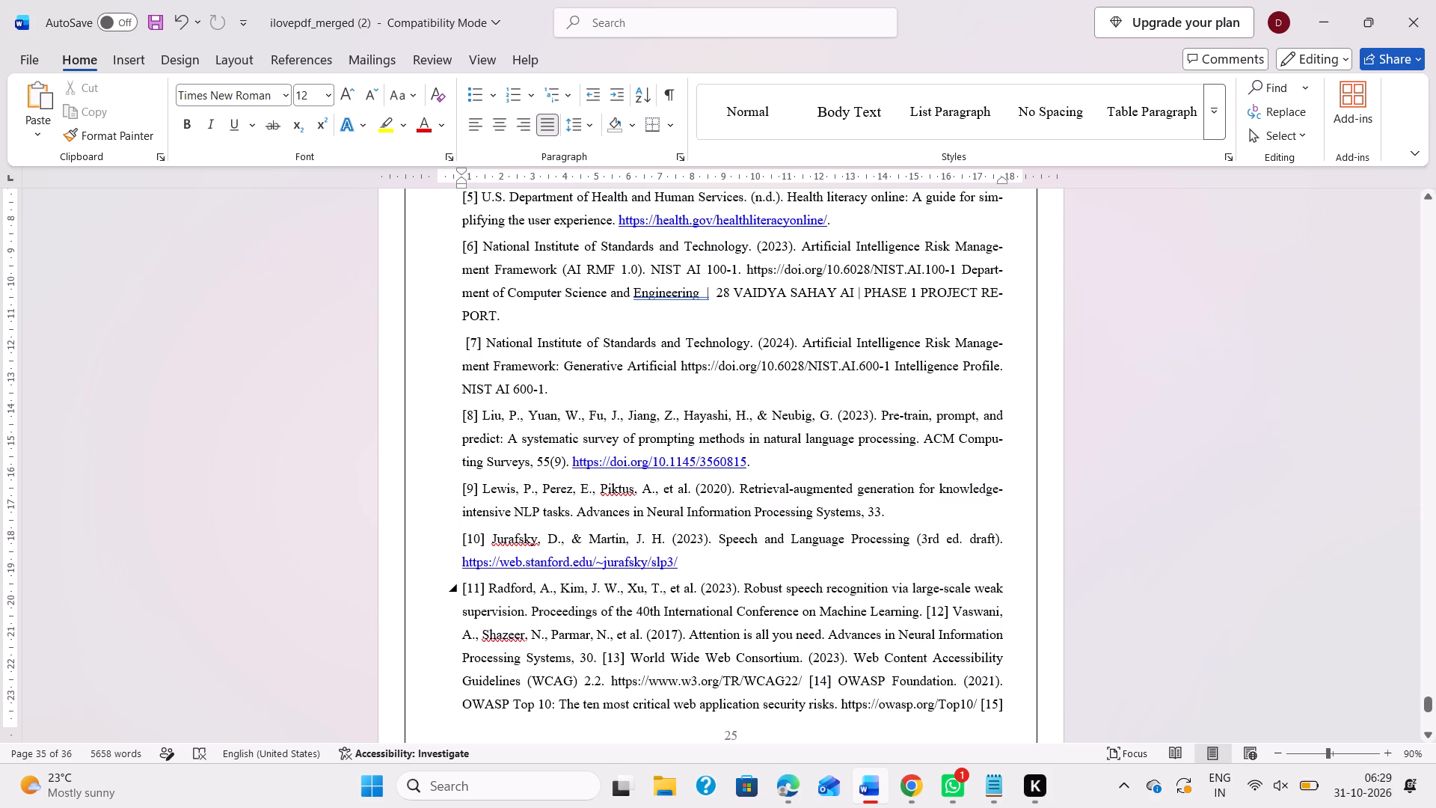
click(929, 613)
key(Left)
key(Return)
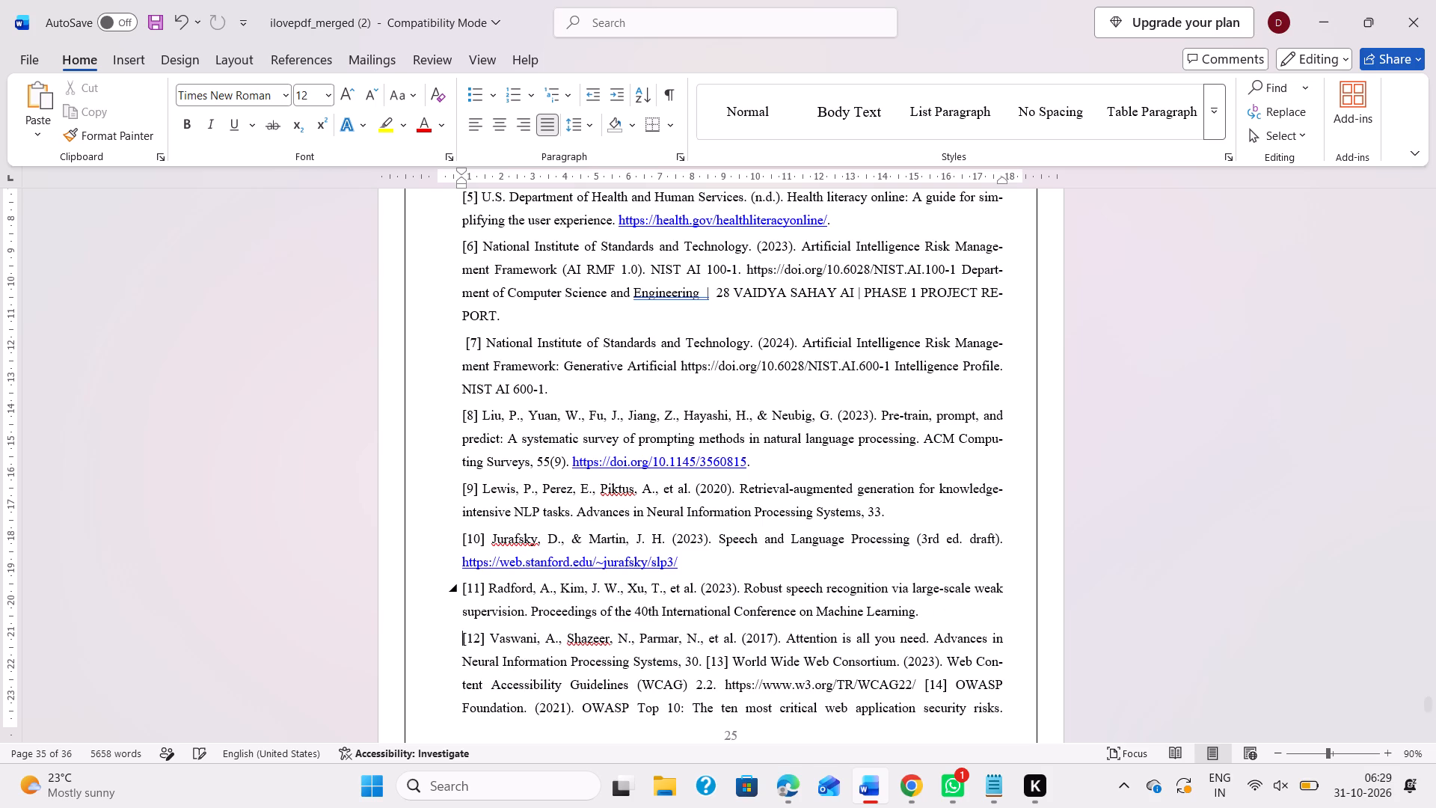
Start reference [13] in its own paragraph and push it onto the following page with two blank paragraphs after reference [12].
scroll(806, 637, down, 1)
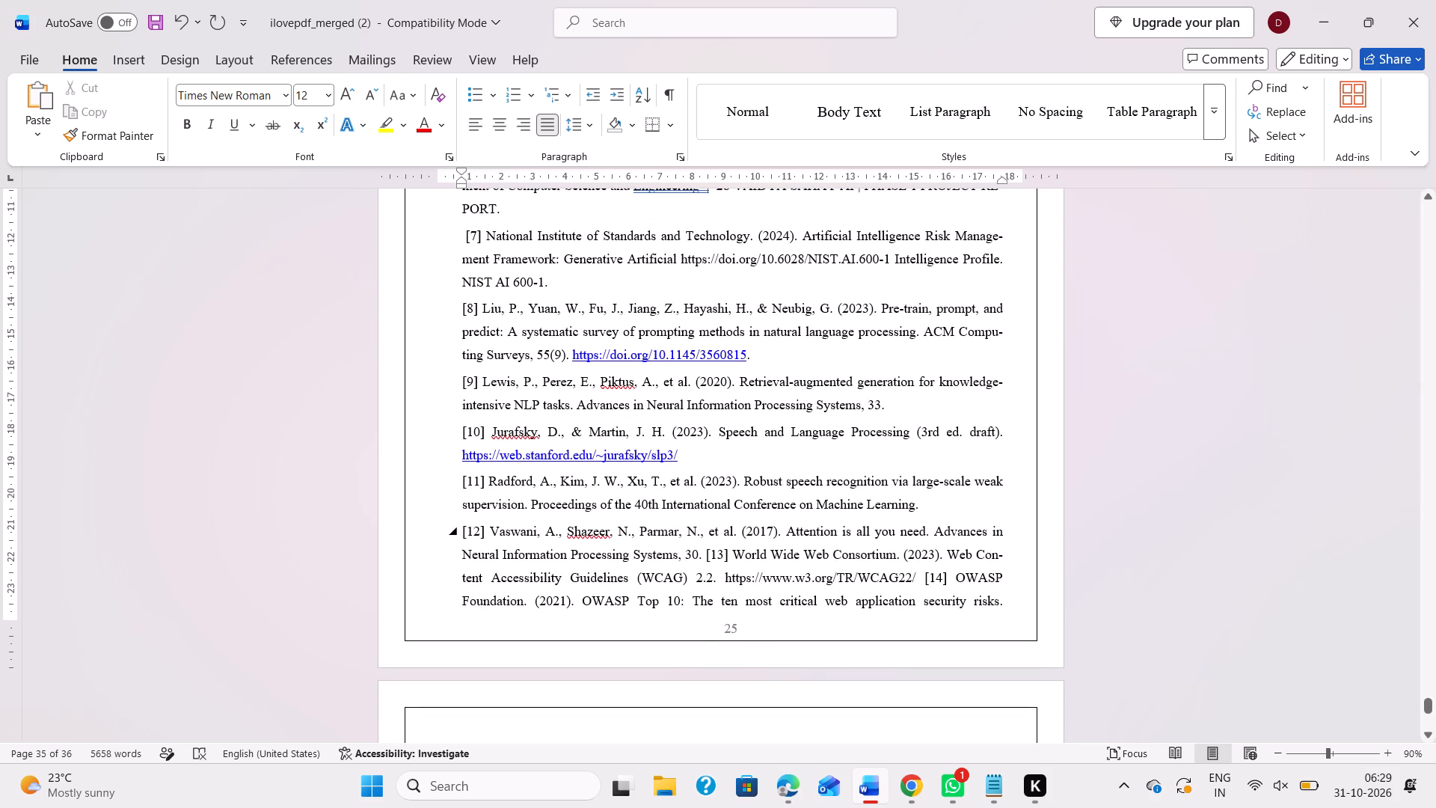
click(705, 556)
key(Return)
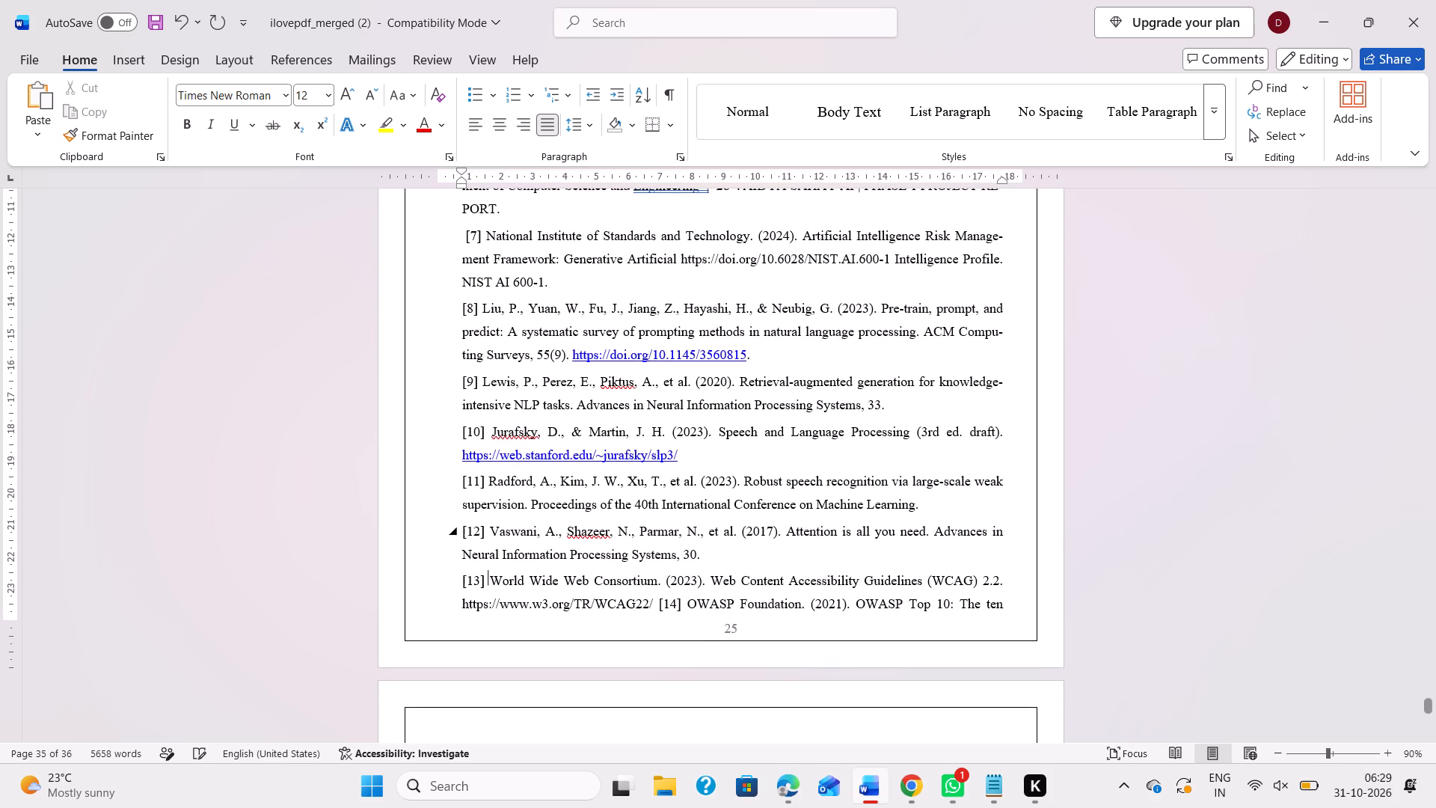
key(Return)
key(Return)
scroll(705, 556, down, 1)
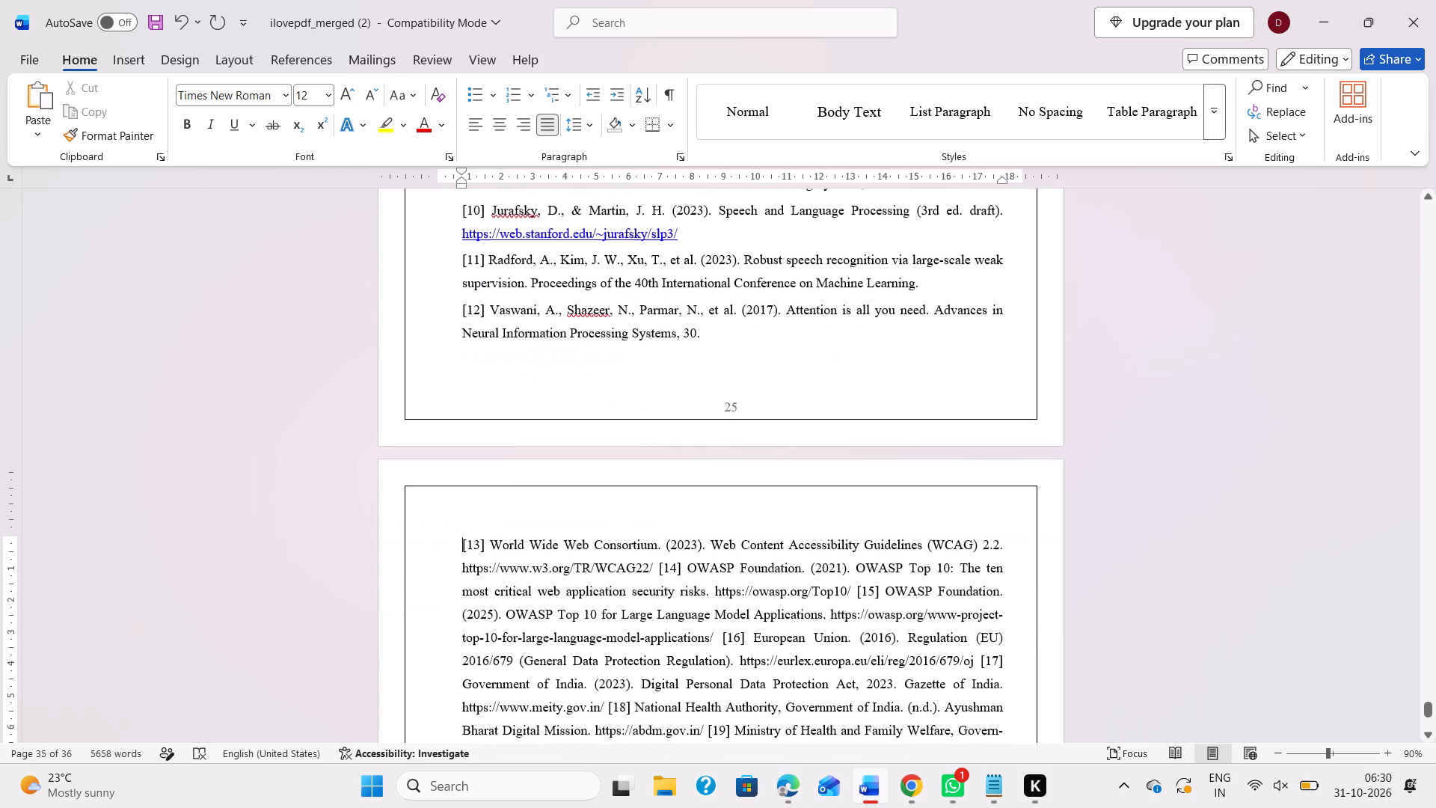
Start references [14] and [15] in their own paragraphs and end references [13] and [14] with periods in place of their trailing spaces.
click(658, 567)
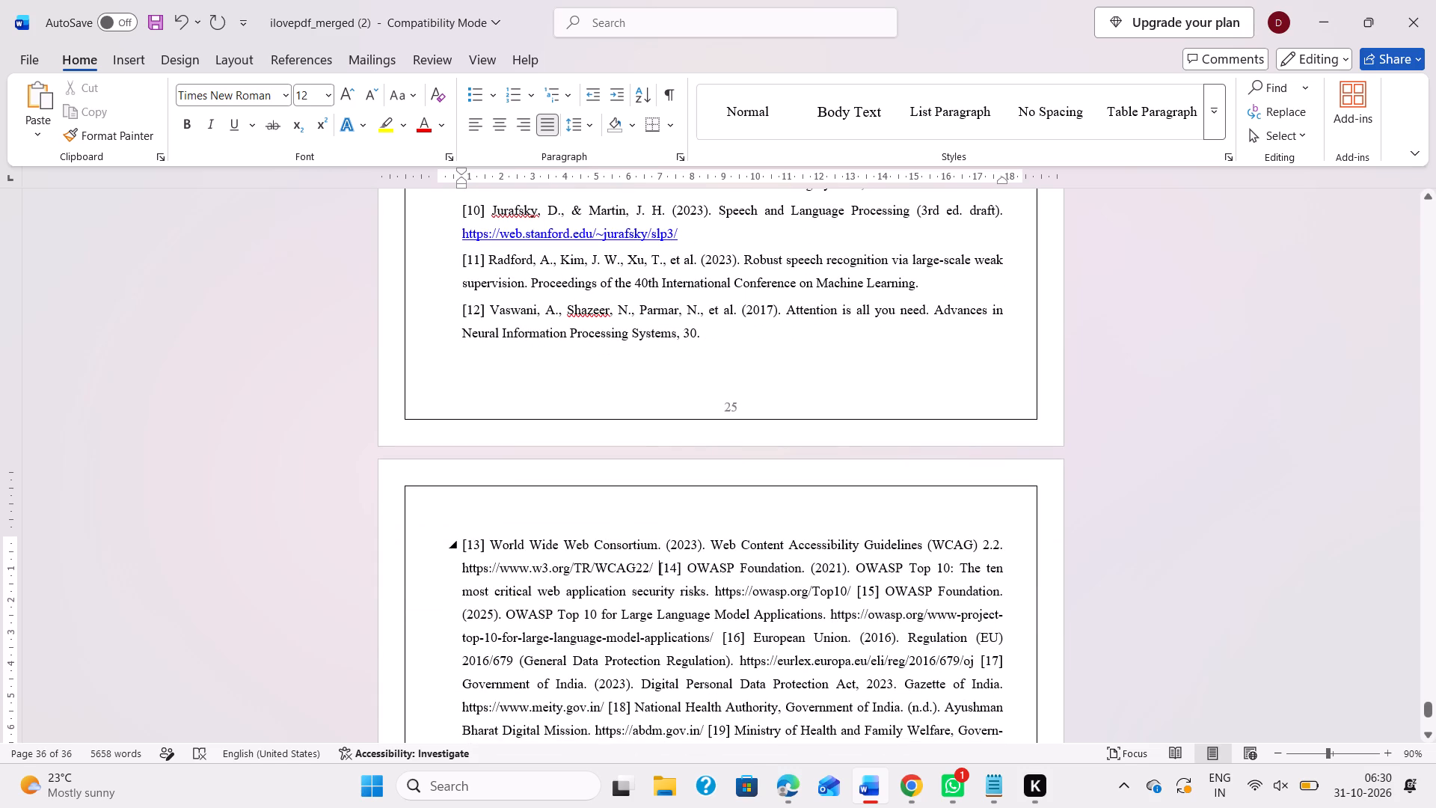
key(BackSpace)
key(period)
key(Return)
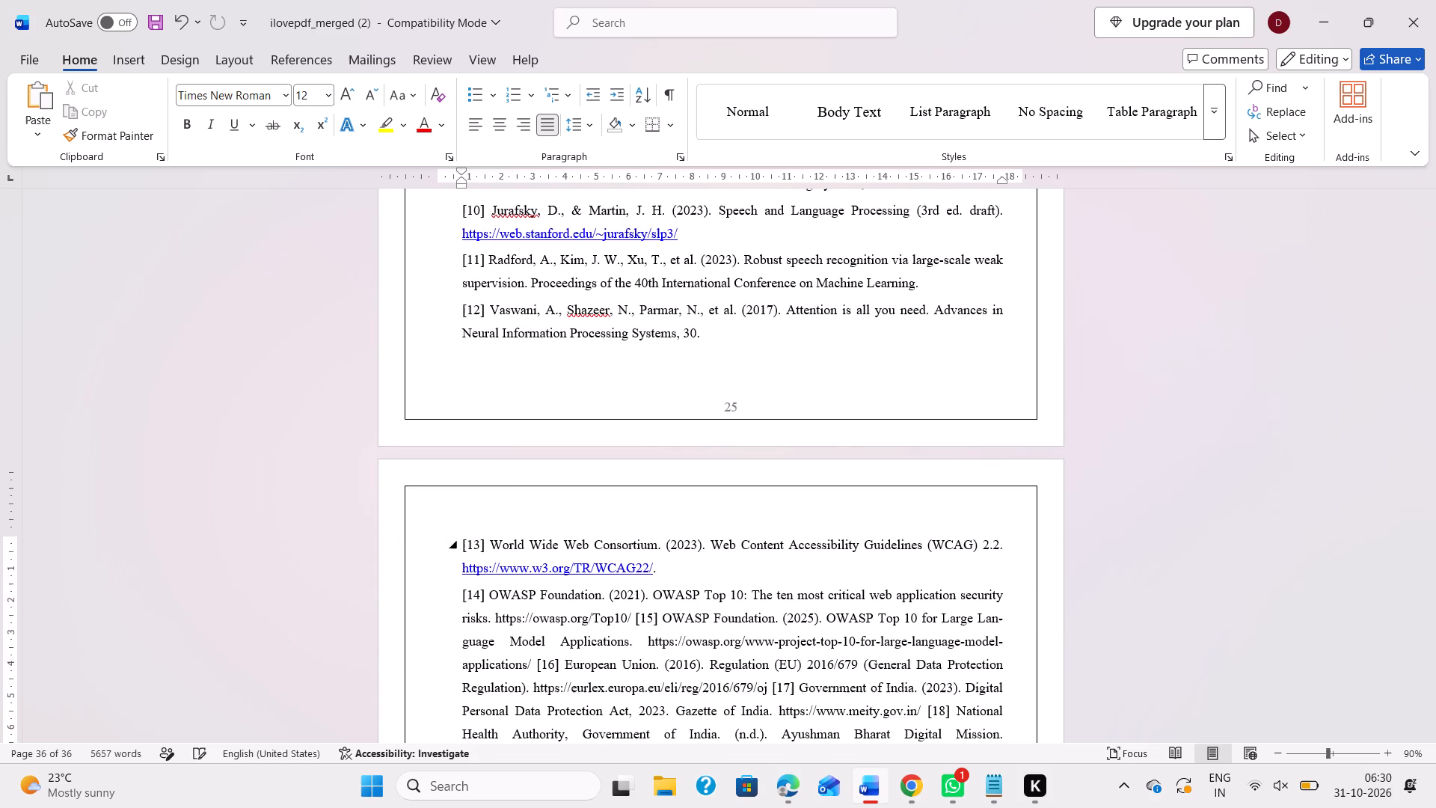
scroll(738, 565, down, 1)
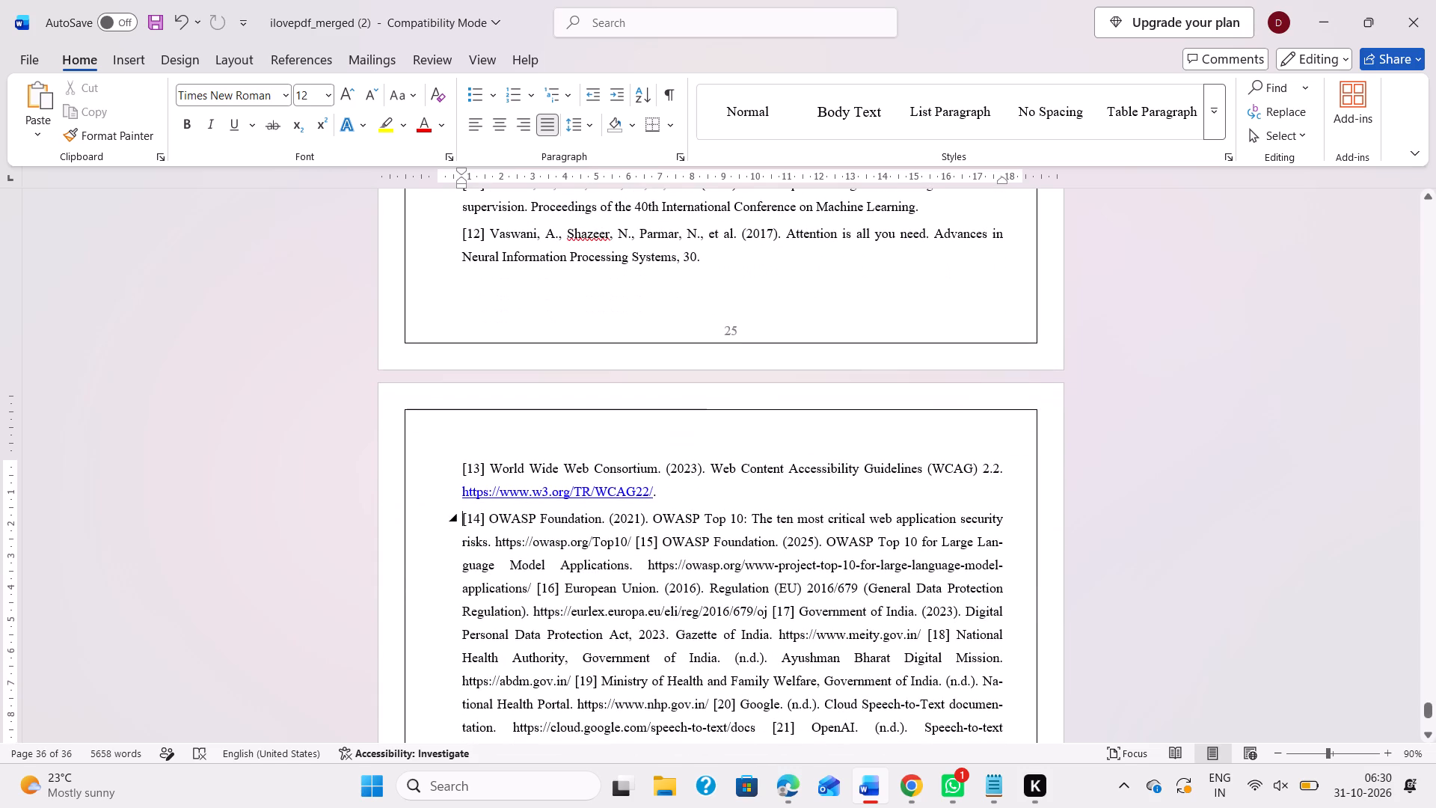
click(640, 541)
key(BackSpace)
key(ctrl+z)
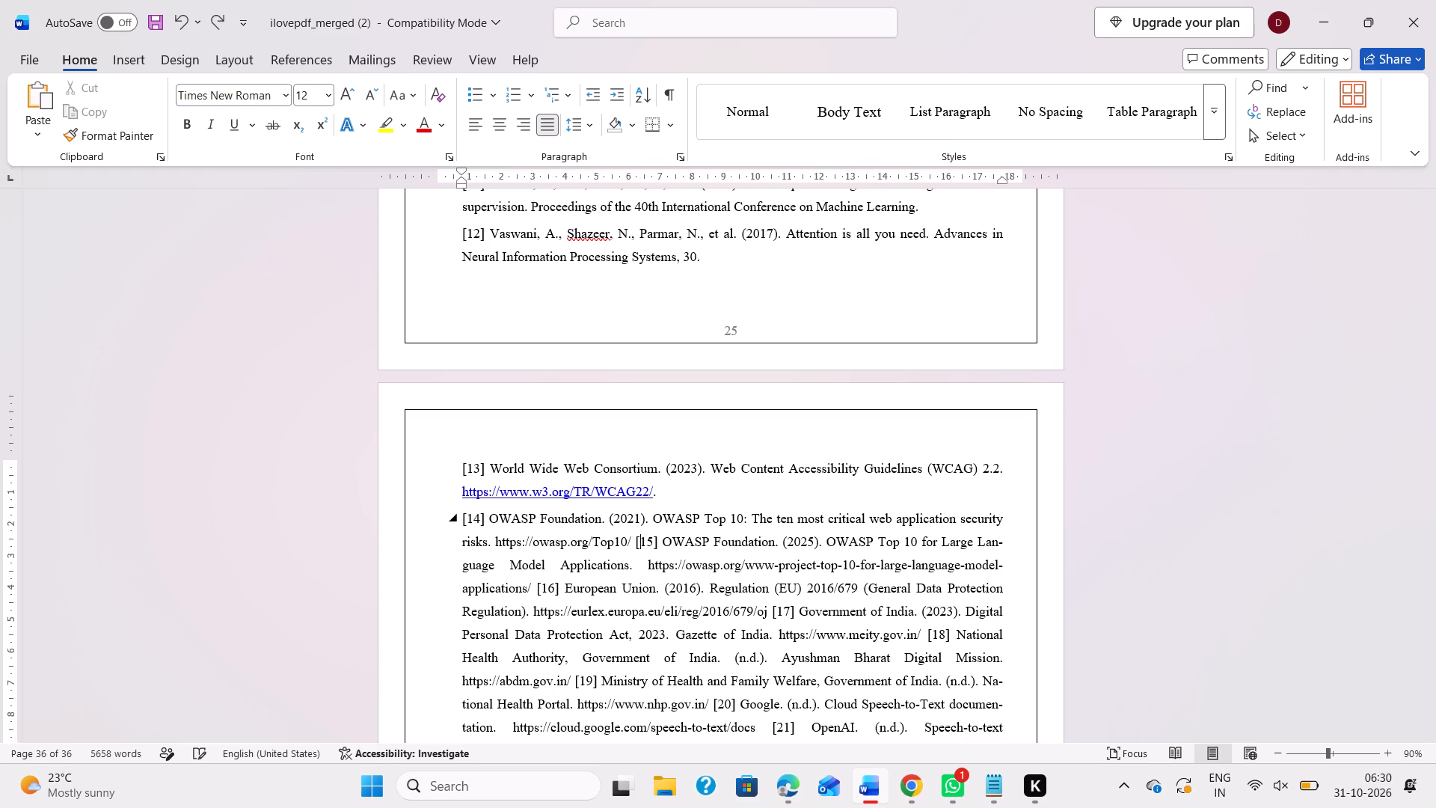
key(Left)
key(BackSpace)
key(period)
key(Return)
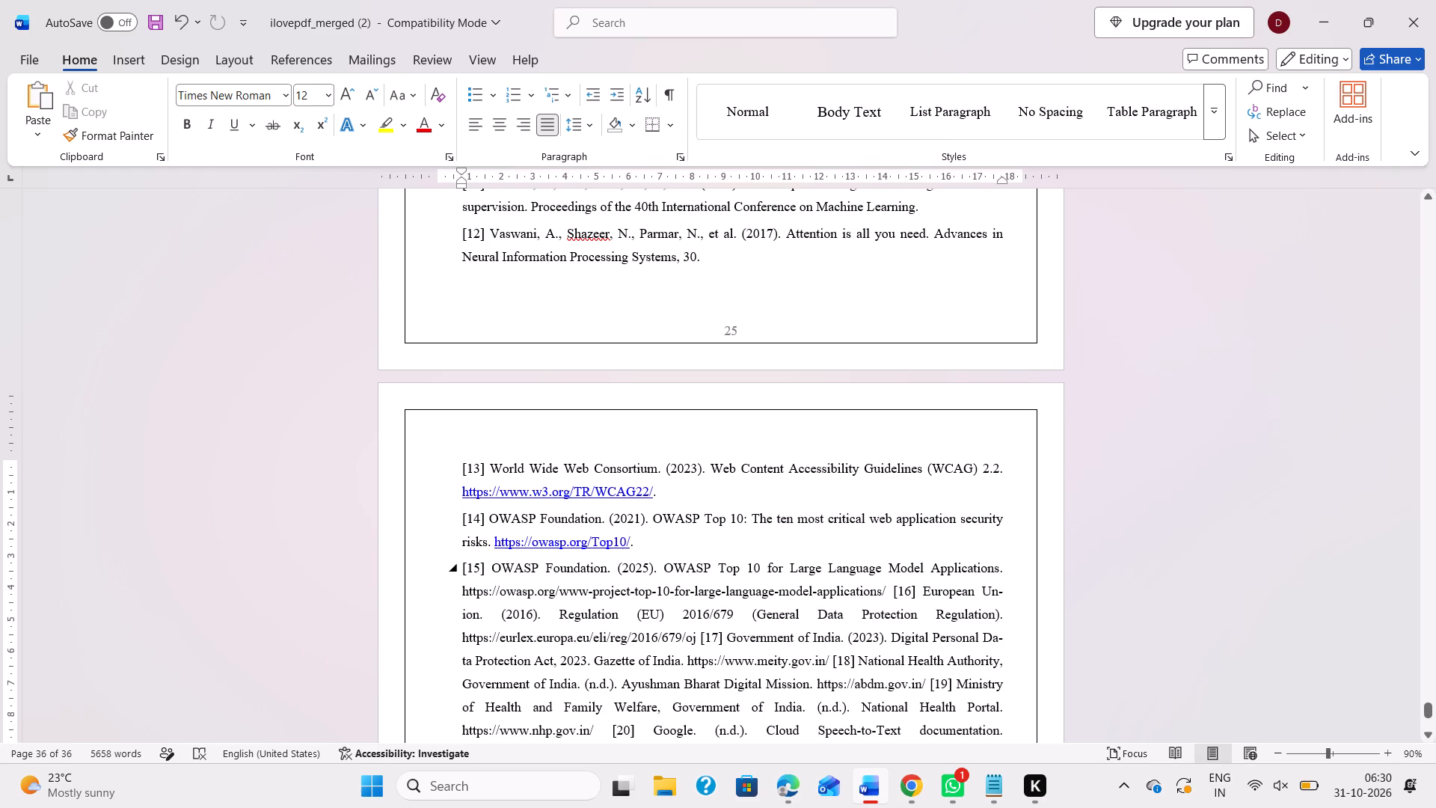
Start references [16] and [17] in their own paragraphs and end references [15] and [16] with periods in place of their trailing spaces.
scroll(706, 618, down, 1)
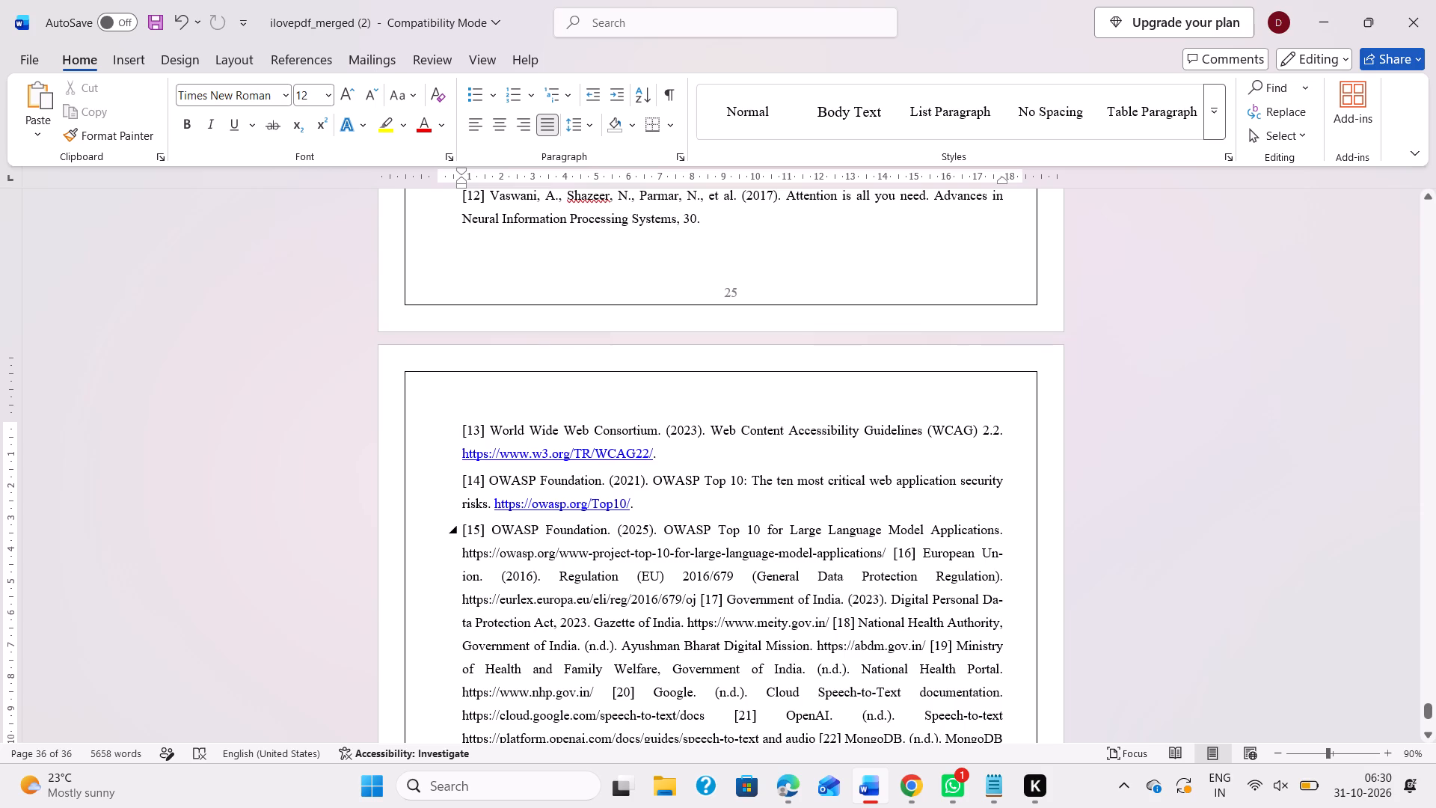
click(892, 555)
key(BackSpace)
key(period)
key(Return)
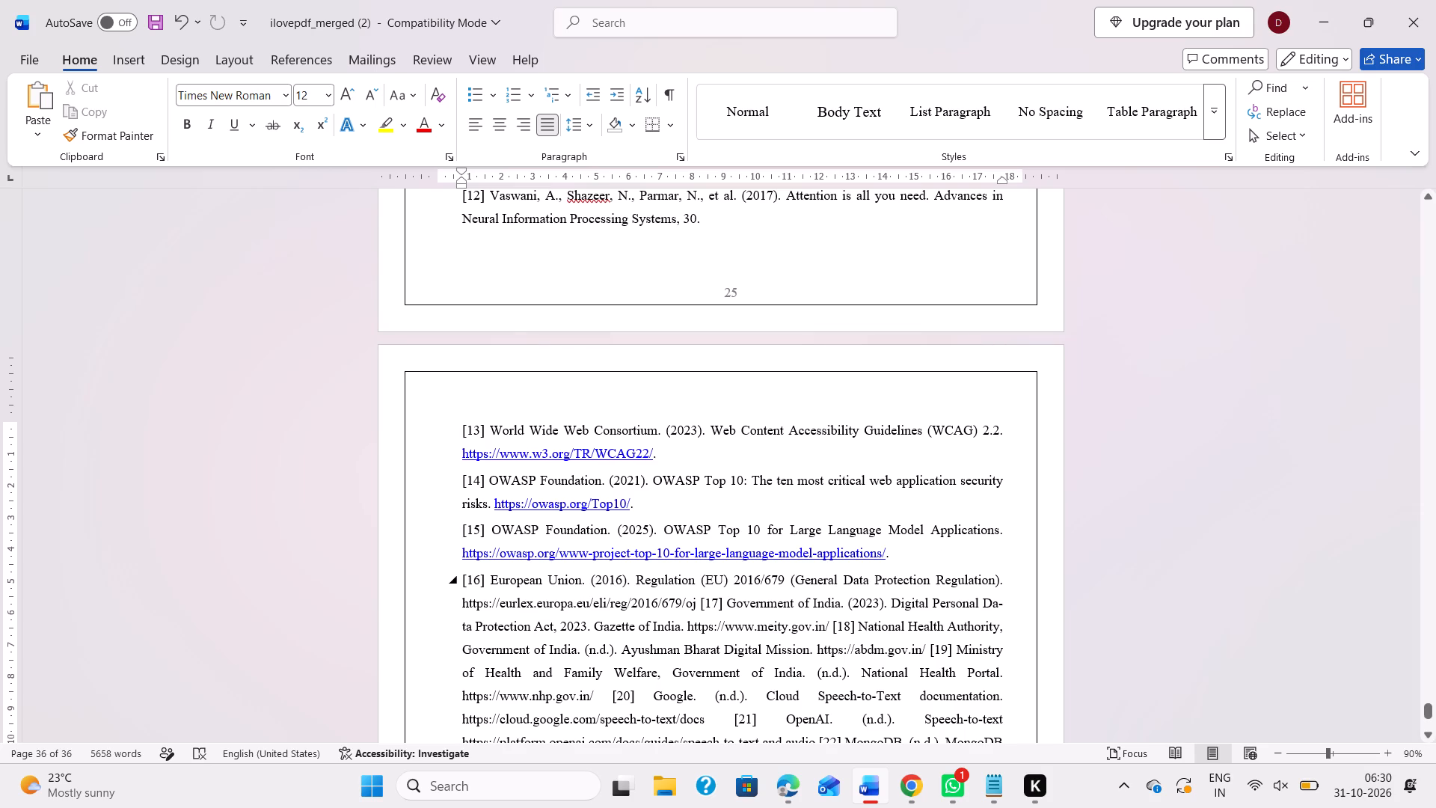
click(701, 607)
key(BackSpace)
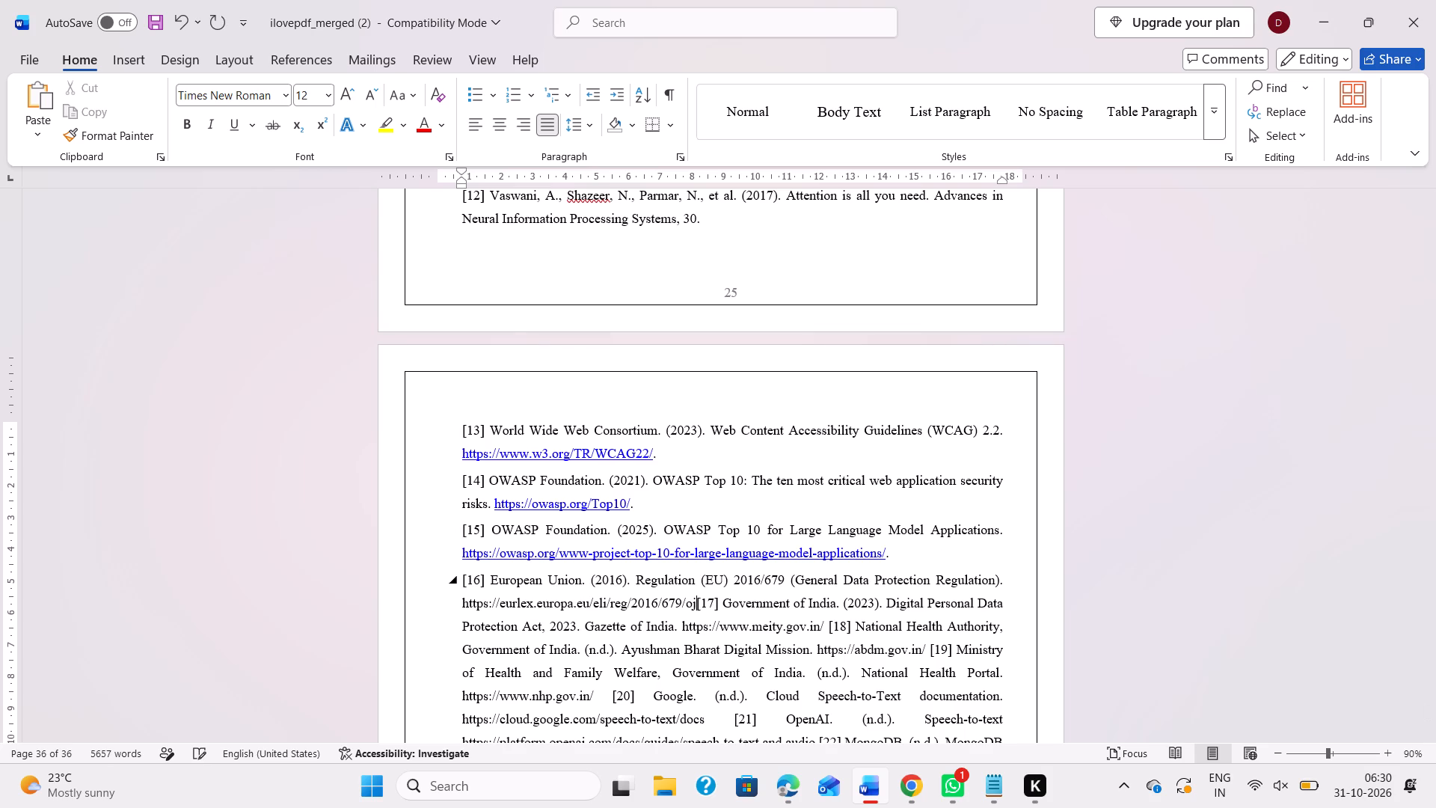
key(period)
key(Return)
scroll(699, 645, down, 1)
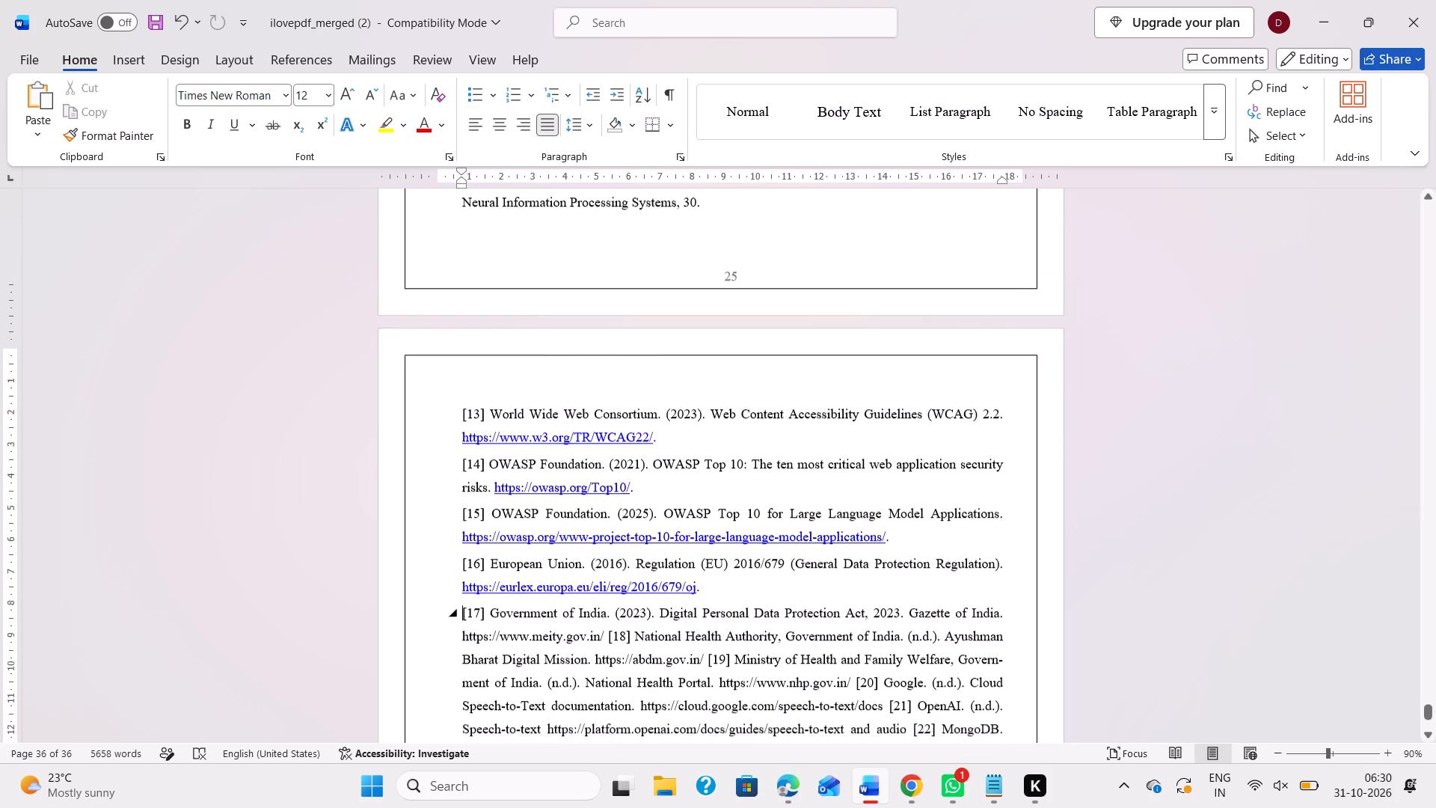
Start references [18] and [19] in their own paragraphs and end references [17] and [18] with periods in place of their trailing spaces.
scroll(699, 645, down, 1)
click(608, 550)
key(BackSpace)
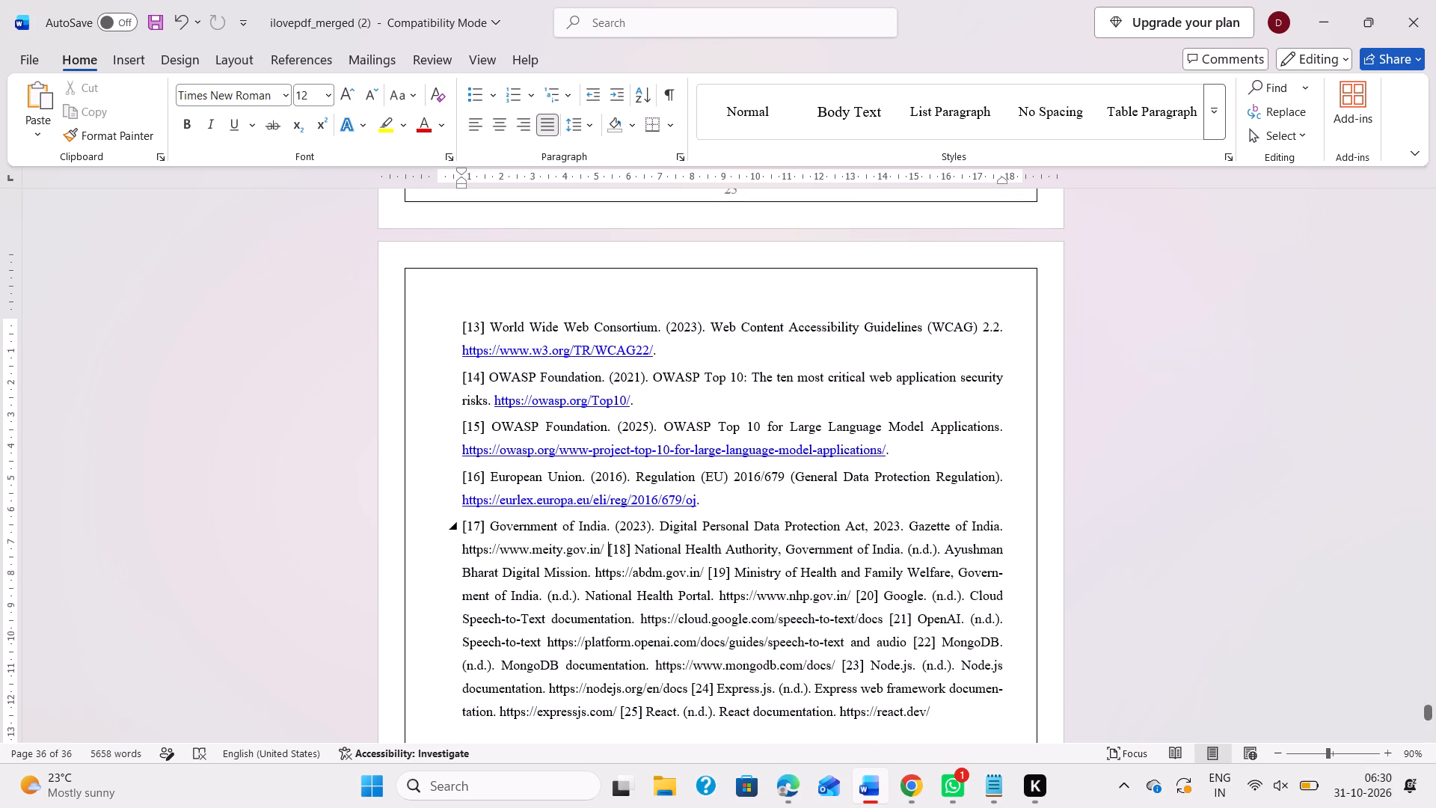
key(period)
key(Return)
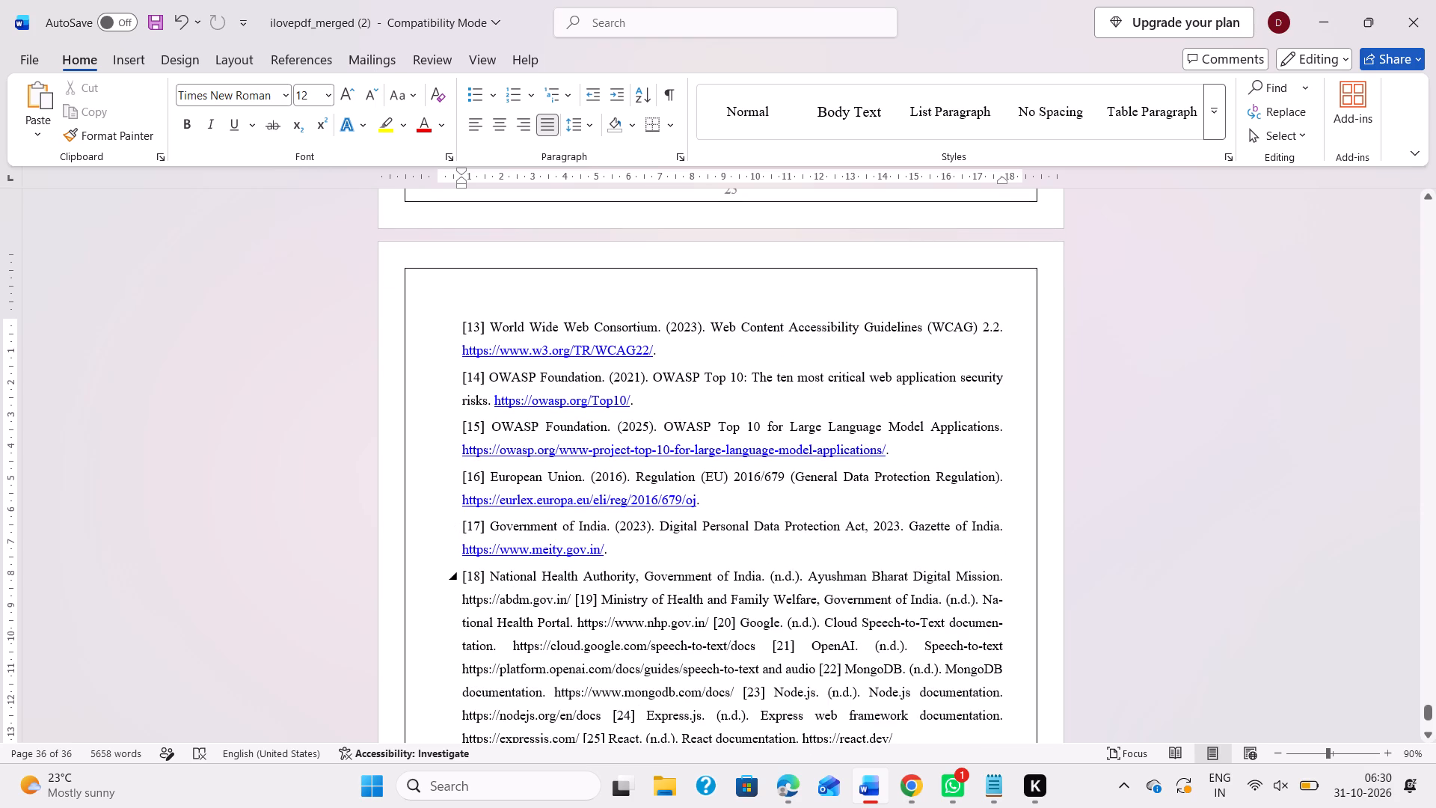
scroll(680, 592, down, 1)
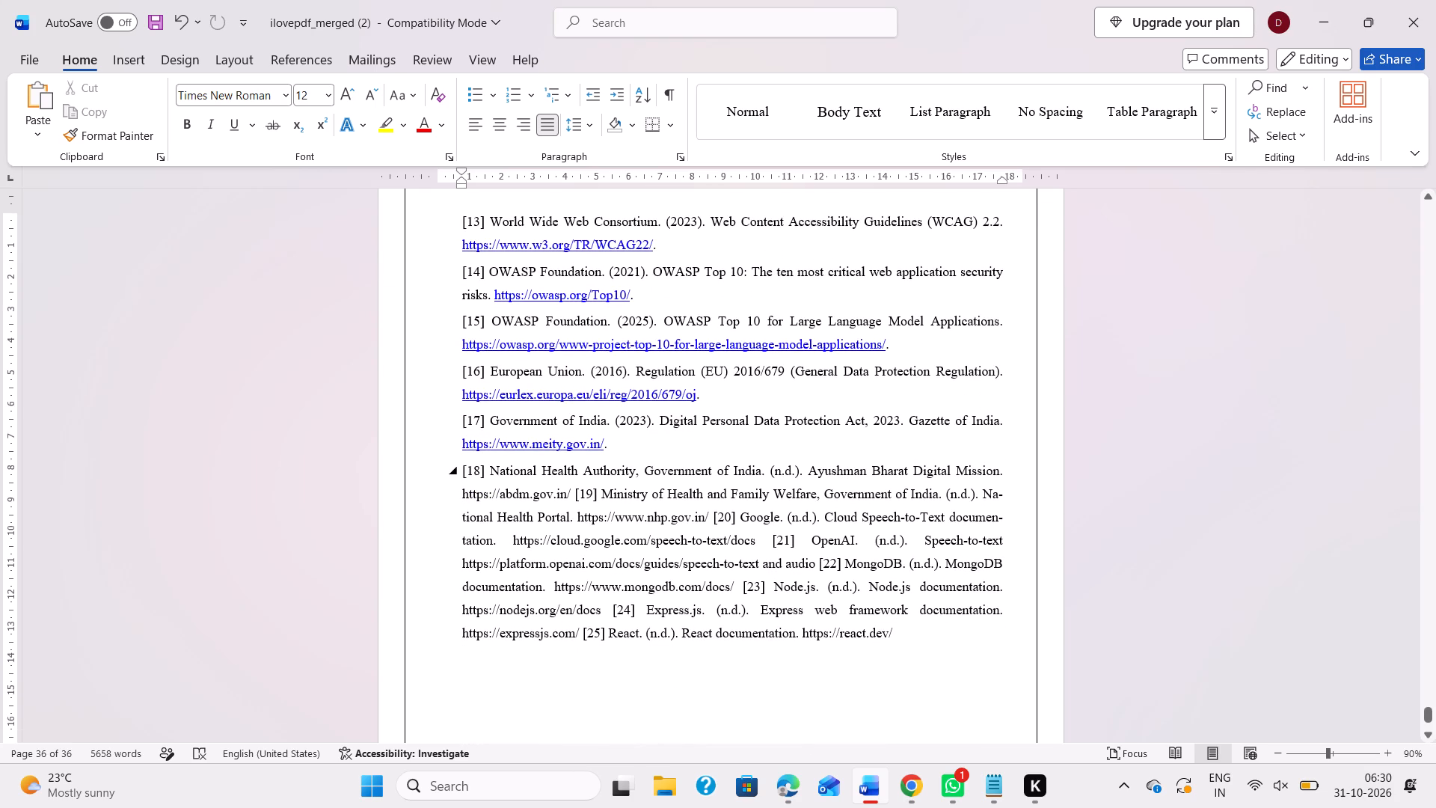
click(577, 498)
key(BackSpace)
key(period)
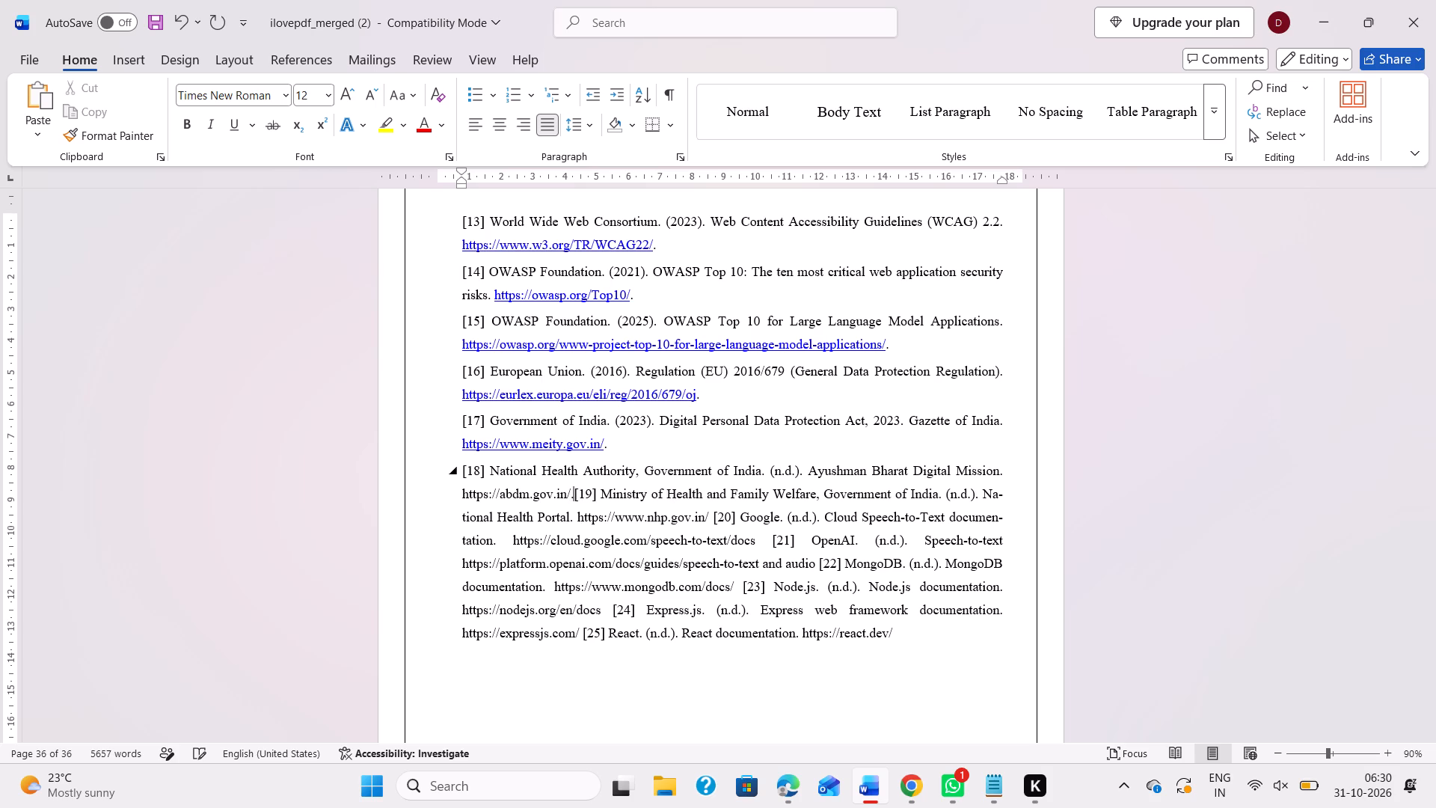
key(Return)
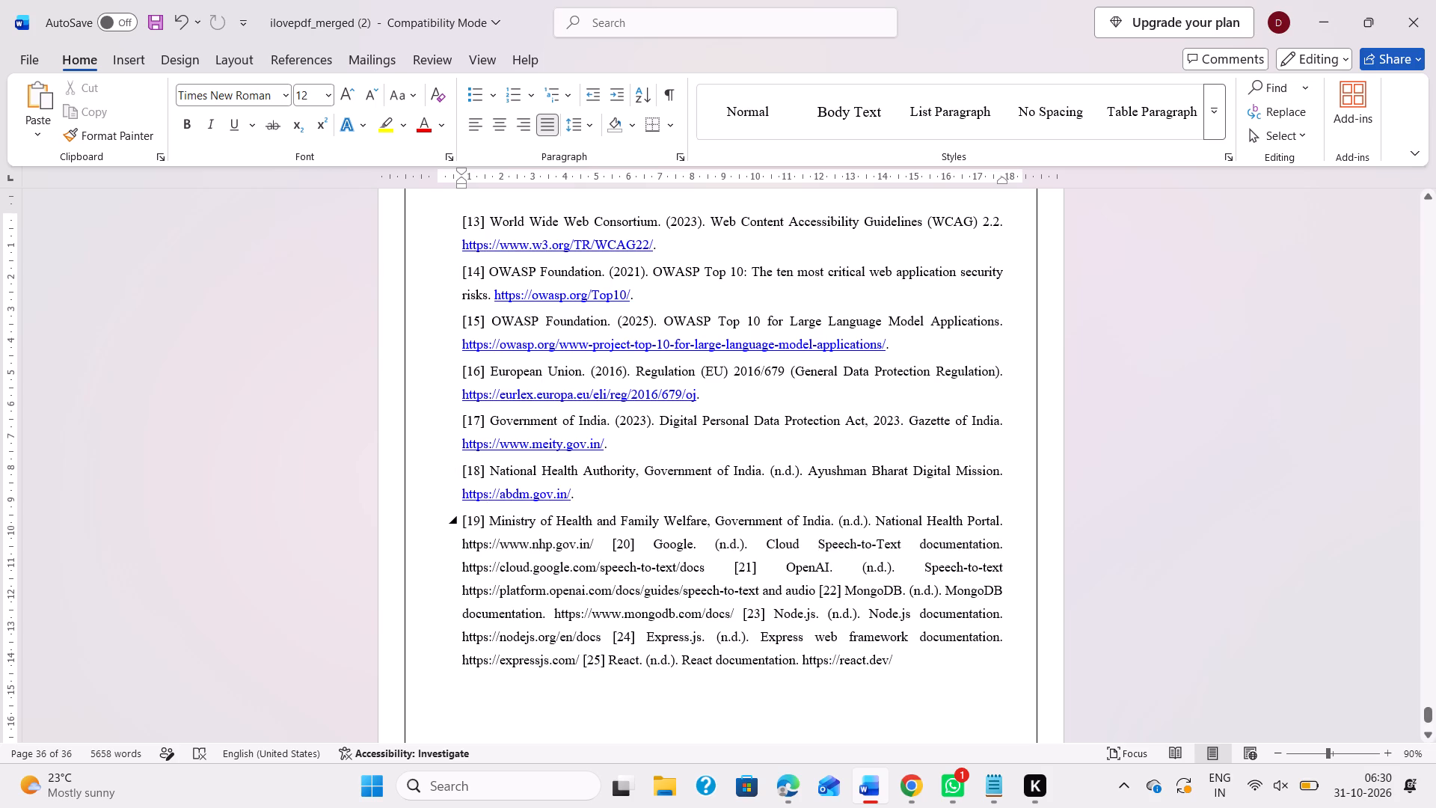
Start references [20] and [21] in their own paragraphs, replacing reference [19]'s trailing space with a period and adding one after [20]'s trailing space.
click(613, 547)
key(BackSpace)
key(period)
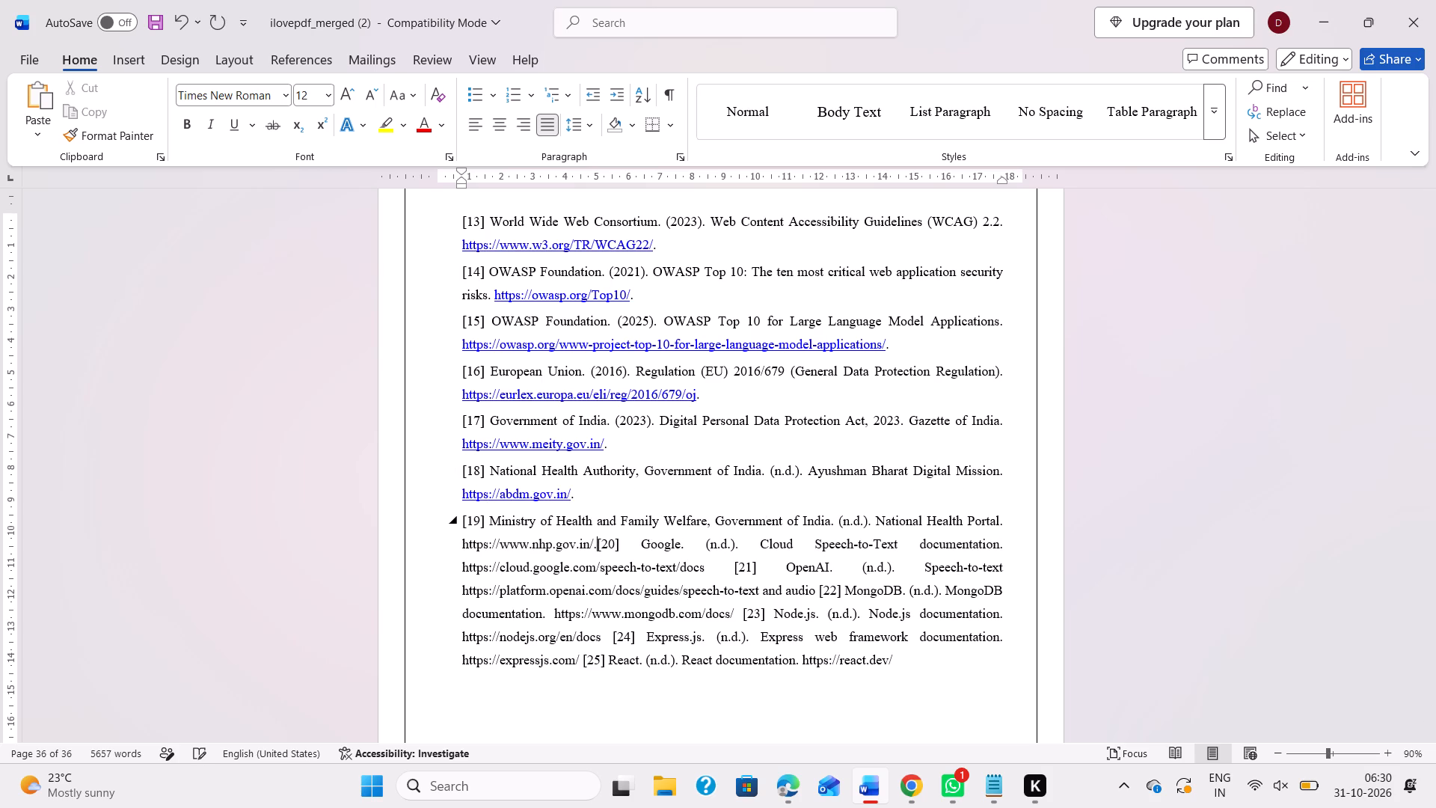
key(Return)
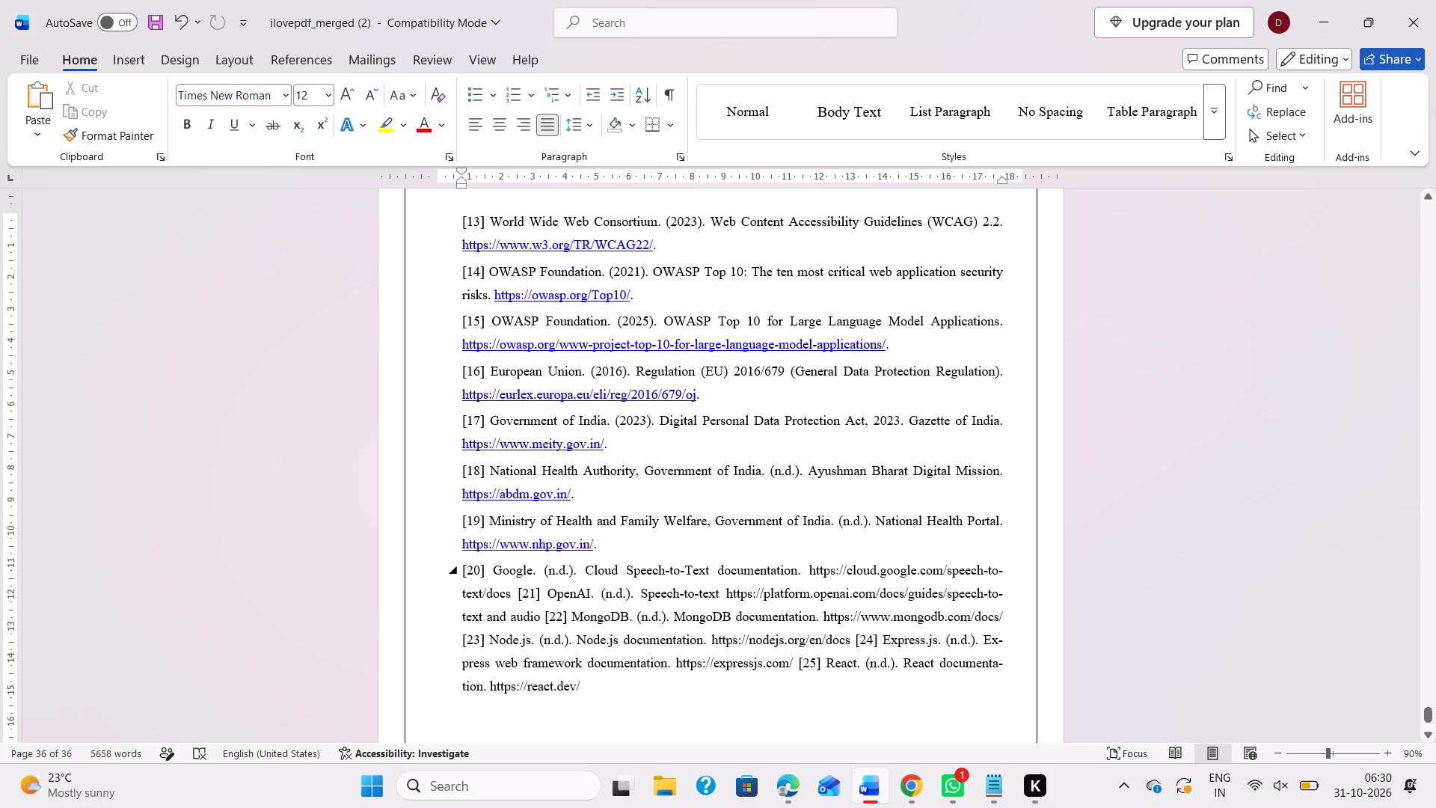
click(518, 593)
key(period)
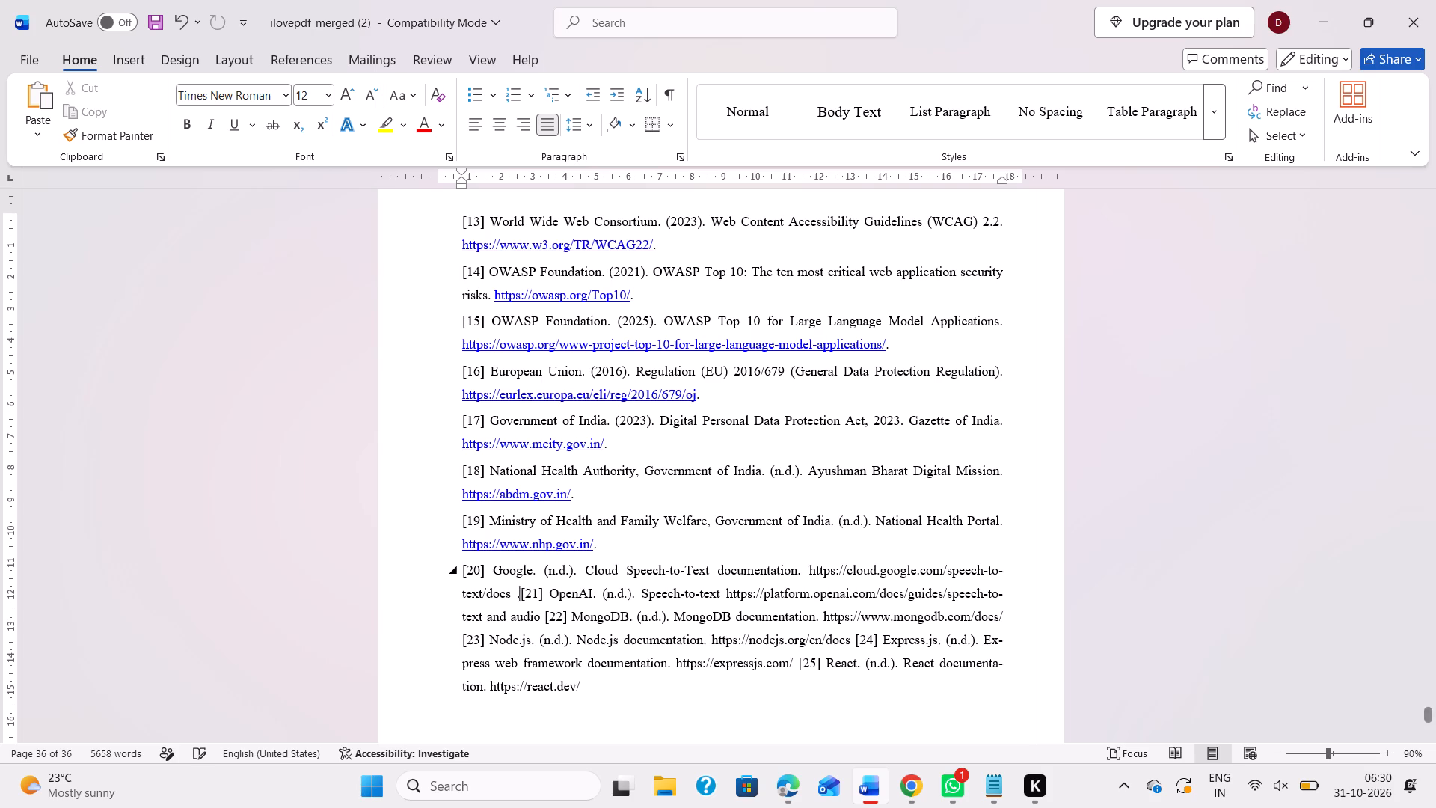
key(Return)
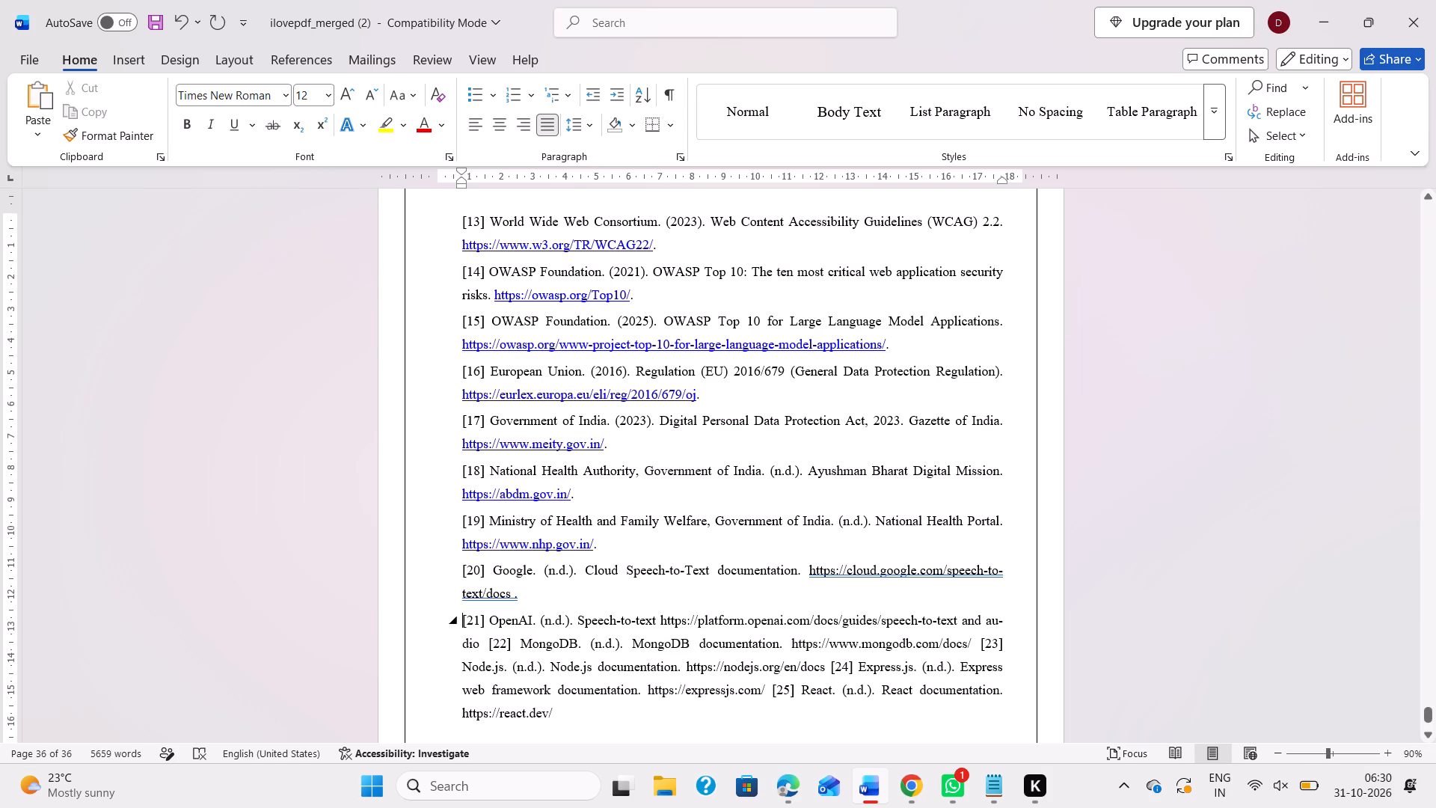
Start references [22] and [23] in their own paragraphs and end references [21] and [22] with periods in place of their trailing spaces.
click(488, 643)
key(BackSpace)
key(period)
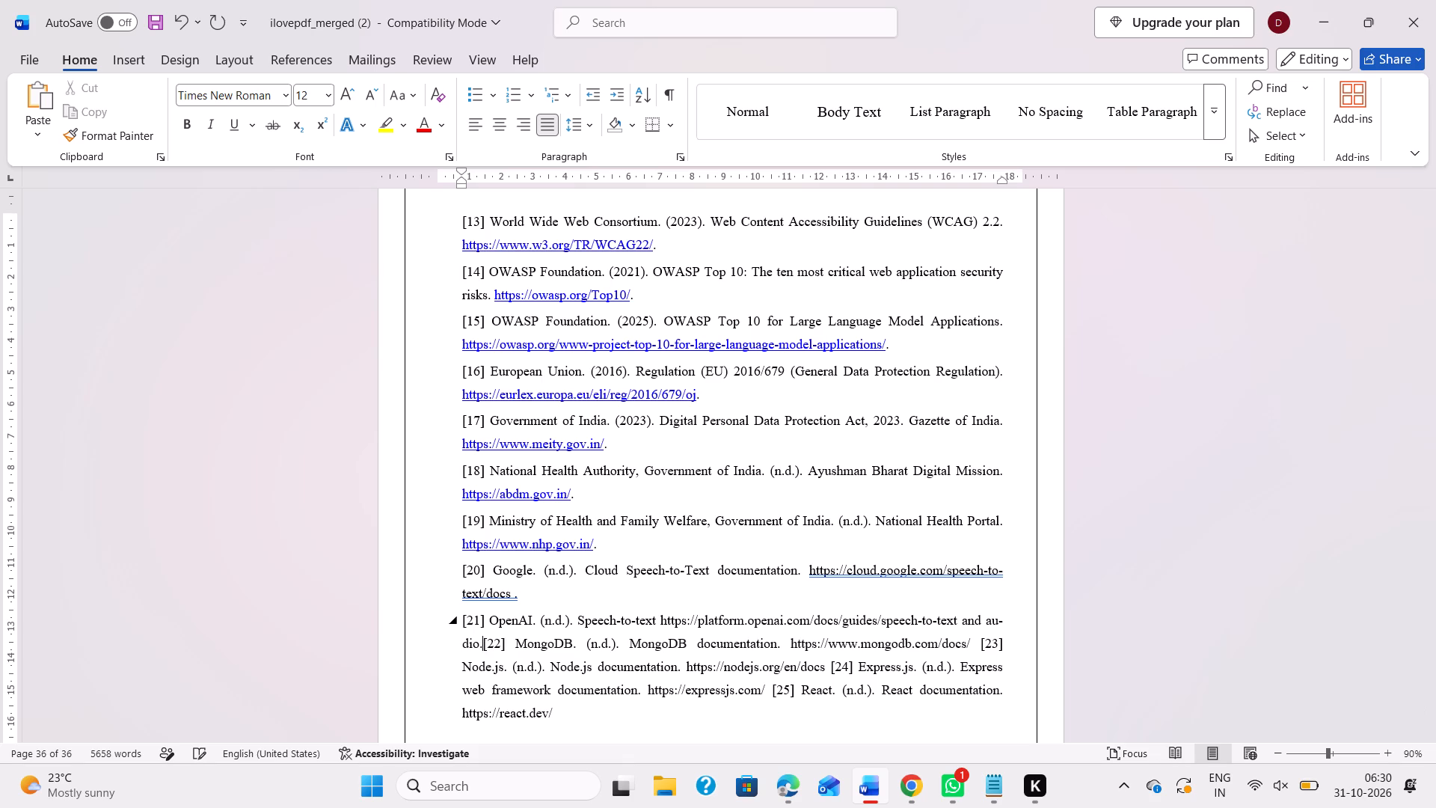
key(Return)
scroll(577, 653, down, 1)
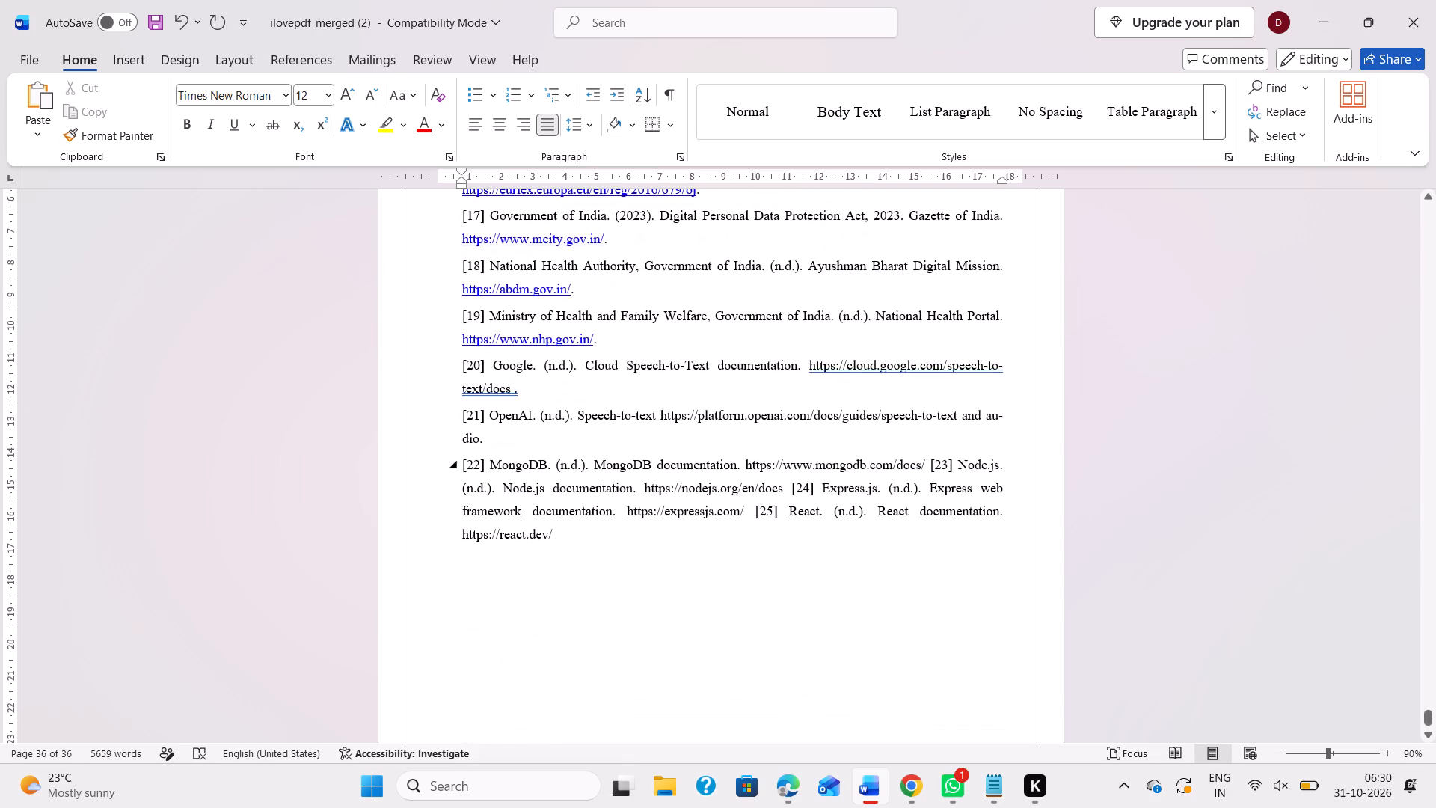
click(932, 466)
key(BackSpace)
key(period)
key(Return)
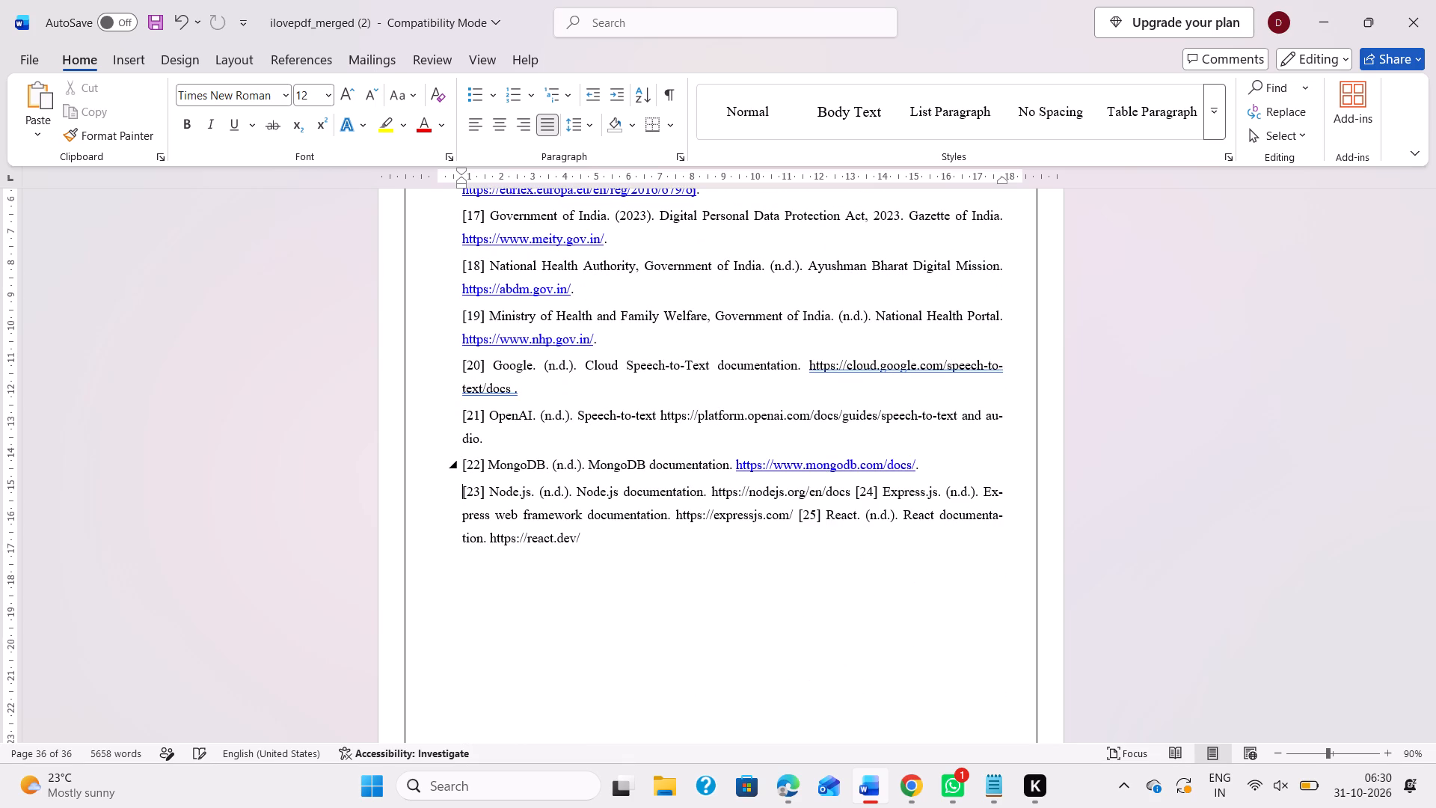
Start references [24] and [25] in their own paragraphs and end references [23] and [24] with periods in place of their trailing spaces.
click(857, 487)
key(BackSpace)
key(period)
key(Return)
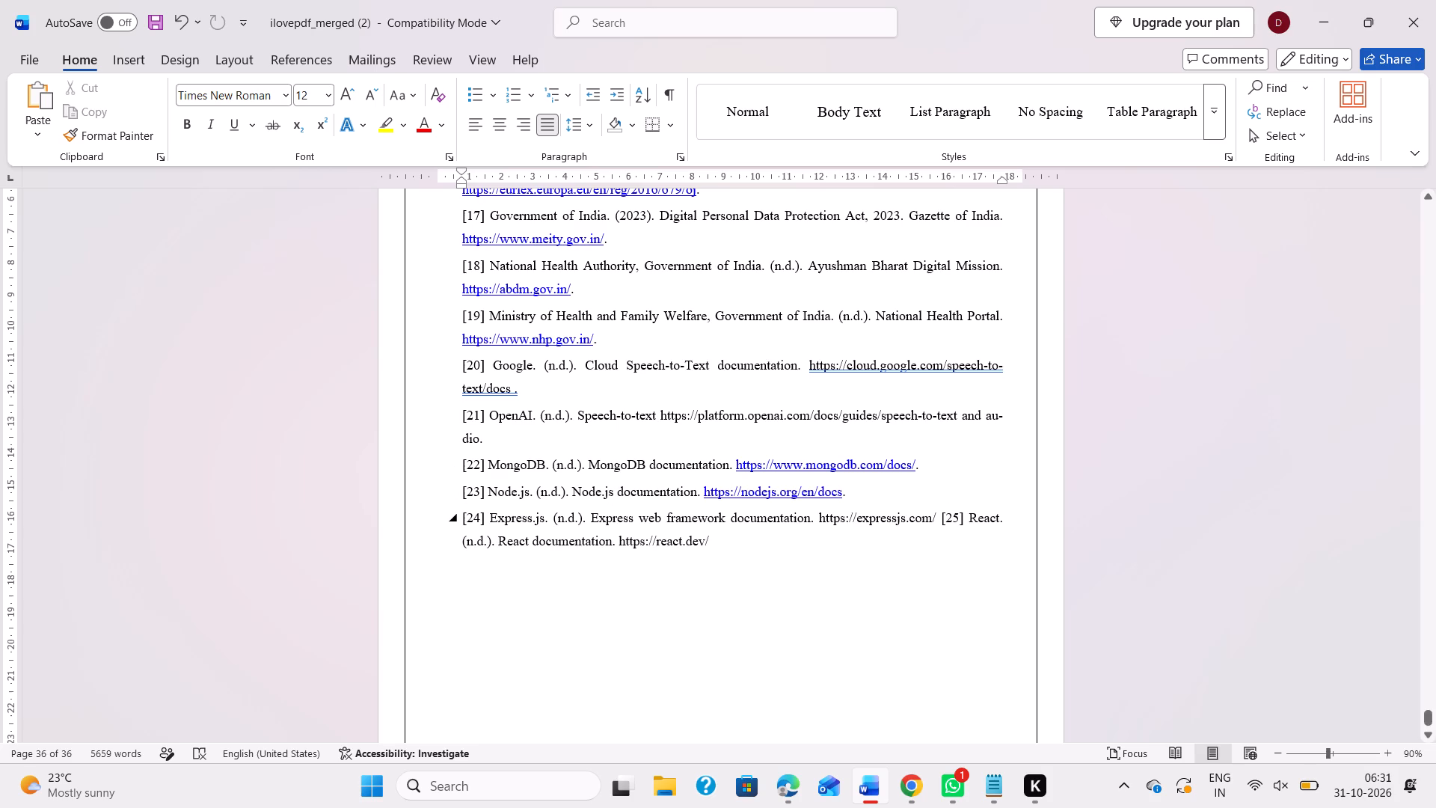
click(940, 519)
key(BackSpace)
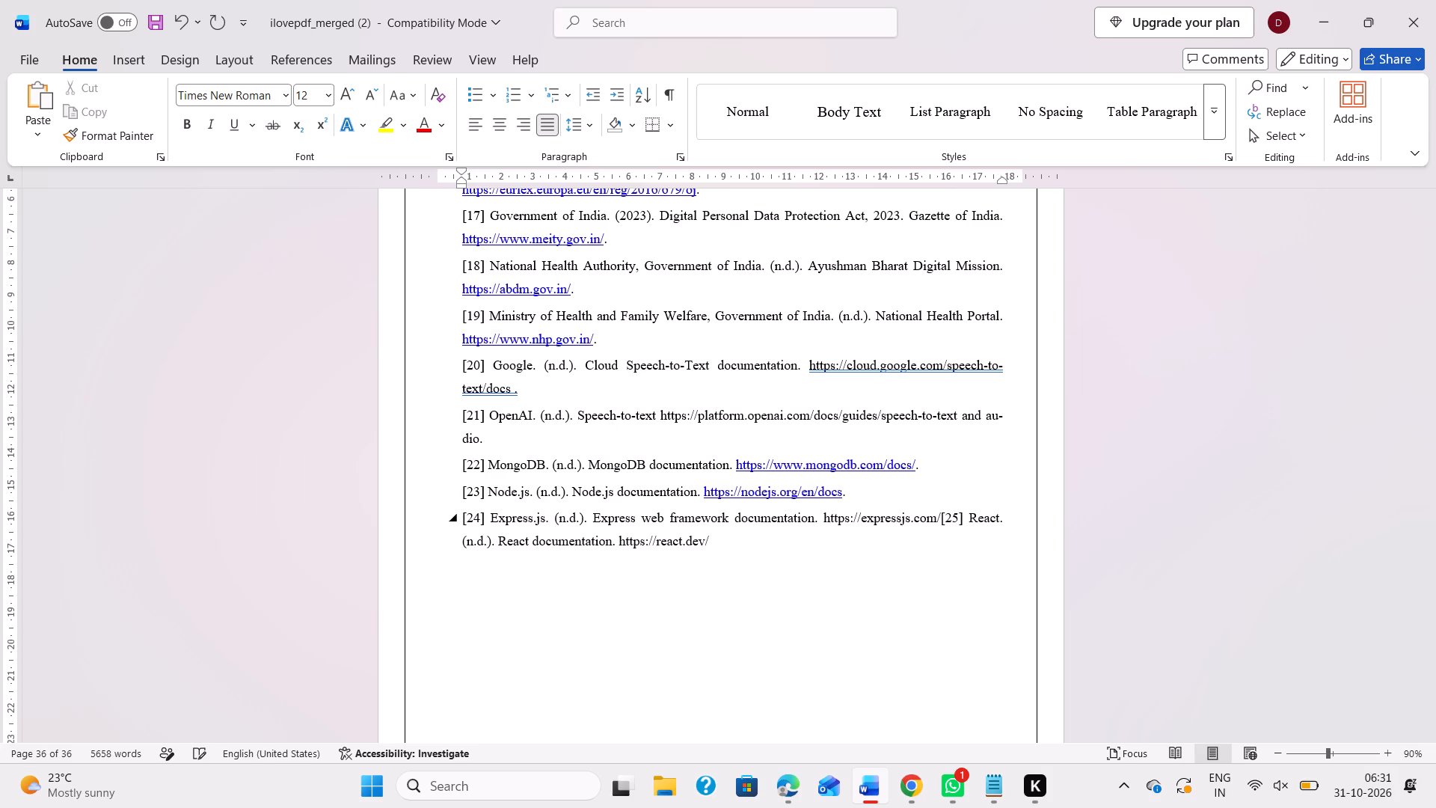
key(period)
key(Return)
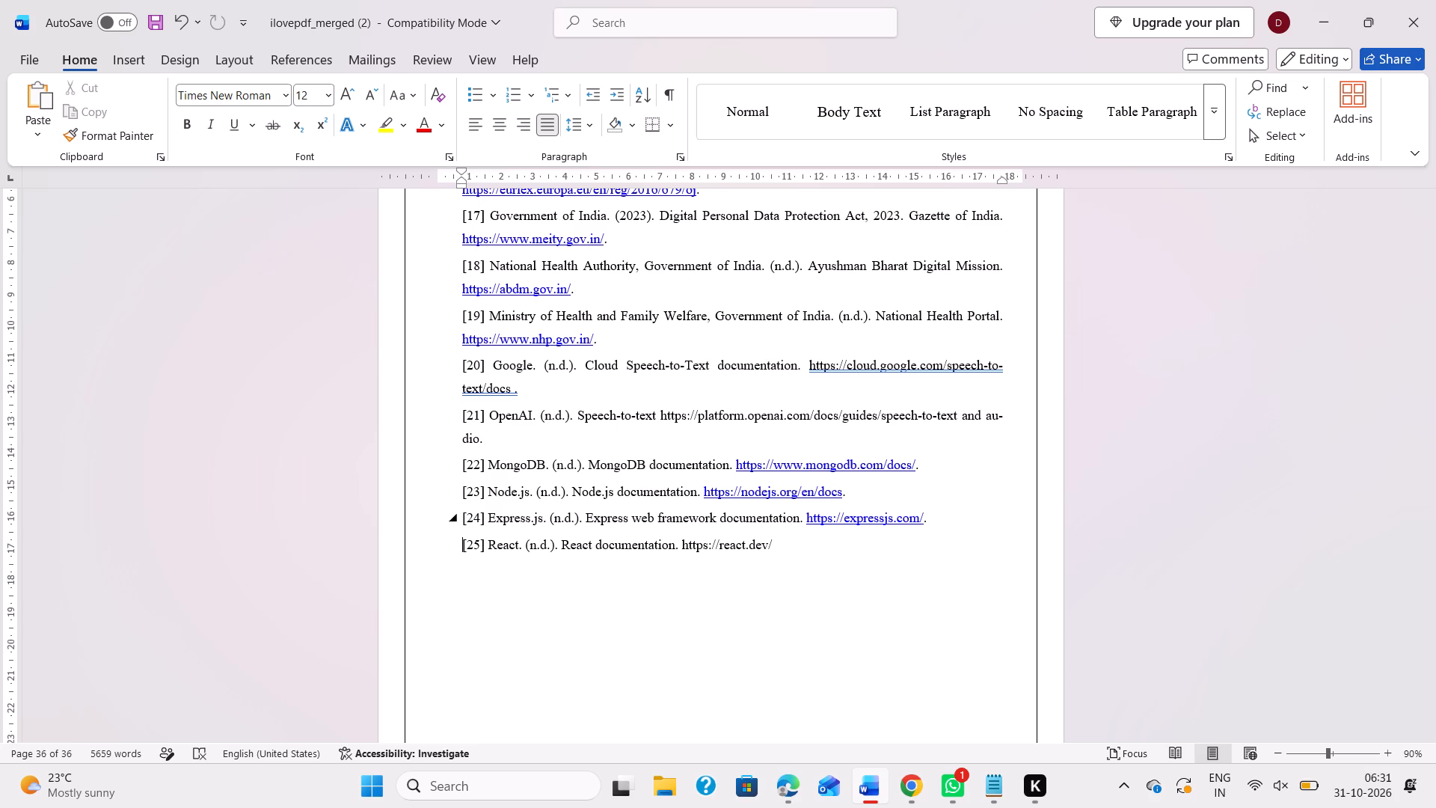
Insert a blank paragraph between the REFERENCES heading and reference [1].
scroll(1067, 478, up, 2)
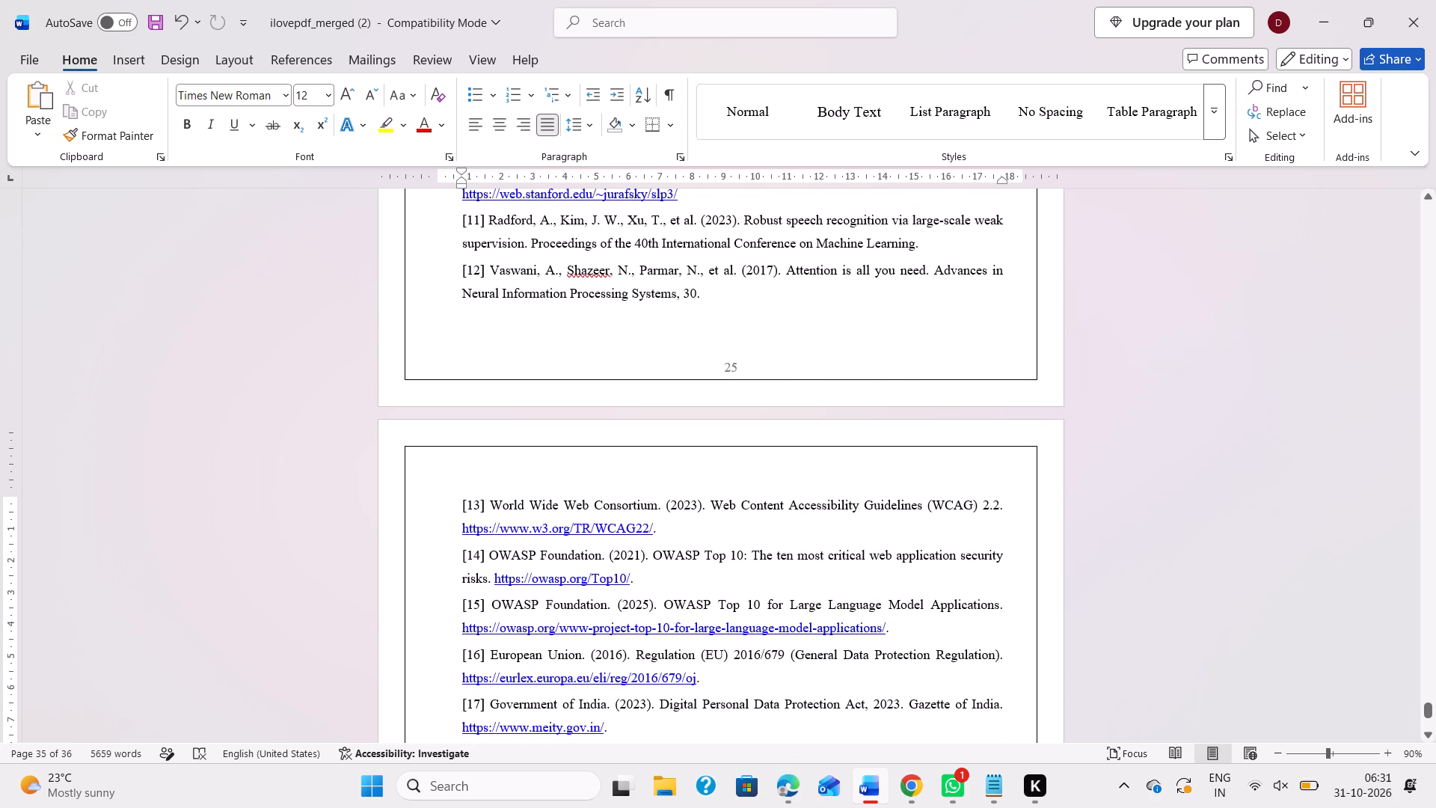
scroll(1054, 439, up, 4)
scroll(820, 602, up, 2)
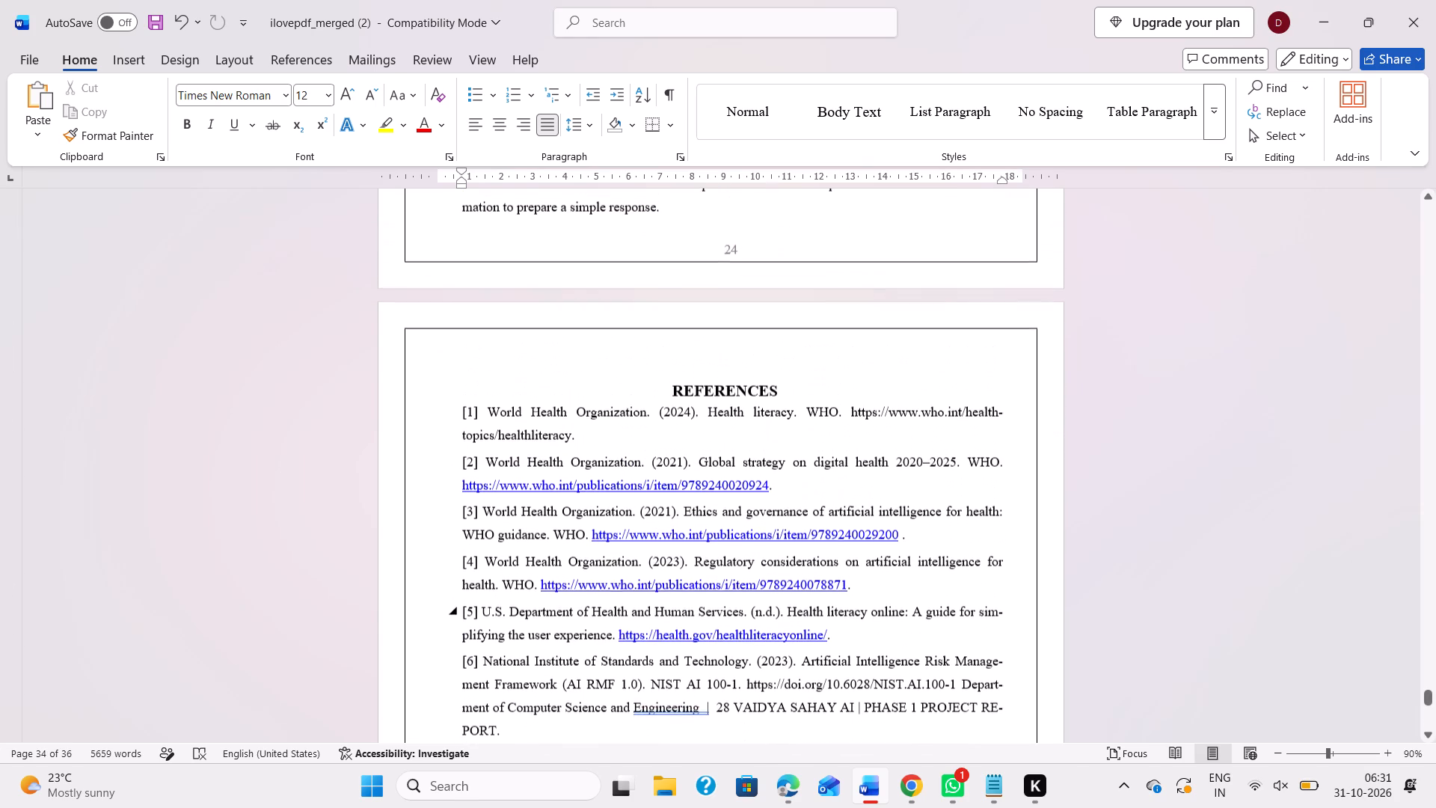
click(792, 387)
key(Return)
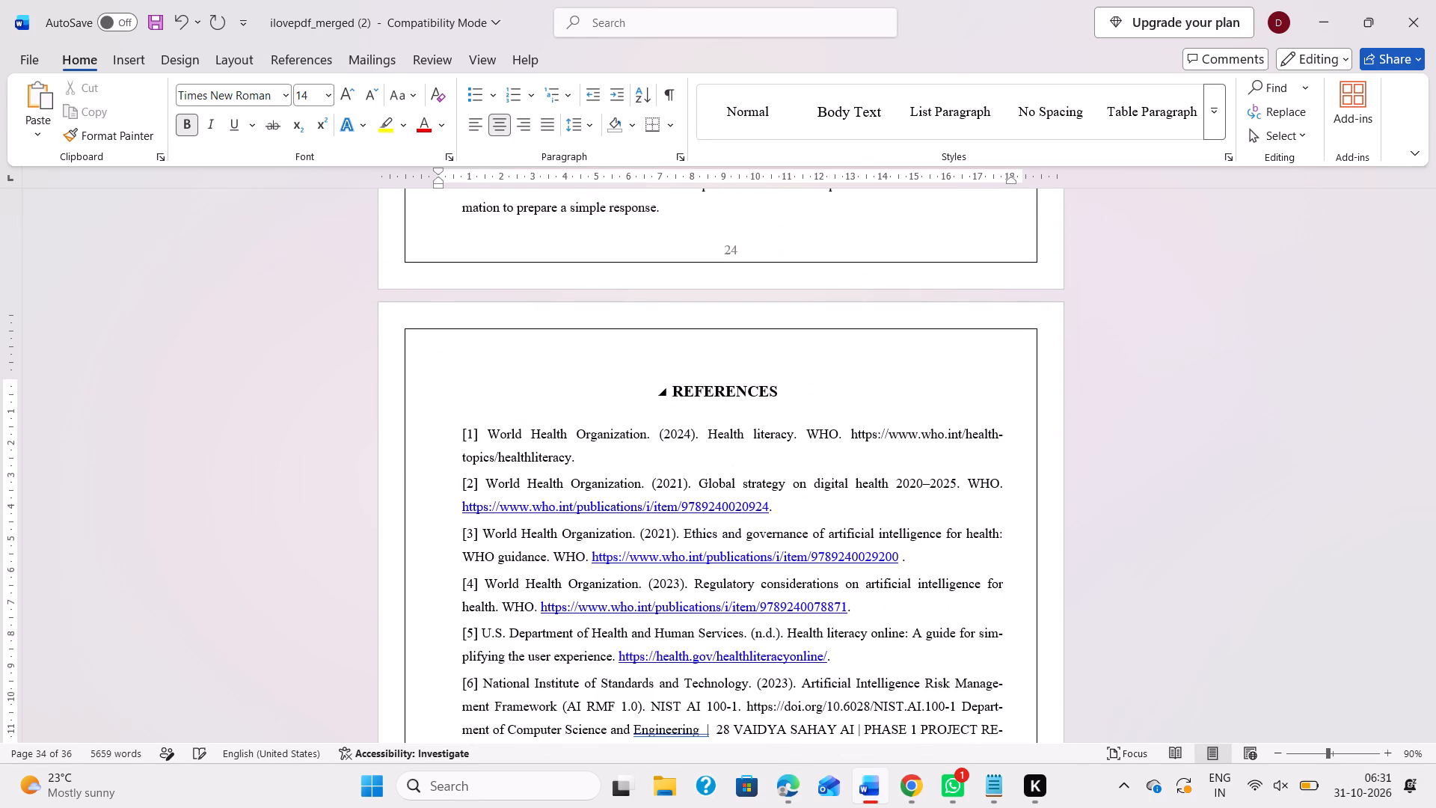
Review the report's front matter, from the title page through the acknowledgement and abstract to the table of contents.
scroll(714, 413, up, 4)
scroll(714, 413, down, 2)
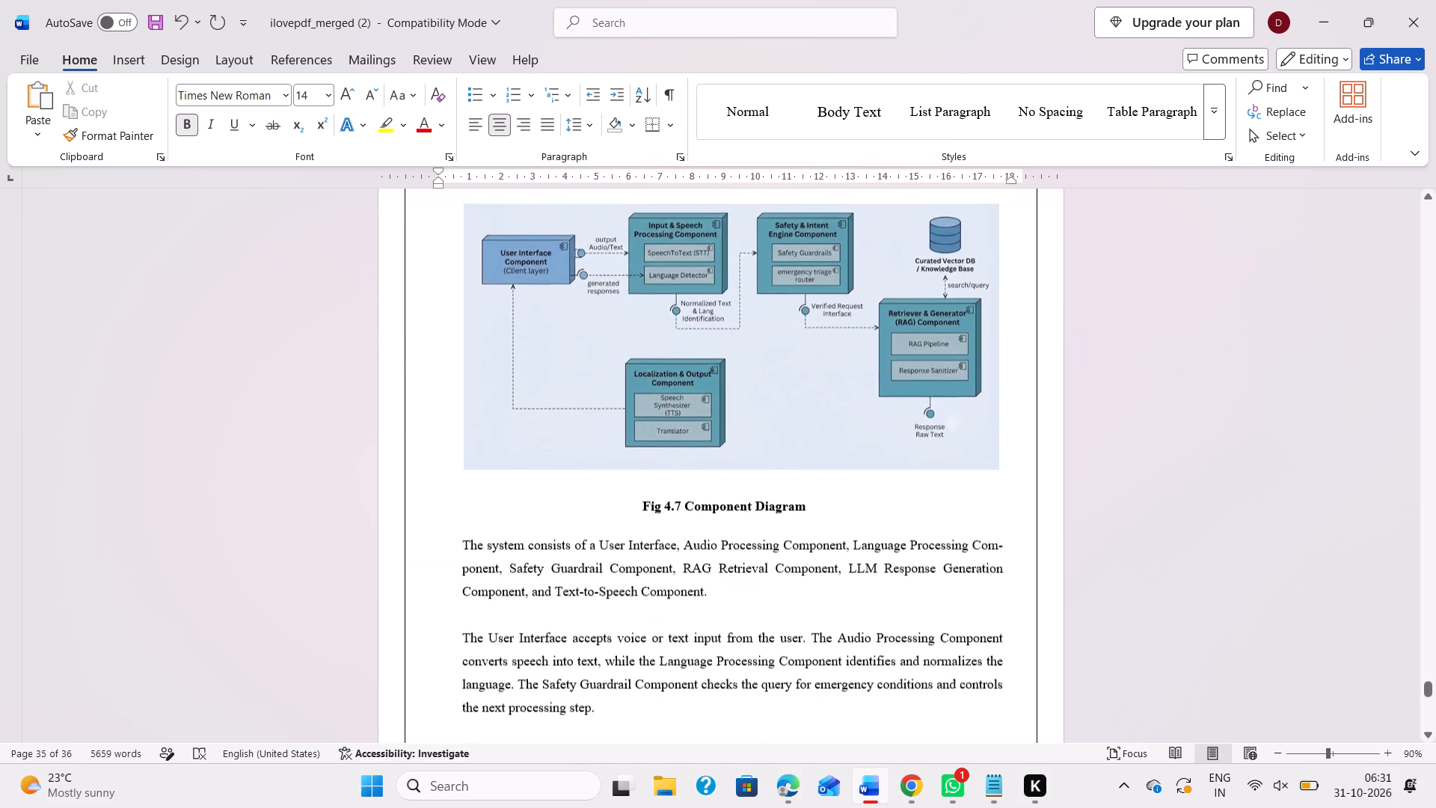
scroll(714, 413, down, 1)
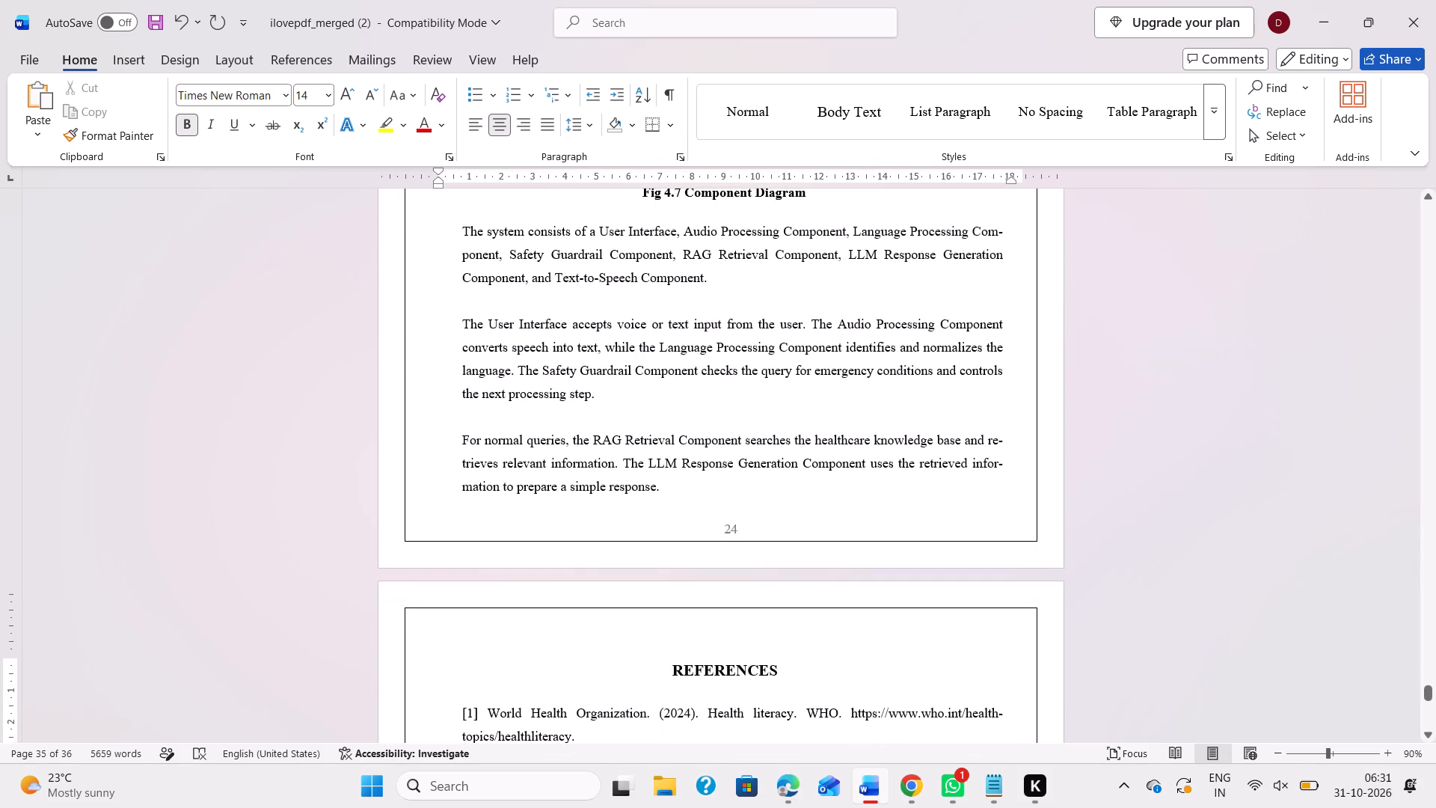
scroll(714, 413, up, 20)
scroll(714, 413, up, 20)
scroll(714, 413, up, 8)
scroll(714, 413, down, 2)
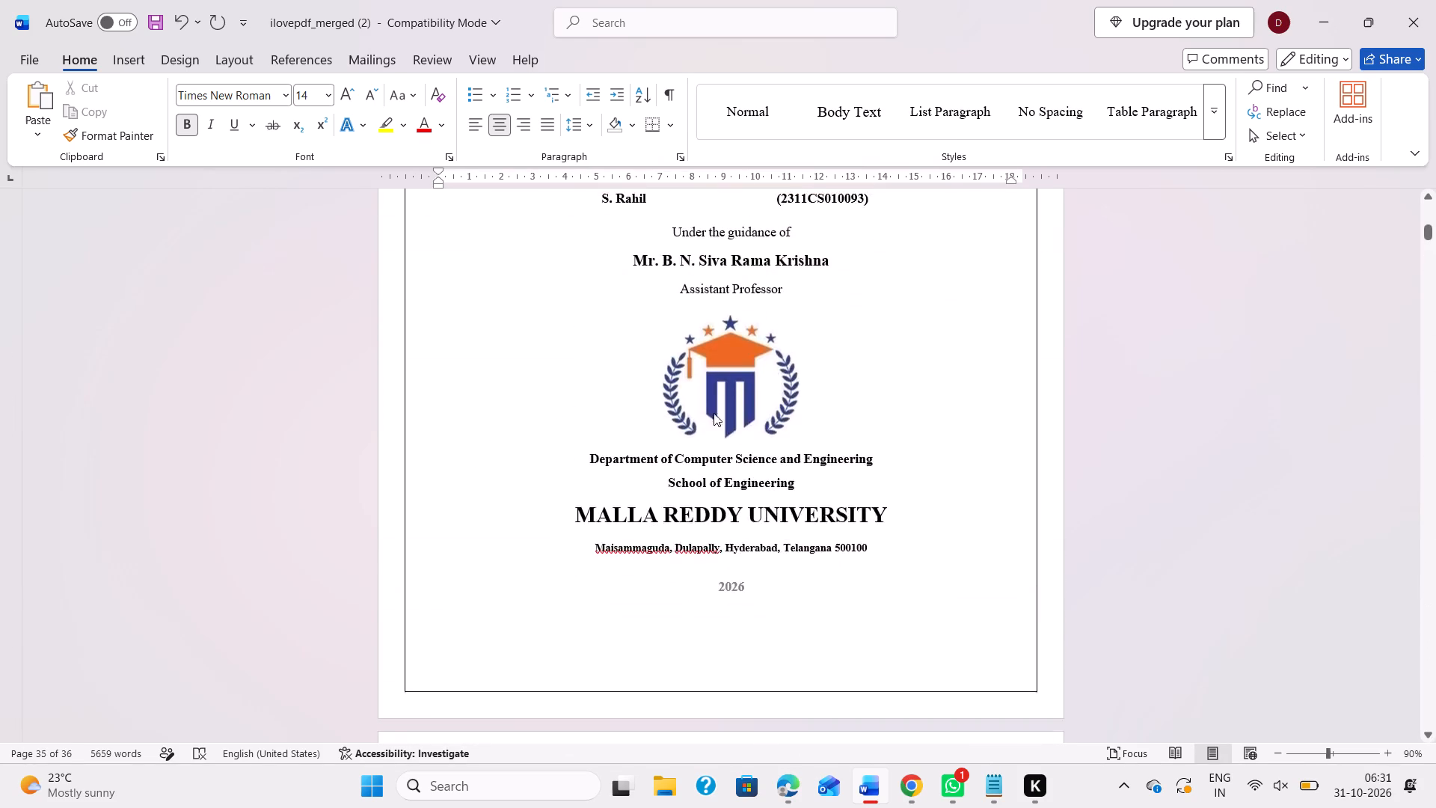
scroll(714, 413, down, 9)
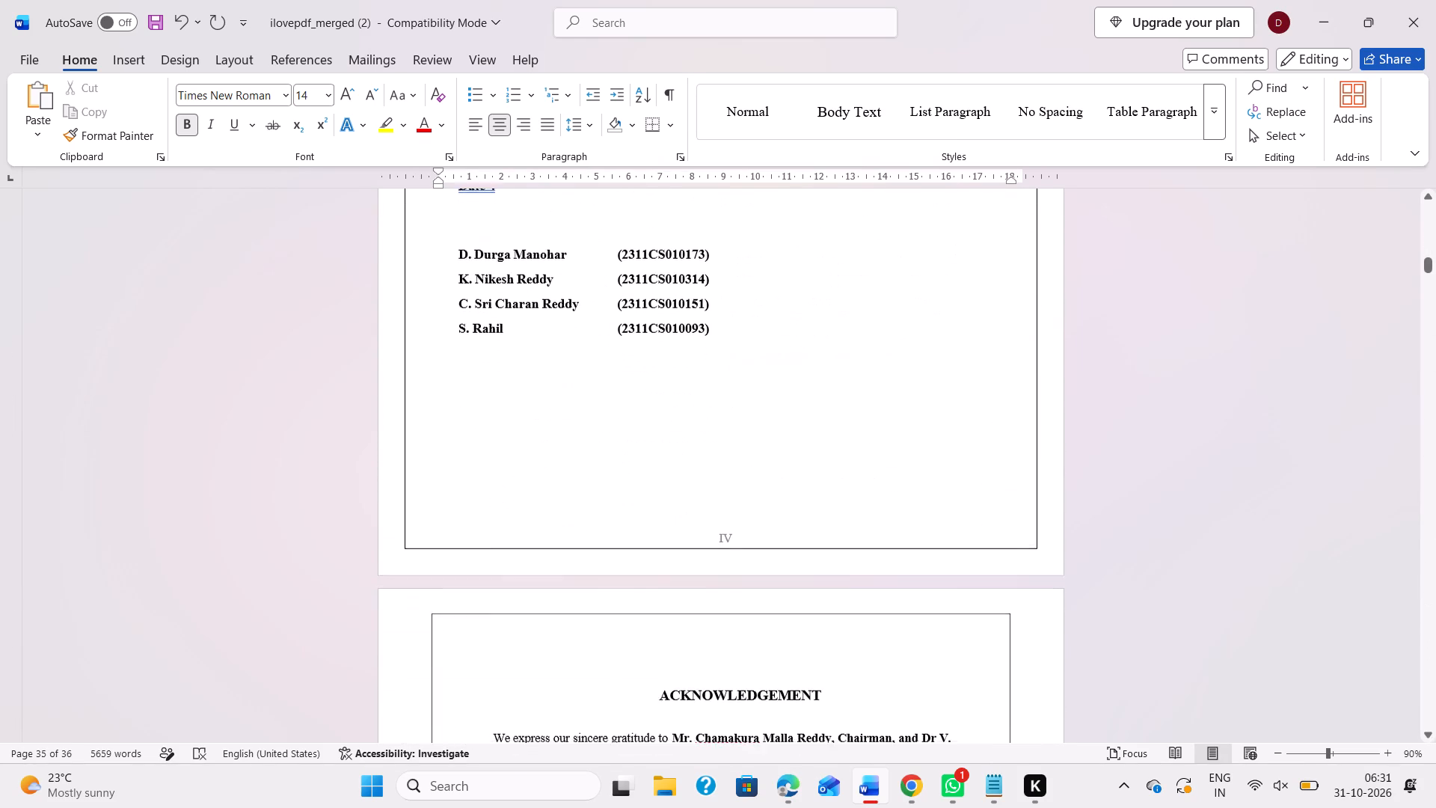
scroll(714, 413, down, 5)
scroll(714, 413, up, 1)
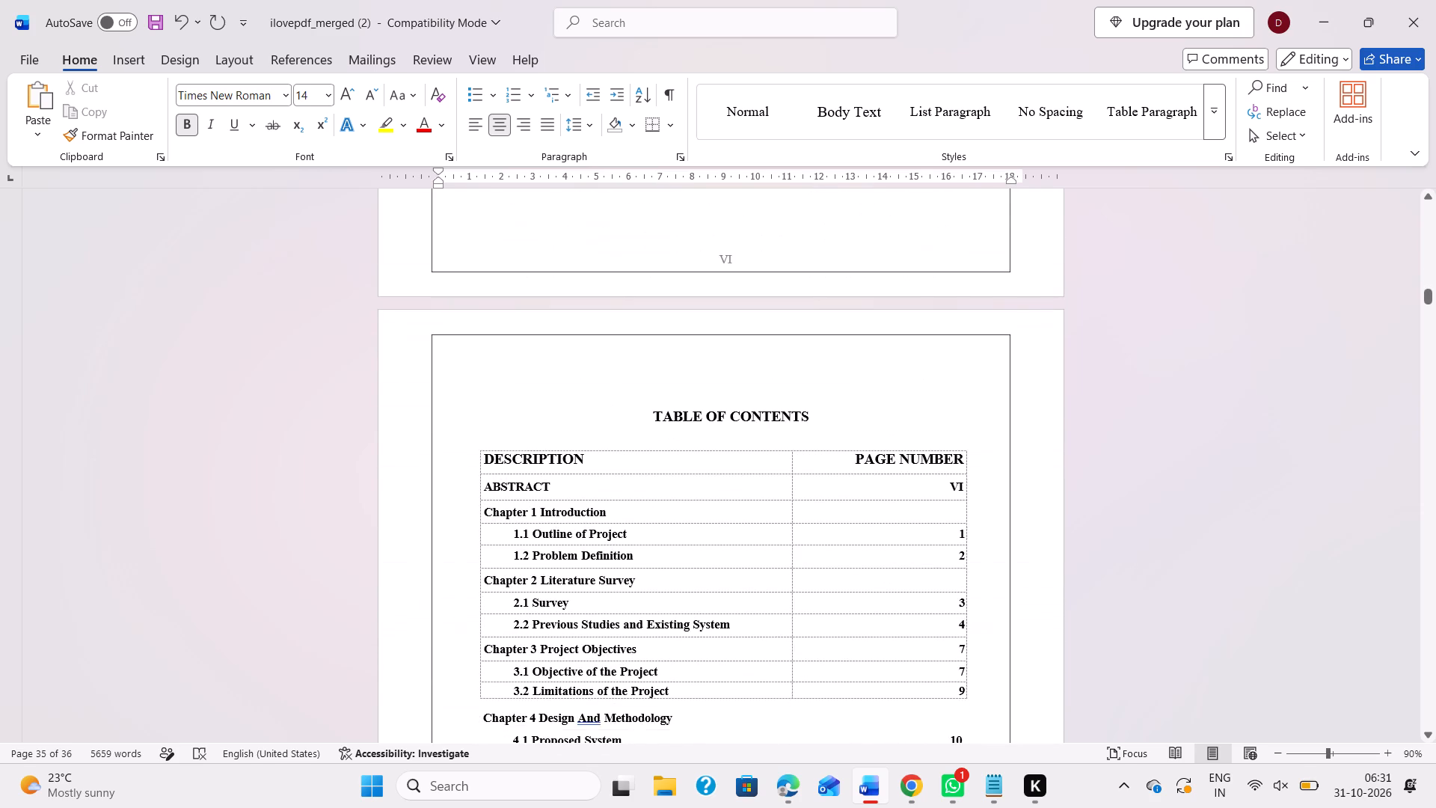
scroll(714, 413, up, 3)
scroll(714, 413, down, 4)
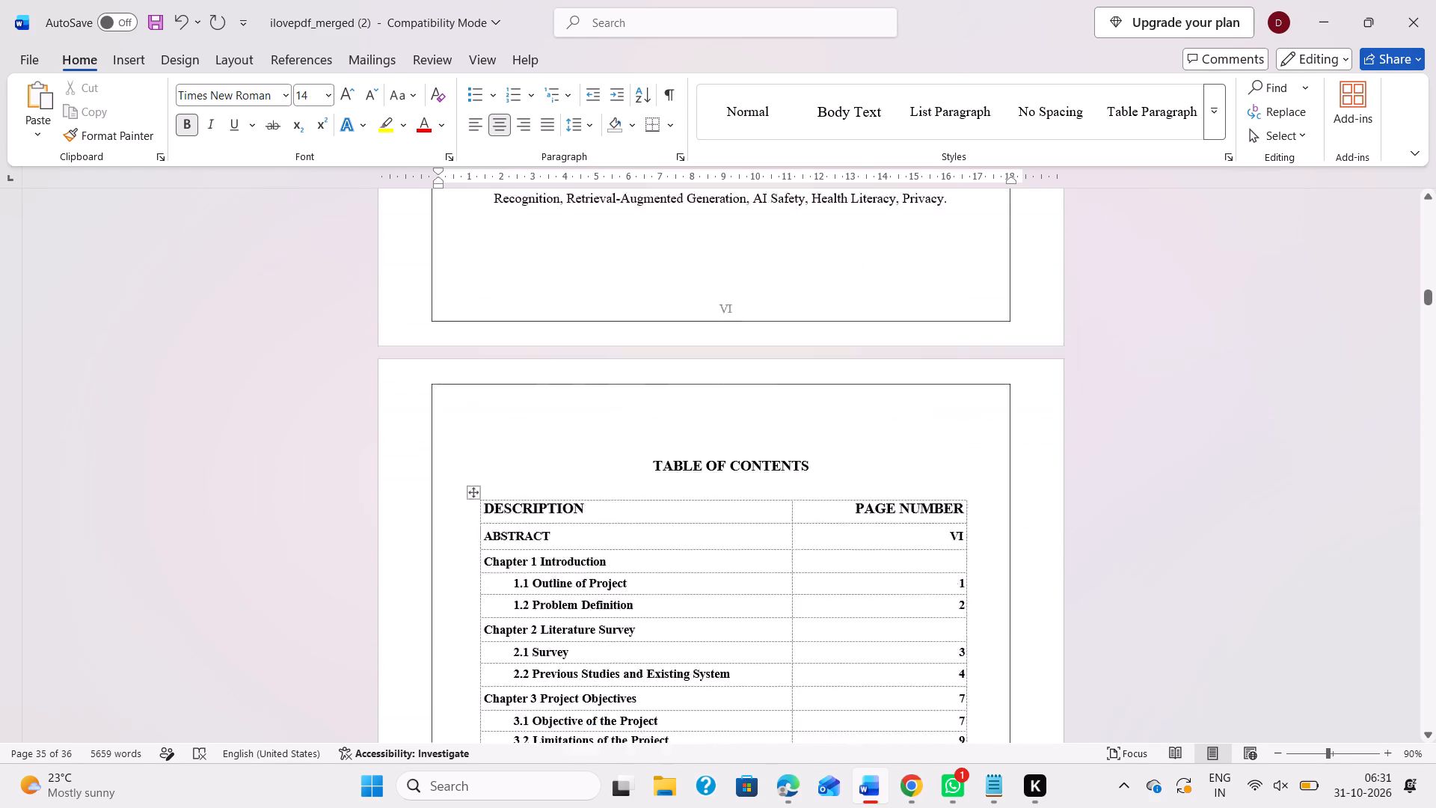
scroll(714, 413, down, 1)
click(664, 388)
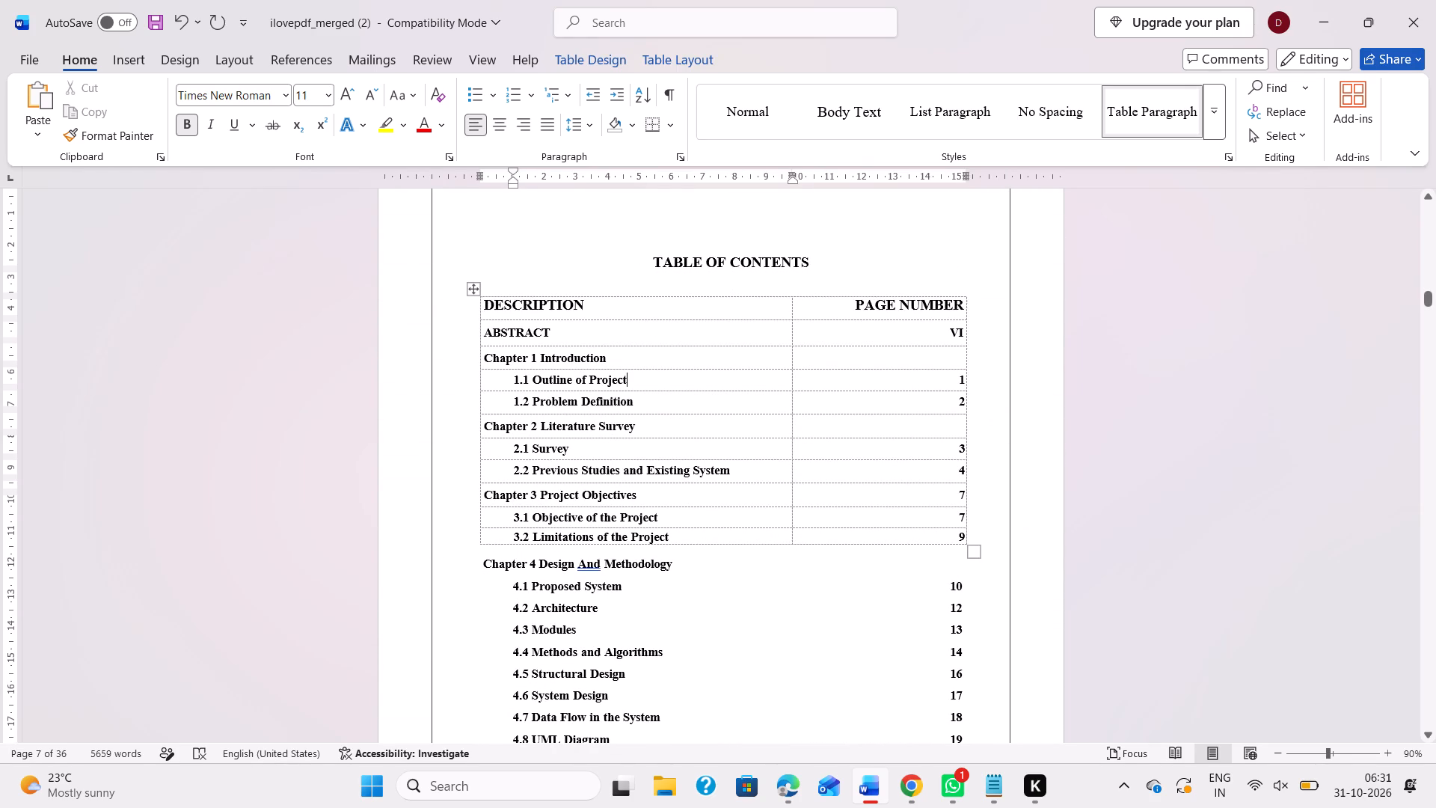
scroll(729, 459, up, 5)
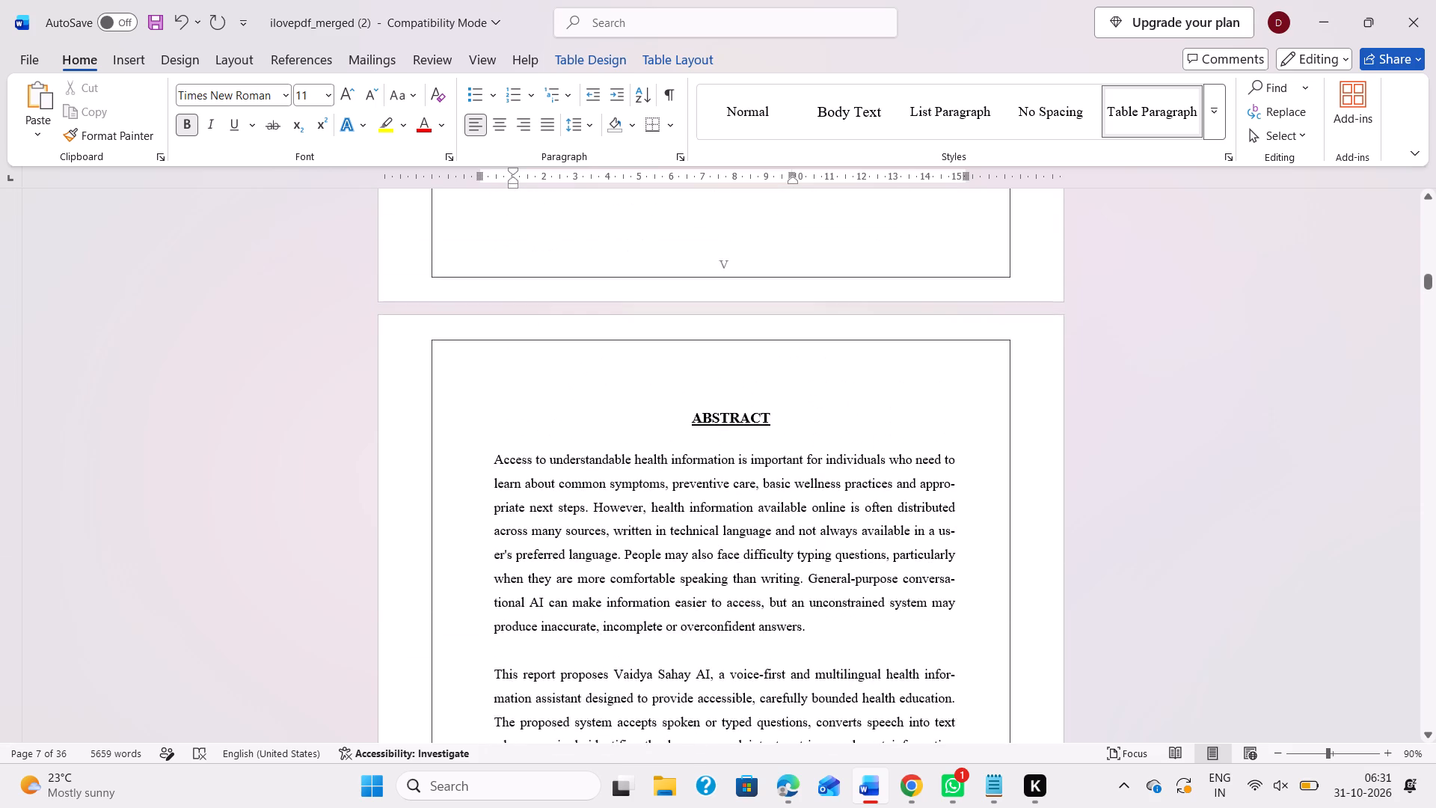
scroll(729, 459, down, 6)
scroll(797, 618, down, 2)
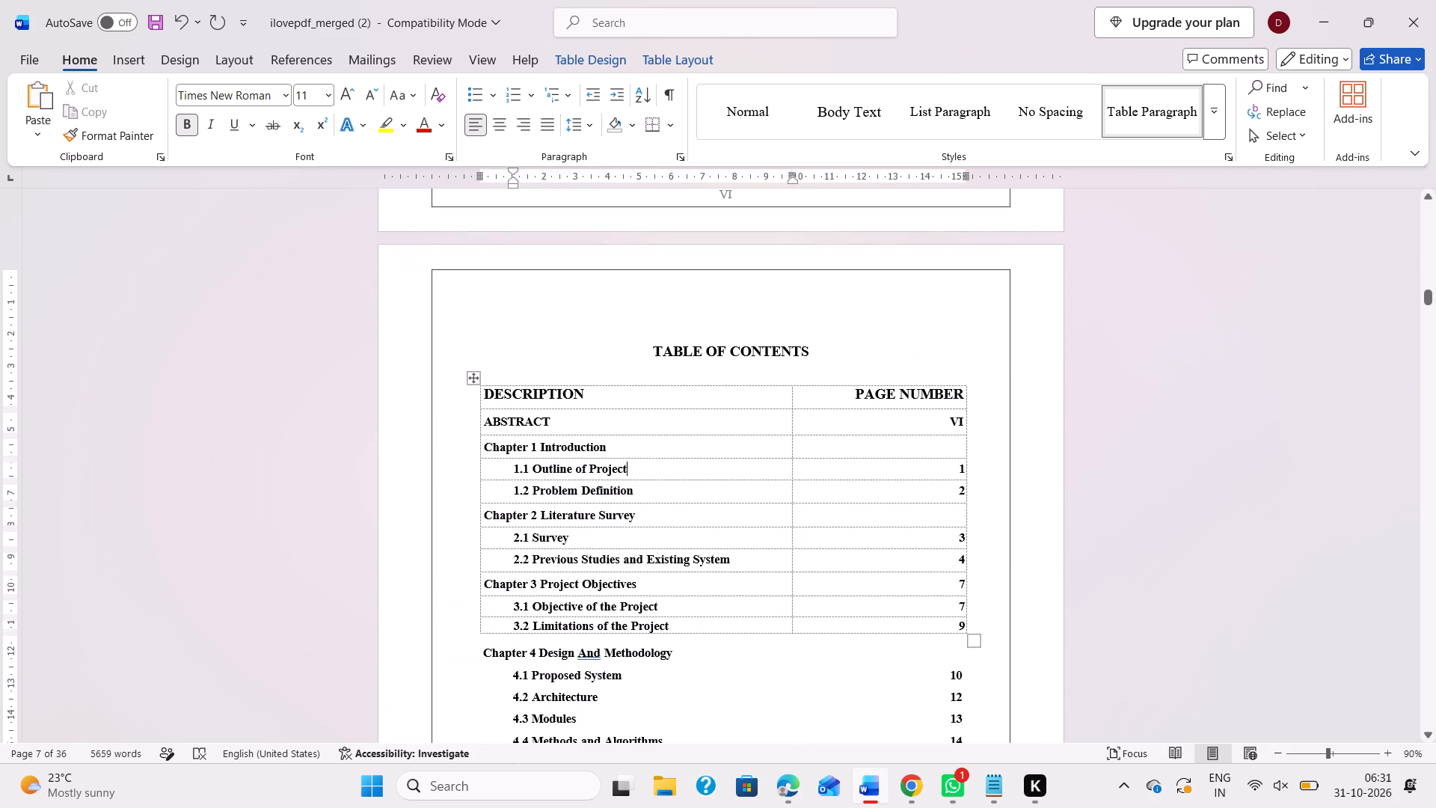
Examine the page numbers in the table of contents and the list of figures alongside the Chapter 1 section pages.
click(916, 493)
scroll(934, 499, down, 12)
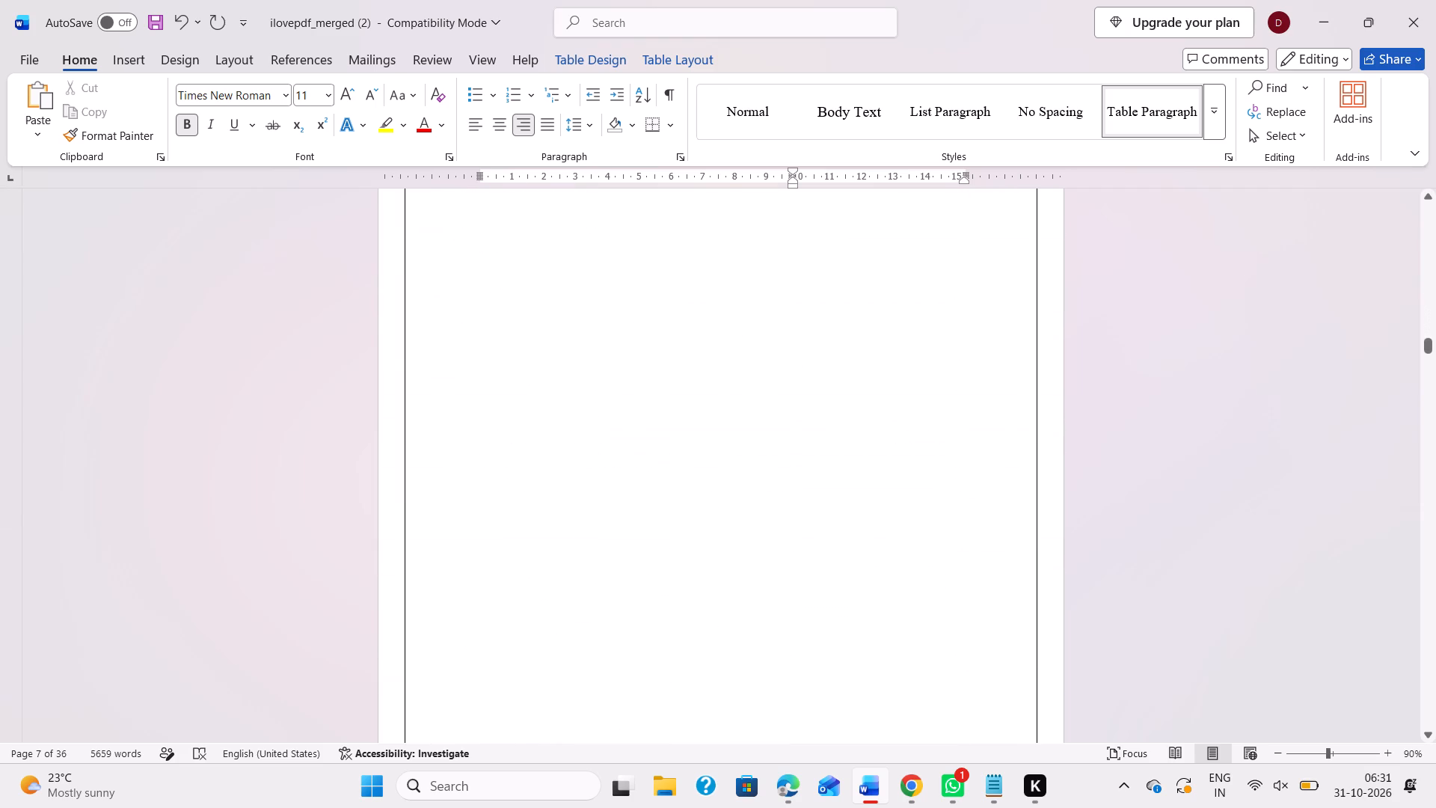
scroll(934, 499, down, 7)
scroll(934, 499, up, 4)
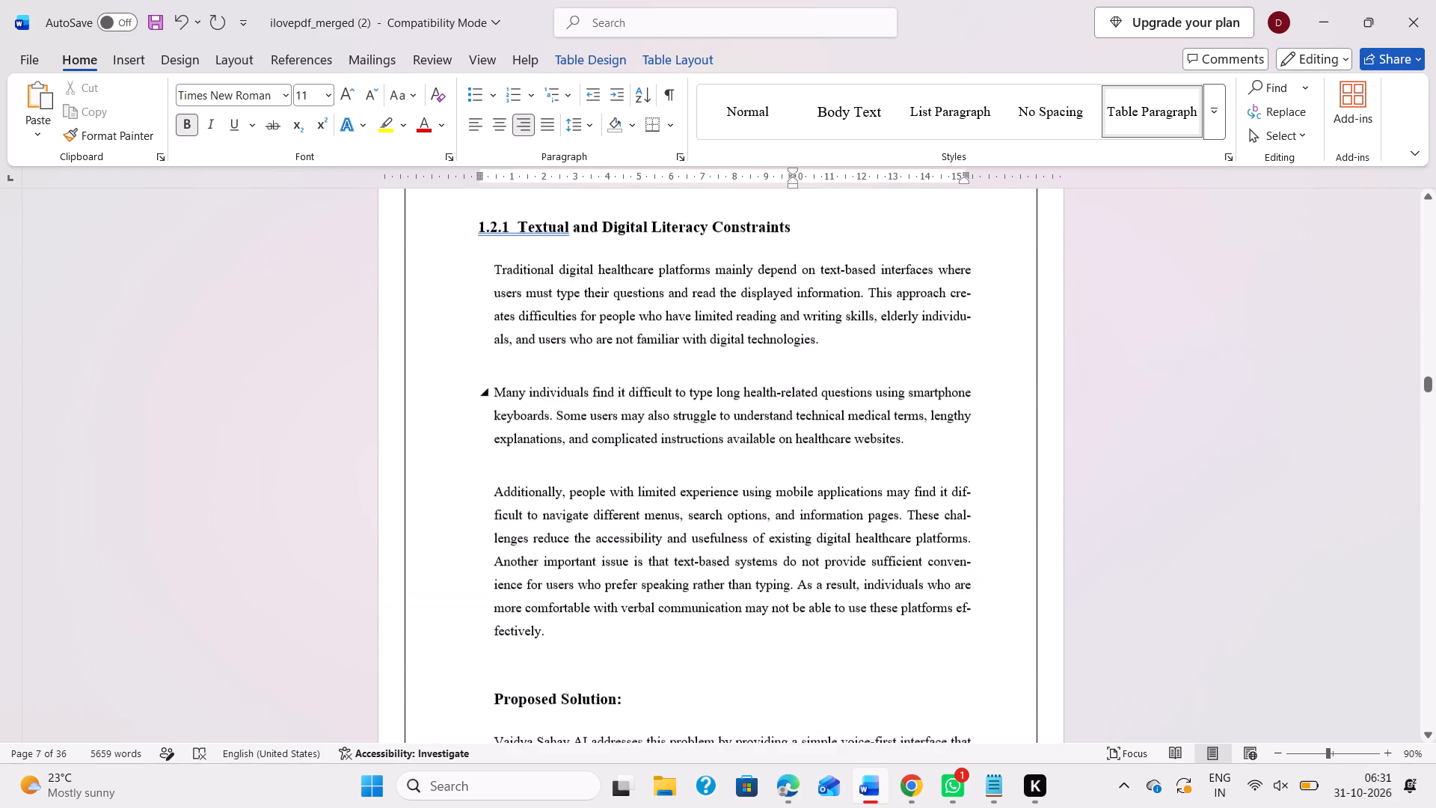
scroll(745, 607, up, 8)
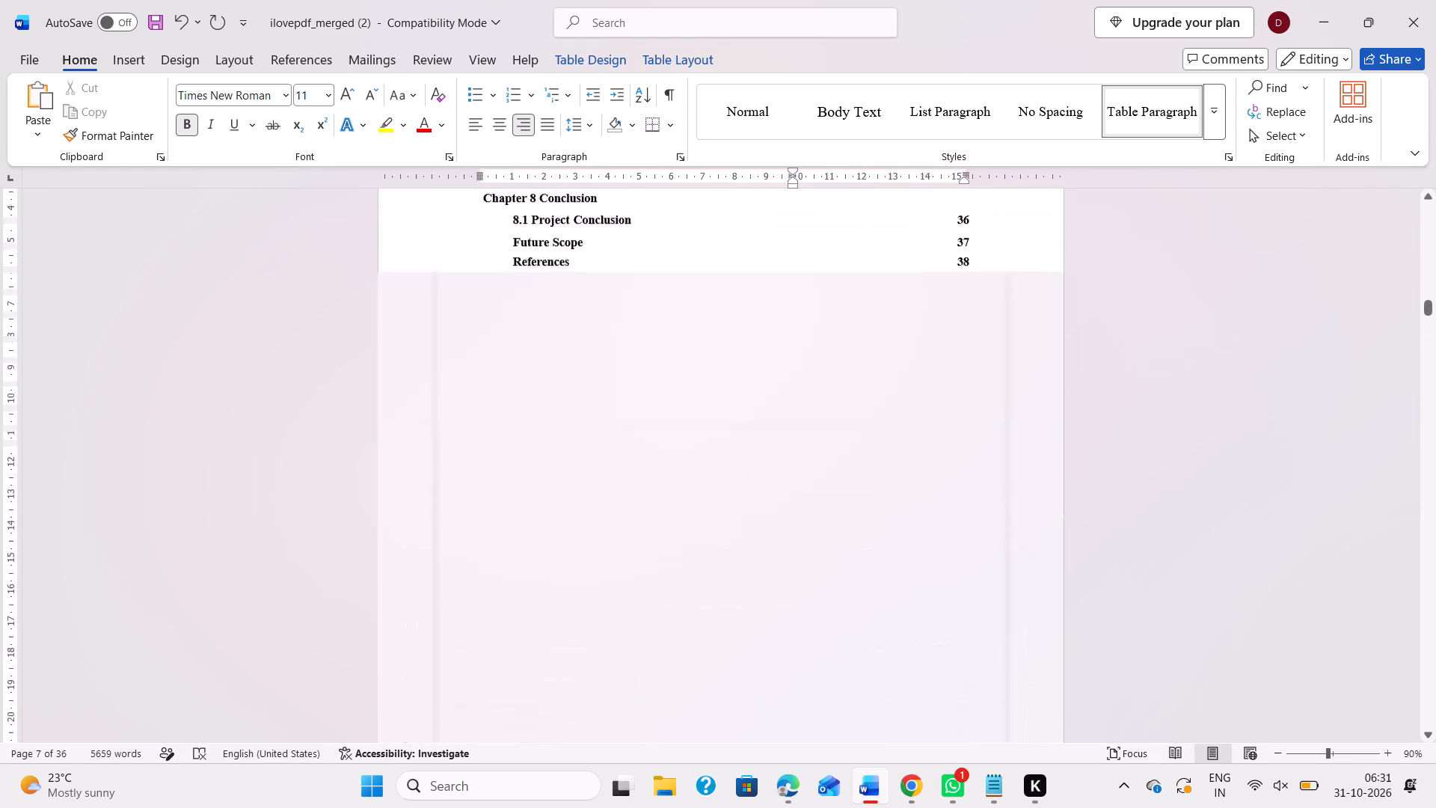
scroll(745, 607, up, 1)
scroll(745, 607, down, 8)
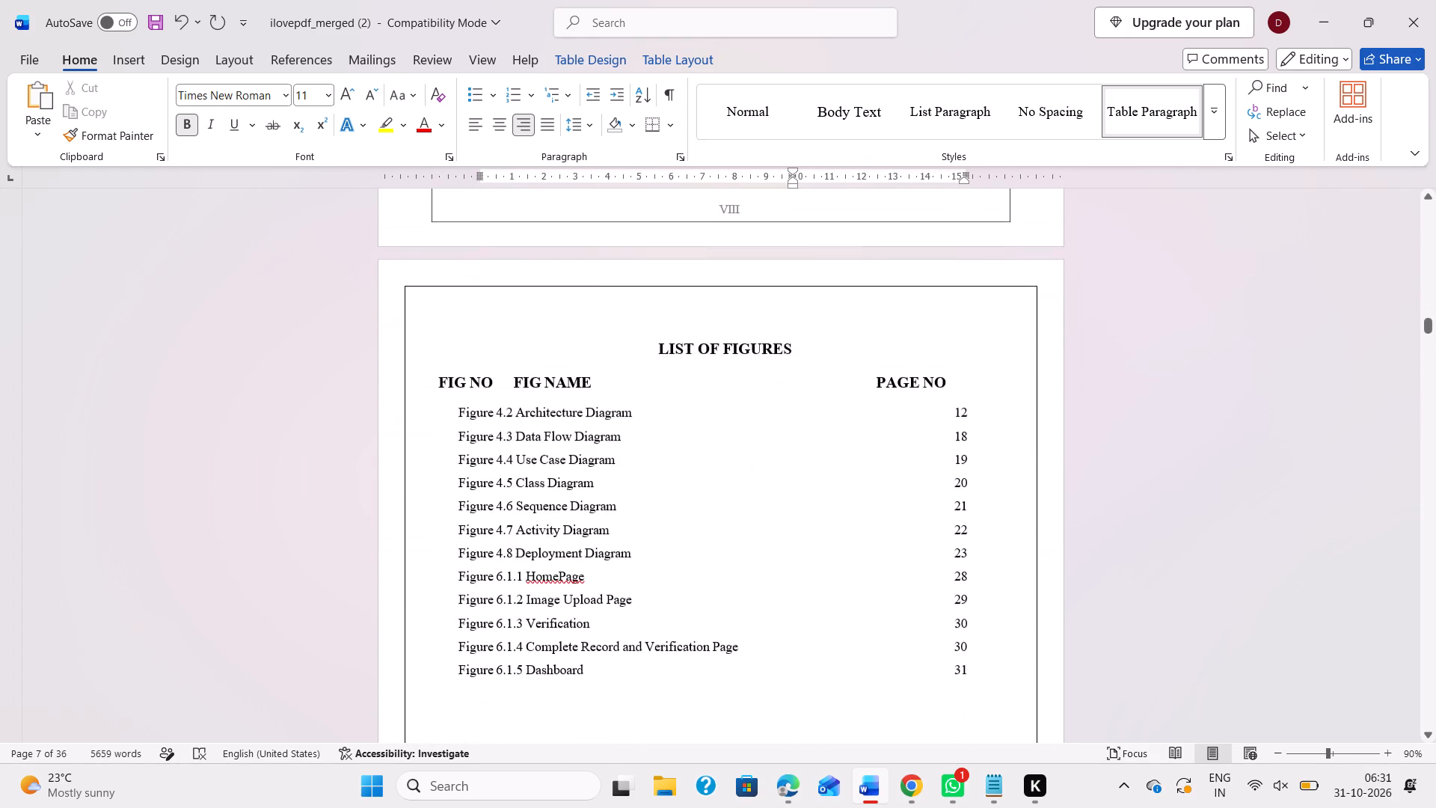
scroll(745, 607, down, 10)
scroll(745, 607, up, 2)
scroll(745, 607, down, 2)
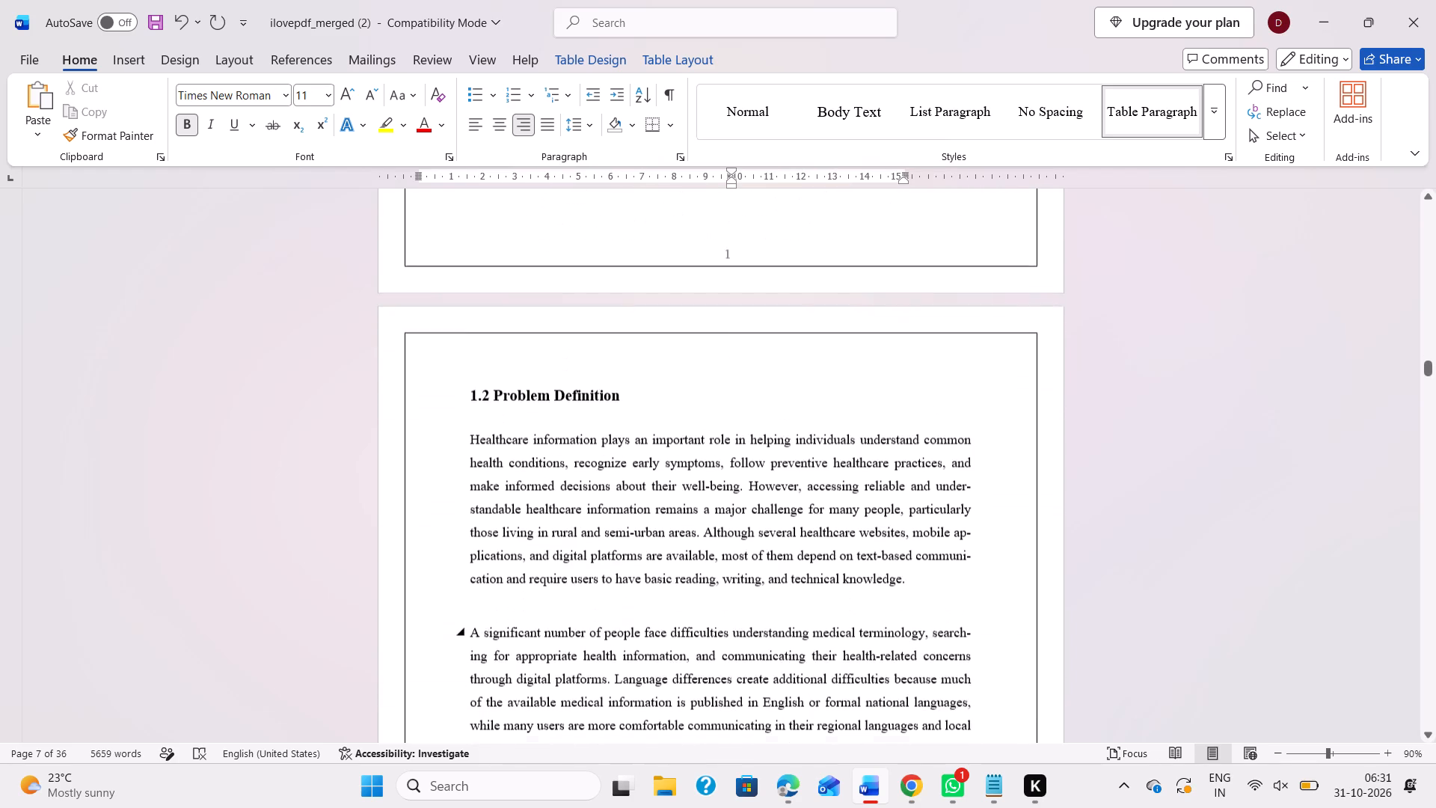
Check the section pages of Chapter 1 against the page numbers in the table of contents, the list of figures and the list of tables.
scroll(745, 607, down, 3)
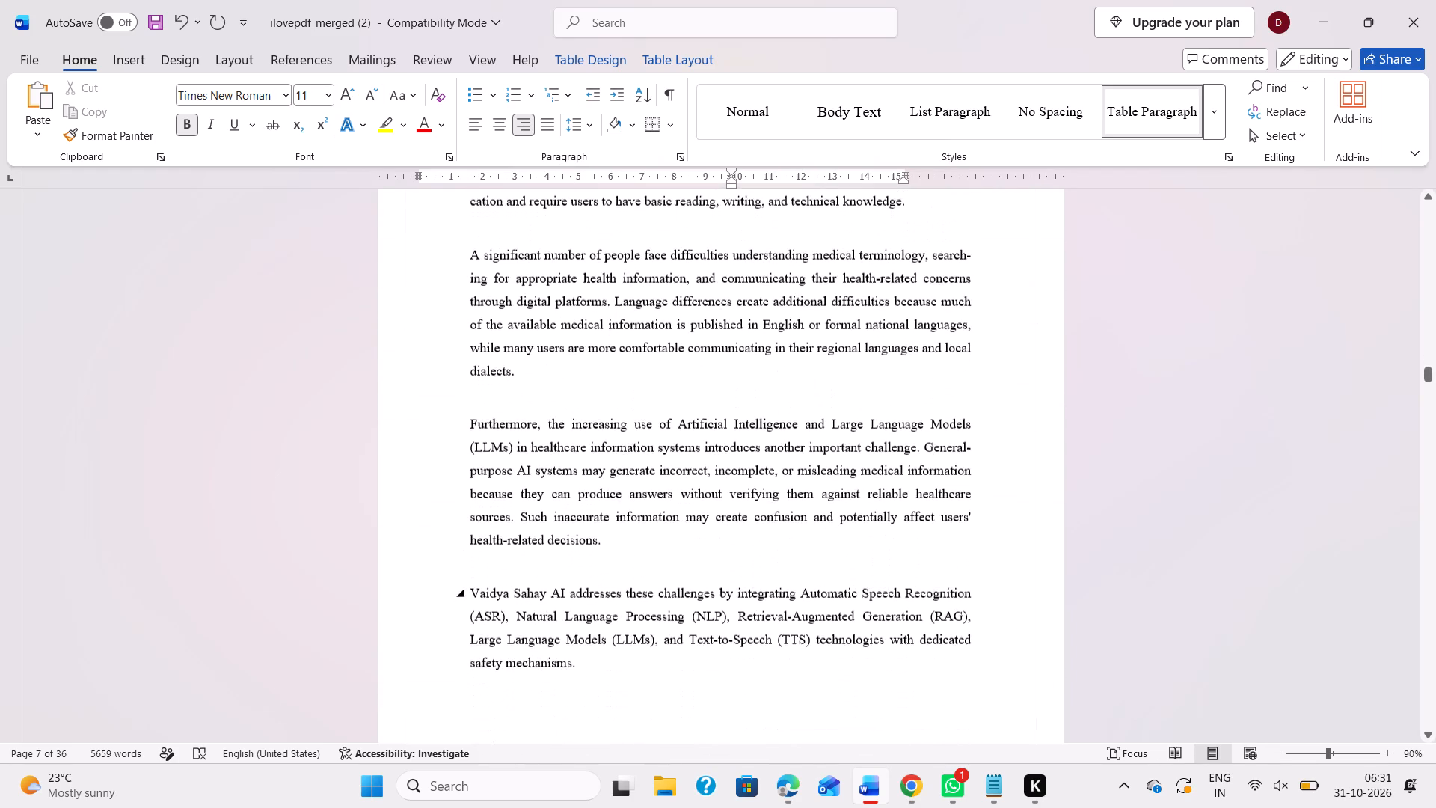
scroll(745, 607, up, 16)
scroll(745, 607, down, 2)
scroll(745, 607, up, 3)
scroll(926, 577, up, 1)
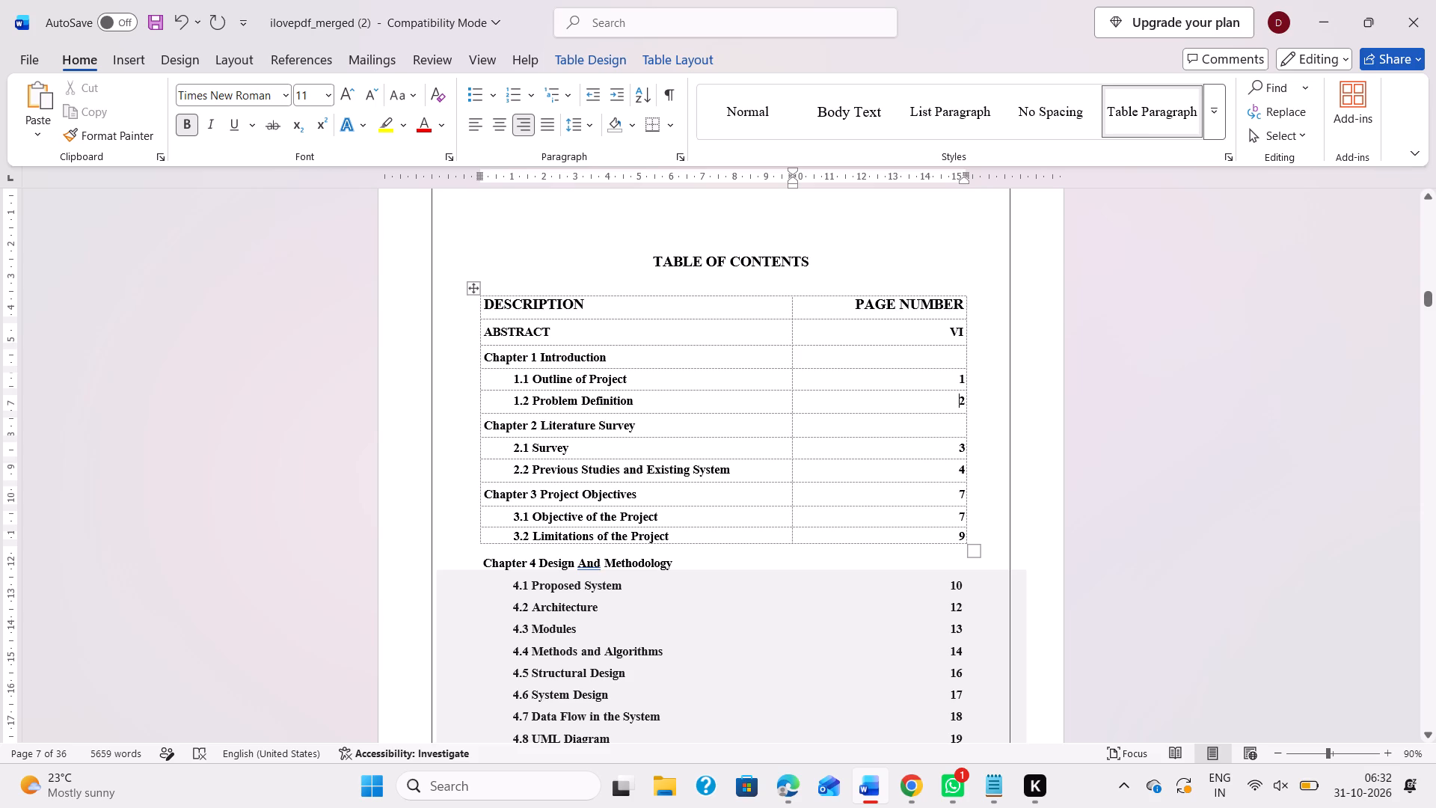
scroll(843, 436, down, 14)
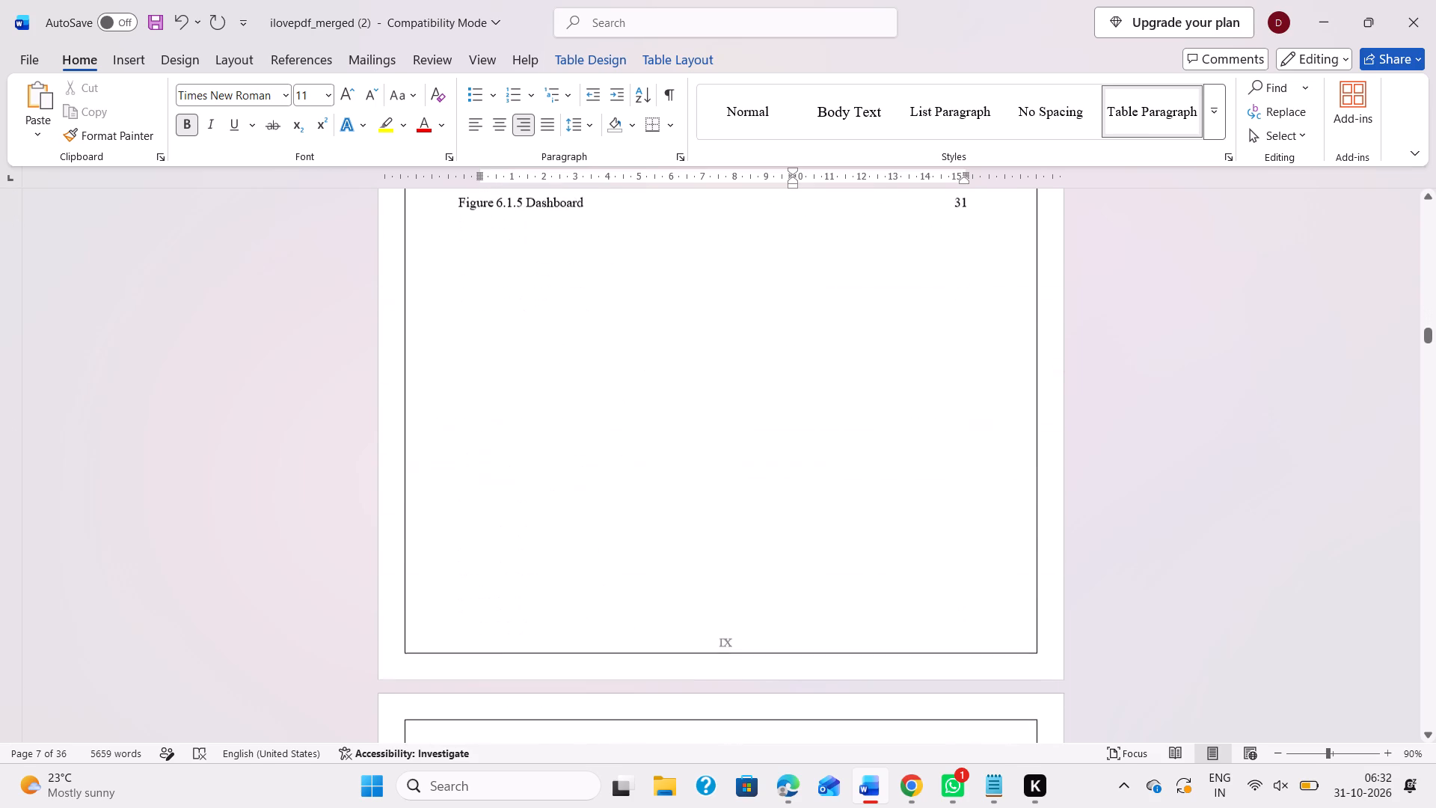
scroll(843, 436, down, 4)
scroll(843, 436, up, 7)
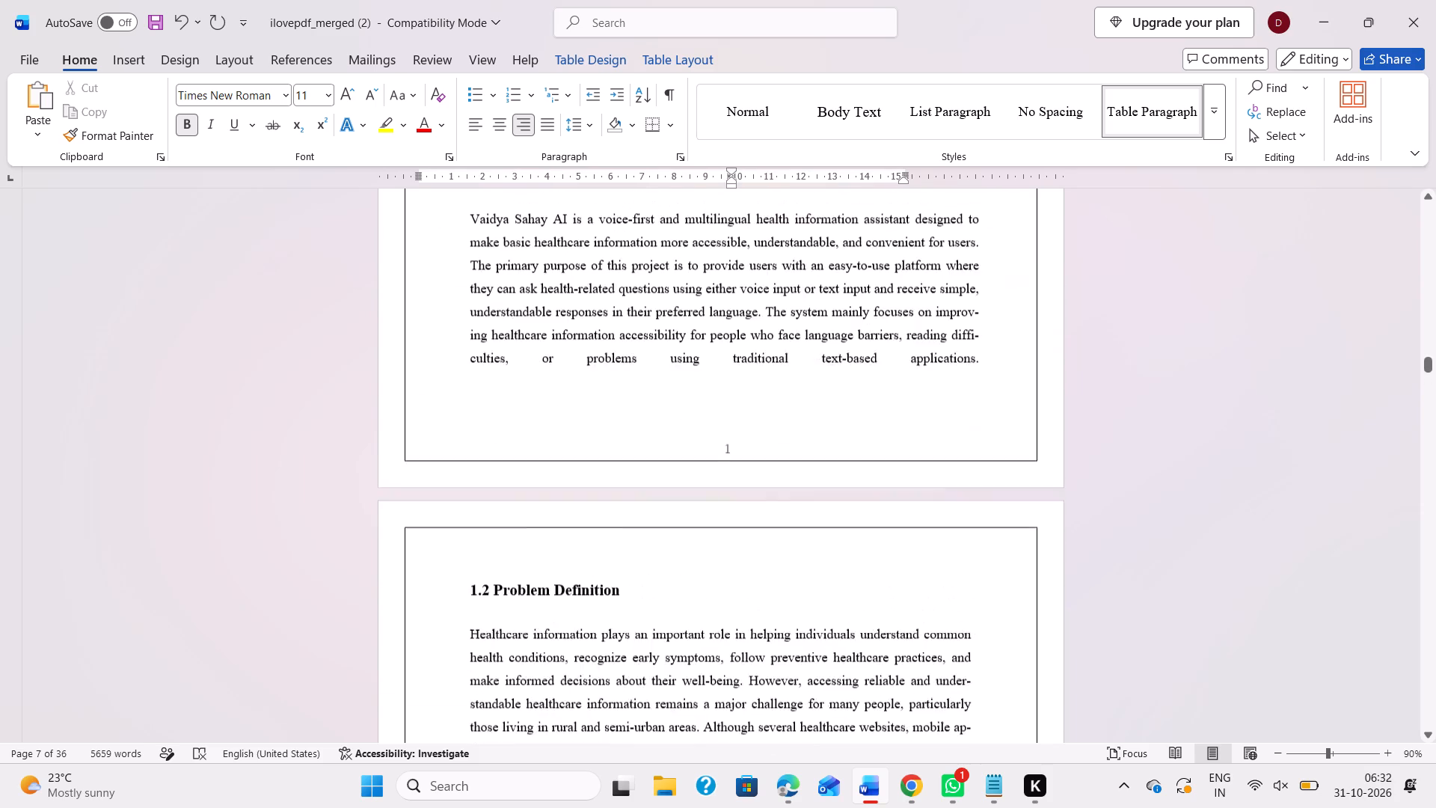
scroll(843, 436, up, 7)
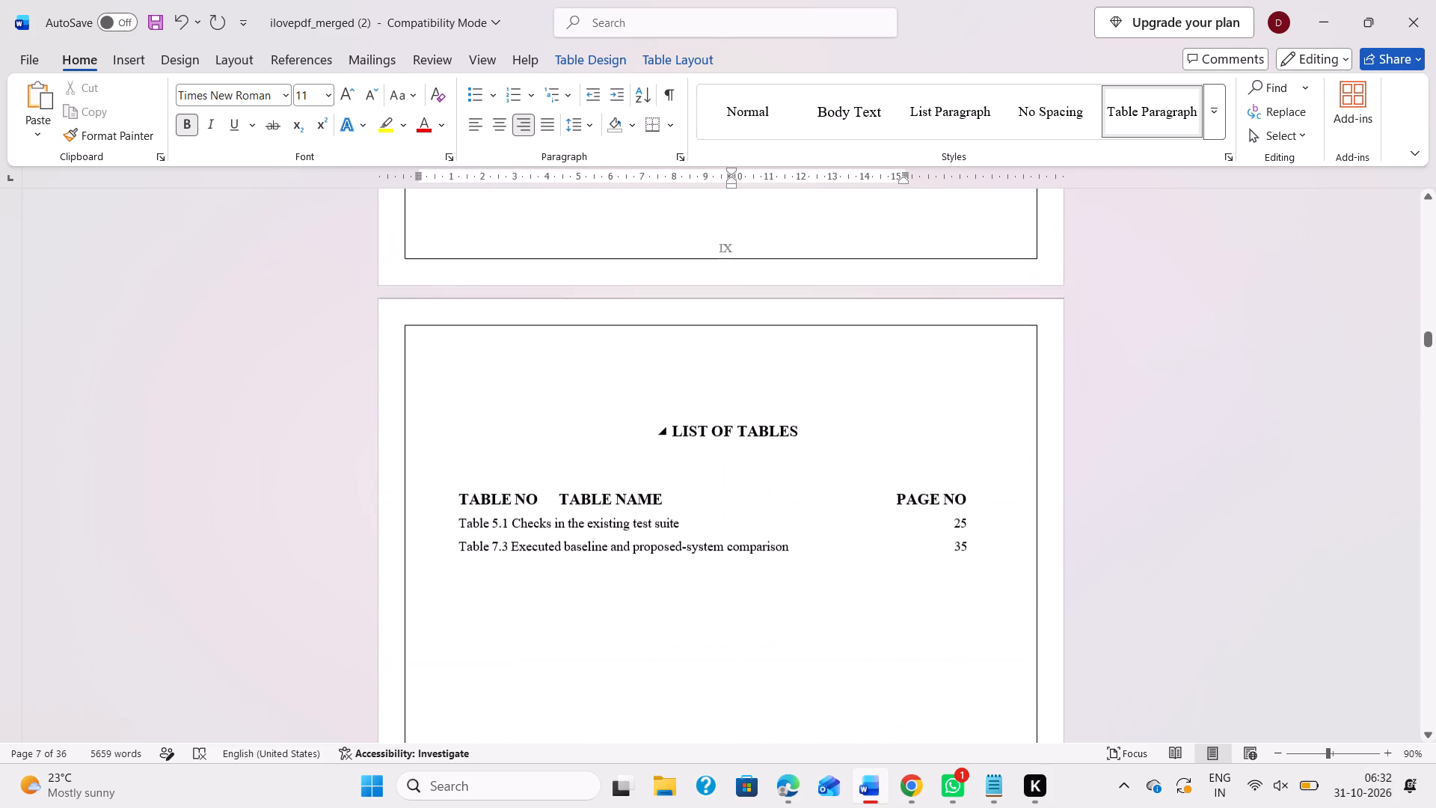
Add an extra space between "CHAPTER-2" and "LITERATURE SURVEY" in the Chapter 2 heading.
scroll(843, 436, down, 16)
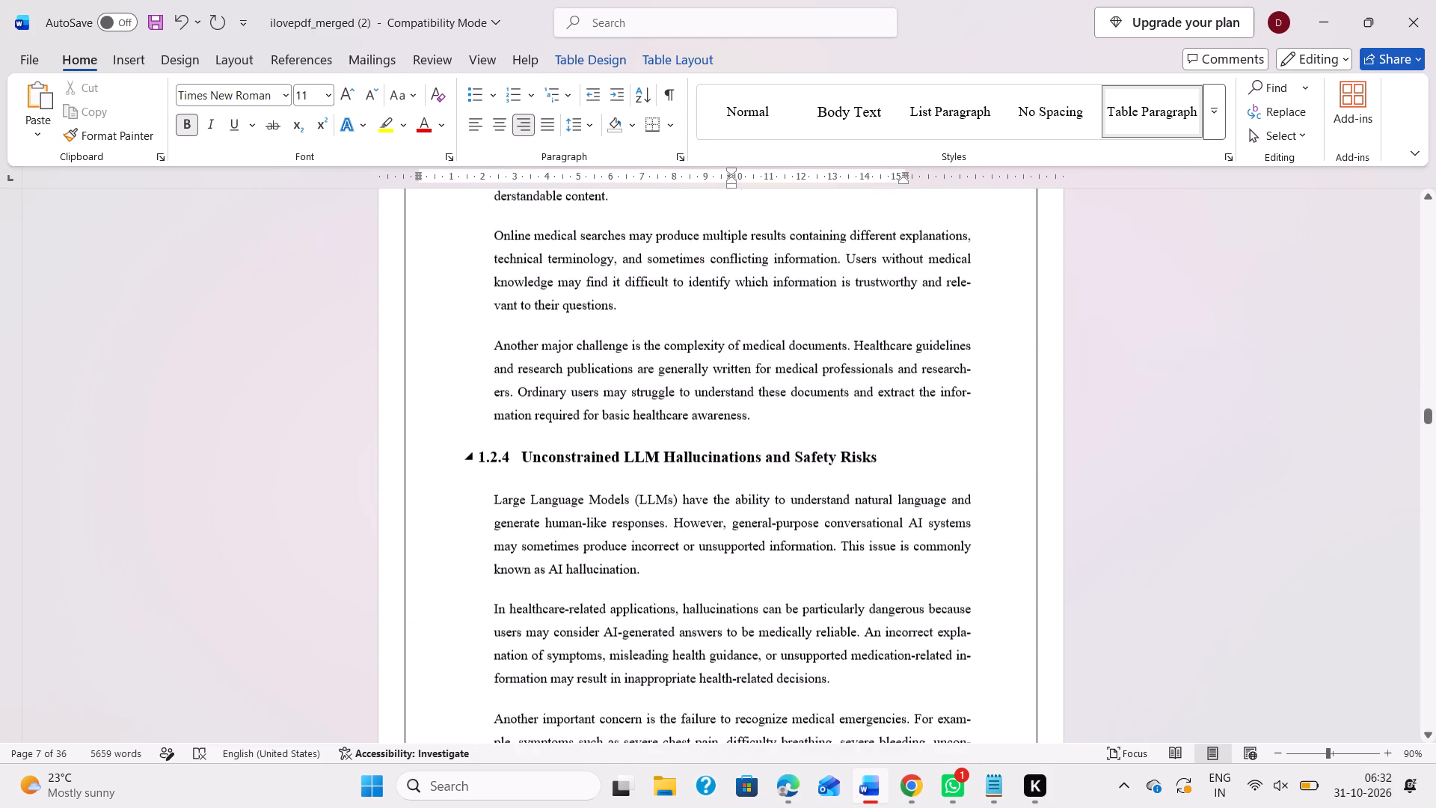
scroll(809, 572, down, 2)
scroll(740, 670, down, 3)
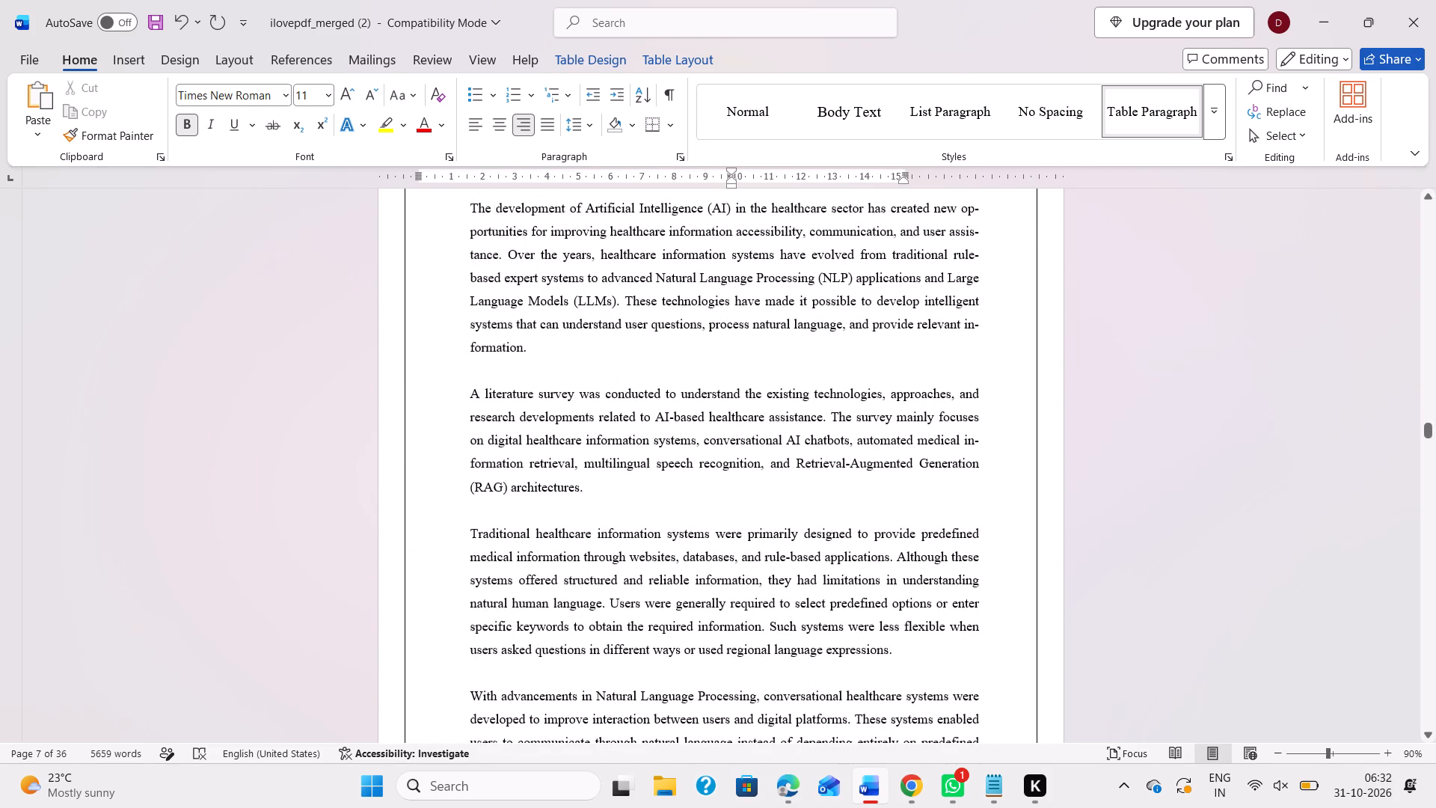
scroll(747, 572, up, 1)
scroll(747, 572, down, 3)
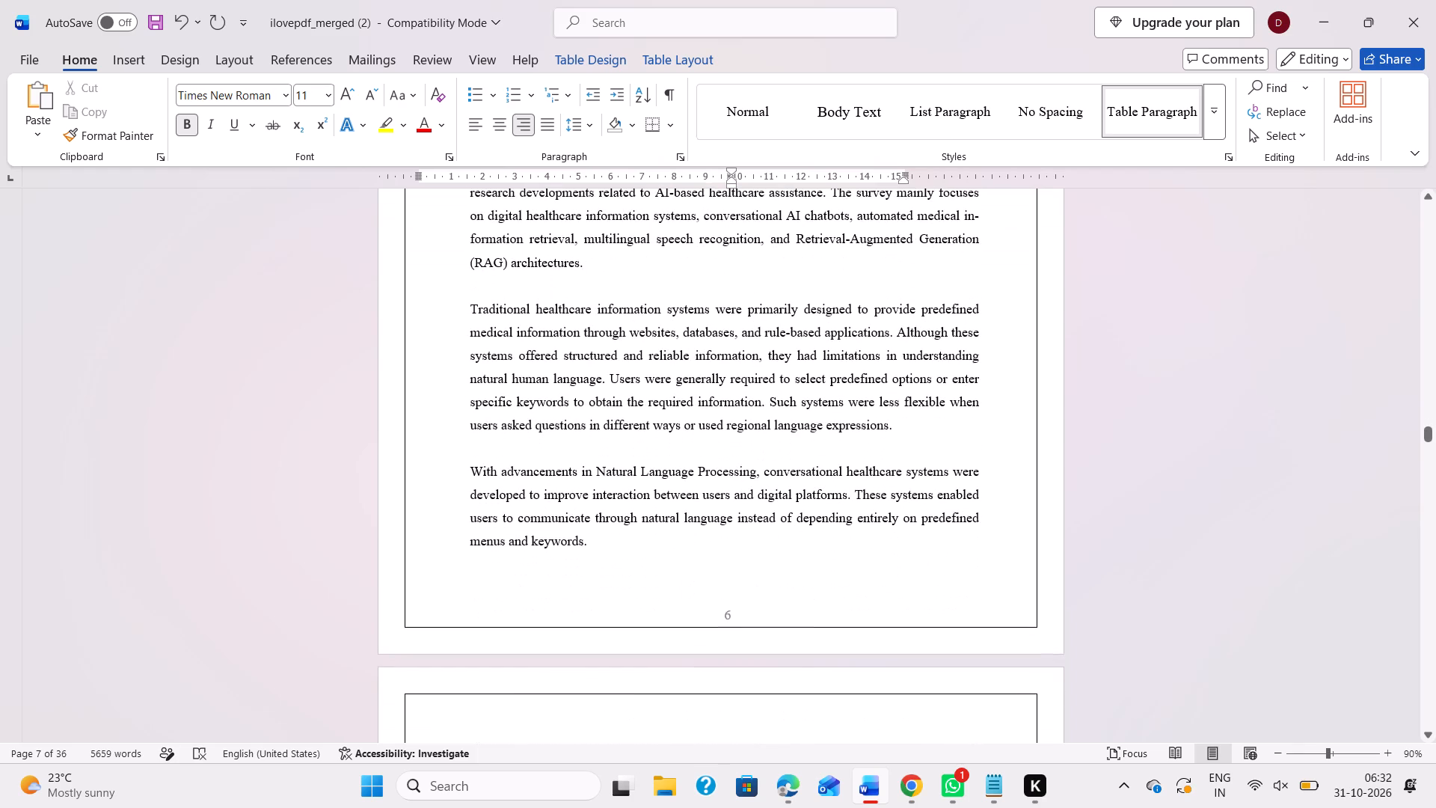
scroll(747, 572, up, 2)
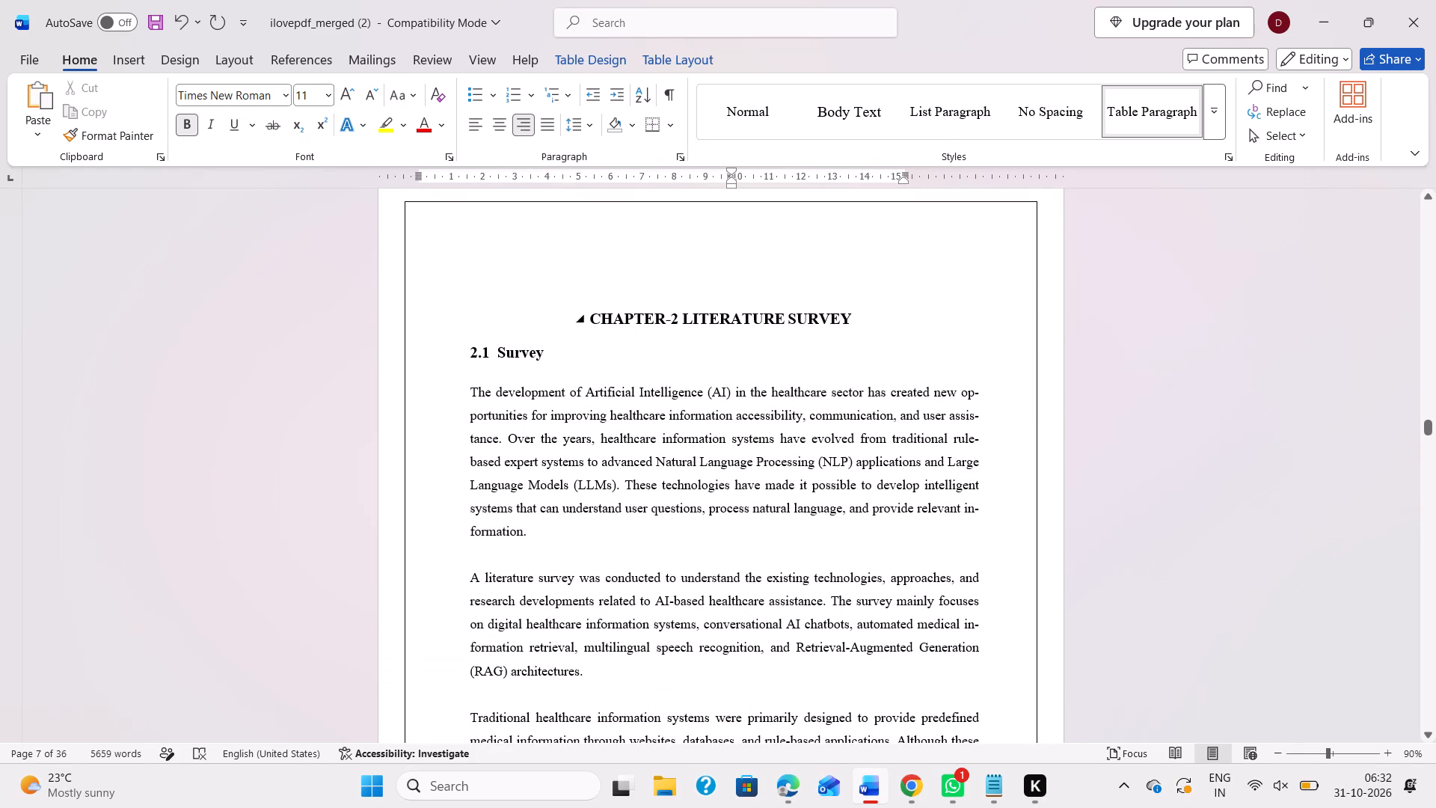
click(681, 319)
key(space)
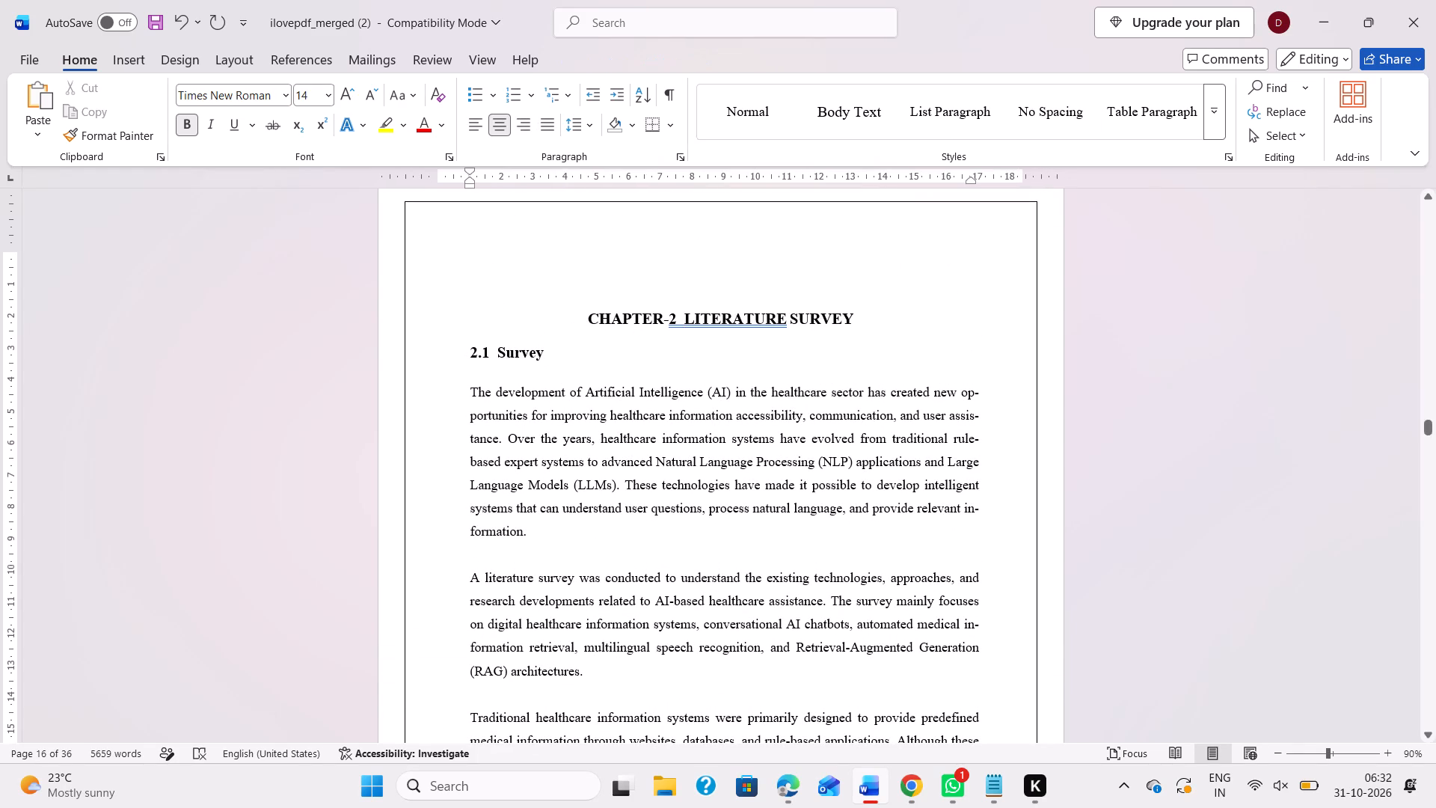
Review the Chapter 2 text and page numbers from section 2.1 Survey through the section 2.2 Previous Studies and Existing System pages.
scroll(681, 500, down, 4)
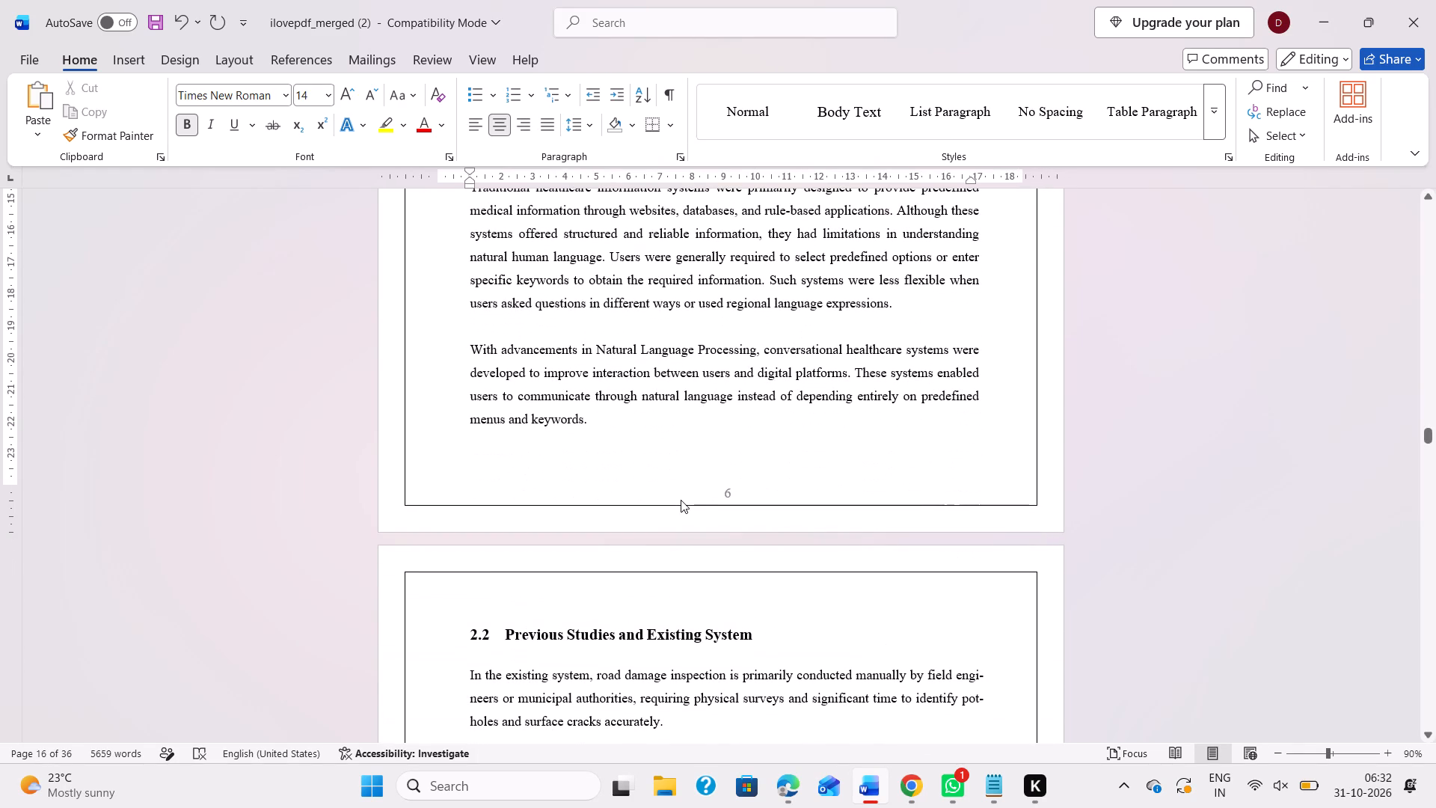
scroll(681, 500, down, 4)
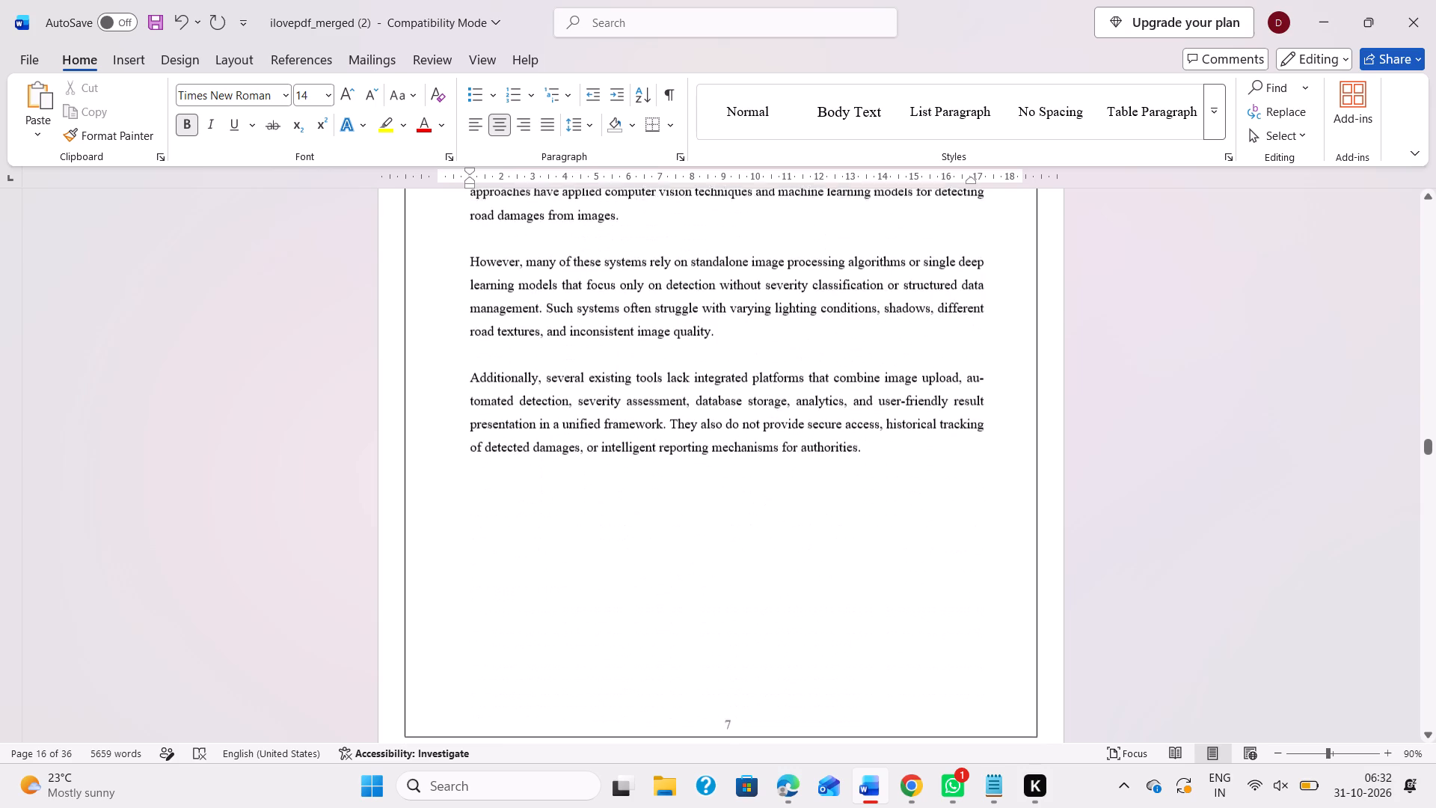
scroll(681, 500, down, 2)
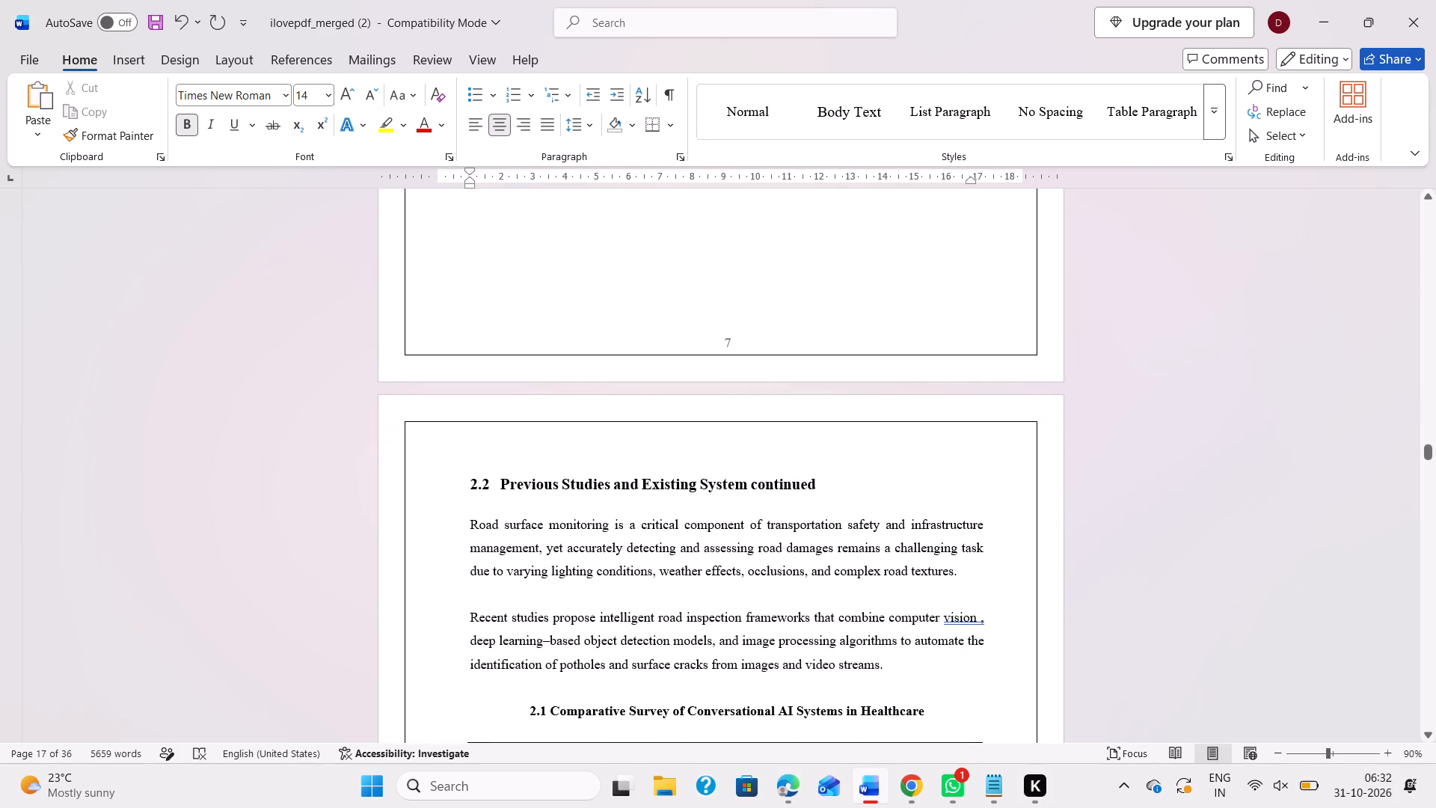
scroll(681, 500, up, 5)
scroll(681, 500, down, 5)
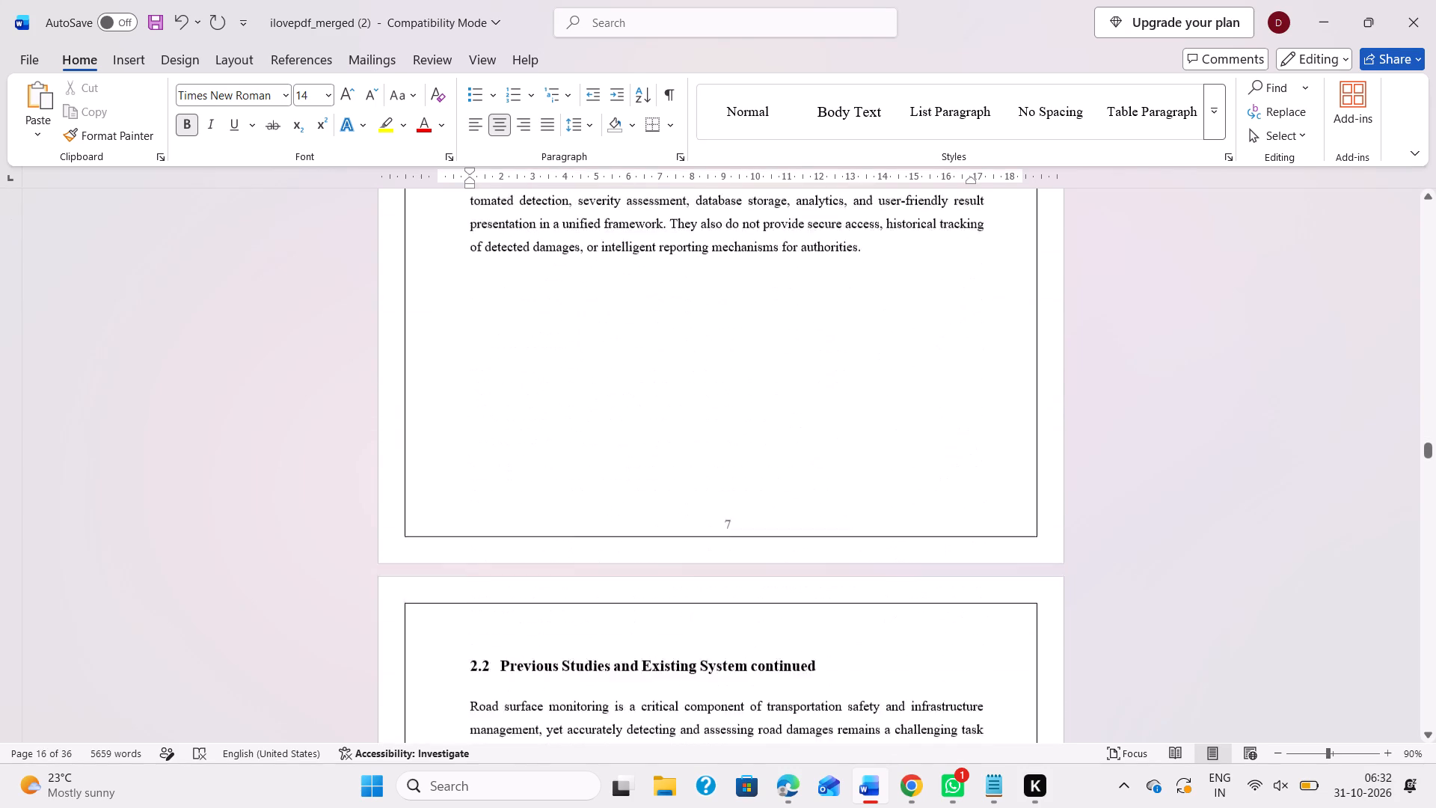
scroll(681, 500, down, 1)
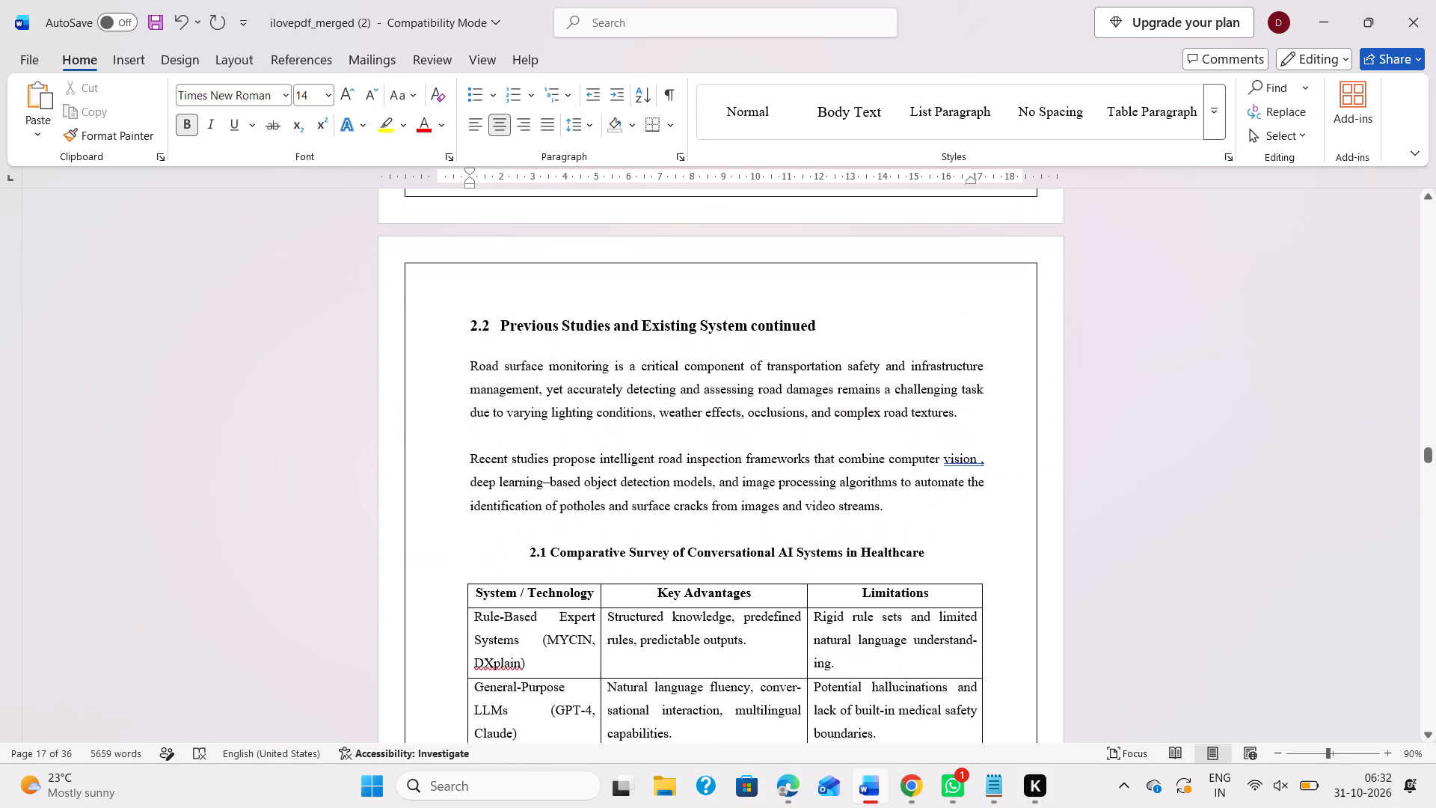
scroll(681, 500, up, 4)
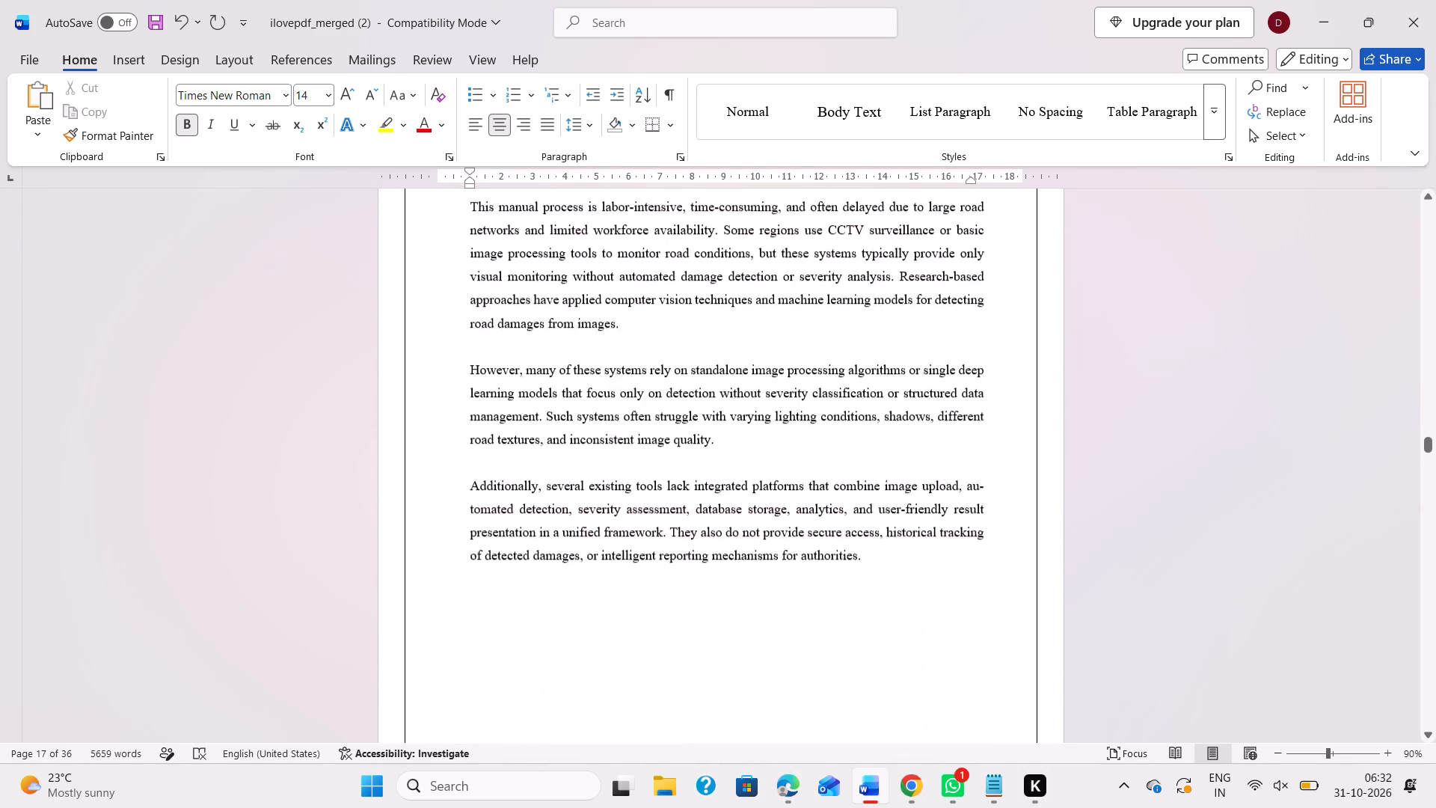
scroll(681, 500, up, 6)
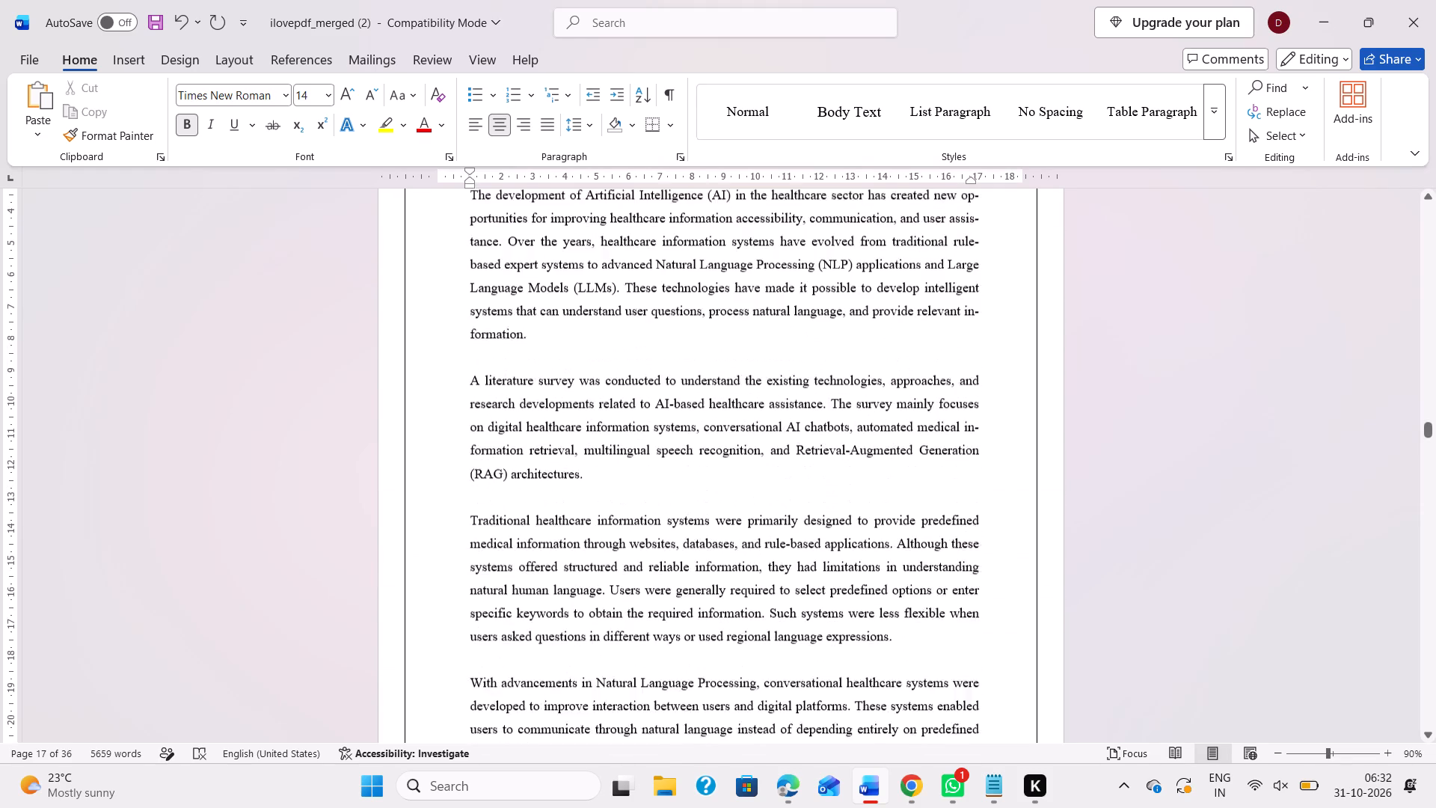
scroll(681, 500, up, 1)
Examine the section 2.2 pages with comparison tables 2.1 and 2.2, their page numbers, and the start of section 3.1 Objective of the Project.
scroll(681, 500, down, 9)
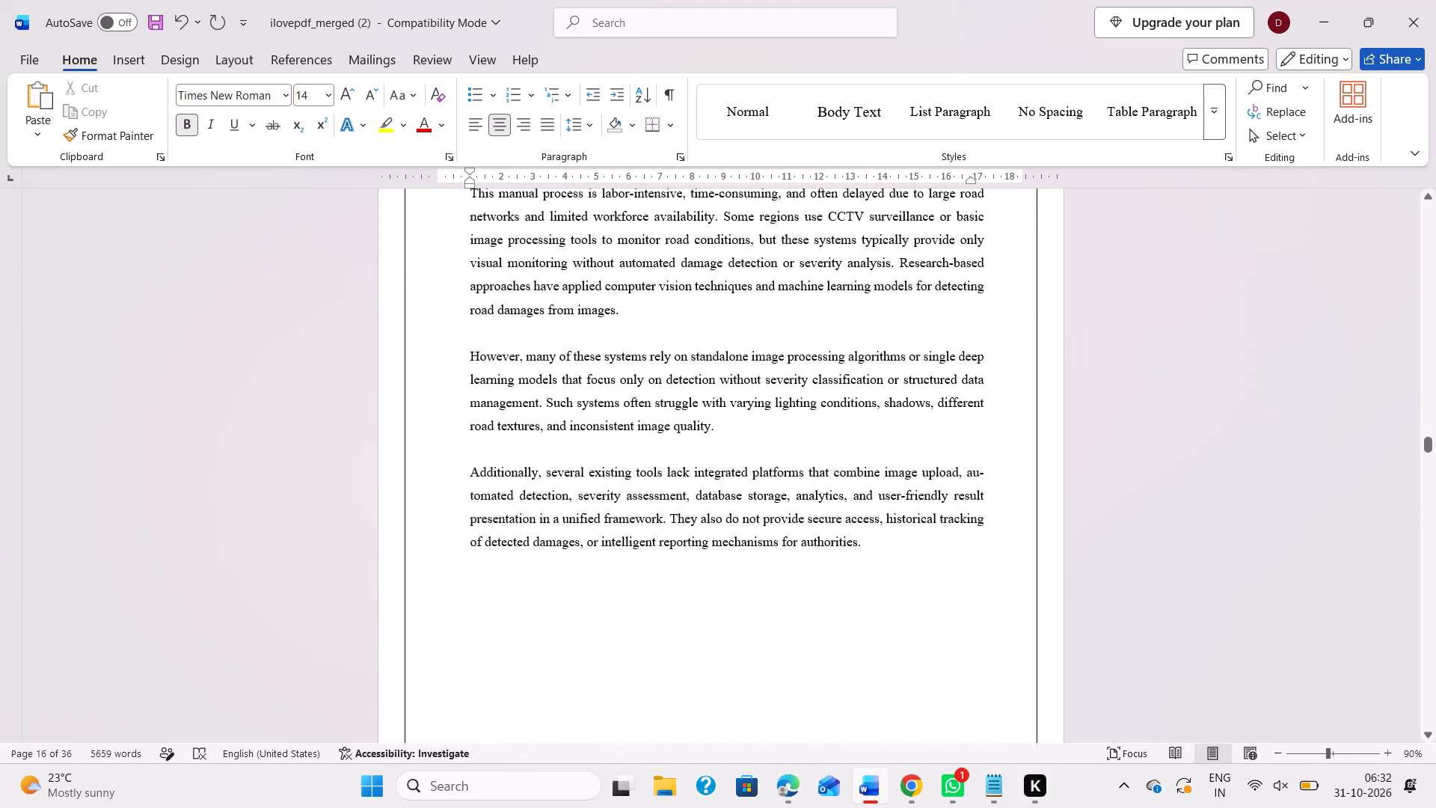
scroll(681, 500, down, 5)
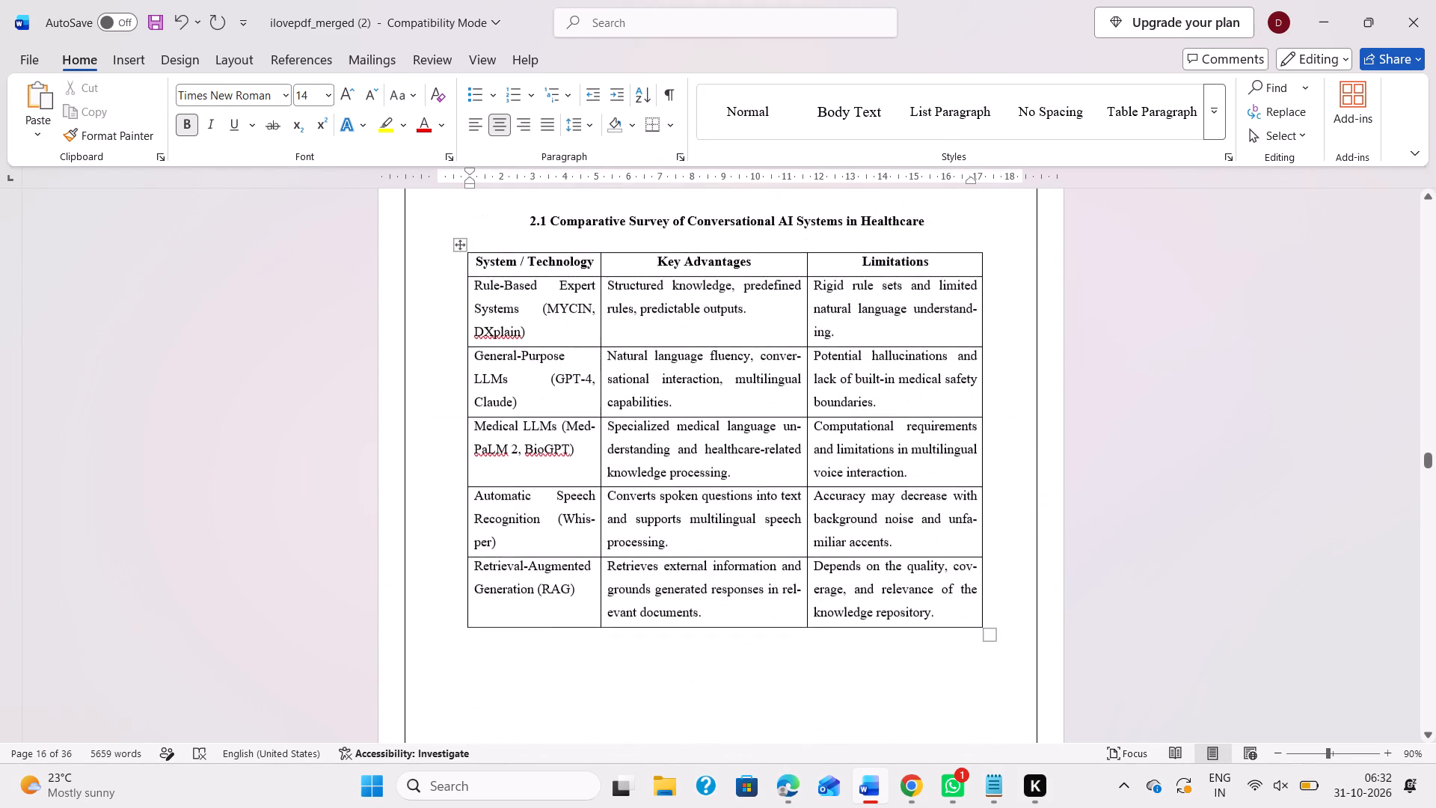
scroll(681, 500, down, 3)
scroll(681, 500, up, 3)
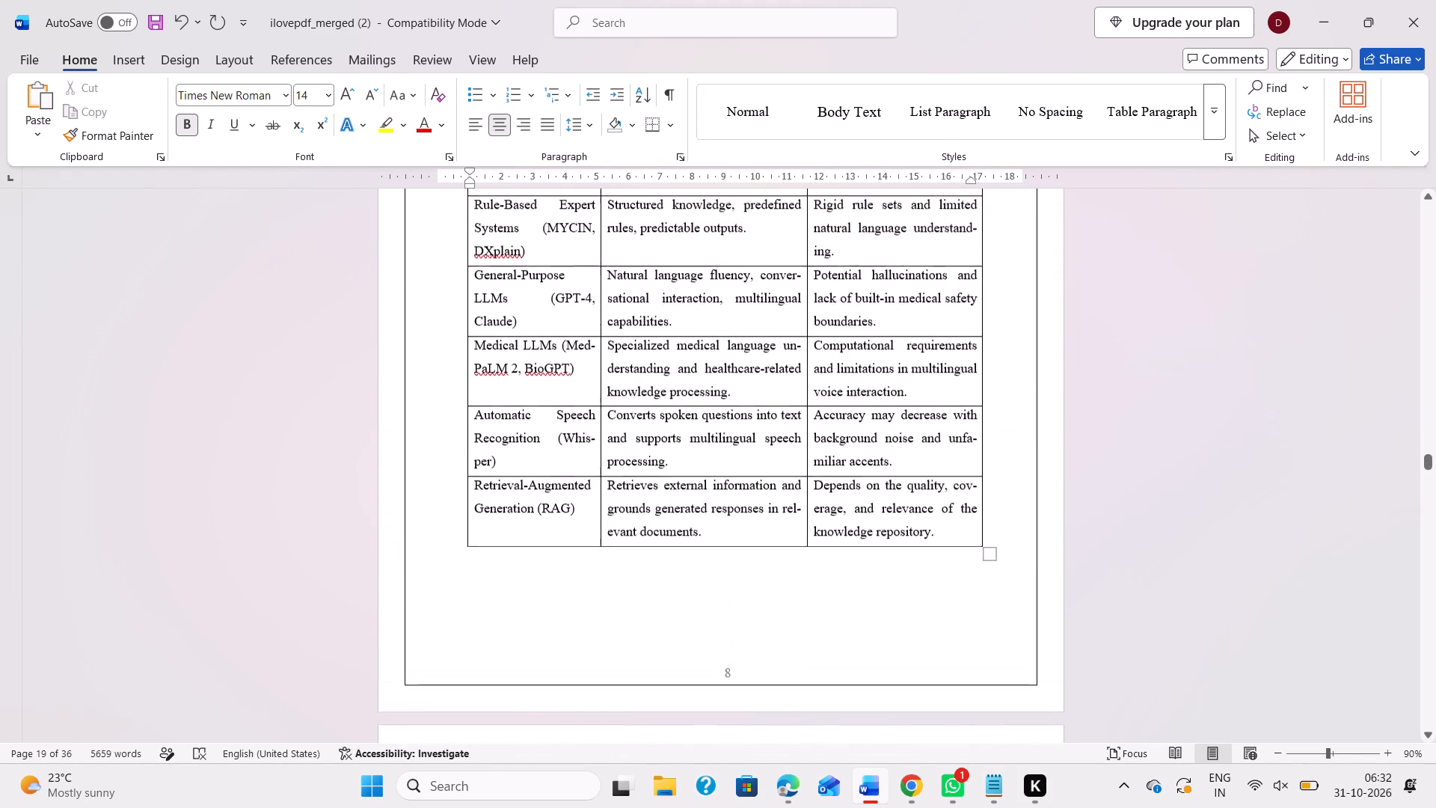
scroll(681, 500, down, 3)
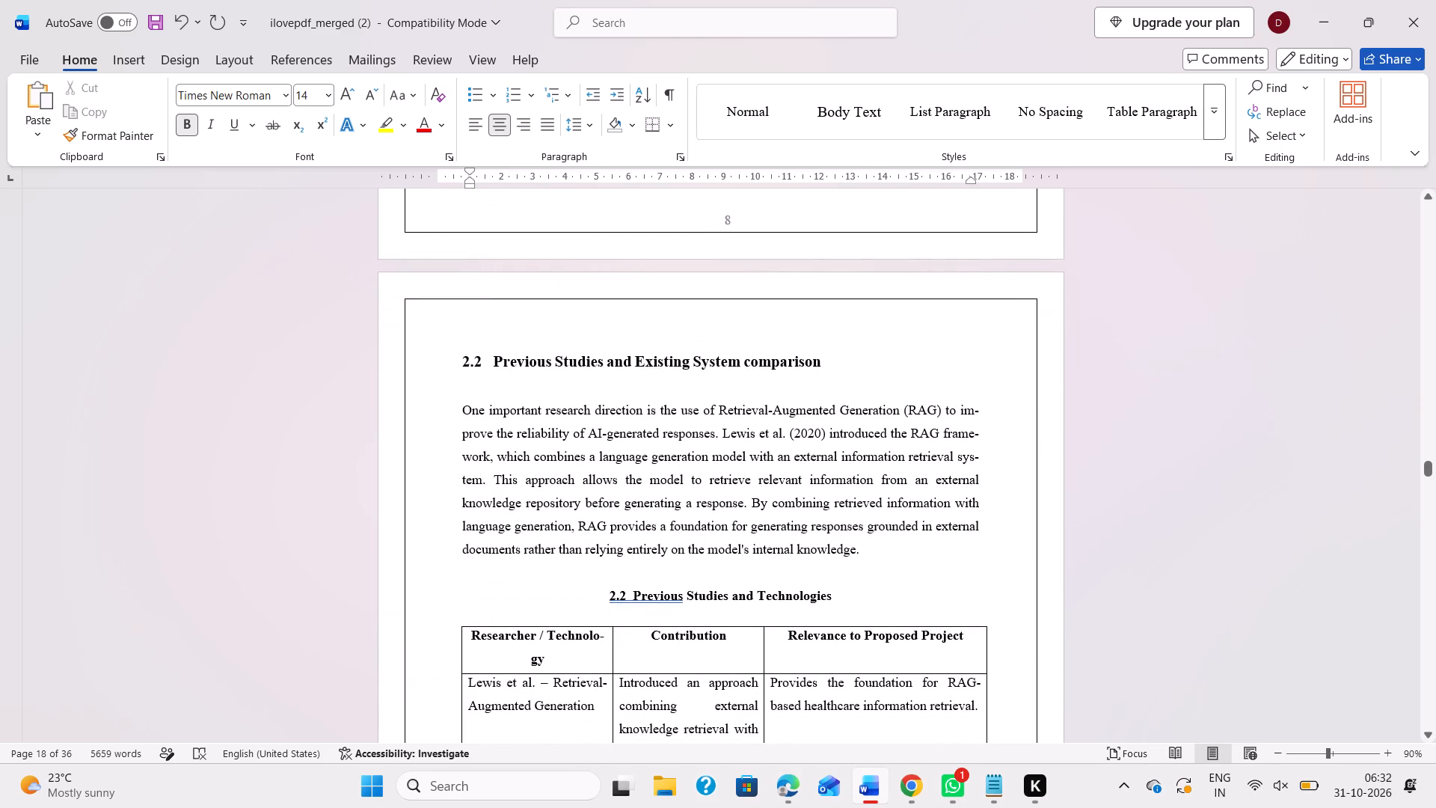
scroll(681, 500, down, 4)
scroll(681, 500, up, 4)
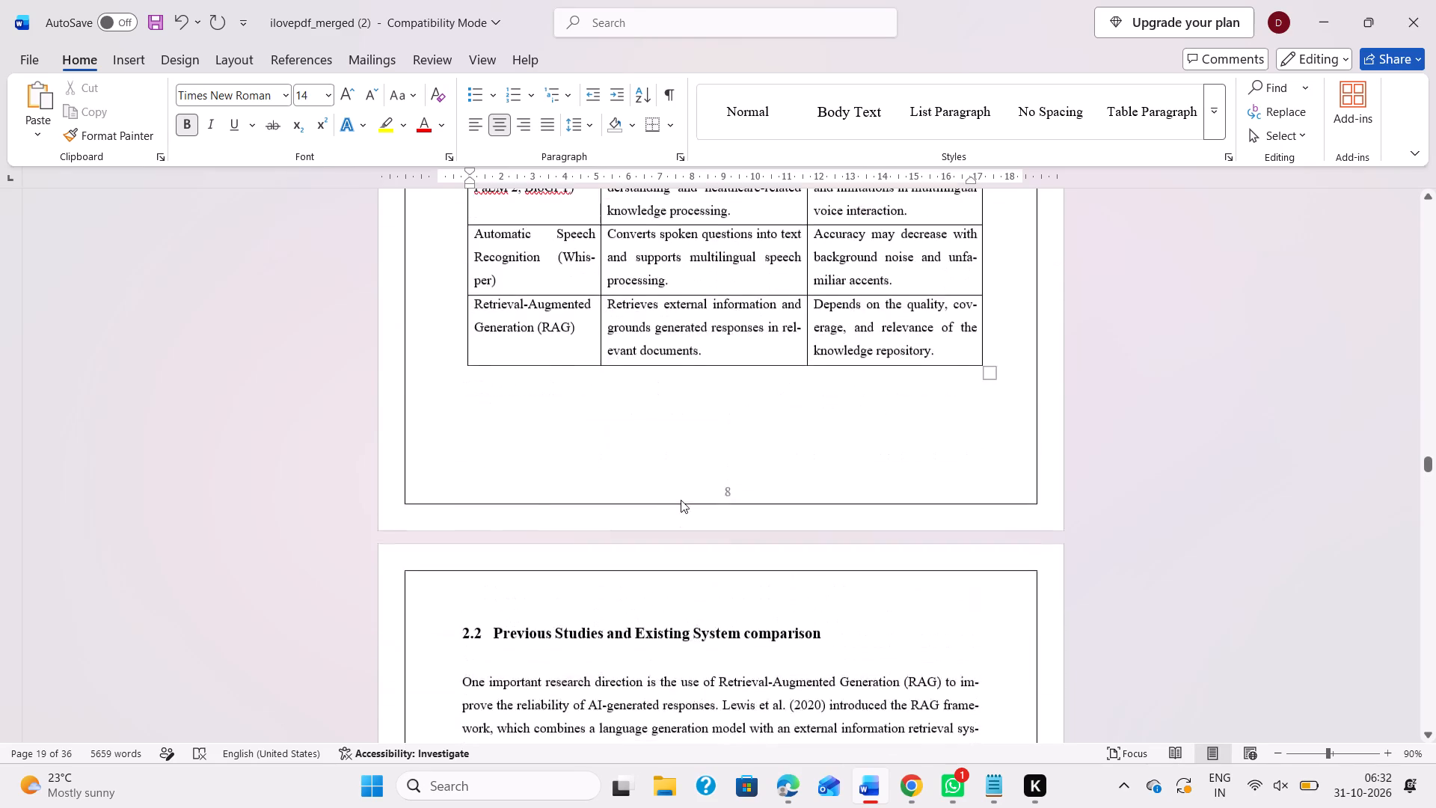
scroll(681, 500, up, 2)
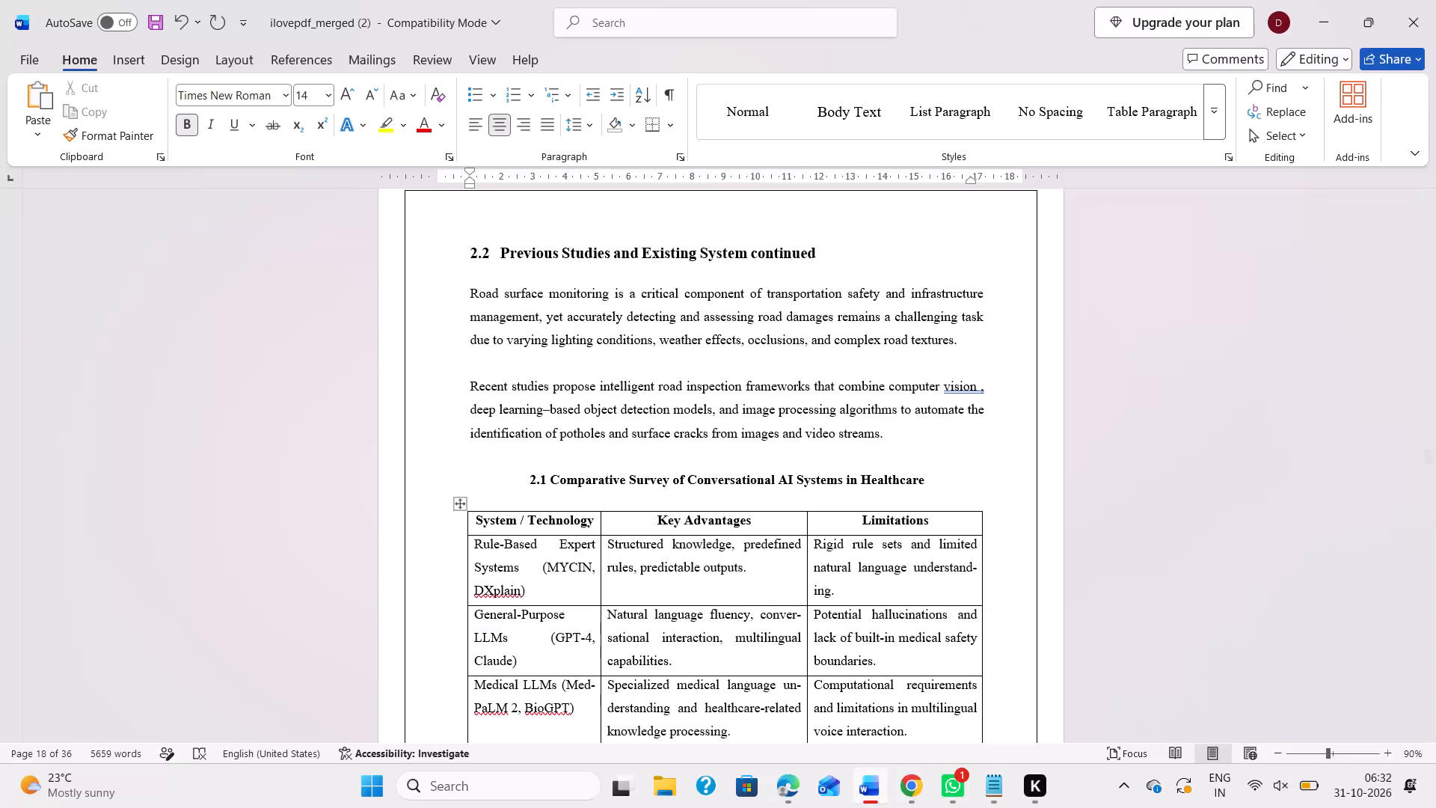
scroll(681, 500, down, 6)
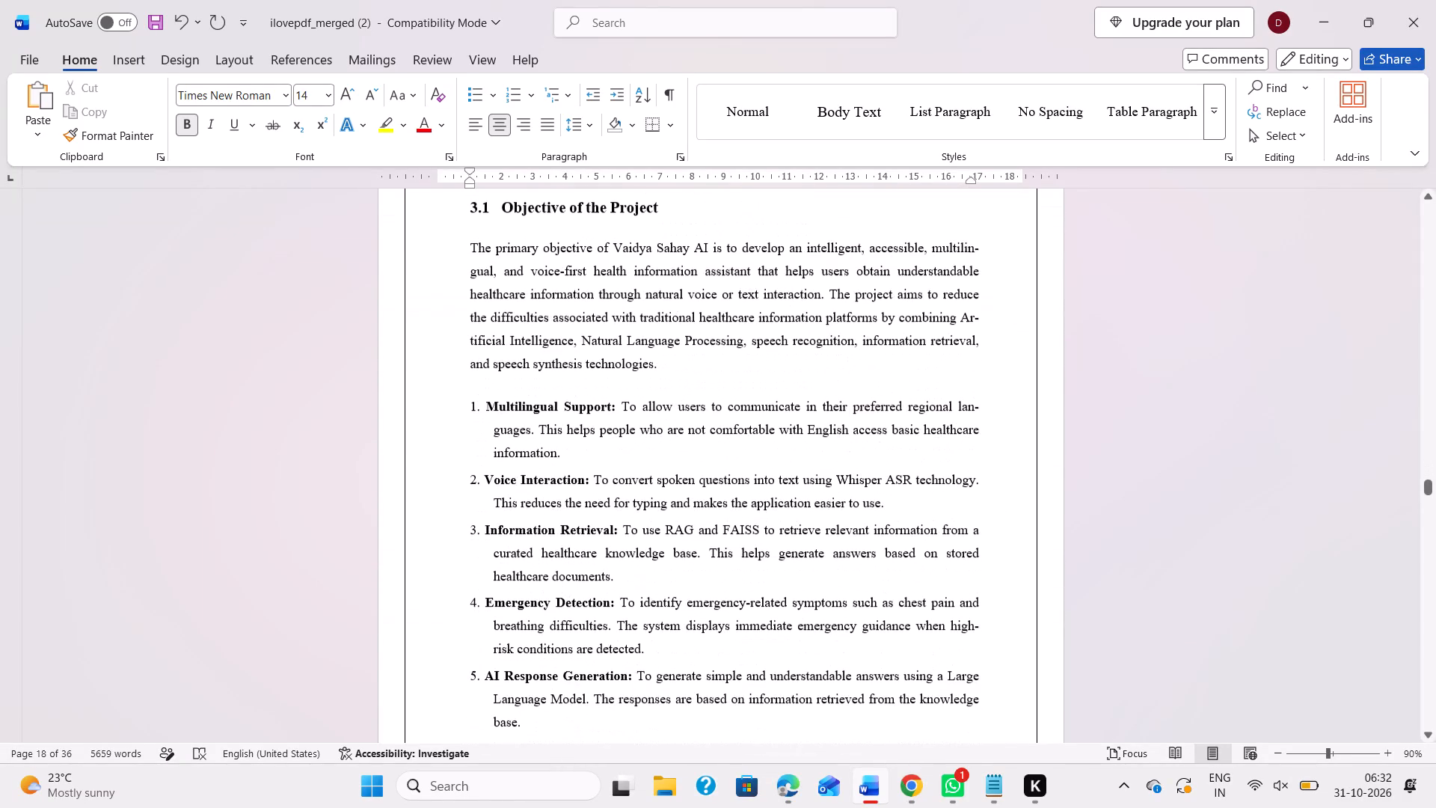
scroll(681, 500, up, 7)
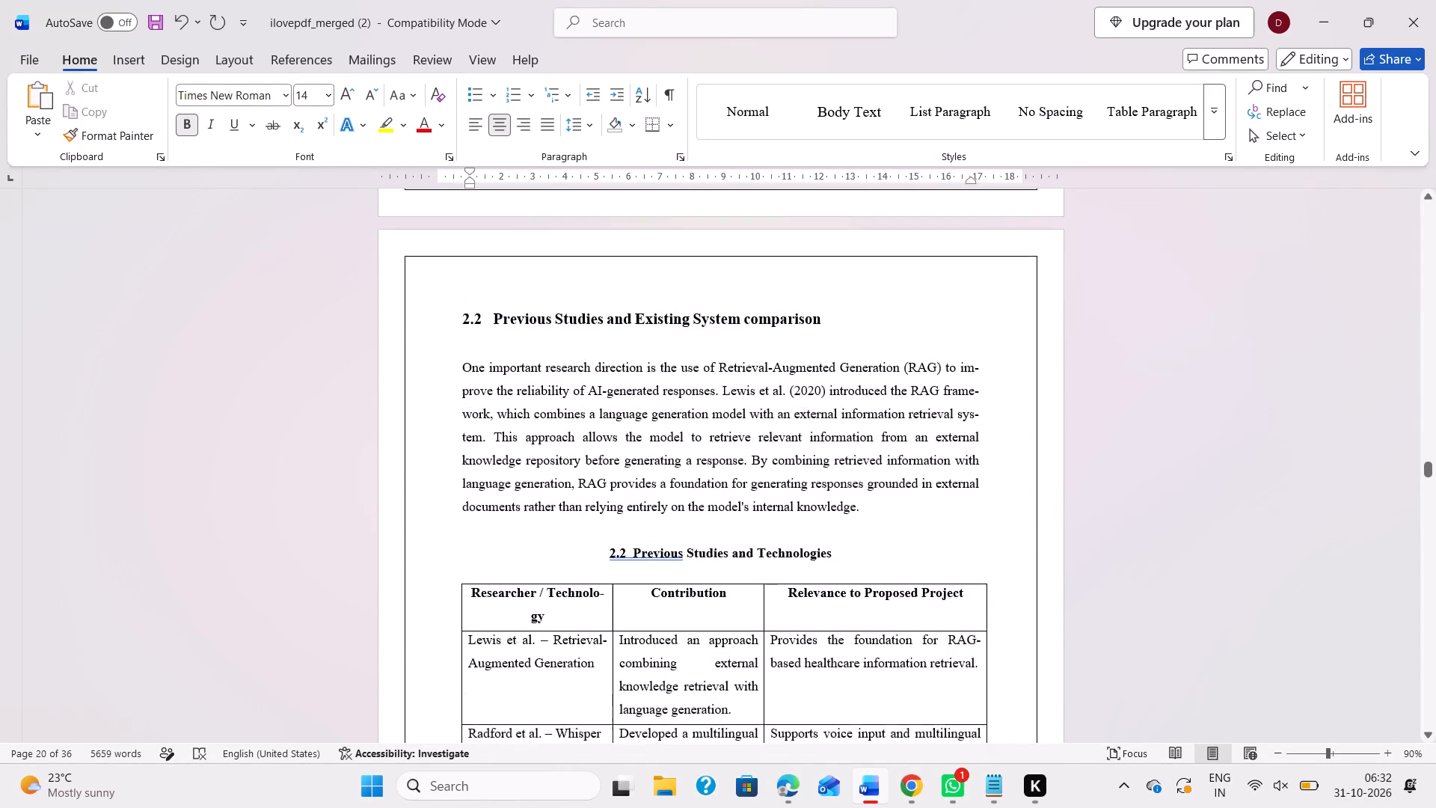
scroll(681, 500, up, 2)
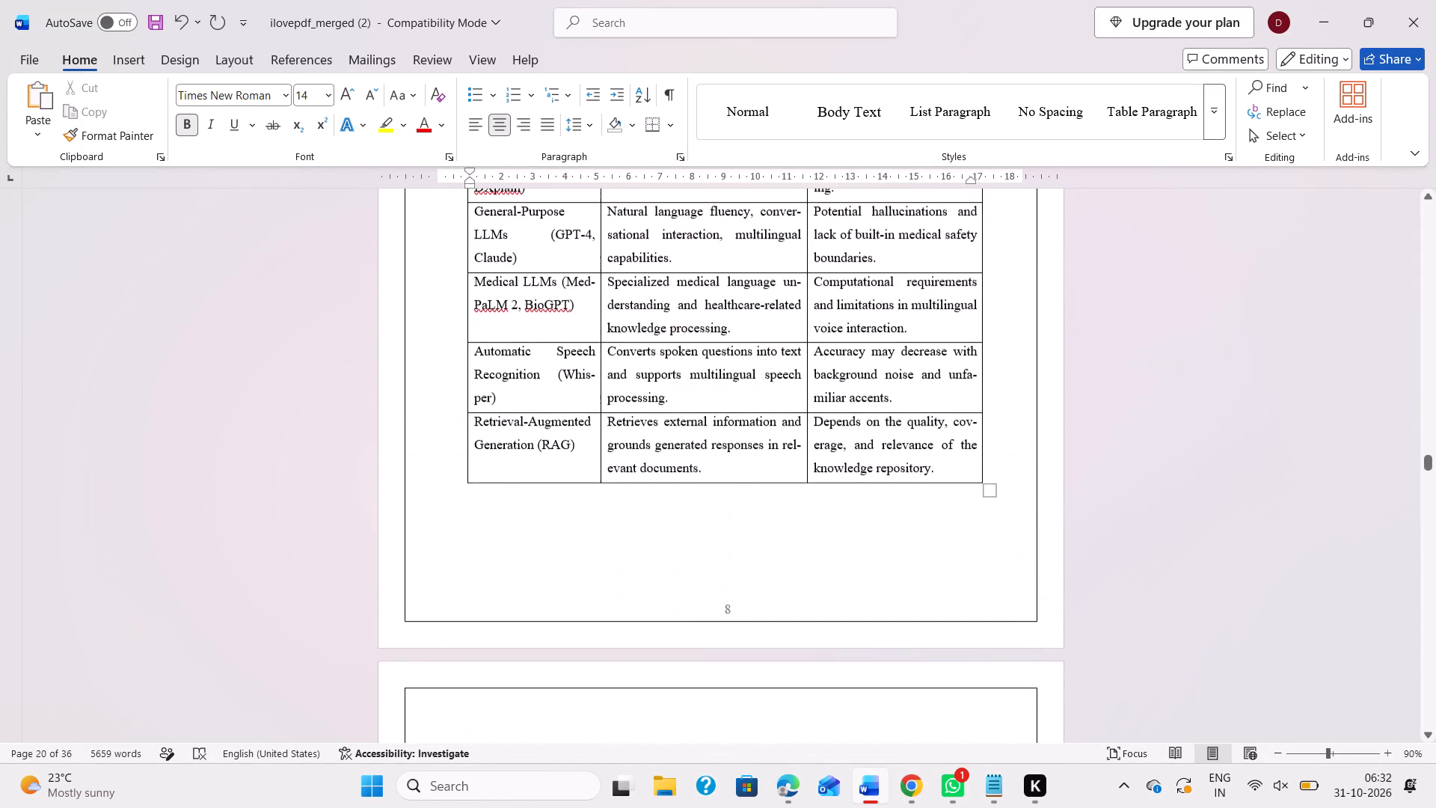
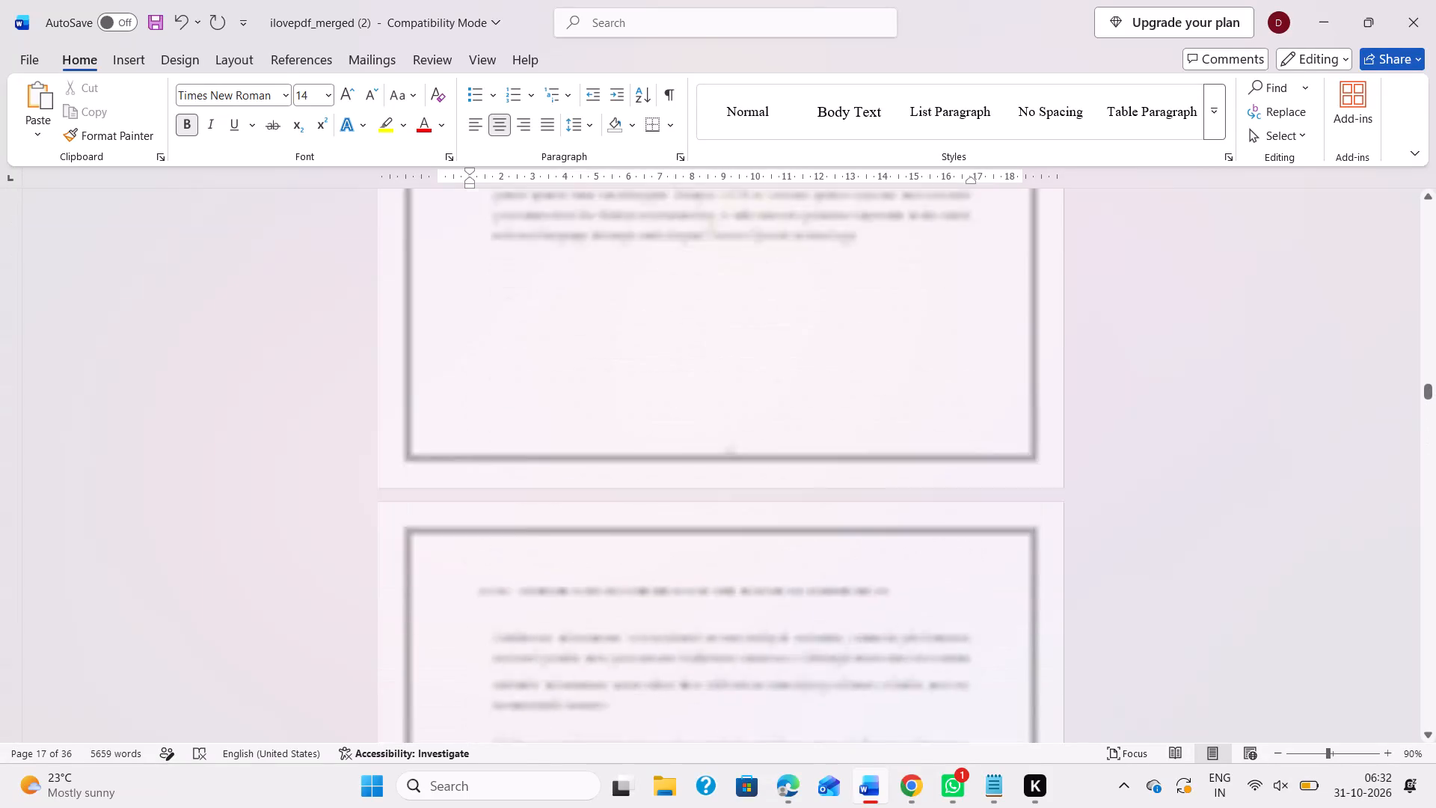
Check the table of contents entries and page numbers for Chapters 2 and 3, and return to the section 2.2 pages.
scroll(687, 492, up, 8)
scroll(687, 492, down, 8)
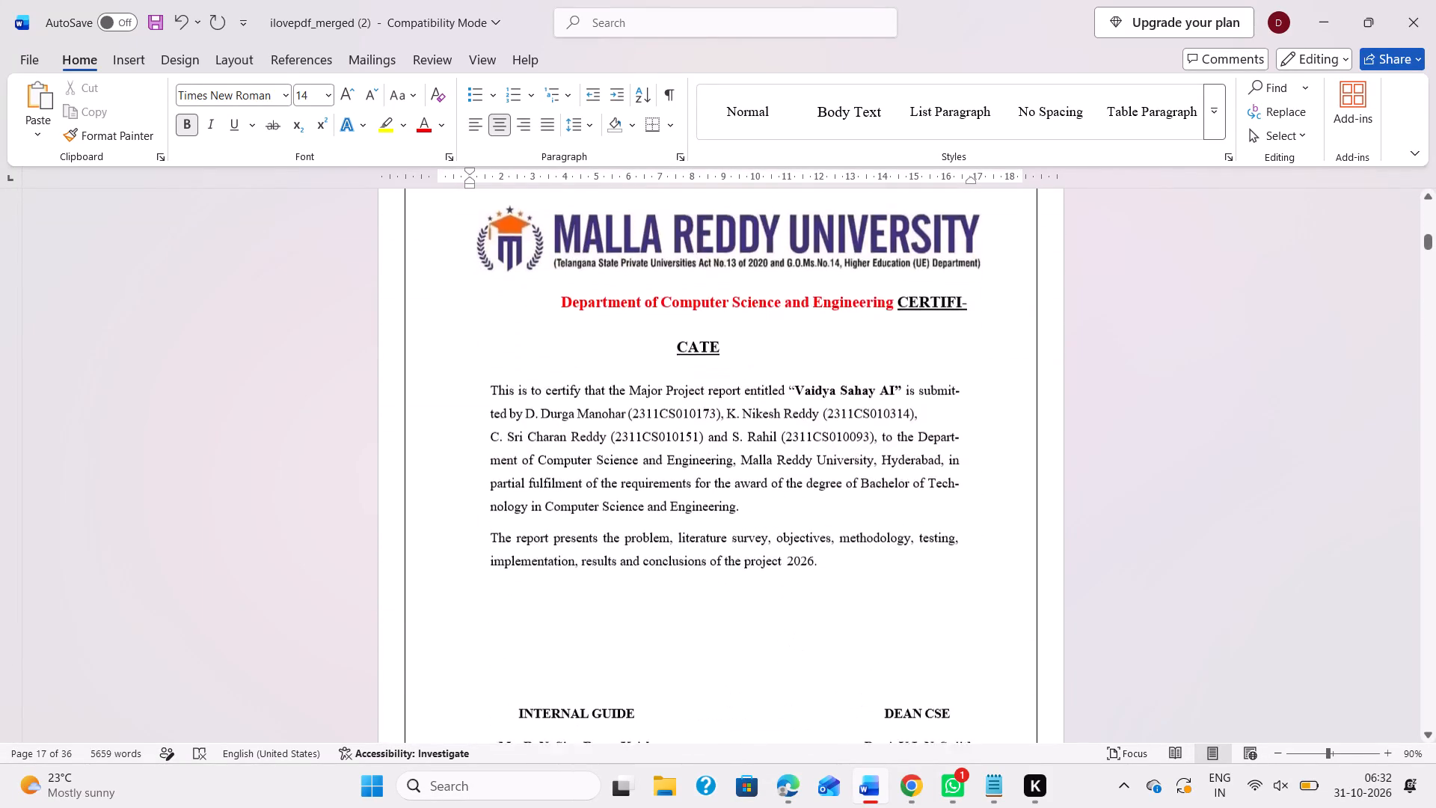
scroll(687, 492, down, 8)
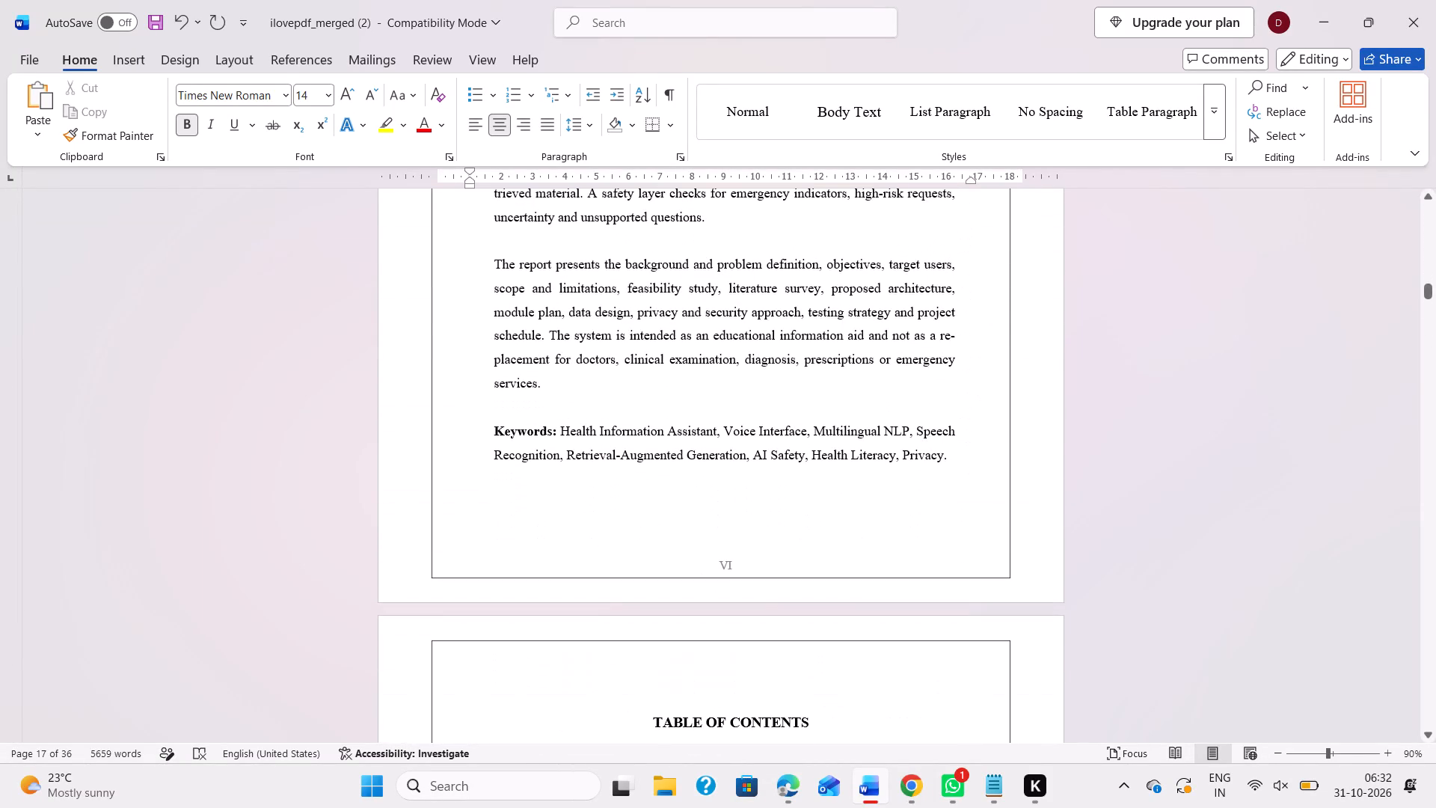
scroll(687, 492, down, 2)
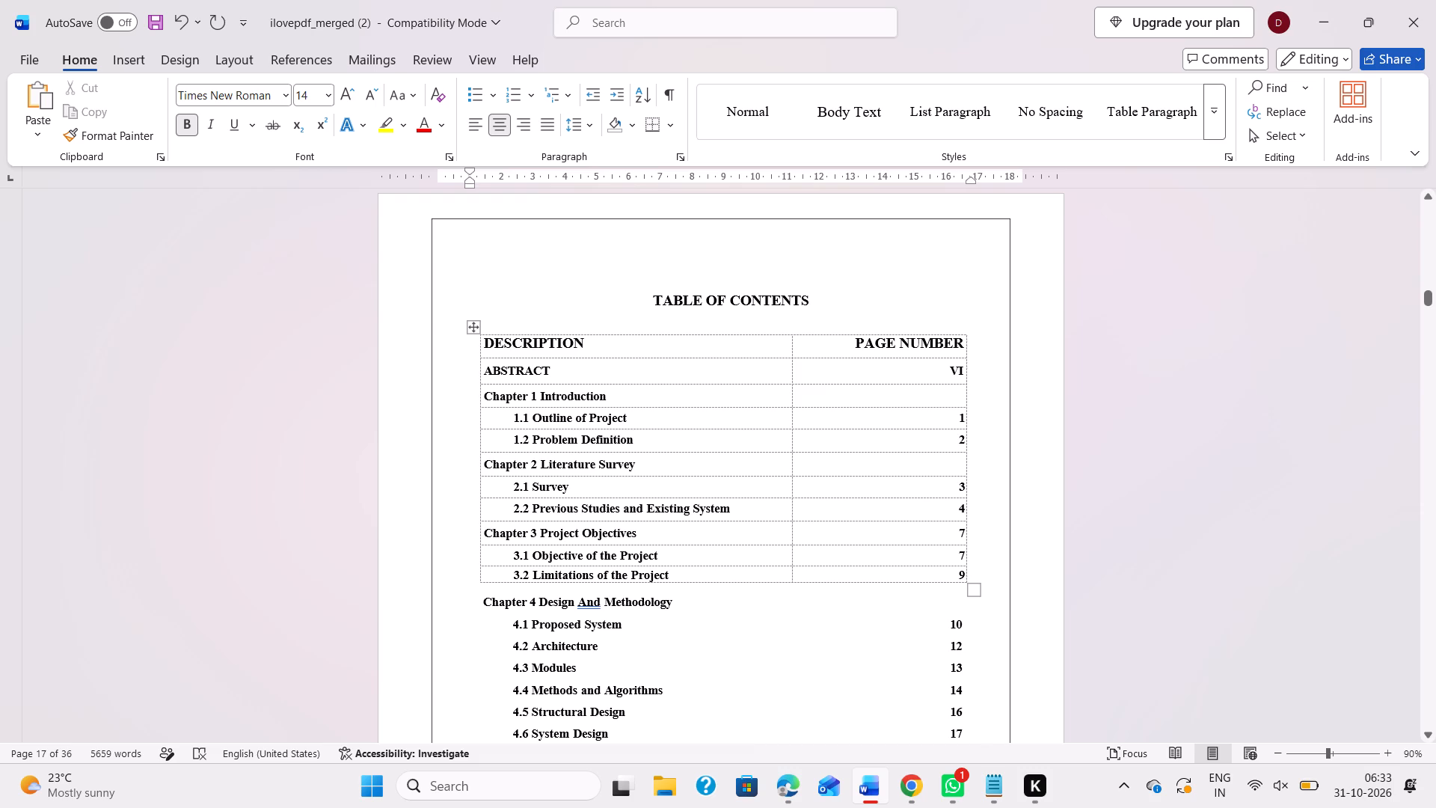
scroll(725, 519, down, 7)
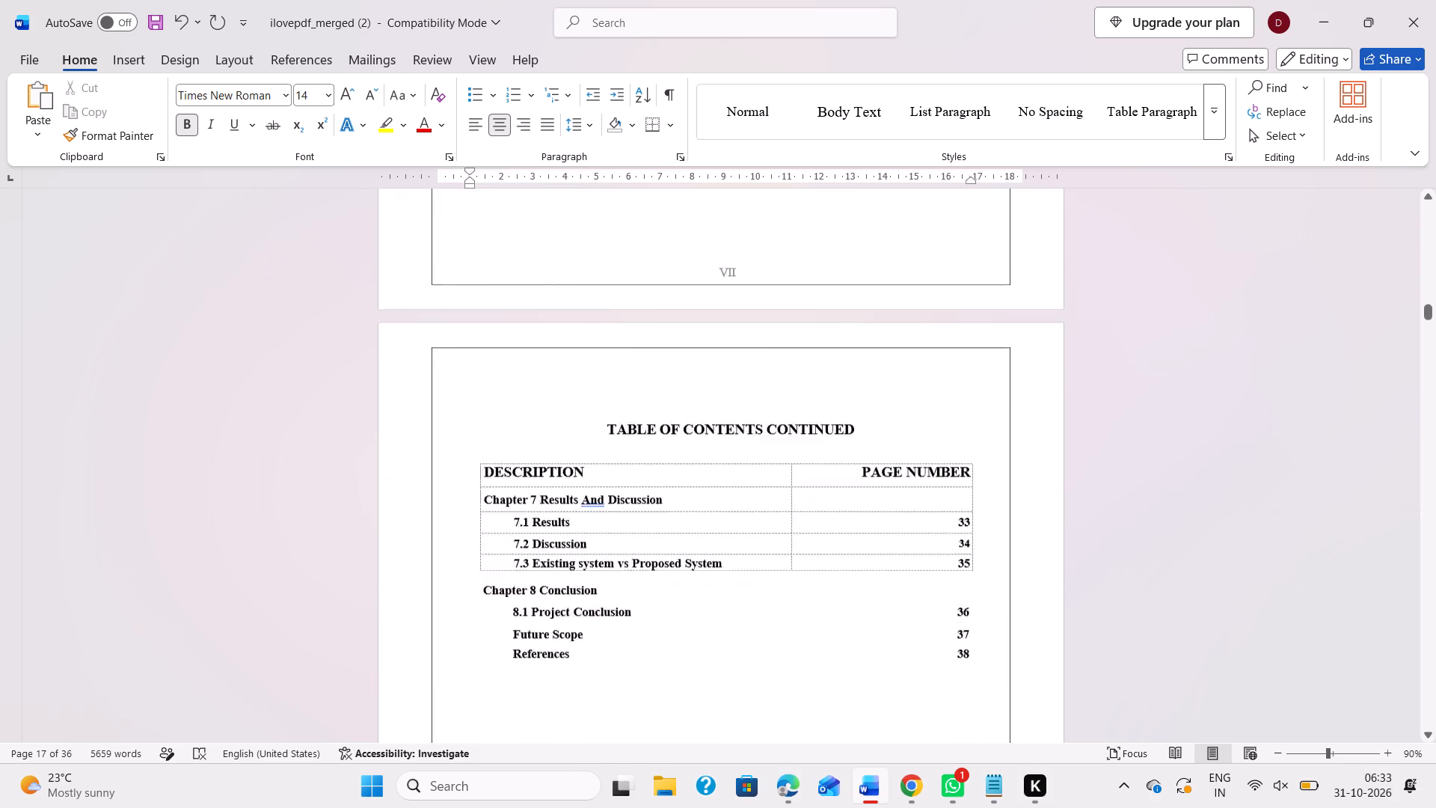
scroll(725, 519, down, 9)
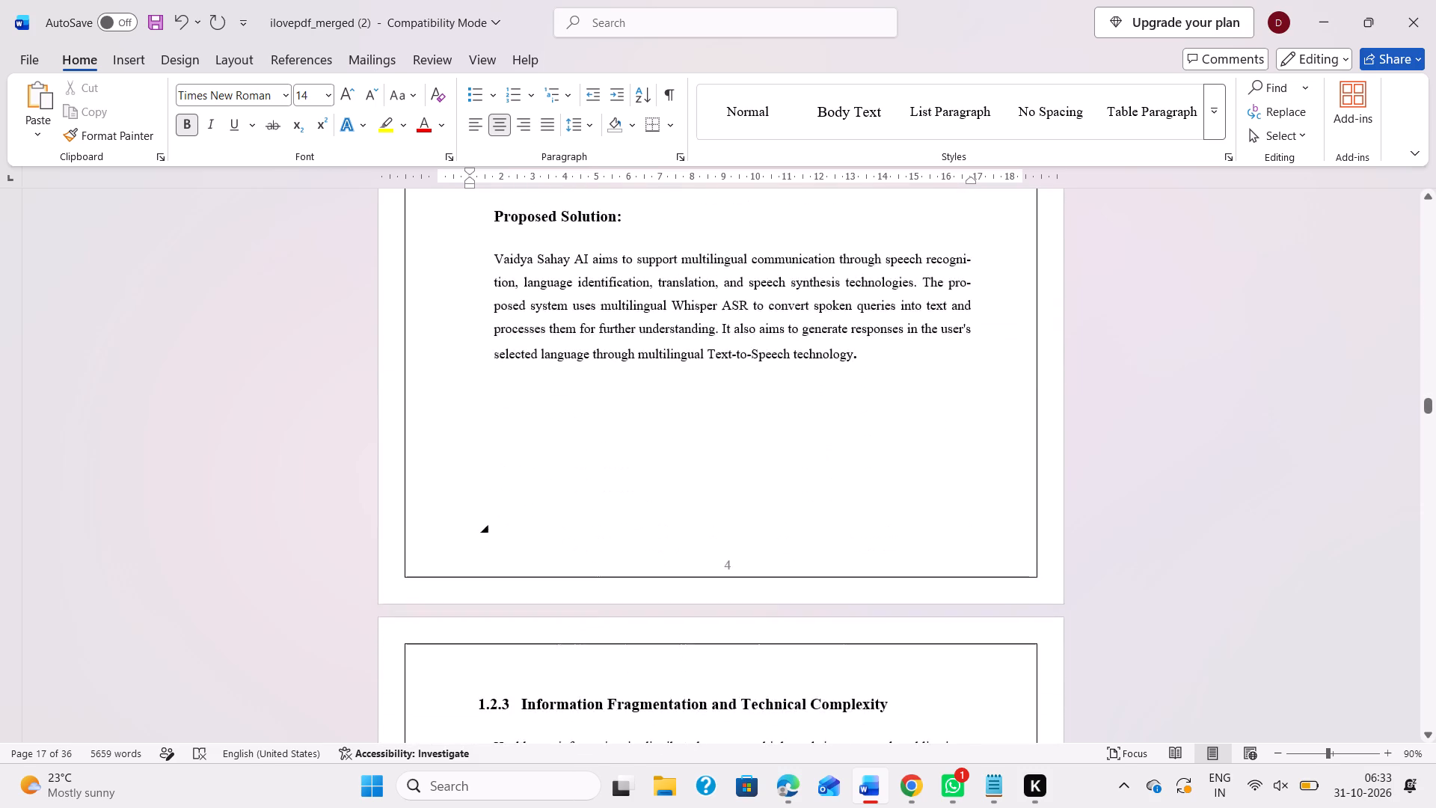
scroll(725, 519, down, 10)
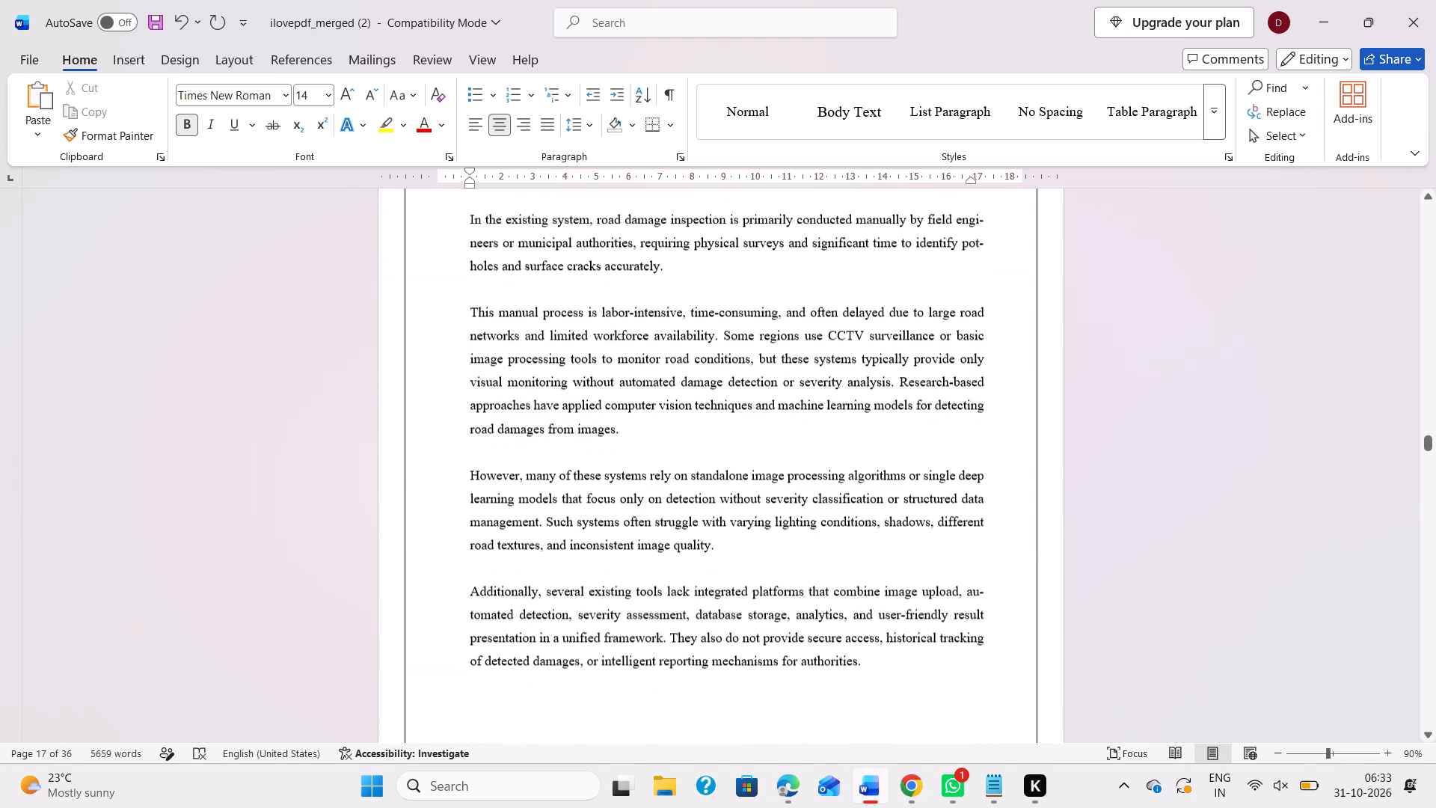
Compare the heading numbering and page numbers of section 2.2 Previous Studies and Existing System with its continued page.
scroll(725, 519, up, 1)
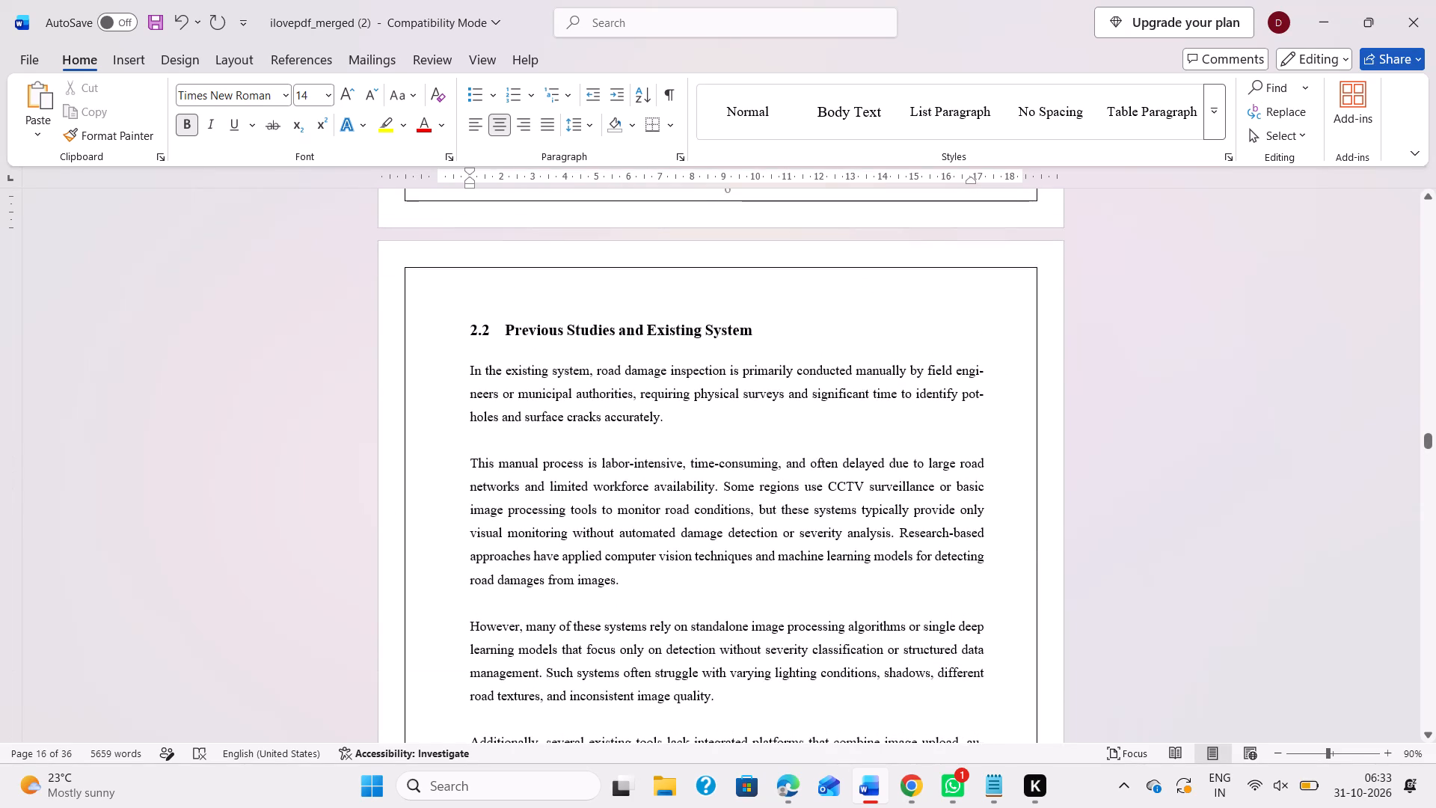
scroll(725, 519, down, 4)
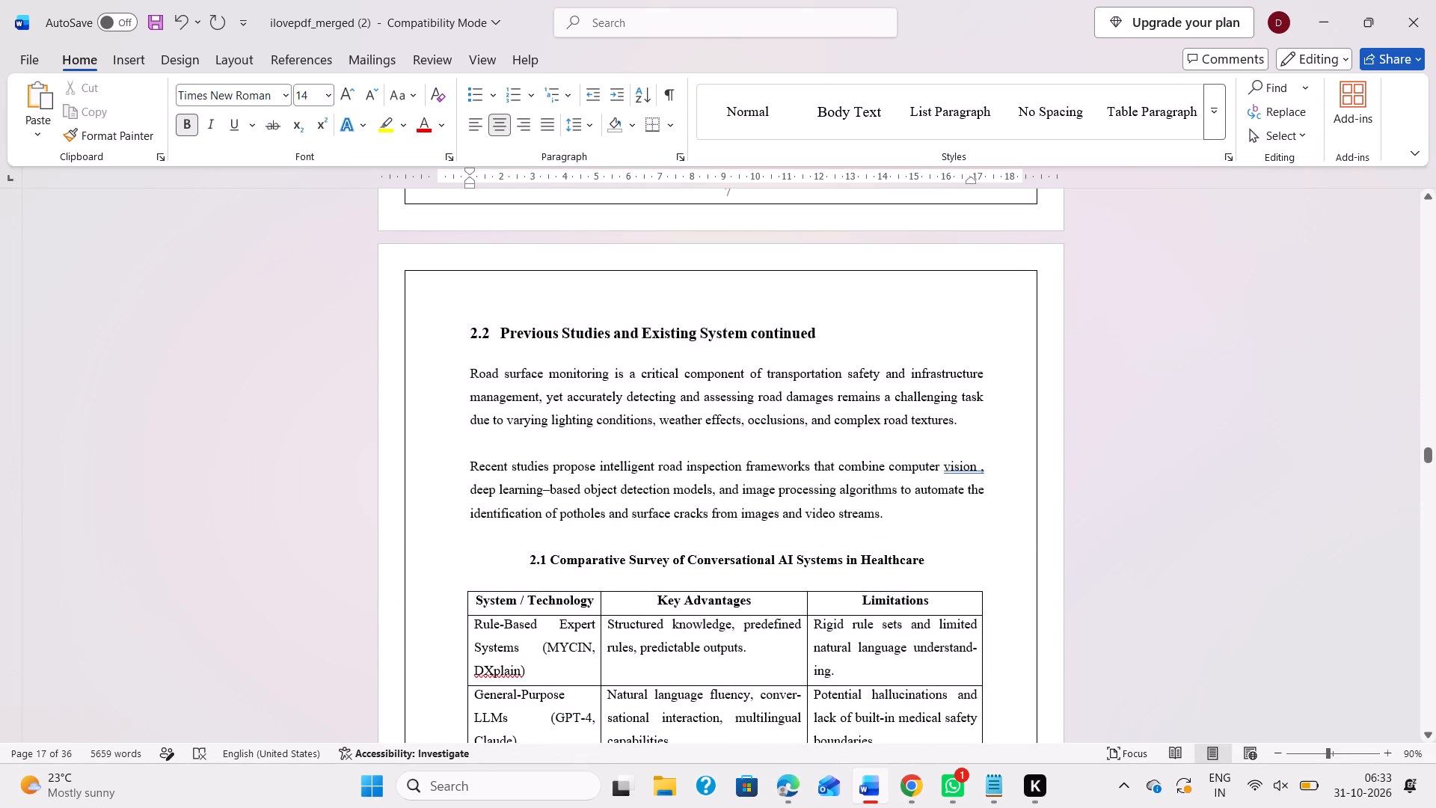
scroll(724, 455, up, 4)
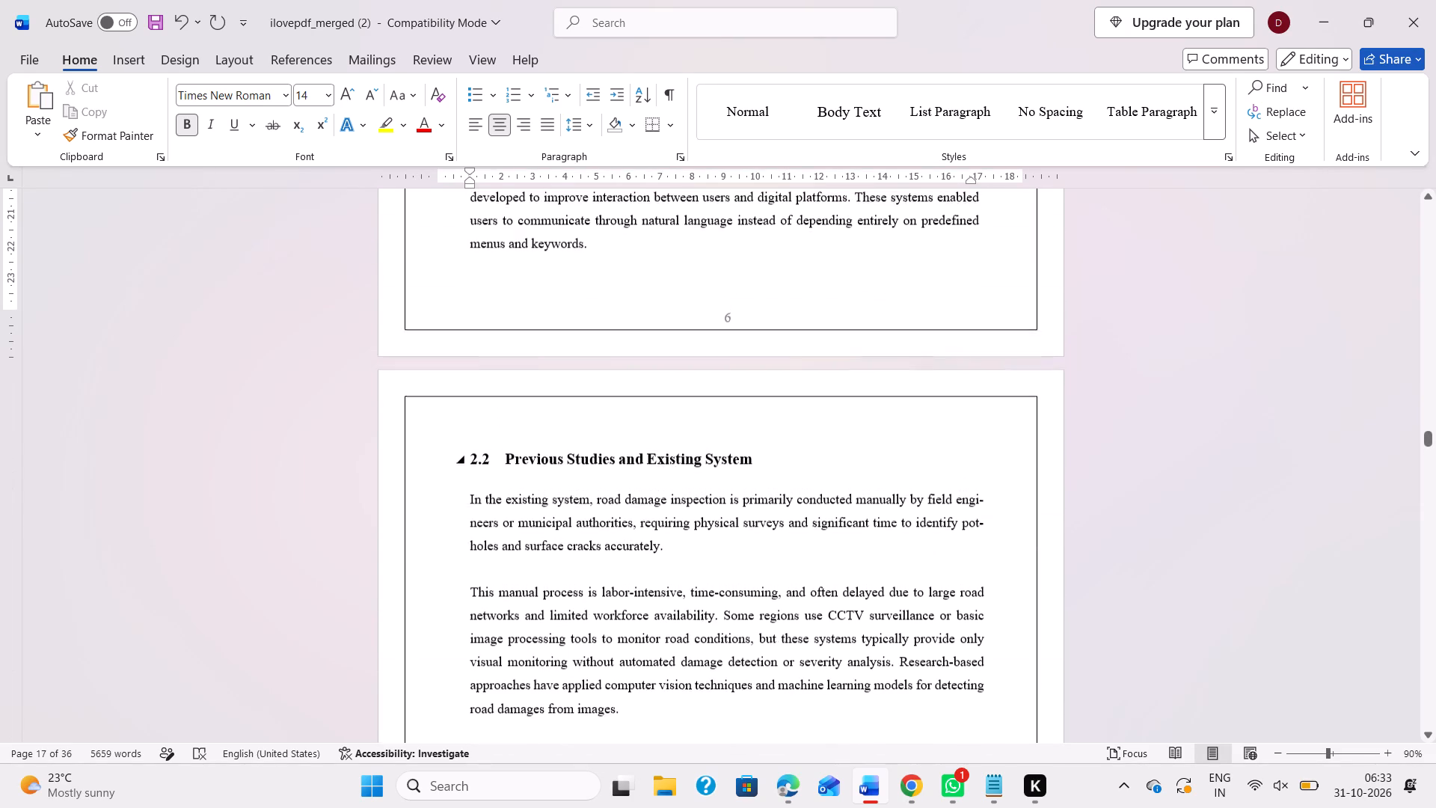
scroll(724, 455, up, 1)
scroll(587, 524, down, 2)
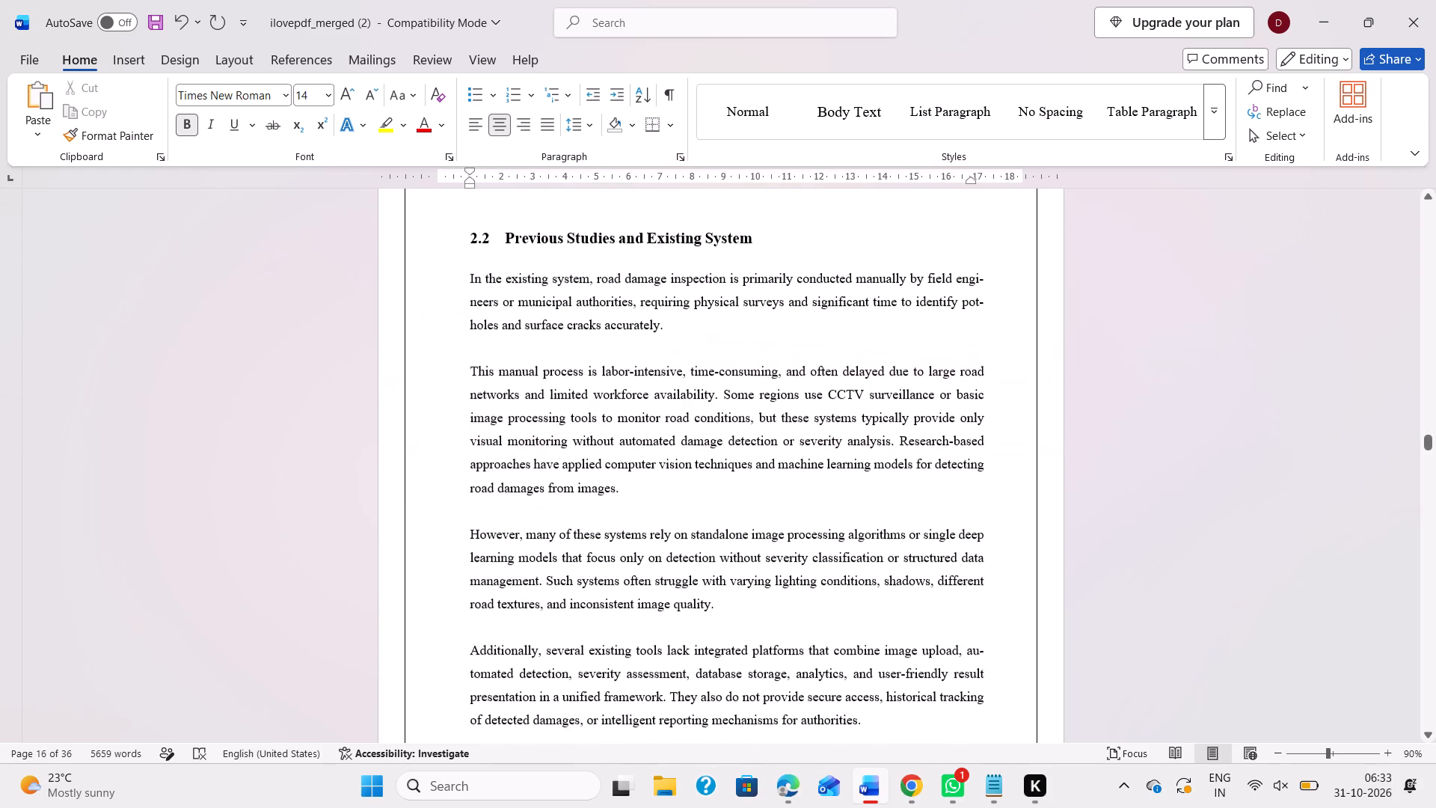
scroll(587, 524, down, 1)
scroll(587, 524, up, 3)
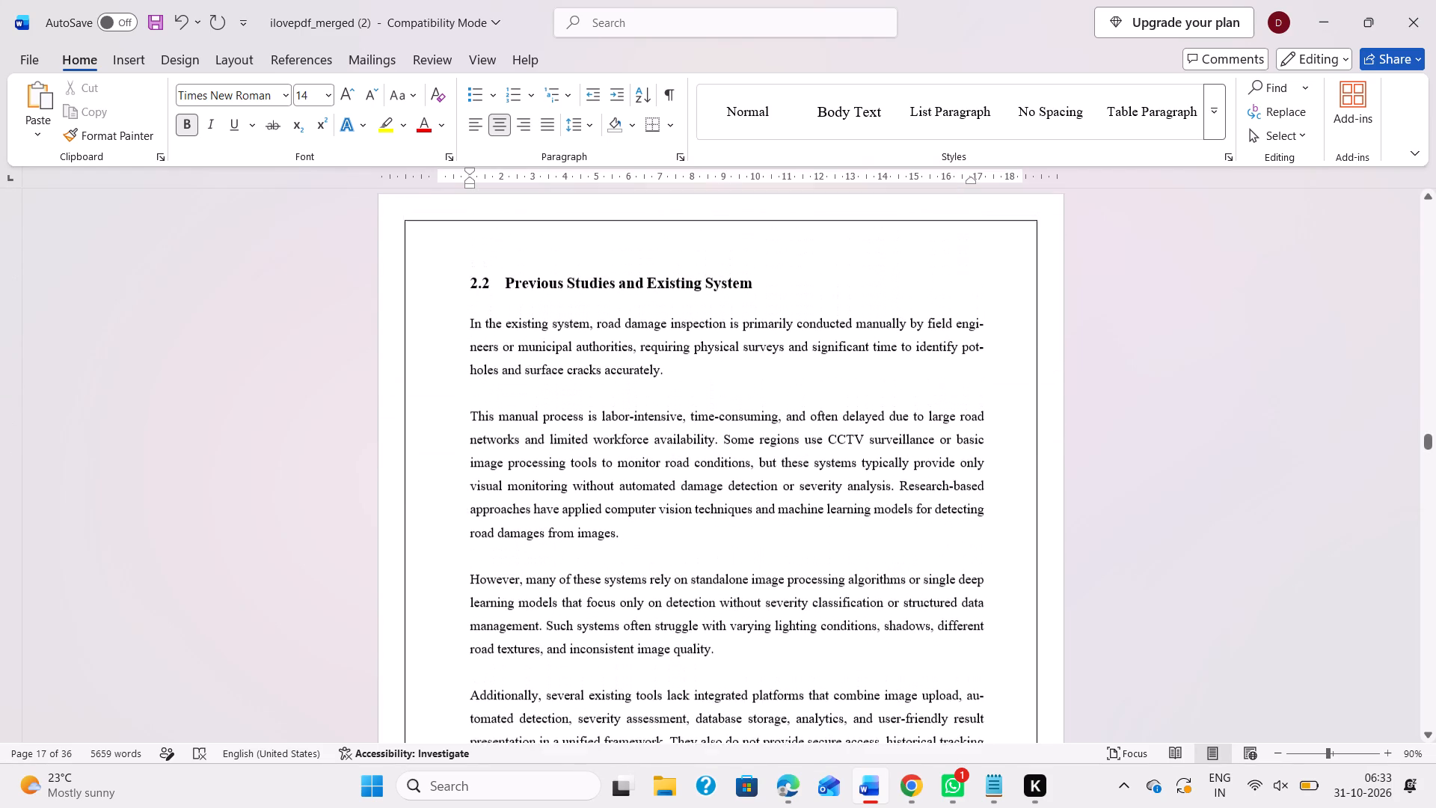
scroll(587, 524, up, 1)
scroll(594, 454, up, 1)
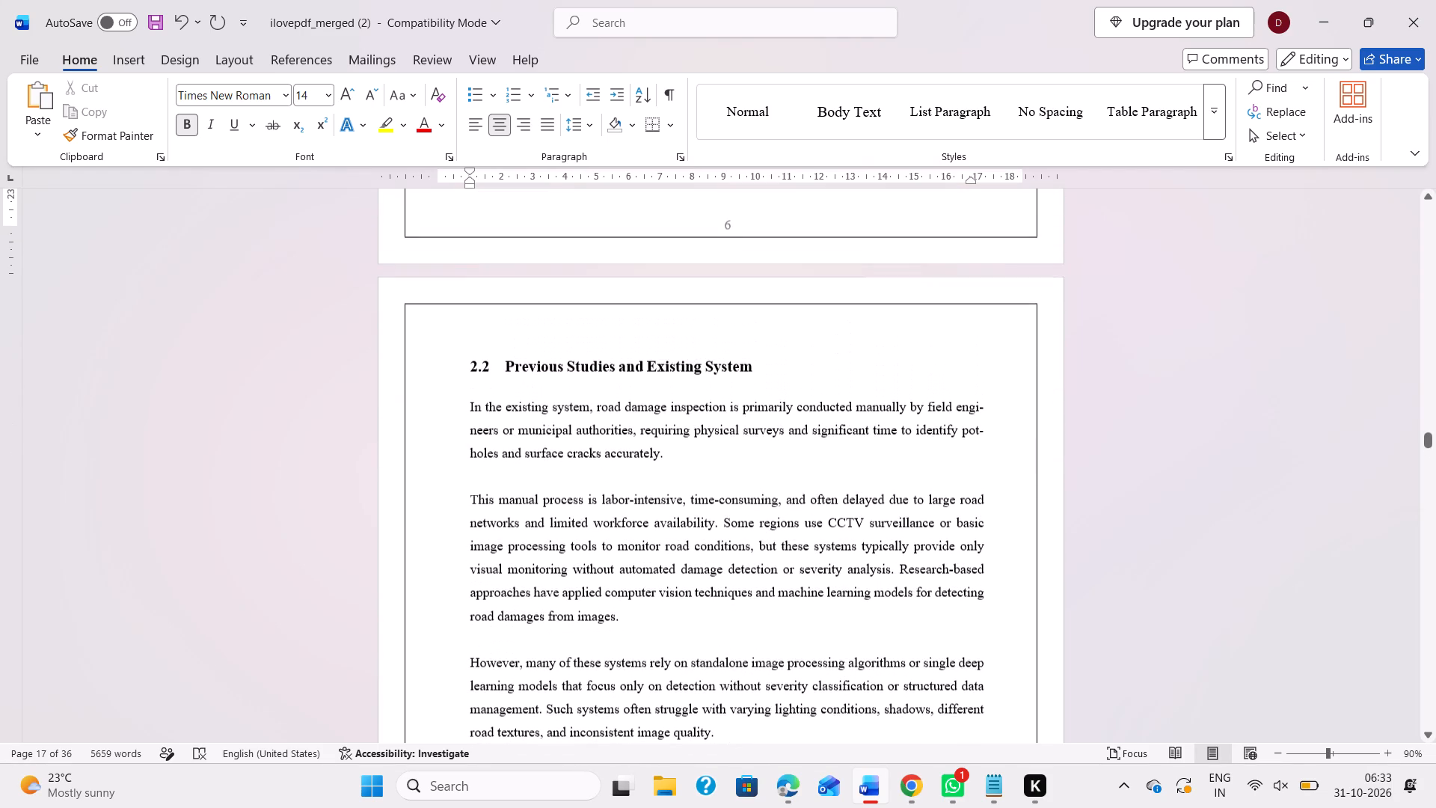
scroll(532, 556, up, 1)
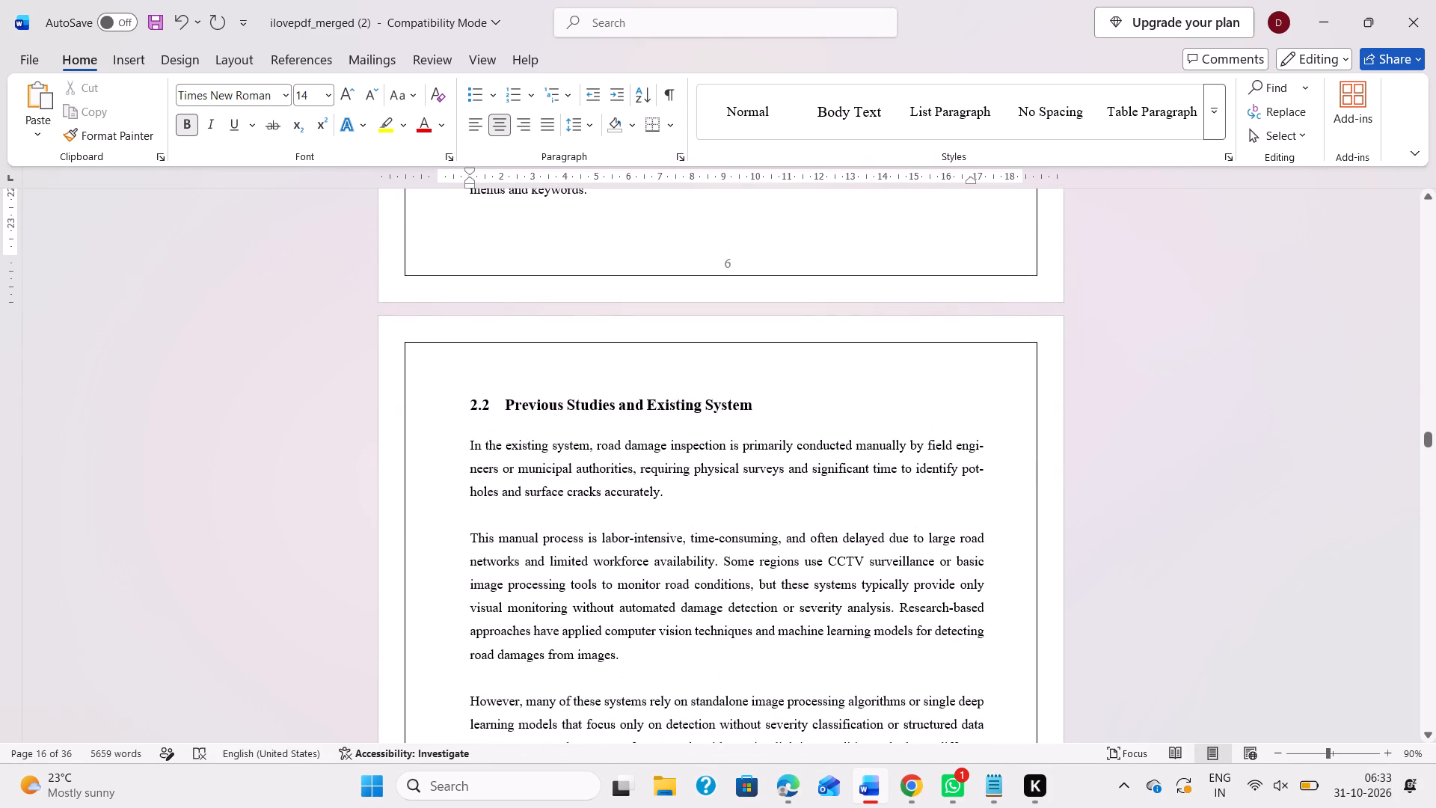
scroll(514, 471, down, 5)
scroll(592, 506, down, 2)
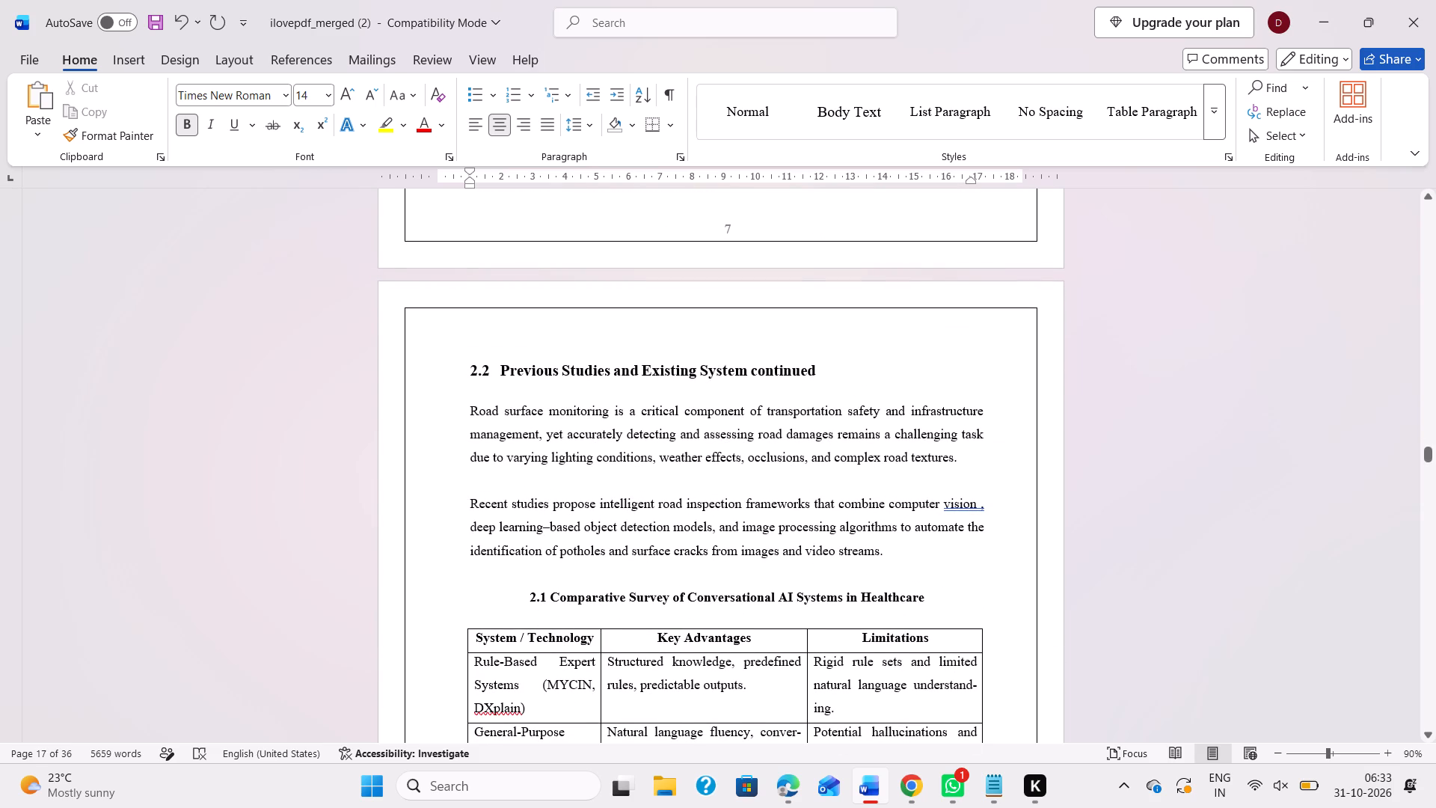
Renumber the heading "Previous Studies and Existing System continued" as 2.2.1.
click(491, 372)
key(period)
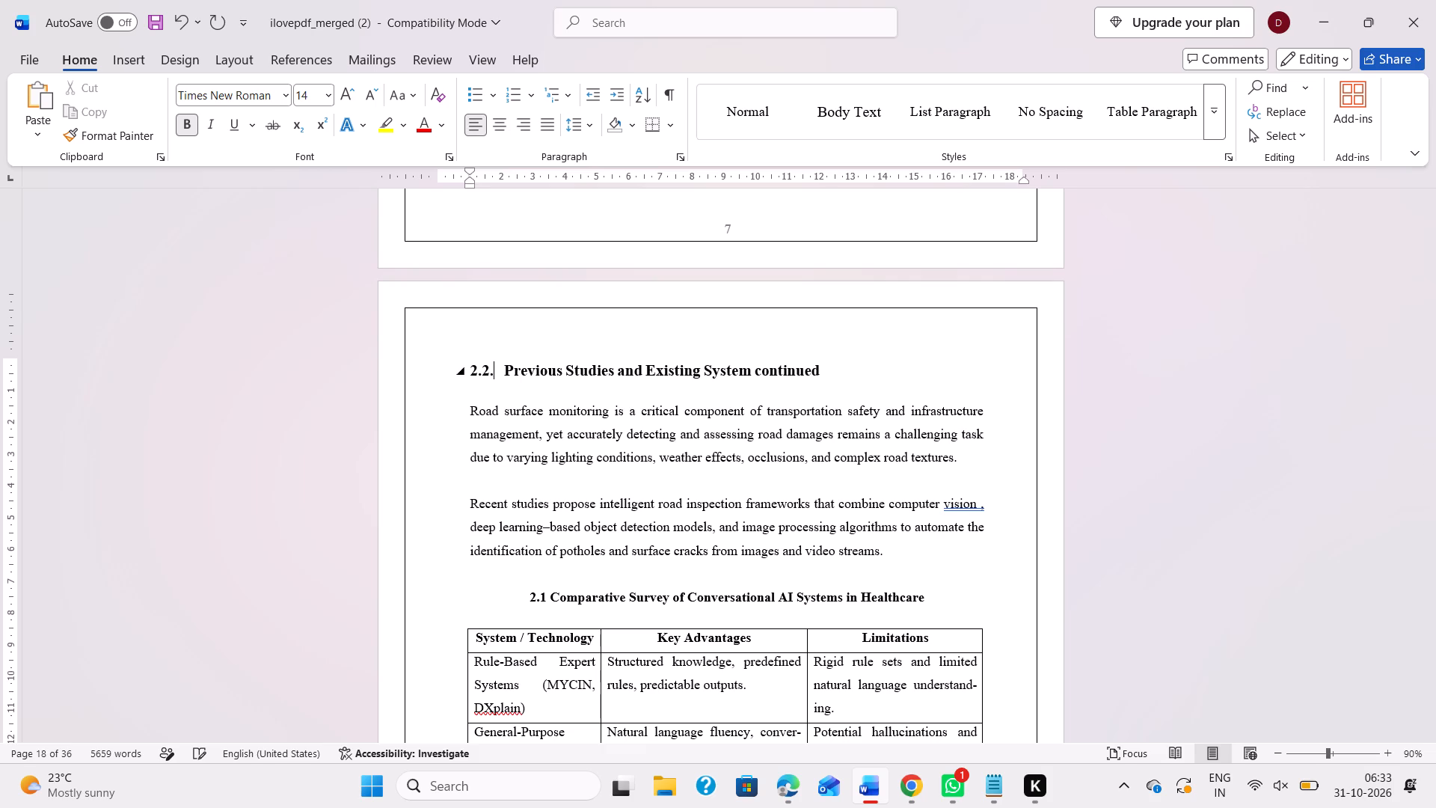
key(1)
Review the 2.2.1 page with table 2.1 against the preceding section 2.2 page.
scroll(557, 419, down, 2)
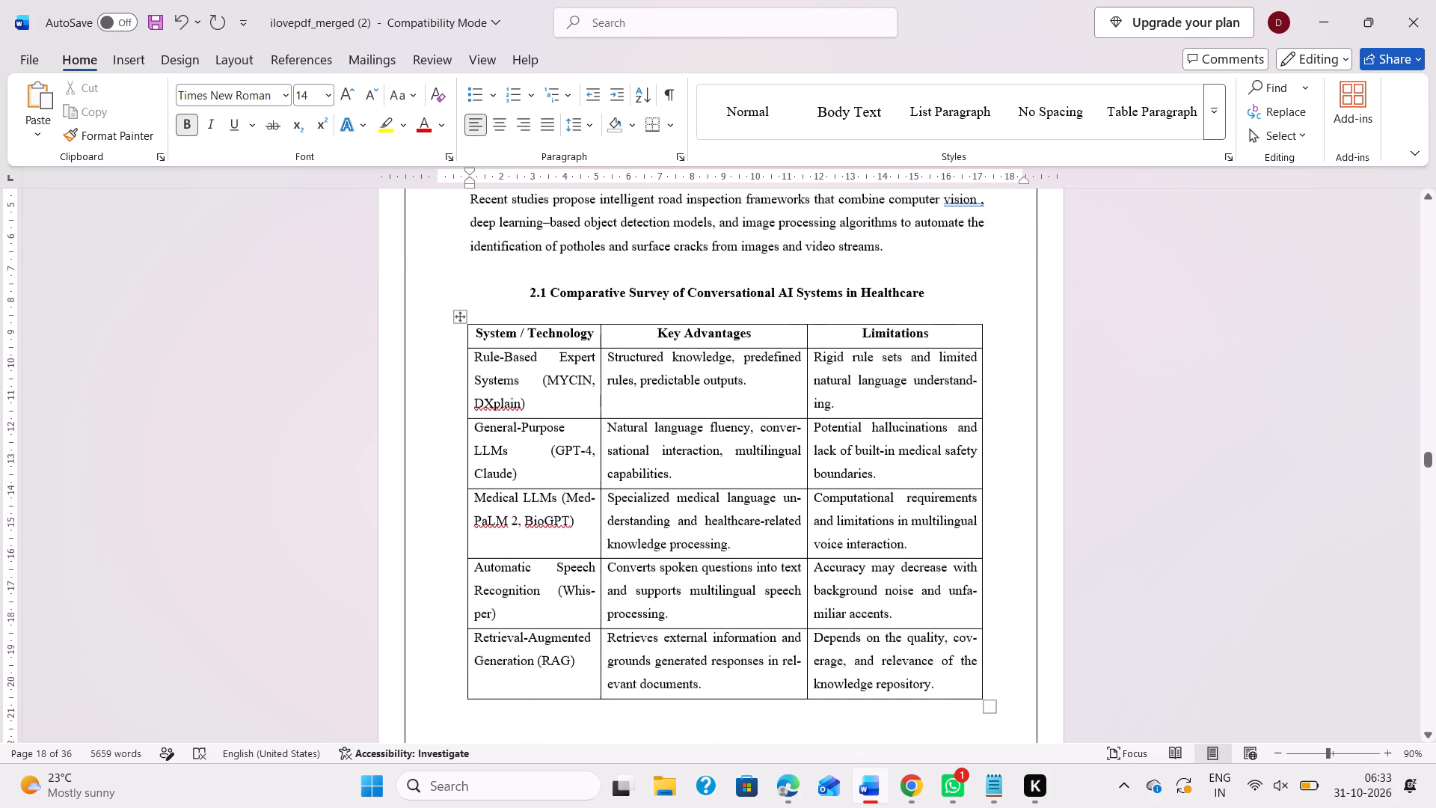
scroll(561, 473, down, 2)
scroll(561, 473, up, 1)
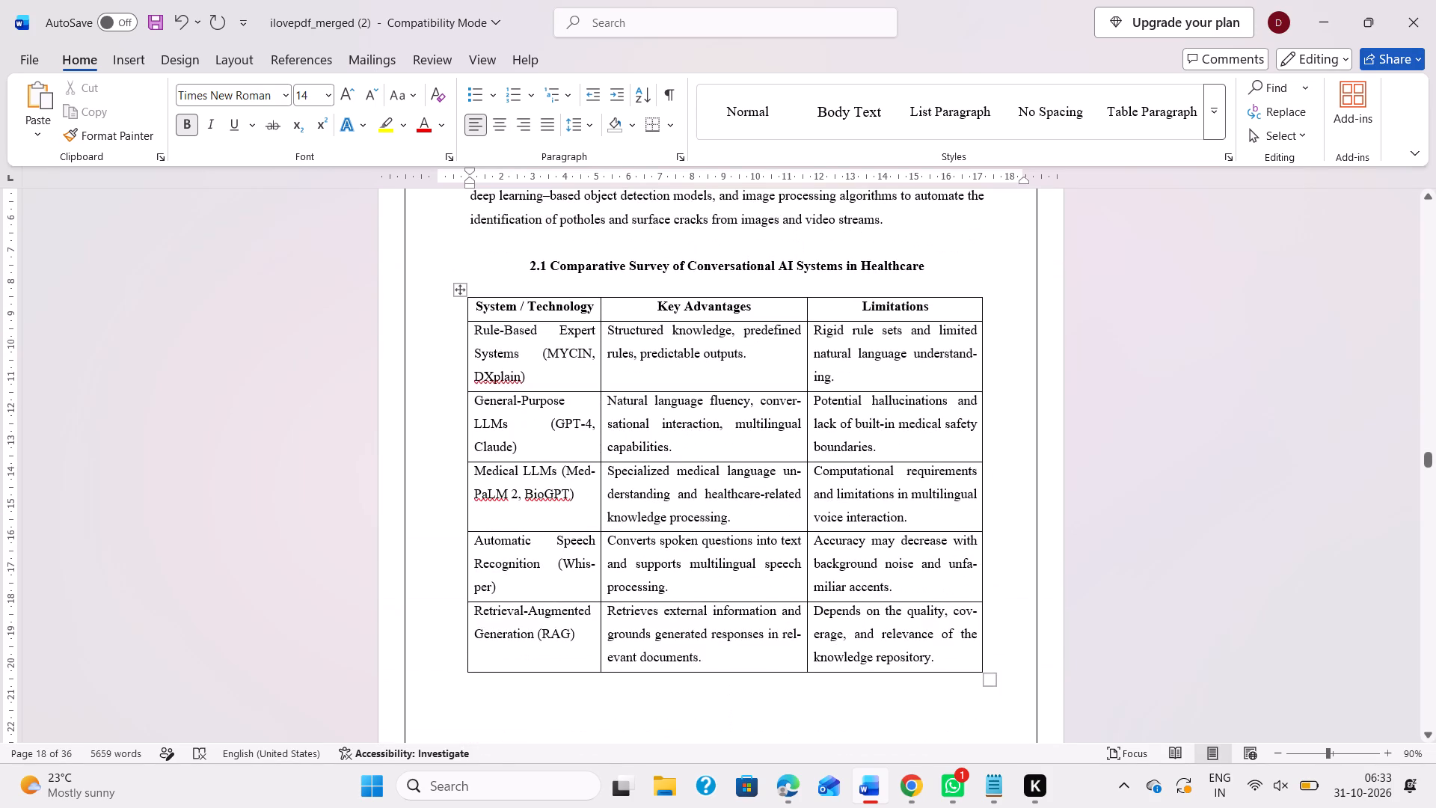
scroll(607, 488, up, 2)
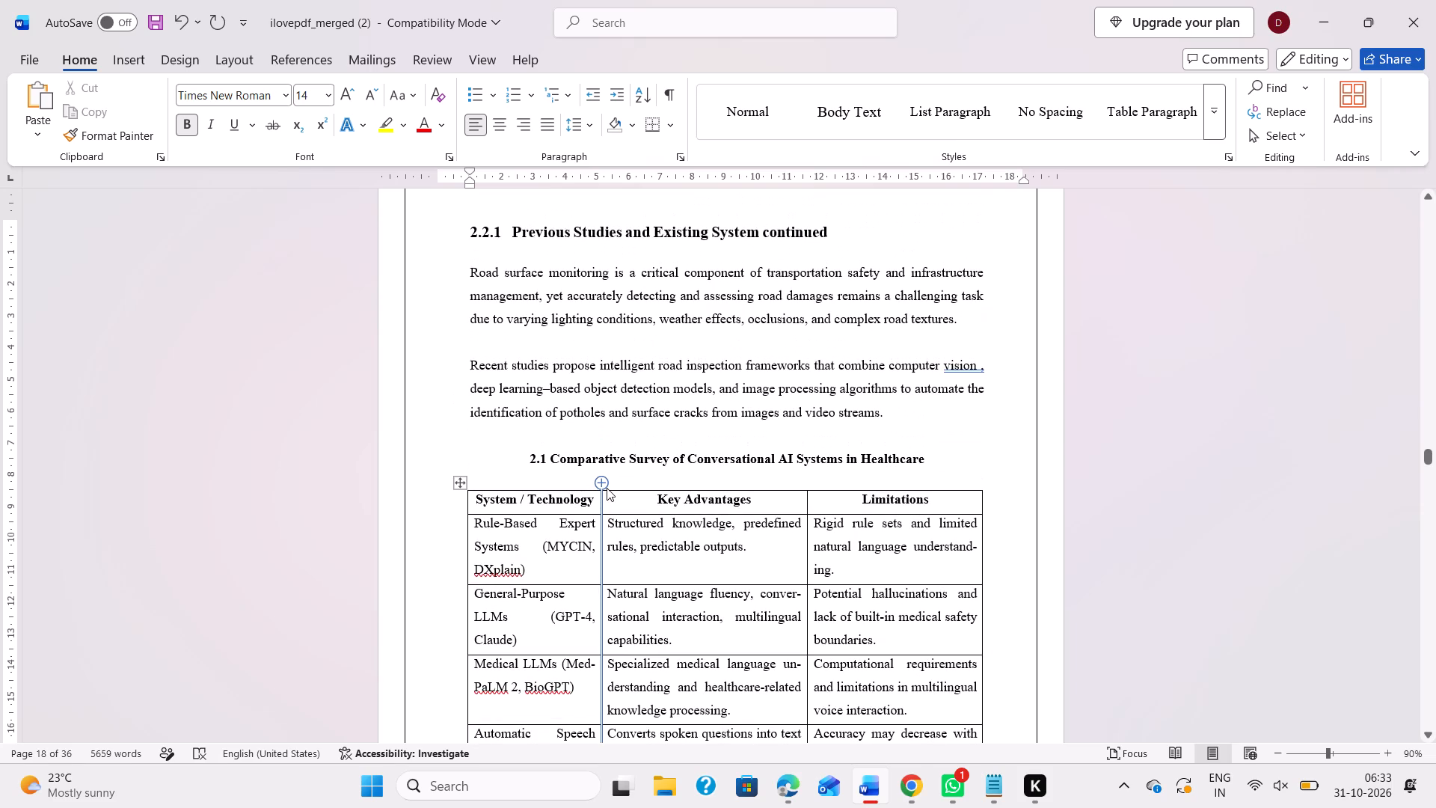
scroll(607, 488, down, 3)
scroll(607, 488, up, 2)
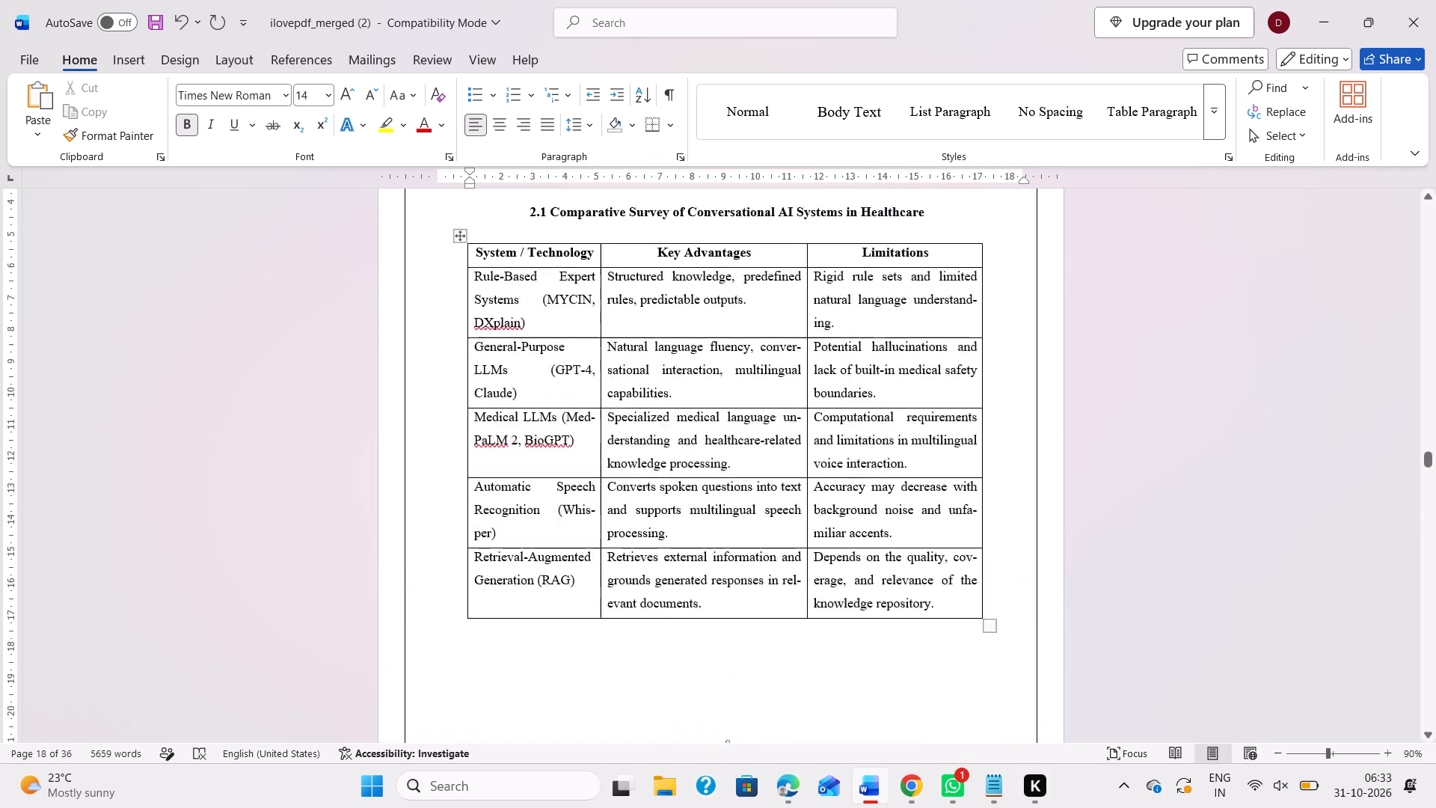
scroll(607, 488, up, 4)
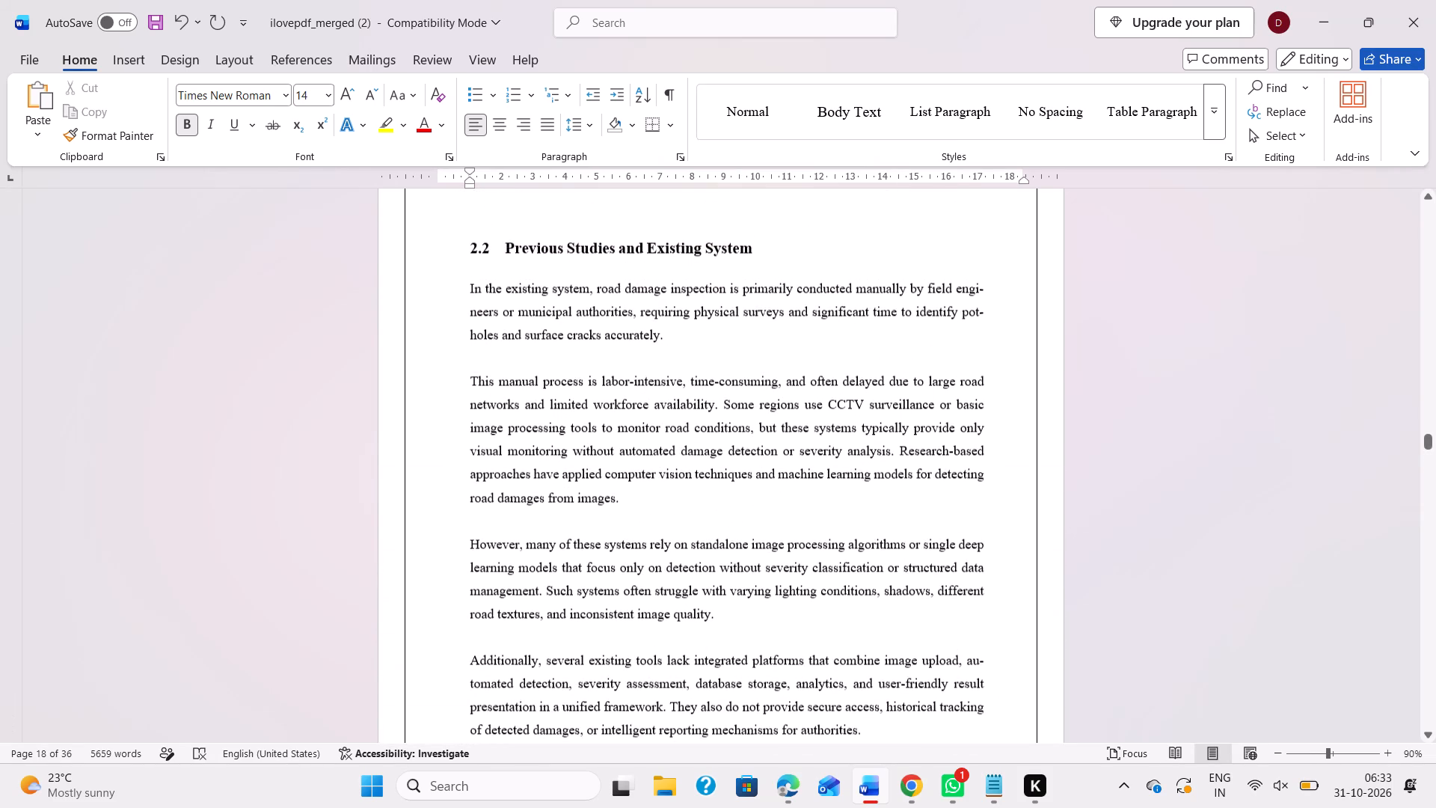
scroll(607, 488, up, 1)
scroll(607, 488, down, 7)
scroll(607, 488, up, 2)
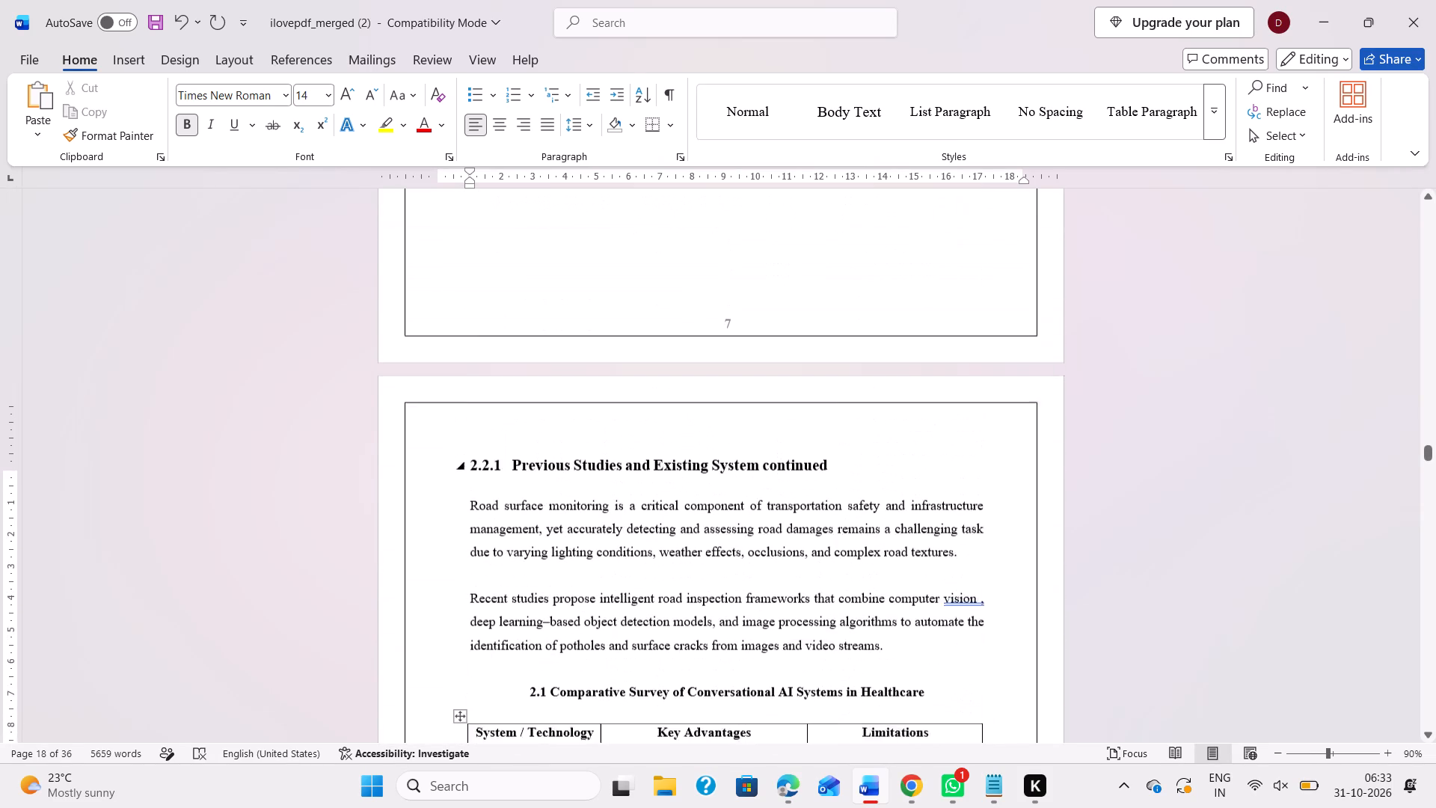
Renumber the heading "Previous Studies and Existing System comparison" as 2.2.2.
scroll(552, 496, down, 5)
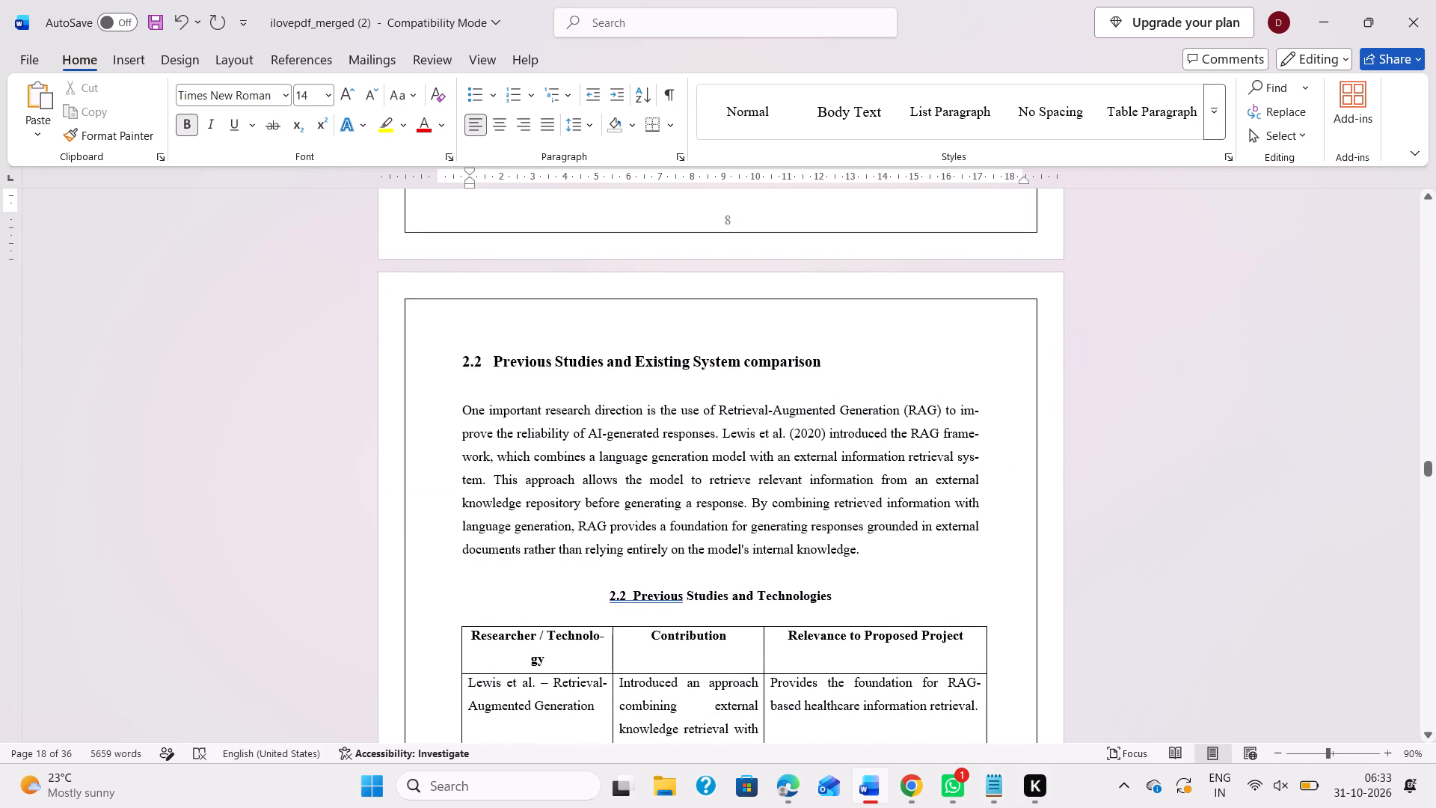
click(482, 363)
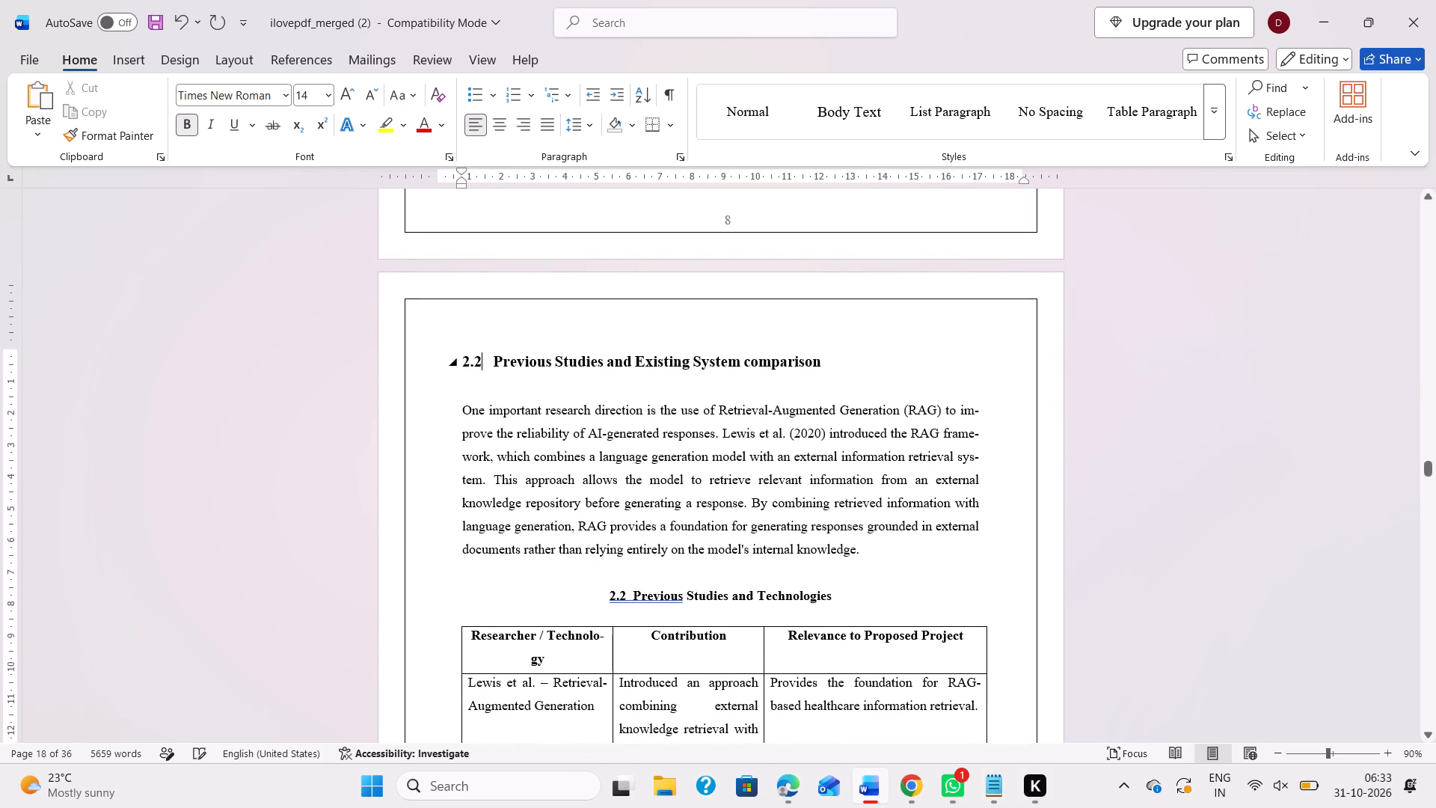
text(.2)
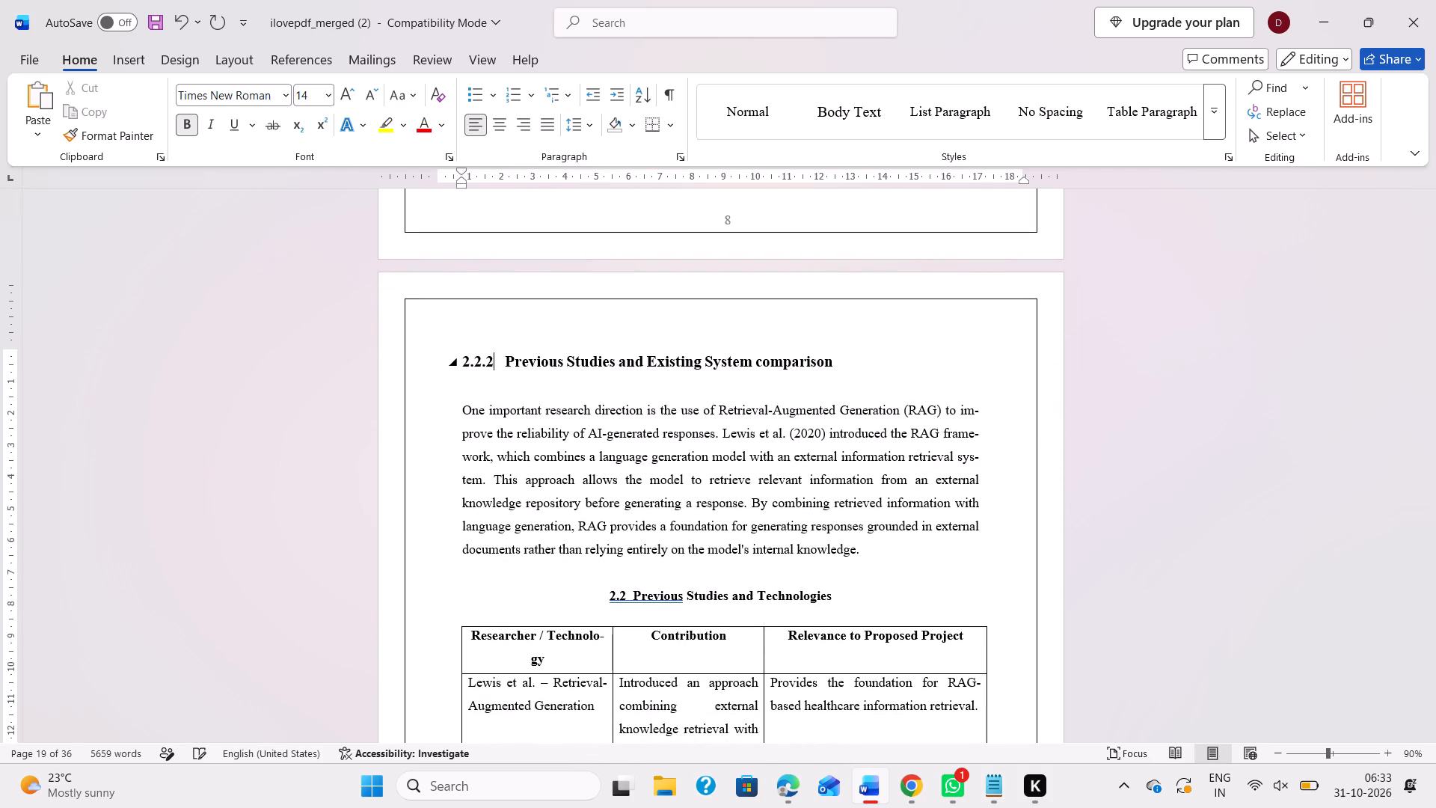
Check the section 2.2.2 page through table 2.2 to the start of Chapter 3.
scroll(643, 382, down, 1)
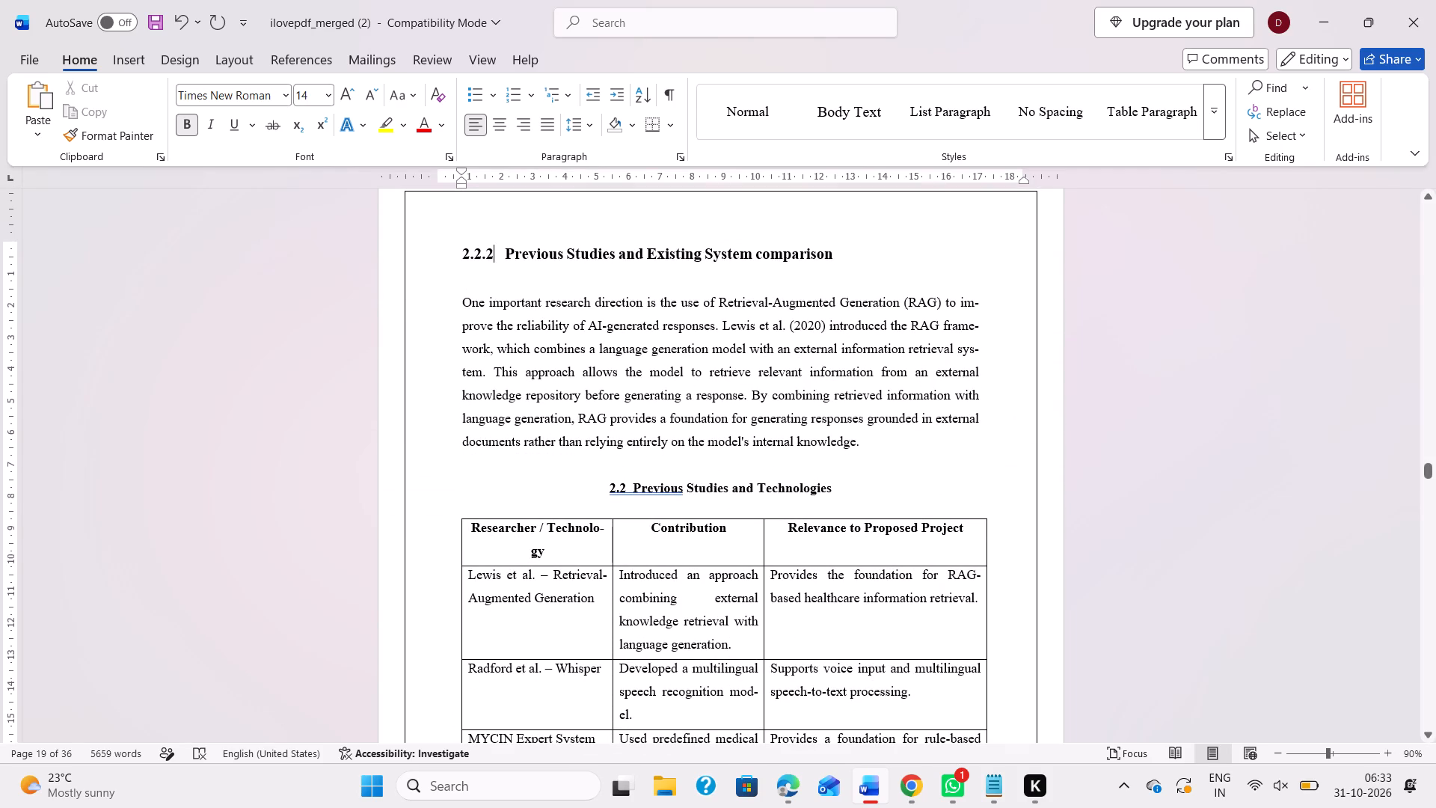
scroll(641, 405, down, 3)
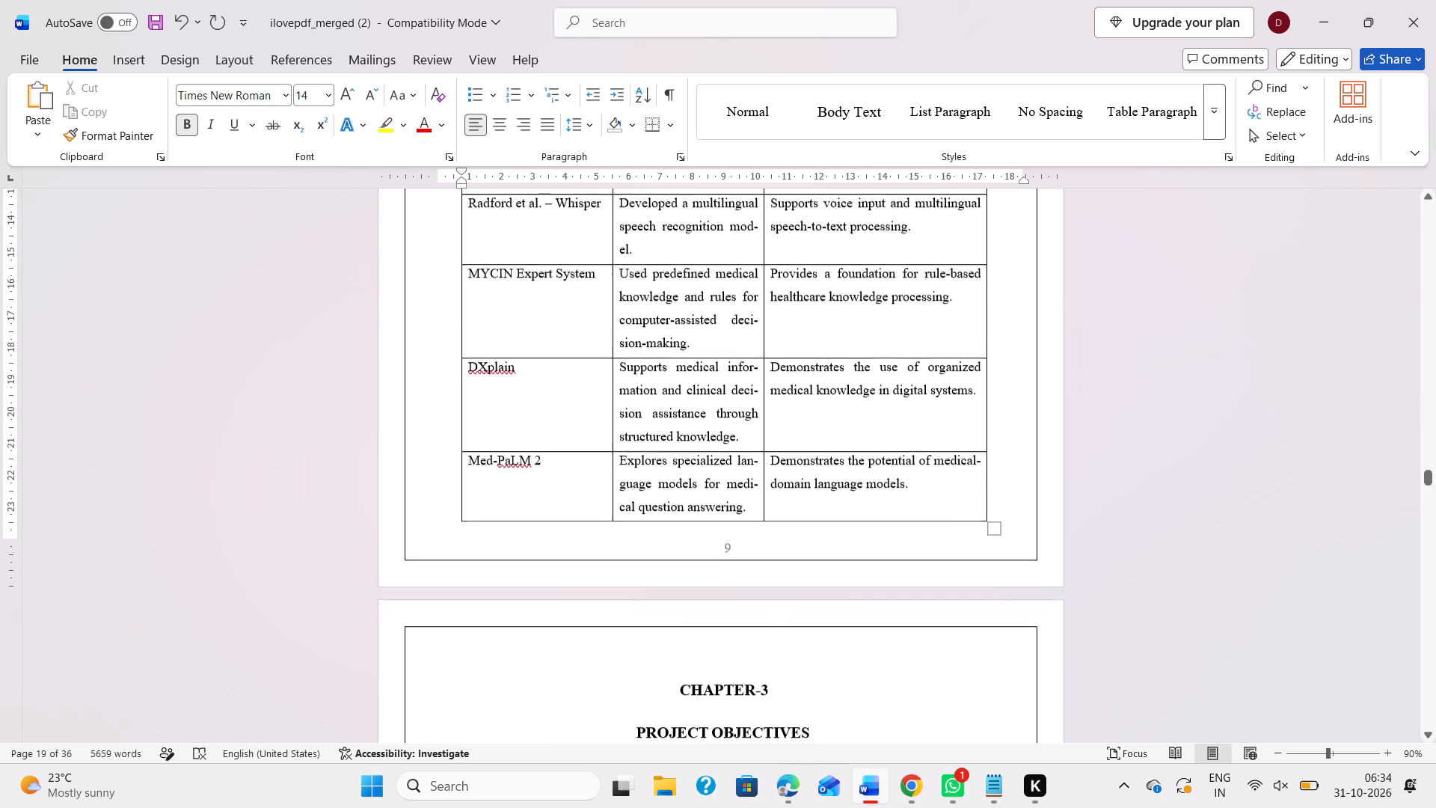
scroll(641, 405, down, 1)
scroll(641, 405, up, 6)
scroll(641, 405, down, 2)
Adjust the indent of the 2.2.1 "Previous Studies and Existing System continued" heading so it starts slightly left of the body text.
scroll(641, 405, up, 6)
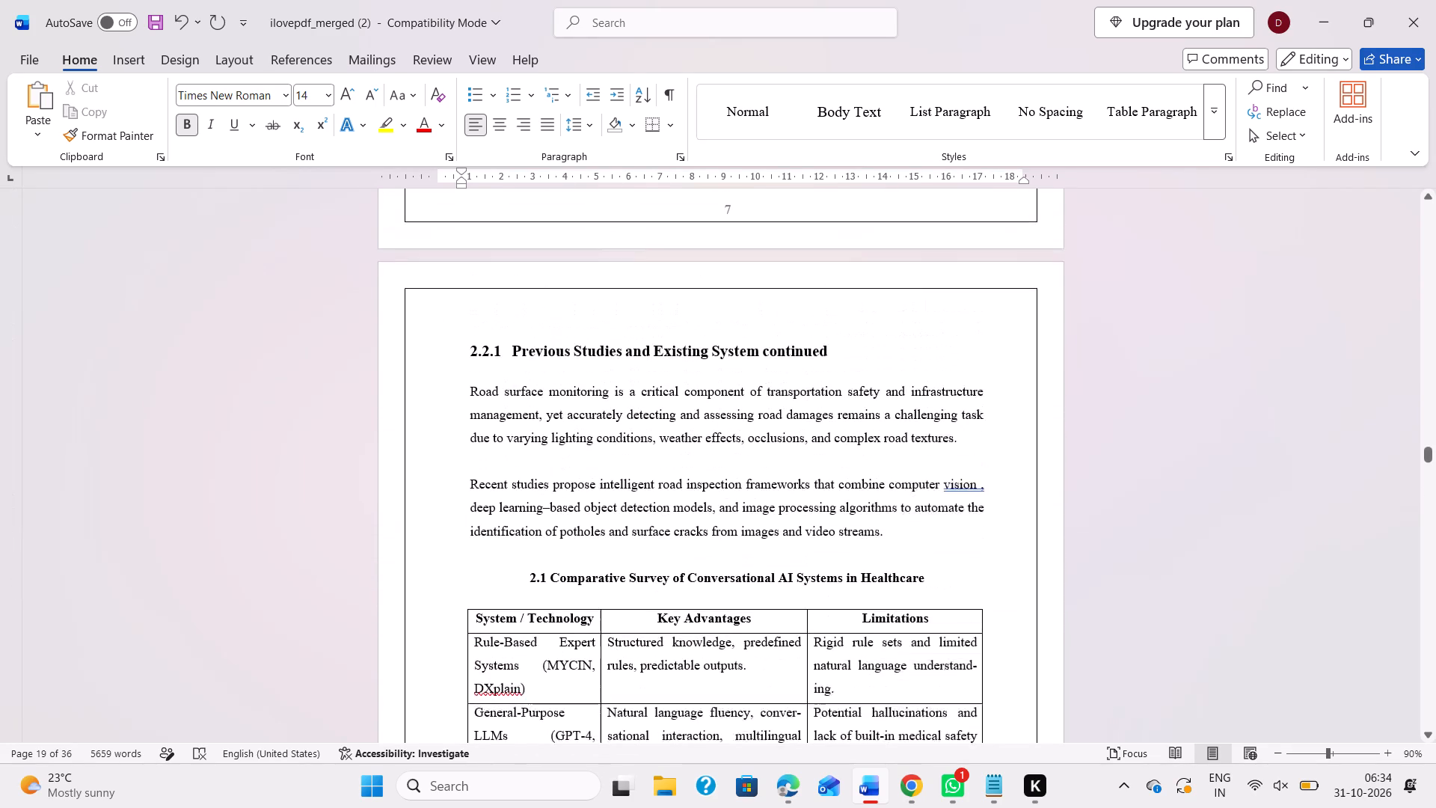
click(464, 370)
click(464, 370)
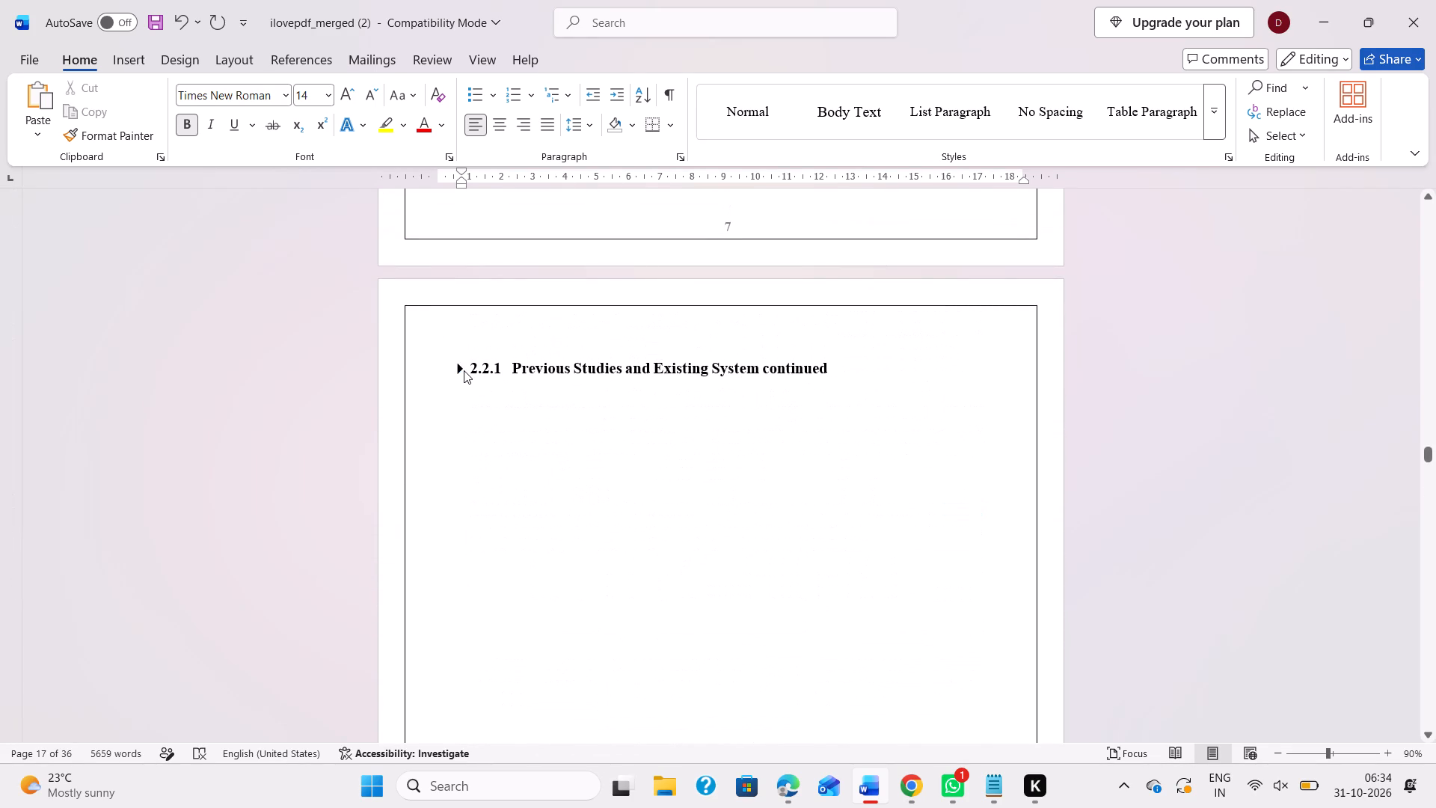
click(469, 369)
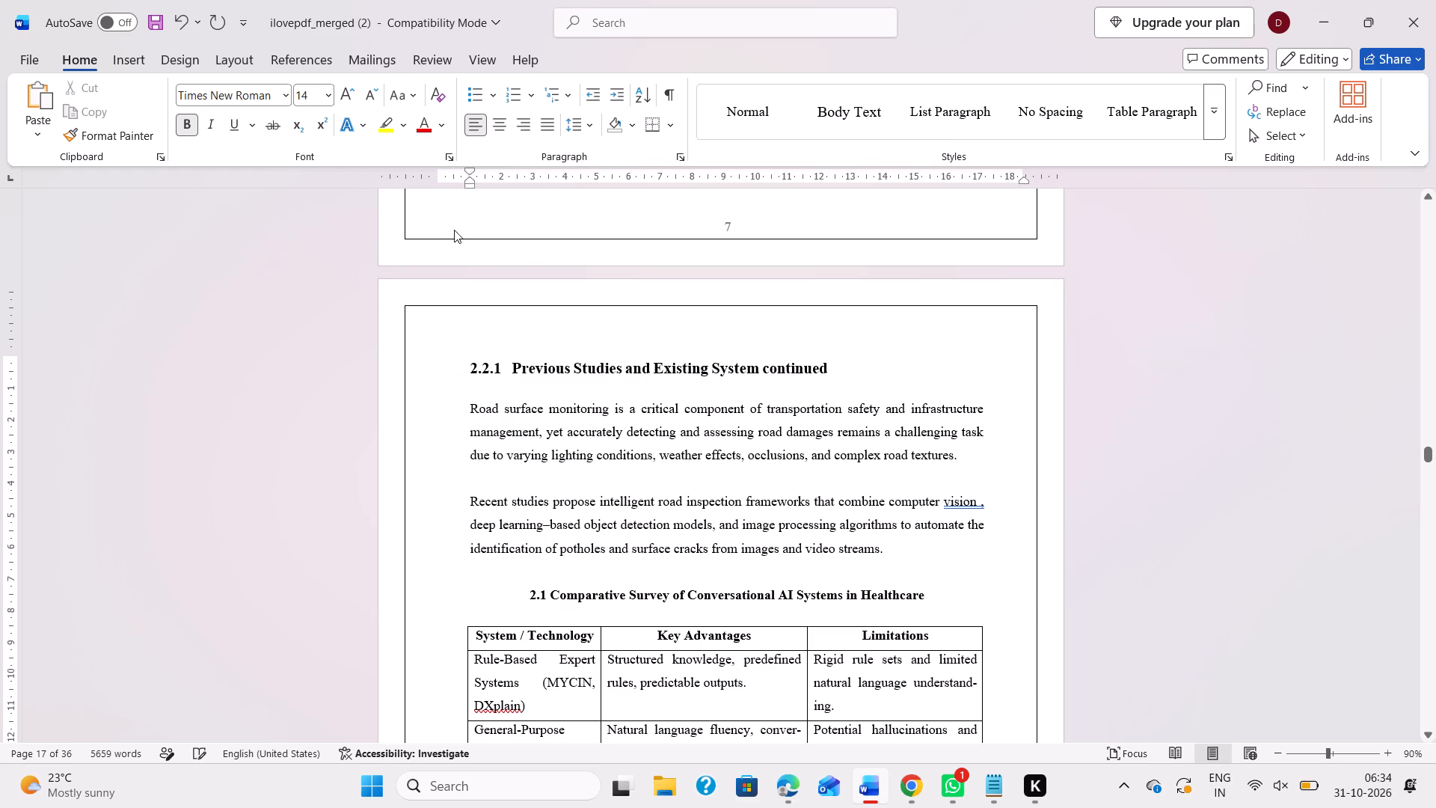
drag(470, 185, 477, 185)
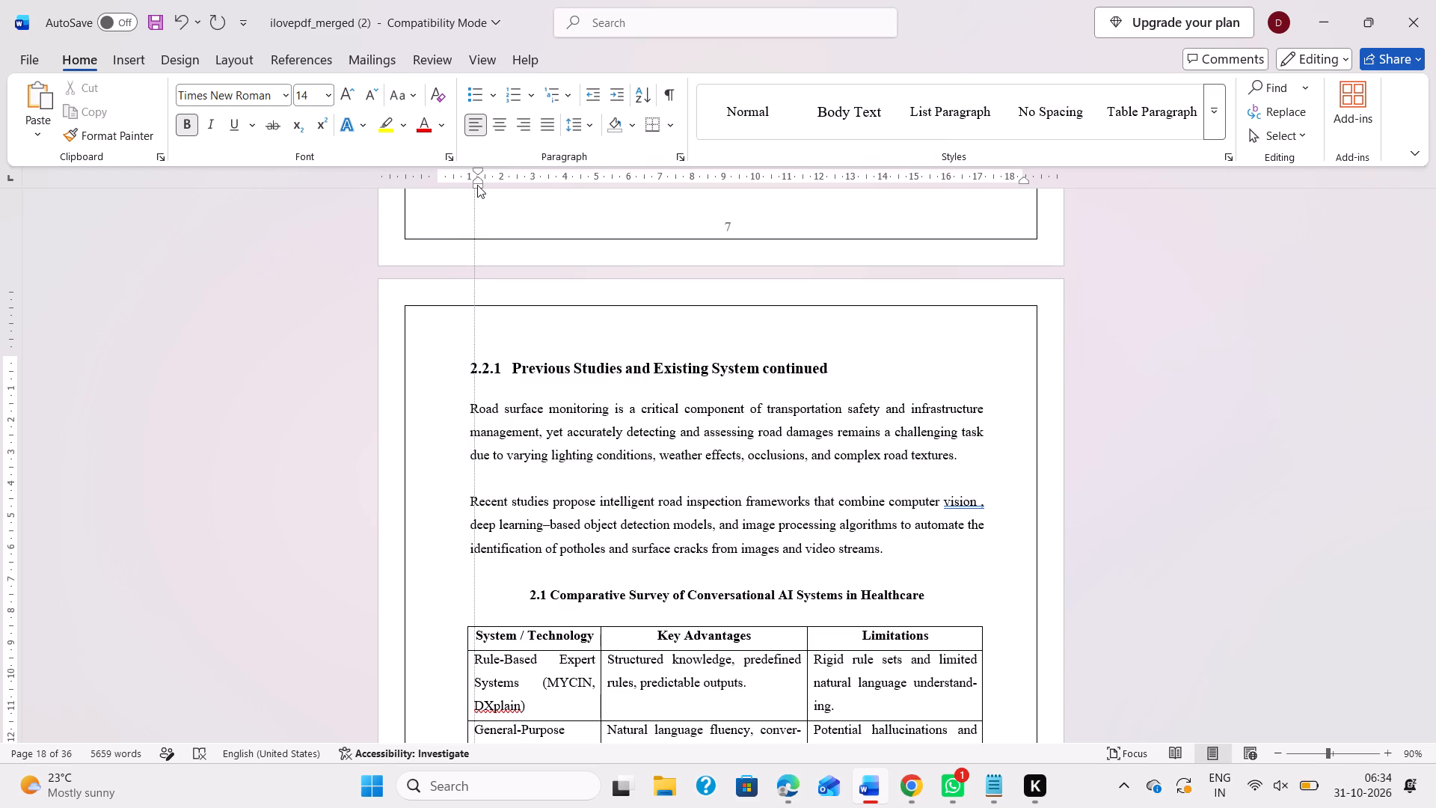
drag(477, 185, 455, 186)
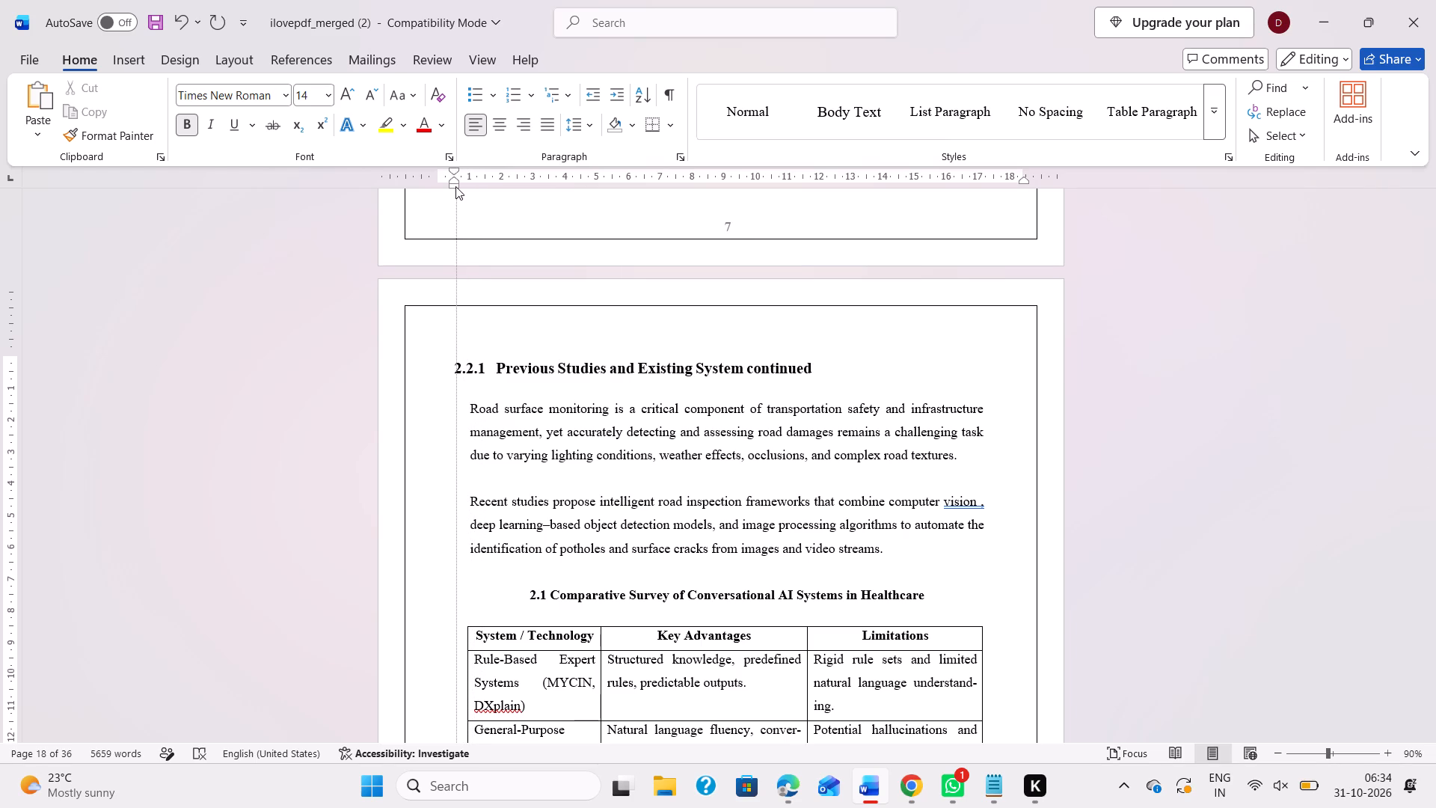
drag(455, 186, 457, 186)
scroll(527, 393, up, 6)
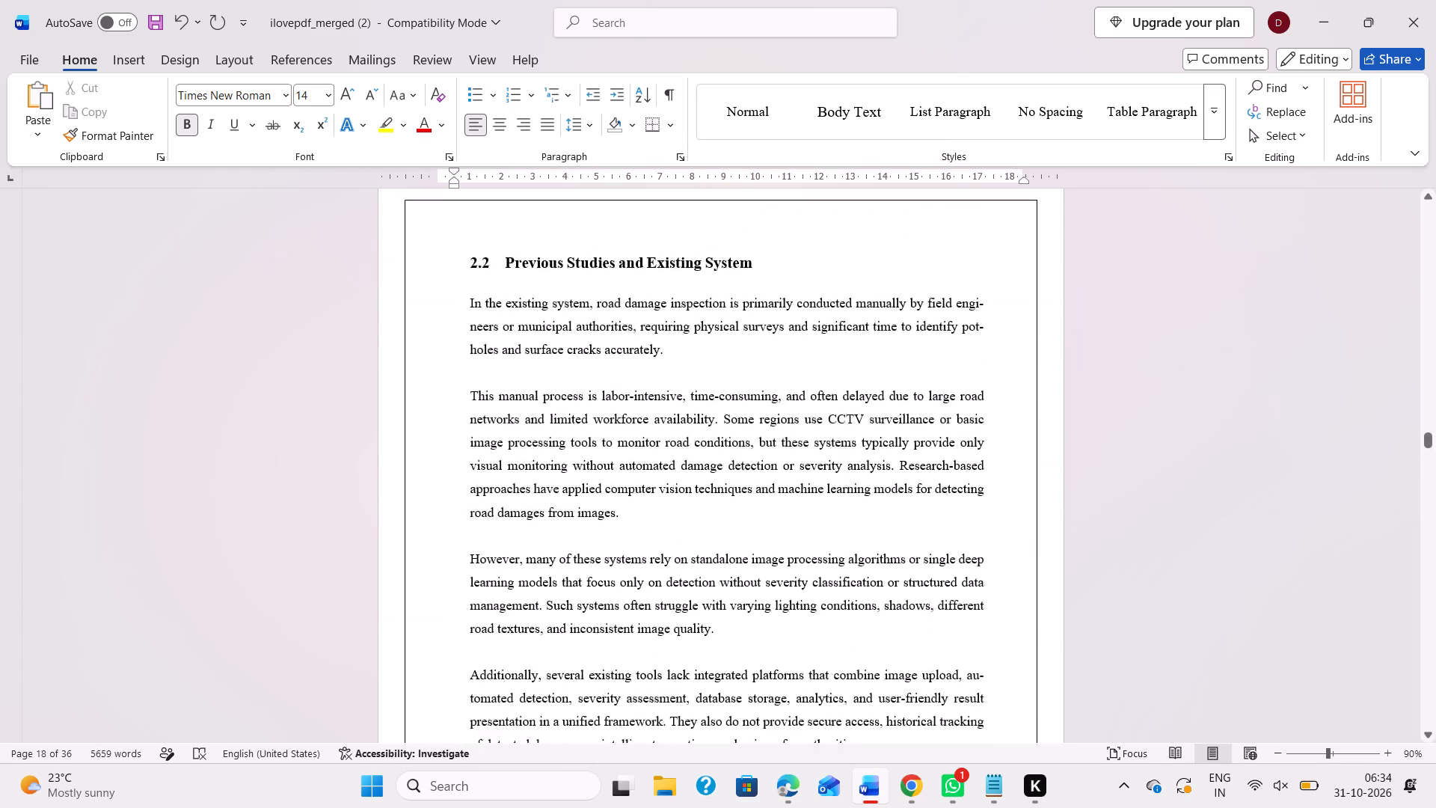
scroll(527, 393, up, 1)
scroll(527, 393, down, 4)
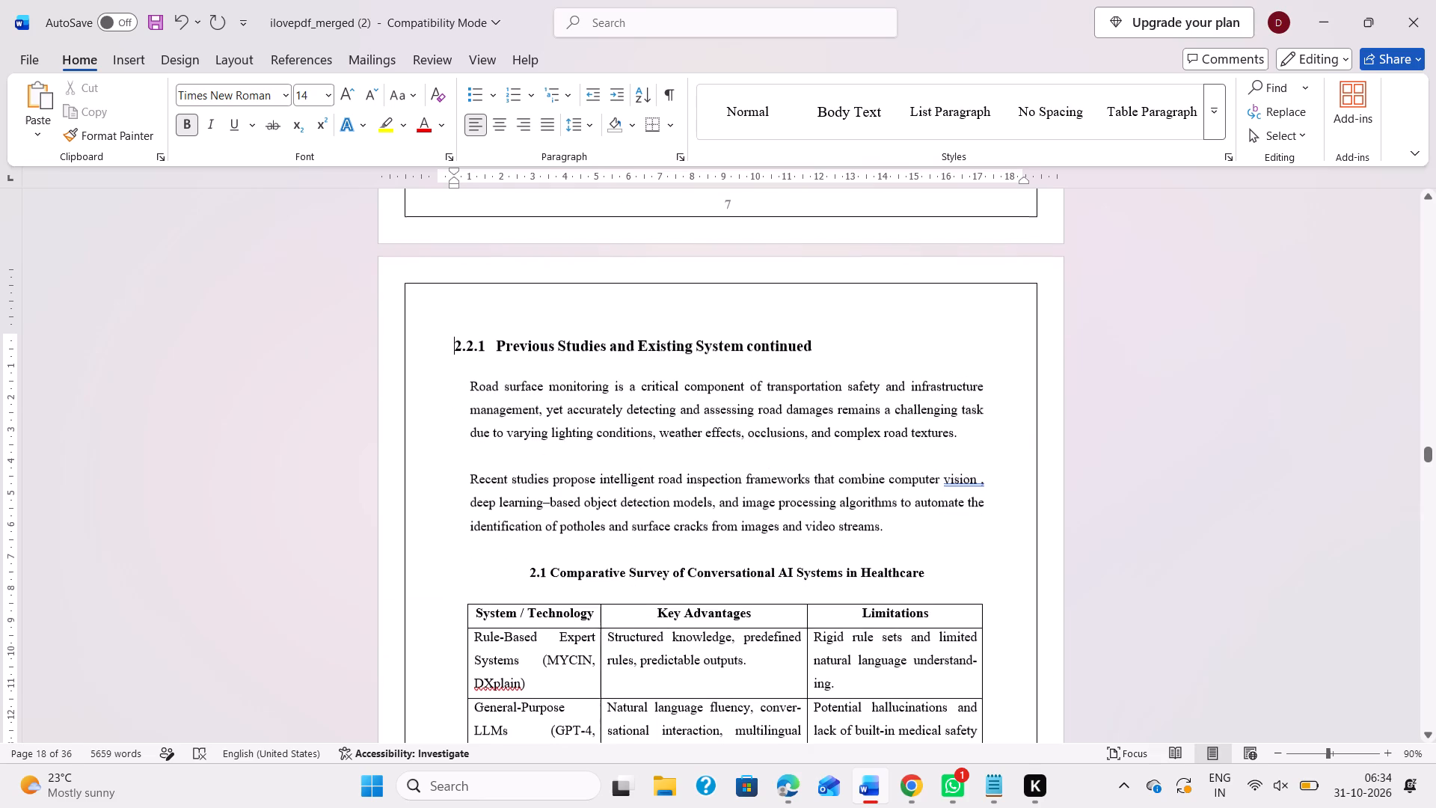
drag(454, 186, 464, 187)
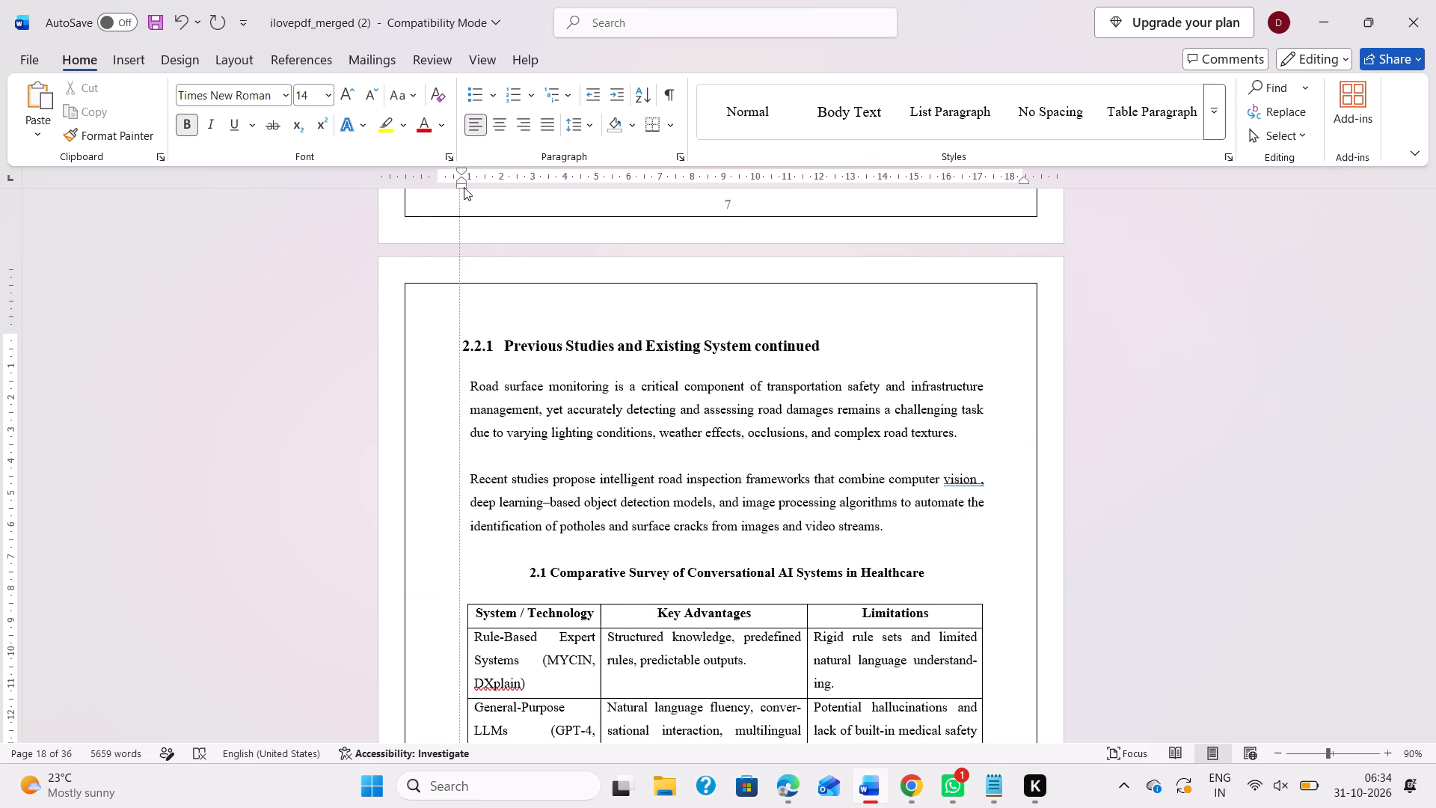
Align the indent of the 2.2.1 "Previous Studies and Existing System continued" heading with the body text's starting edge.
drag(464, 187, 467, 188)
click(537, 465)
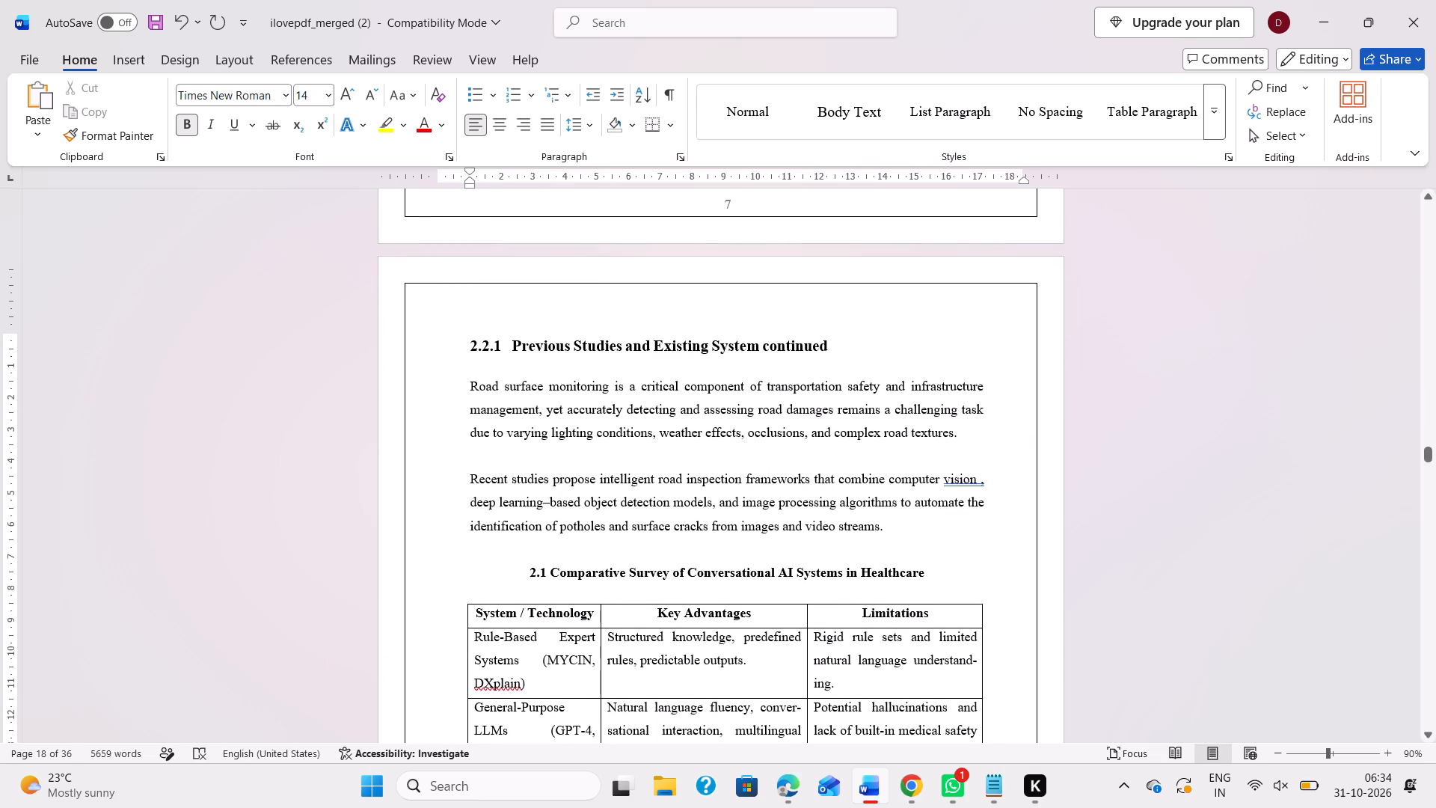
Check the pages from table 2.1 through table 2.2 to the start of Chapter 3, returning to section 2.2.1.
scroll(537, 465, down, 8)
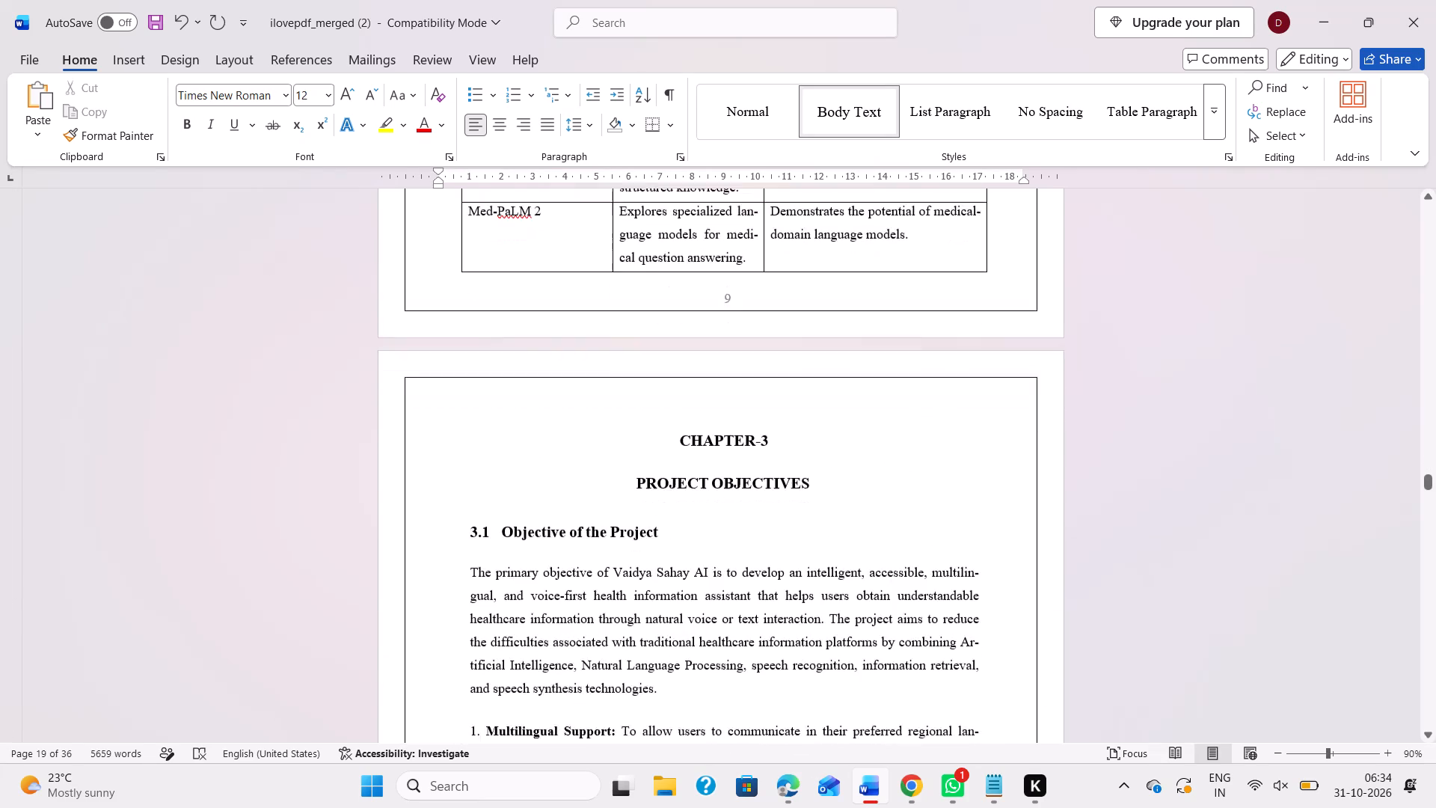
scroll(537, 465, down, 1)
scroll(724, 464, up, 2)
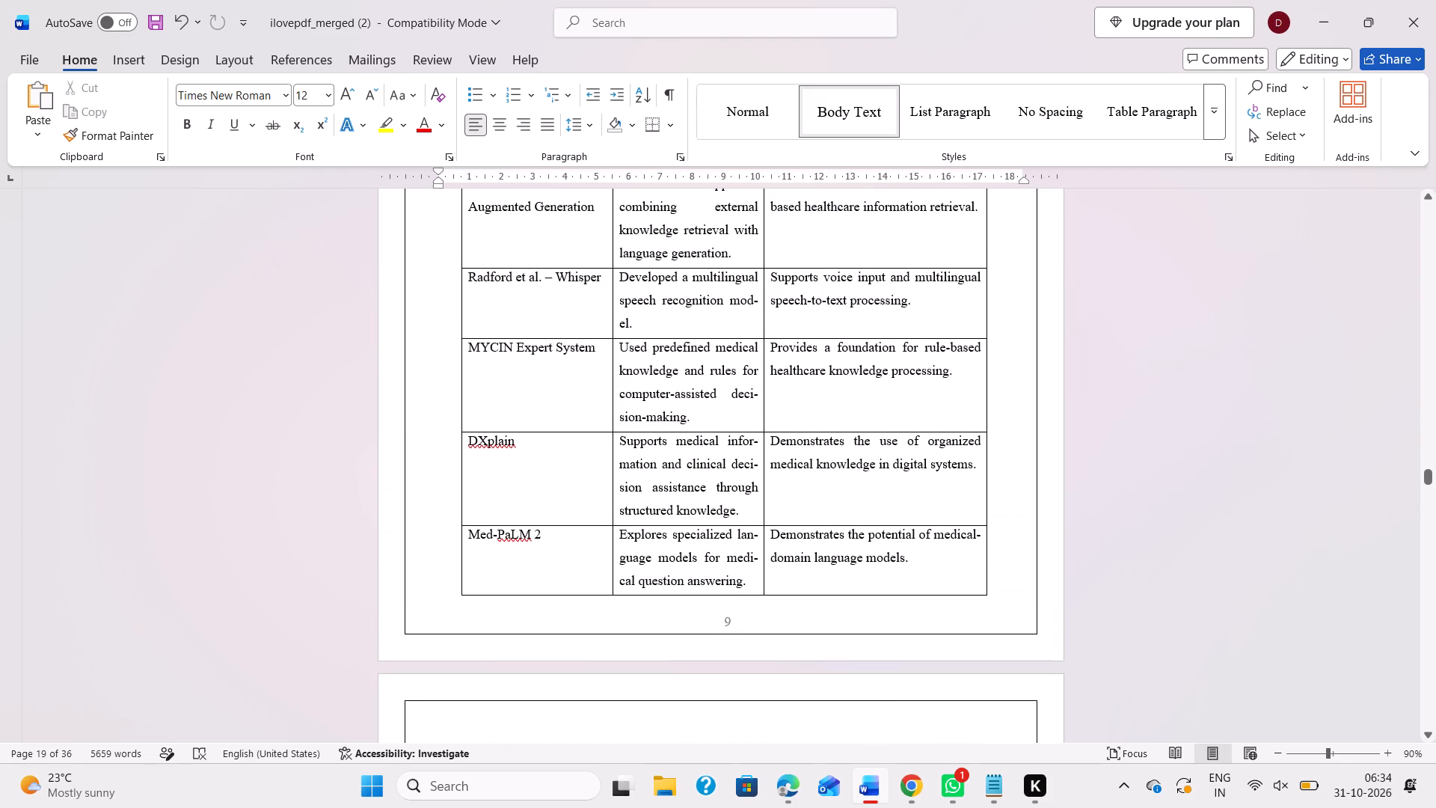
scroll(724, 464, up, 3)
scroll(663, 559, up, 1)
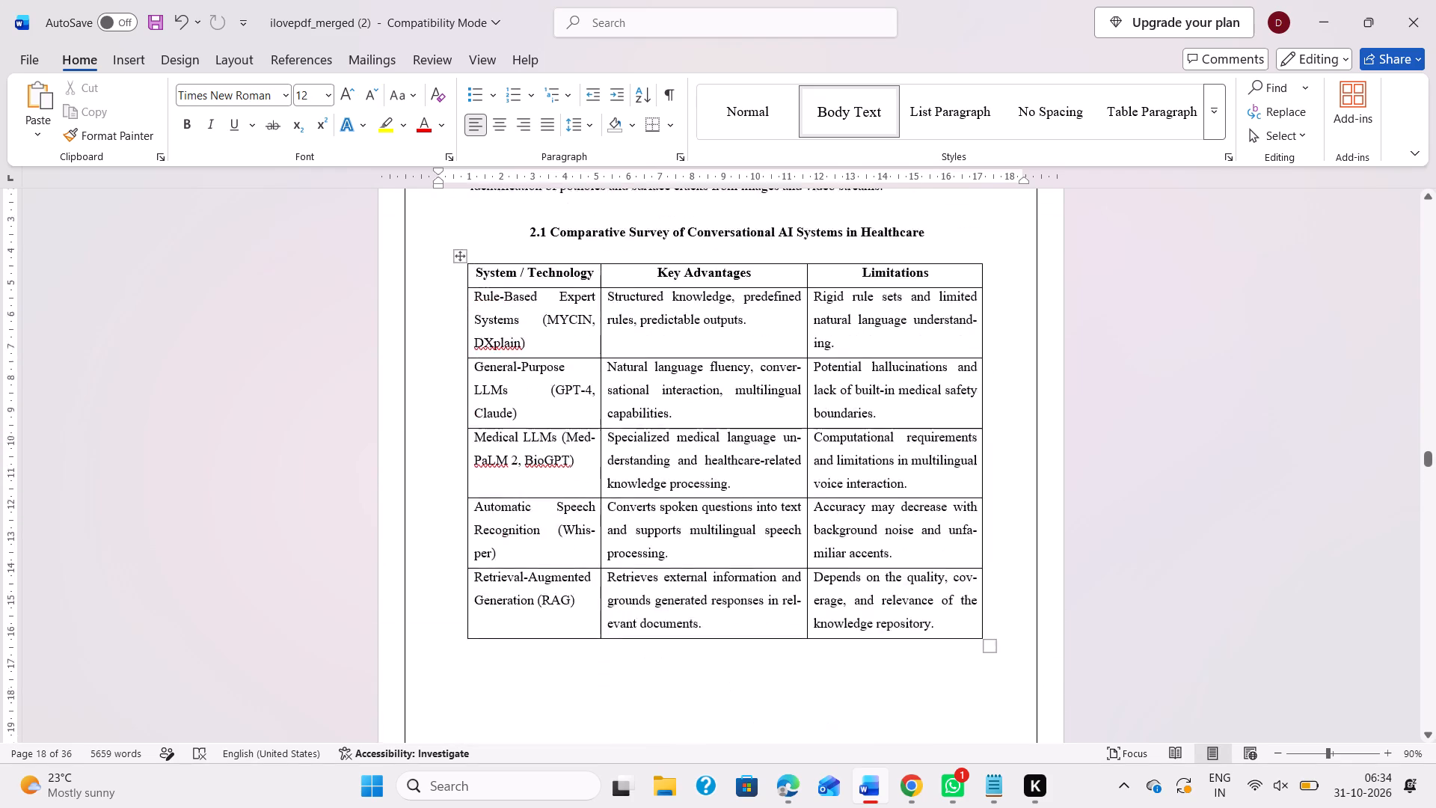
scroll(663, 559, up, 2)
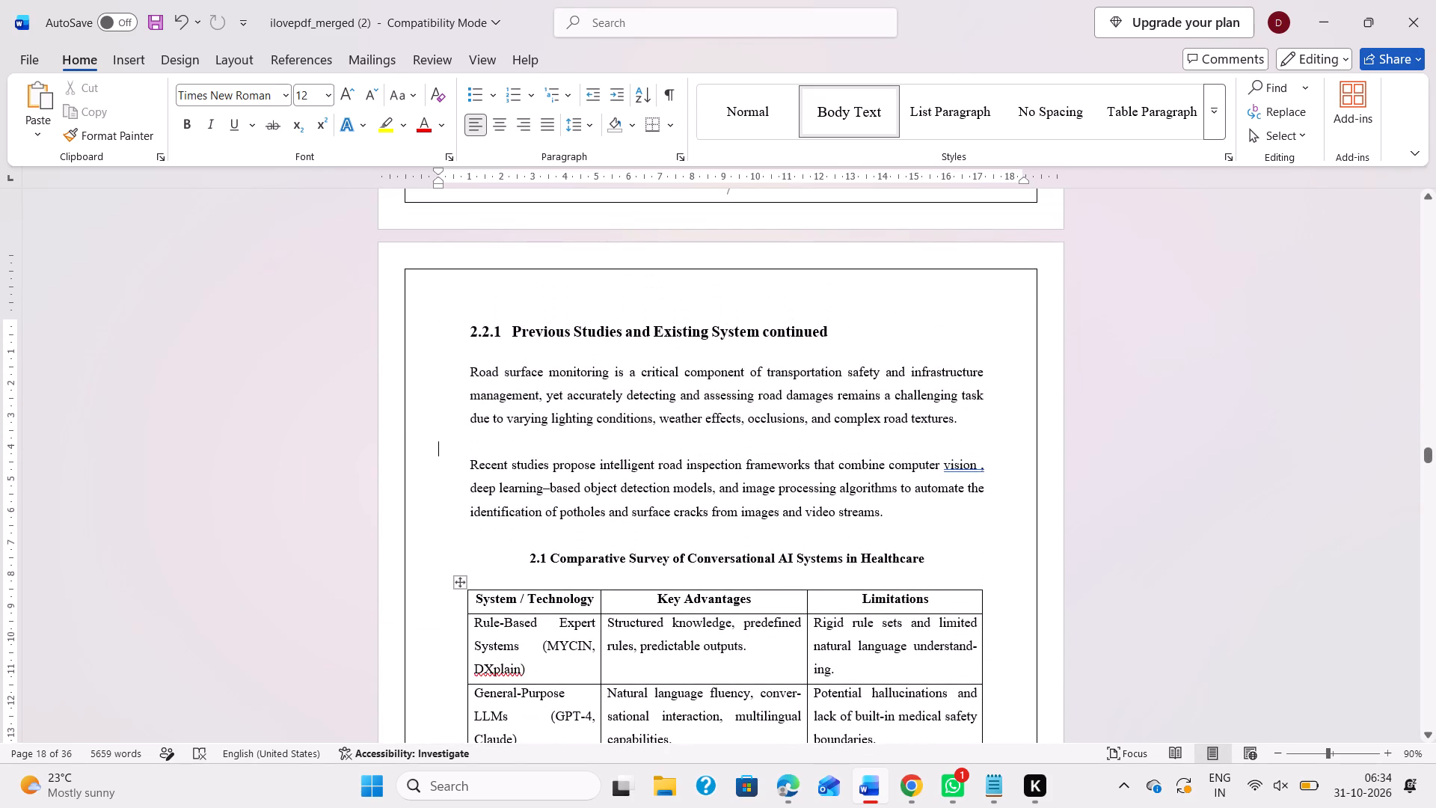
Compare the layout and content of the section 2.2 page with the following 2.2.1 page.
scroll(663, 559, up, 4)
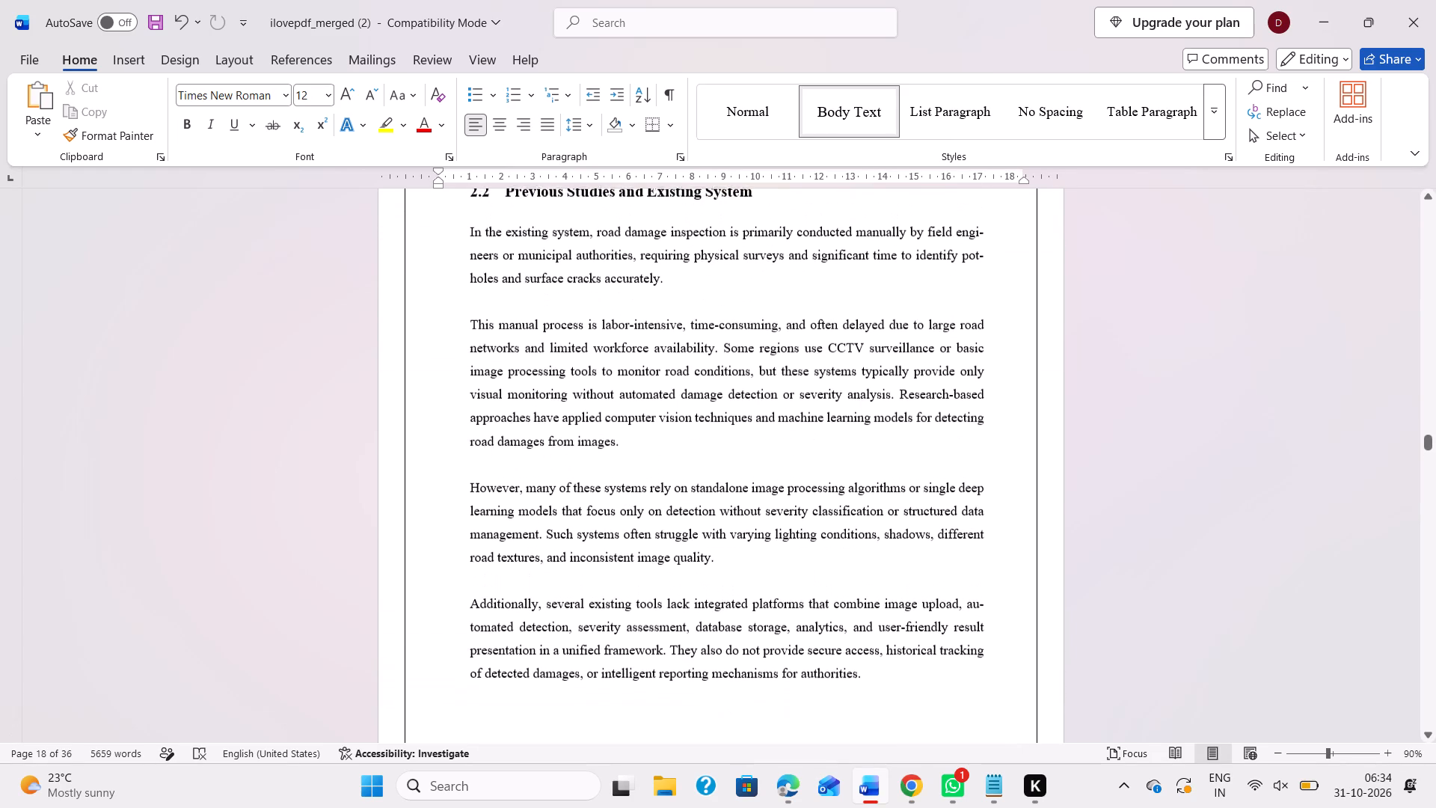
scroll(663, 559, up, 1)
scroll(663, 559, down, 7)
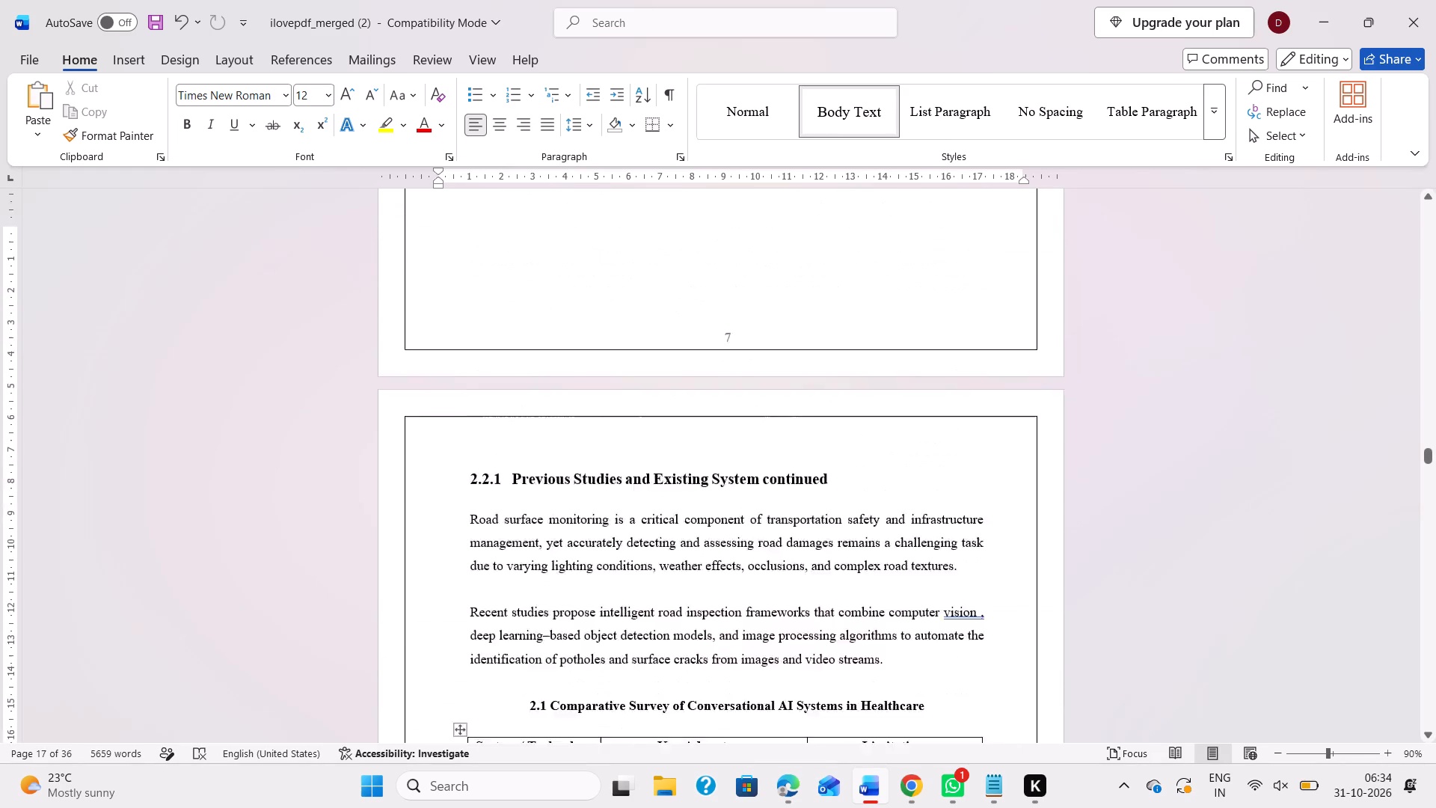
scroll(663, 559, up, 2)
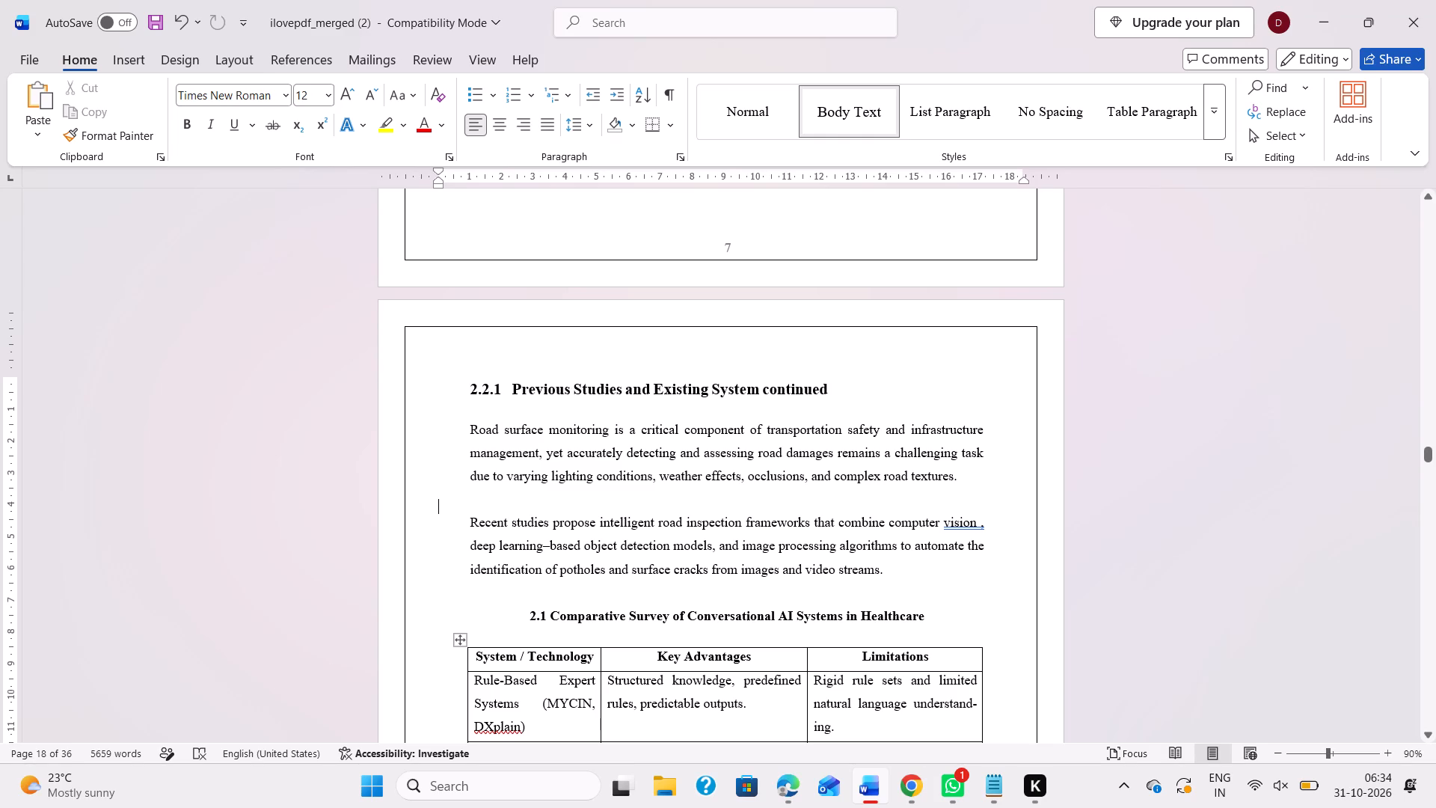
scroll(803, 426, down, 1)
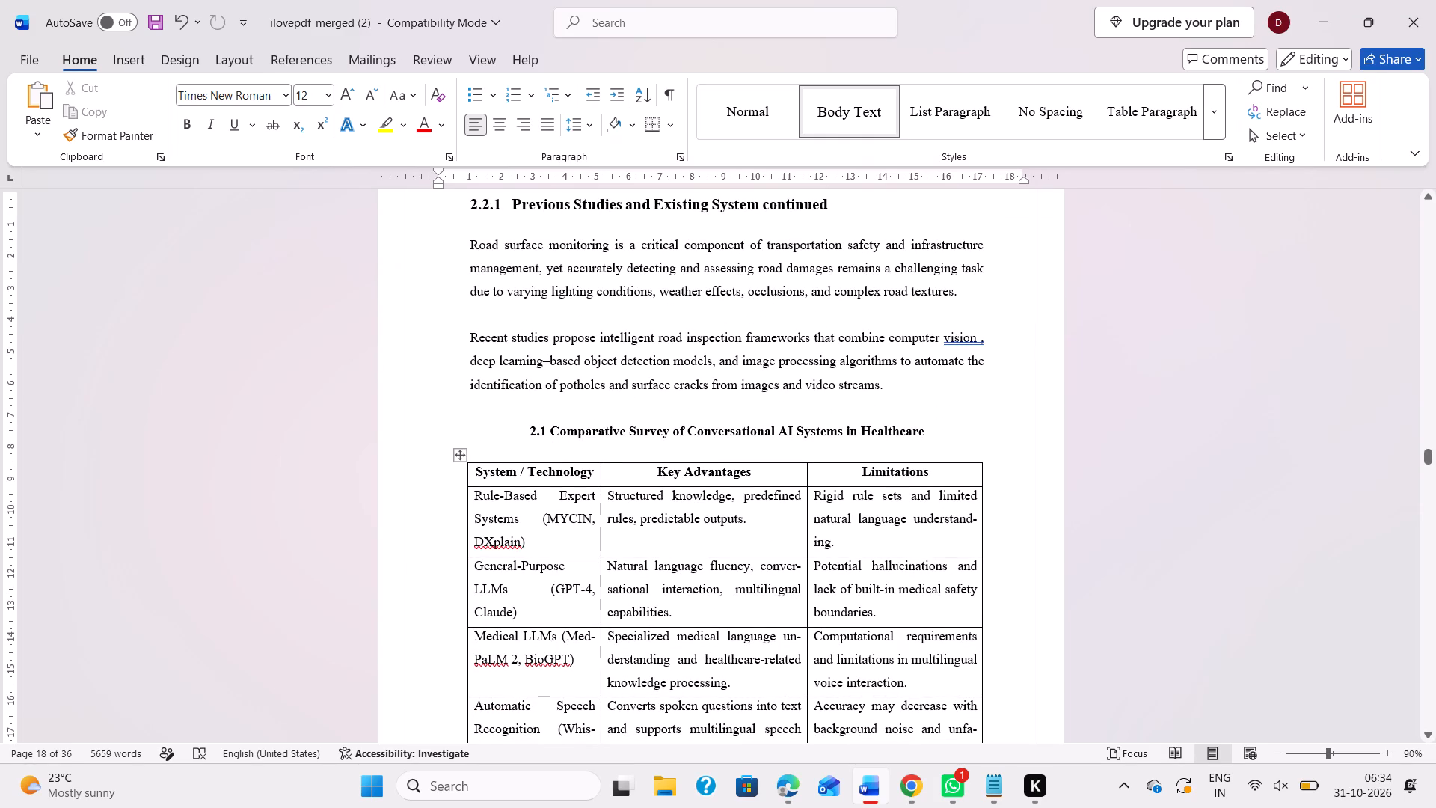
scroll(730, 396, up, 1)
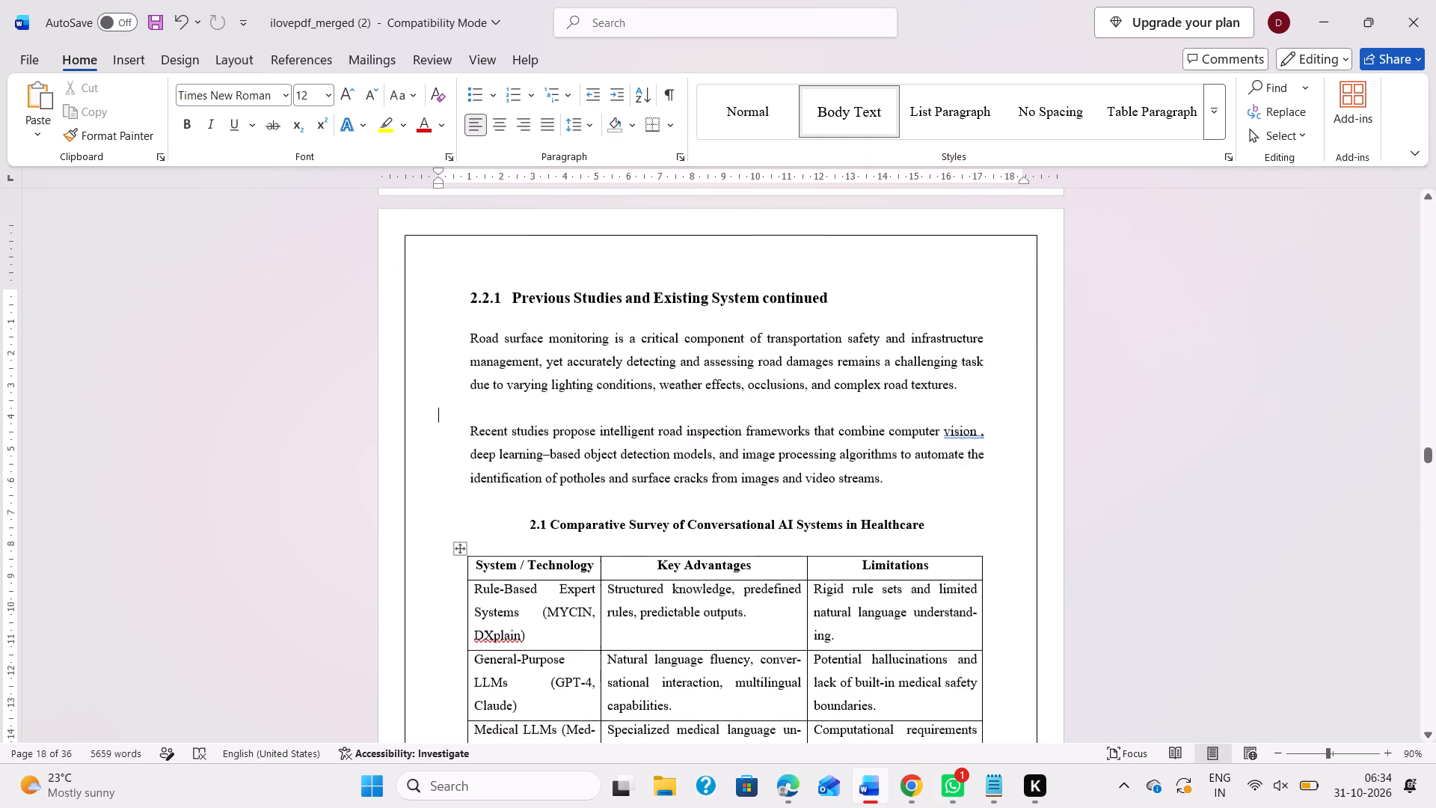
scroll(730, 396, up, 1)
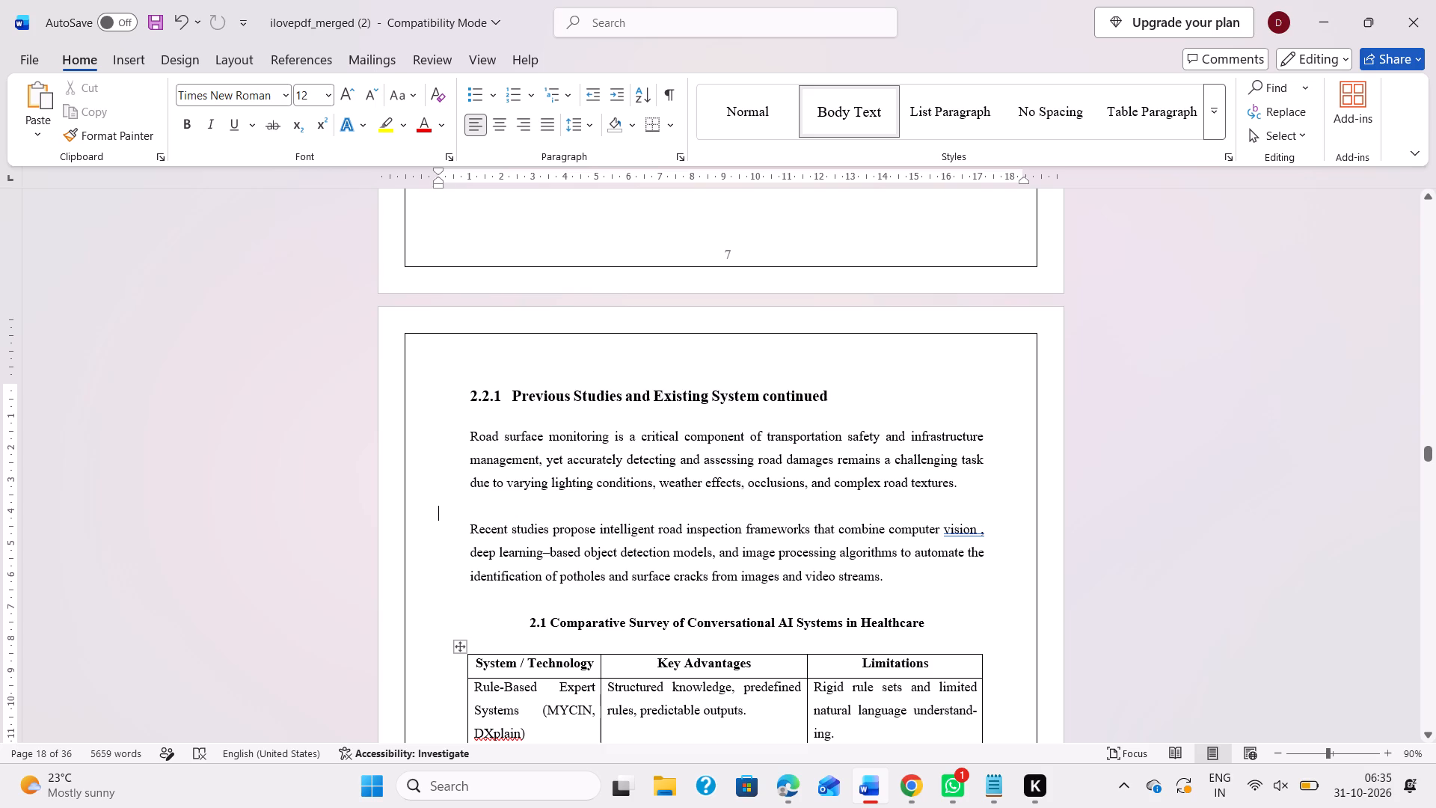
scroll(695, 523, down, 1)
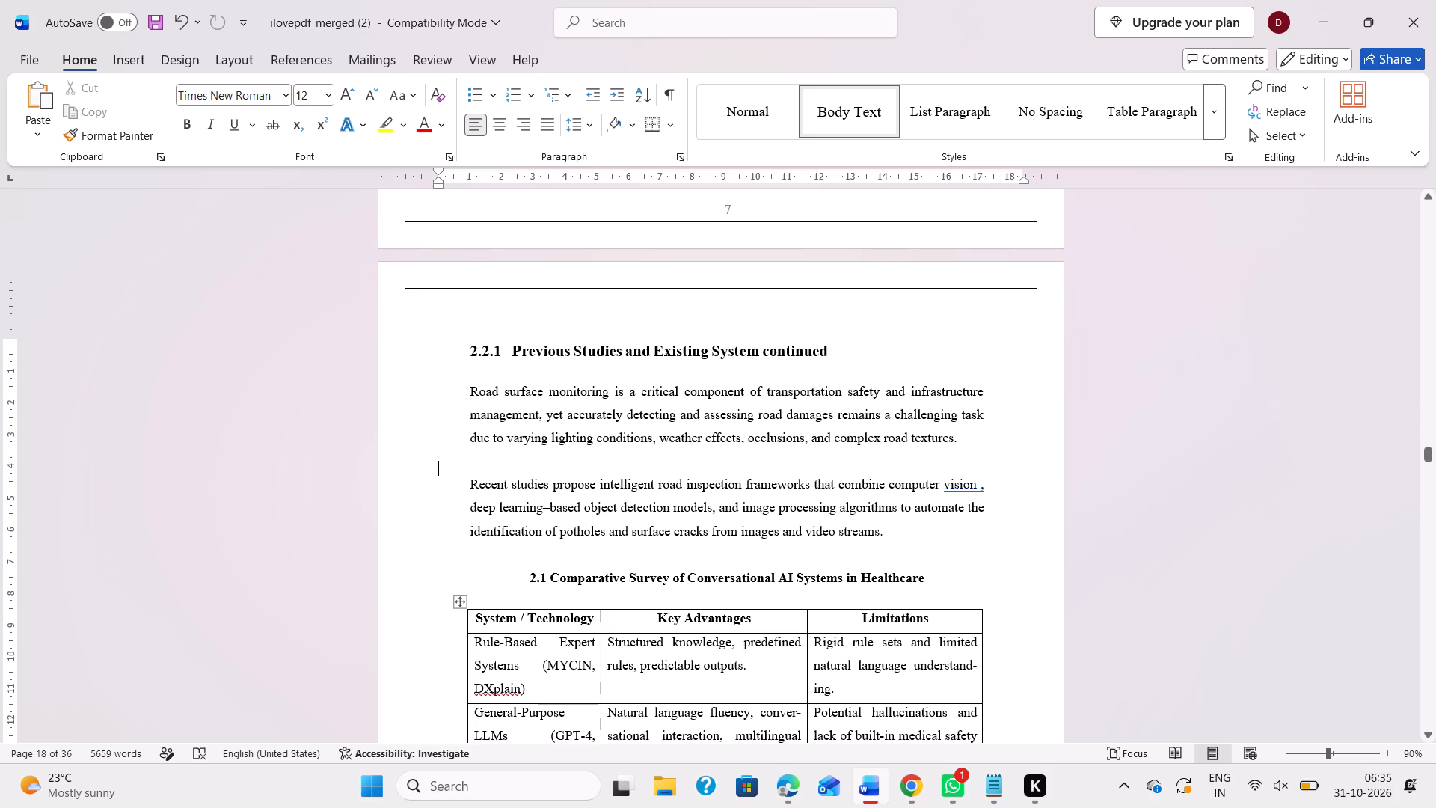
scroll(710, 498, up, 2)
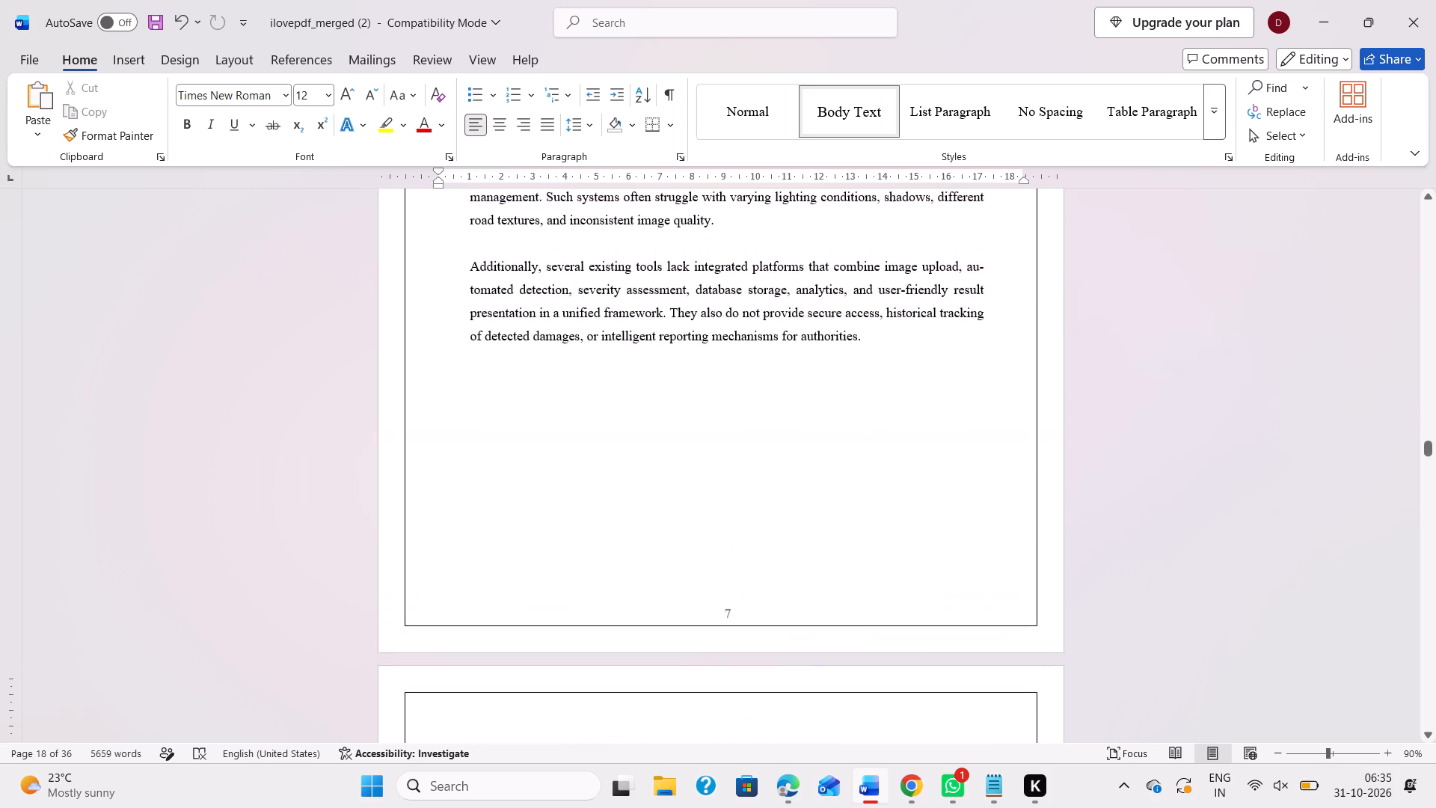
scroll(710, 498, up, 1)
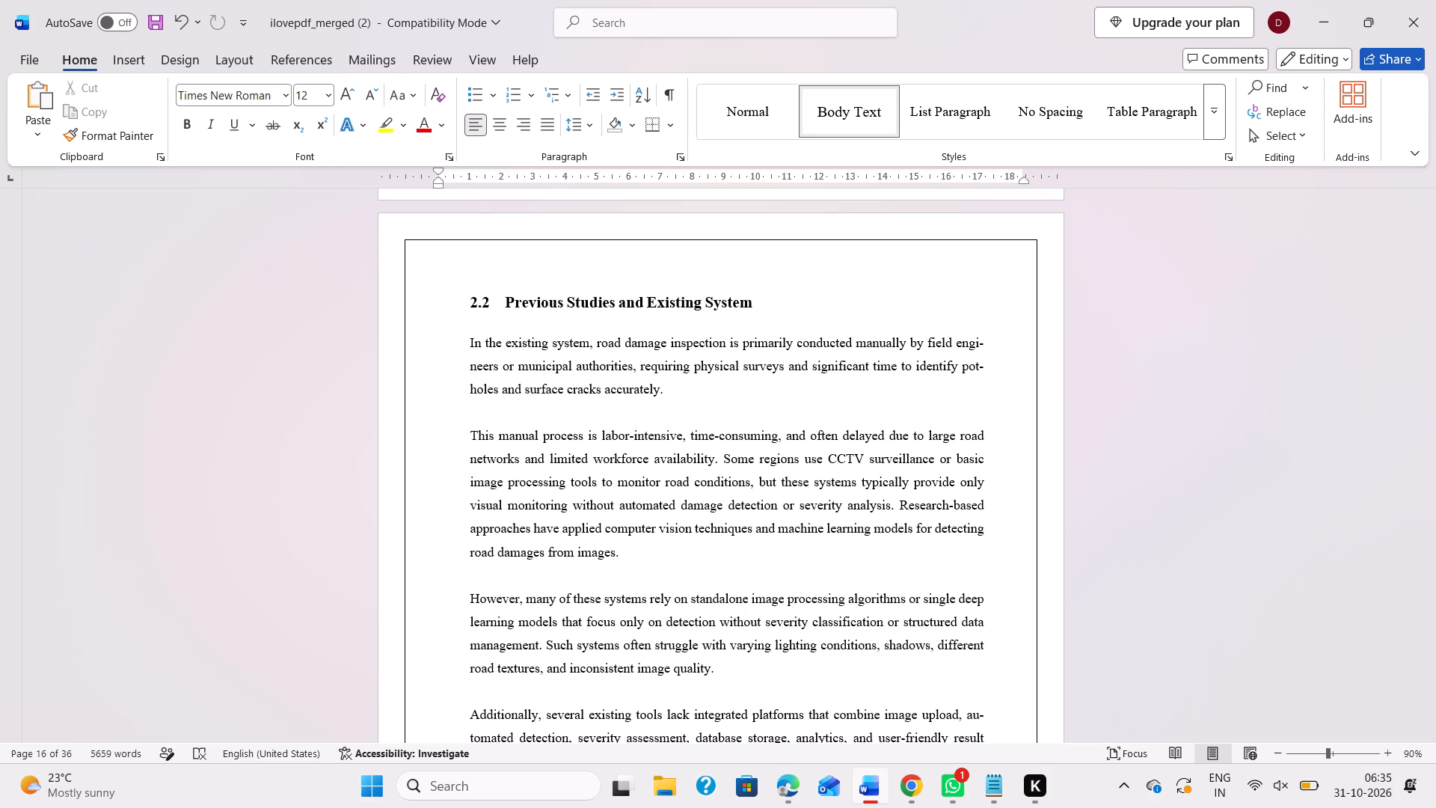
Examine the 2.1 Survey page of Chapter 2 alongside the section 2.2 text.
scroll(710, 498, up, 3)
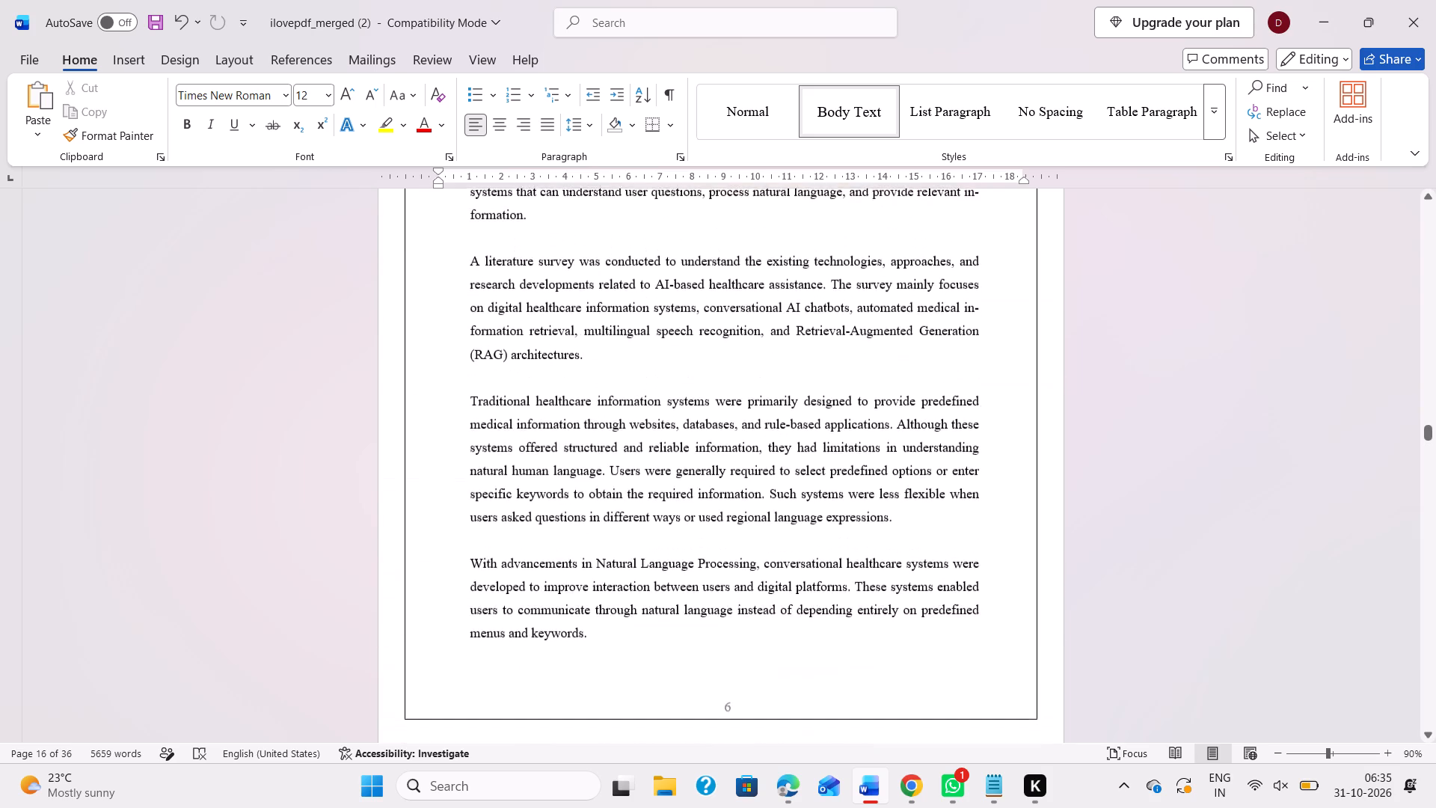
scroll(710, 498, up, 2)
scroll(710, 498, down, 4)
scroll(710, 498, up, 2)
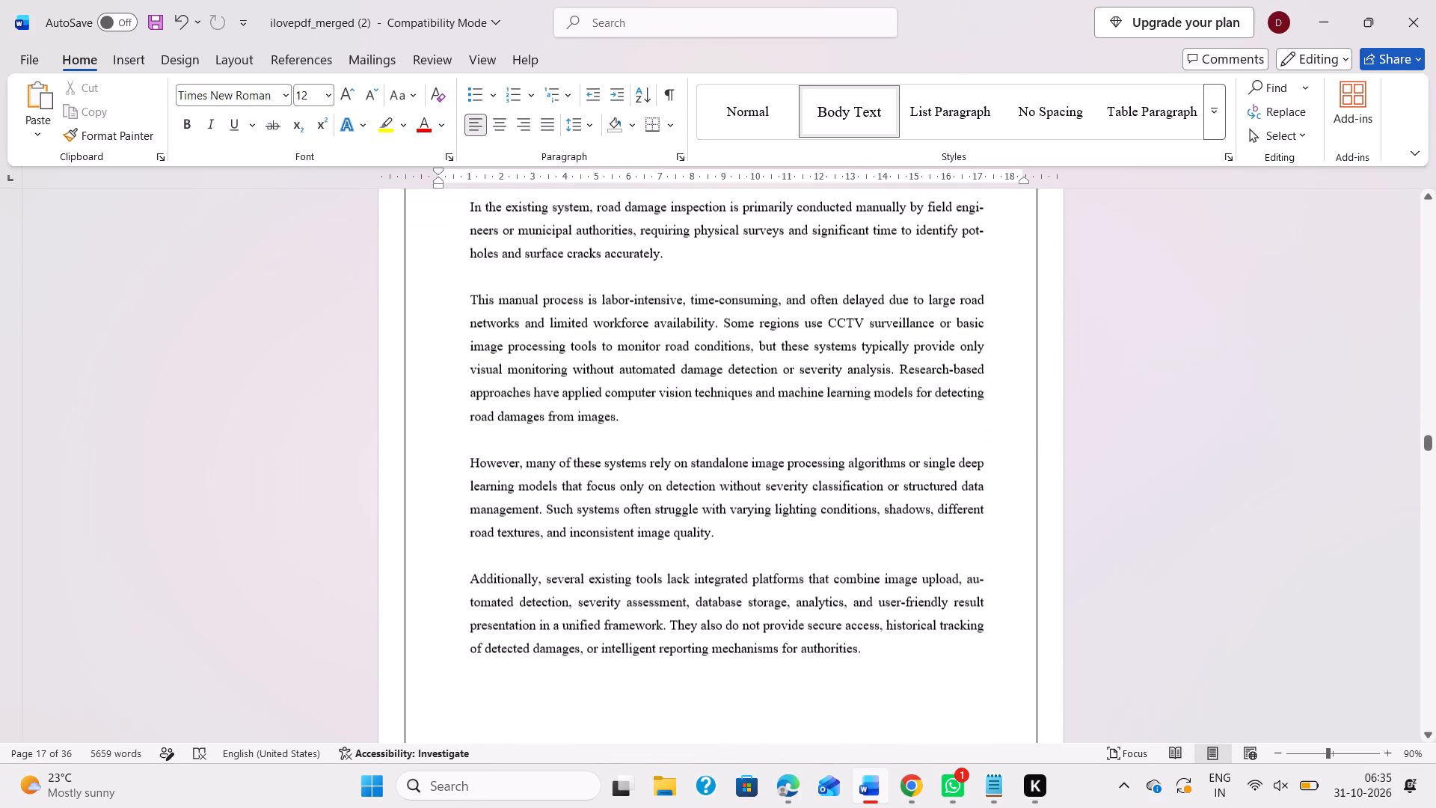
scroll(710, 498, up, 1)
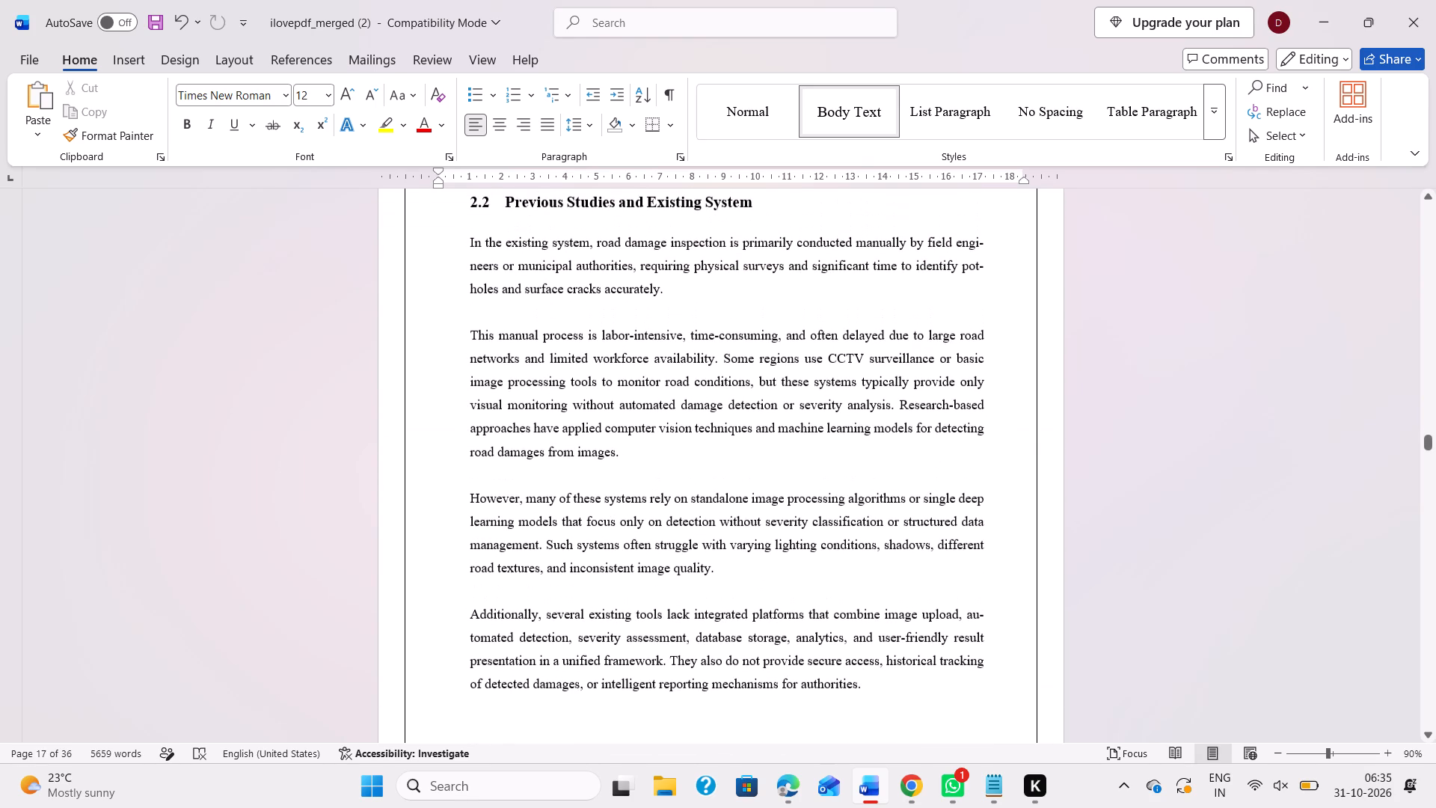
Examine the 2.2.2 comparison page, including its heading, introductory paragraph and table 2.2.
scroll(710, 498, down, 5)
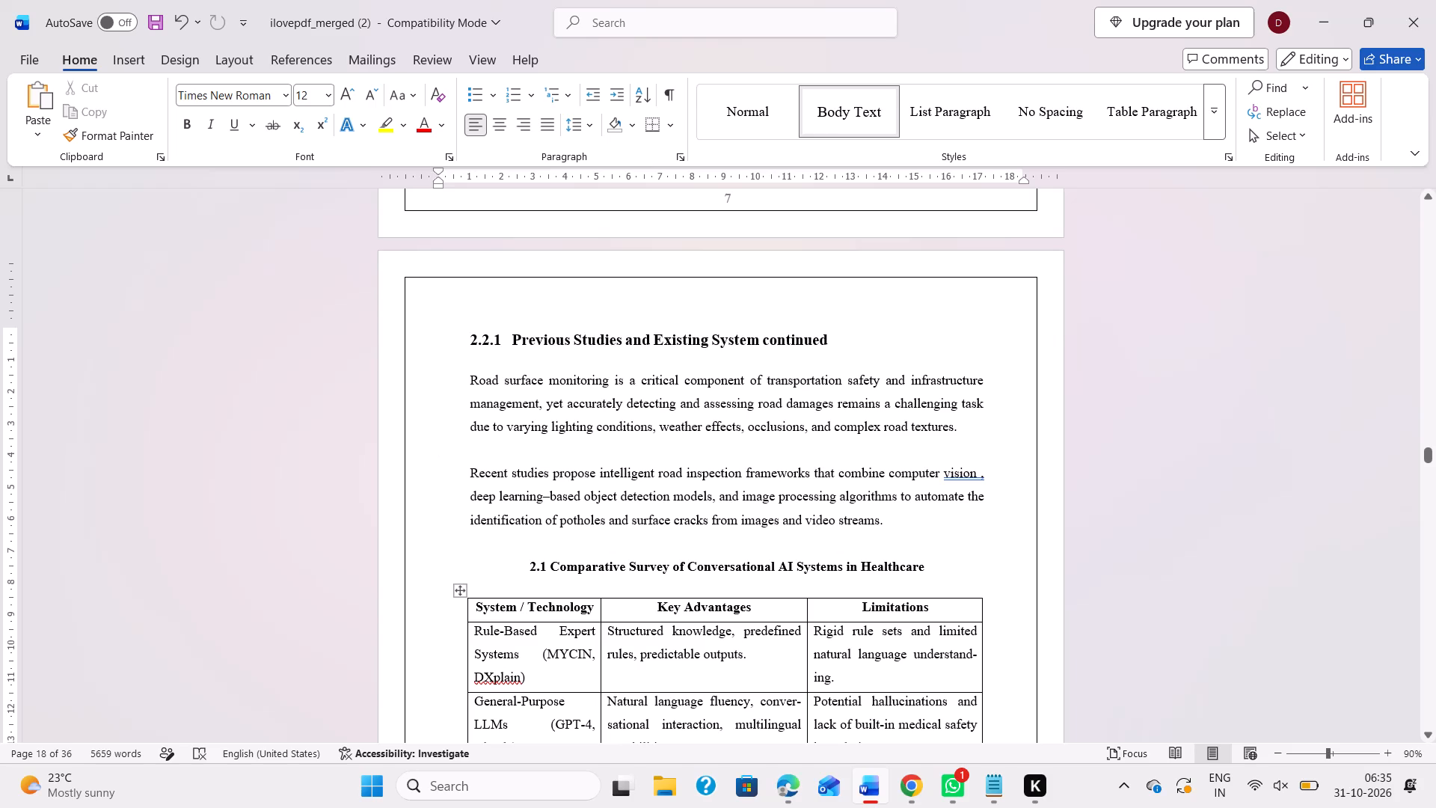
scroll(710, 498, down, 4)
scroll(686, 450, up, 1)
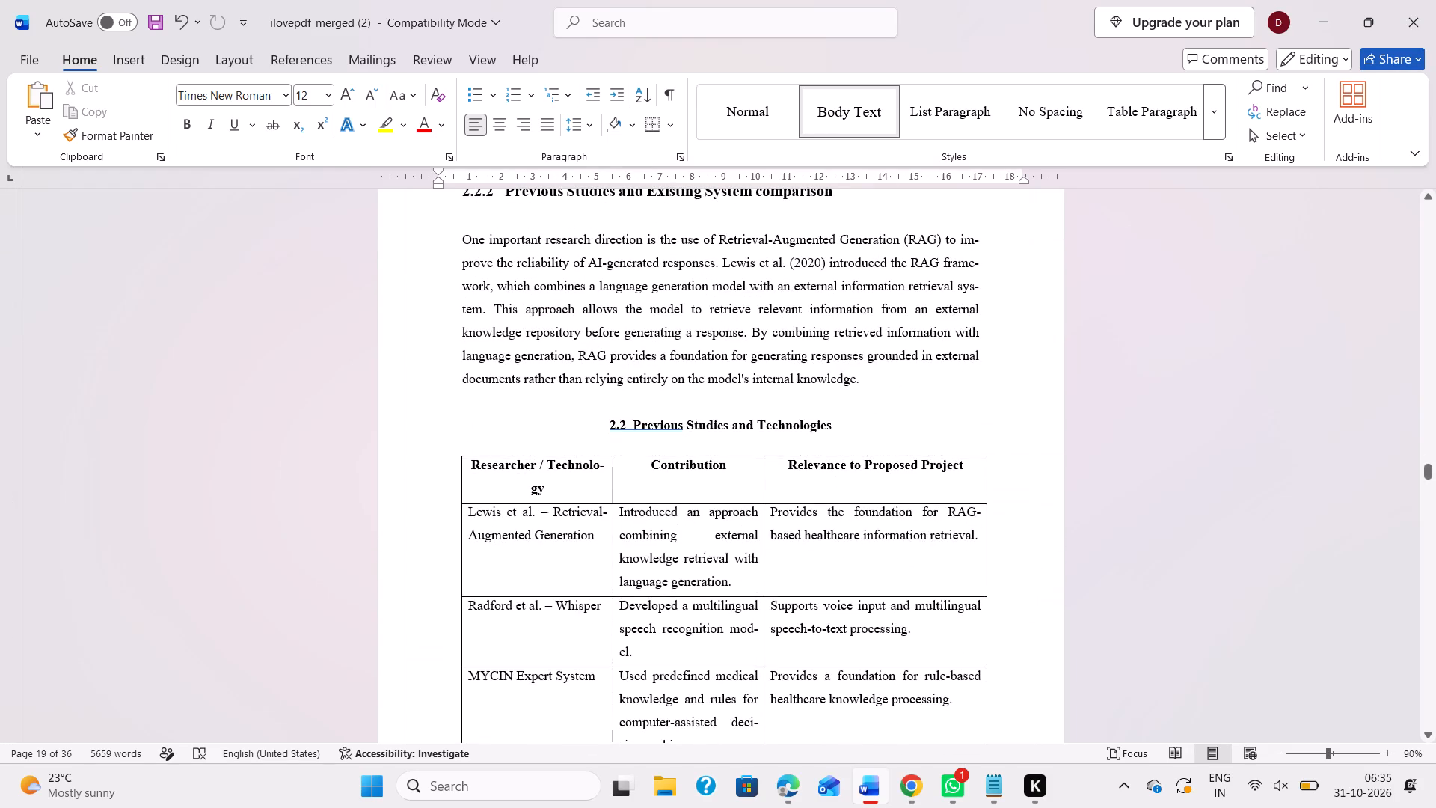
scroll(686, 450, up, 1)
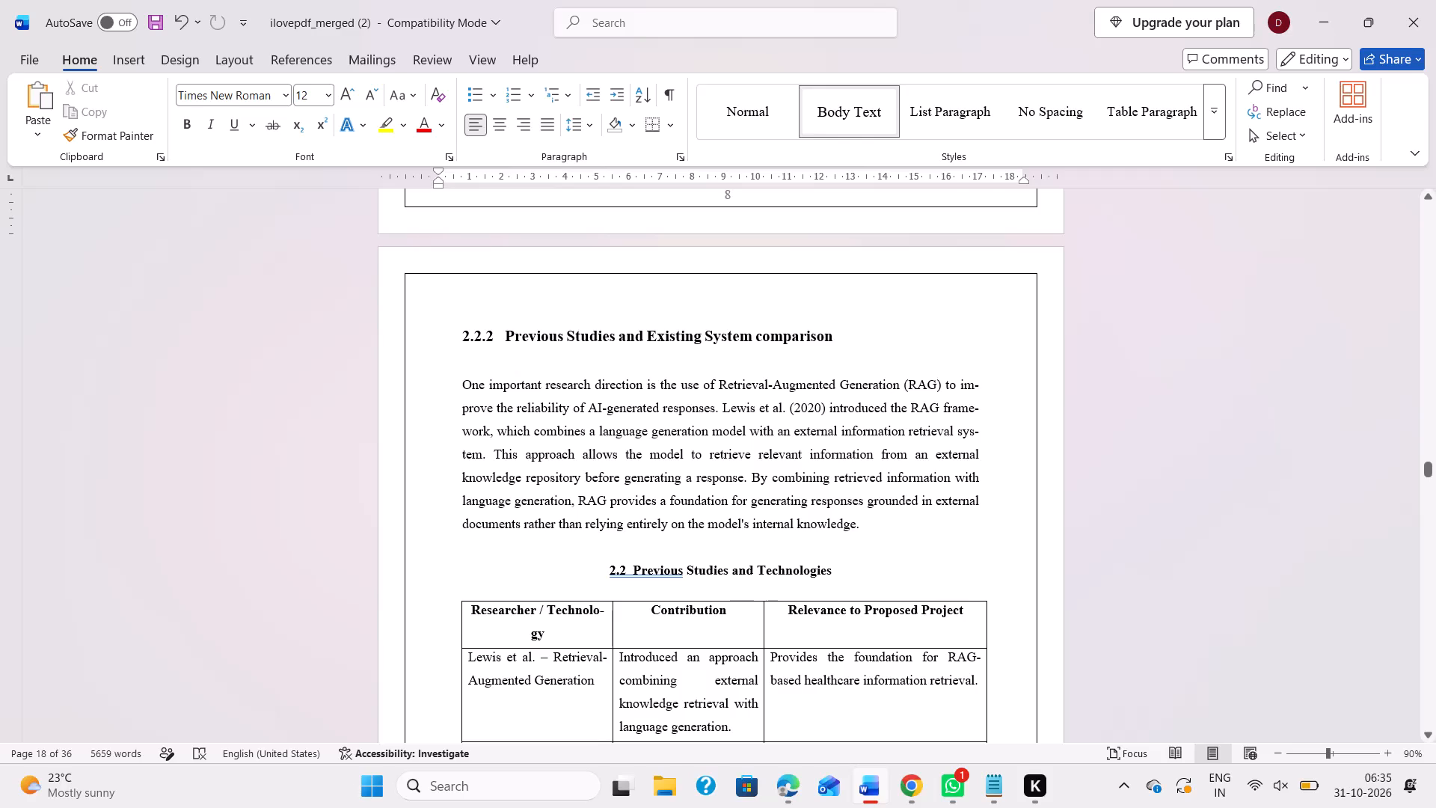
scroll(709, 429, down, 3)
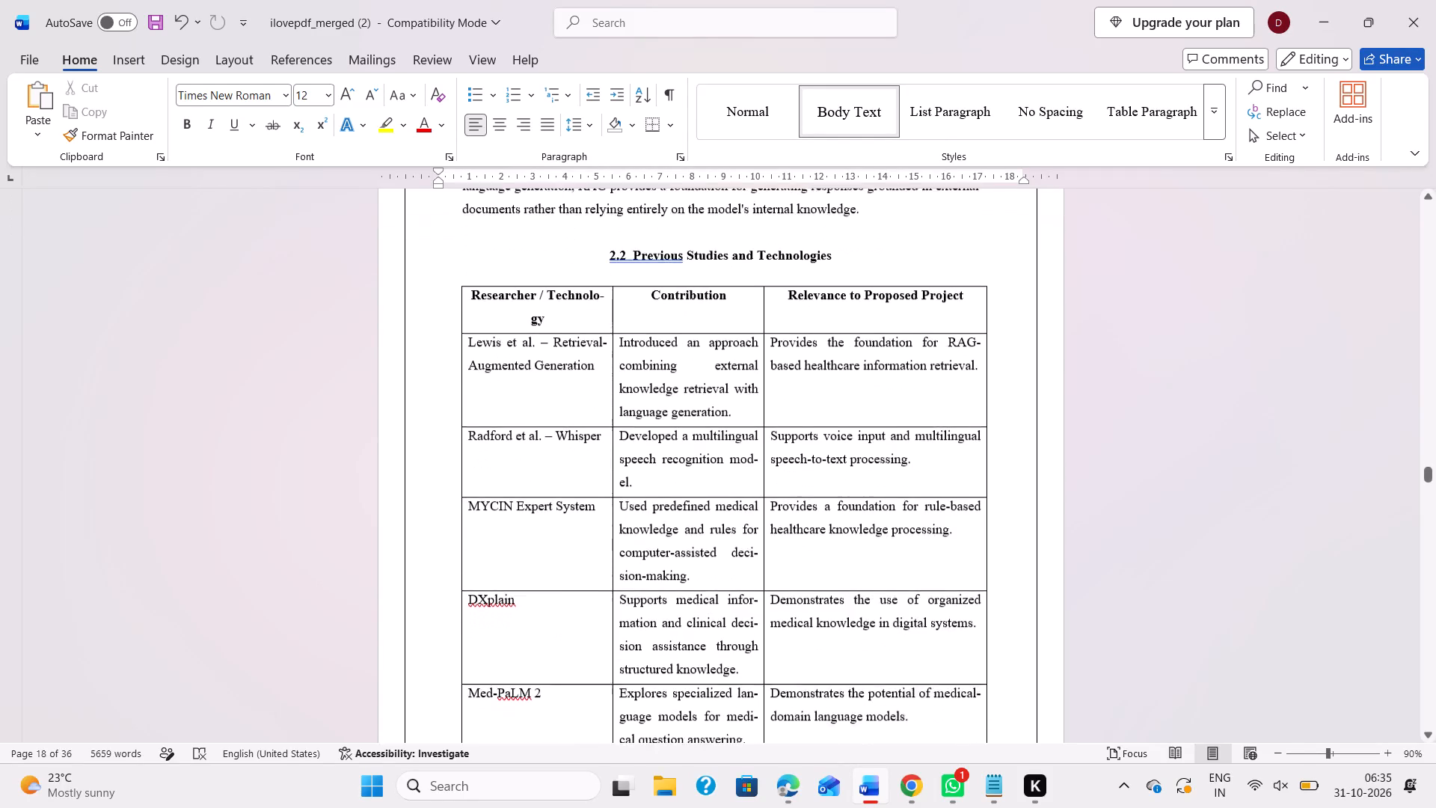
scroll(709, 429, down, 1)
scroll(709, 429, up, 6)
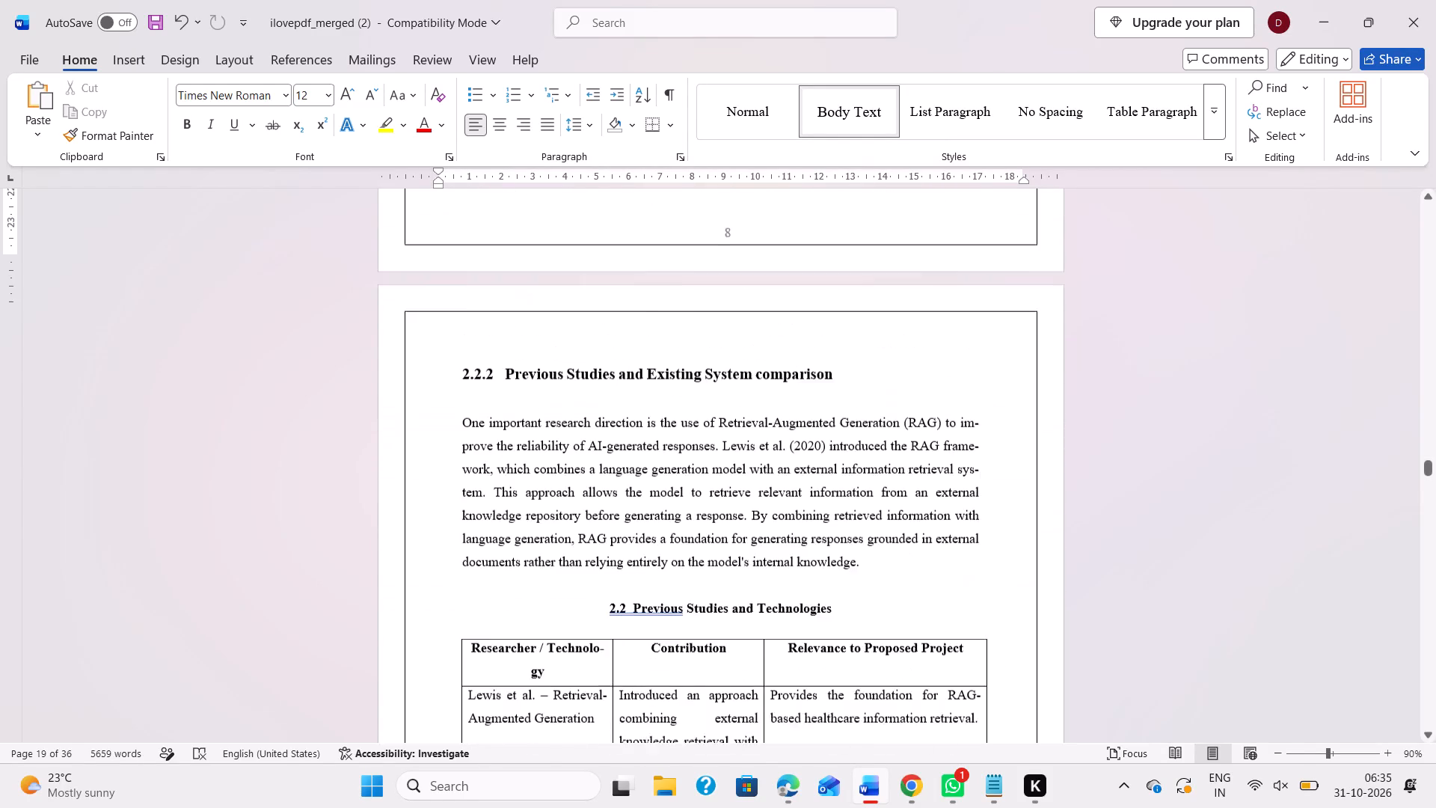
Review the 2.2.1 page, including its paragraphs and table 2.1, against the end of section 2.2.
scroll(709, 429, up, 3)
scroll(690, 504, up, 2)
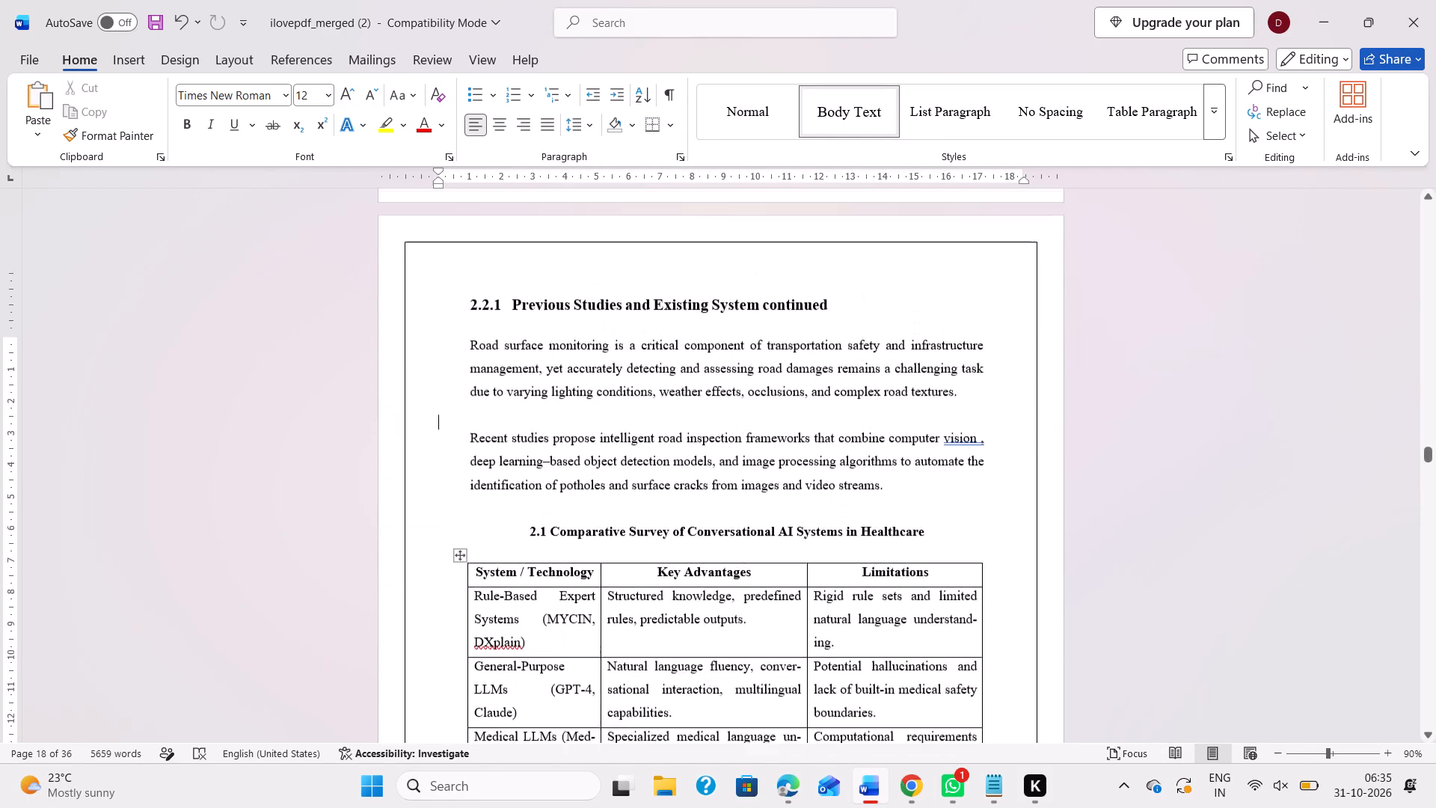
scroll(690, 504, up, 1)
scroll(704, 546, down, 1)
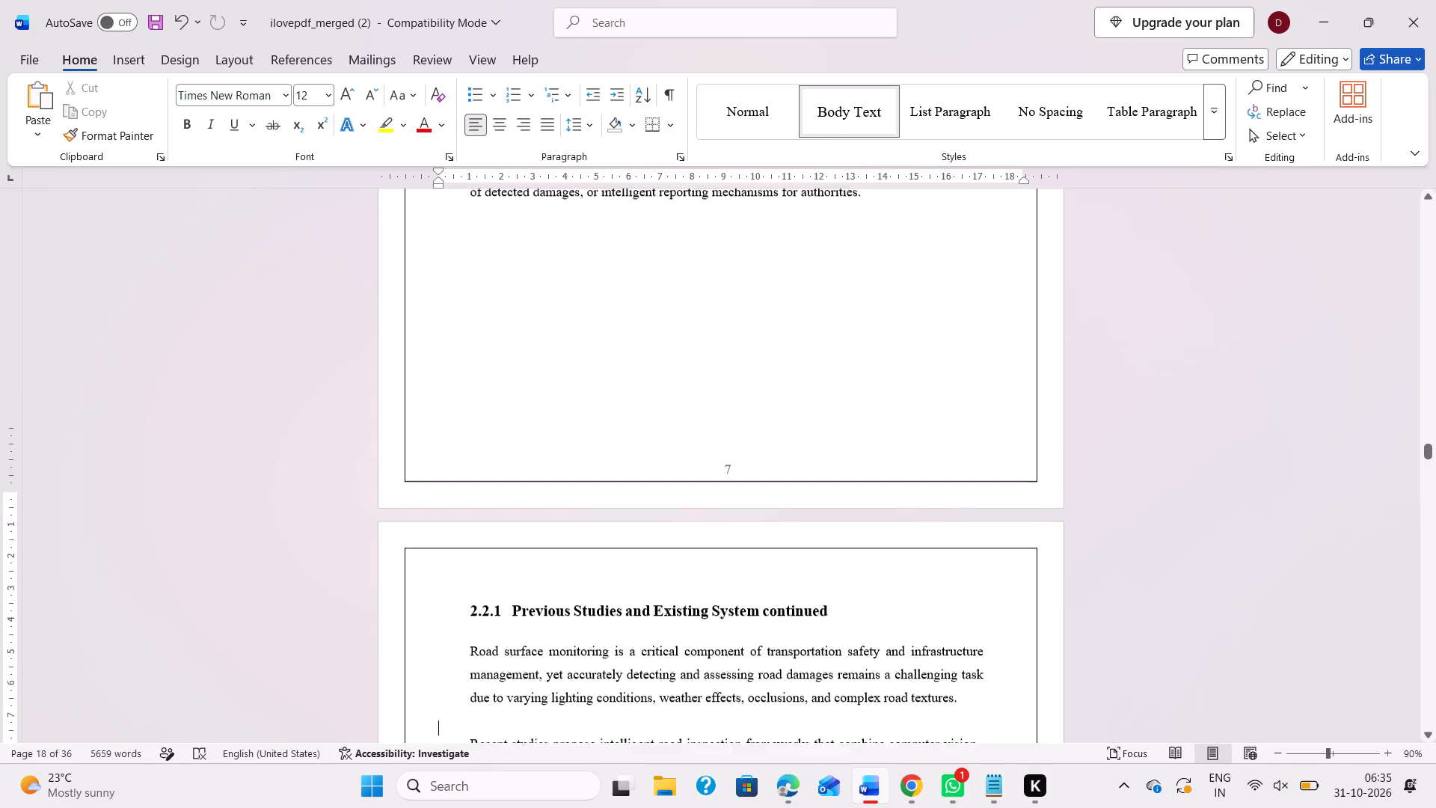
scroll(704, 546, down, 2)
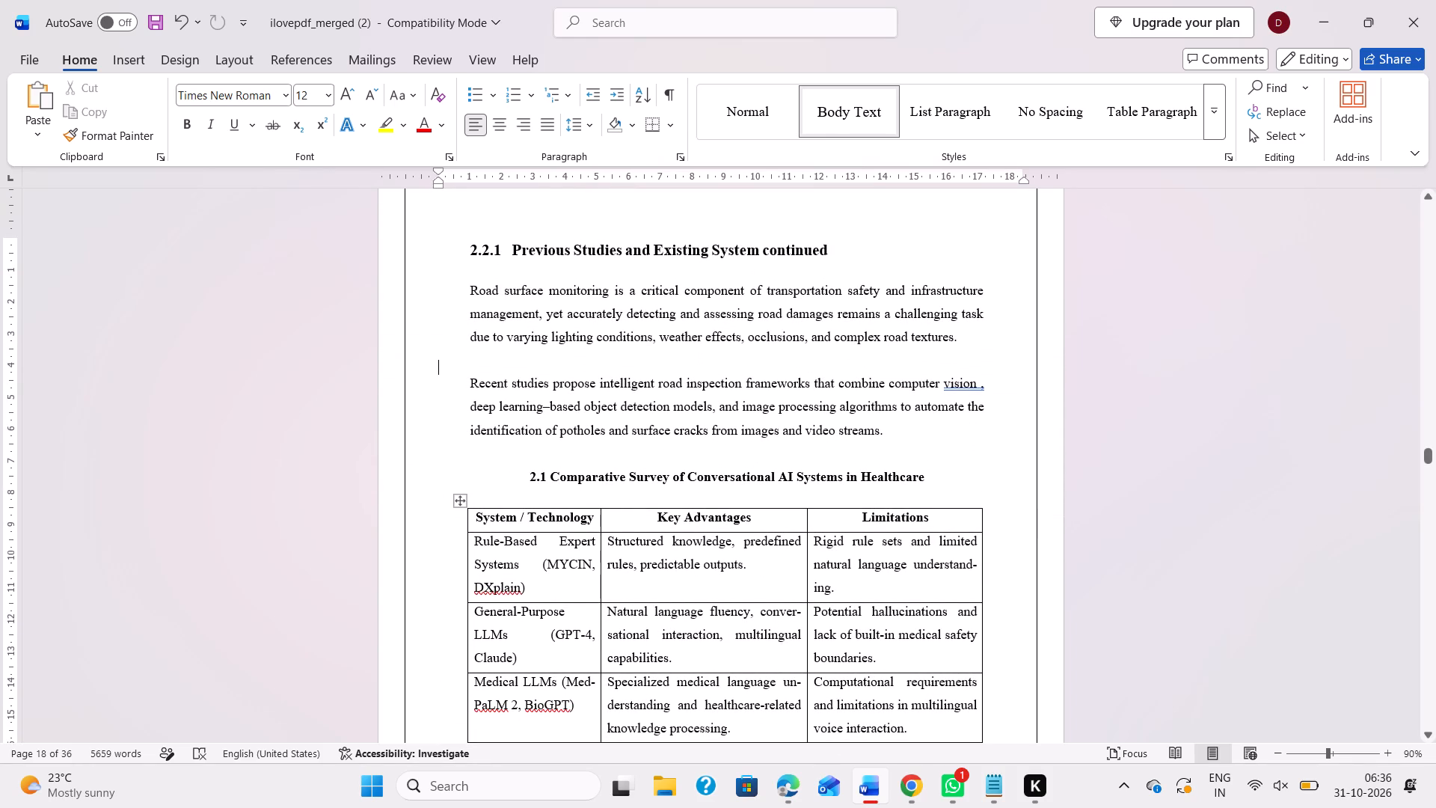
scroll(704, 546, down, 2)
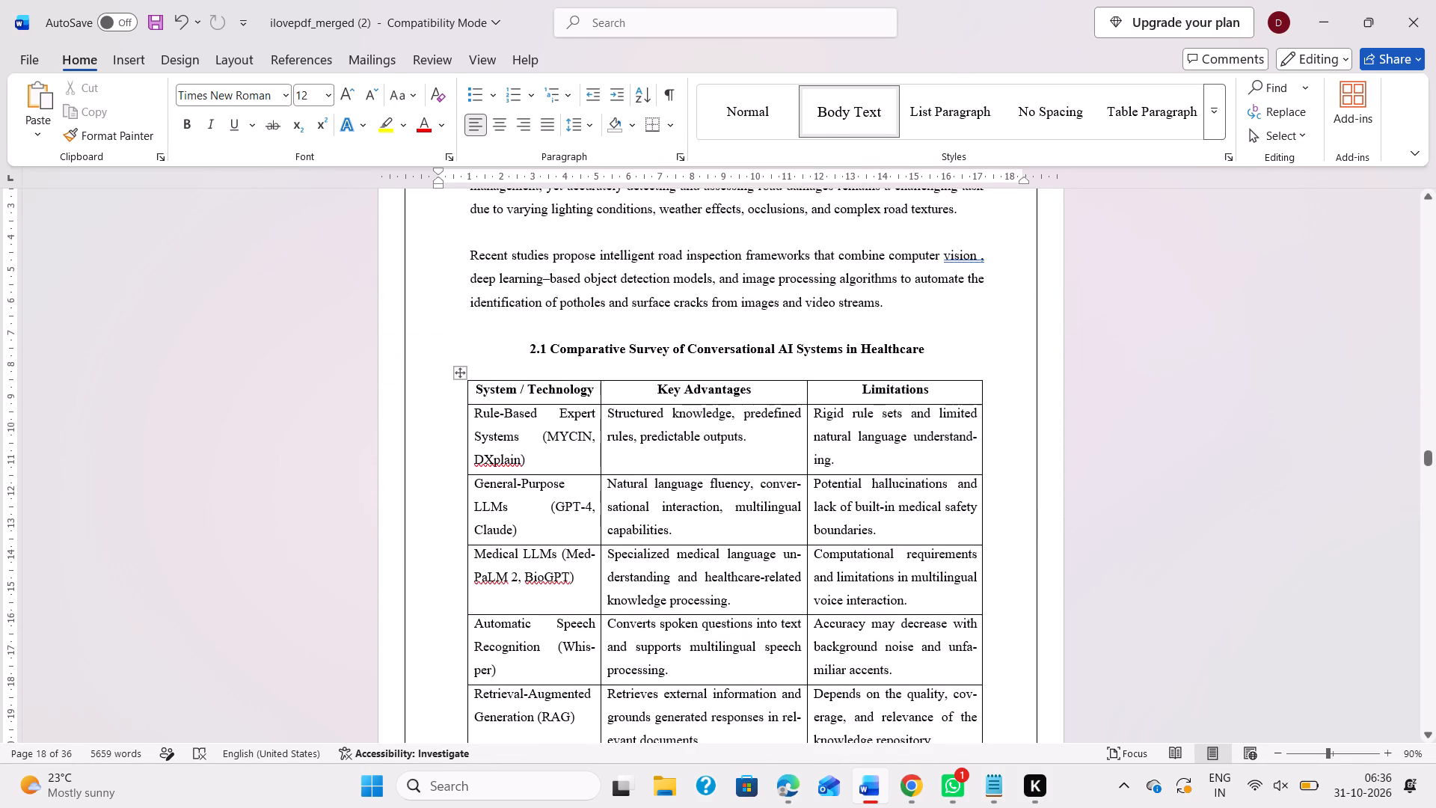
scroll(674, 527, down, 1)
scroll(674, 527, up, 5)
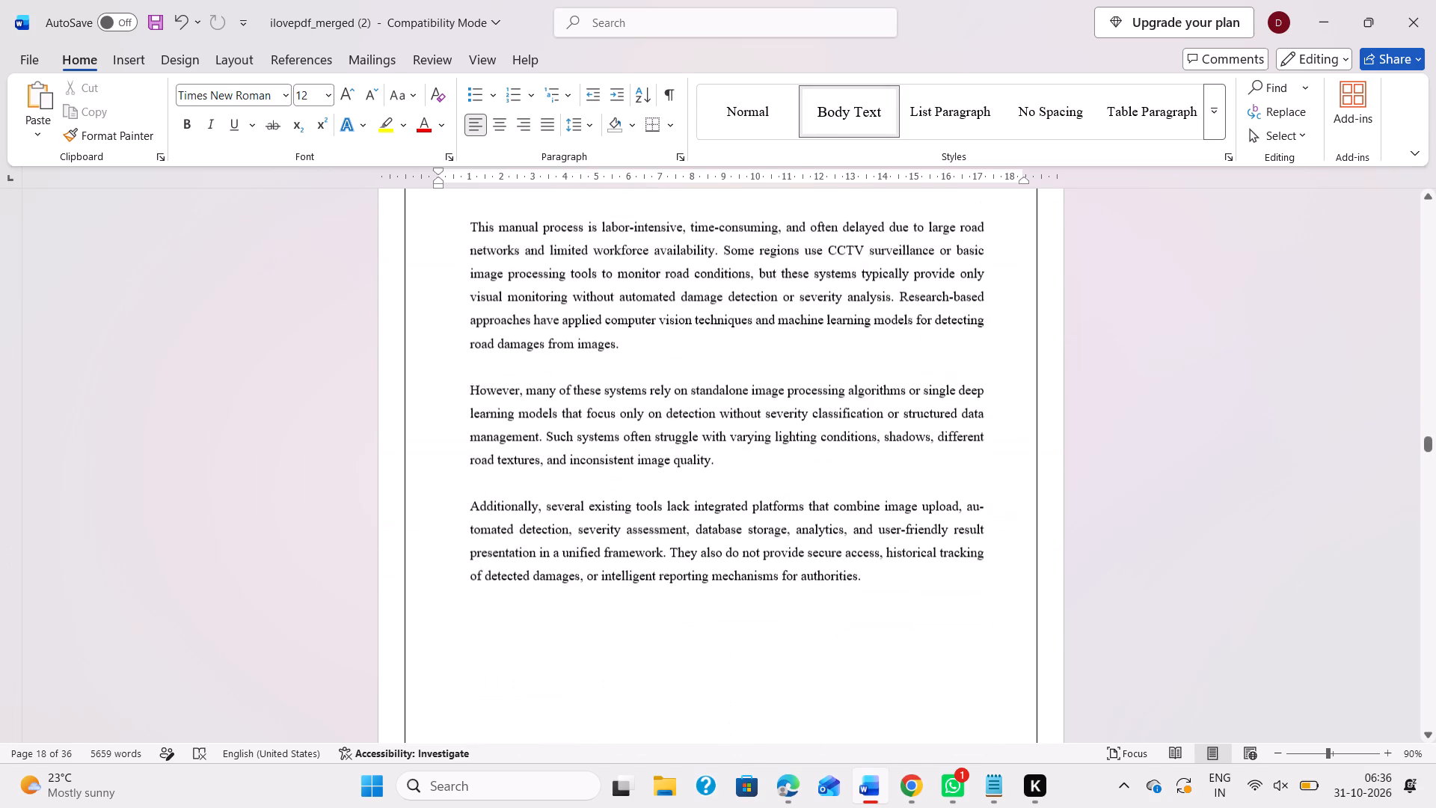
Check the Chapter 2 opening page with section 2.1 and the section 2.2 paragraphs that follow.
scroll(674, 527, up, 4)
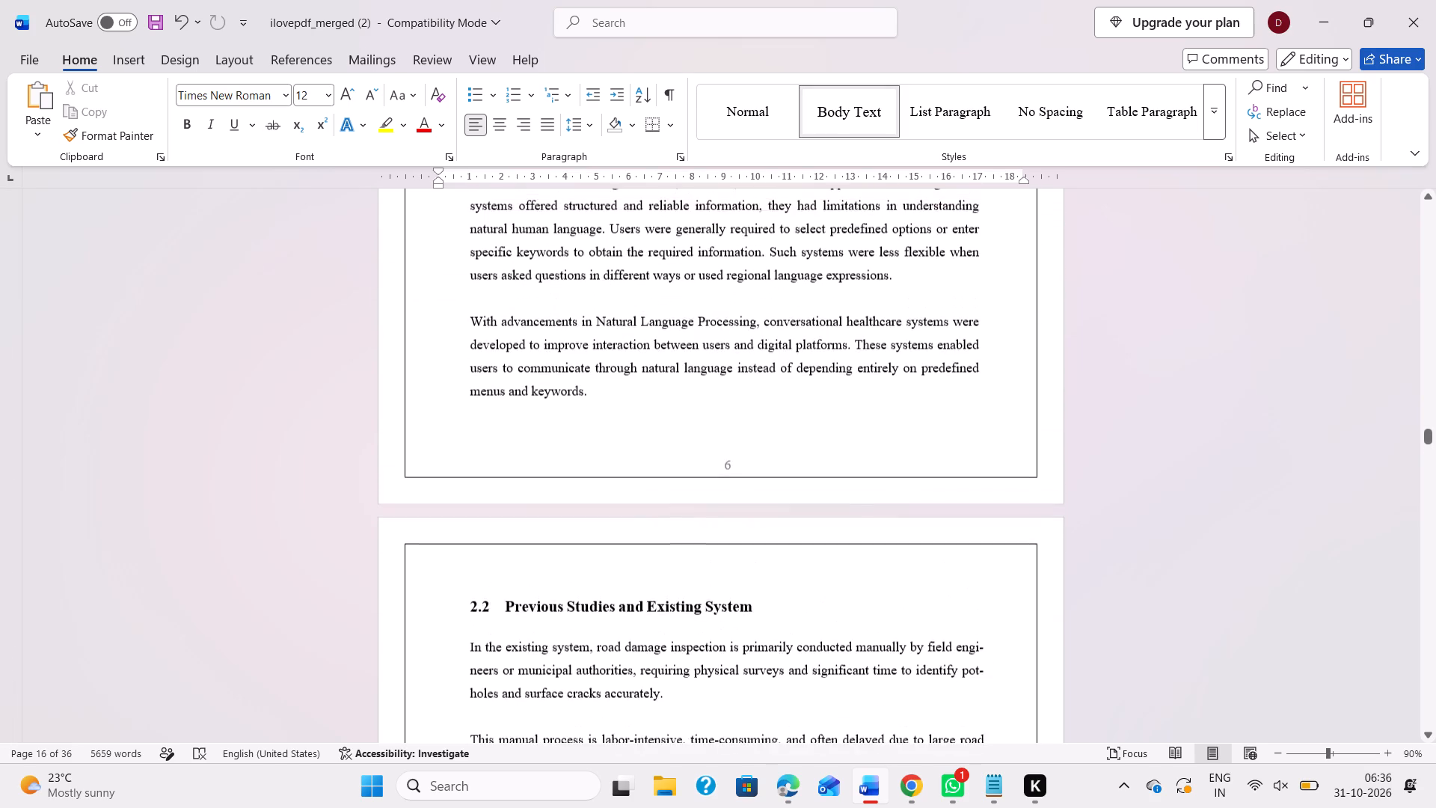
scroll(674, 527, up, 2)
scroll(674, 527, down, 4)
scroll(674, 527, up, 3)
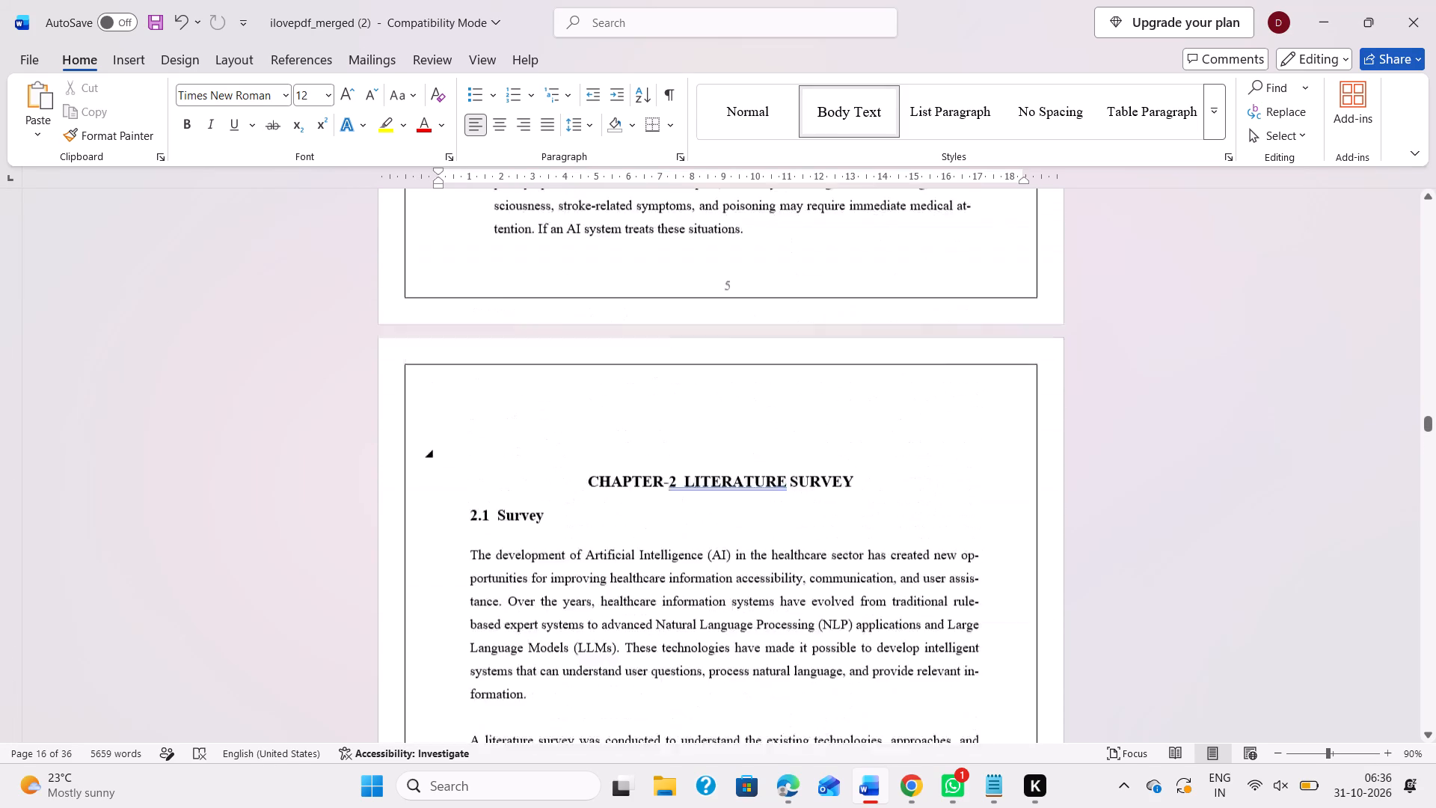
scroll(674, 527, down, 2)
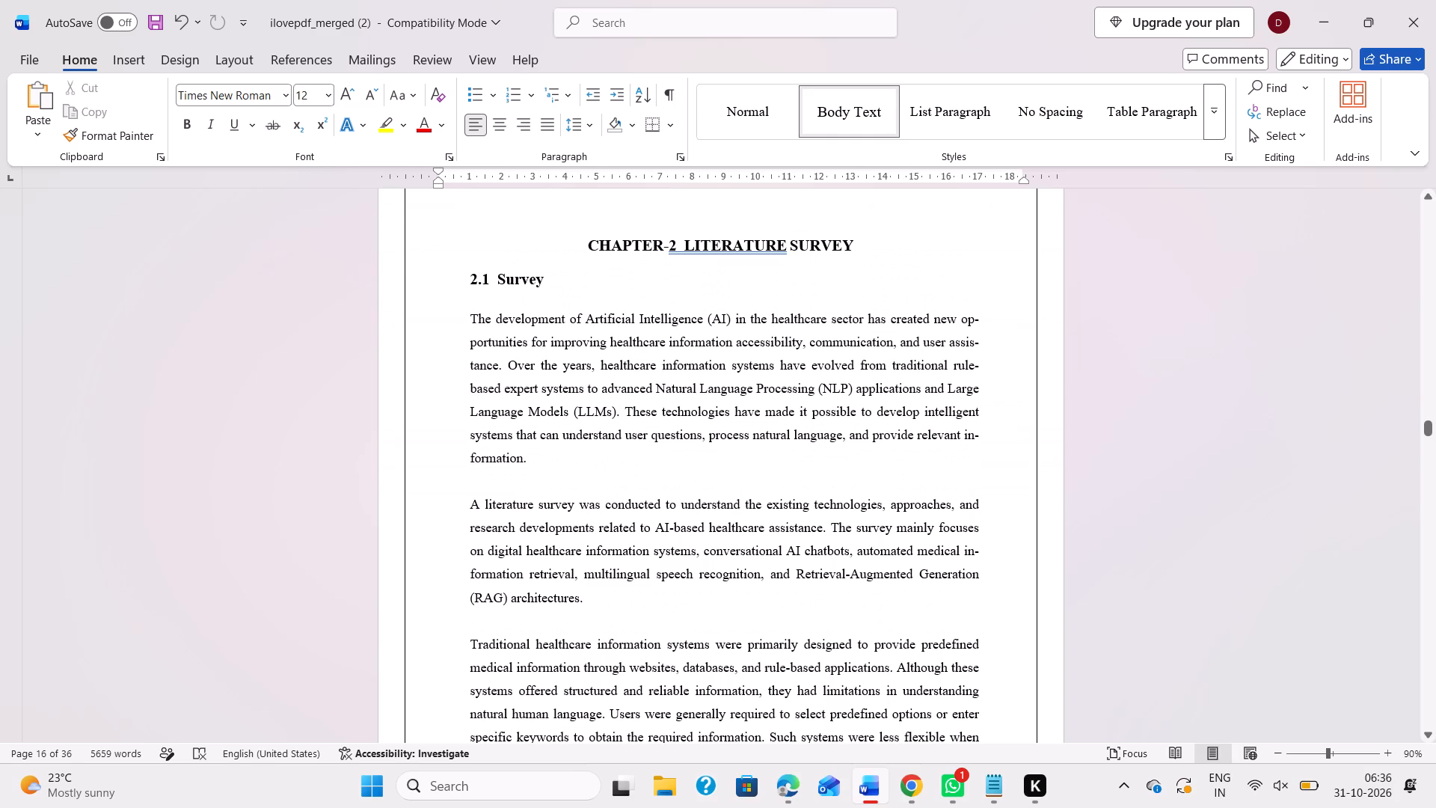
scroll(662, 539, down, 4)
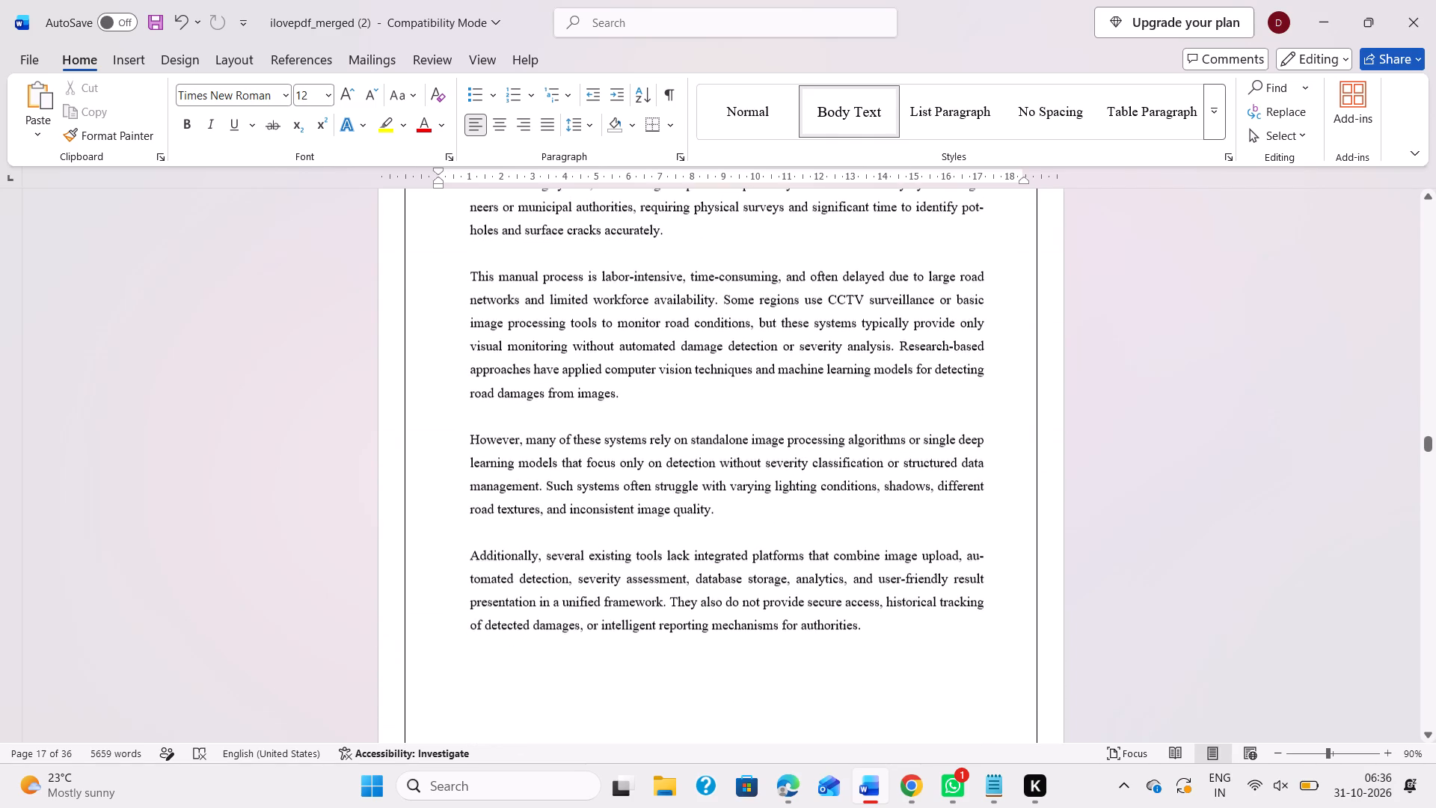
Copy the section 2.2 heading text "Previous Studies and Existing System".
scroll(661, 494, up, 1)
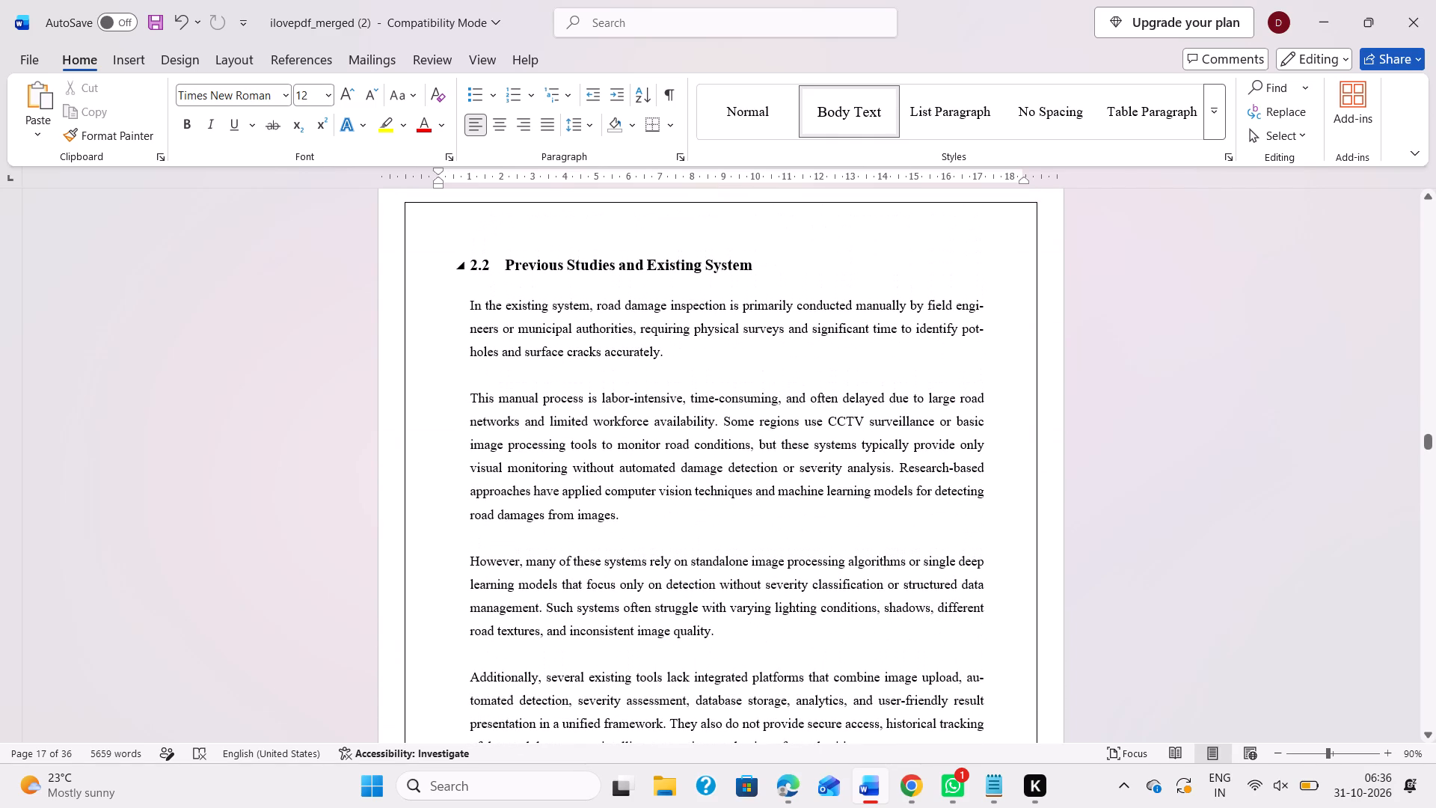
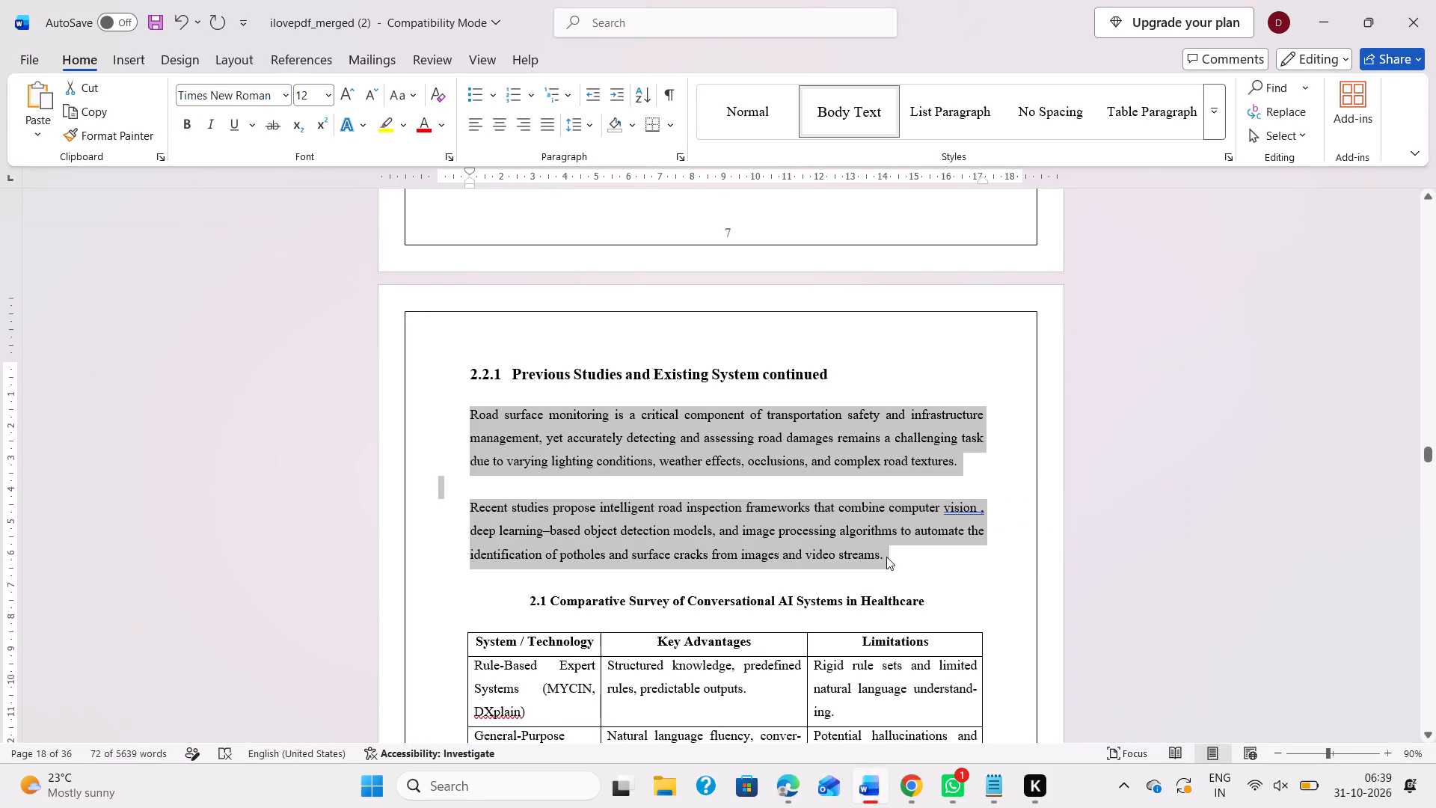
Replace the two road-surface paragraphs in section 2.2.1 with the copied healthcare text, using the paste format that keeps blank lines between paragraphs.
key(ctrl+v)
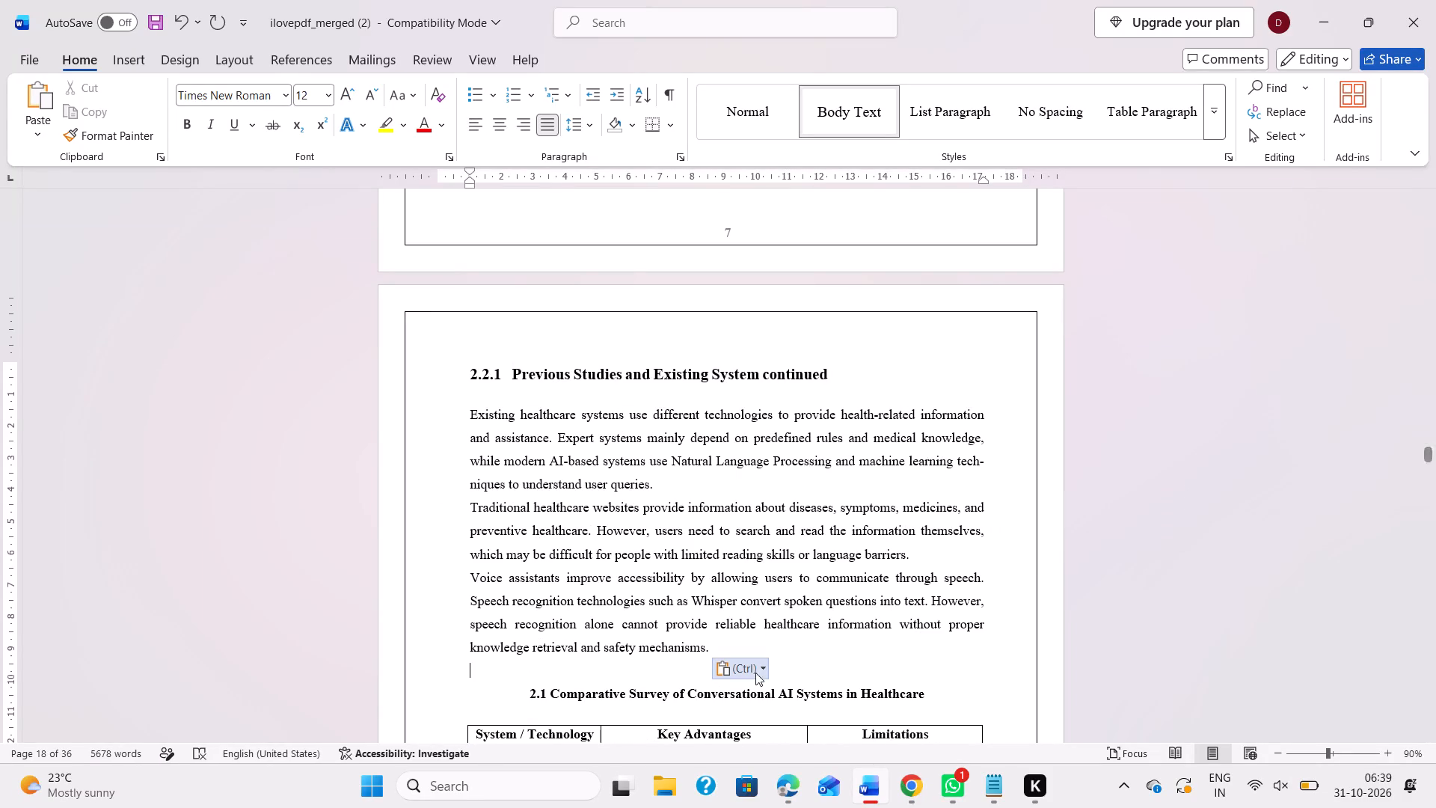
click(755, 667)
click(785, 613)
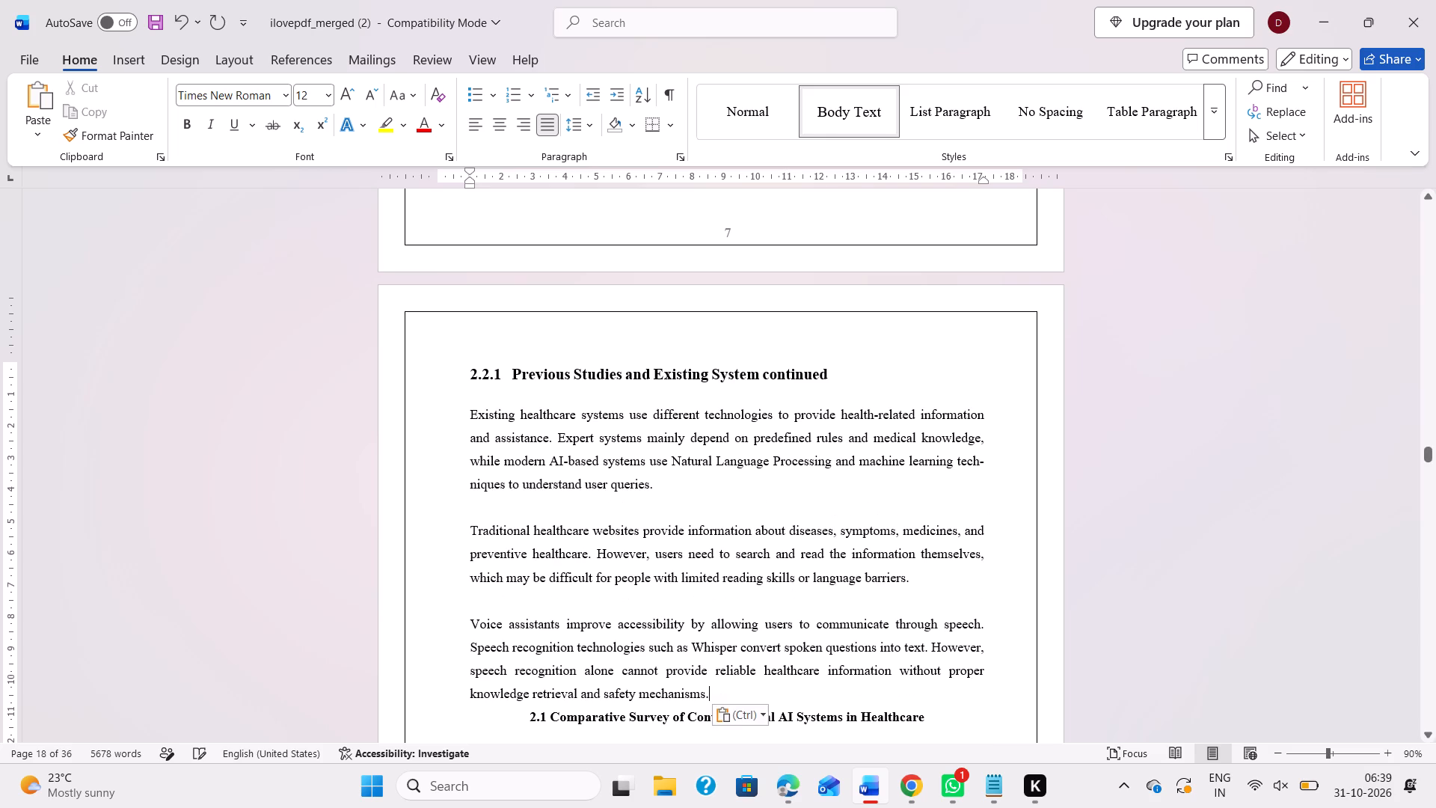
Delete the sentence starting "However, speech recognition alone" from section 2.2.1 and add a blank line above the Table 2.1 title.
scroll(677, 542, down, 3)
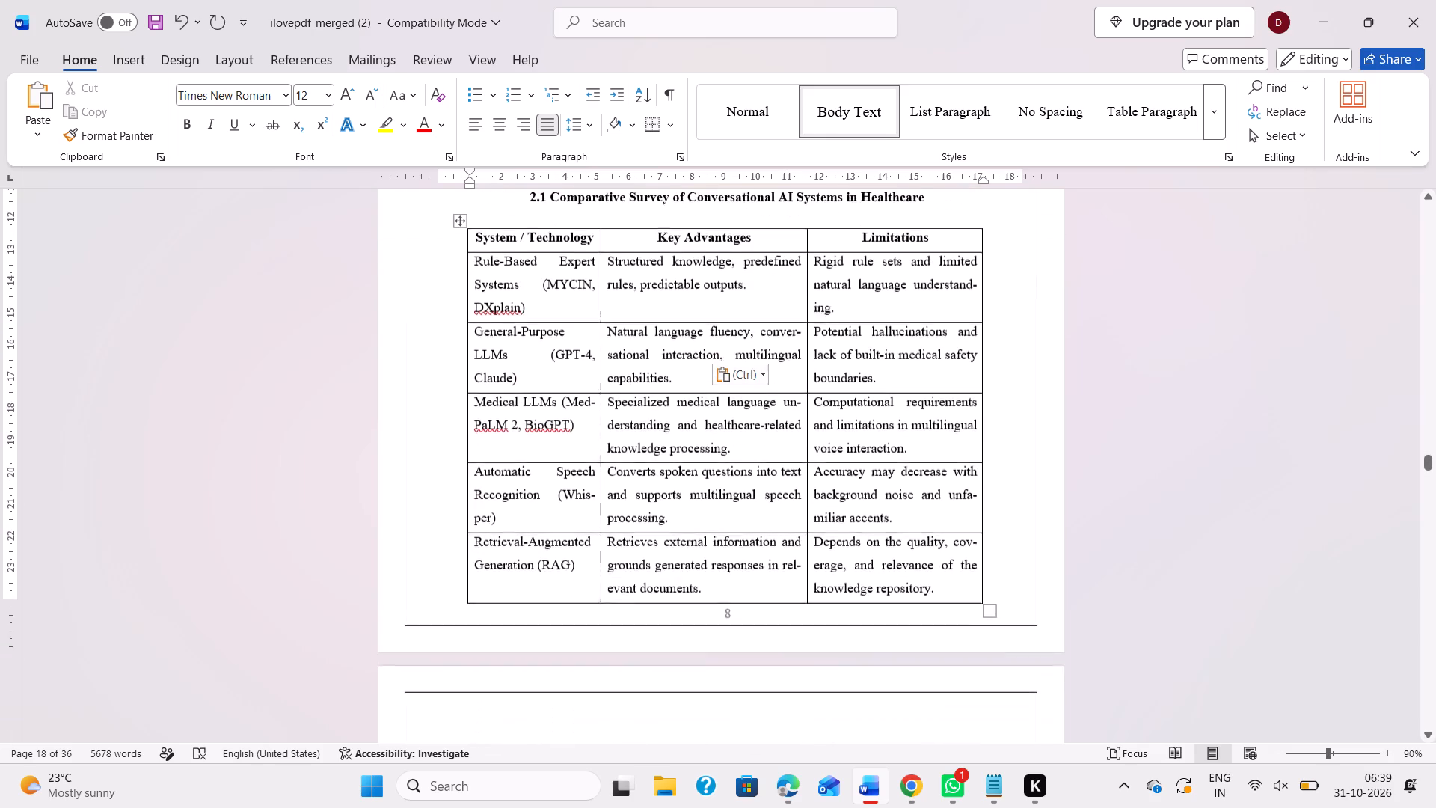
scroll(677, 542, down, 1)
scroll(677, 542, up, 1)
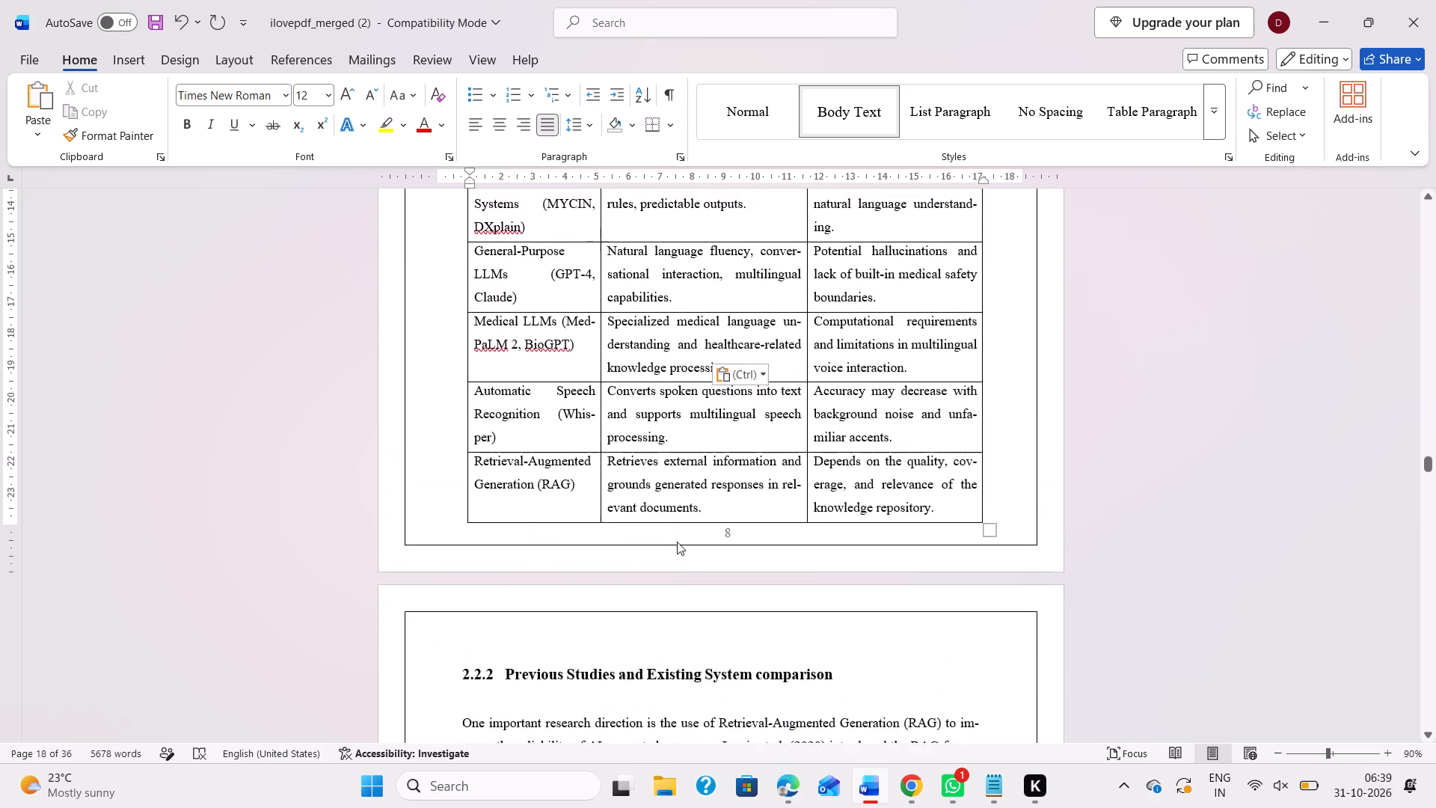
scroll(677, 542, up, 2)
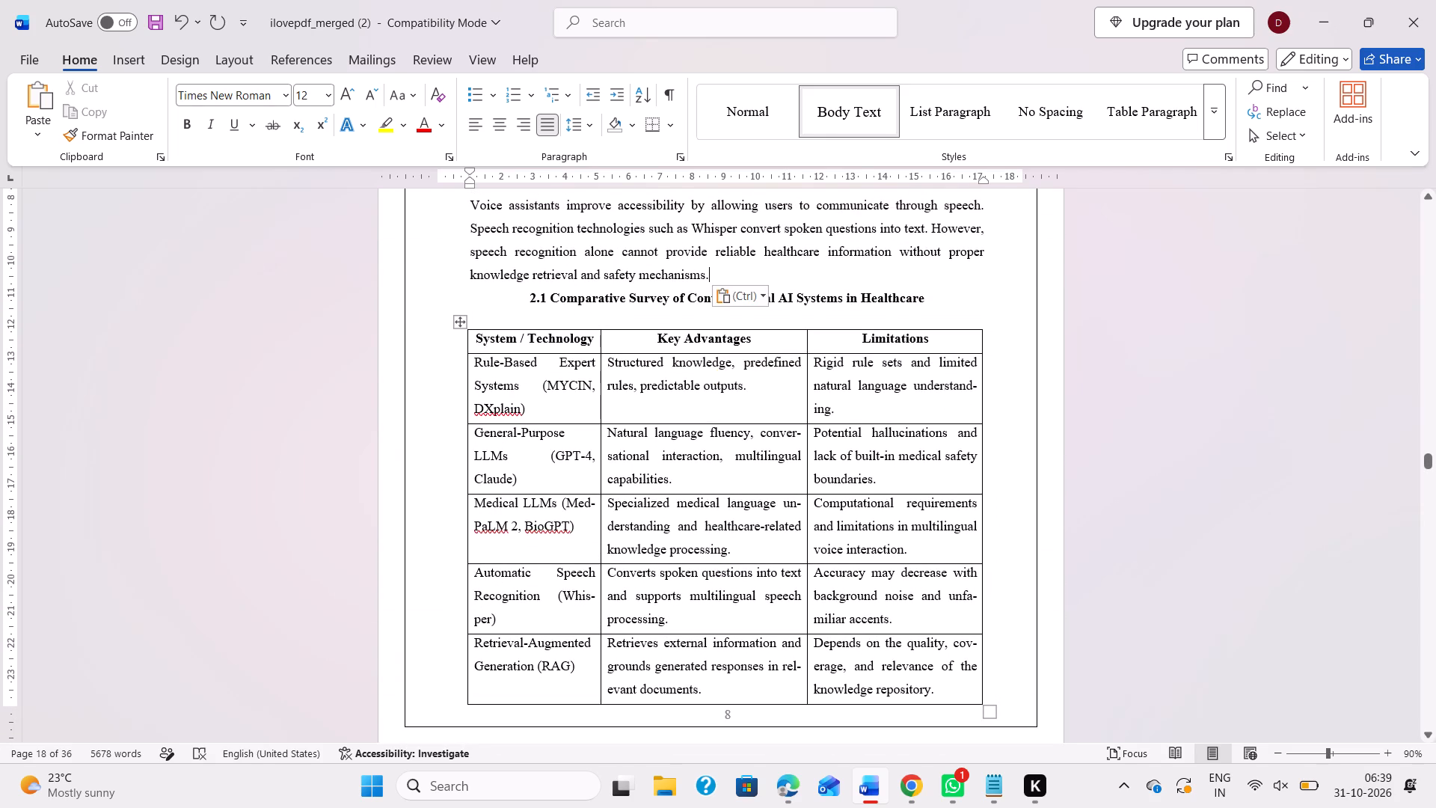
scroll(610, 530, up, 1)
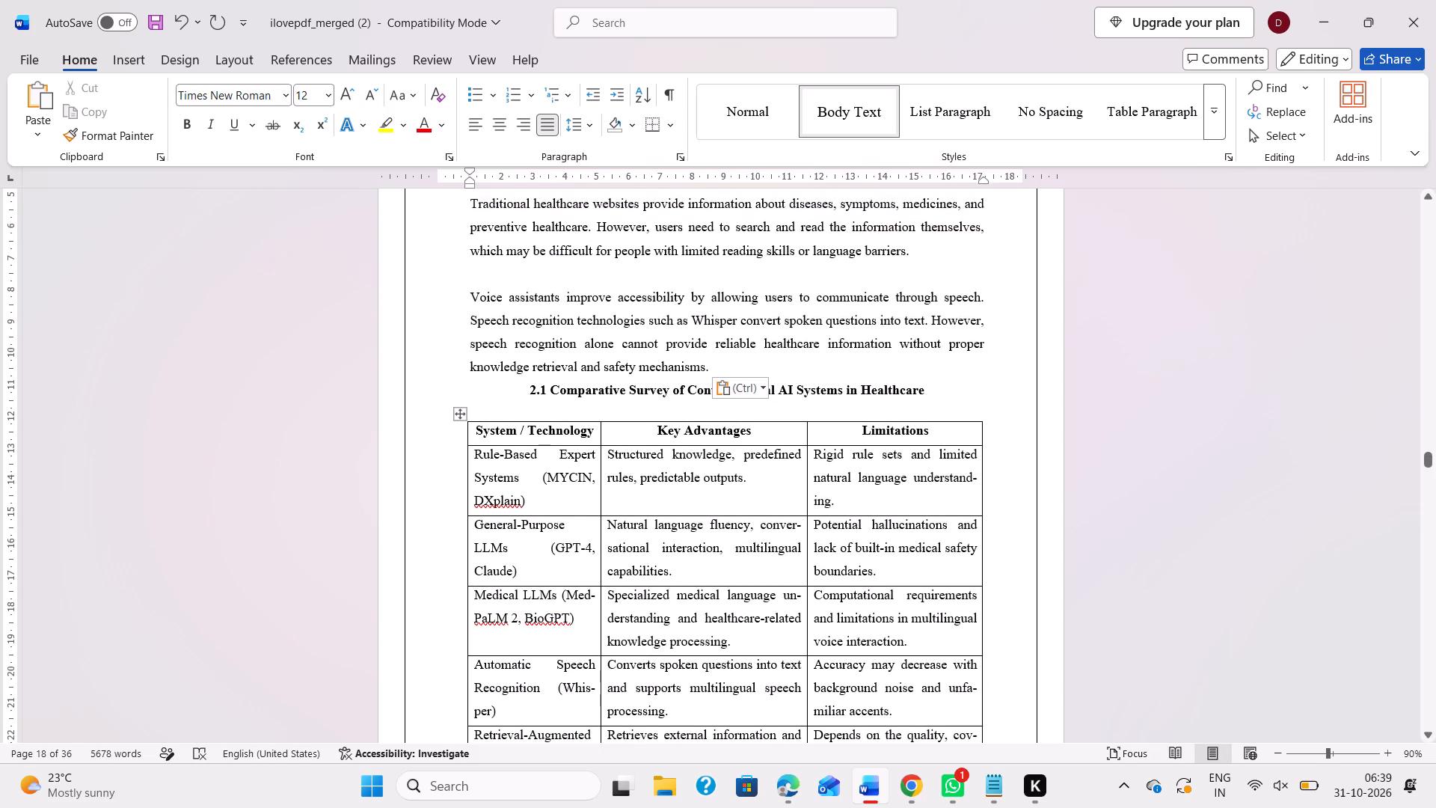
click(537, 403)
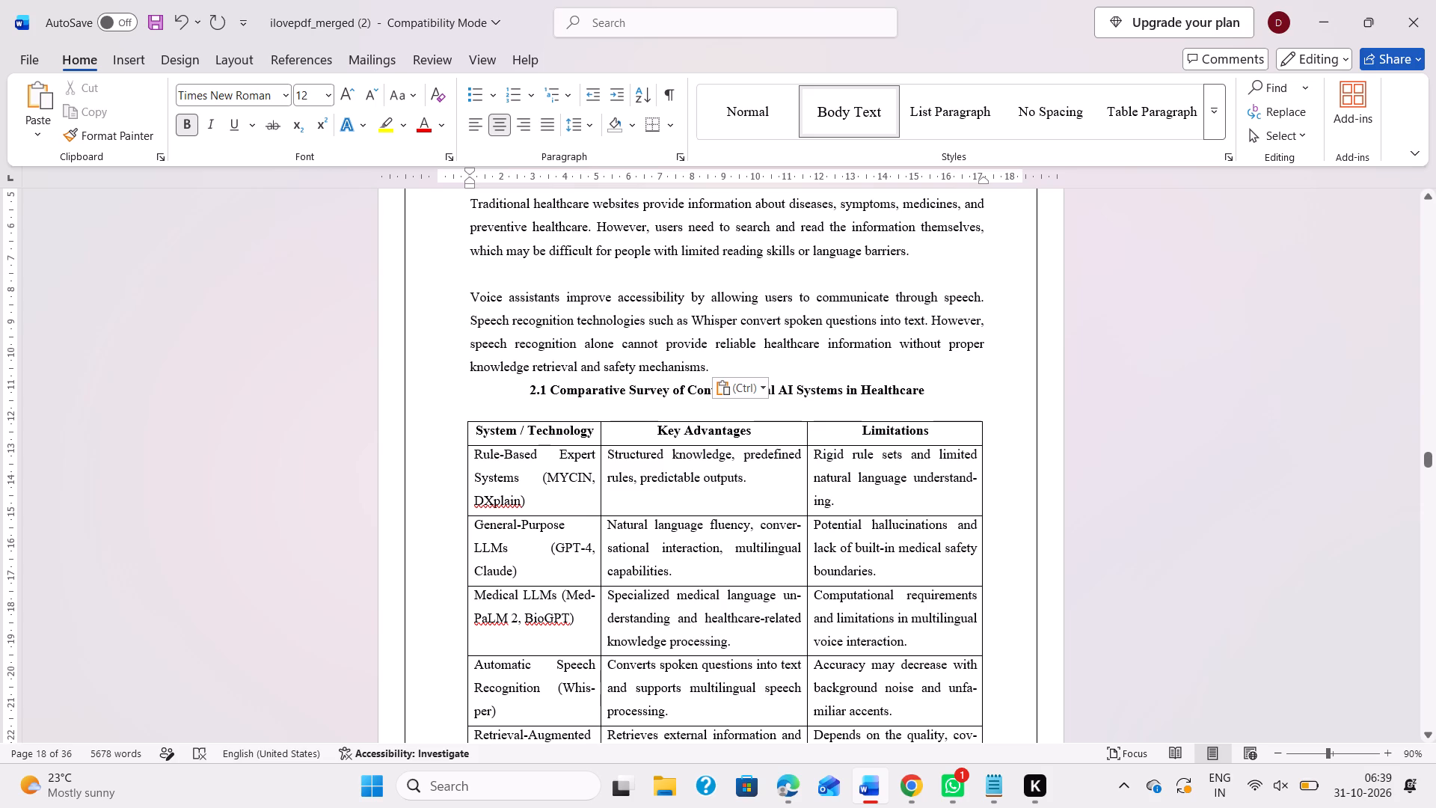
drag(930, 316, 957, 373)
key(BackSpace)
key(Return)
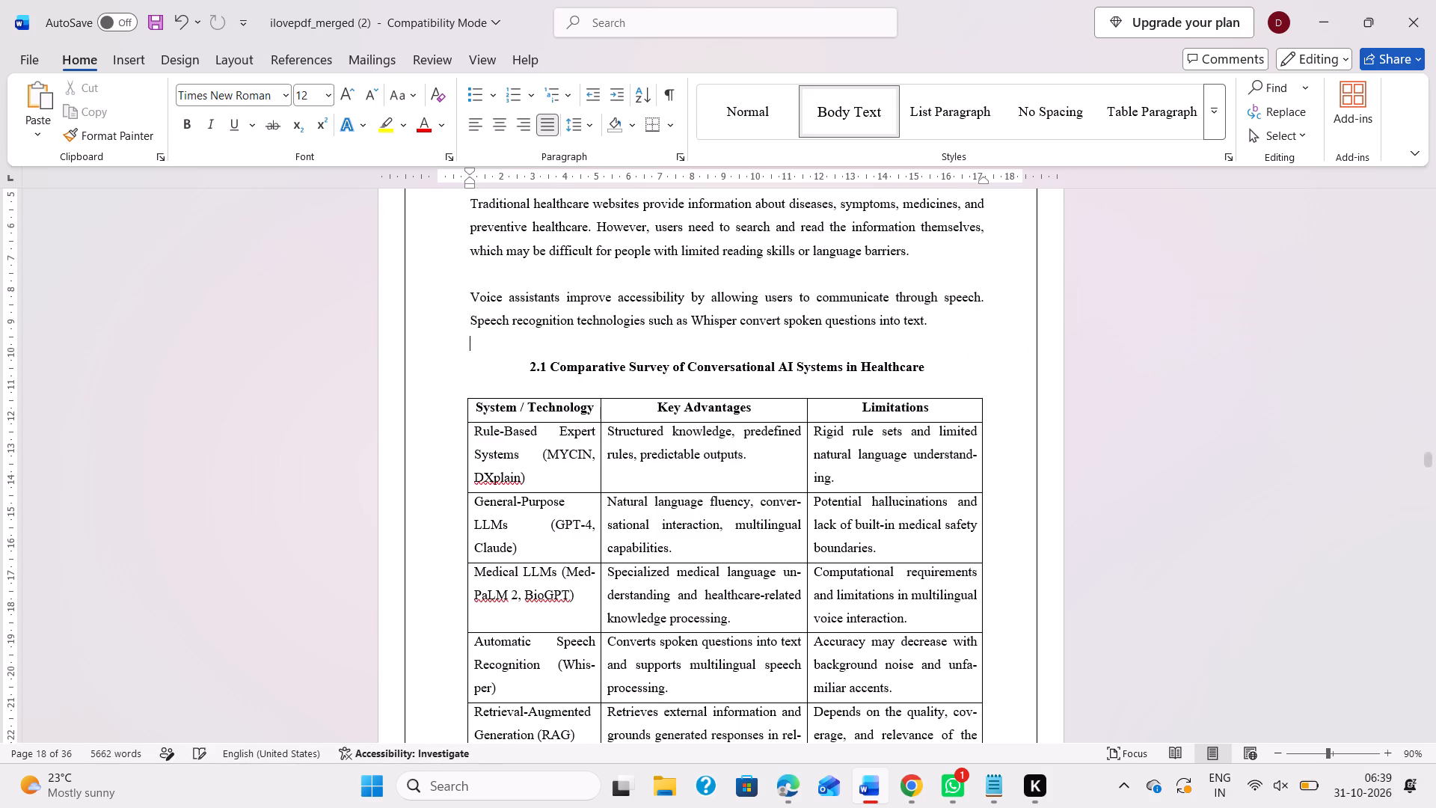
Review the page layout of sections 2.2.1 and 2.2.2, including comparison tables 2.1 and 2.2.
scroll(957, 373, down, 2)
scroll(947, 400, up, 1)
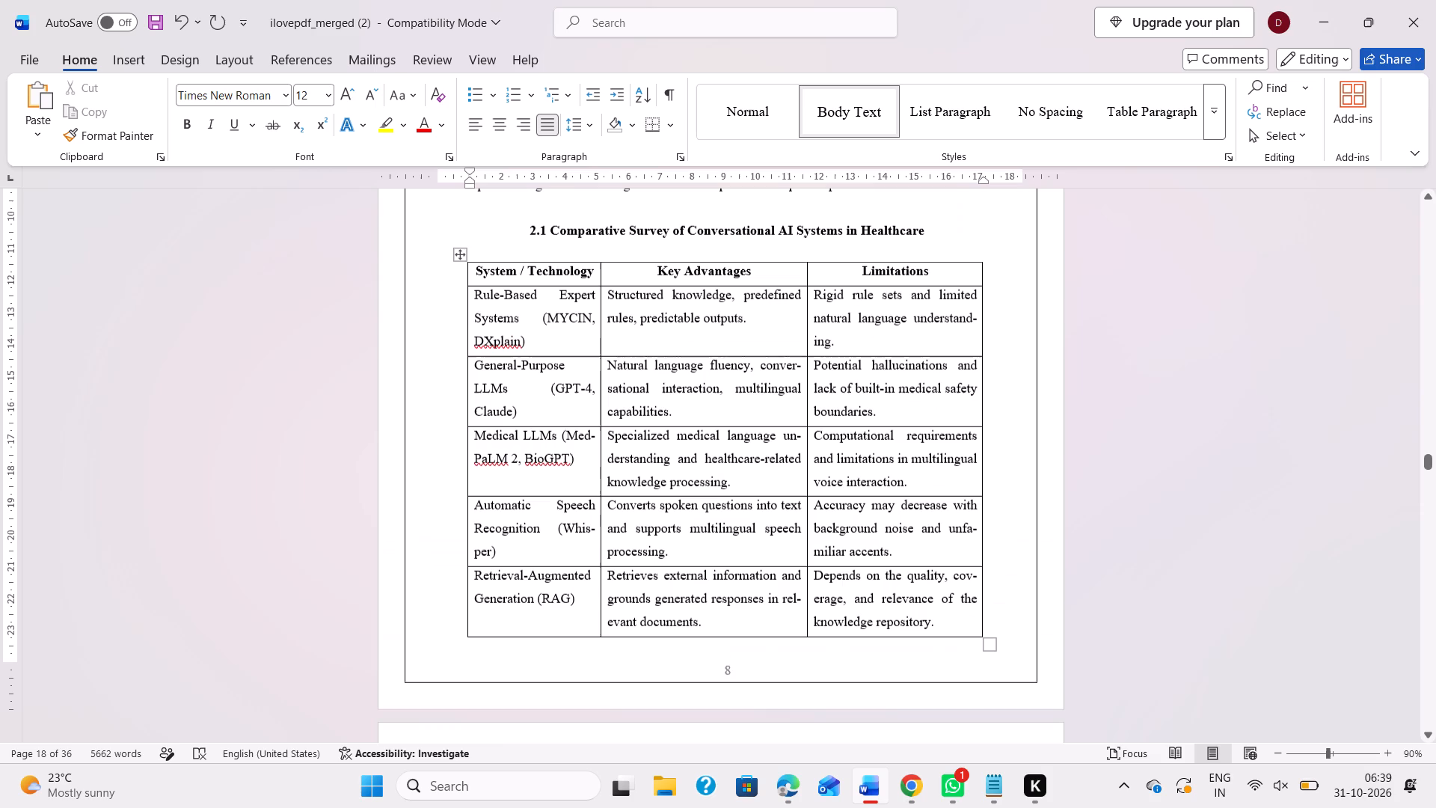
click(785, 411)
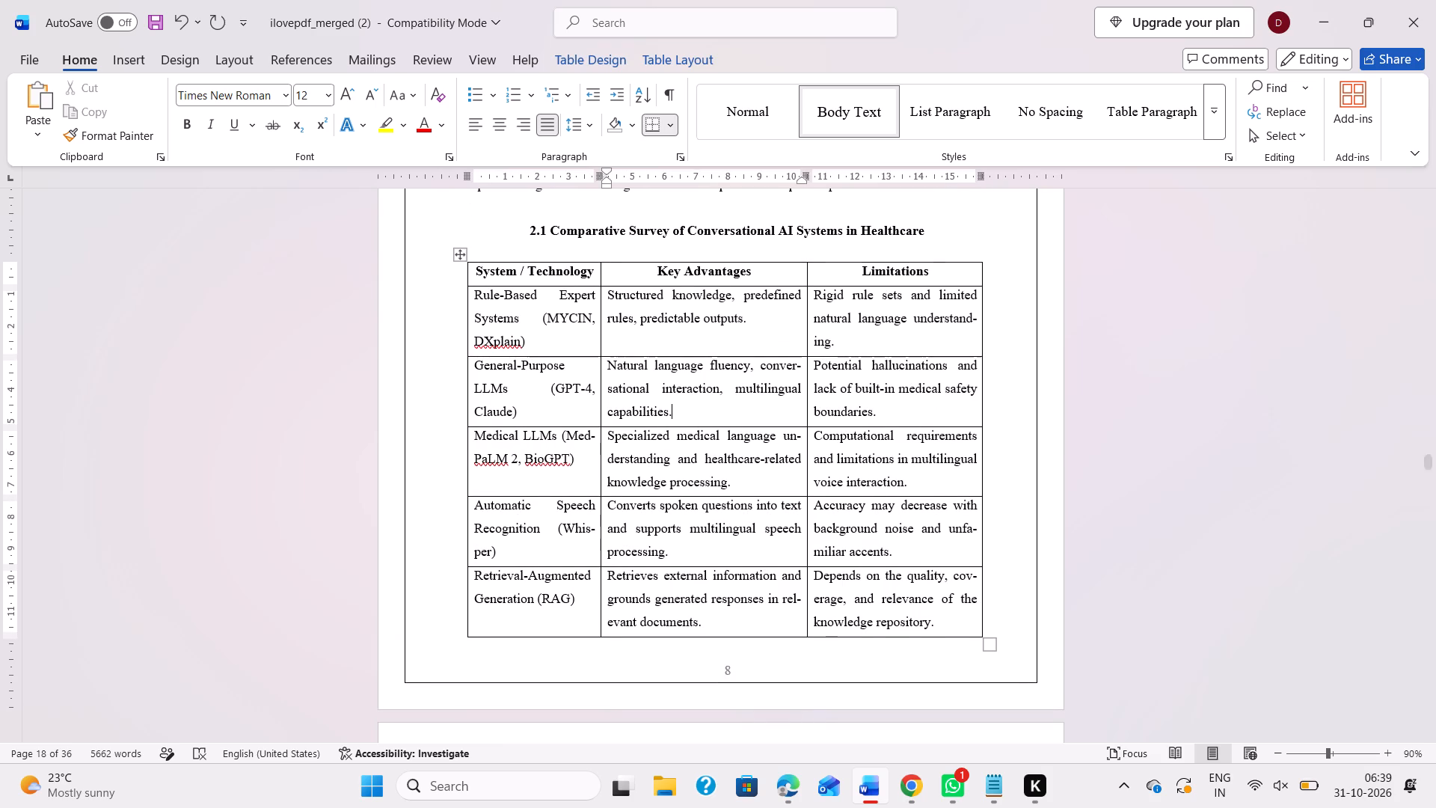
scroll(785, 411, down, 1)
scroll(711, 439, down, 1)
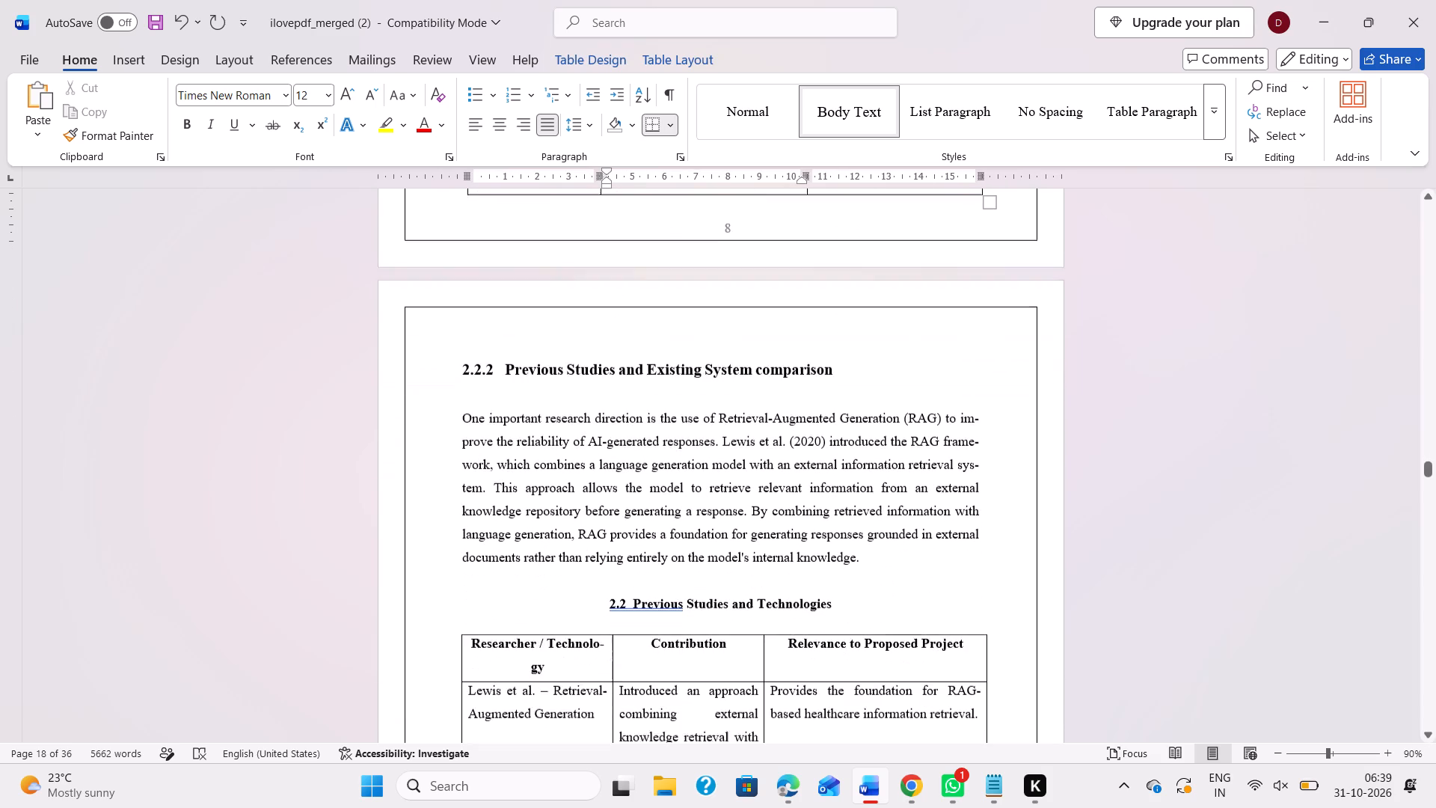
scroll(734, 408, up, 4)
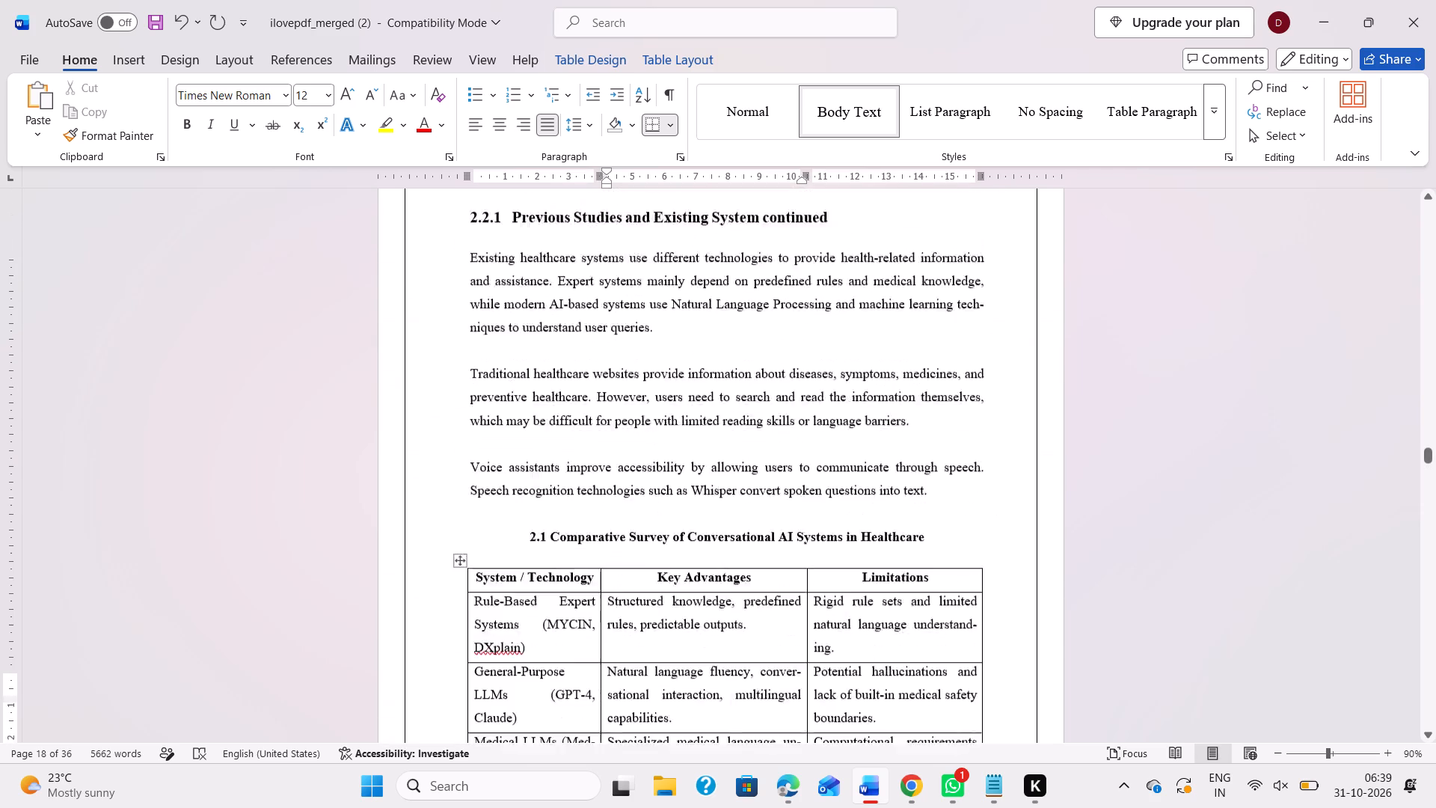
scroll(734, 408, up, 1)
scroll(734, 408, down, 7)
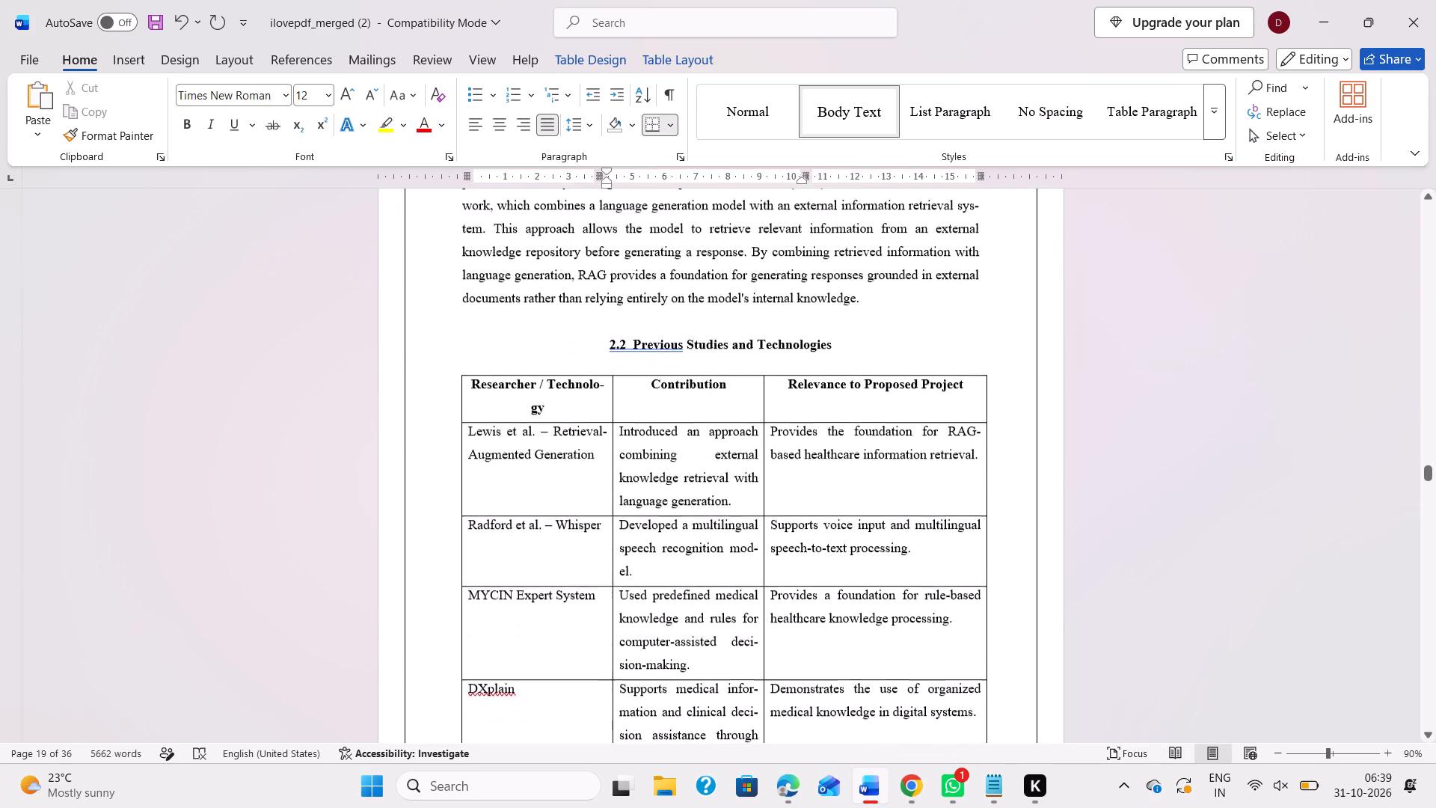
scroll(717, 429, up, 2)
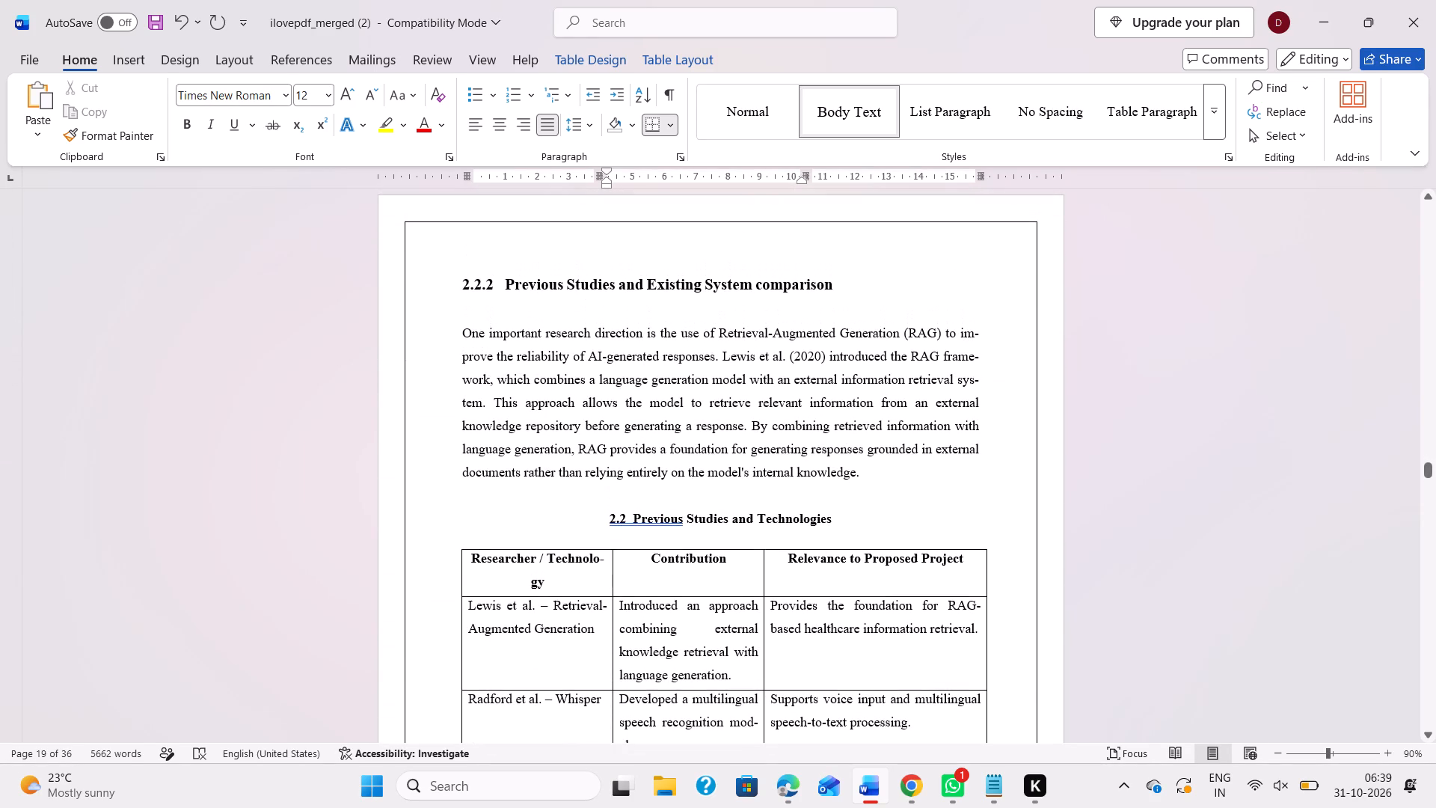
scroll(726, 438, down, 3)
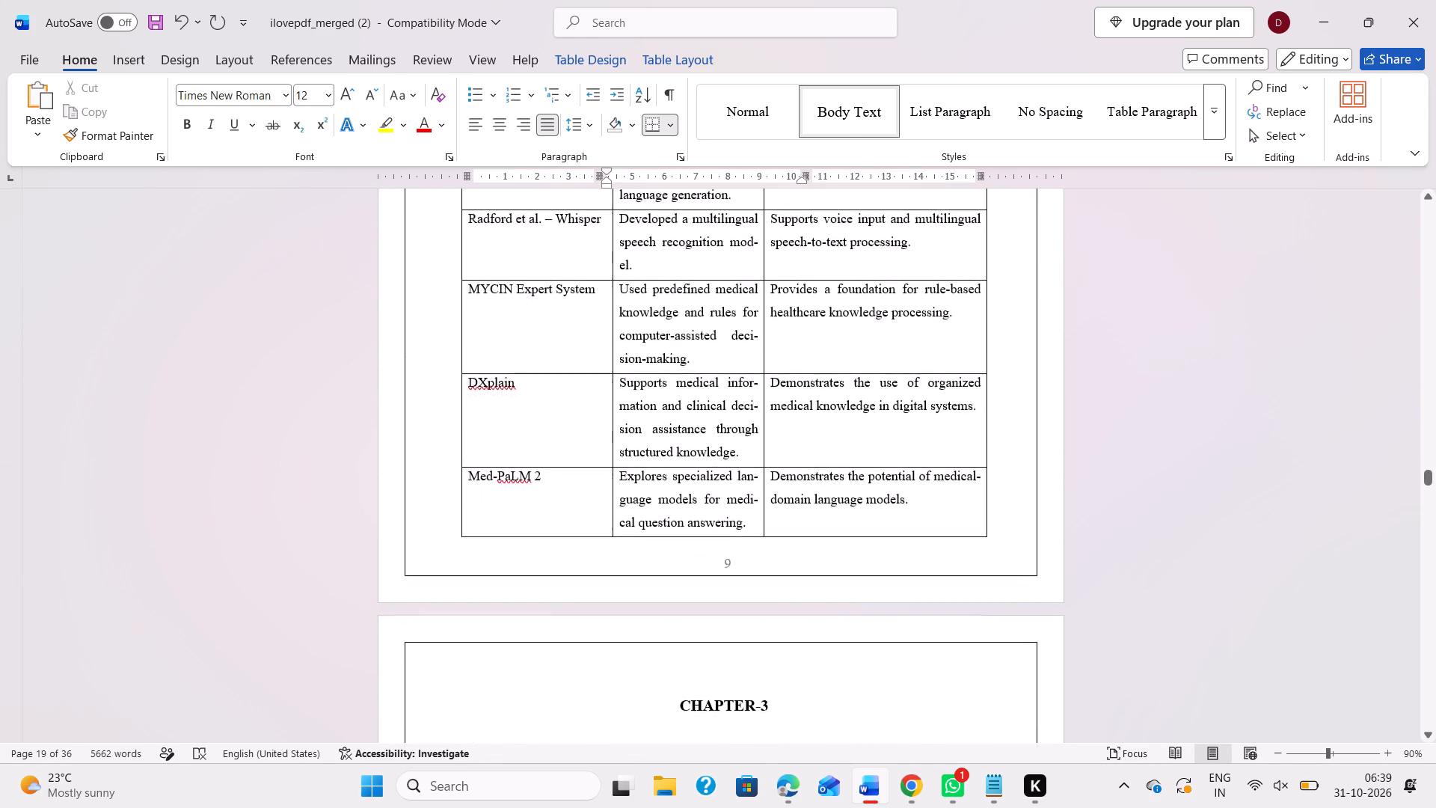
Read through Chapter 3's project objectives and the limitations in section 3.2.
scroll(726, 438, down, 4)
scroll(726, 438, up, 1)
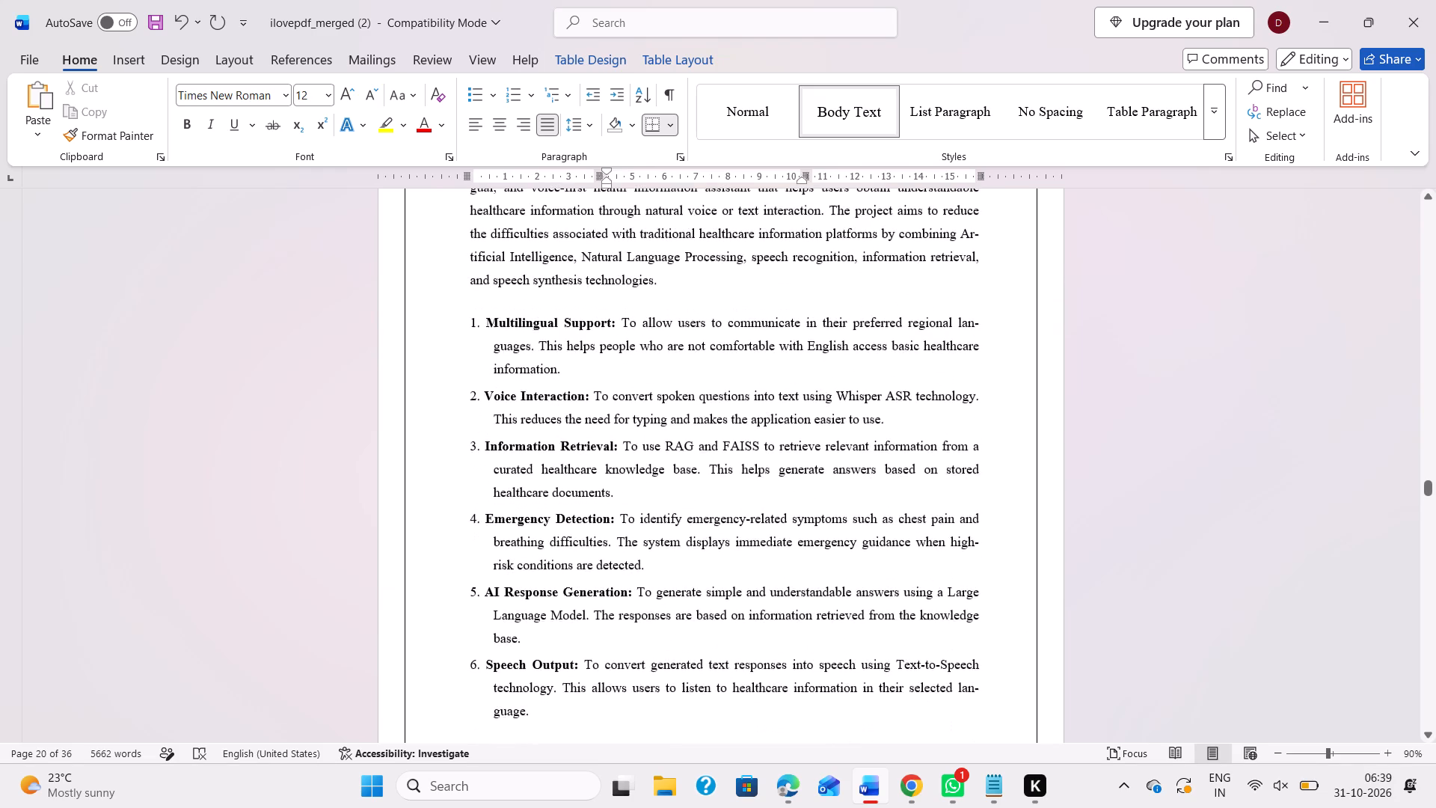
scroll(726, 438, up, 1)
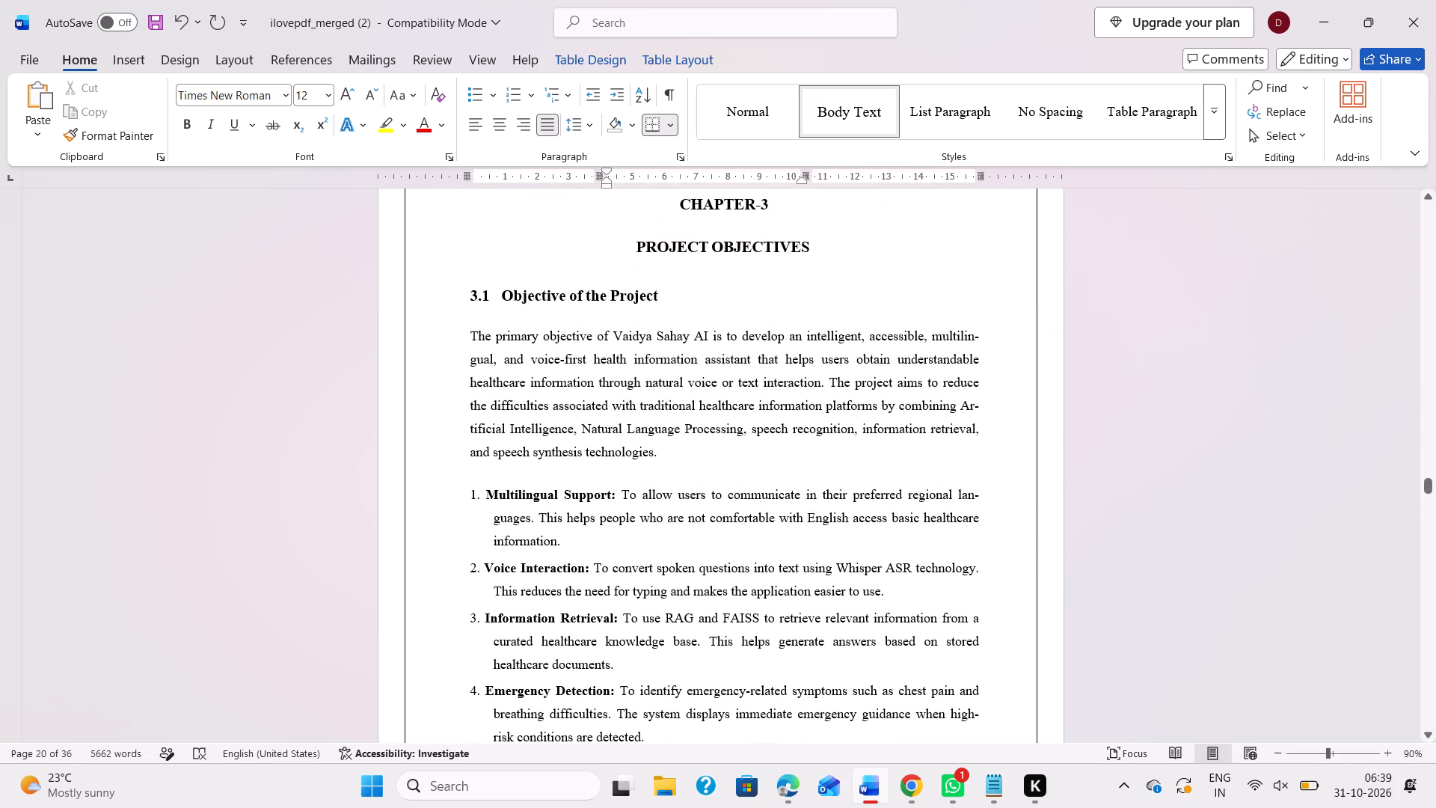
scroll(695, 471, down, 3)
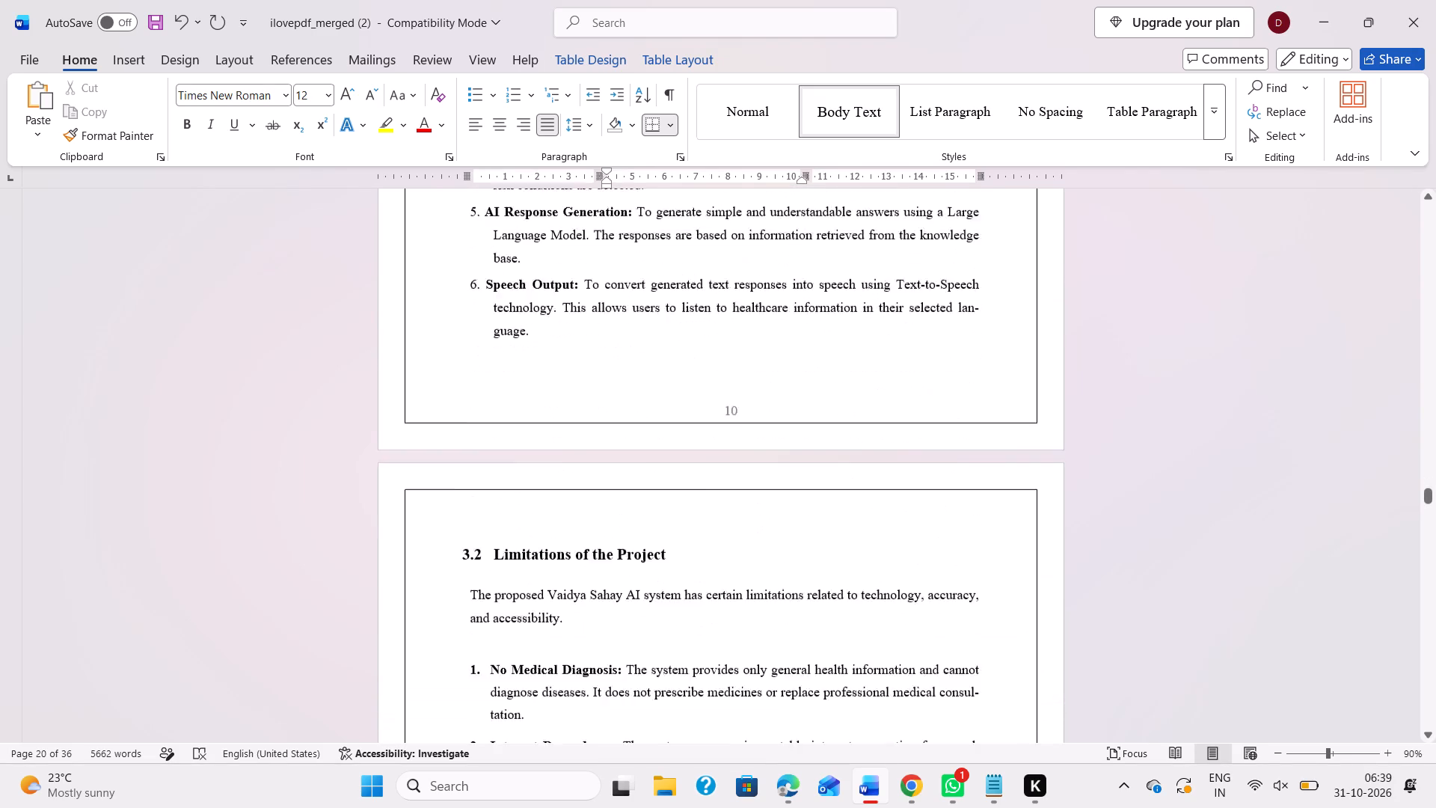
scroll(695, 471, down, 1)
scroll(666, 560, down, 1)
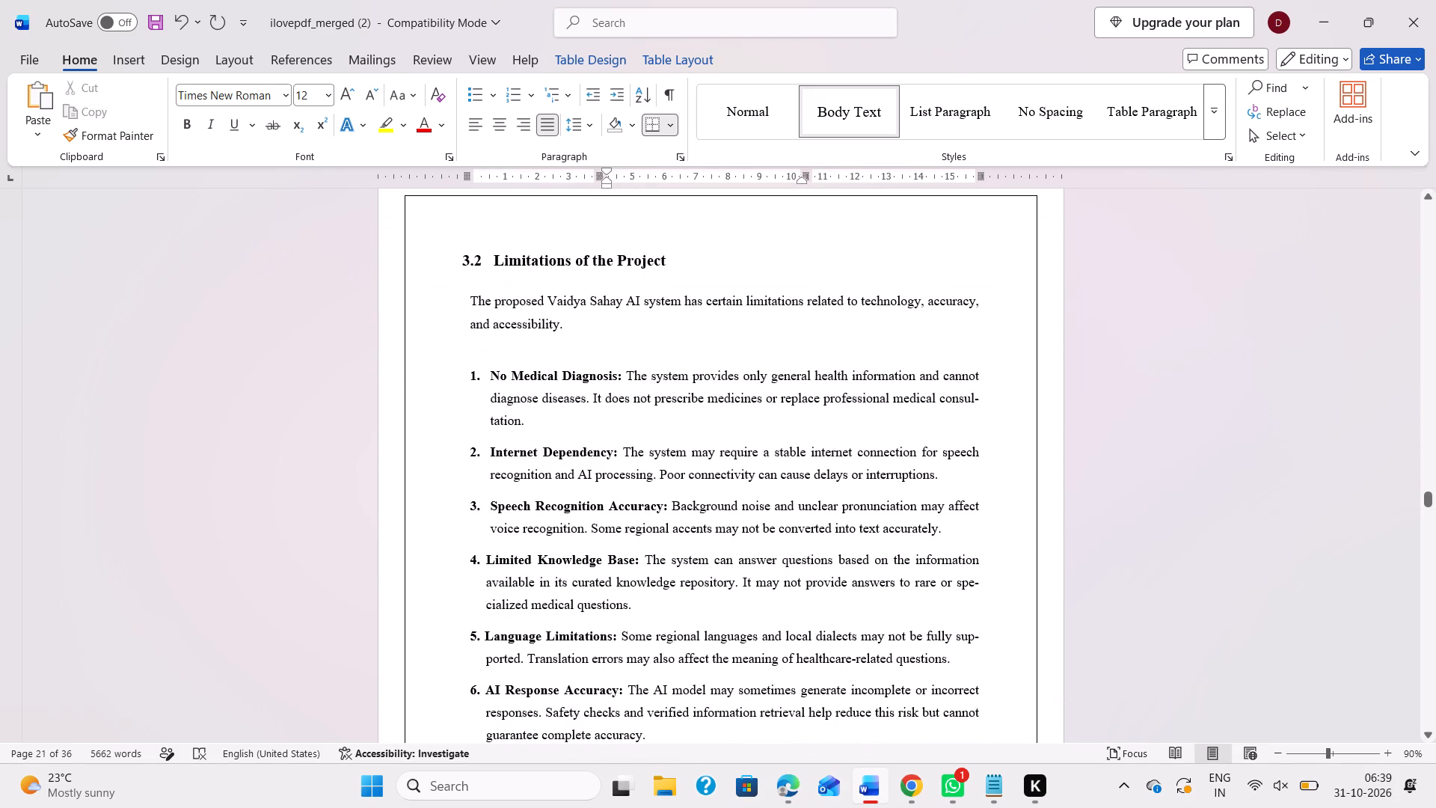
scroll(666, 560, down, 3)
scroll(666, 560, up, 4)
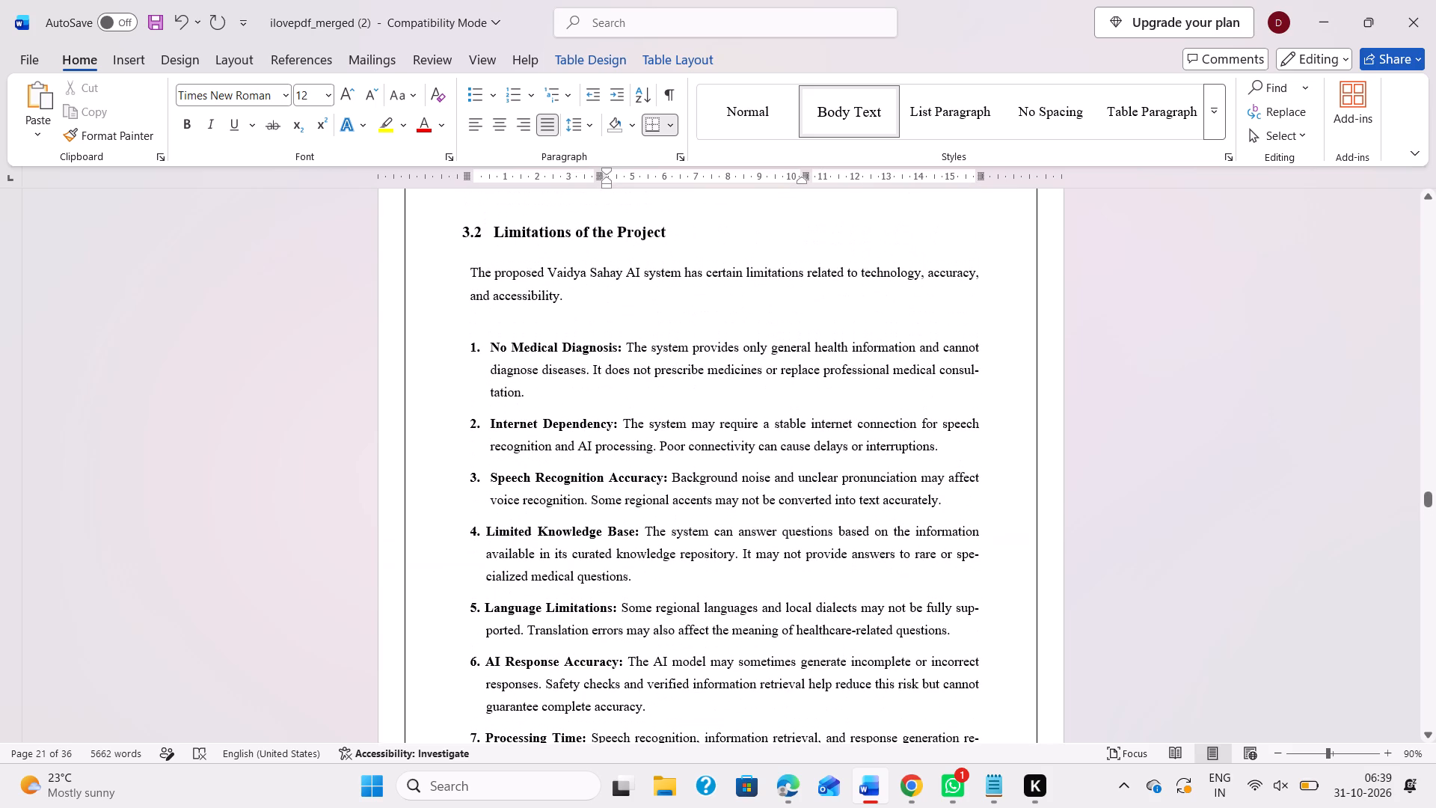
drag(470, 268, 573, 303)
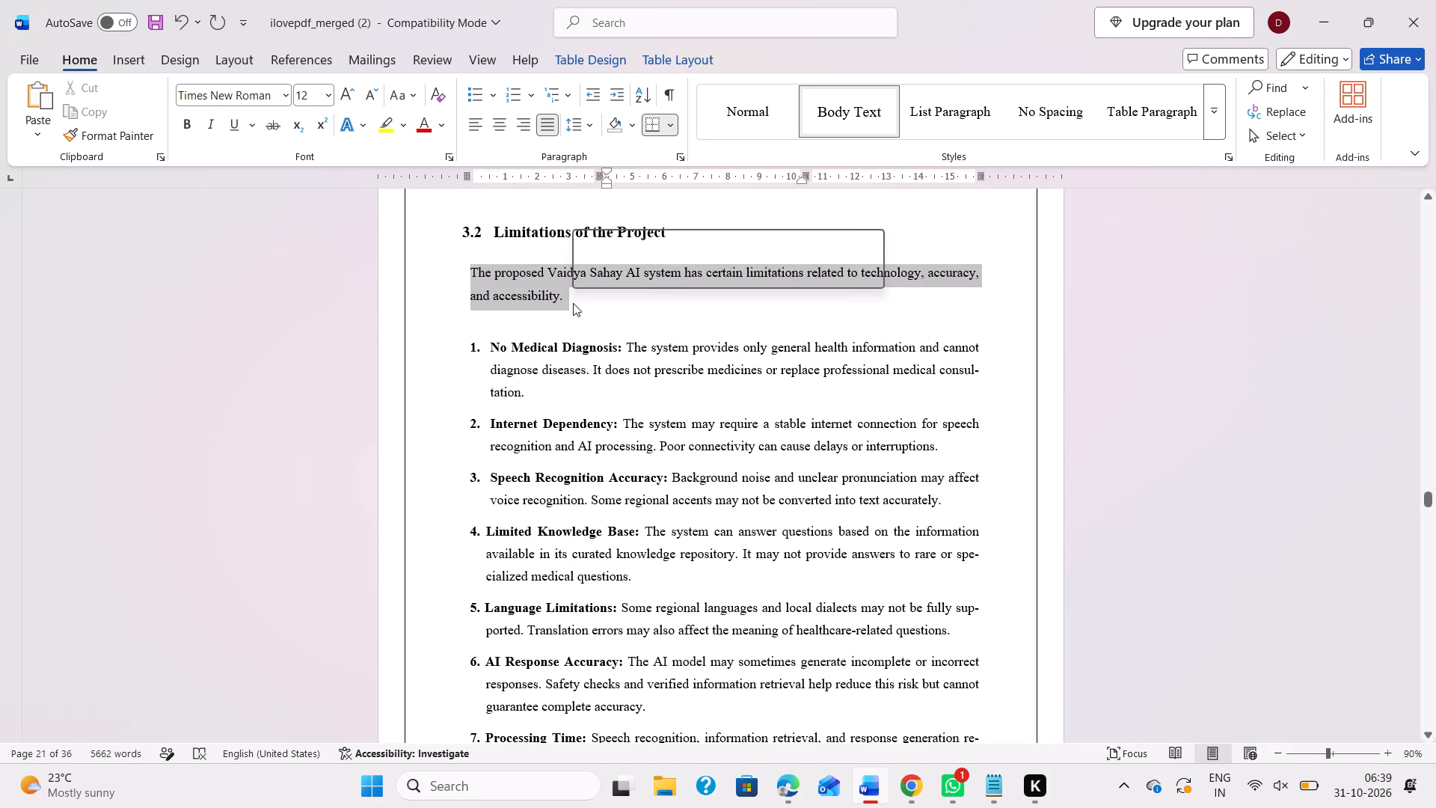
click(583, 303)
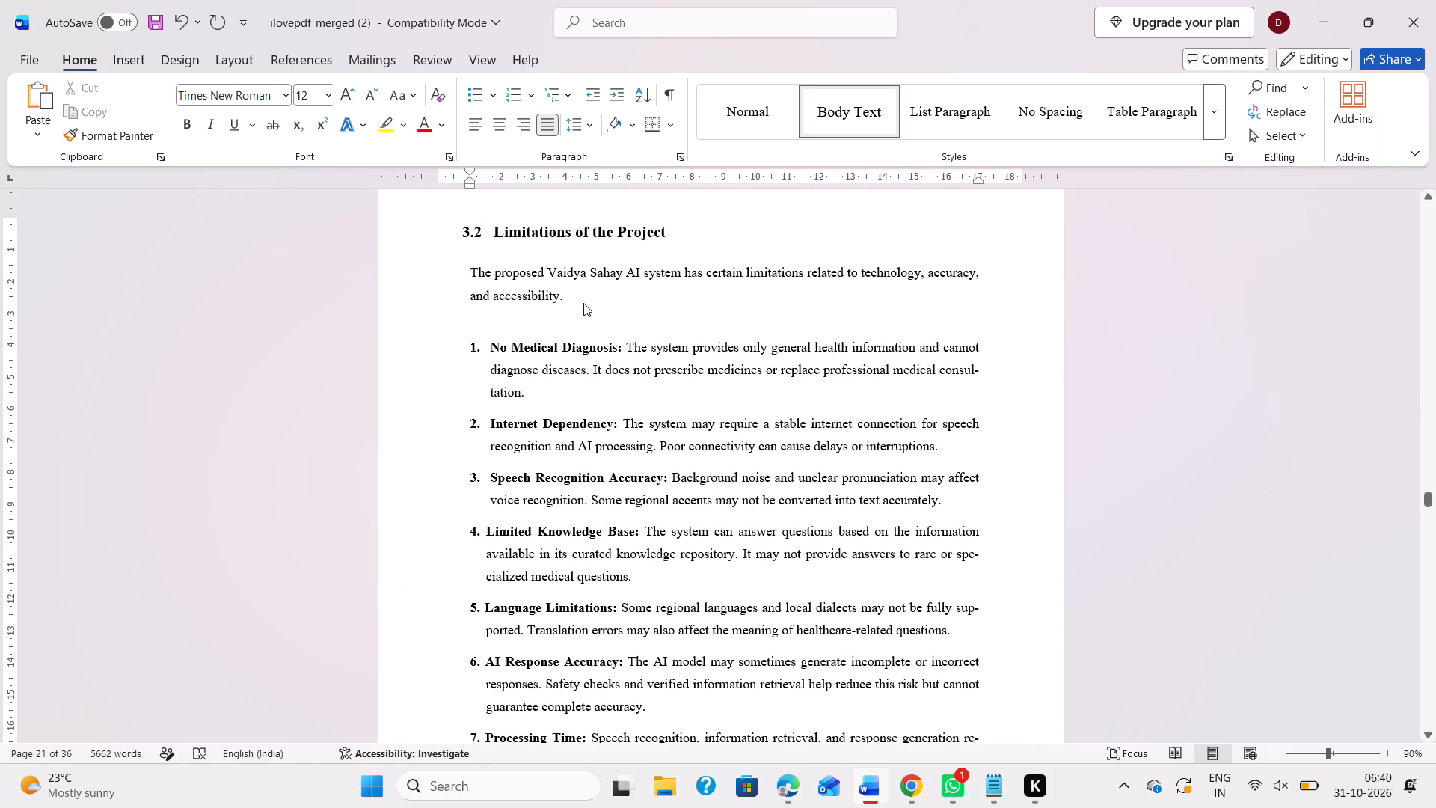
Review Chapter 4's section 4.1 Proposed System text and the Fig 4.1 diagram.
scroll(583, 303, down, 1)
scroll(556, 373, down, 4)
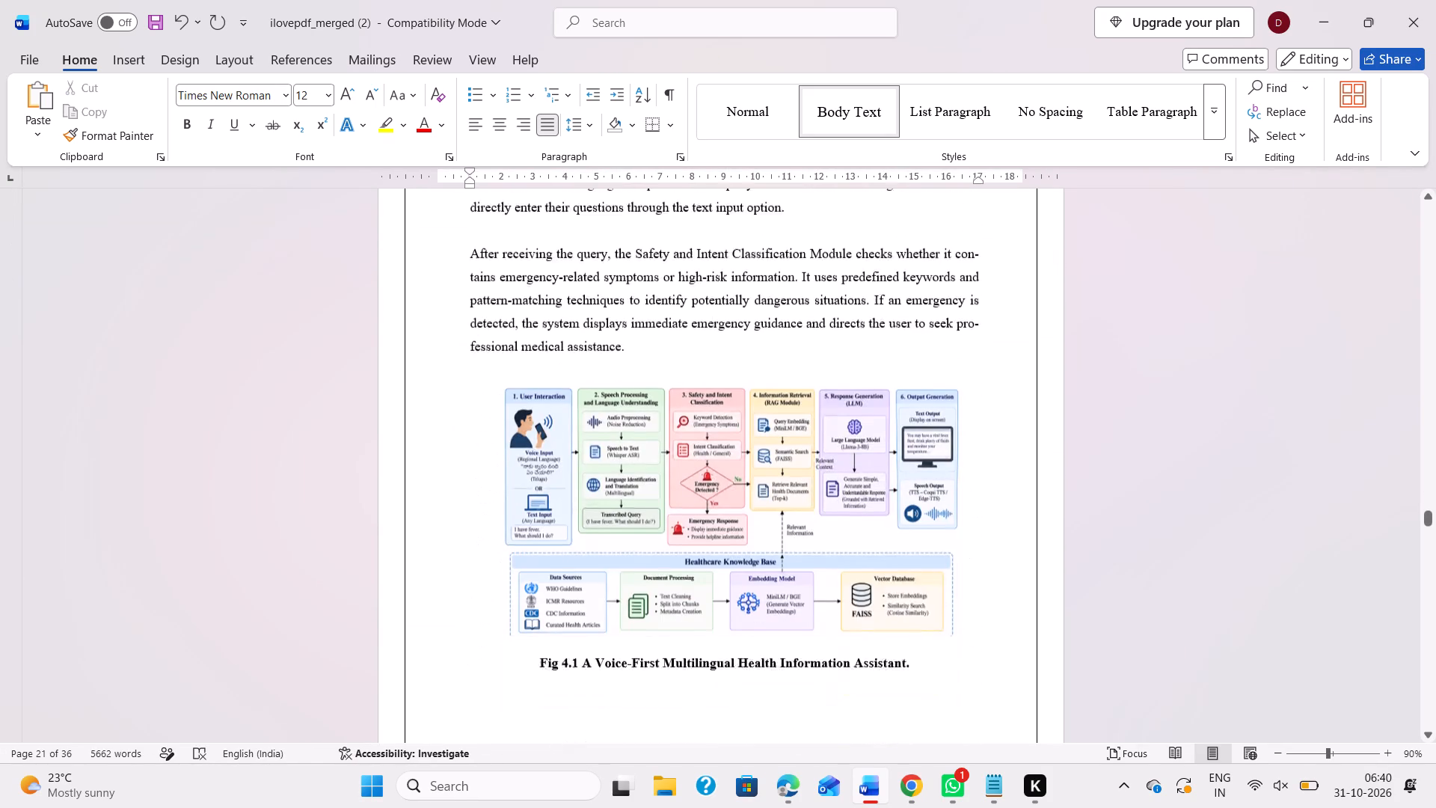
scroll(578, 441, up, 2)
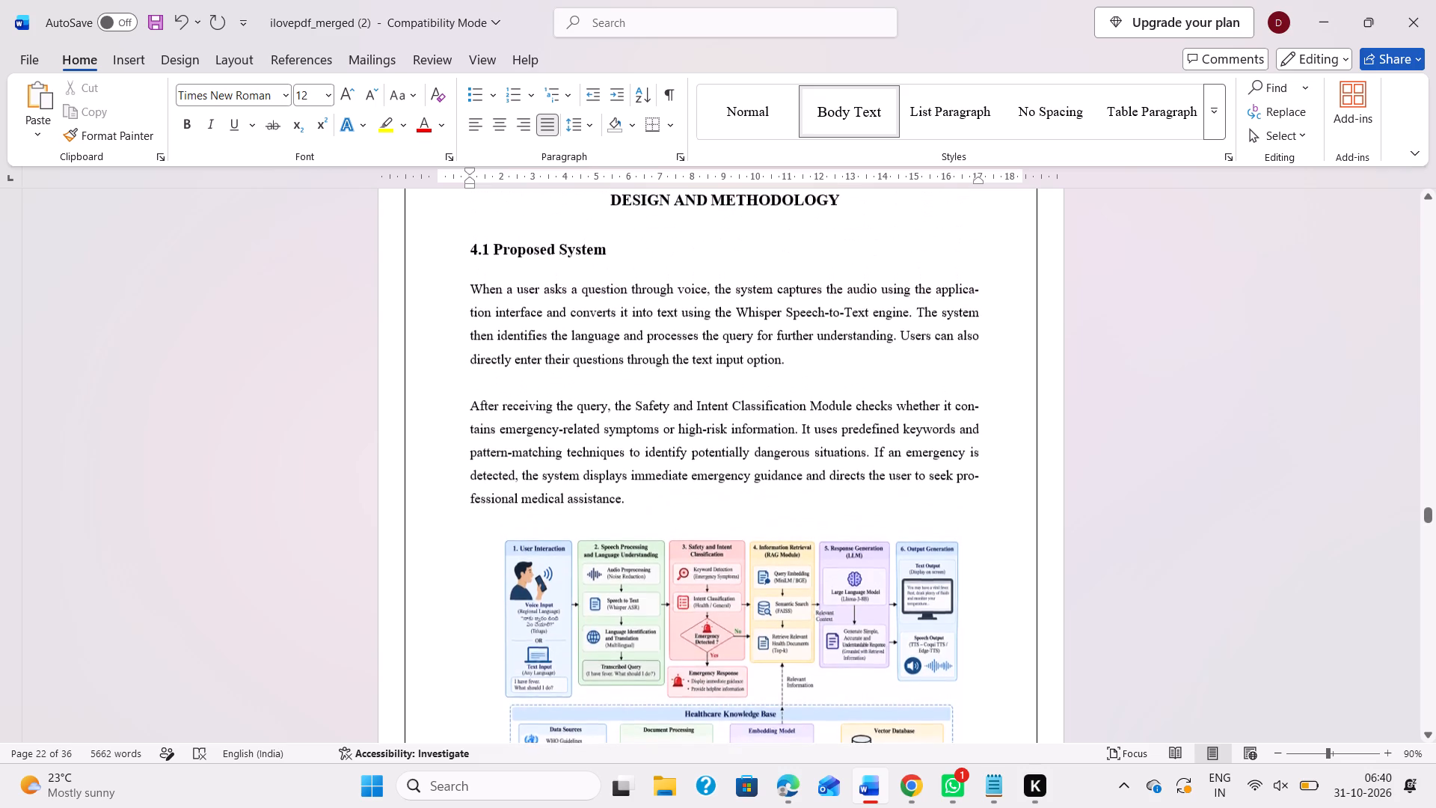
scroll(578, 441, down, 2)
scroll(578, 441, up, 3)
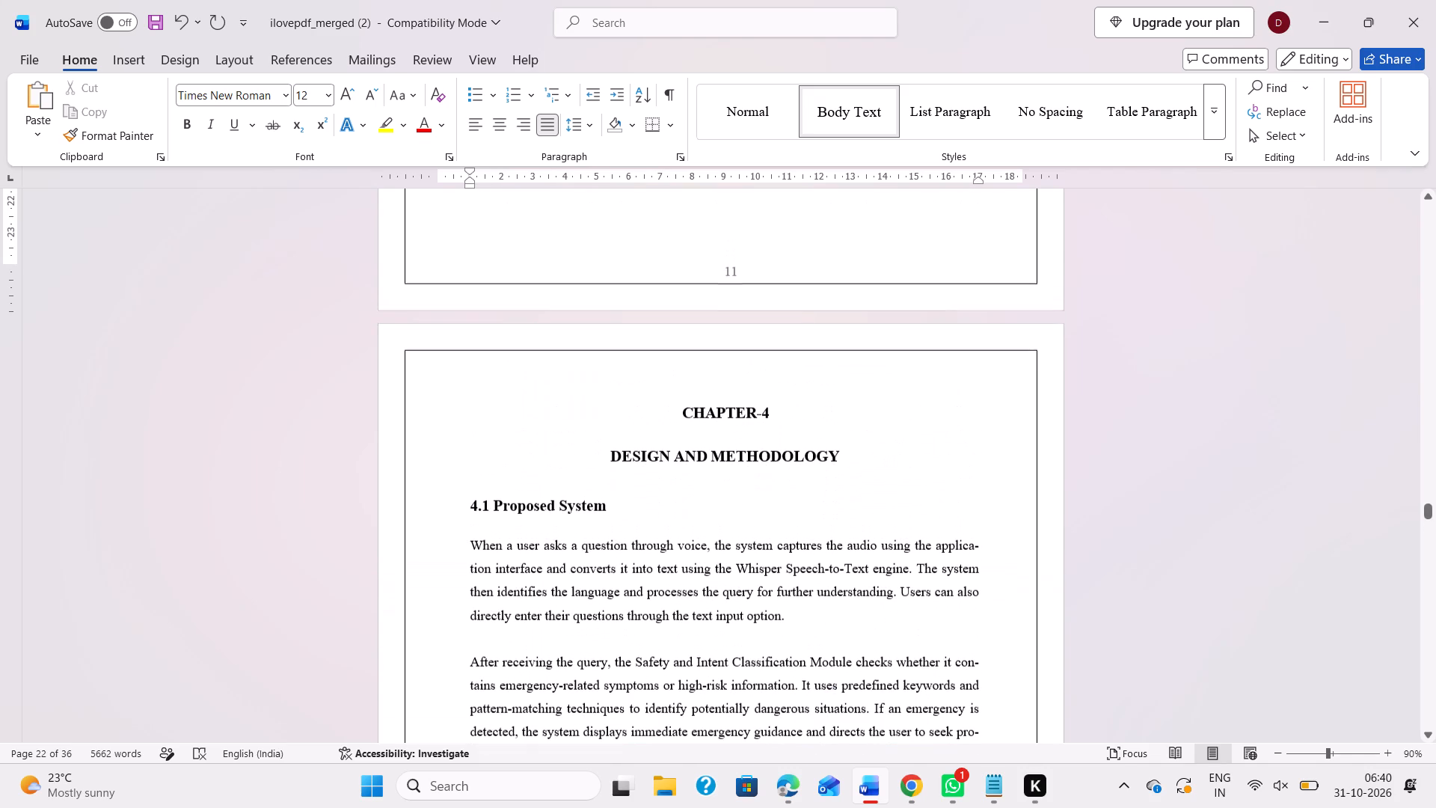
Examine the table of contents, its continuation page and the list of figures for their entries and page numbers.
scroll(578, 441, up, 20)
scroll(578, 441, up, 6)
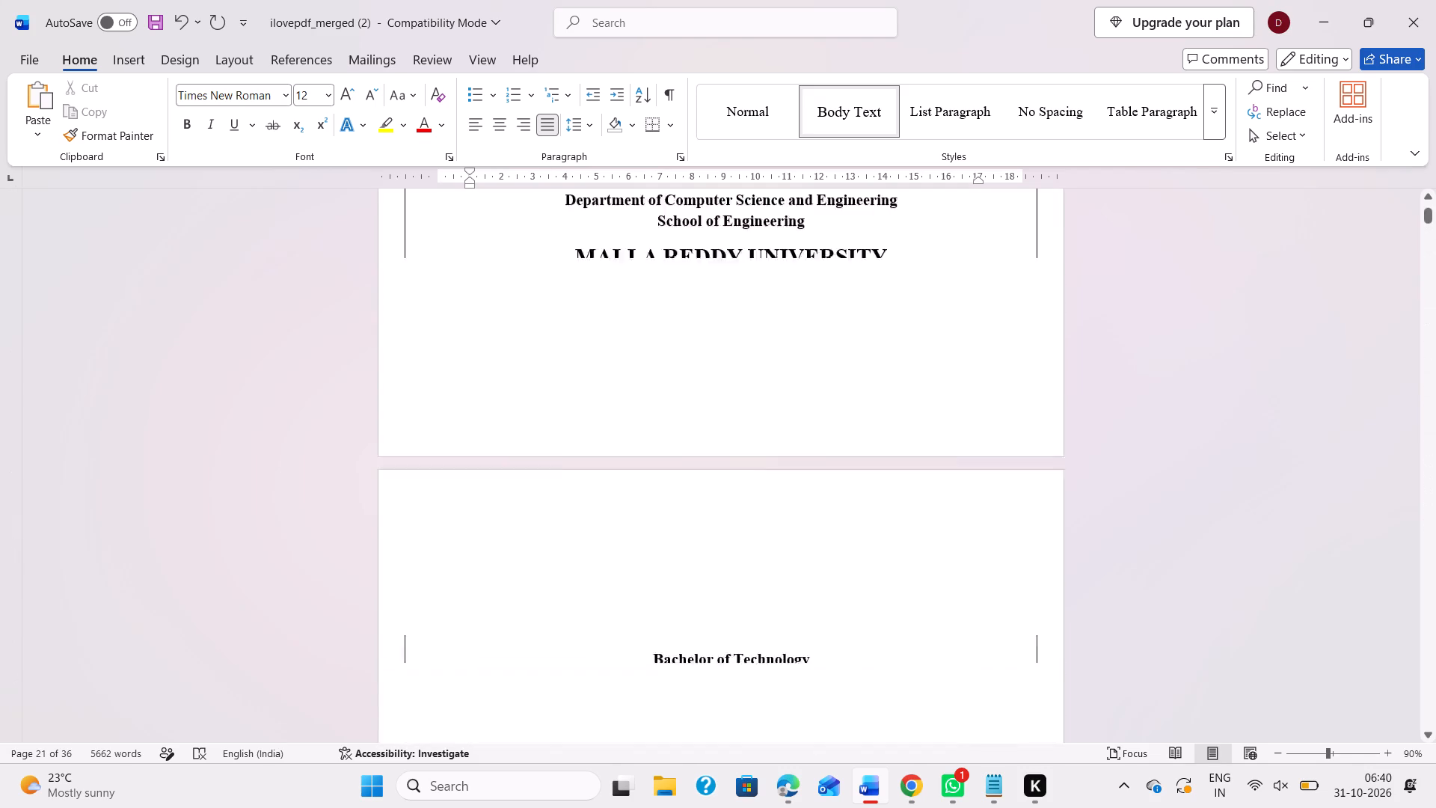
scroll(578, 441, up, 4)
scroll(578, 441, down, 13)
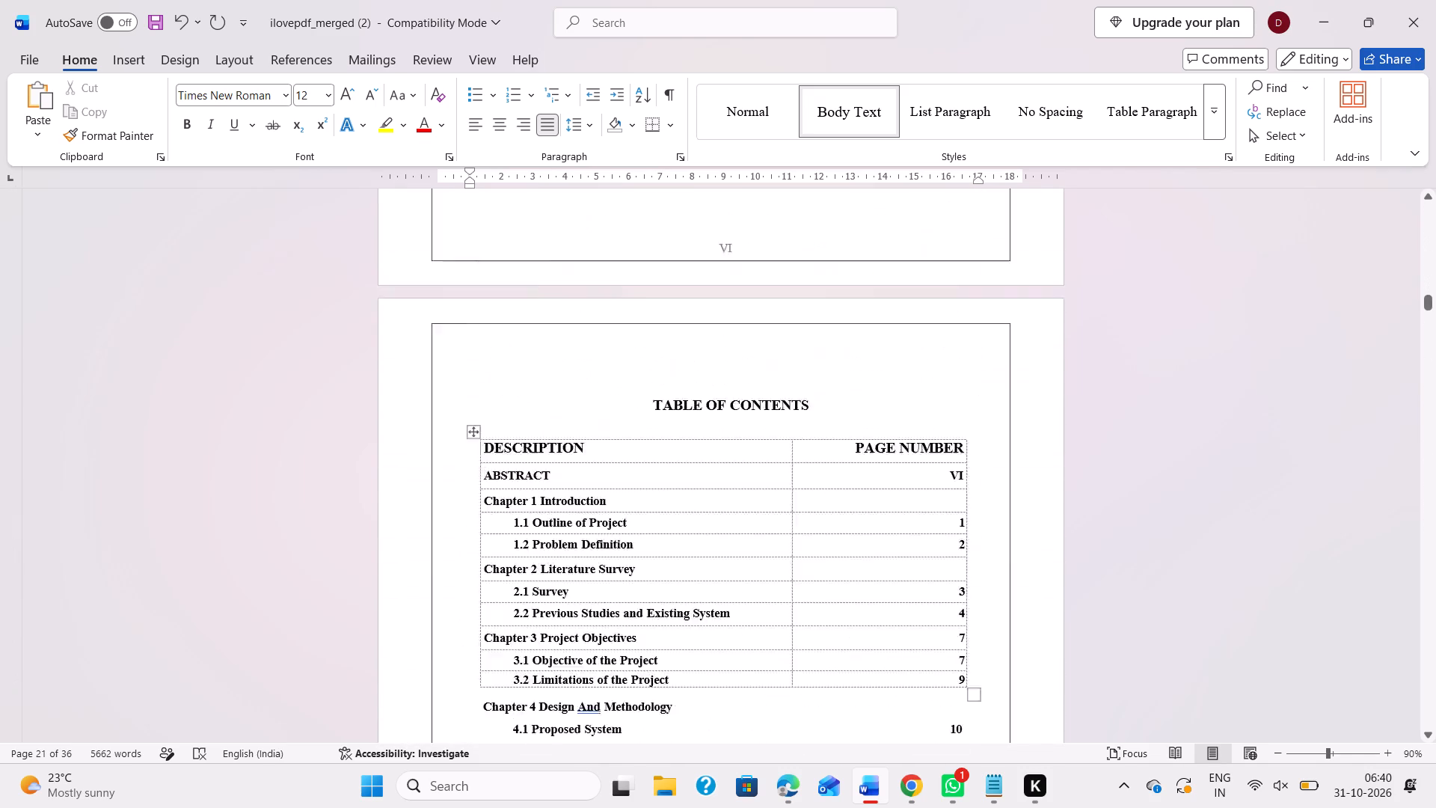
scroll(578, 441, down, 3)
scroll(578, 441, up, 7)
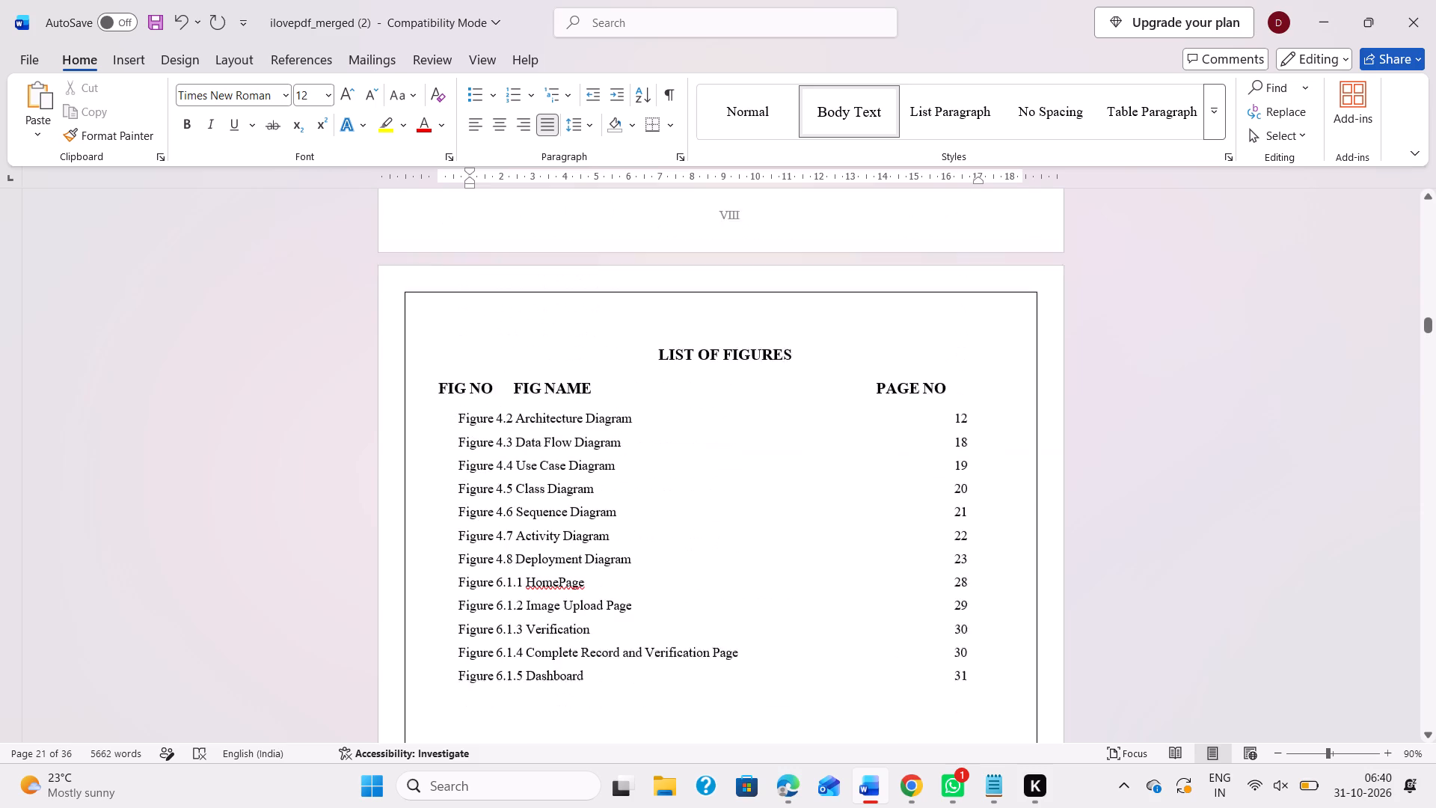
scroll(578, 441, down, 7)
scroll(578, 441, up, 8)
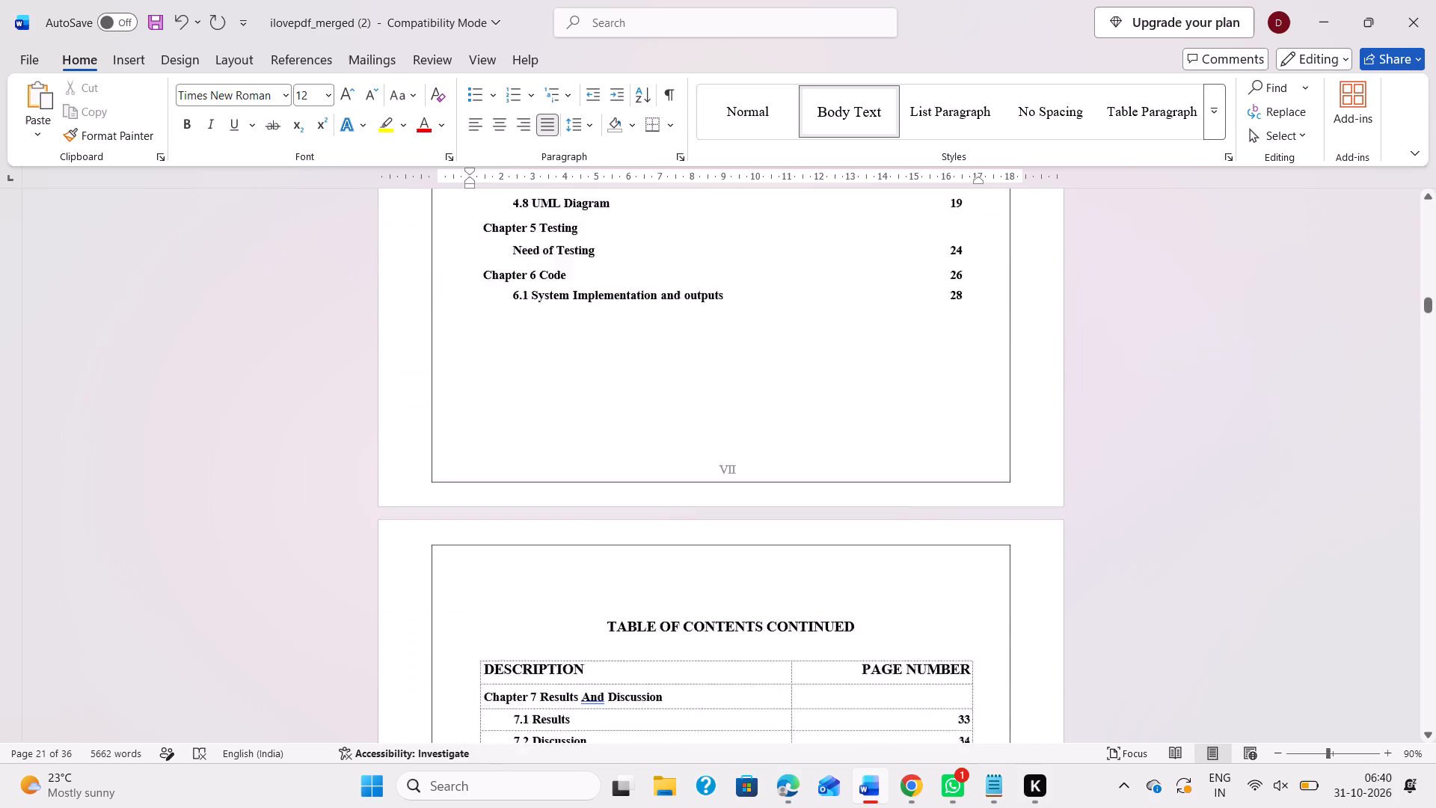
scroll(578, 441, up, 2)
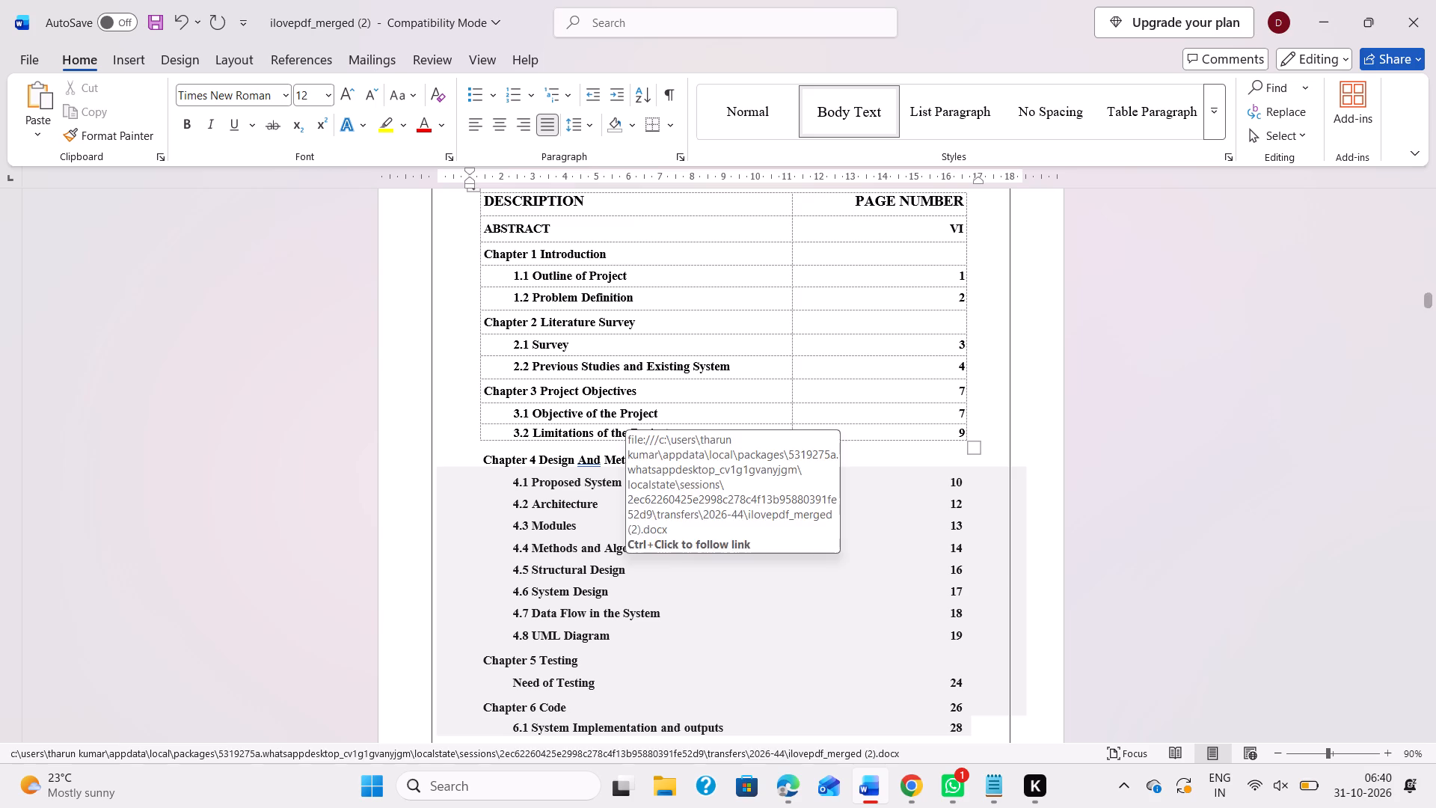
click(756, 366)
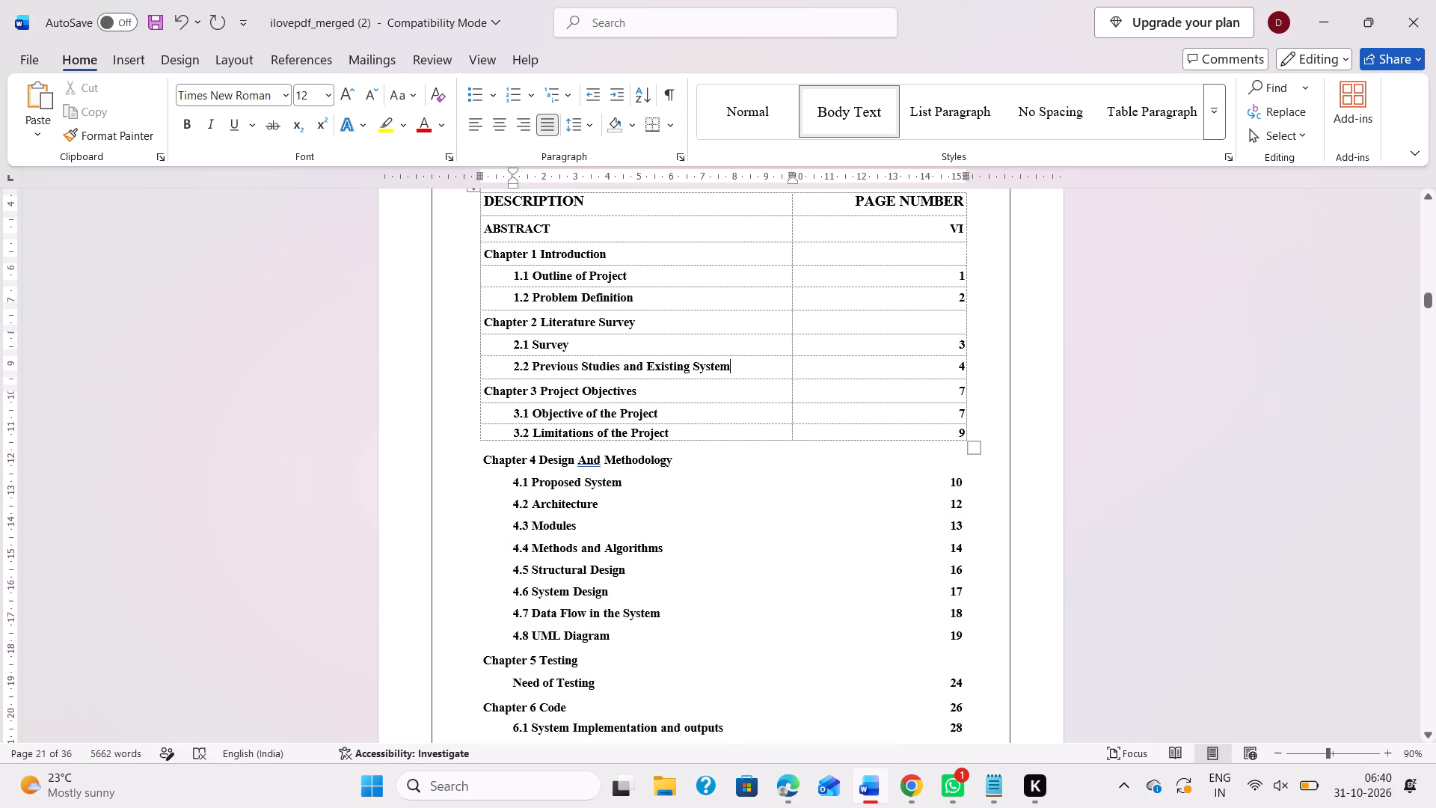
scroll(756, 366, down, 3)
scroll(734, 435, up, 1)
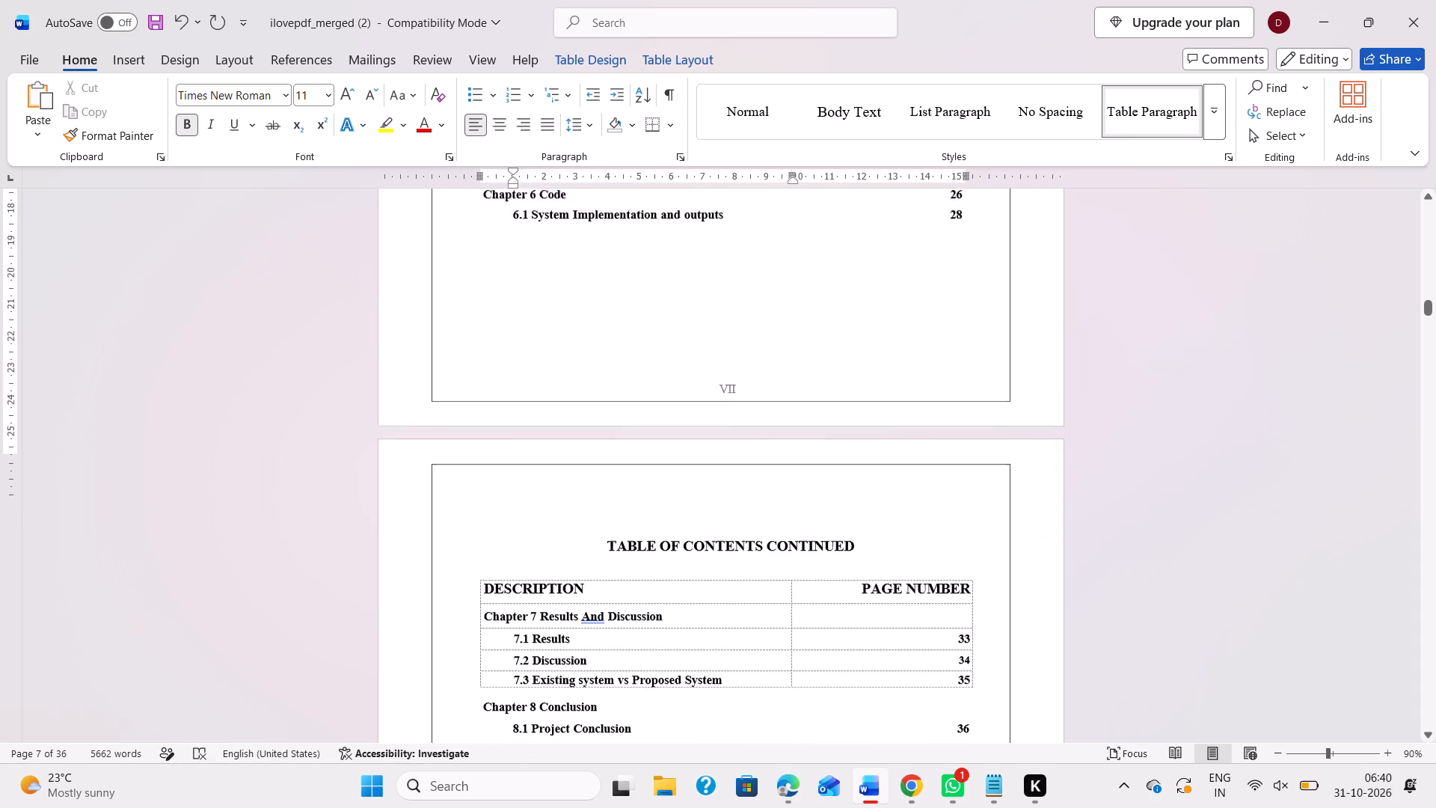
scroll(734, 435, up, 1)
scroll(734, 435, down, 4)
scroll(734, 435, up, 1)
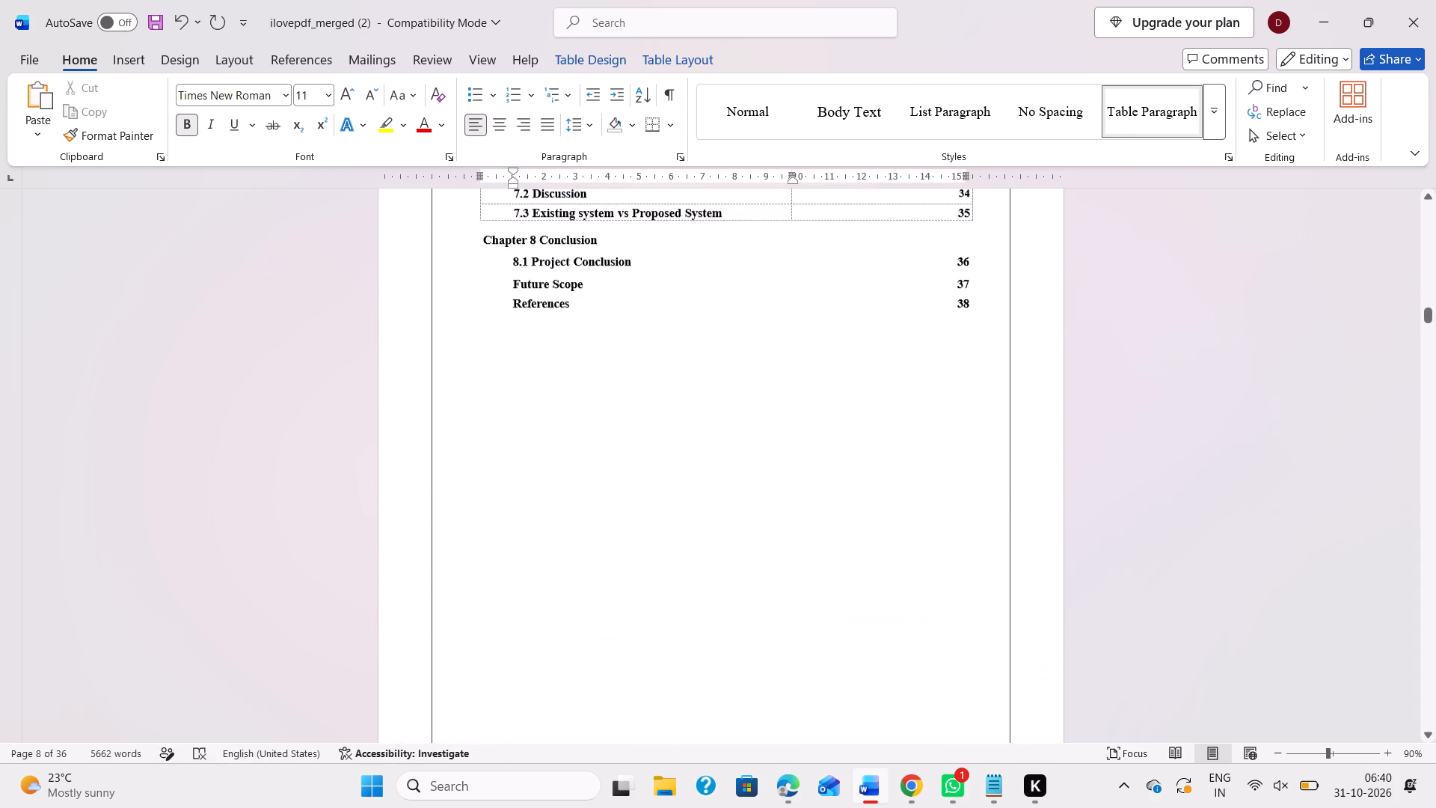
scroll(734, 435, down, 4)
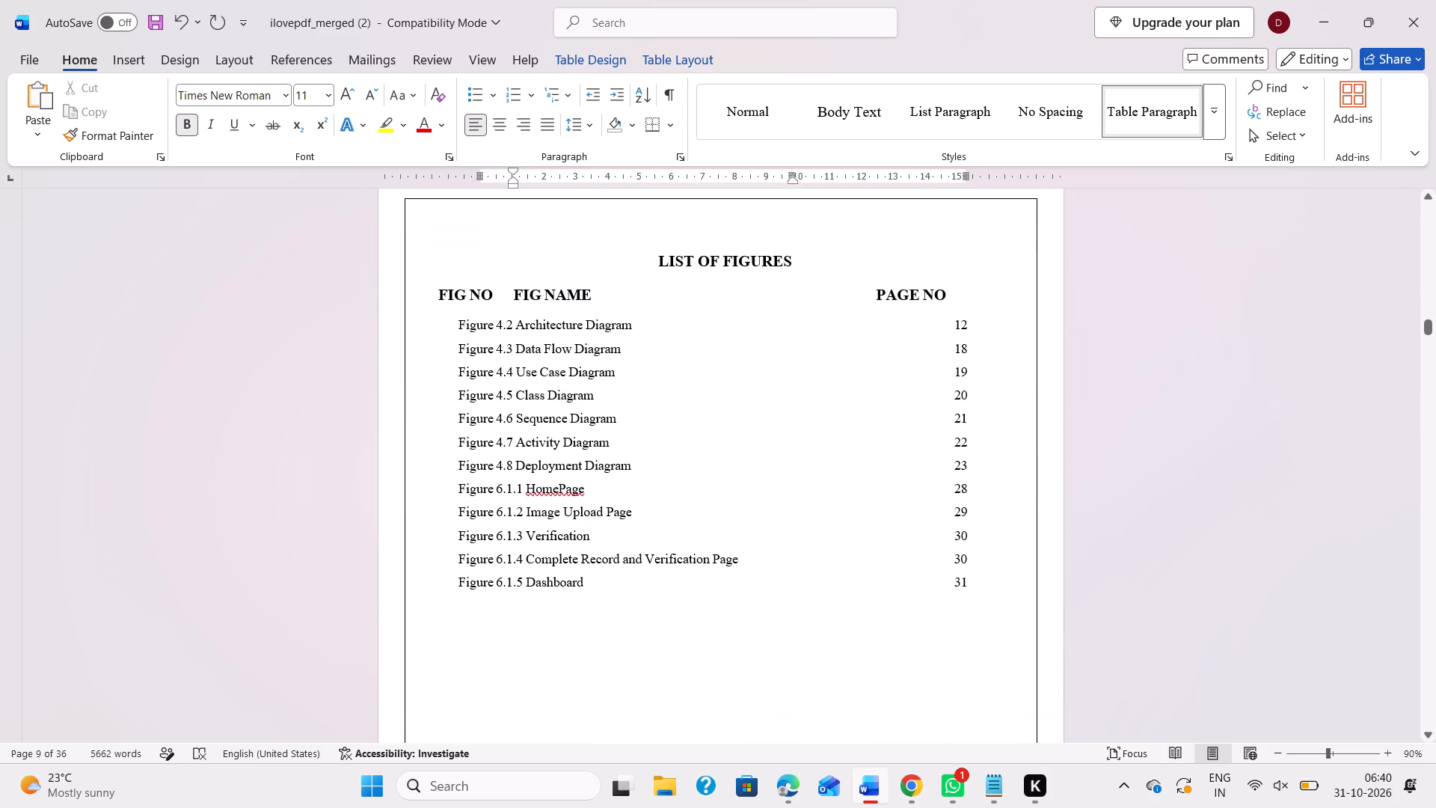
scroll(734, 435, up, 4)
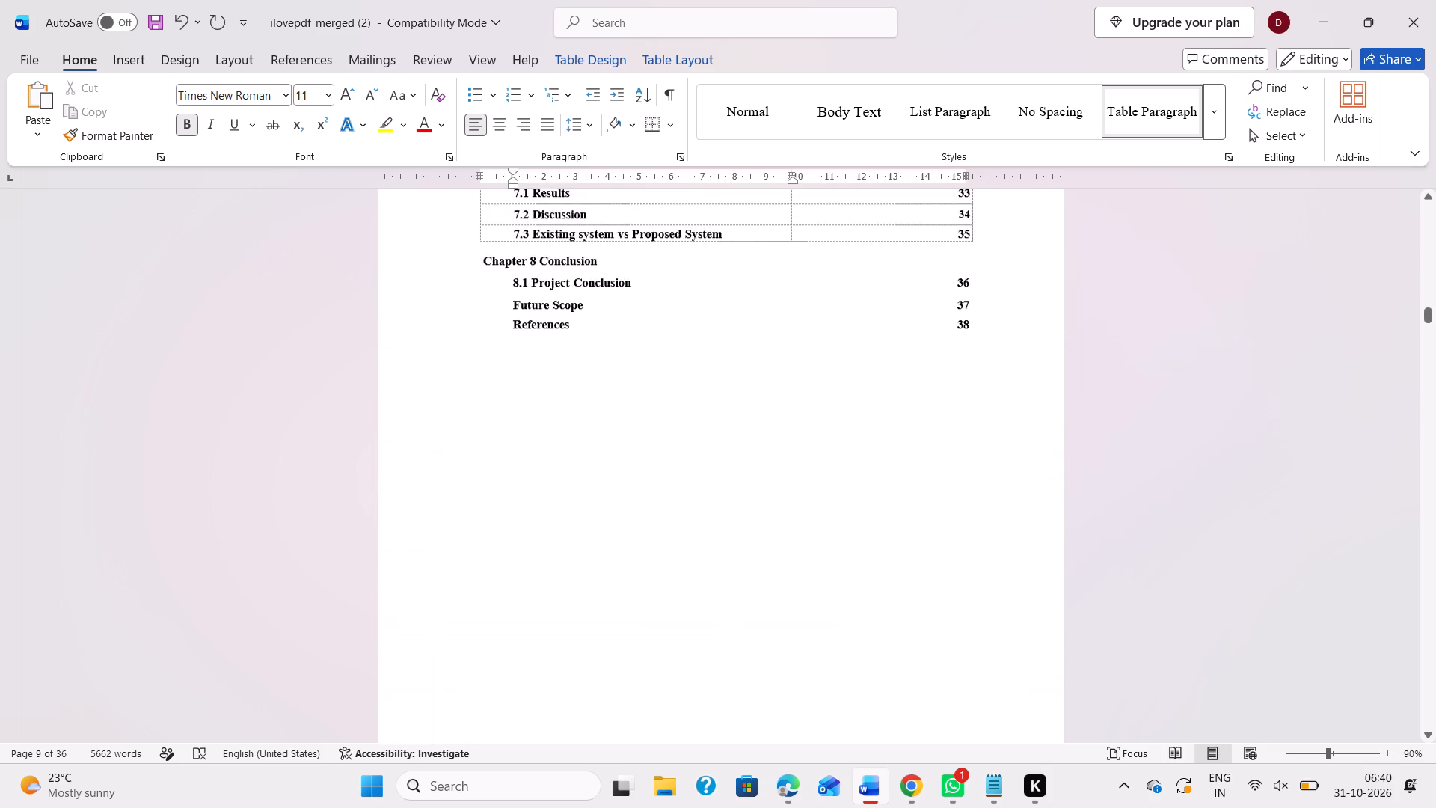
Insert two blank rows beneath the "2.2 Previous Studies and Existing System" entry in the table of contents.
scroll(734, 435, up, 6)
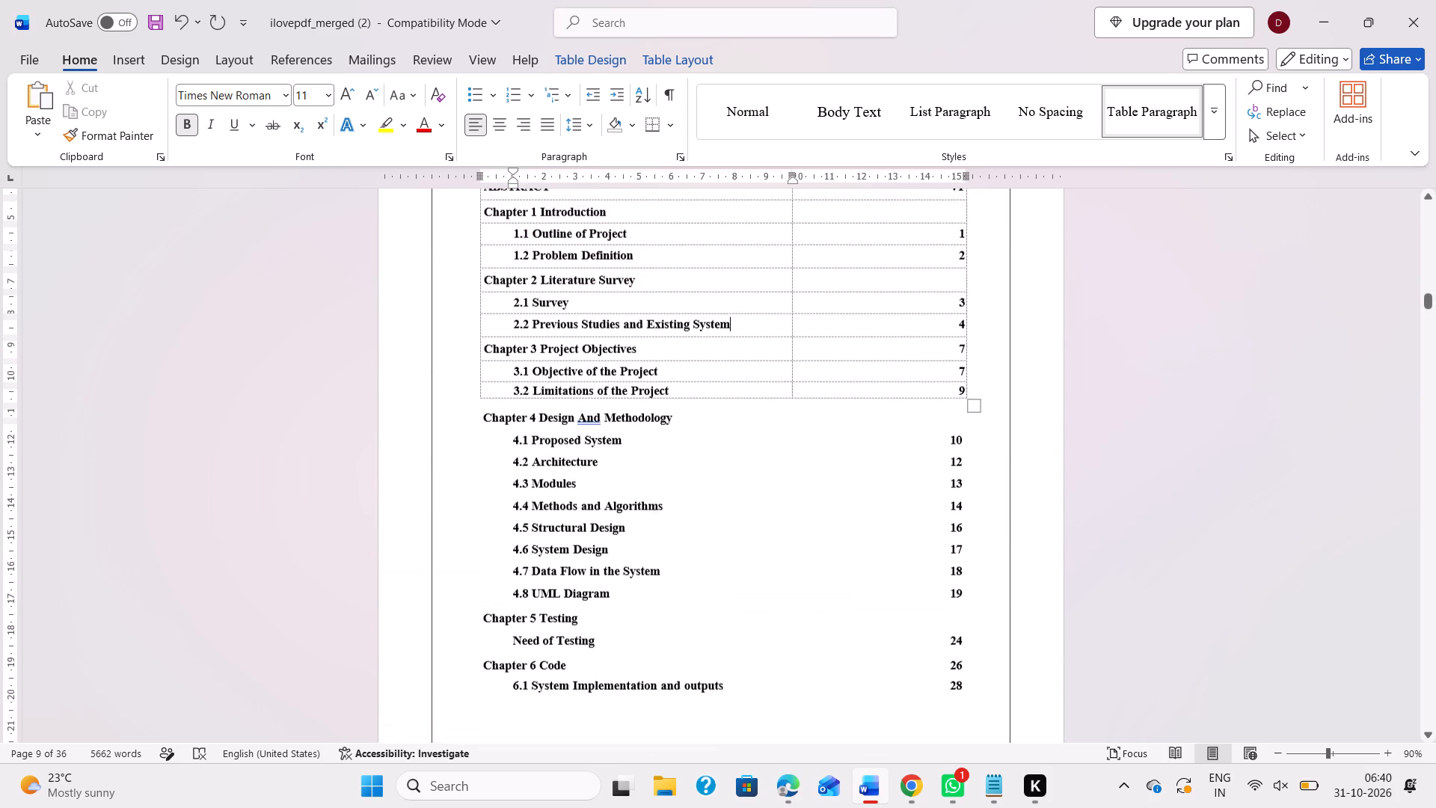
scroll(734, 435, up, 2)
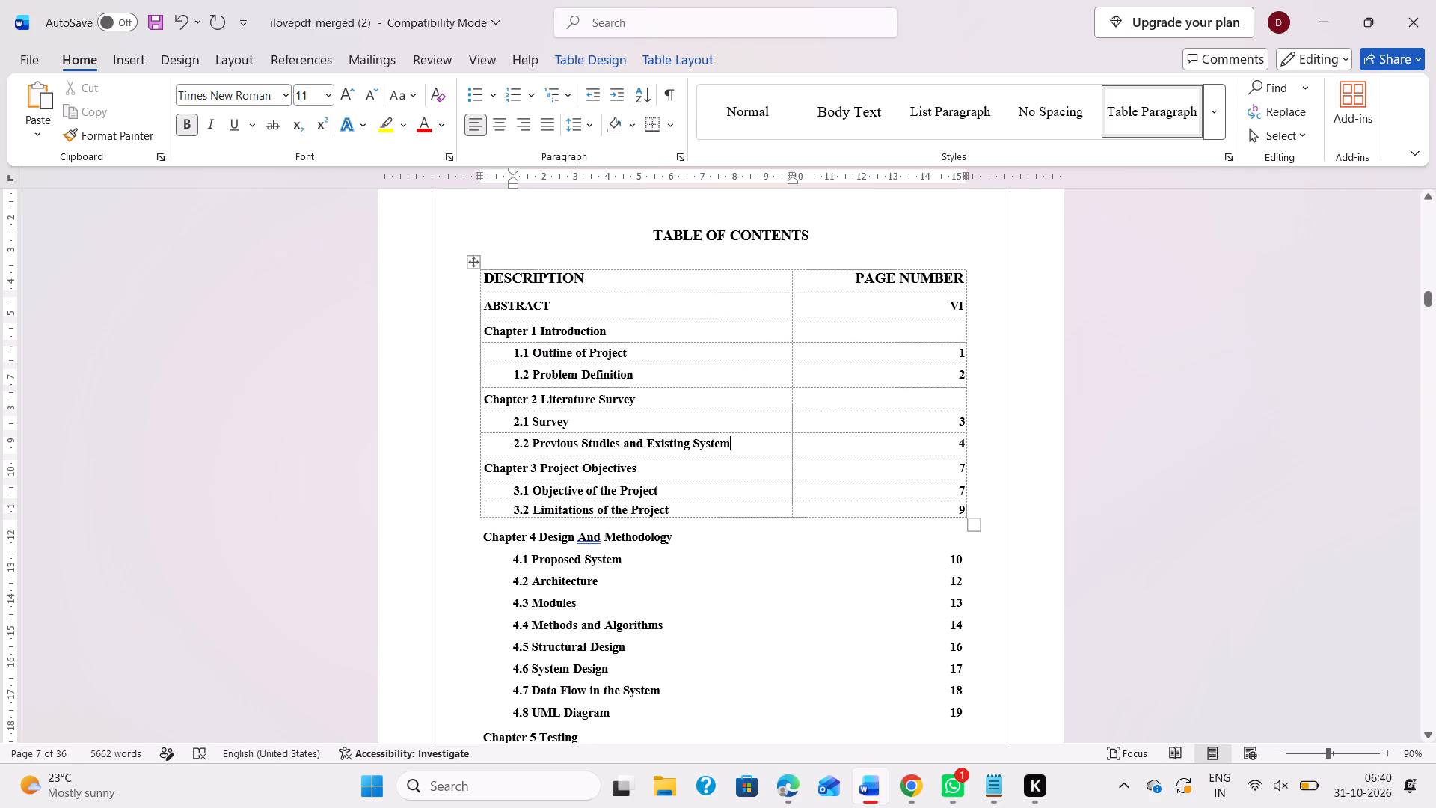
drag(503, 438, 909, 429)
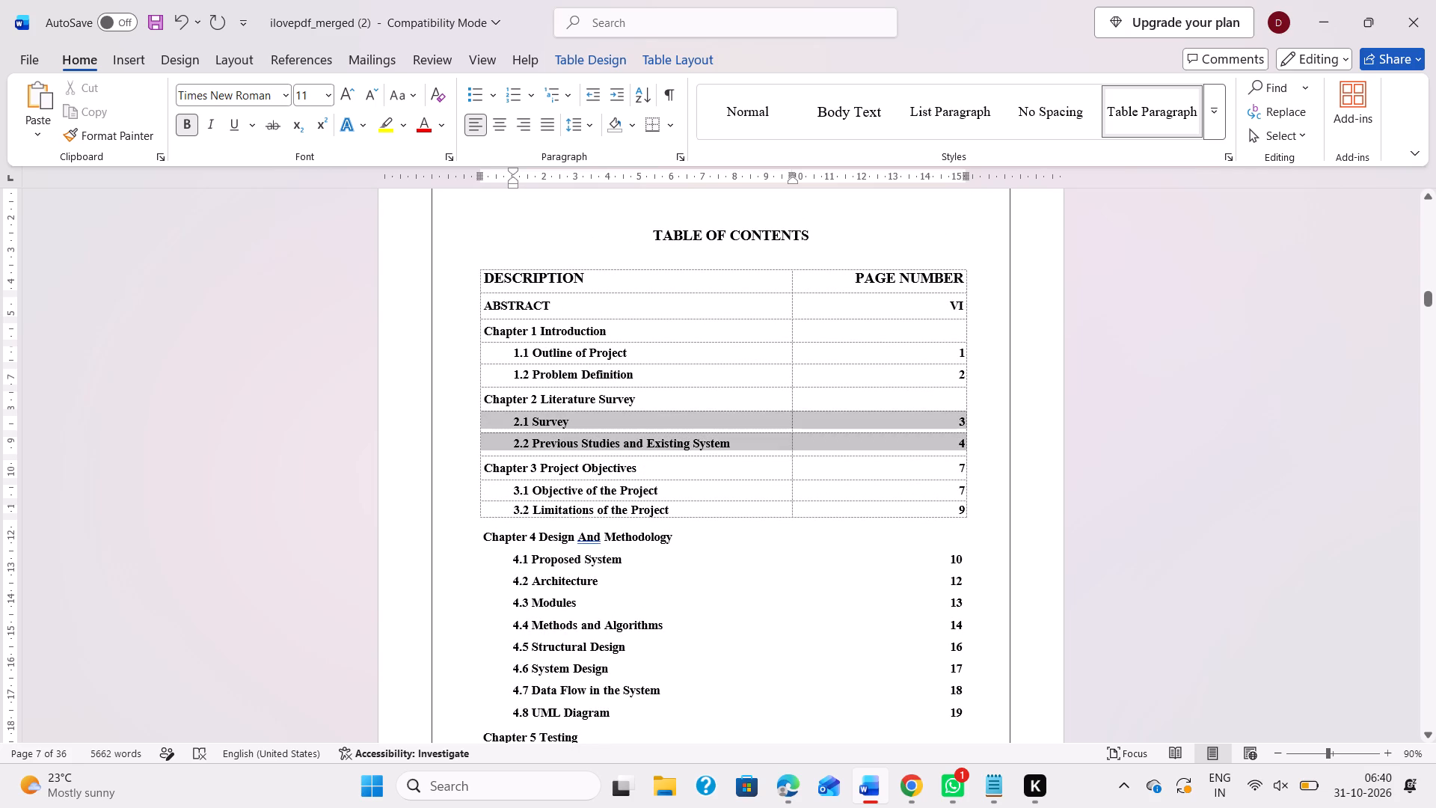
drag(909, 429, 916, 444)
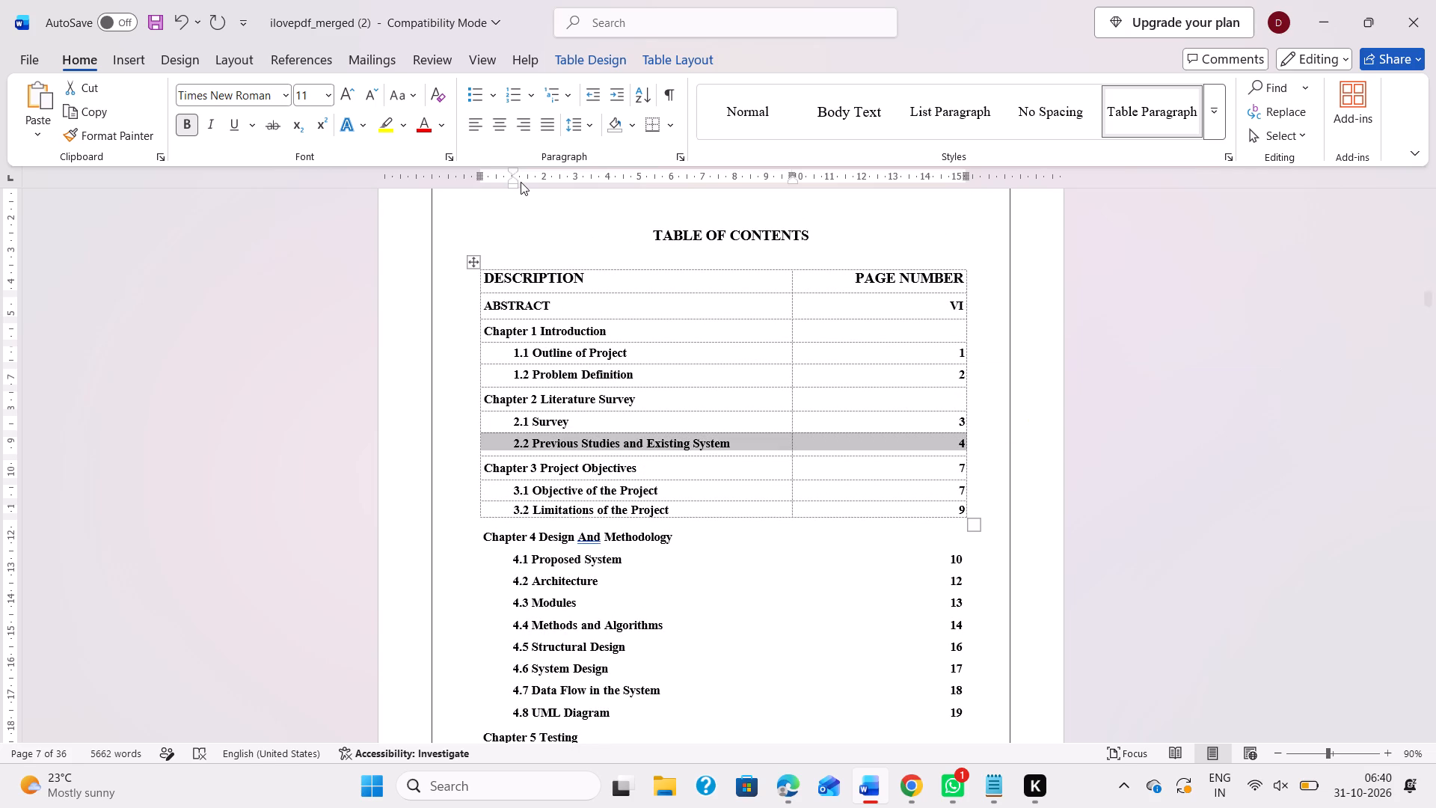
click(623, 59)
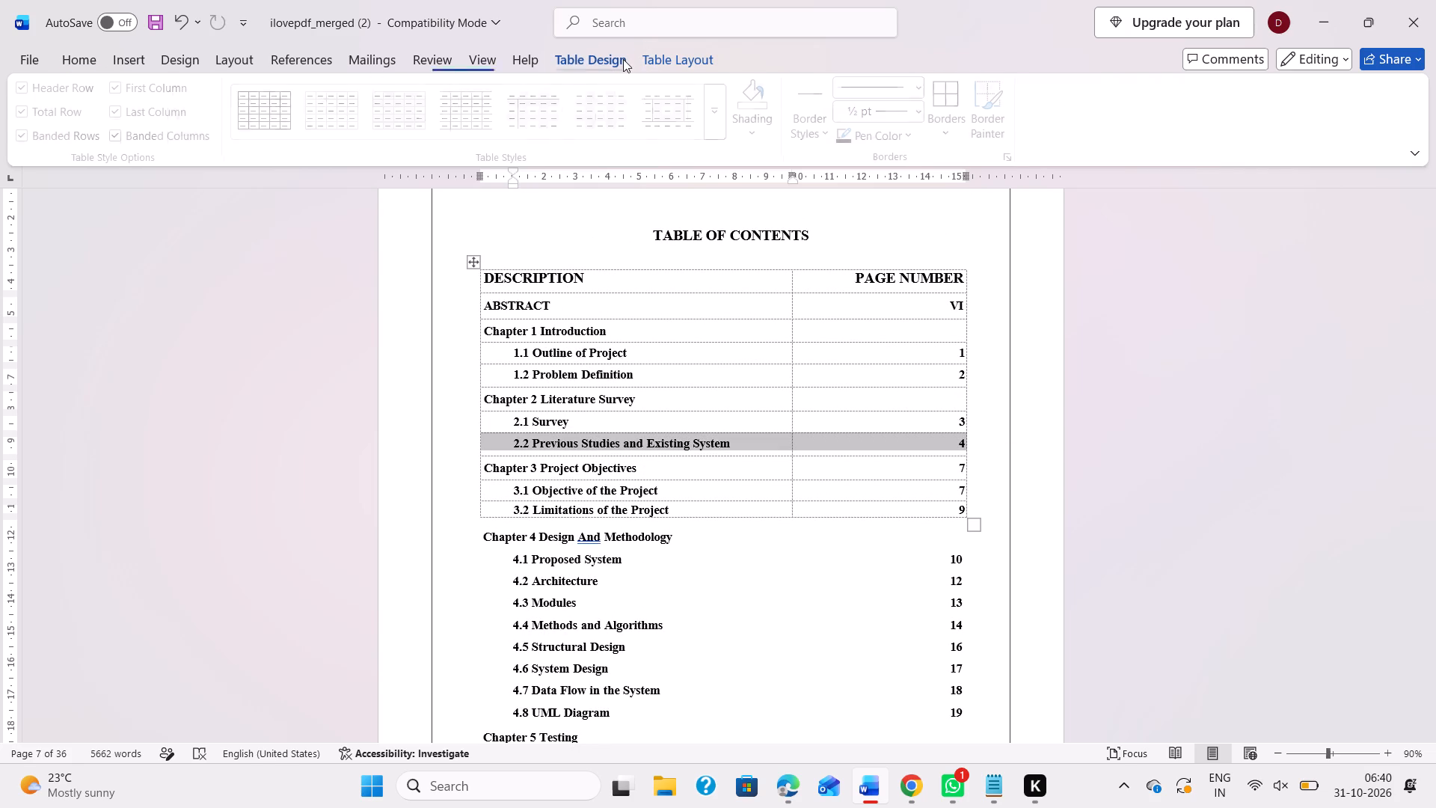
click(666, 65)
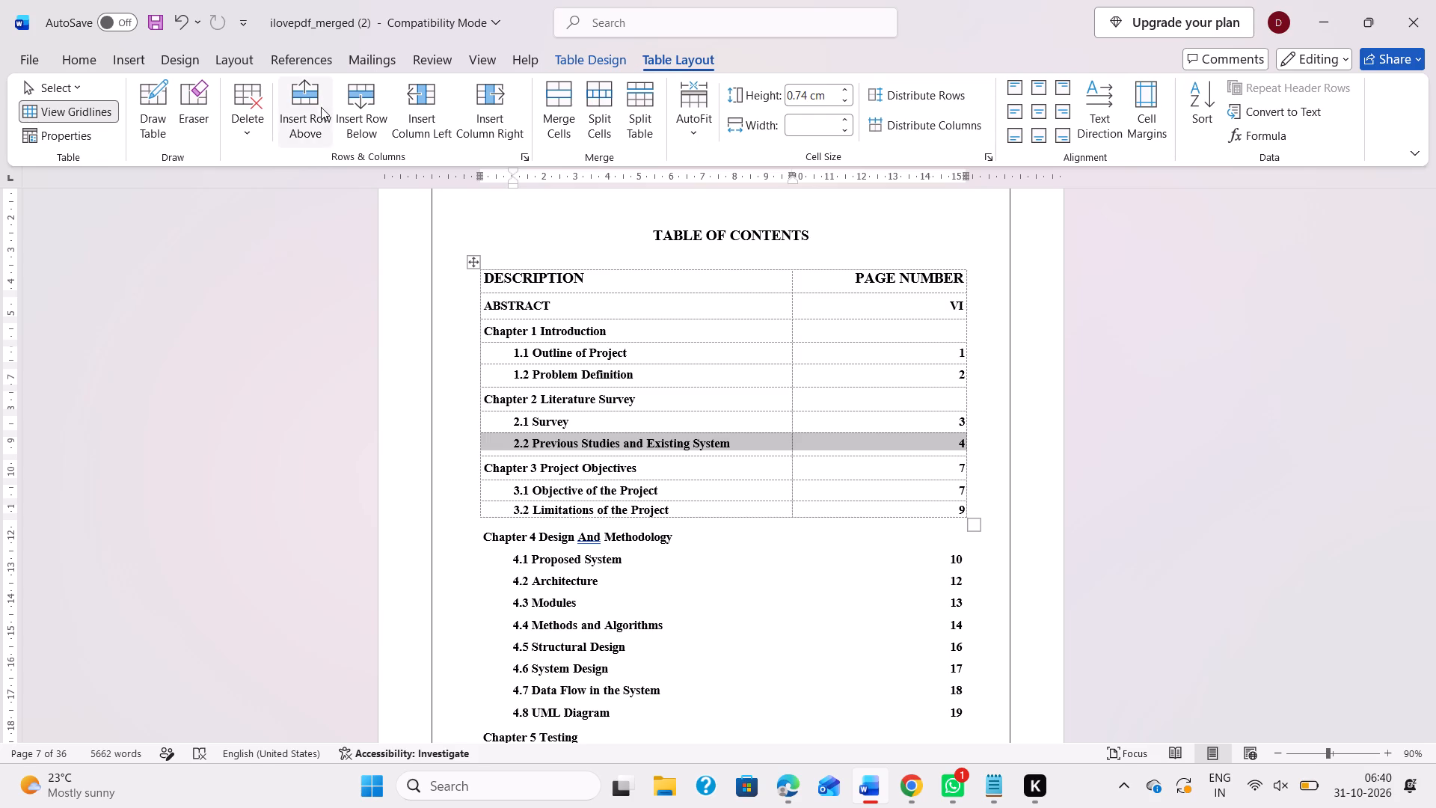
click(366, 101)
click(366, 101)
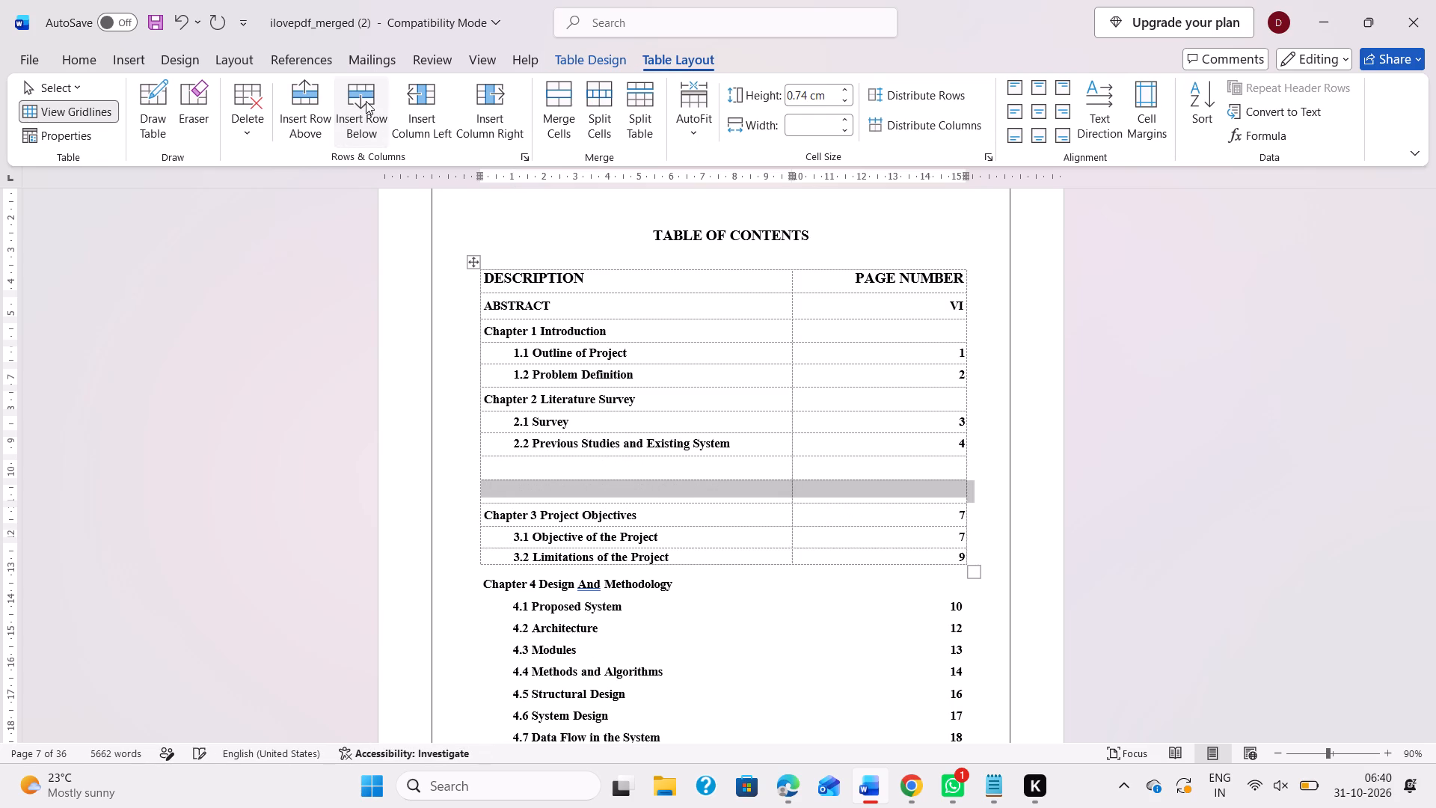
Enter the subsection number 2.2.1, indented with spaces, in the first new table of contents row under 2.2.
click(582, 462)
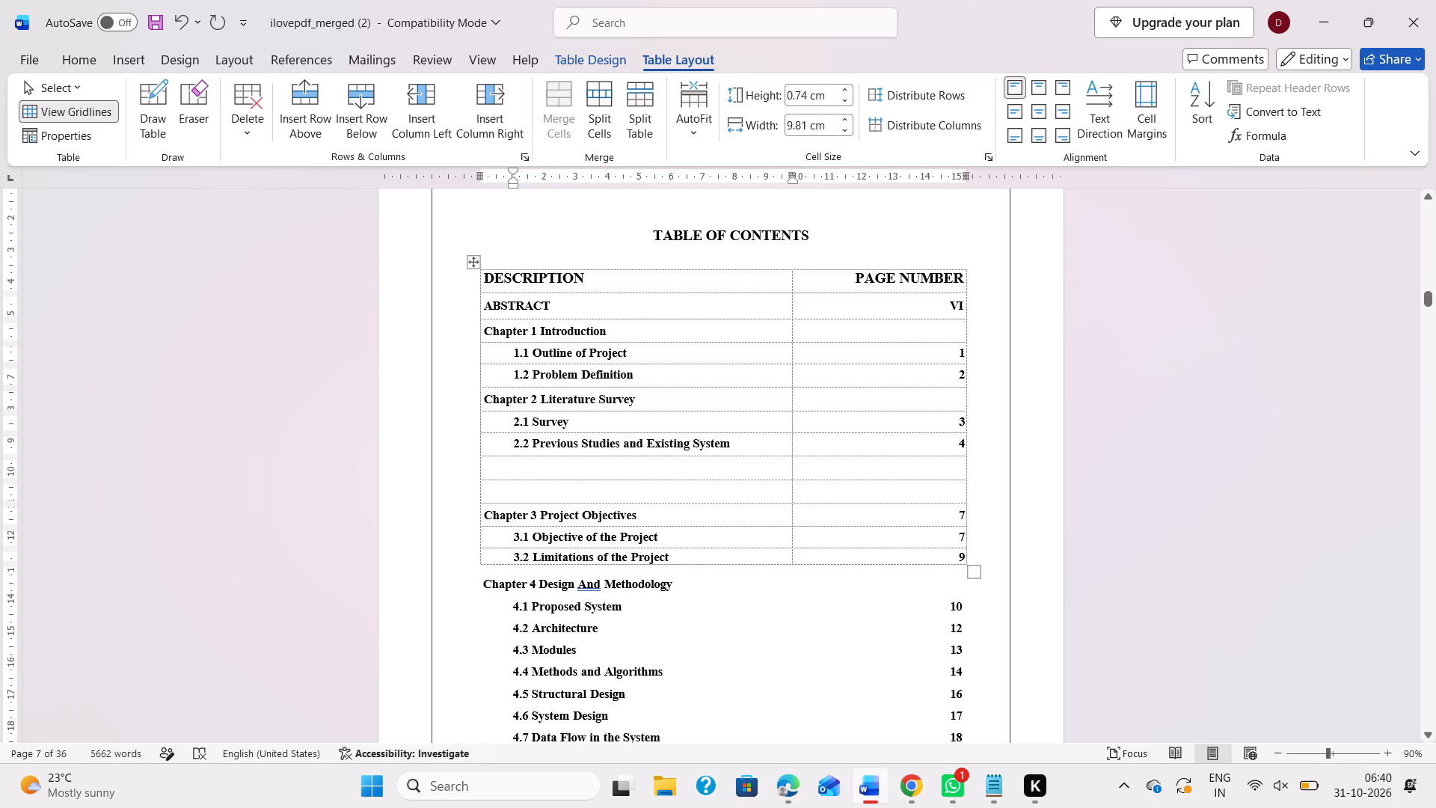
key(space)
key(space)
key(space)
key(space)
key(space)
text(2.21)
key(BackSpace)
key(period)
key(1)
key(space)
Enter the subsection number 2.2.2, indented to match 2.2.1, in the second new table of contents row.
click(568, 484)
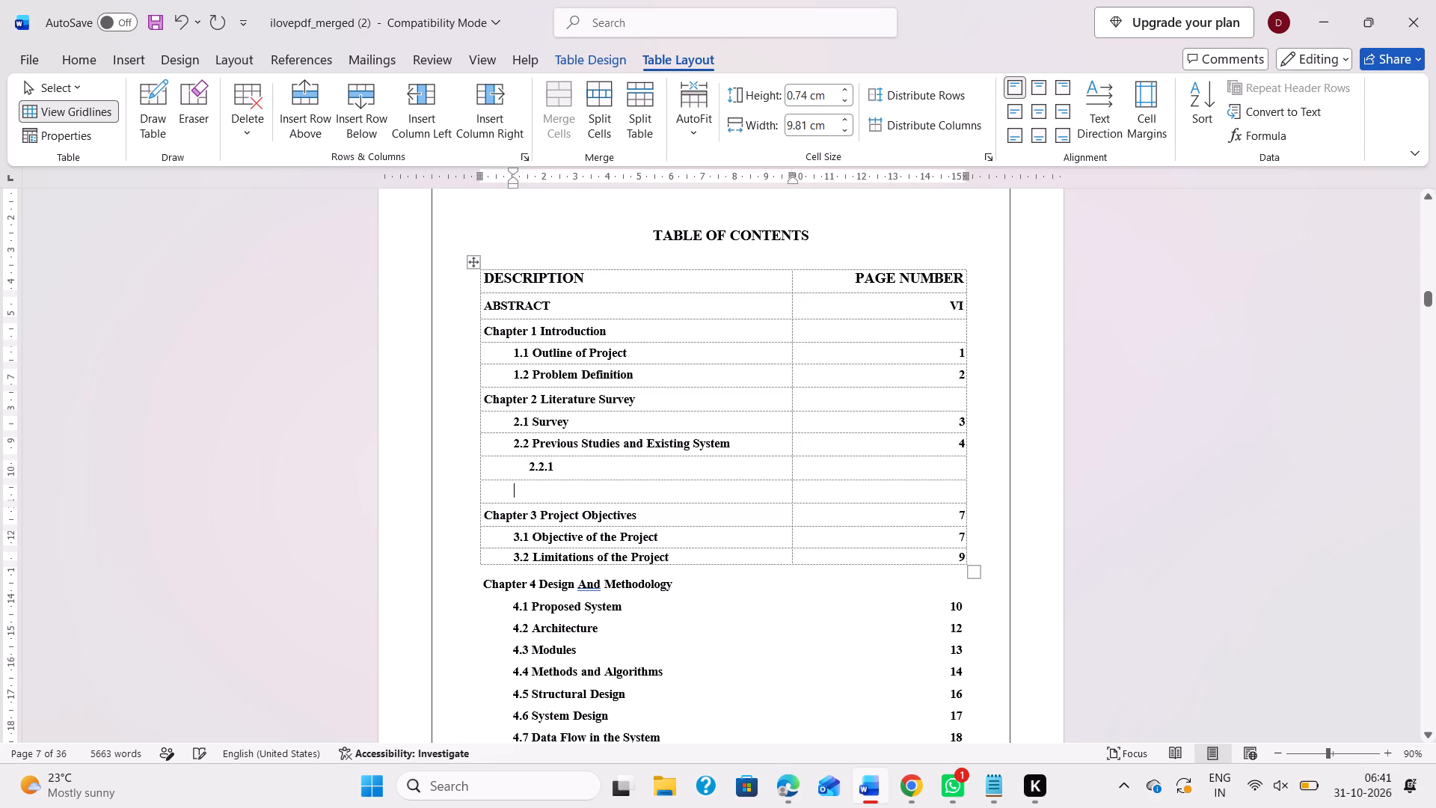
key(Tab)
click(547, 487)
key(space)
key(space)
key(space)
key(space)
key(space)
key(space)
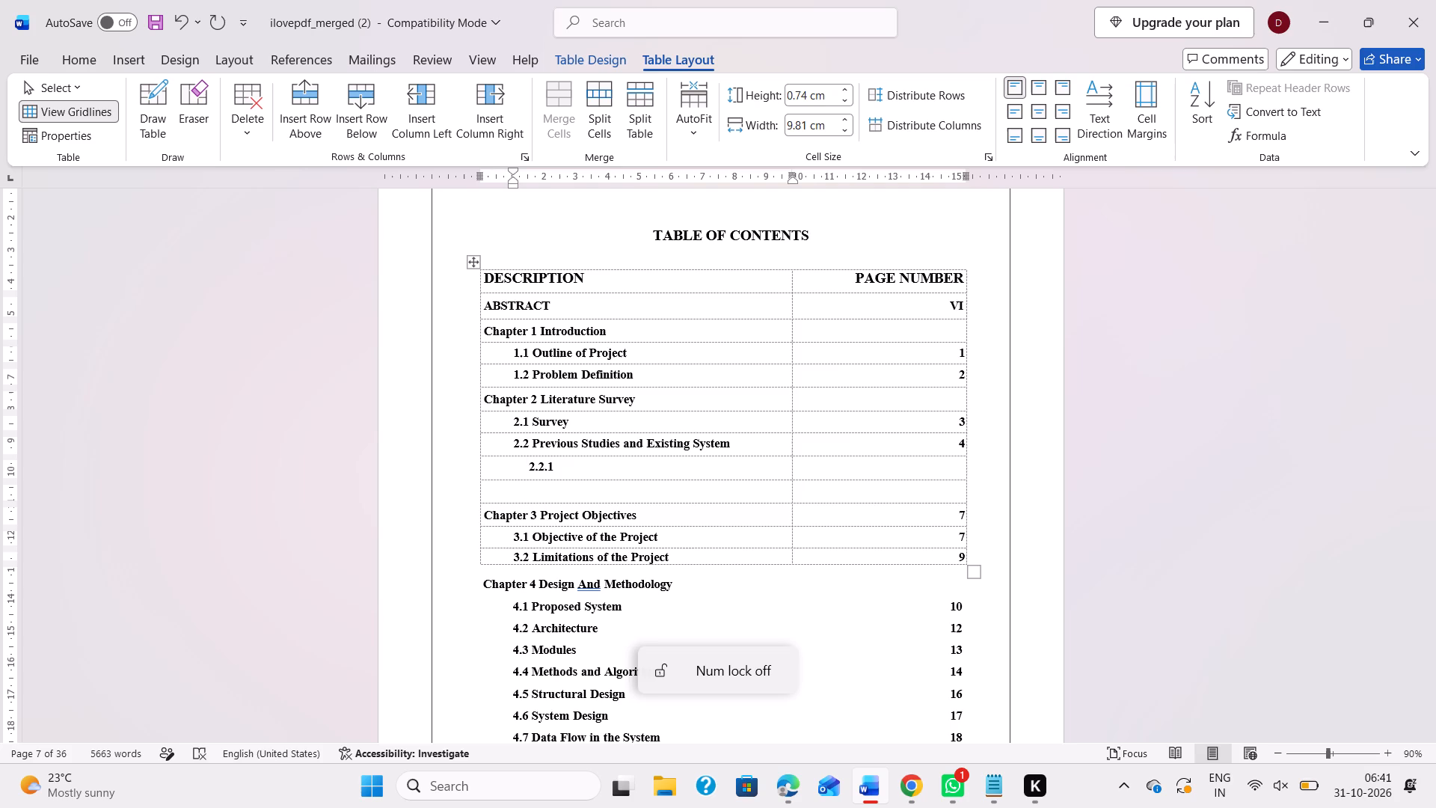
key(BackSpace)
key(Down)
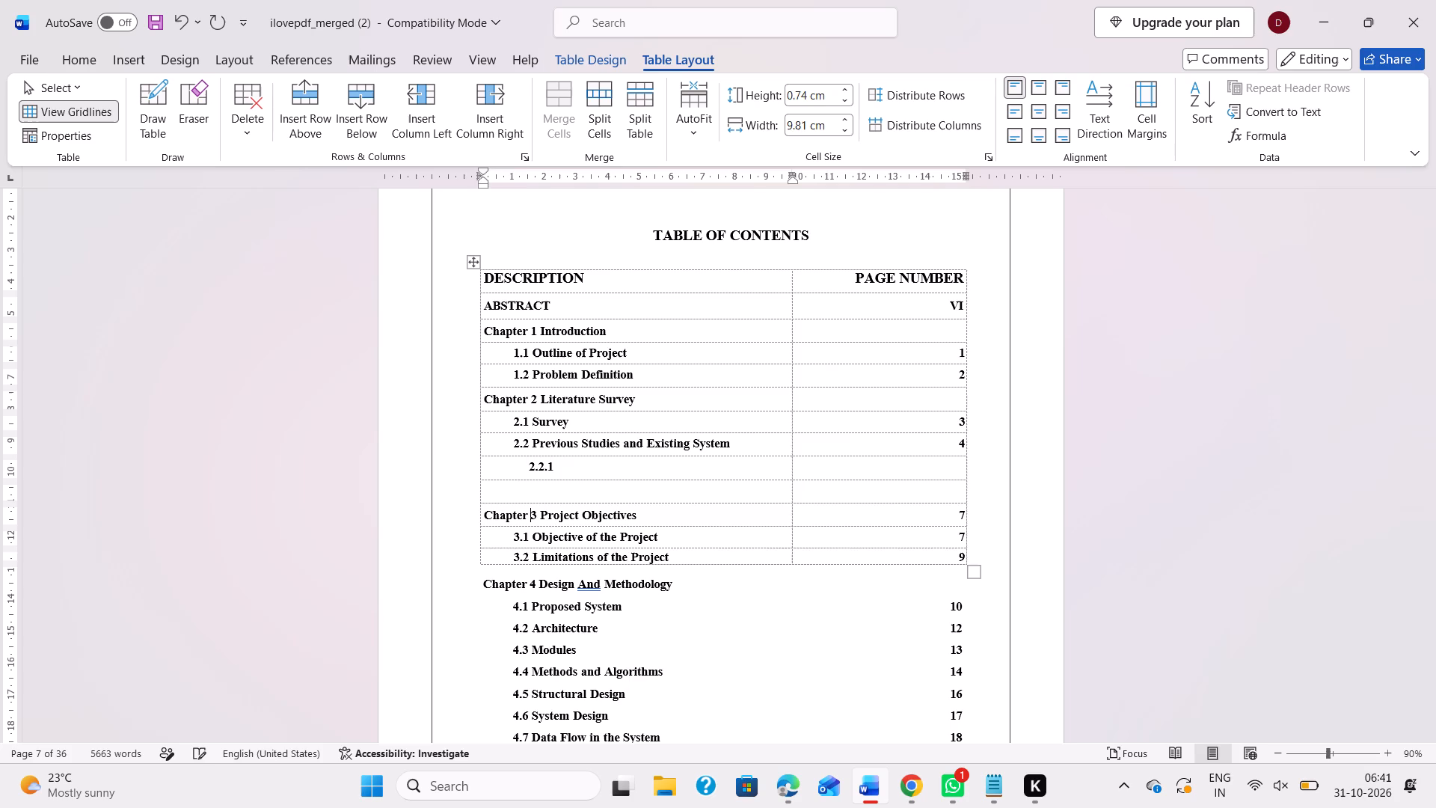
key(Delete)
key(Down)
key(Delete)
key(Down)
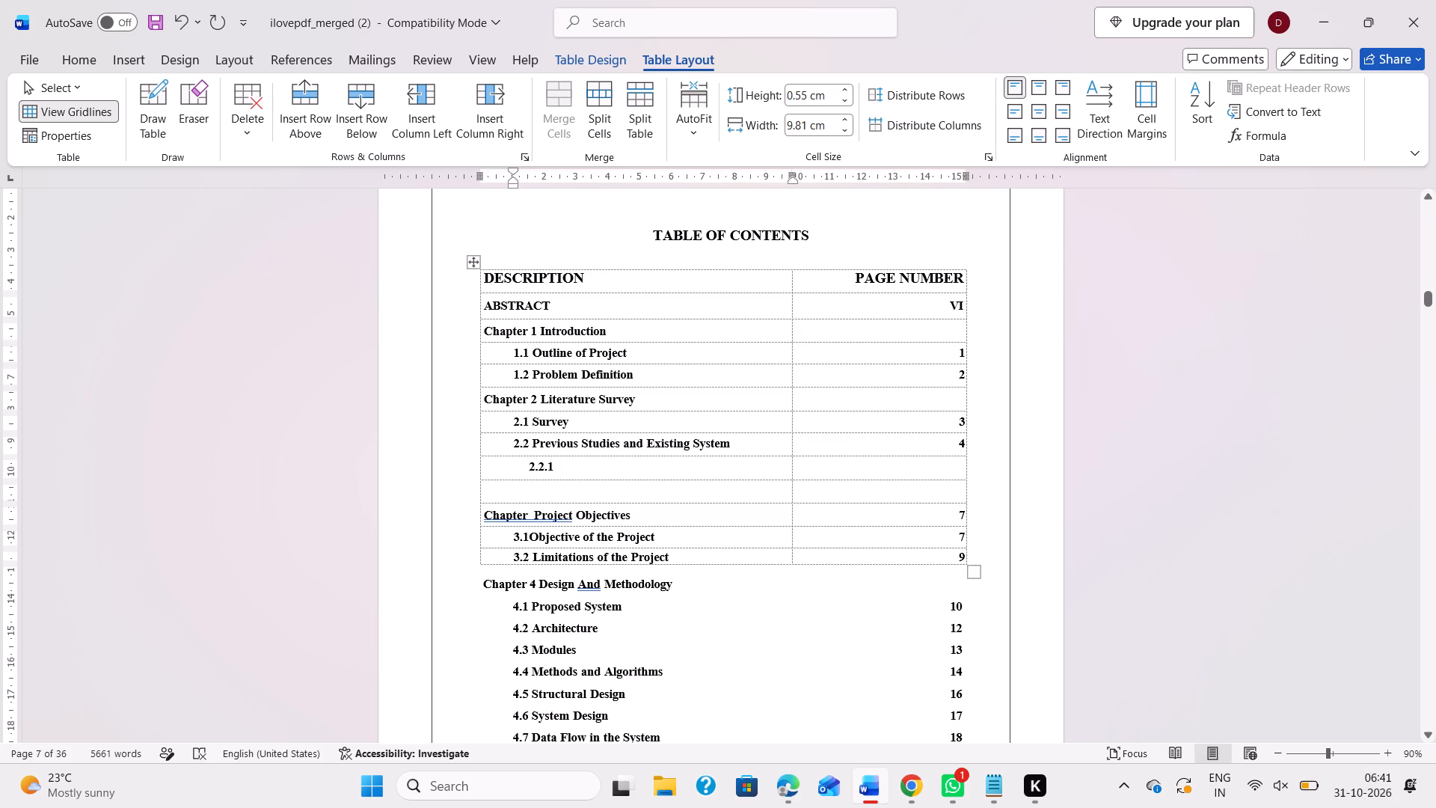
click(533, 486)
text(2.2.2)
key(space)
Copy the section 2.2.1 heading text "Previous Studies and Existing System continued" from the Chapter 2 body, without its number.
scroll(585, 464, down, 1)
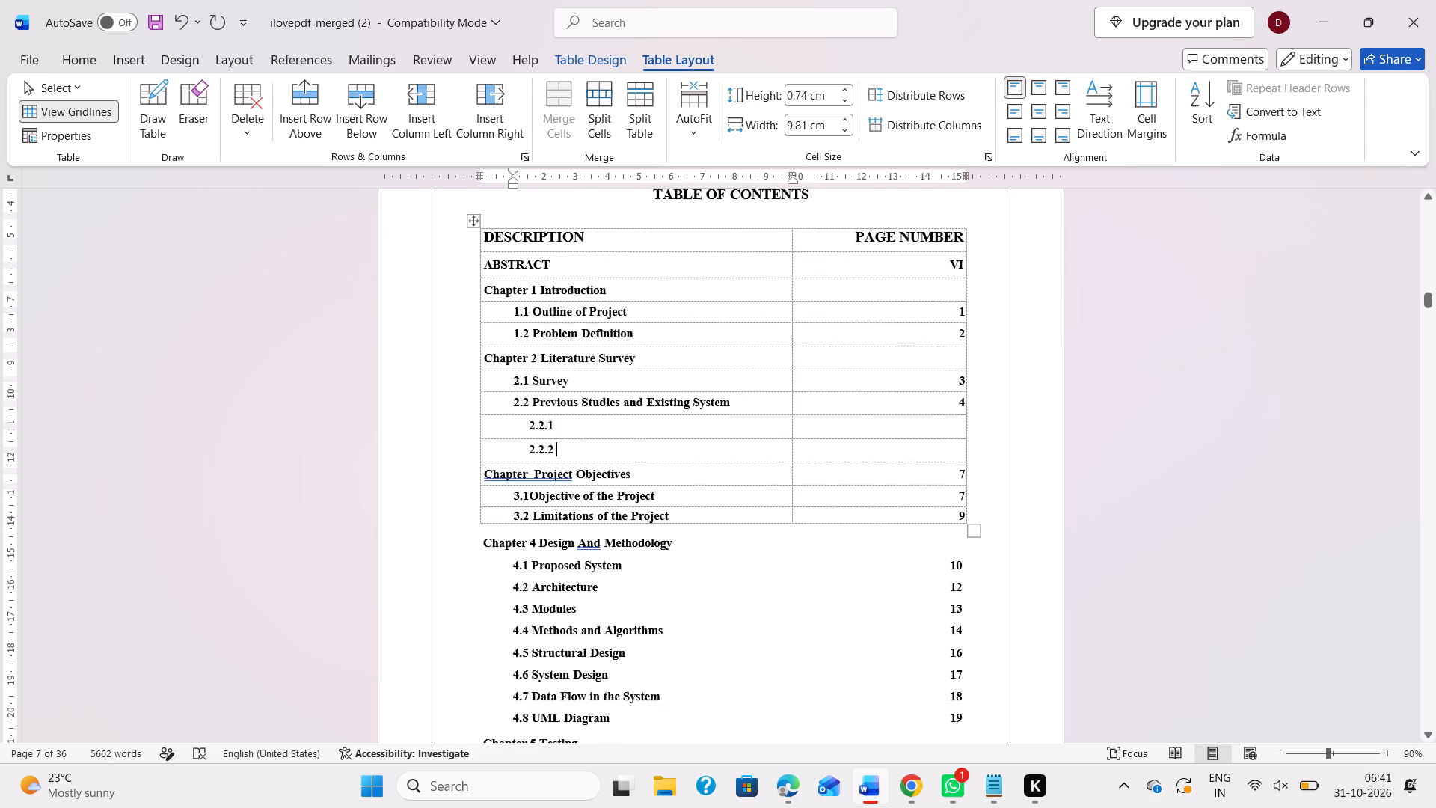
scroll(585, 464, down, 1)
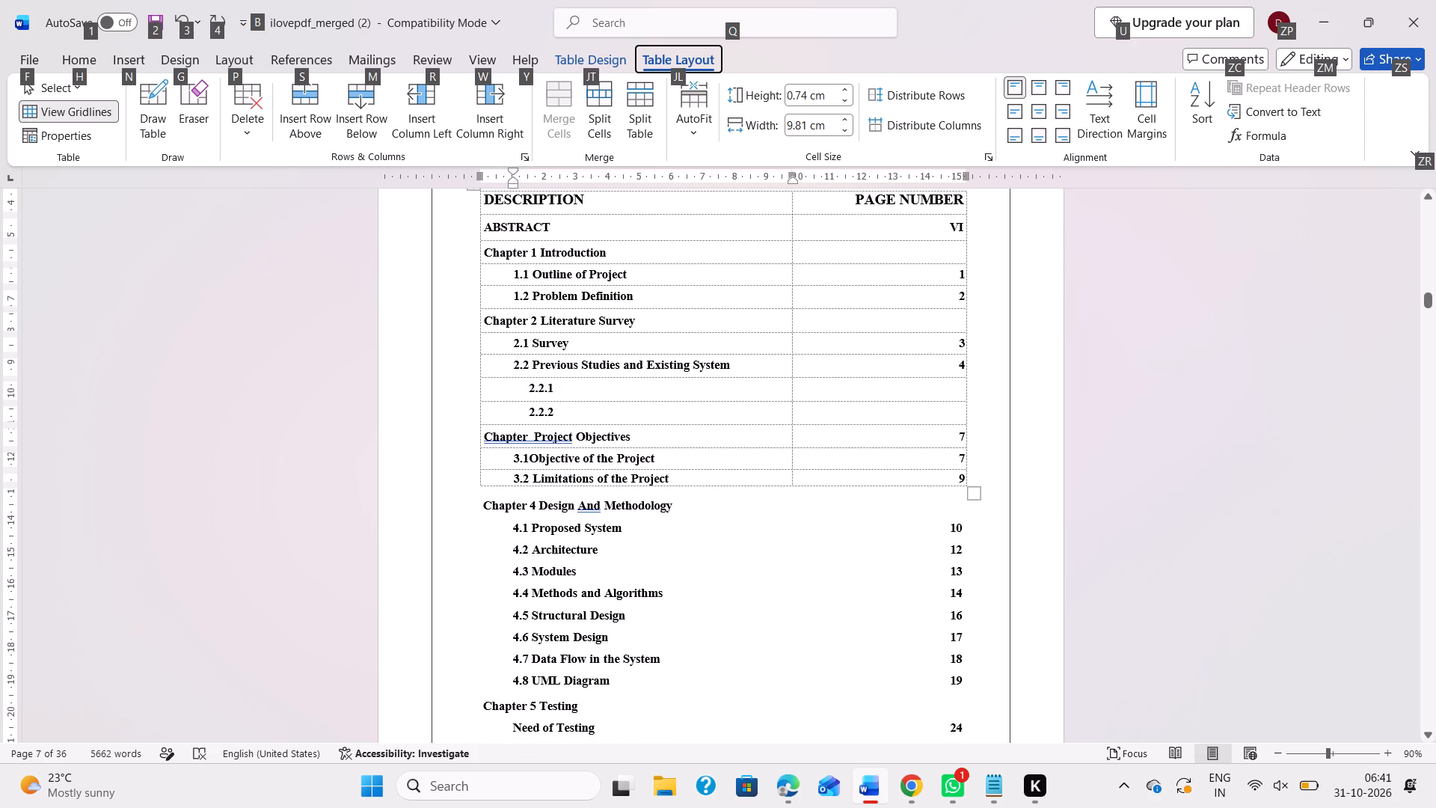
scroll(659, 489, down, 15)
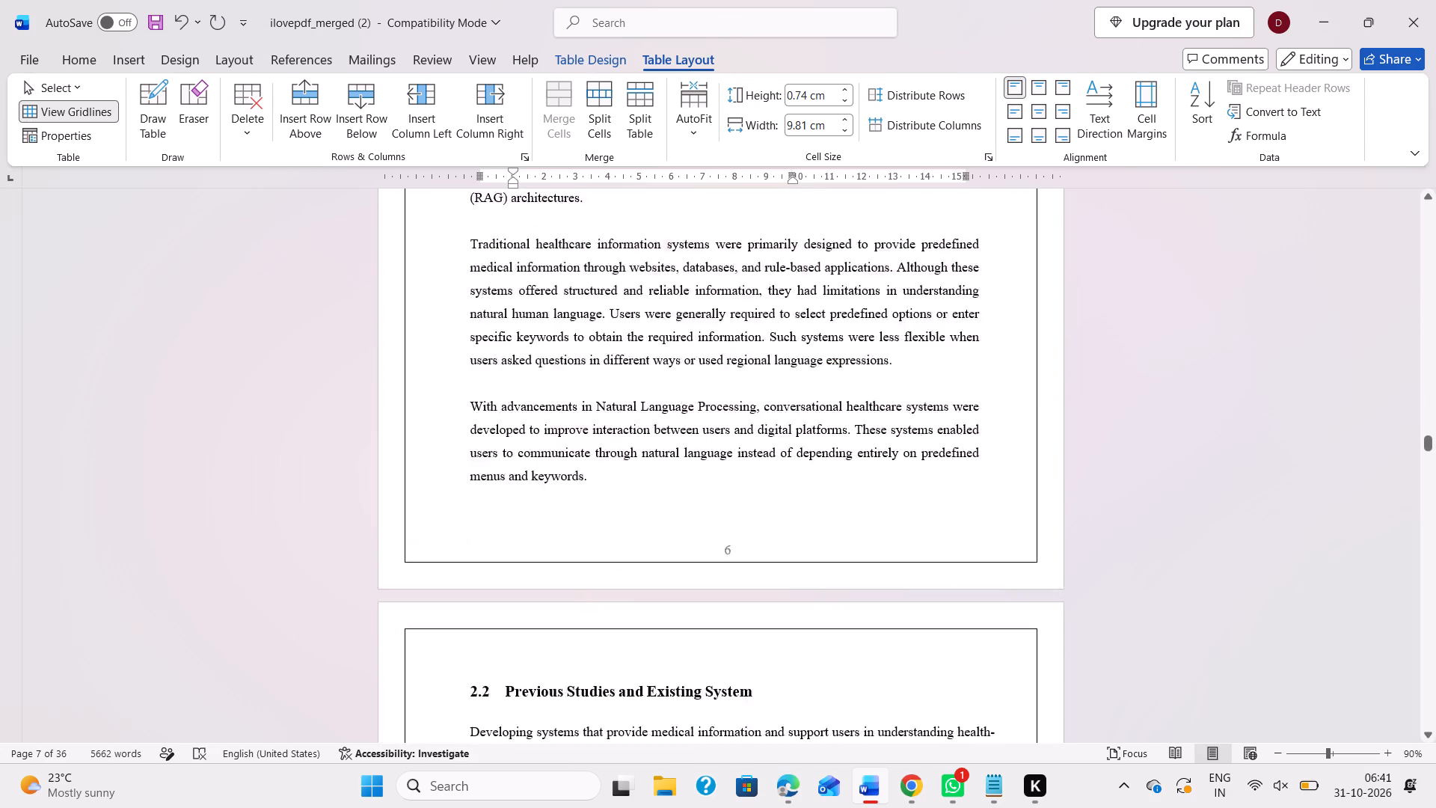
scroll(659, 489, down, 4)
scroll(659, 489, up, 1)
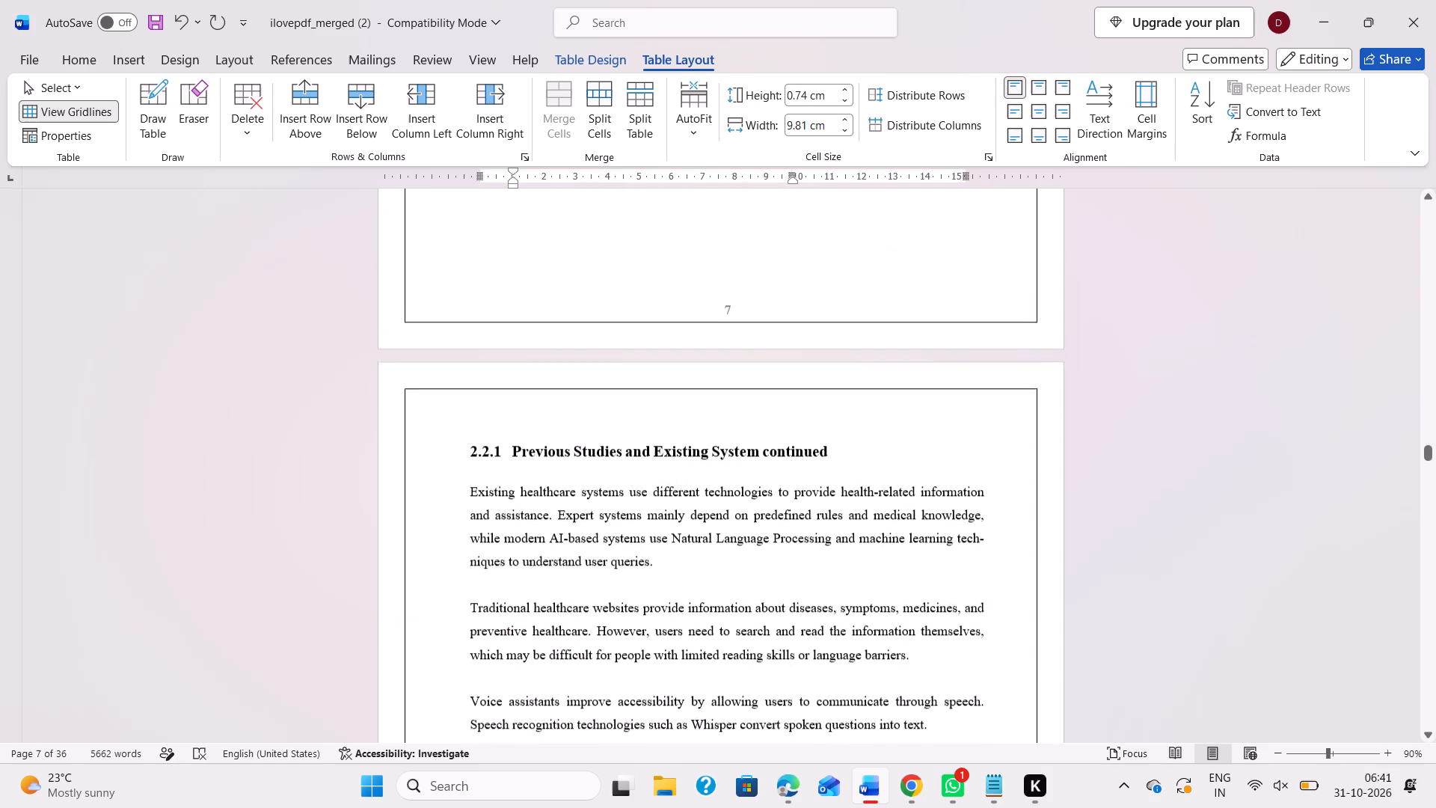
scroll(659, 489, up, 1)
drag(829, 528, 519, 509)
key(ctrl+c)
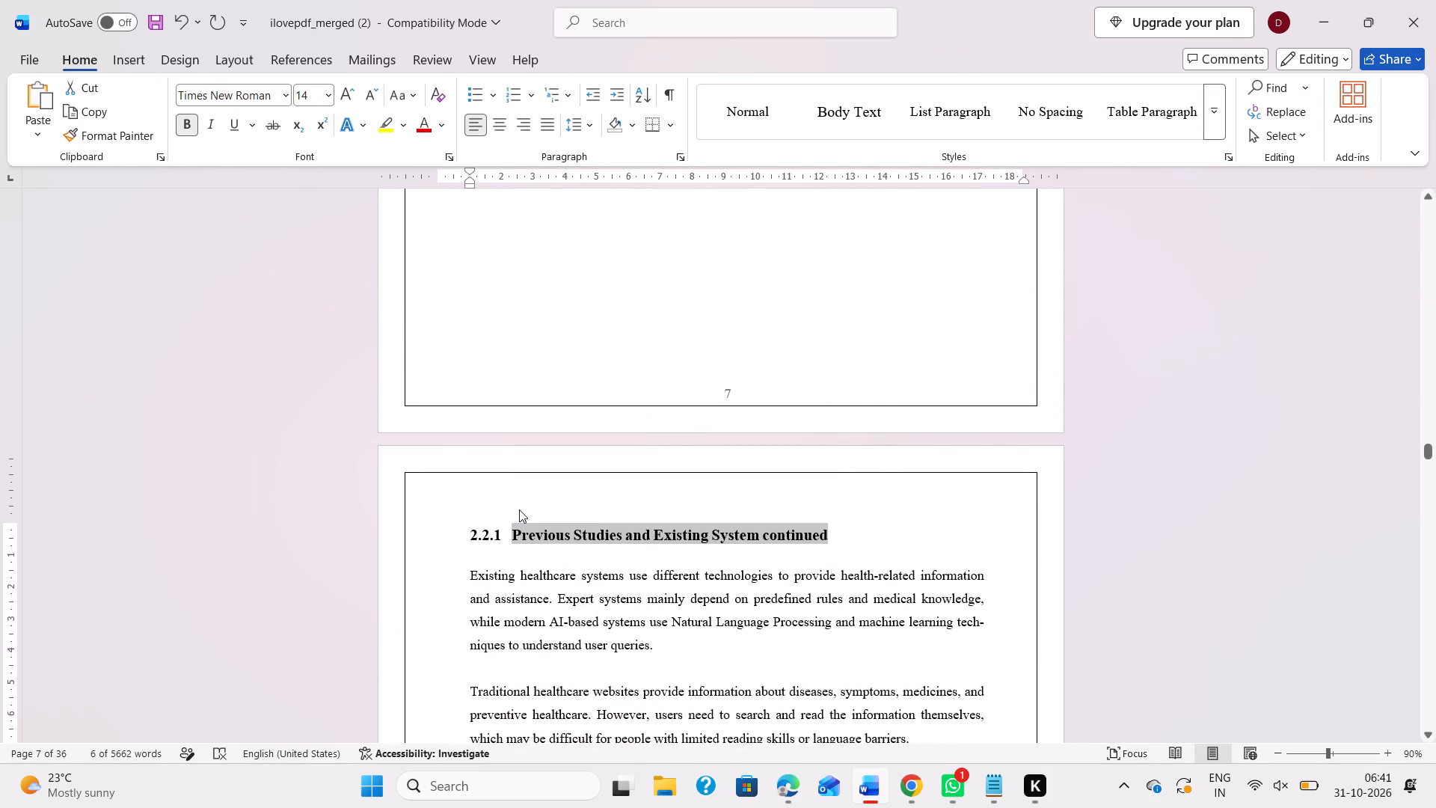
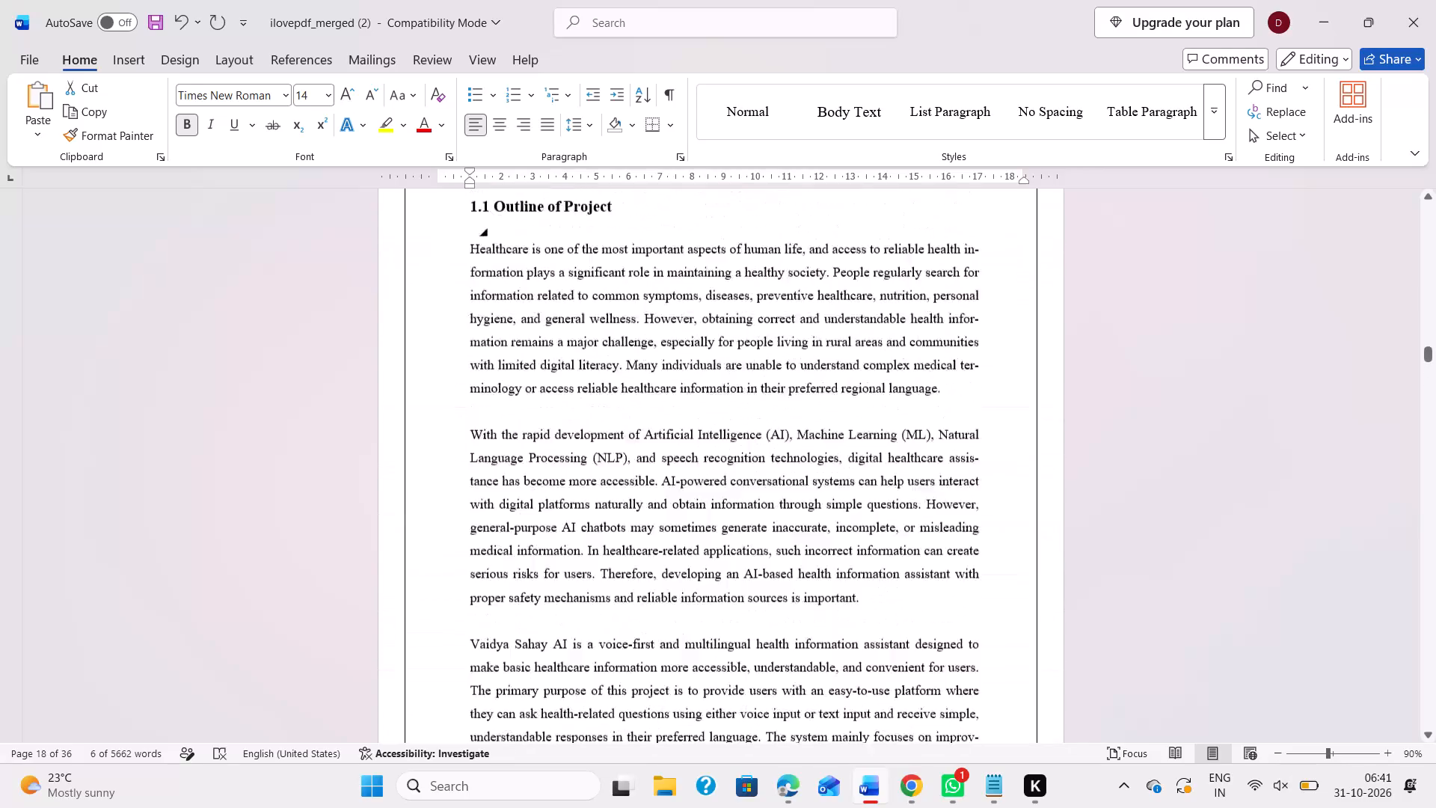
Paste the copied heading text "Previous Studies and Existing System continued" after 2.2.1 in the table of contents.
scroll(677, 557, up, 9)
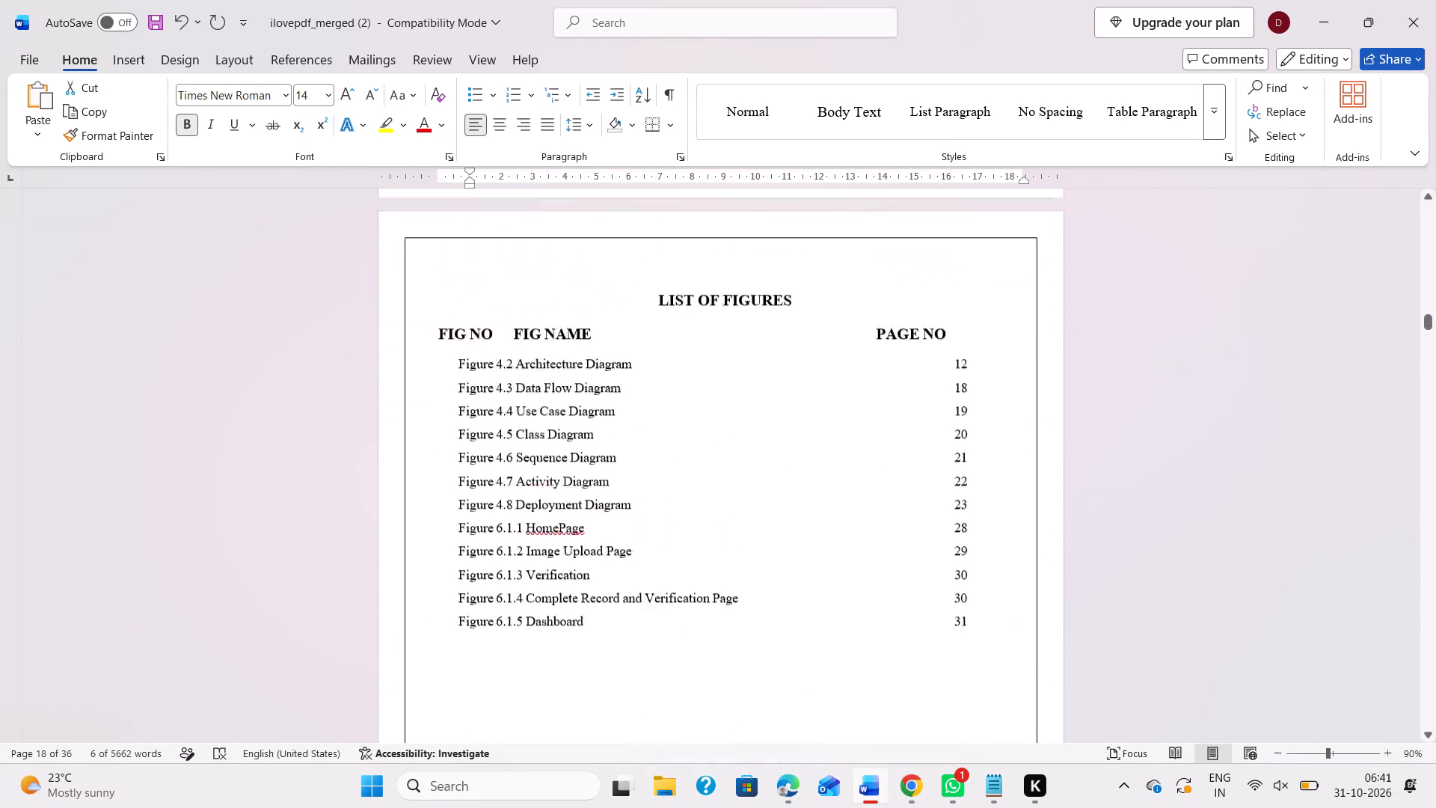
scroll(677, 557, up, 6)
scroll(677, 557, down, 1)
click(580, 516)
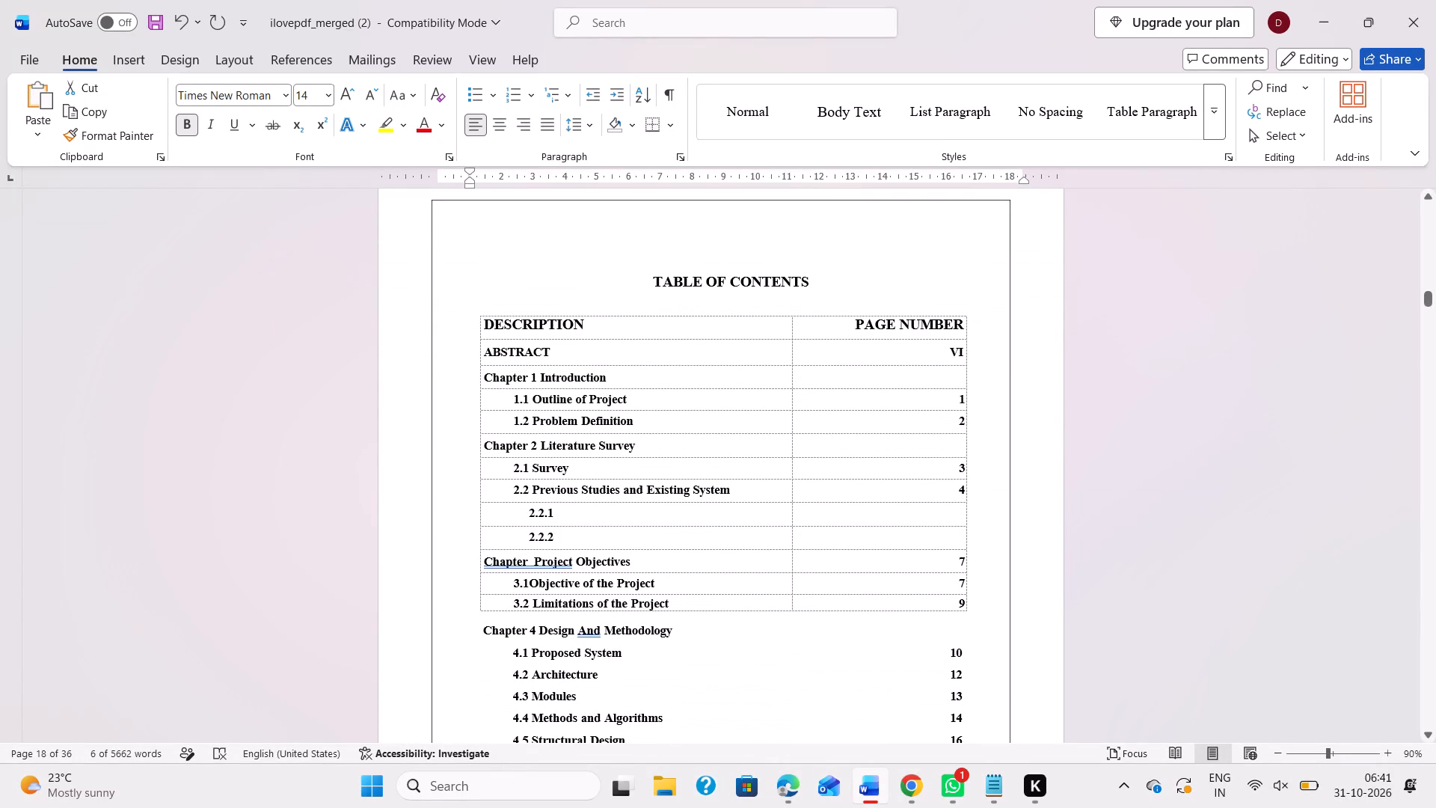
key(ctrl+v)
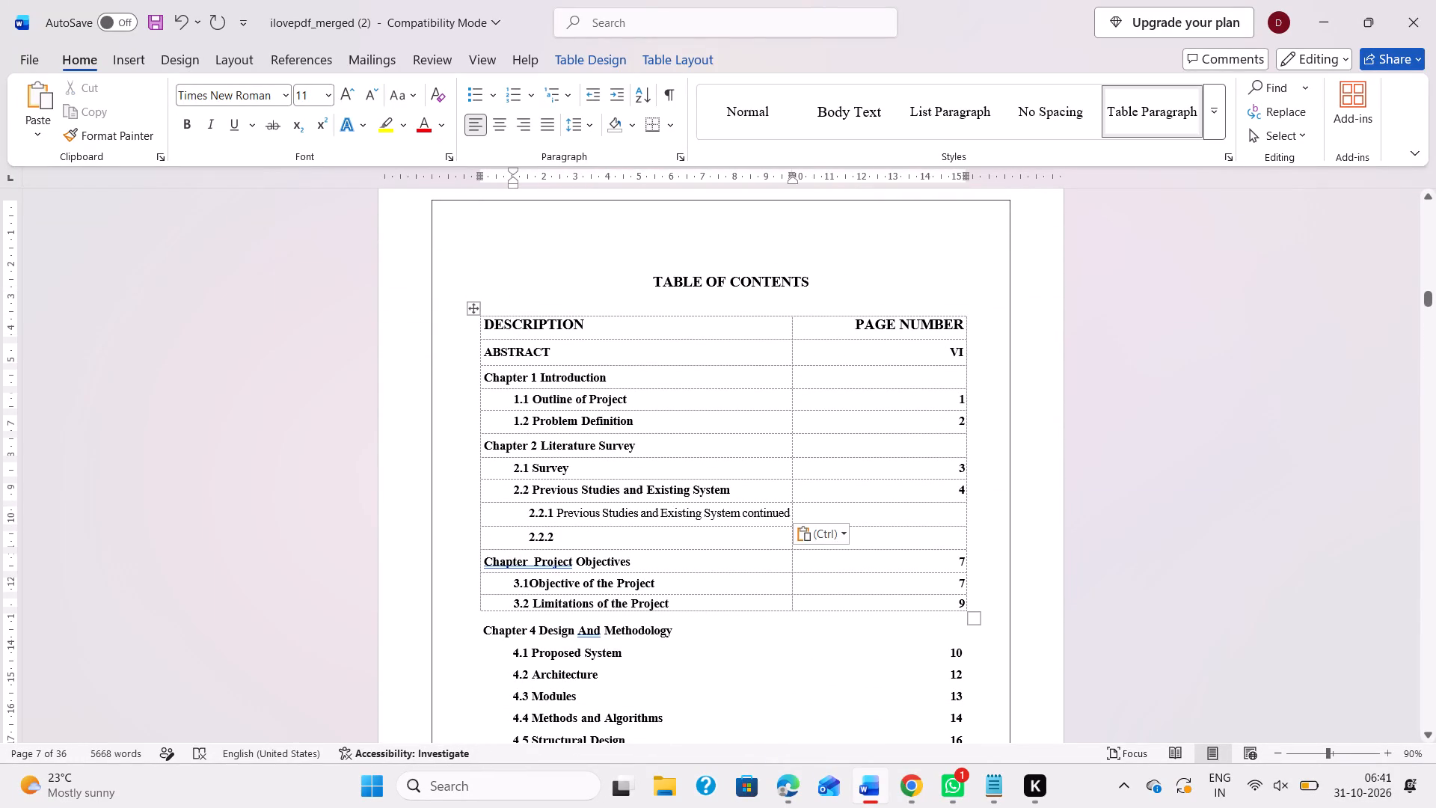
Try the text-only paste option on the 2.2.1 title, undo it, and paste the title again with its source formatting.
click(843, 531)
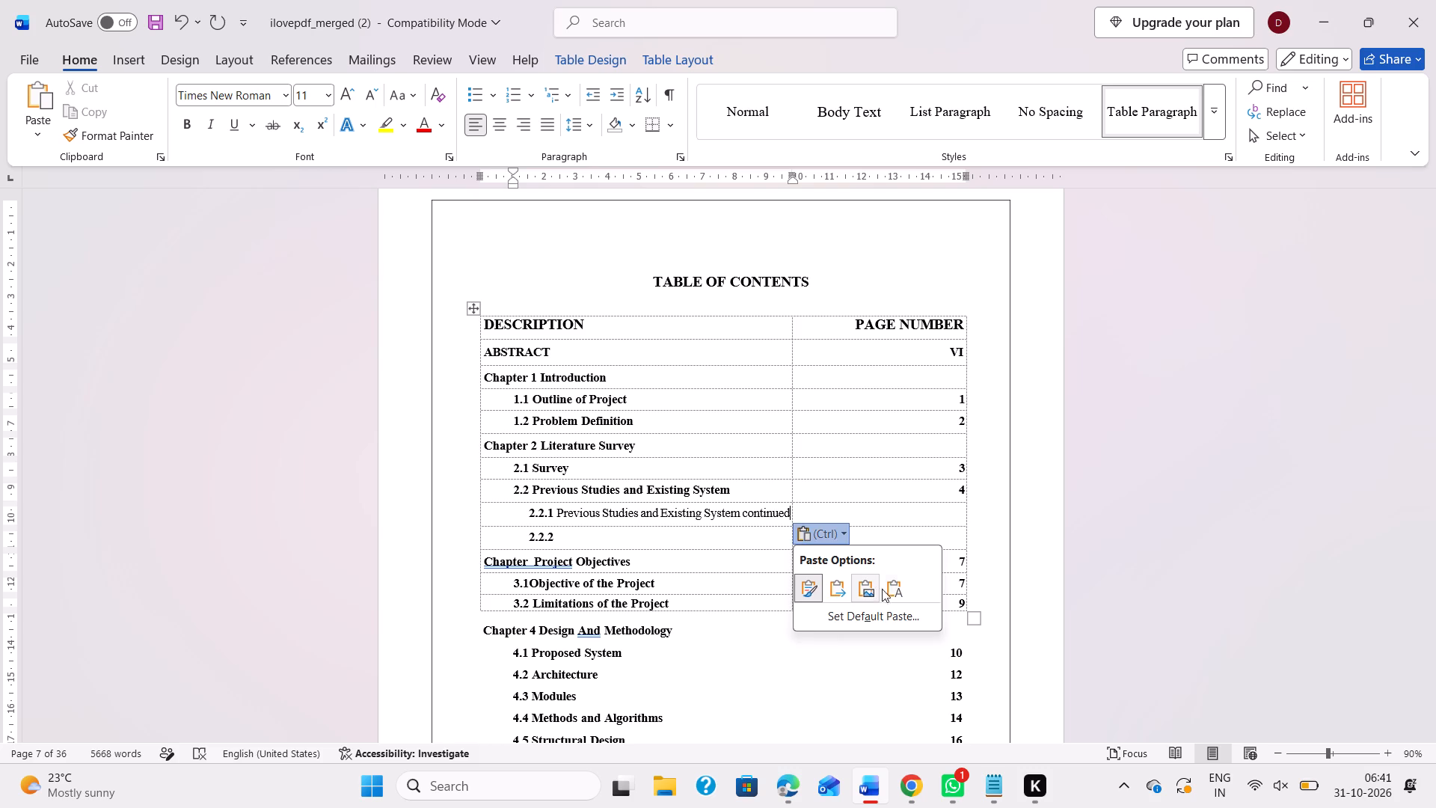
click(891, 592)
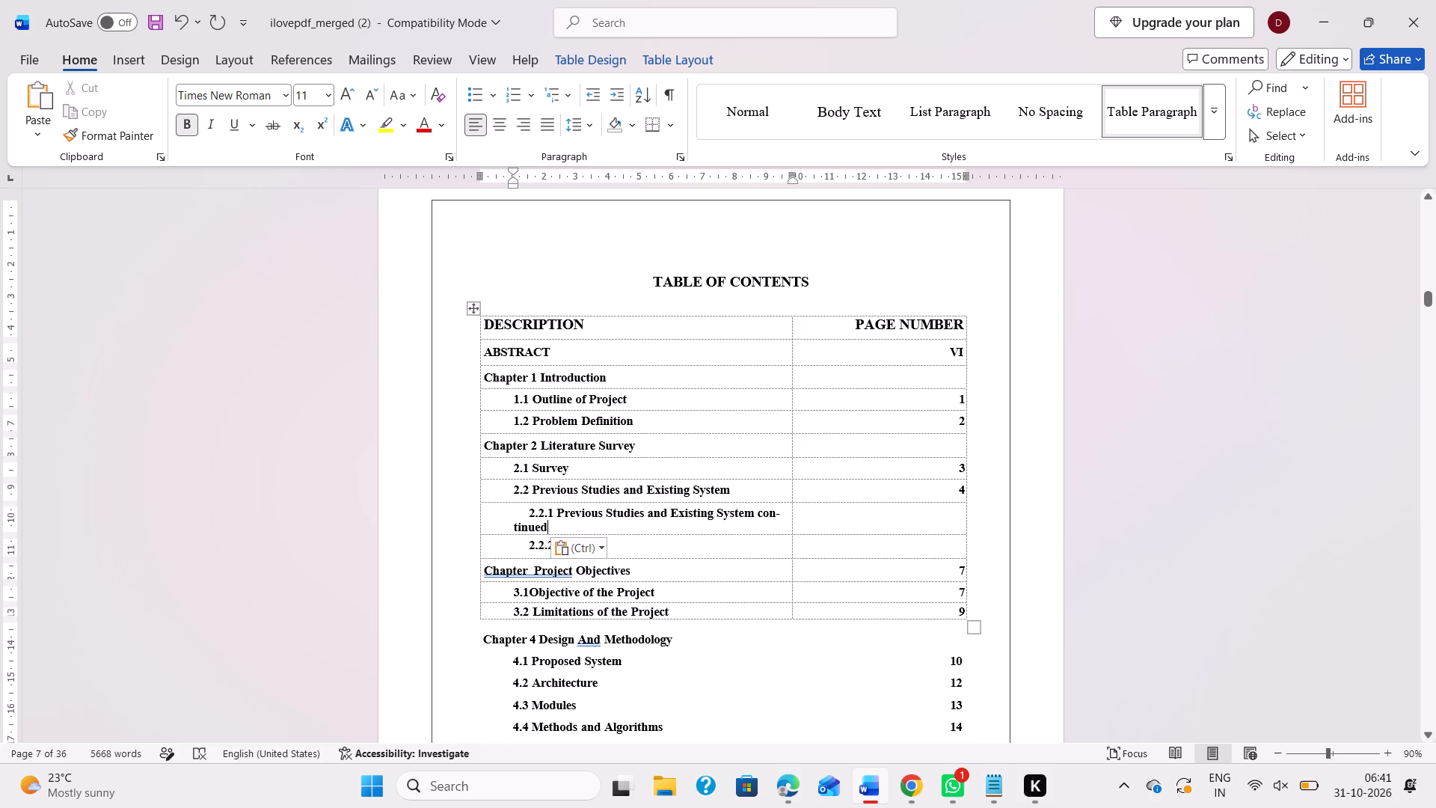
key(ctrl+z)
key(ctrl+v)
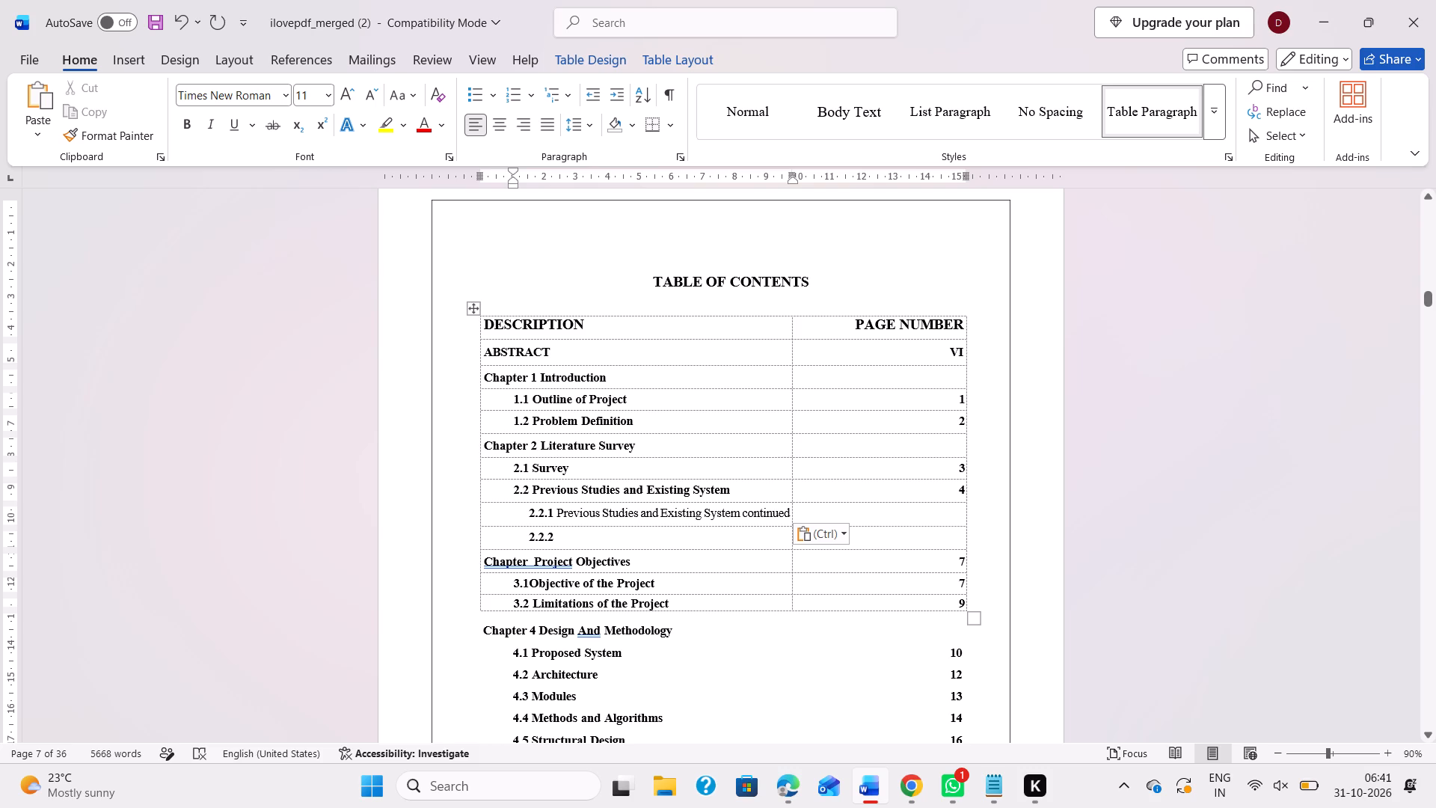
Make the whole 2.2.1 entry in the table of contents bold.
drag(556, 510, 788, 515)
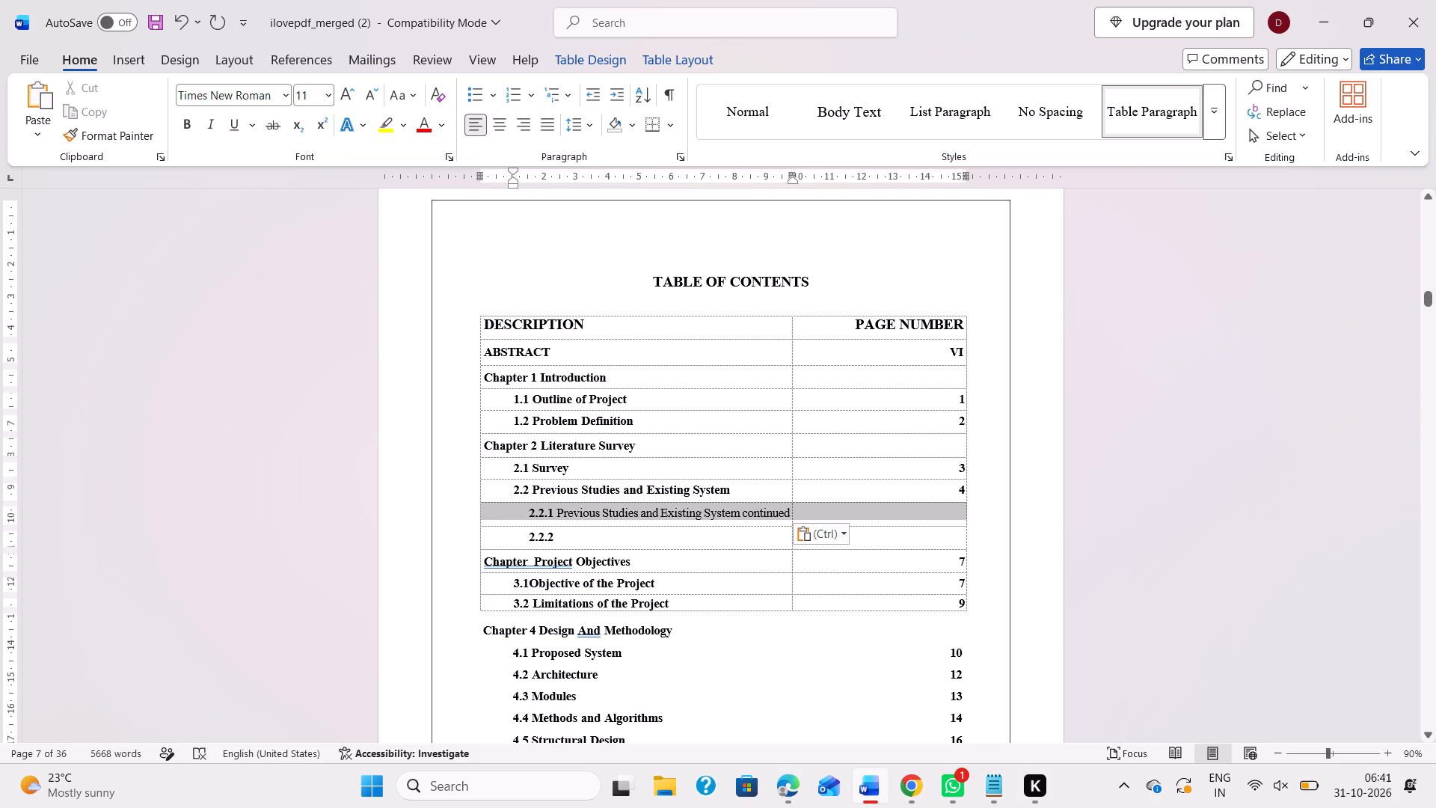
drag(788, 515, 783, 511)
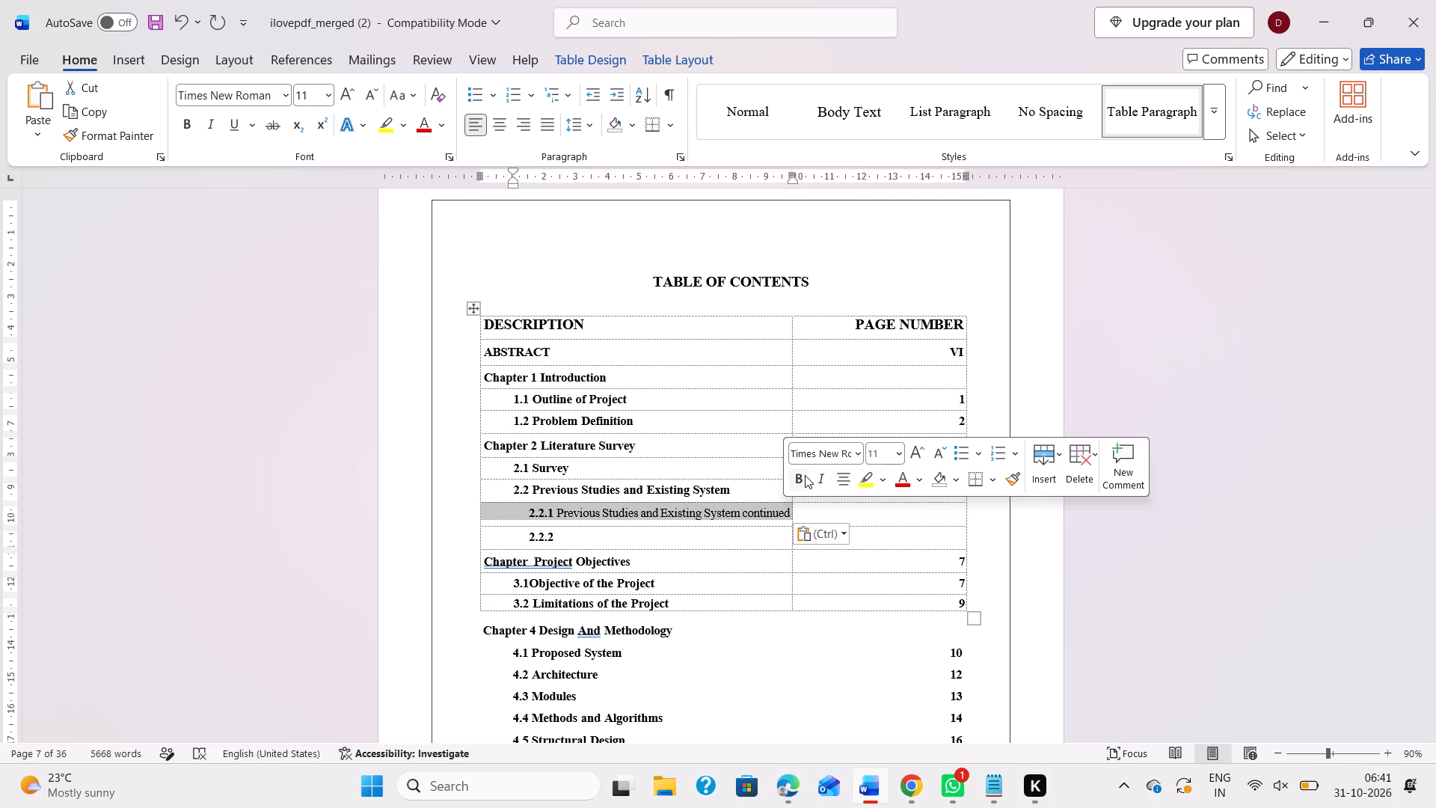
click(804, 475)
click(804, 475)
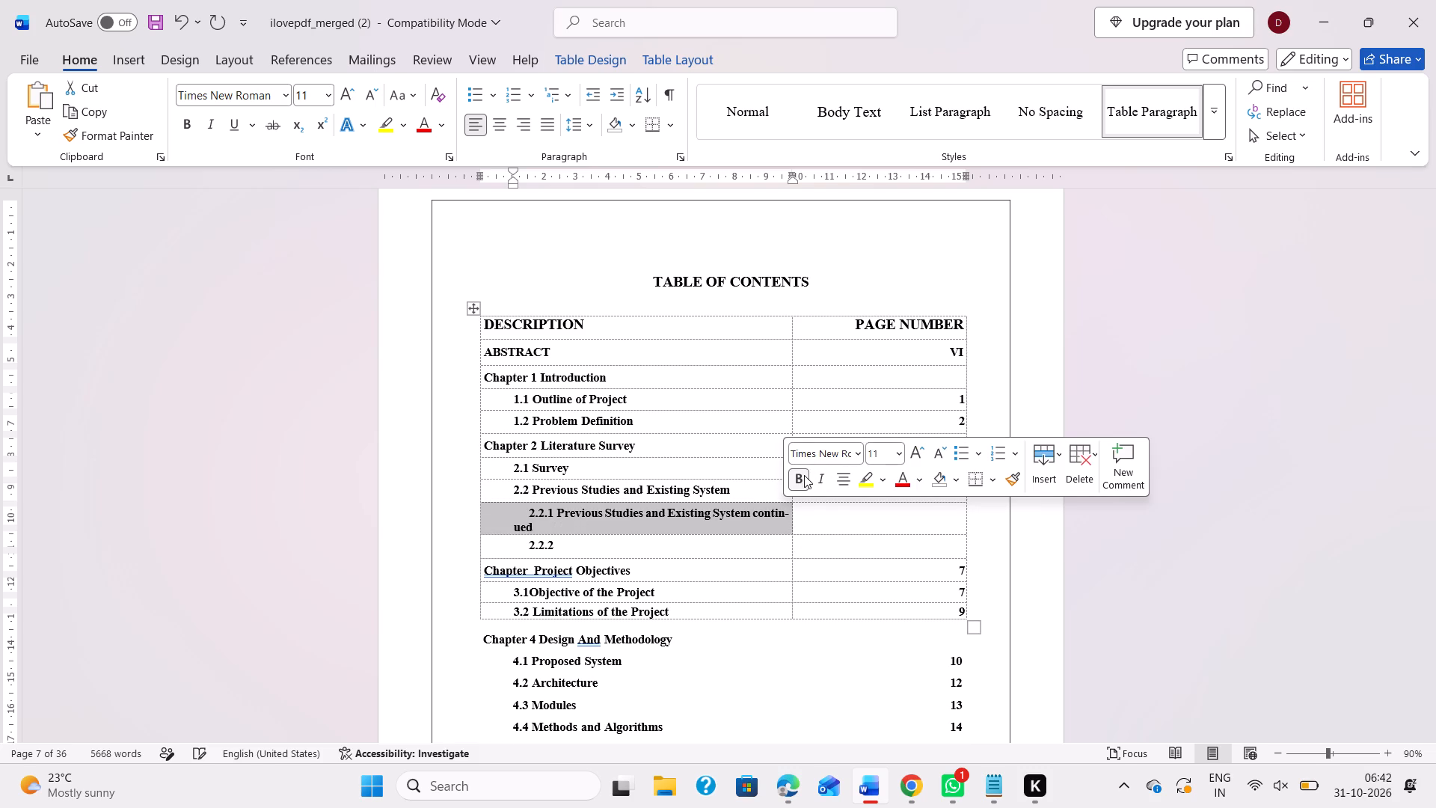
click(627, 543)
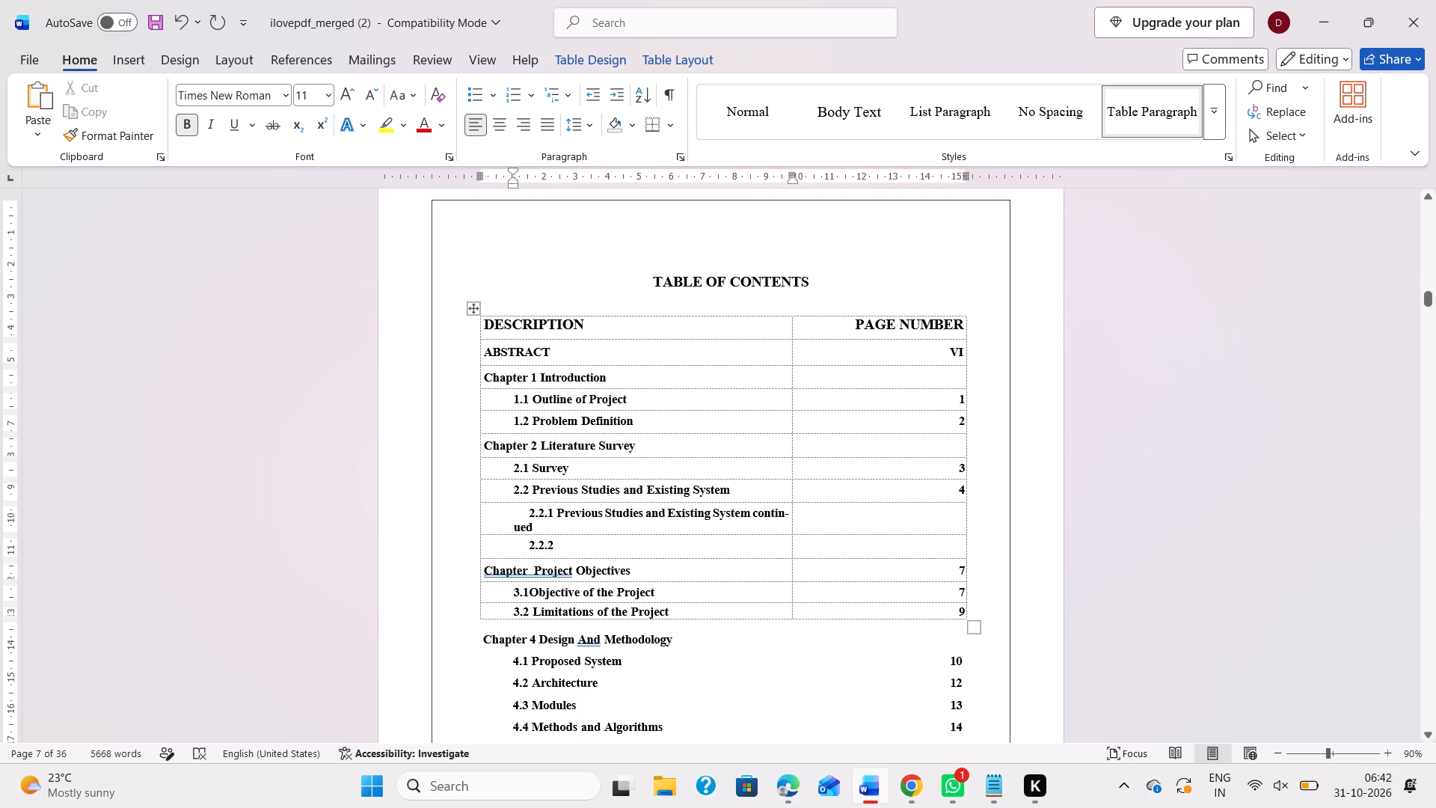
Widen the table of contents' DESCRIPTION column slightly so that the 2.2.1 entry fits on a single line.
drag(791, 329, 827, 331)
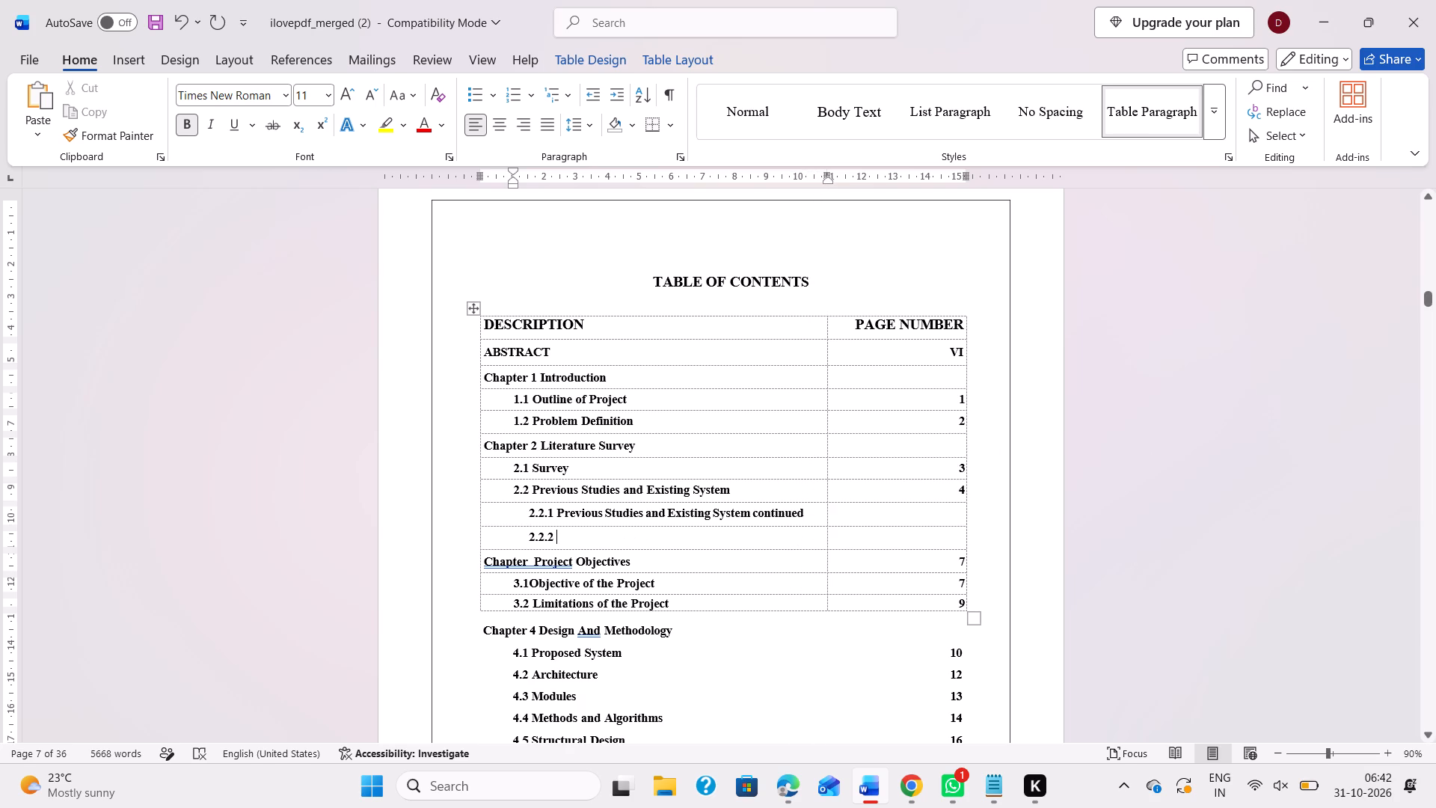
Copy the section 2.2.2 heading text "Previous Studies and Existing System comparison" from the Chapter 2 body, without its number.
scroll(619, 533, down, 20)
scroll(619, 533, down, 2)
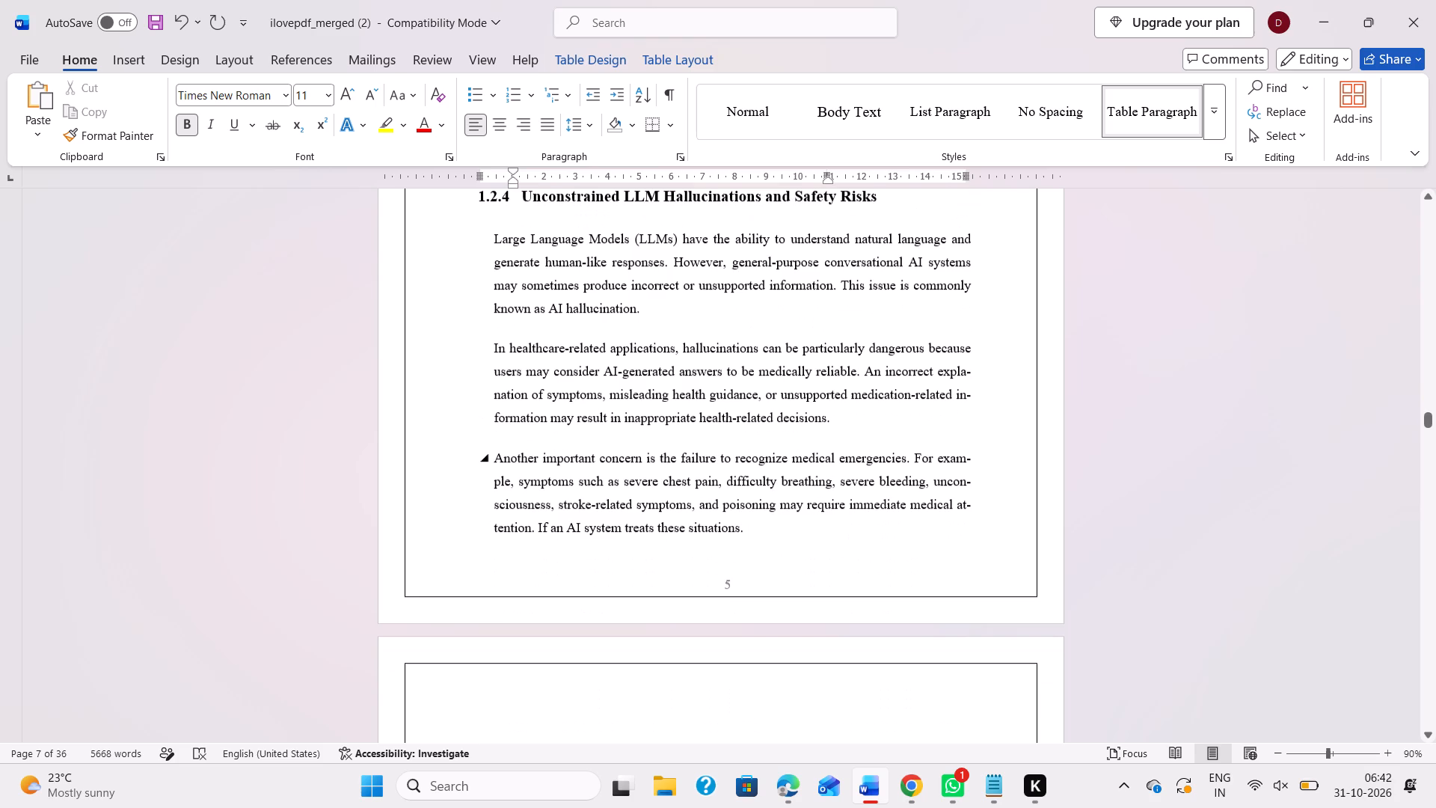
scroll(619, 533, down, 10)
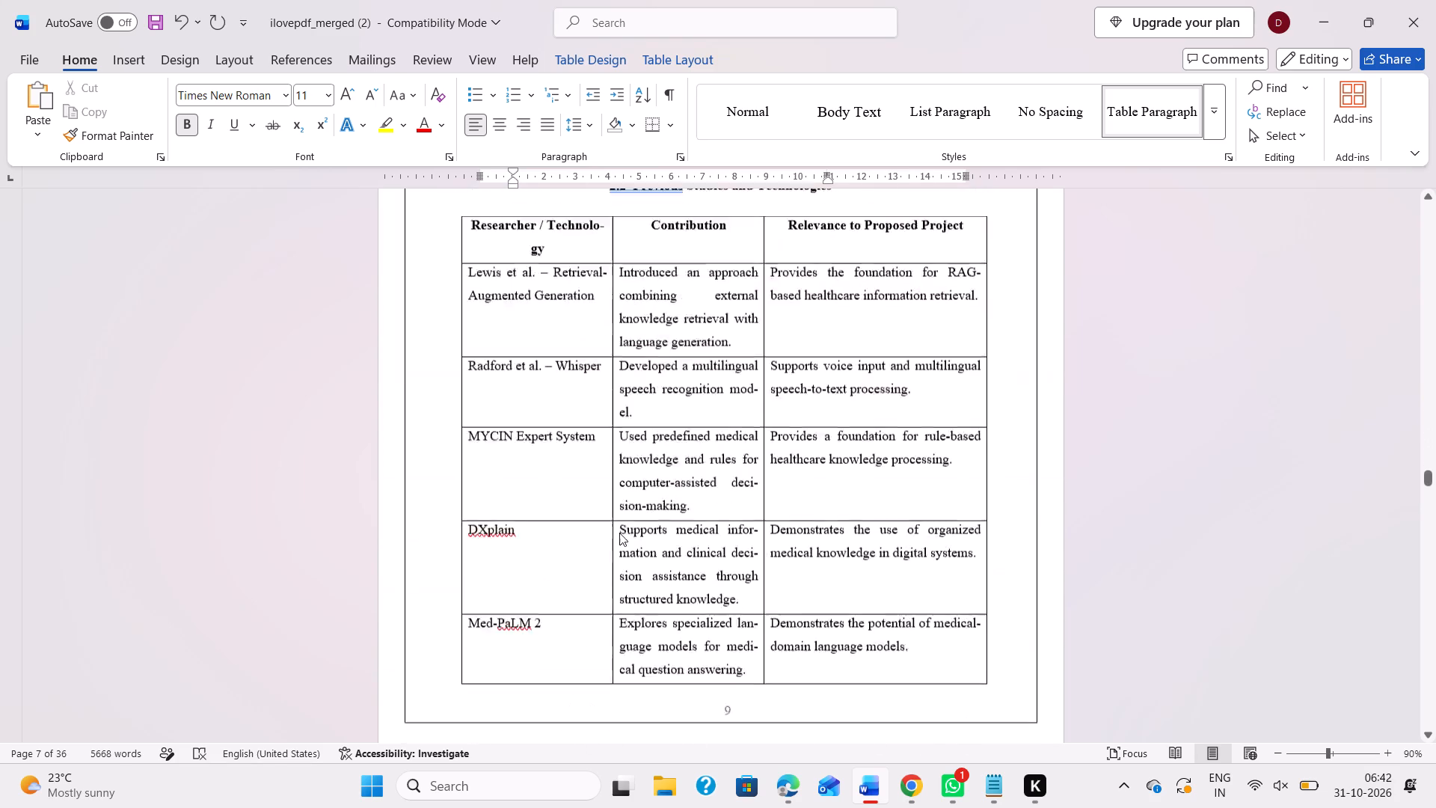
scroll(619, 533, up, 2)
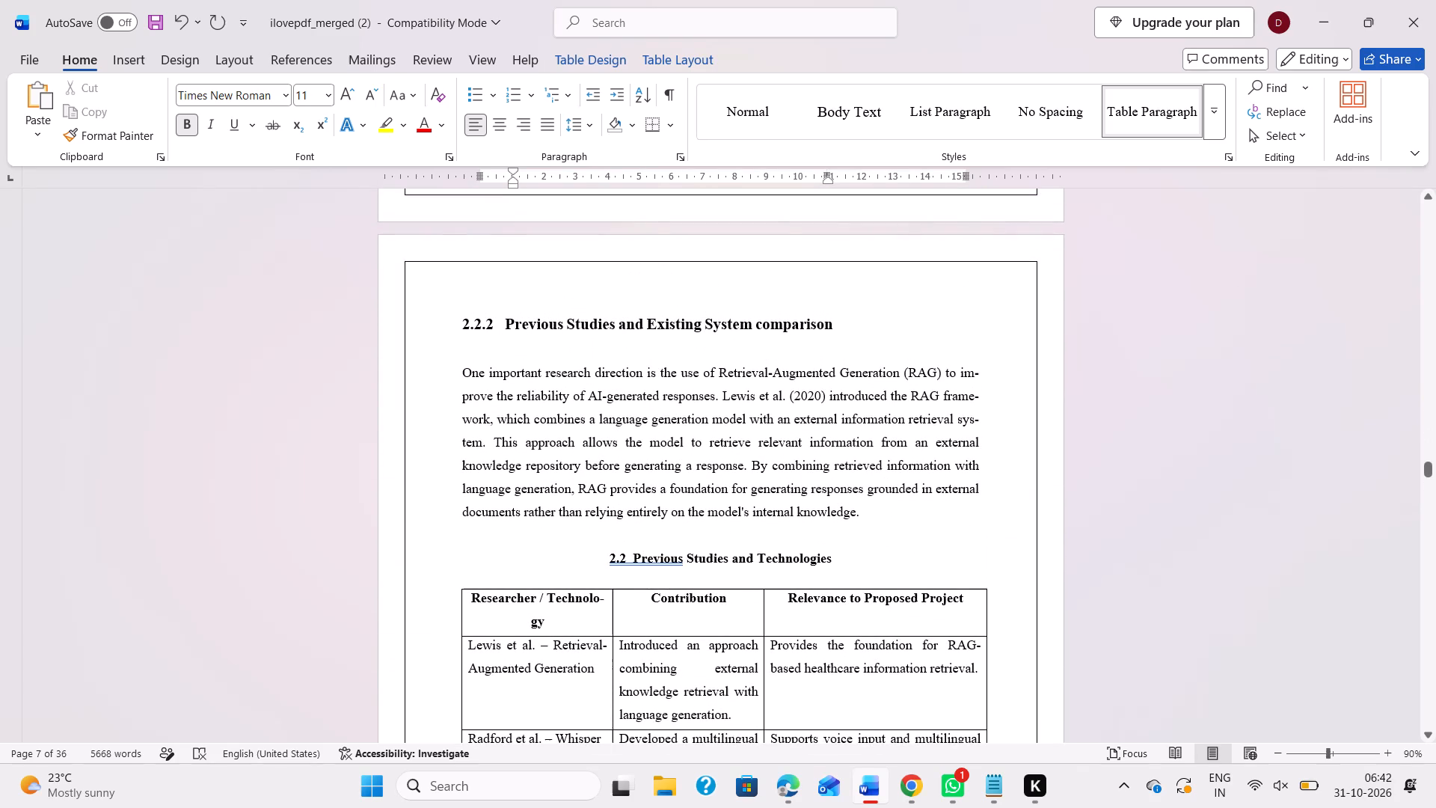
drag(838, 325, 516, 323)
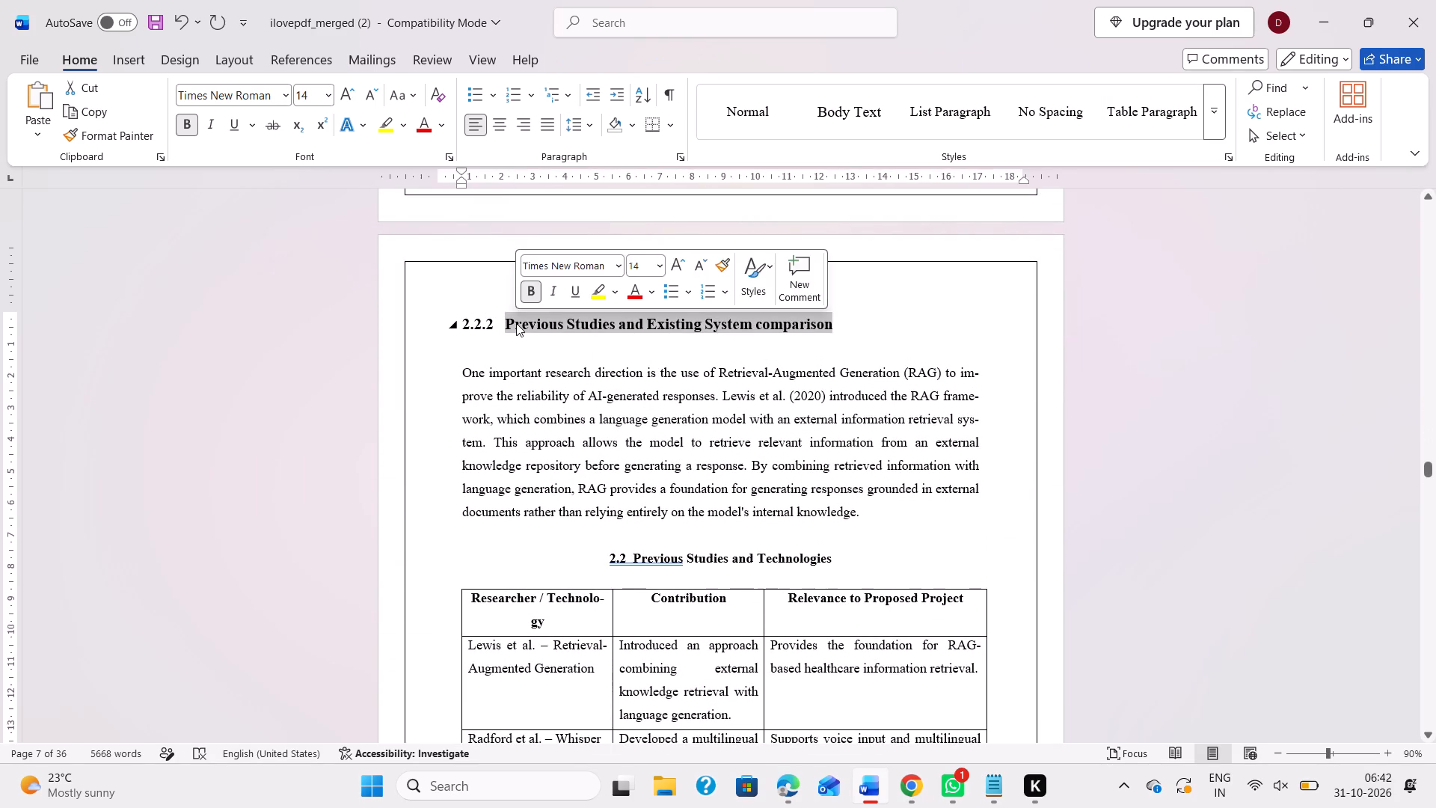
key(ctrl+c)
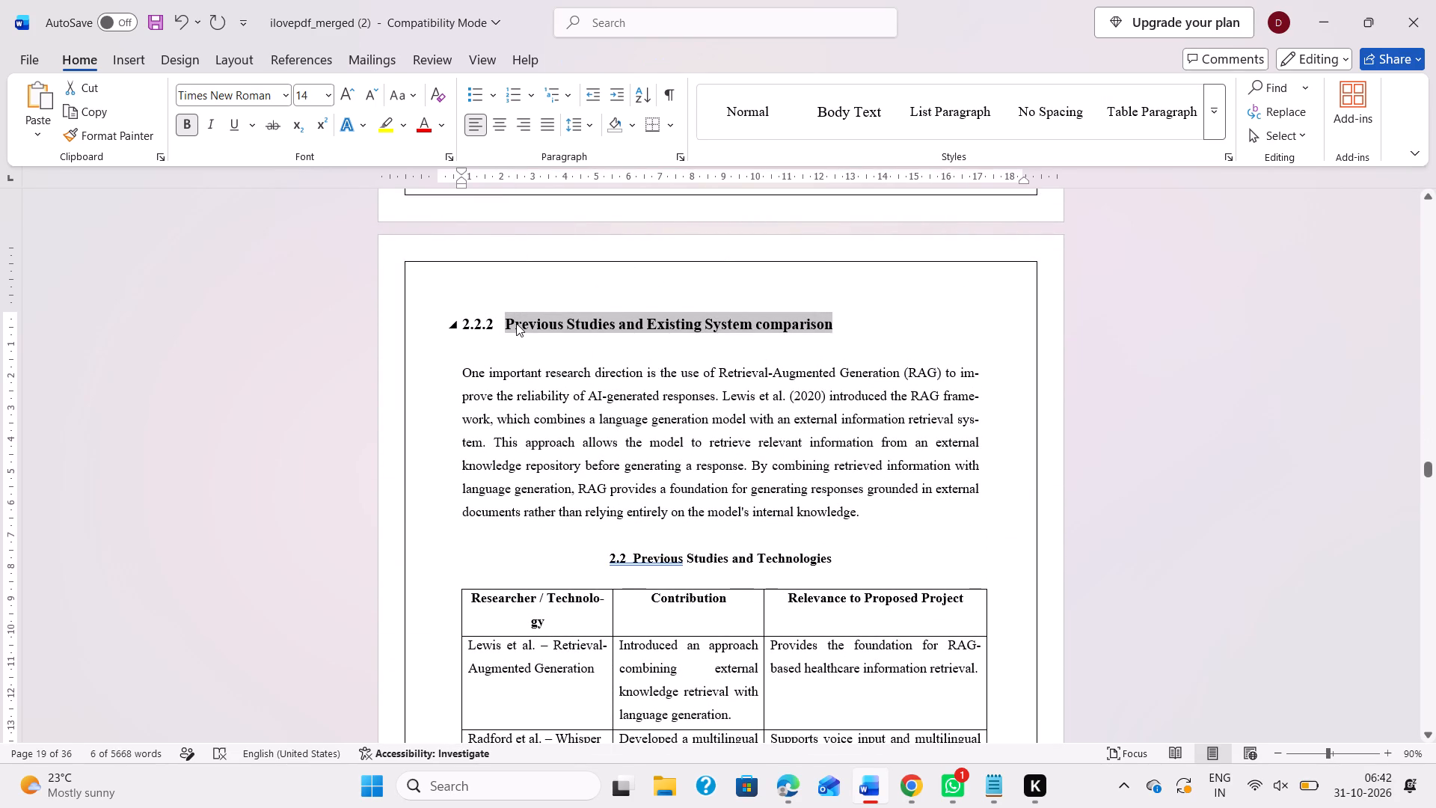
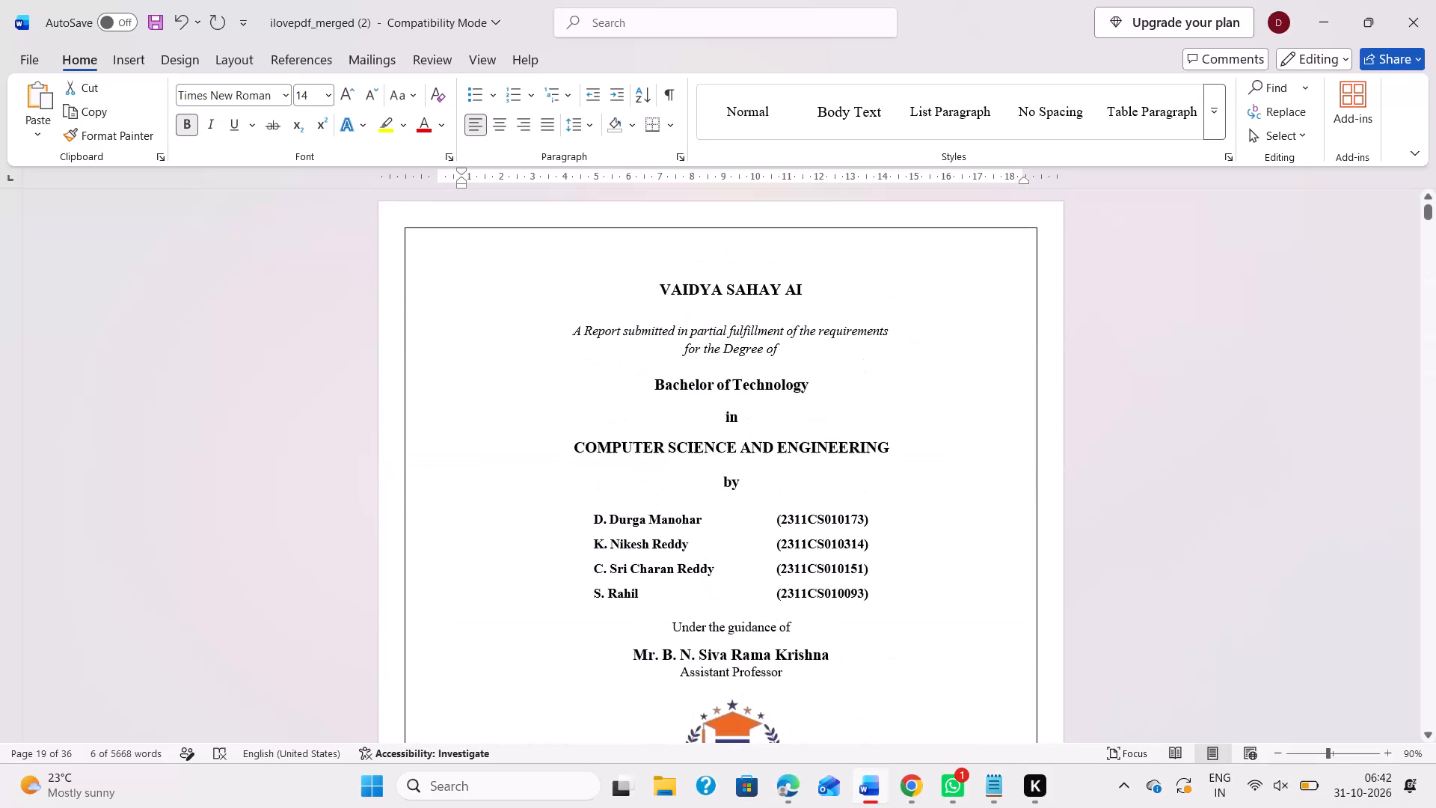
scroll(766, 392, down, 10)
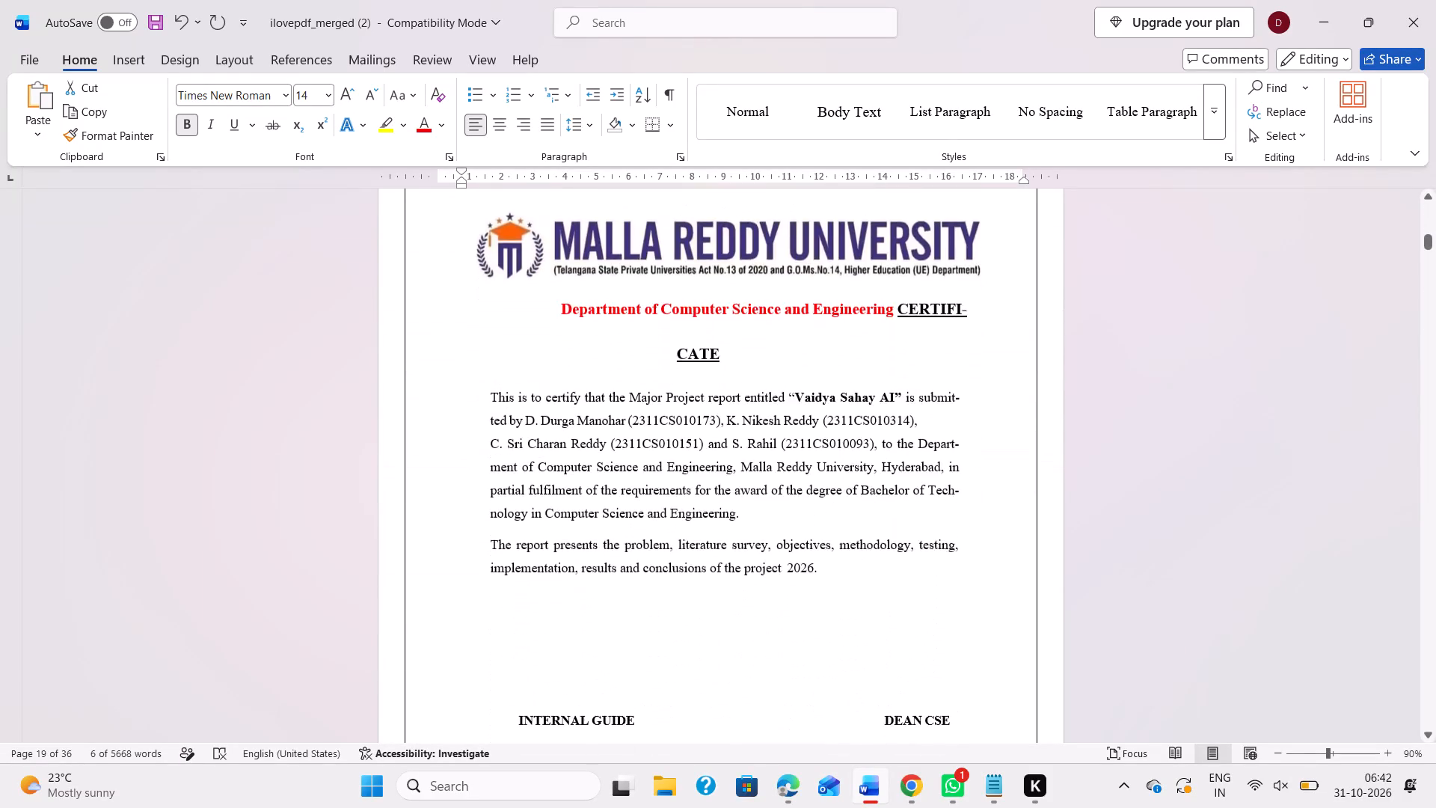
scroll(766, 392, down, 3)
scroll(766, 392, up, 3)
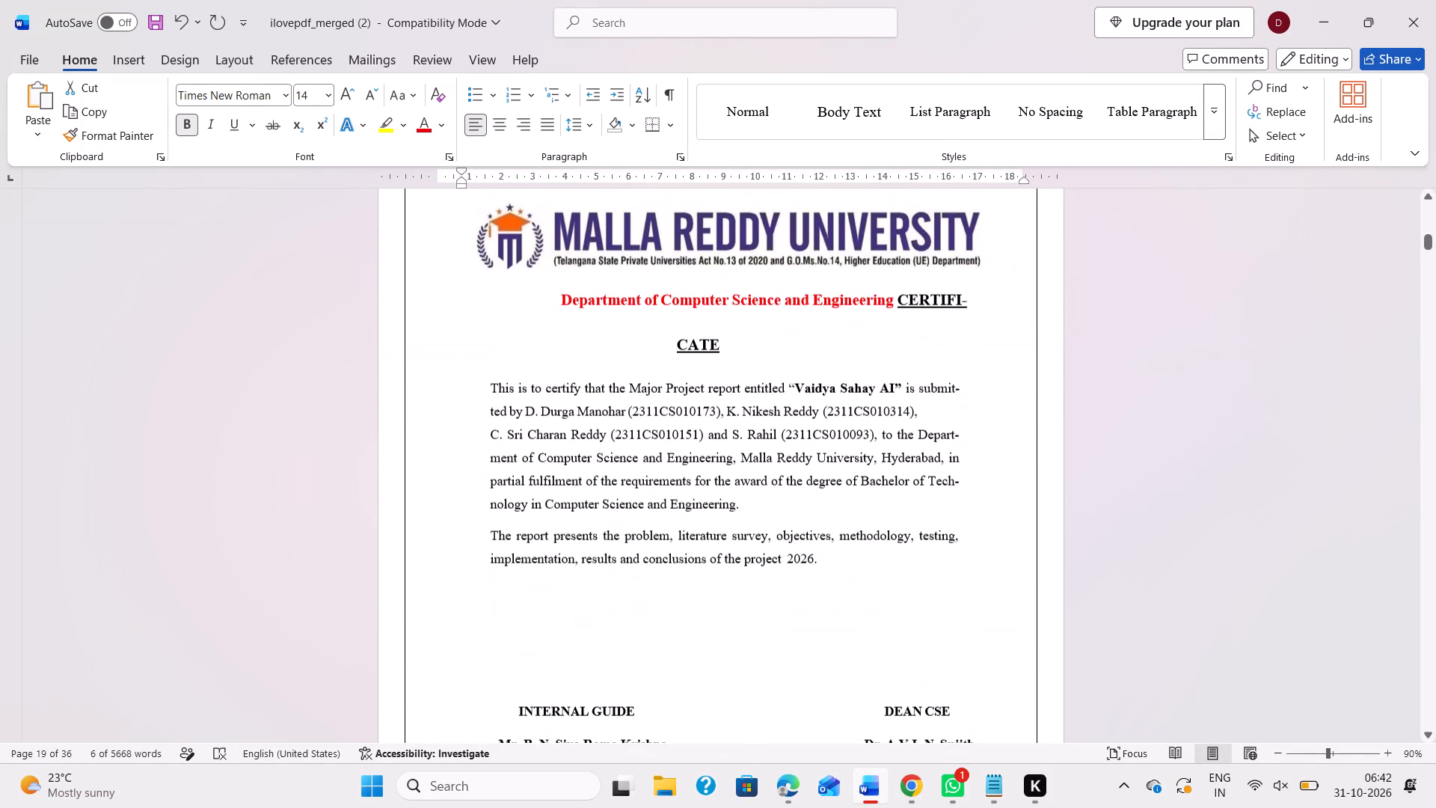
click(488, 442)
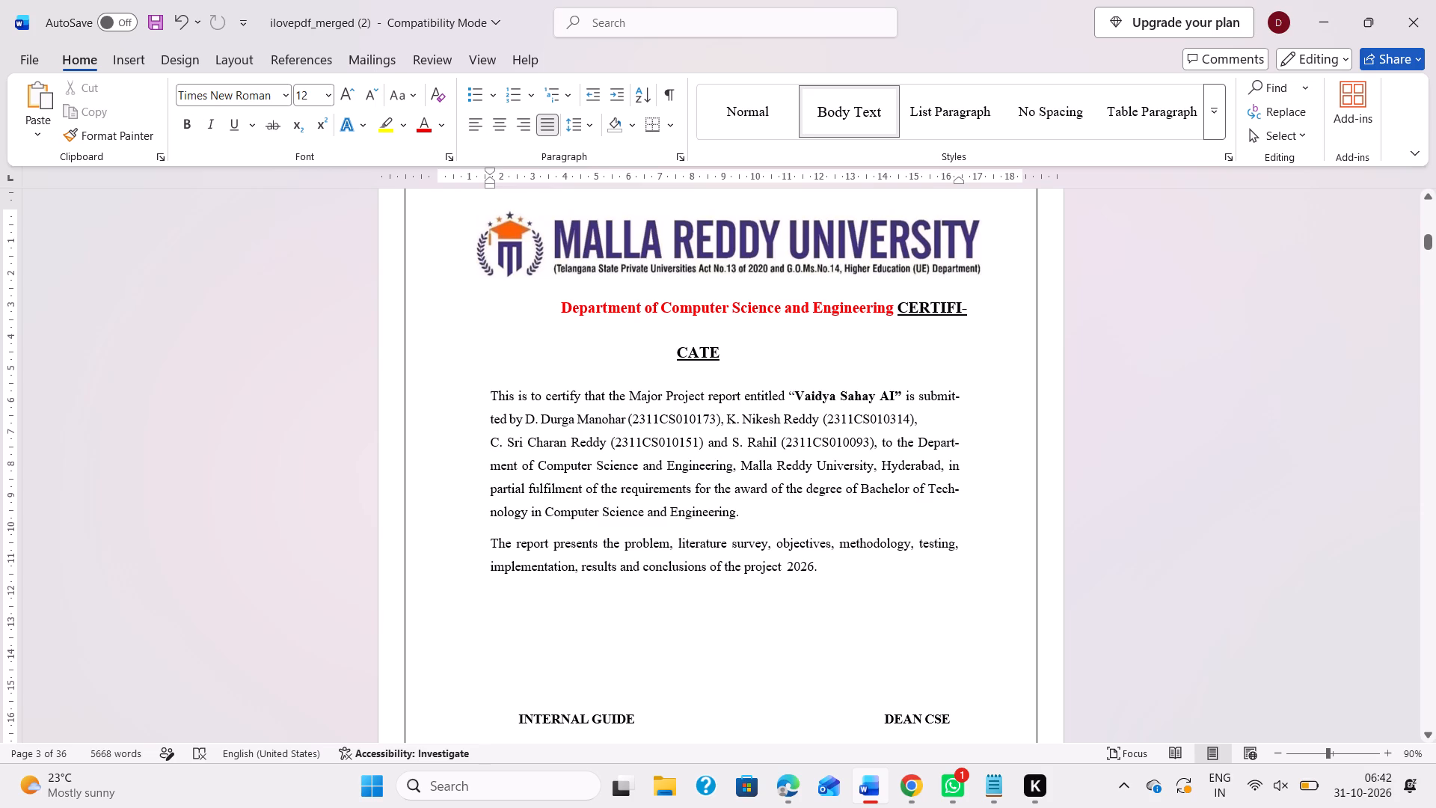
key(BackSpace)
key(BackSpace)
key(space)
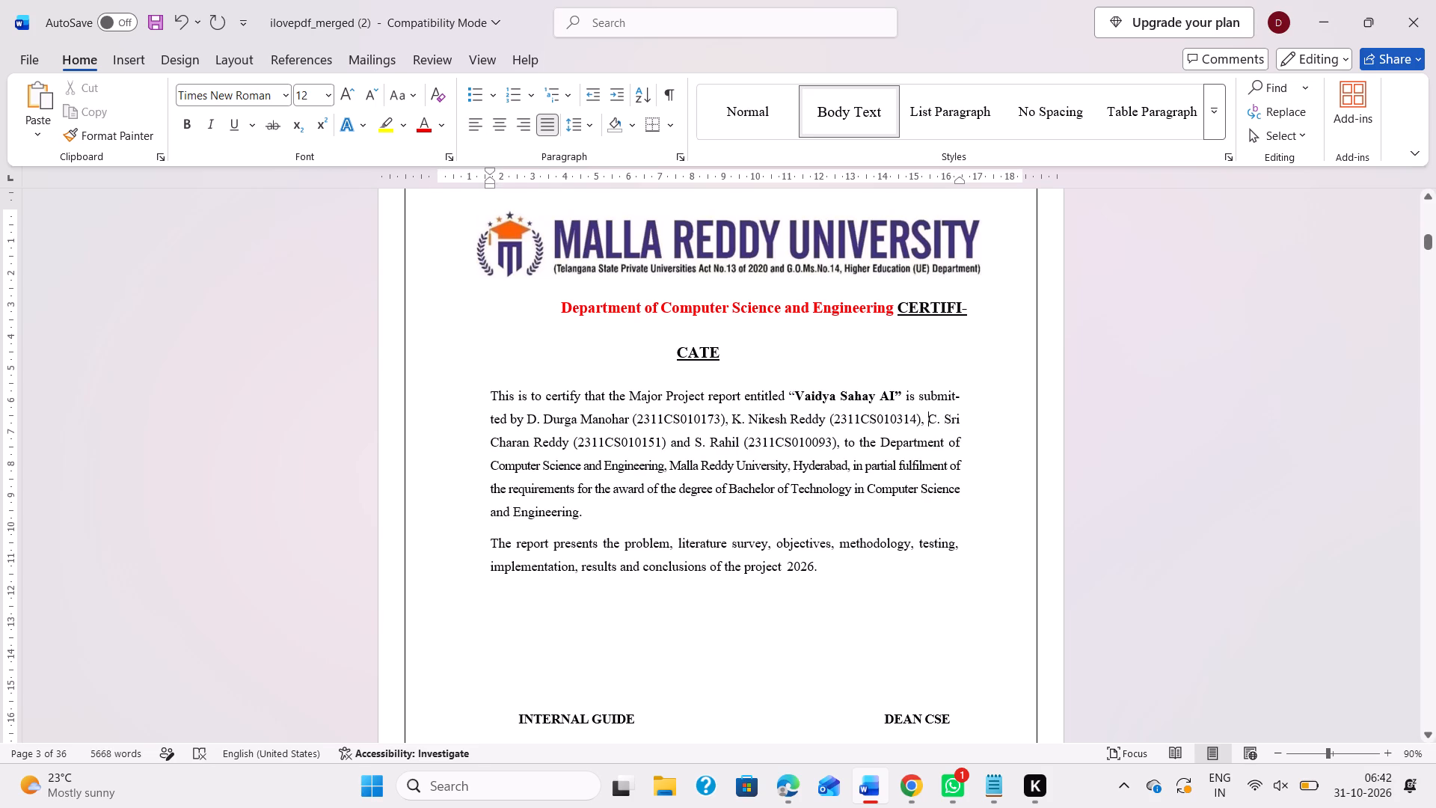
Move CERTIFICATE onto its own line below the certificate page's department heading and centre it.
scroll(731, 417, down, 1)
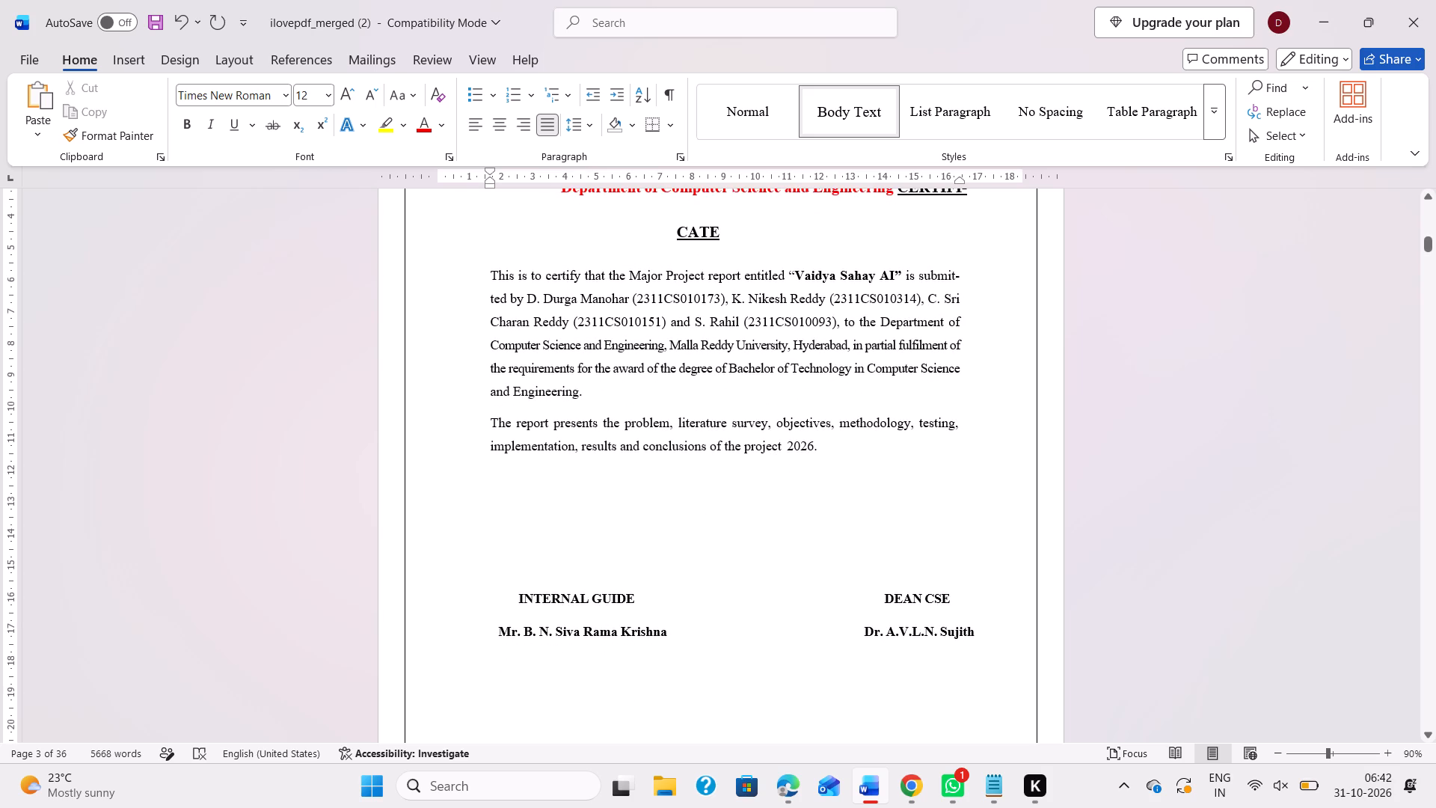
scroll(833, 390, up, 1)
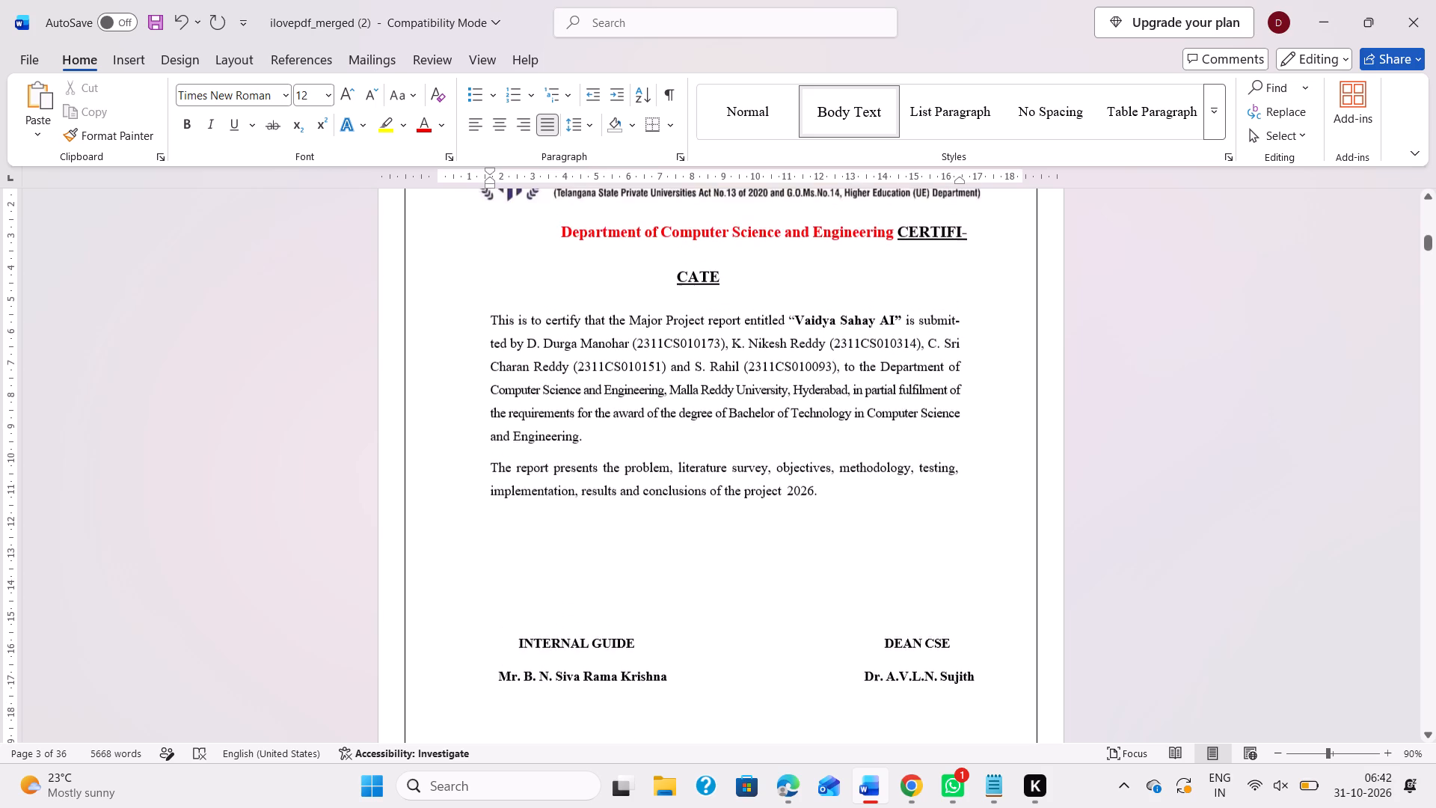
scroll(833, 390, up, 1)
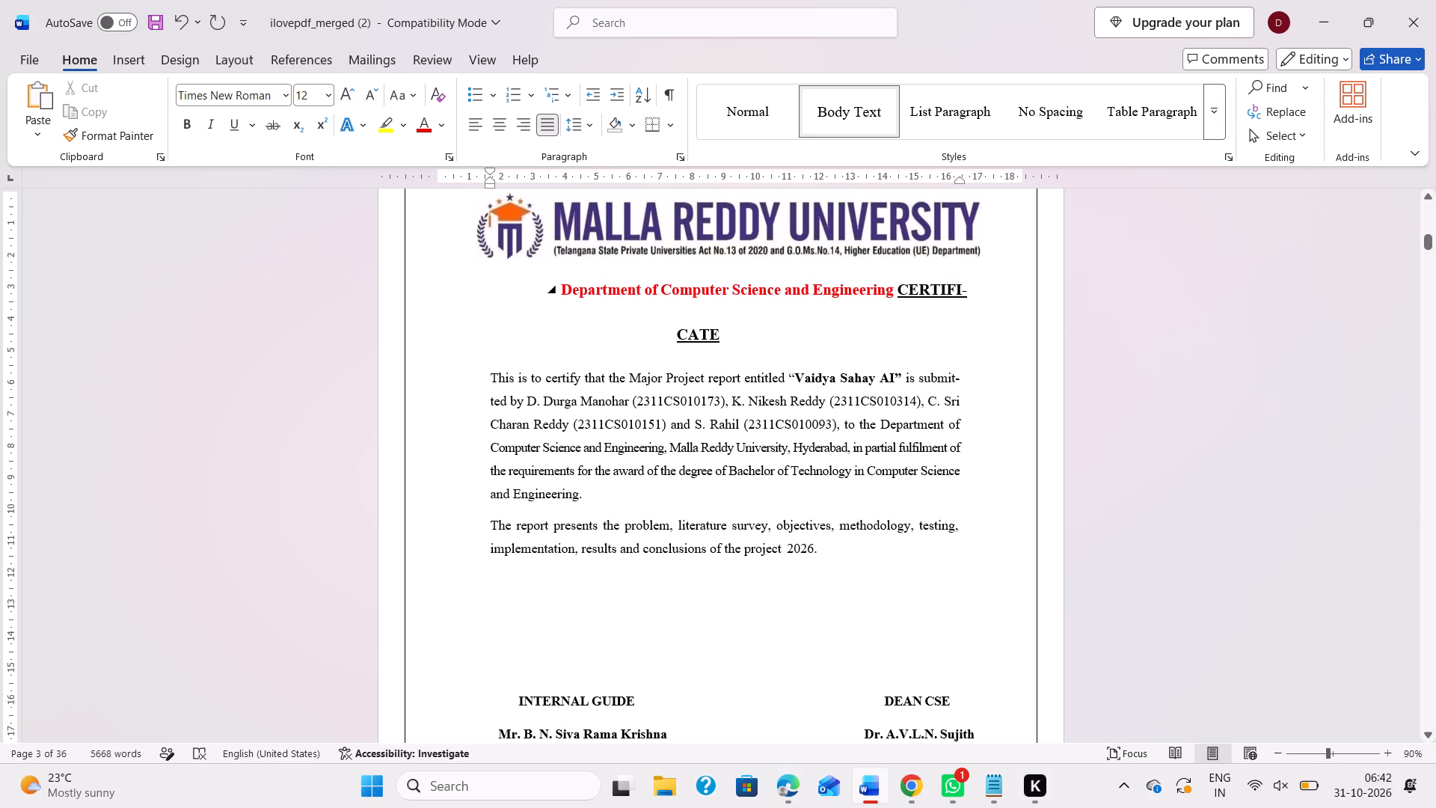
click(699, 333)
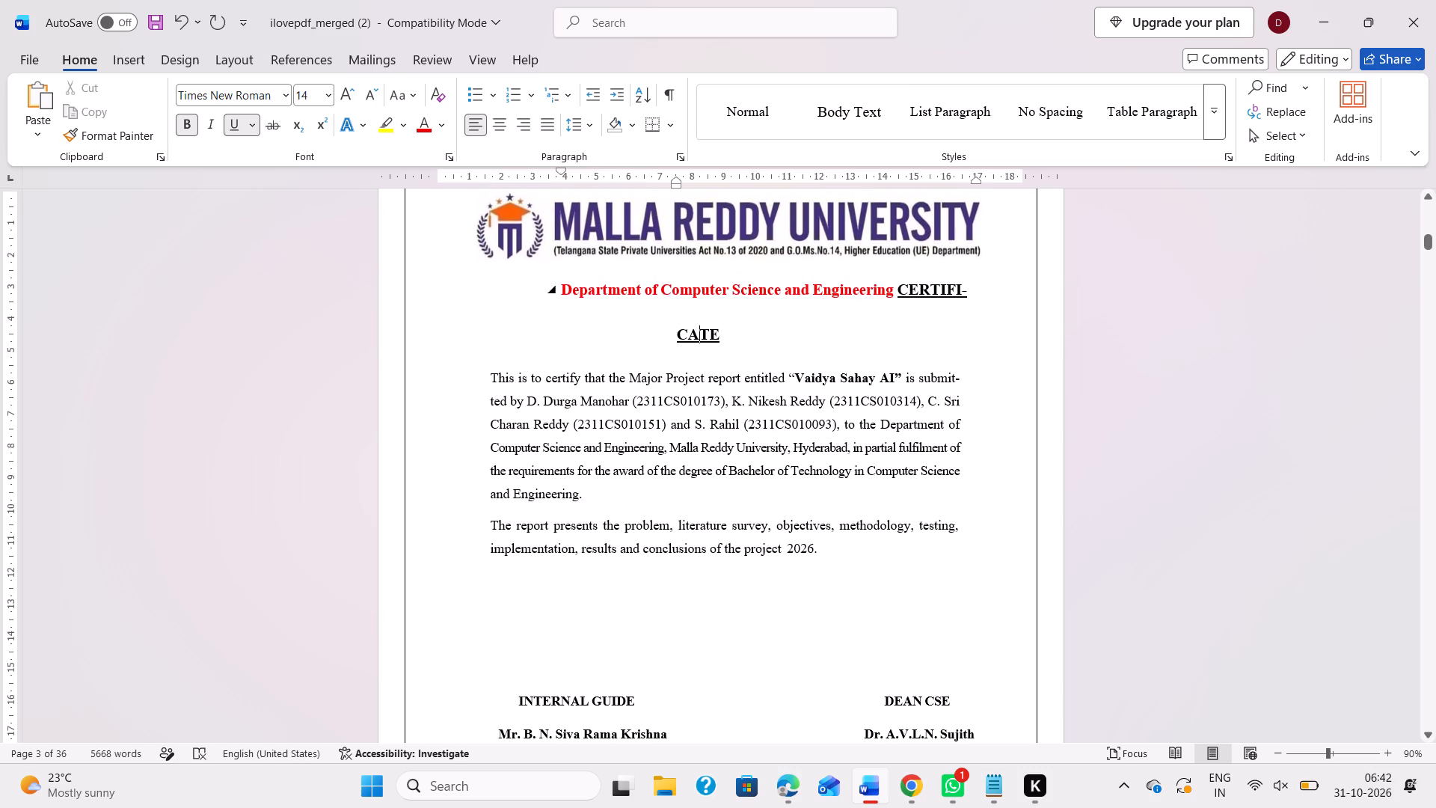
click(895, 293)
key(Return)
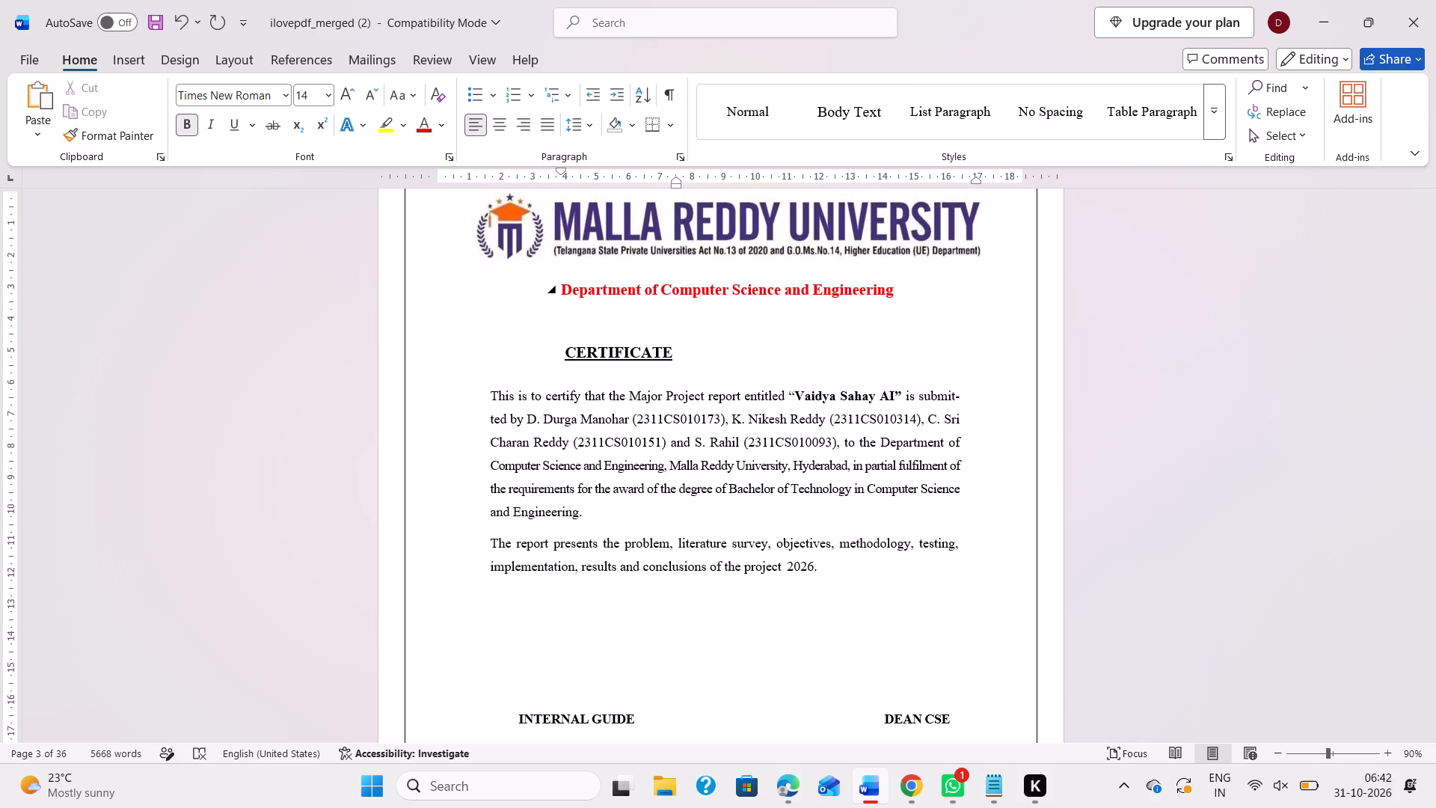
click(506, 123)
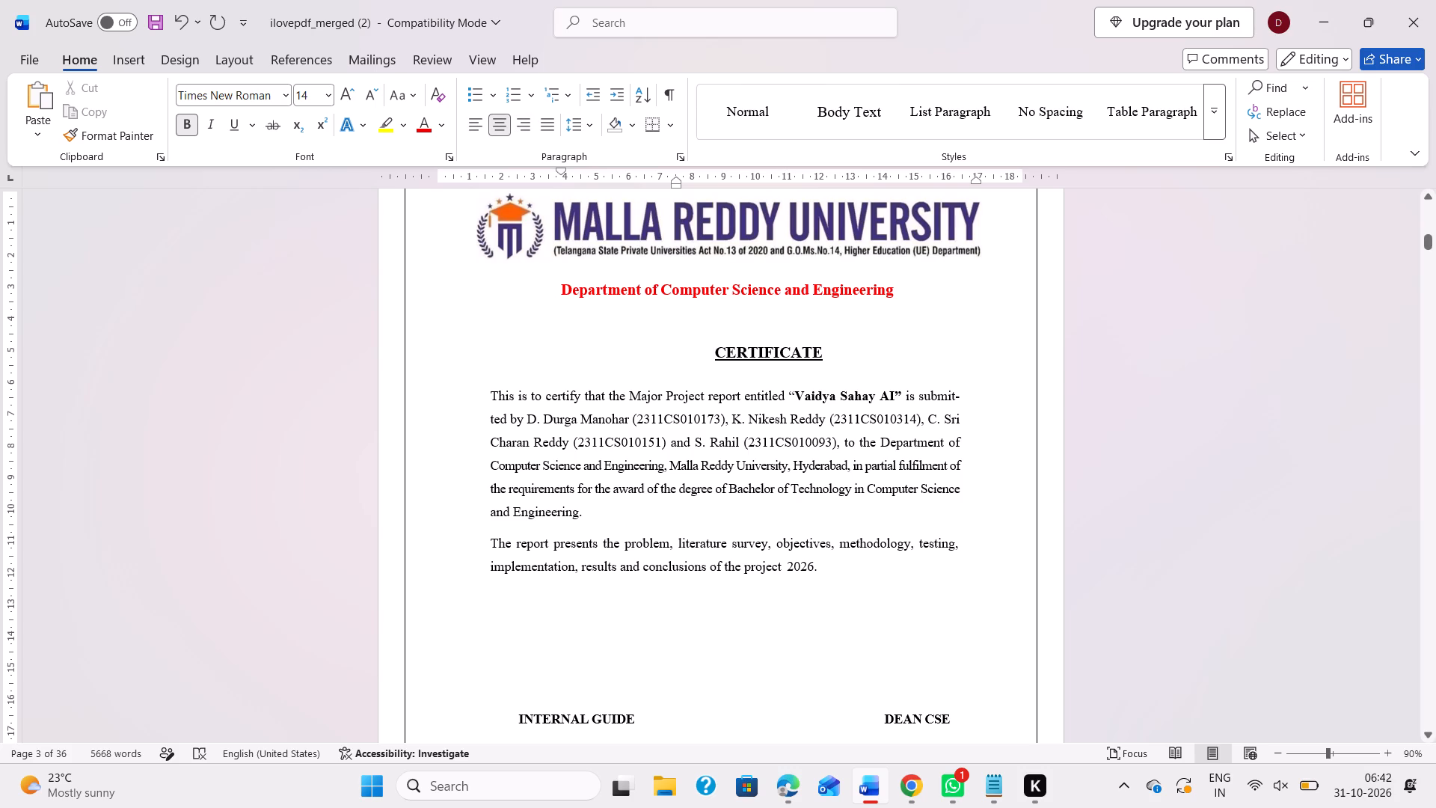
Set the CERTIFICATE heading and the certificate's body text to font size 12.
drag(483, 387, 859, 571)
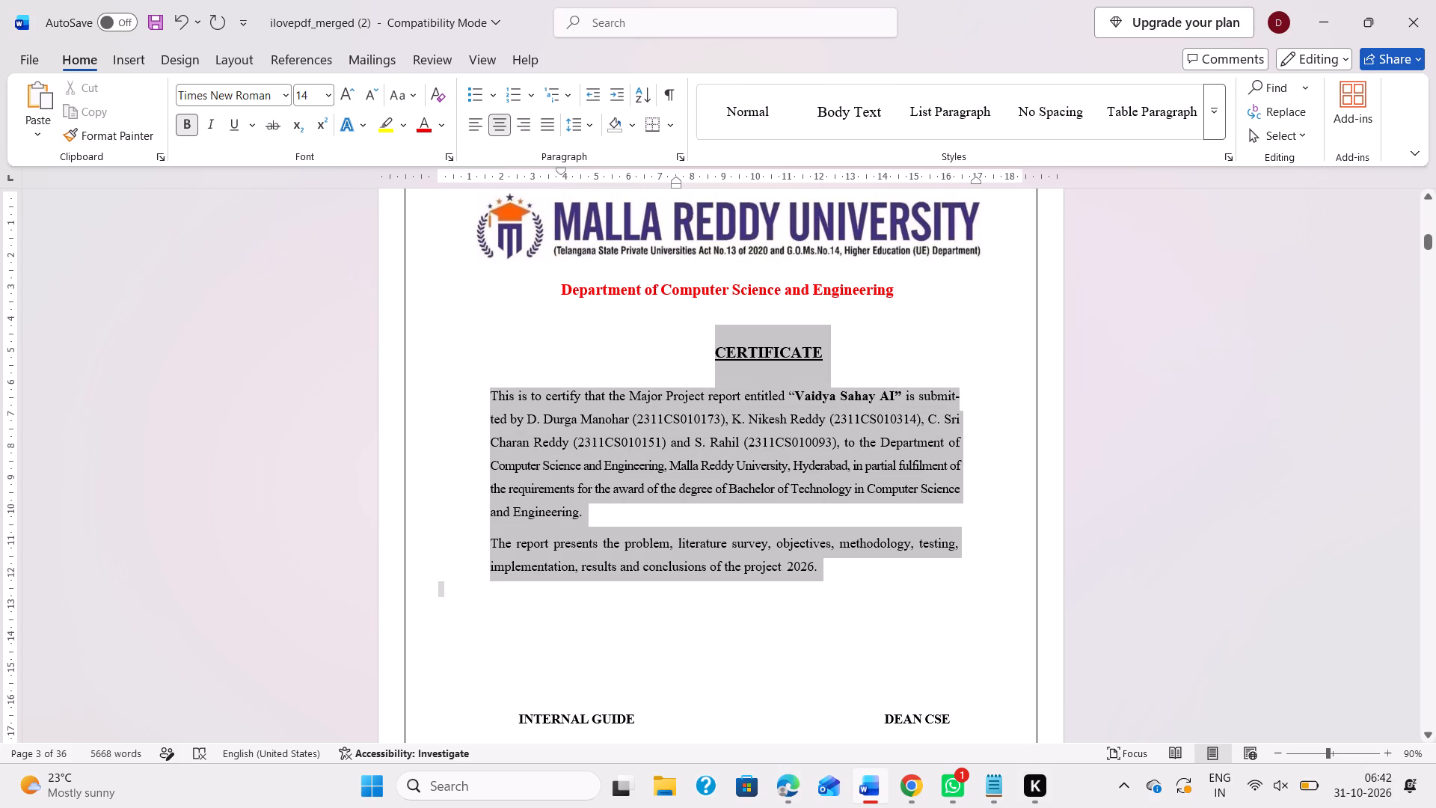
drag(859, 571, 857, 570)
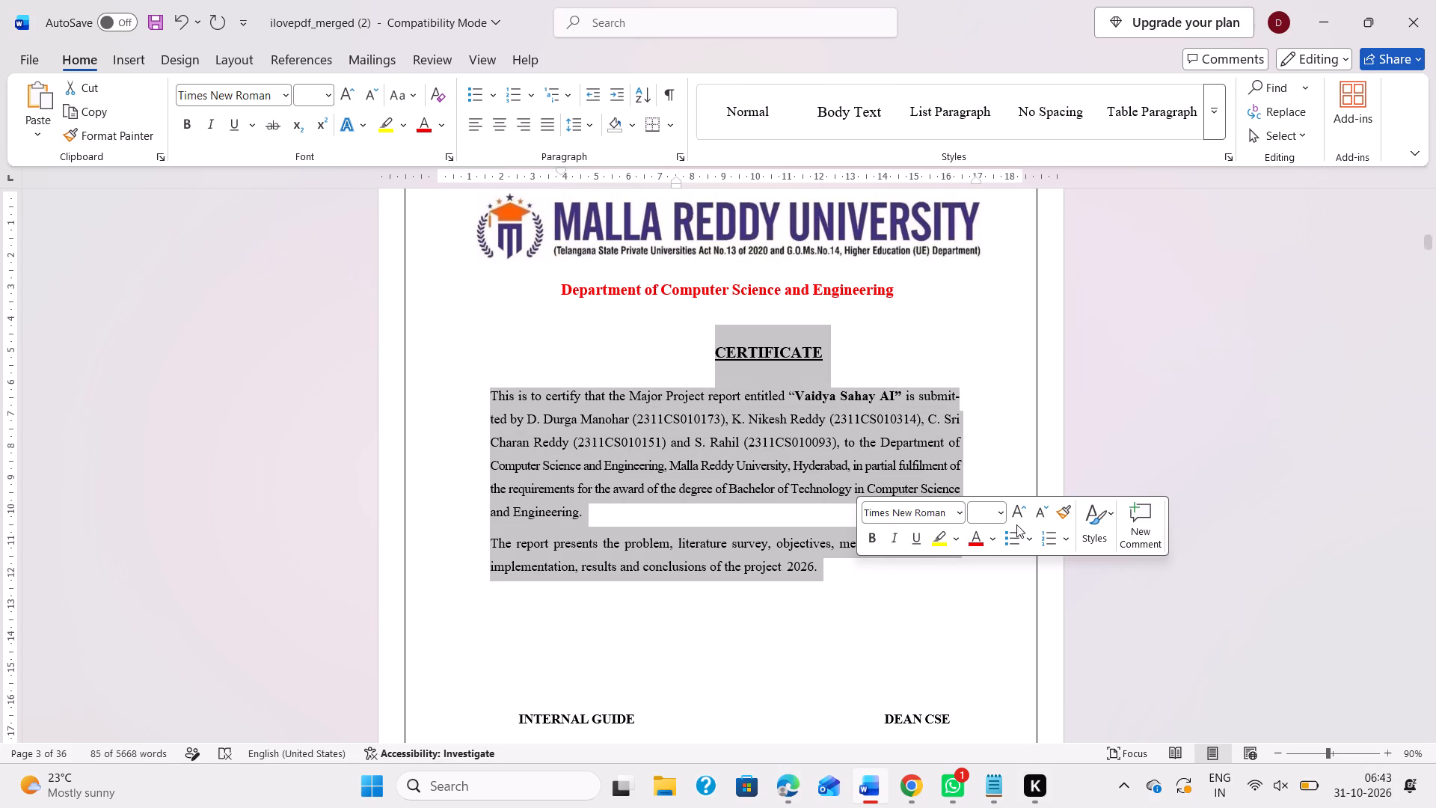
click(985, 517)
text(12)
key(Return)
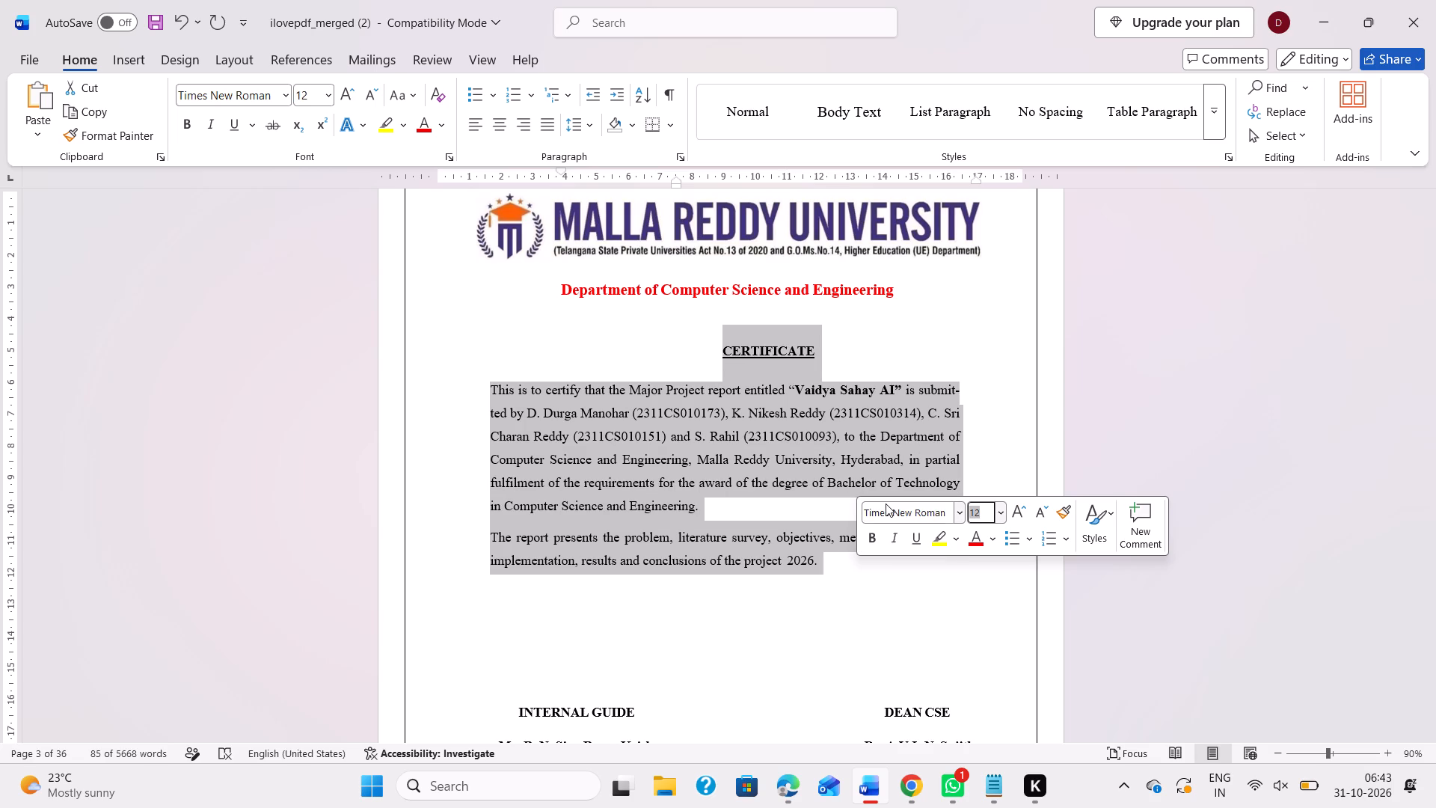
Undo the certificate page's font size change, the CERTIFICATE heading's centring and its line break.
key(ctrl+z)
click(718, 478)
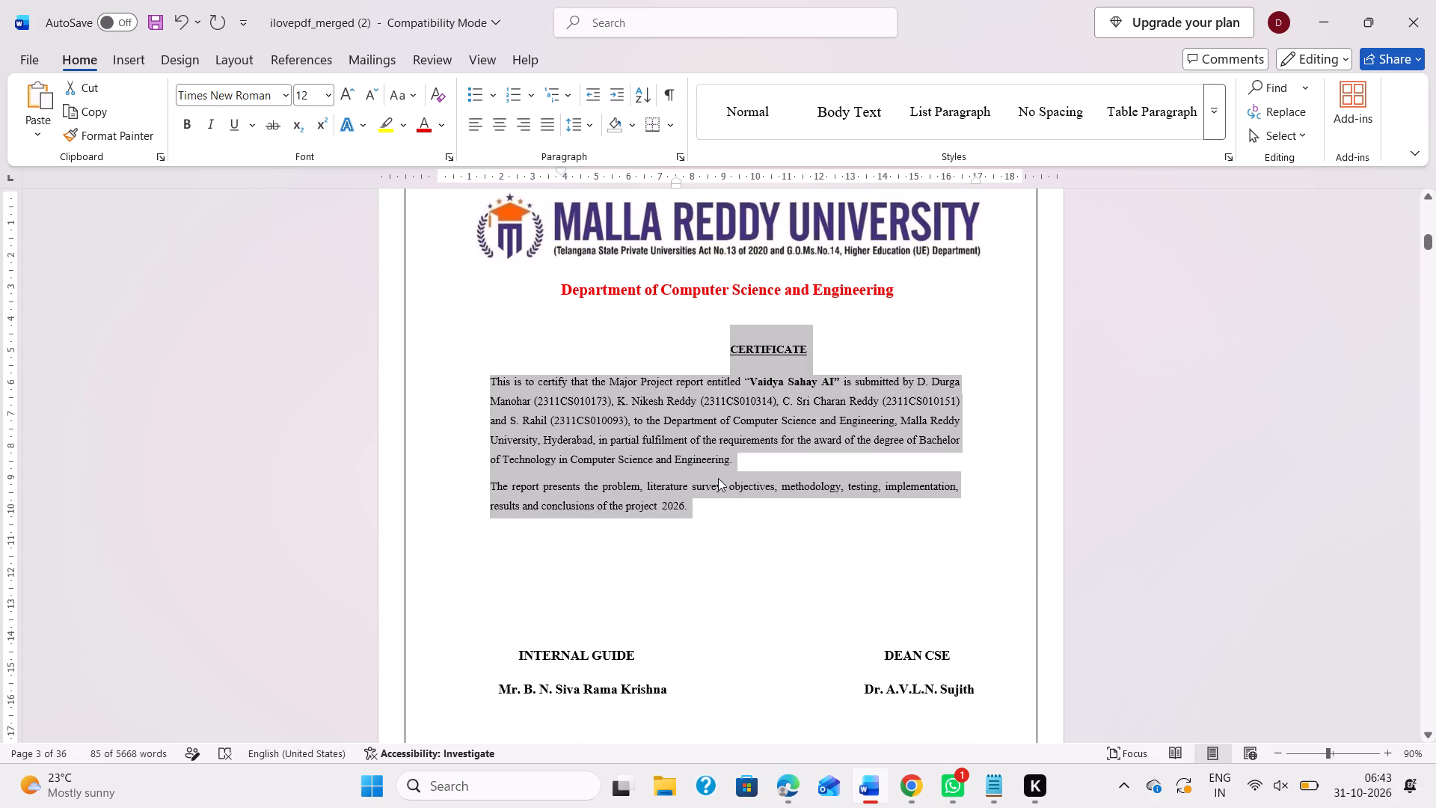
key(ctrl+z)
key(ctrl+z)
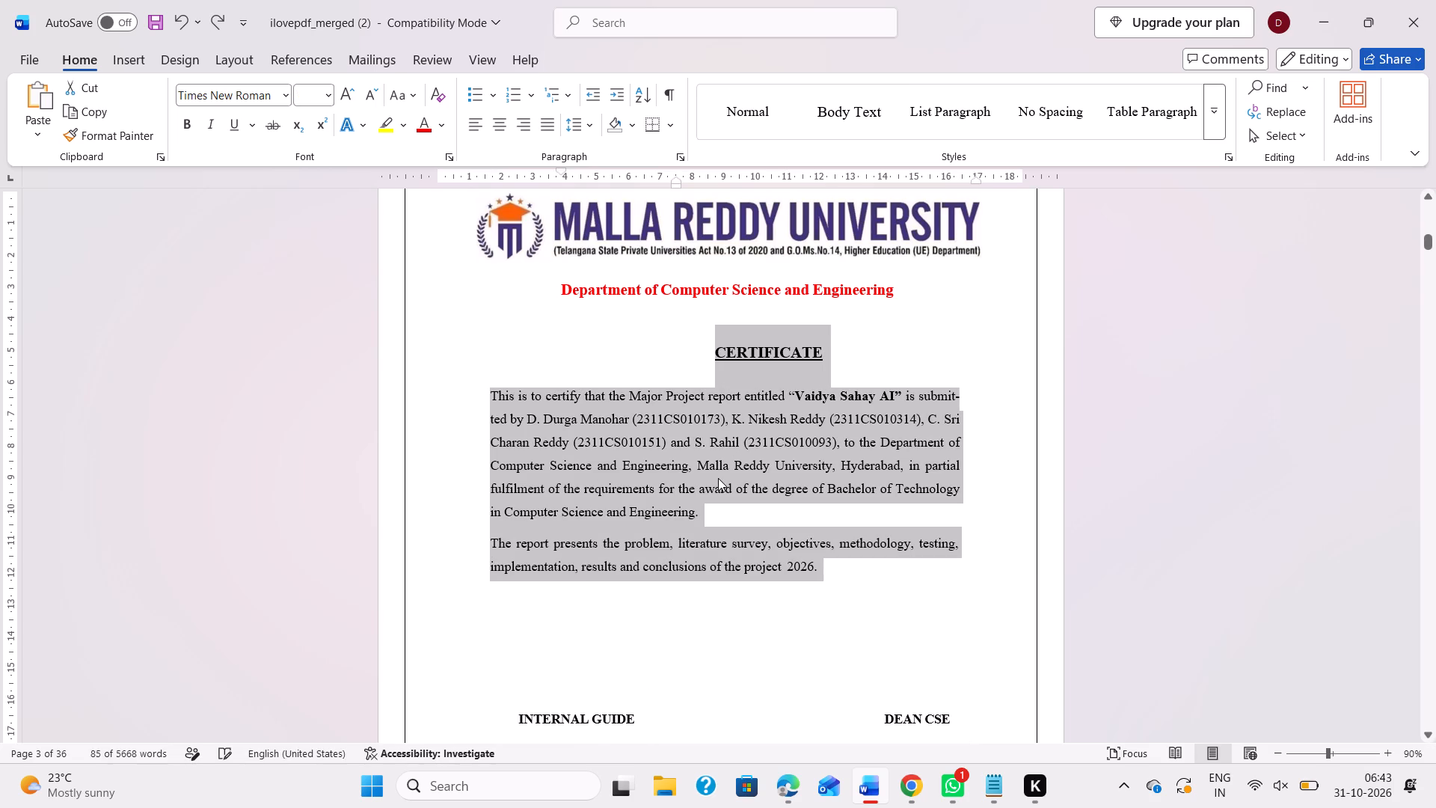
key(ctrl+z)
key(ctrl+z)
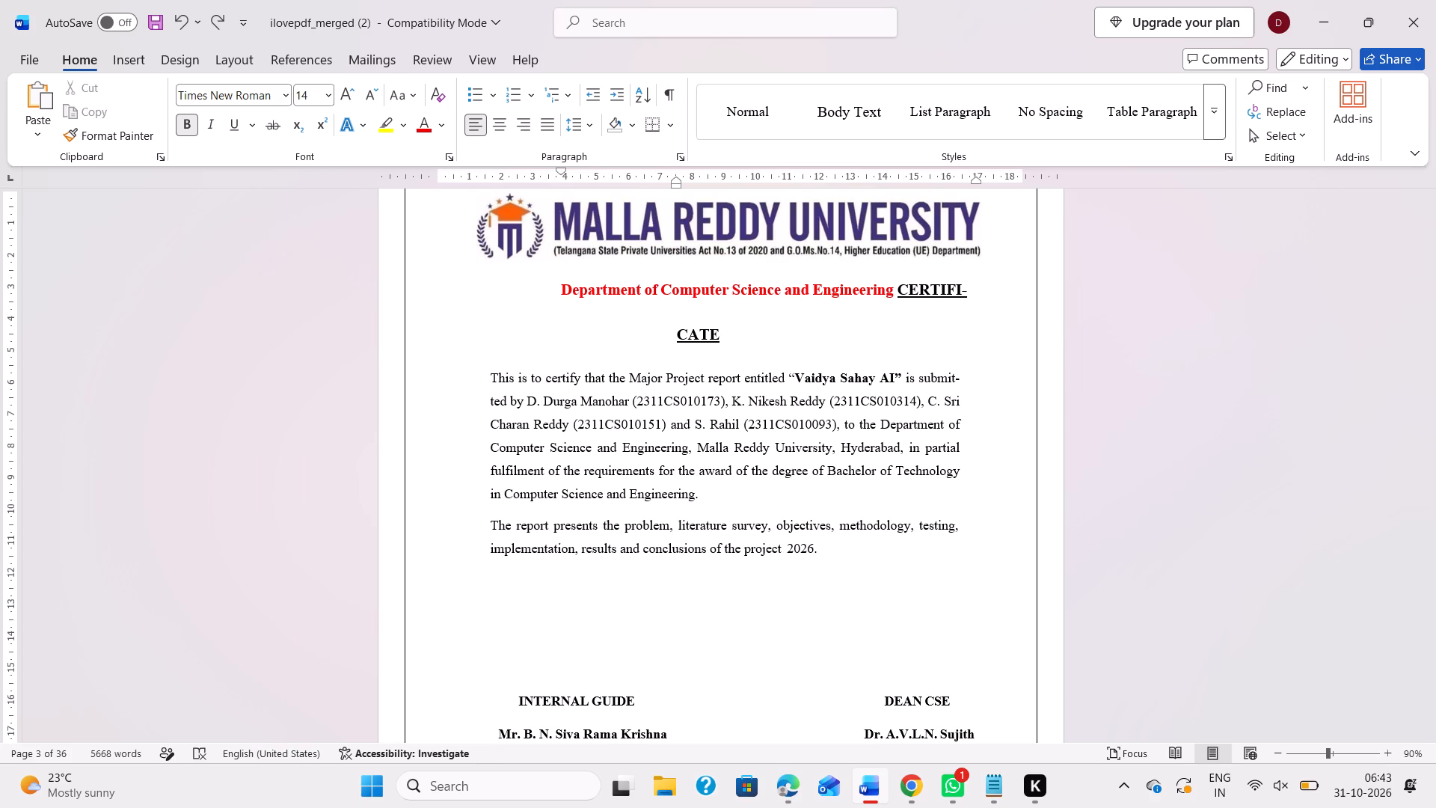
Place CERTIFICATE on its own line below the department heading again and centre it.
key(Return)
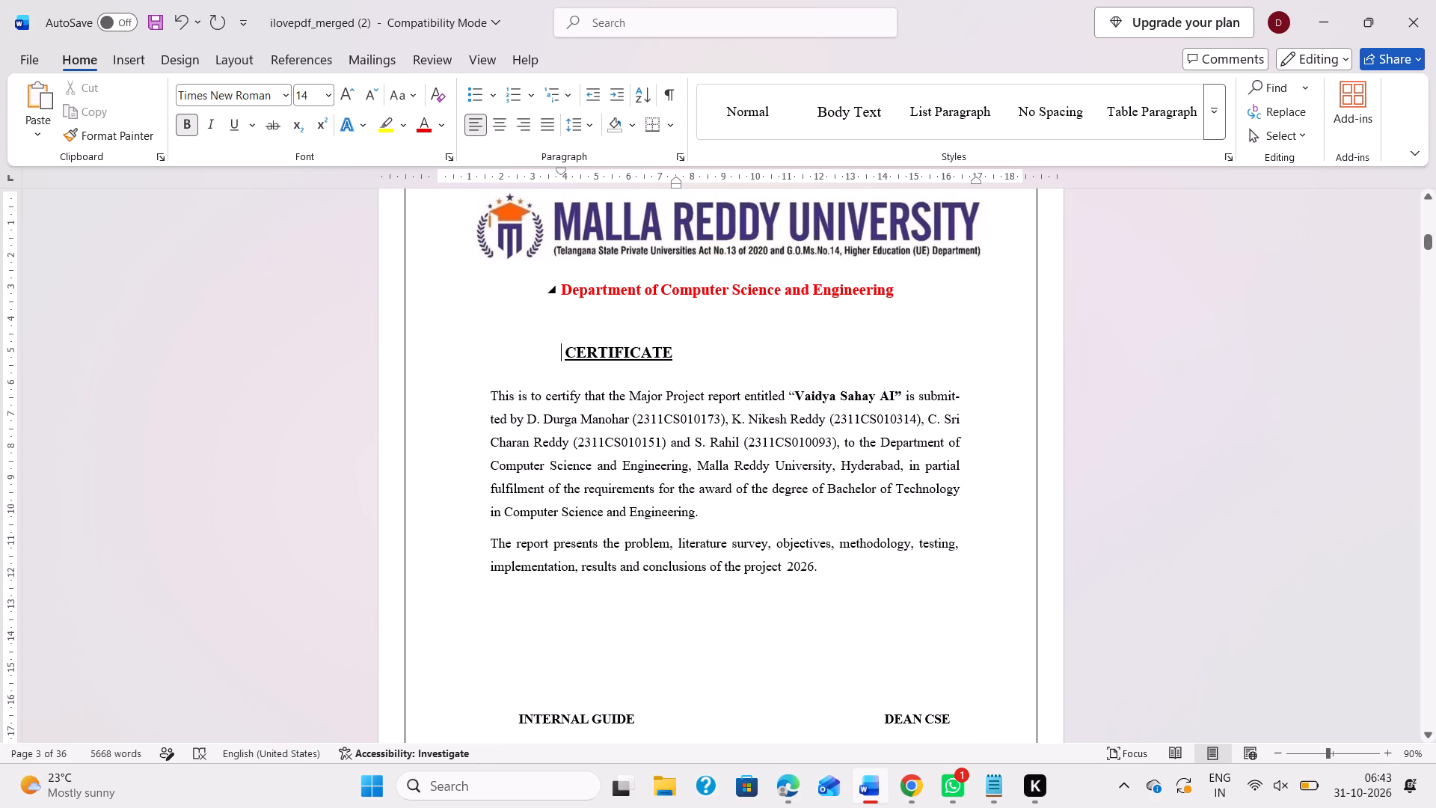
click(506, 138)
click(502, 127)
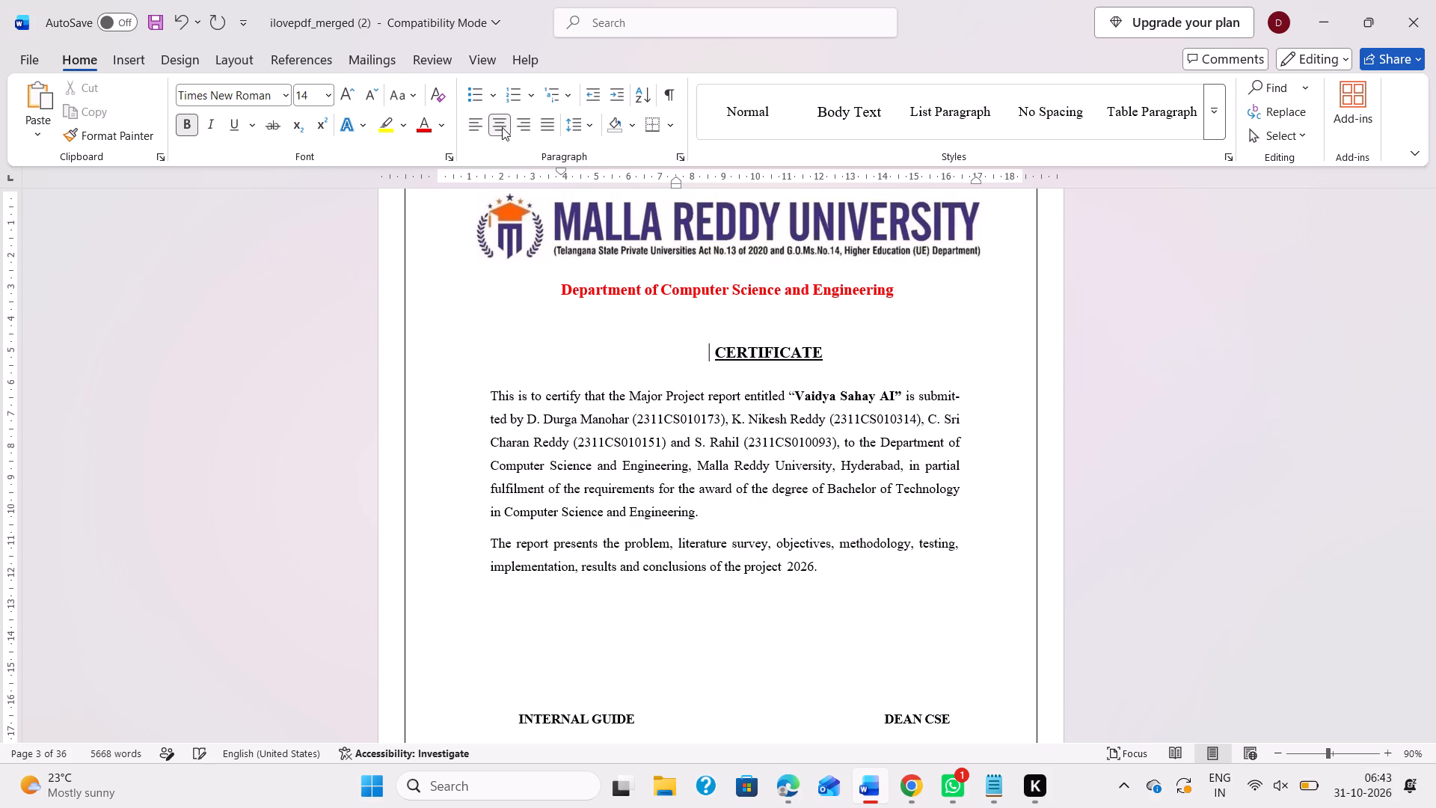
Colour the CERTIFICATE heading red.
click(423, 124)
drag(714, 350, 815, 355)
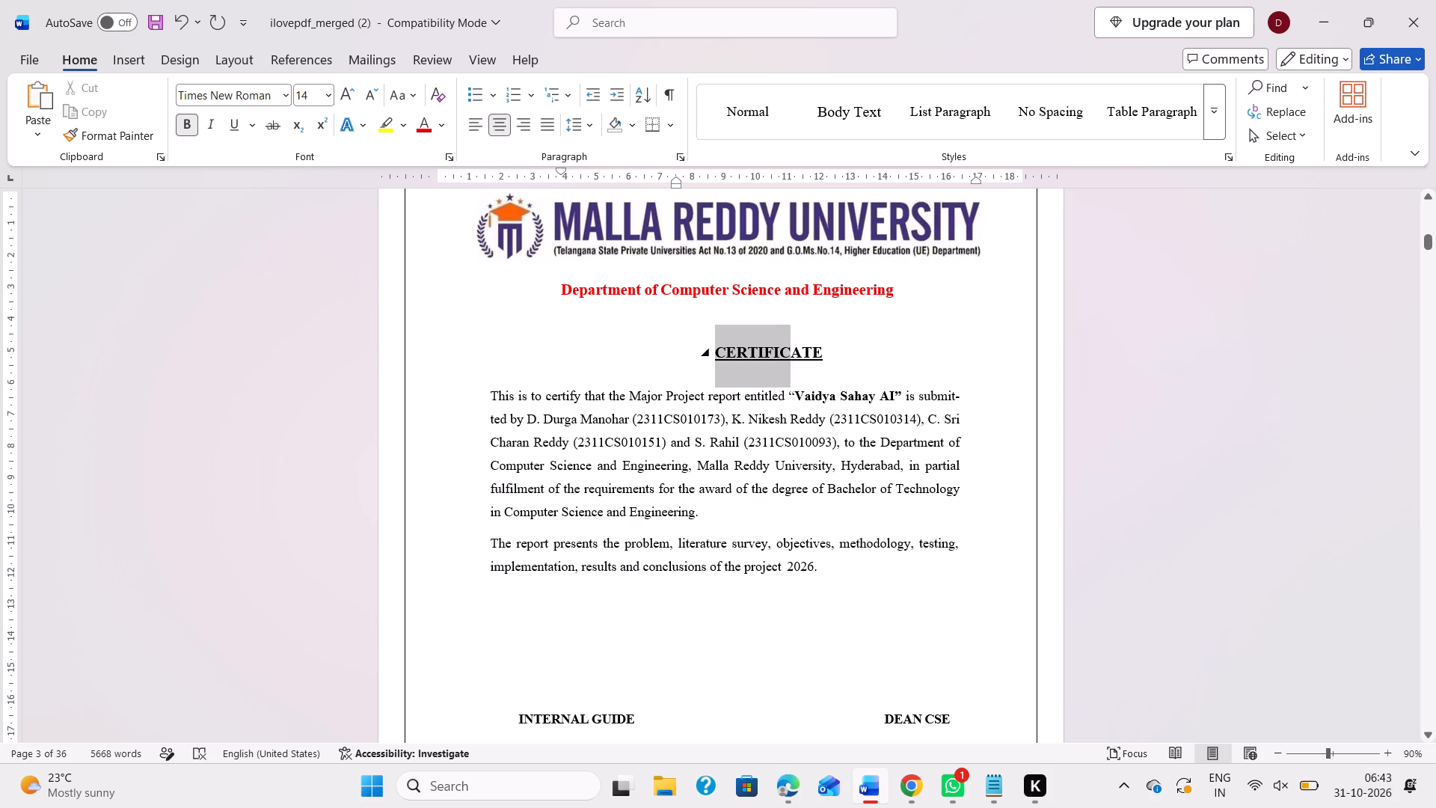
drag(815, 355, 834, 351)
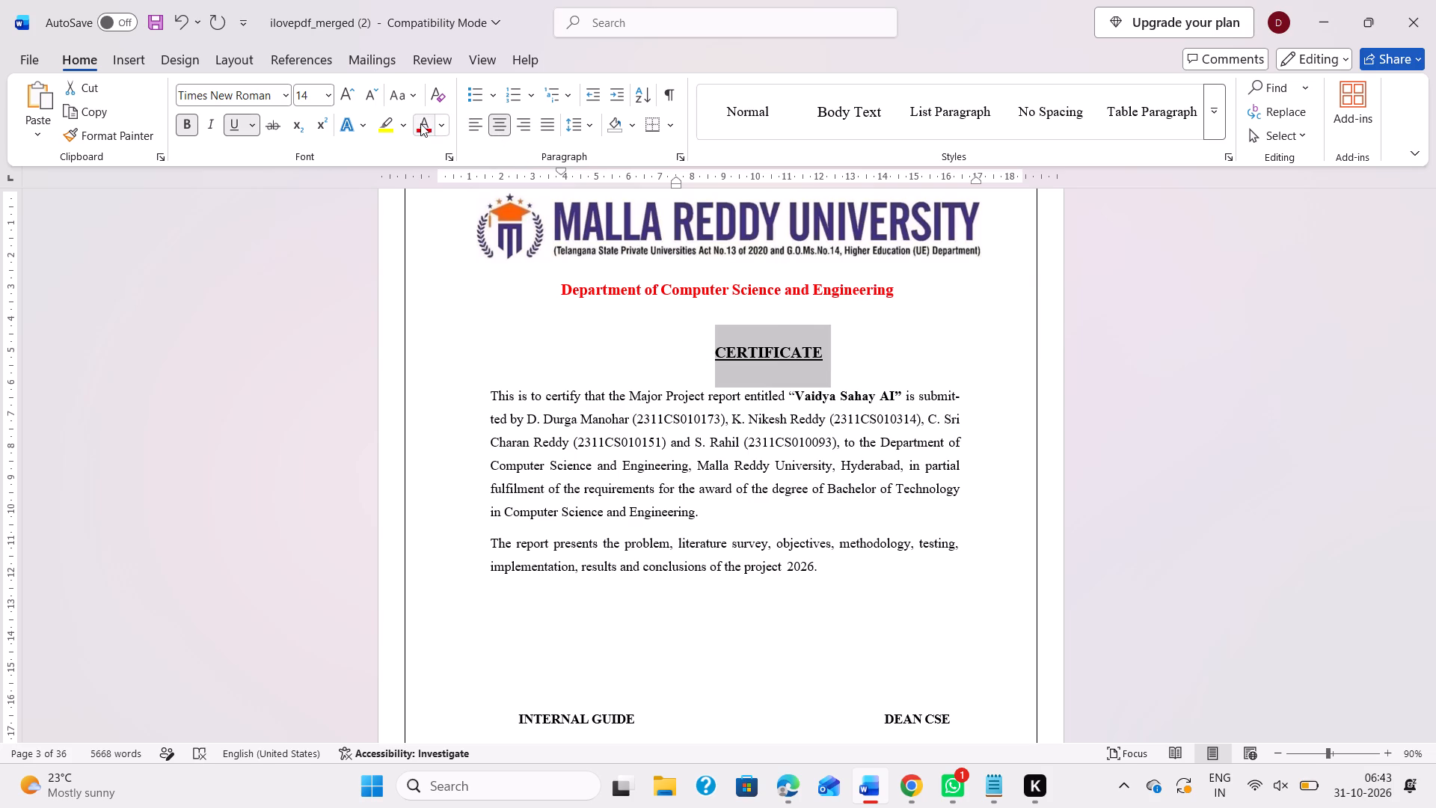
click(425, 123)
click(685, 346)
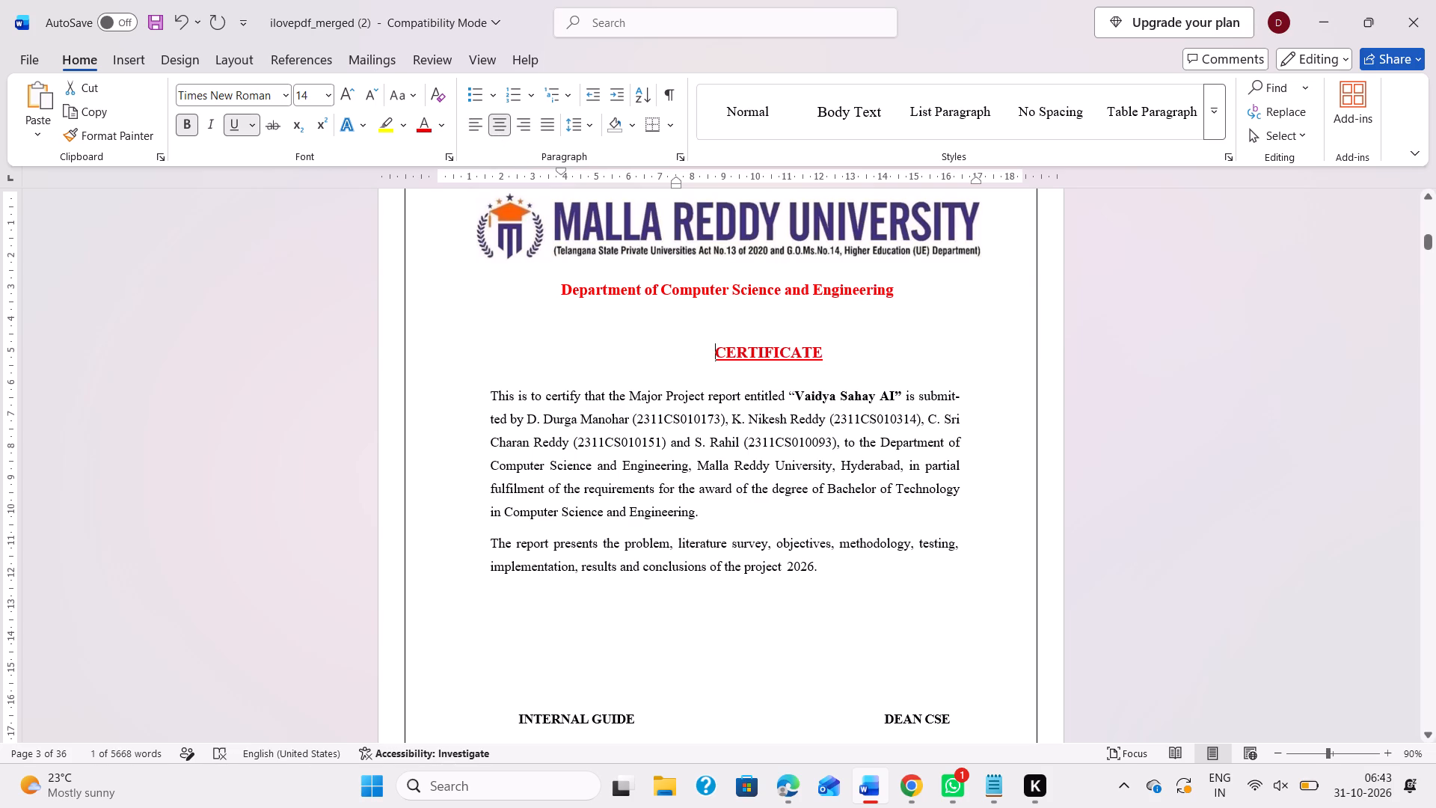
Shift the certificate page's "Department of Computer Science and Engineering" line to the right with eight leading spaces.
click(562, 288)
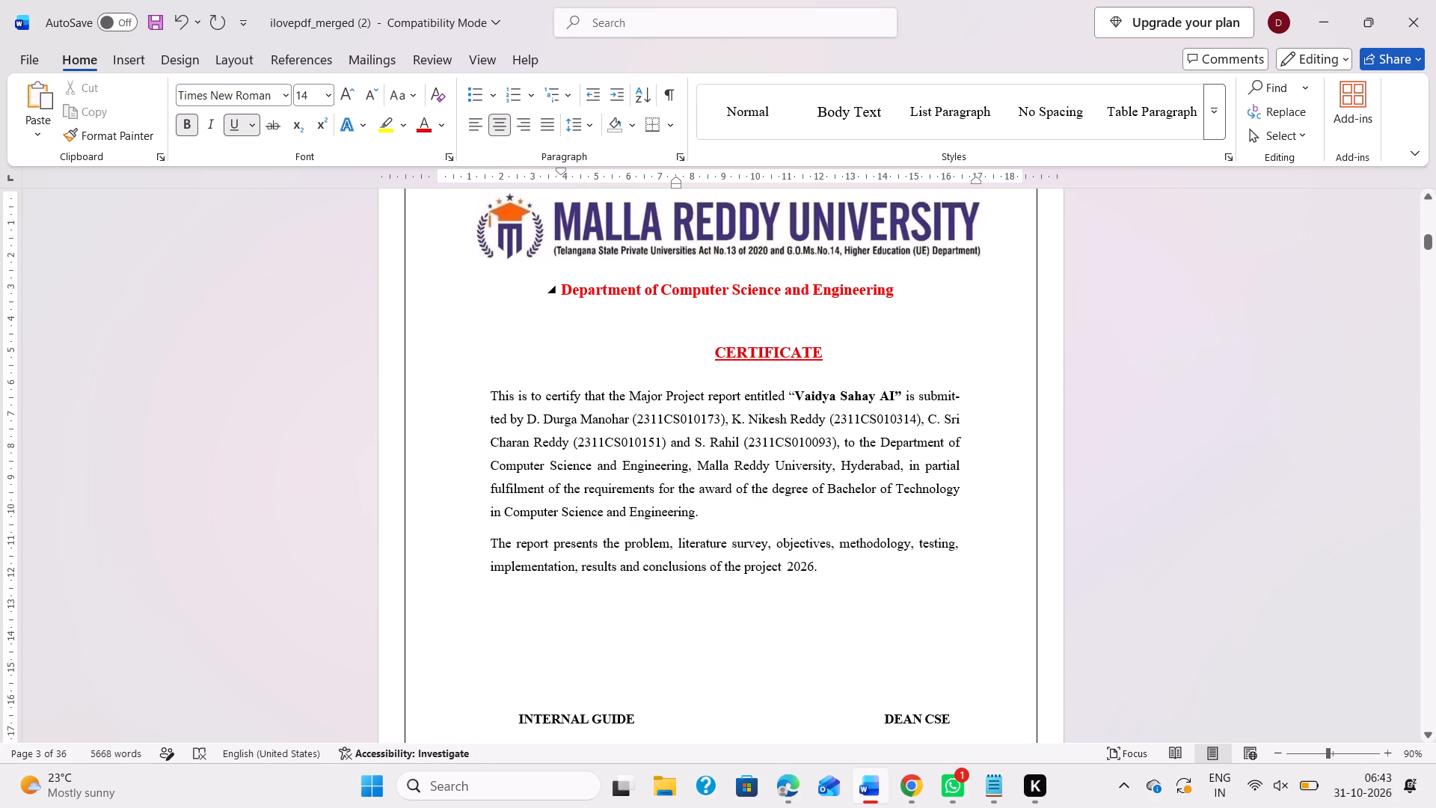
key(space)
key(space)
key(space)
key(space)
key(space)
key(space)
key(space)
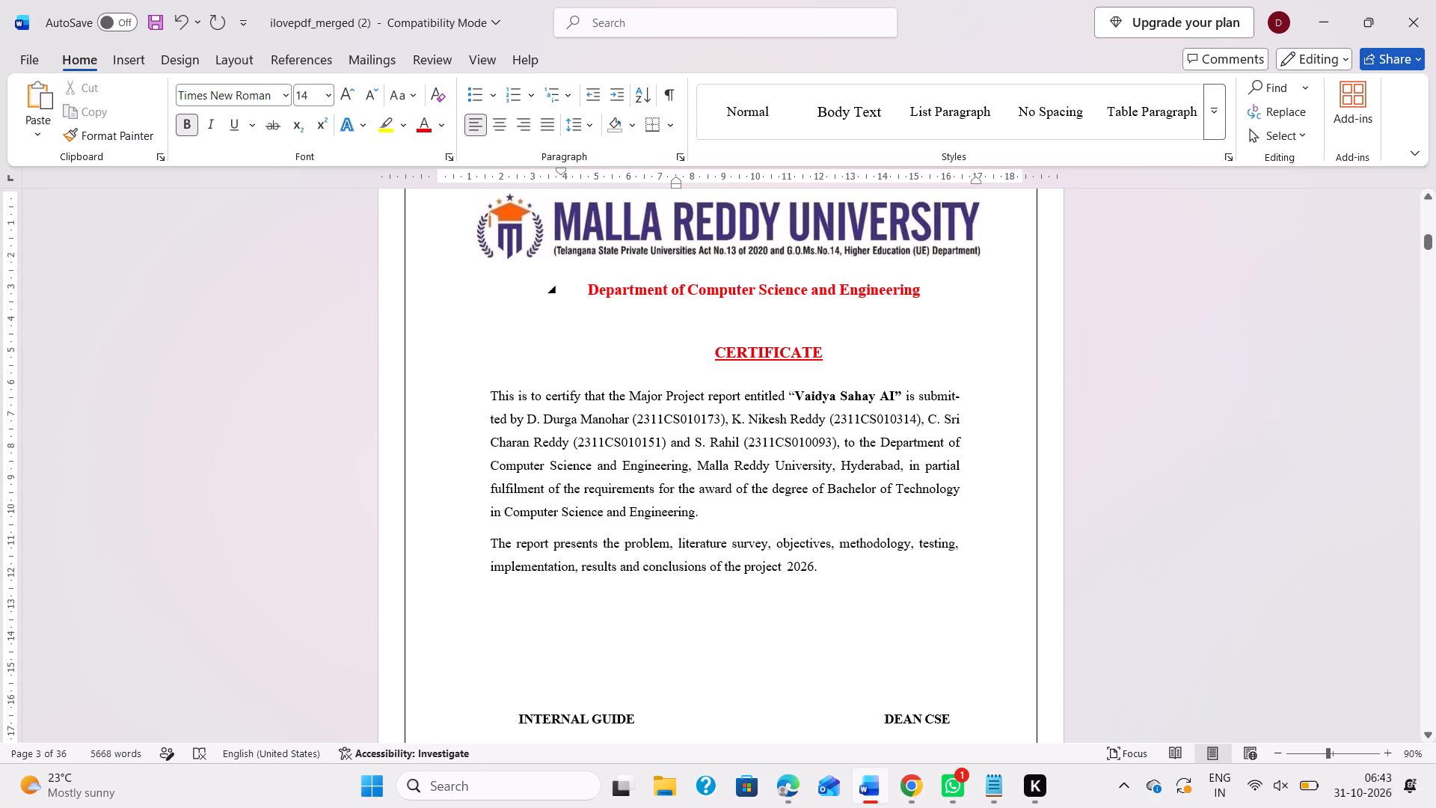
key(space)
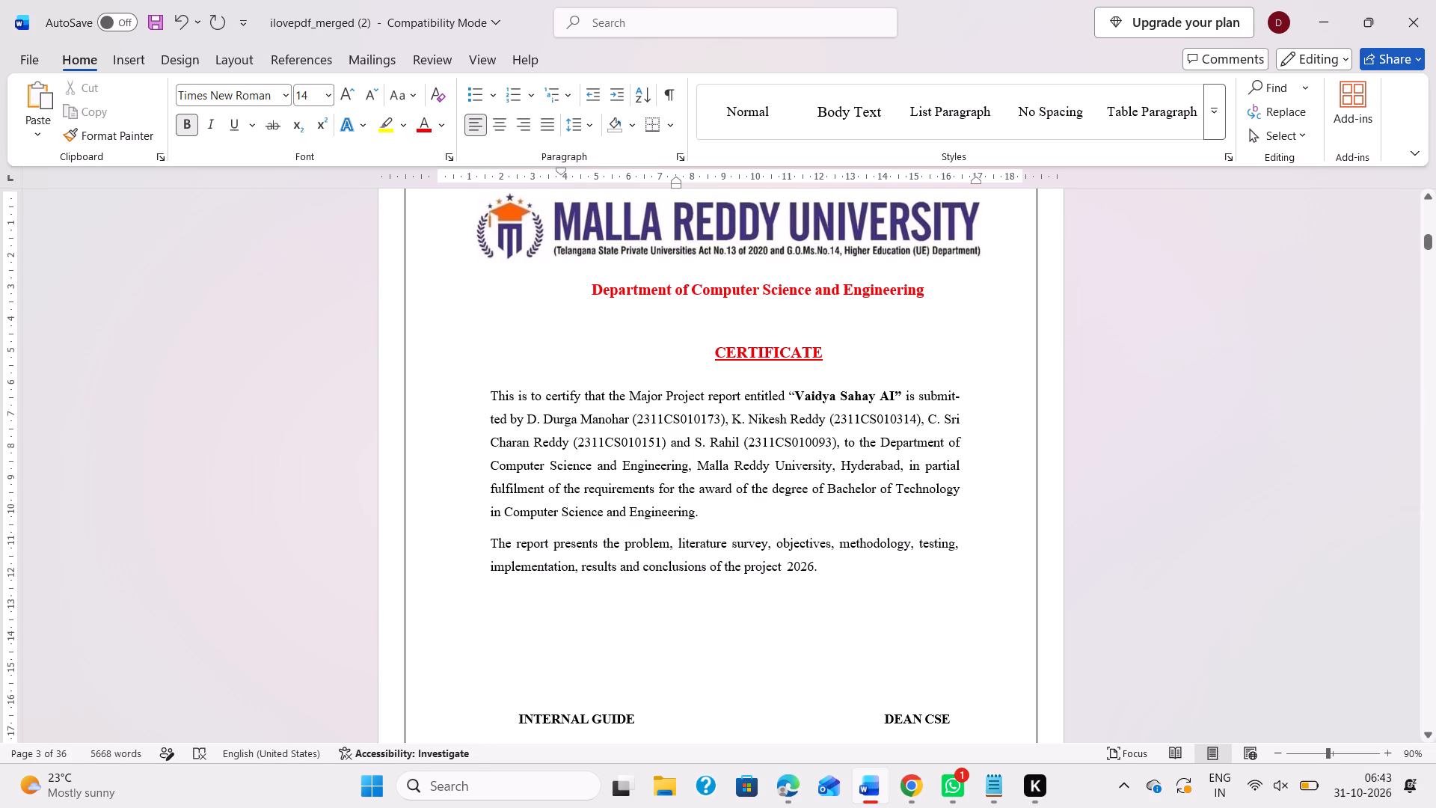
Remove the centred alignment from the CERTIFICATE heading.
click(714, 352)
key(BackSpace)
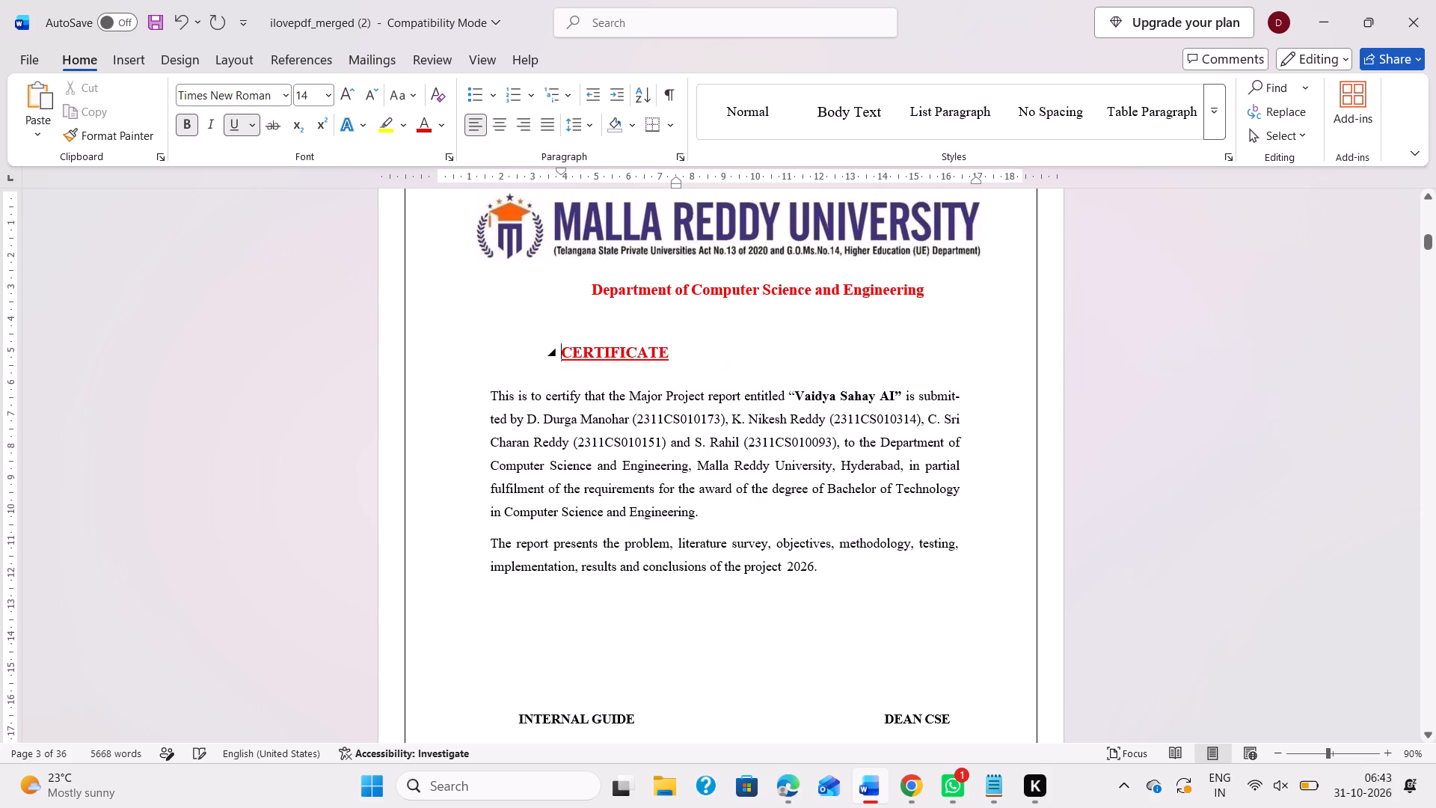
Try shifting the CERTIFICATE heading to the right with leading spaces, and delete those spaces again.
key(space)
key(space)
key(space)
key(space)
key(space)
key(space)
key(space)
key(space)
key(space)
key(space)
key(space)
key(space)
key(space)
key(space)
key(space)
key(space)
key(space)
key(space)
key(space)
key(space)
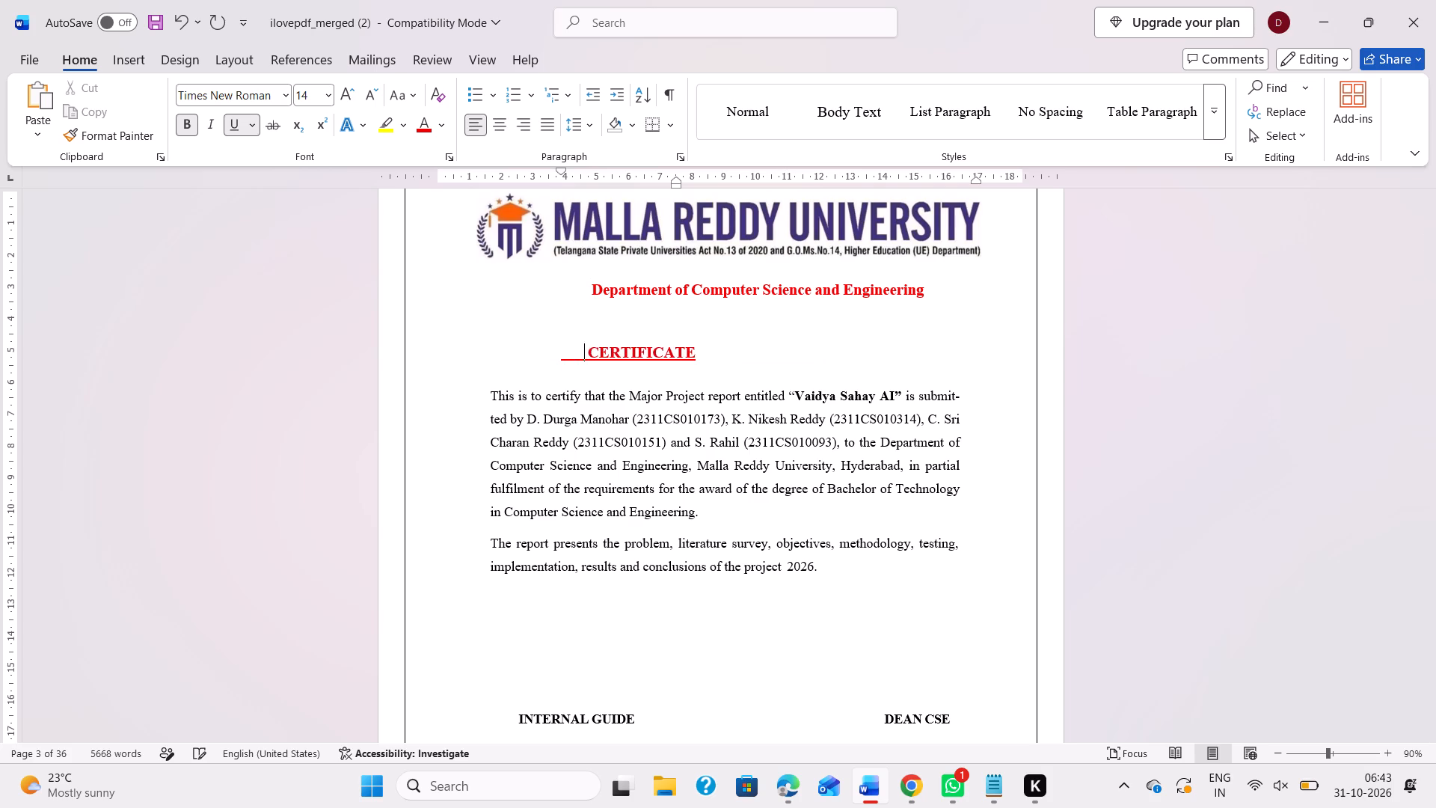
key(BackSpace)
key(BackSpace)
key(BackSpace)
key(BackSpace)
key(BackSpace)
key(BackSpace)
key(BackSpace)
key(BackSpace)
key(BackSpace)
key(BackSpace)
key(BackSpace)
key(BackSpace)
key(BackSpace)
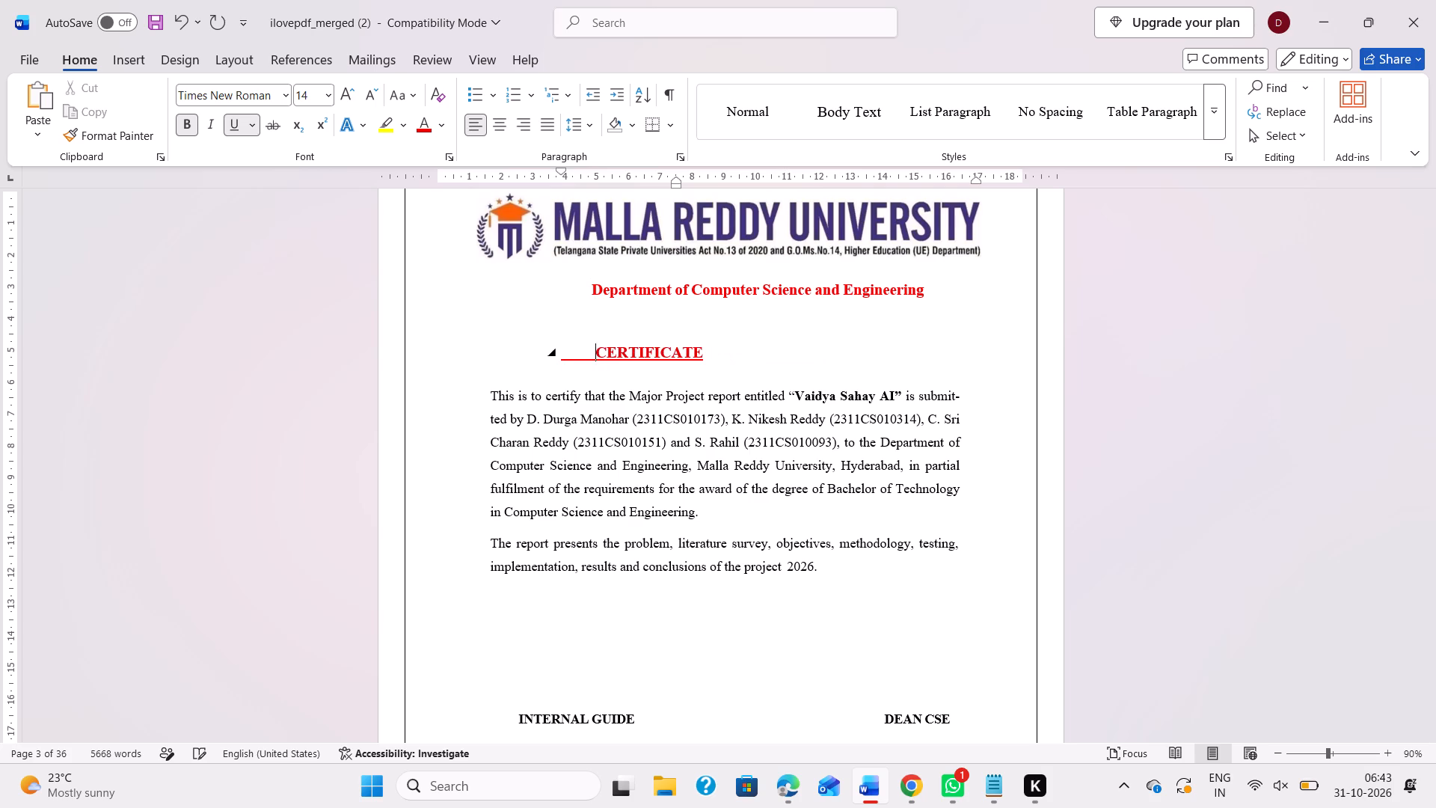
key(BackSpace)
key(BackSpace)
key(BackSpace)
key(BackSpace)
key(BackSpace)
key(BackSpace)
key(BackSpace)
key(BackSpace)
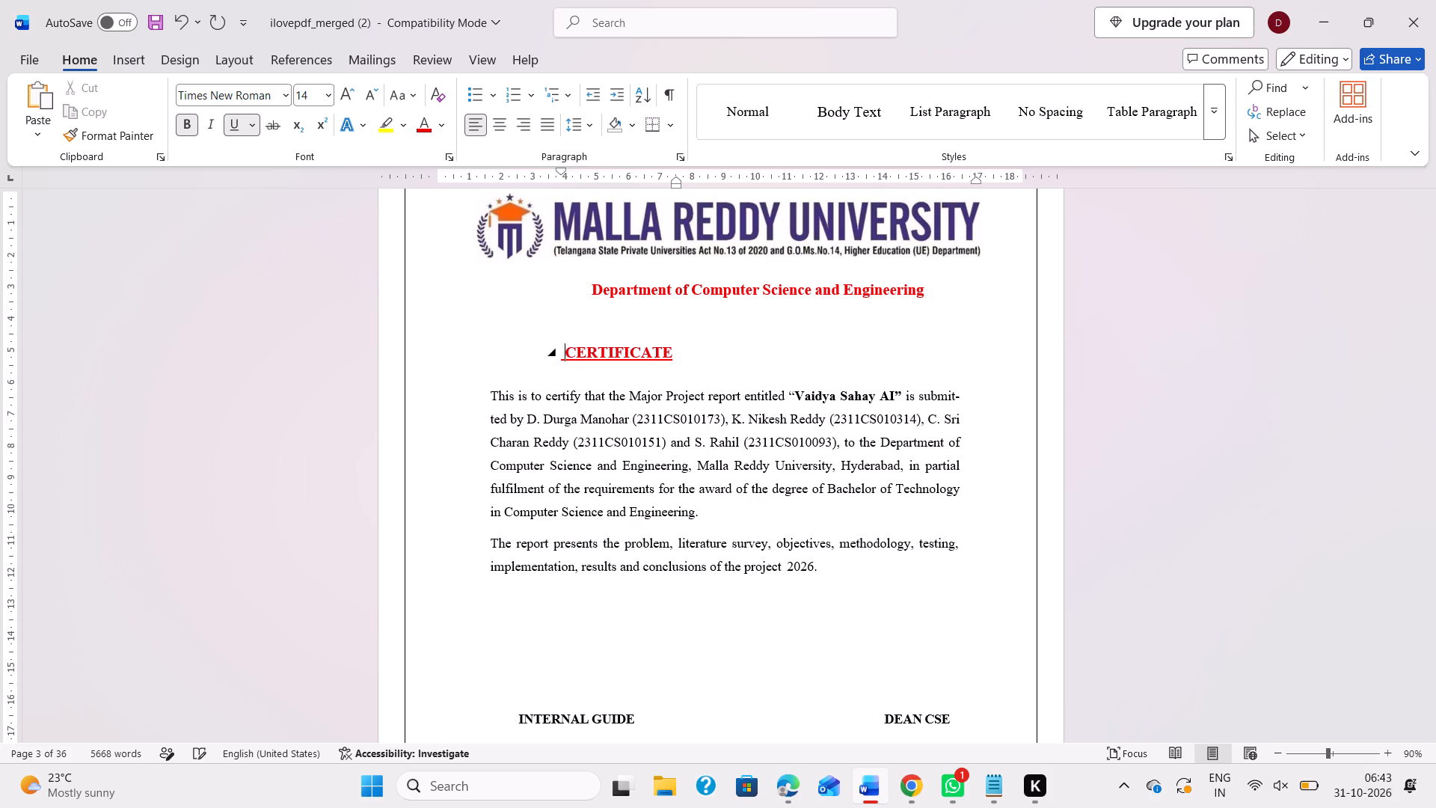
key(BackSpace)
Indent the CERTIFICATE heading with tabs so that it sits near the middle of the page beneath the department line.
key(Tab)
key(Tab)
key(Tab)
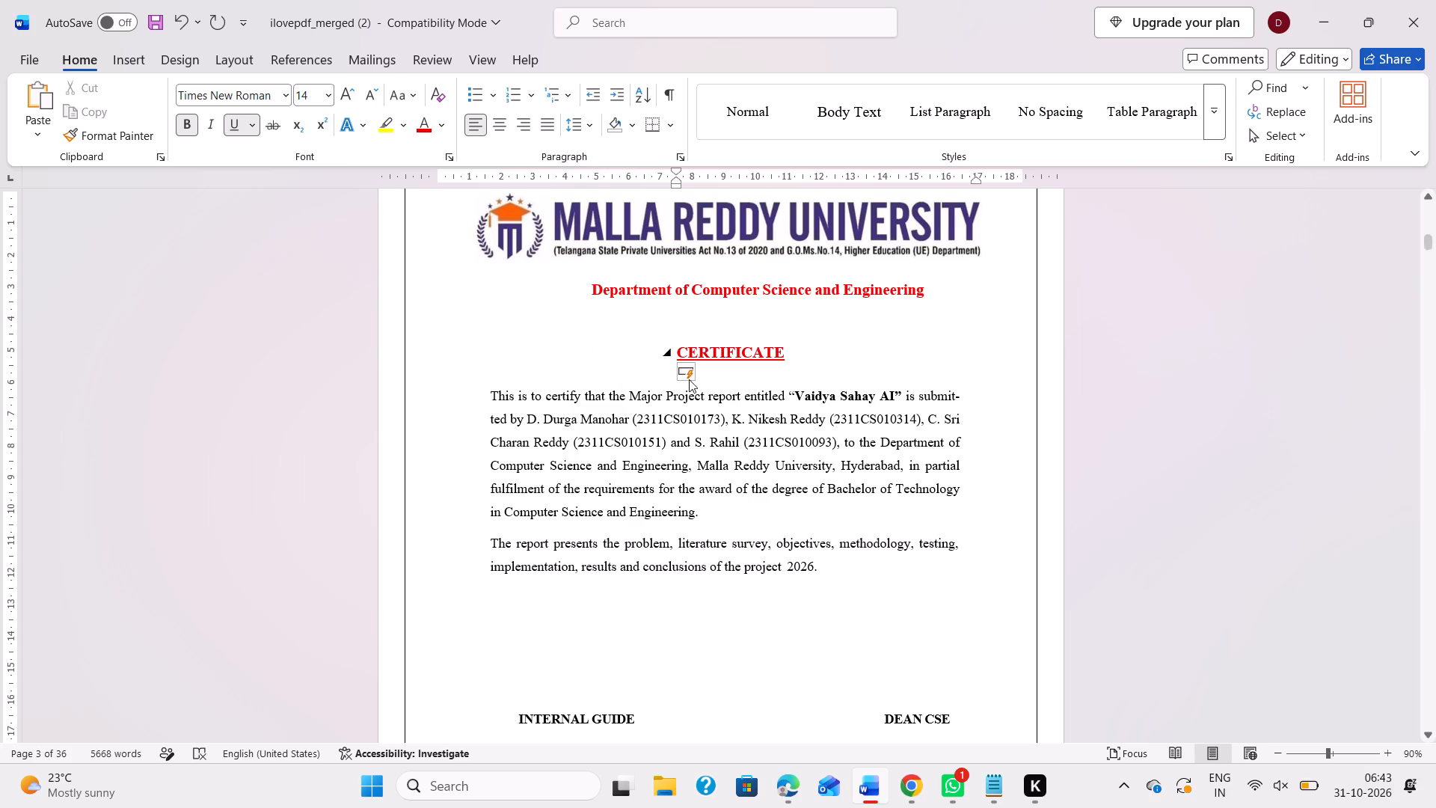
click(704, 420)
Move DECLARATION onto its own line below the department heading on the declaration page.
scroll(704, 420, up, 1)
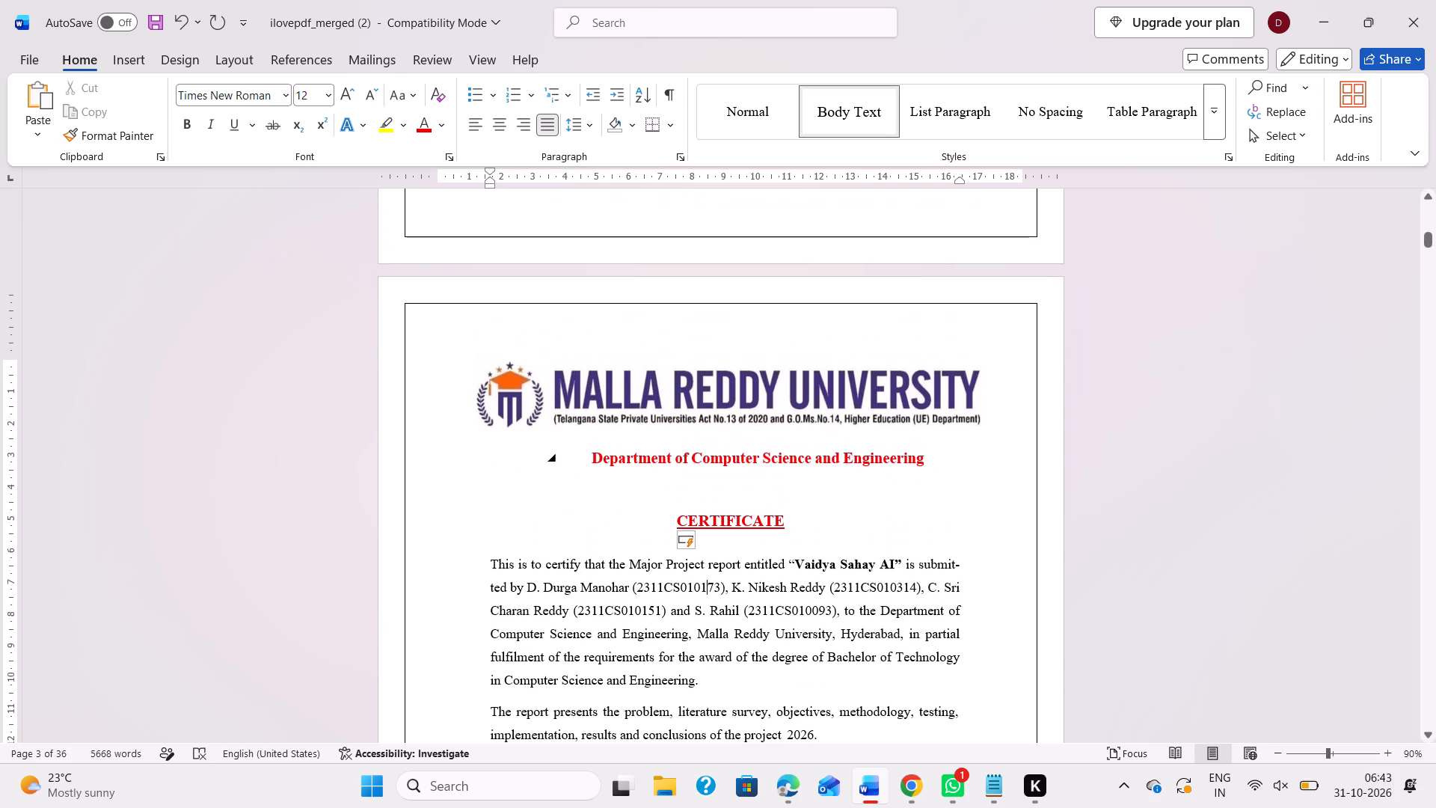
scroll(684, 471, up, 3)
scroll(684, 471, down, 3)
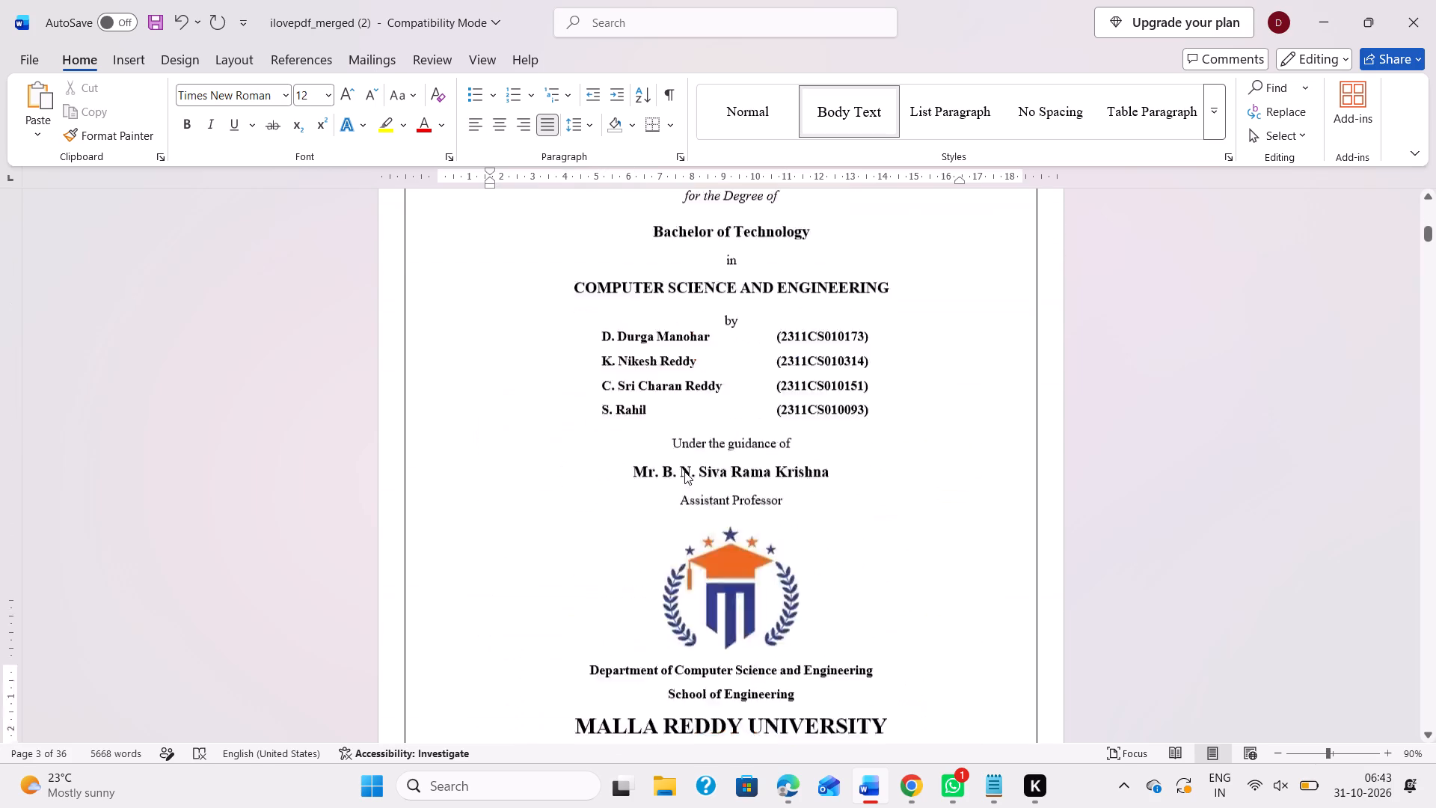
scroll(684, 471, down, 4)
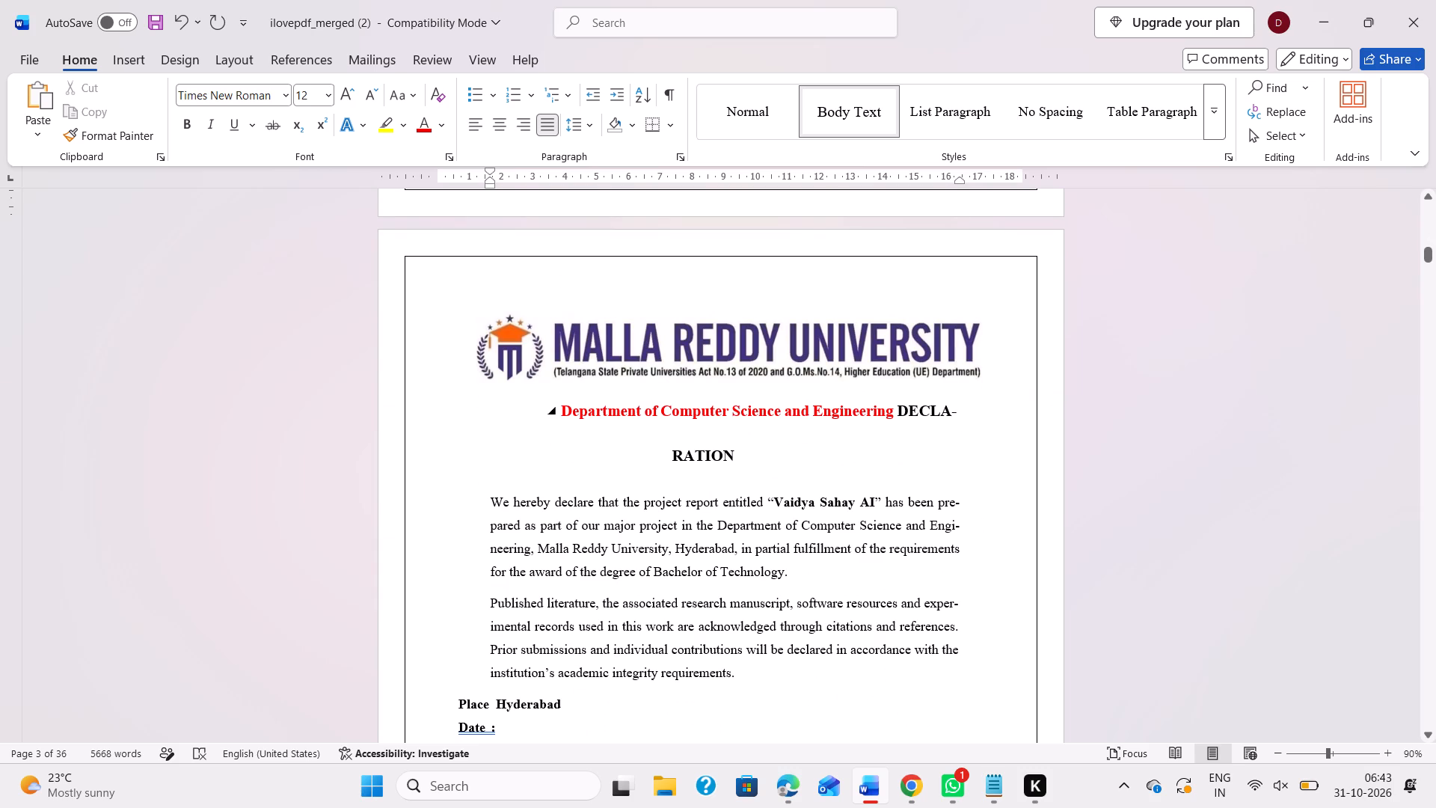
click(896, 403)
key(Return)
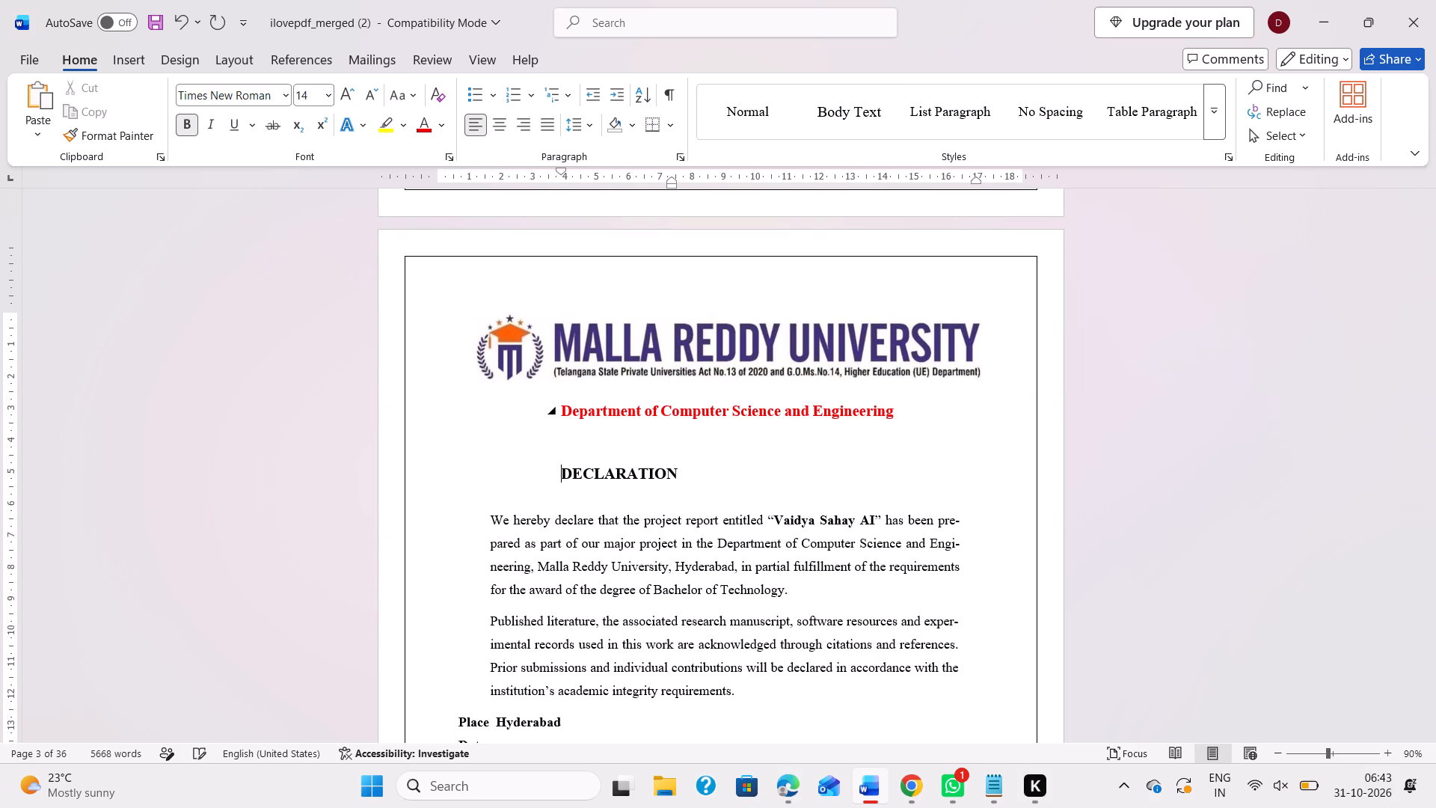
Indent the DECLARATION heading with tabs so that it sits near the middle of the page, and underline it.
key(Tab)
key(Tab)
key(Tab)
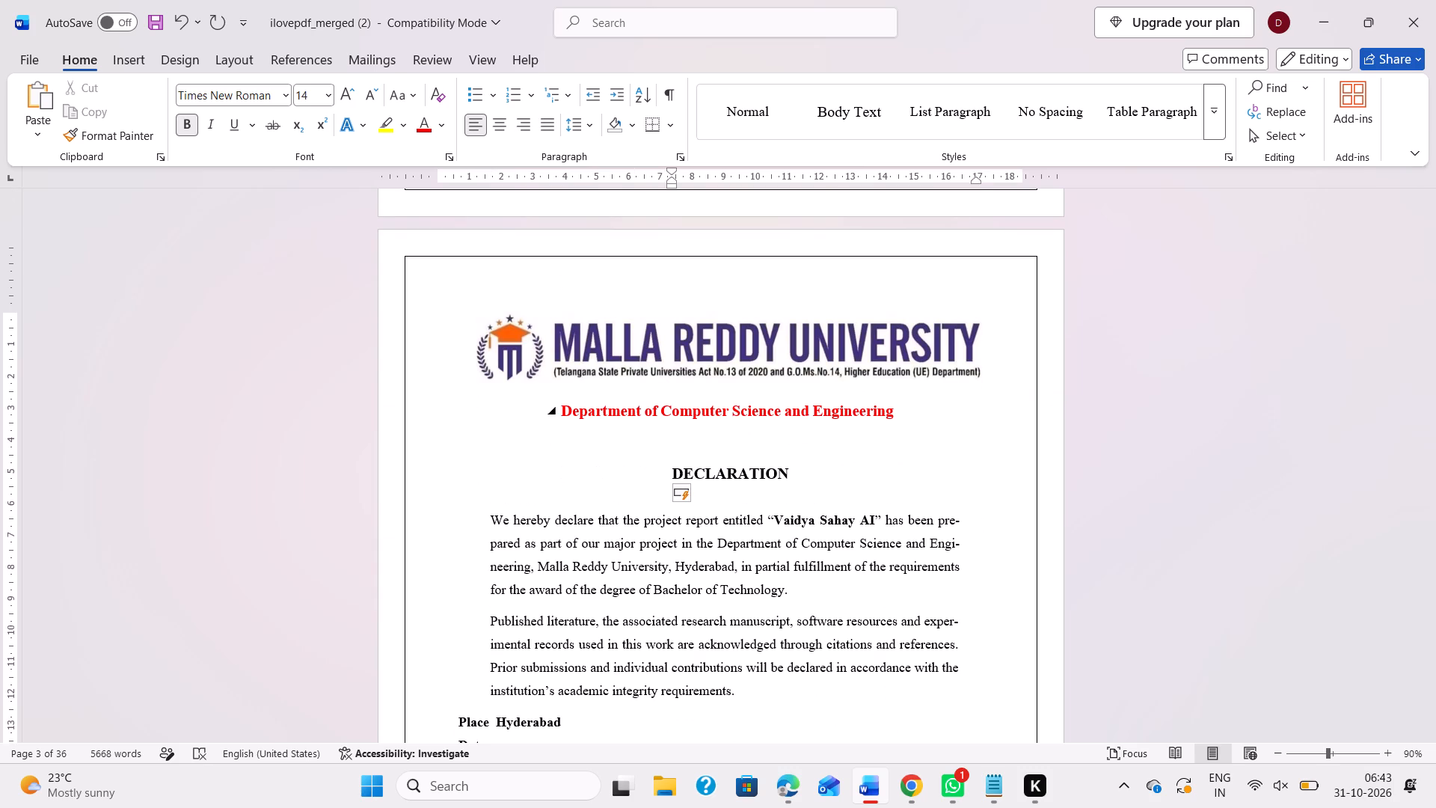
double_click(760, 471)
click(815, 444)
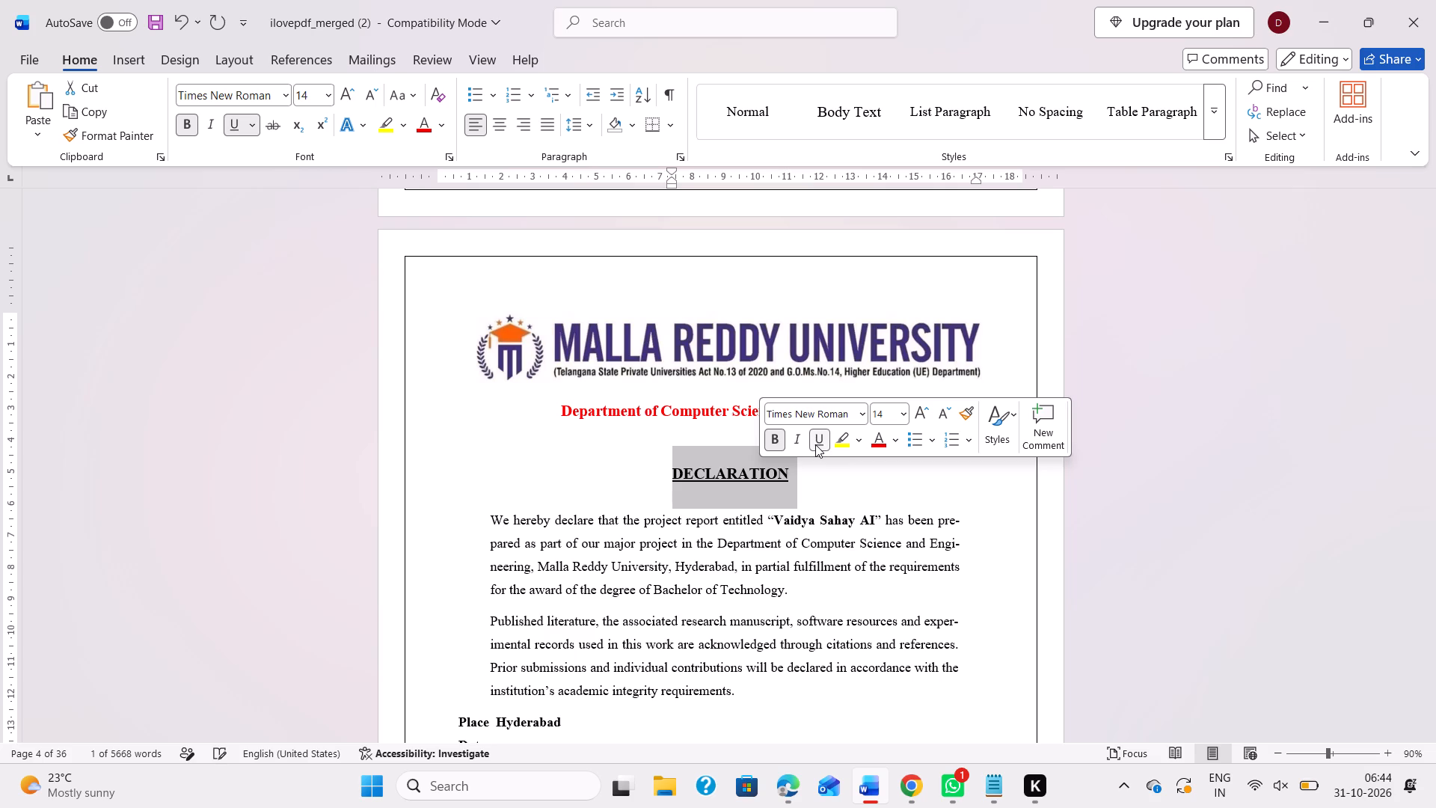
click(803, 494)
Examine the rest of the declaration page, including the place and date lines and the list of students with roll numbers.
scroll(803, 494, down, 1)
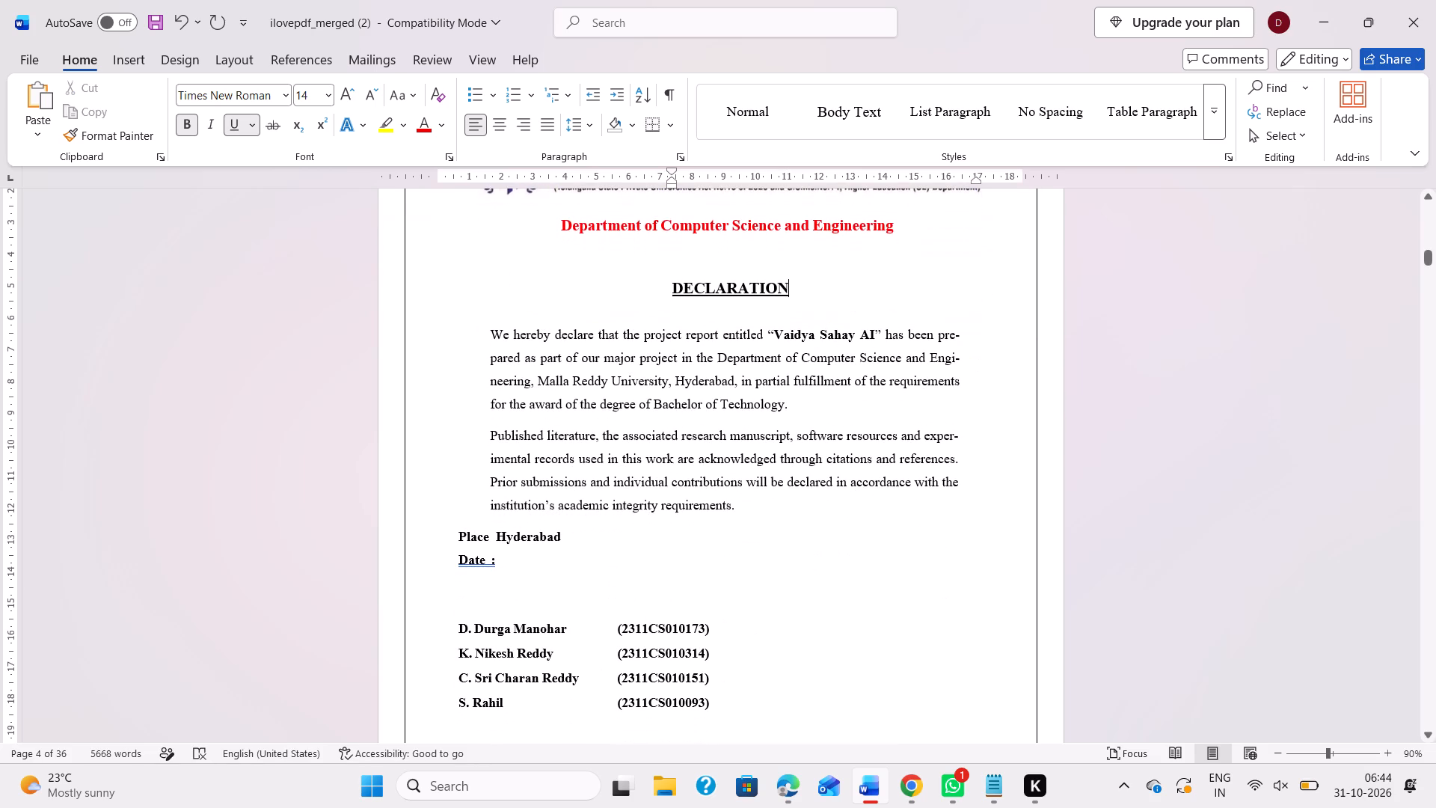
scroll(746, 472, down, 1)
scroll(746, 472, up, 1)
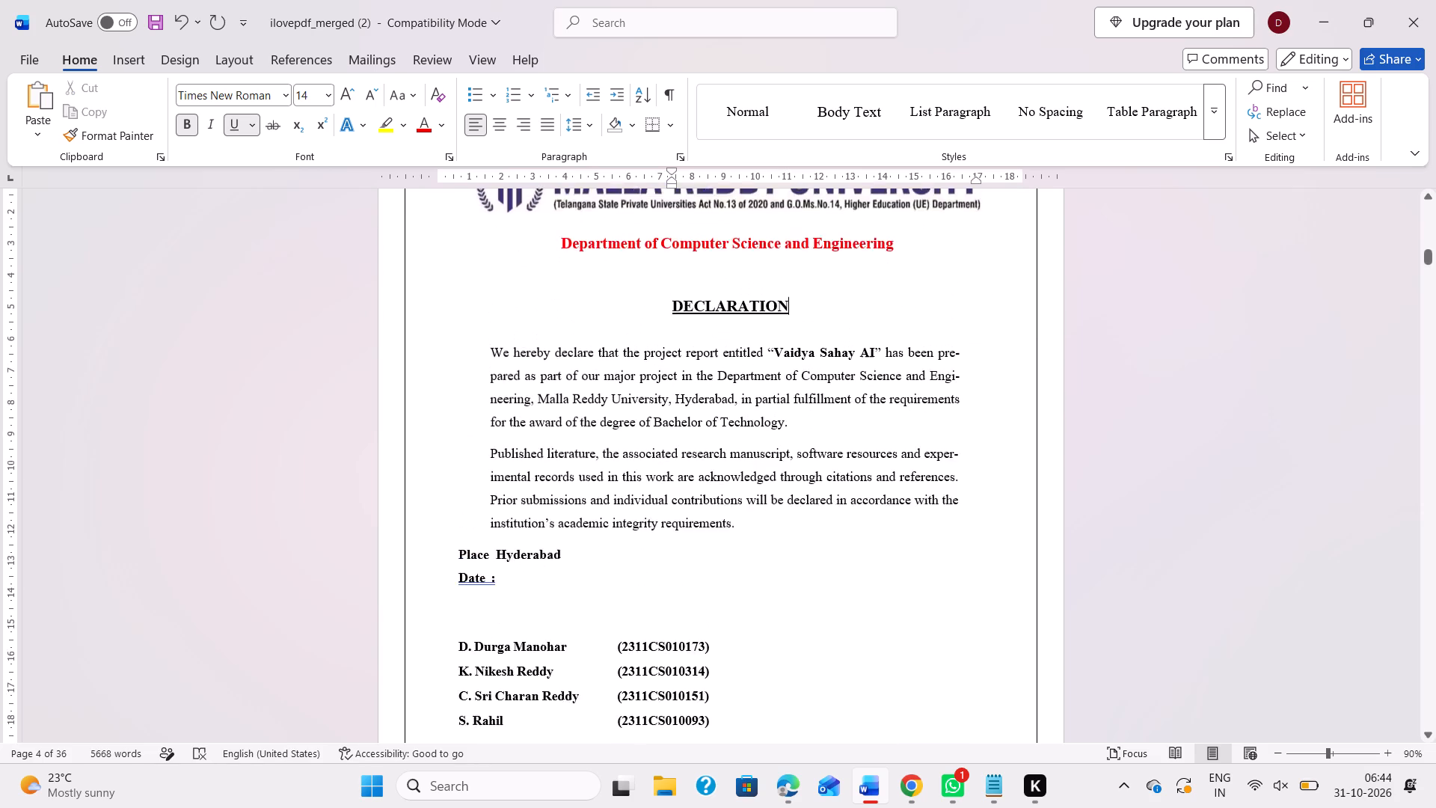
scroll(746, 472, up, 2)
scroll(746, 472, down, 5)
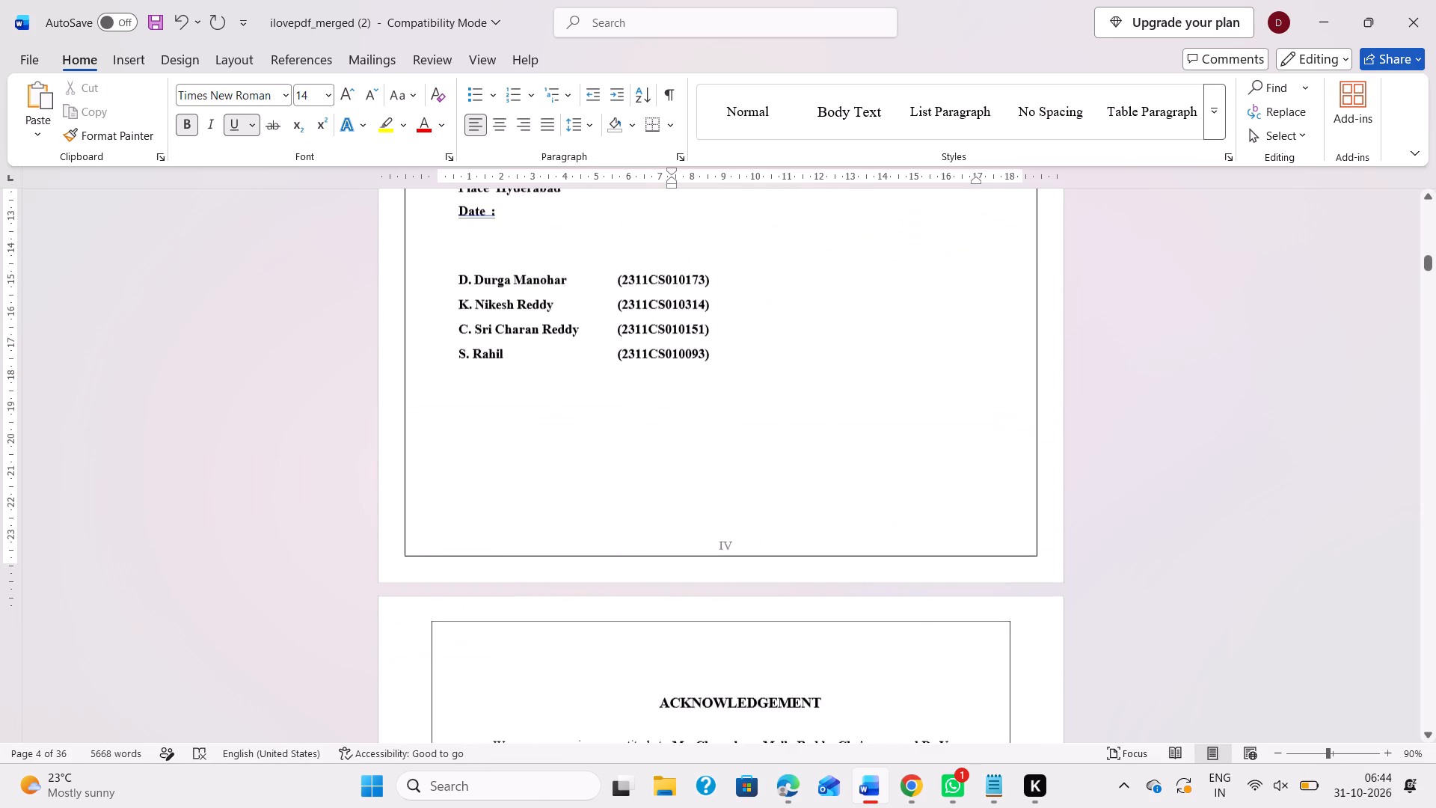
scroll(746, 472, up, 1)
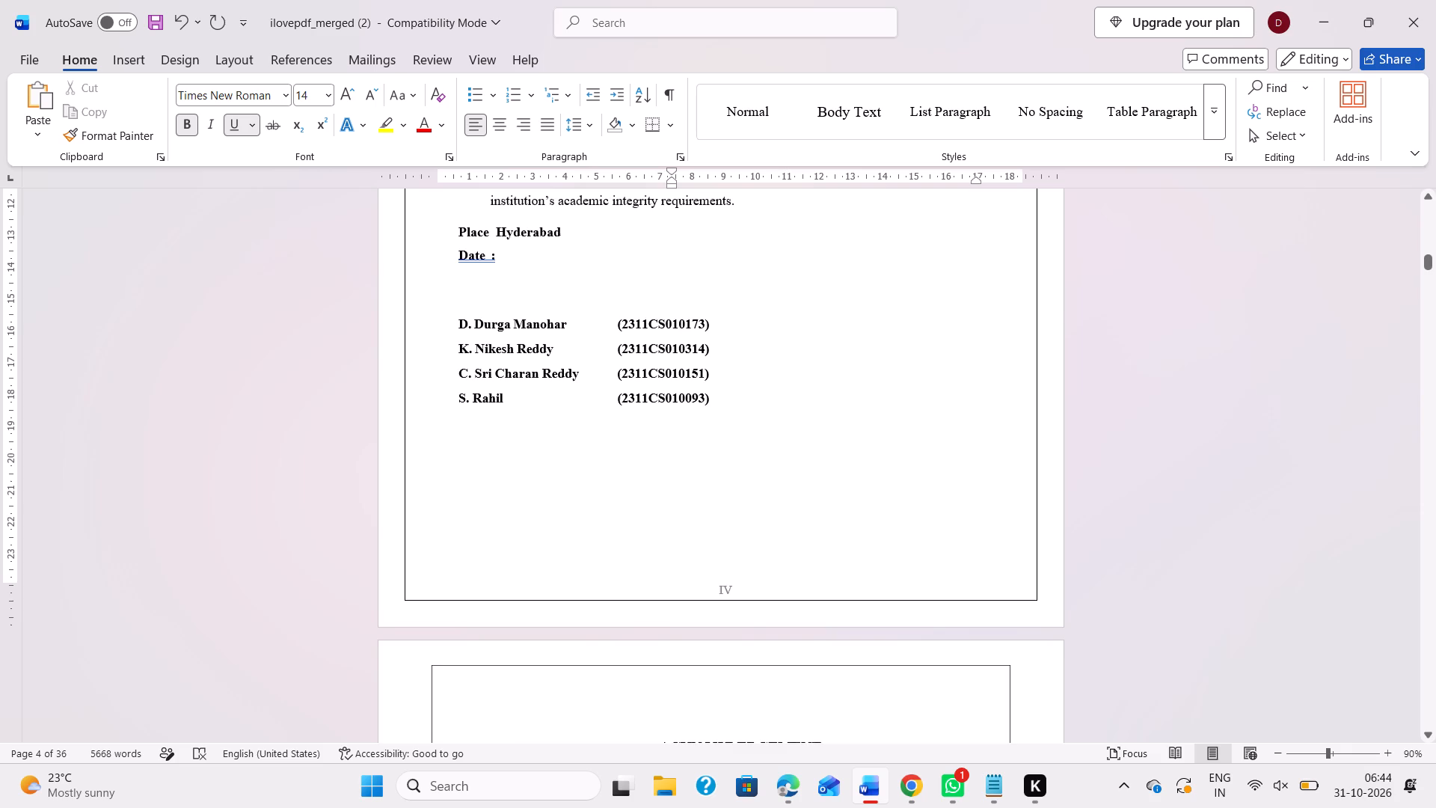
scroll(642, 441, up, 1)
drag(453, 320, 574, 397)
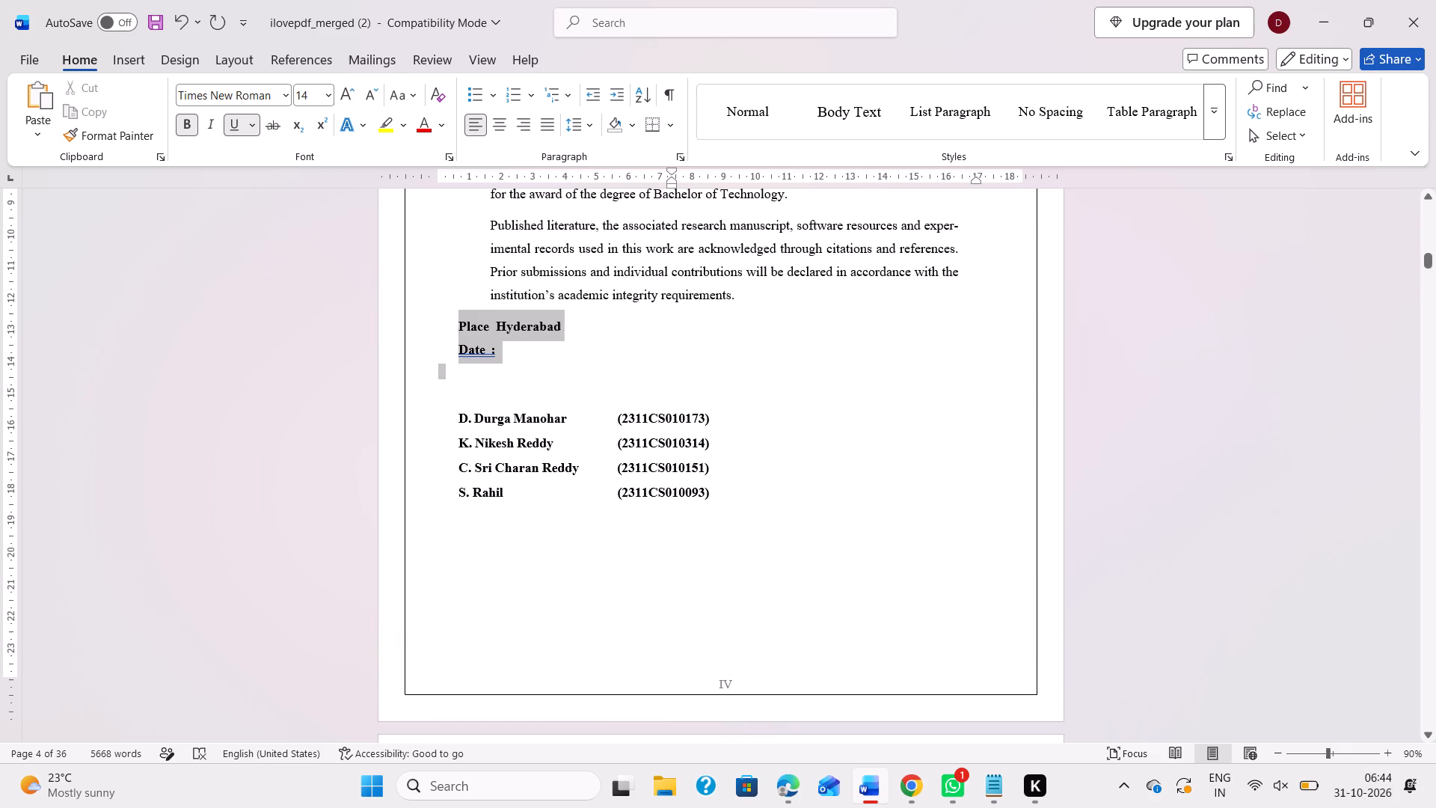
drag(574, 397, 745, 496)
scroll(745, 496, up, 2)
click(546, 450)
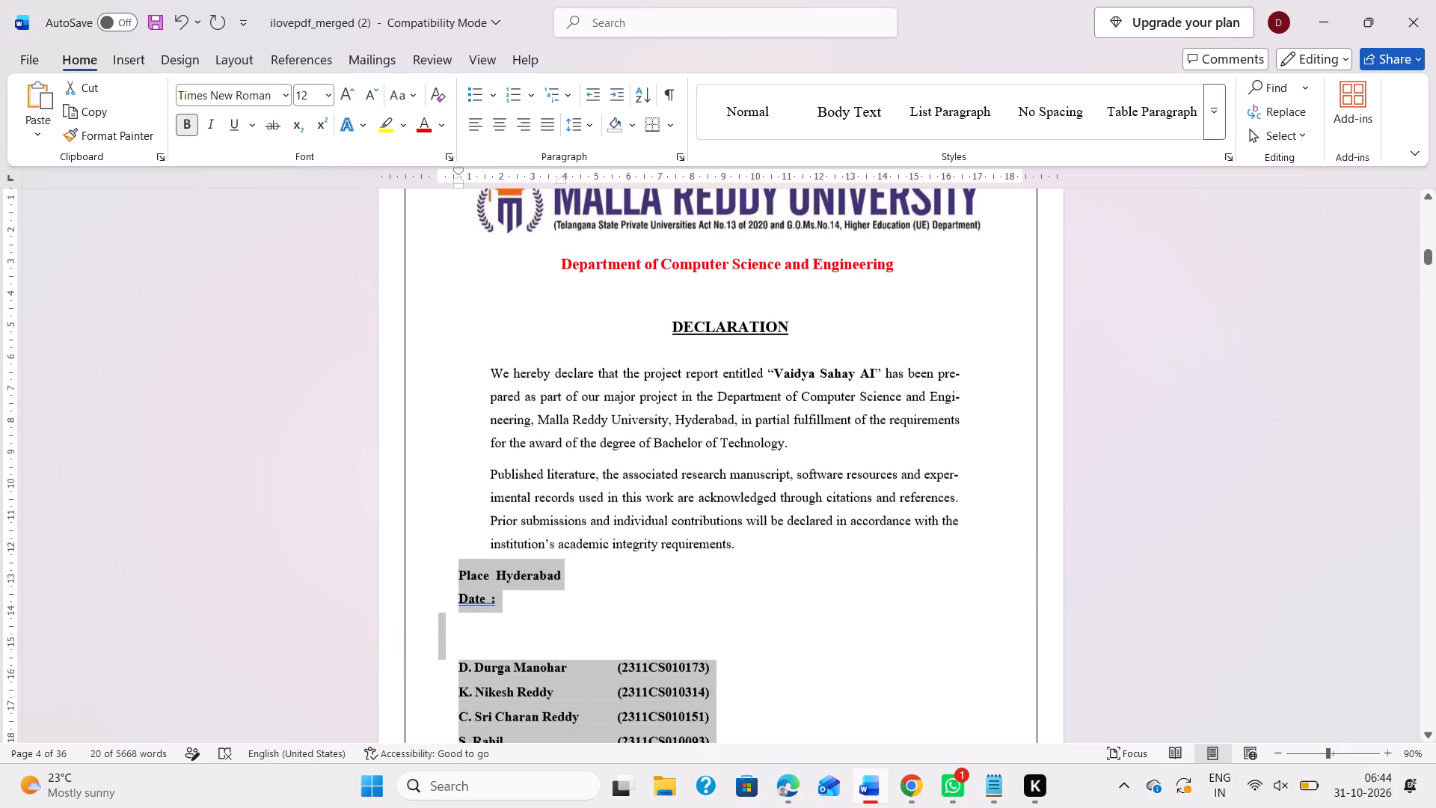
Reduce the left indent of the two declaration paragraphs to nearly line up with the Place and Date lines.
drag(484, 369, 674, 464)
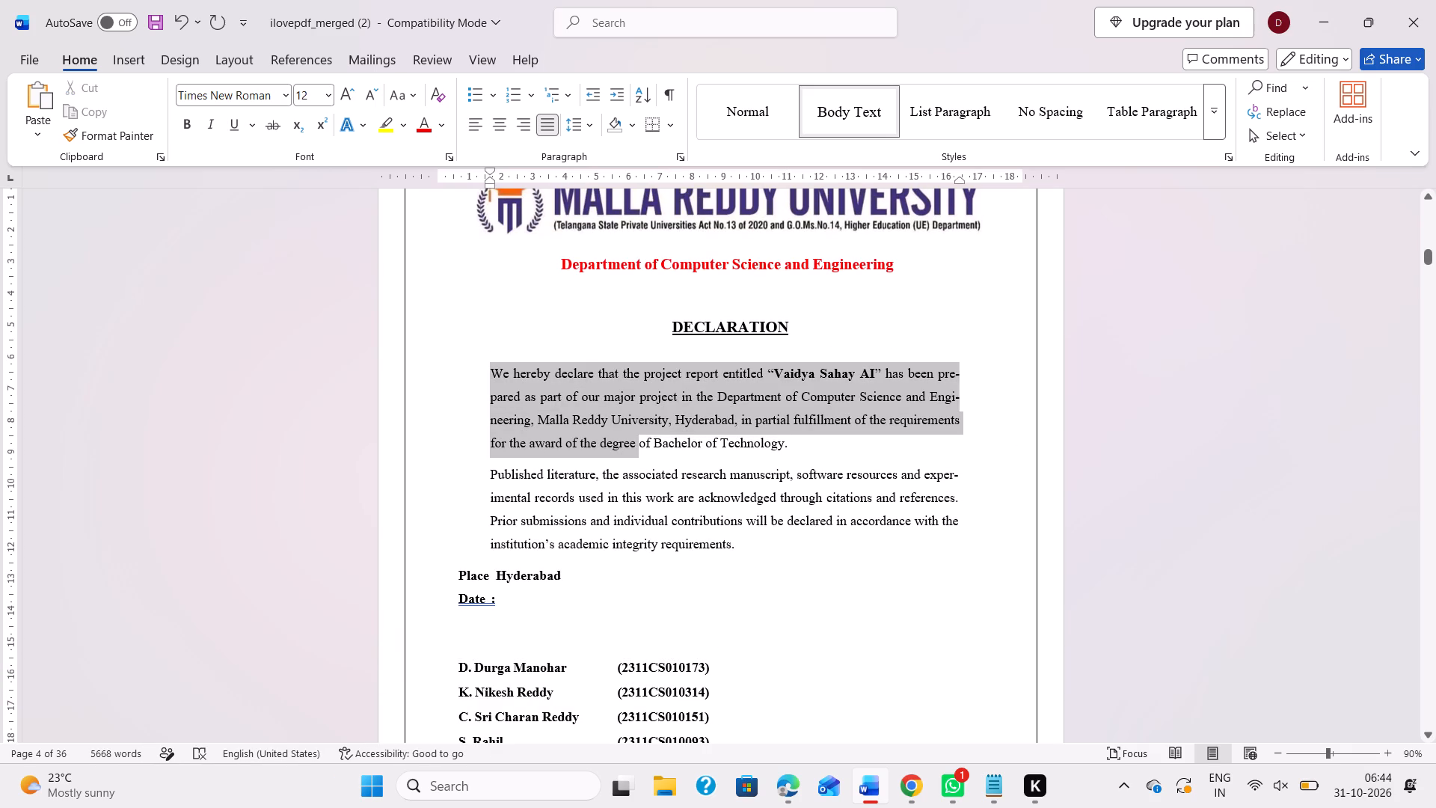
drag(674, 464, 778, 541)
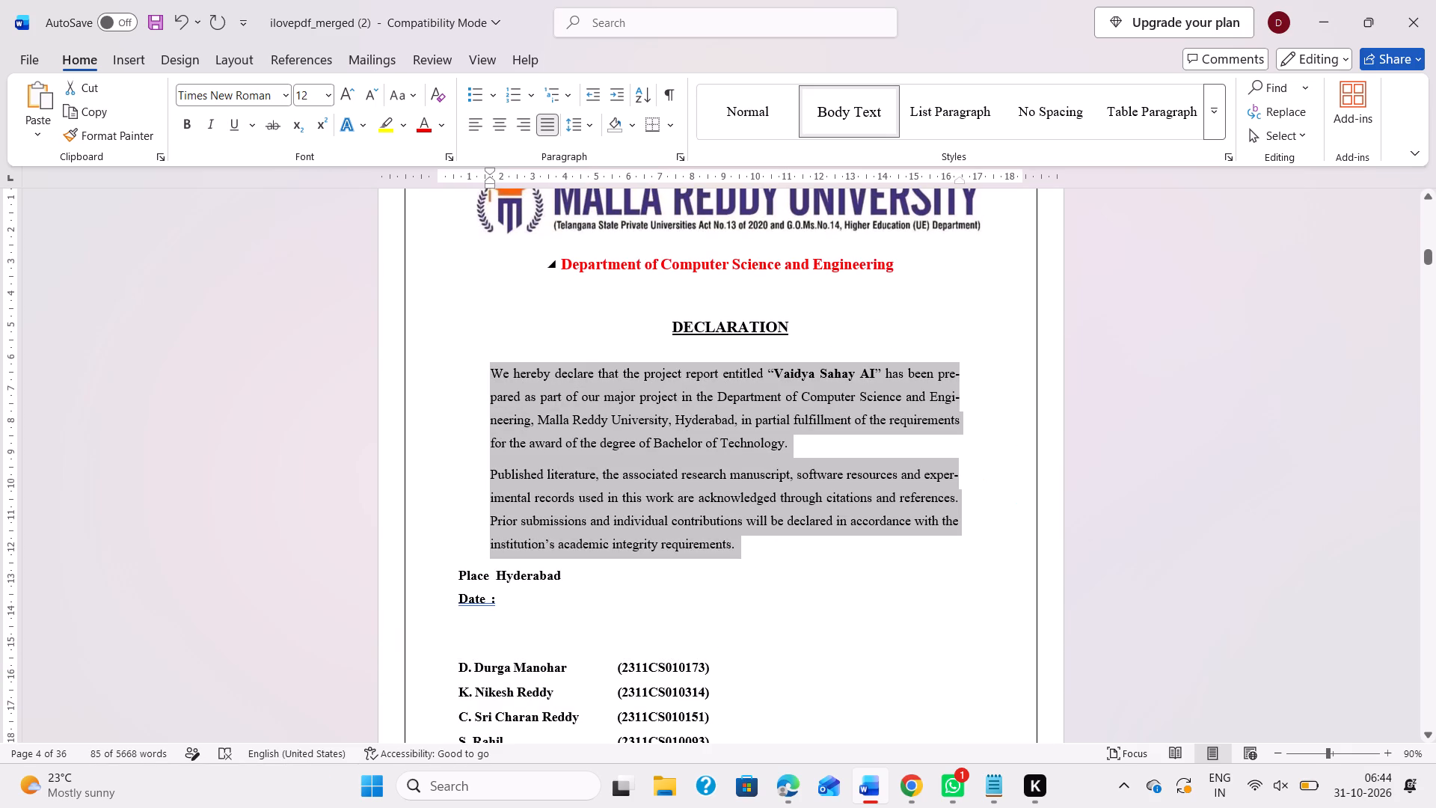
drag(491, 183, 462, 180)
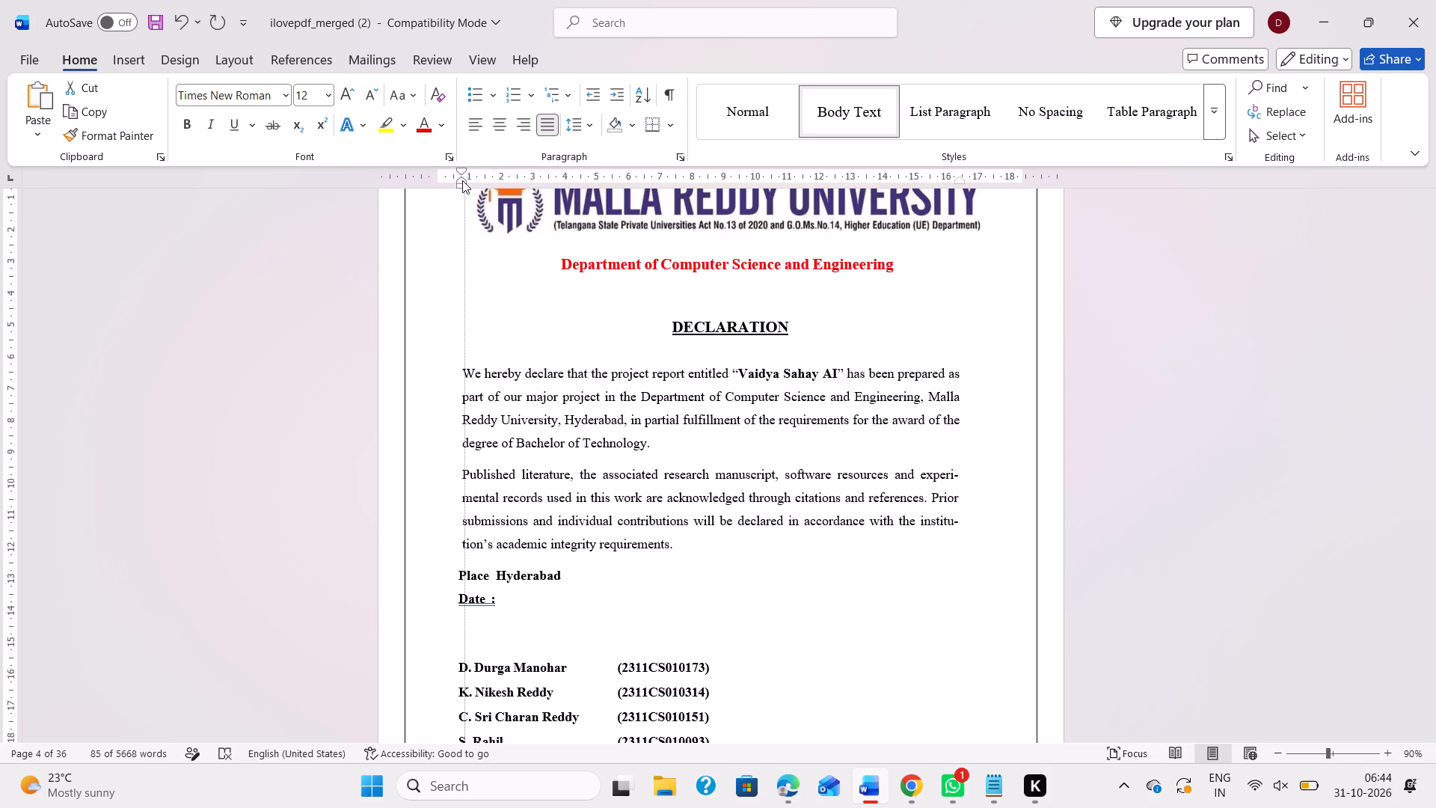
drag(462, 180, 458, 180)
click(690, 452)
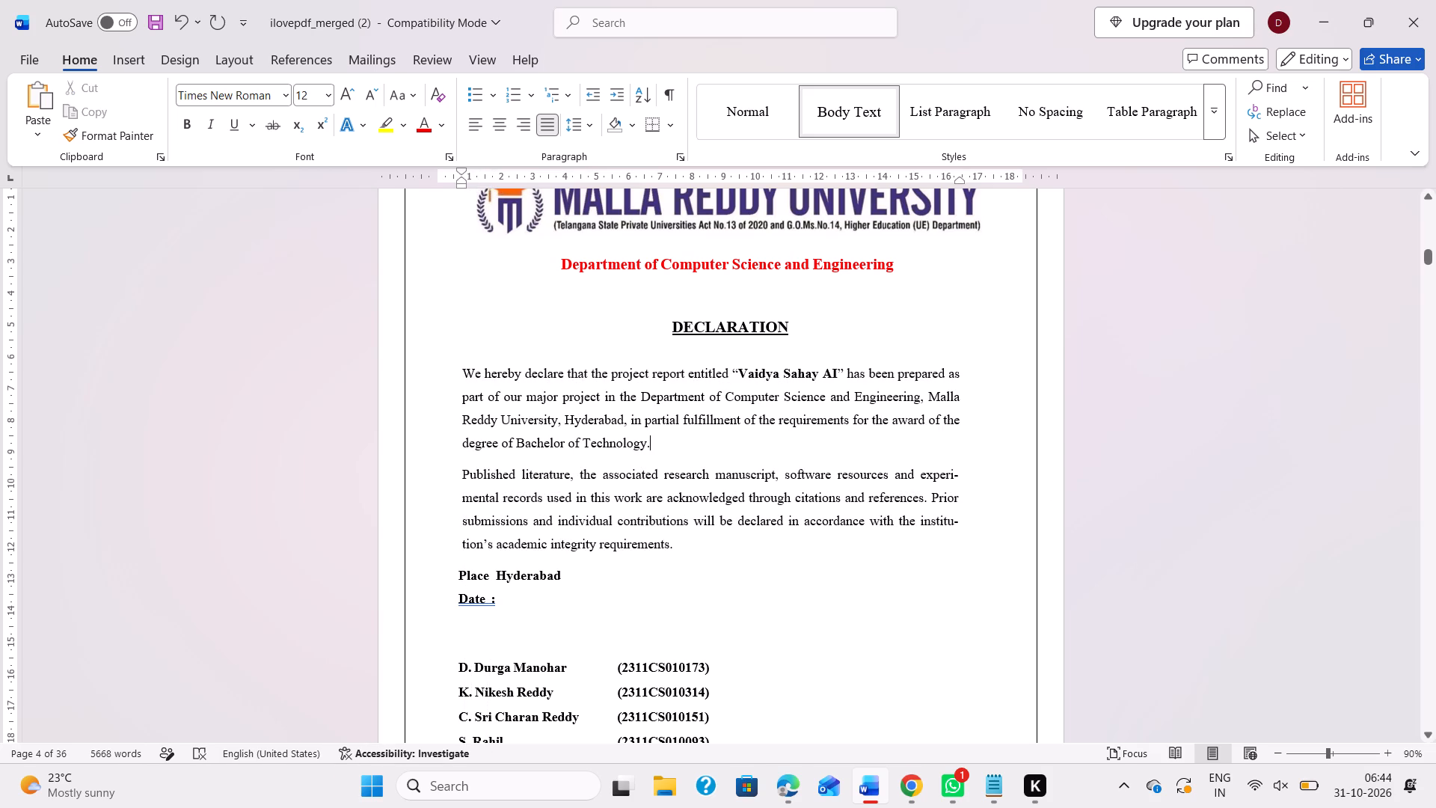
Extend the right indent of the two declaration paragraphs outward to just past 17 on the ruler.
drag(456, 370, 739, 541)
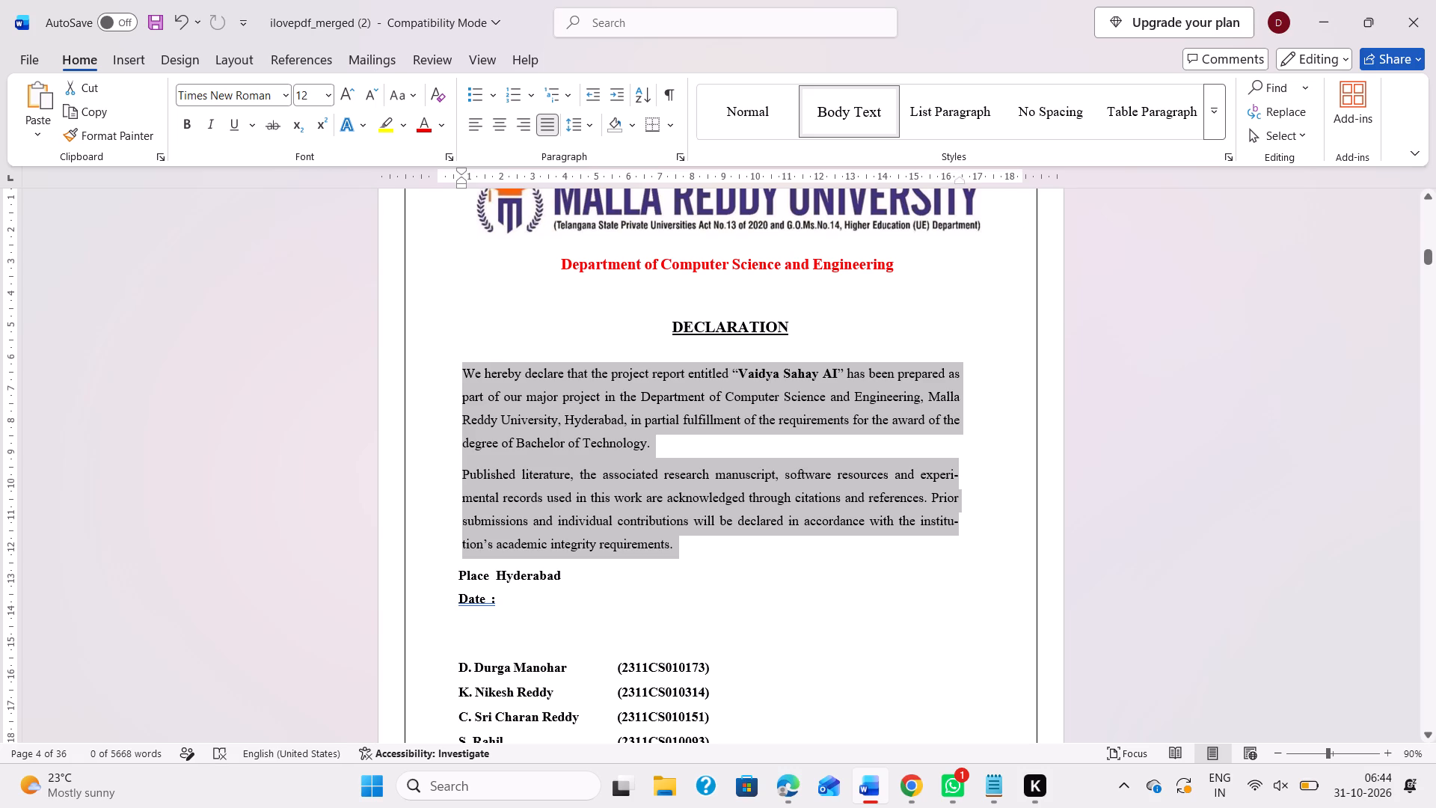
drag(939, 181, 947, 181)
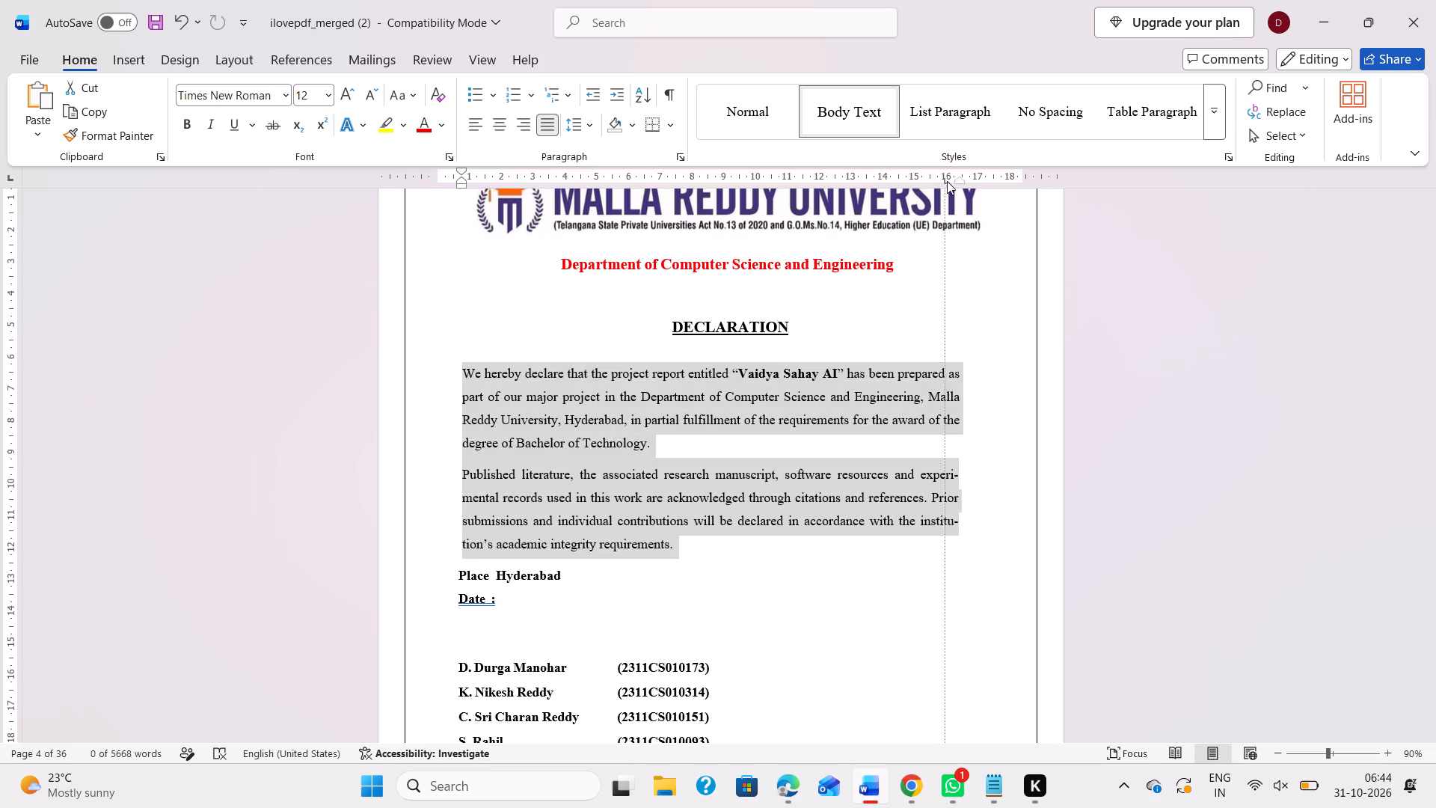
drag(947, 181, 975, 186)
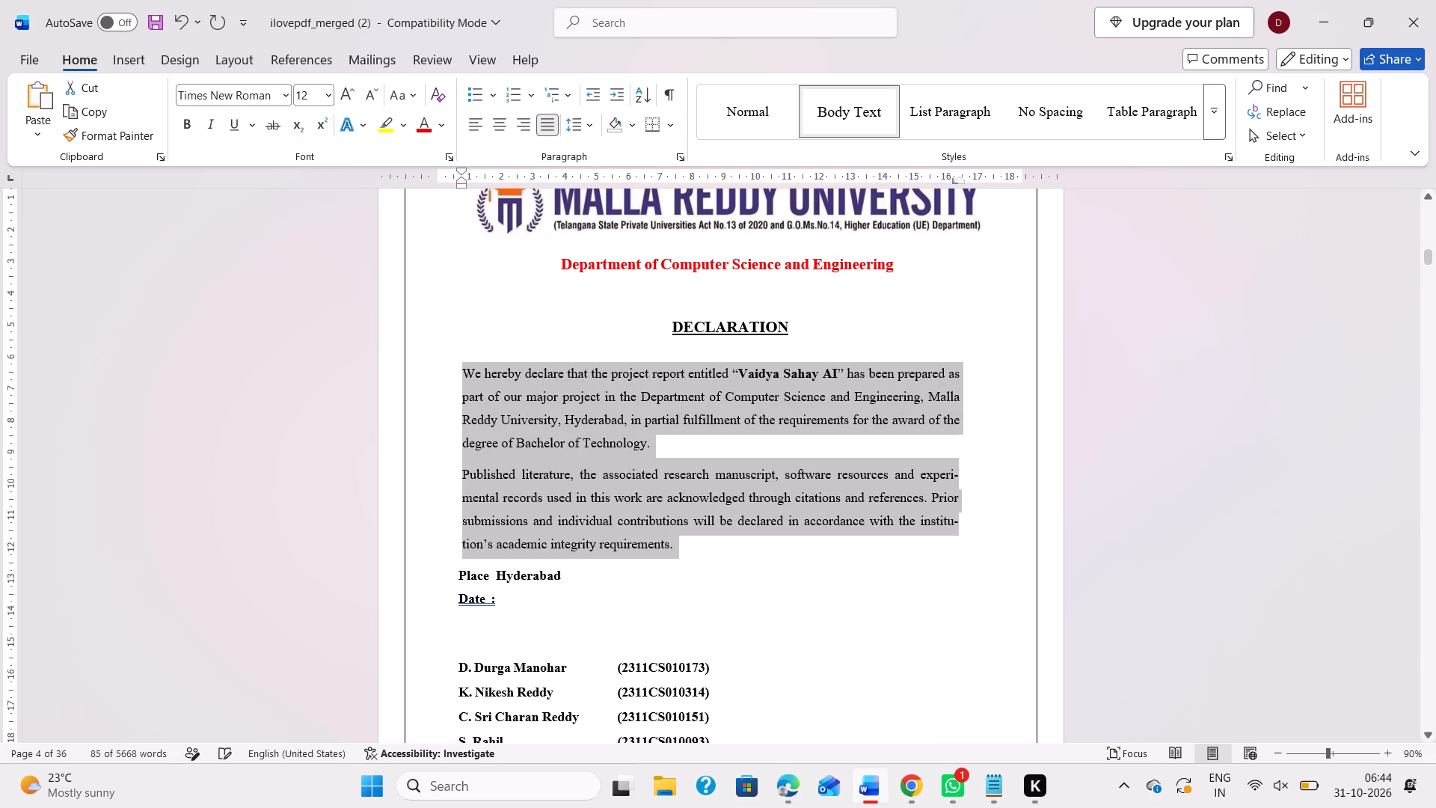
key(super+Left)
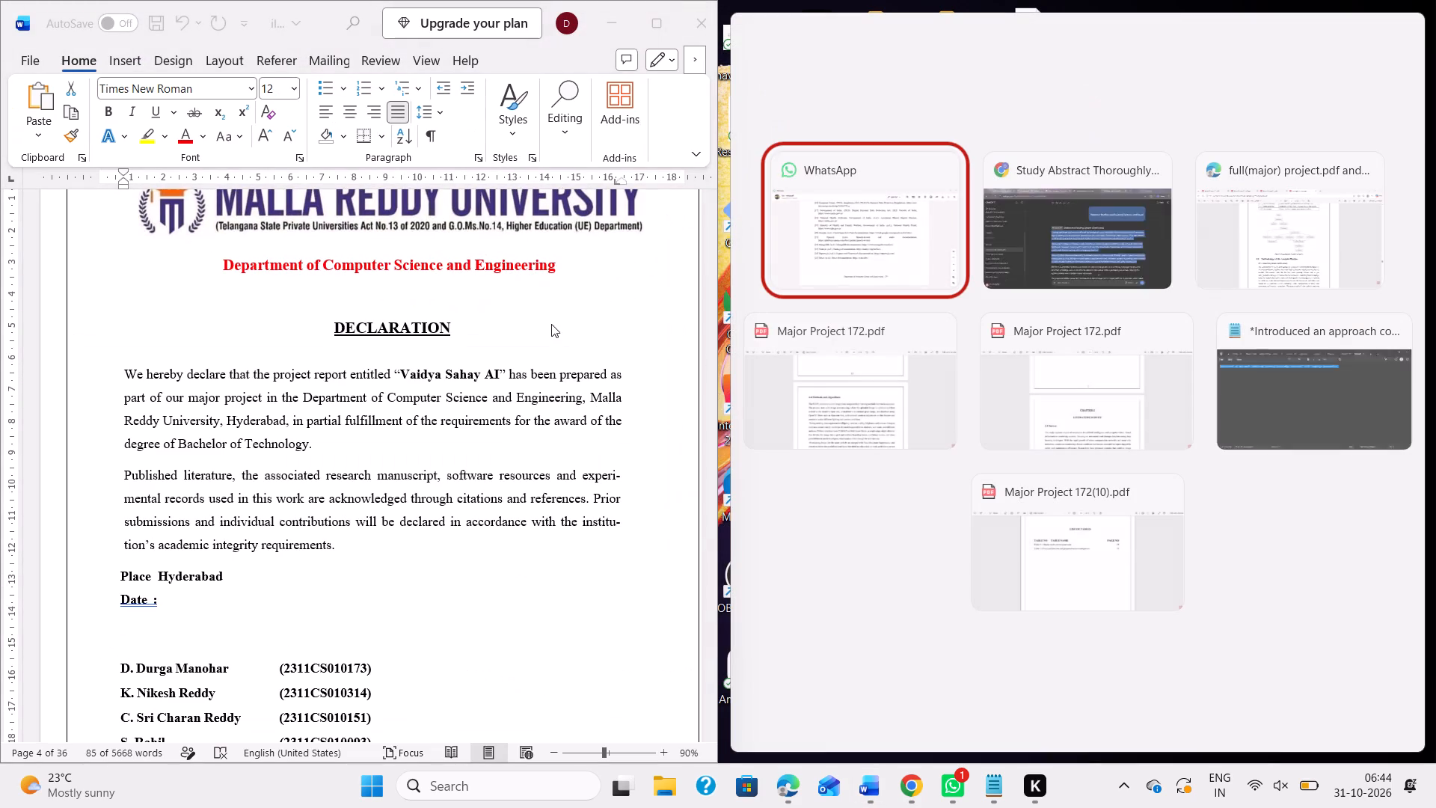
drag(622, 181, 626, 182)
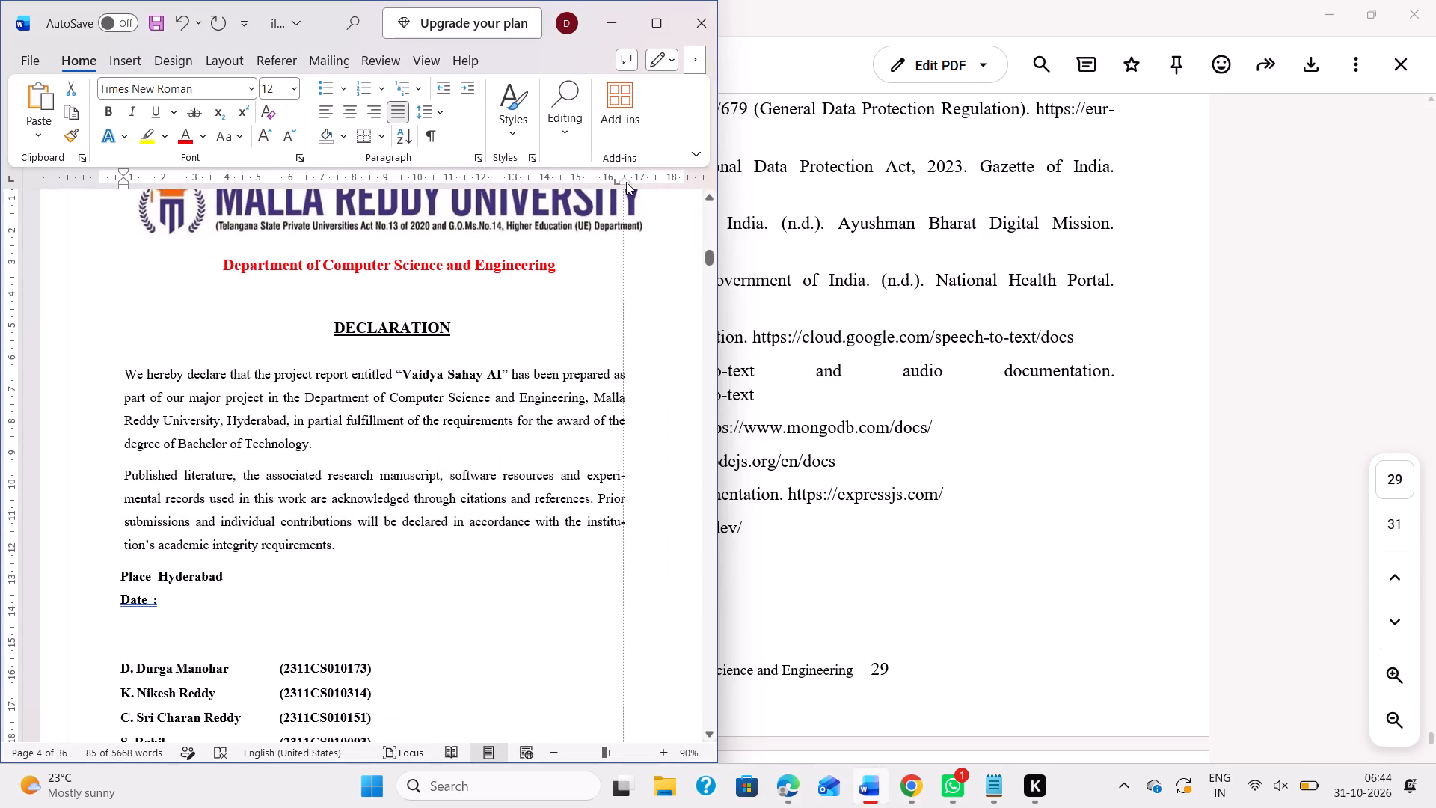
drag(626, 182, 647, 185)
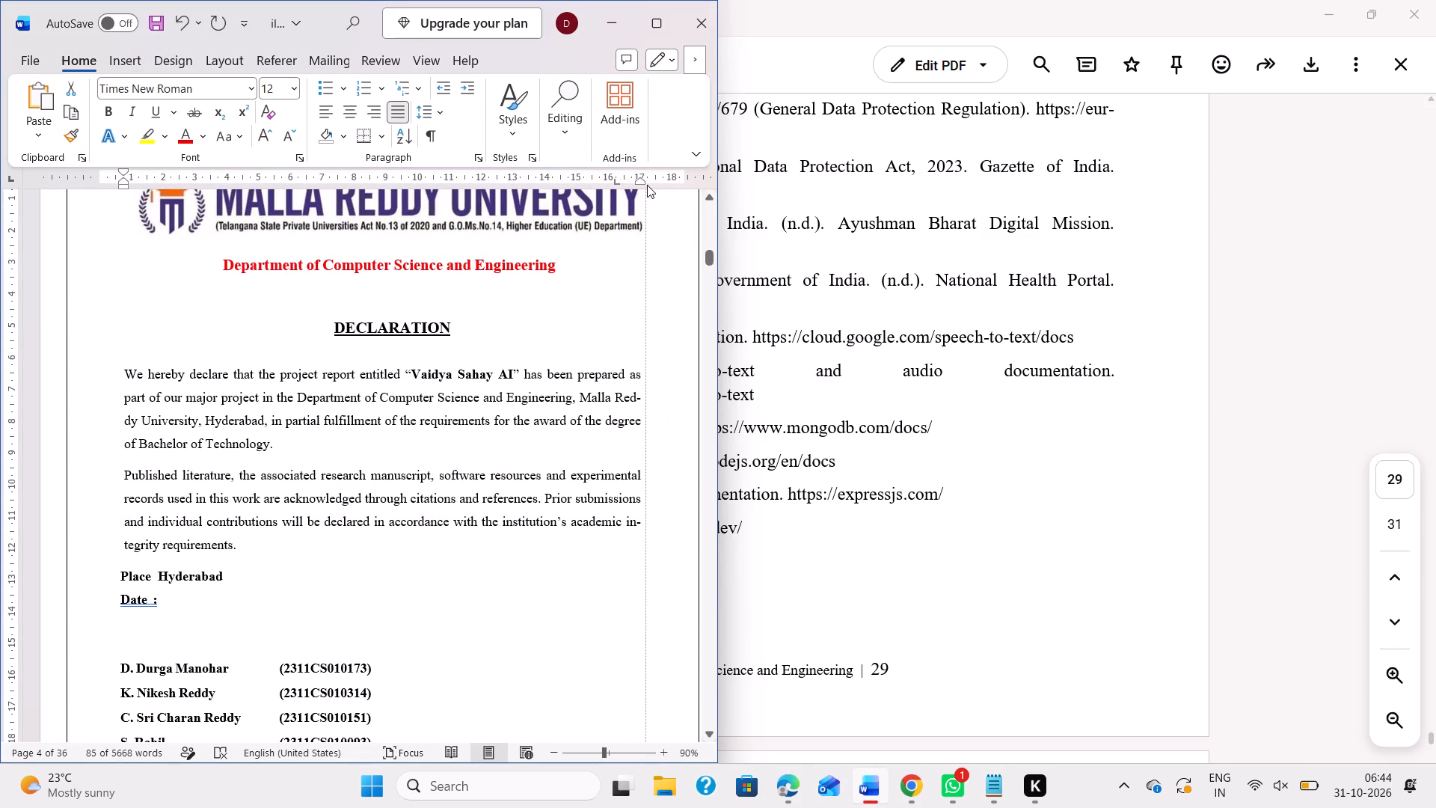
drag(647, 185, 648, 185)
click(659, 19)
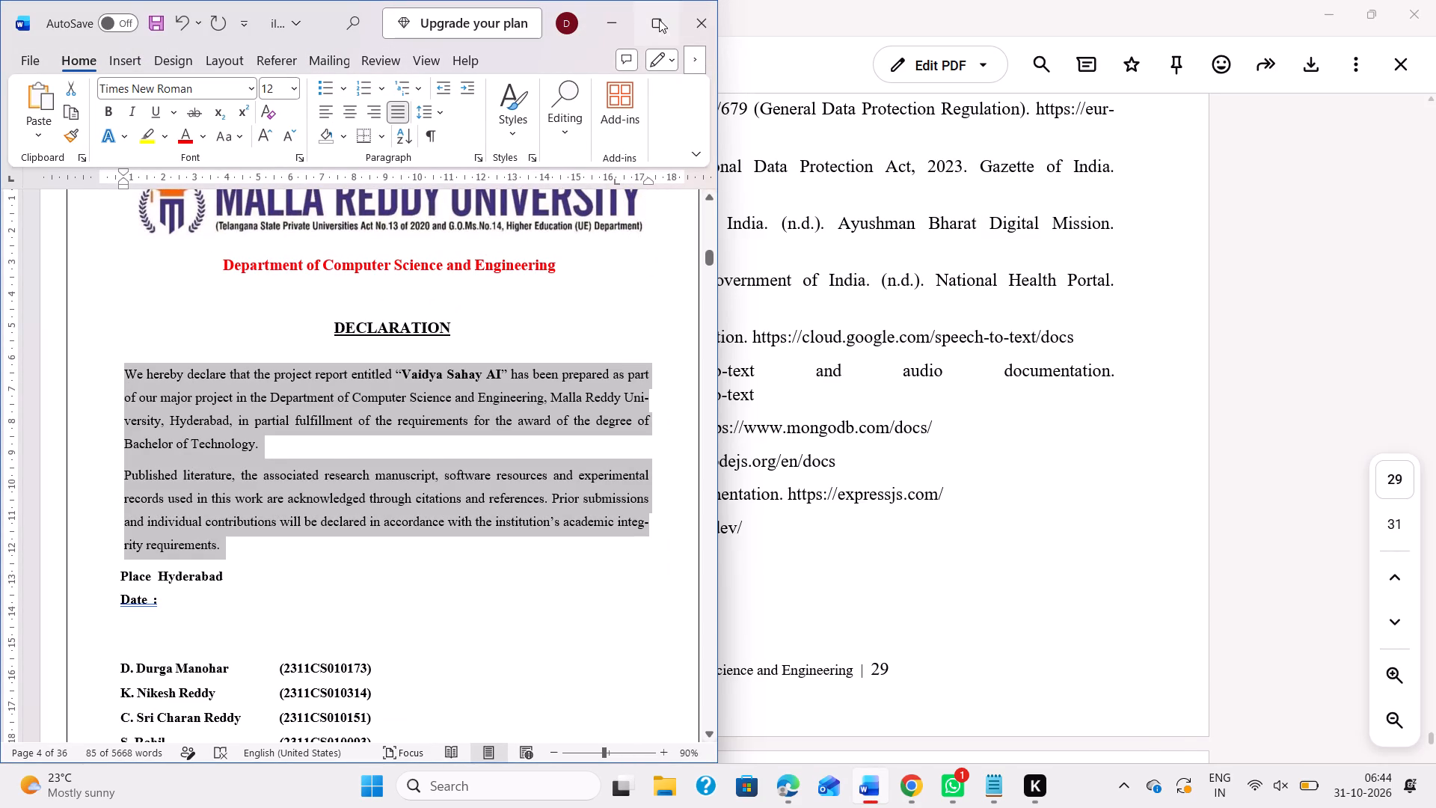
click(791, 392)
Reduce the left indent of the two certificate paragraphs to match the left edge of the declaration text.
scroll(791, 392, up, 1)
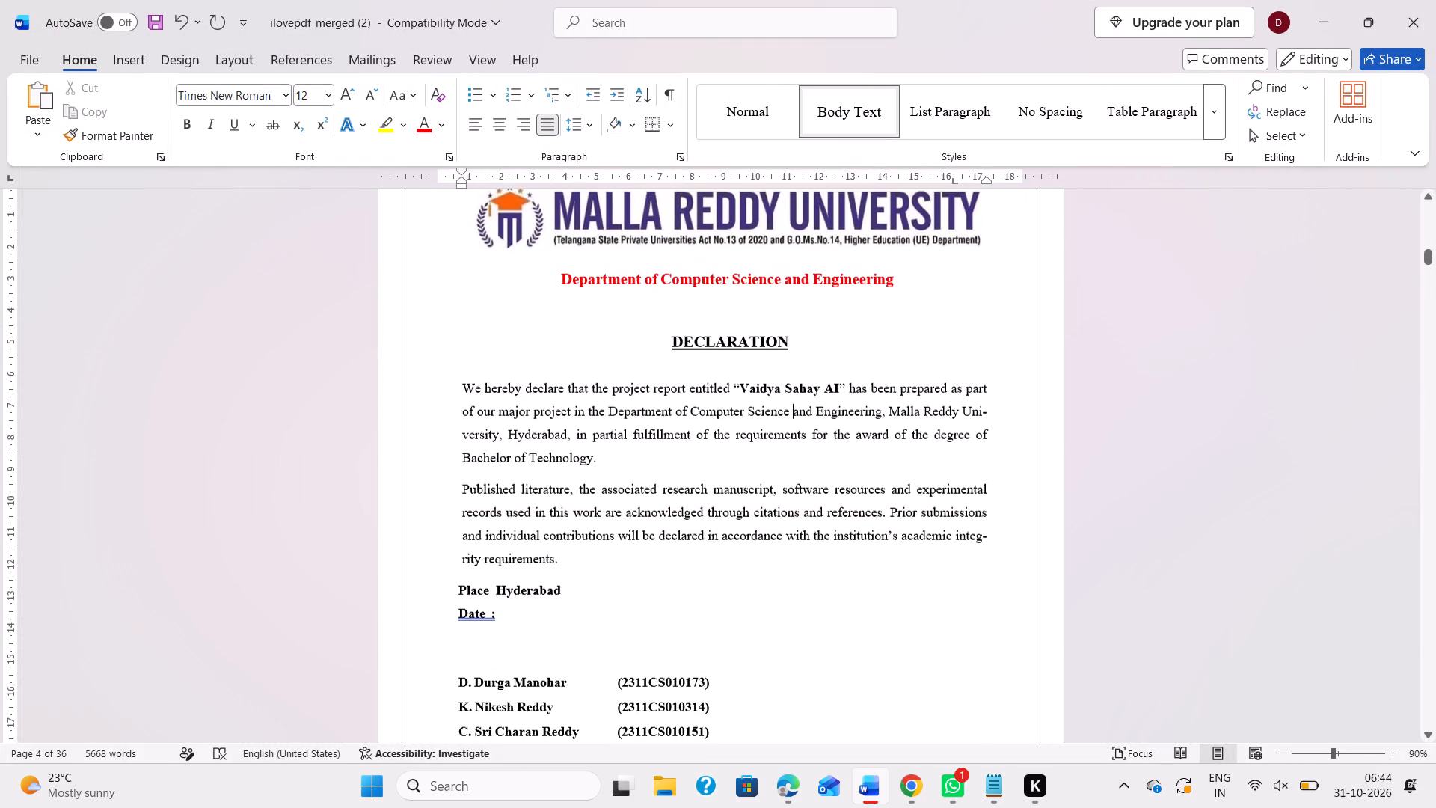
scroll(791, 392, up, 3)
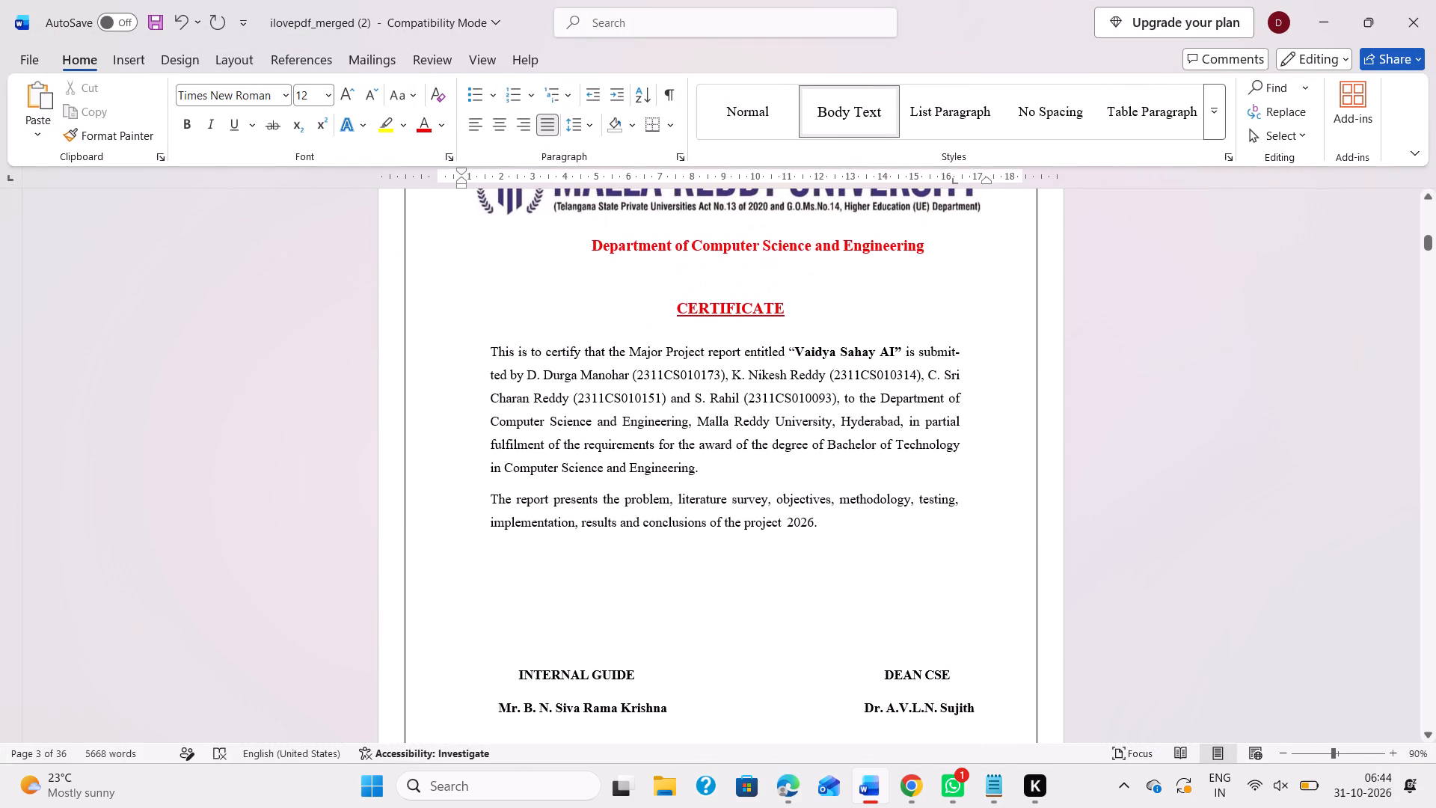
drag(486, 349, 809, 515)
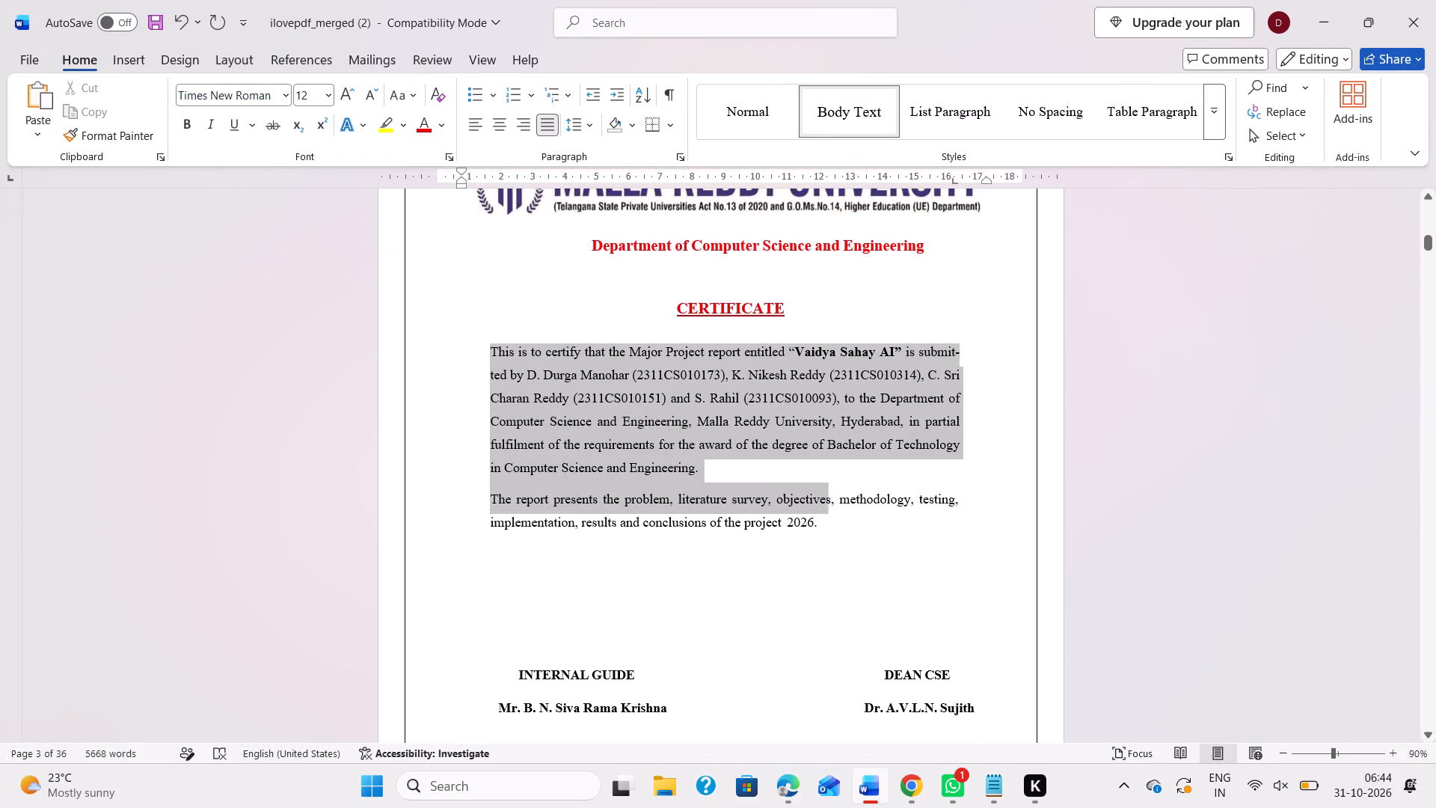
drag(809, 515, 819, 520)
scroll(678, 395, down, 2)
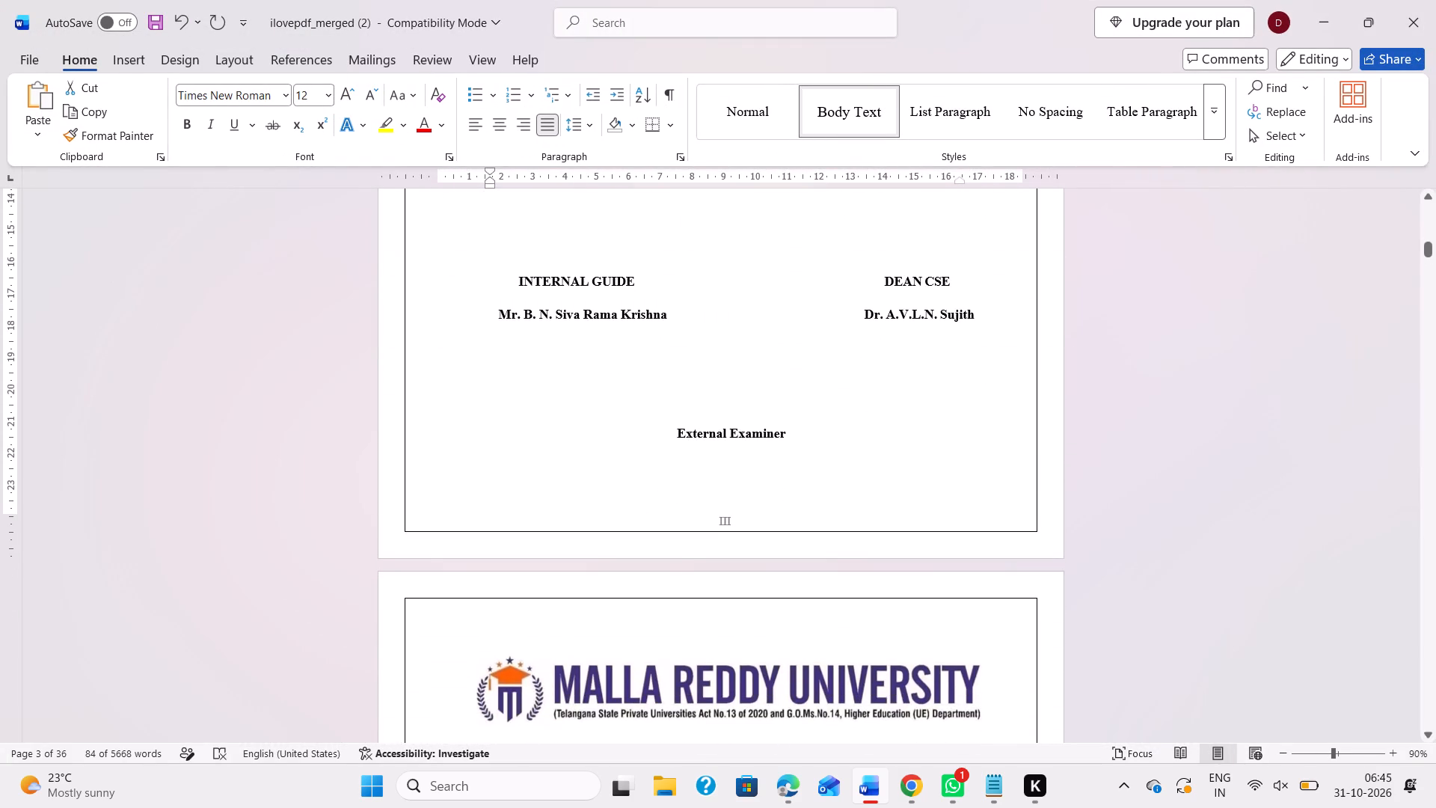
scroll(678, 395, down, 1)
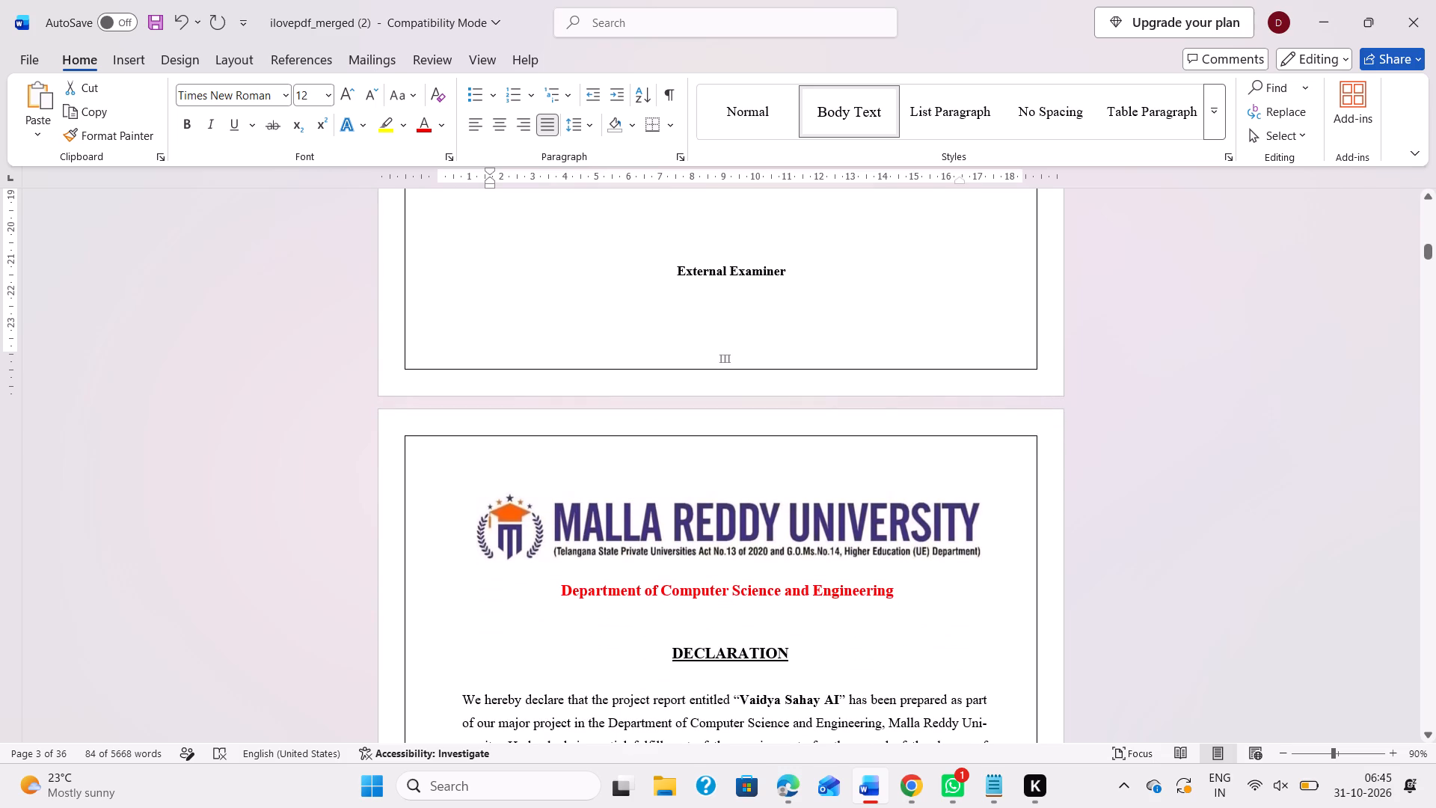
drag(488, 185, 463, 184)
drag(463, 184, 461, 184)
Extend the right indent of the two certificate paragraphs outward to just past 17 on the ruler.
scroll(670, 425, up, 1)
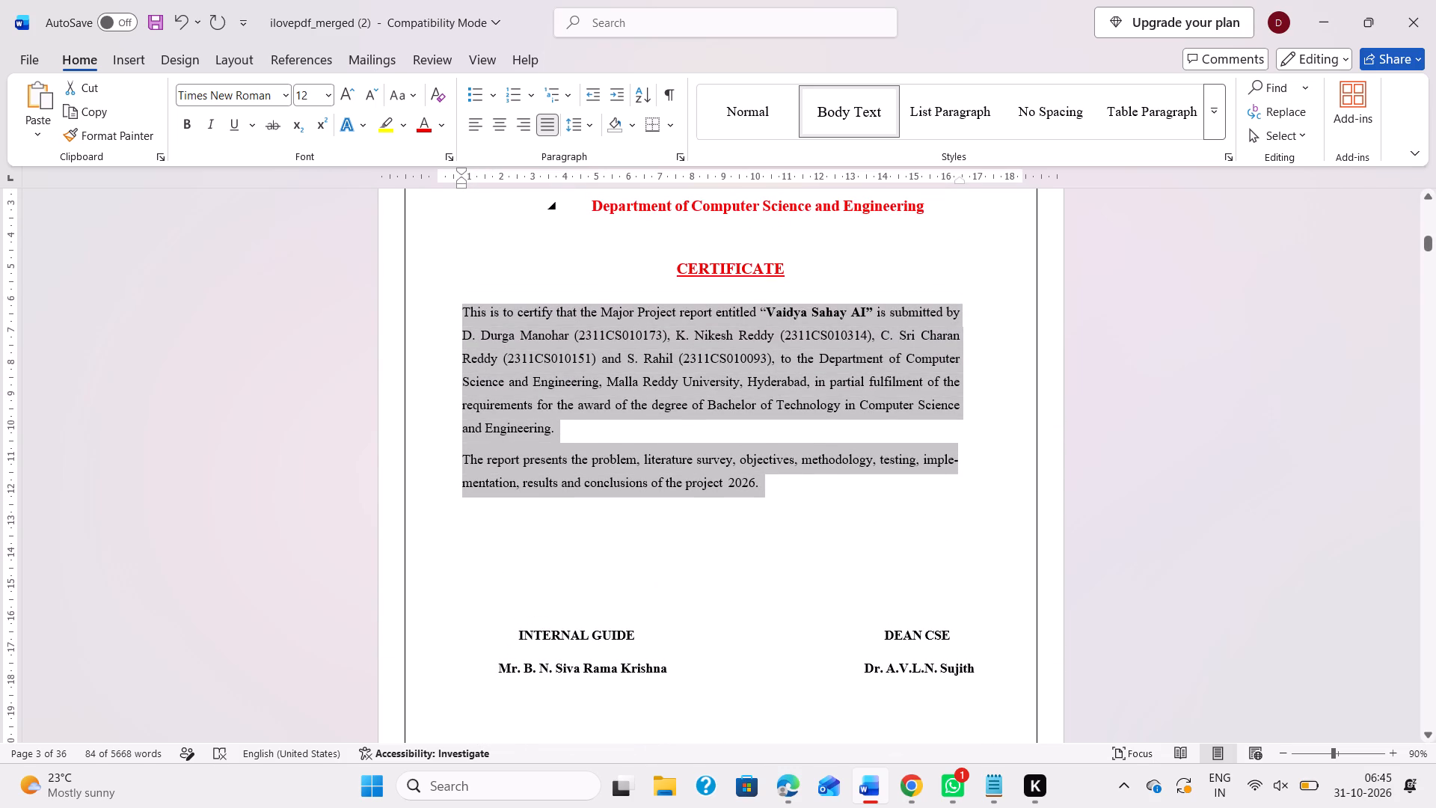
key(super+Left)
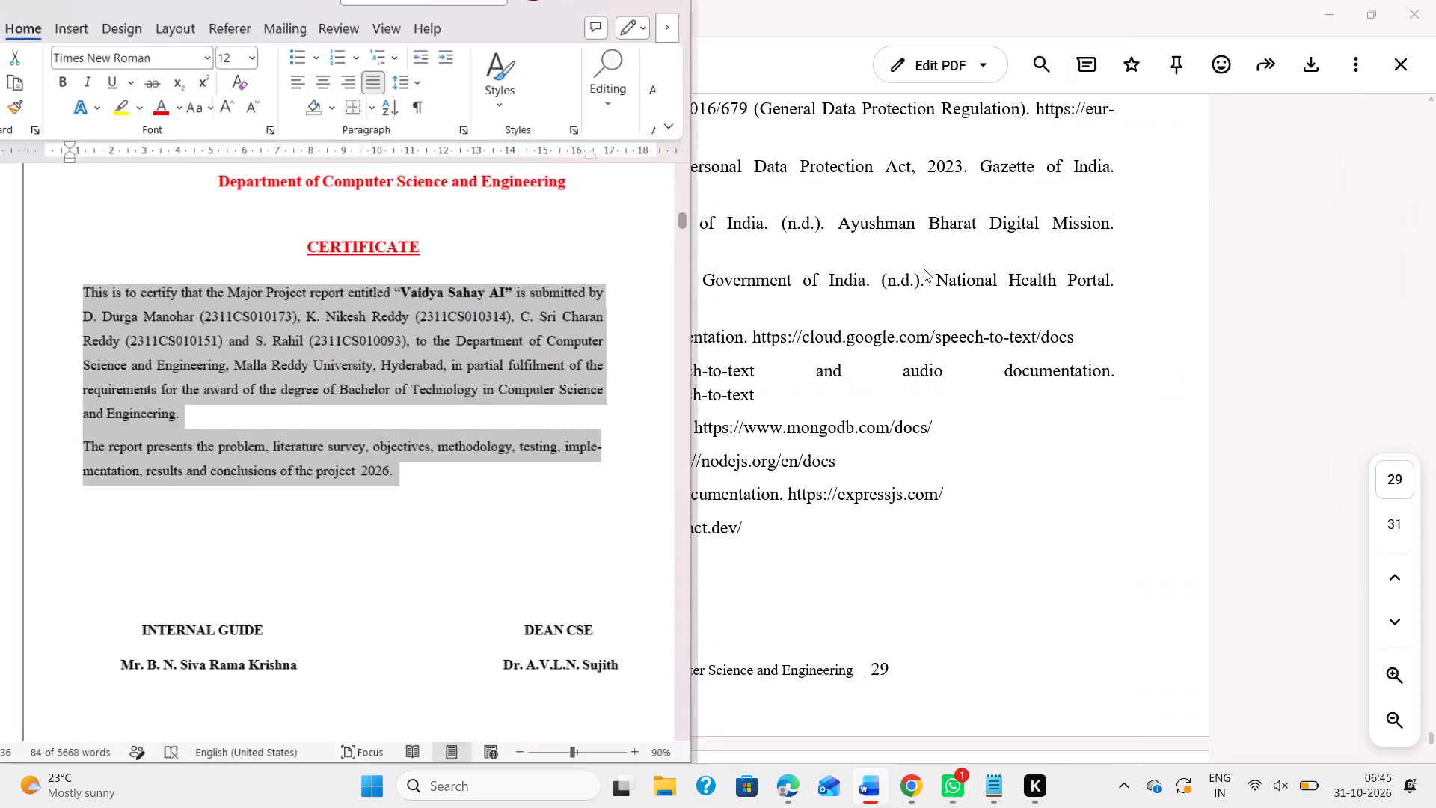
drag(620, 180, 640, 184)
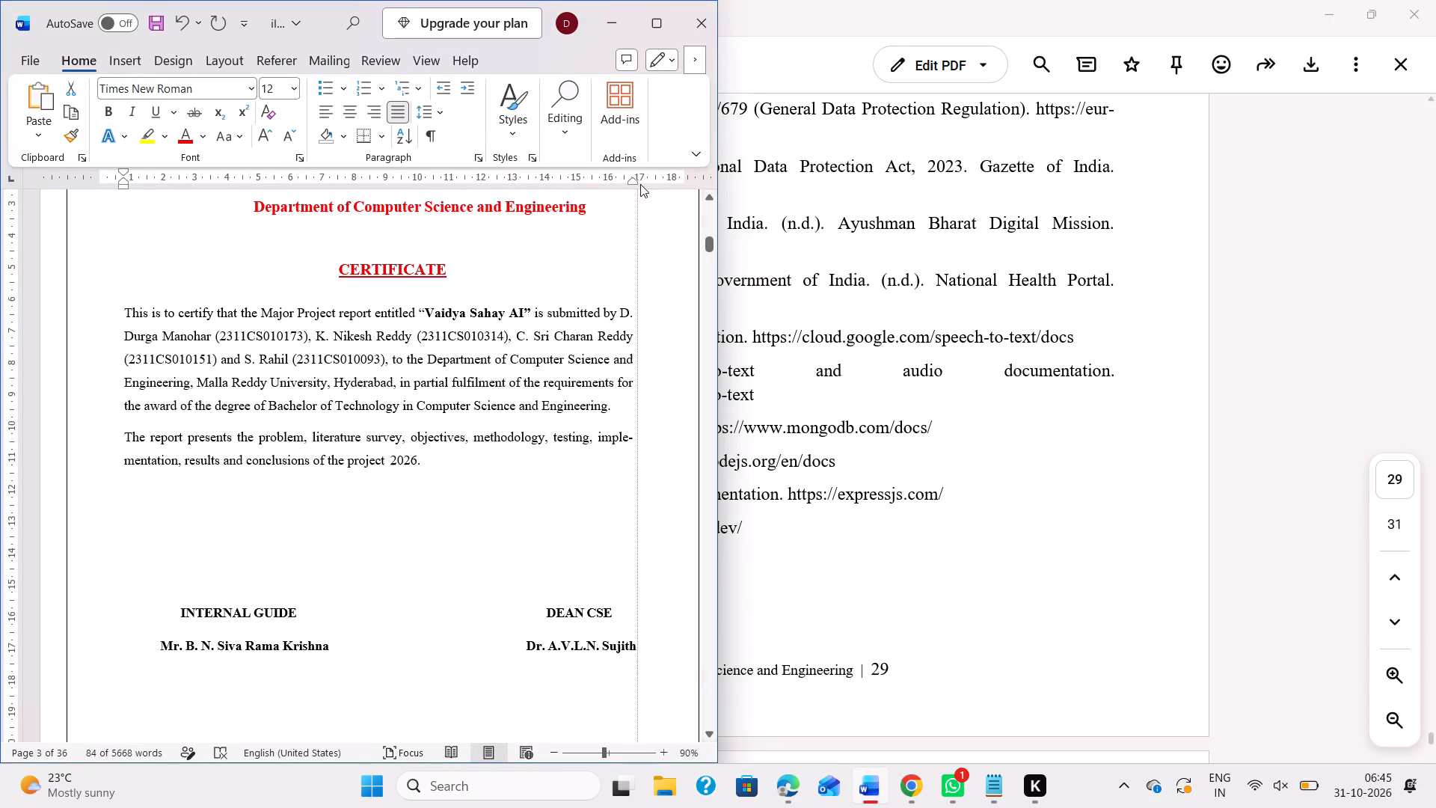
drag(640, 184, 649, 185)
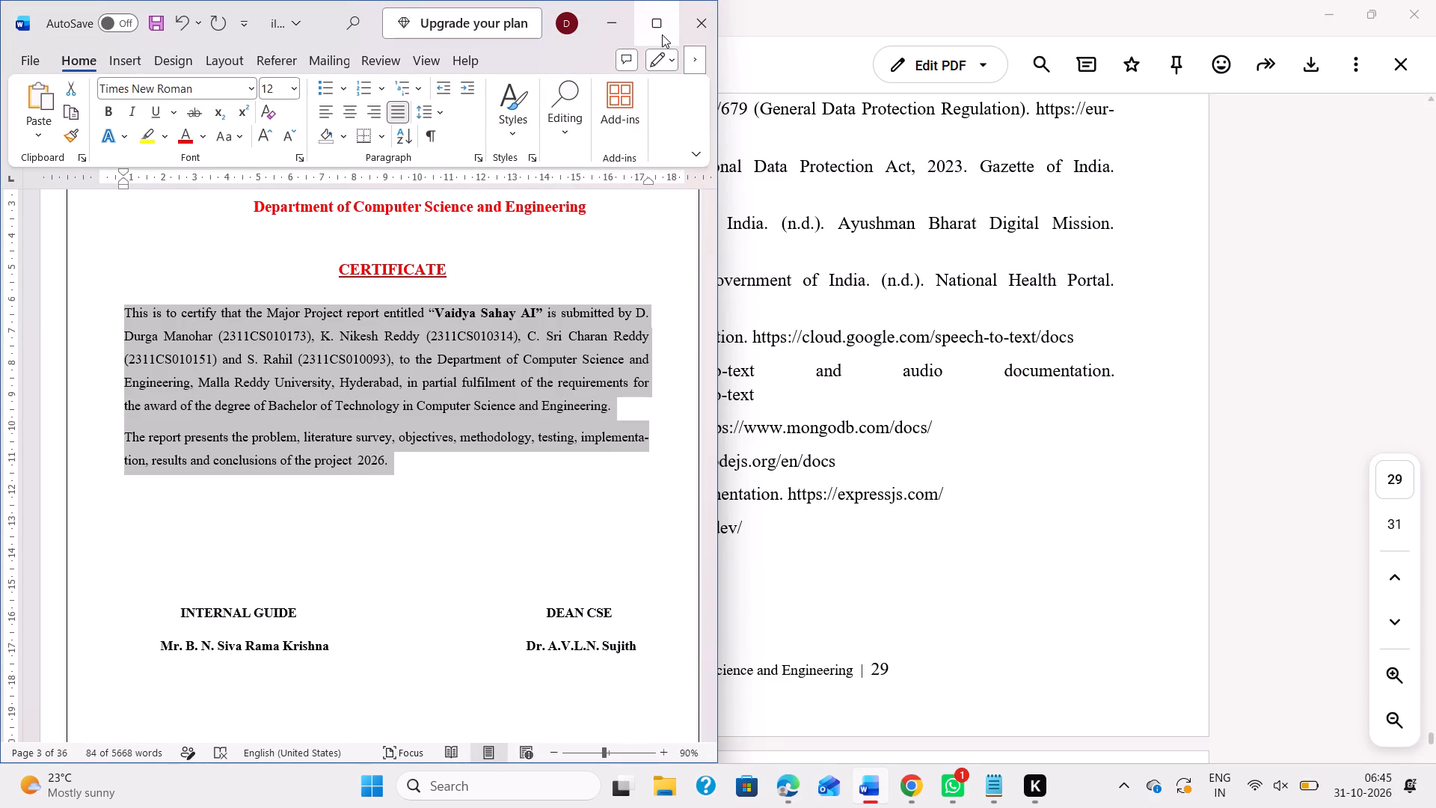
click(657, 31)
click(725, 351)
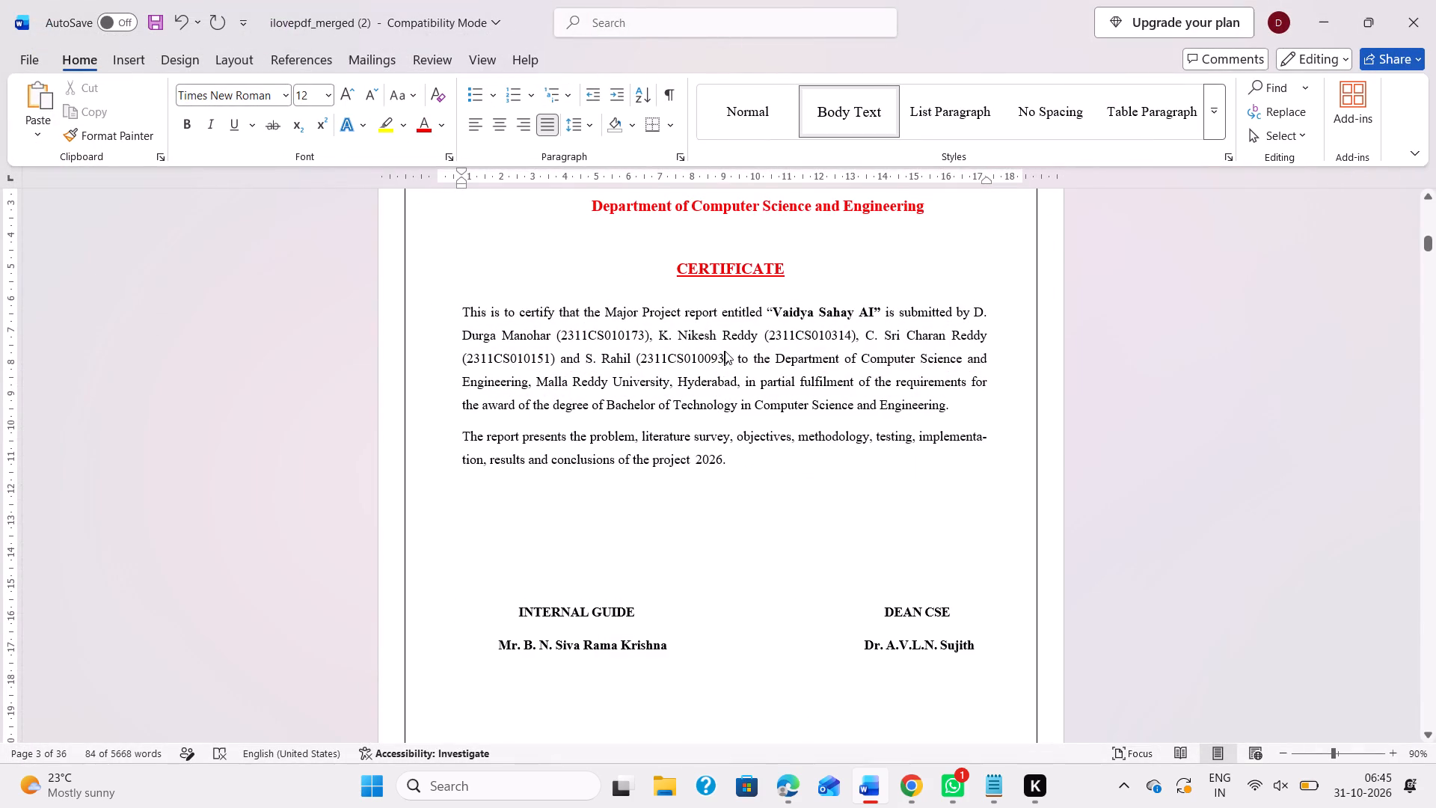
Compare the heading placement and paragraph alignment on the certificate and declaration pages.
scroll(725, 351, up, 1)
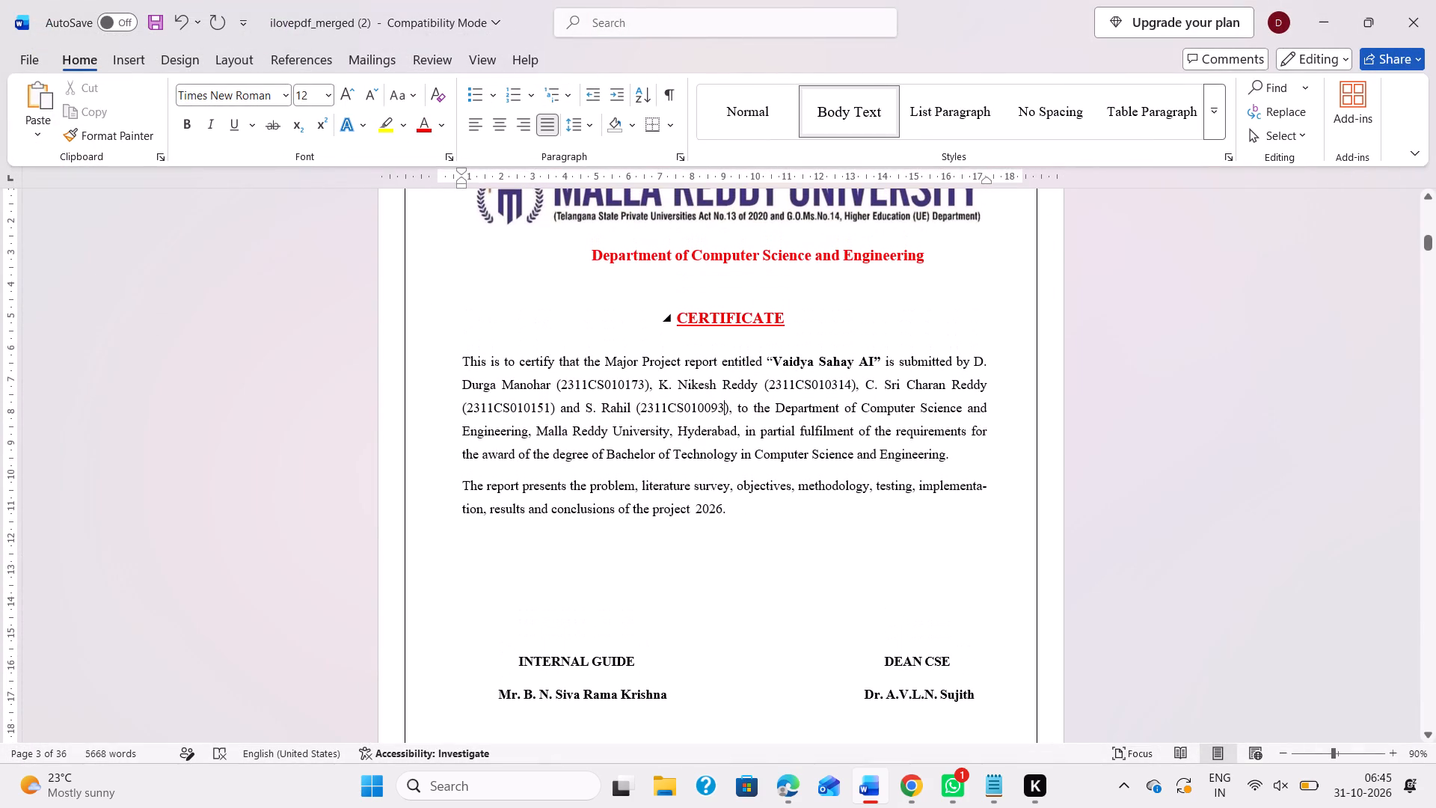
scroll(725, 351, up, 2)
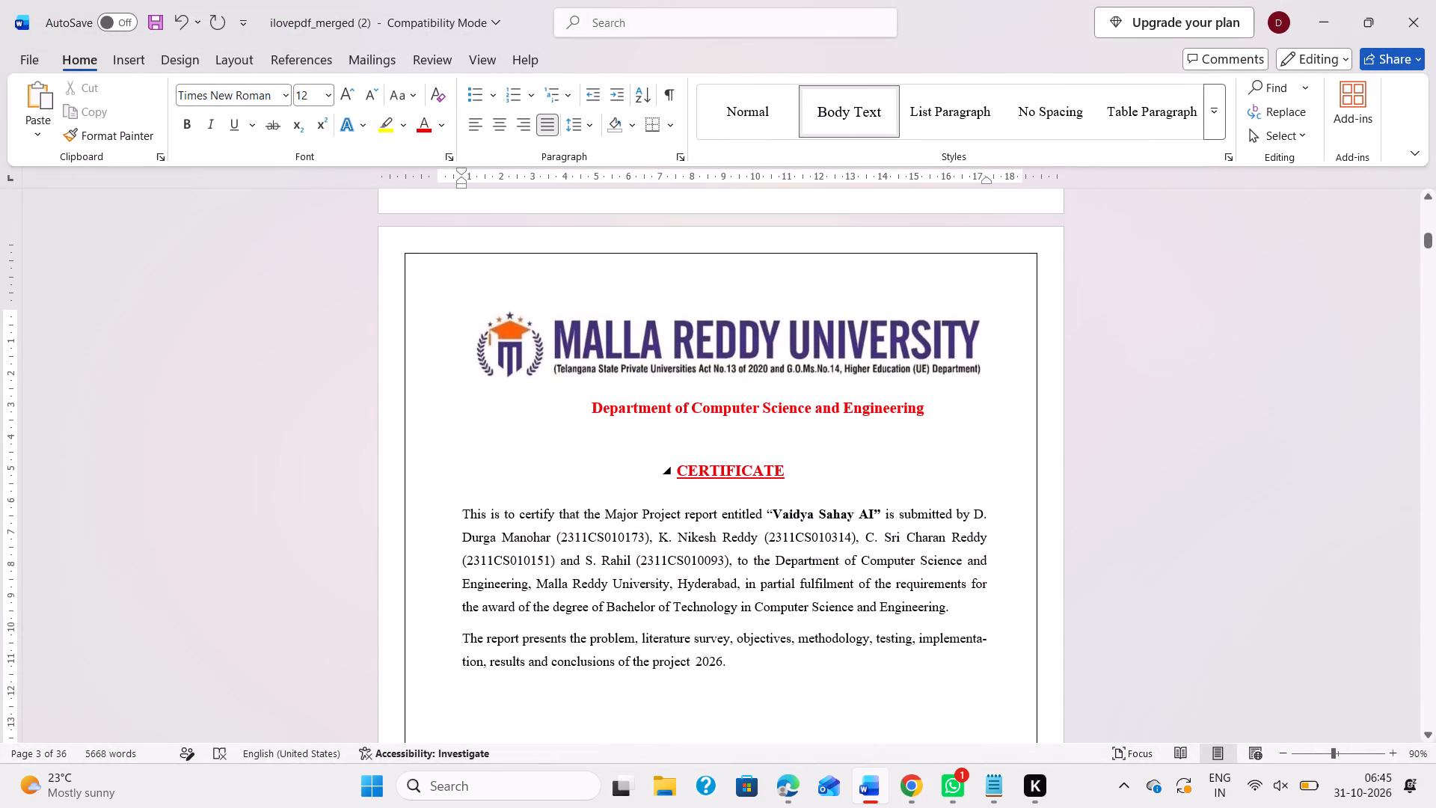
scroll(747, 471, down, 5)
scroll(747, 471, up, 1)
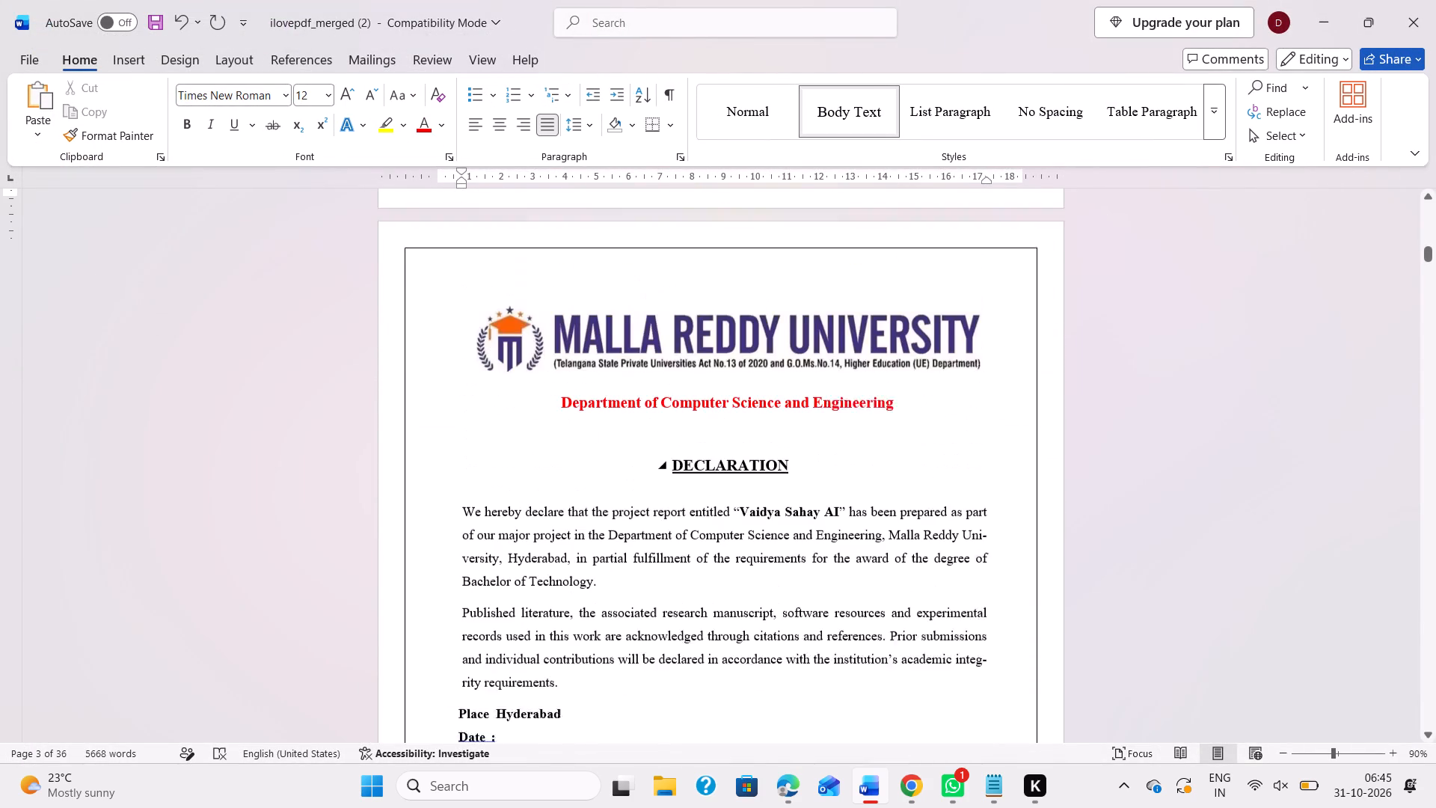
scroll(672, 504, up, 1)
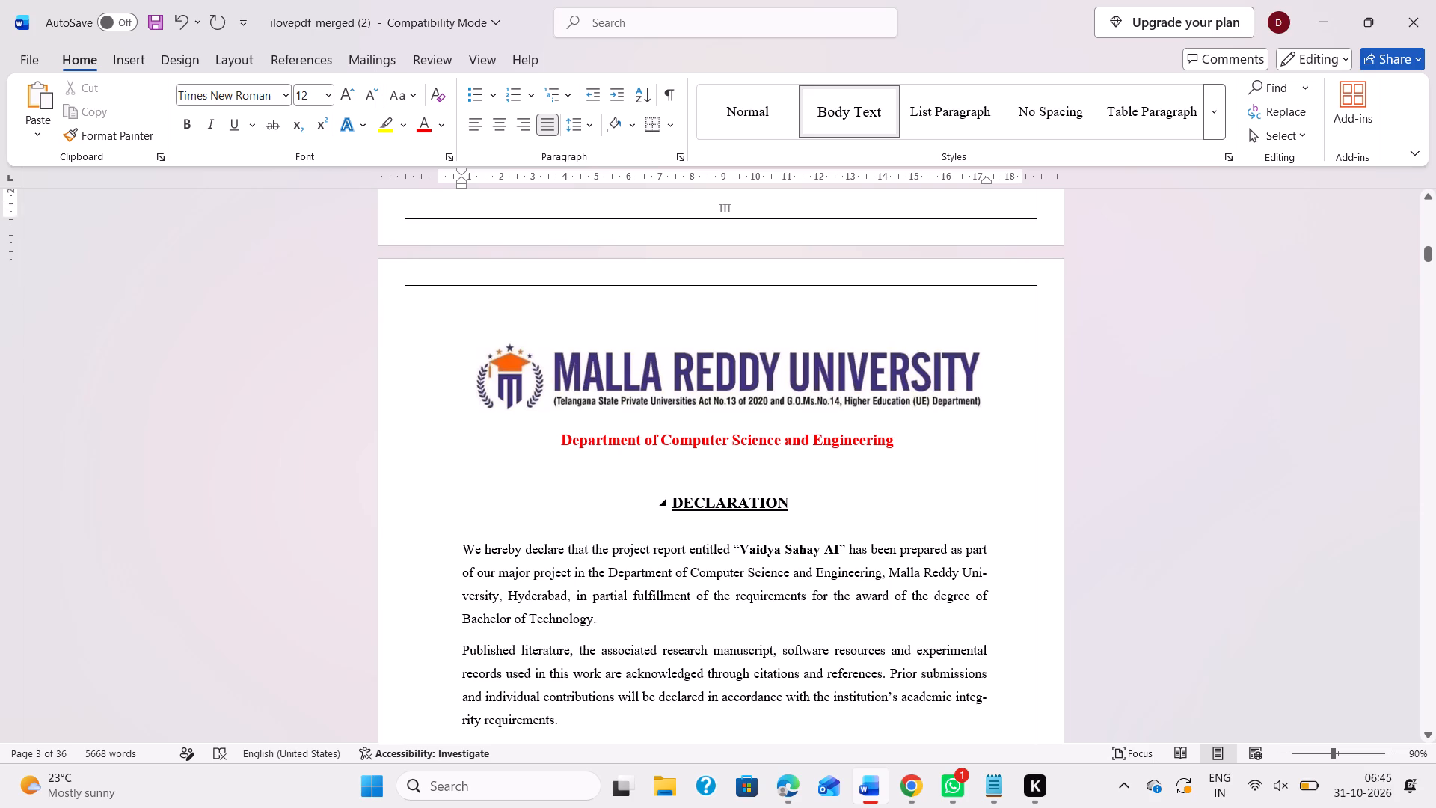
Switch to the Major Project 172 PDF in Edge and examine the formatting of its title, certificate and declaration pages.
scroll(672, 504, up, 1)
key(alt+Tab)
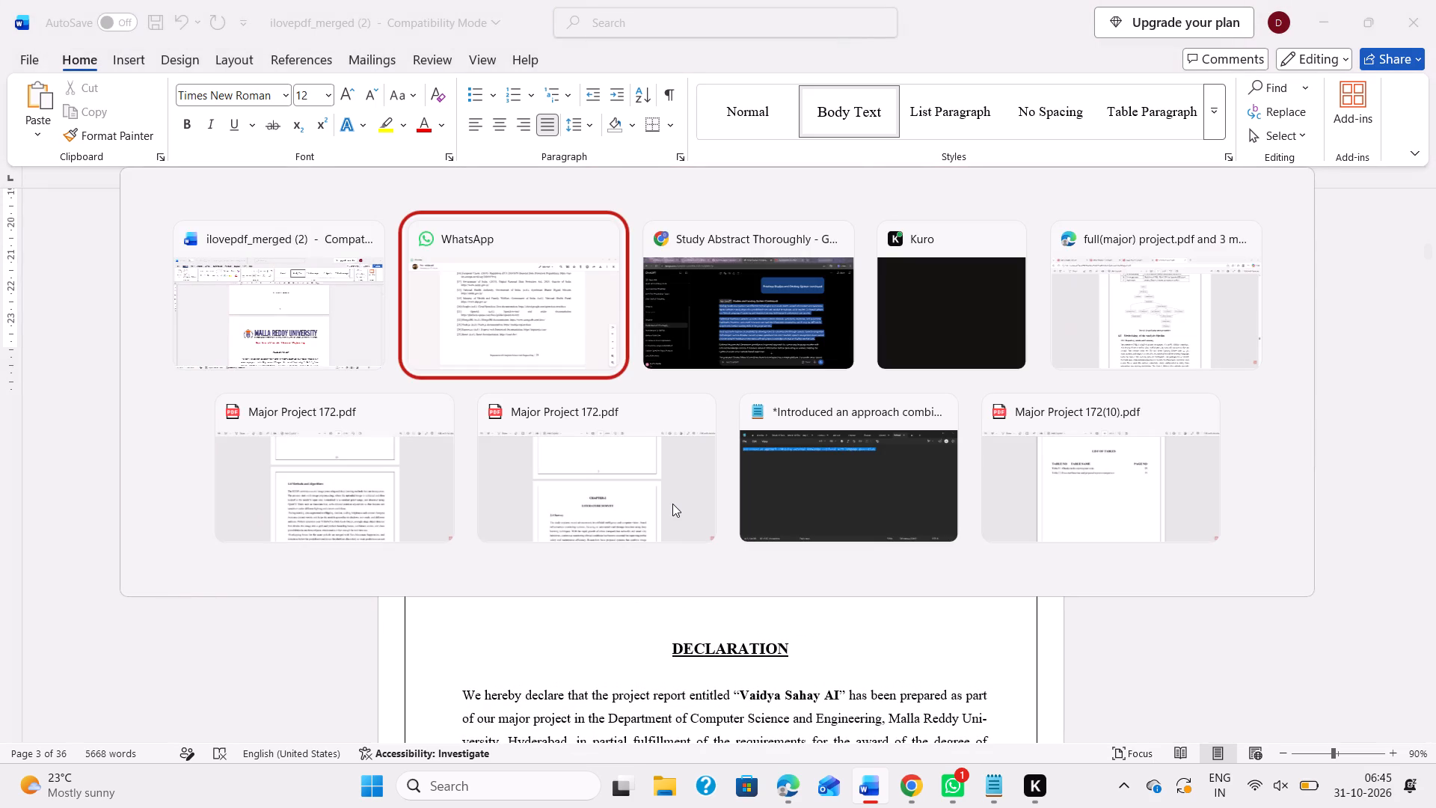
key(alt+Down)
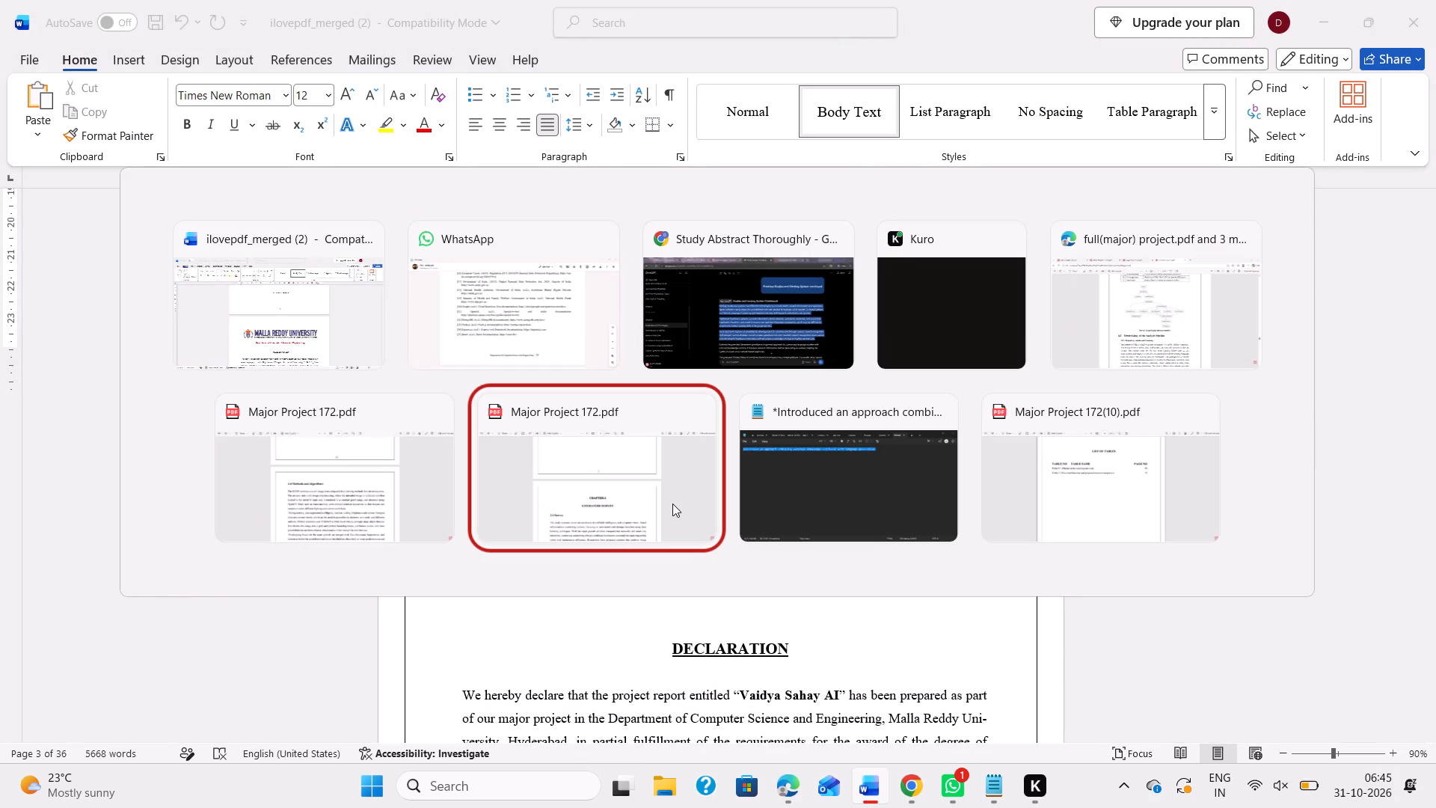
scroll(755, 447, up, 6)
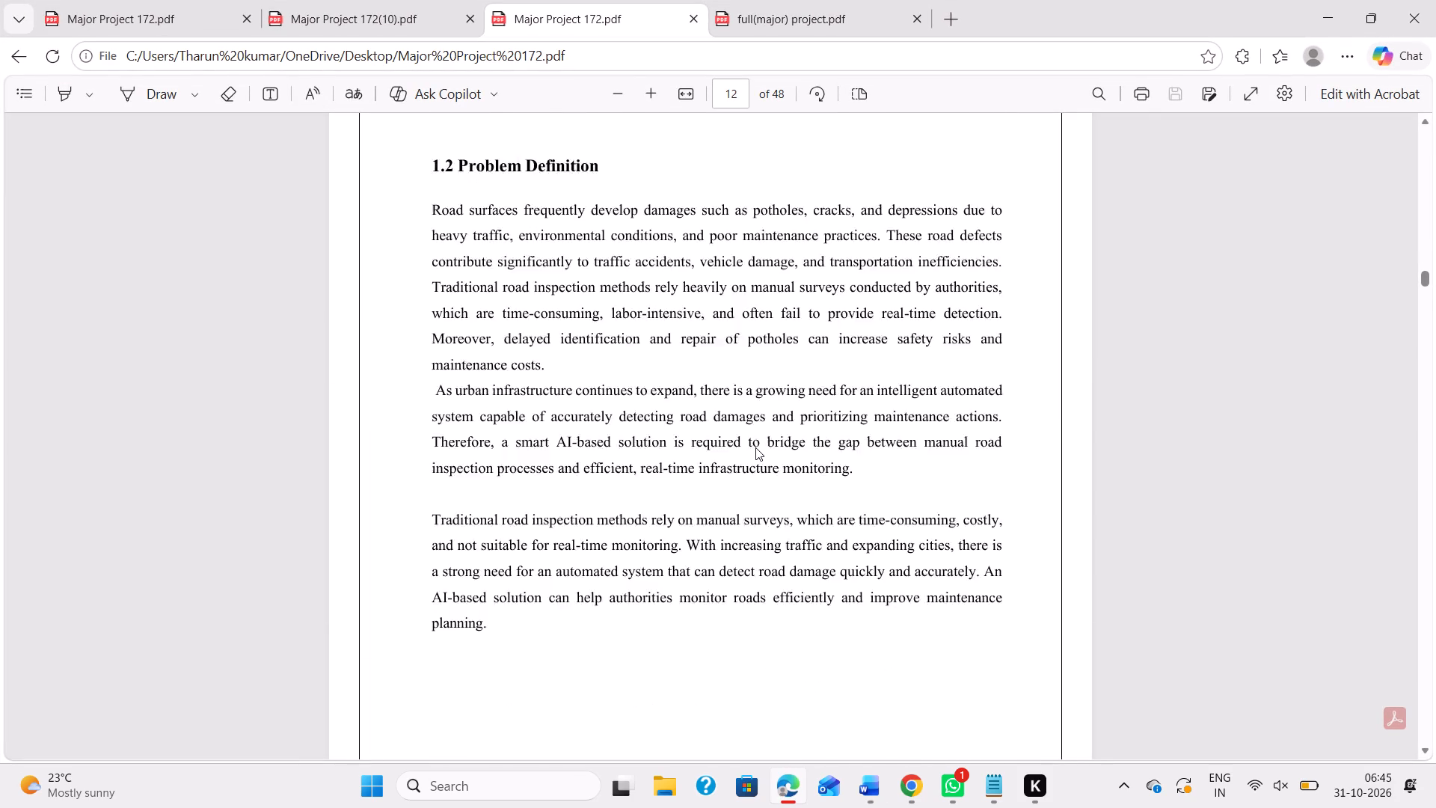
scroll(755, 447, up, 15)
scroll(755, 447, up, 6)
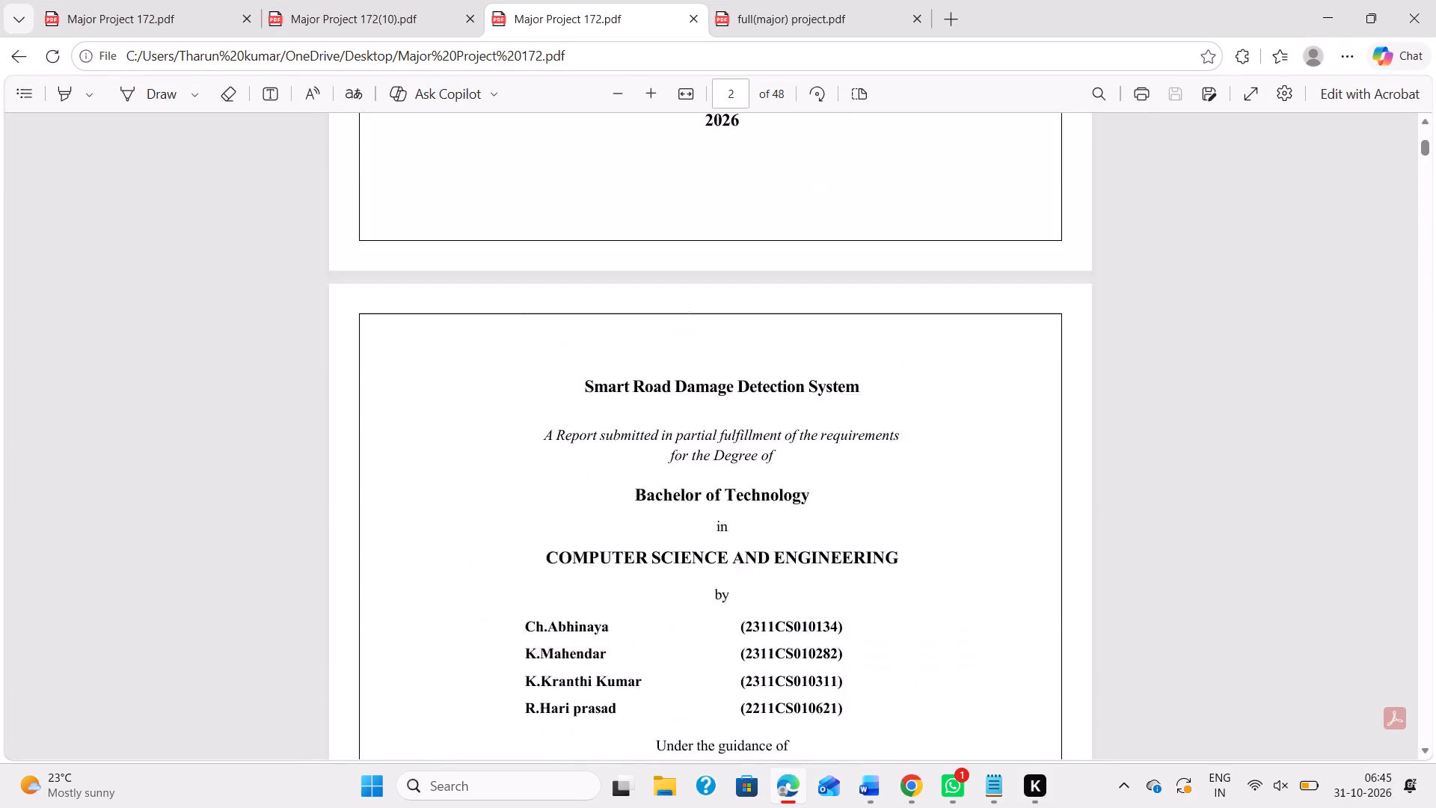
scroll(755, 447, up, 1)
scroll(755, 447, down, 10)
scroll(755, 447, up, 2)
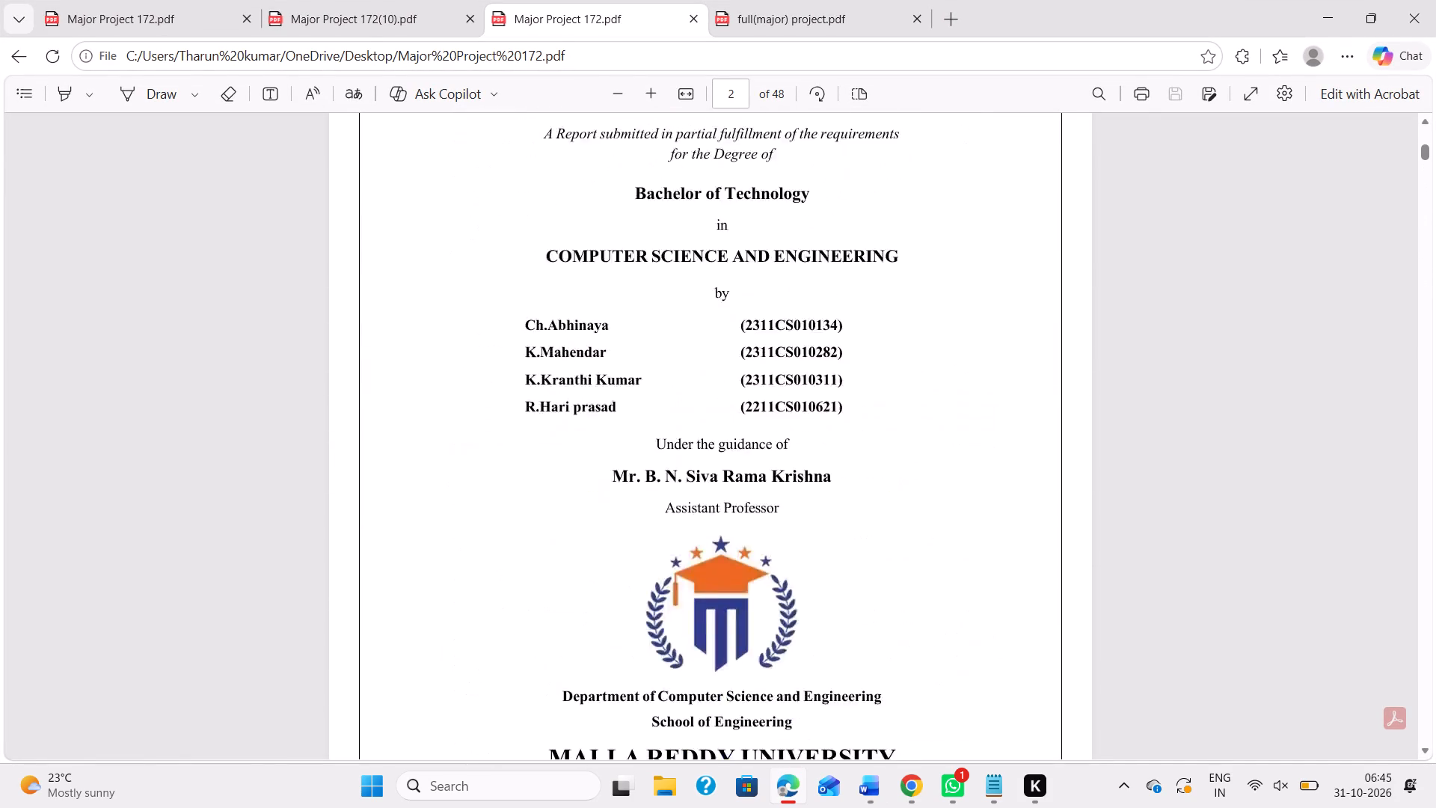
scroll(755, 447, up, 1)
scroll(755, 447, down, 8)
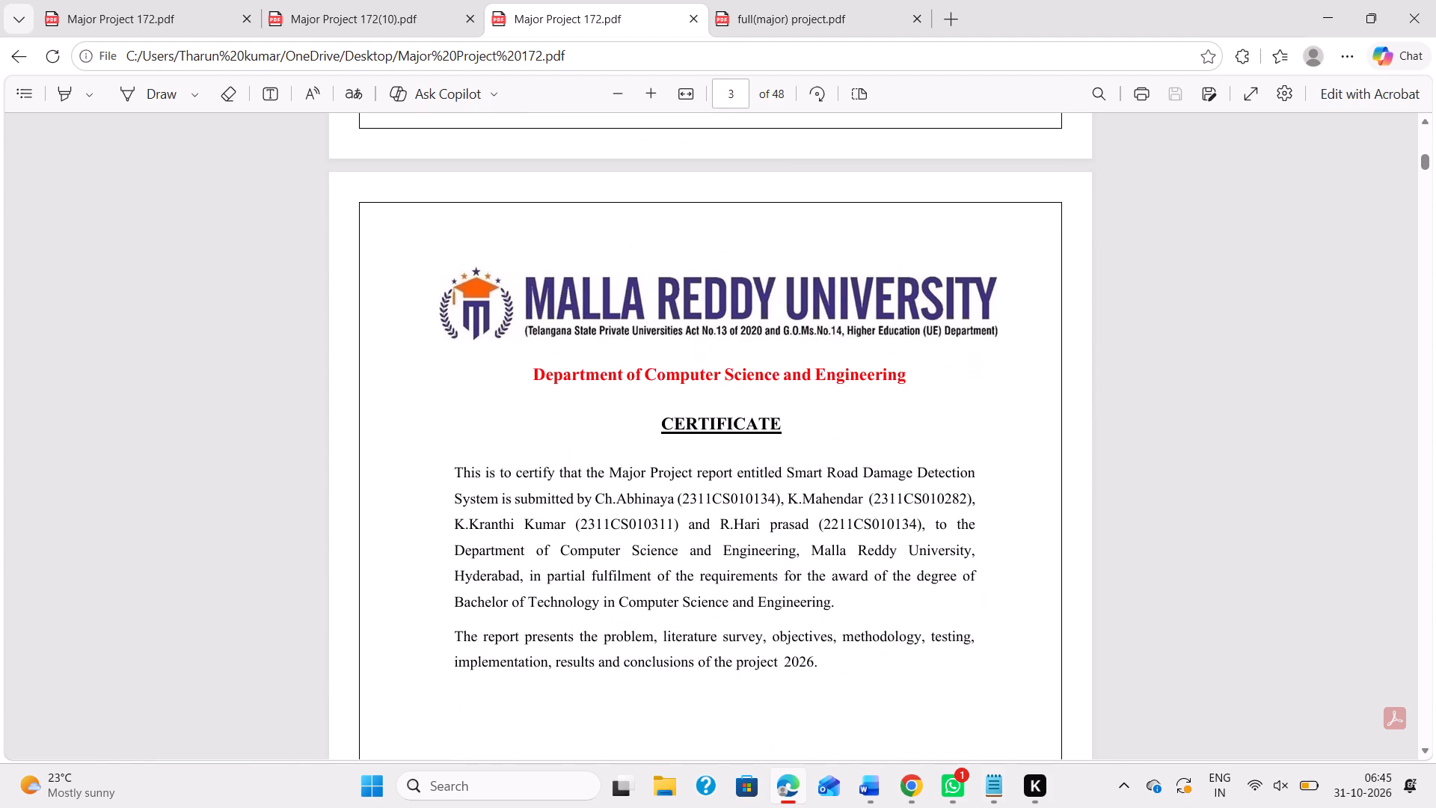
scroll(755, 447, down, 8)
scroll(755, 447, up, 1)
Return to the Word report and set the CERTIFICATE heading's font colour to Automatic black.
key(alt+Tab)
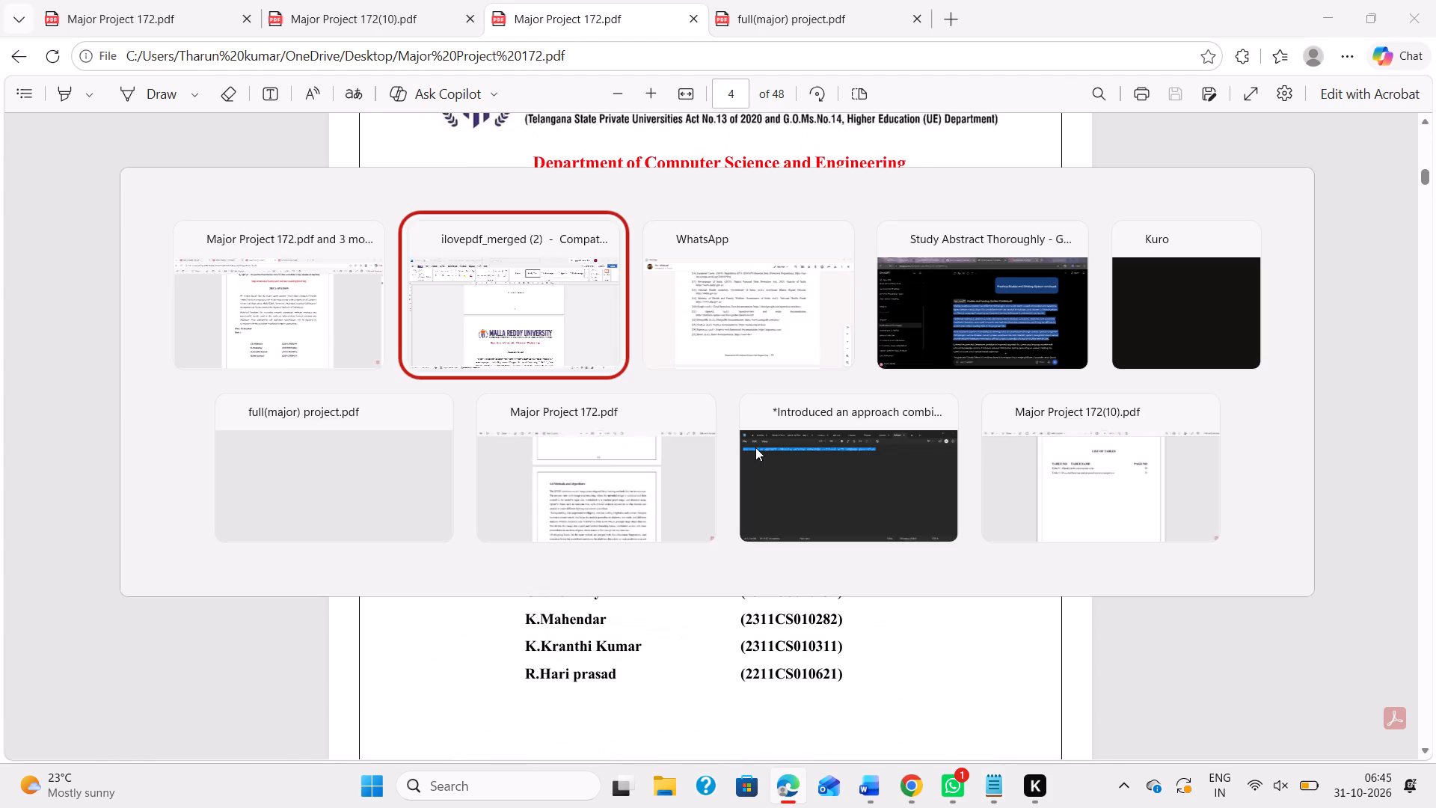
scroll(681, 641, up, 2)
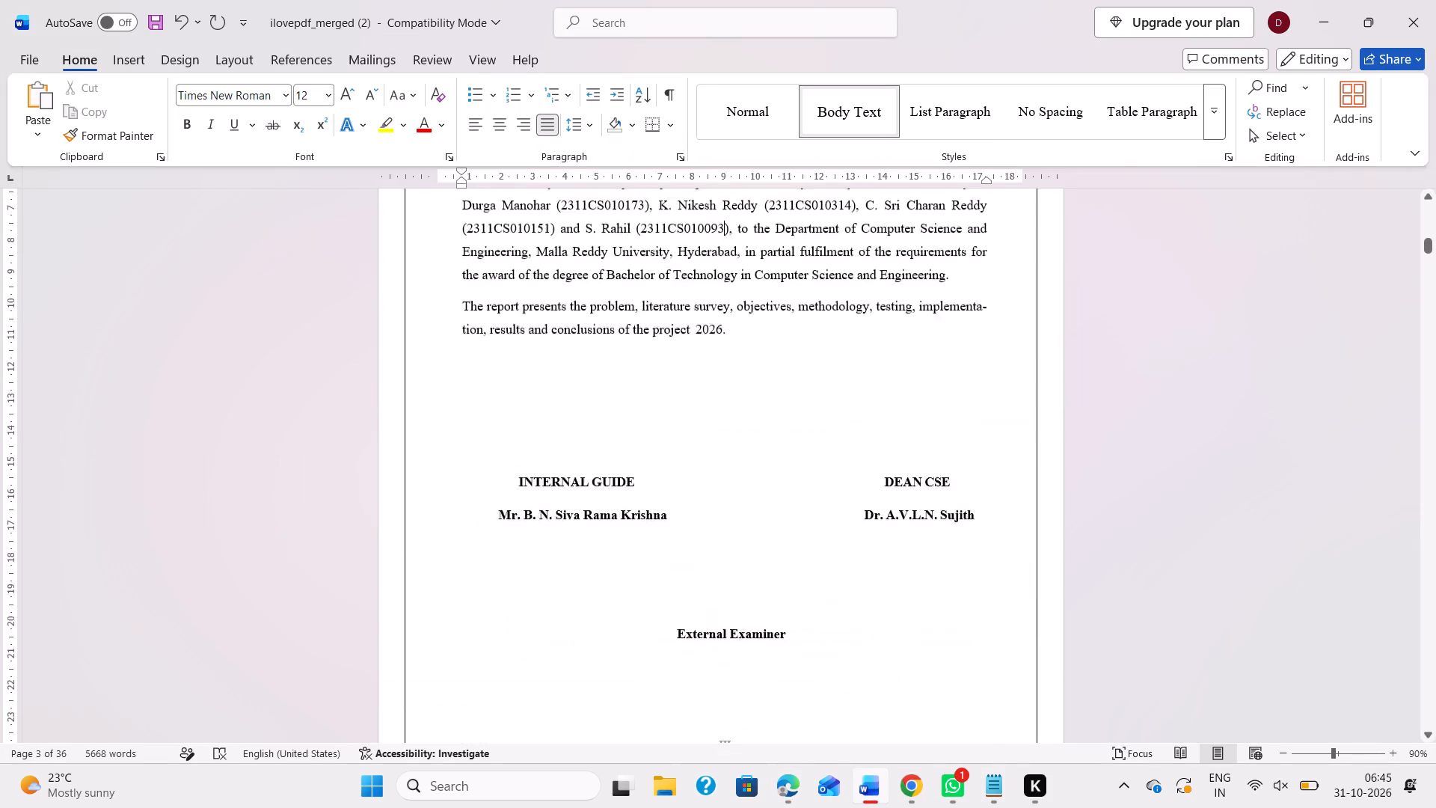
scroll(681, 641, up, 1)
drag(675, 665, 770, 666)
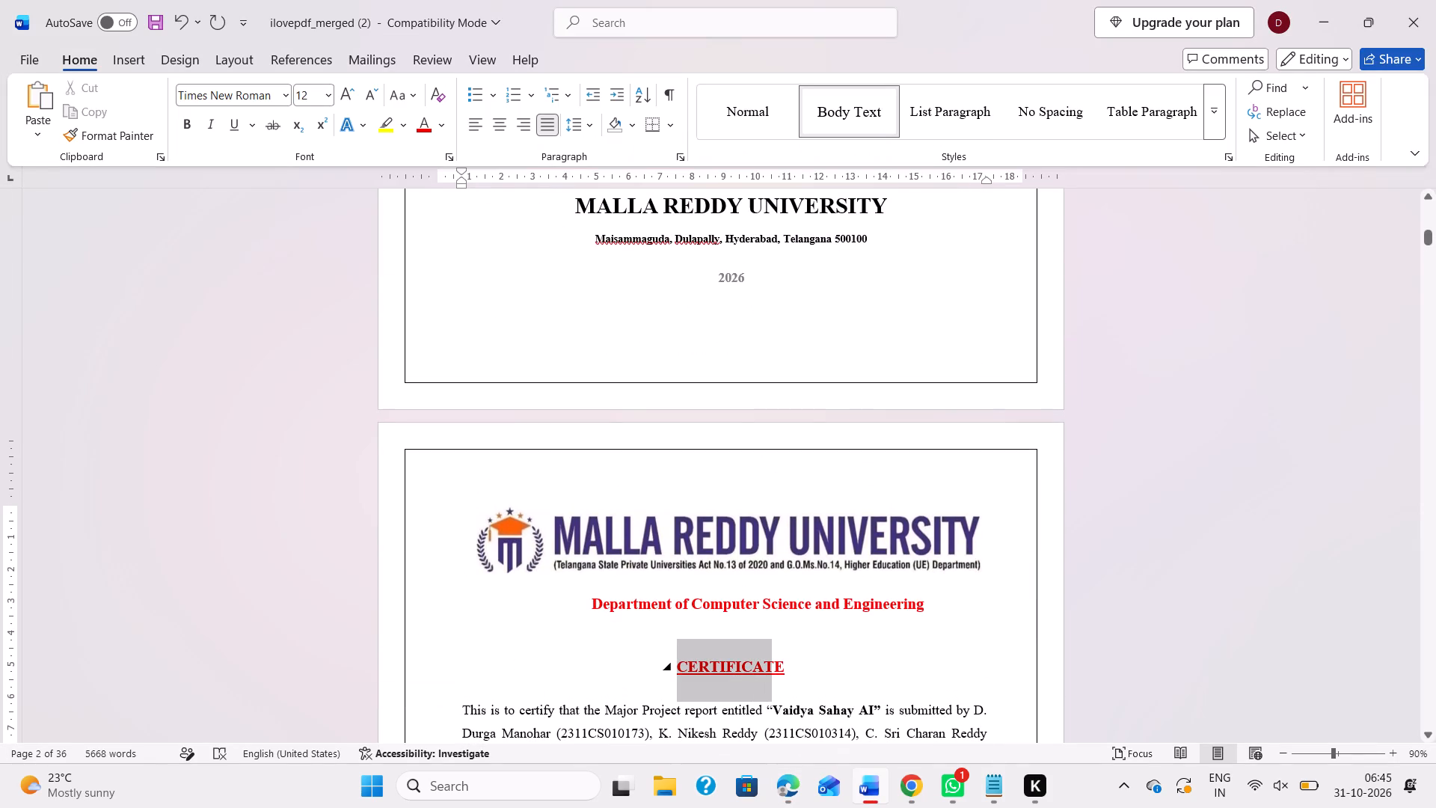
drag(770, 666, 792, 661)
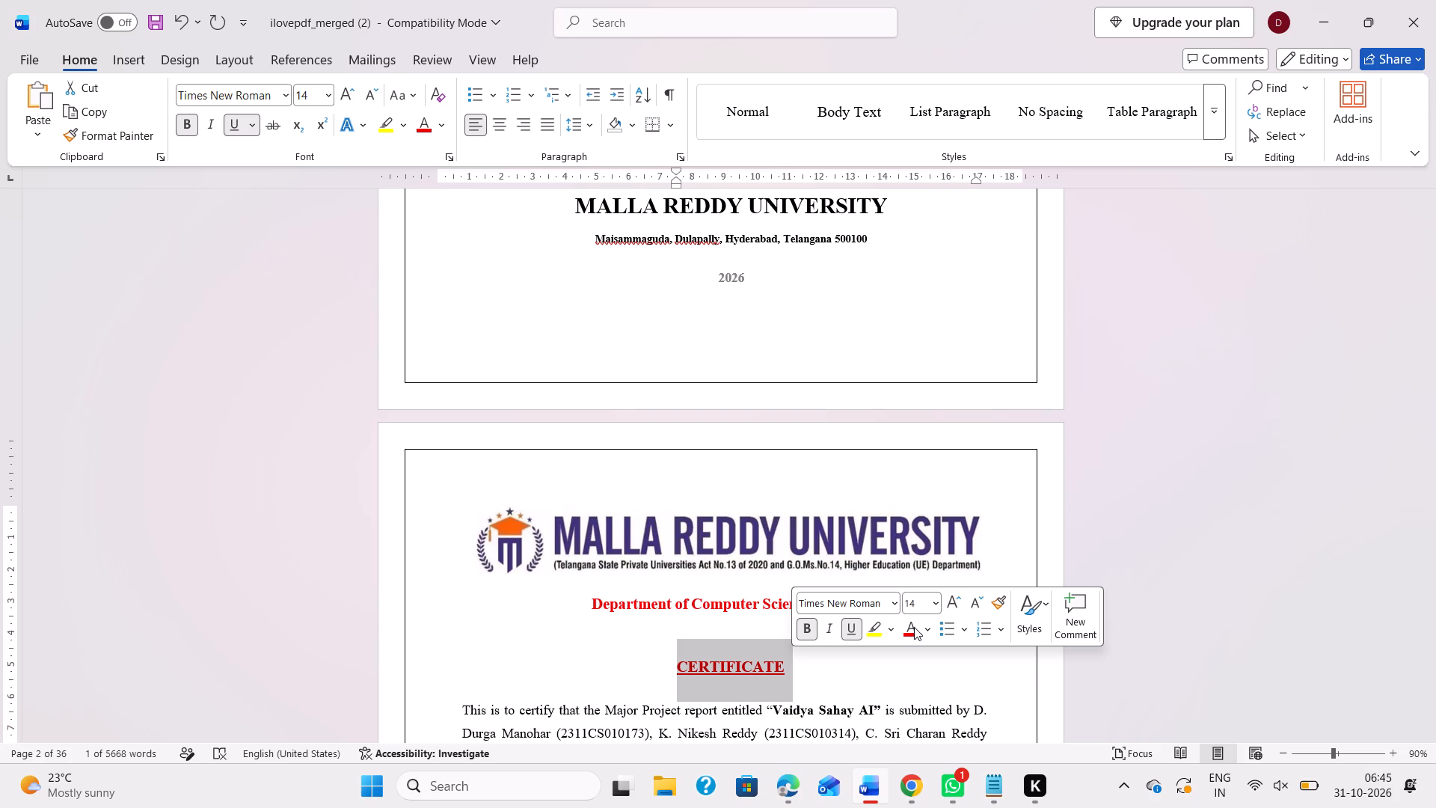
click(932, 629)
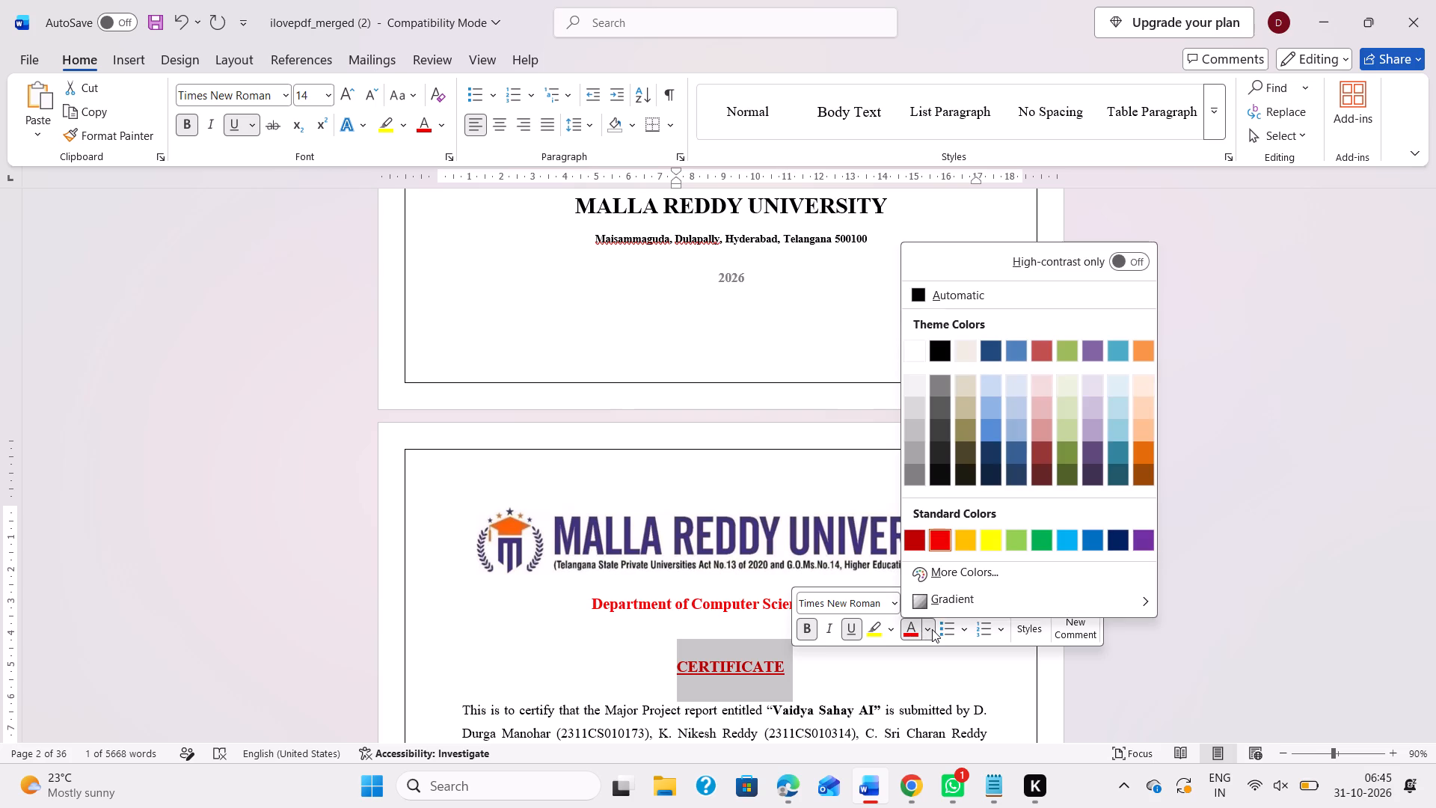
scroll(960, 490, down, 1)
click(923, 299)
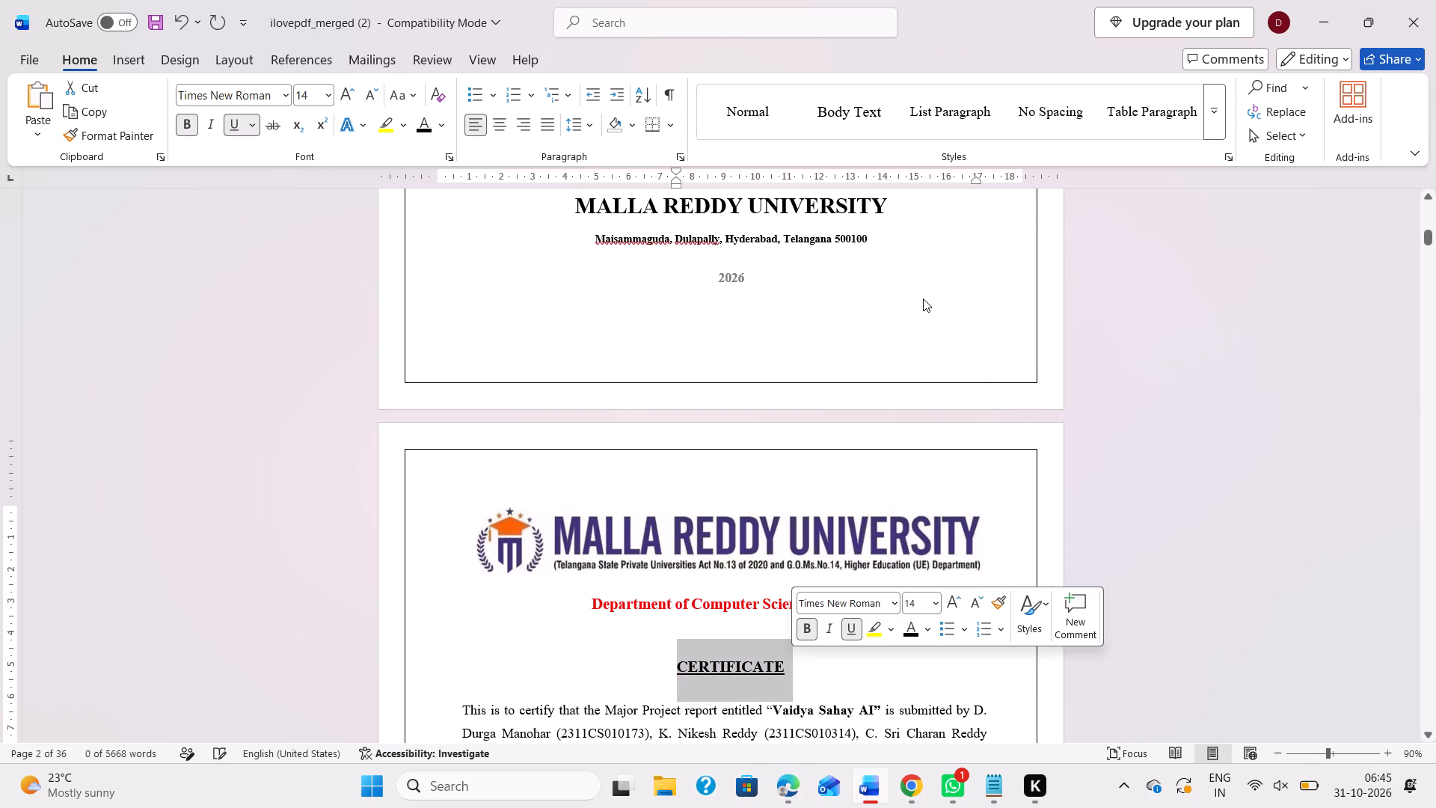
click(1116, 477)
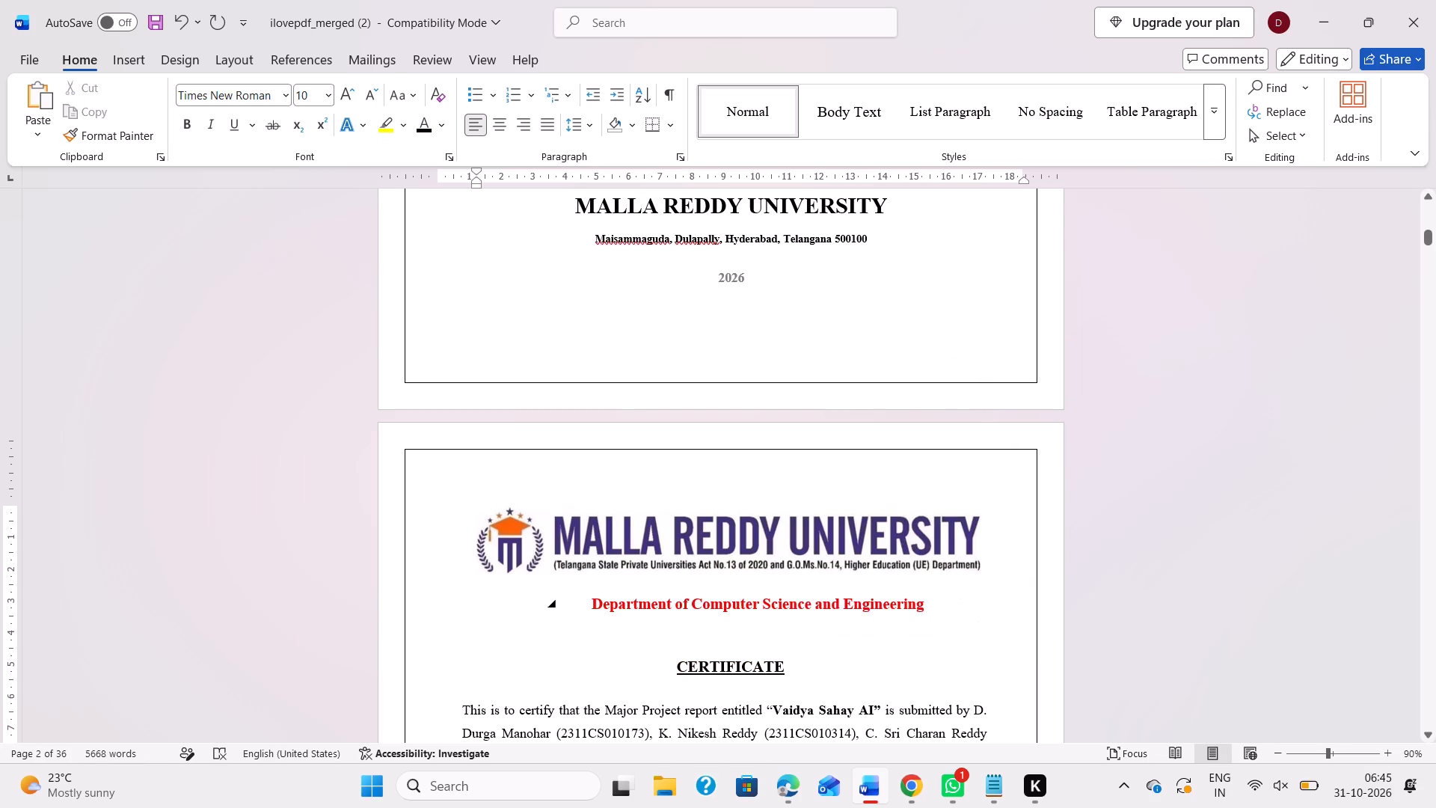
scroll(969, 608, down, 3)
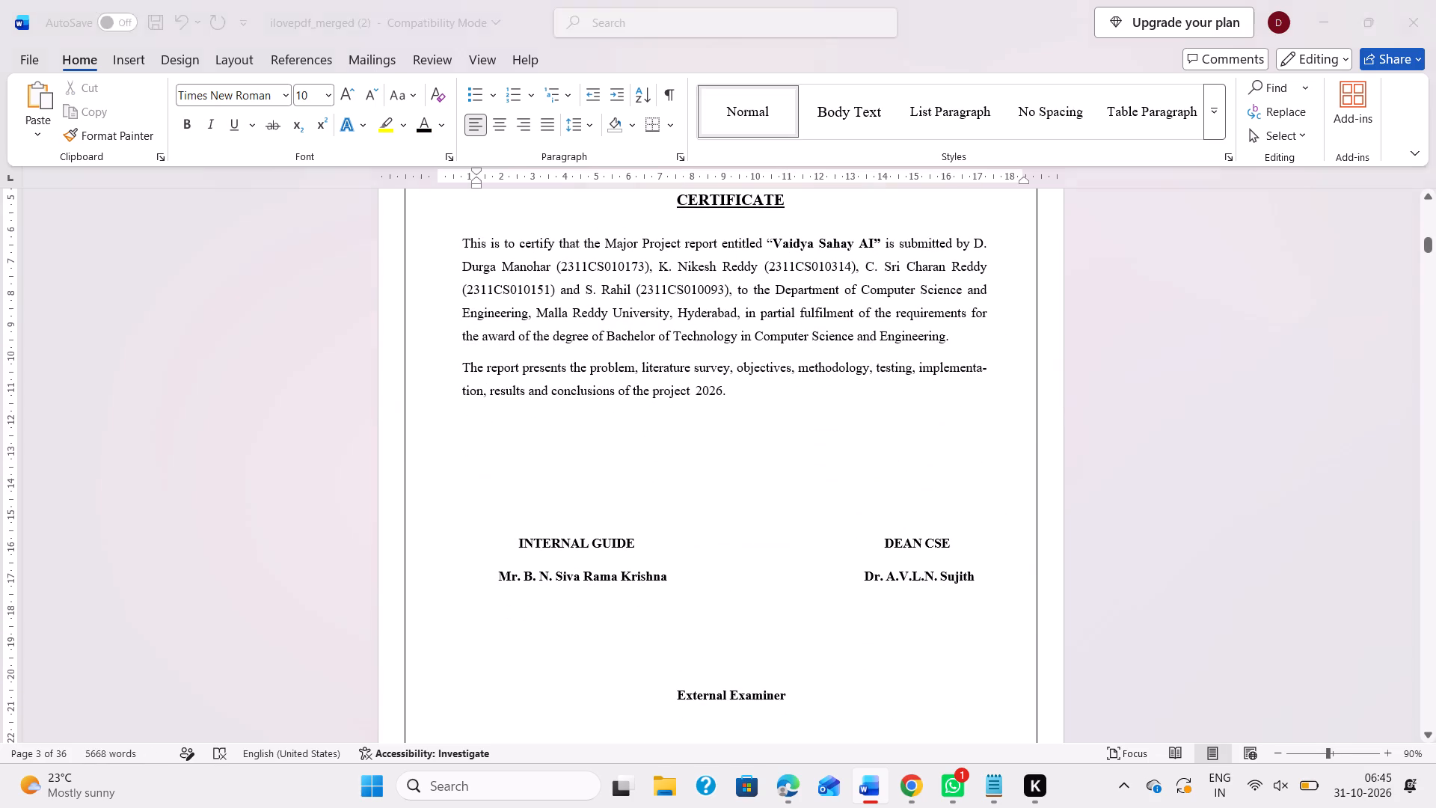
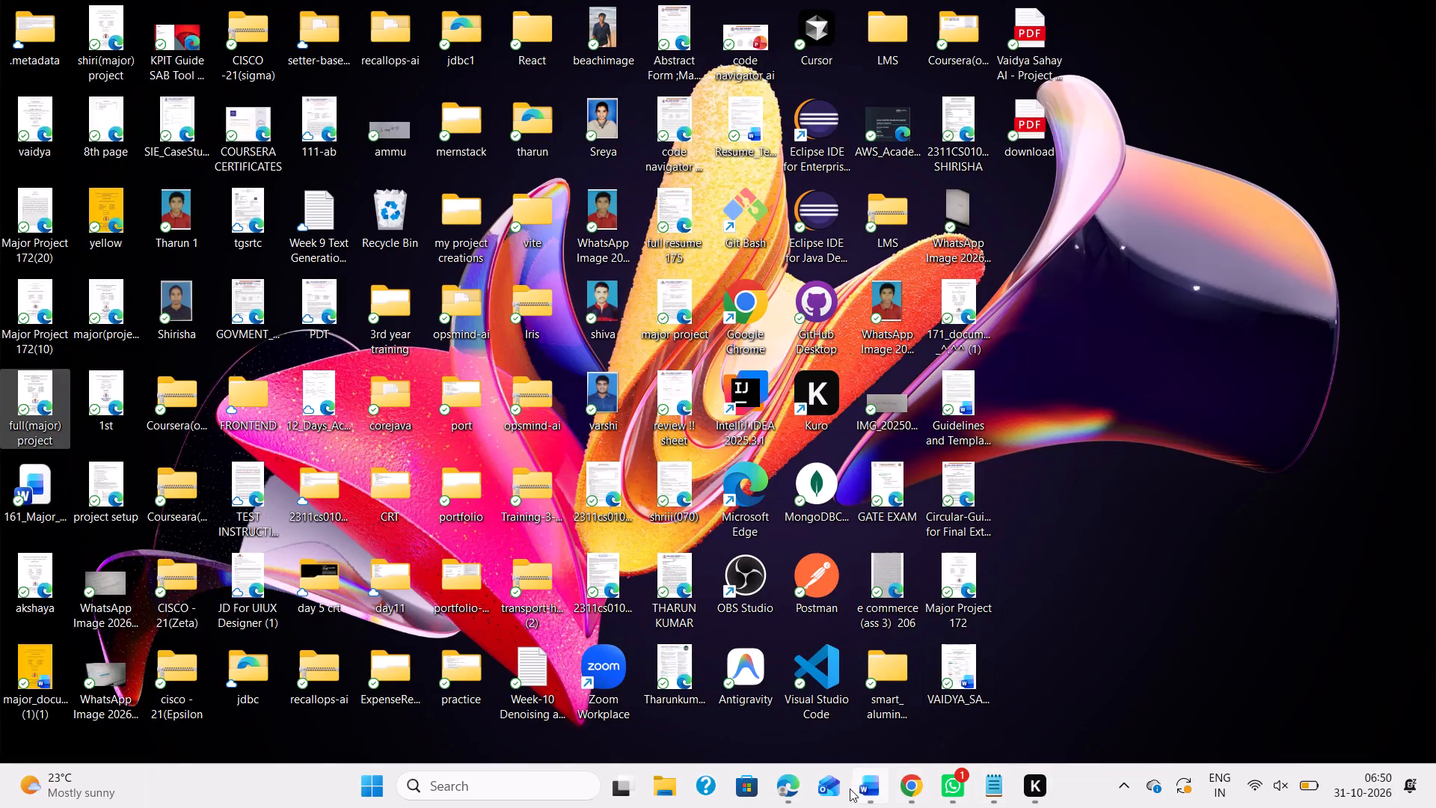
Switch to the Word report and review the front matter from the certificate page through the List of Tables.
click(869, 788)
scroll(803, 556, down, 1)
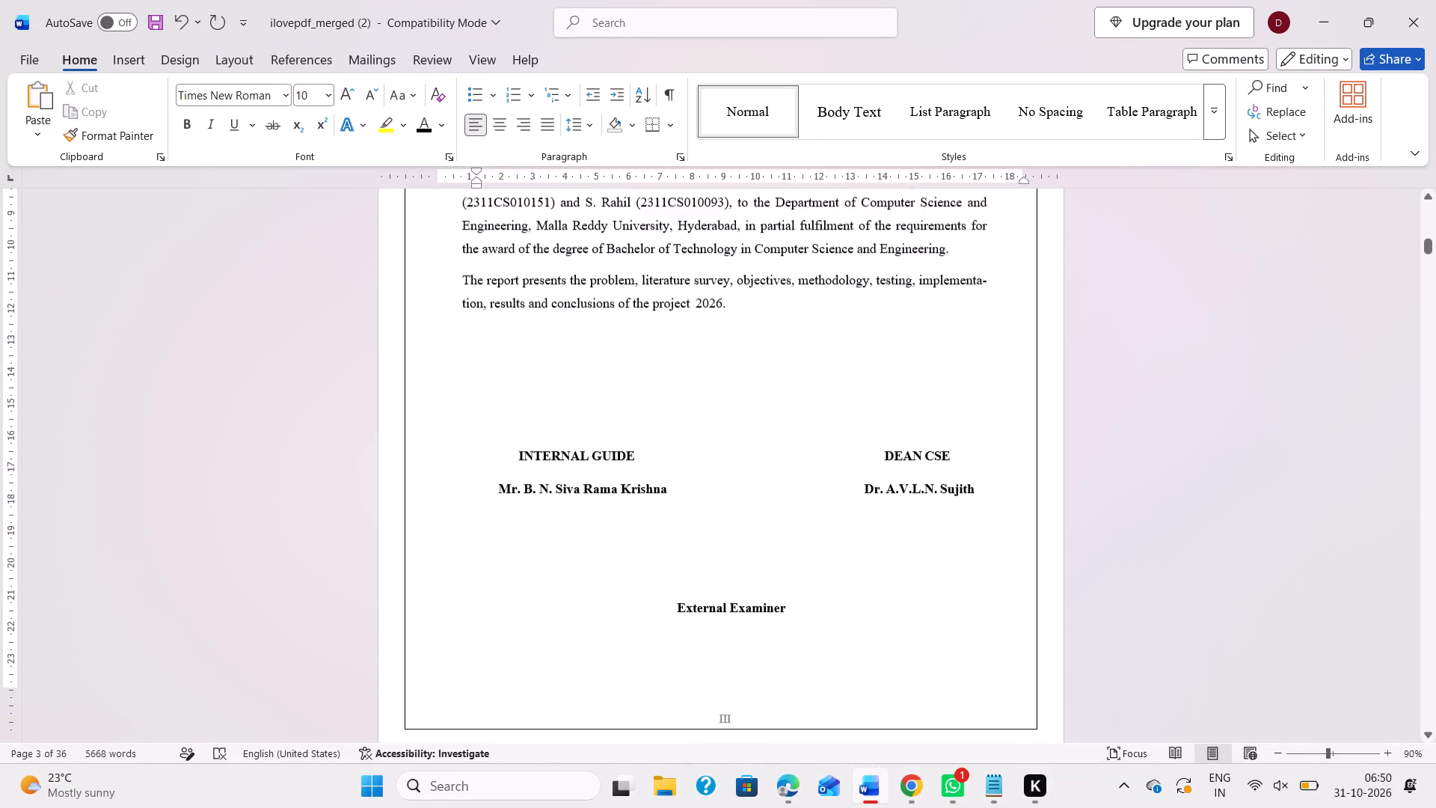
scroll(803, 556, up, 1)
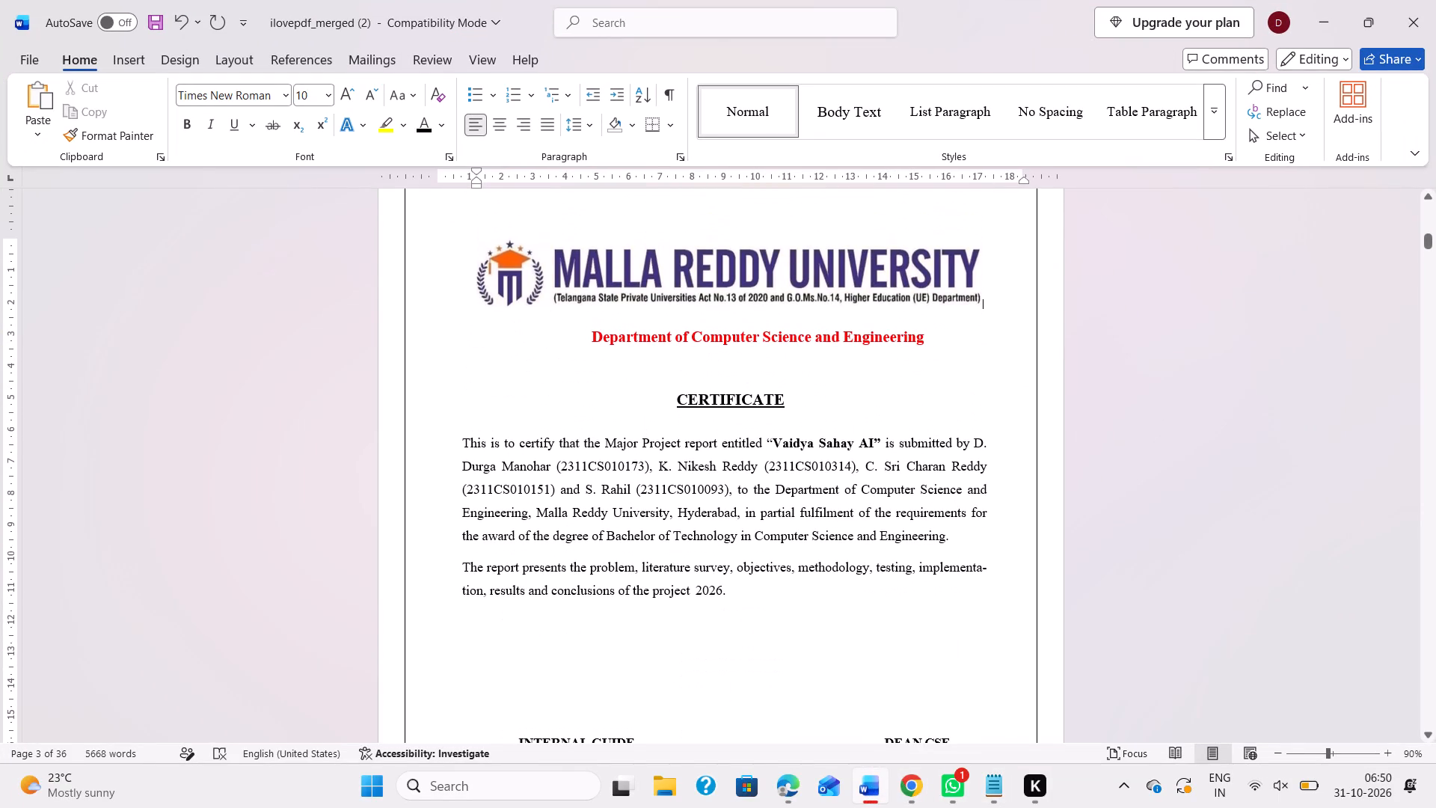
click(803, 556)
scroll(803, 556, down, 4)
scroll(766, 496, down, 3)
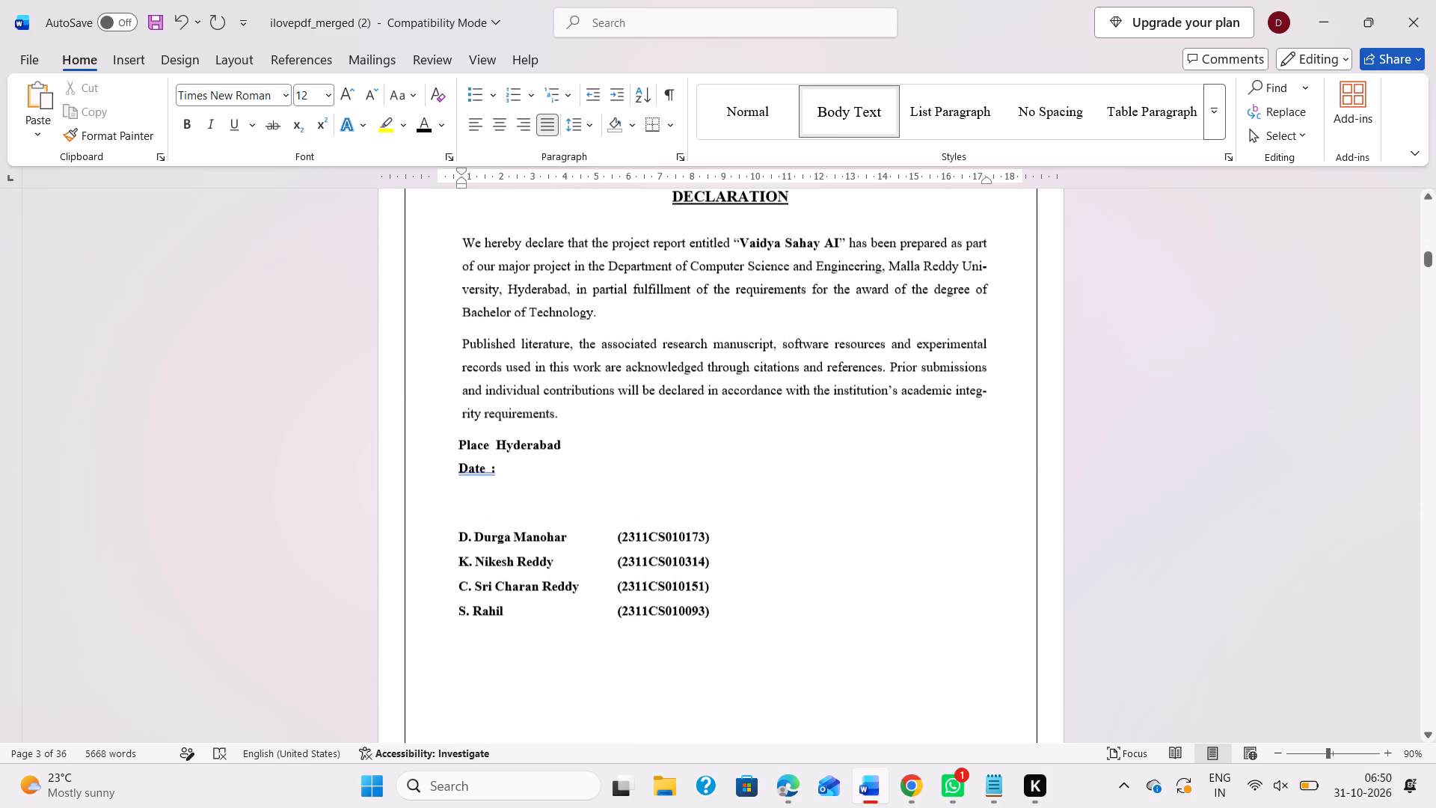
scroll(764, 469, down, 4)
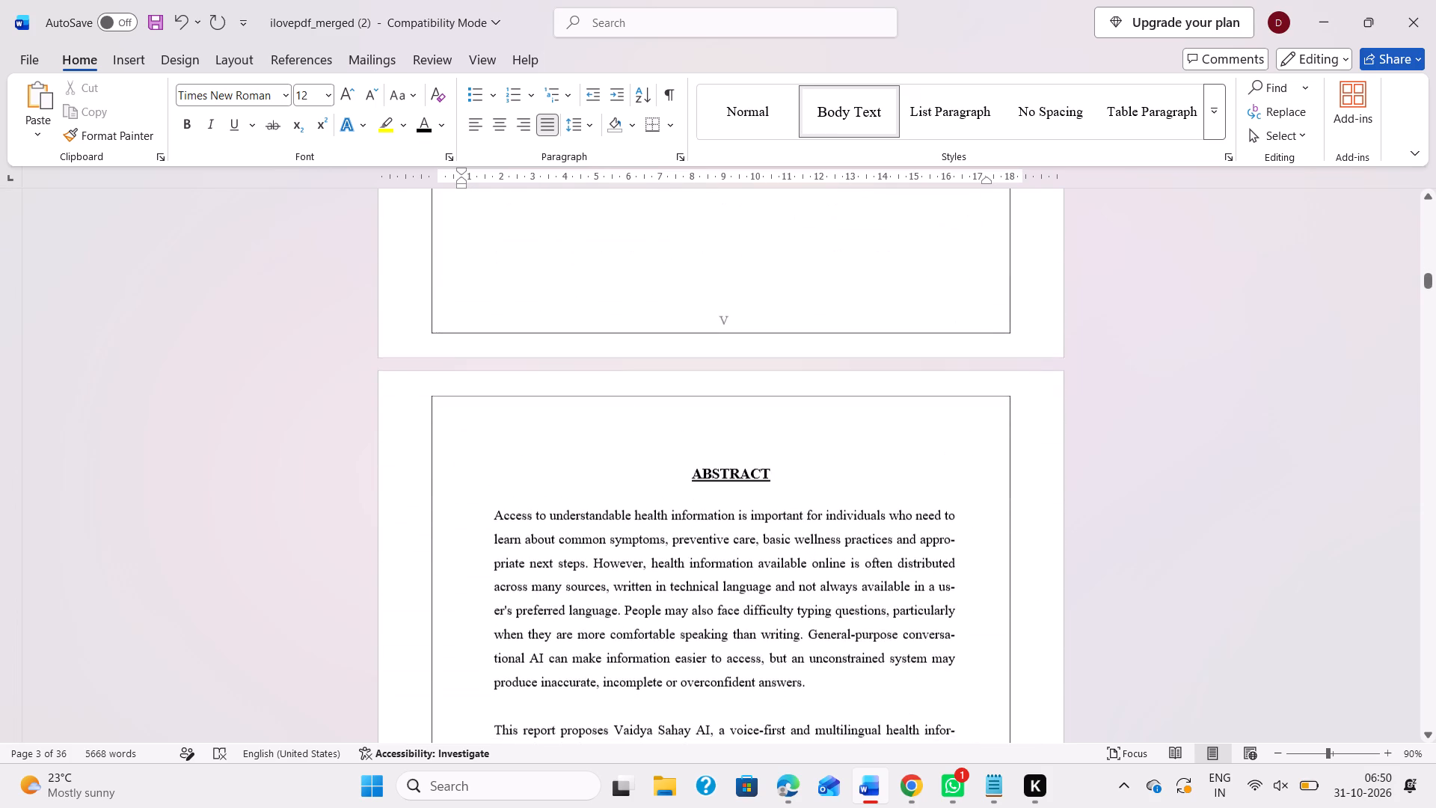
scroll(764, 469, down, 2)
scroll(764, 469, up, 3)
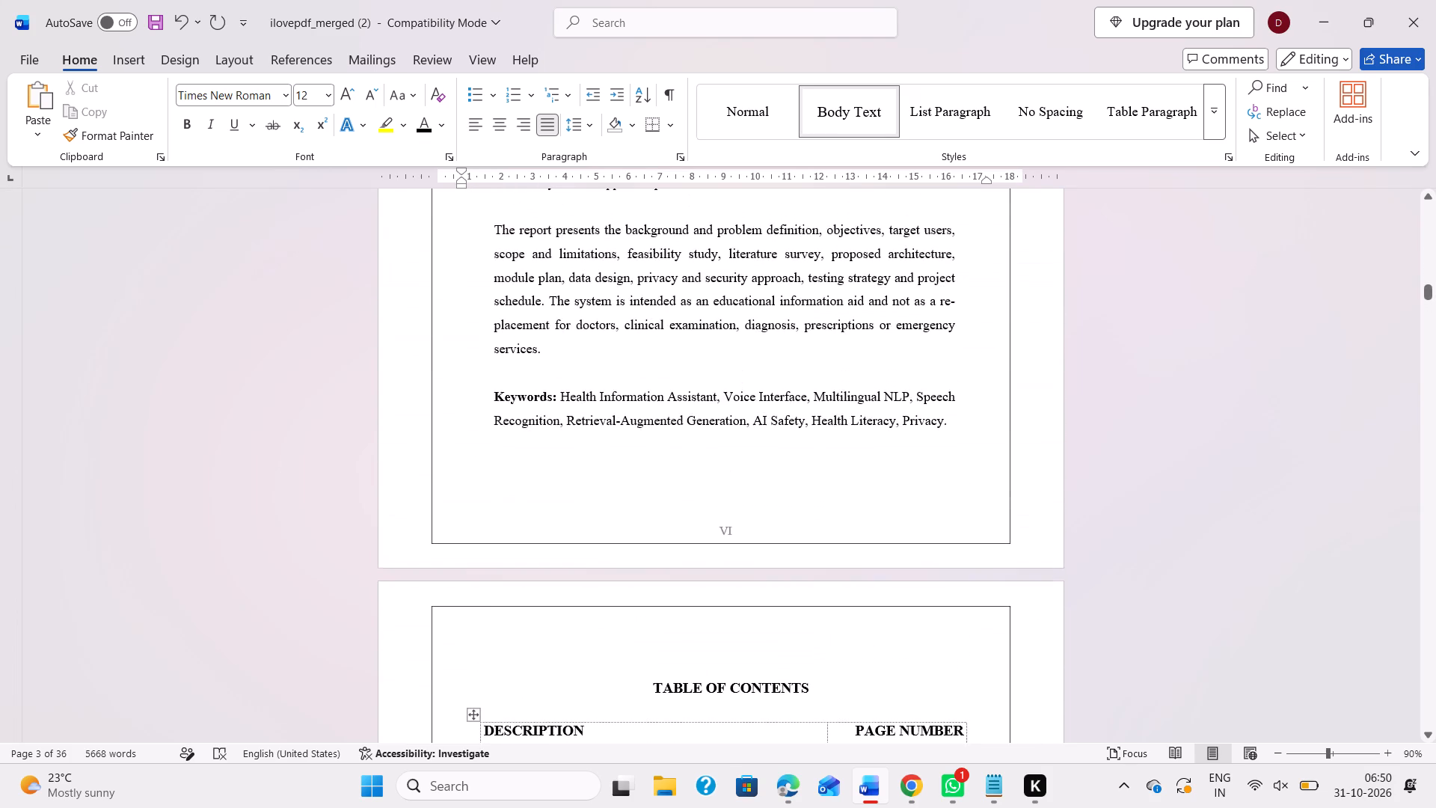
scroll(764, 469, down, 6)
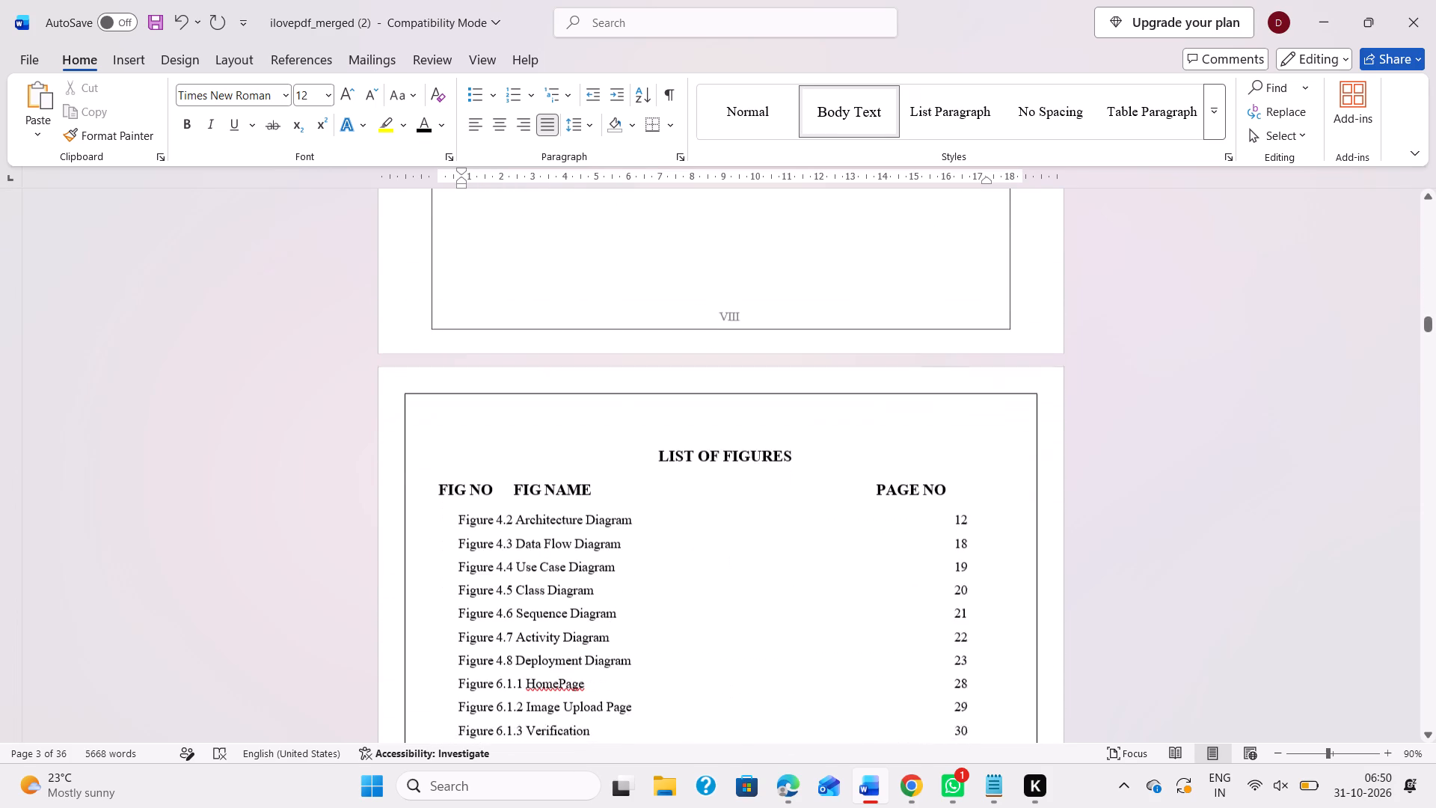
scroll(764, 469, down, 4)
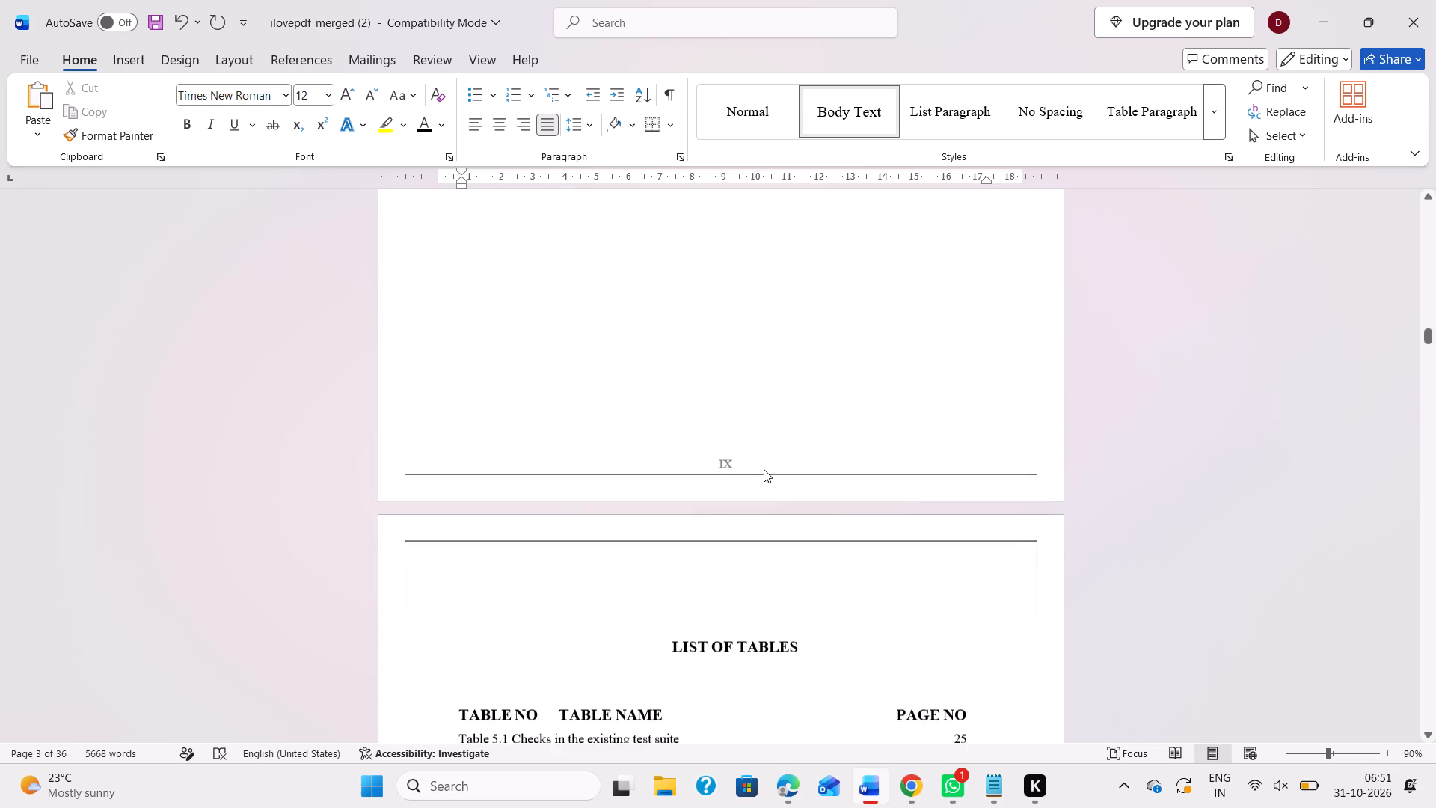
Examine the headings, paragraph layout and page breaks of Chapter 1, from 1.1 Outline of Project through the 1.2 subsections.
scroll(764, 469, down, 6)
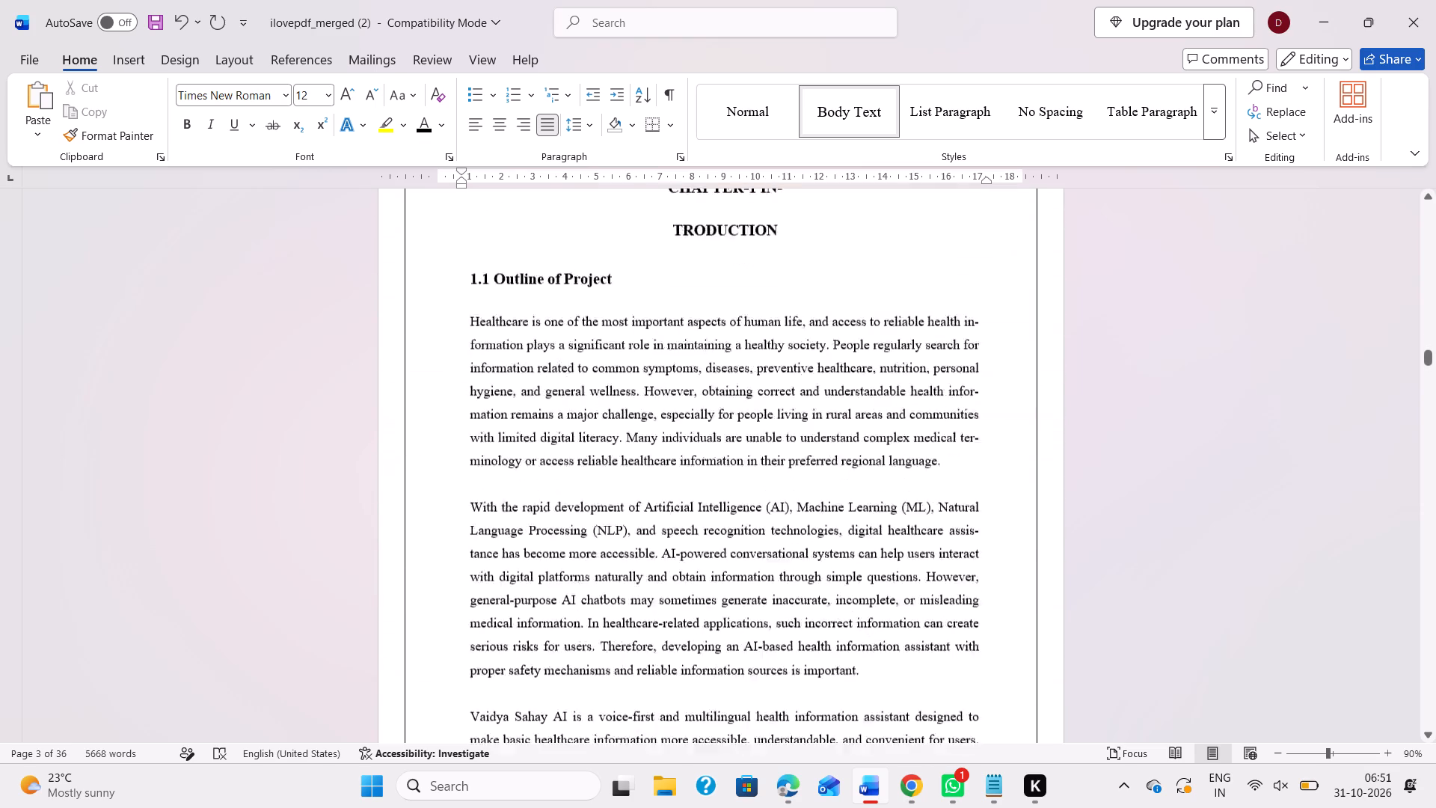
scroll(764, 469, down, 3)
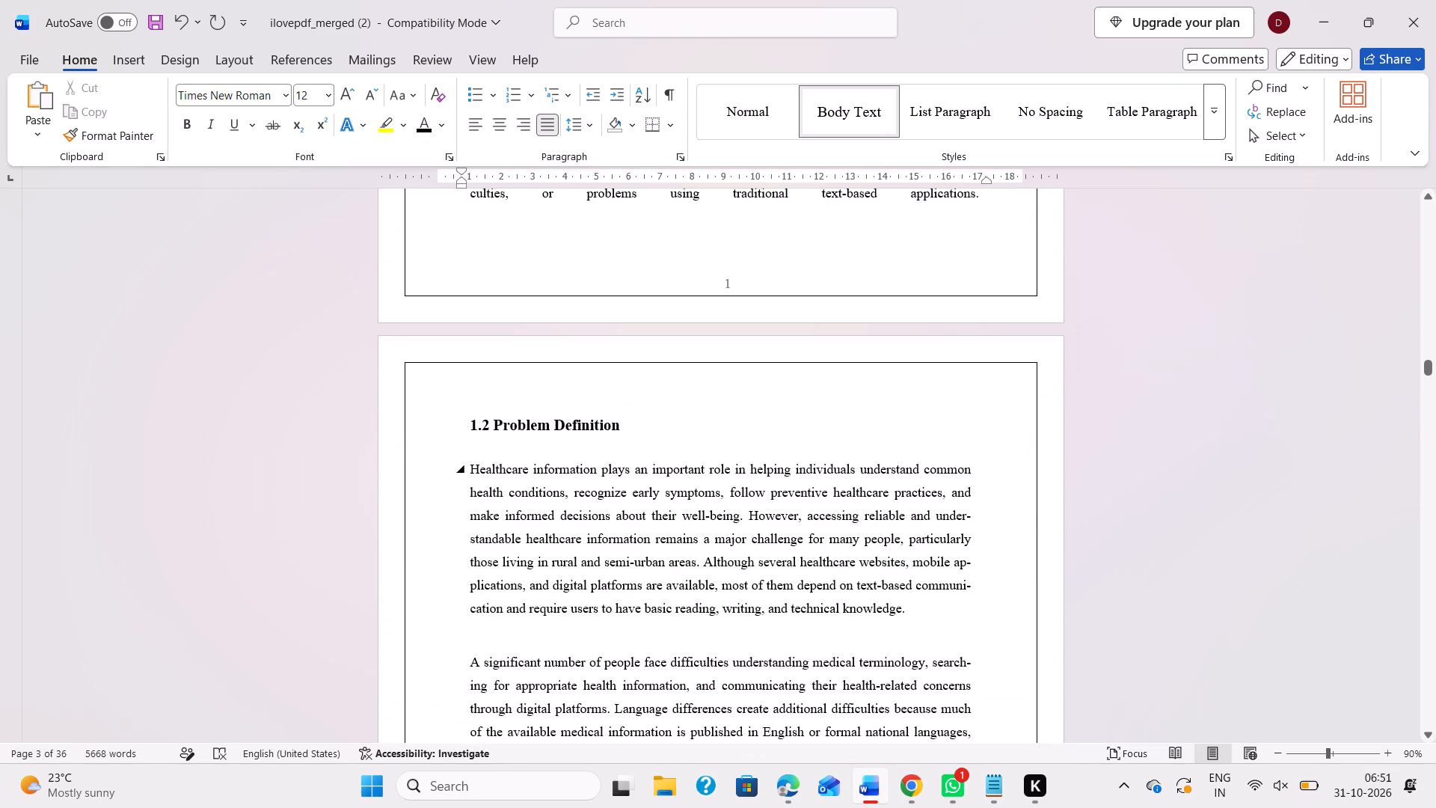
scroll(764, 469, down, 2)
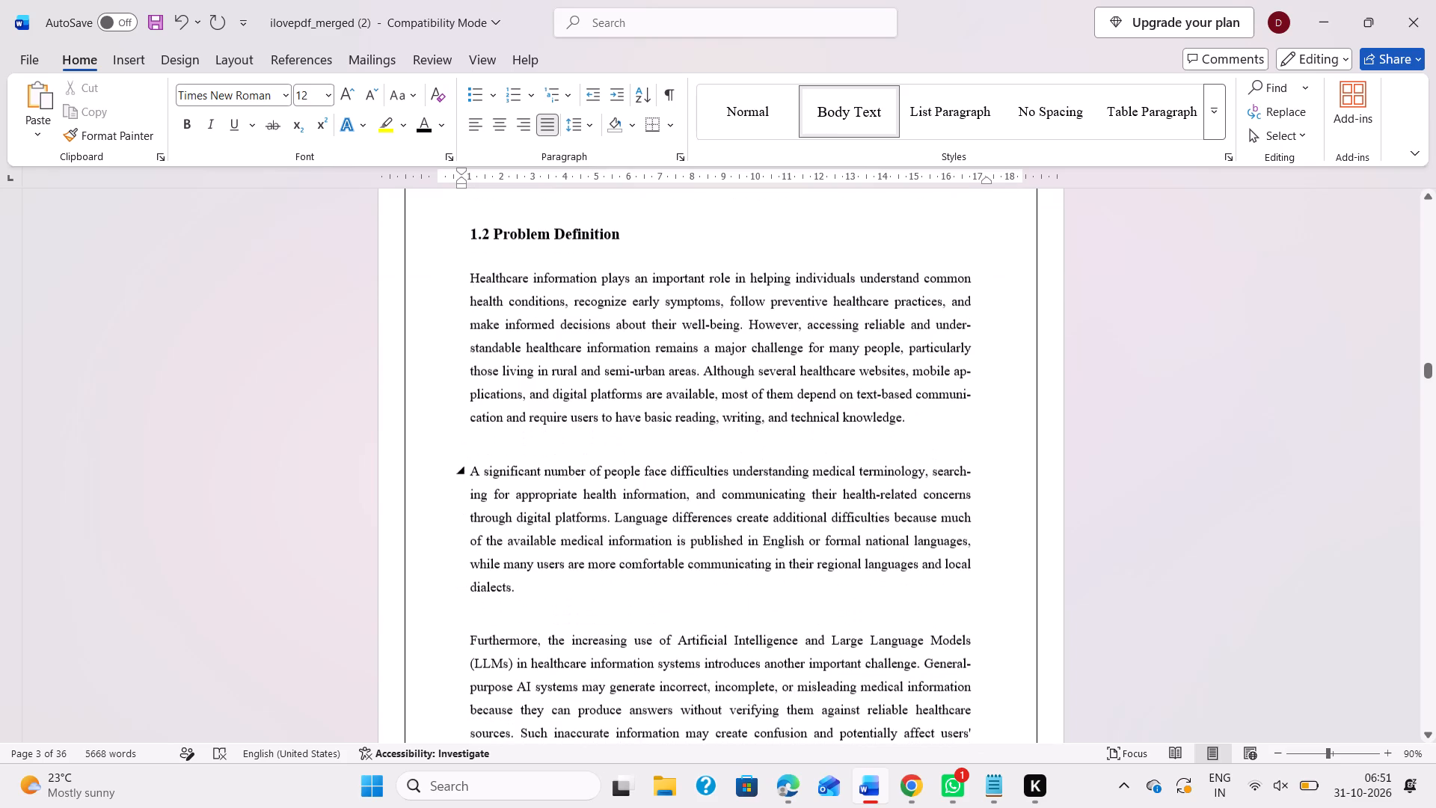
scroll(764, 469, down, 4)
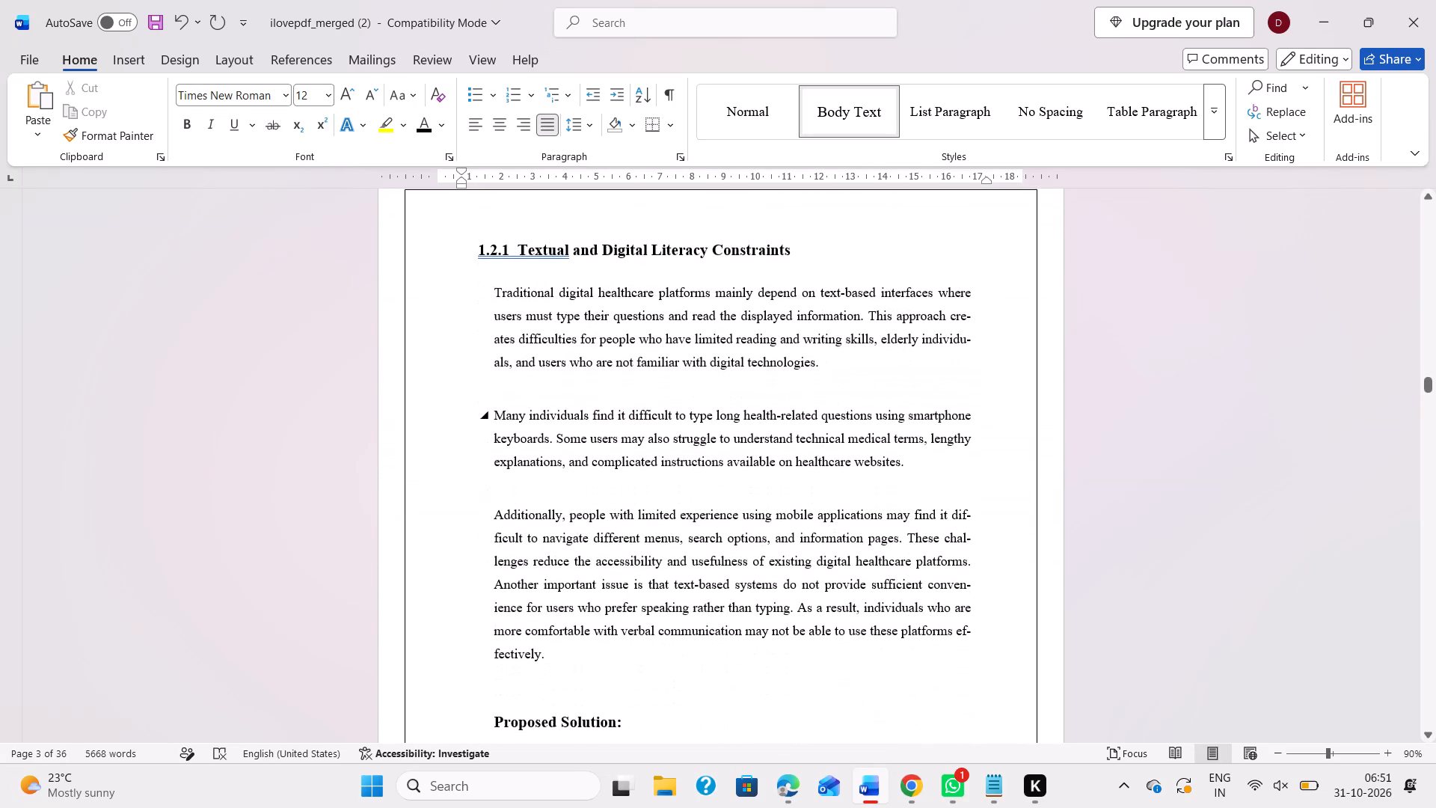
scroll(764, 469, up, 3)
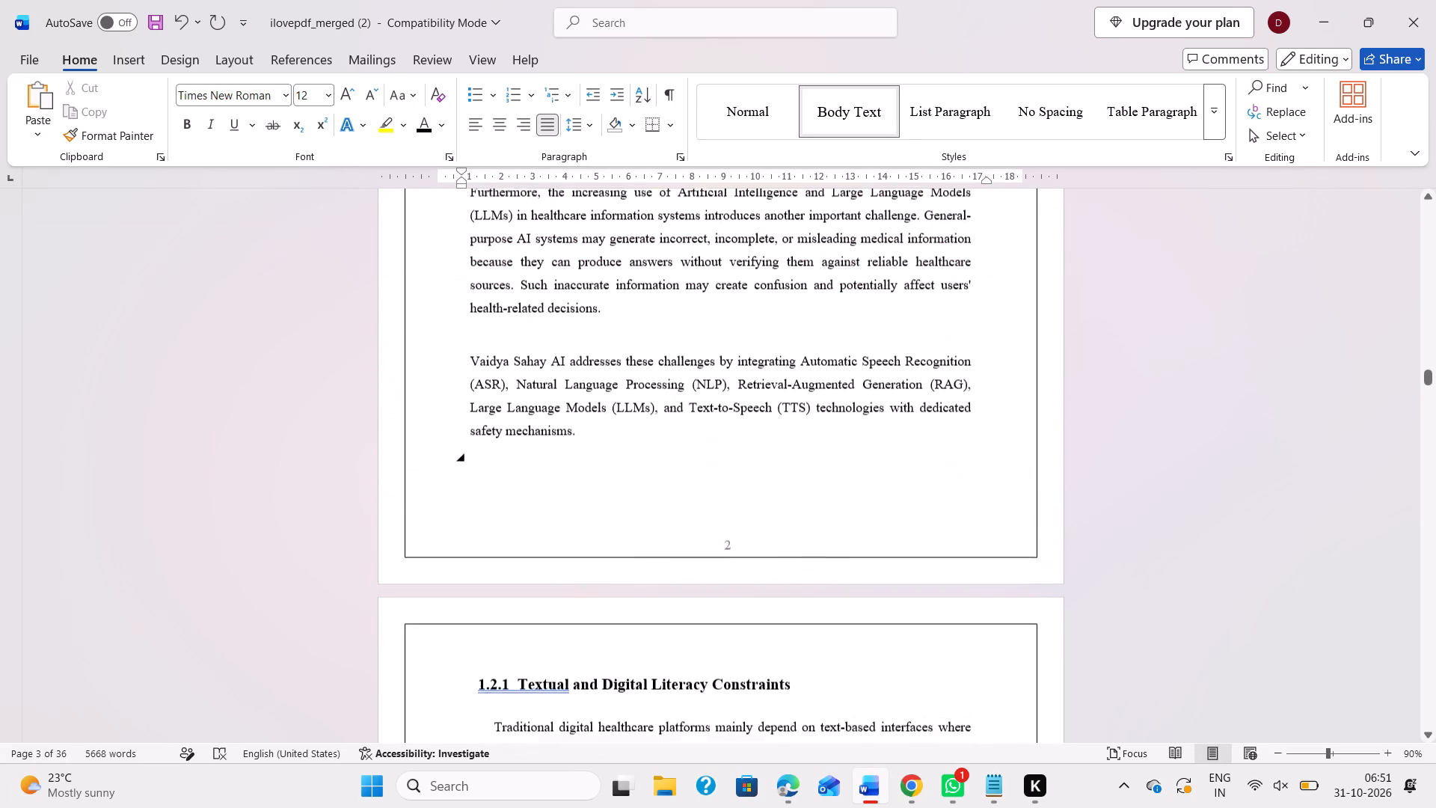
scroll(764, 469, up, 2)
scroll(764, 469, down, 2)
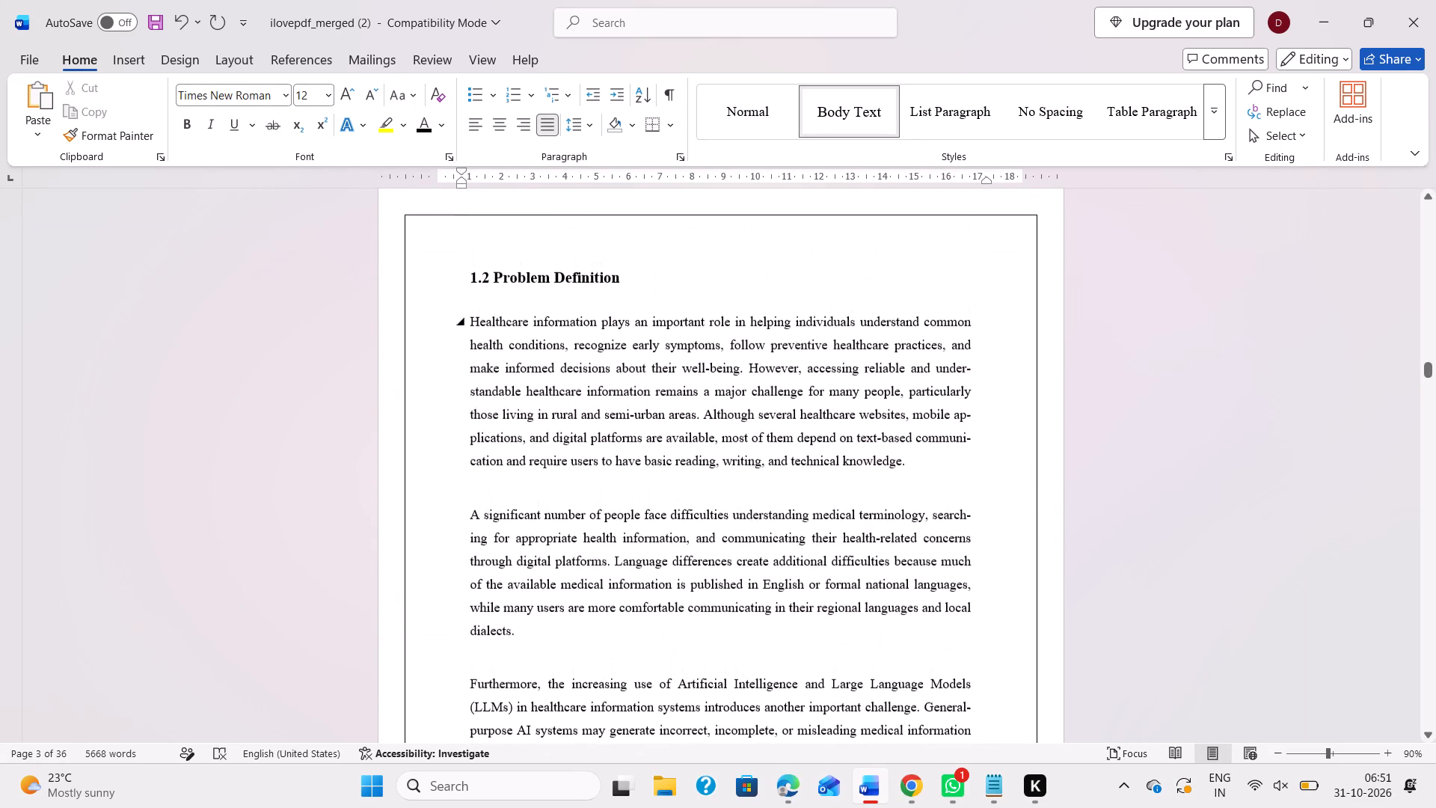
scroll(764, 469, down, 6)
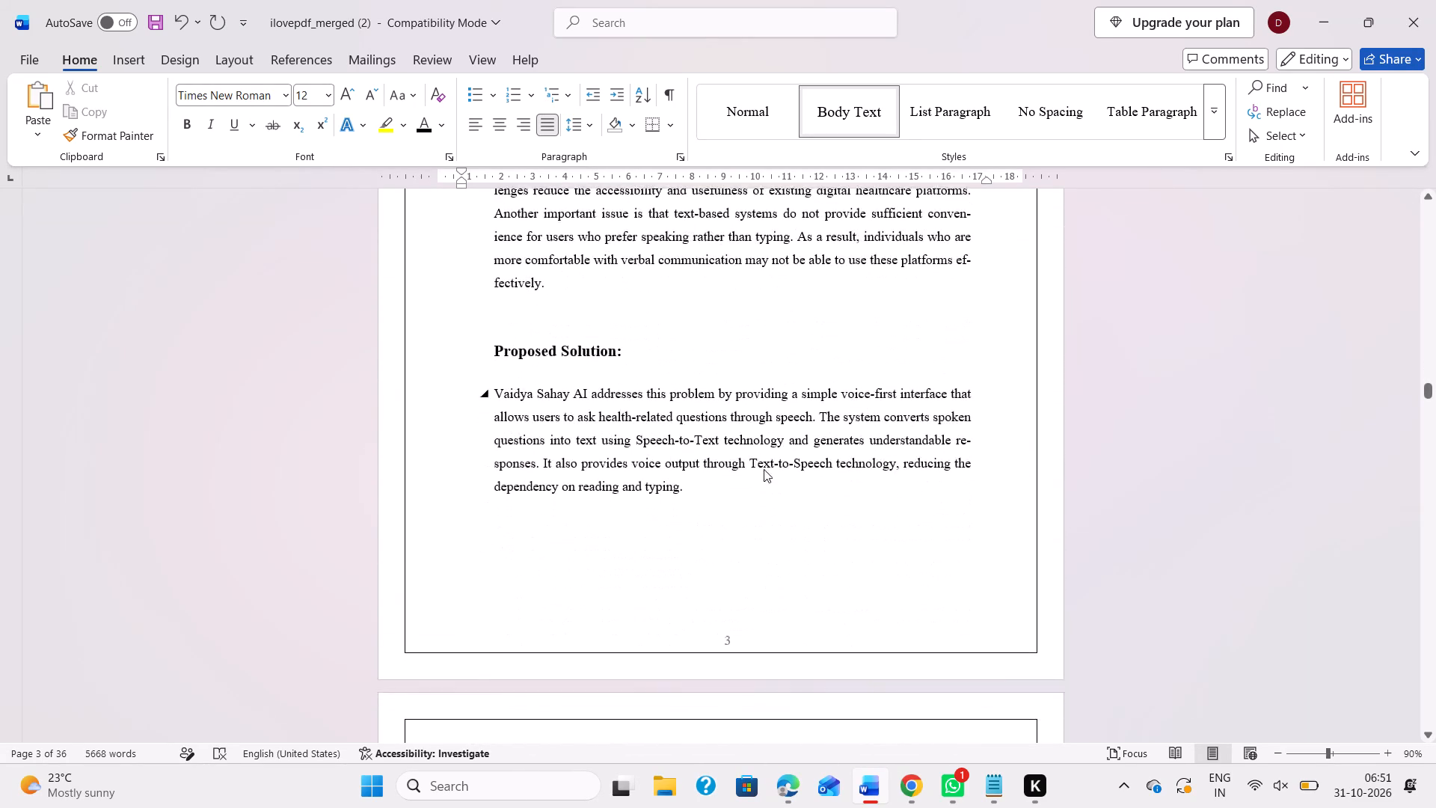
scroll(764, 469, down, 2)
scroll(764, 469, up, 1)
scroll(764, 469, down, 6)
Examine the Chapter 2 Literature Survey pages, including section 2.2.1 and its comparative survey table, against the end of Chapter 1.
scroll(764, 469, up, 2)
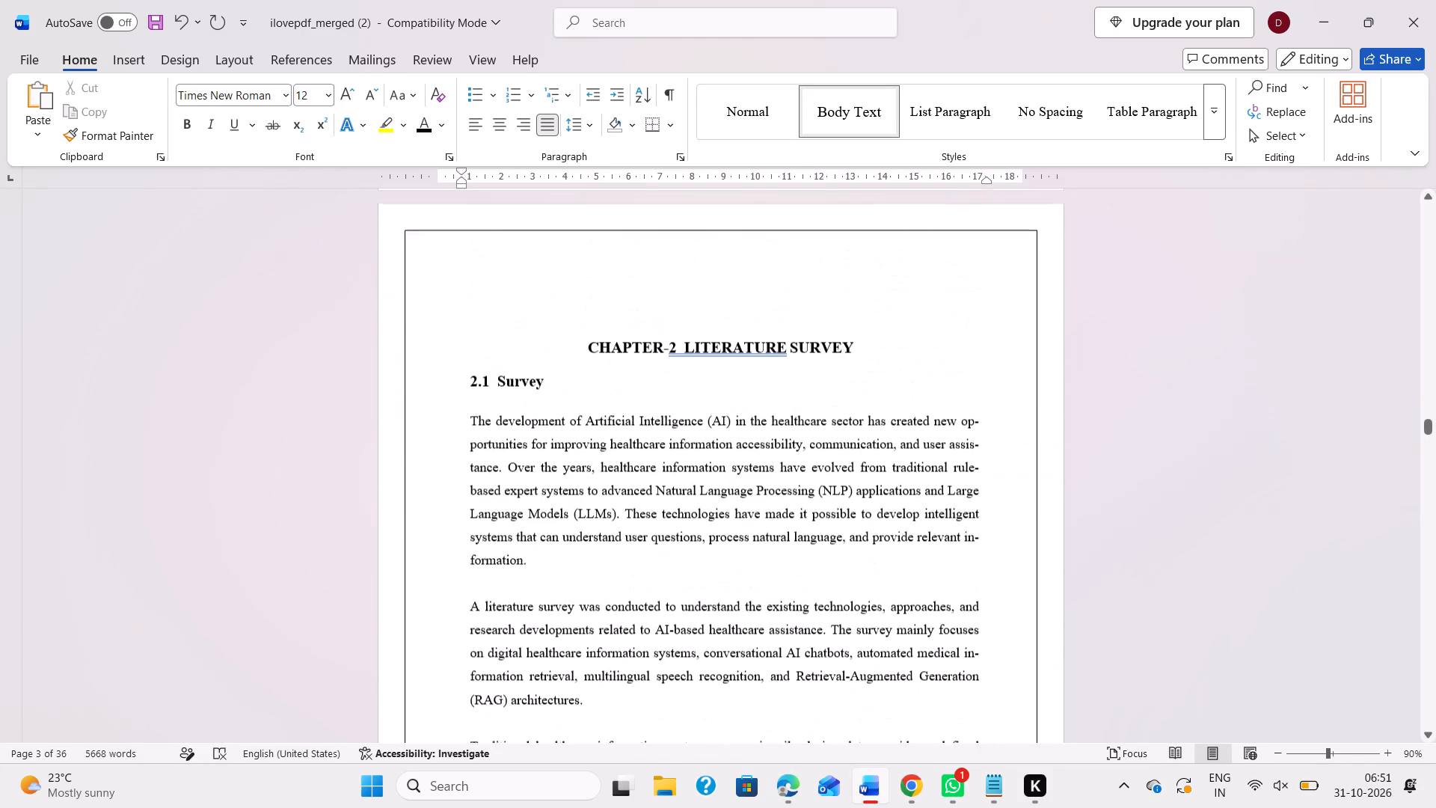
scroll(764, 469, down, 12)
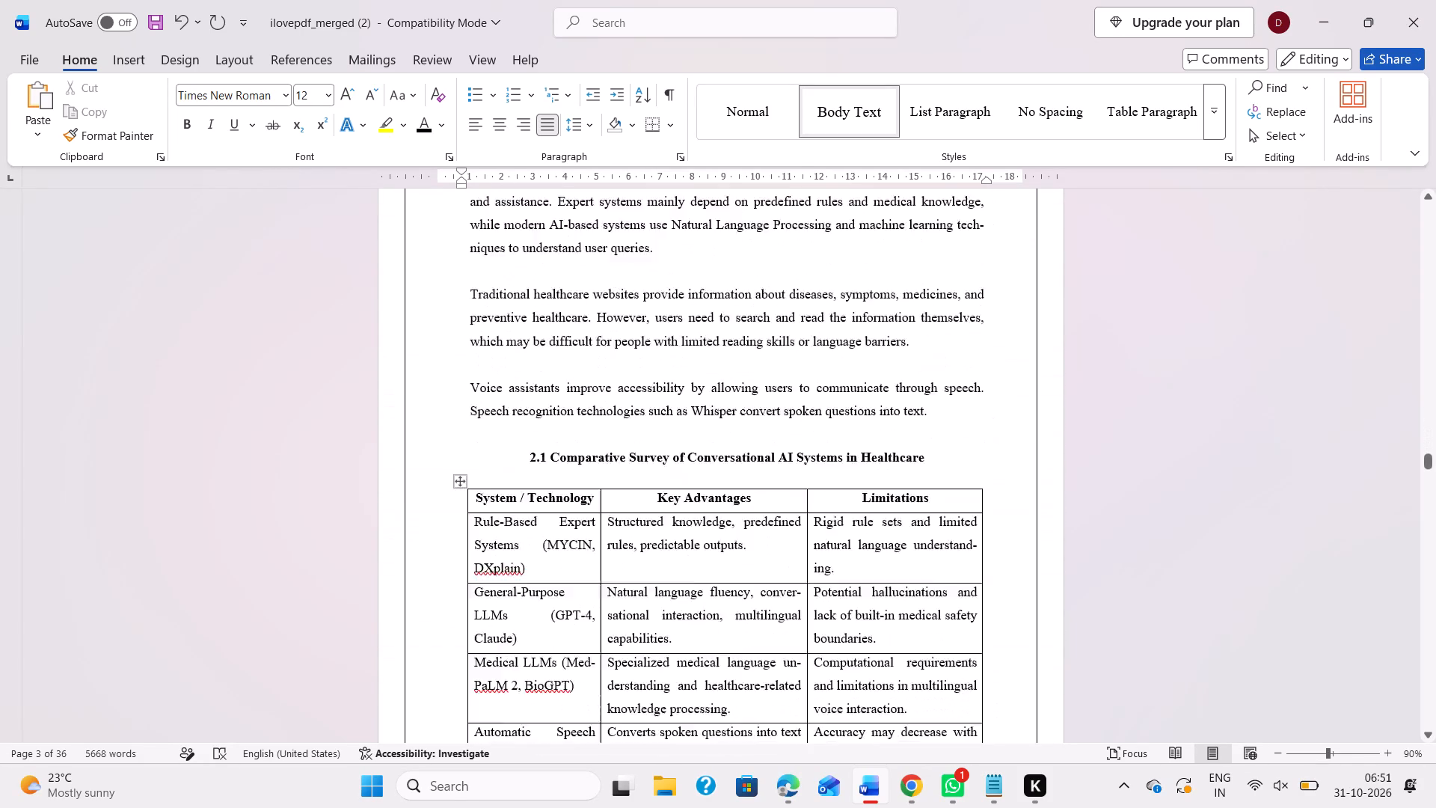
scroll(764, 469, up, 9)
scroll(764, 469, down, 2)
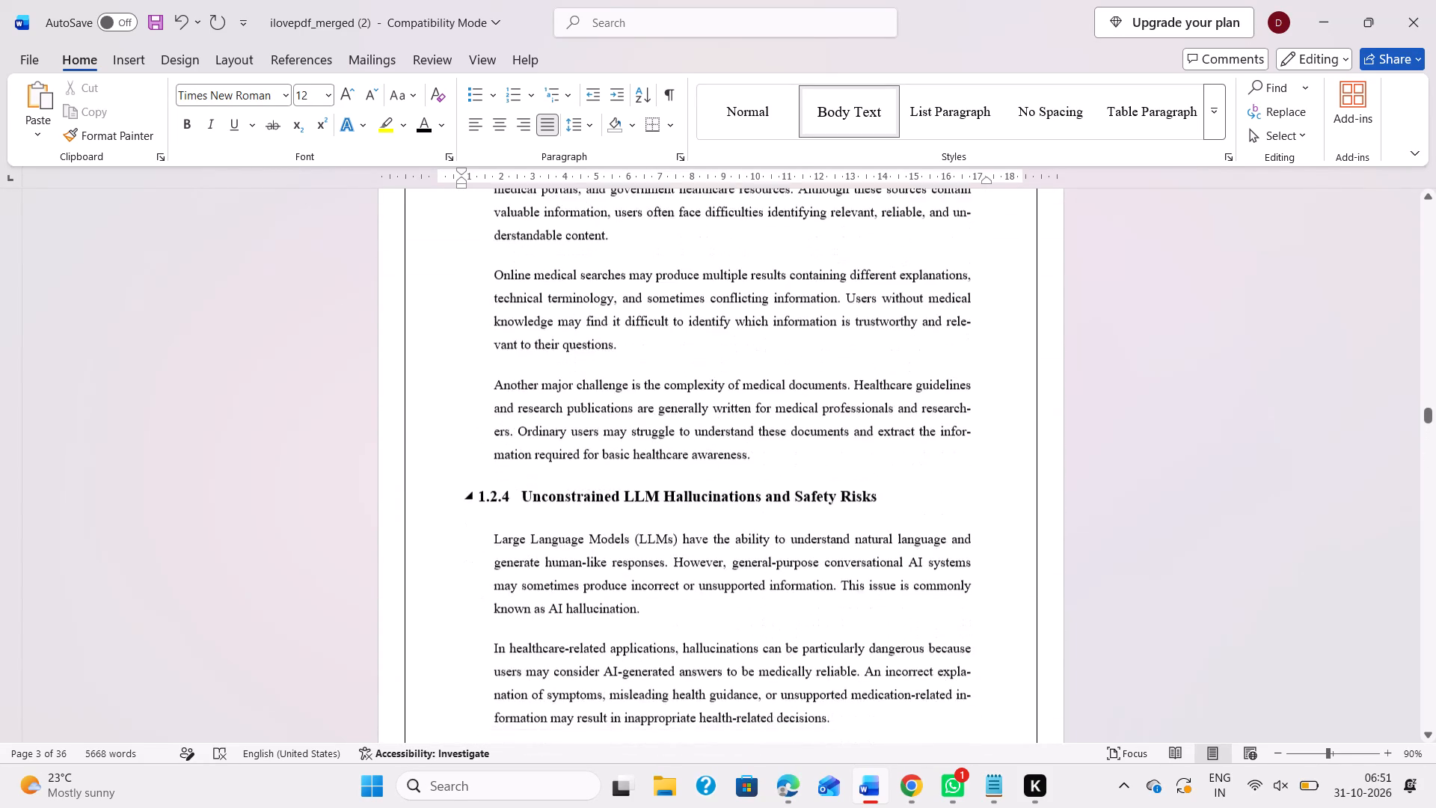
scroll(764, 469, down, 3)
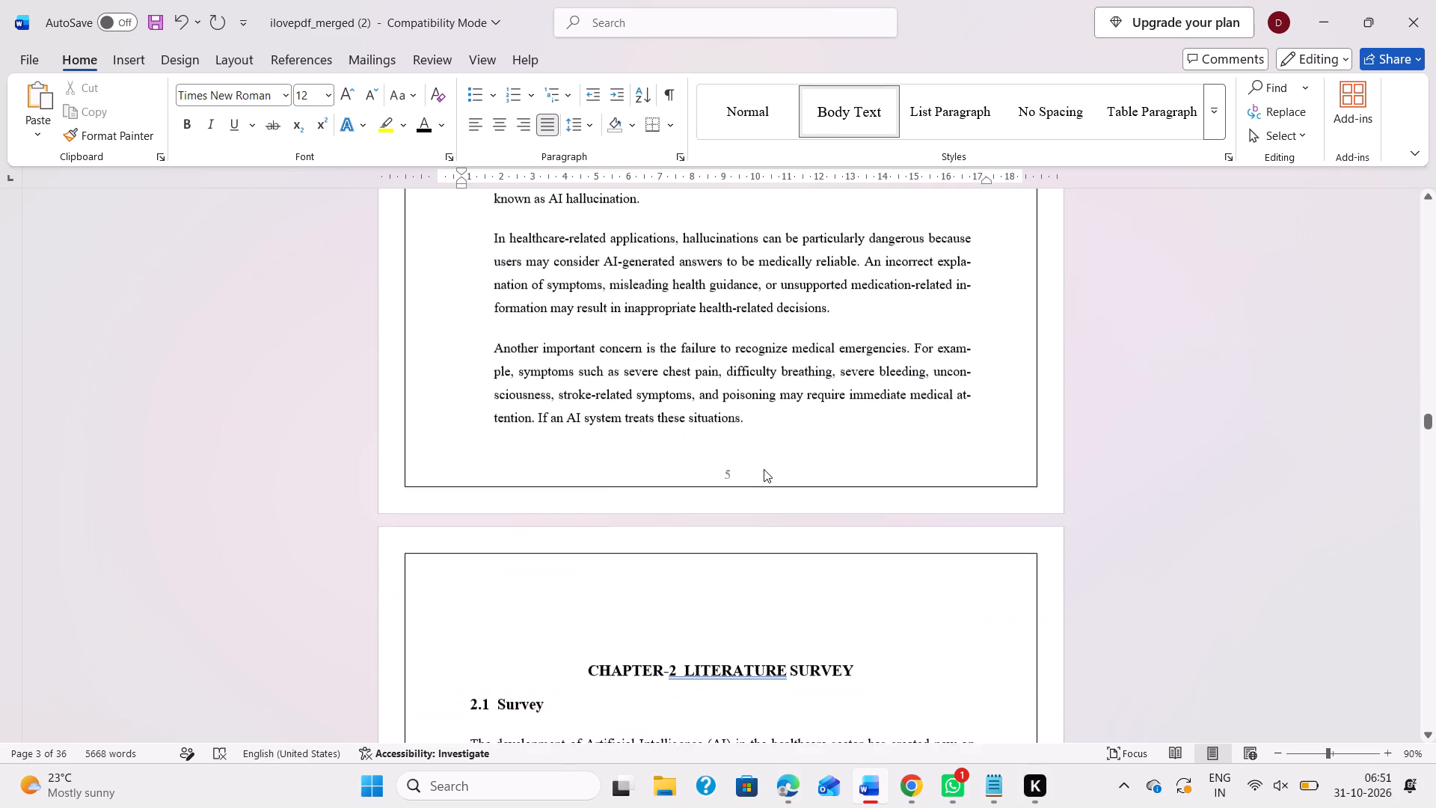
scroll(764, 469, down, 2)
scroll(764, 469, up, 1)
scroll(764, 469, down, 8)
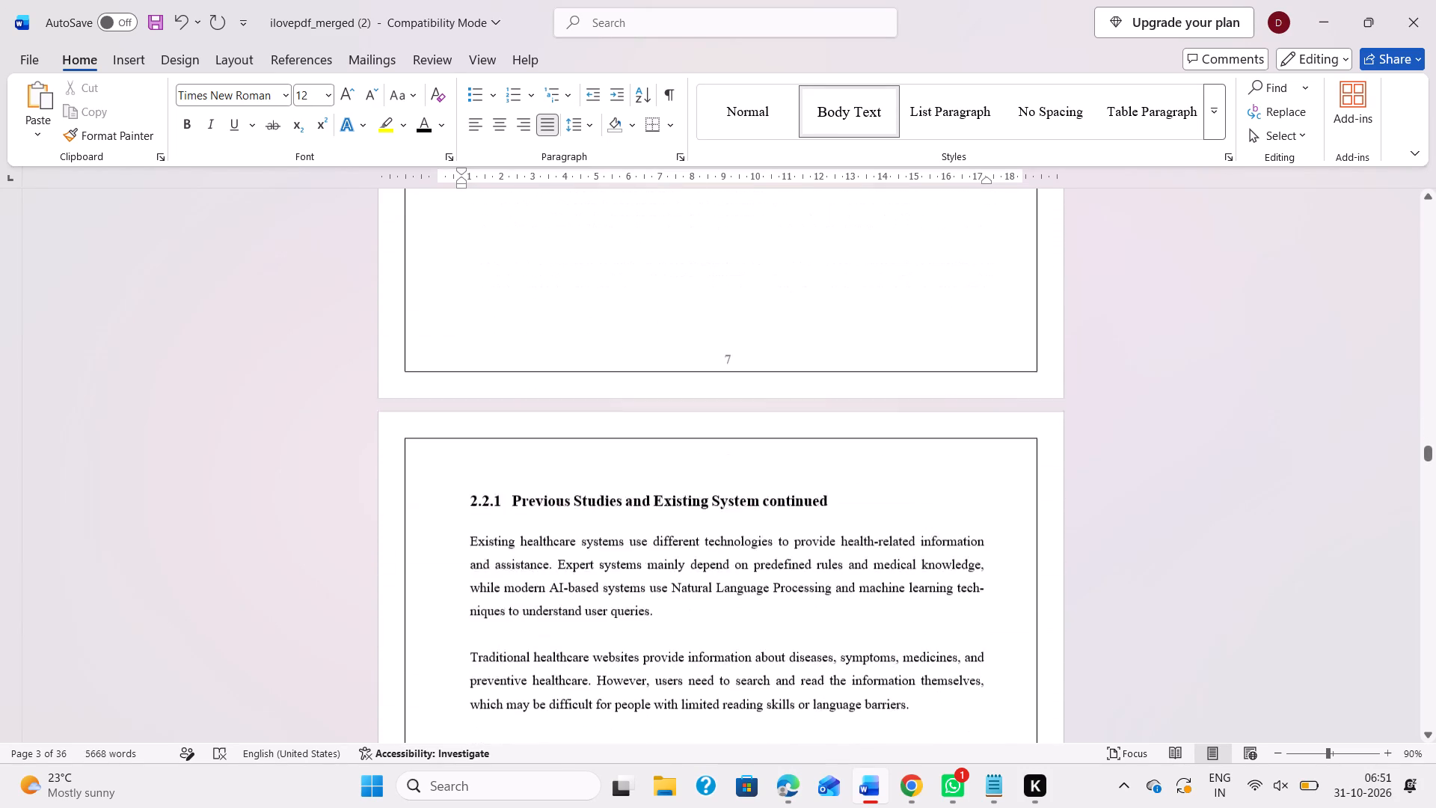
scroll(764, 469, down, 4)
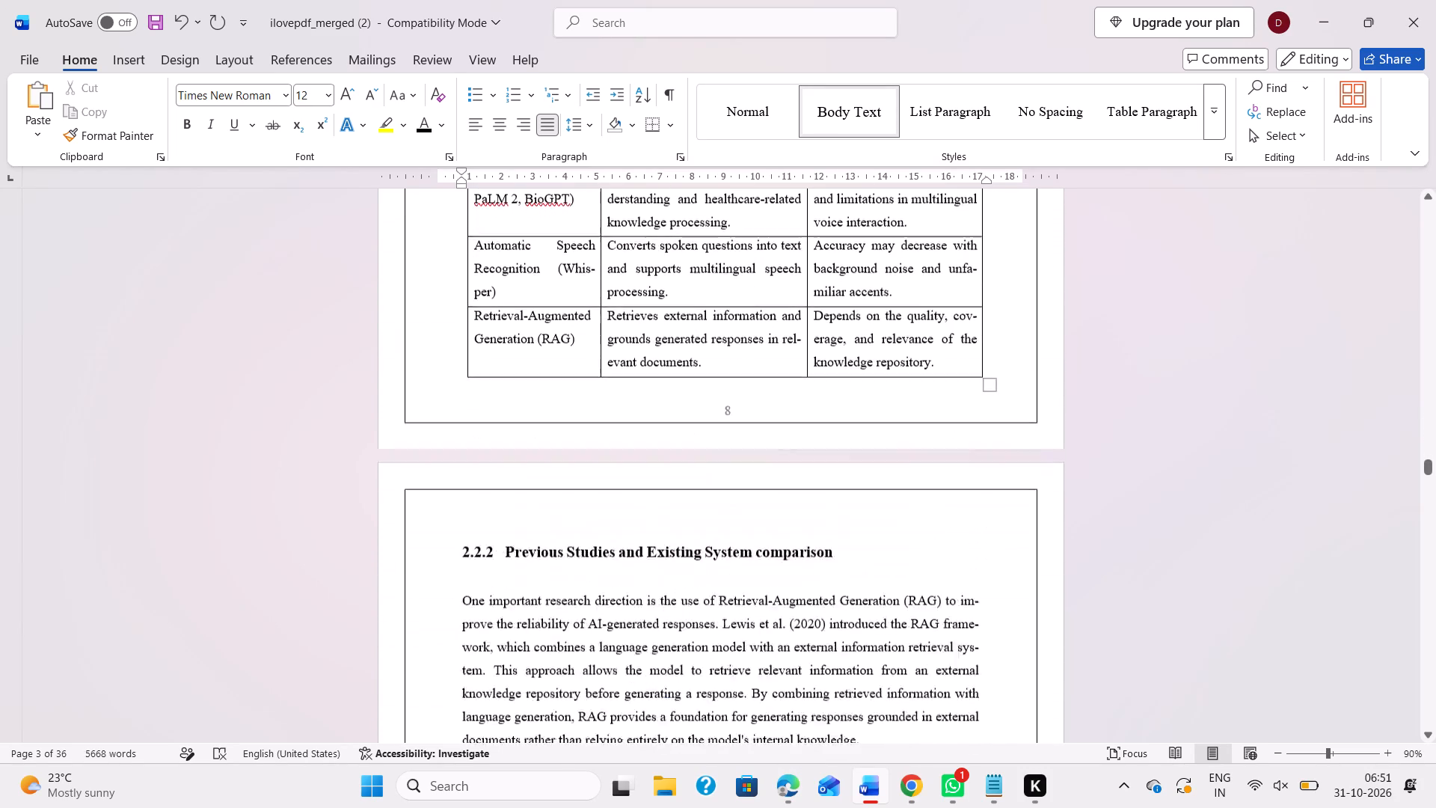
Review the layout of section 2.2.2, the Chapter 3 objectives and limitations, and Chapter 4 as far as 4.2 Architecture.
scroll(764, 469, down, 3)
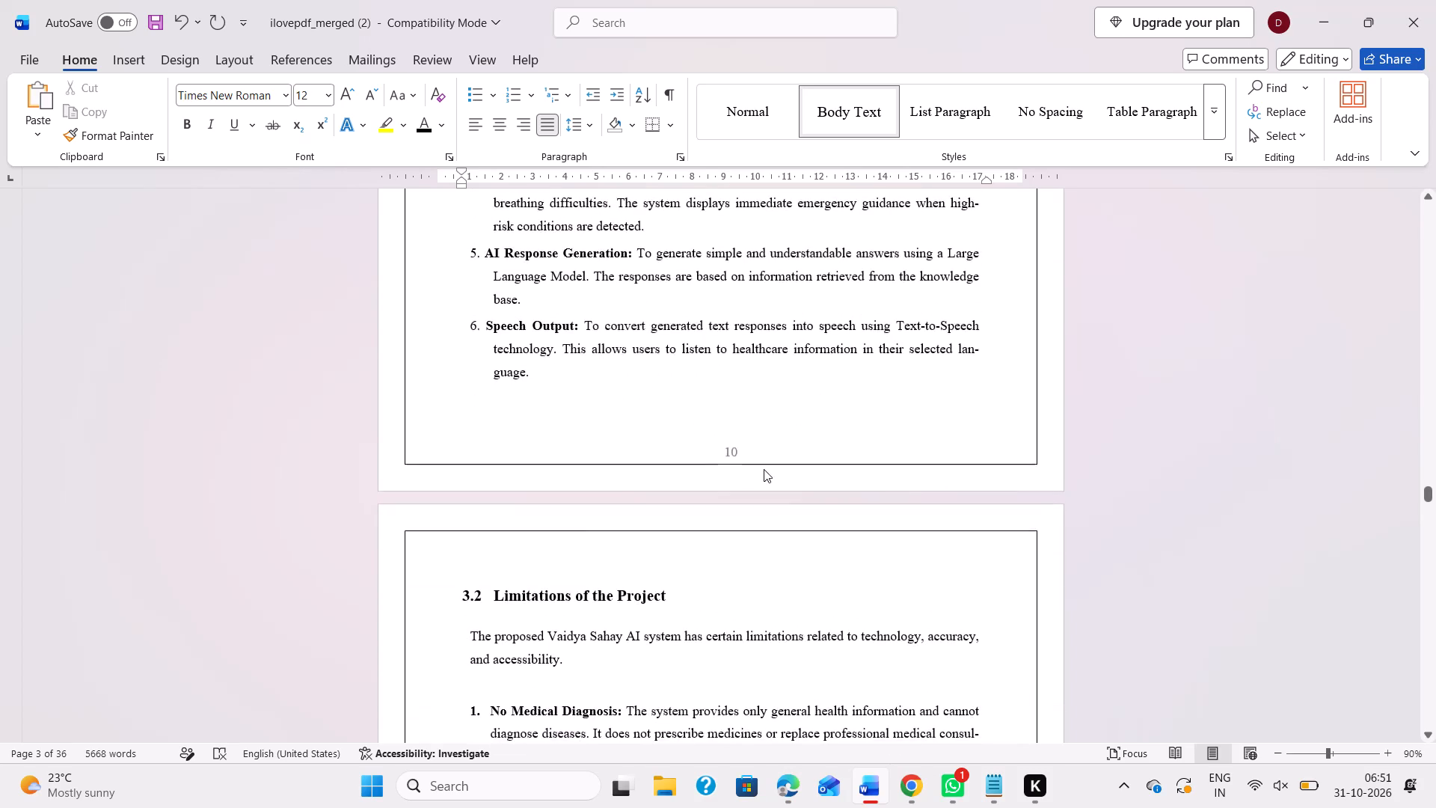
scroll(764, 469, down, 2)
scroll(764, 469, up, 1)
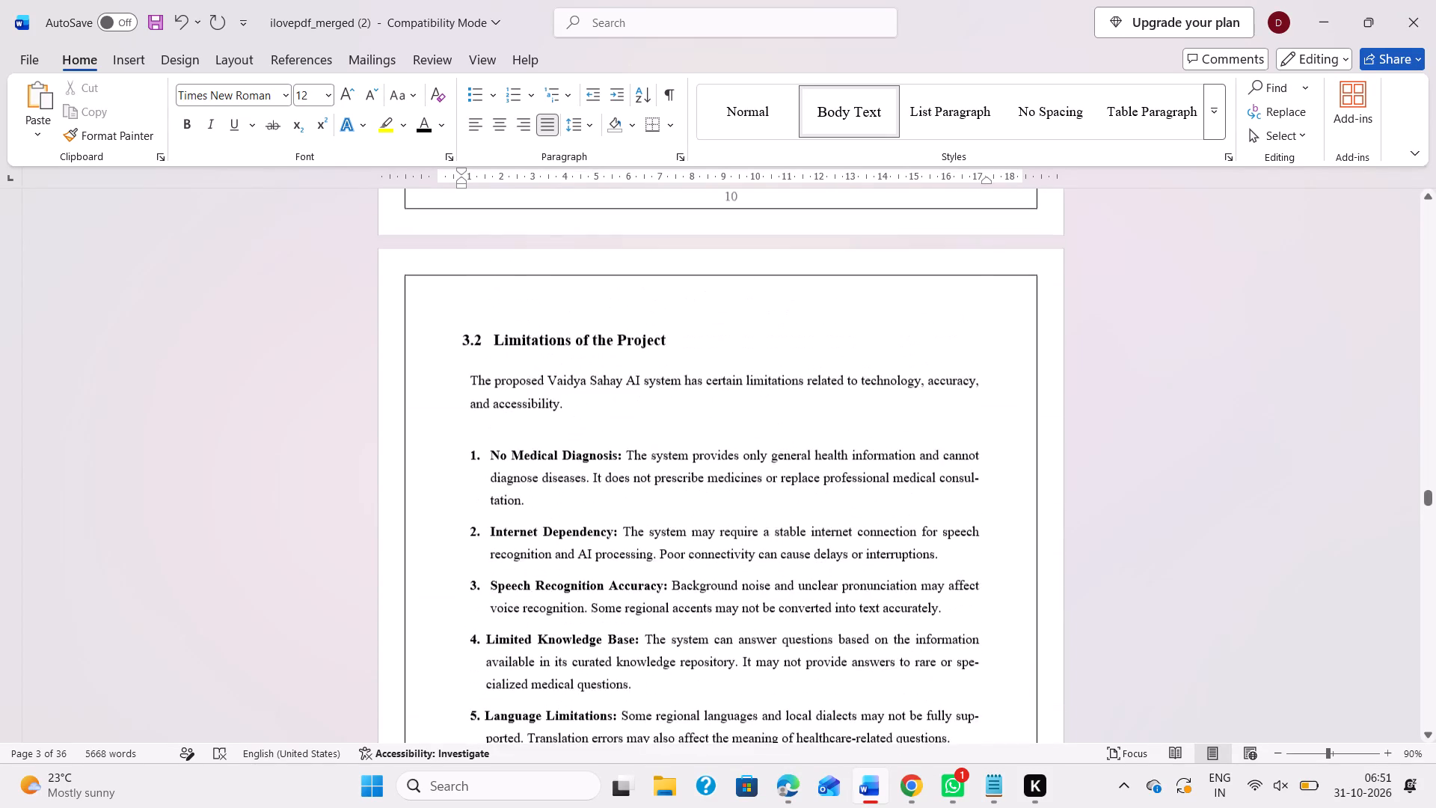
scroll(764, 469, up, 1)
scroll(764, 469, down, 4)
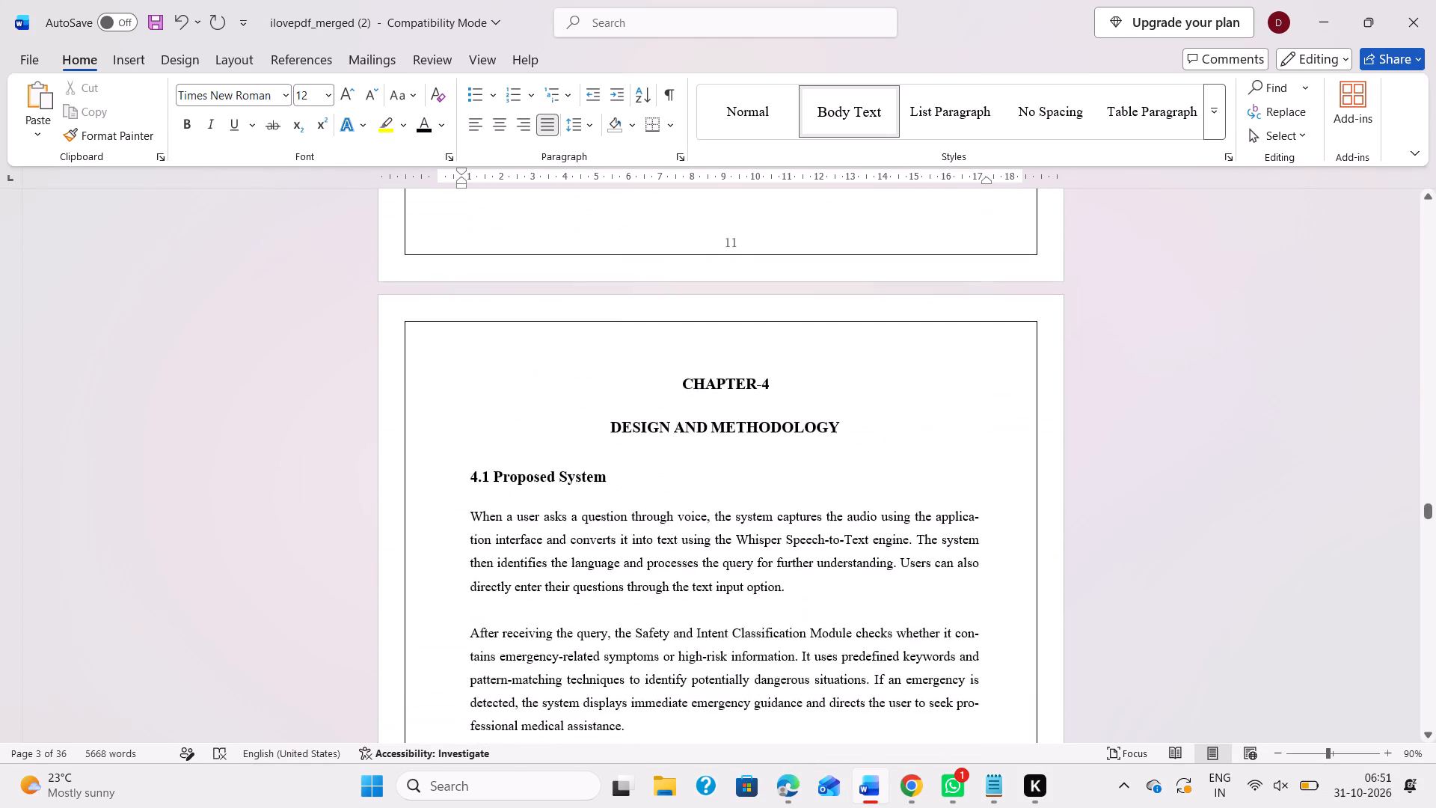
scroll(732, 486, down, 5)
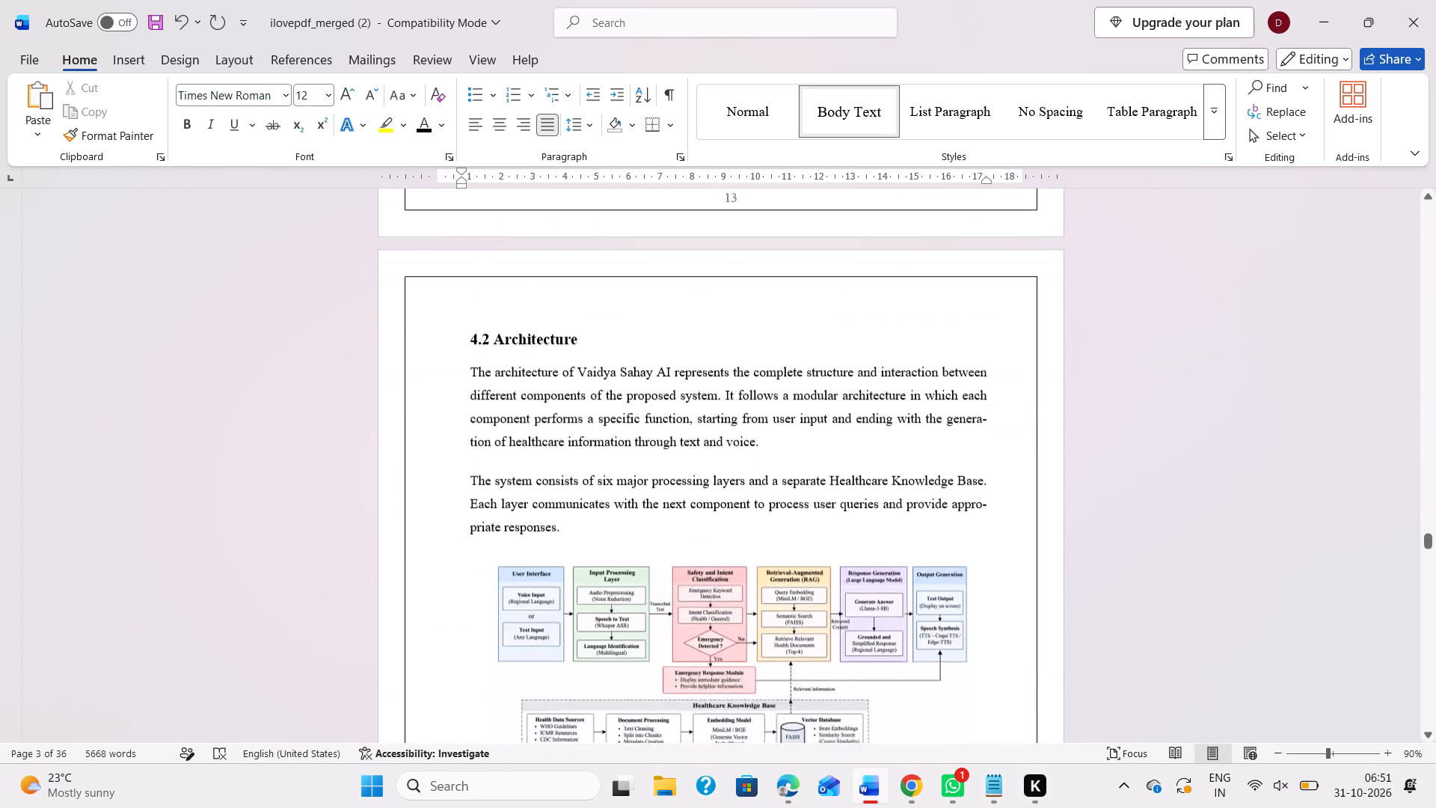
Recheck the pages backwards from 4.2 Architecture to the comparative survey table in section 2.2.1.
scroll(732, 486, up, 4)
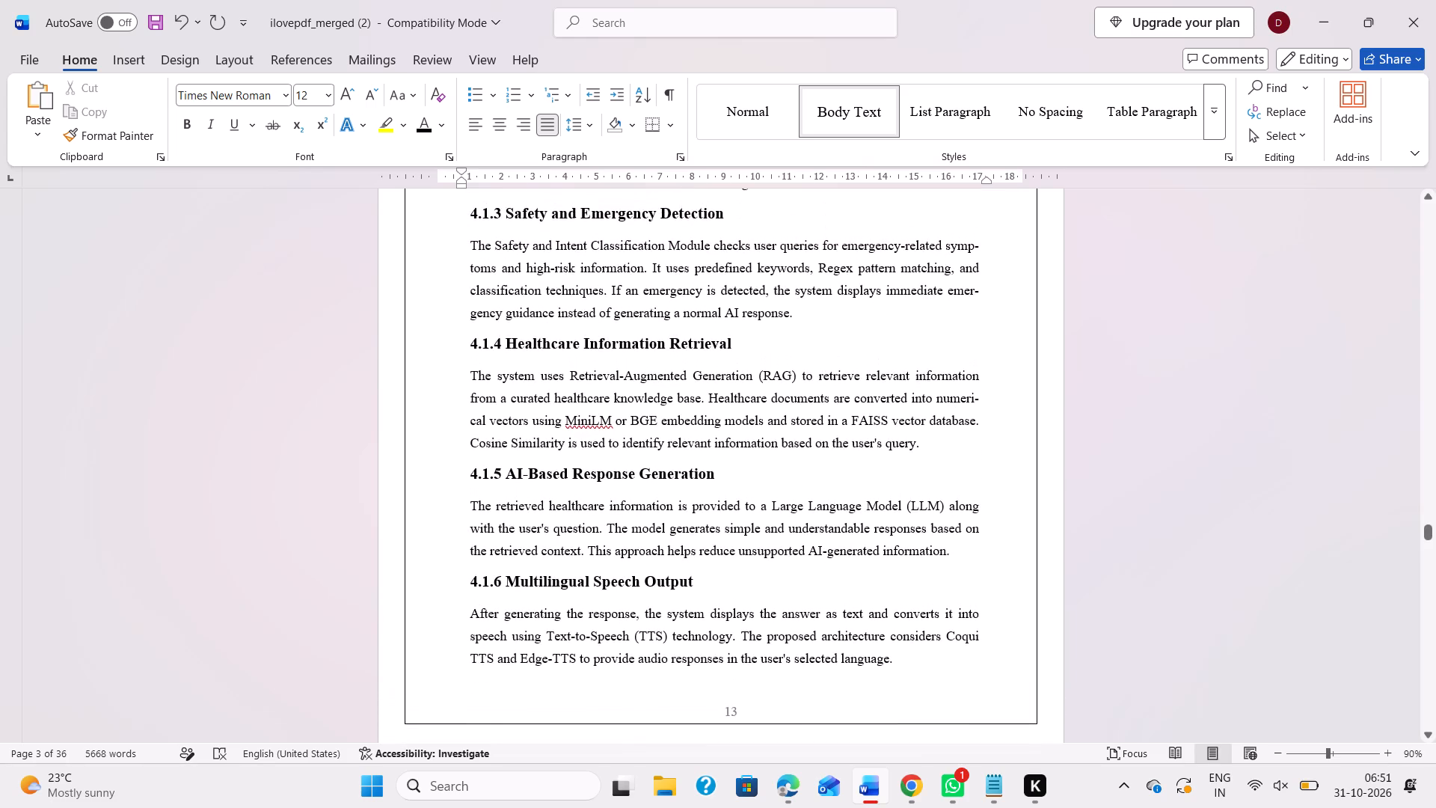
scroll(732, 486, up, 9)
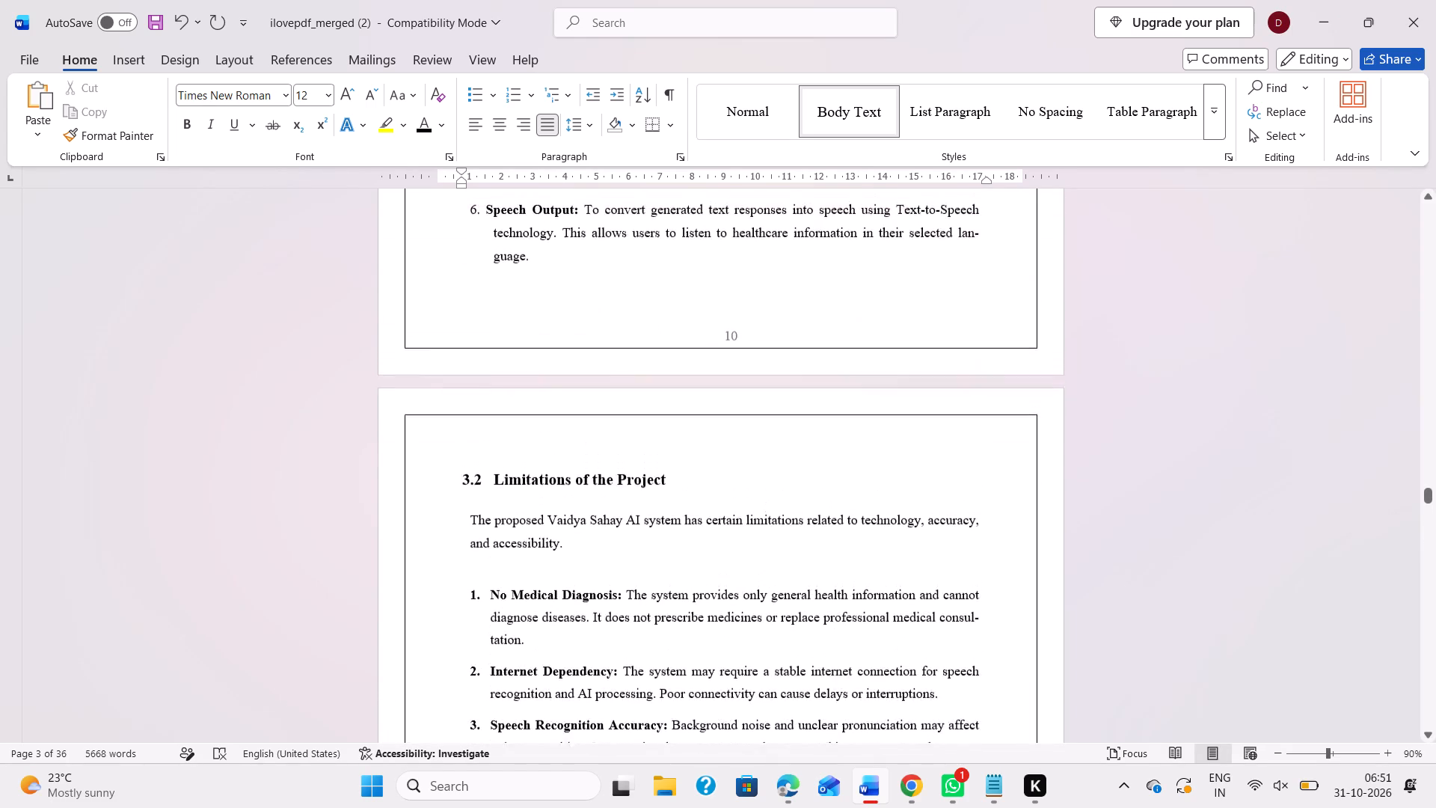
scroll(732, 486, up, 5)
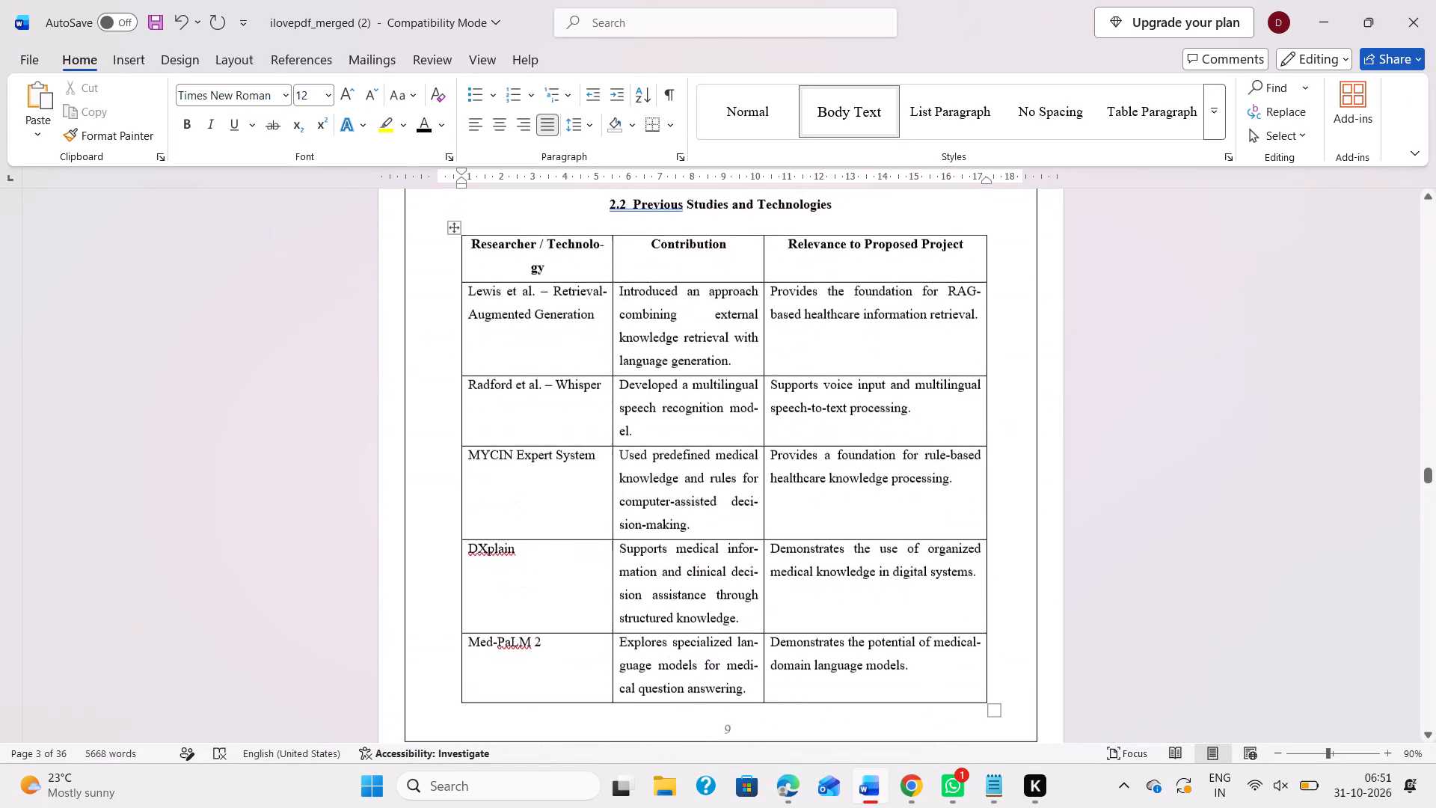
scroll(732, 486, up, 4)
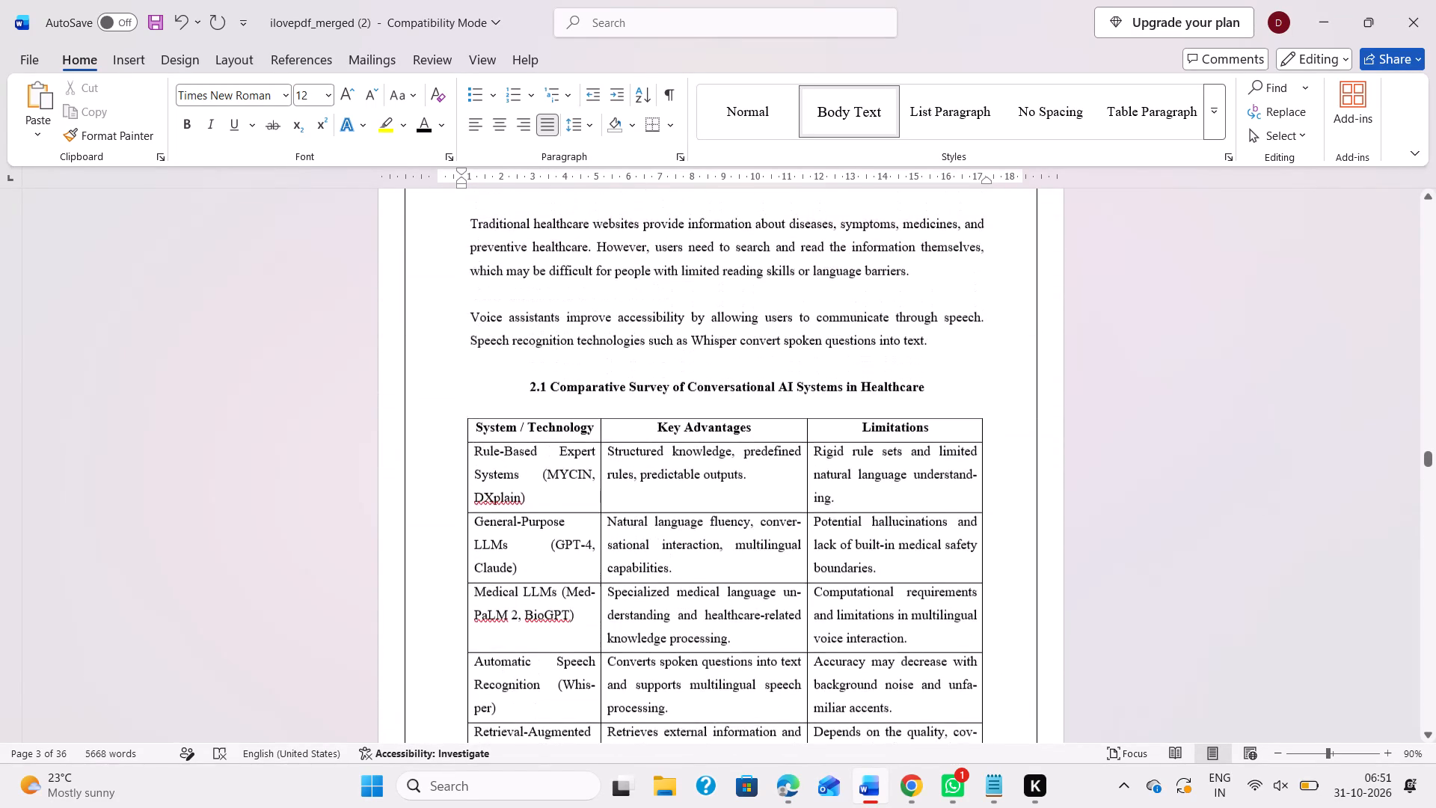
Inspect the heading and paragraph layout of section 2.2.1 and compare it with the surrounding Chapter 2 and 3 pages.
scroll(732, 486, up, 1)
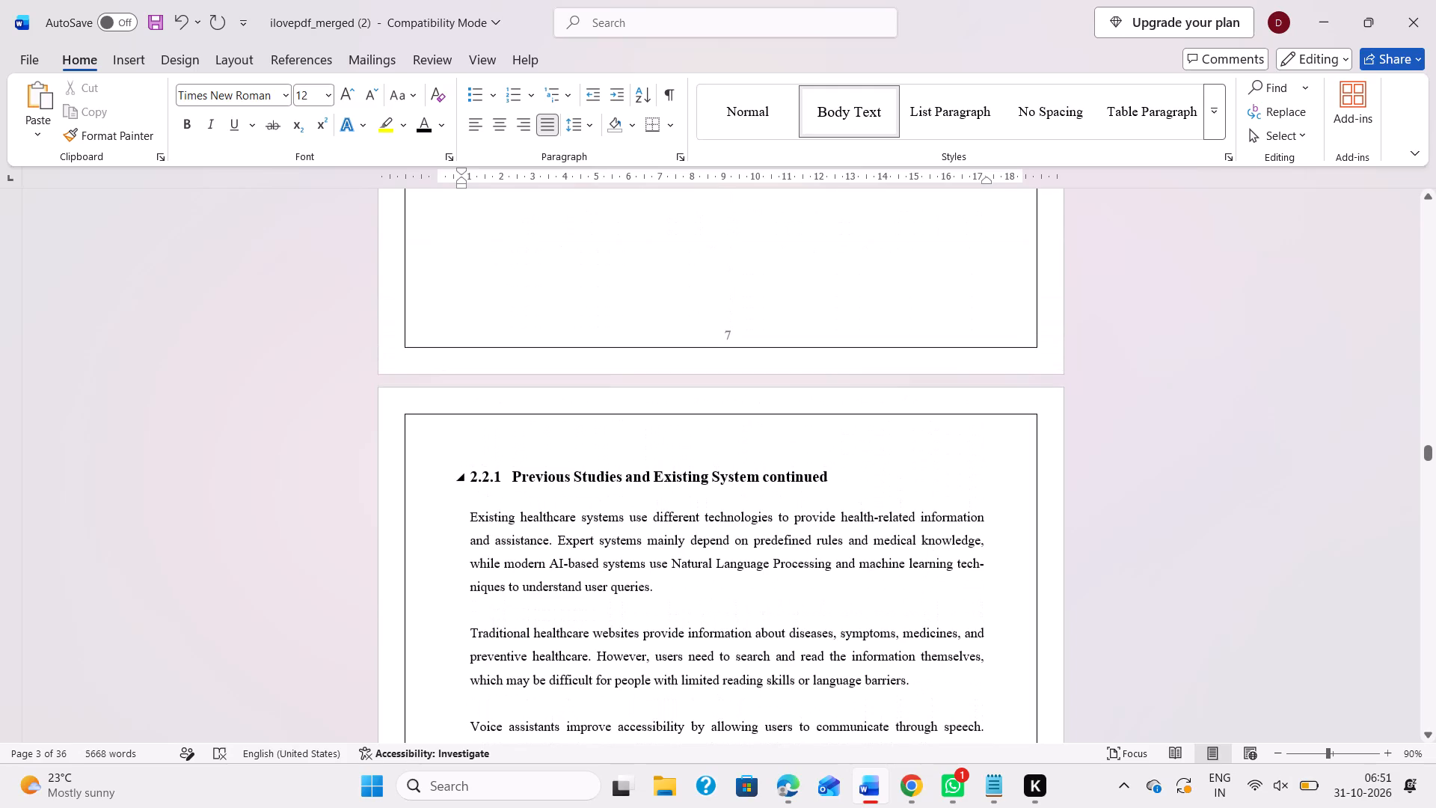
scroll(732, 486, up, 1)
scroll(732, 486, down, 1)
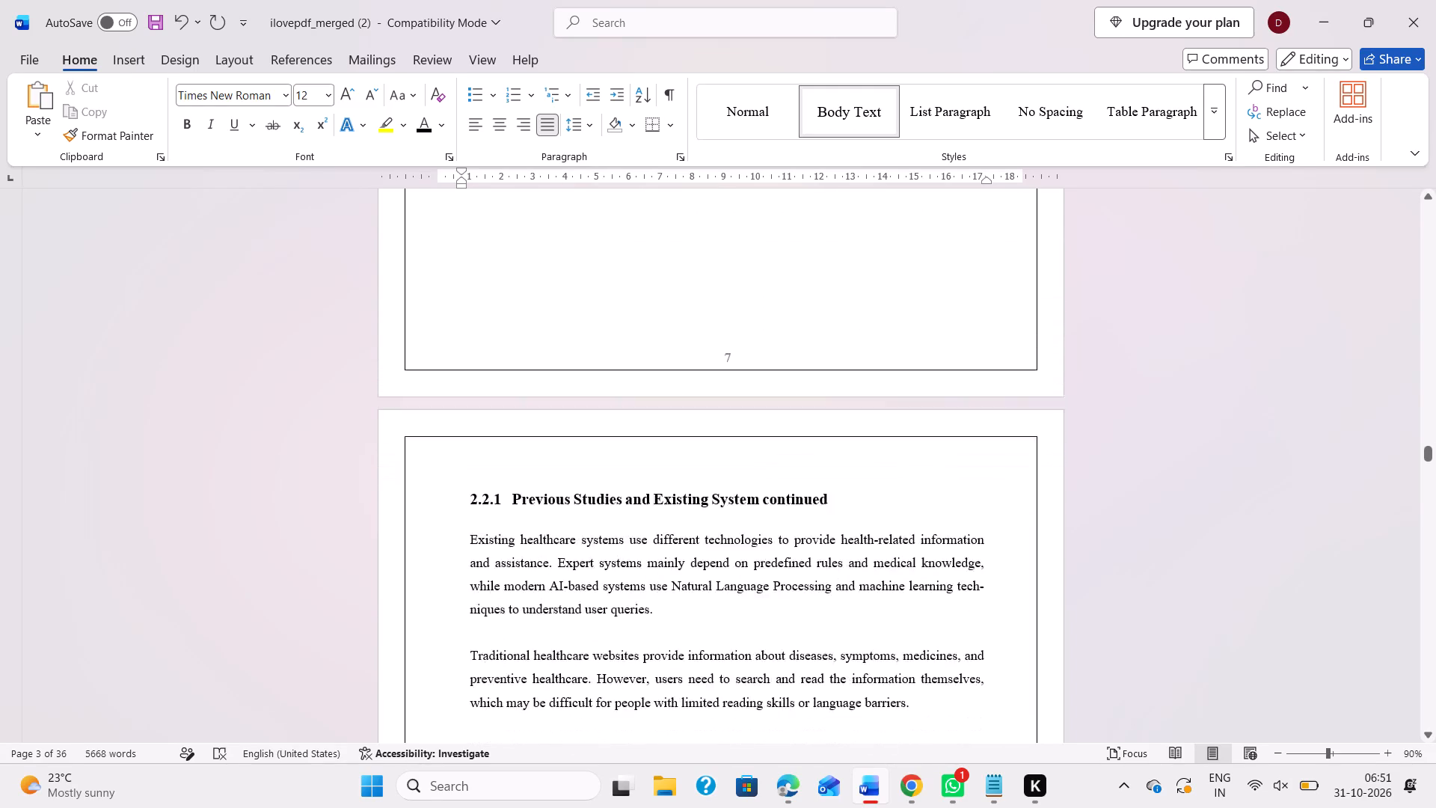
scroll(732, 486, down, 2)
scroll(732, 486, up, 2)
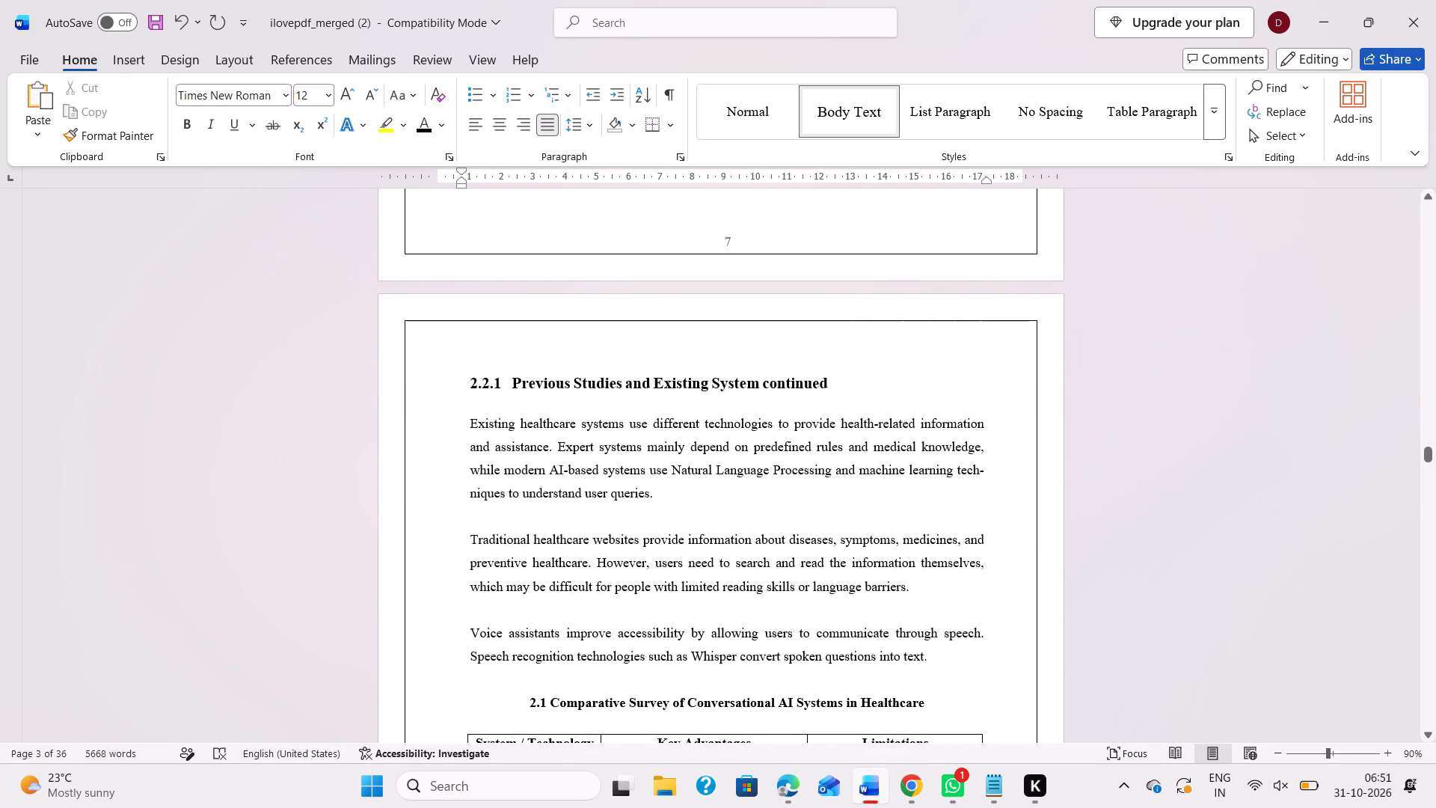
scroll(732, 486, up, 1)
drag(843, 405, 698, 425)
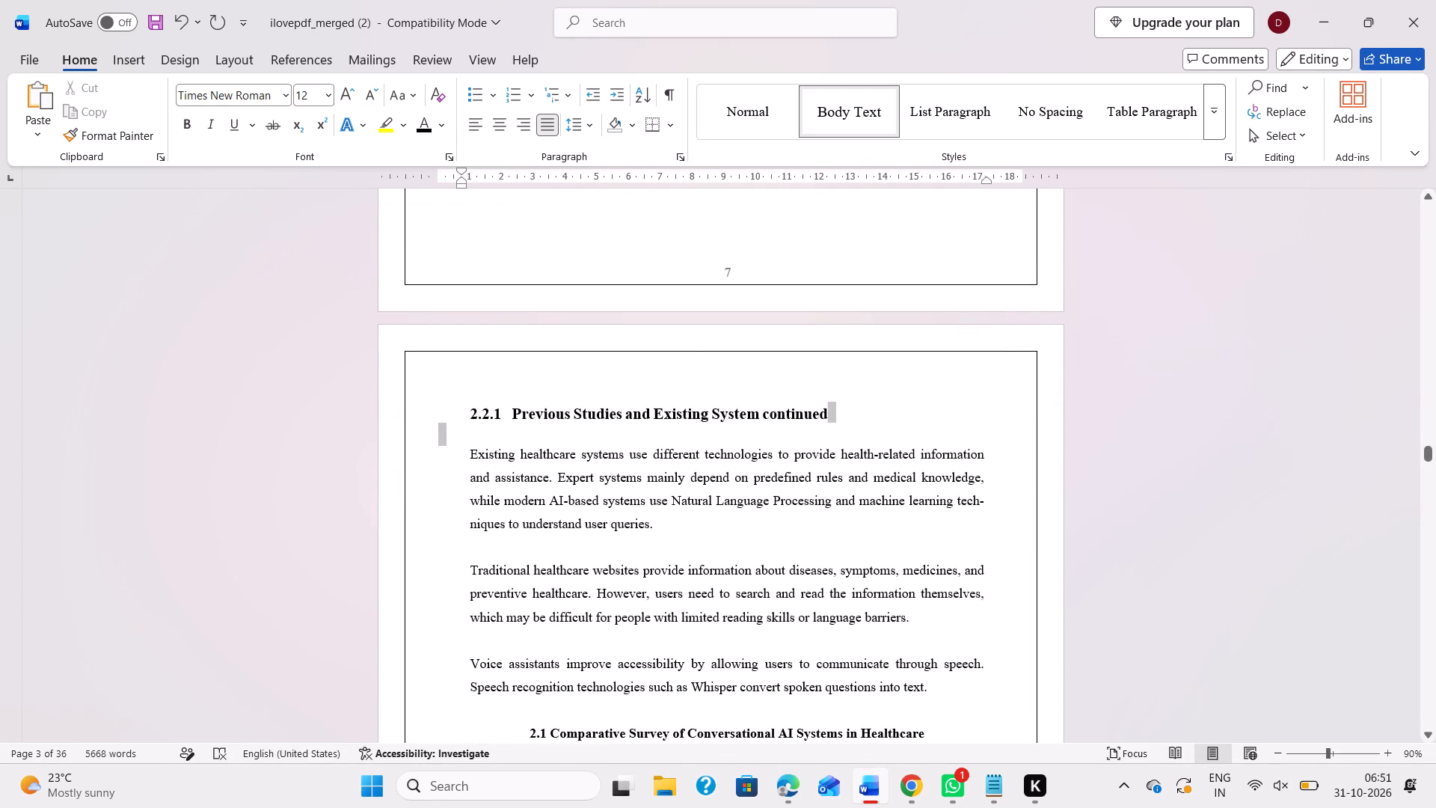
drag(698, 425, 697, 425)
click(731, 473)
scroll(731, 473, up, 2)
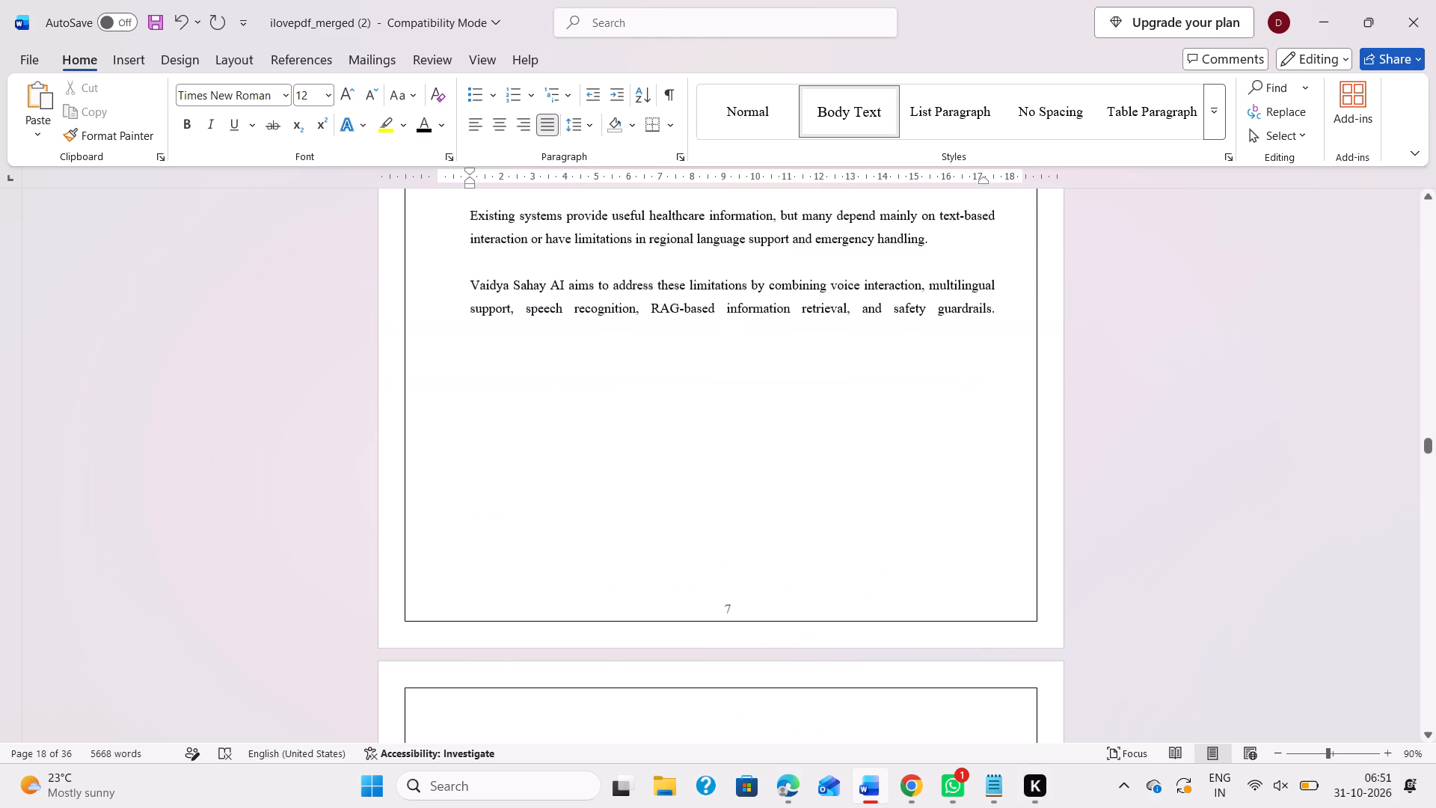
scroll(731, 473, up, 3)
scroll(731, 473, down, 6)
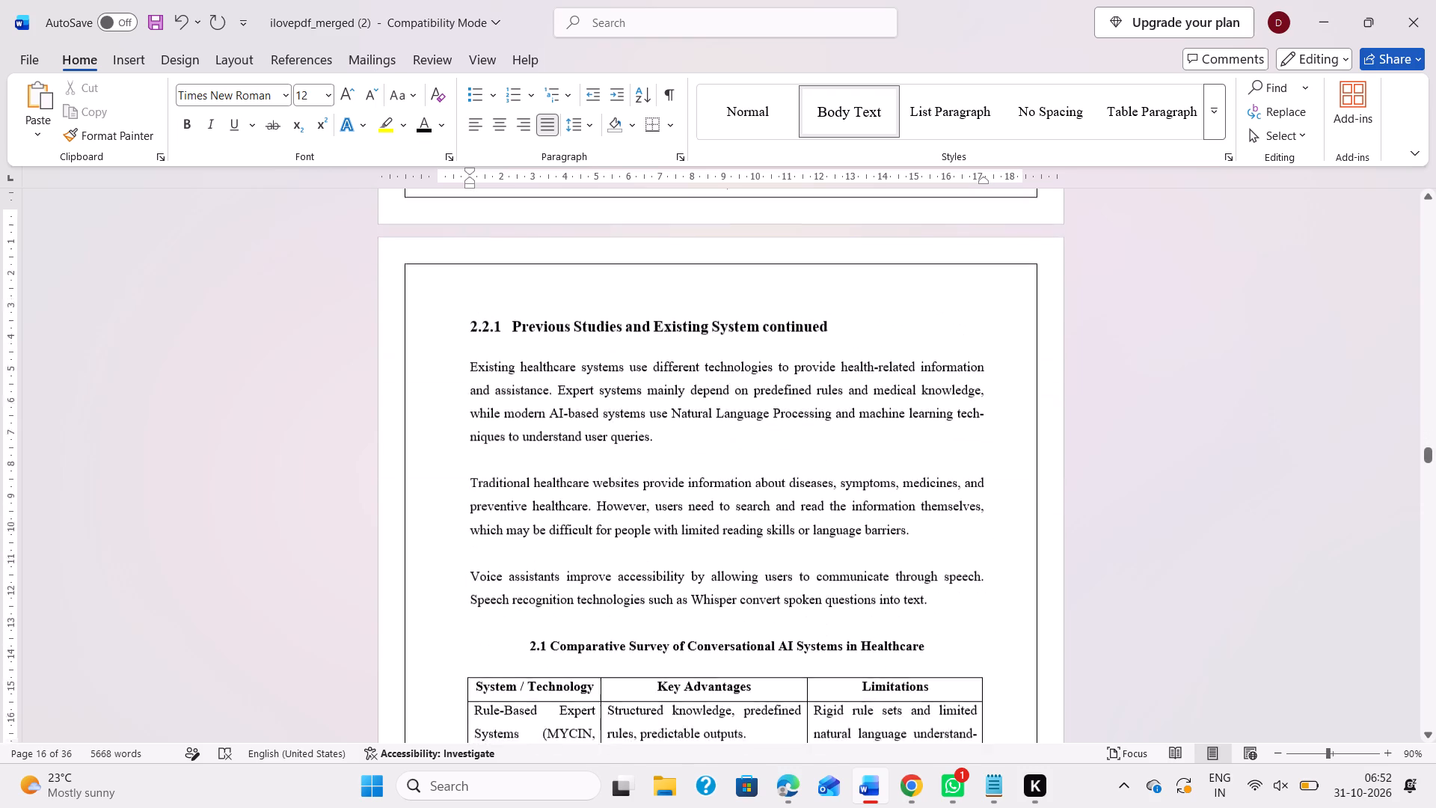
scroll(731, 473, down, 4)
scroll(731, 473, up, 2)
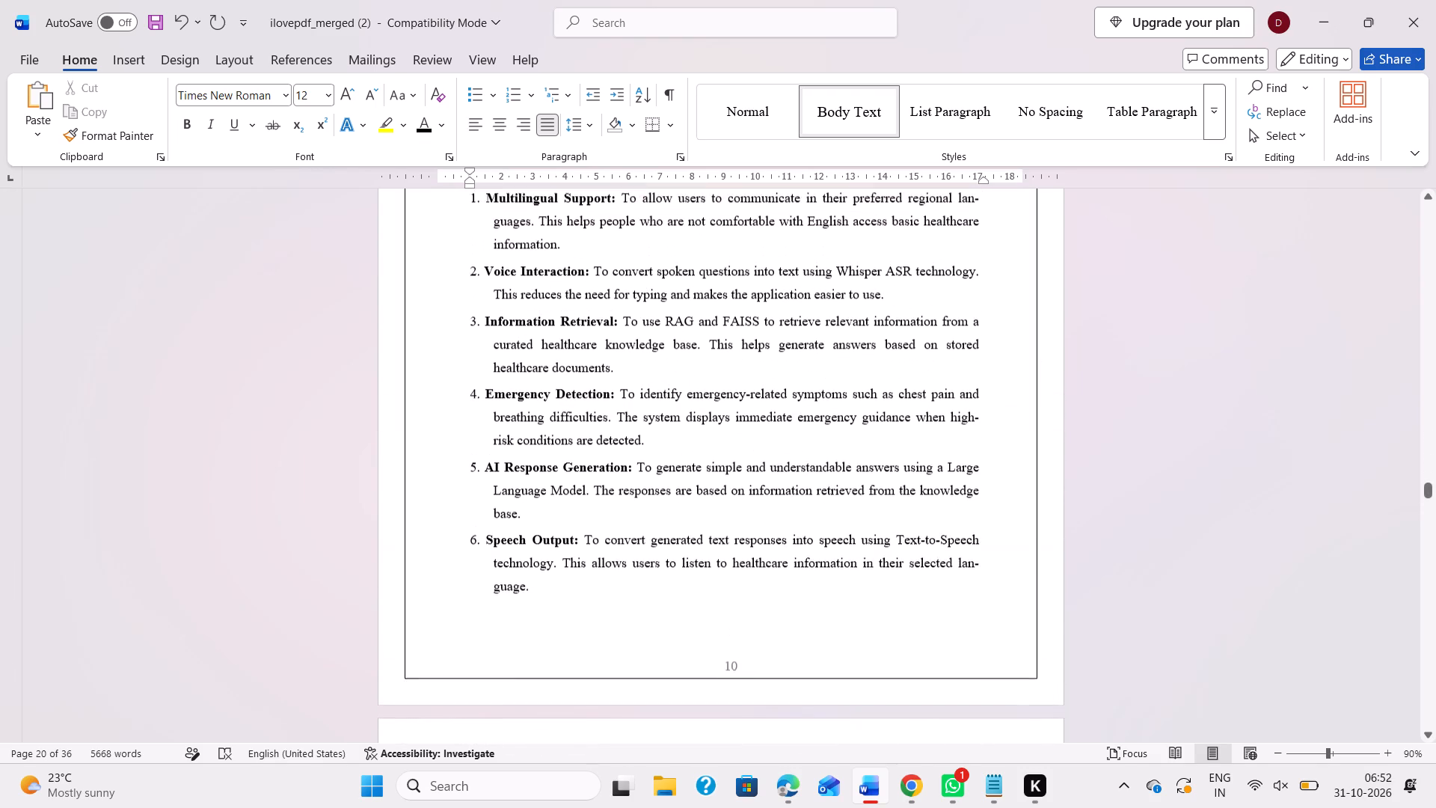
Review the Chapter 4 pages from Fig 4.1 through subsections 4.1.1 to 4.1.6 and on to Fig 4.2 for heading and text layout.
scroll(731, 473, up, 1)
scroll(731, 473, down, 6)
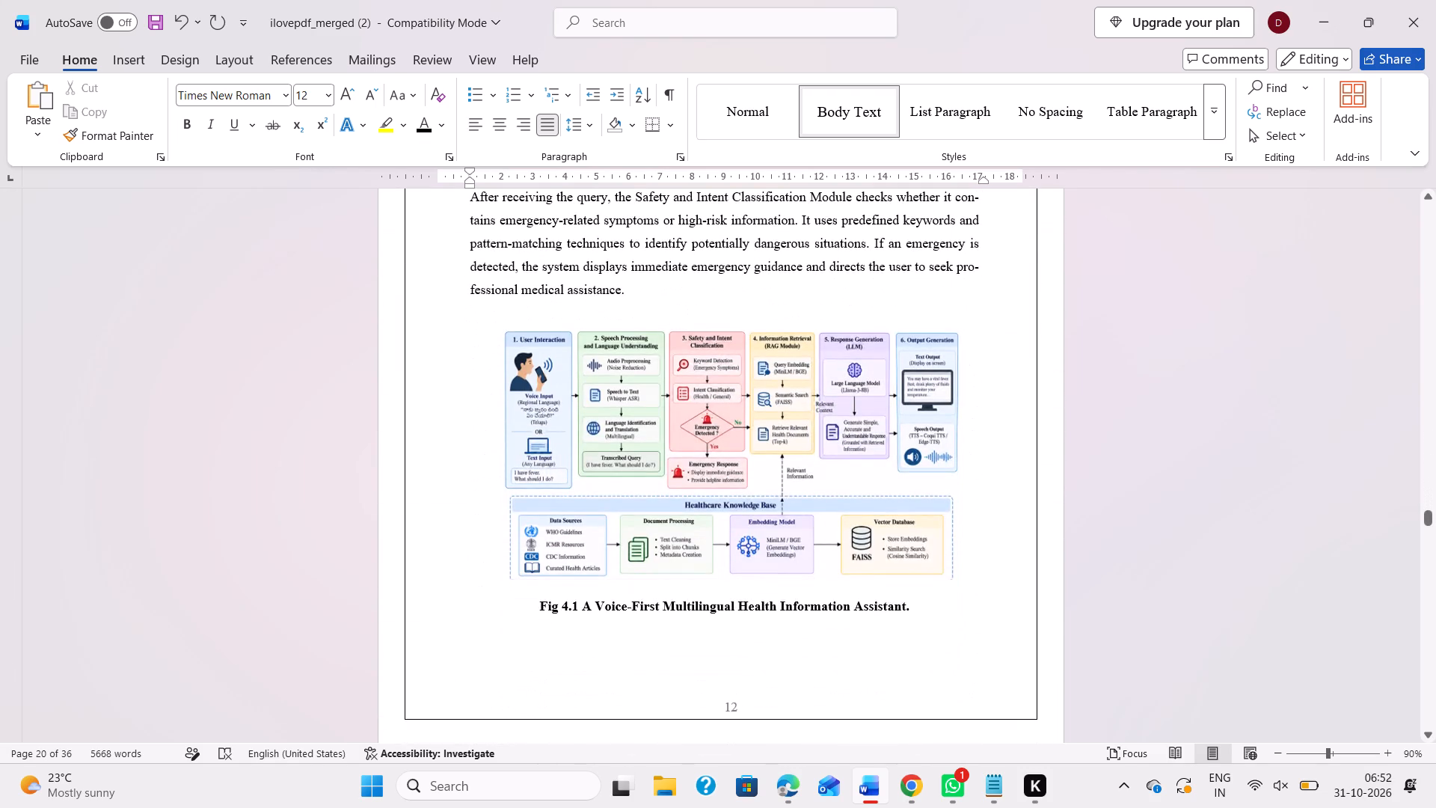
scroll(731, 473, down, 3)
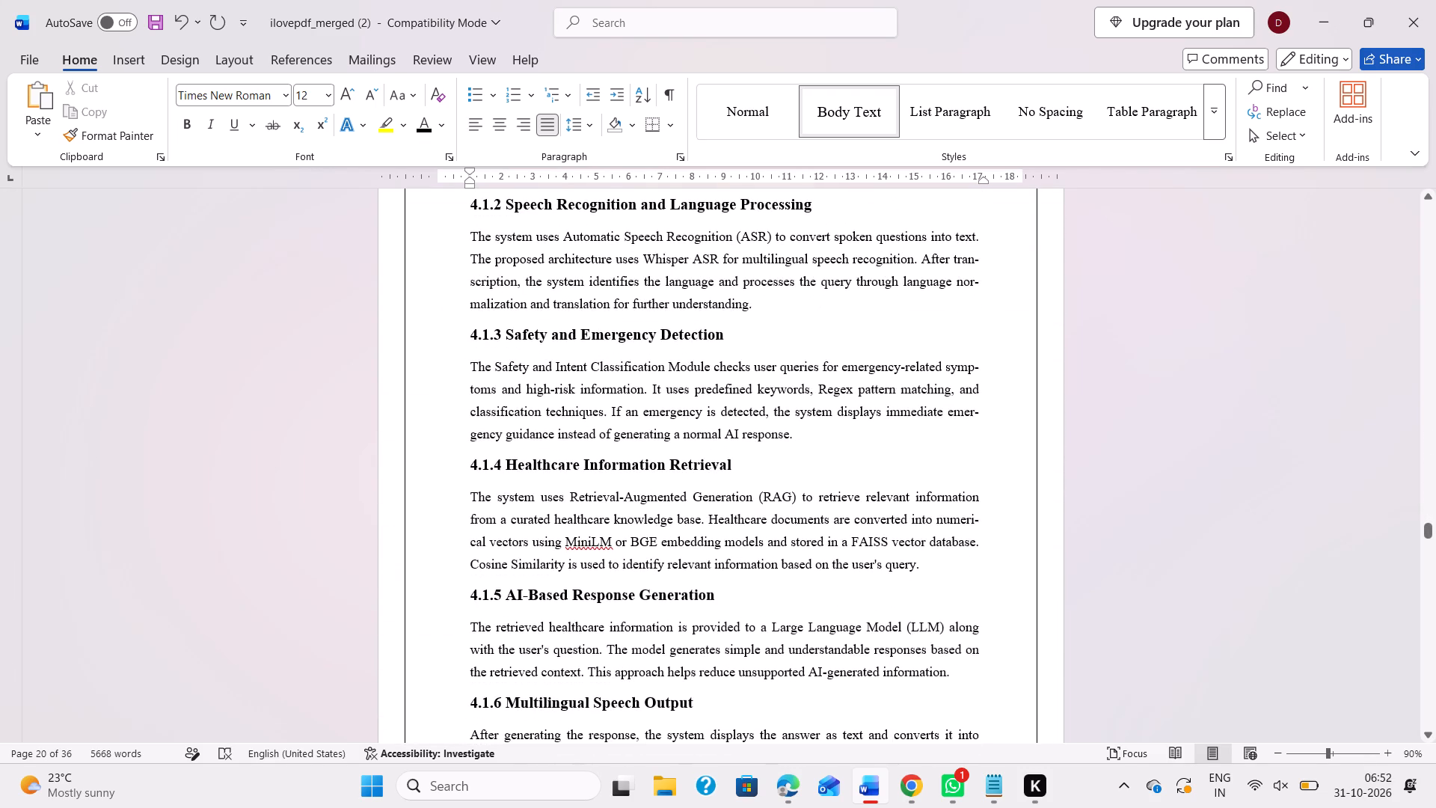
scroll(725, 379, up, 2)
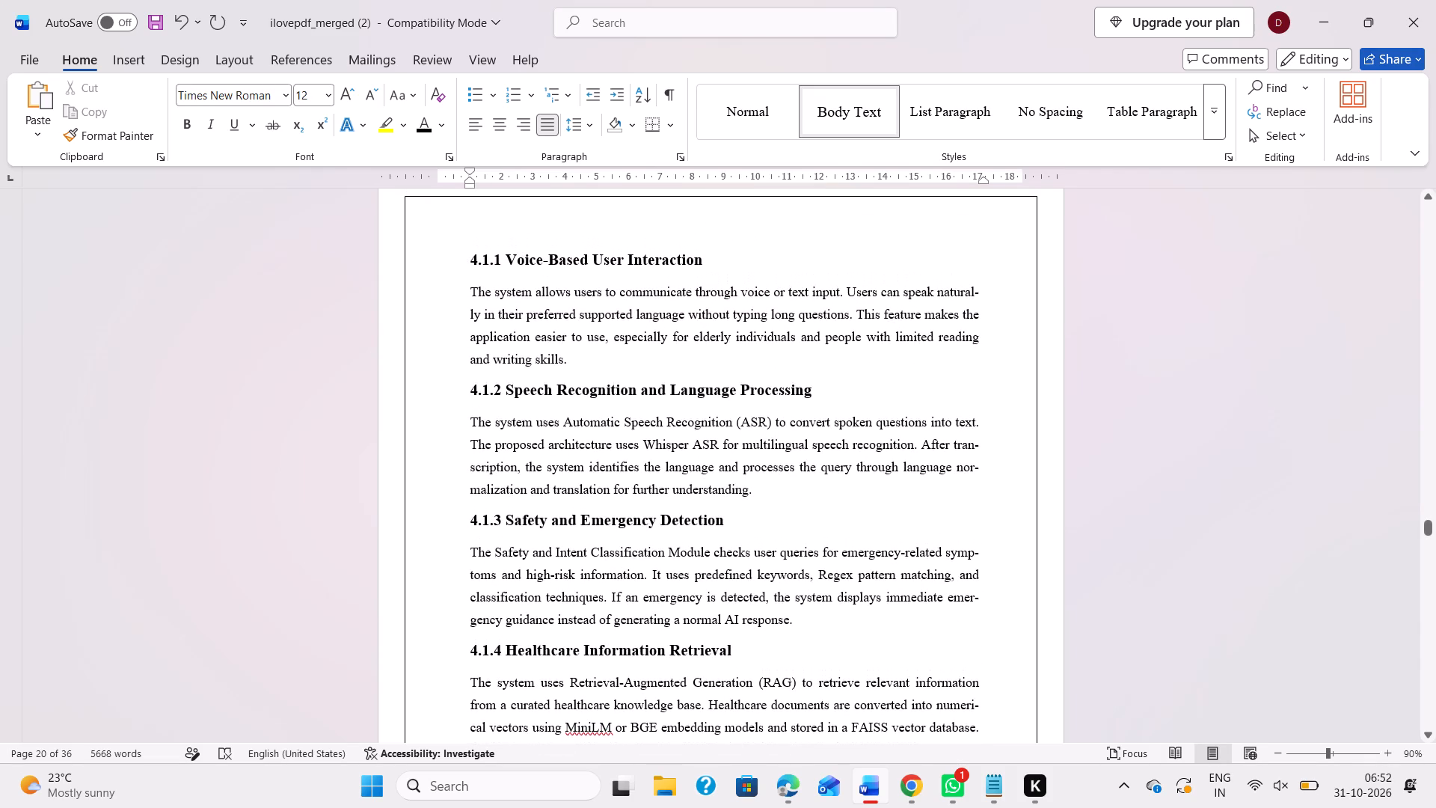
scroll(725, 379, up, 1)
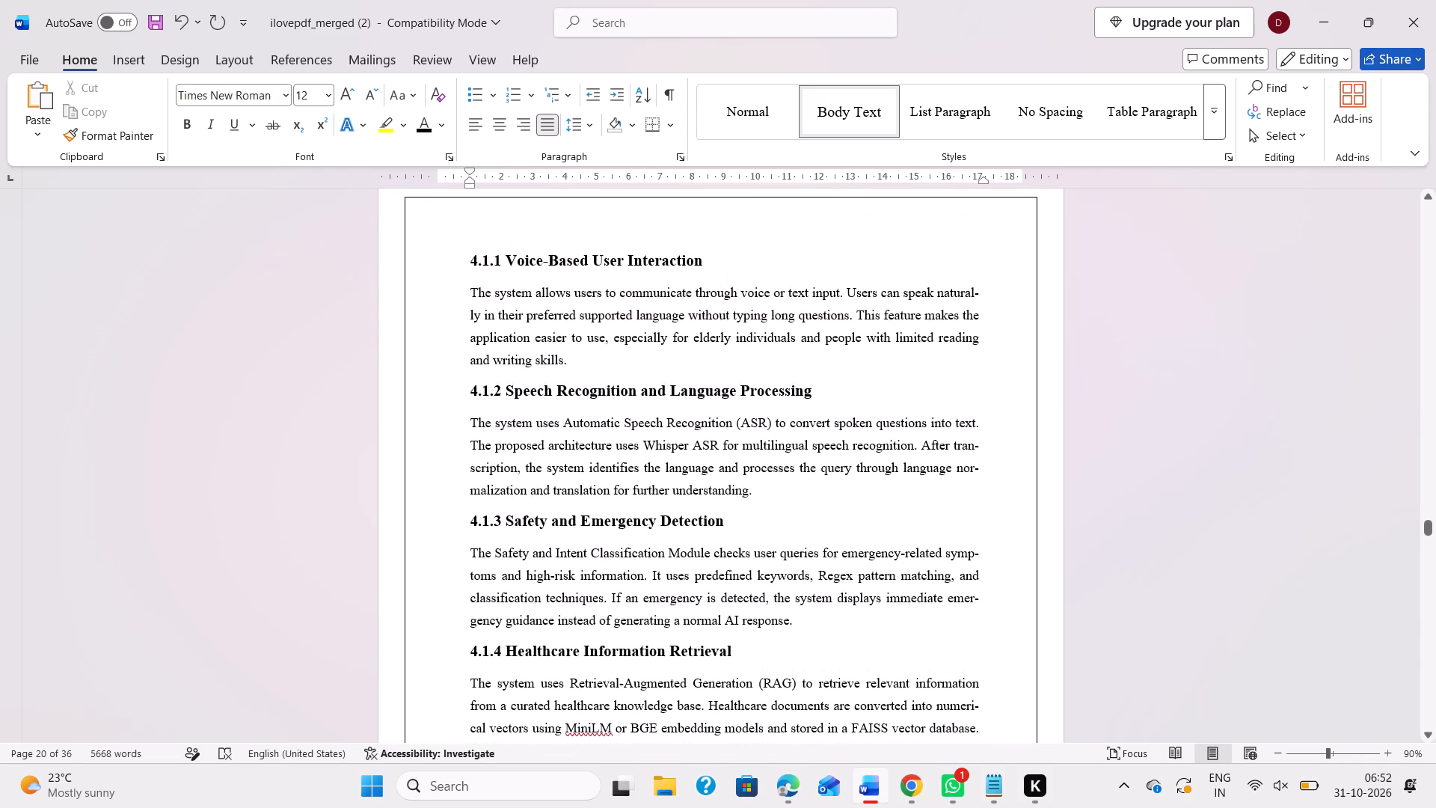
scroll(725, 379, up, 1)
scroll(725, 379, down, 2)
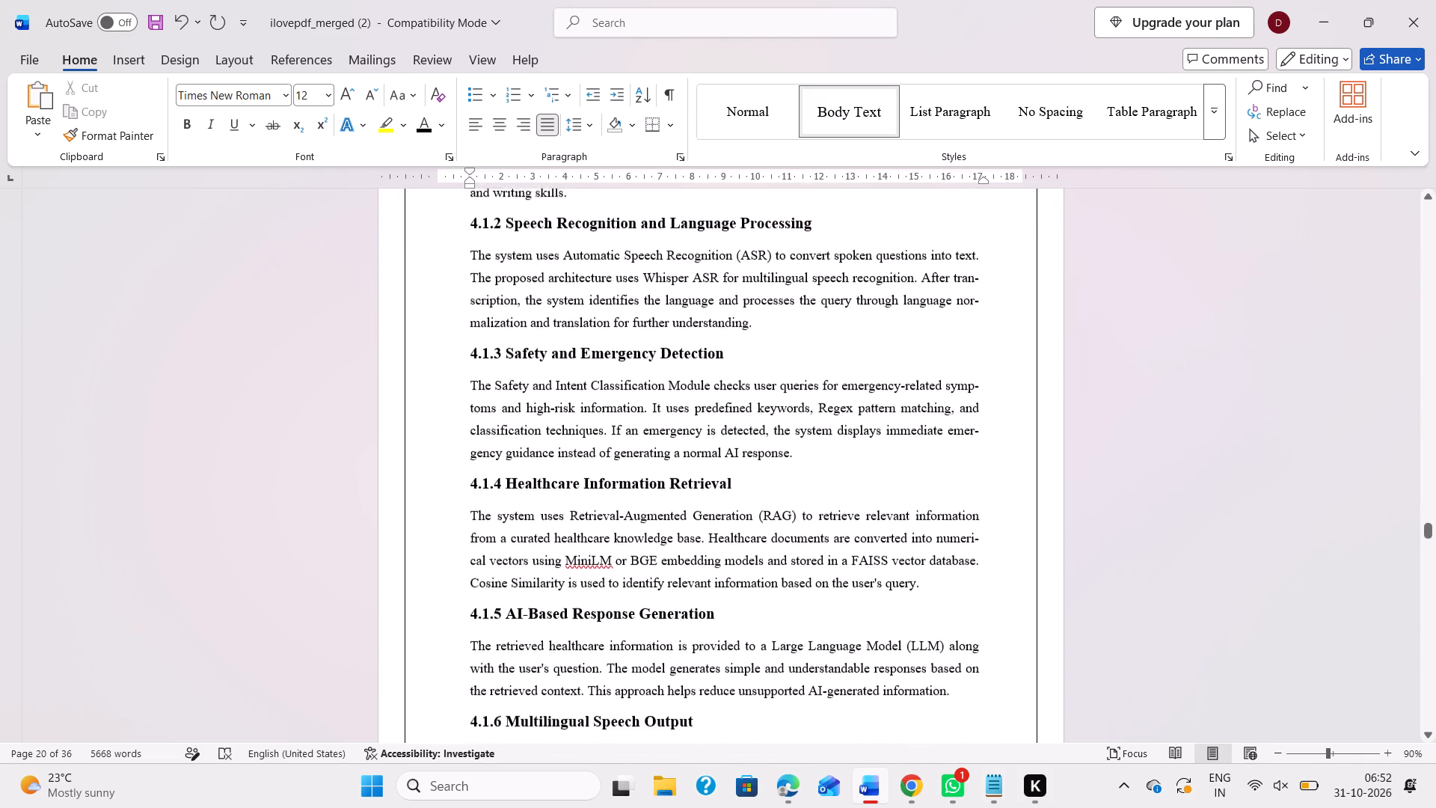
scroll(725, 379, down, 4)
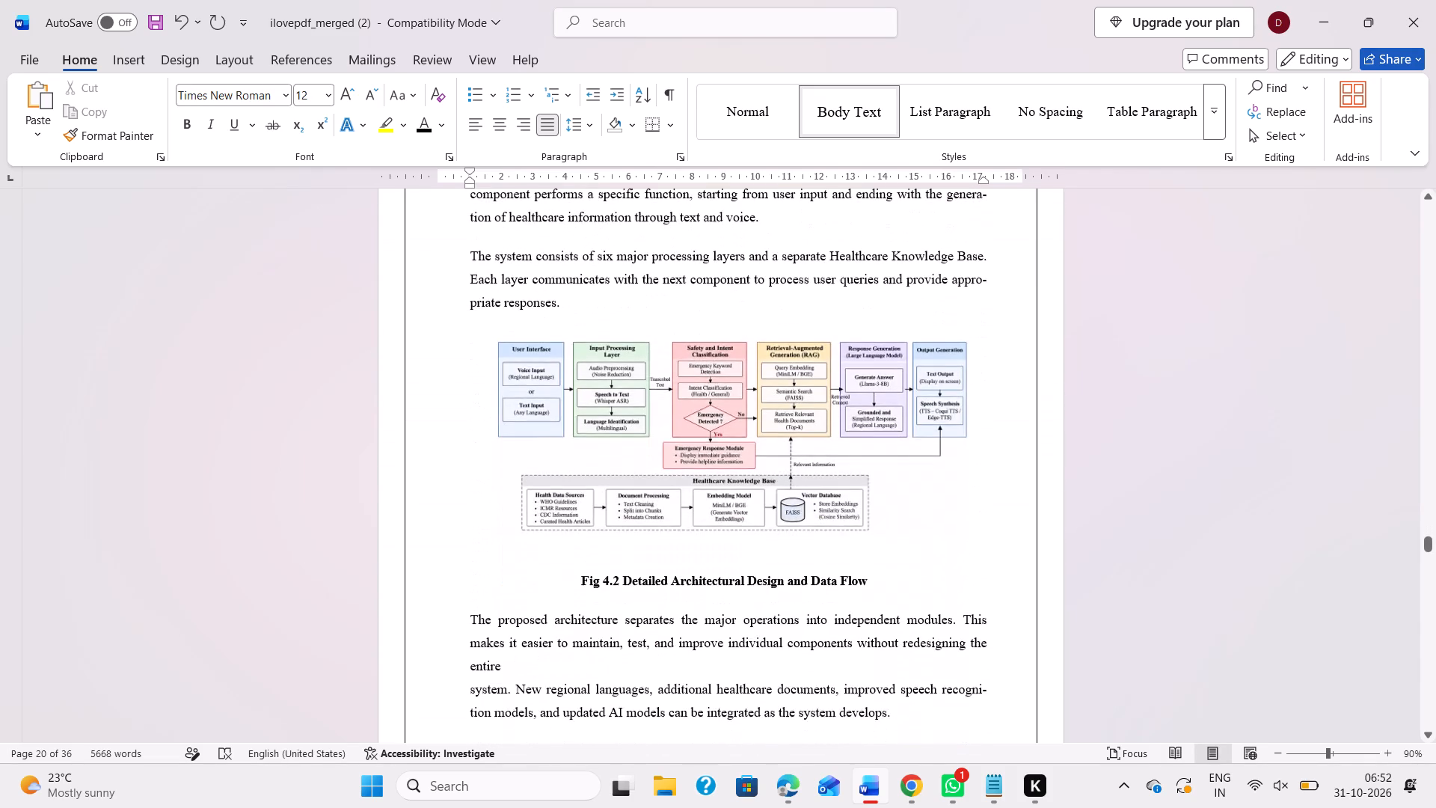
scroll(725, 379, up, 1)
scroll(725, 379, down, 2)
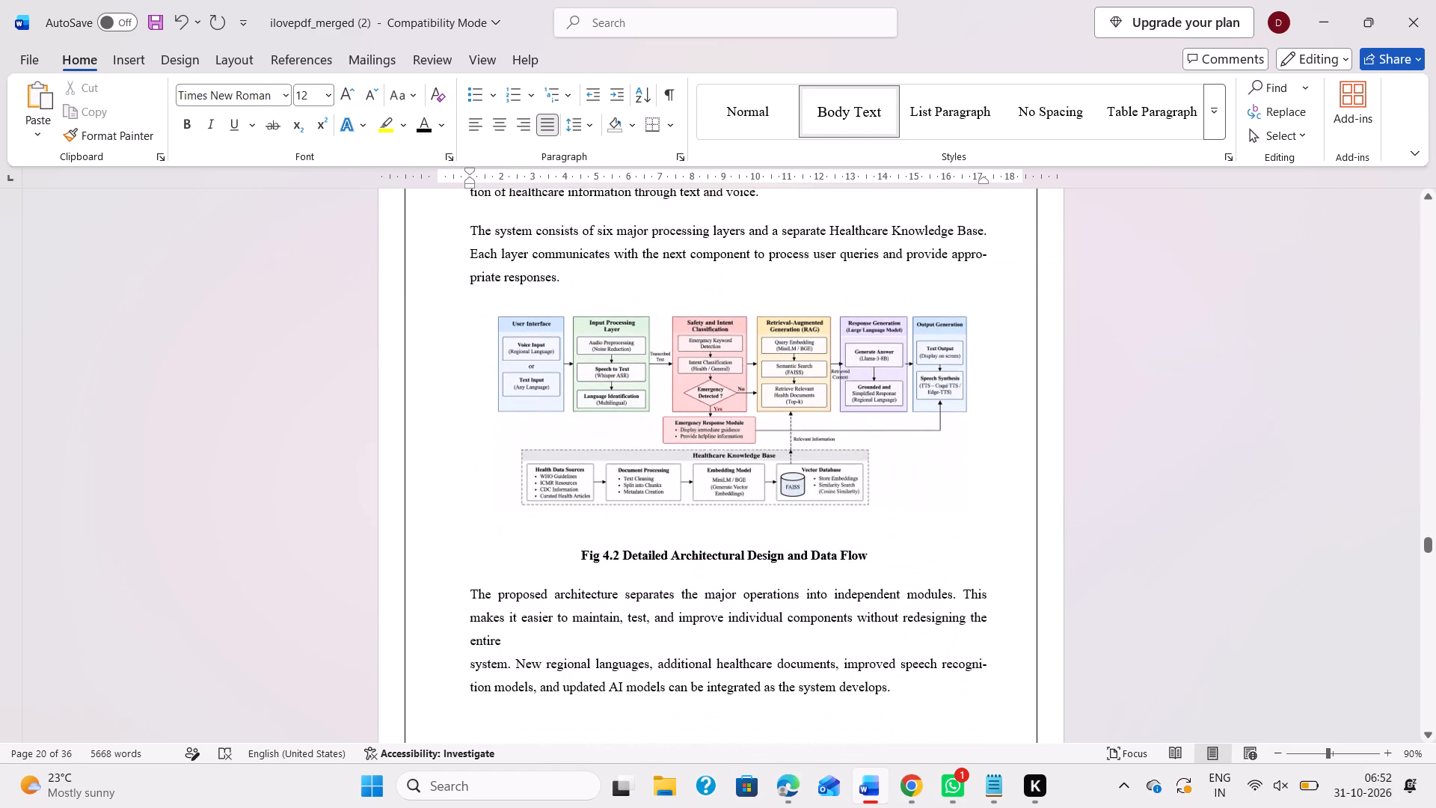
Examine sections 4.3 Modules, 4.4 Methods and Algorithms and the 4.5 Structural Design table for layout consistency.
scroll(725, 379, down, 2)
scroll(696, 456, down, 2)
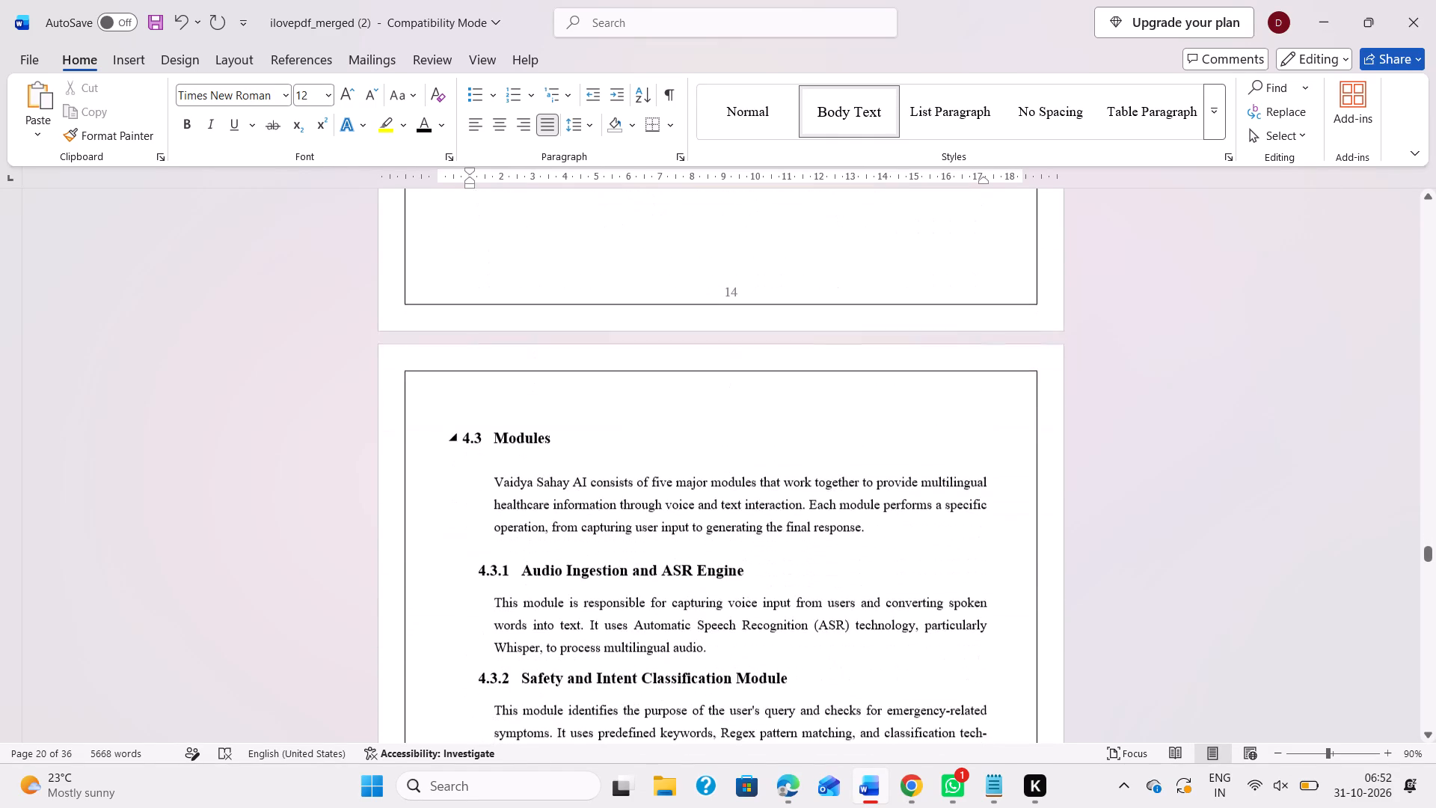
scroll(696, 456, down, 4)
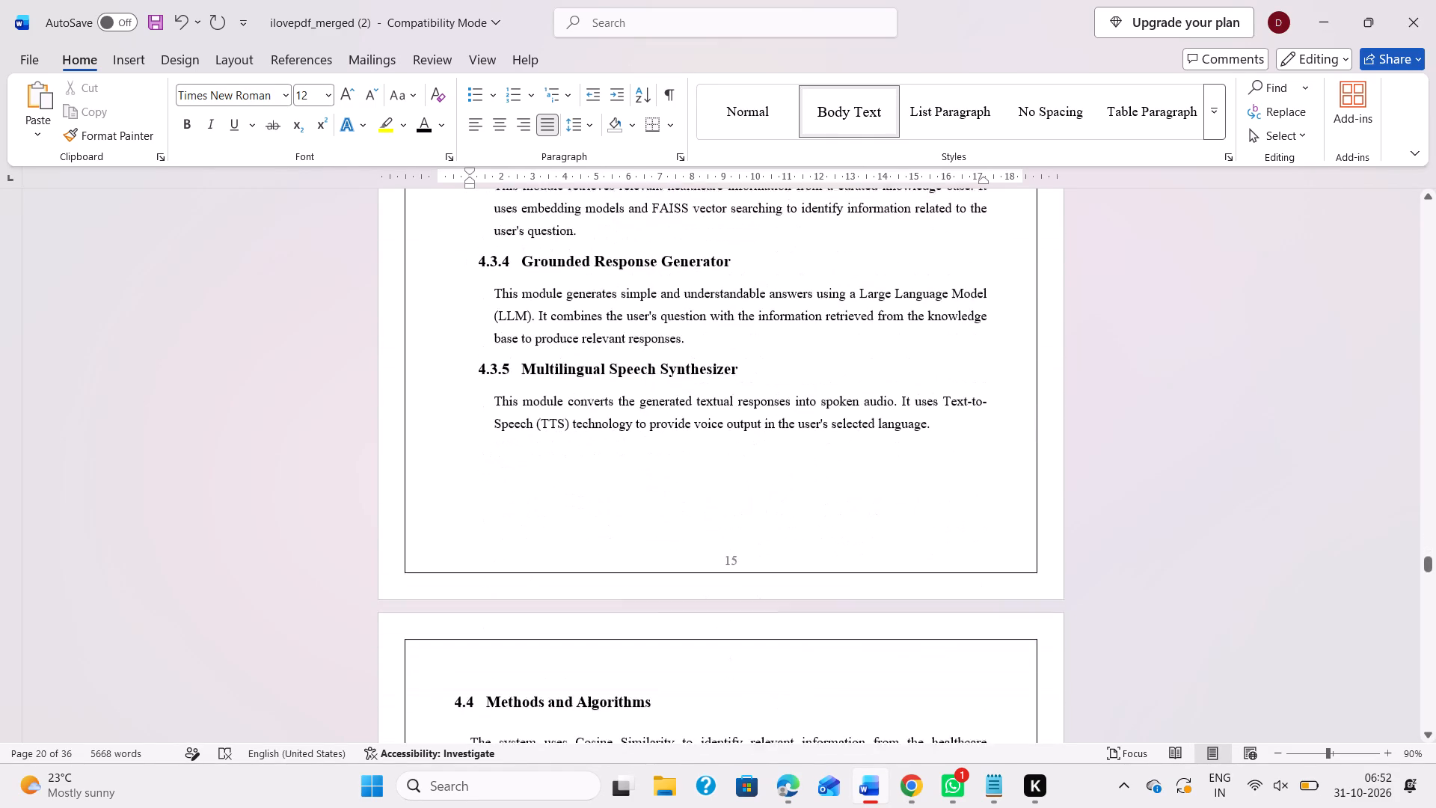
scroll(696, 456, down, 5)
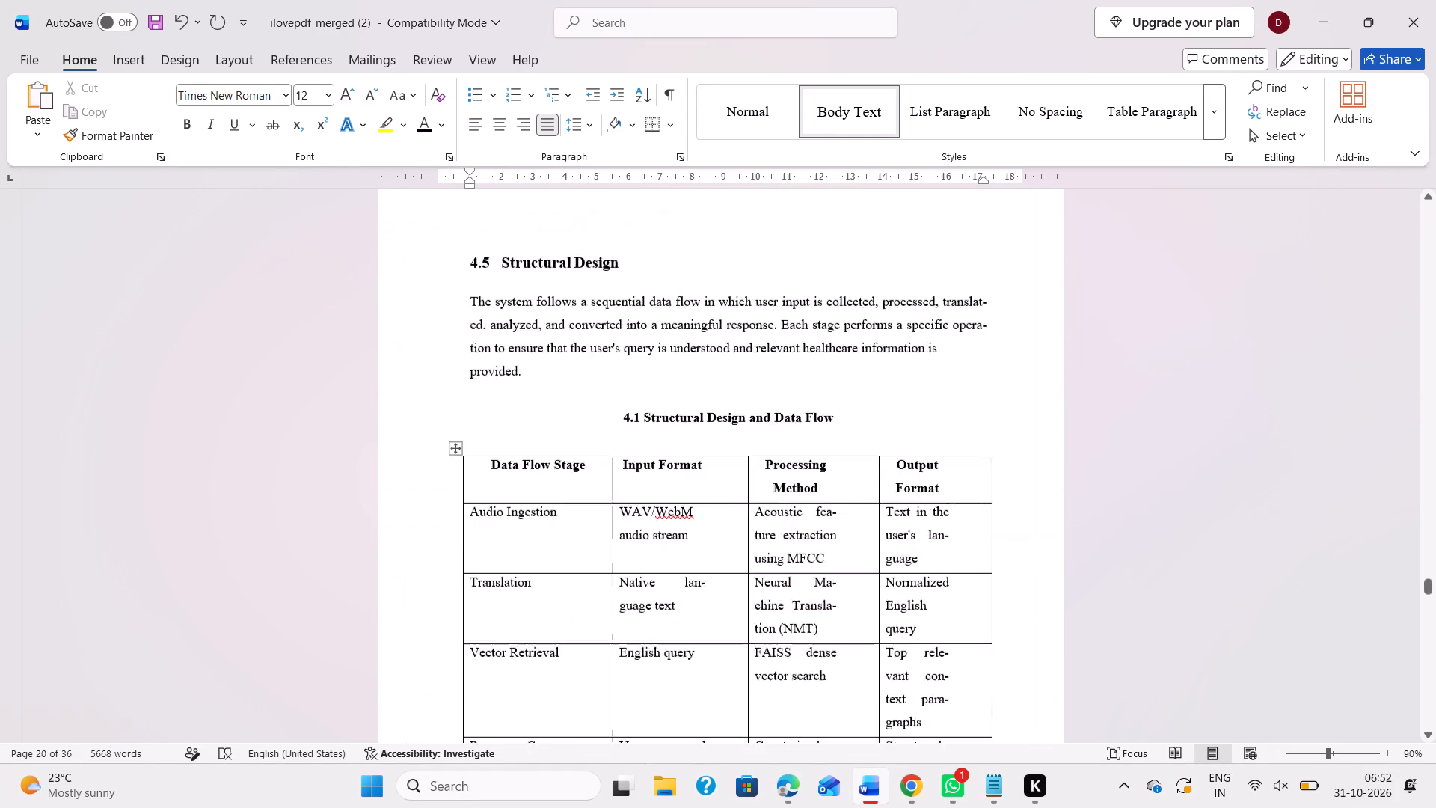
scroll(696, 456, down, 1)
Recheck the heading spacing and indents of sections 4.3 to 4.5 and compare them with the 4.6 System Design page.
scroll(696, 456, up, 6)
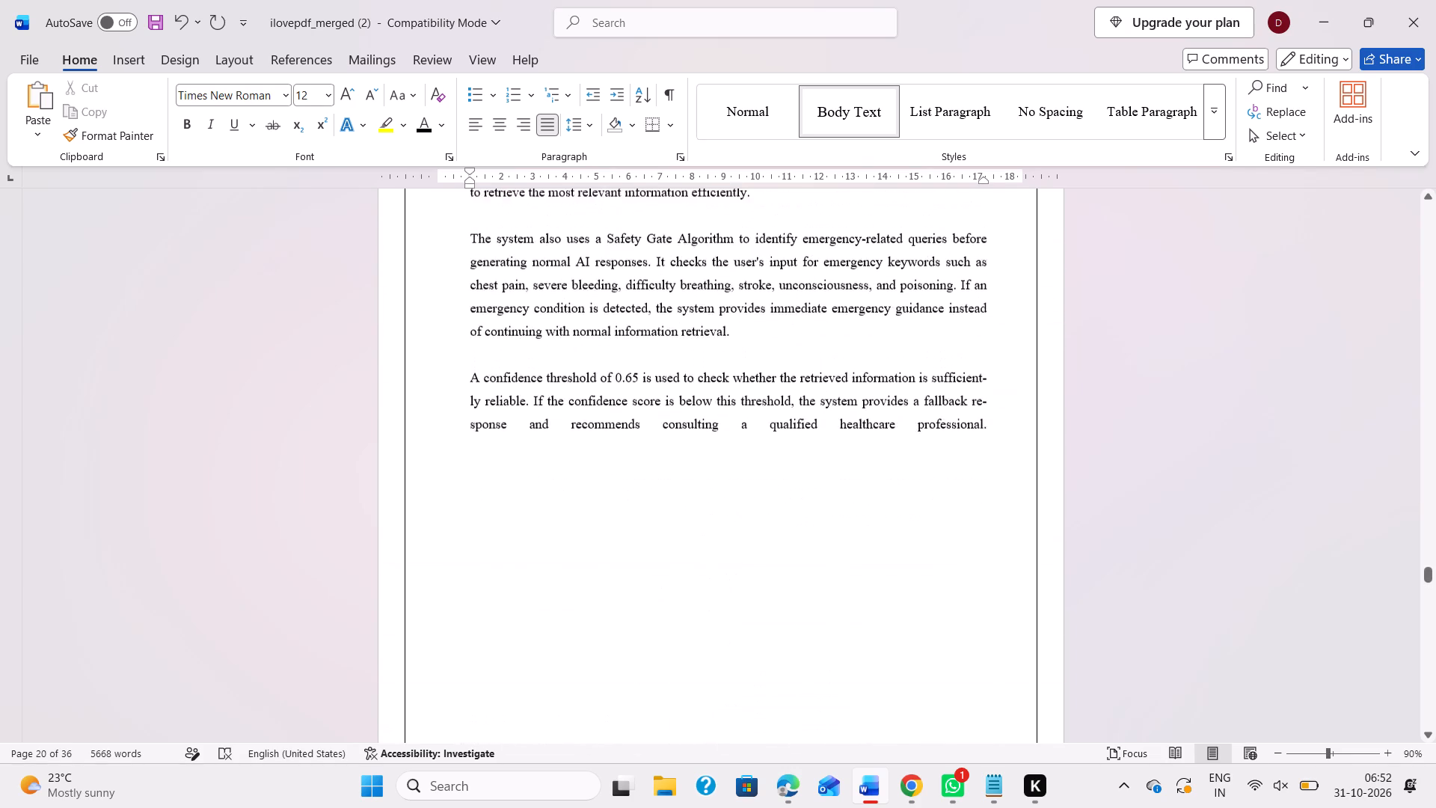
scroll(696, 456, up, 4)
scroll(696, 456, down, 1)
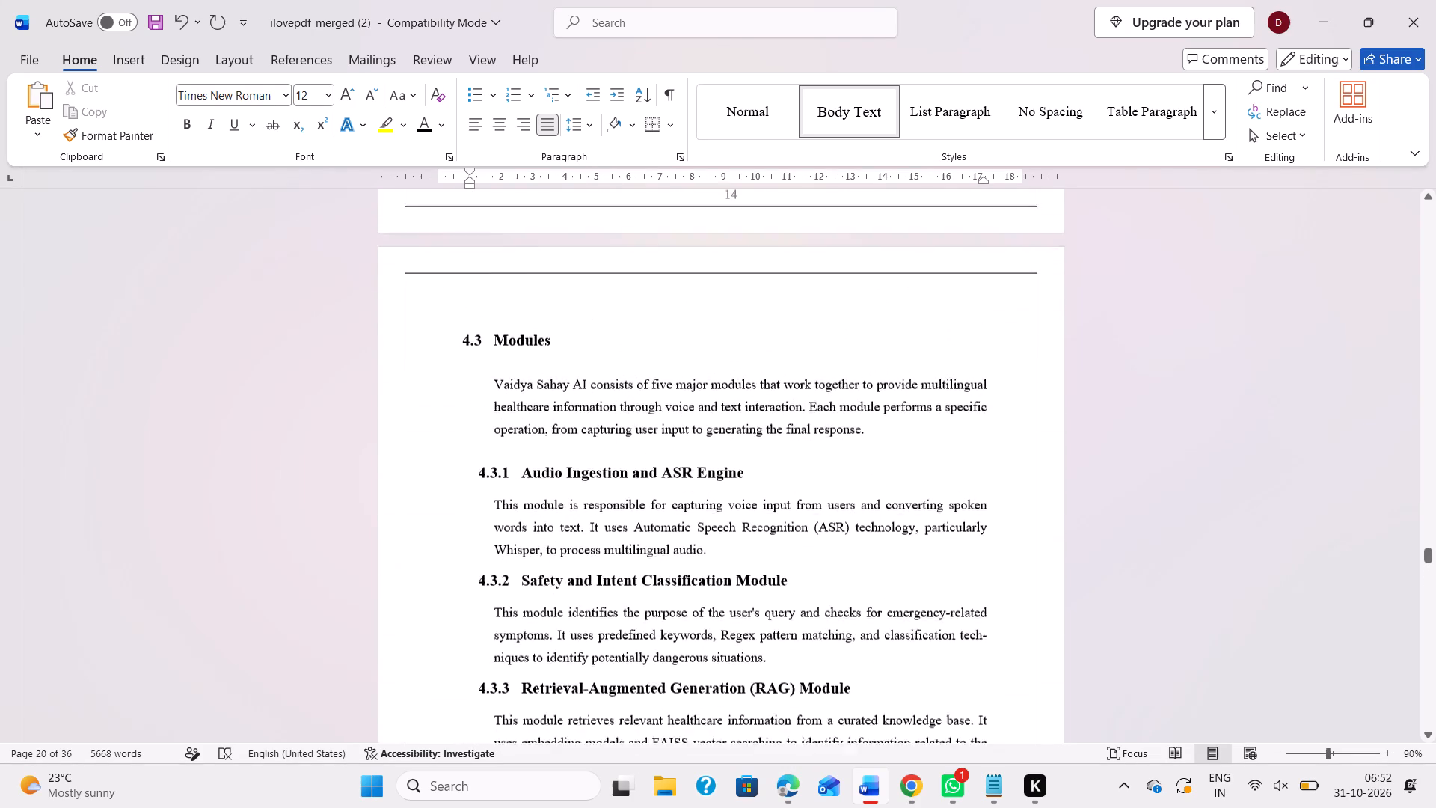
scroll(696, 456, down, 1)
scroll(696, 456, up, 1)
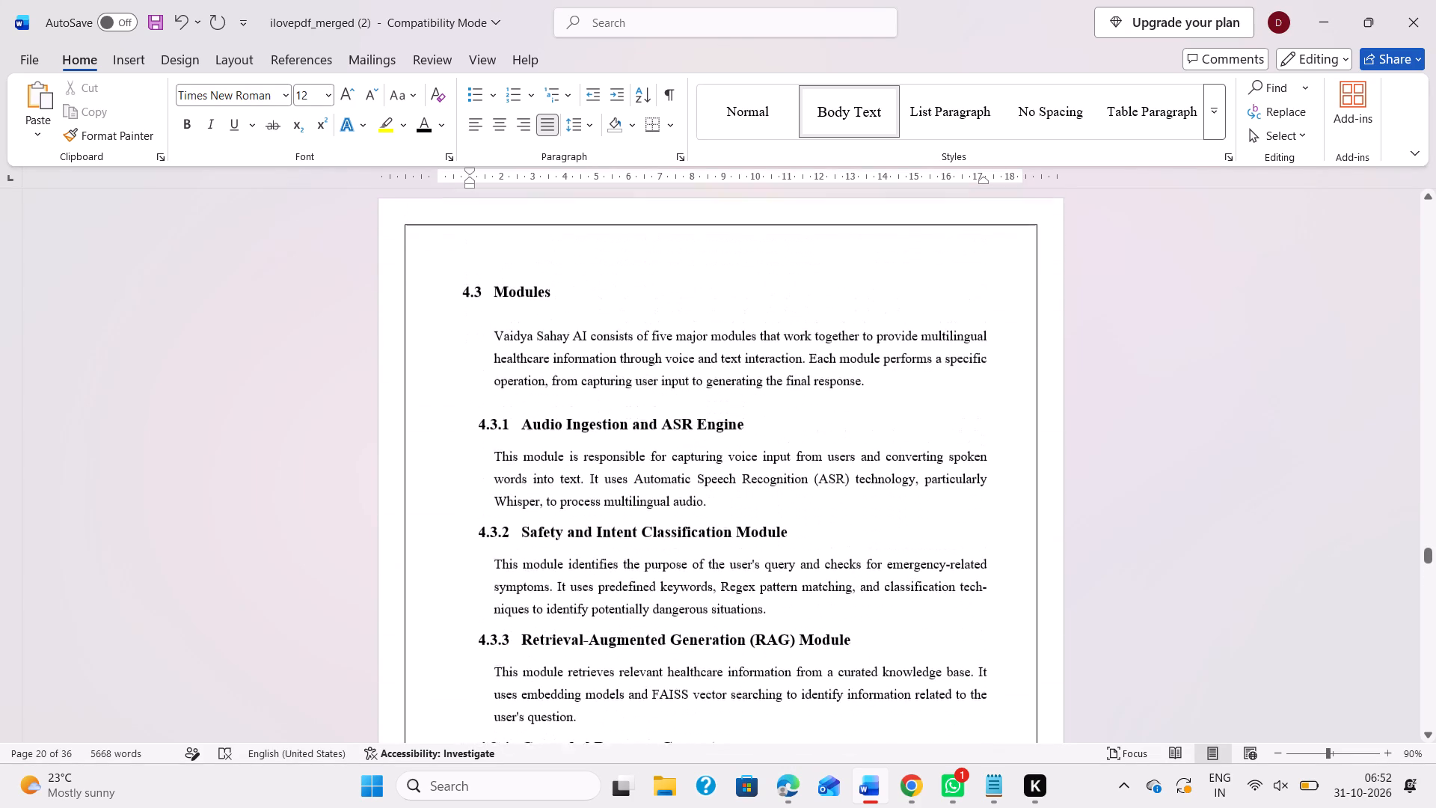
scroll(696, 456, down, 7)
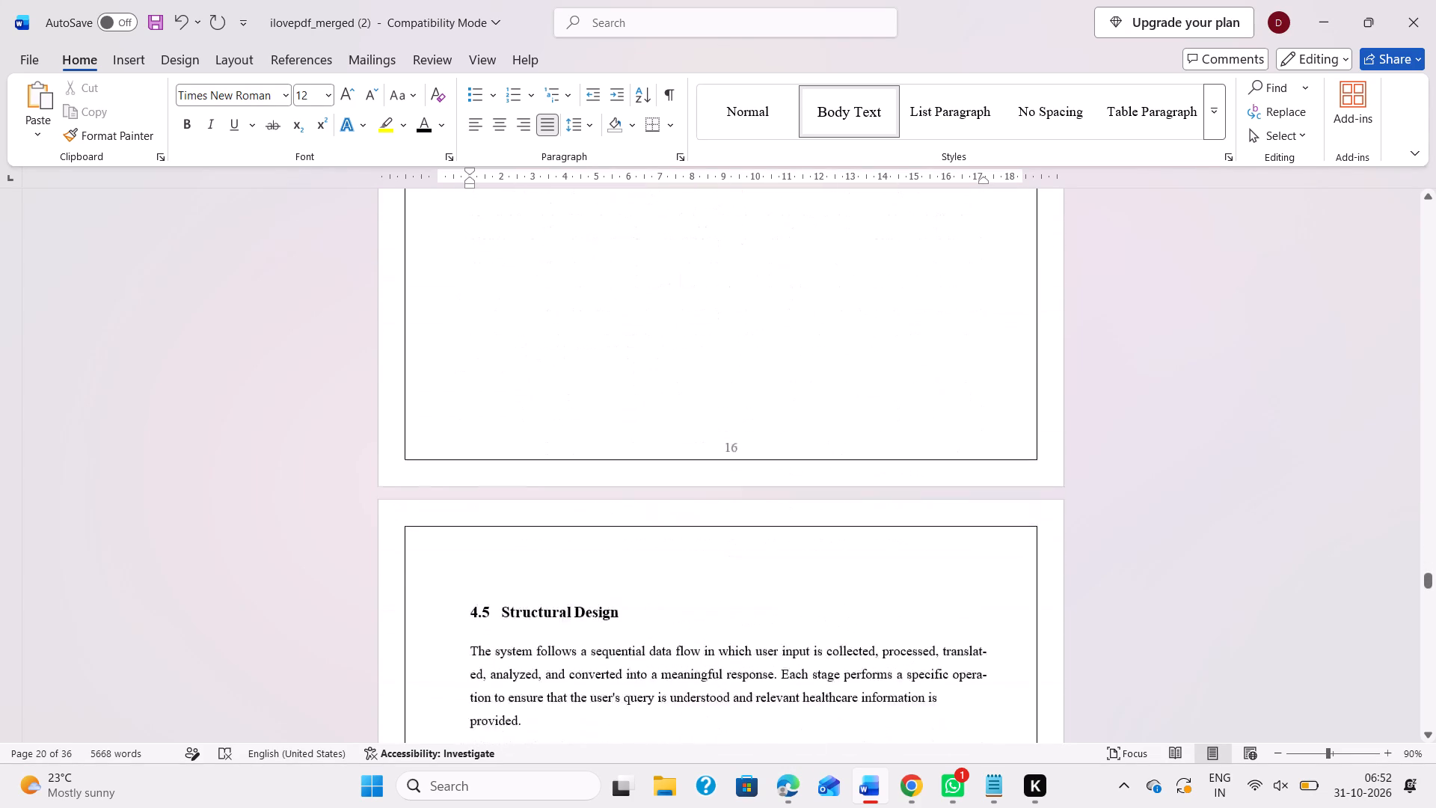
scroll(696, 456, down, 3)
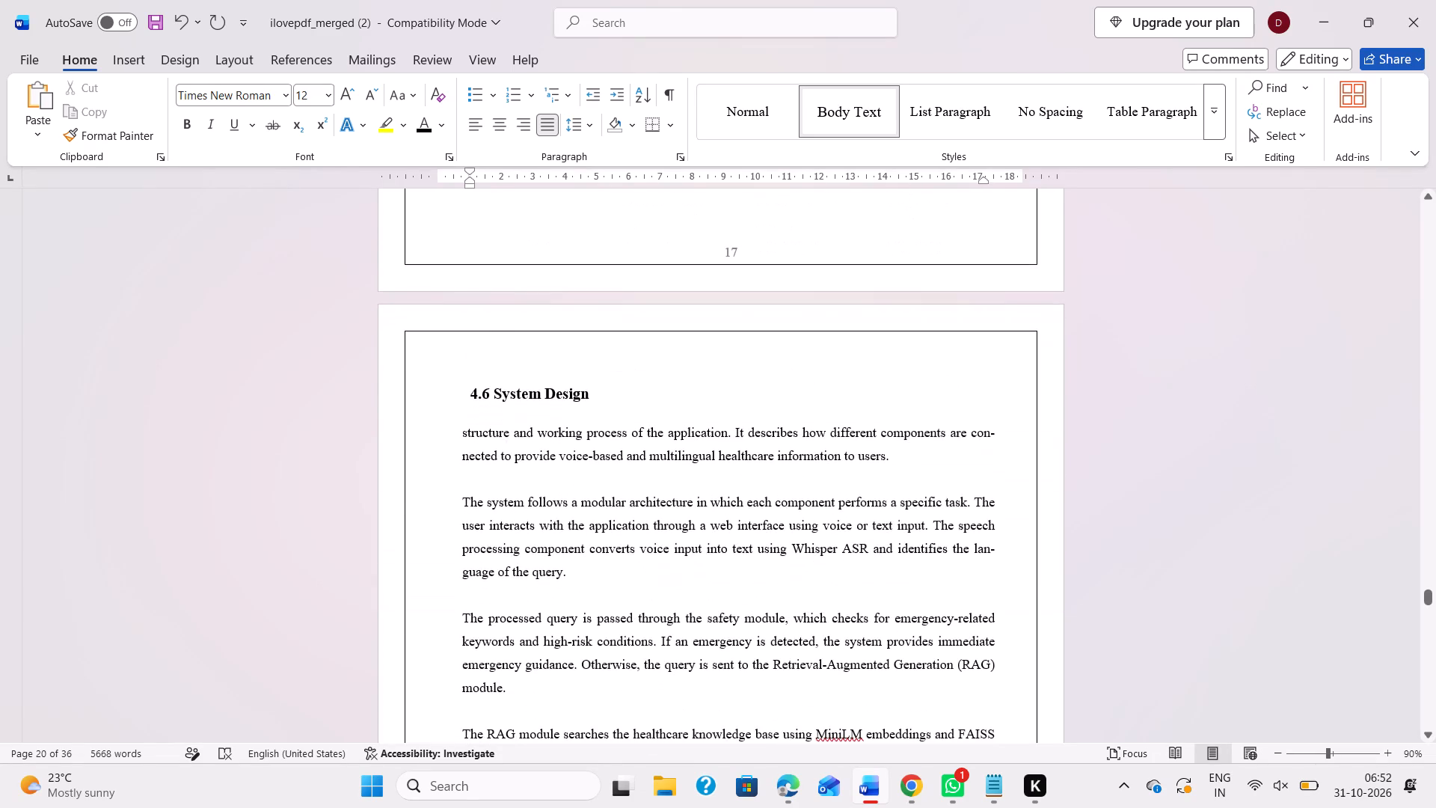
scroll(657, 507, down, 1)
scroll(657, 507, up, 1)
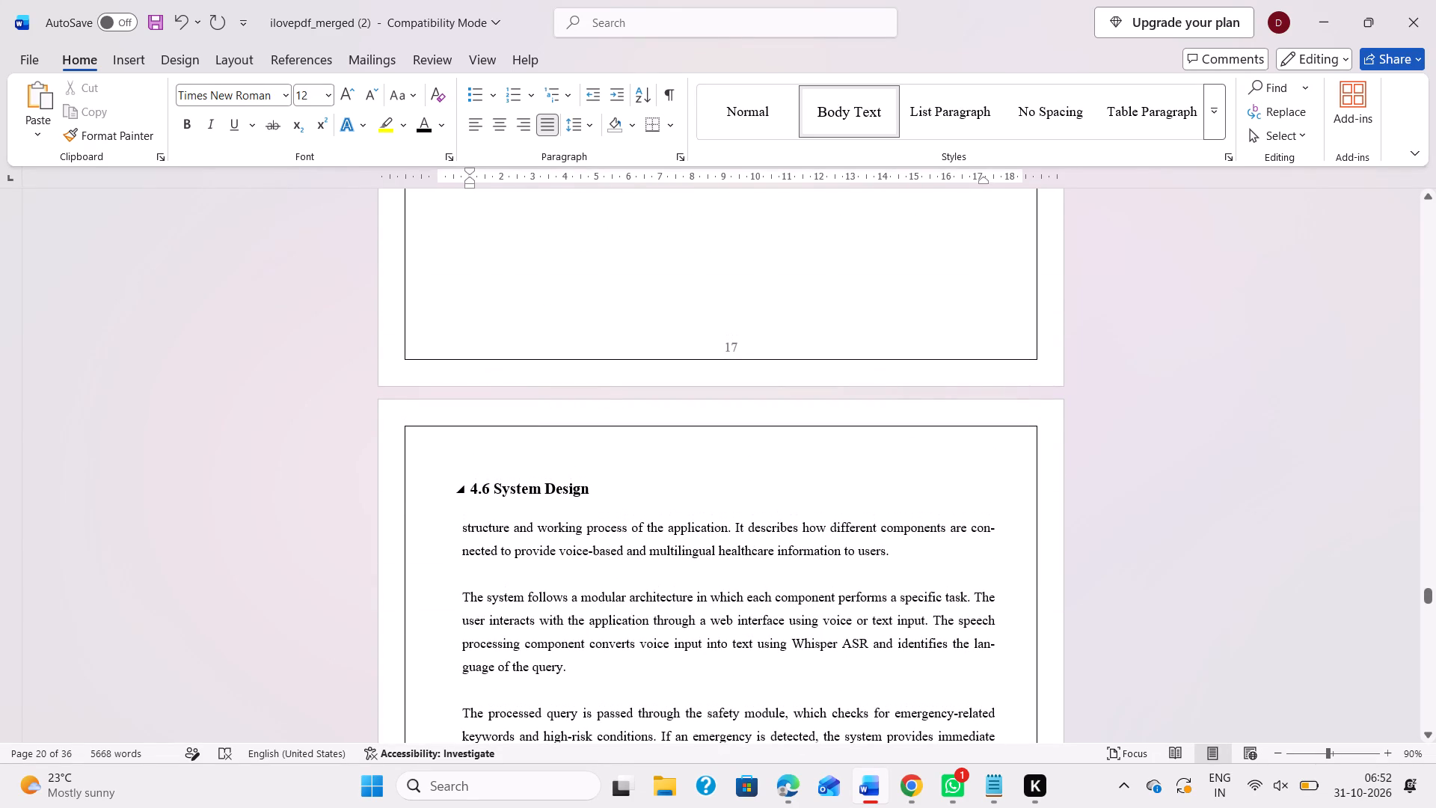
Increase the left indent of all body paragraphs under 4.6 System Design to about 1 cm, aligned with the heading.
click(470, 492)
scroll(625, 523, up, 1)
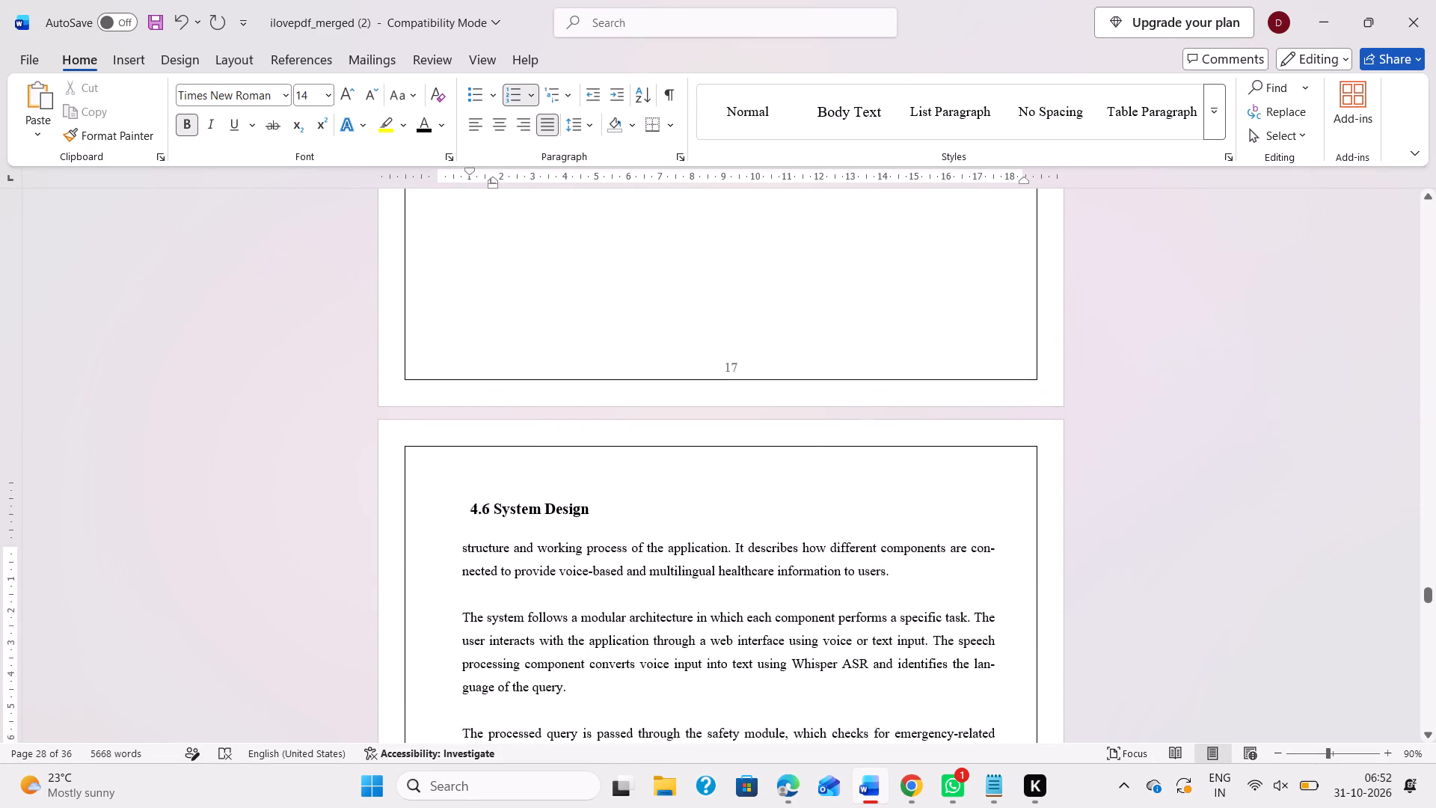
scroll(625, 523, up, 3)
scroll(625, 523, down, 7)
drag(458, 385, 1025, 288)
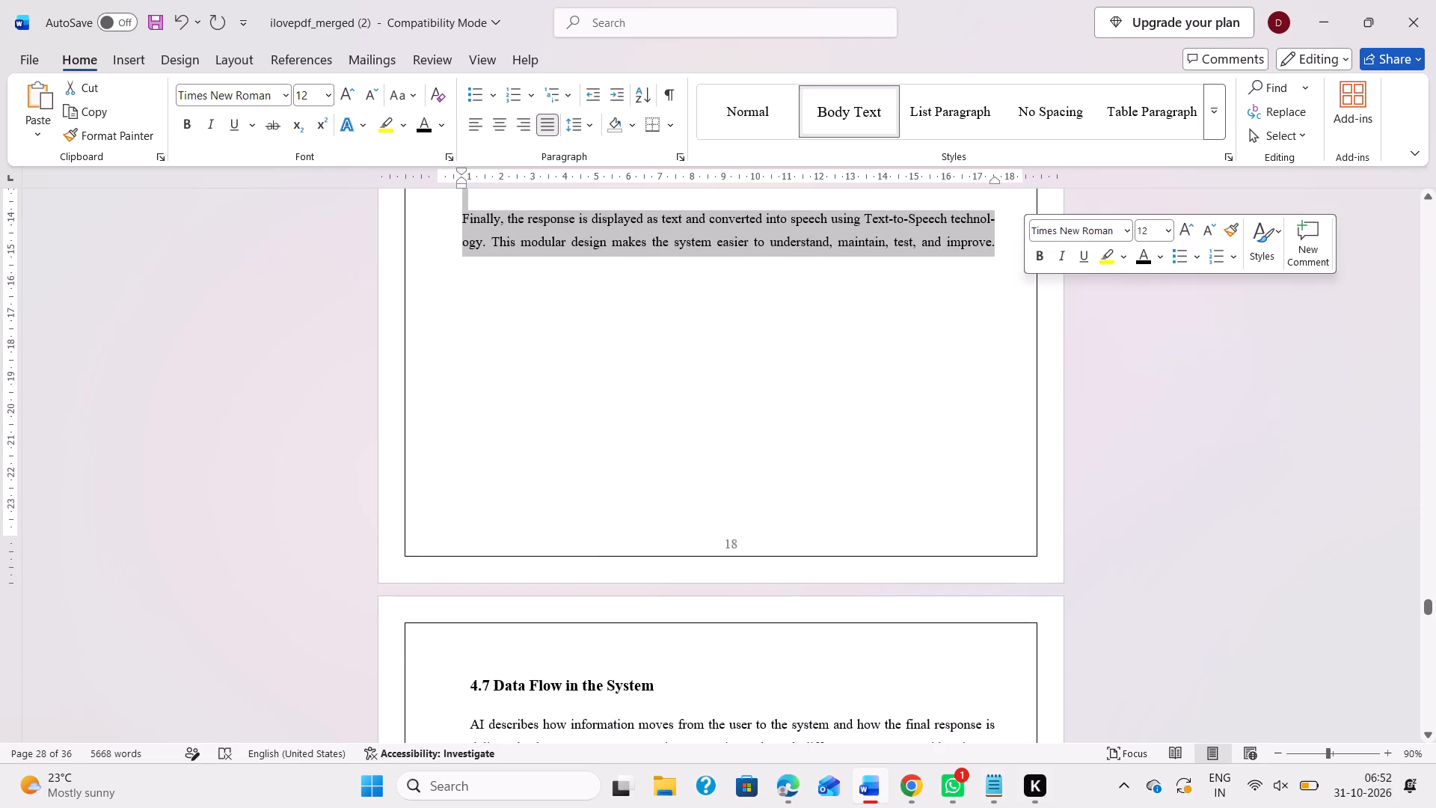
scroll(1025, 288, up, 1)
scroll(651, 283, up, 1)
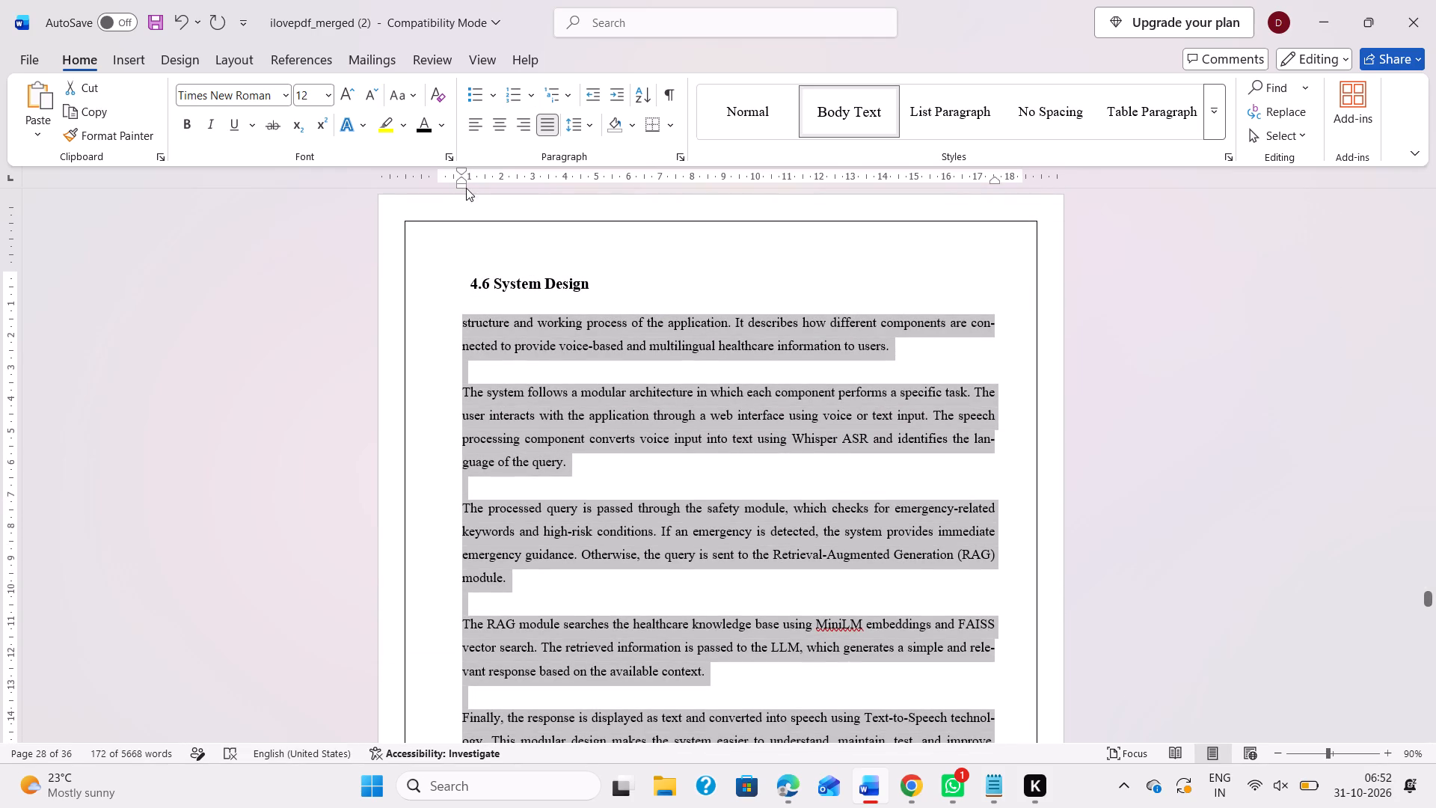
drag(461, 185, 470, 186)
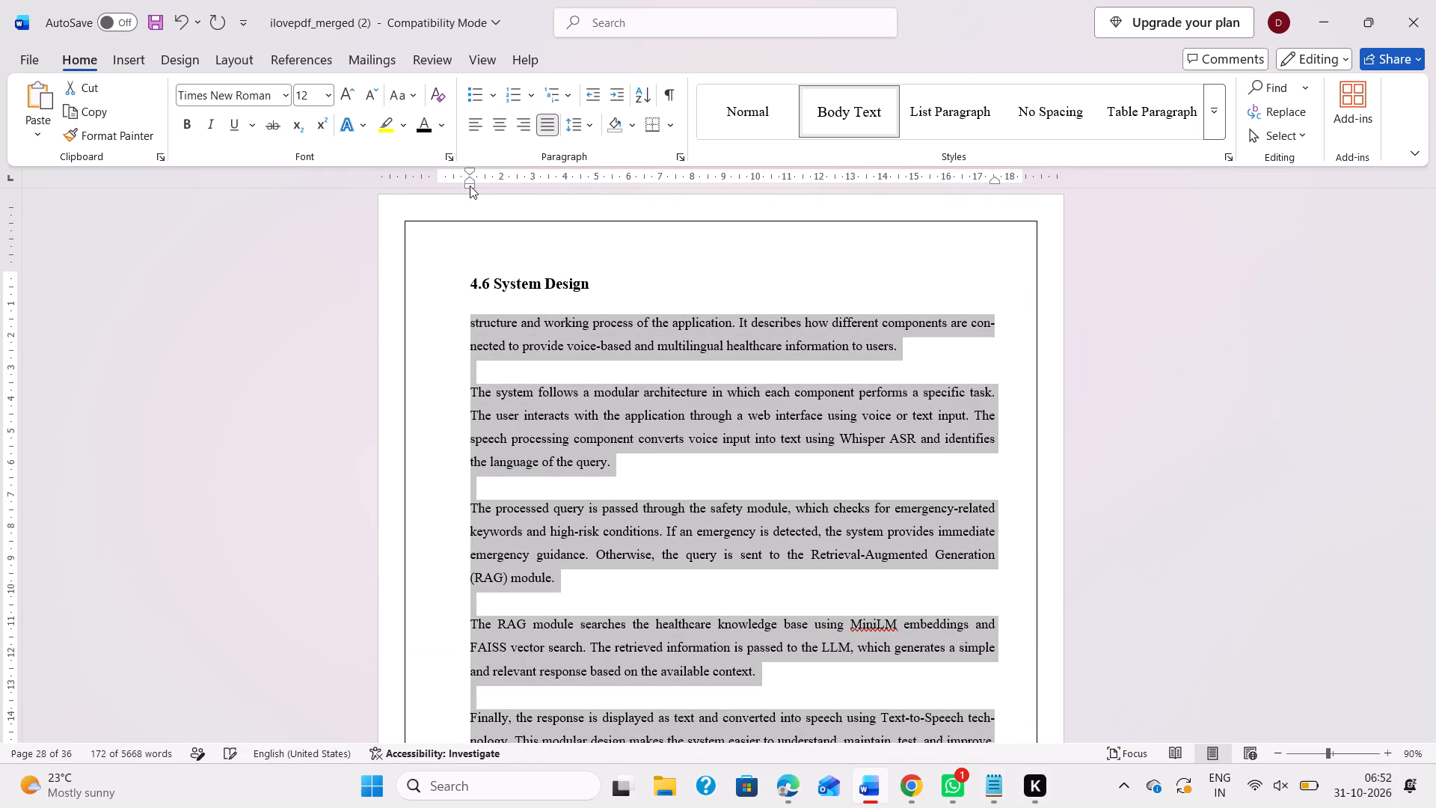
click(775, 444)
Add two spaces between the number and the title in the 4.7 Data Flow in the System heading.
scroll(775, 444, down, 2)
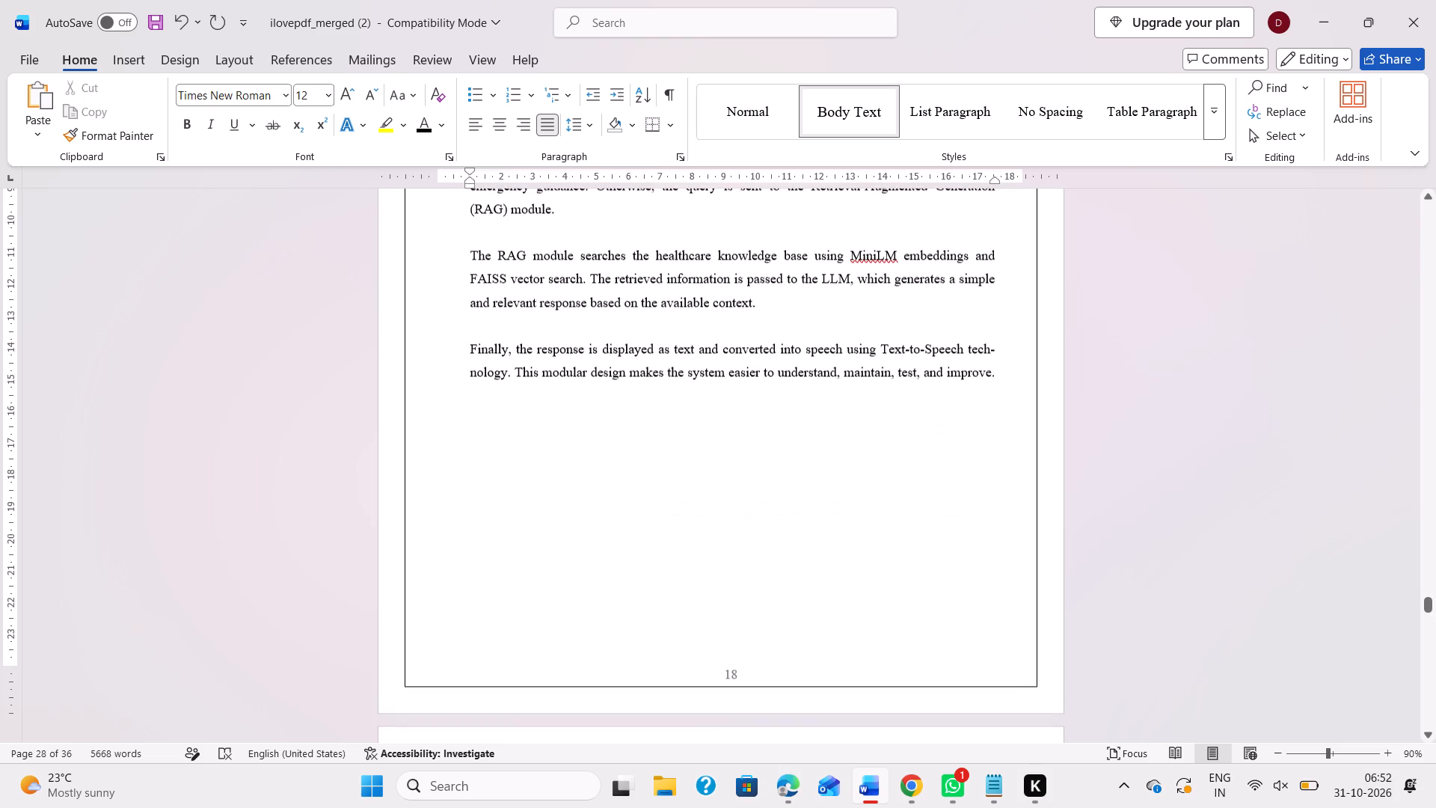
scroll(775, 444, down, 2)
scroll(728, 529, down, 1)
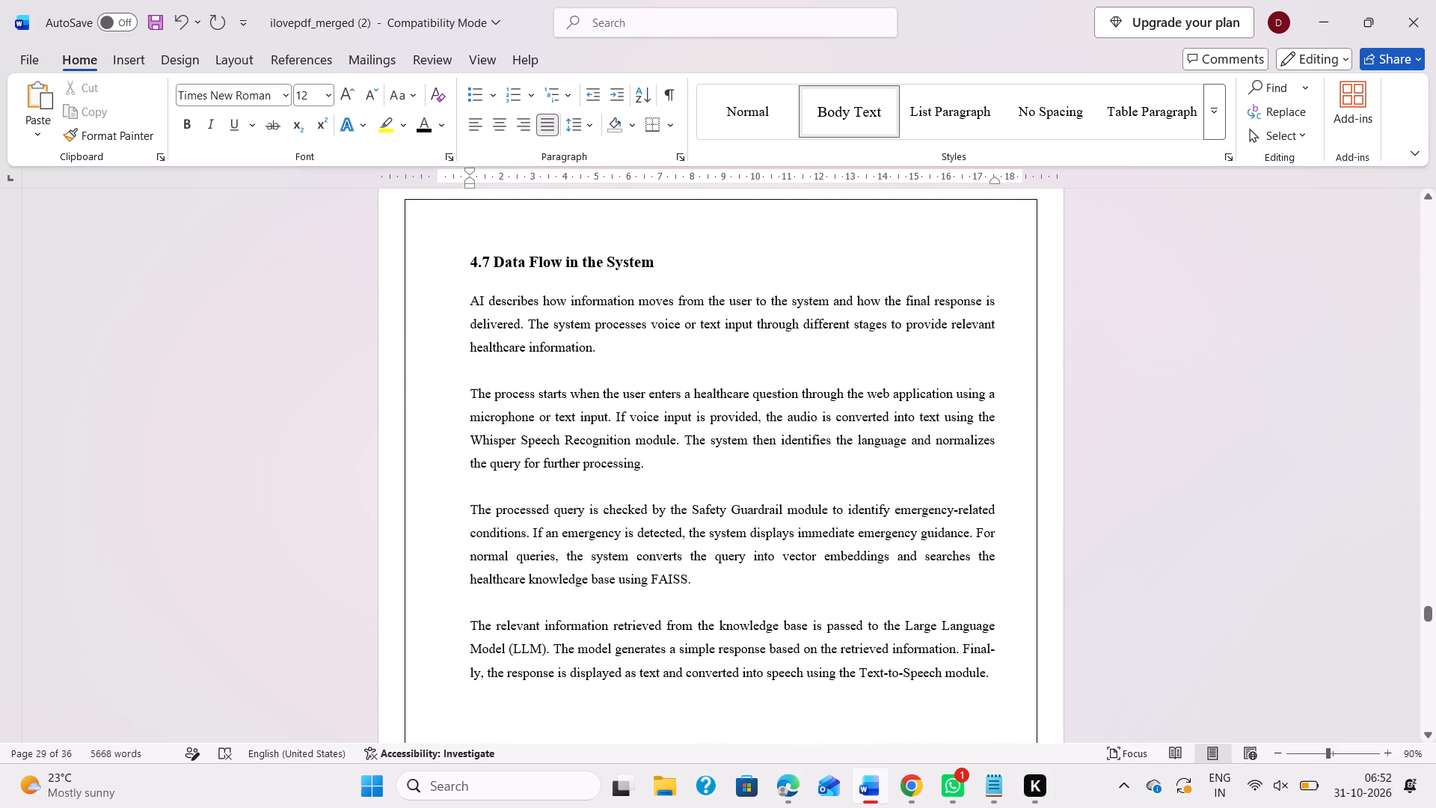
click(492, 266)
key(space)
key(space)
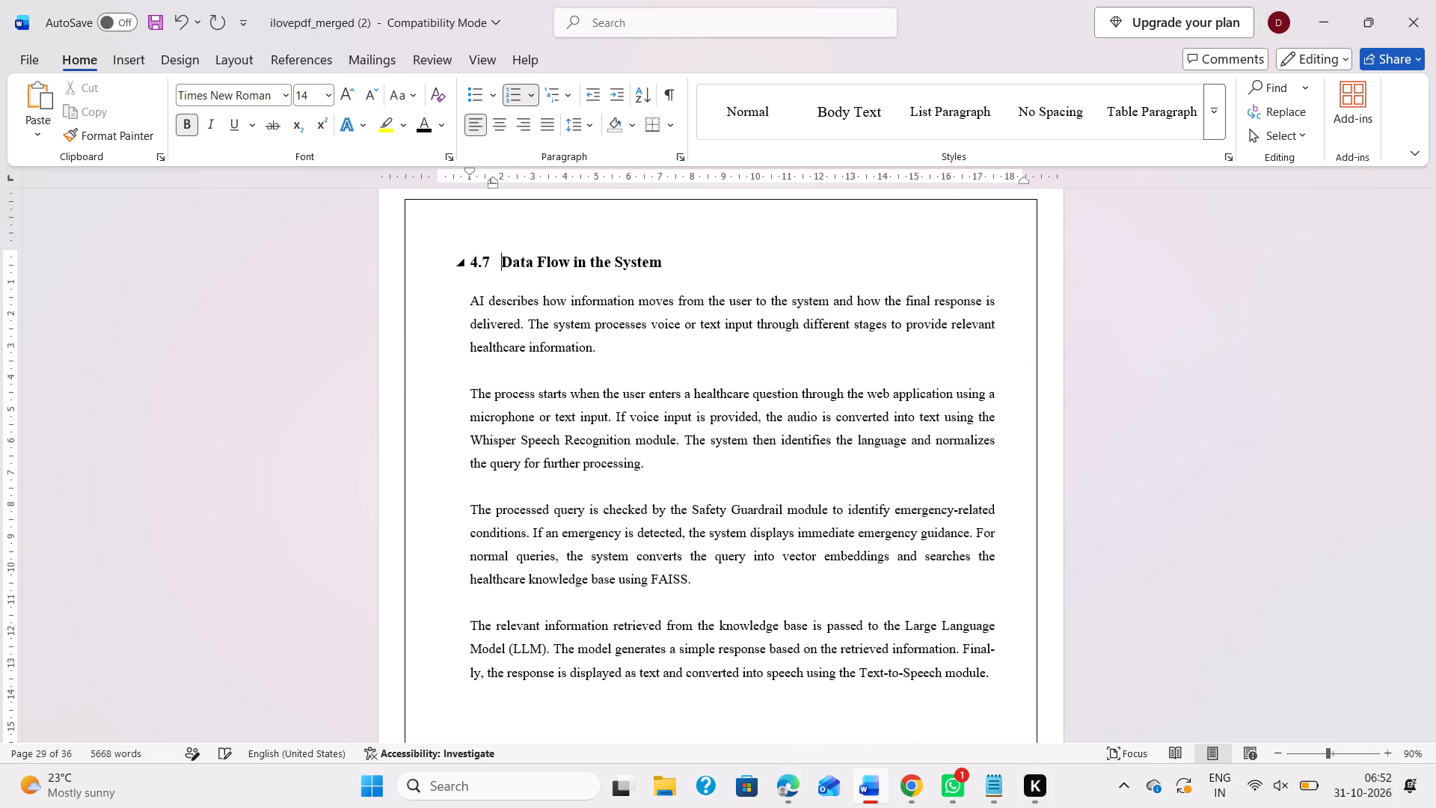
Add two spaces between the number and the title in the 4.6 System Design heading.
scroll(623, 286, up, 4)
scroll(639, 376, up, 1)
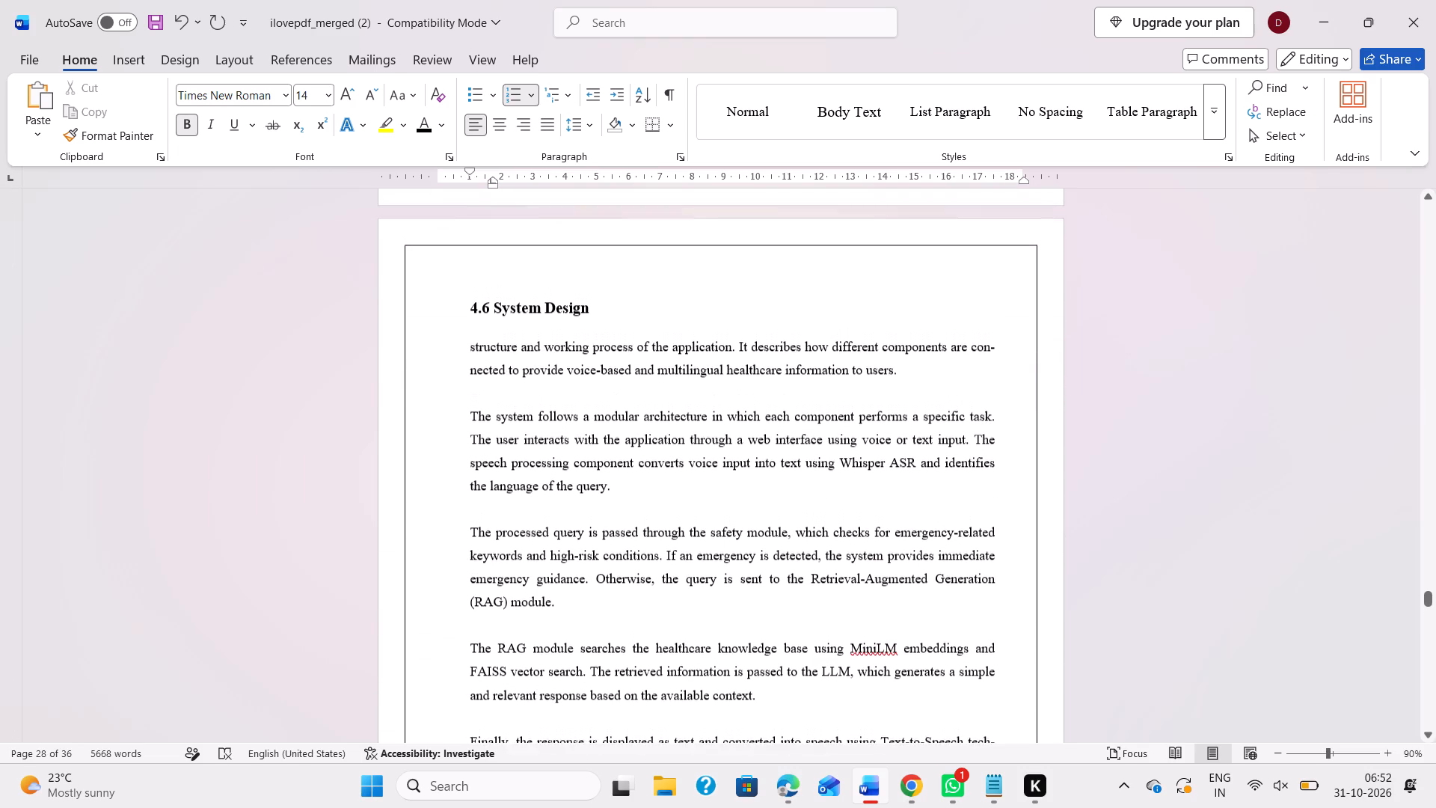
click(497, 310)
key(space)
key(space)
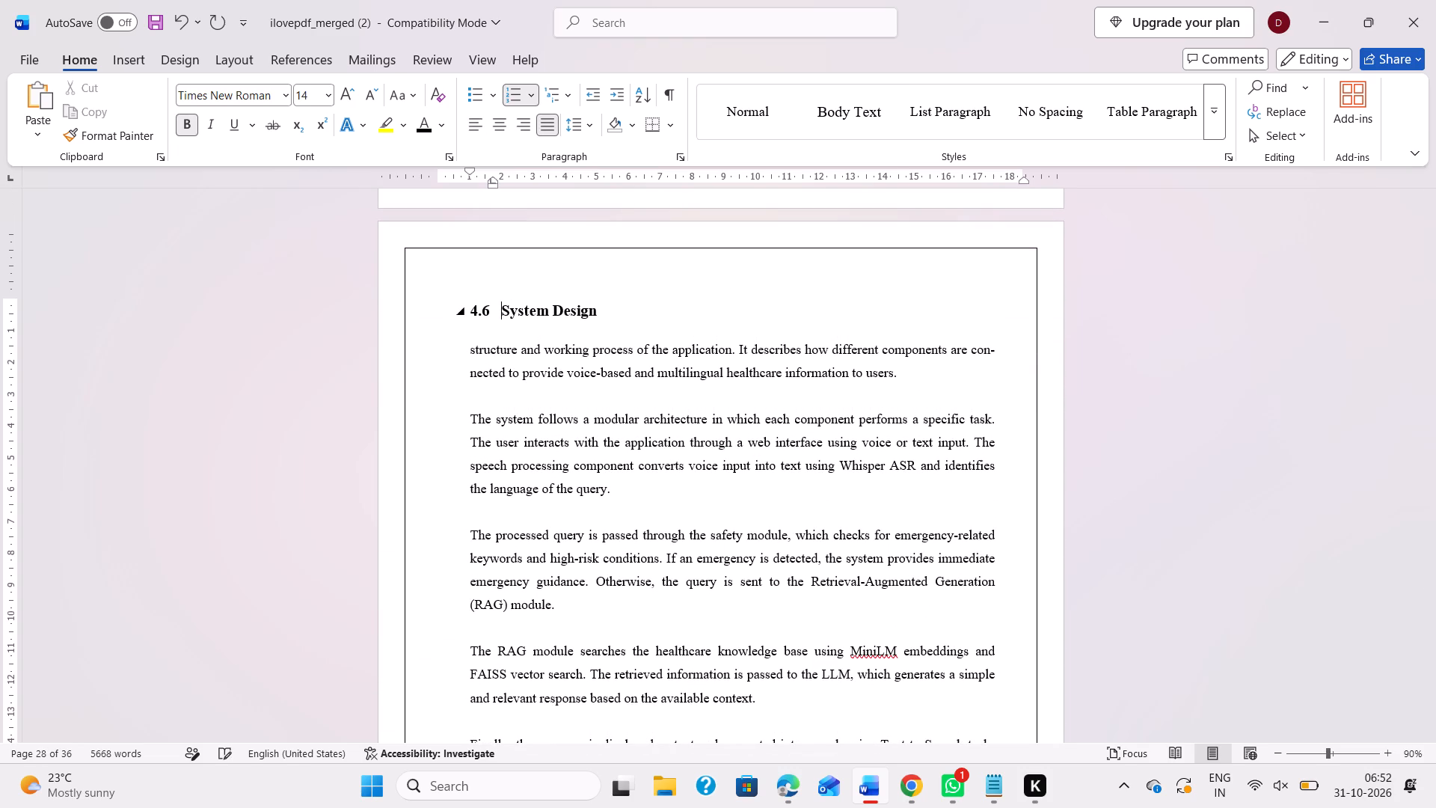
Widen the gap between number and title in the 4.8 UML Diagram heading by two spaces.
scroll(591, 394, down, 3)
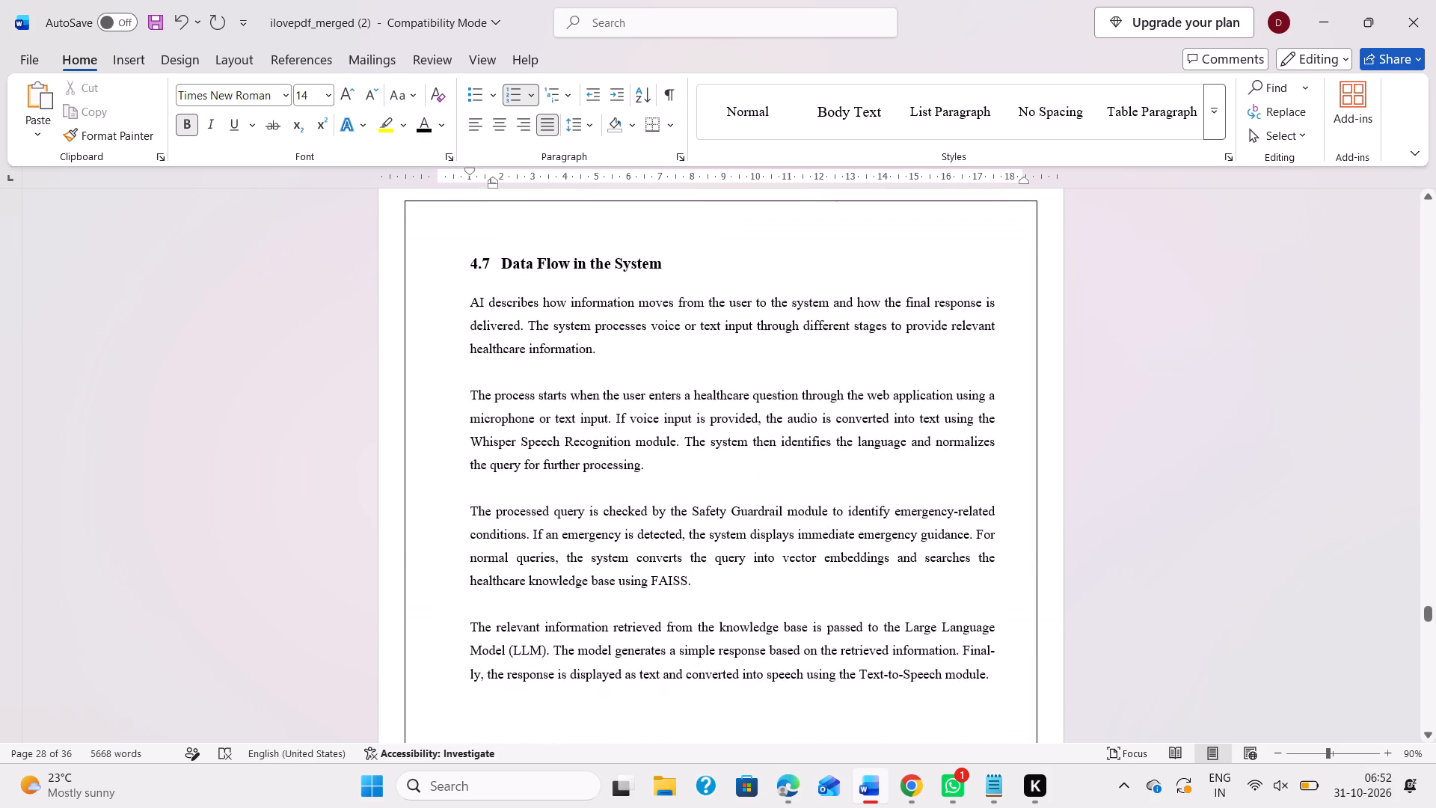
scroll(601, 443, down, 4)
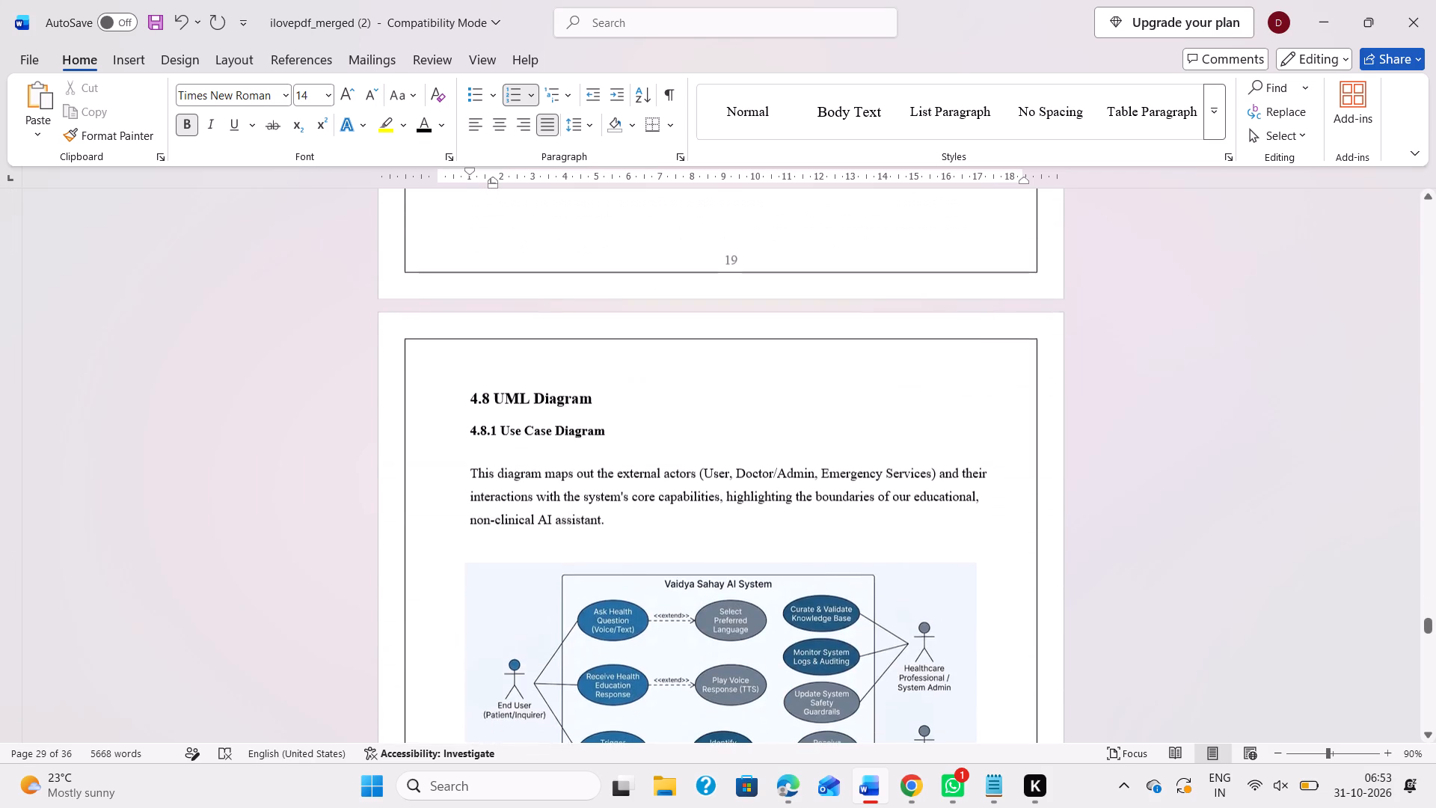
click(495, 393)
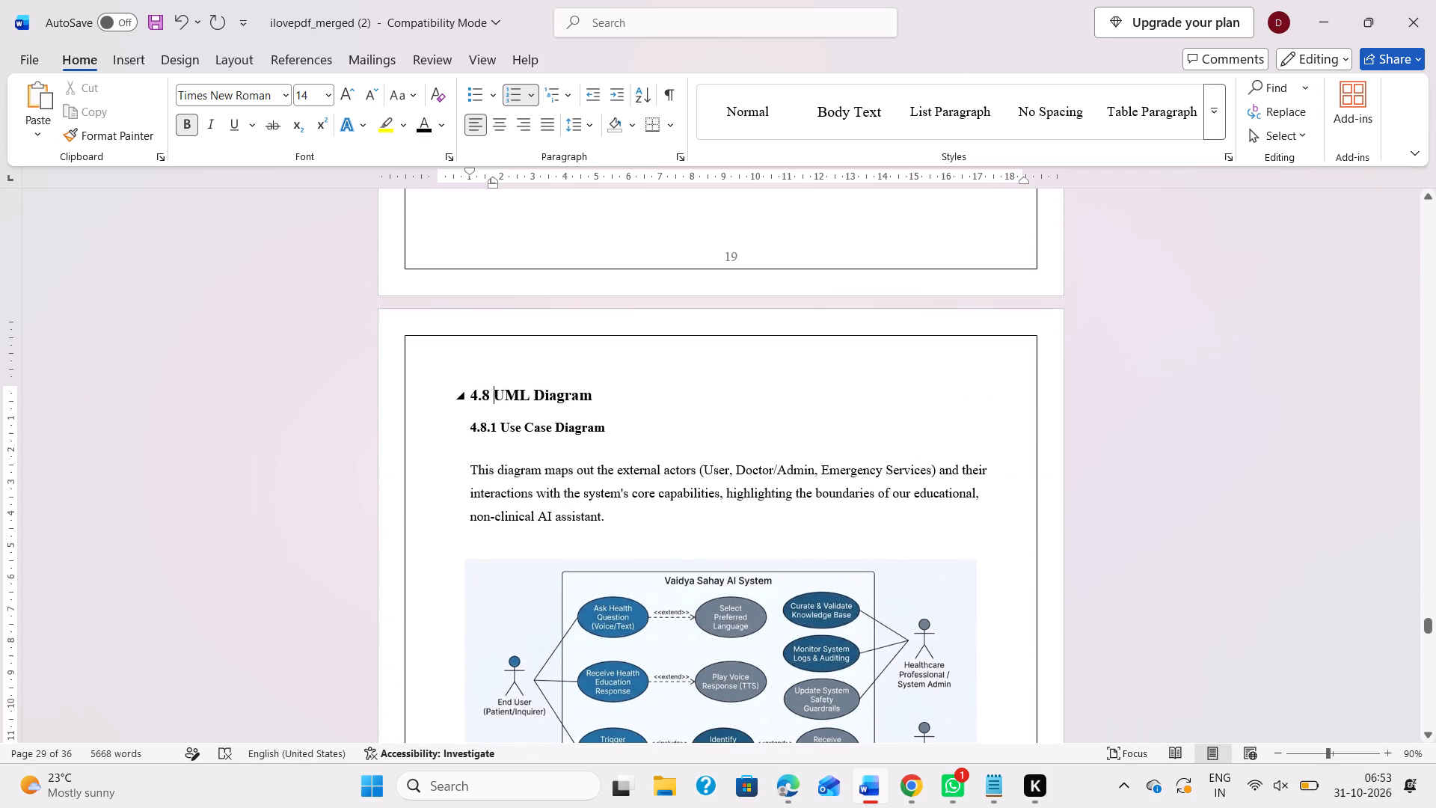
key(space)
key(space)
key(space)
key(BackSpace)
Add two spaces between the number and the title in the 4.8.2 Class Diagram heading.
scroll(502, 397, down, 1)
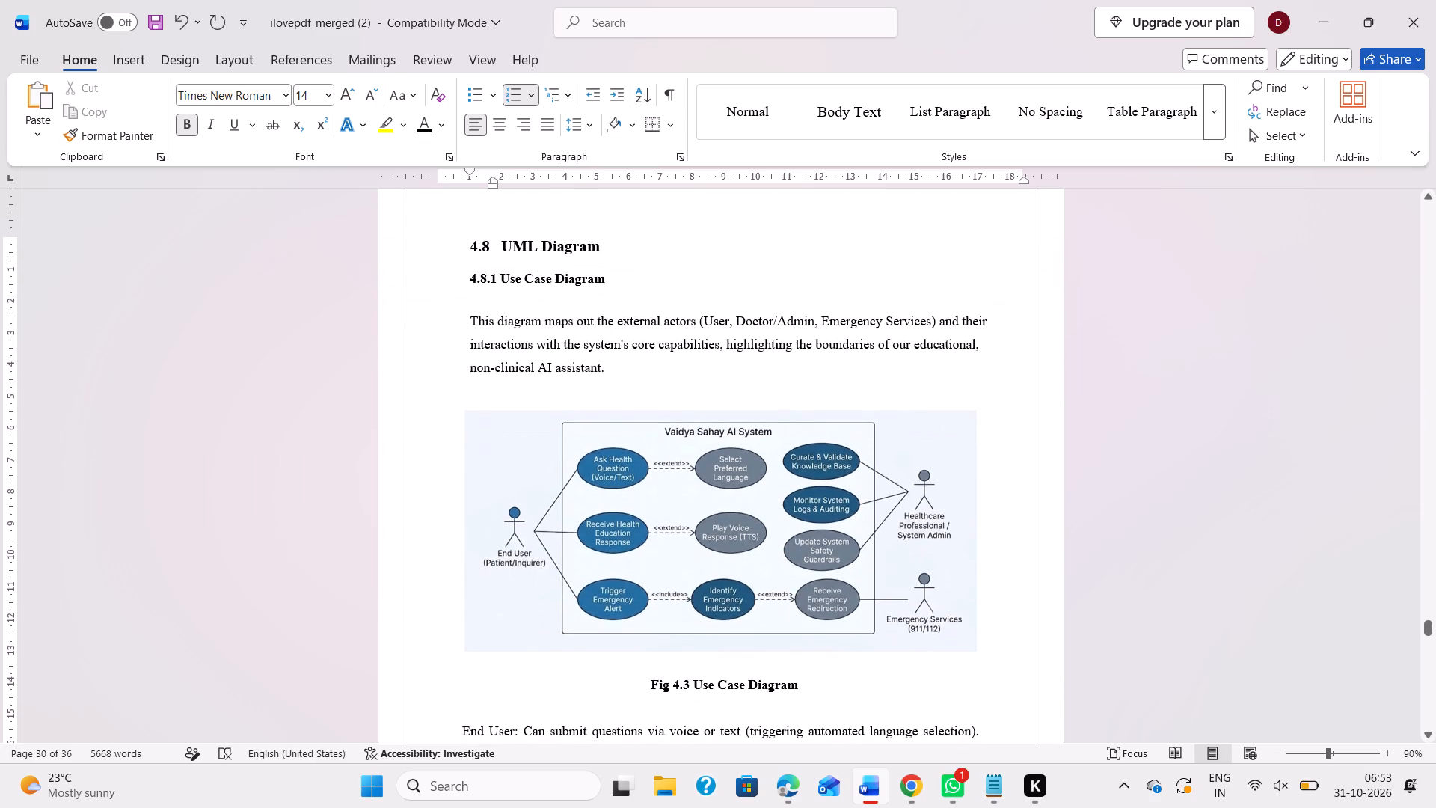
scroll(565, 415, down, 2)
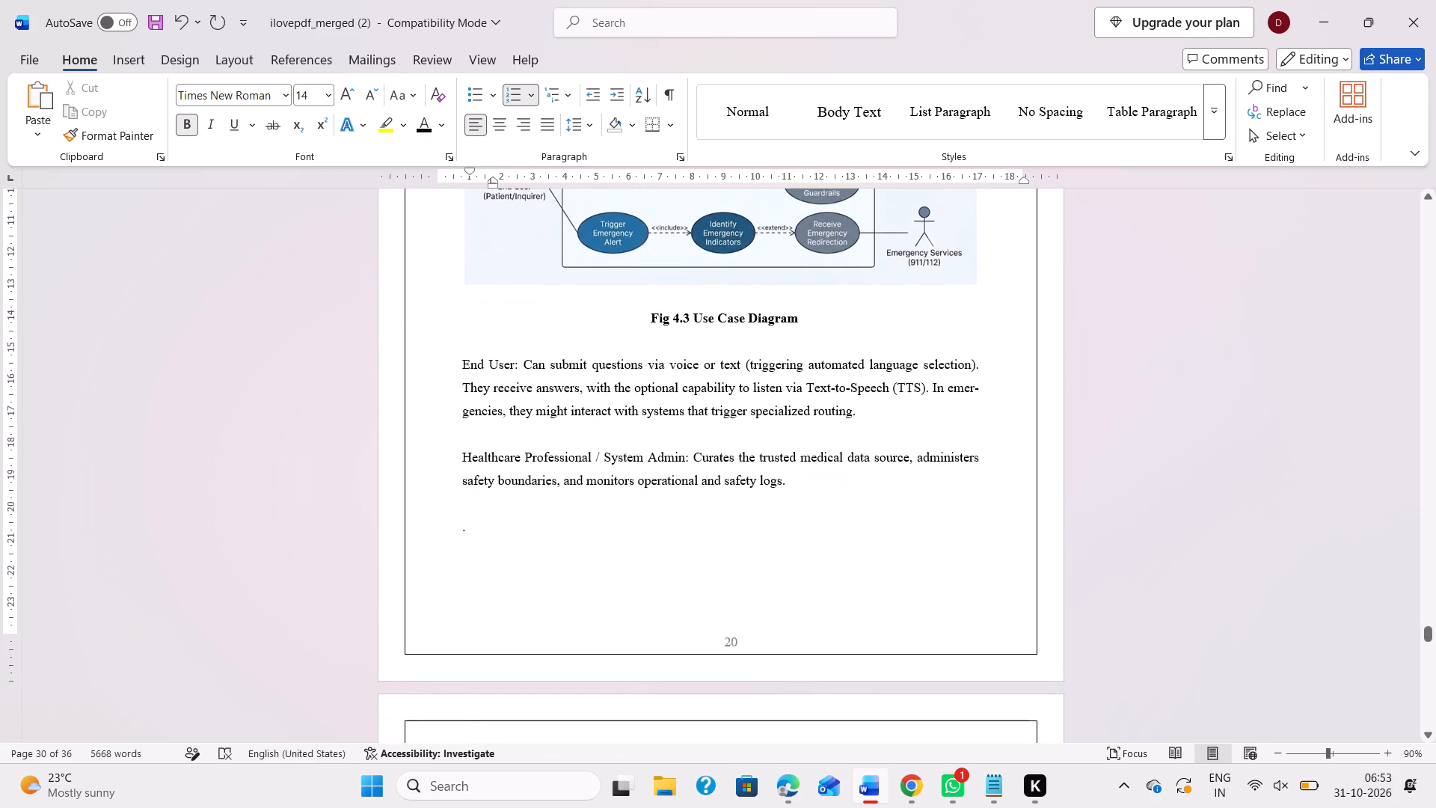
scroll(608, 474, up, 2)
scroll(608, 474, down, 4)
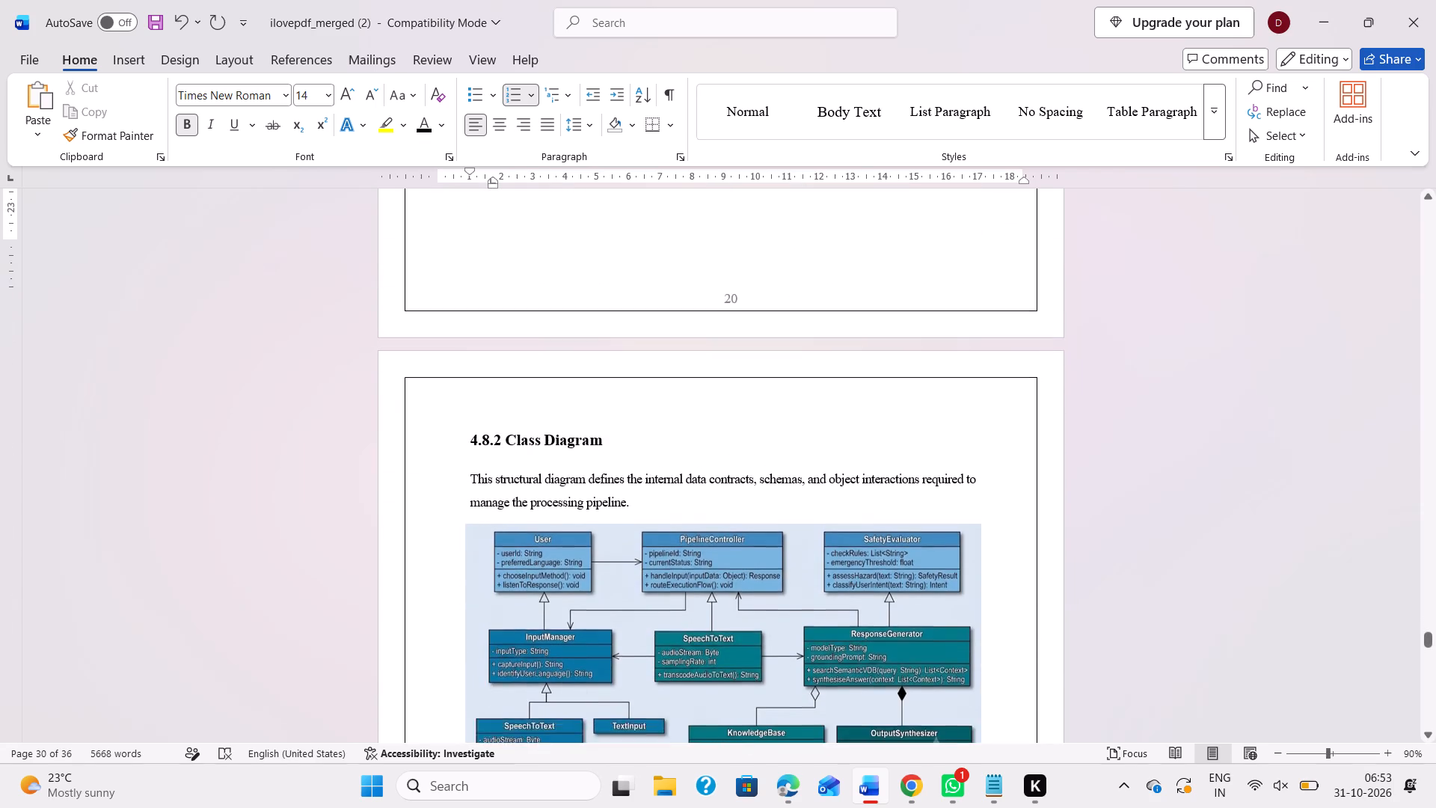
scroll(608, 474, down, 1)
click(507, 355)
key(space)
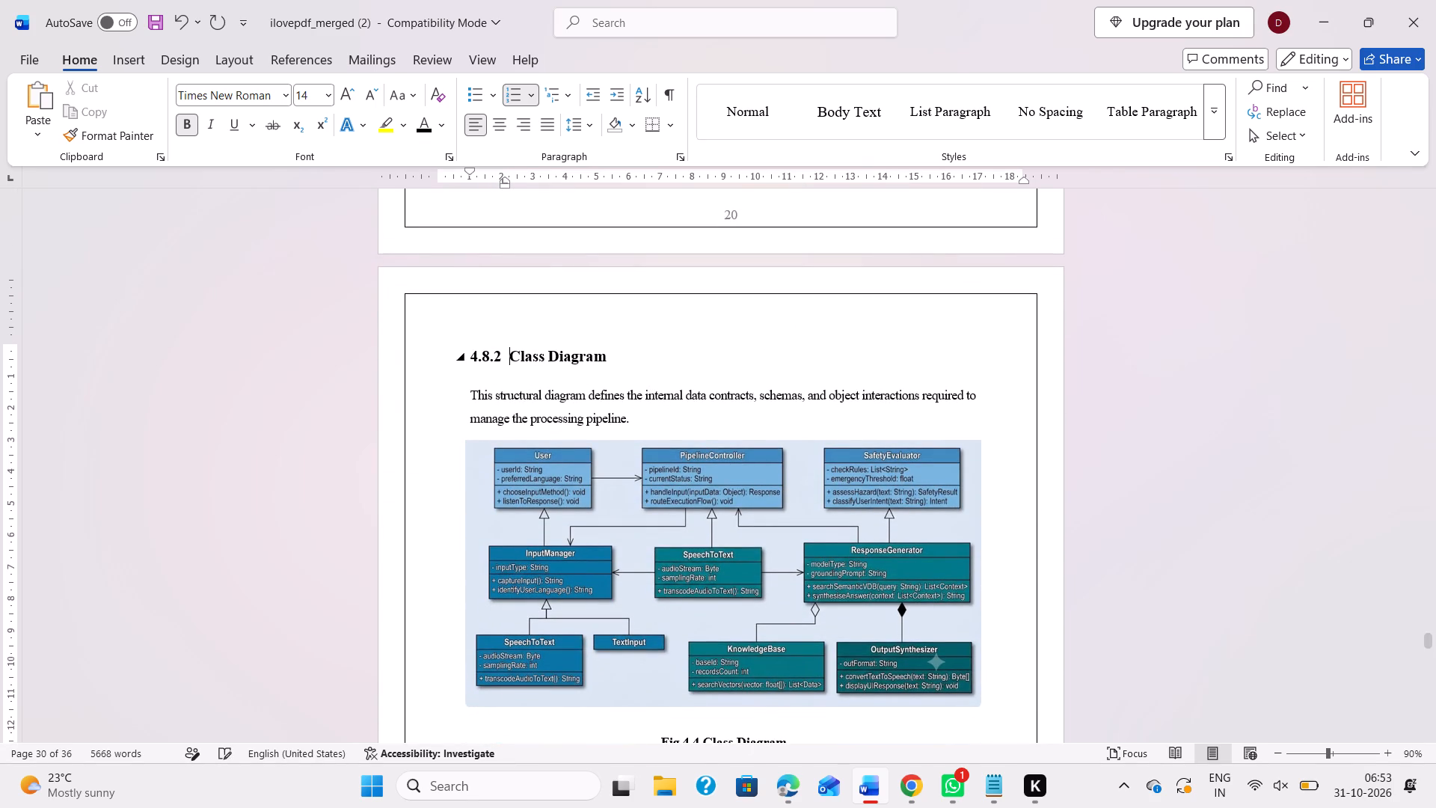
key(space)
Add two spaces between the number and the title in the 4.8.3 Sequence Diagram heading.
scroll(584, 471, down, 3)
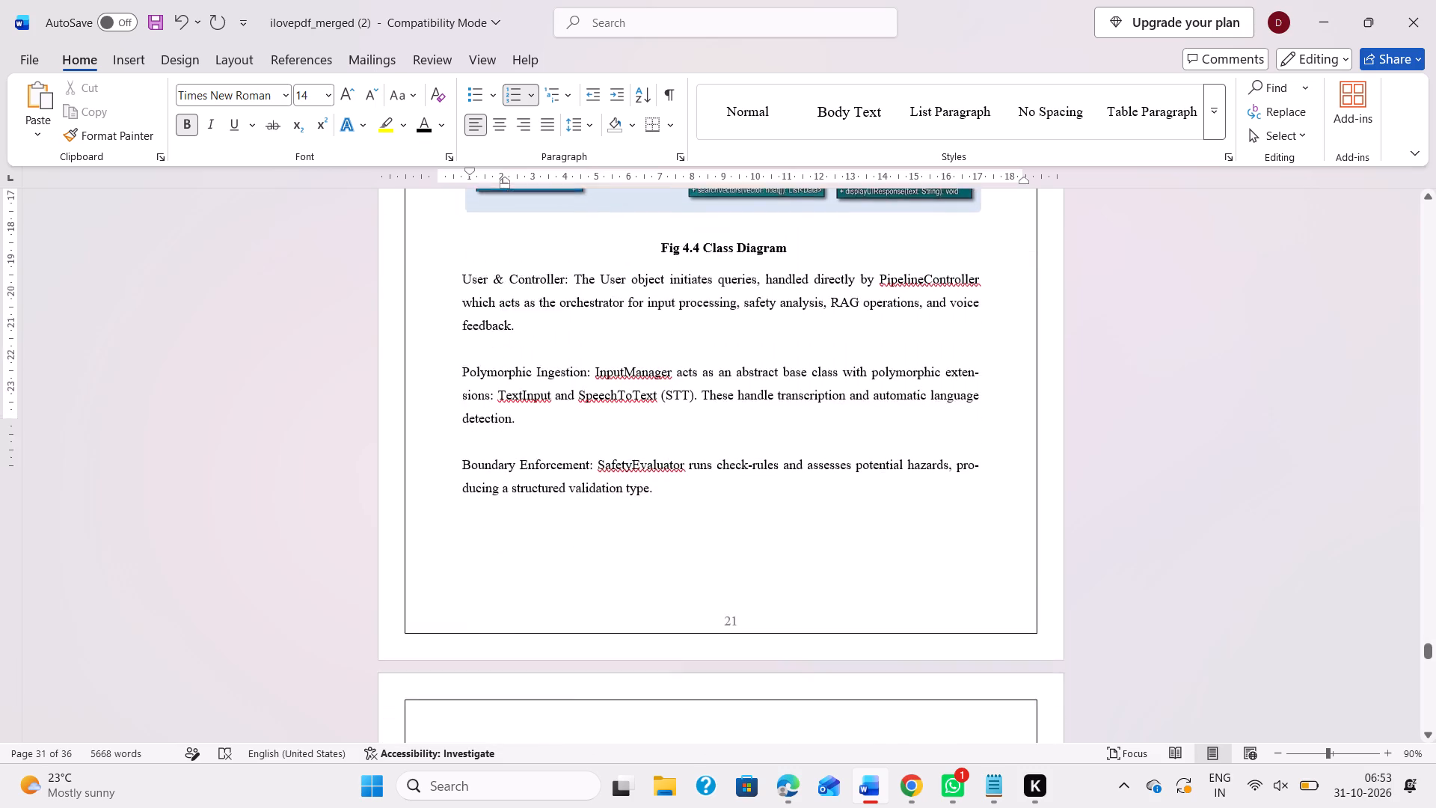
scroll(584, 471, down, 1)
click(504, 441)
key(space)
key(space)
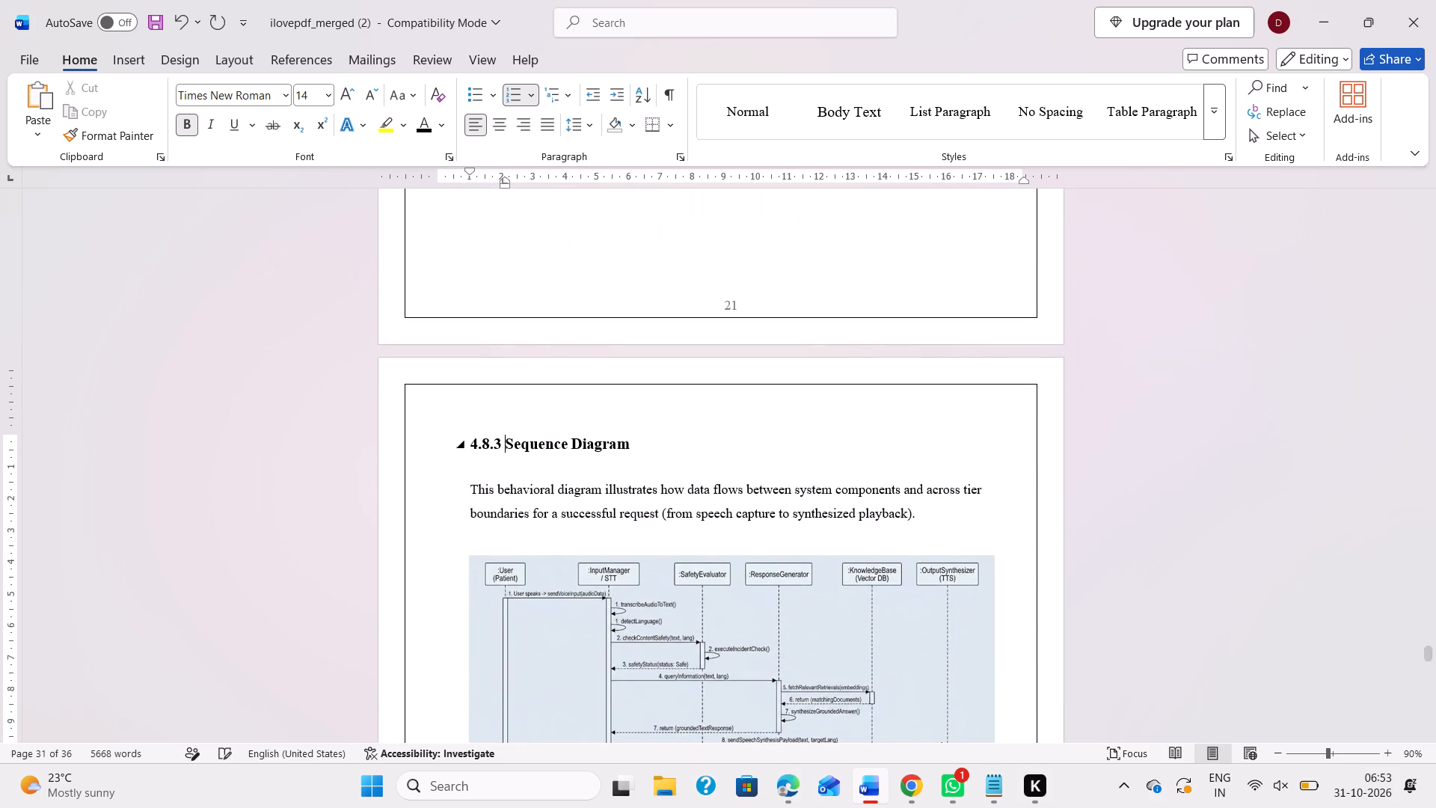
Add one more space between the number and the title in the 4.8.3 Sequence Diagram heading.
key(space)
Add three spaces between the number and the title in the 4.8.4 Activity Diagram heading.
scroll(504, 441, down, 5)
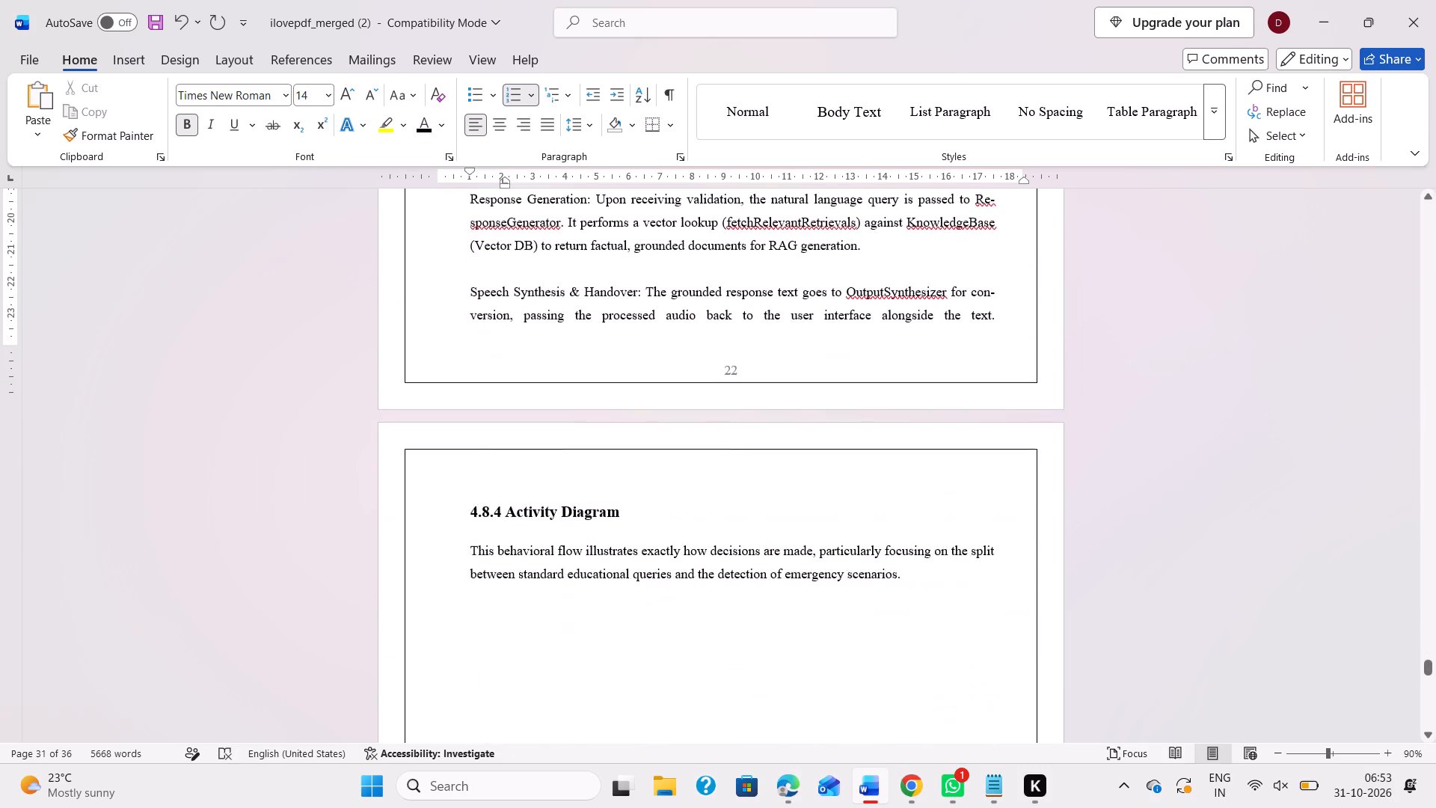
scroll(504, 441, down, 1)
scroll(480, 270, up, 1)
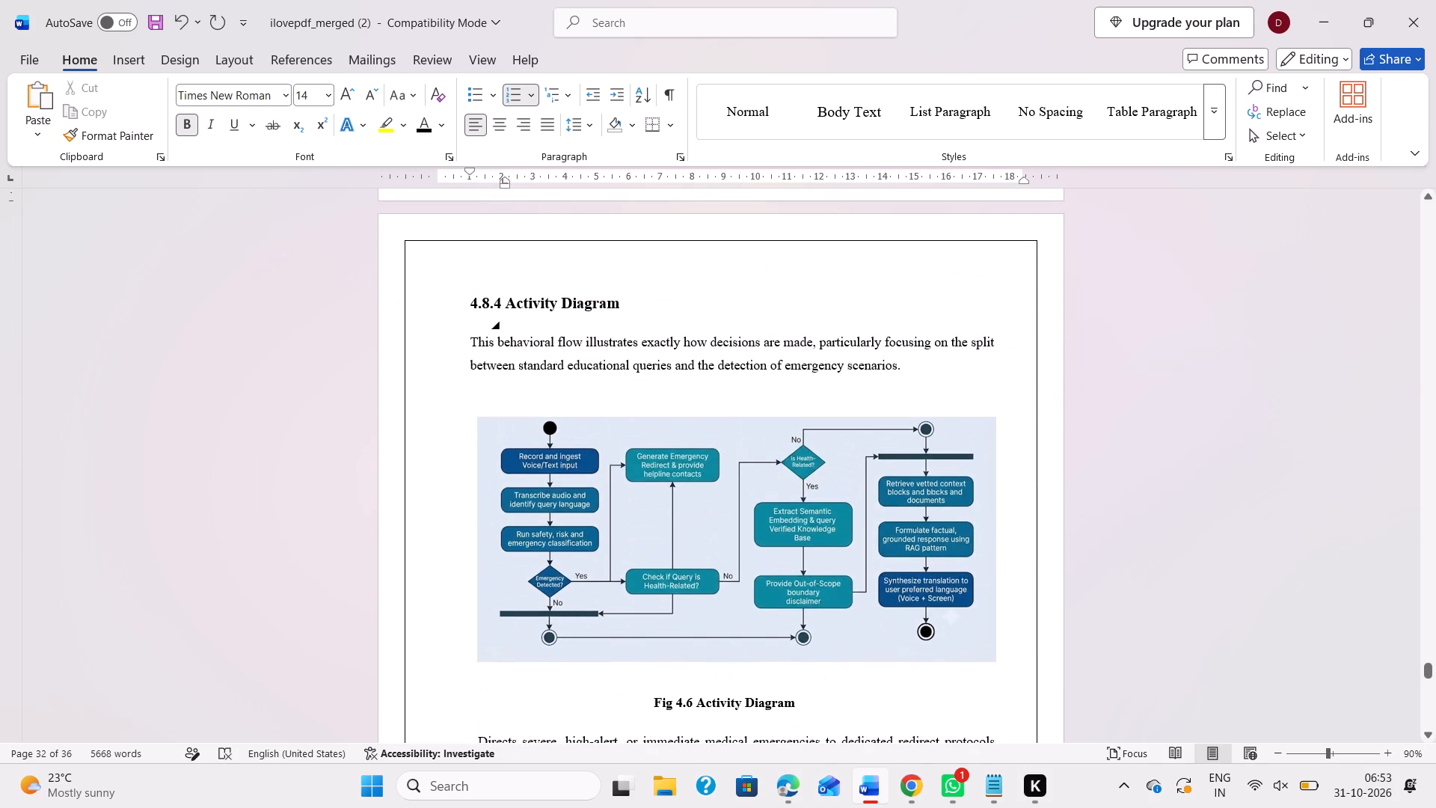
click(504, 302)
key(space)
key(space)
key(space)
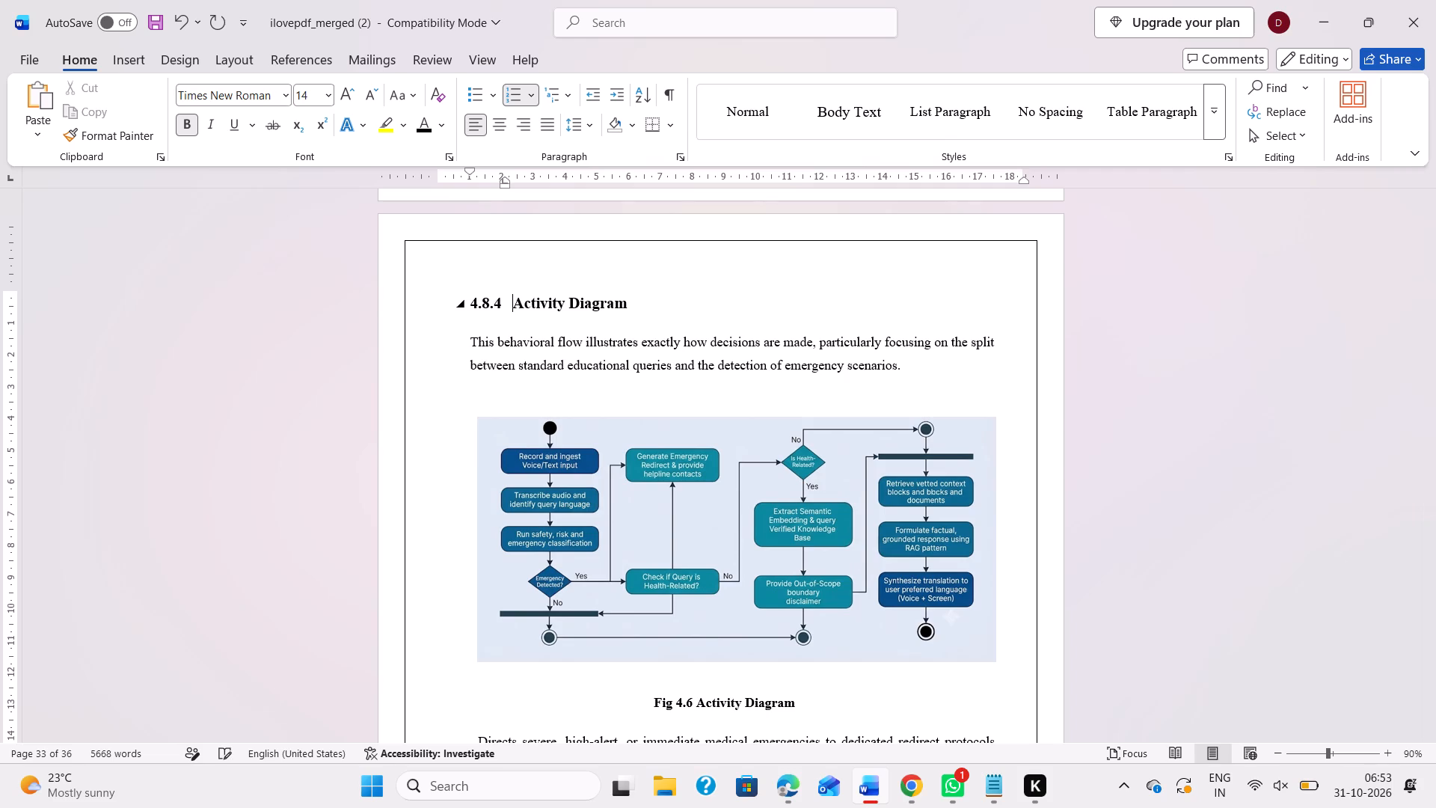
Review the heading spacing and layout from 4.8.5 Component Diagram to the References, plus the title, declaration and acknowledgement pages.
scroll(504, 302, down, 5)
scroll(582, 339, down, 2)
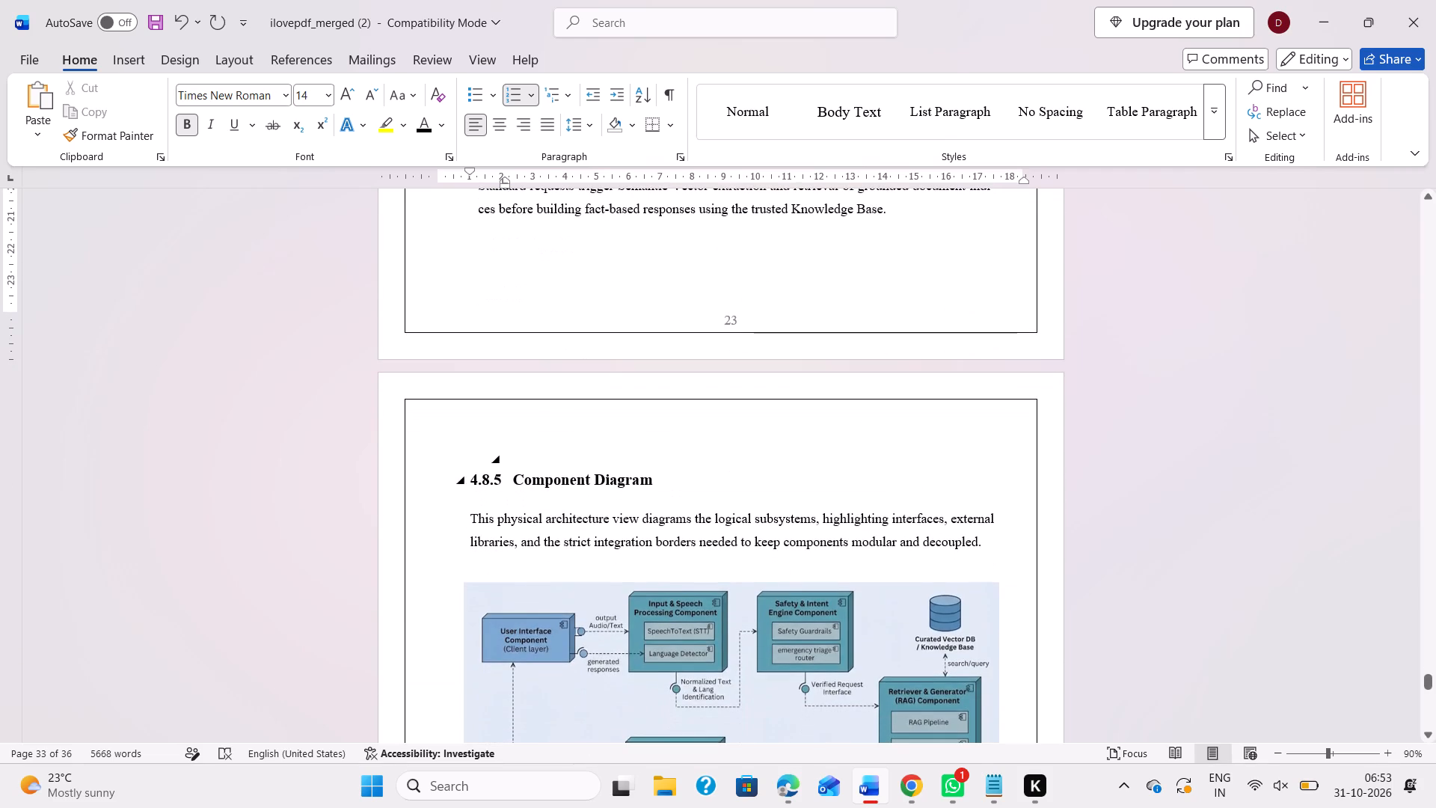
scroll(519, 492, down, 5)
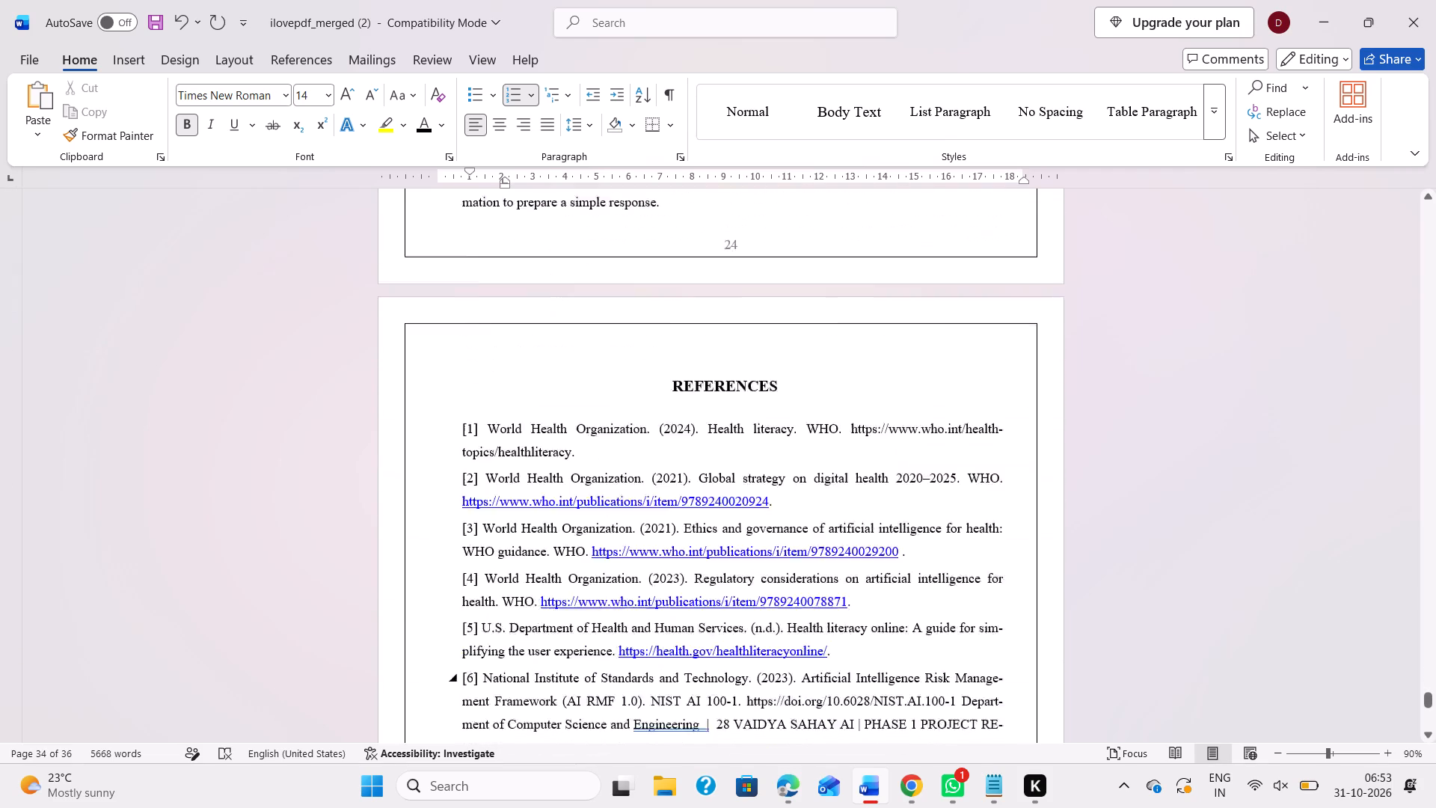
scroll(622, 501, up, 20)
scroll(622, 501, up, 18)
scroll(622, 501, up, 20)
scroll(622, 501, up, 20)
scroll(622, 501, up, 20)
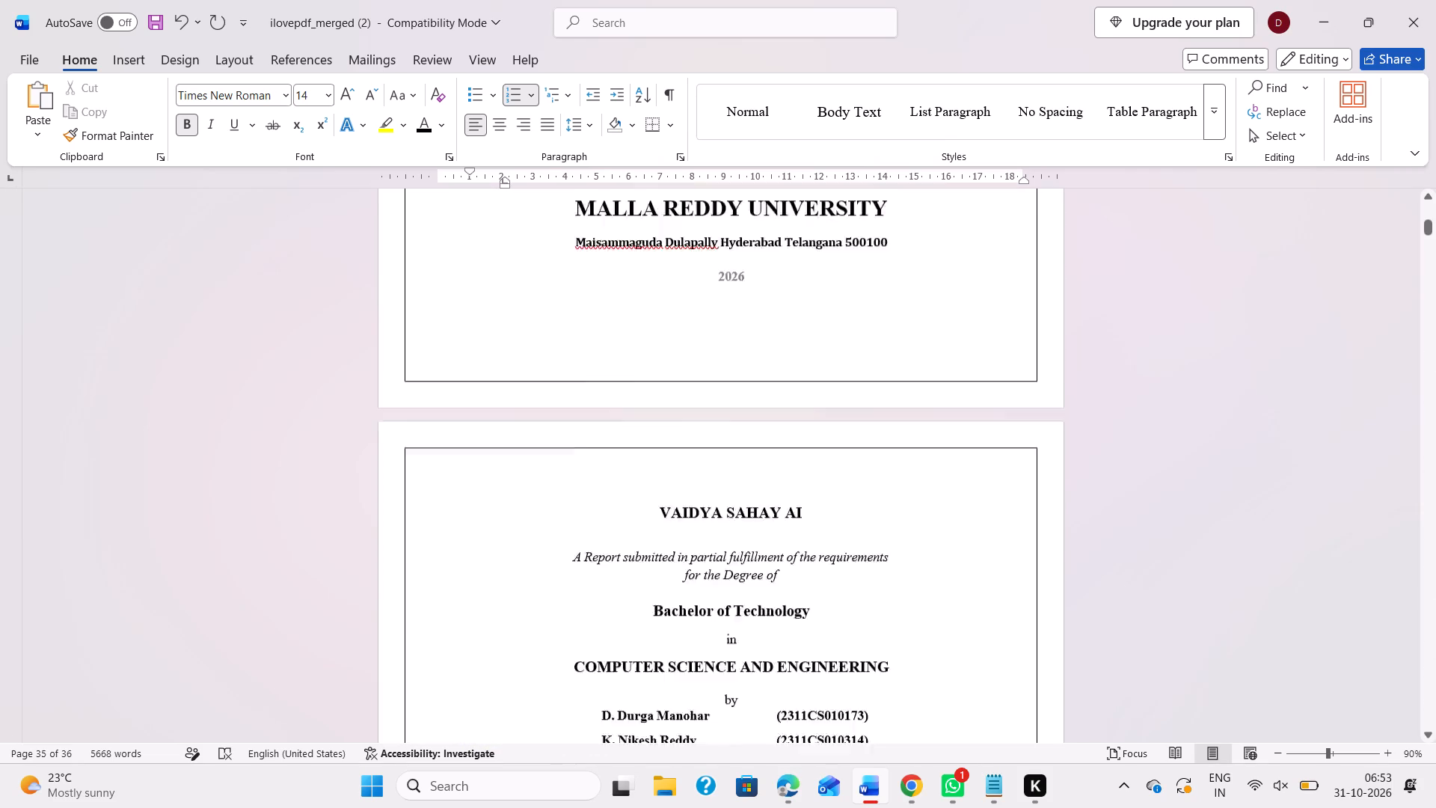
scroll(622, 501, up, 20)
scroll(622, 501, up, 20)
scroll(622, 501, up, 20)
scroll(622, 501, down, 11)
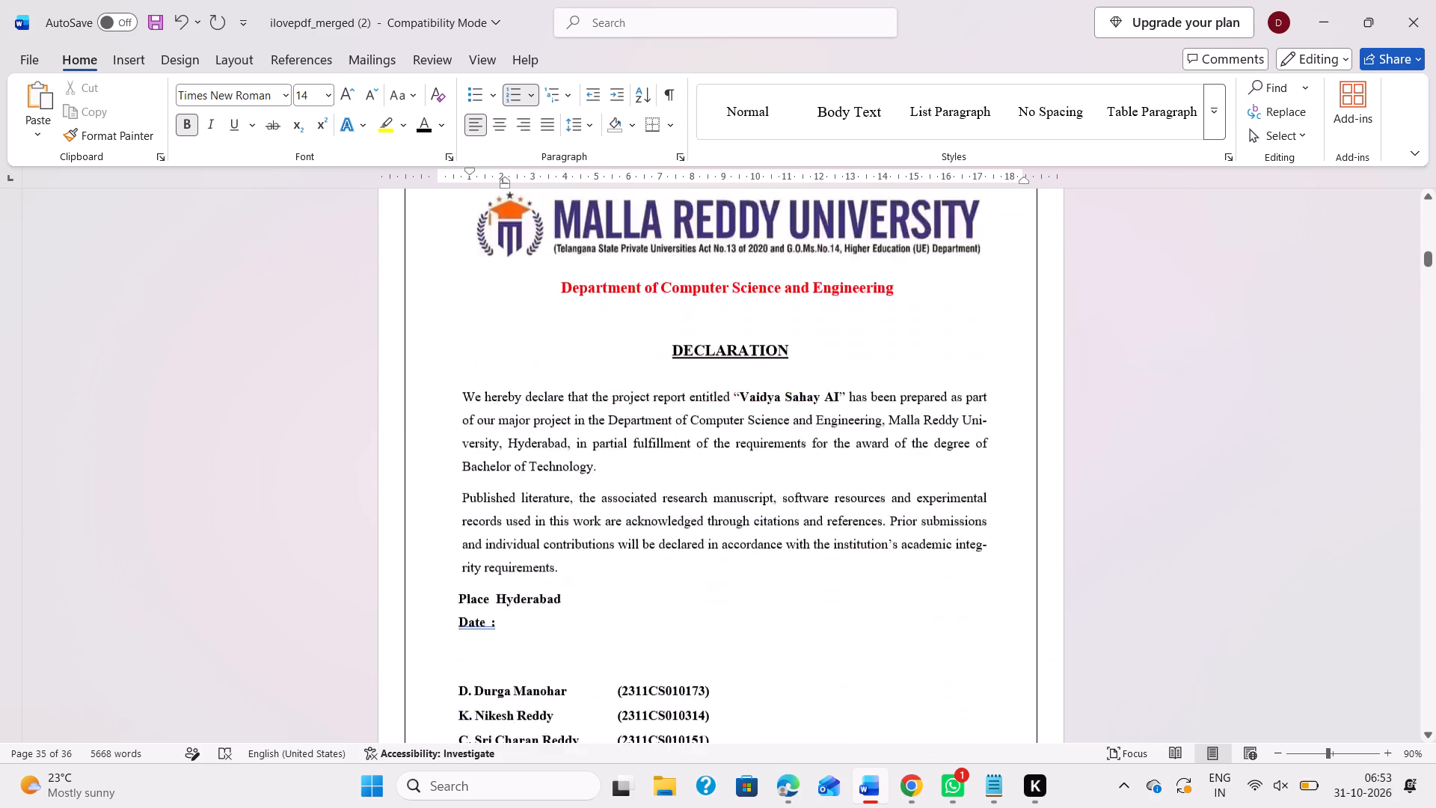
scroll(622, 501, down, 4)
Insert a blank line after the closing thanks to families, friends and peers on the Acknowledgement page.
scroll(622, 501, up, 1)
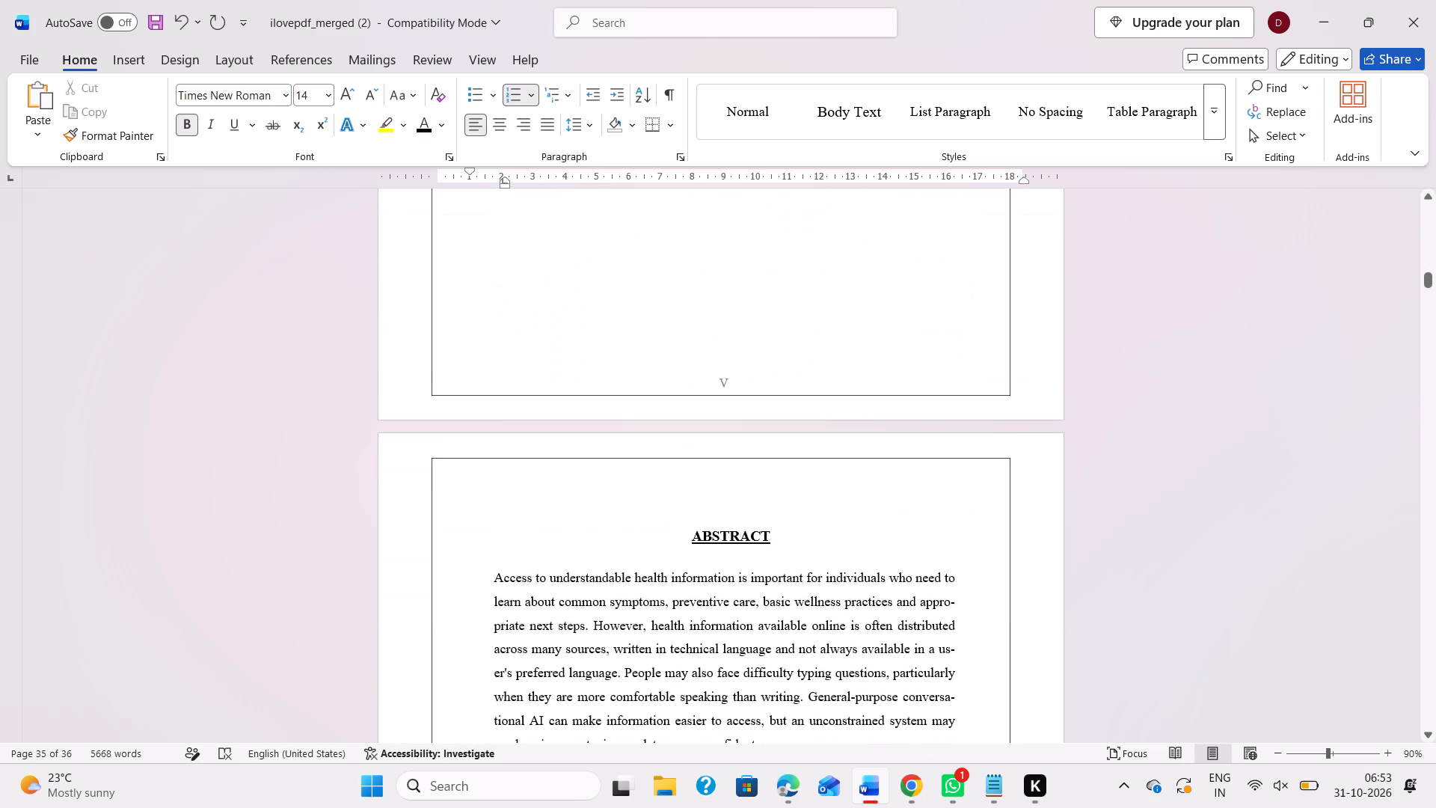
scroll(622, 501, up, 2)
click(928, 504)
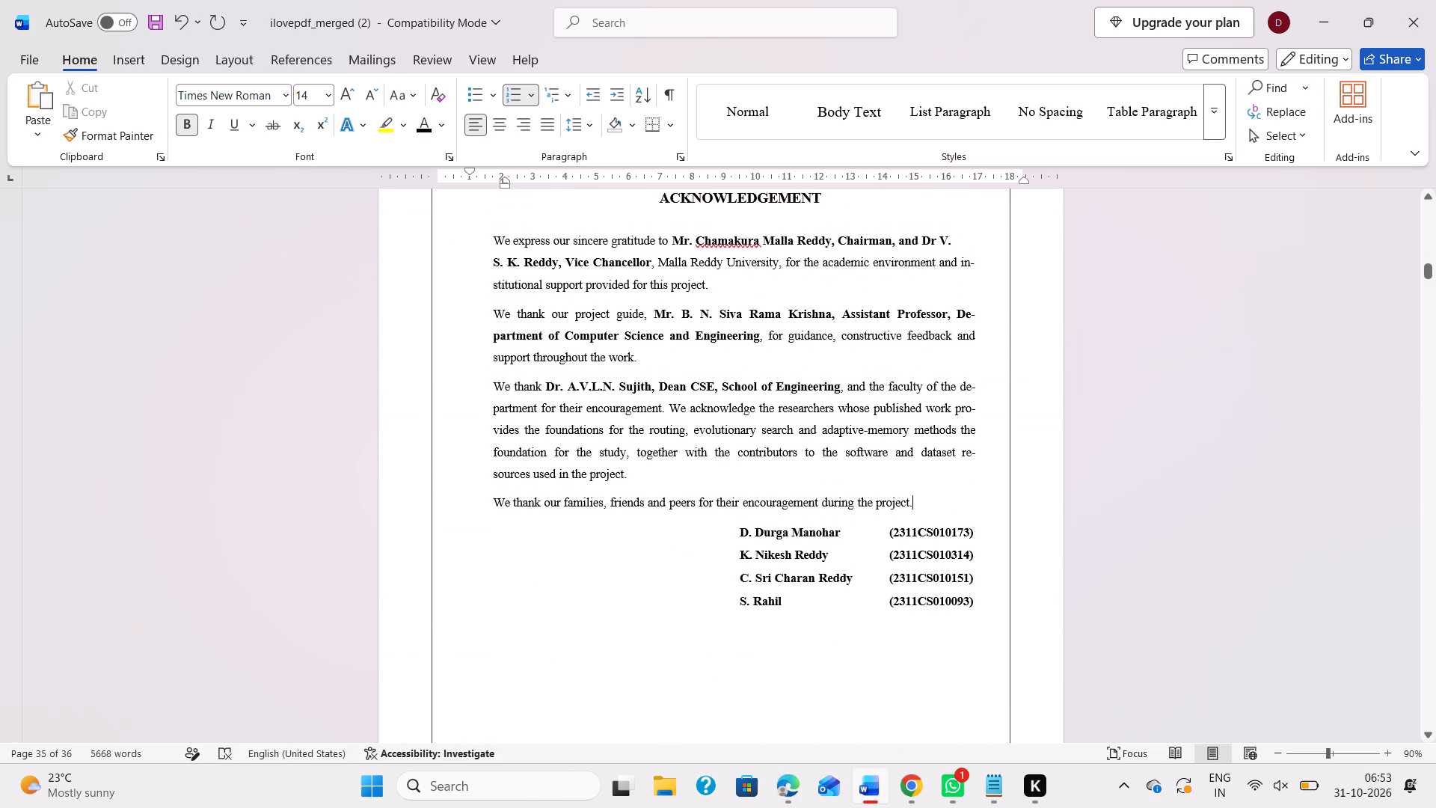
key(Return)
Examine the abstract and the table of contents entries for chapters and page numbers.
scroll(928, 504, down, 4)
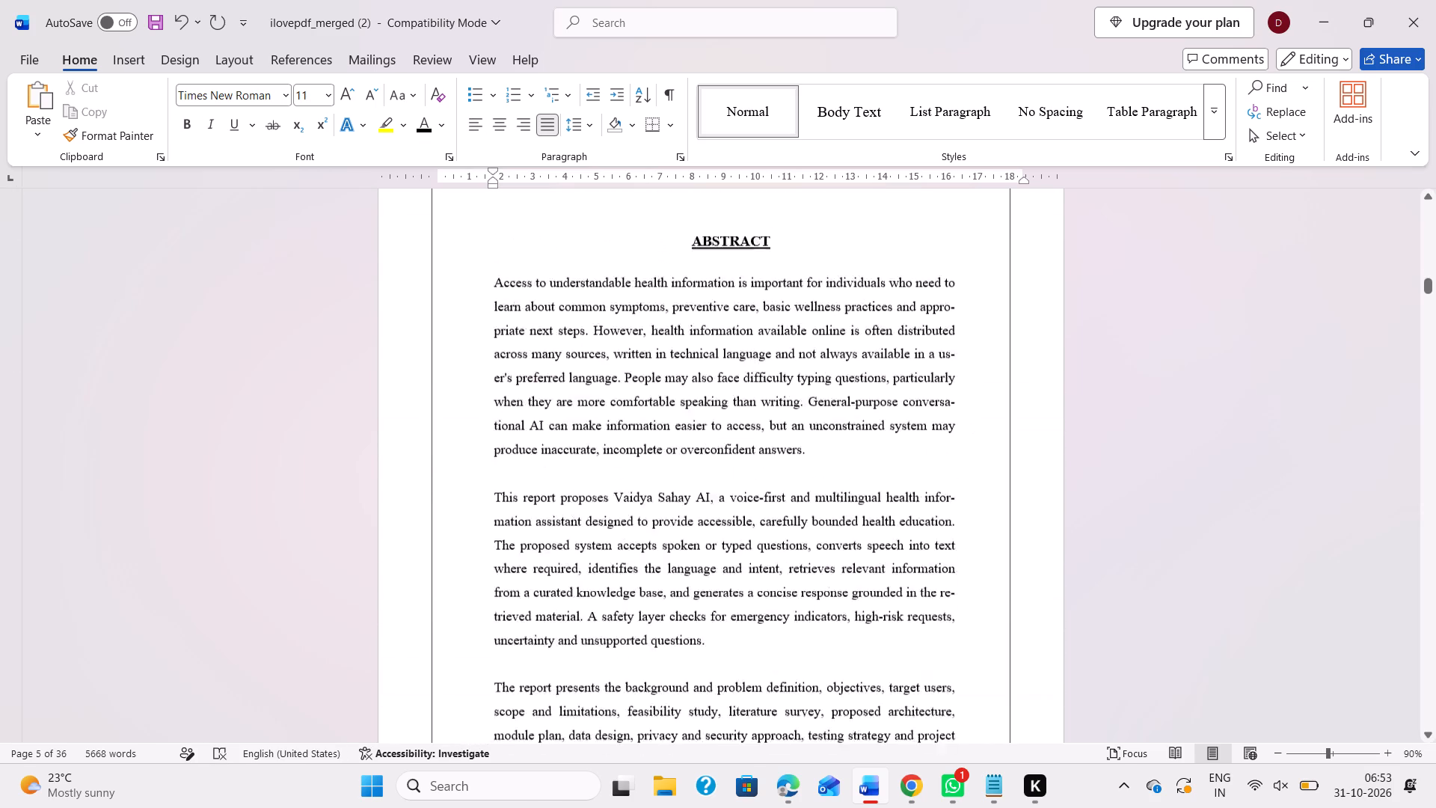
scroll(898, 569, down, 2)
scroll(735, 471, down, 3)
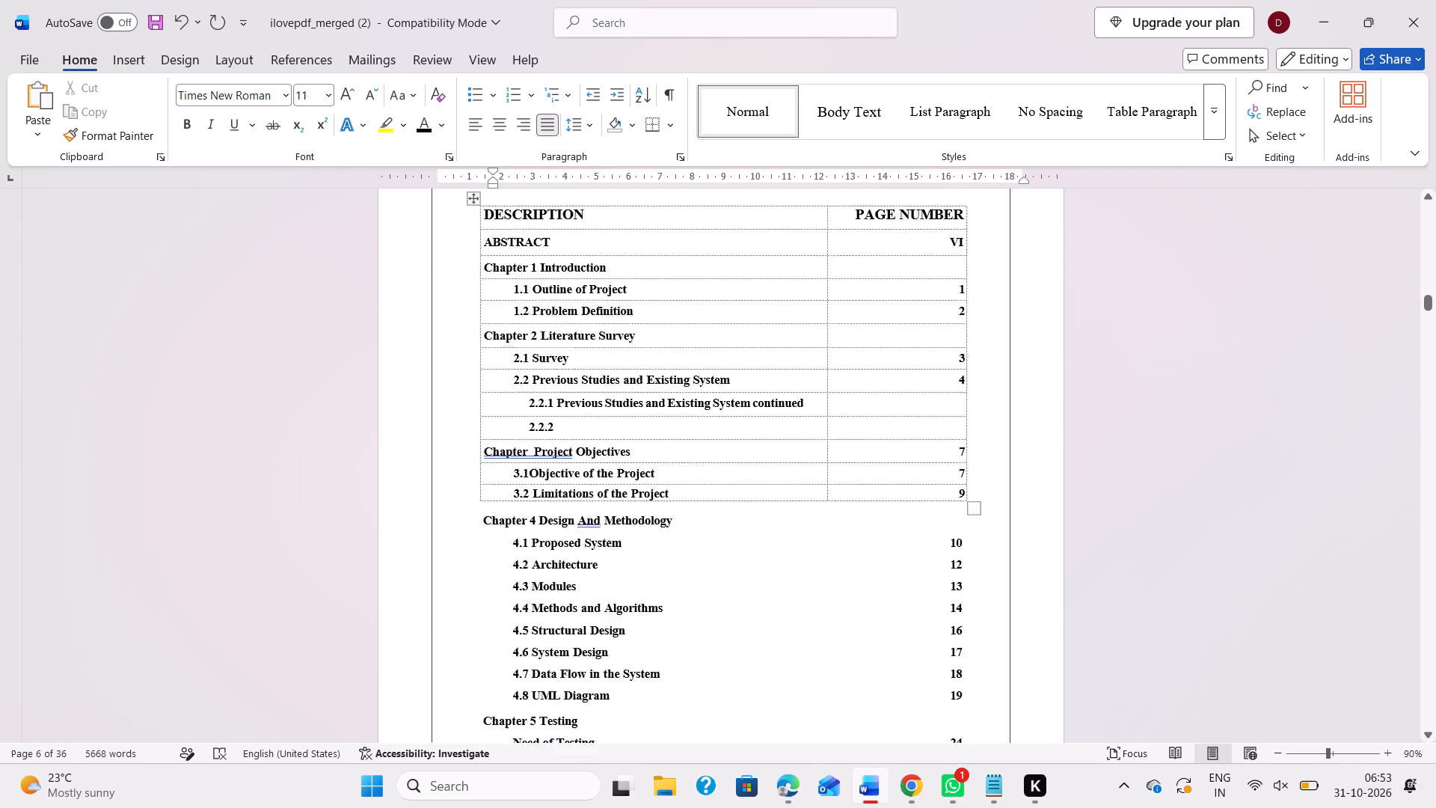
scroll(735, 471, up, 1)
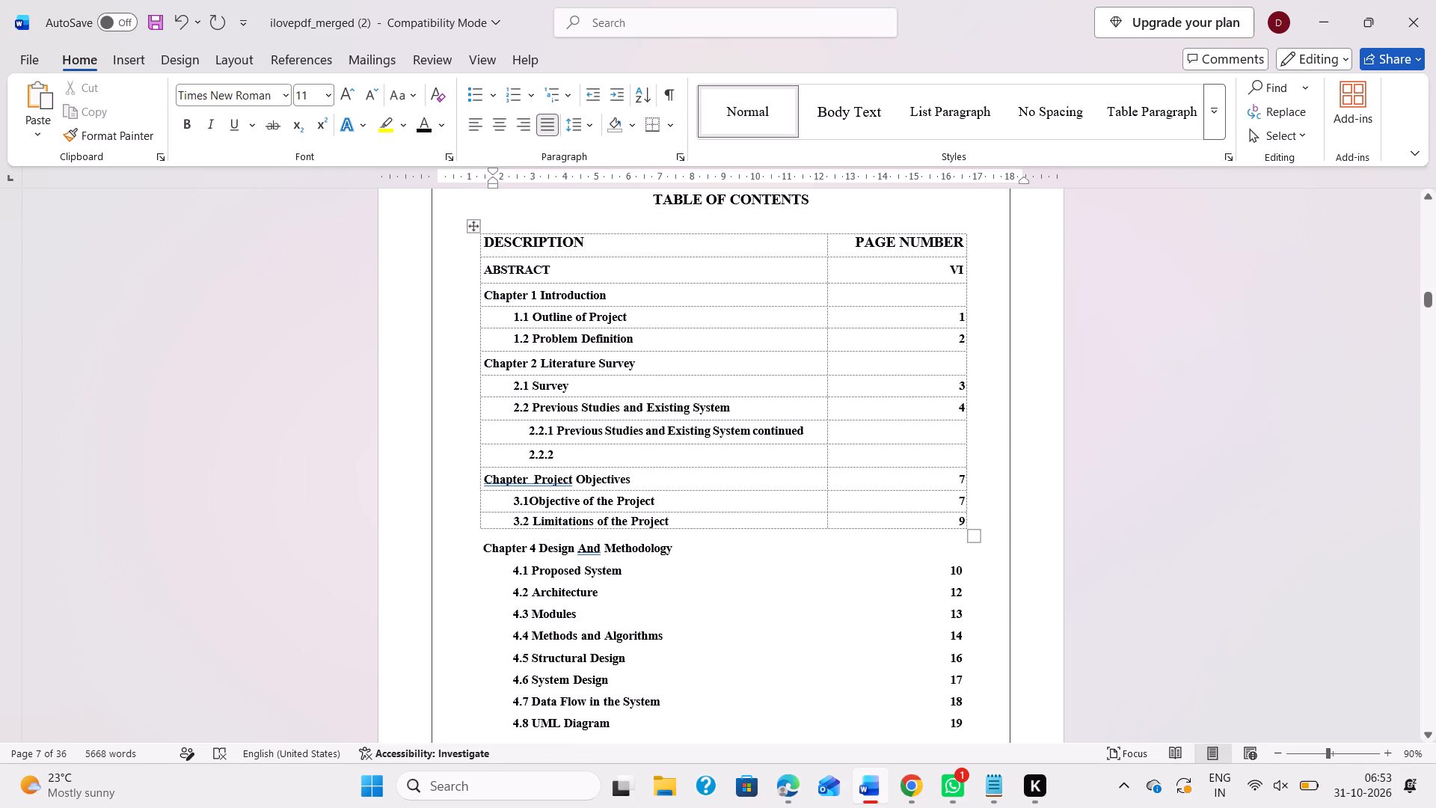
scroll(735, 471, down, 14)
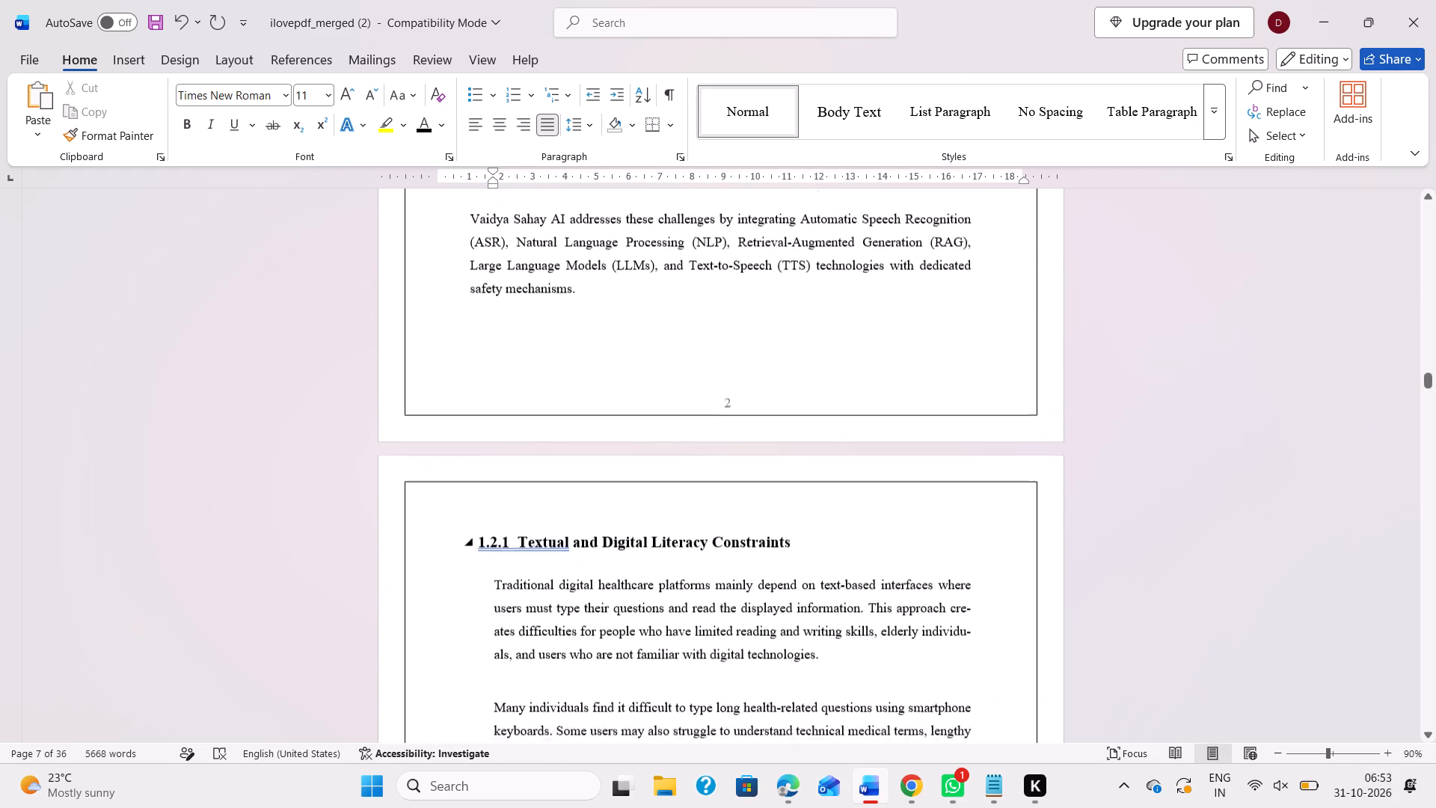
Examine the 1.2 Problem Definition section and its subsections for heading spacing, indents and page layout.
scroll(735, 471, down, 1)
scroll(735, 471, up, 7)
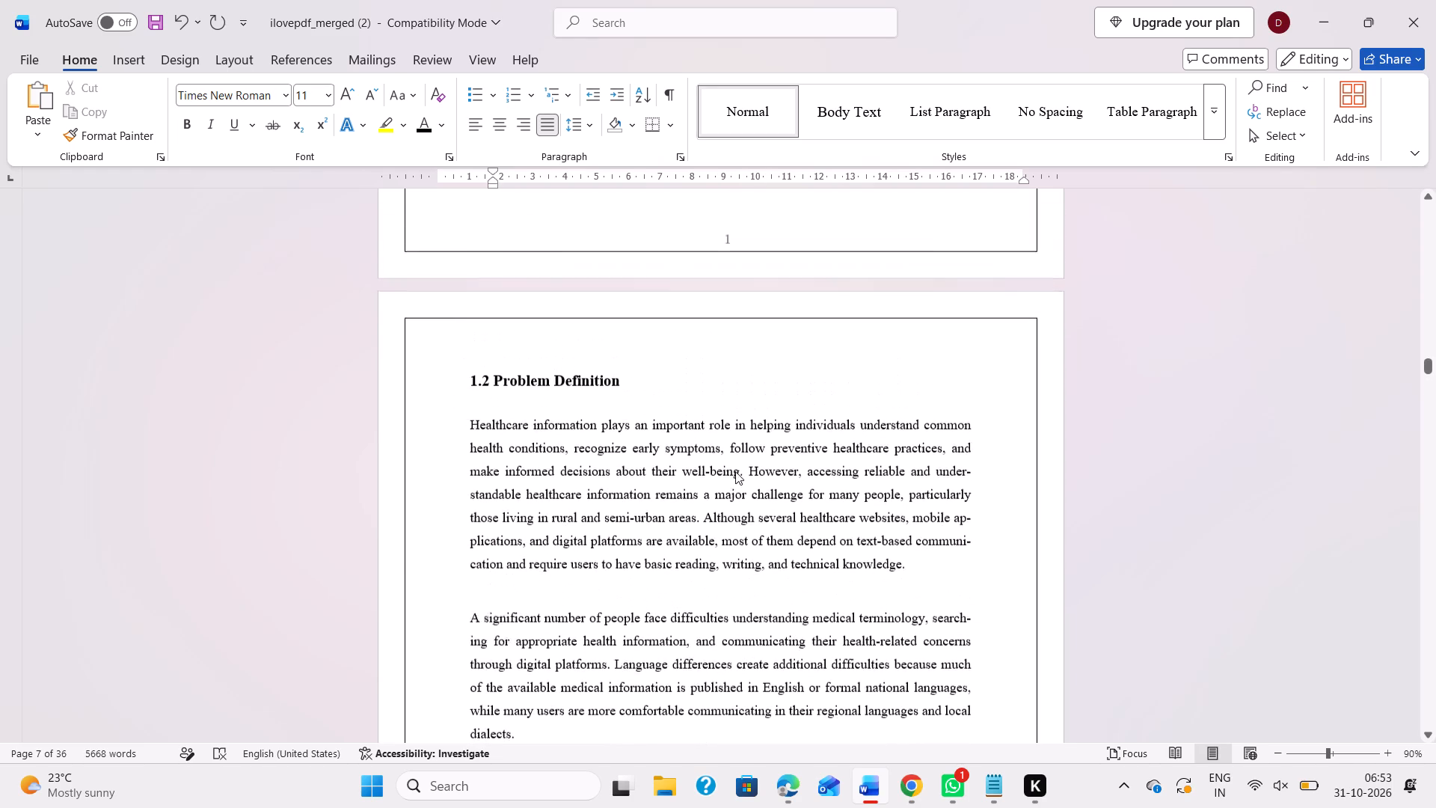
scroll(735, 471, up, 1)
scroll(735, 471, down, 9)
scroll(735, 471, up, 5)
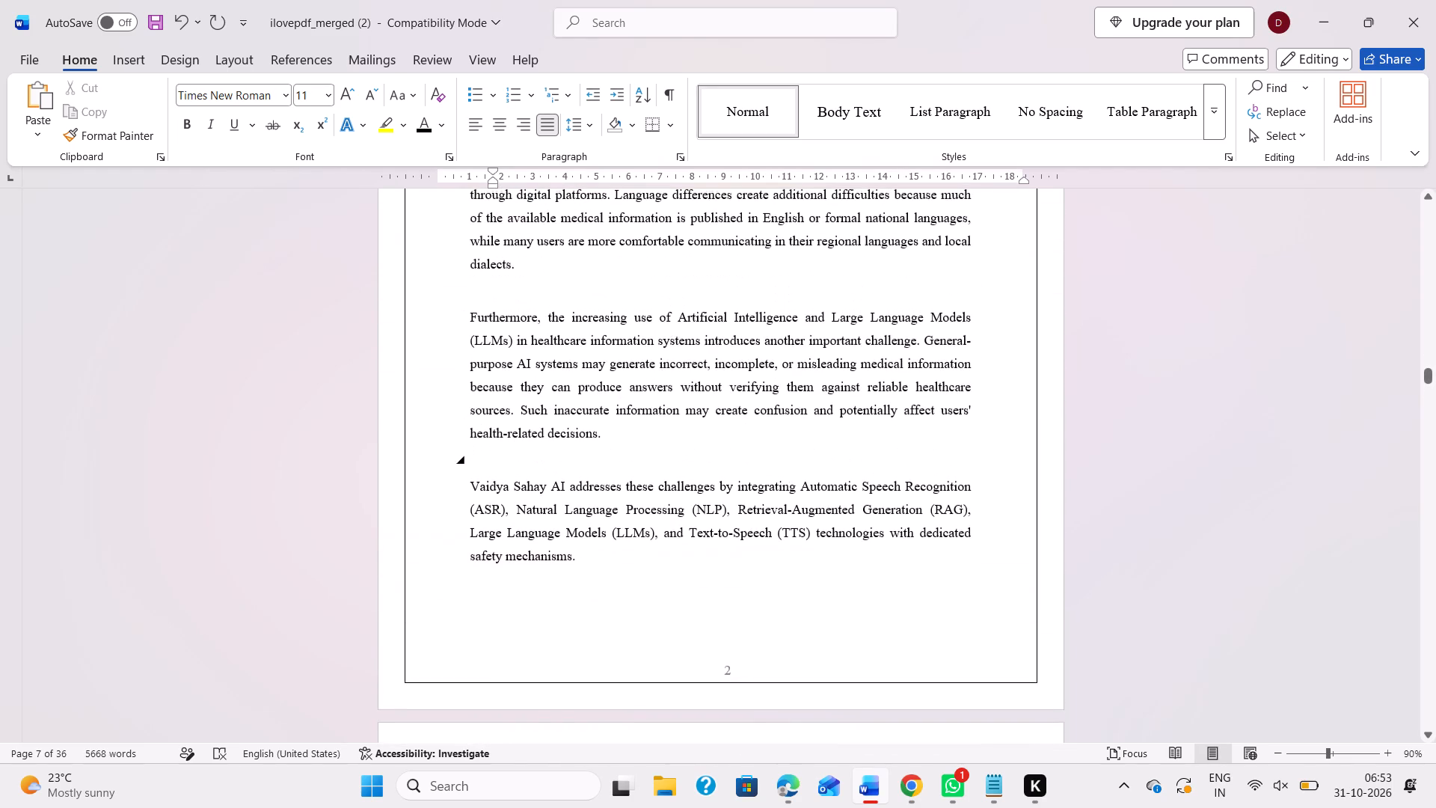
scroll(735, 471, up, 3)
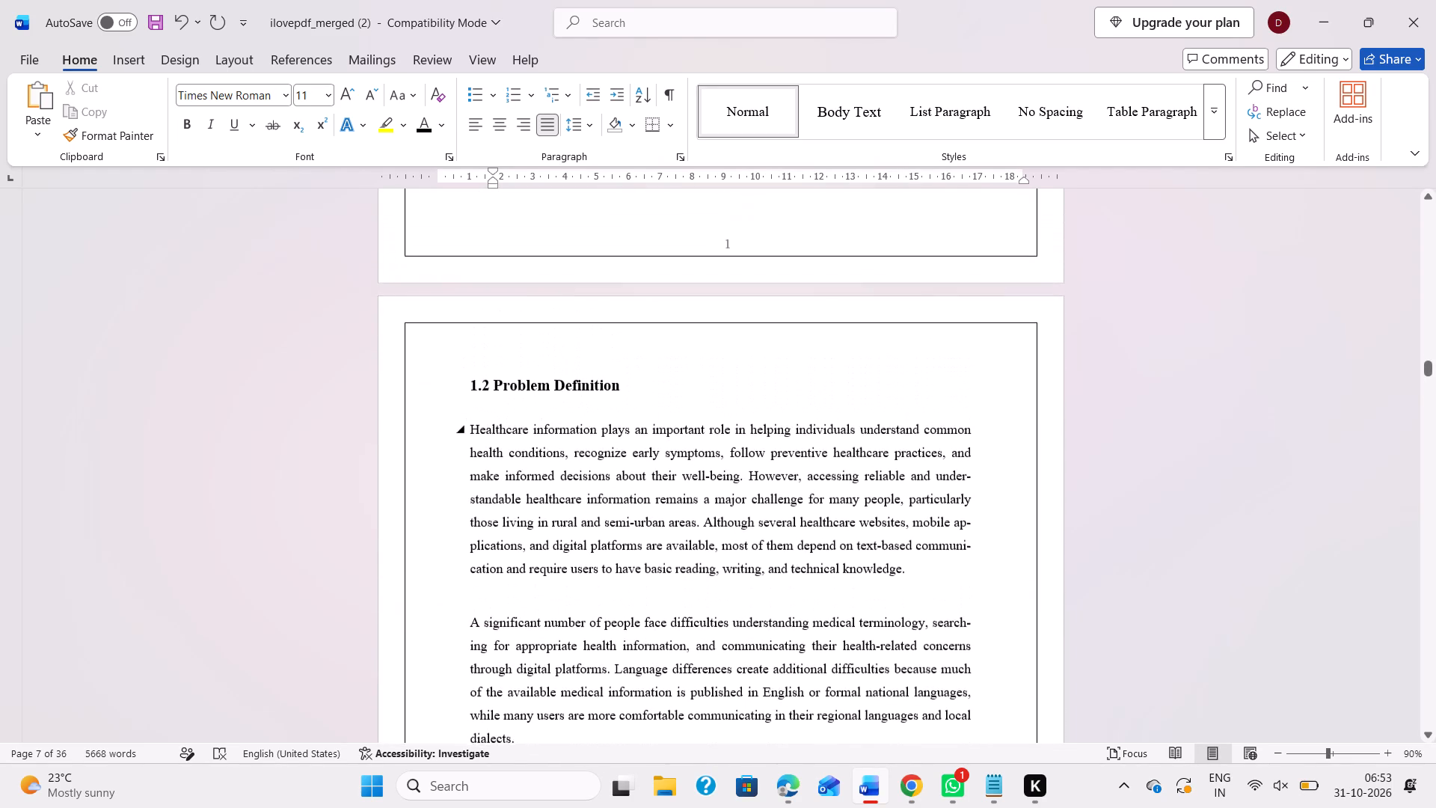
scroll(735, 471, up, 1)
scroll(735, 471, down, 3)
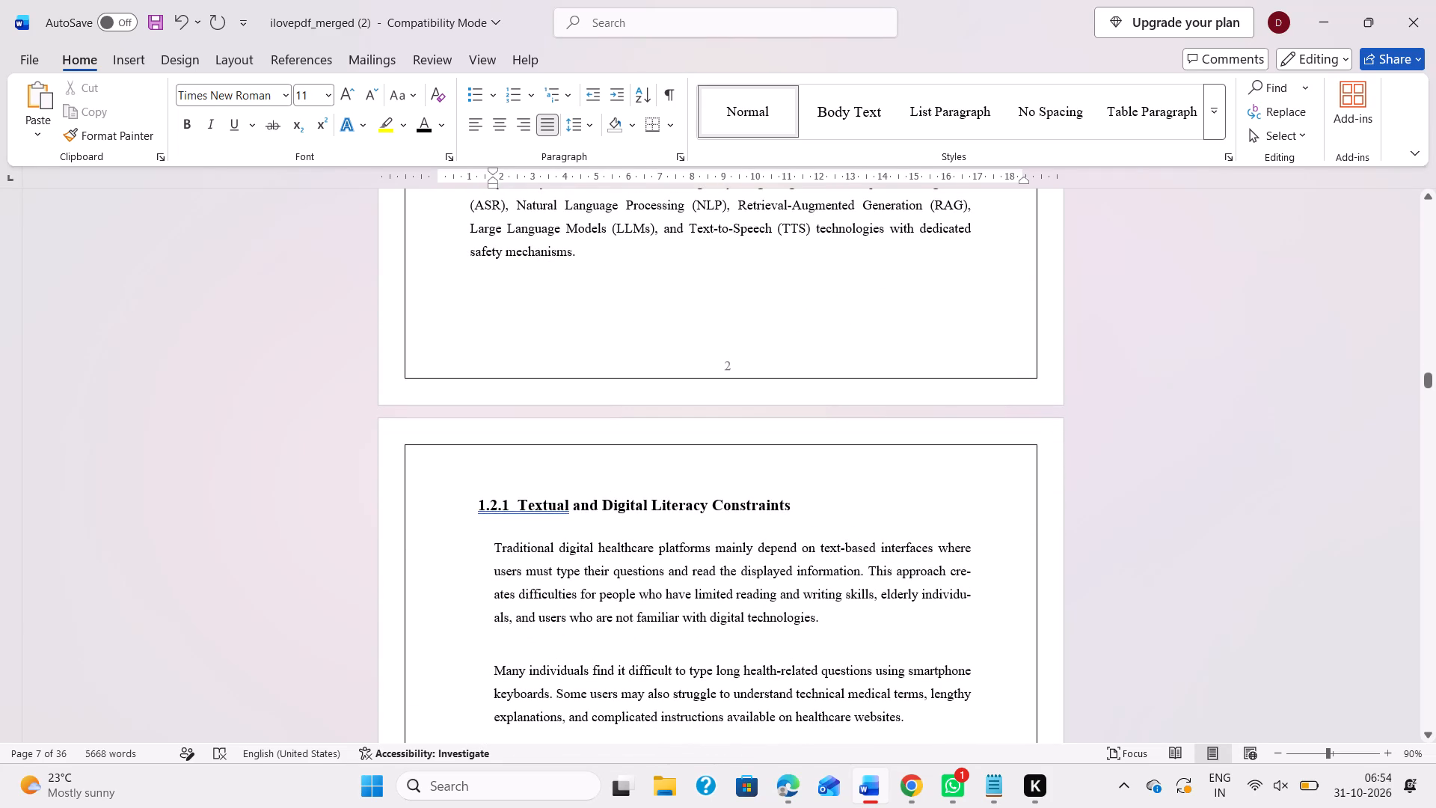
scroll(701, 548, up, 2)
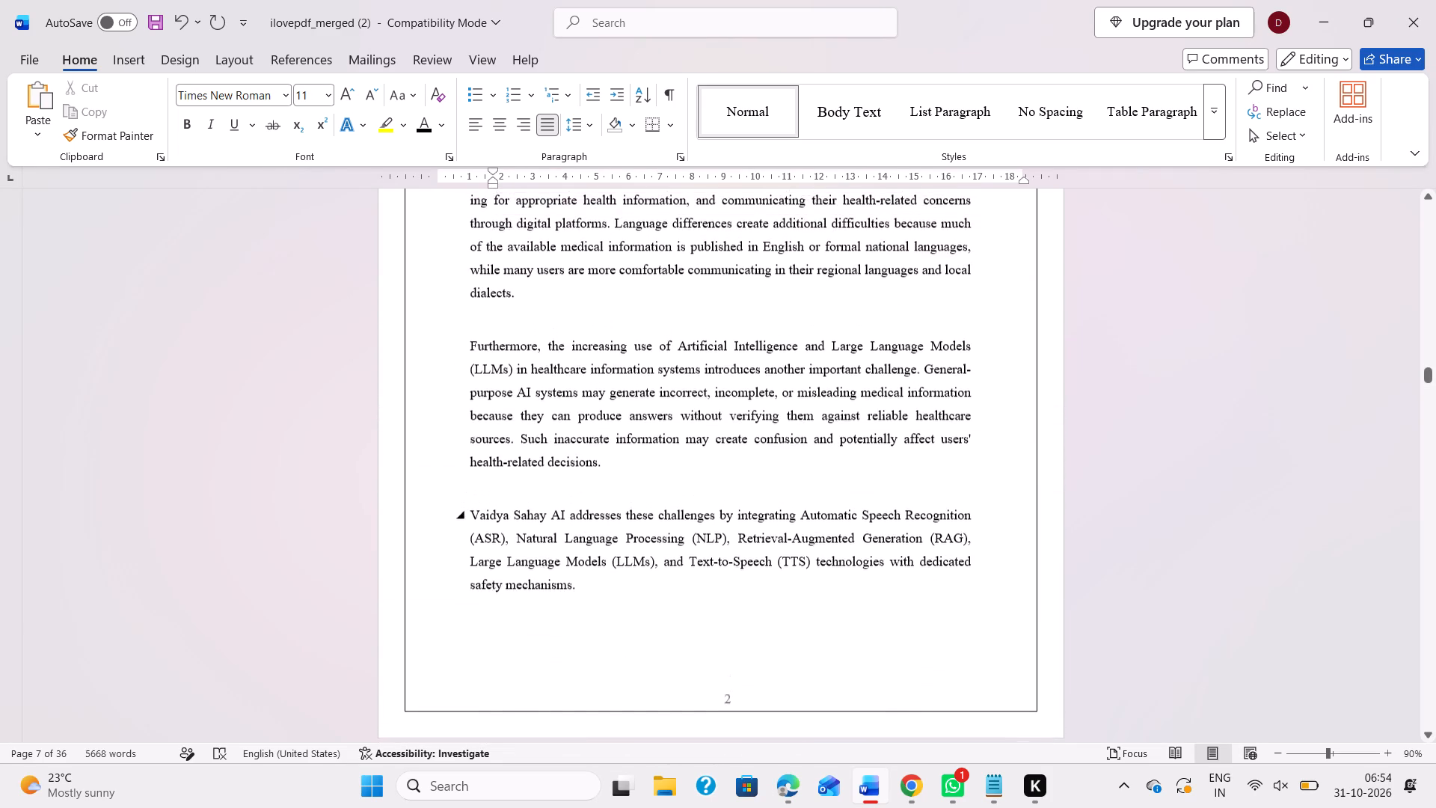
scroll(701, 548, up, 2)
scroll(701, 548, down, 2)
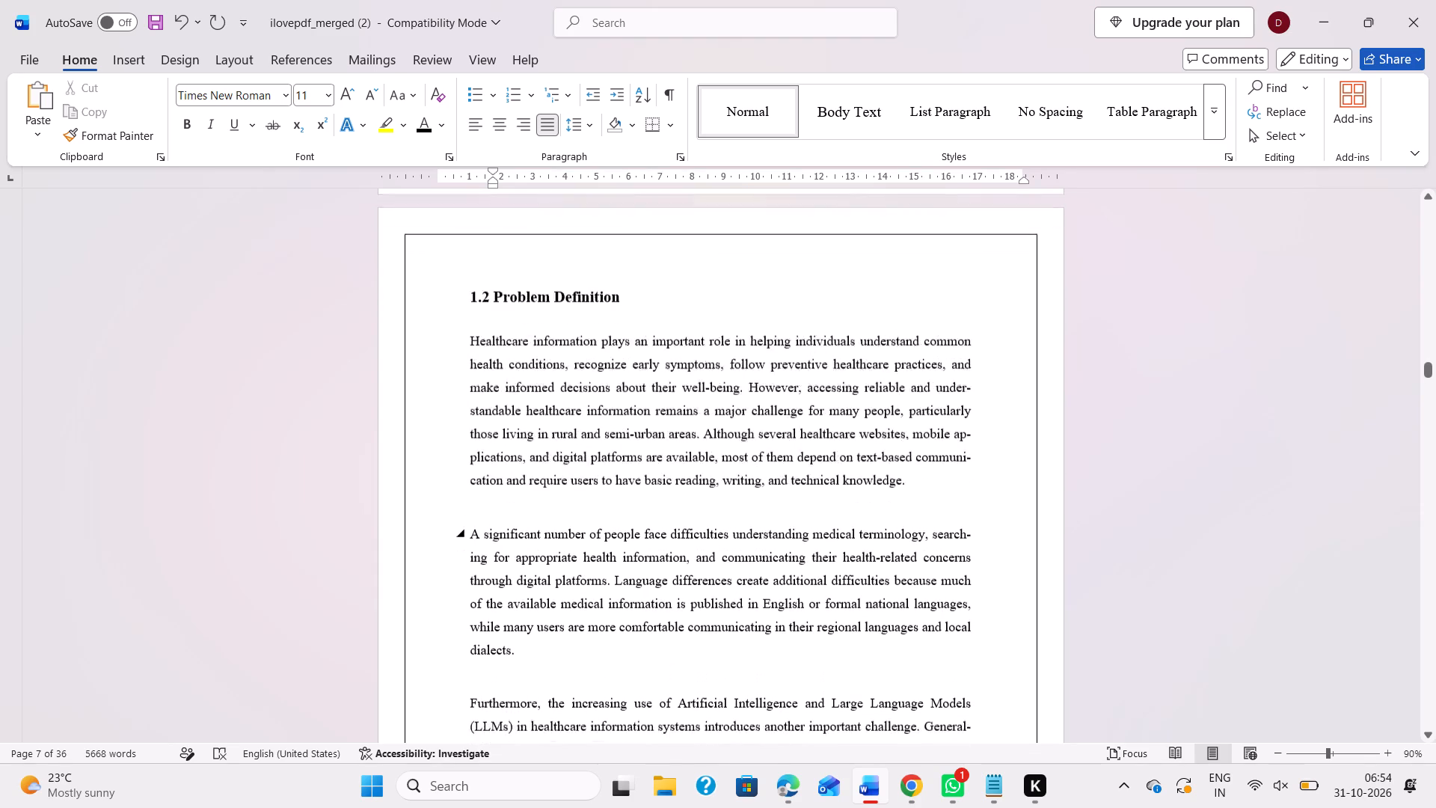
scroll(701, 548, down, 5)
scroll(701, 548, up, 2)
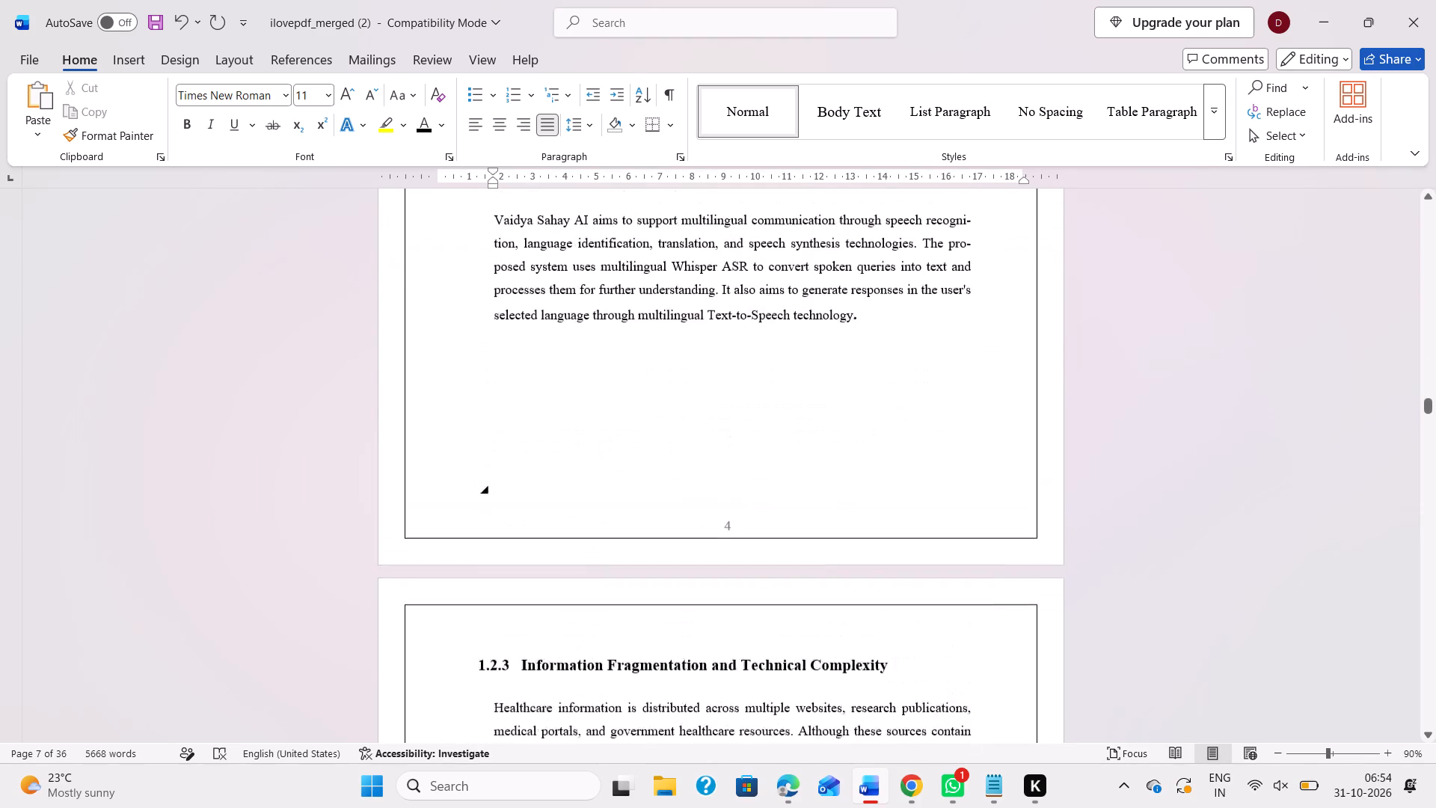
scroll(701, 548, up, 1)
scroll(701, 548, down, 3)
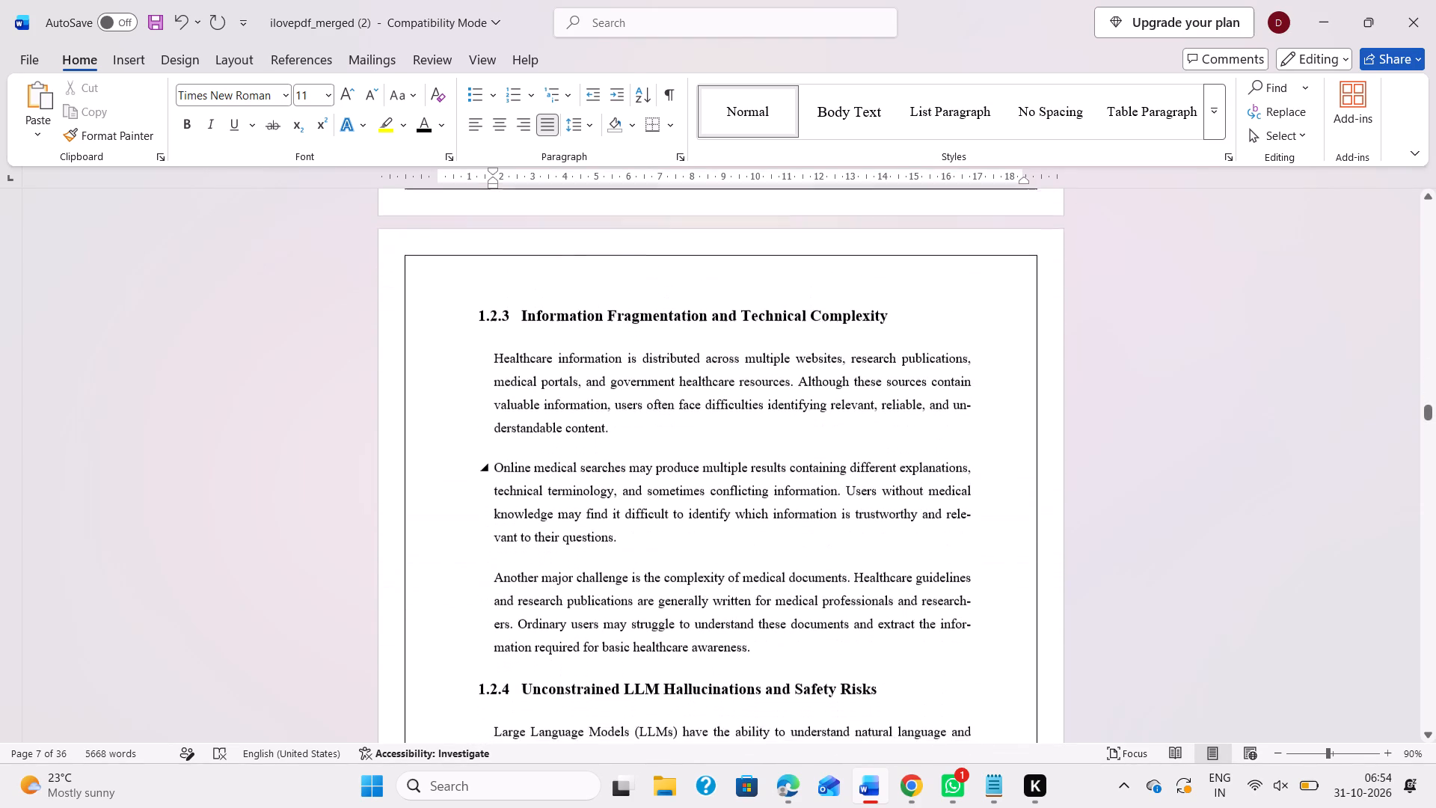
scroll(701, 548, down, 2)
scroll(701, 548, up, 1)
key(alt+Tab)
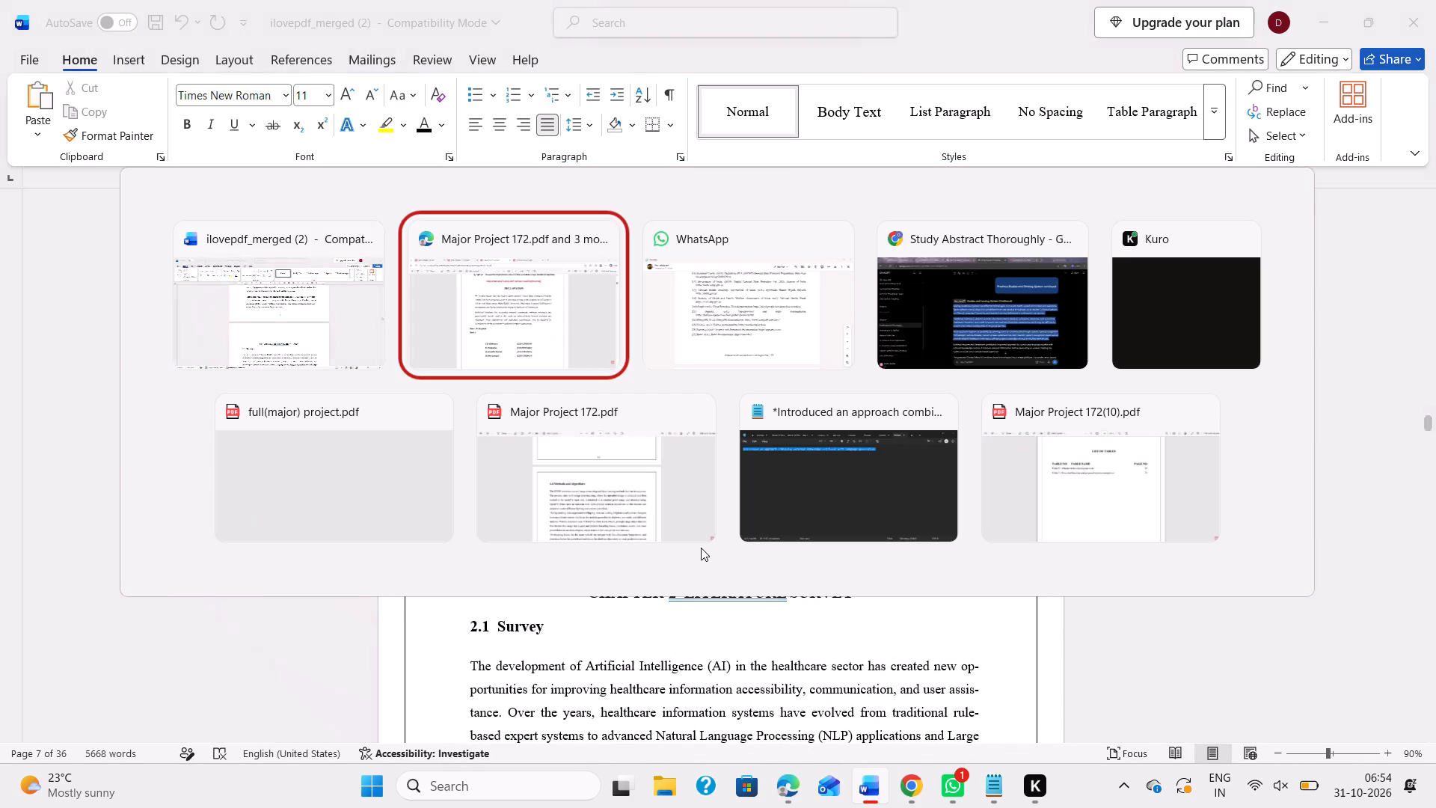
key(alt+Left)
Check the list of figures and the table of contents for entries that do not belong to the report.
scroll(739, 515, up, 14)
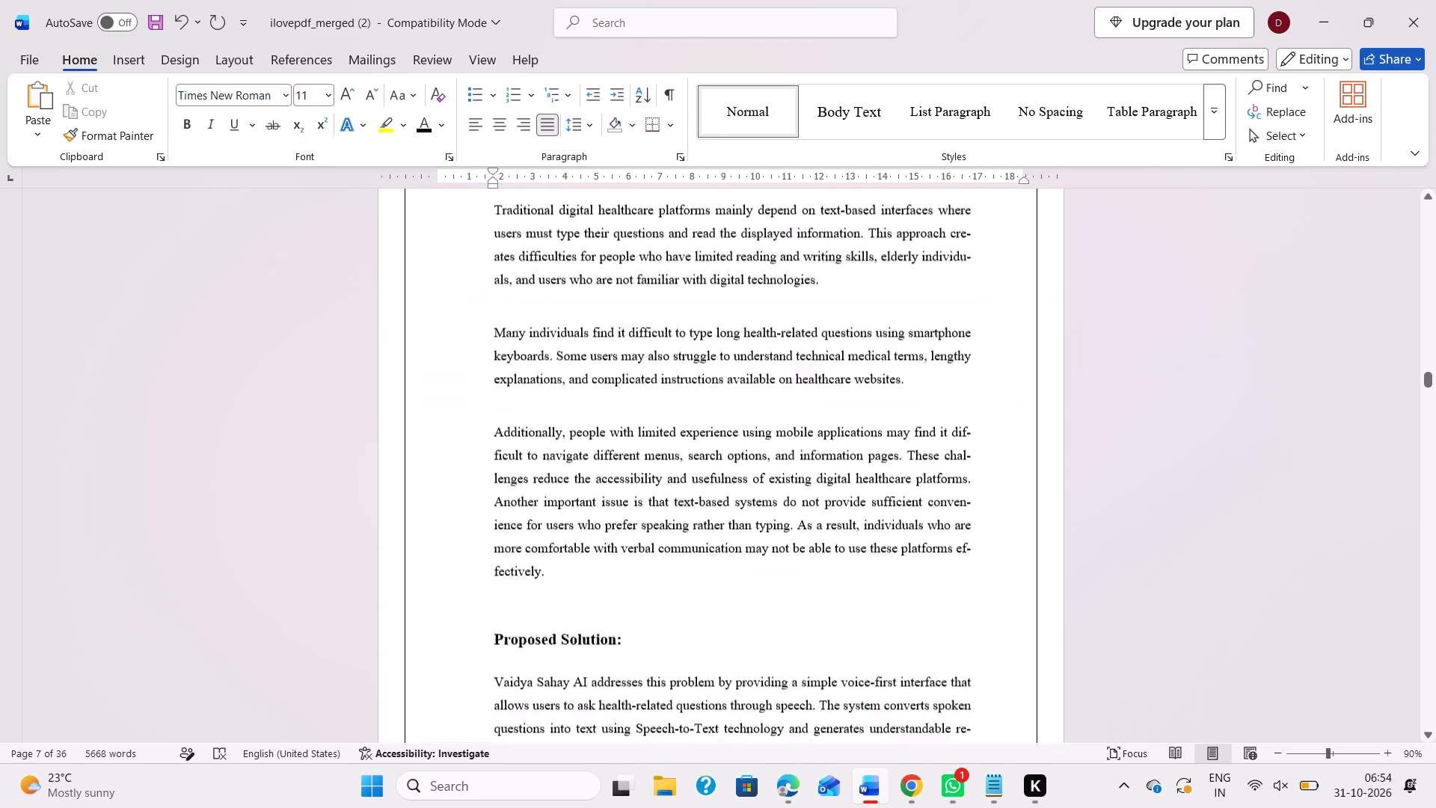
scroll(739, 515, up, 12)
scroll(739, 515, down, 2)
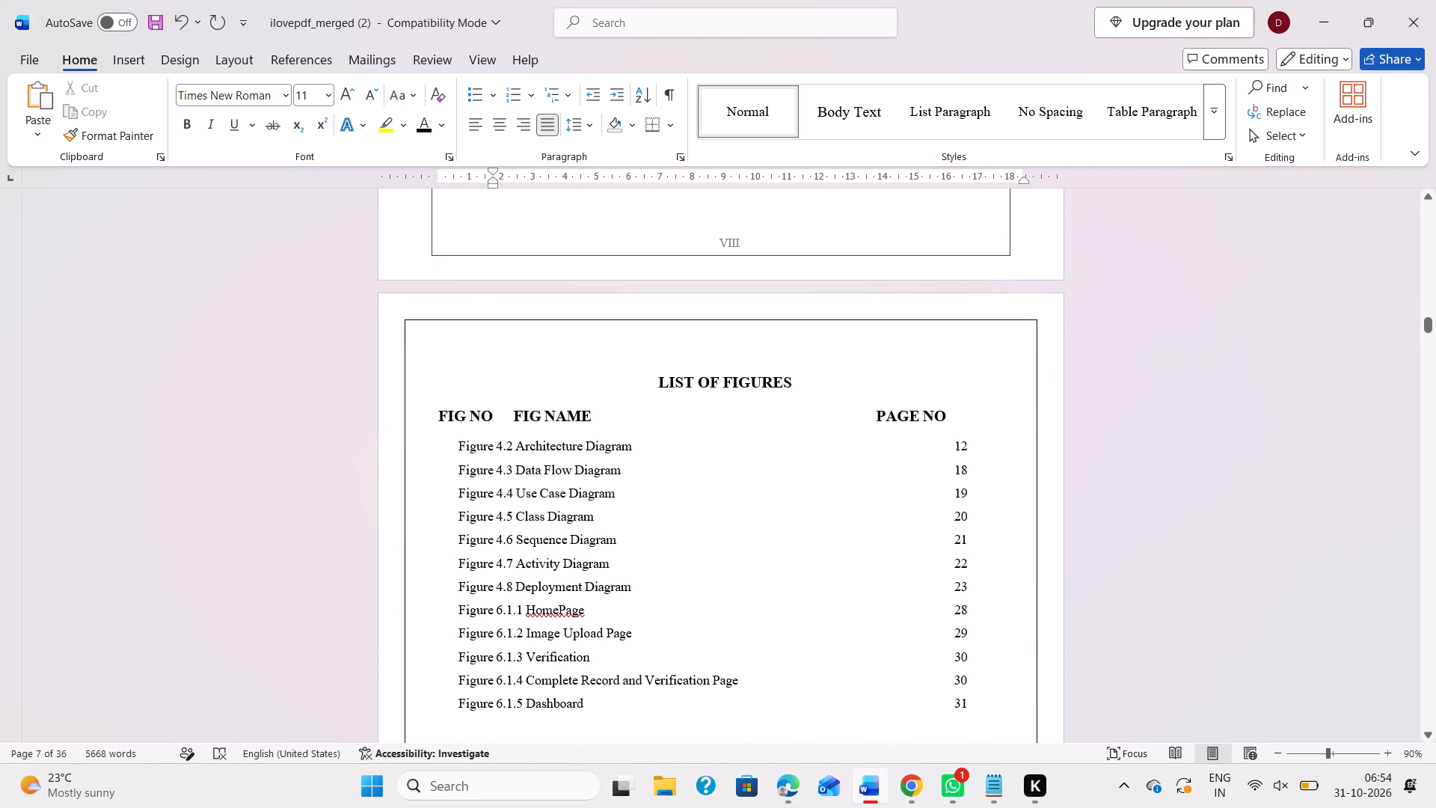
scroll(739, 515, up, 7)
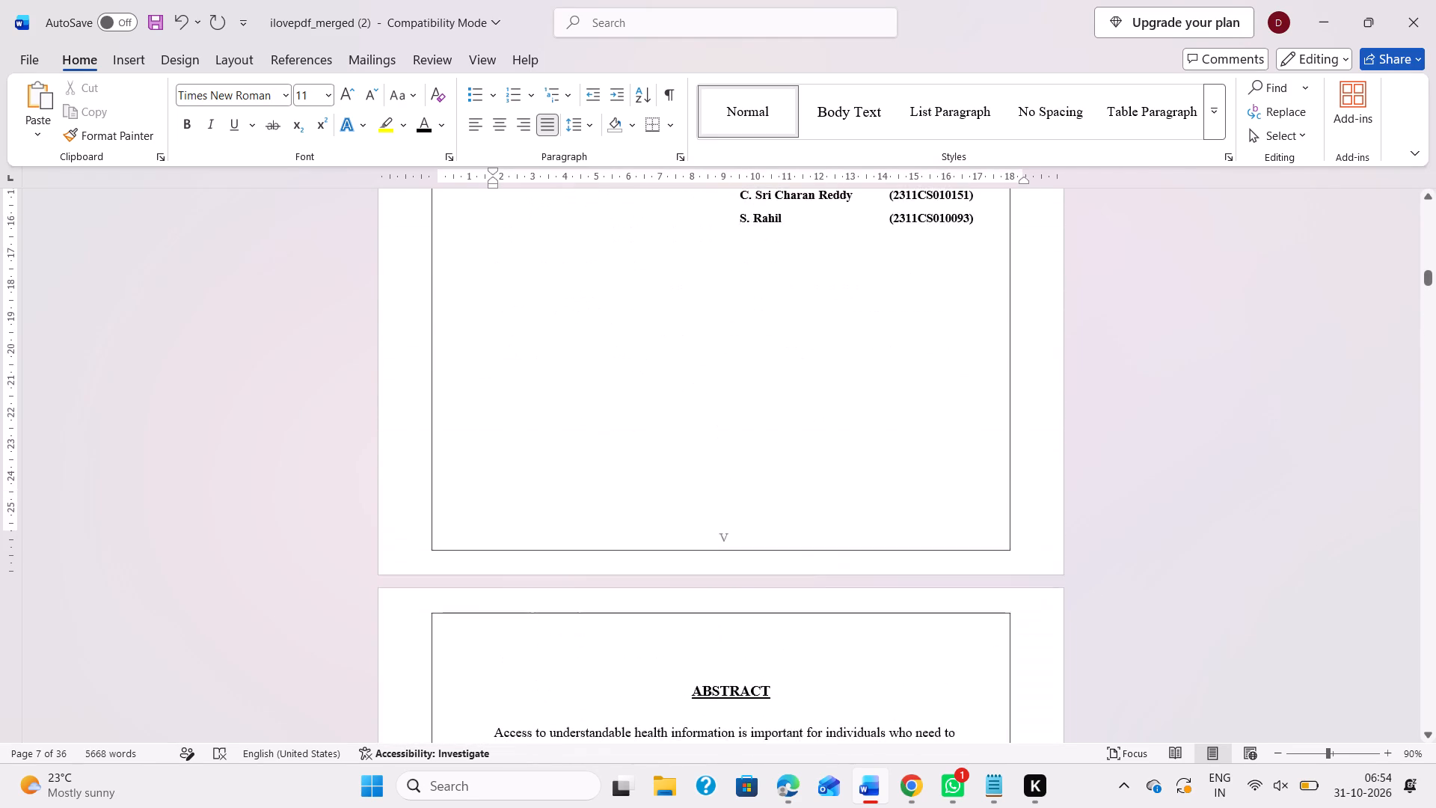
scroll(739, 515, down, 8)
scroll(739, 515, up, 2)
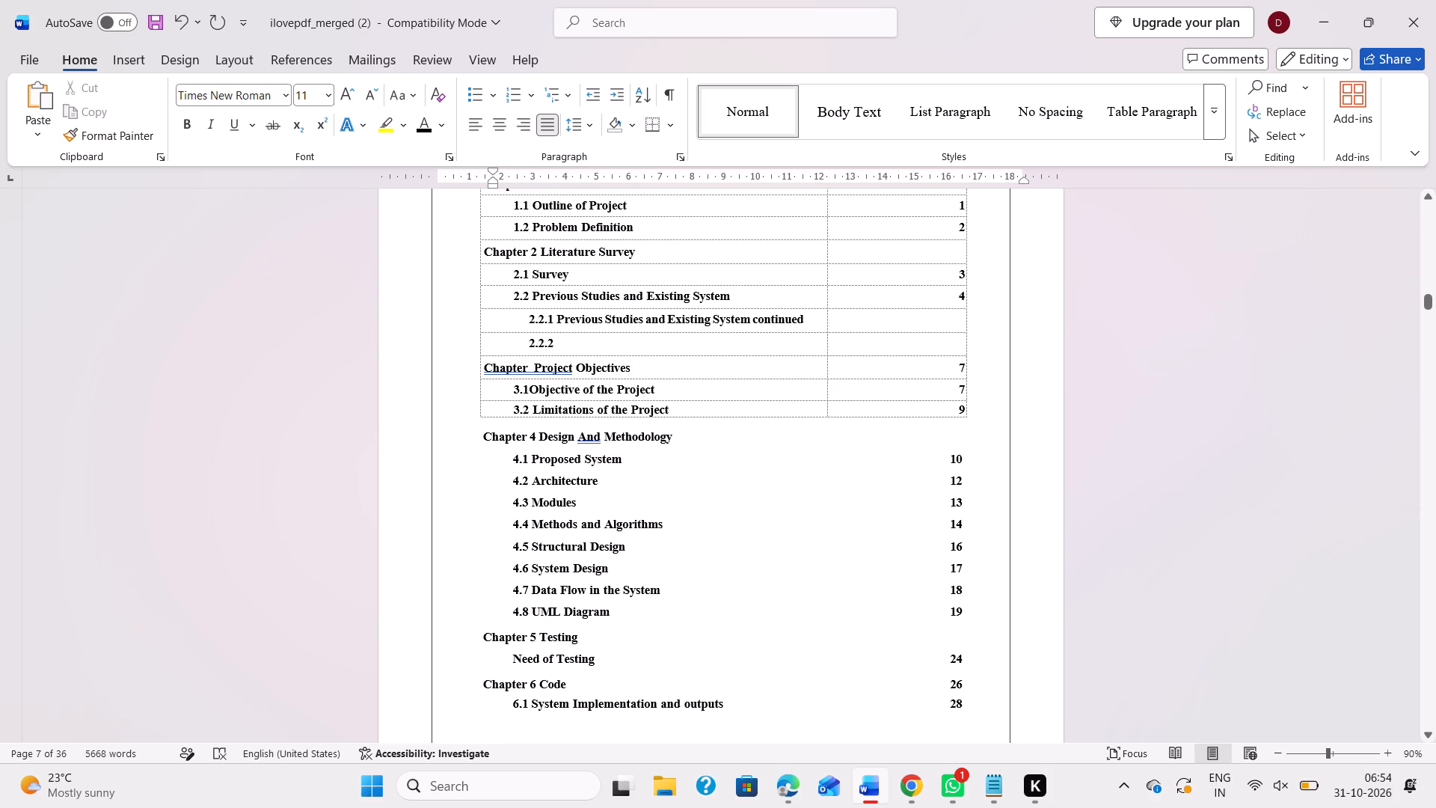
Delete the Chapter 5 Testing and Chapter 6 Code entries, including Need of Testing and numbered line 6.1, from the table of contents.
click(682, 227)
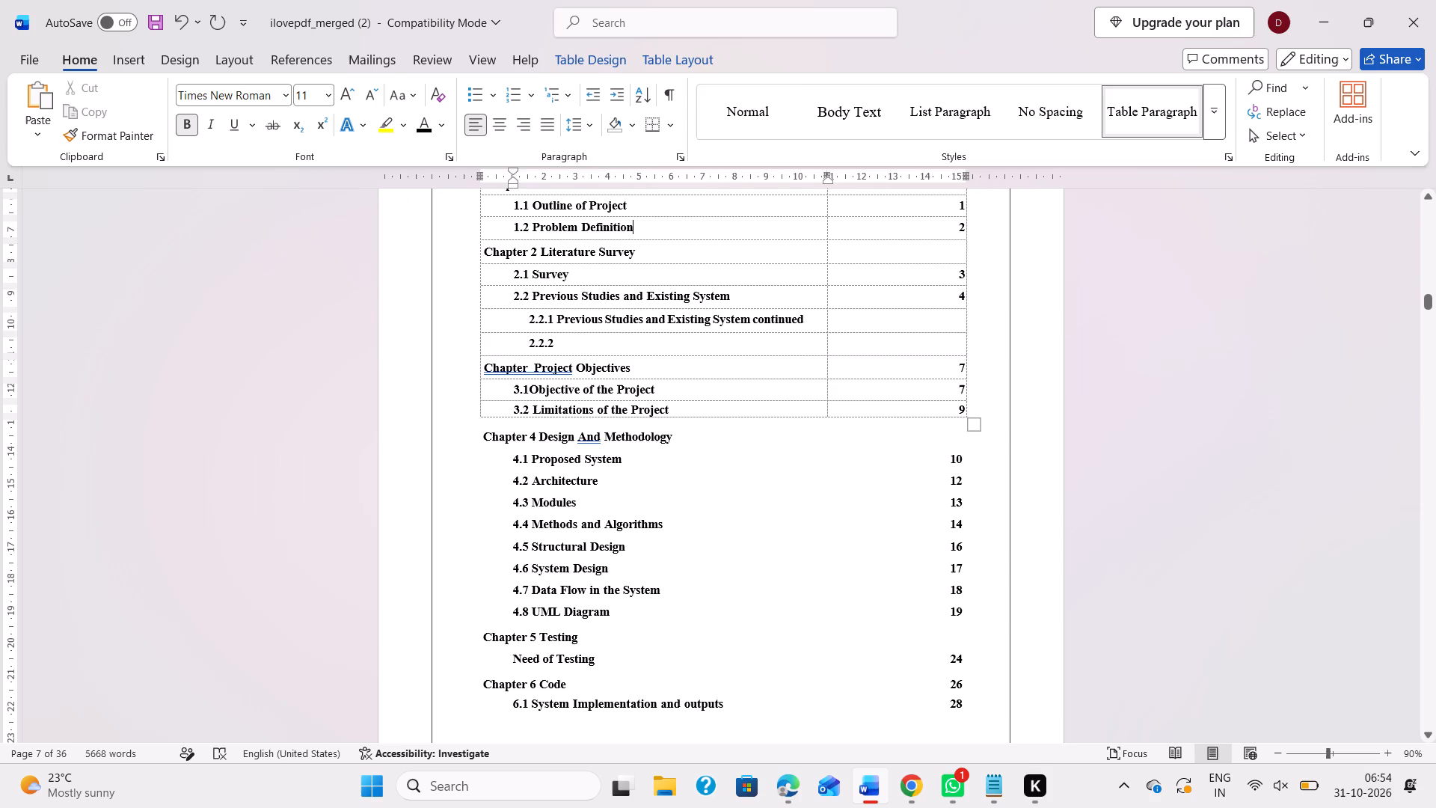
scroll(682, 227, down, 1)
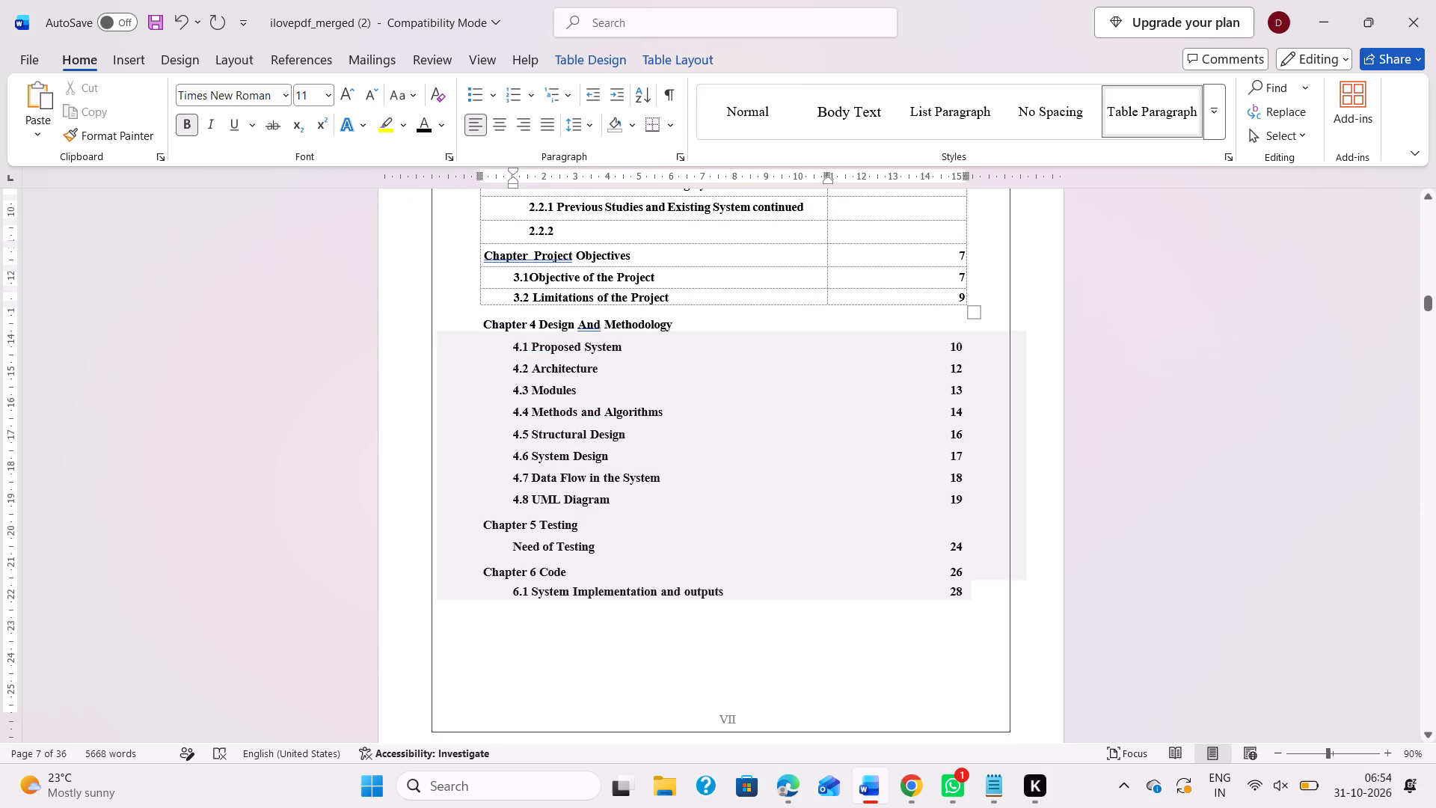
click(476, 524)
drag(480, 523, 813, 616)
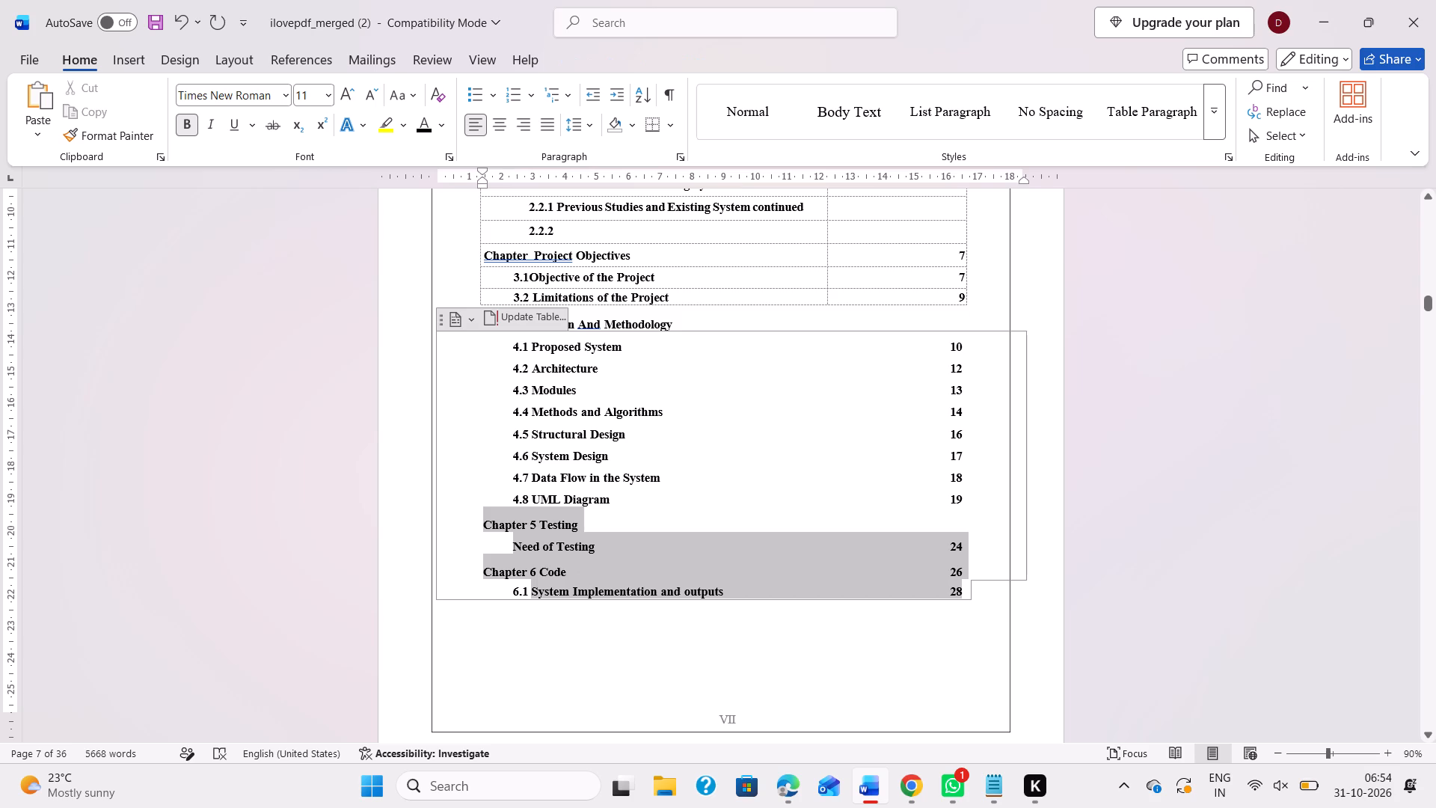
drag(813, 616, 921, 591)
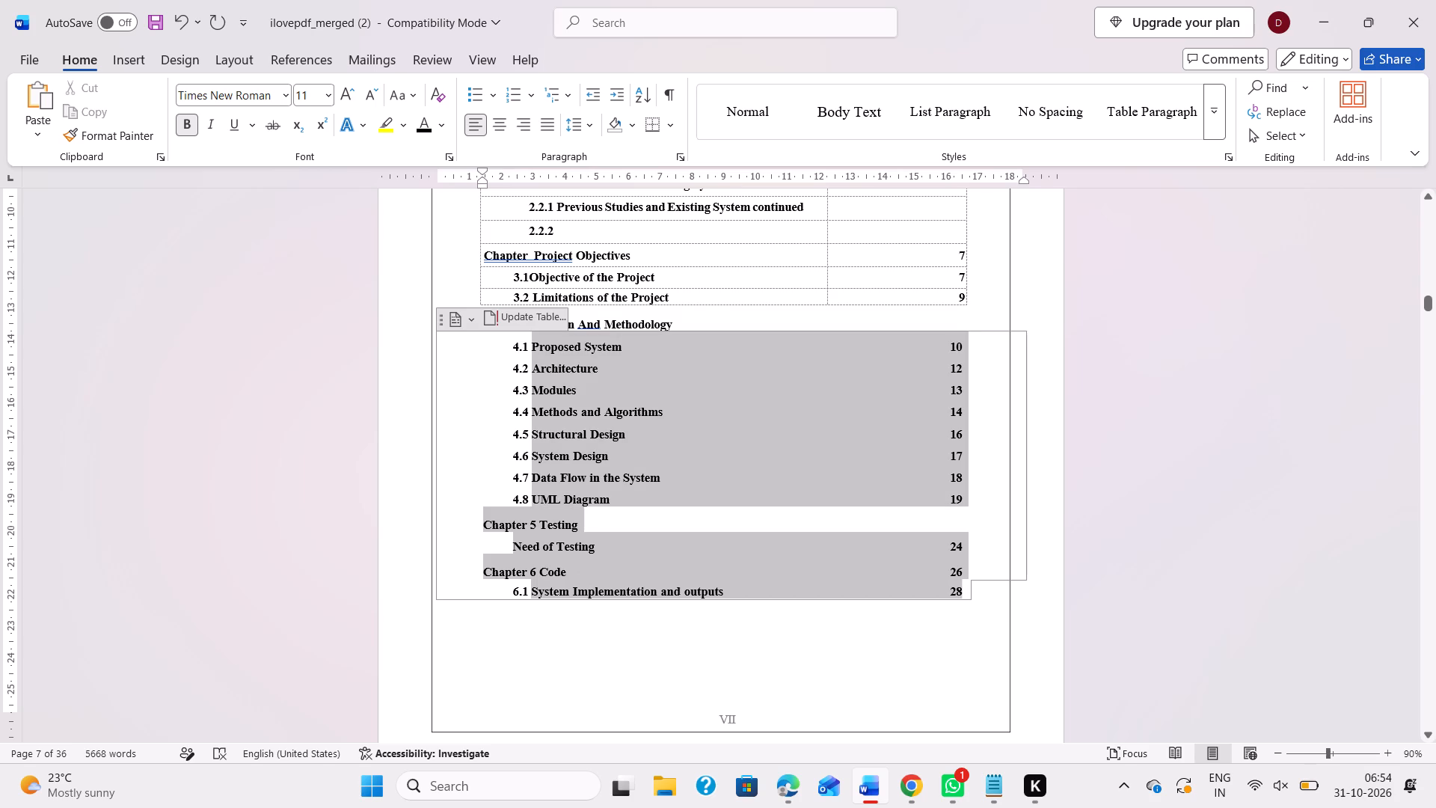
drag(921, 591, 610, 535)
click(610, 535)
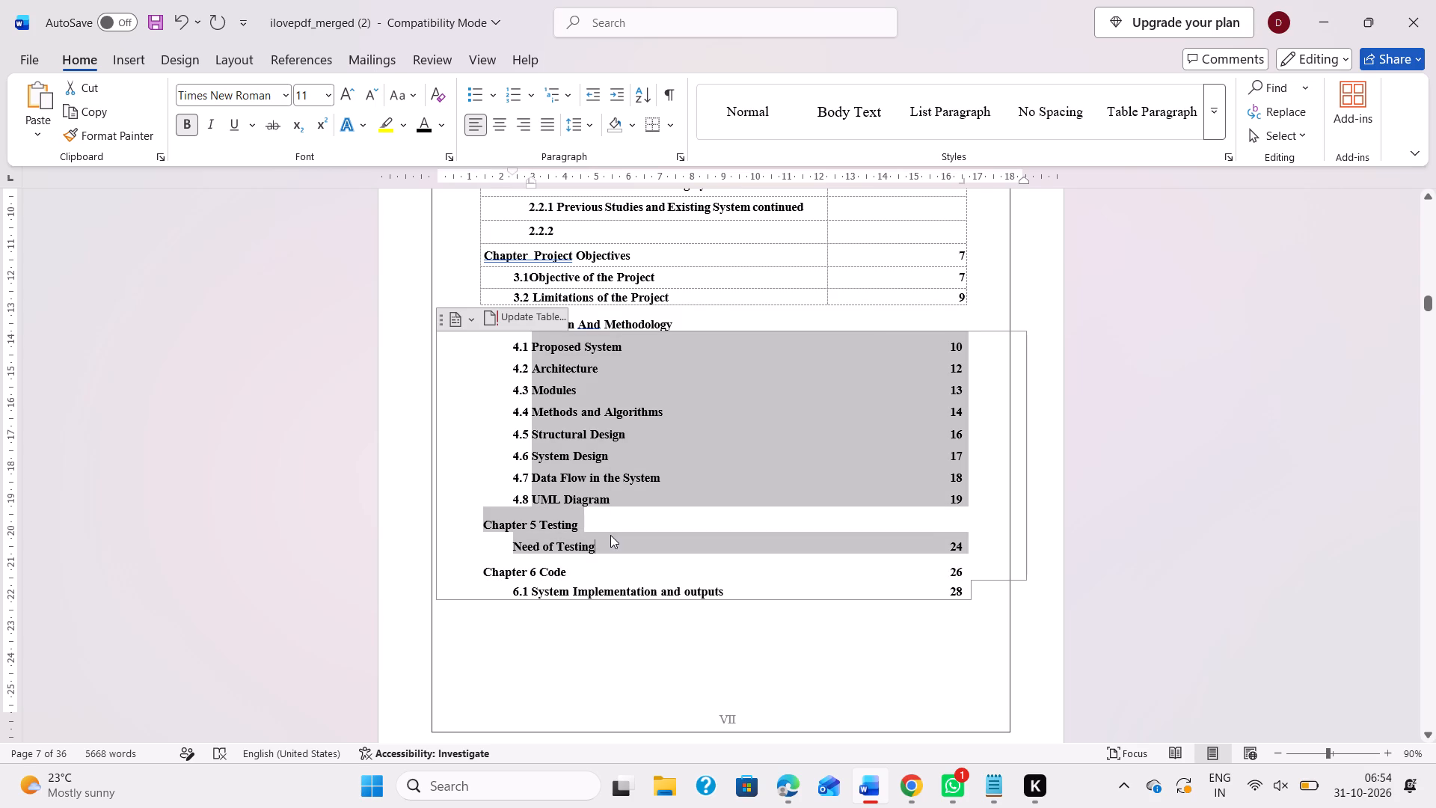
drag(479, 519, 892, 610)
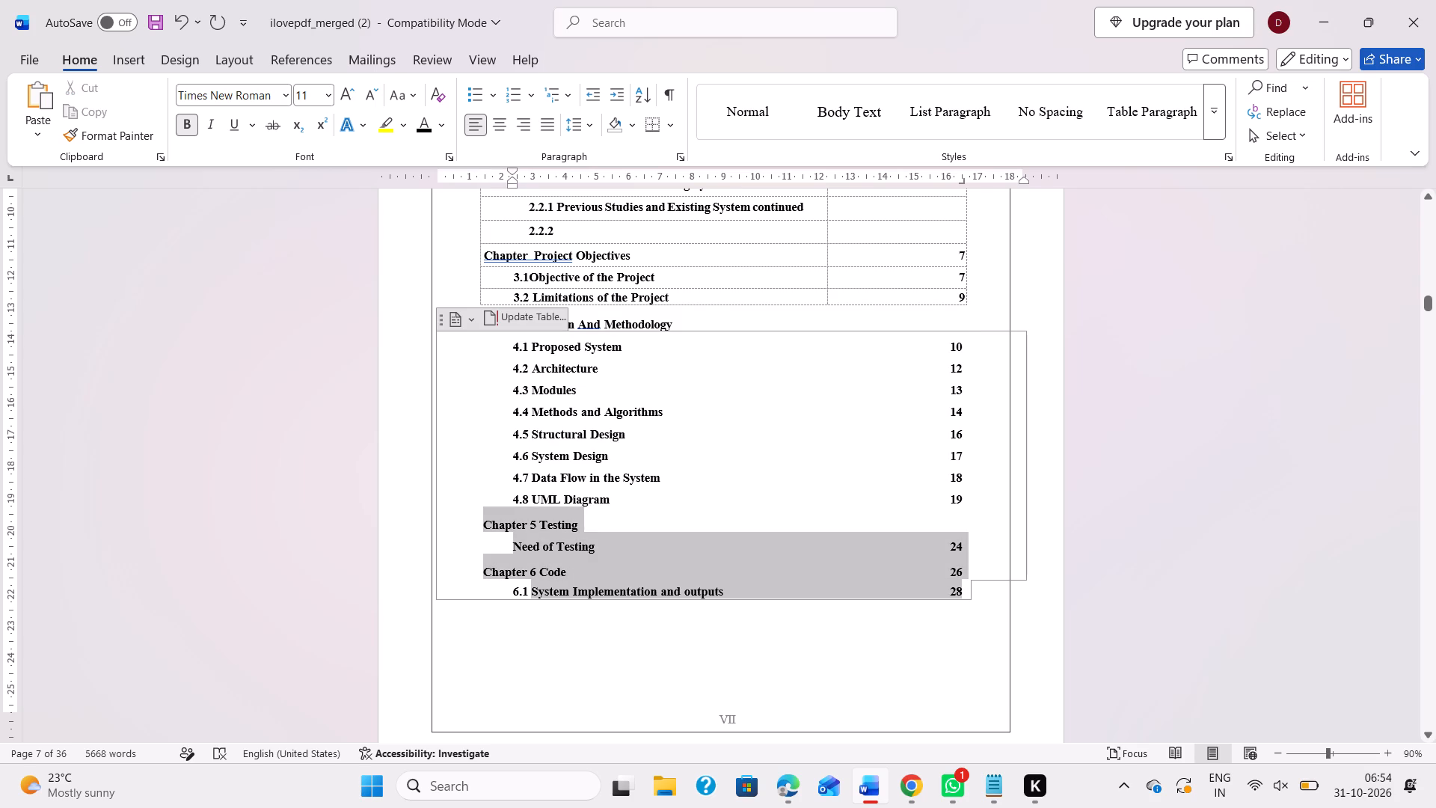
drag(892, 610, 893, 610)
key(BackSpace)
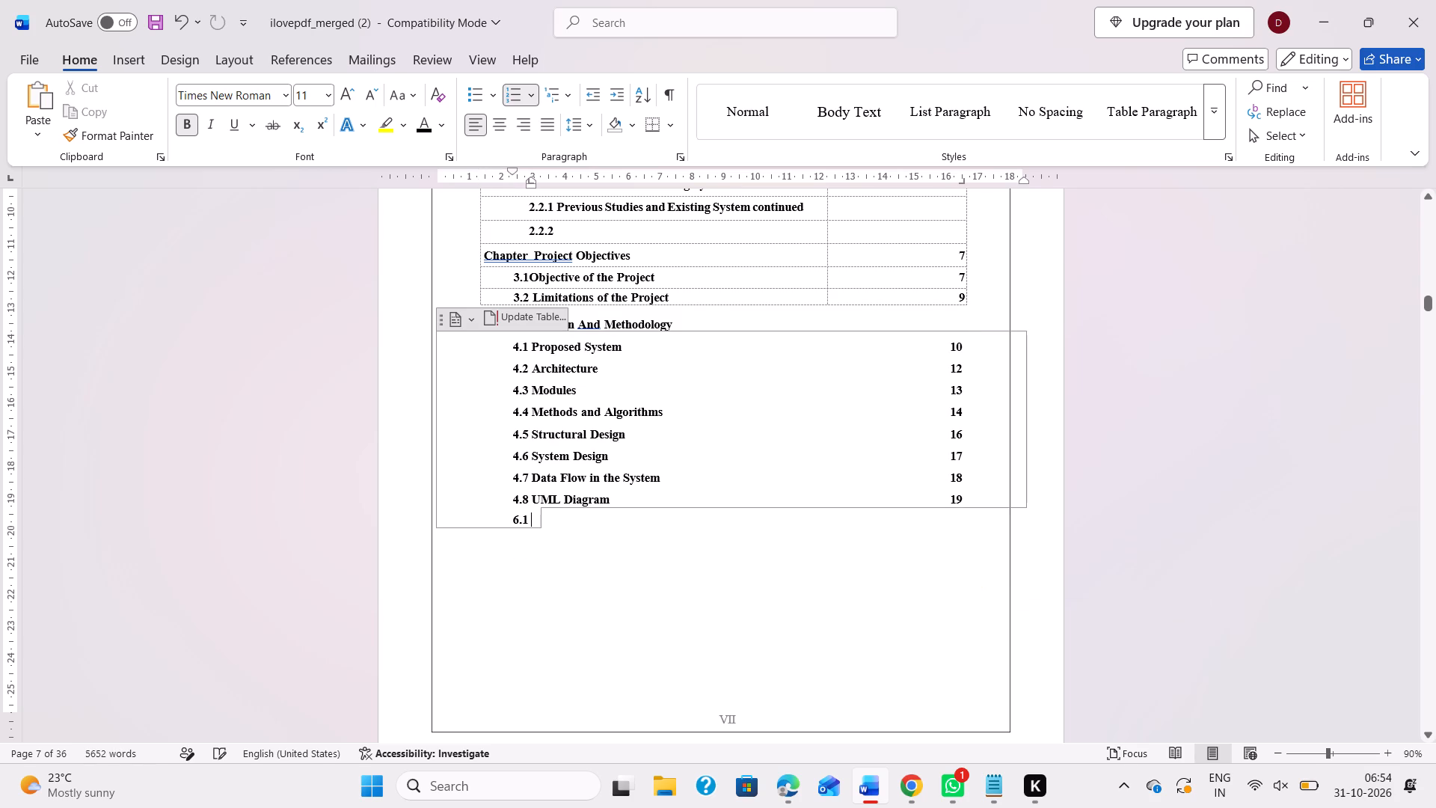
key(BackSpace)
key(BackSpace)
Insert four blank rows below the 1.2 Problem Definition entry in the table of contents.
scroll(970, 606, up, 1)
scroll(740, 544, up, 2)
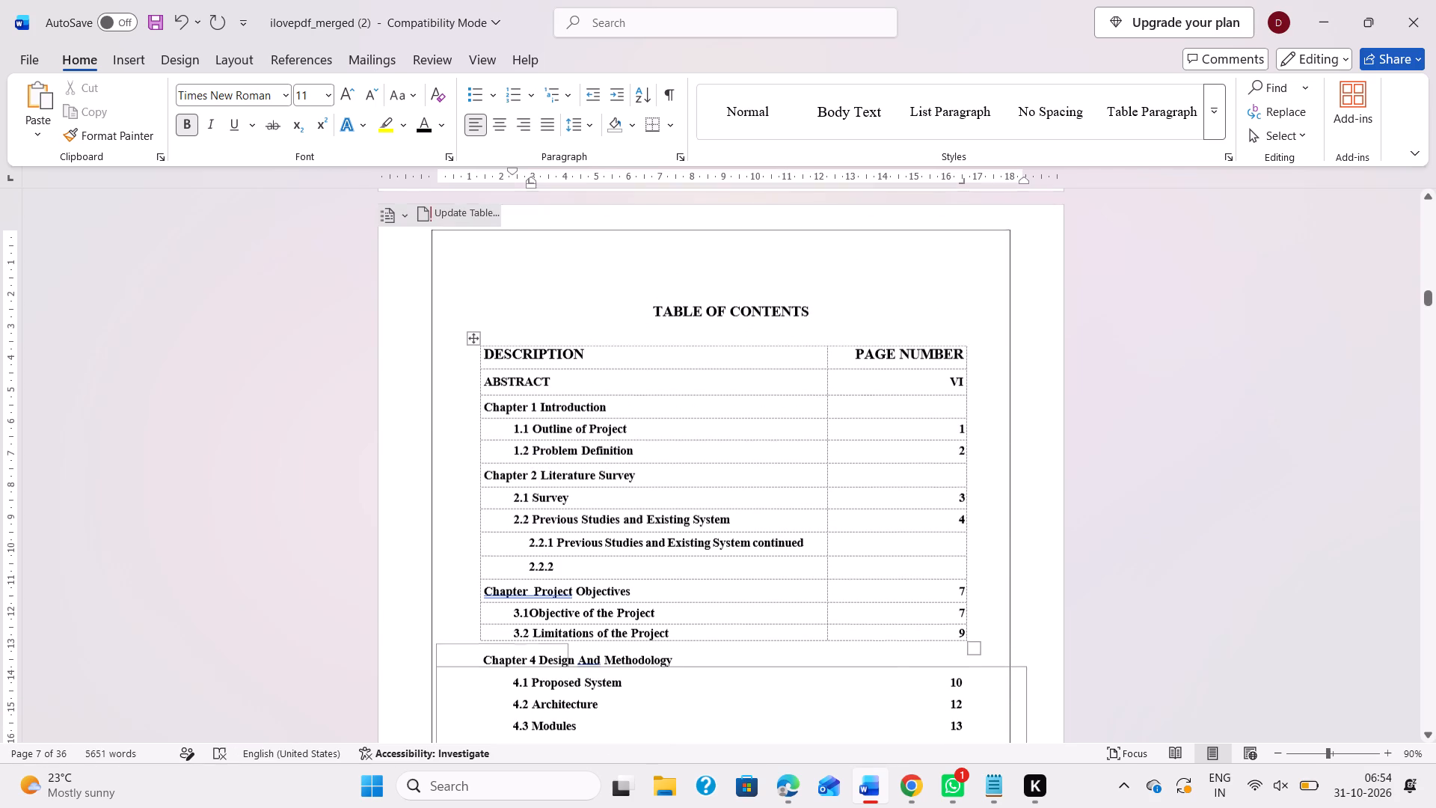
click(655, 450)
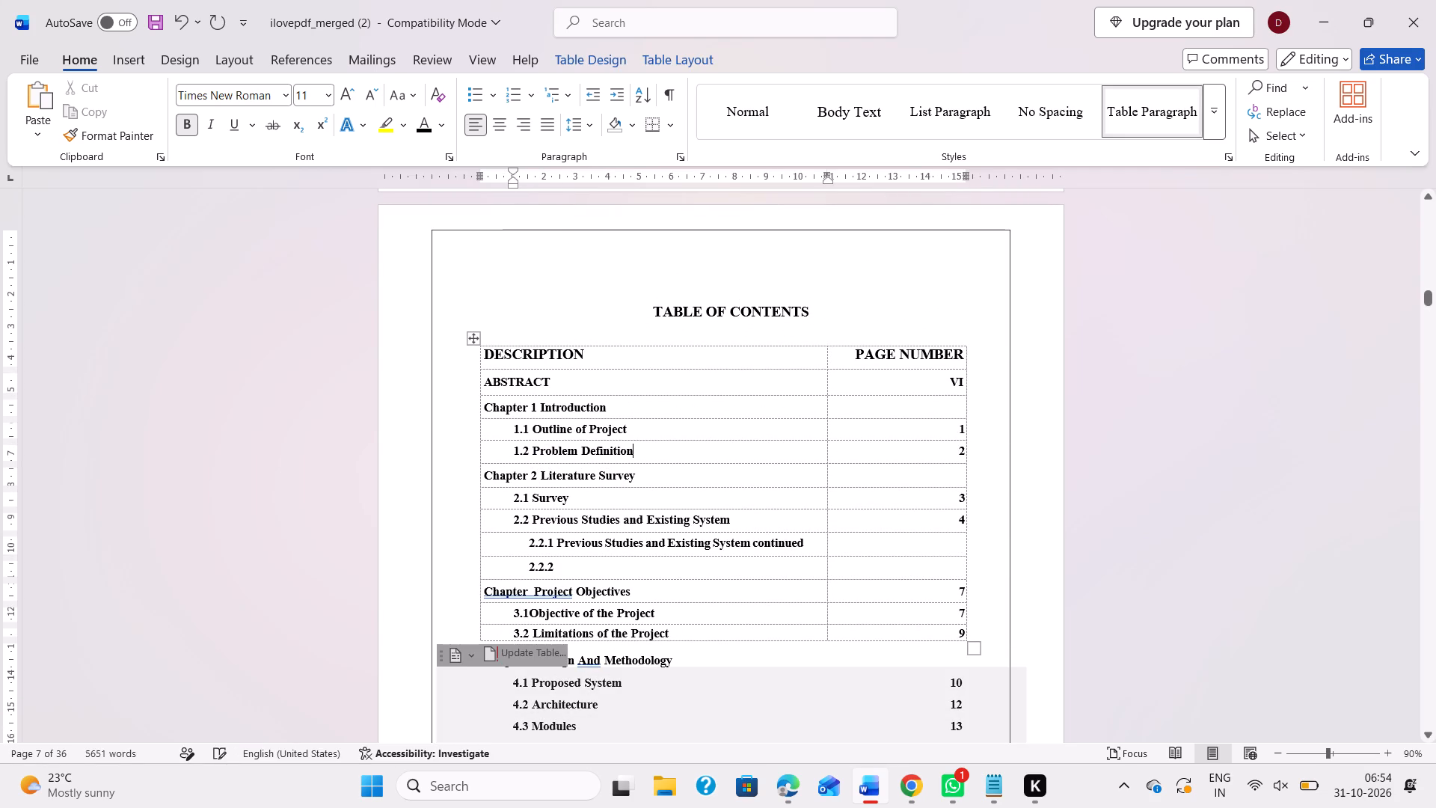
drag(504, 448, 910, 450)
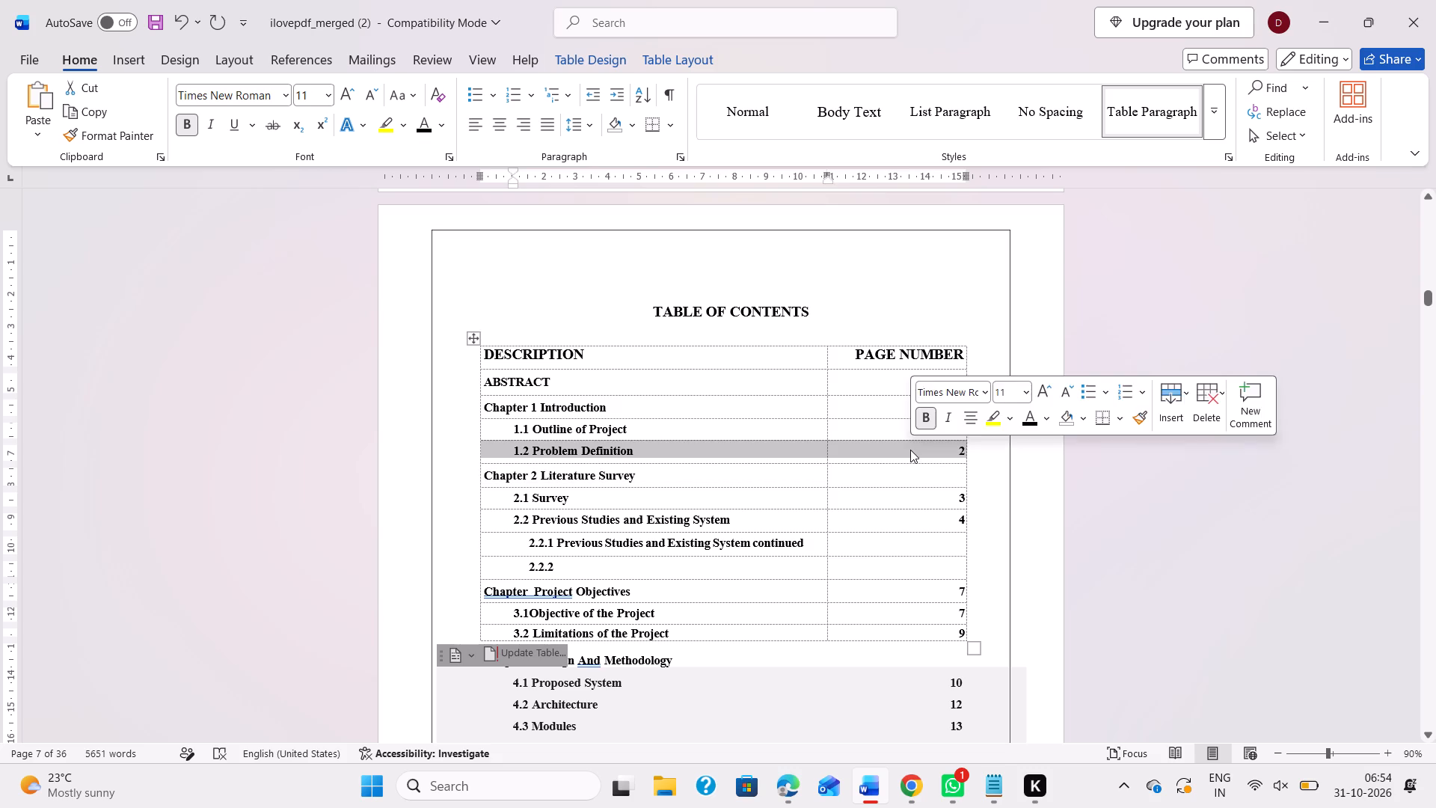
click(587, 59)
click(671, 69)
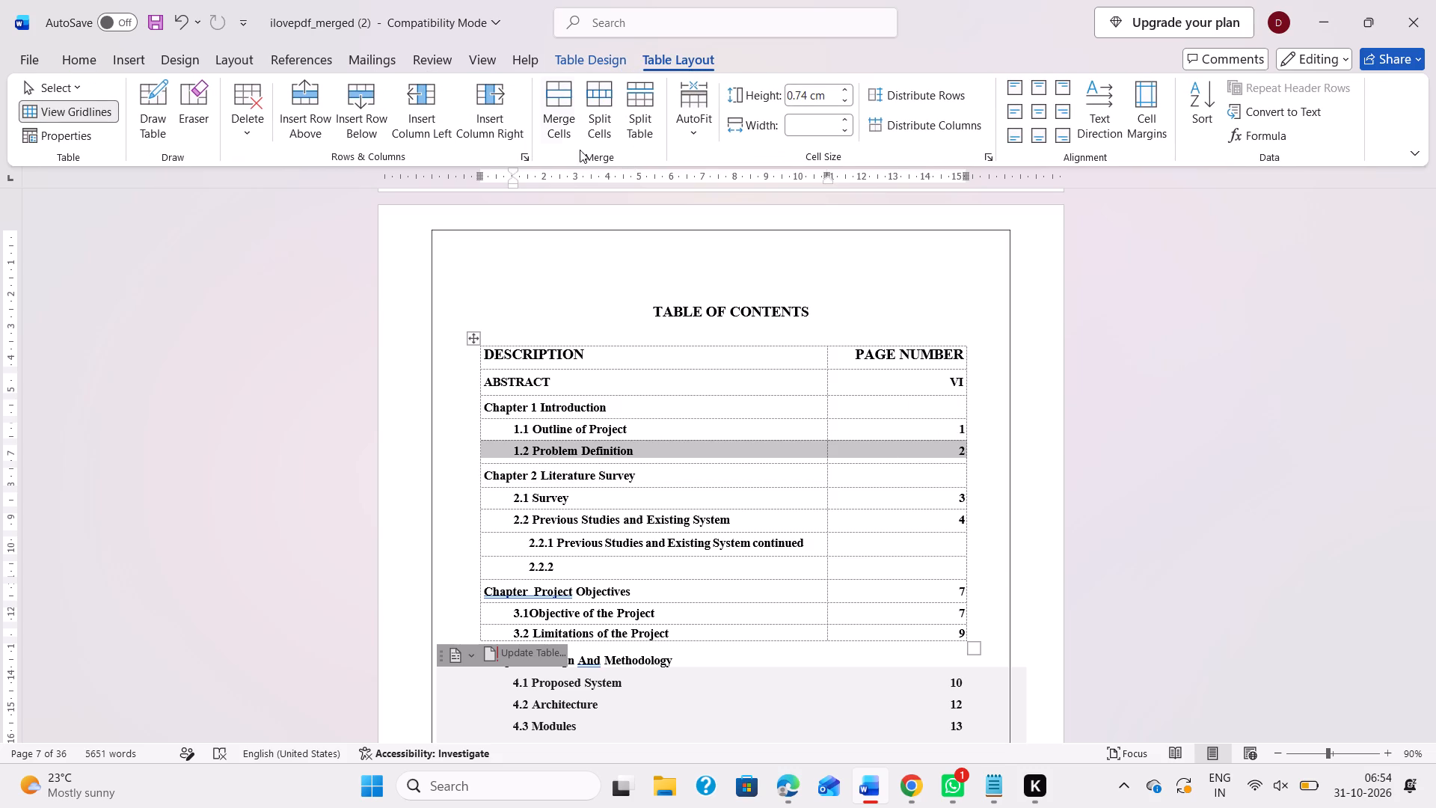
click(360, 84)
click(360, 84)
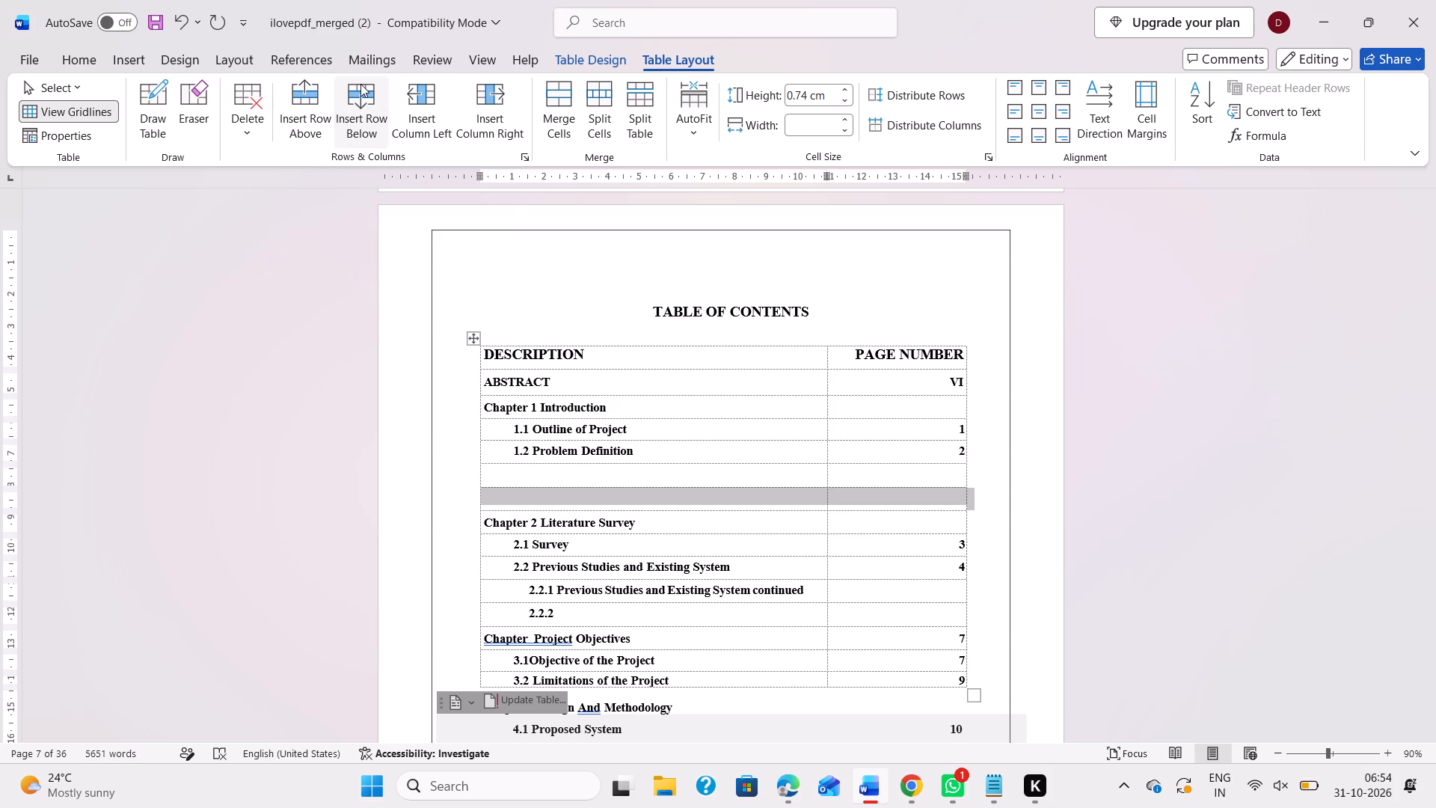
click(360, 84)
click(360, 84)
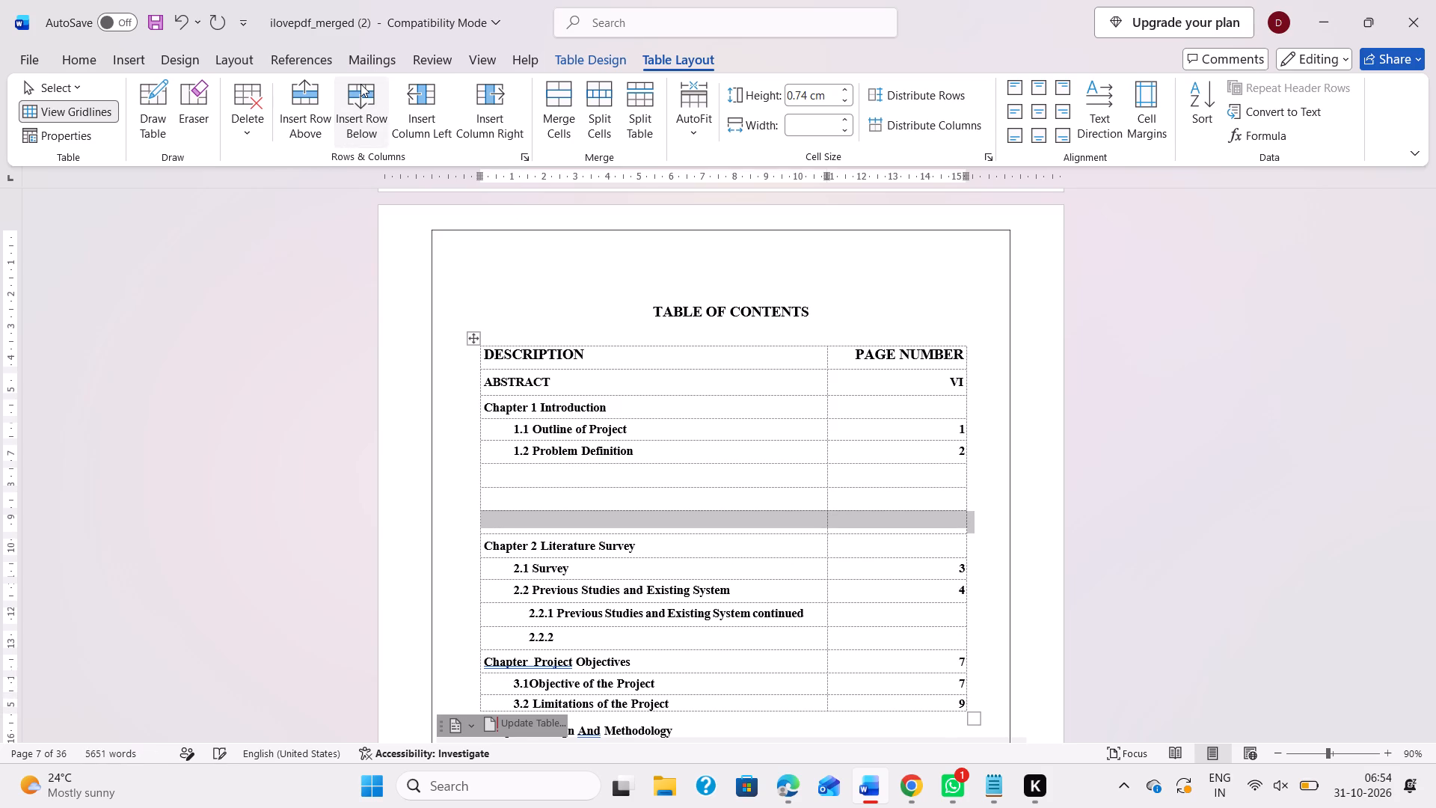
Number the first two blank rows under 1.2 Problem Definition as 1.2.1 and 1.2.2, each indented with three spaces.
scroll(723, 484, down, 2)
scroll(723, 484, up, 2)
click(592, 427)
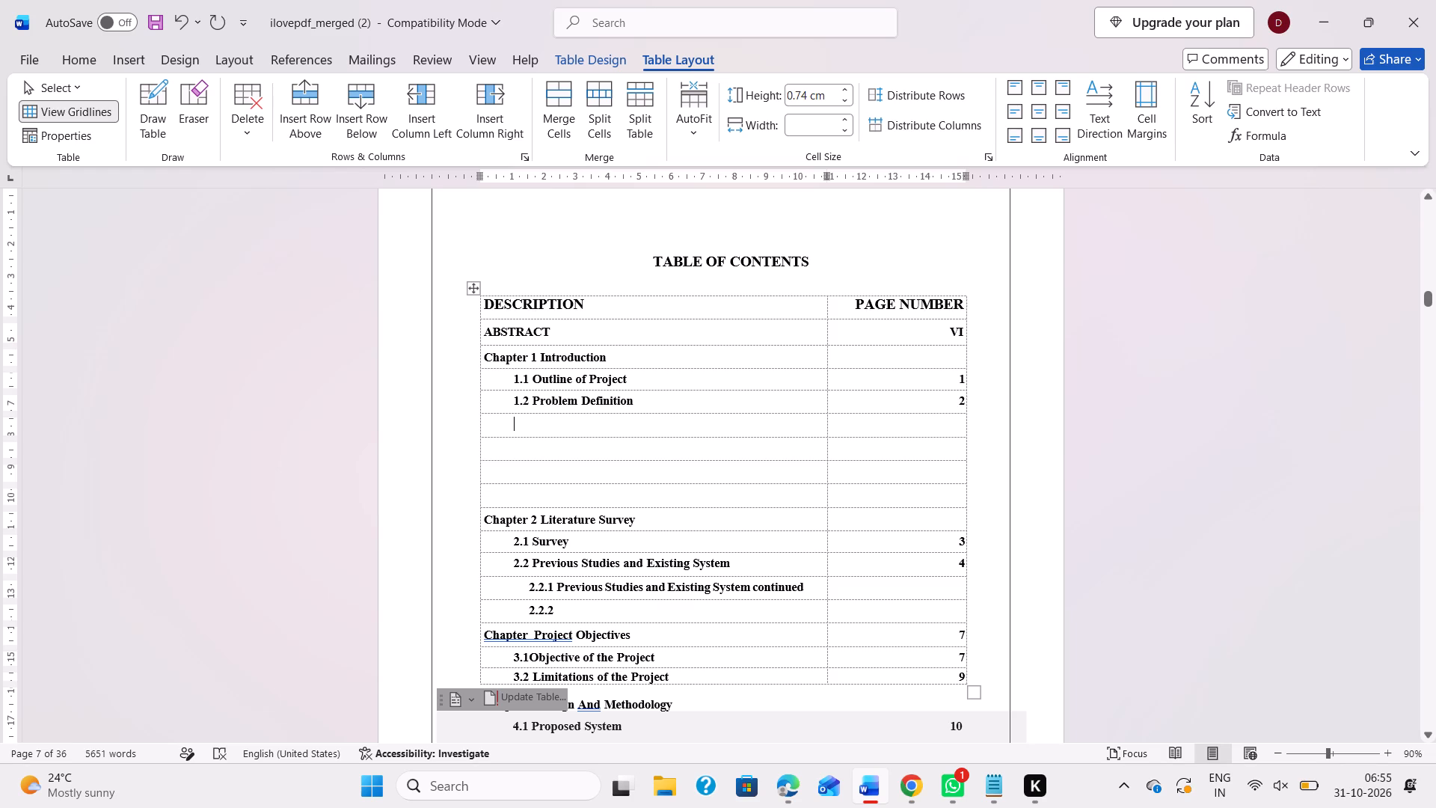
key(space)
key(space)
key(space)
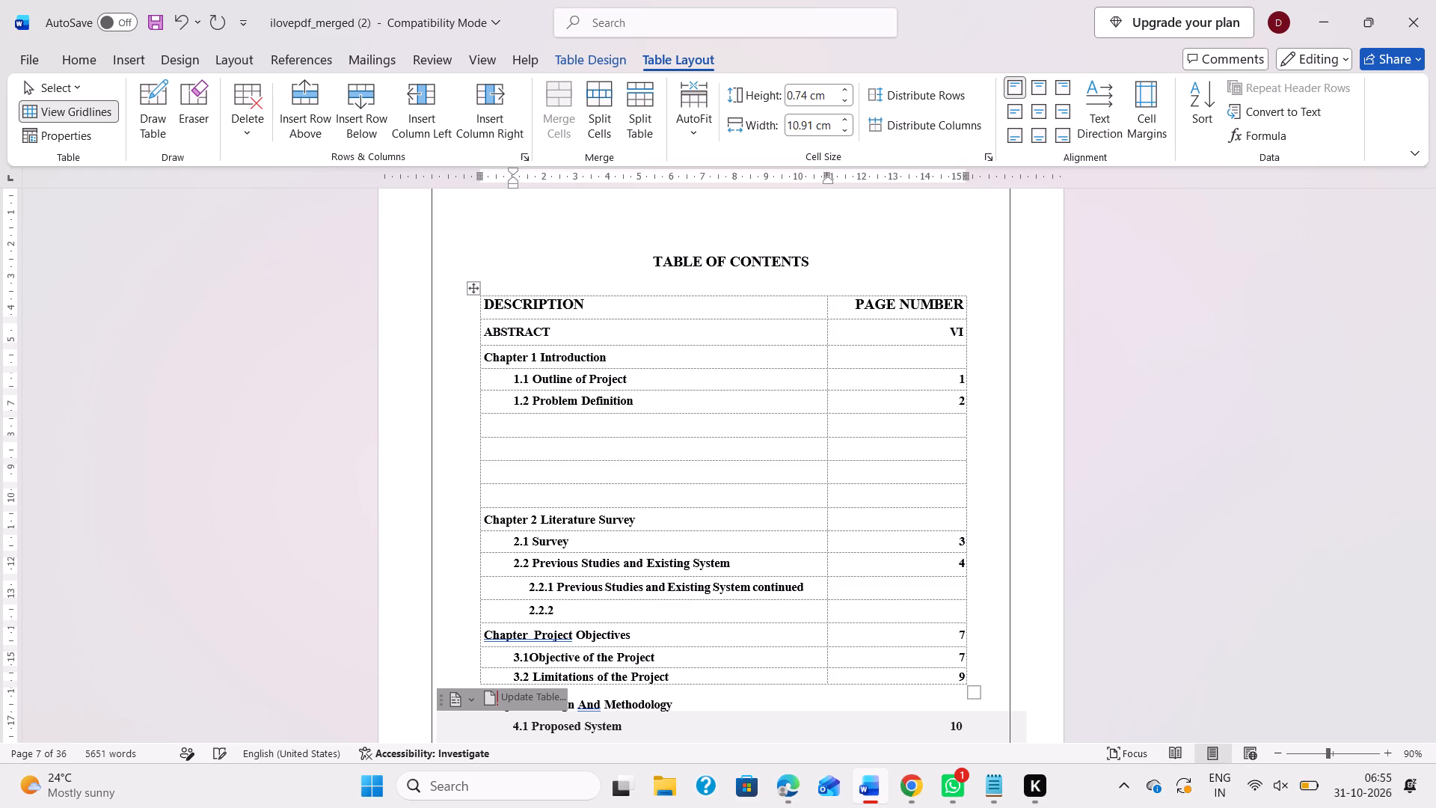
text(1.2.1)
key(space)
key(alt+Tab)
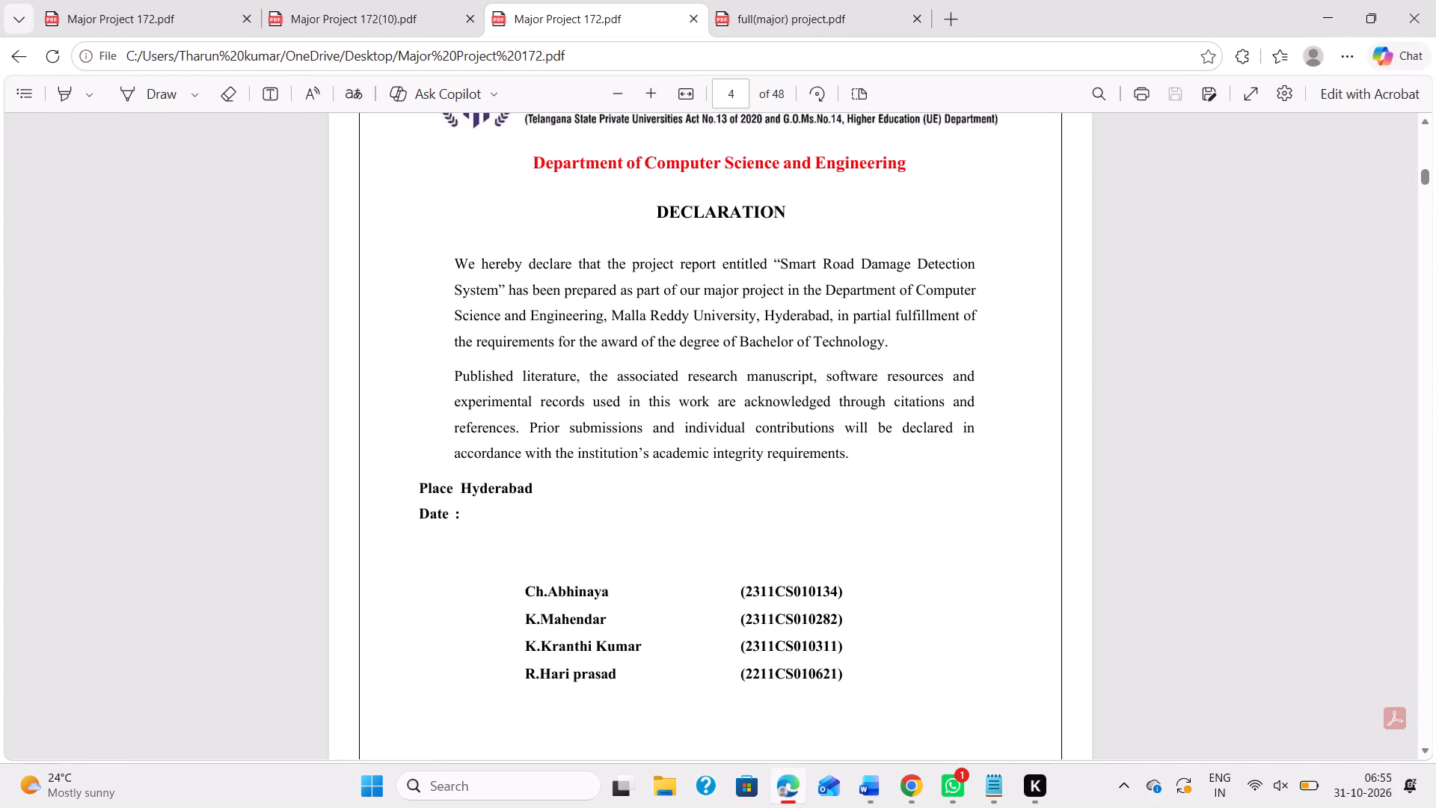
key(alt+Tab)
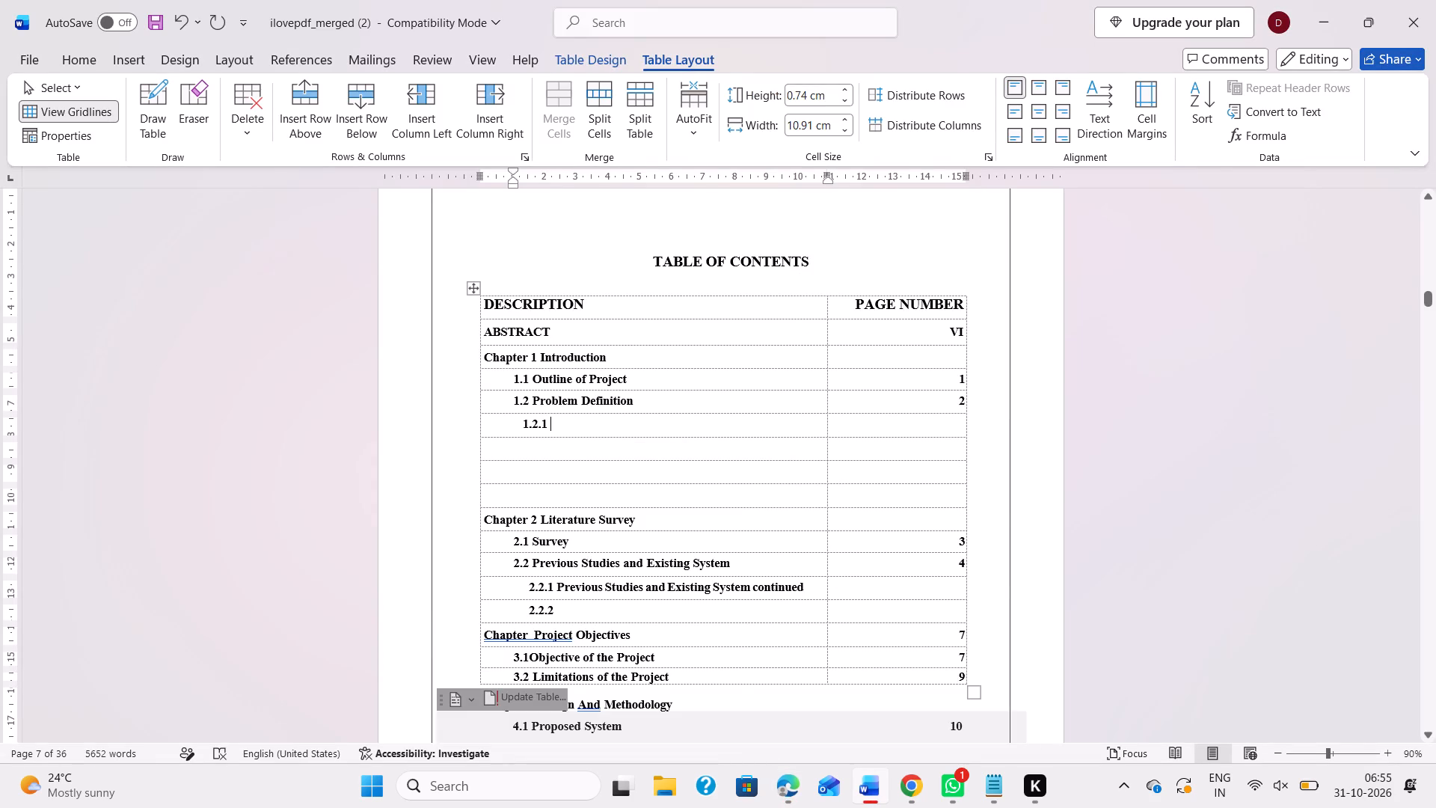
click(577, 455)
key(space)
key(space)
key(space)
text(1.2.2)
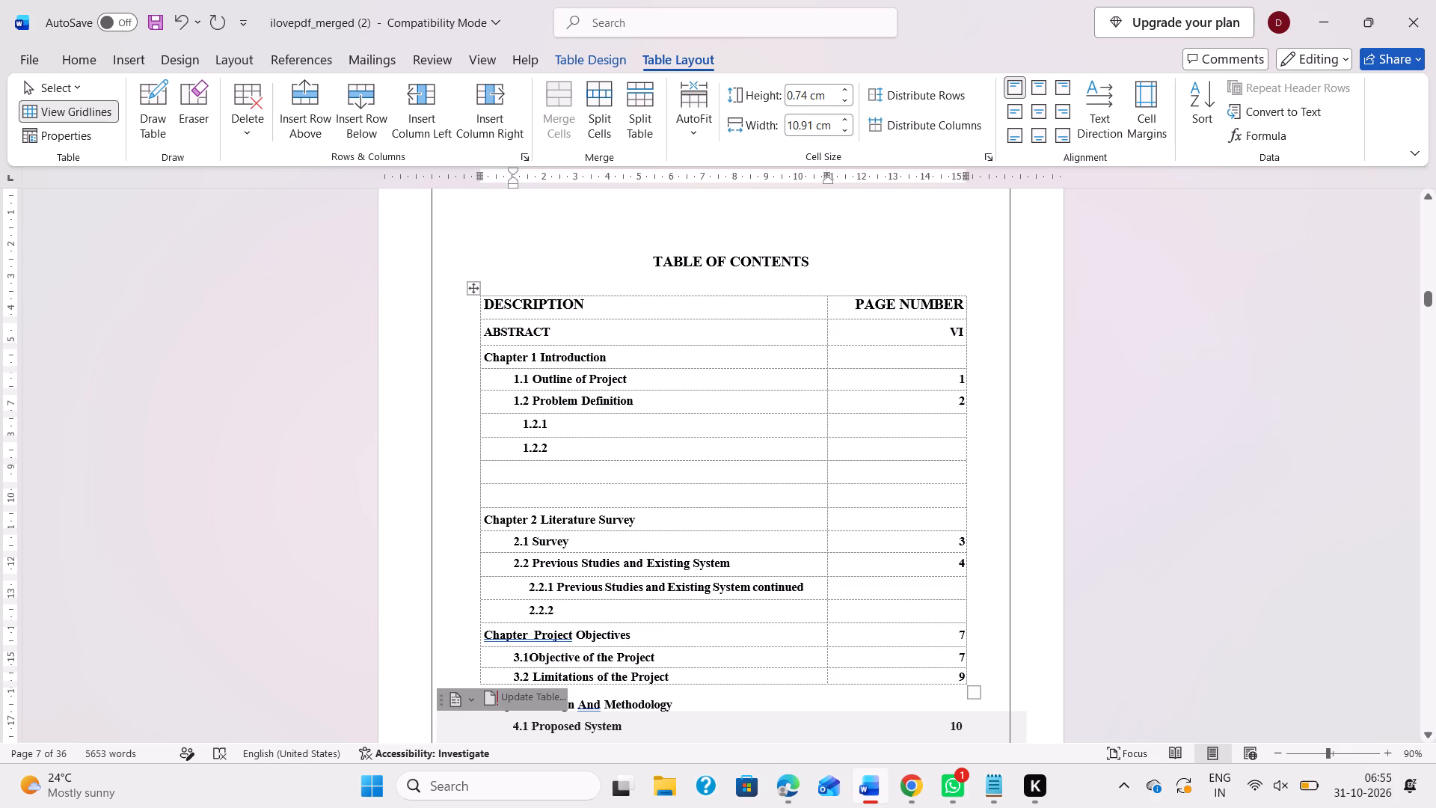
Number the remaining two blank rows as 1.2.3 and 1.2.4, aligned with the 1.2.1 and 1.2.2 entries.
click(573, 470)
key(space)
key(space)
key(space)
text(1.2.3)
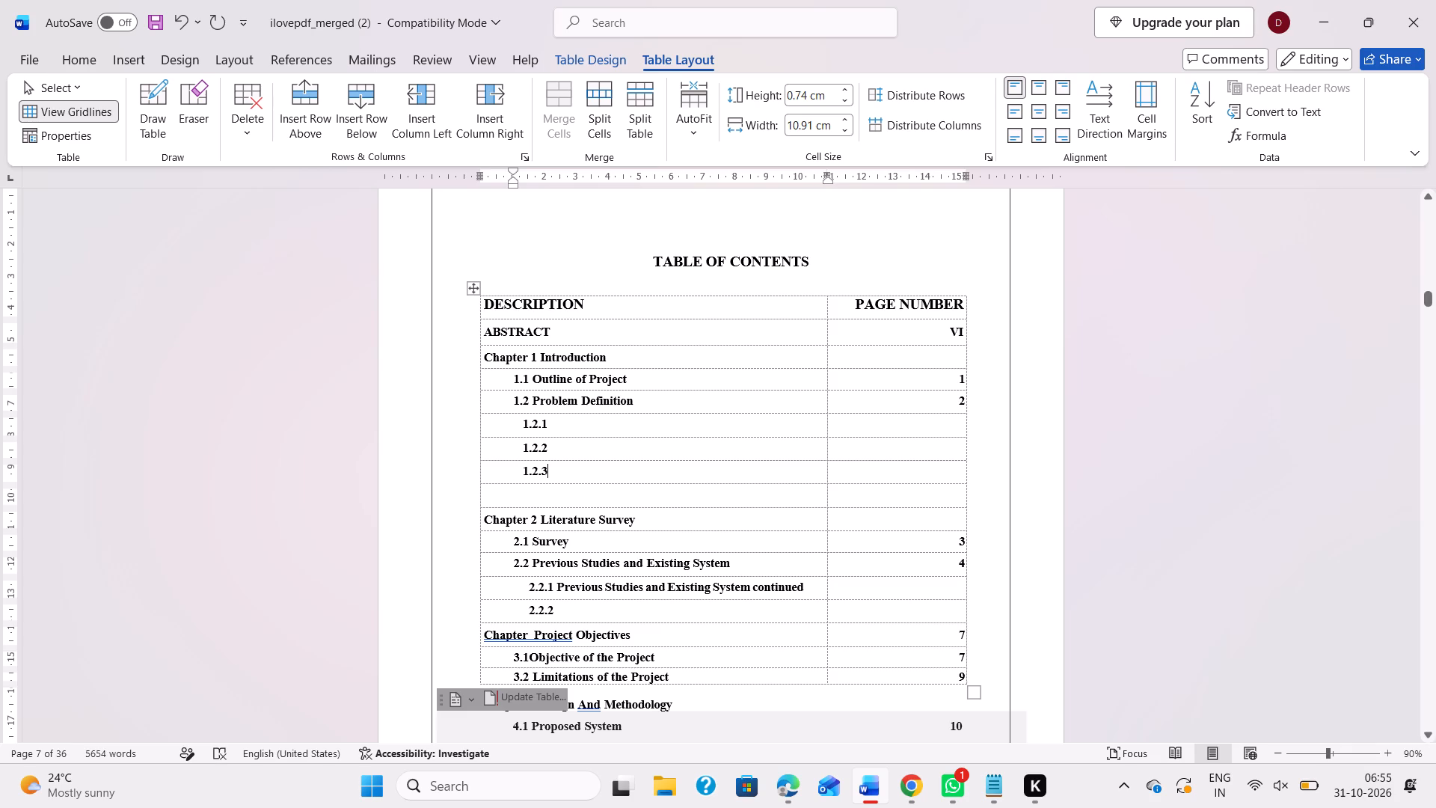
click(560, 494)
key(space)
key(space)
key(space)
key(space)
text(1.2.4)
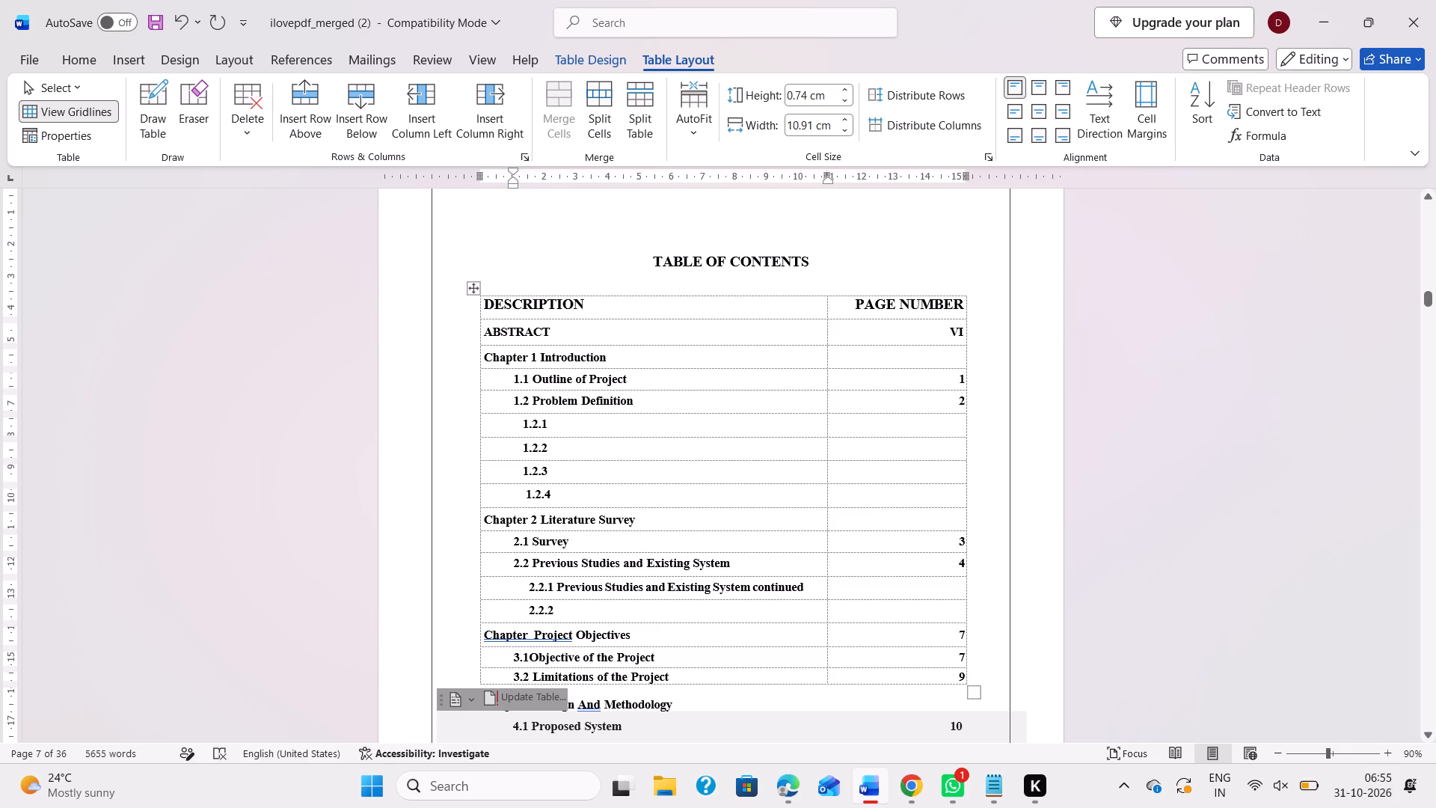
click(525, 499)
key(BackSpace)
Copy the section 1.2.1 heading from the body into the 1.2.1 contents row so it reads Textual and Digital Literacy Constraints.
click(600, 421)
scroll(594, 530, down, 11)
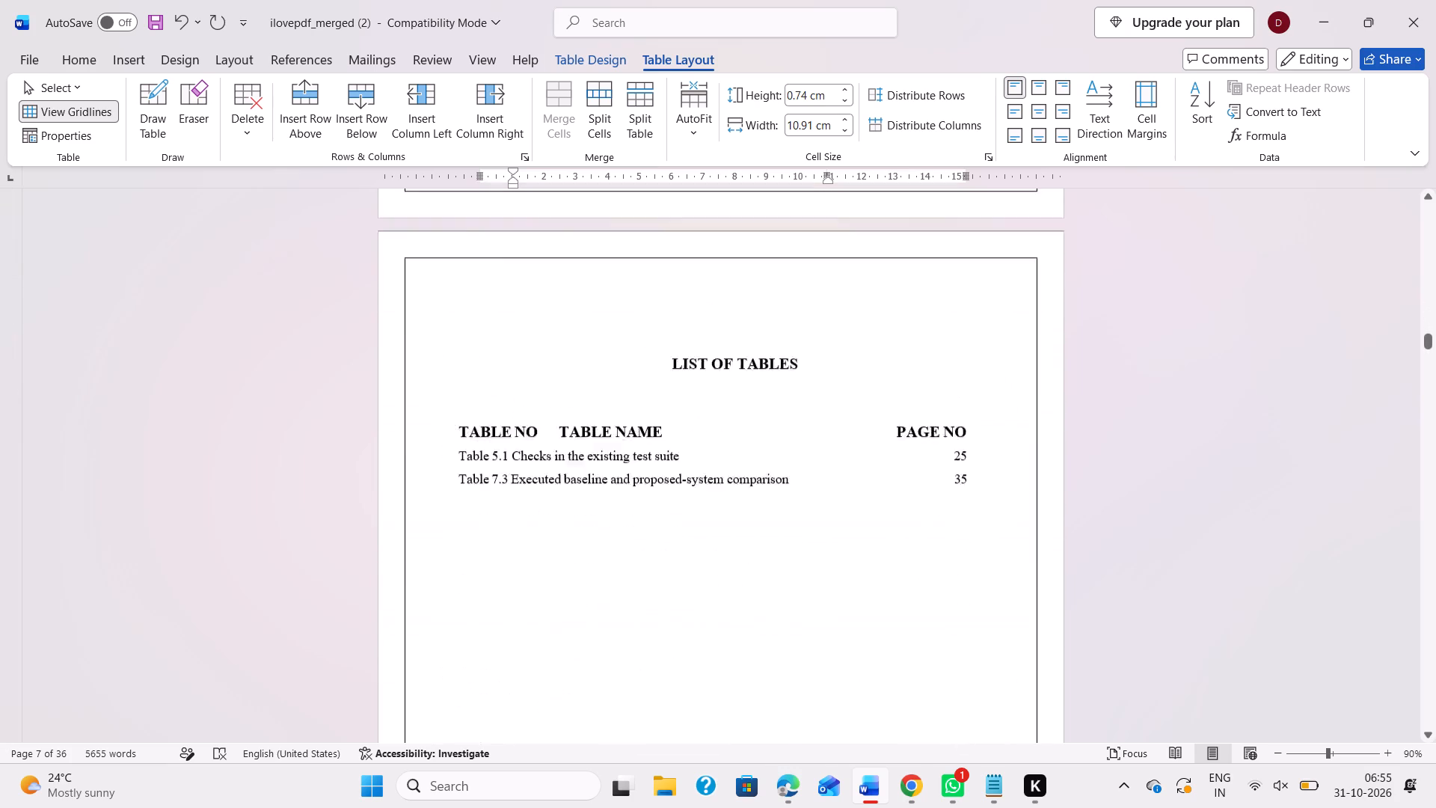
scroll(594, 530, down, 5)
scroll(594, 530, up, 3)
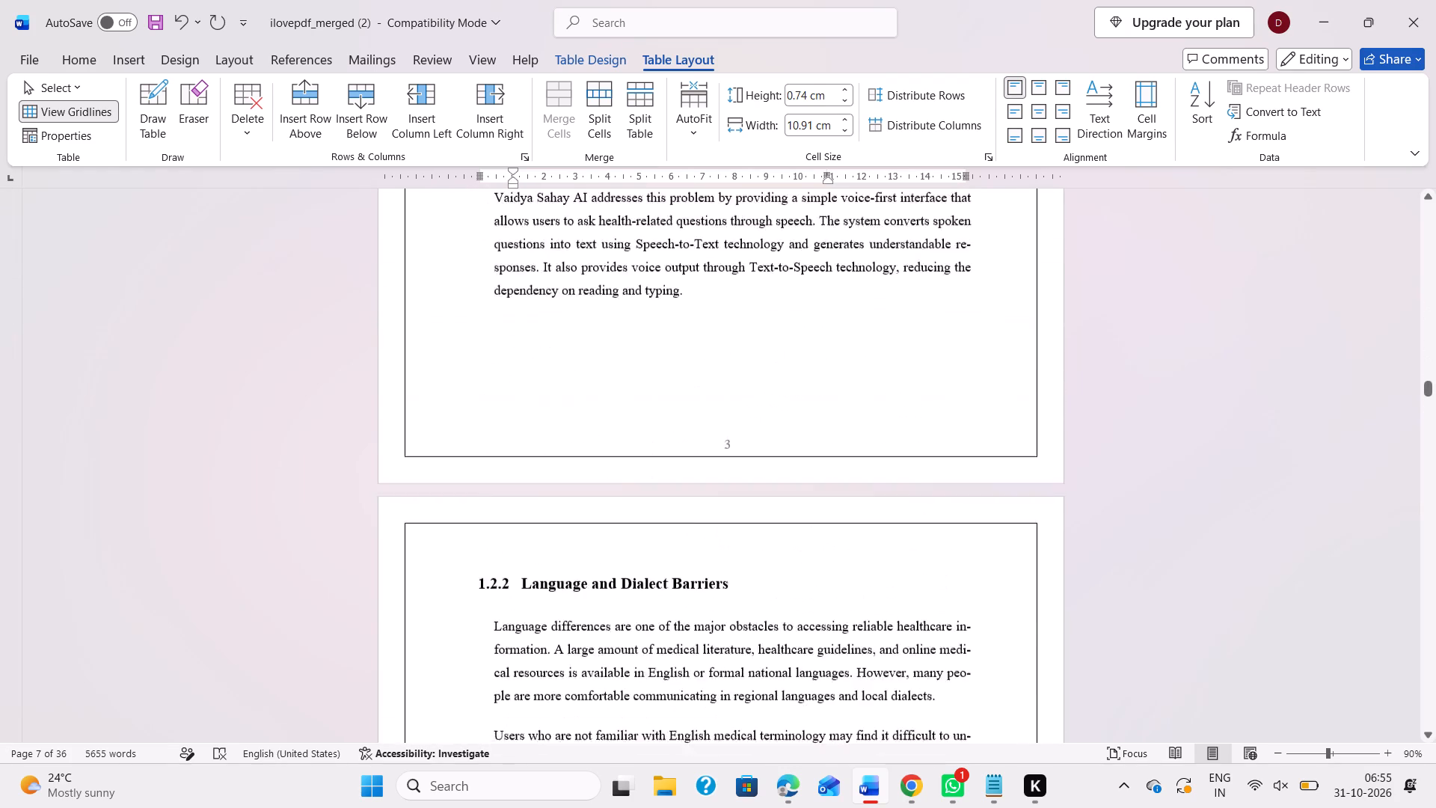
scroll(594, 530, up, 2)
scroll(594, 530, down, 2)
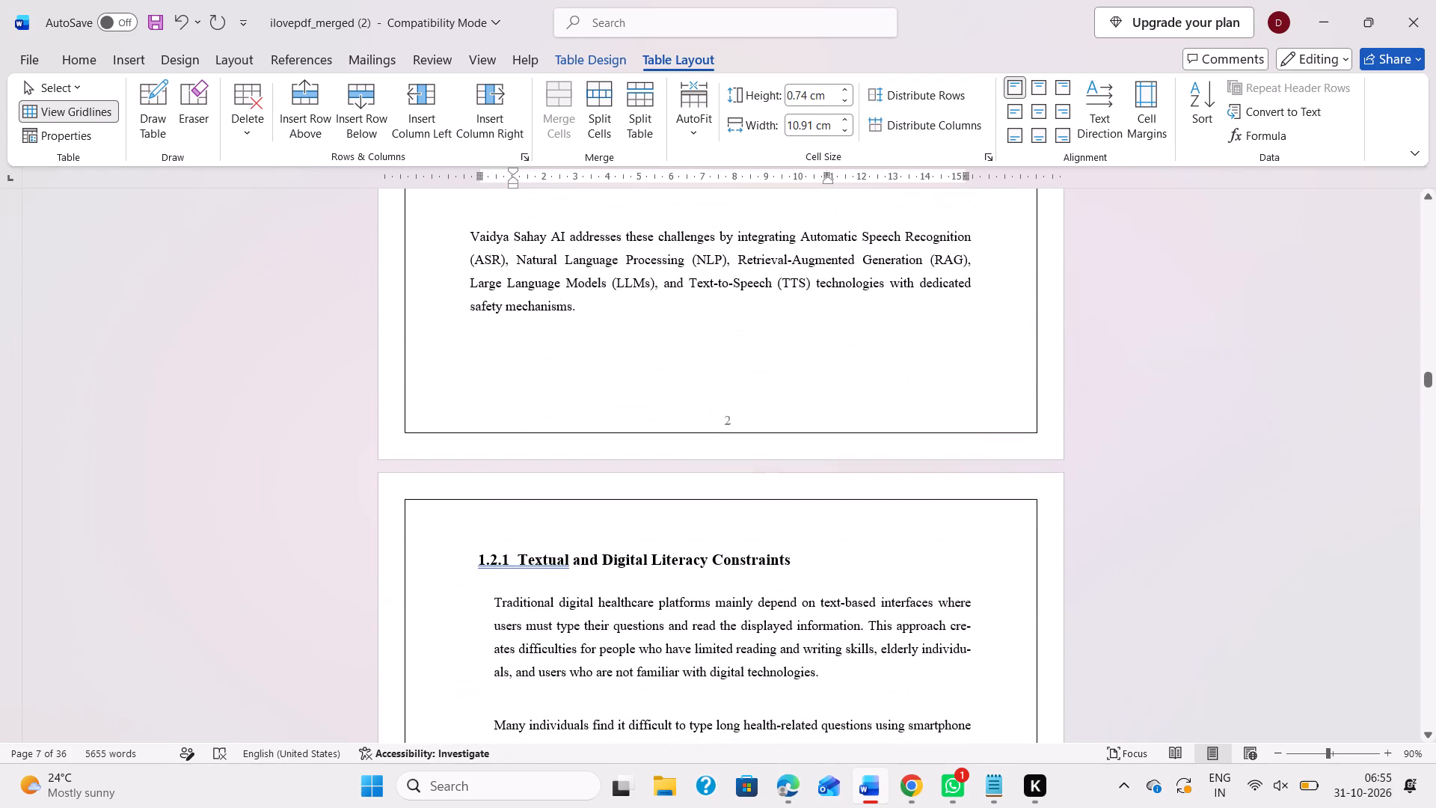
drag(797, 564, 645, 524)
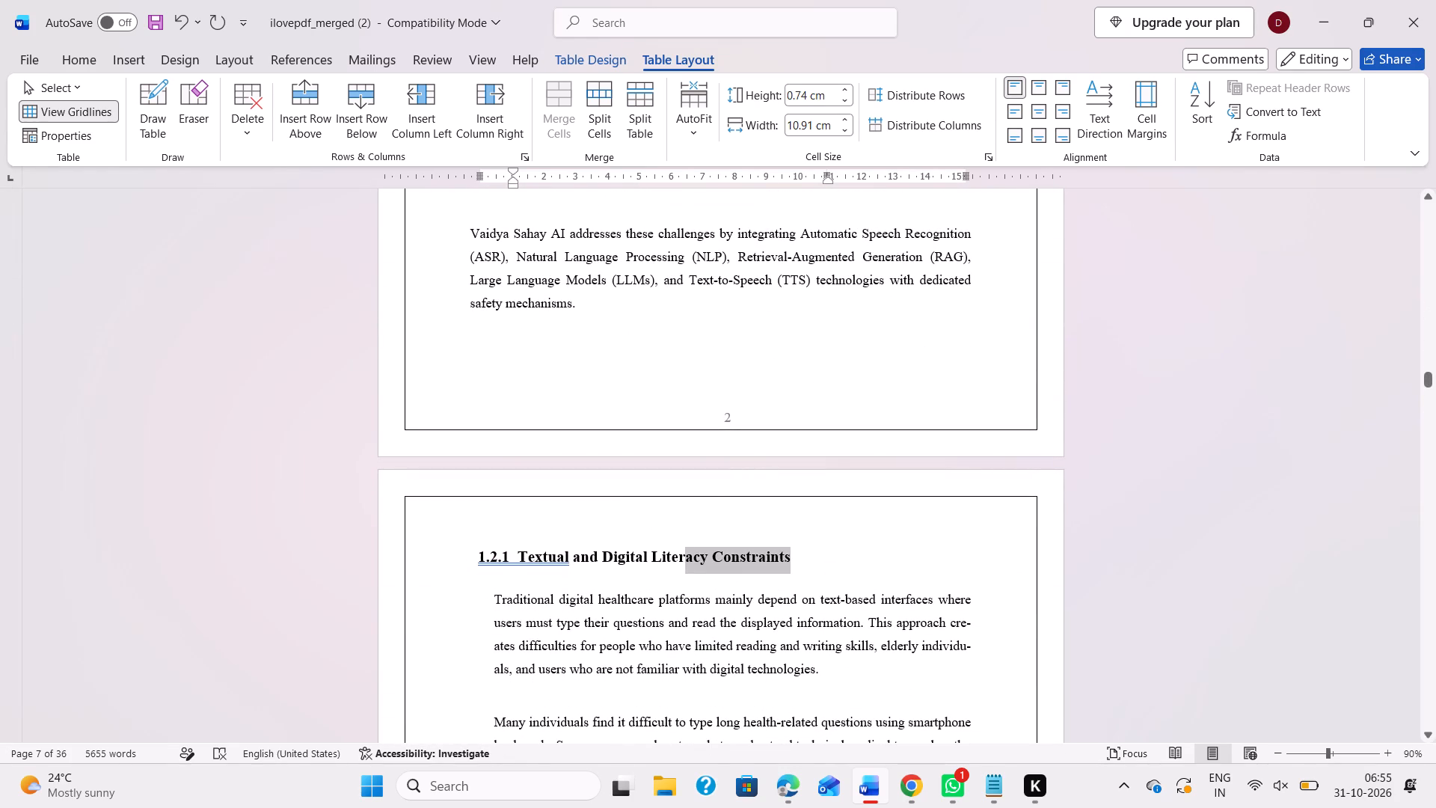
drag(645, 524, 531, 530)
key(ctrl+c)
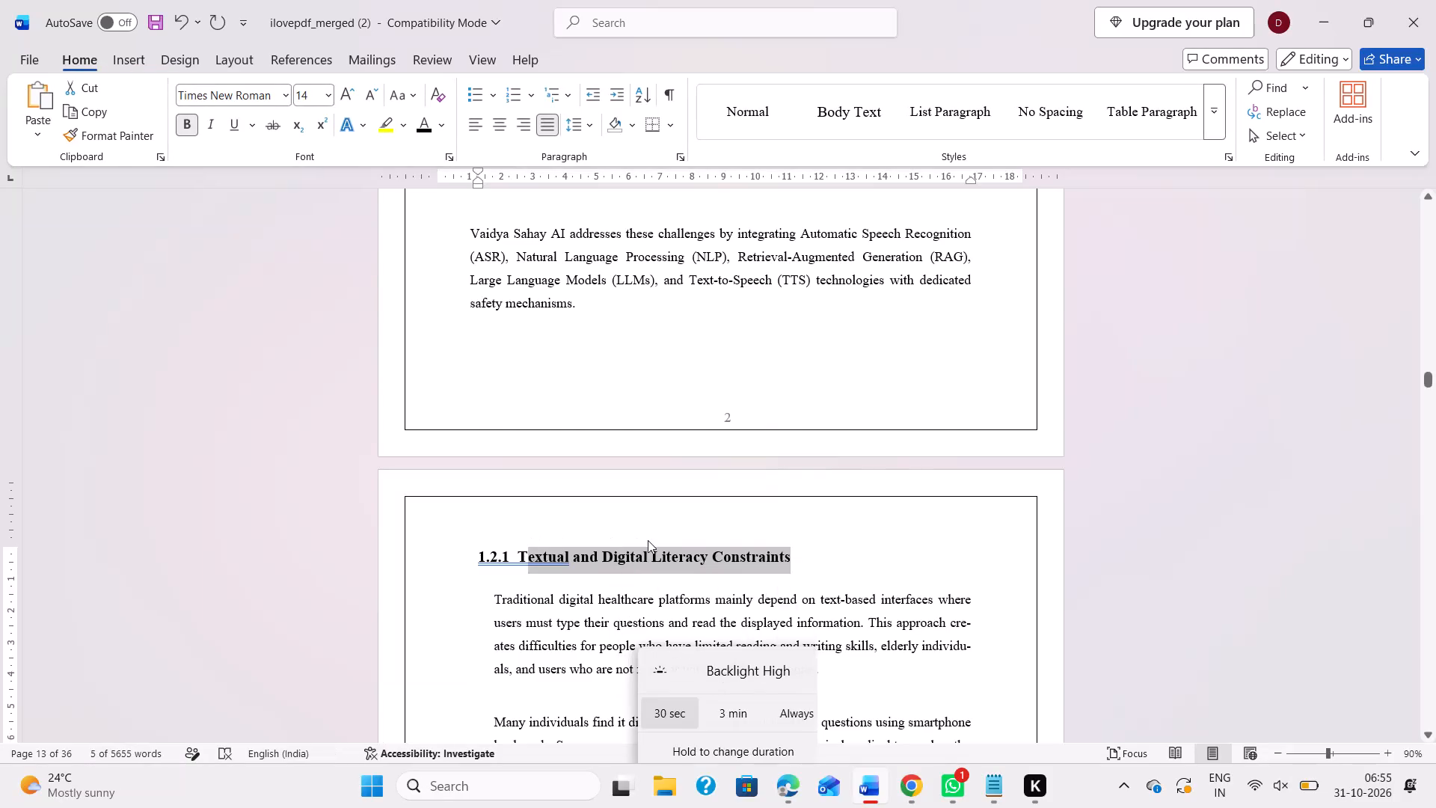
scroll(648, 540, up, 7)
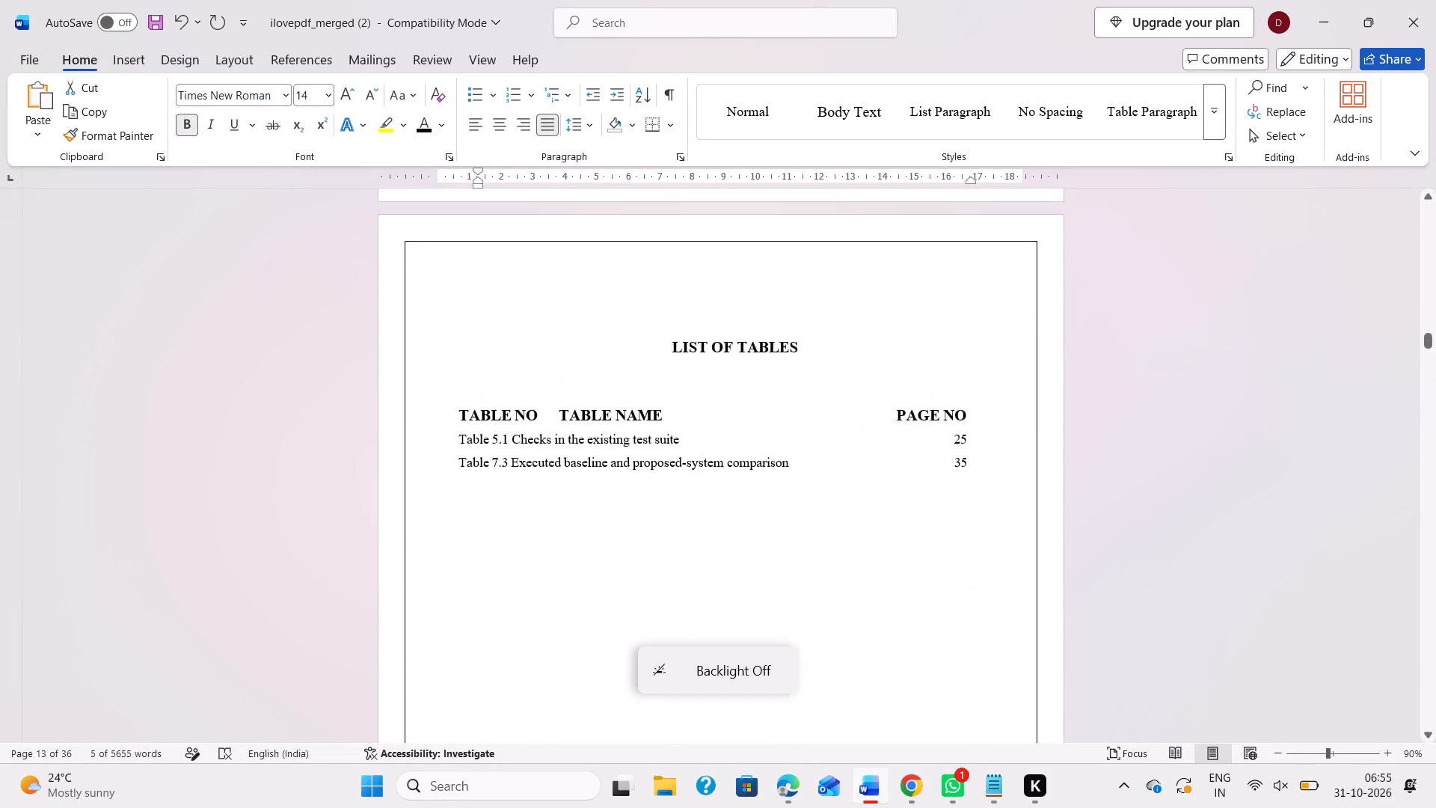
scroll(648, 540, up, 6)
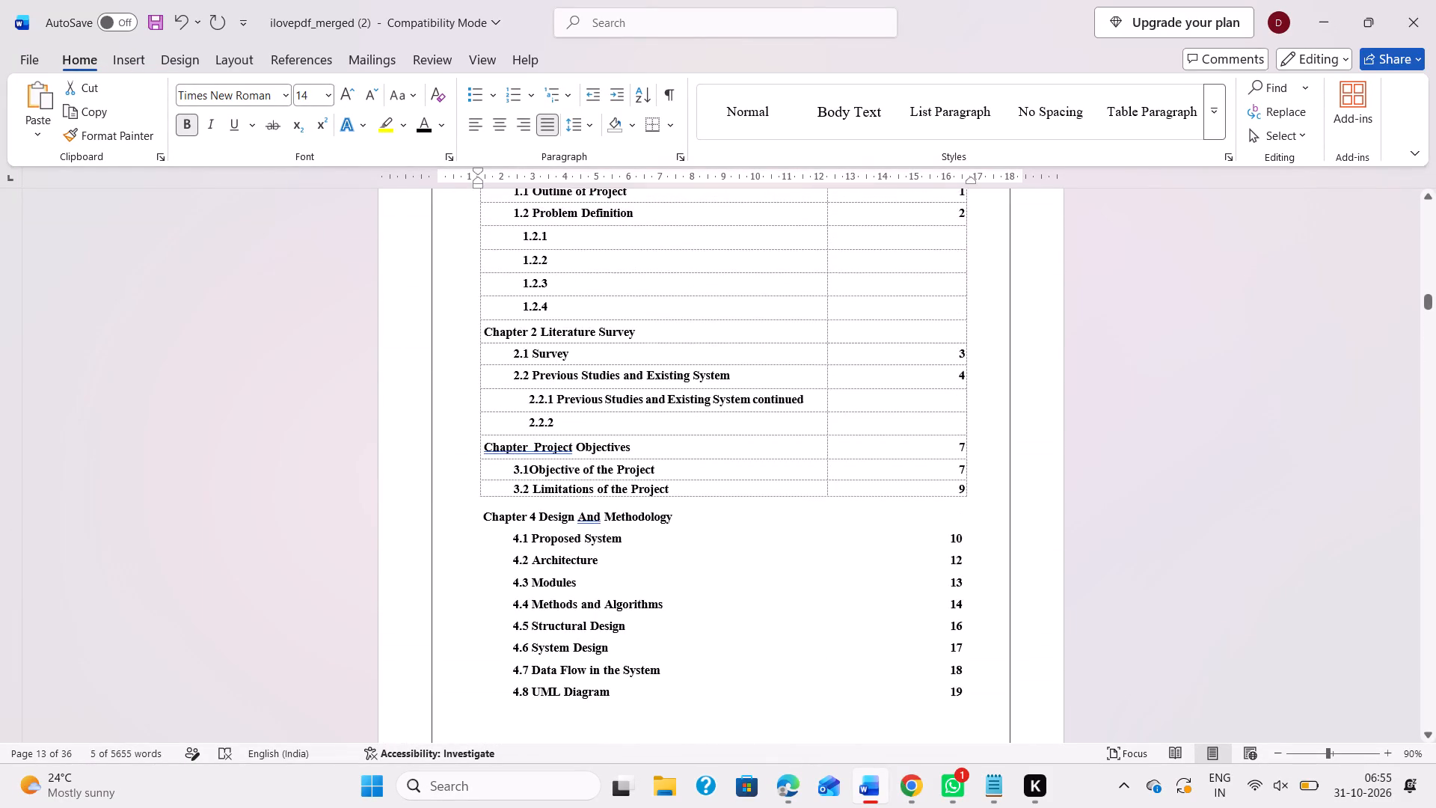
scroll(648, 540, up, 1)
click(596, 386)
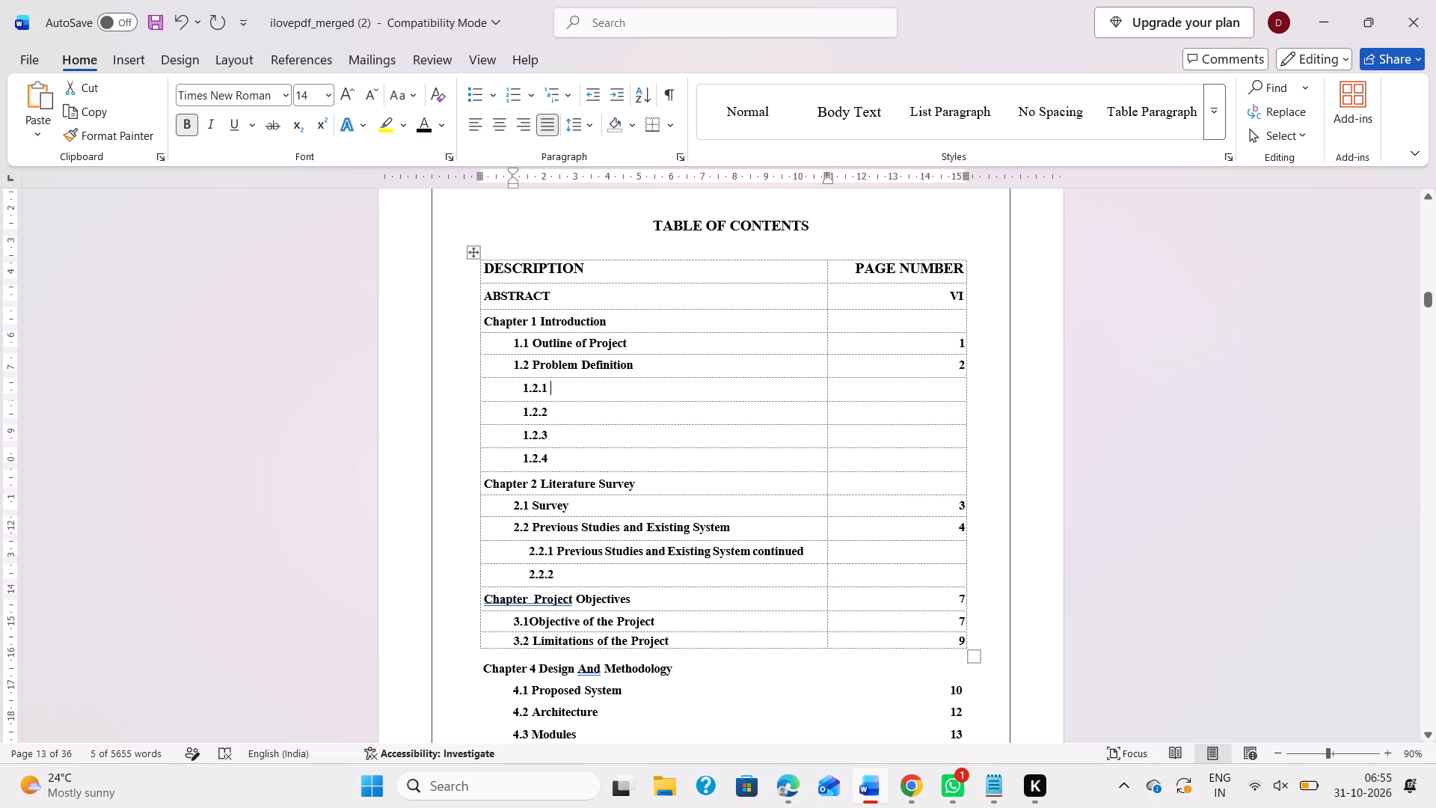
key(space)
key(ctrl+v)
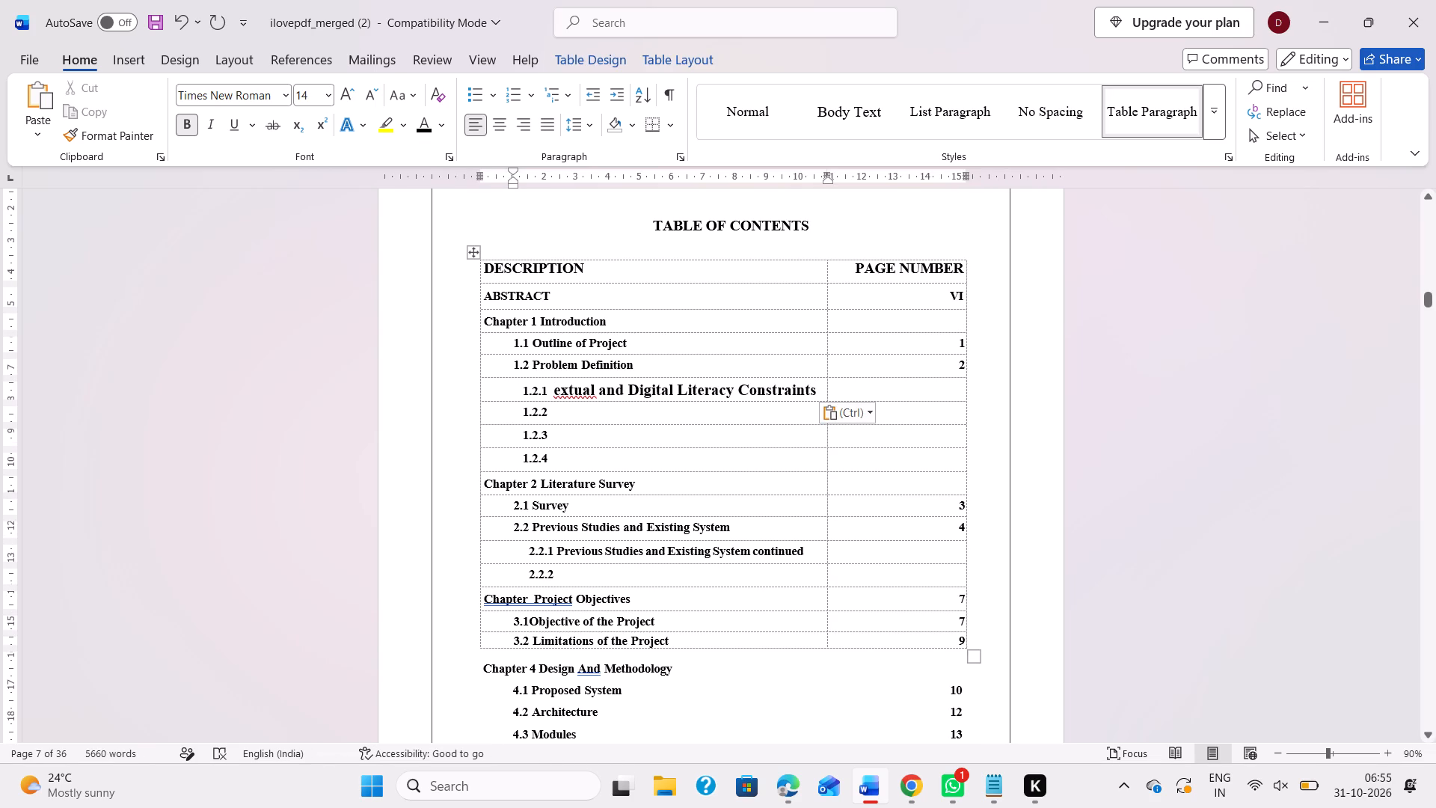
click(558, 393)
key(Left)
key(shift+t)
Format the Textual and Digital Literacy Constraints title in the contents table as 12 pt bold.
drag(554, 391, 809, 388)
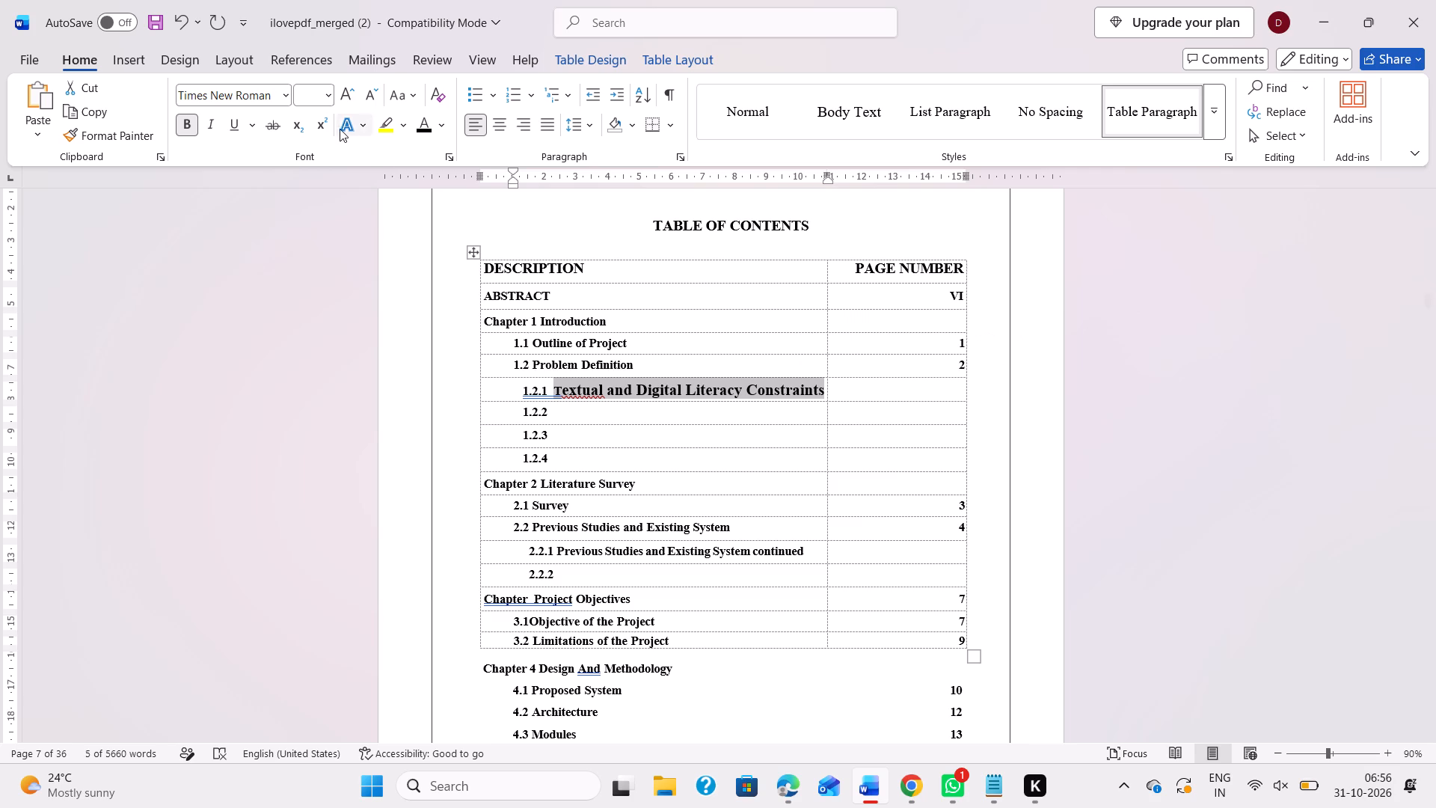
click(310, 91)
text(12)
key(Return)
click(186, 127)
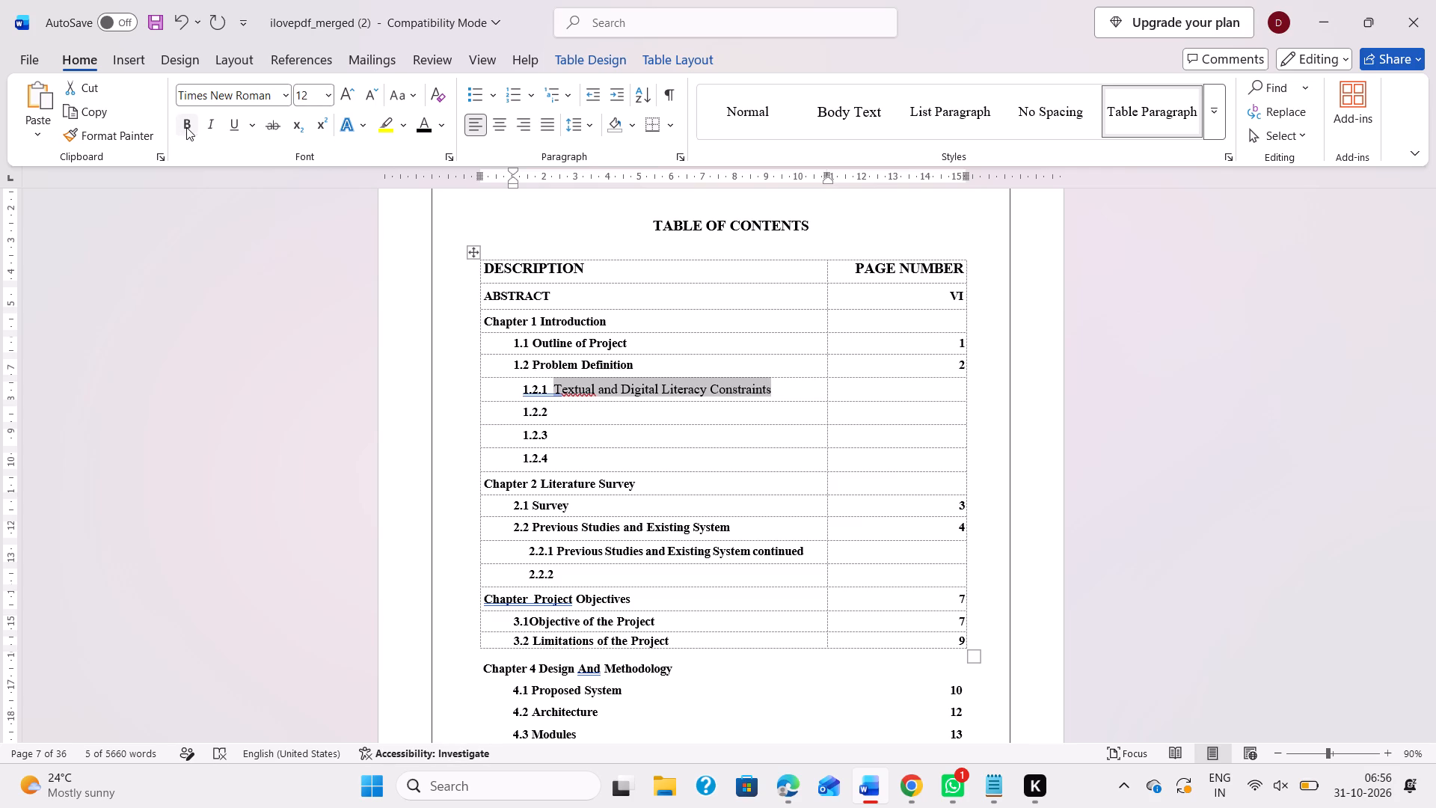
click(187, 120)
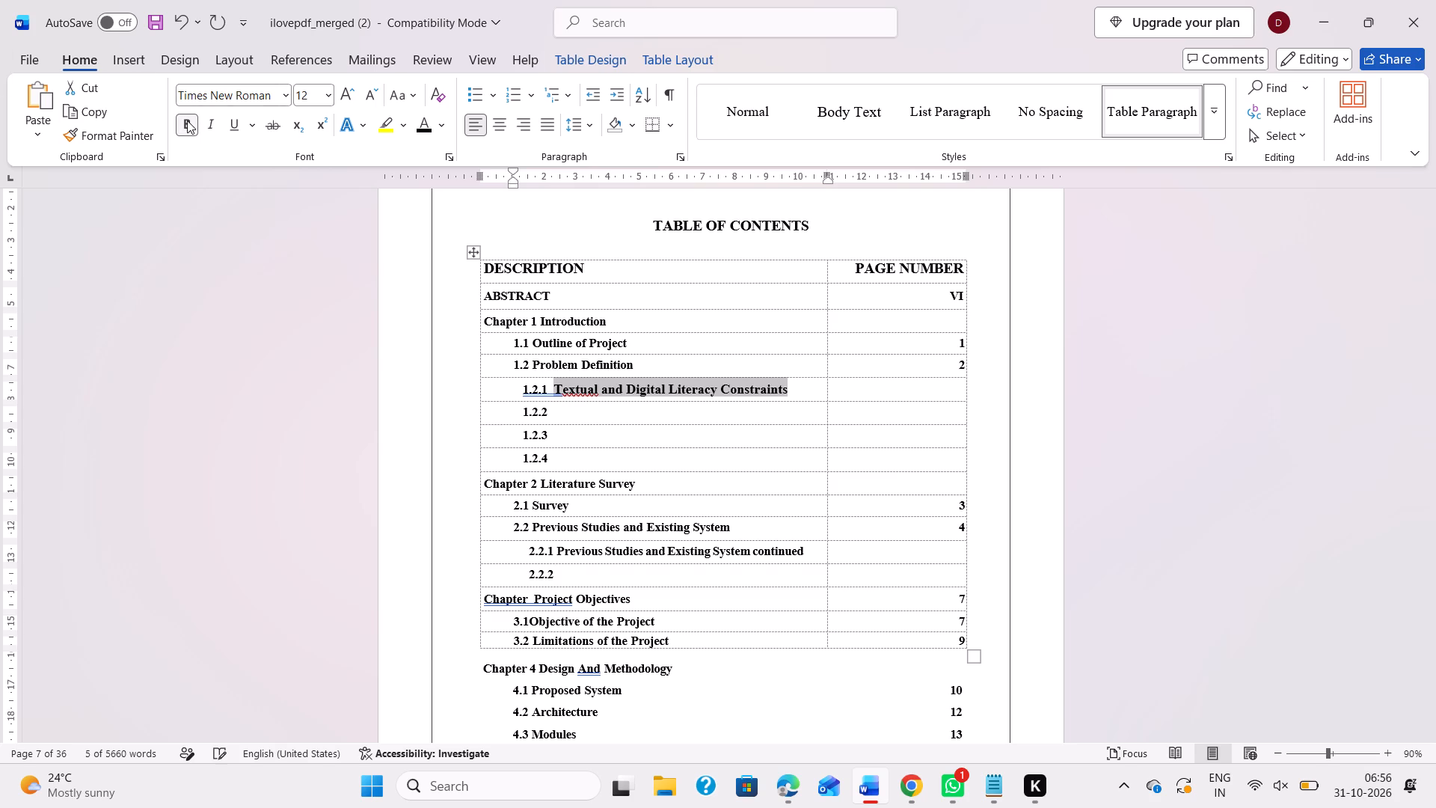
Add two spaces after the number 1.2.2 in the table of contents.
click(596, 408)
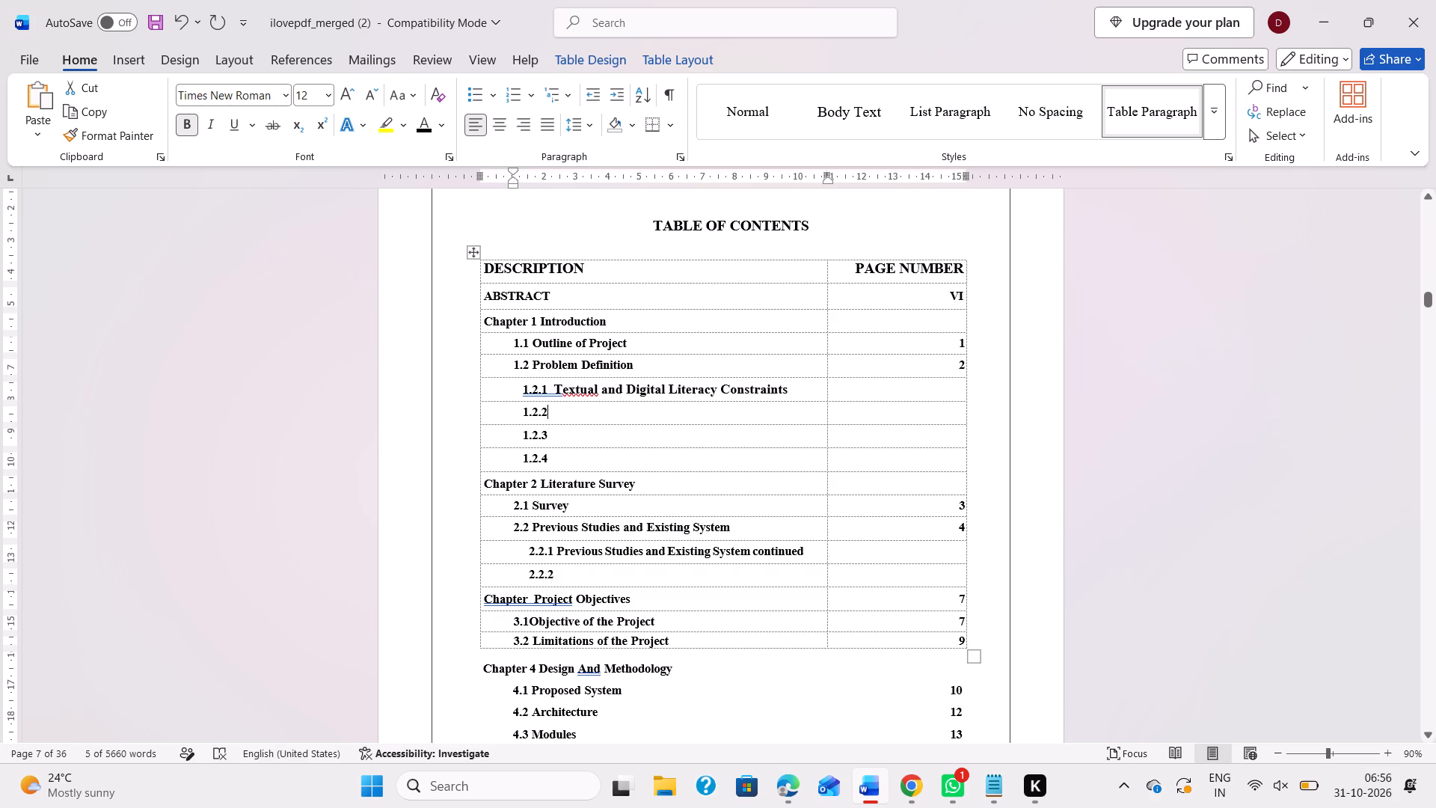
key(space)
key(space)
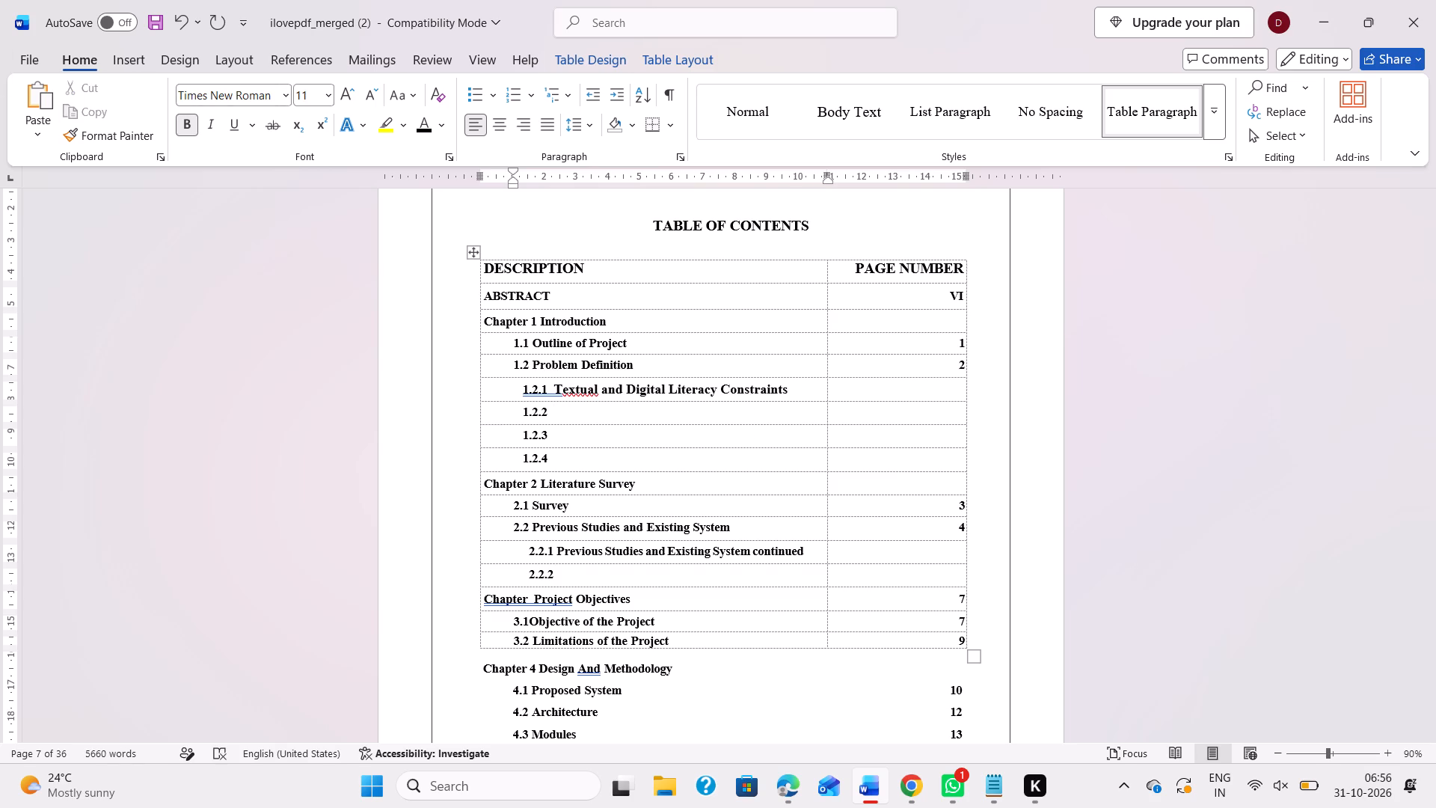
Copy the section 1.2.2 heading text, Language and Dialect Barriers, from the body into Notepad over its selected text, ending with a new line.
scroll(596, 408, down, 5)
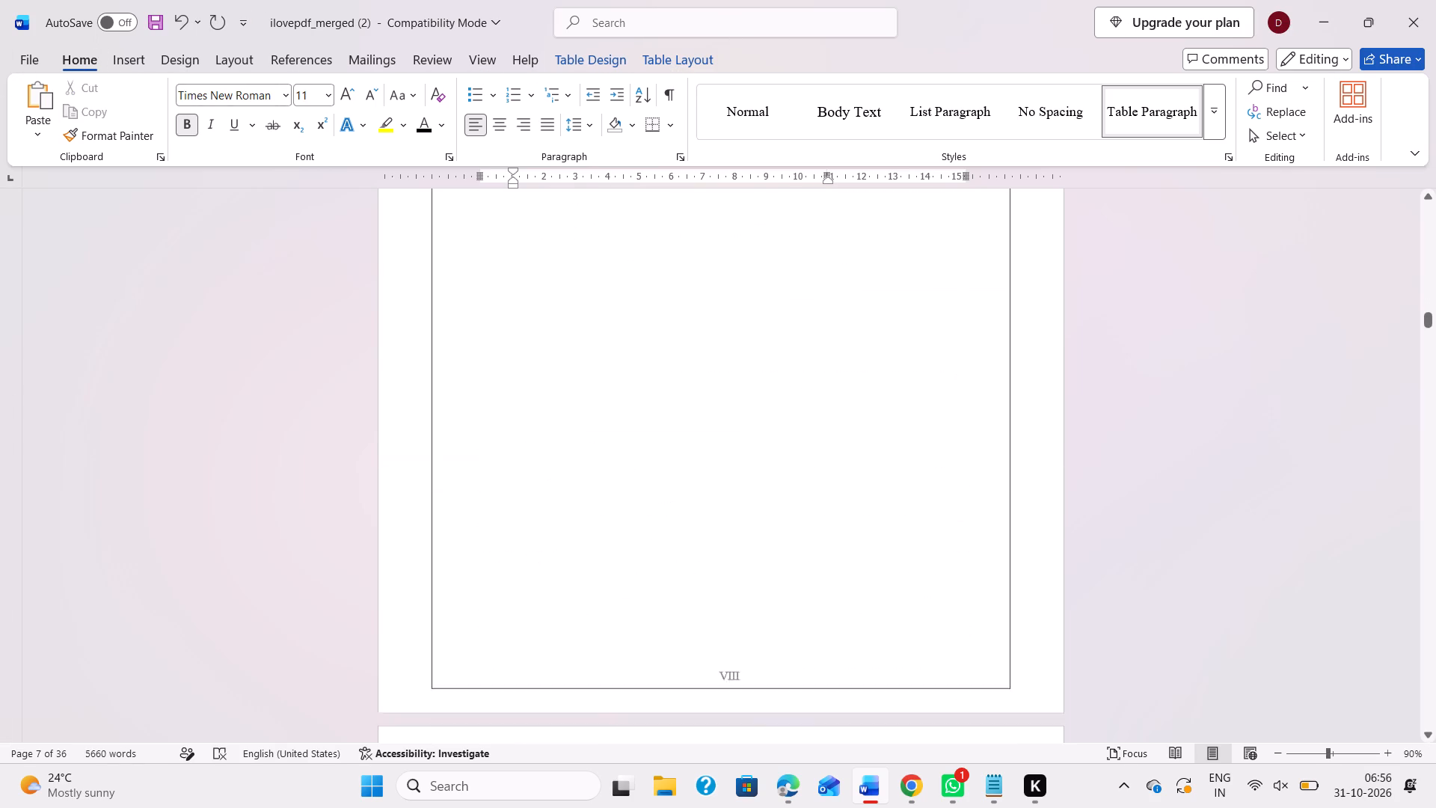
scroll(596, 408, down, 10)
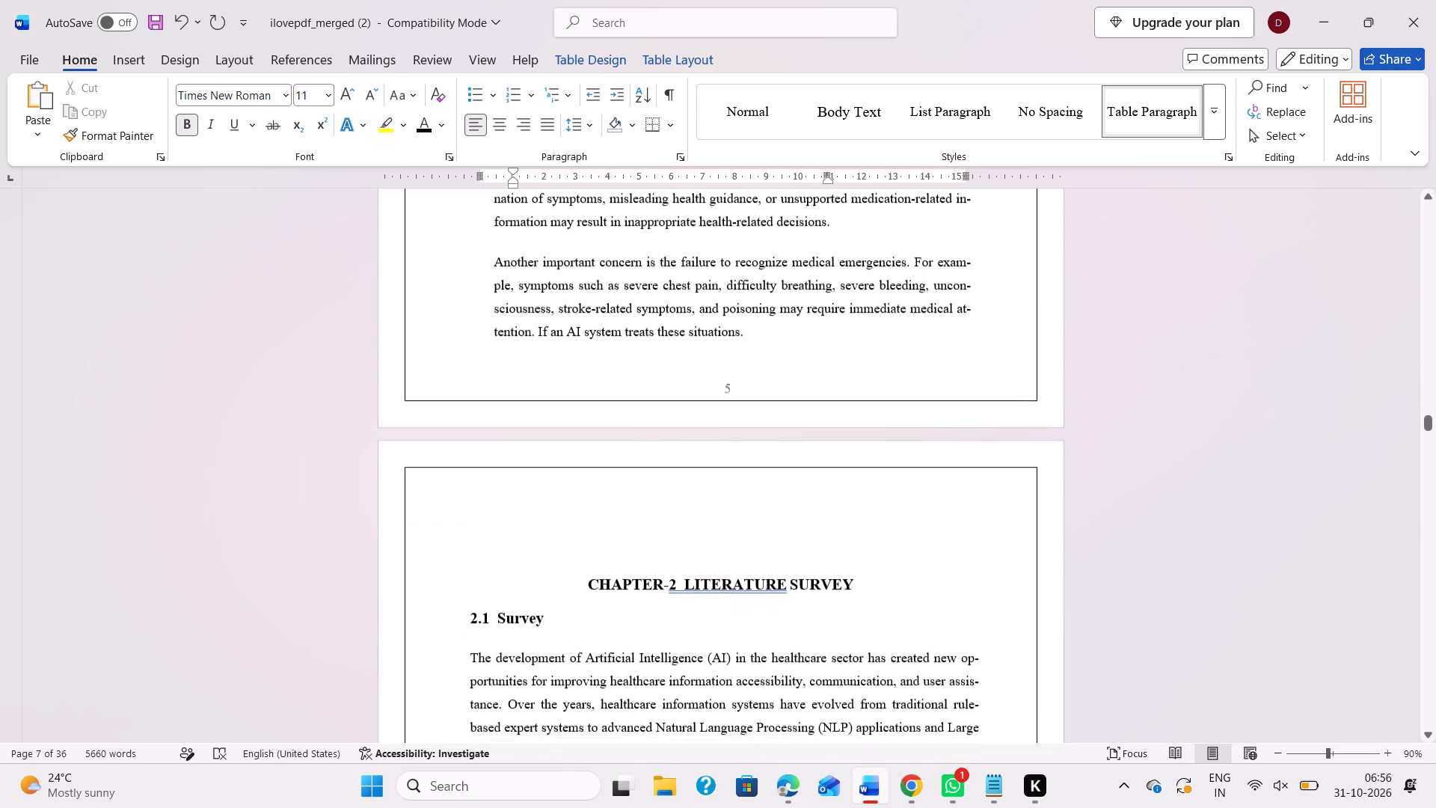
scroll(598, 474, up, 7)
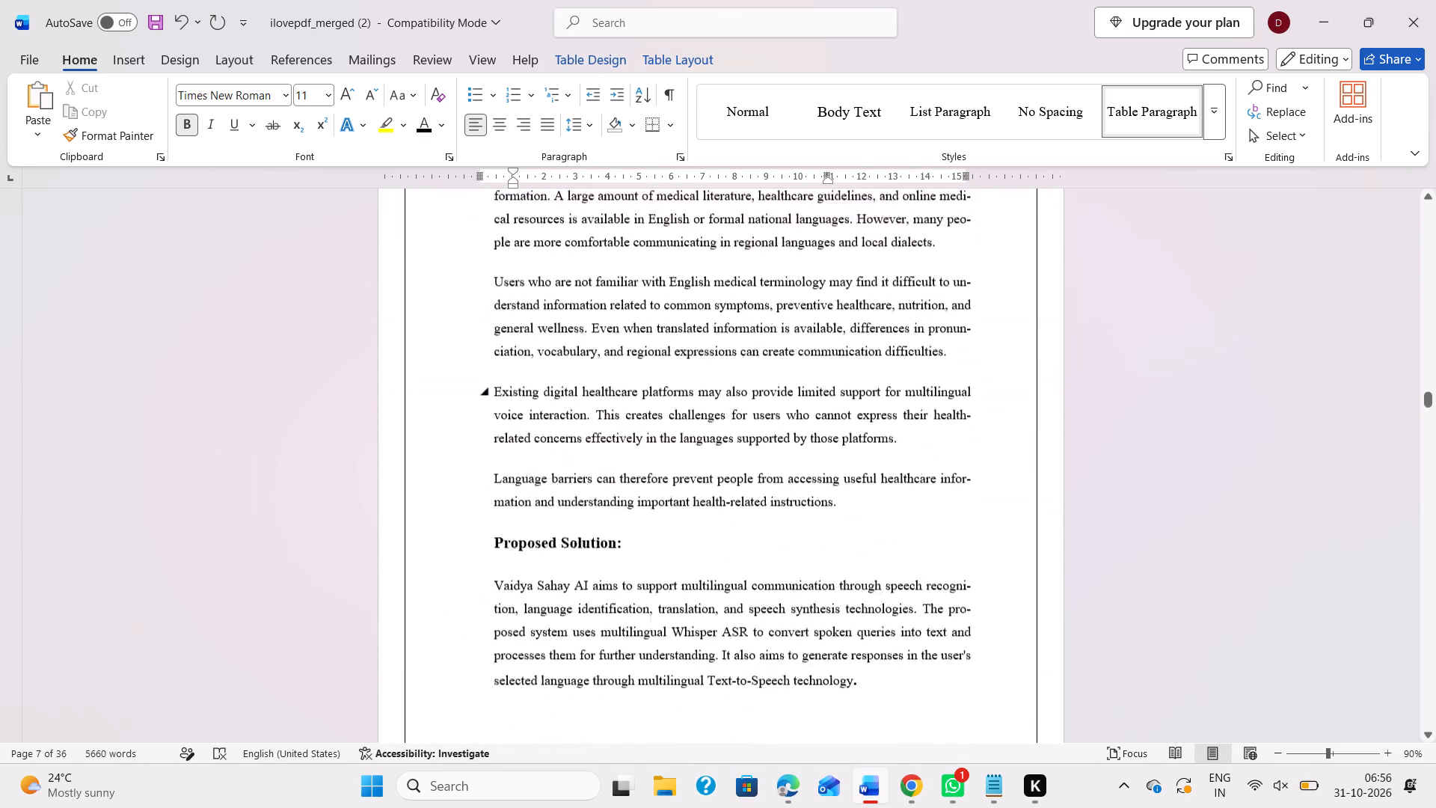
scroll(598, 474, up, 2)
drag(732, 306, 542, 292)
key(ctrl+c)
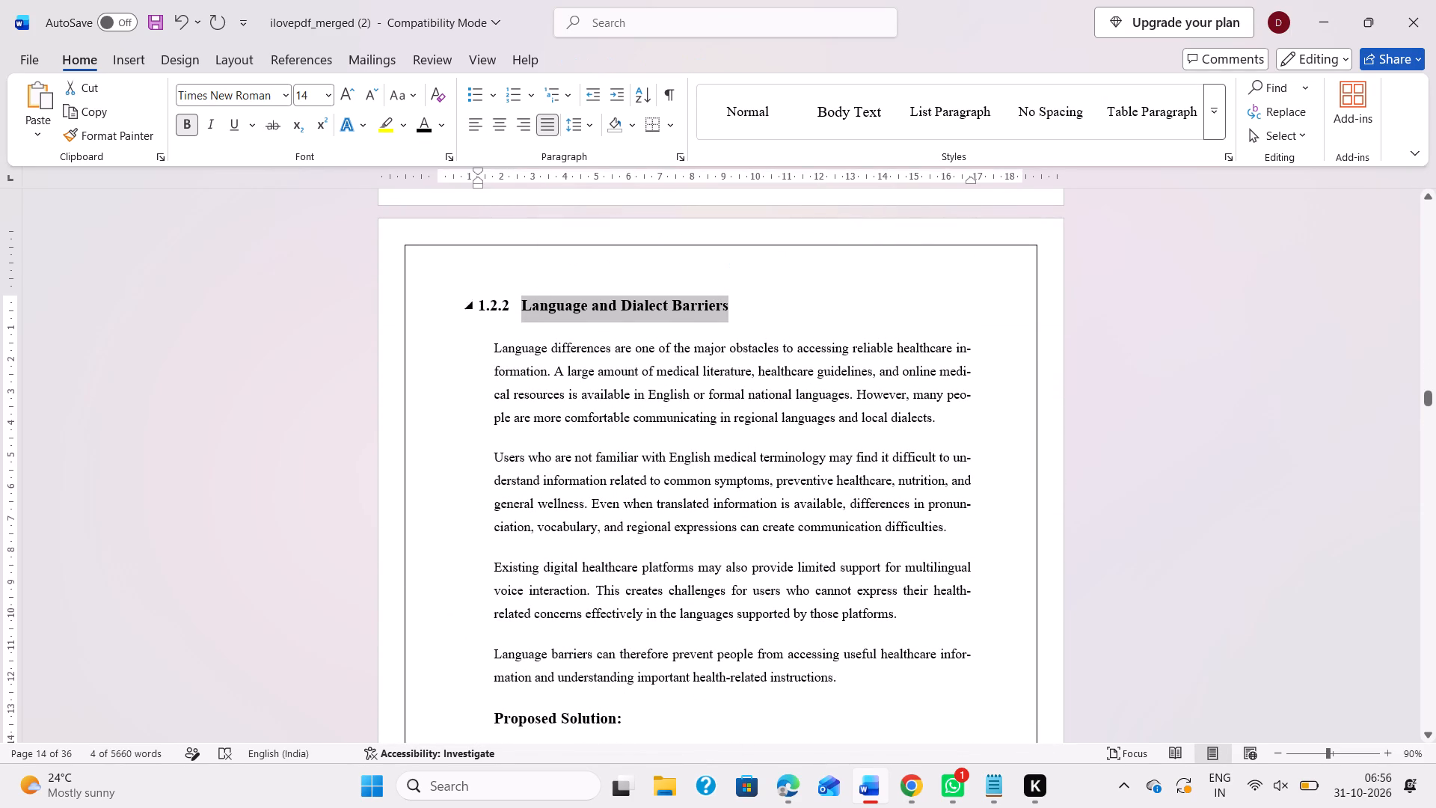
click(1000, 783)
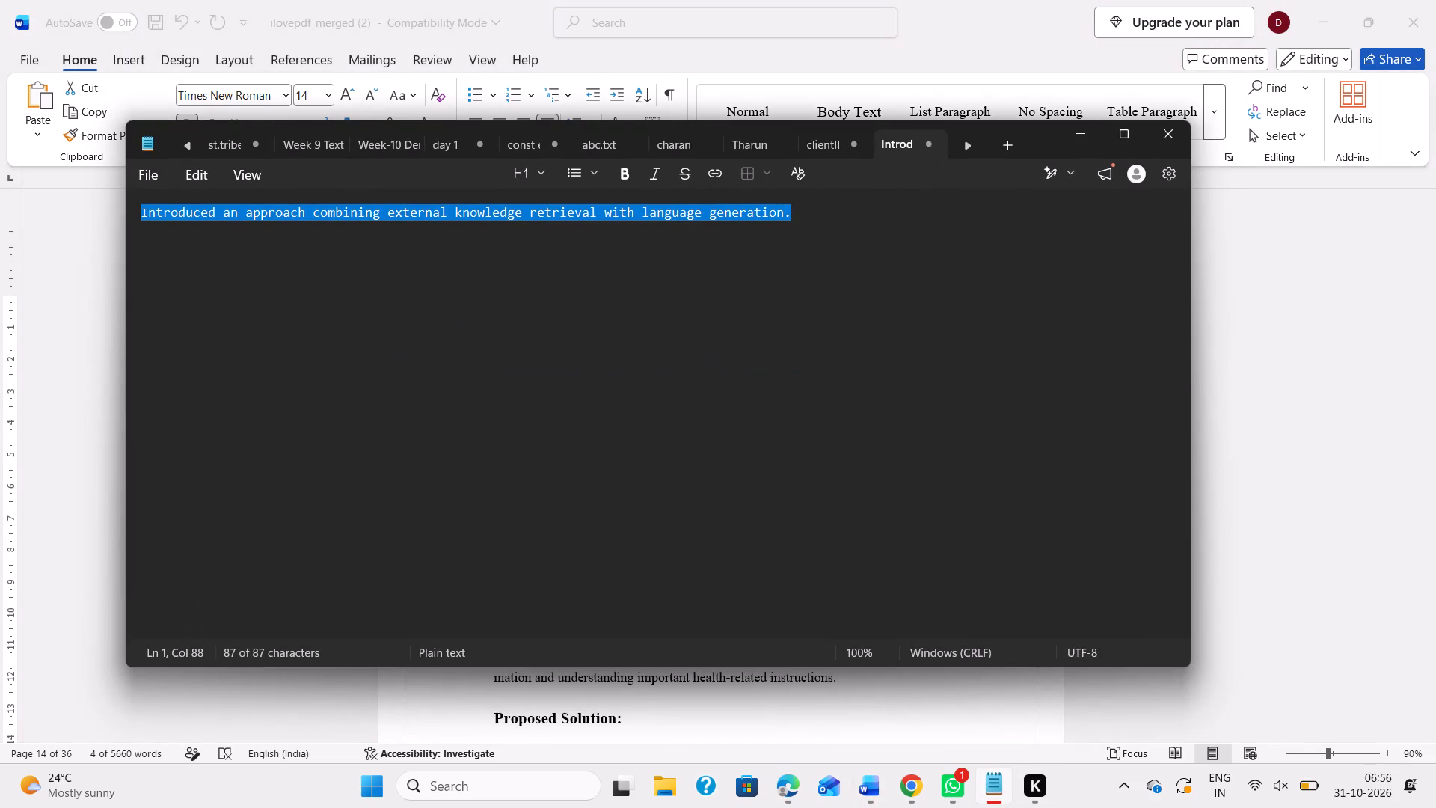
key(ctrl+v)
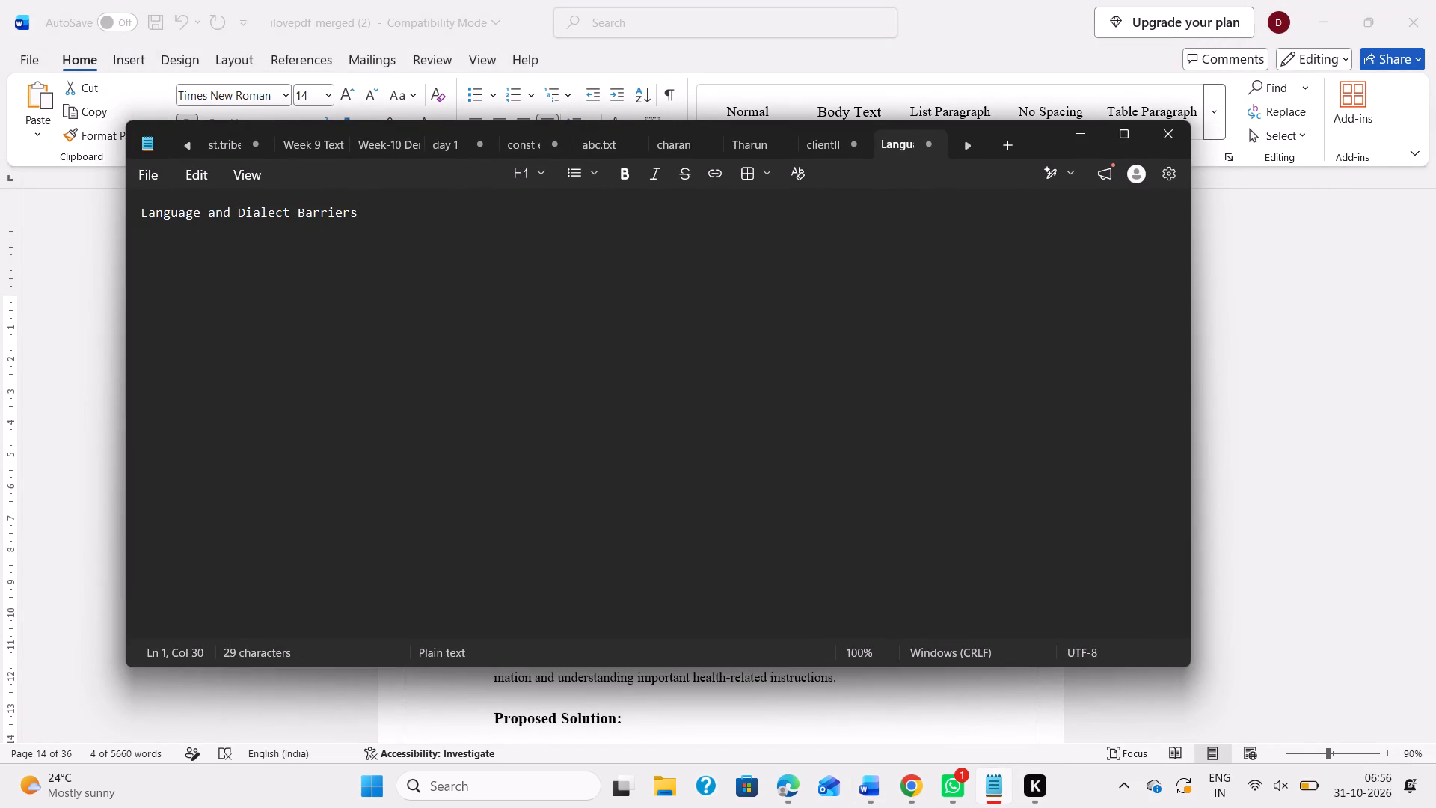
key(Return)
Copy the section 1.2.3 heading text, Information Fragmentation and Technical Complexity, from the report body onto the second line in Notepad.
click(1273, 423)
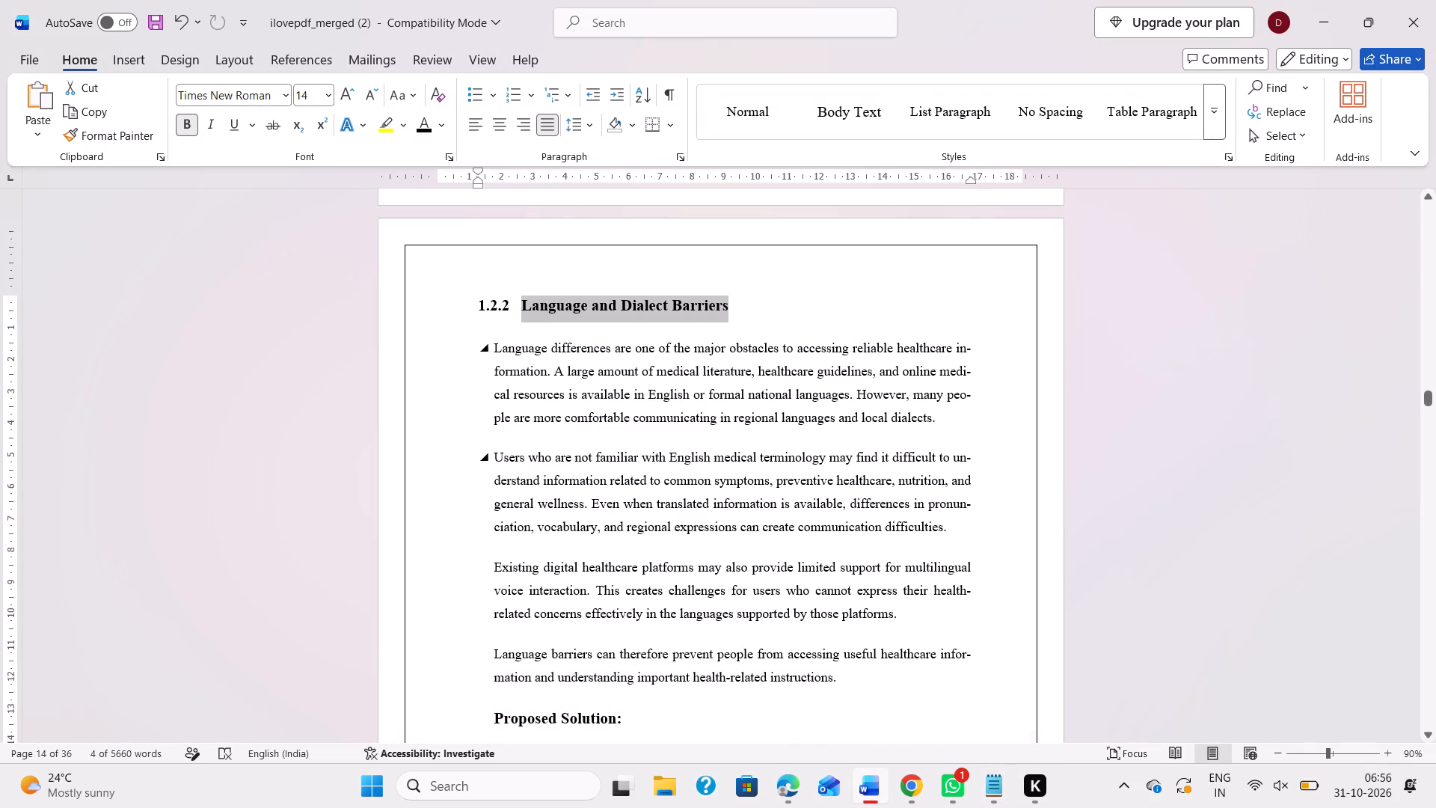
scroll(958, 432, down, 3)
scroll(838, 412, down, 2)
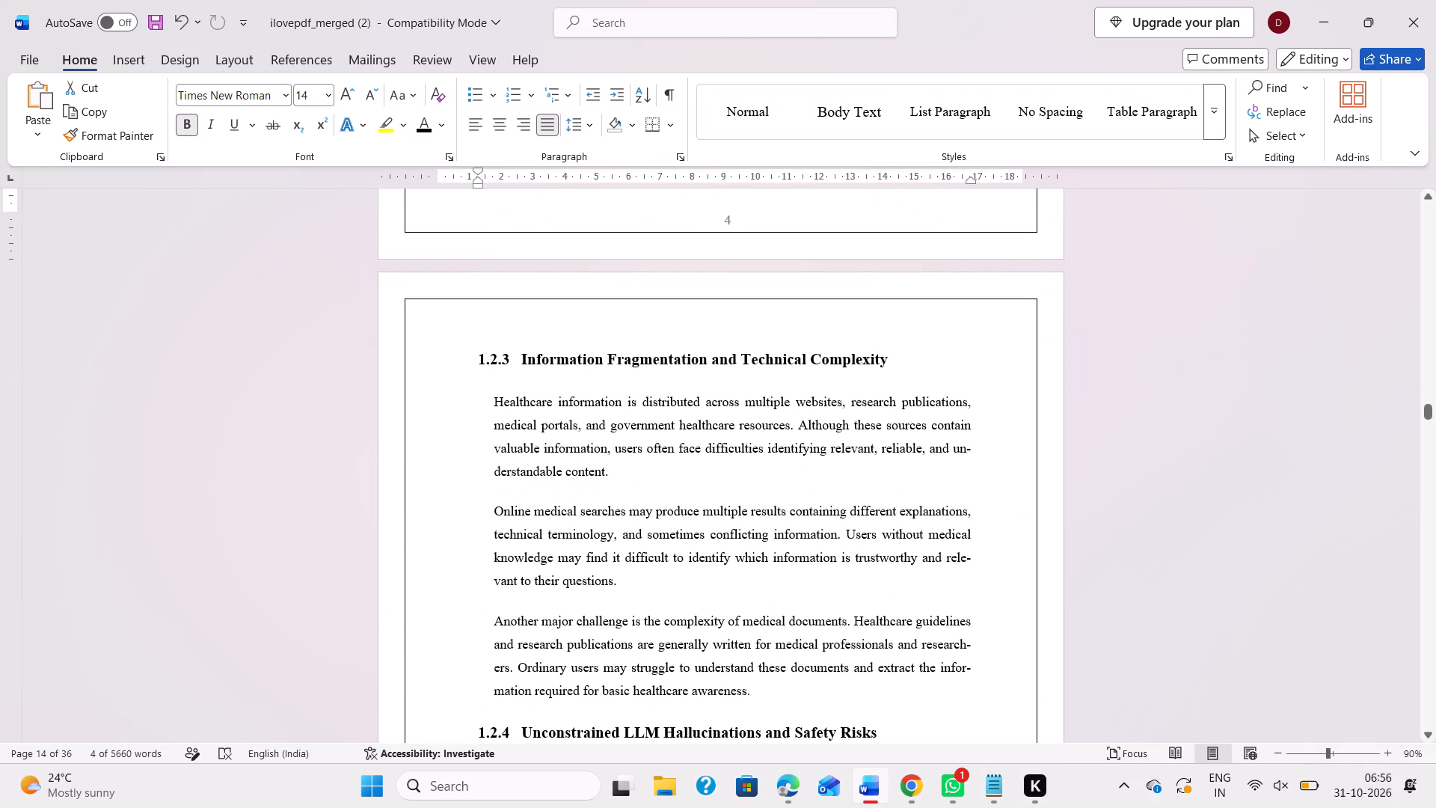
drag(894, 363, 559, 353)
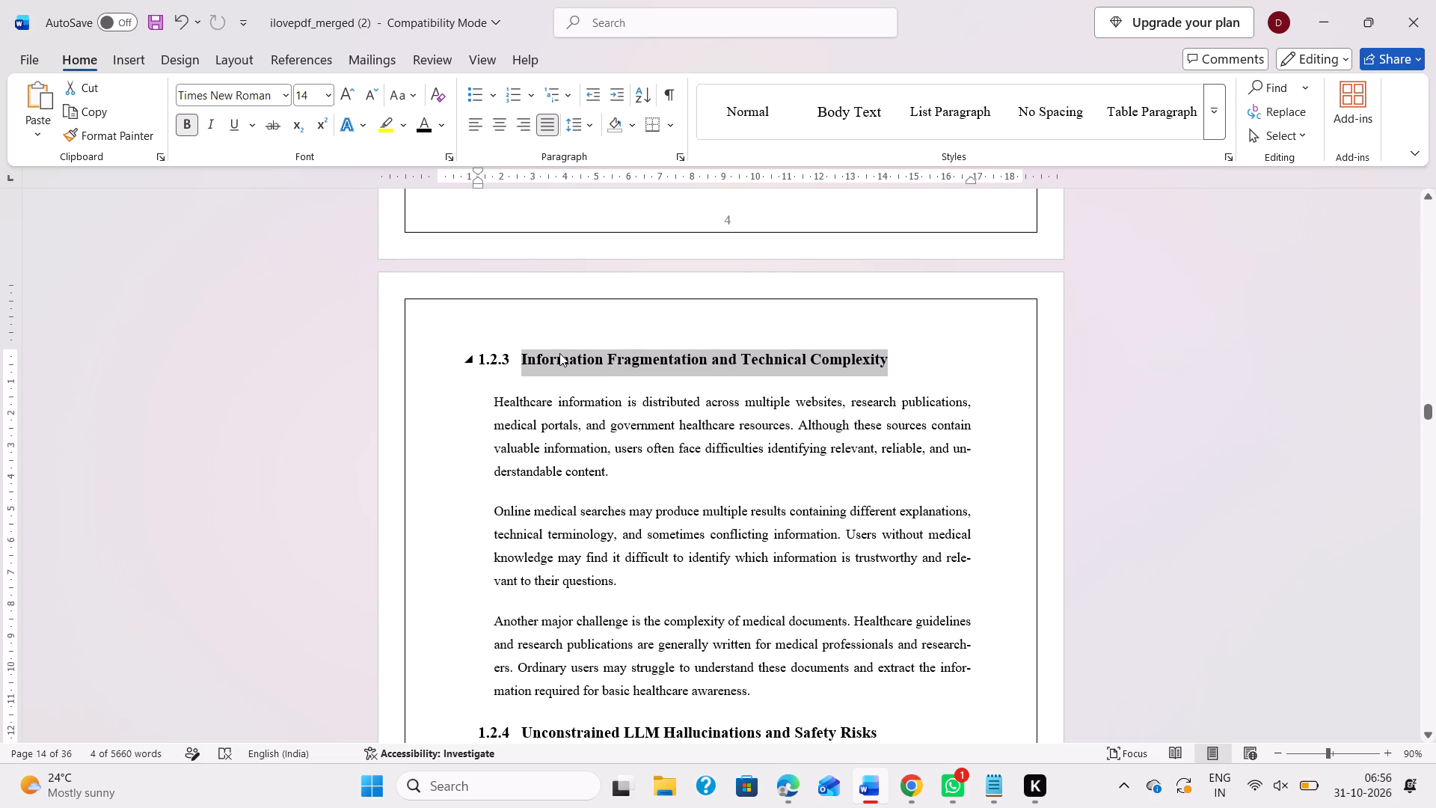
key(ctrl+c)
key(alt+Tab)
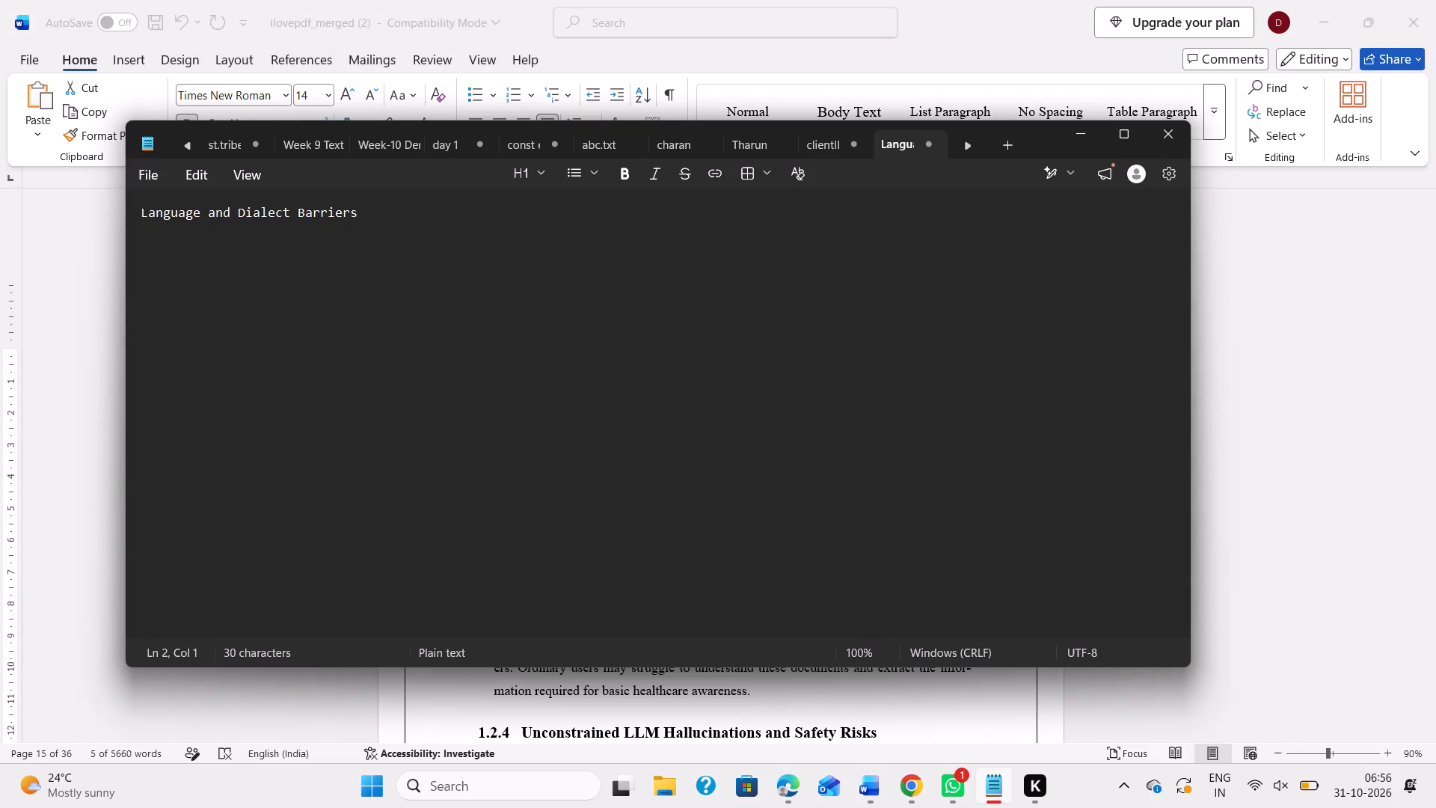
key(ctrl+v)
key(Return)
Copy the section 1.2.4 heading text, Unconstrained LLM Hallucinations and Safety Risks, from the report body onto the third line in Notepad.
key(alt+Tab)
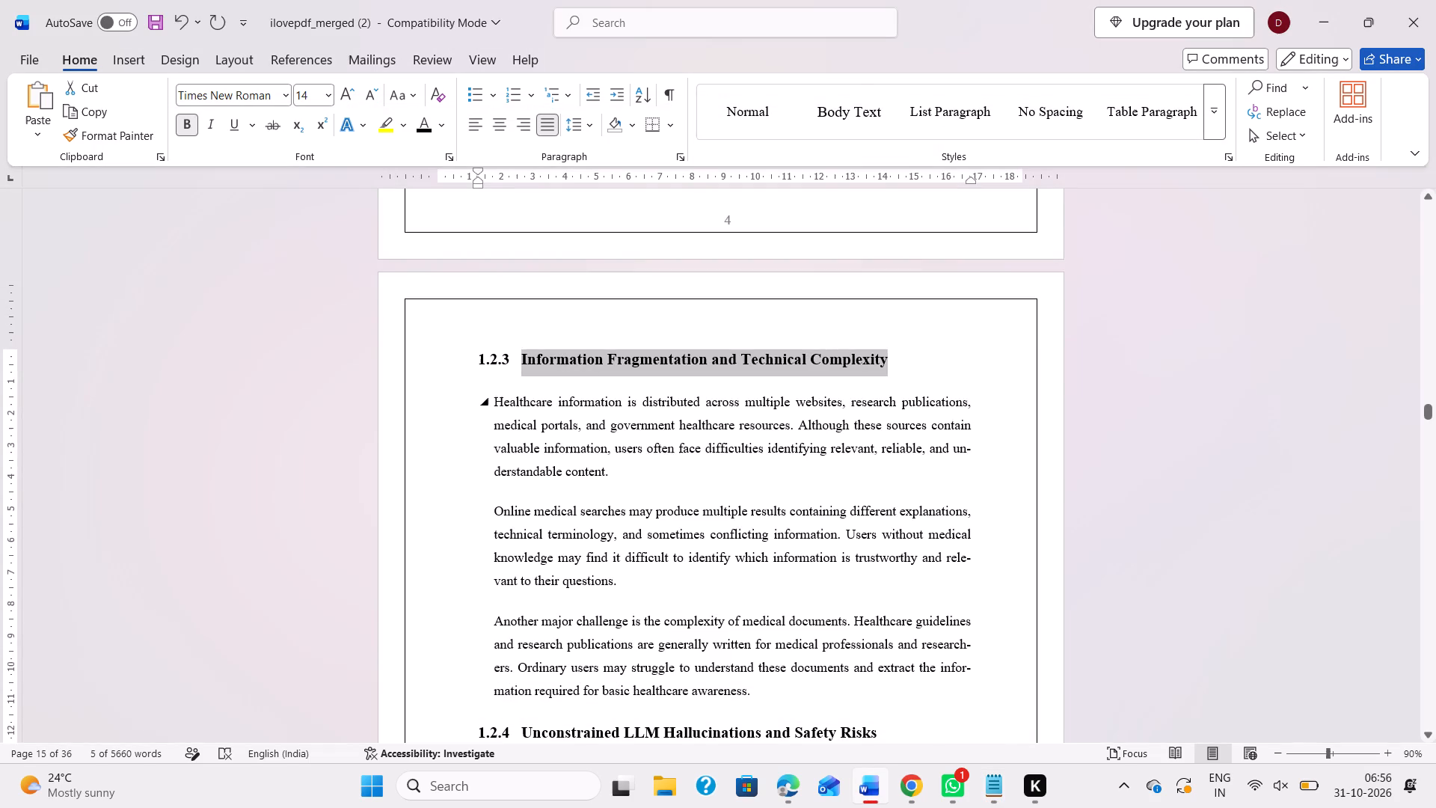
scroll(696, 414, down, 2)
drag(886, 355, 662, 342)
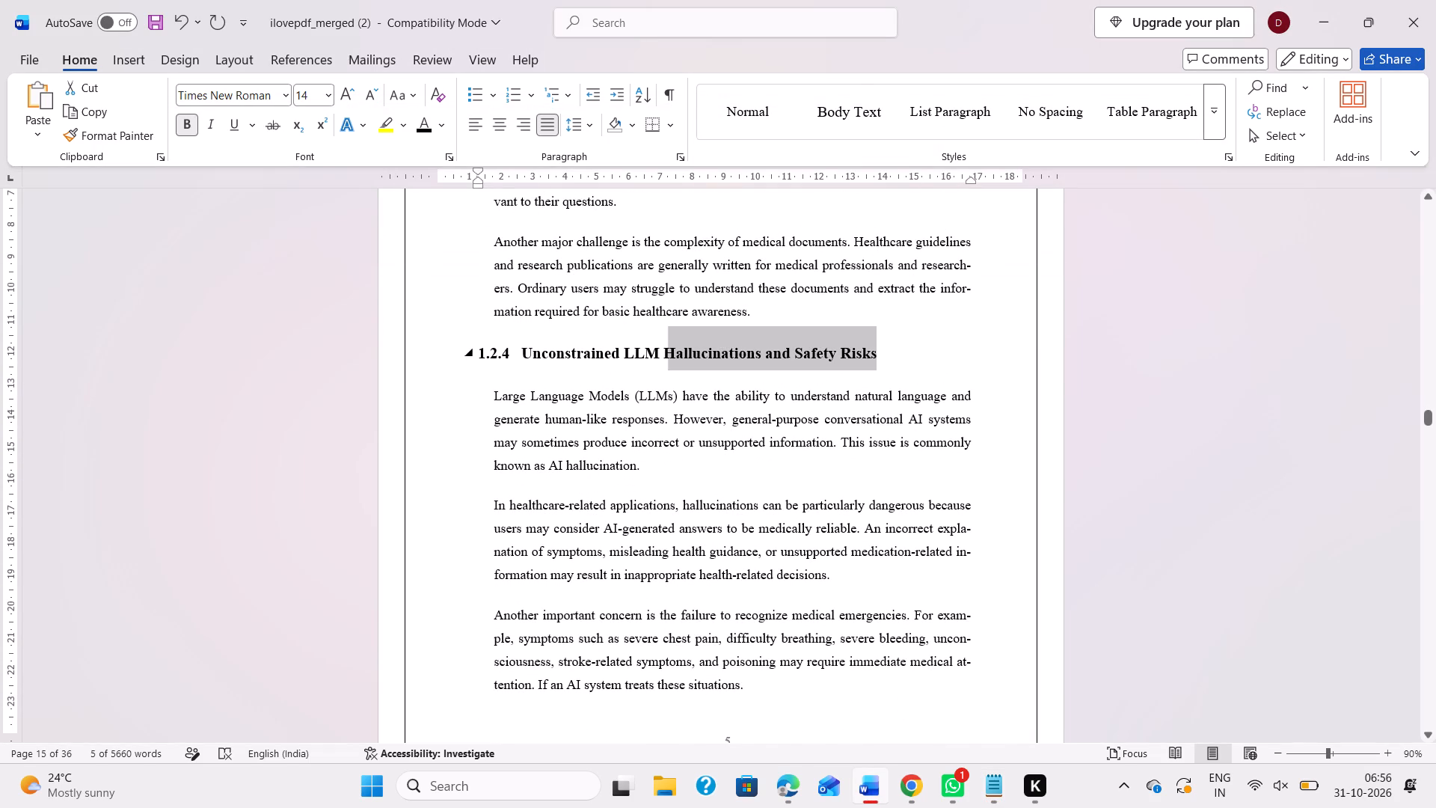
drag(662, 342, 542, 343)
key(ctrl+c)
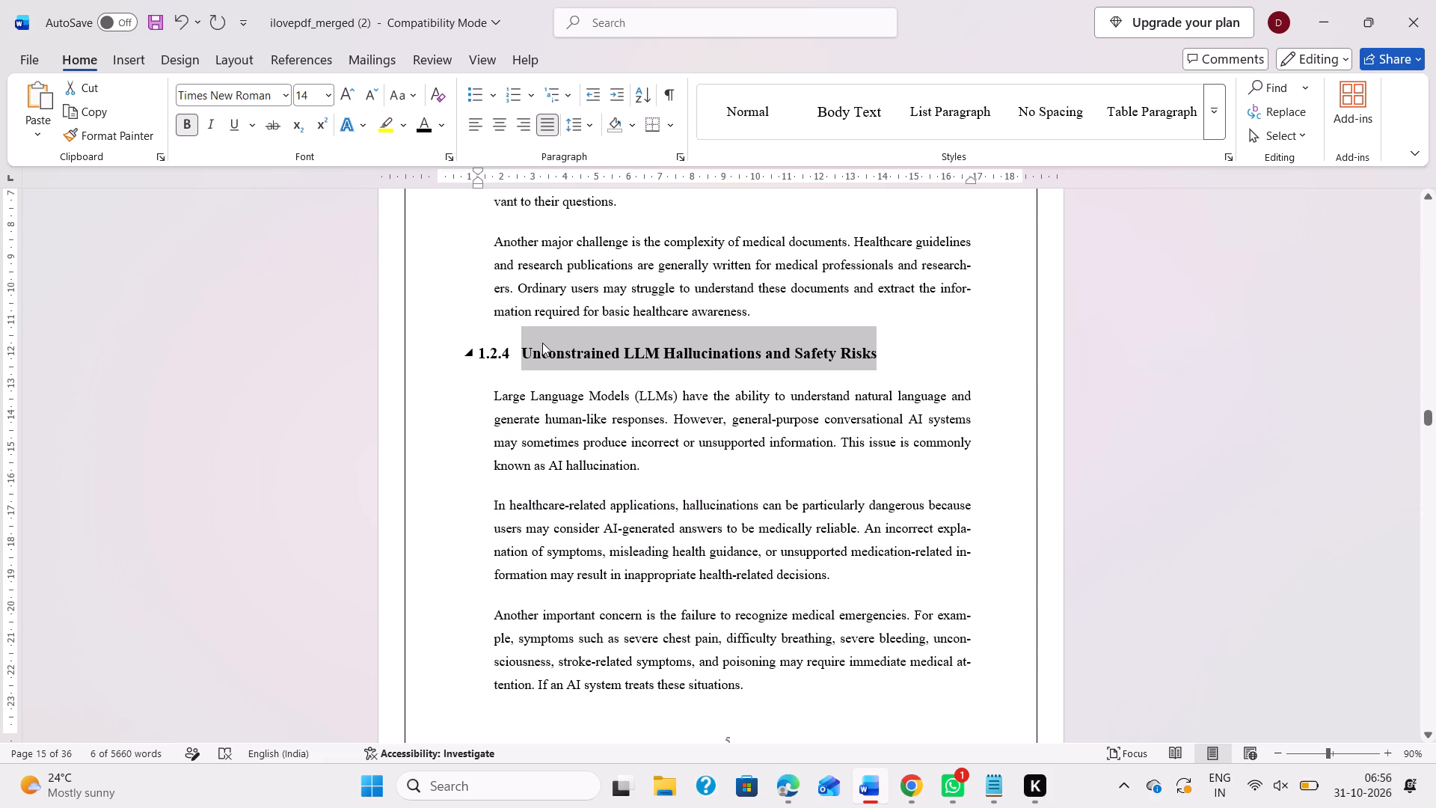
key(alt+Tab)
key(ctrl+v)
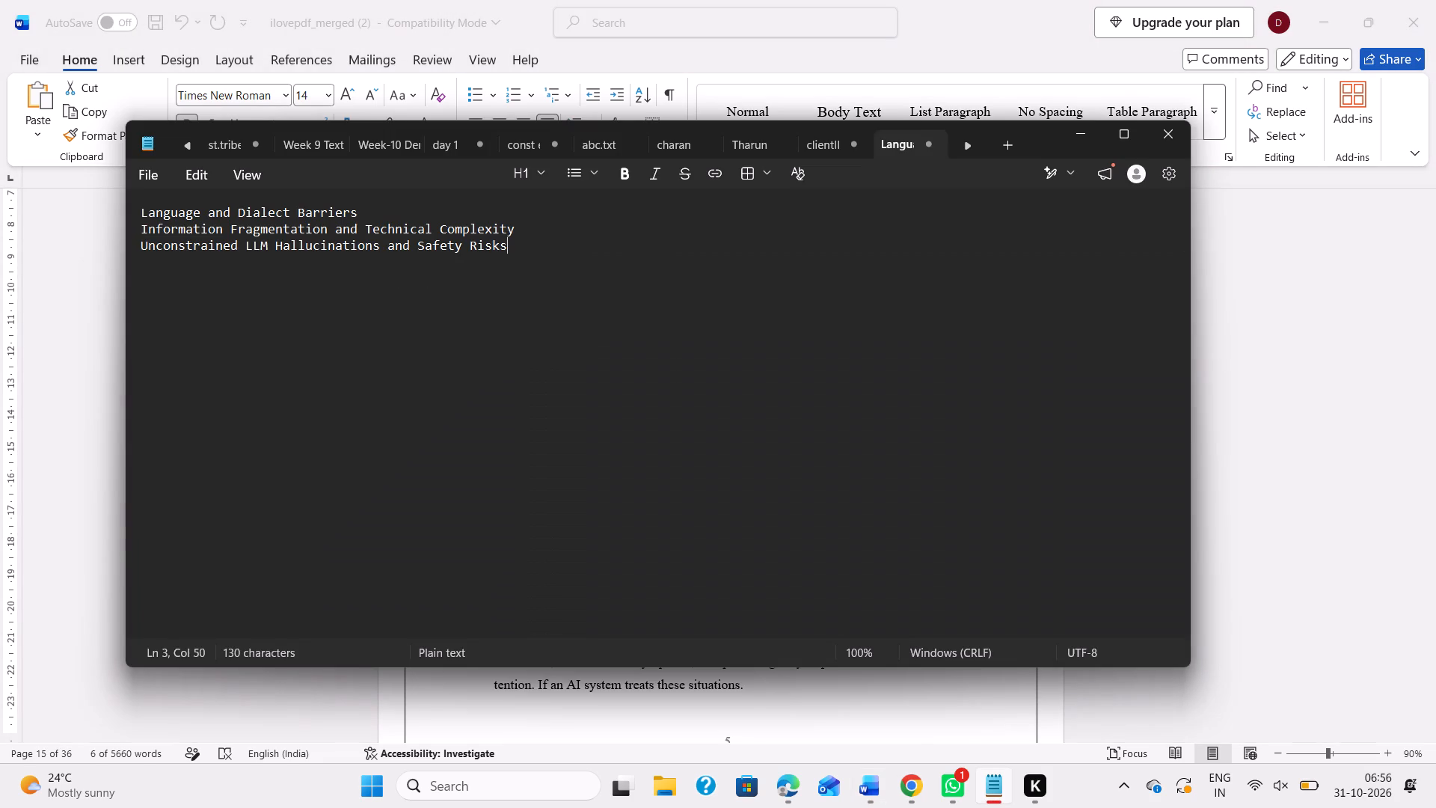
Transfer Language and Dialect Barriers from Notepad into the 1.2.2 row of the Word table of contents.
key(alt+Tab)
scroll(674, 447, down, 3)
scroll(674, 447, up, 3)
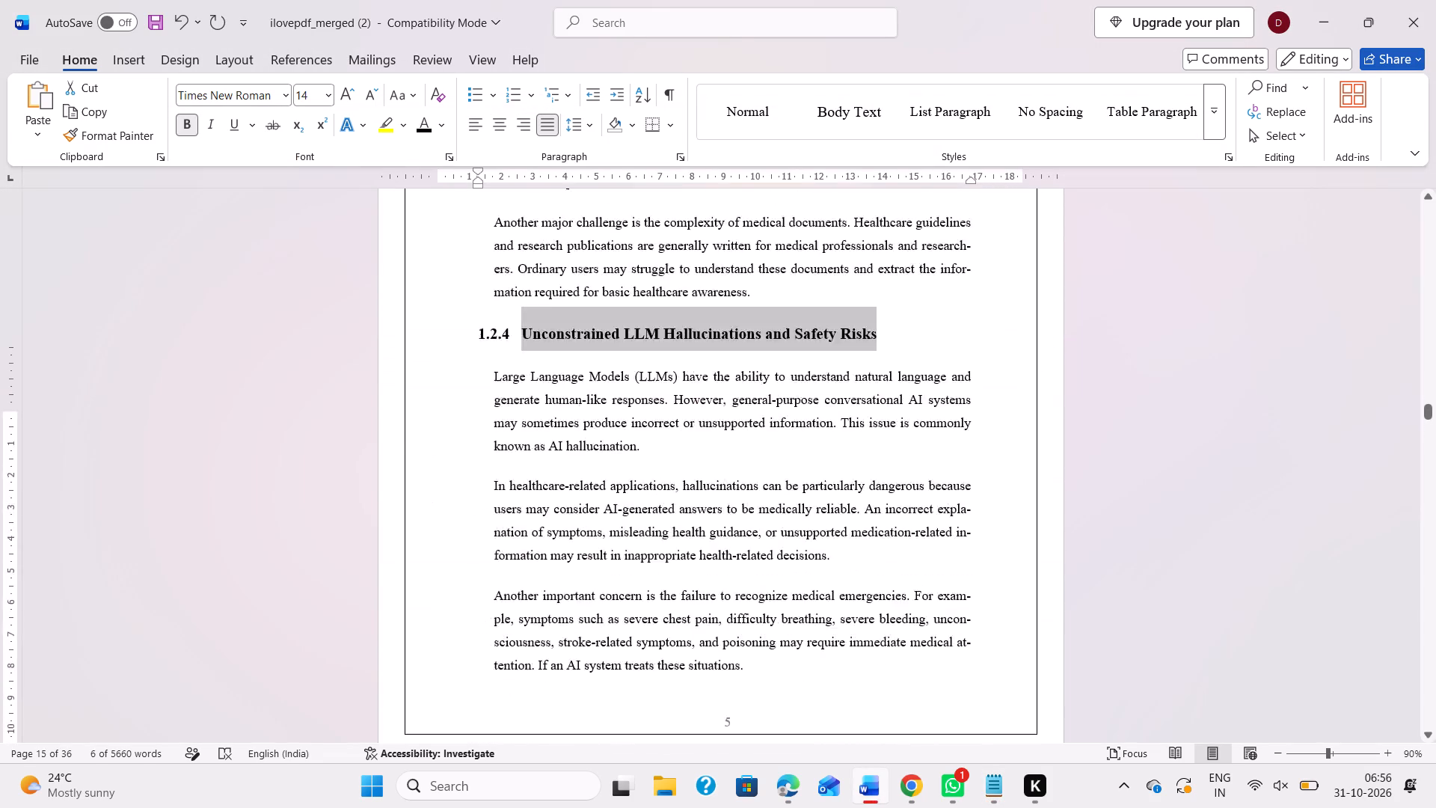
scroll(674, 447, up, 15)
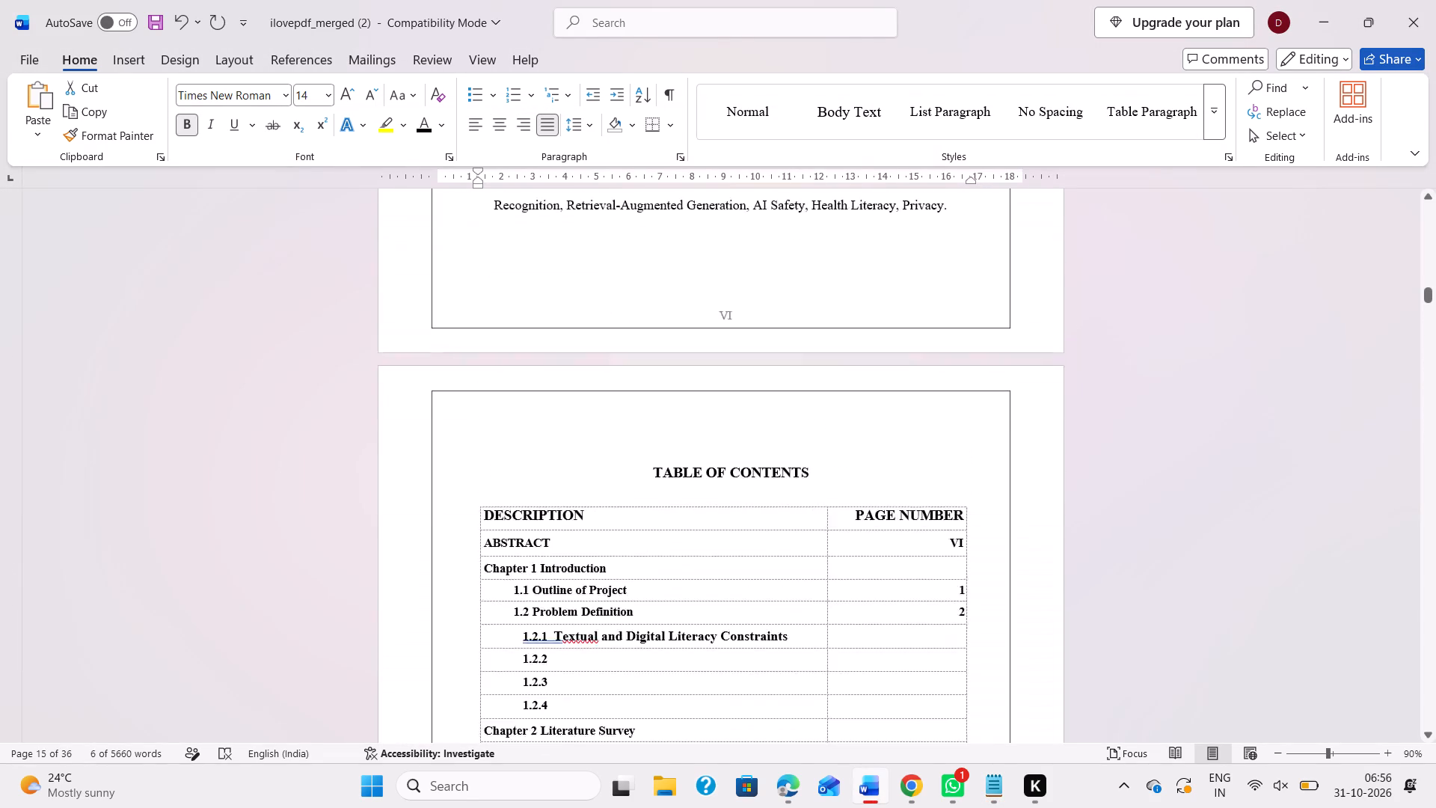
scroll(674, 447, up, 1)
scroll(674, 447, down, 2)
click(595, 504)
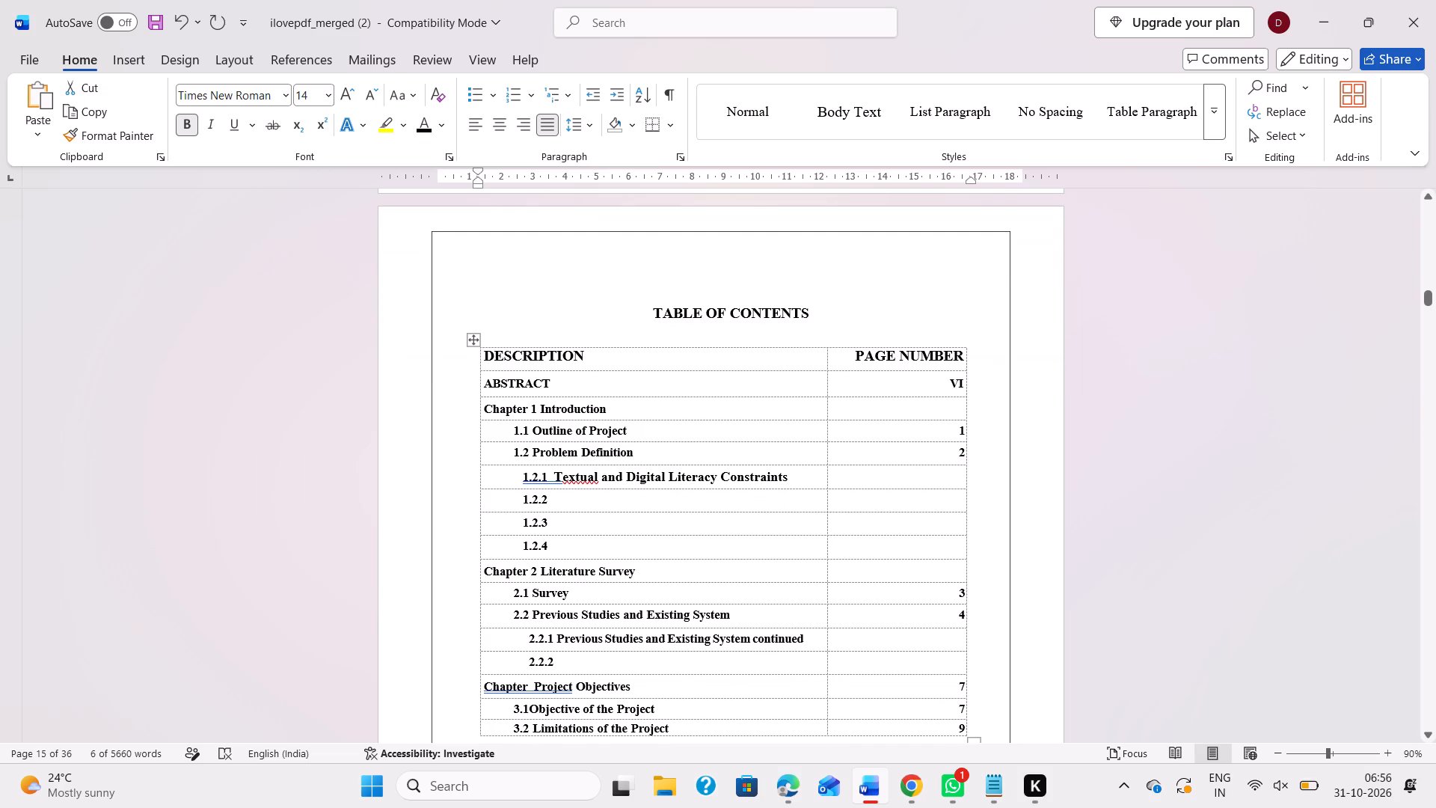
key(alt+Tab)
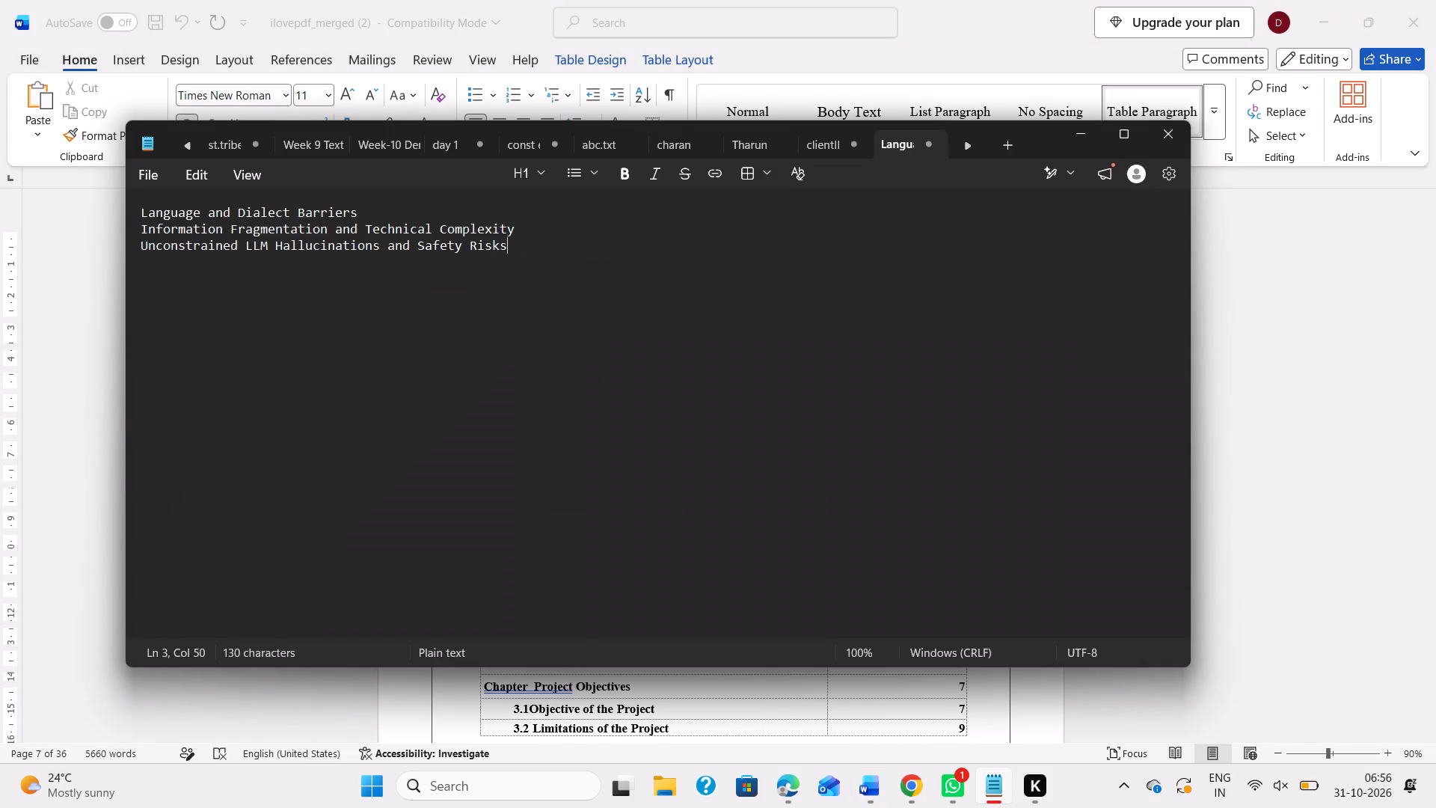
triple_click(426, 212)
key(ctrl+c)
key(alt+Tab)
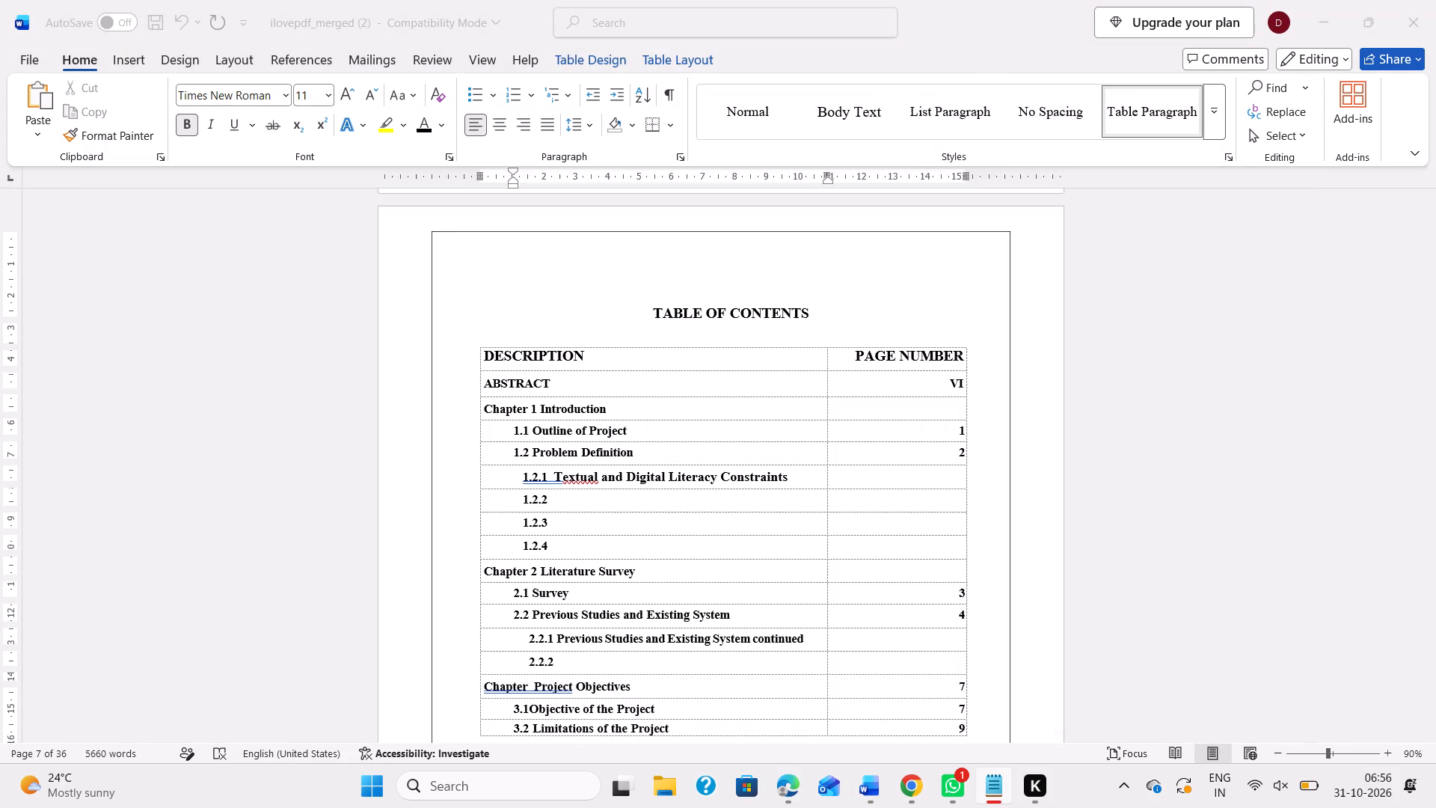
key(ctrl+v)
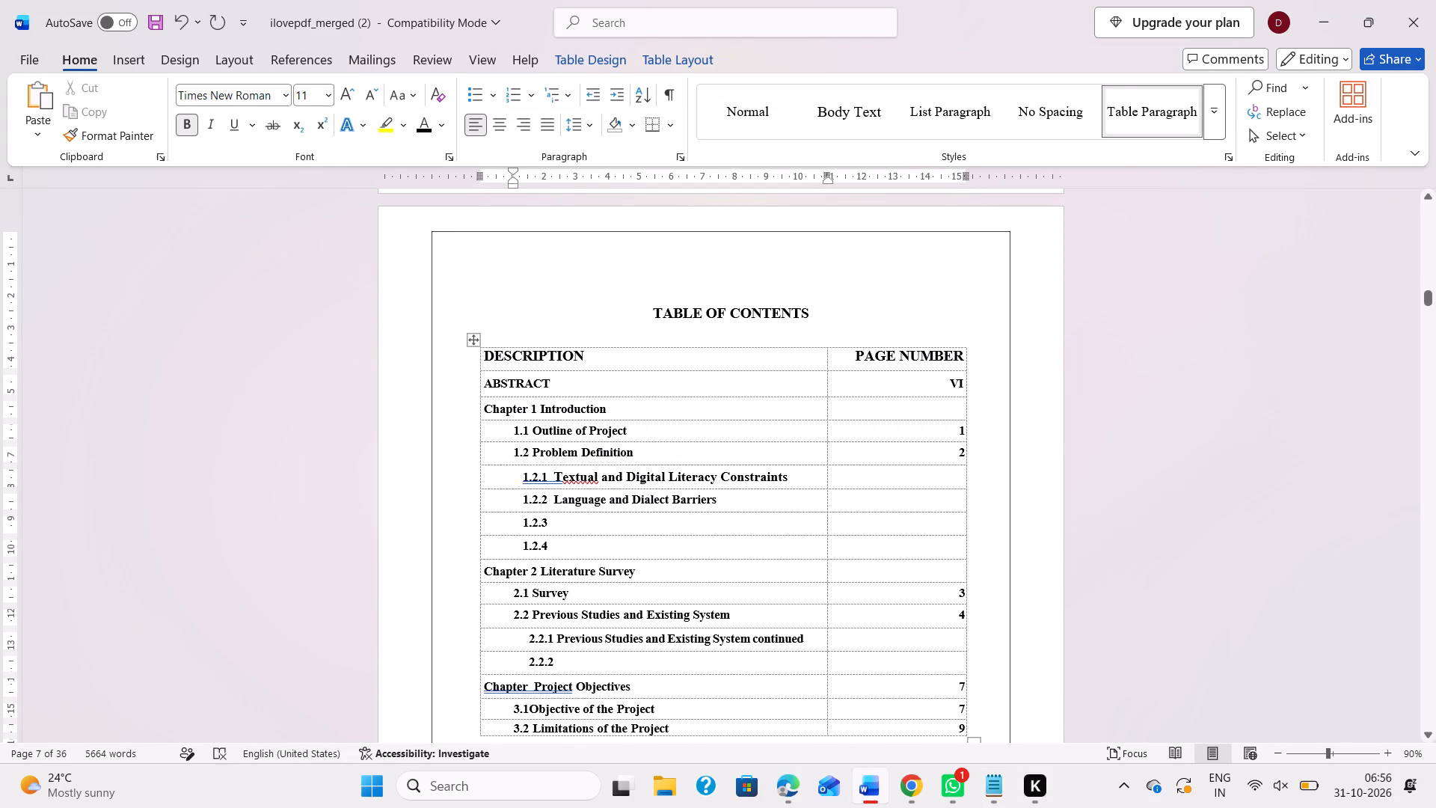
Transfer Information Fragmentation and Technical Complexity from Notepad into the 1.2.3 contents row, two spaces after the number.
click(608, 519)
key(alt+Tab)
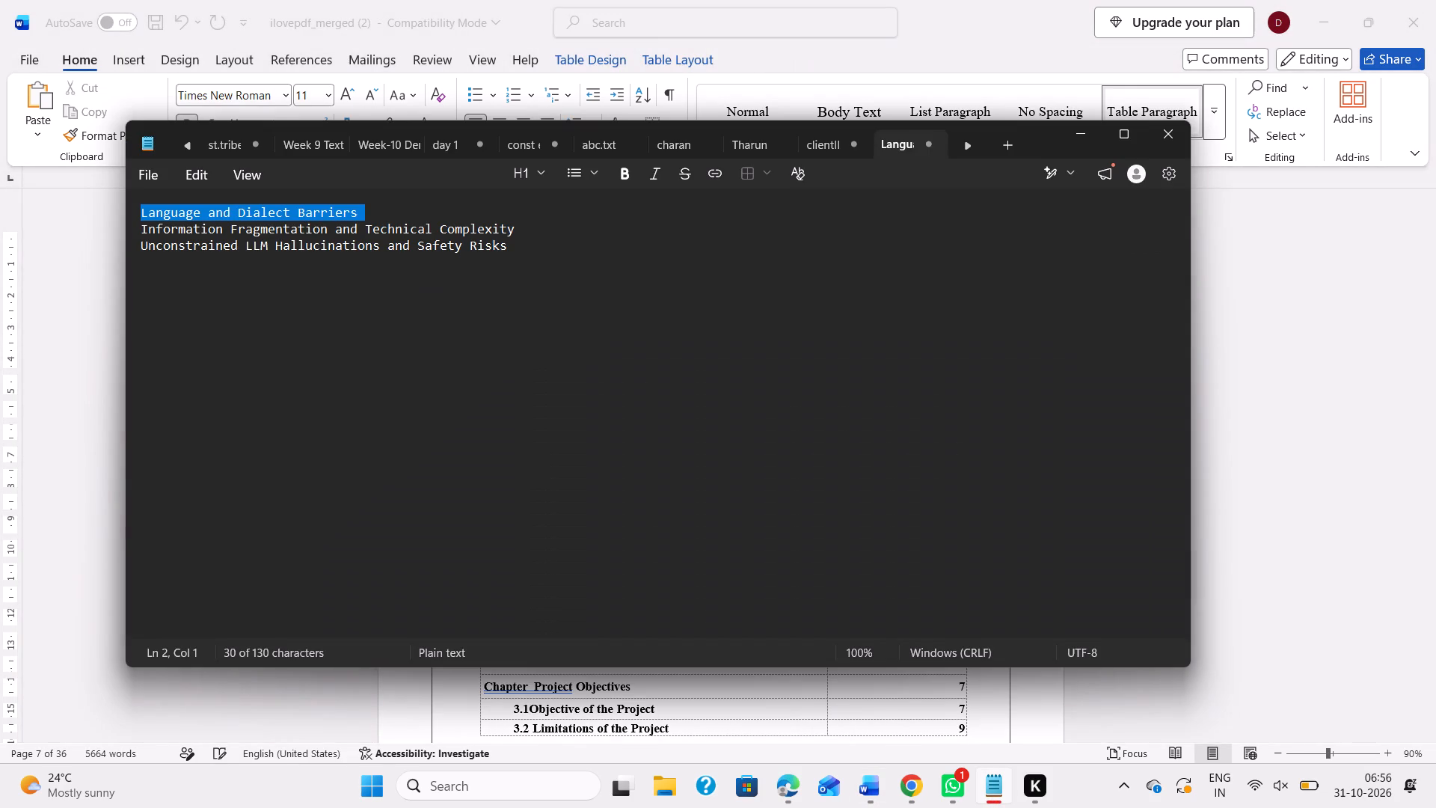
triple_click(523, 234)
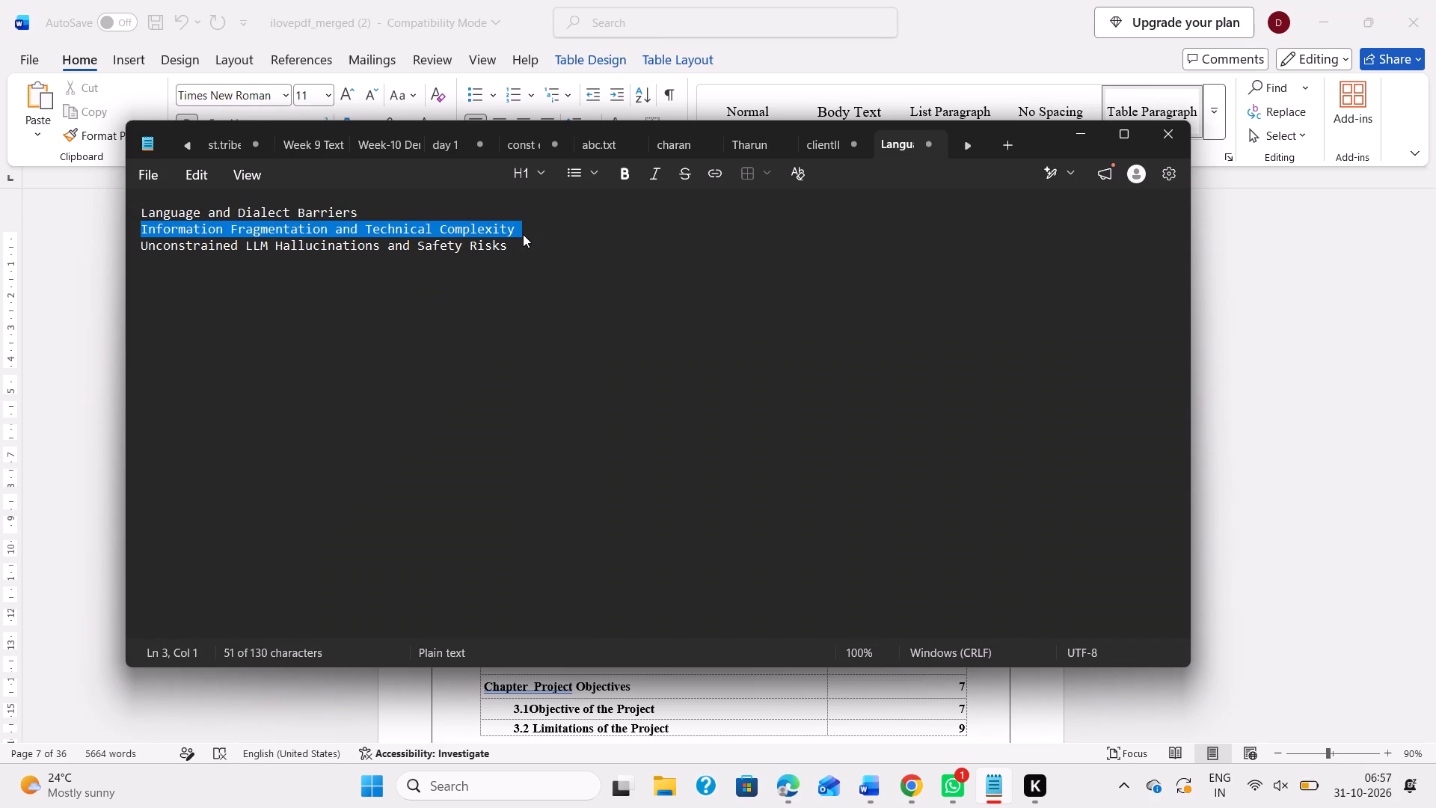
key(ctrl+c)
key(alt+Tab)
key(space)
key(space)
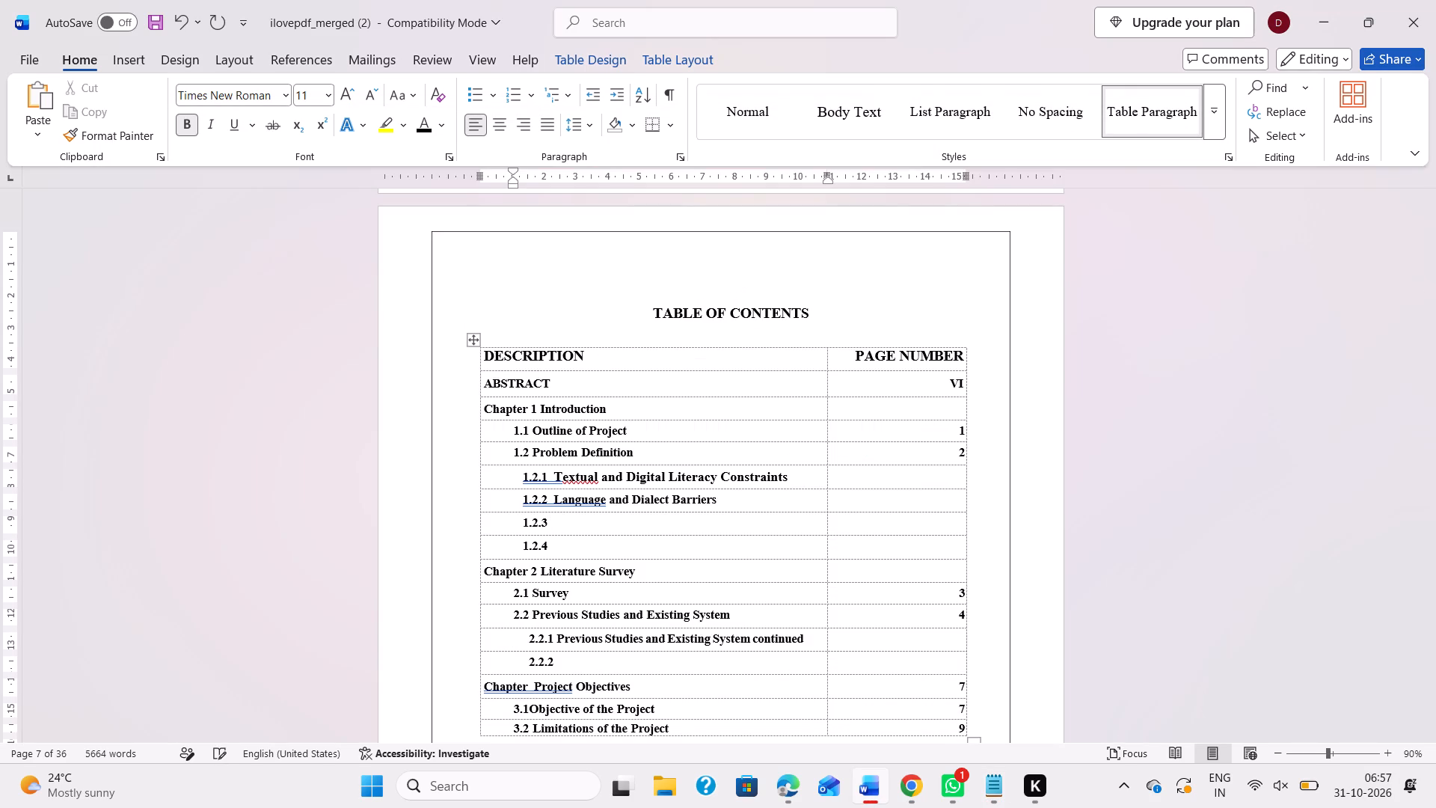
key(ctrl+v)
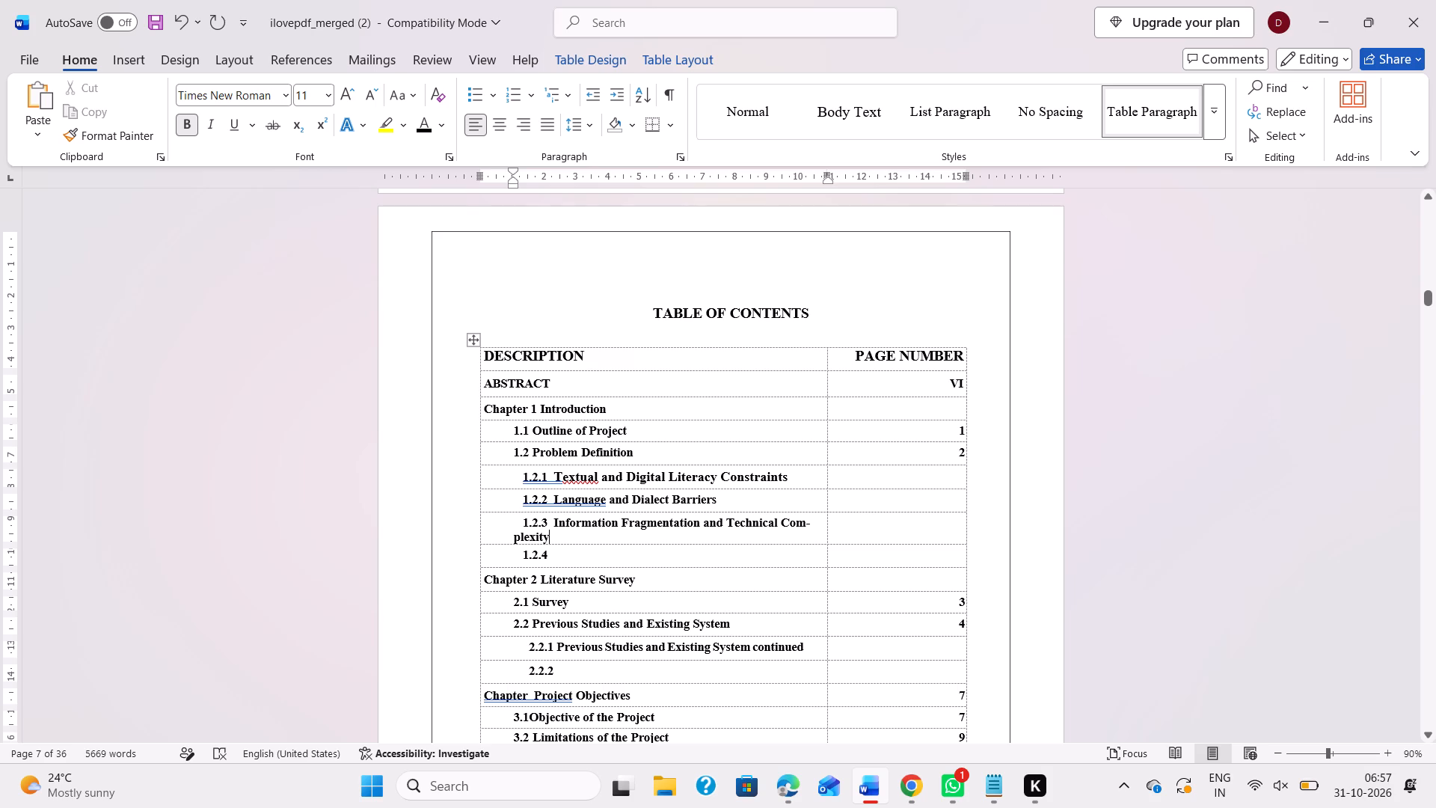
Widen the Description column of the contents table enough for the 1.2.3 title to fit on one line.
drag(826, 378, 856, 378)
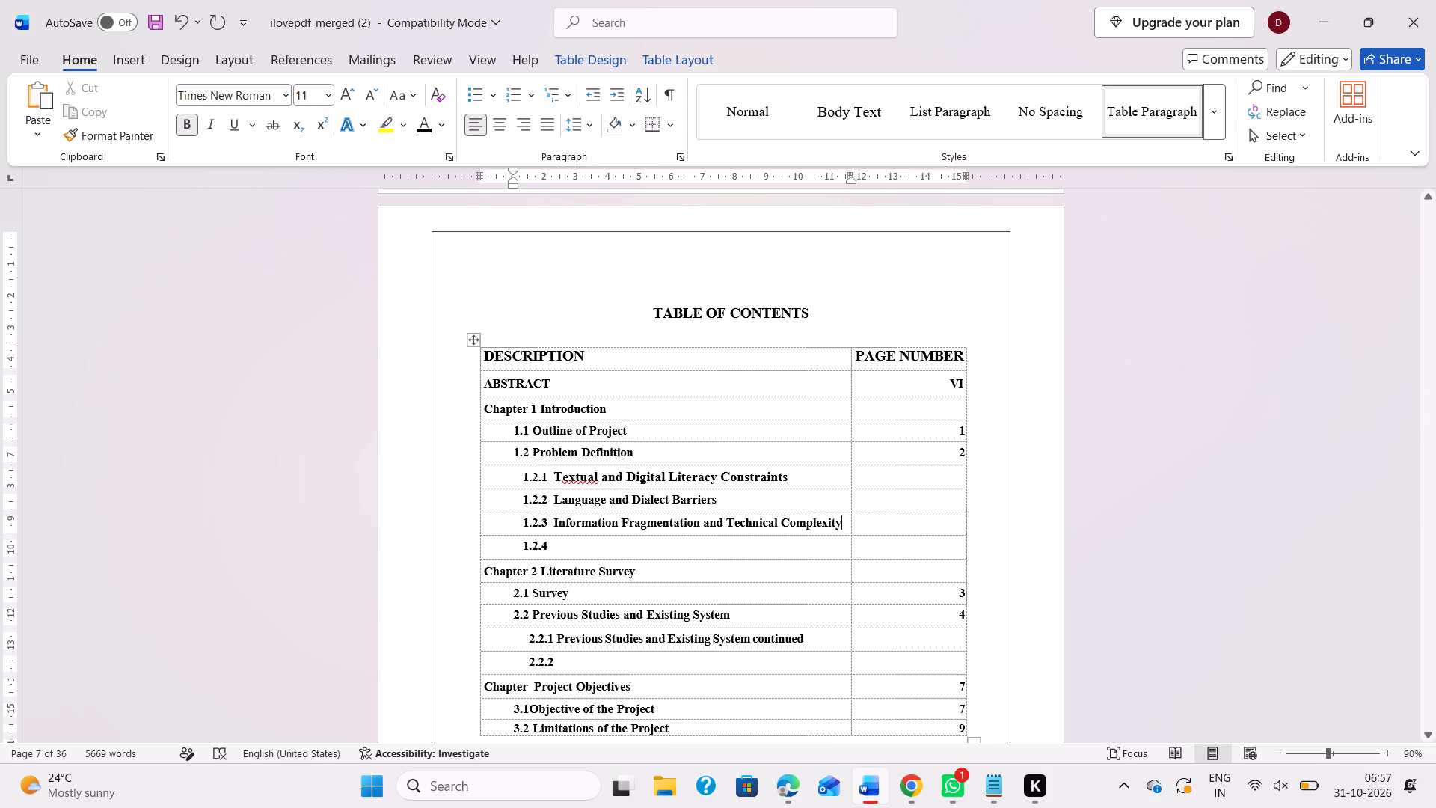
Transfer Unconstrained LLM Hallucinations and Safety Risks from Notepad into the 1.2.4 contents row, two spaces after the number.
click(669, 545)
key(alt+Tab)
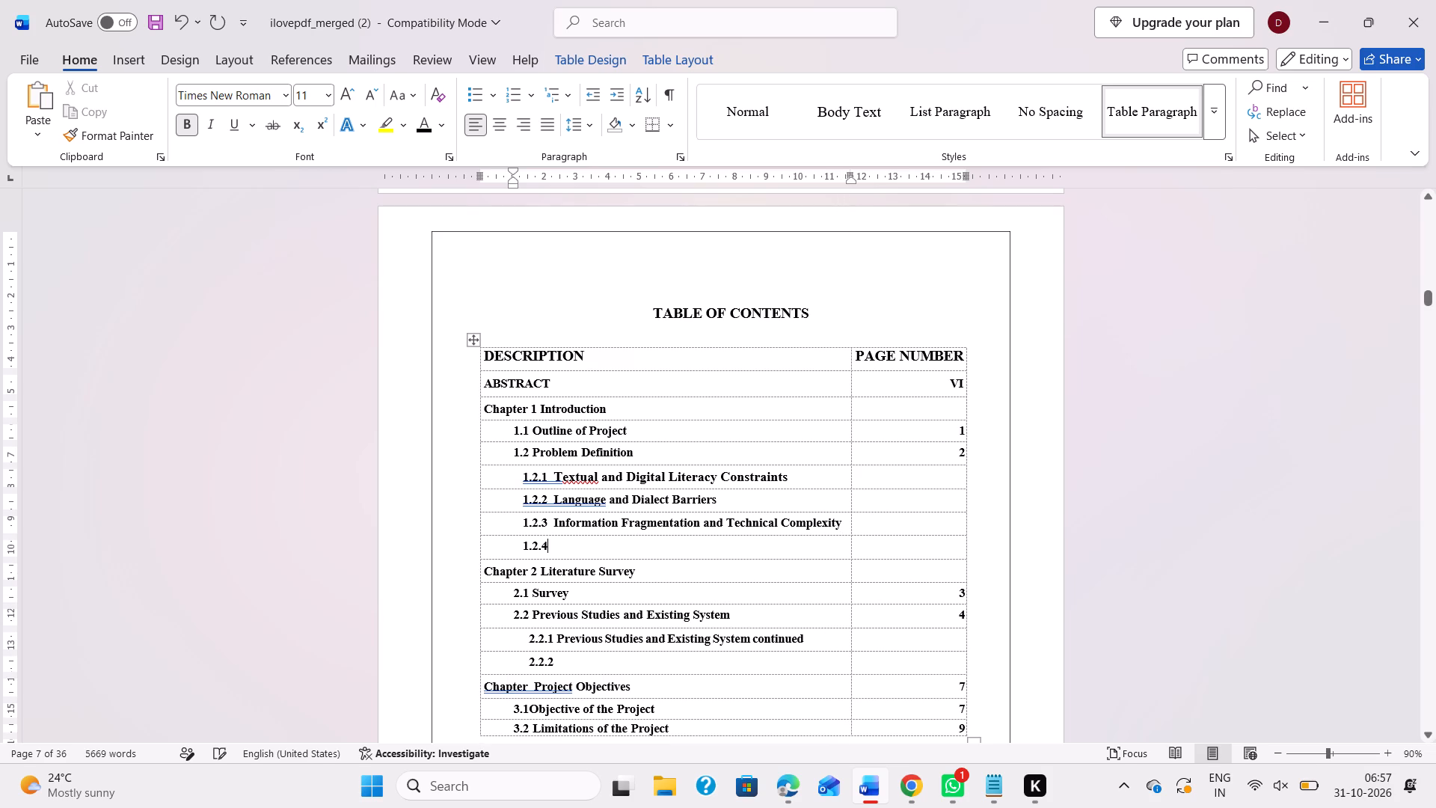
triple_click(546, 248)
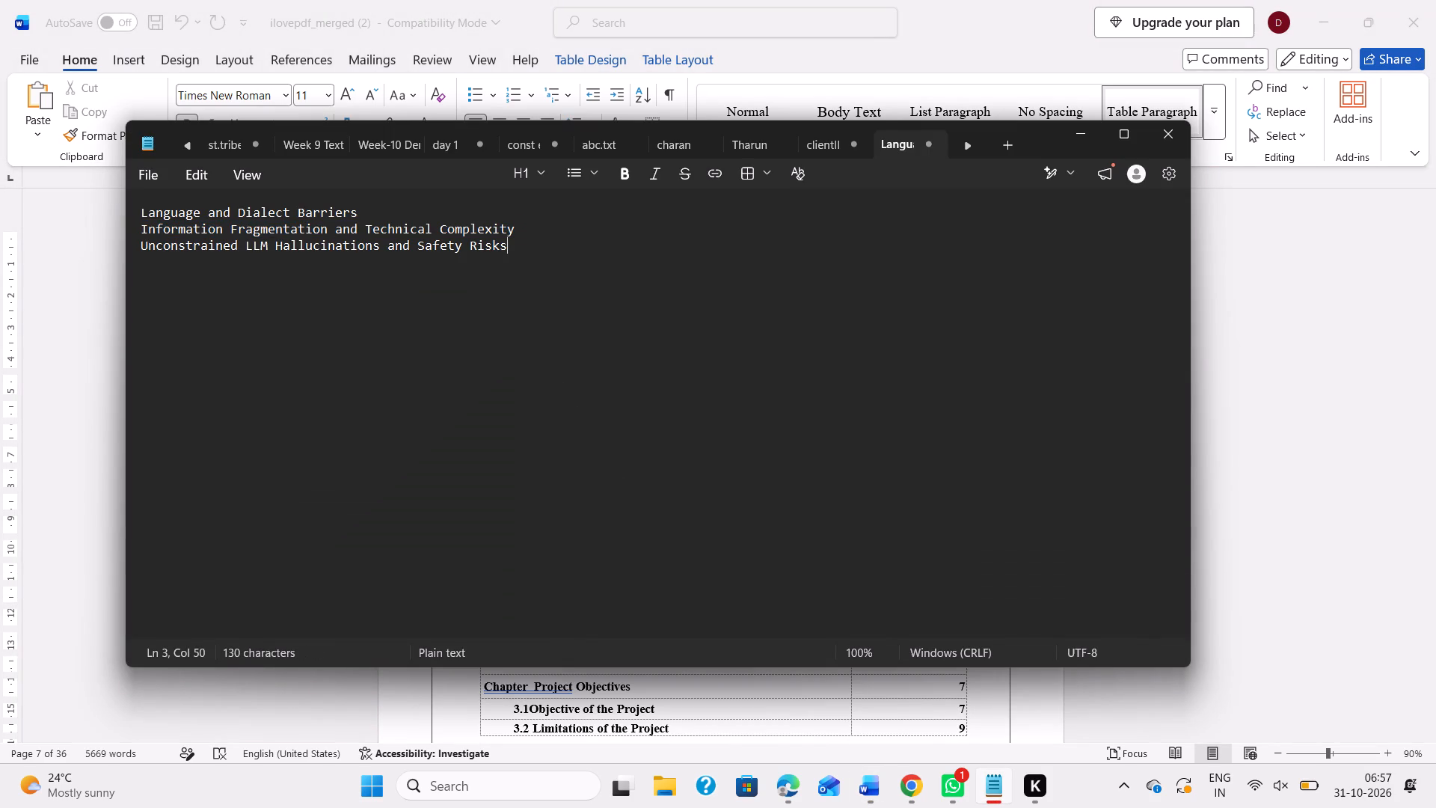
key(ctrl+c)
key(alt+Tab)
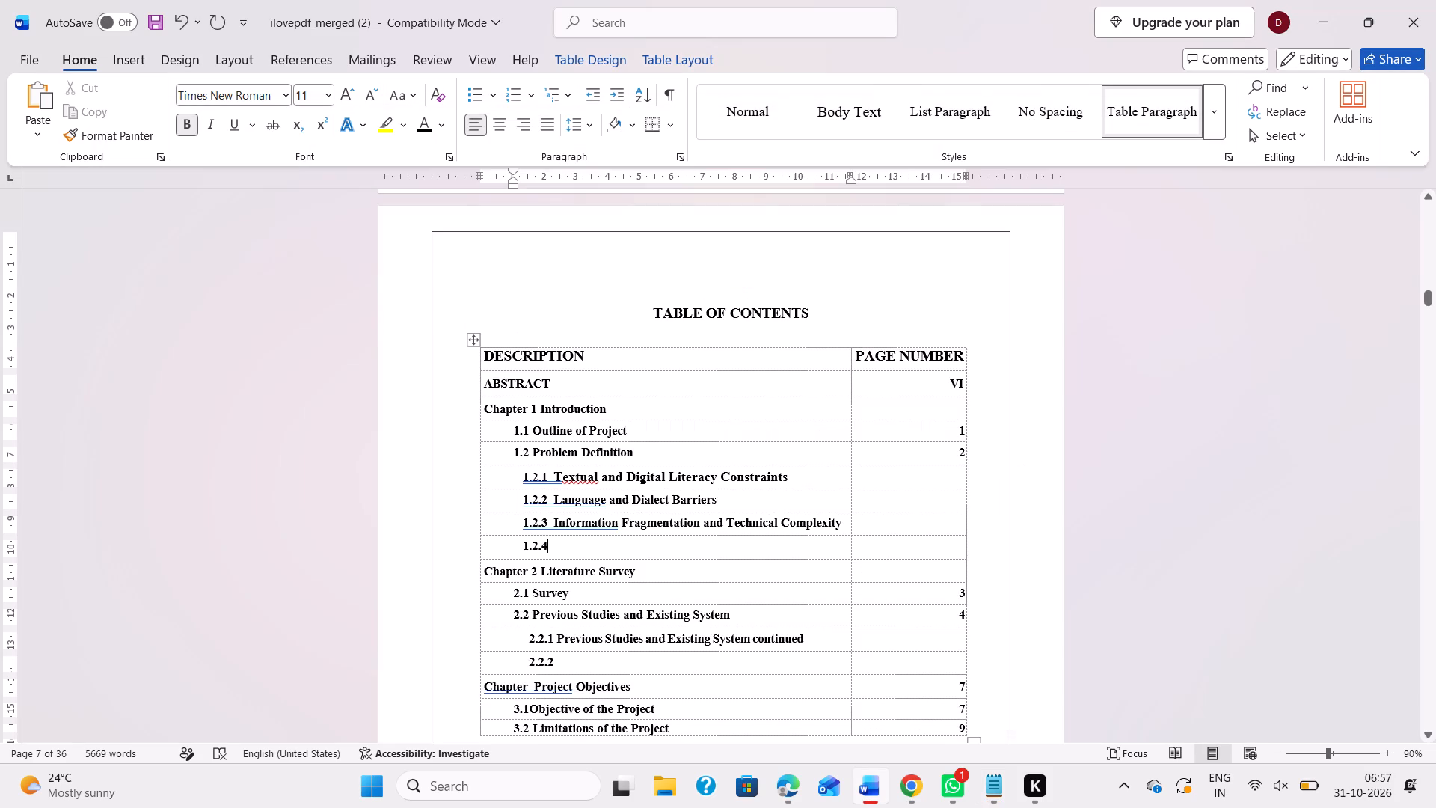
key(space)
key(space)
key(ctrl+v)
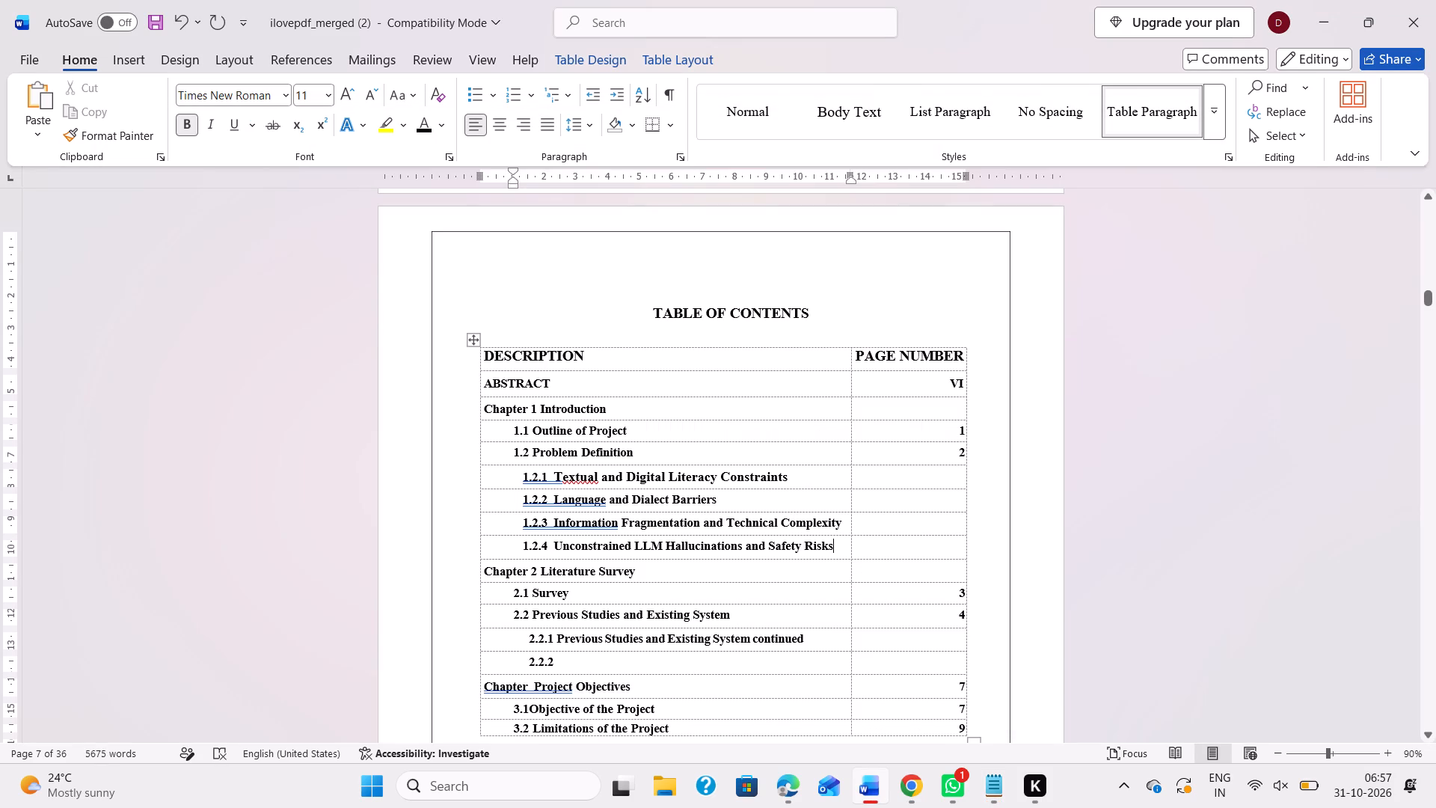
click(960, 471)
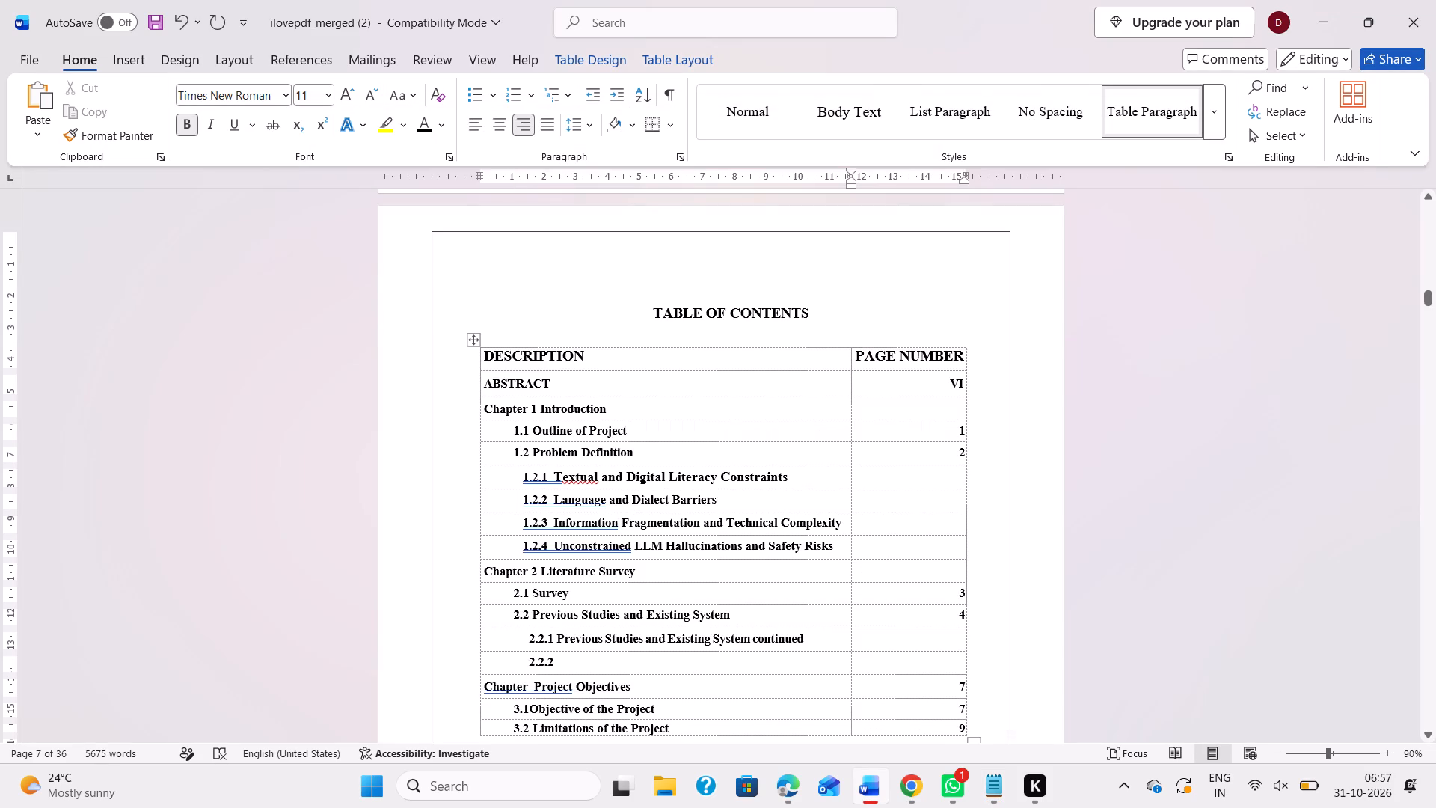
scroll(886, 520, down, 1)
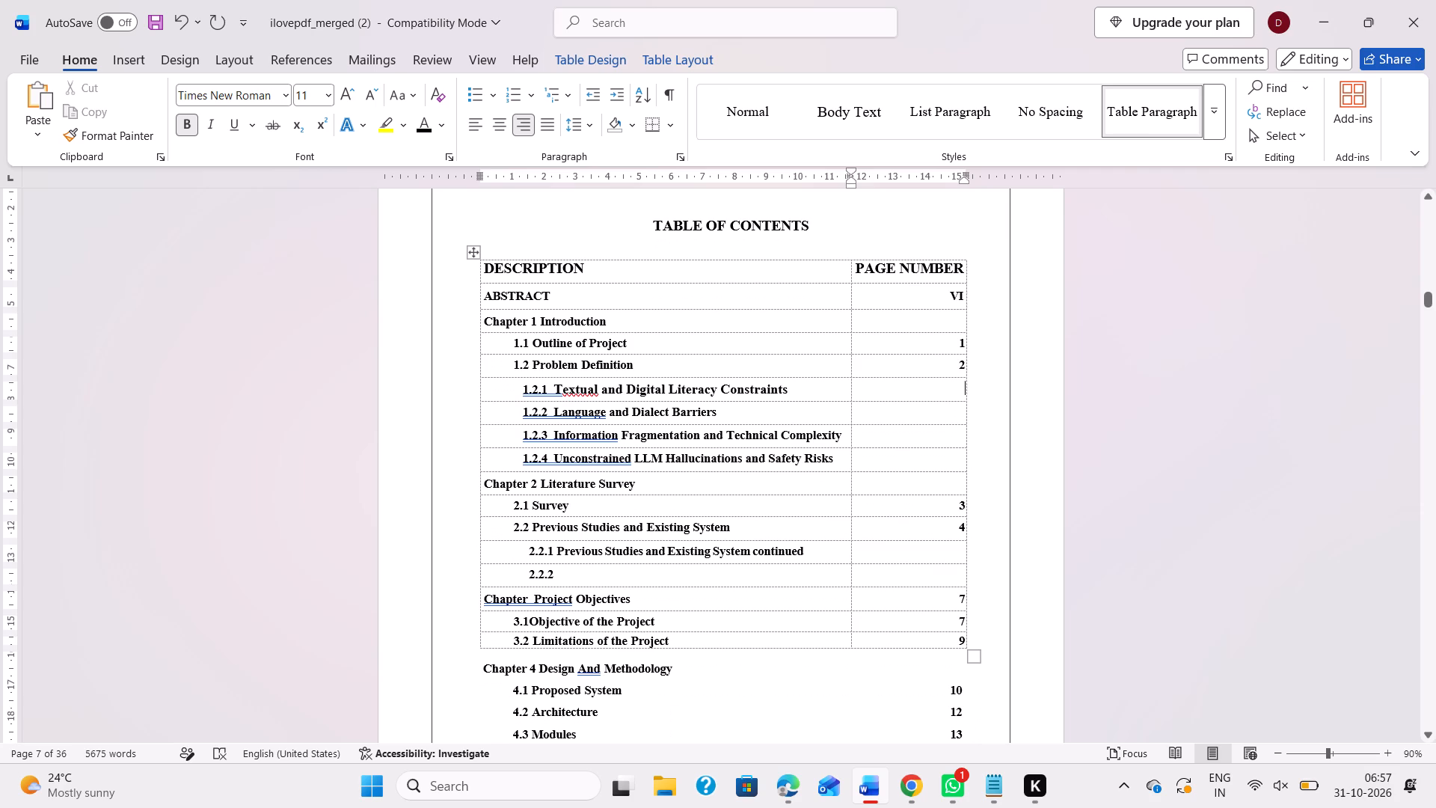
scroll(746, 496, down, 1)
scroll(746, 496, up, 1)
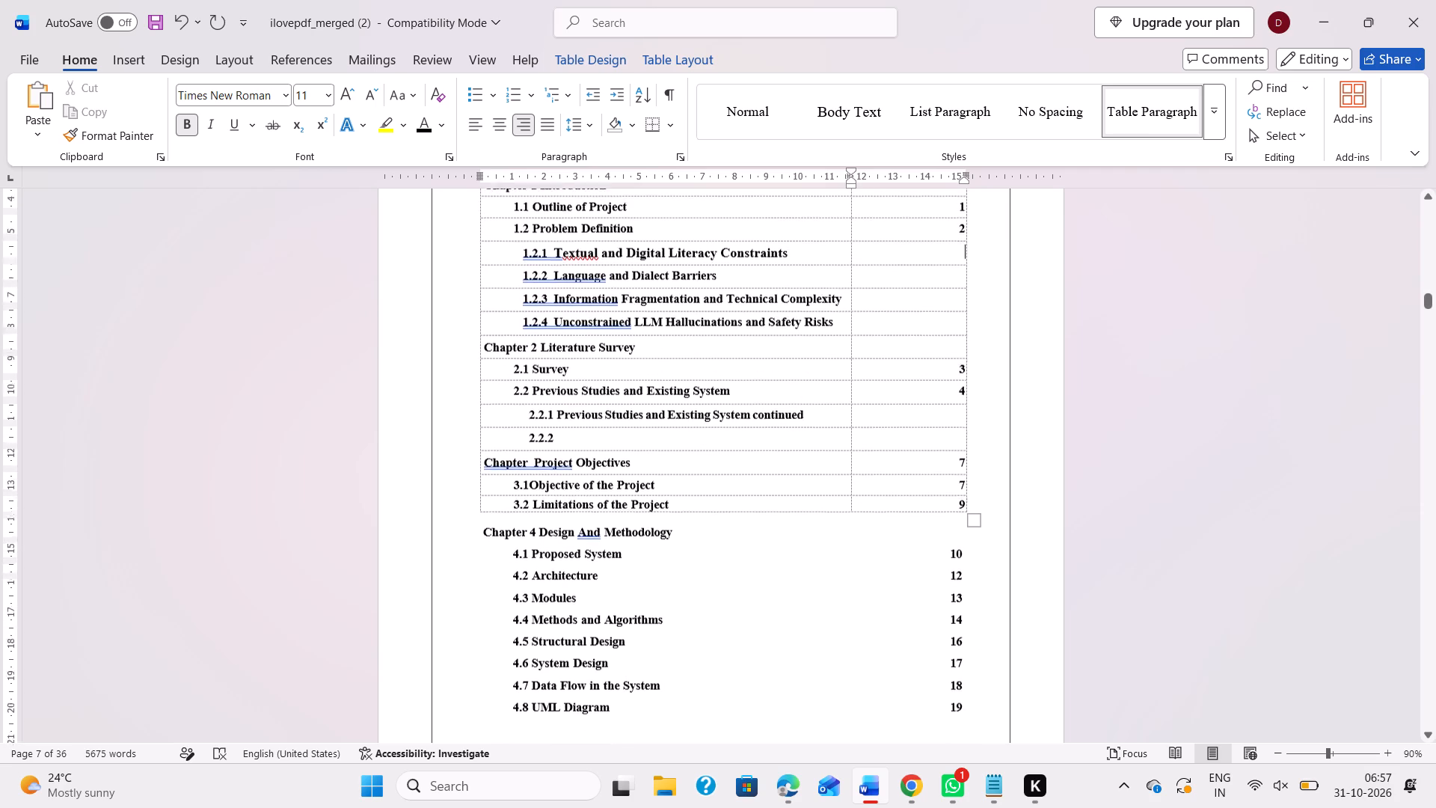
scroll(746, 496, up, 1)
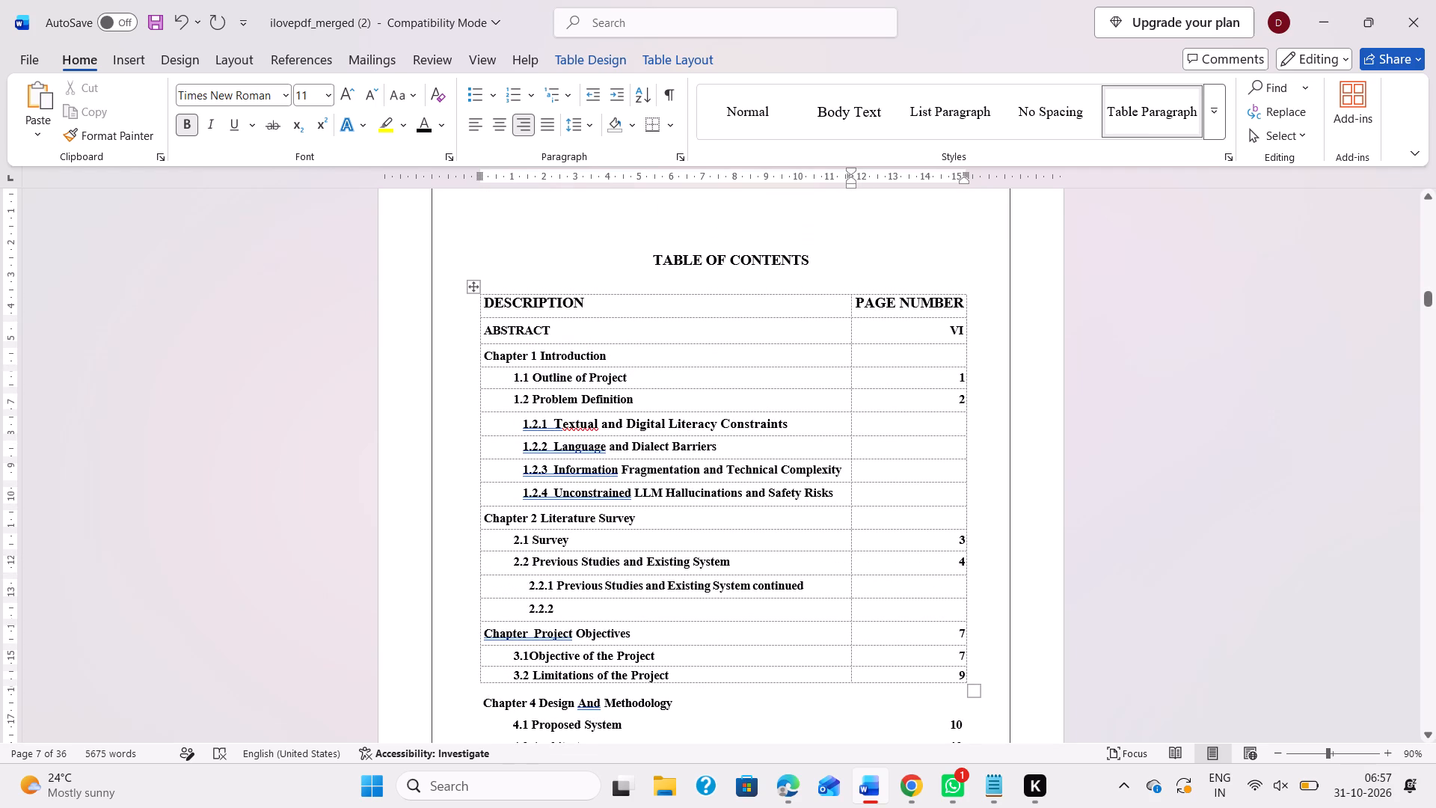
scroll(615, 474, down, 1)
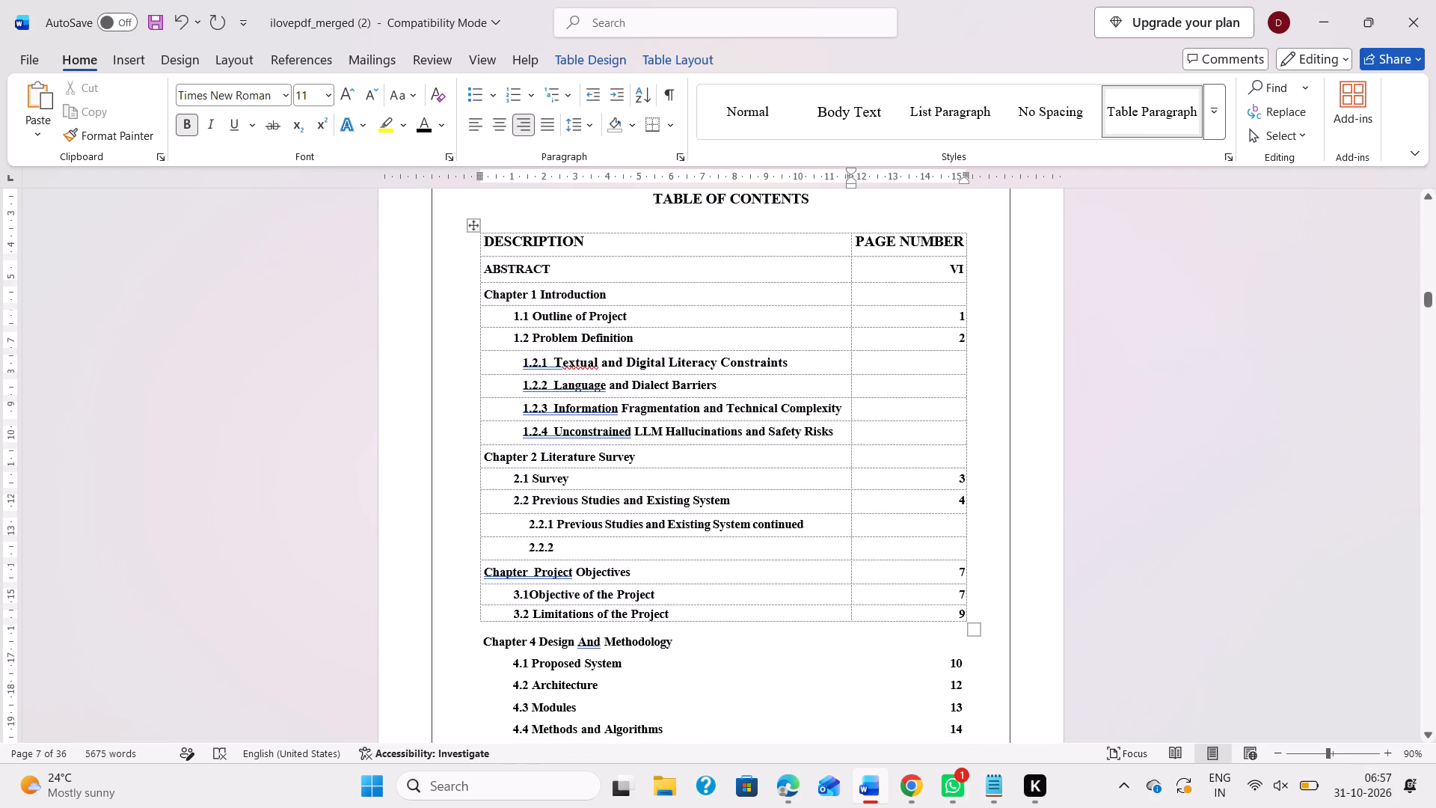
Indent the 1.2.4, 1.2.3 and 1.2.2 entries in the contents table by one additional leading space each.
click(518, 432)
key(space)
key(space)
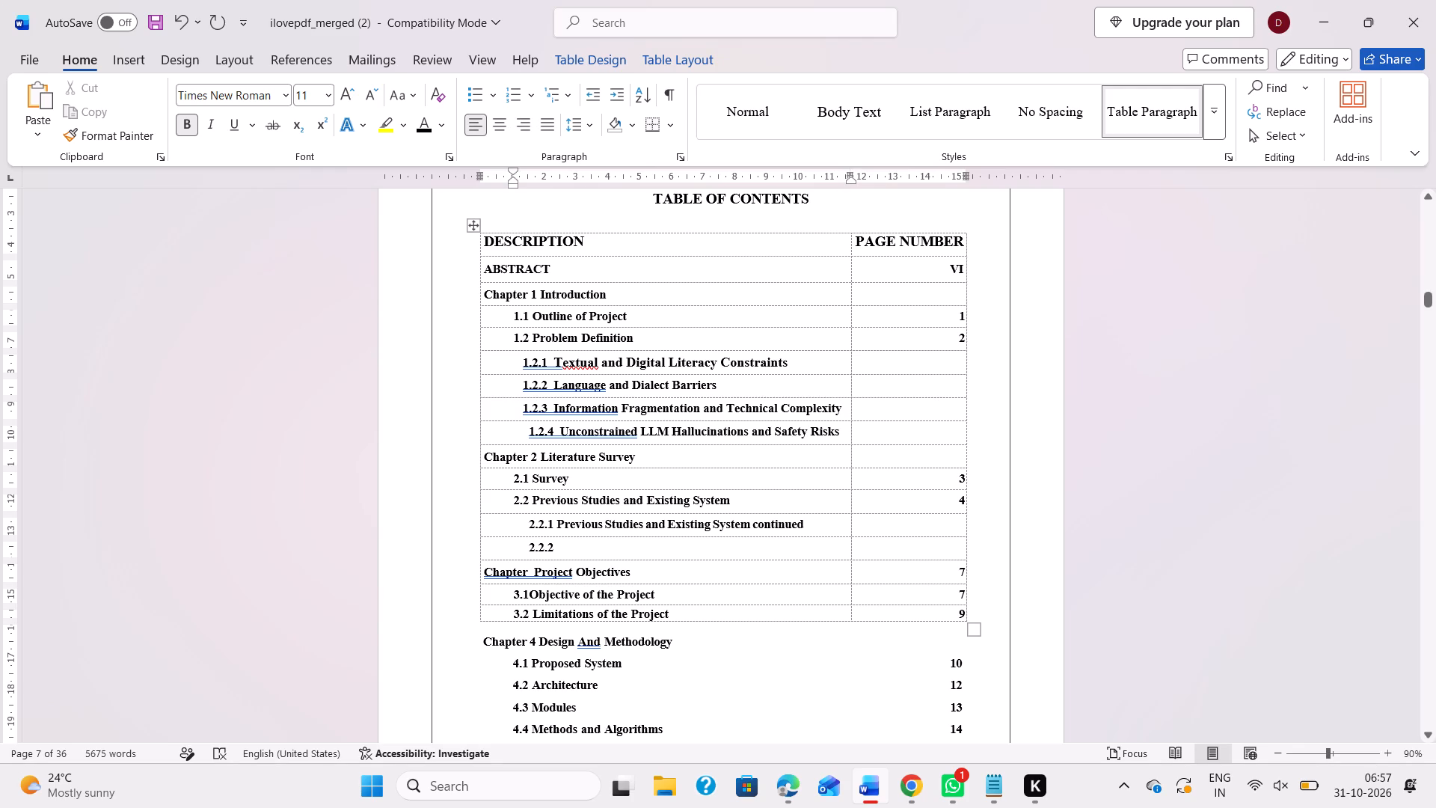
key(Right)
key(BackSpace)
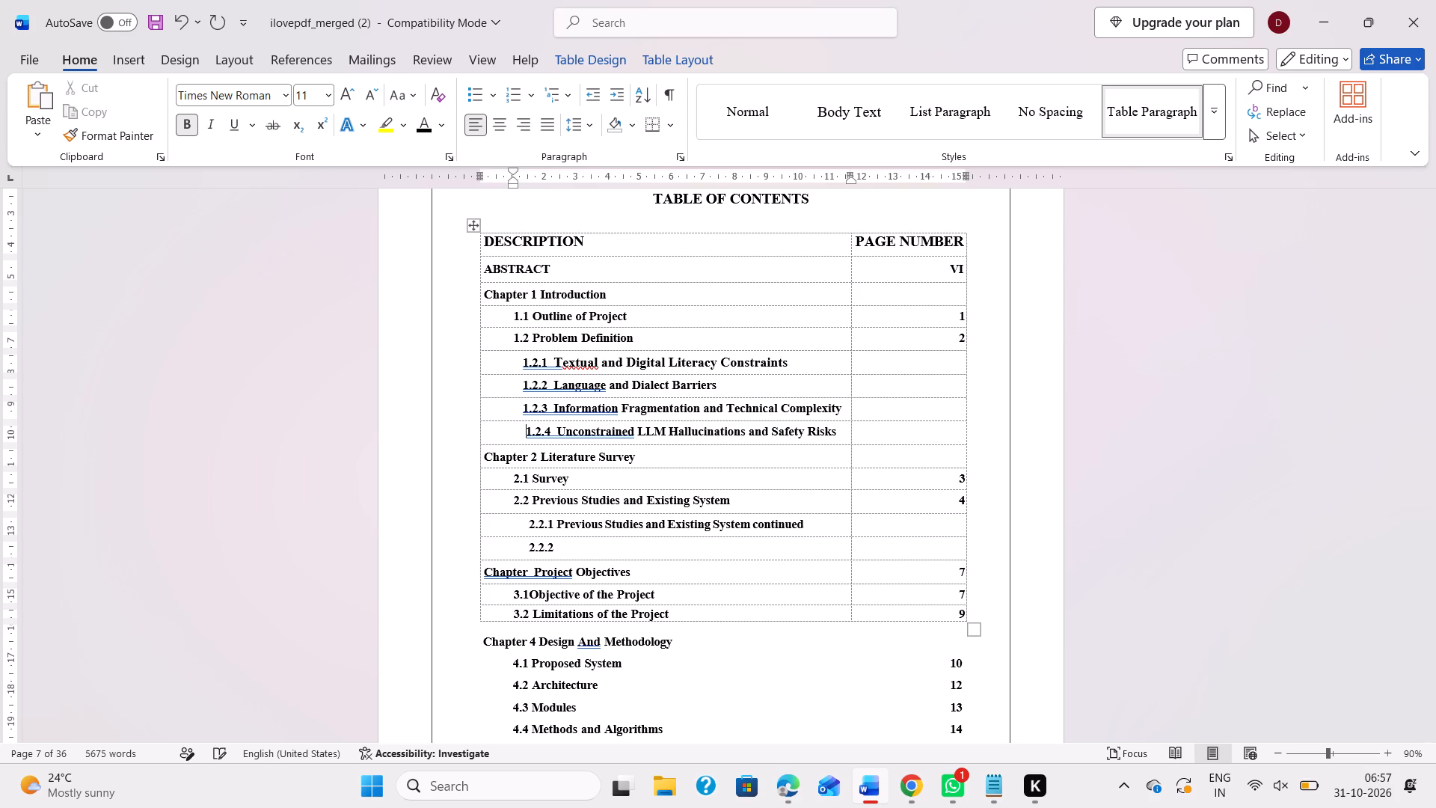
click(522, 411)
key(space)
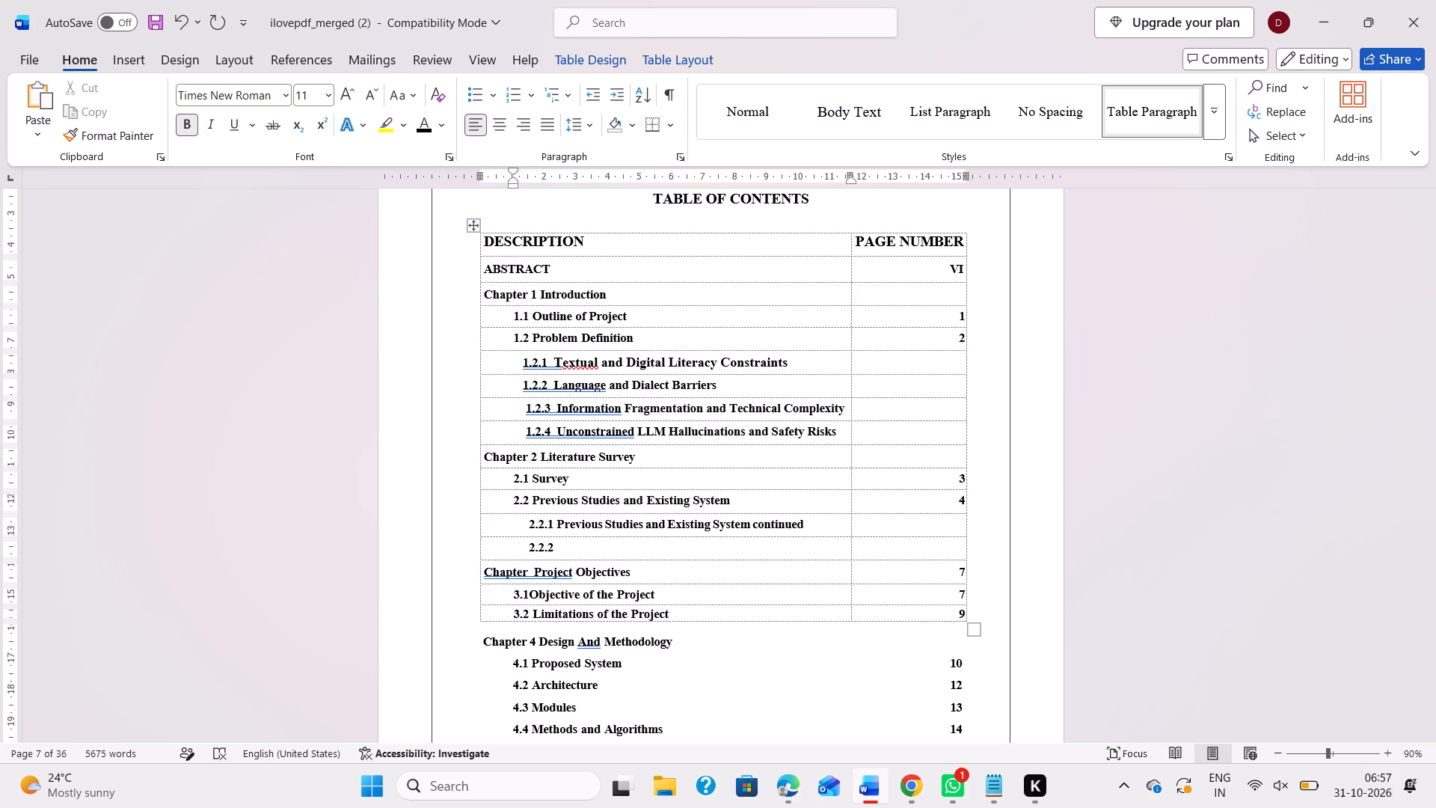
click(521, 389)
key(space)
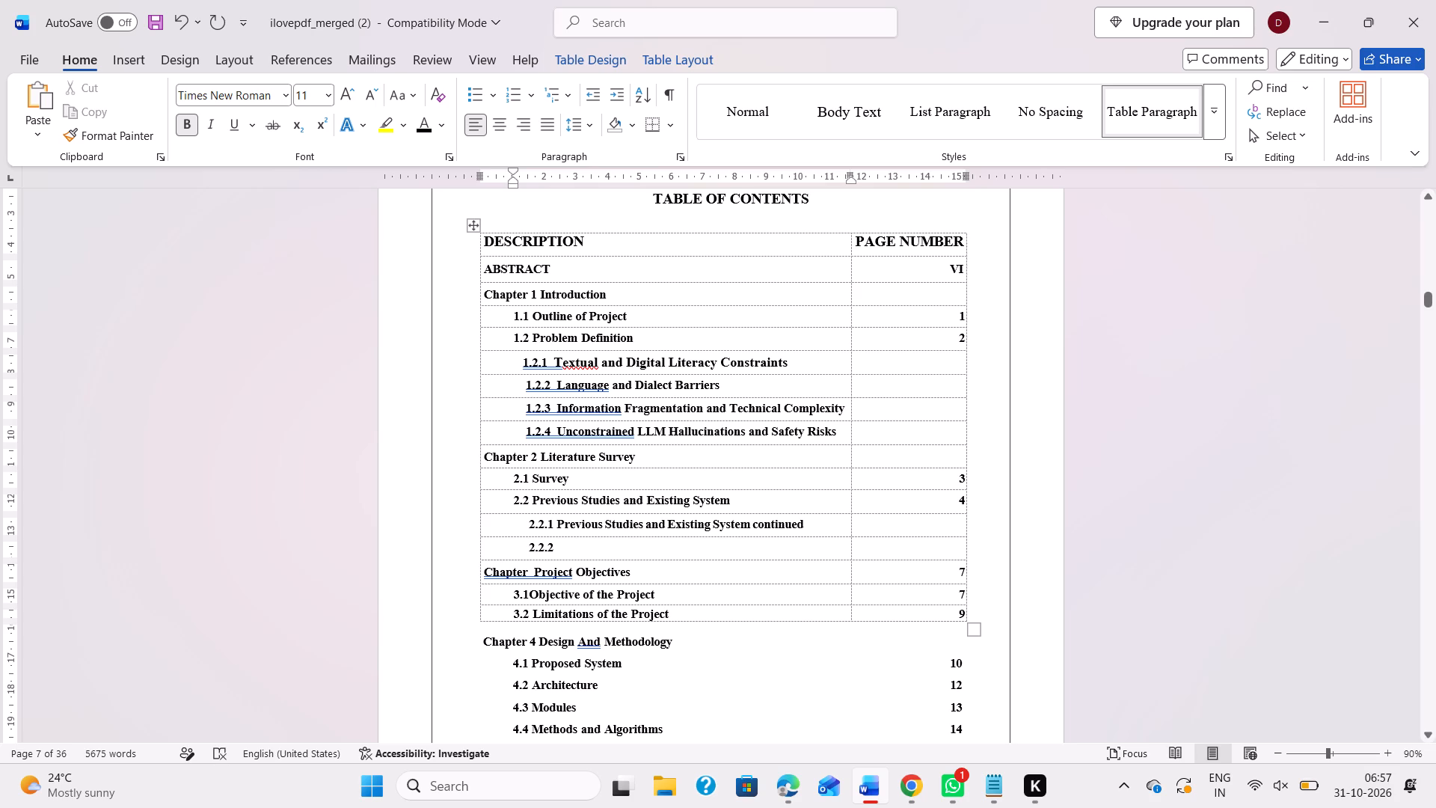
Adjust the leading spaces of the 1.2.1 and 1.2.2 contents entries so their numbers line up with 1.2.3 and 1.2.4.
click(522, 363)
key(space)
key(BackSpace)
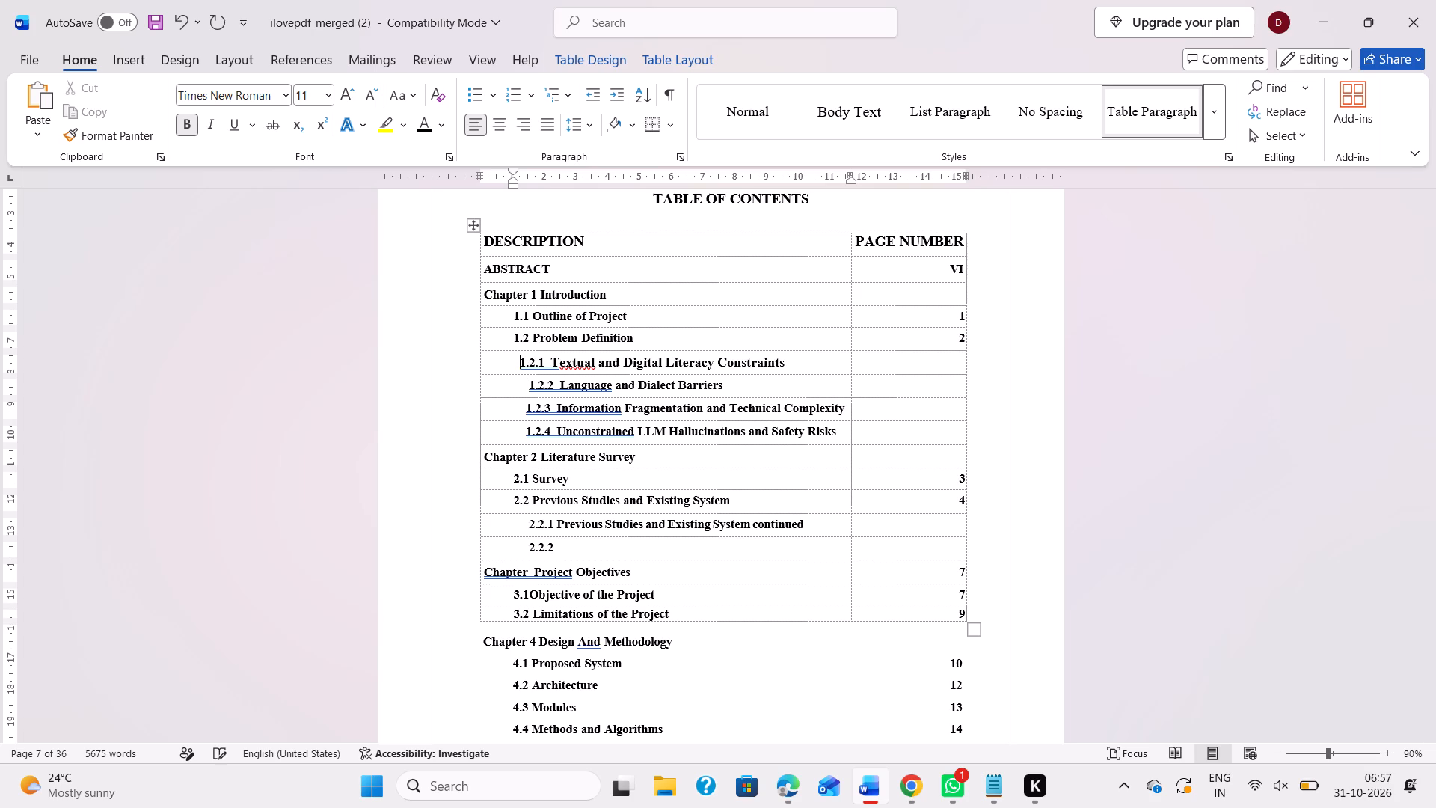
key(space)
key(space)
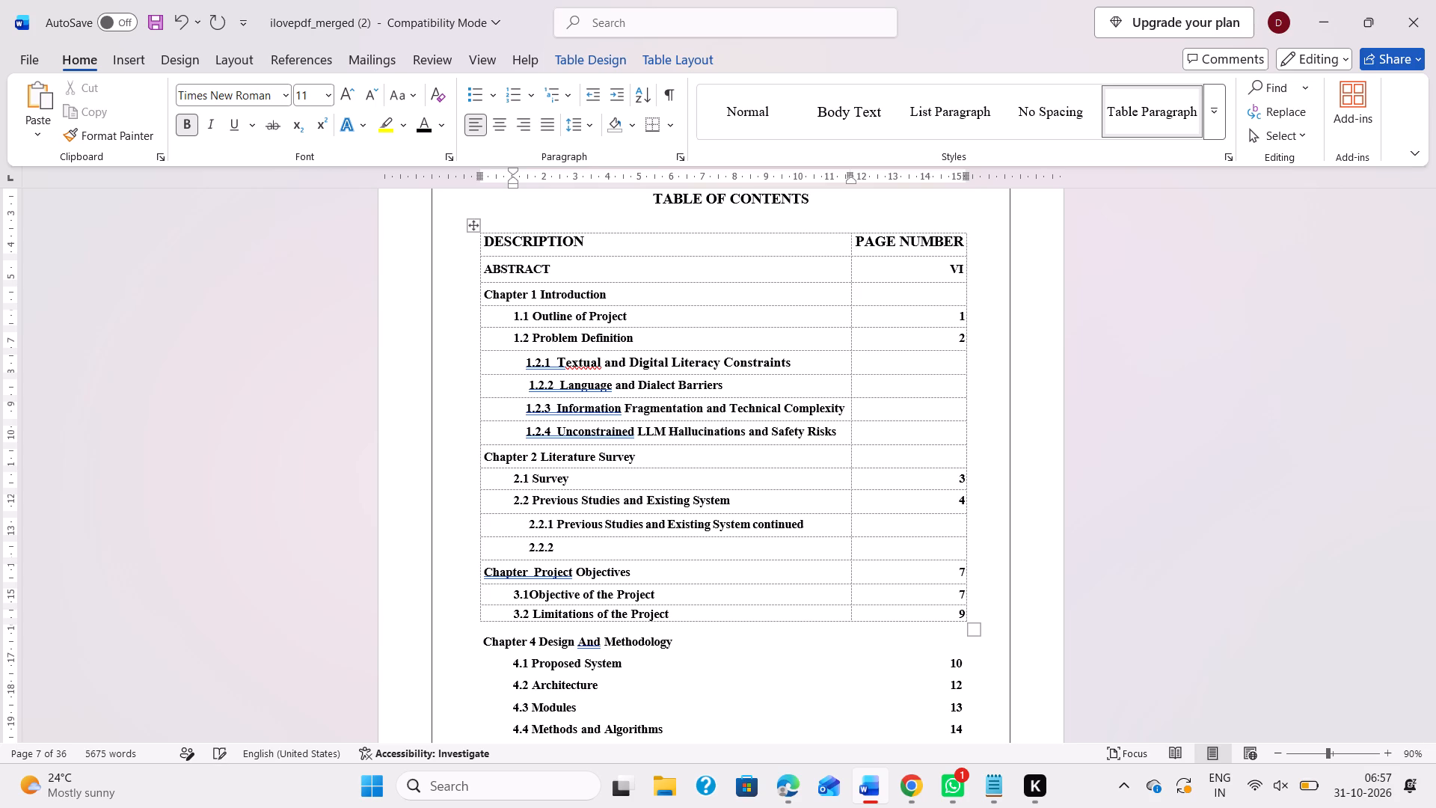
key(BackSpace)
key(Down)
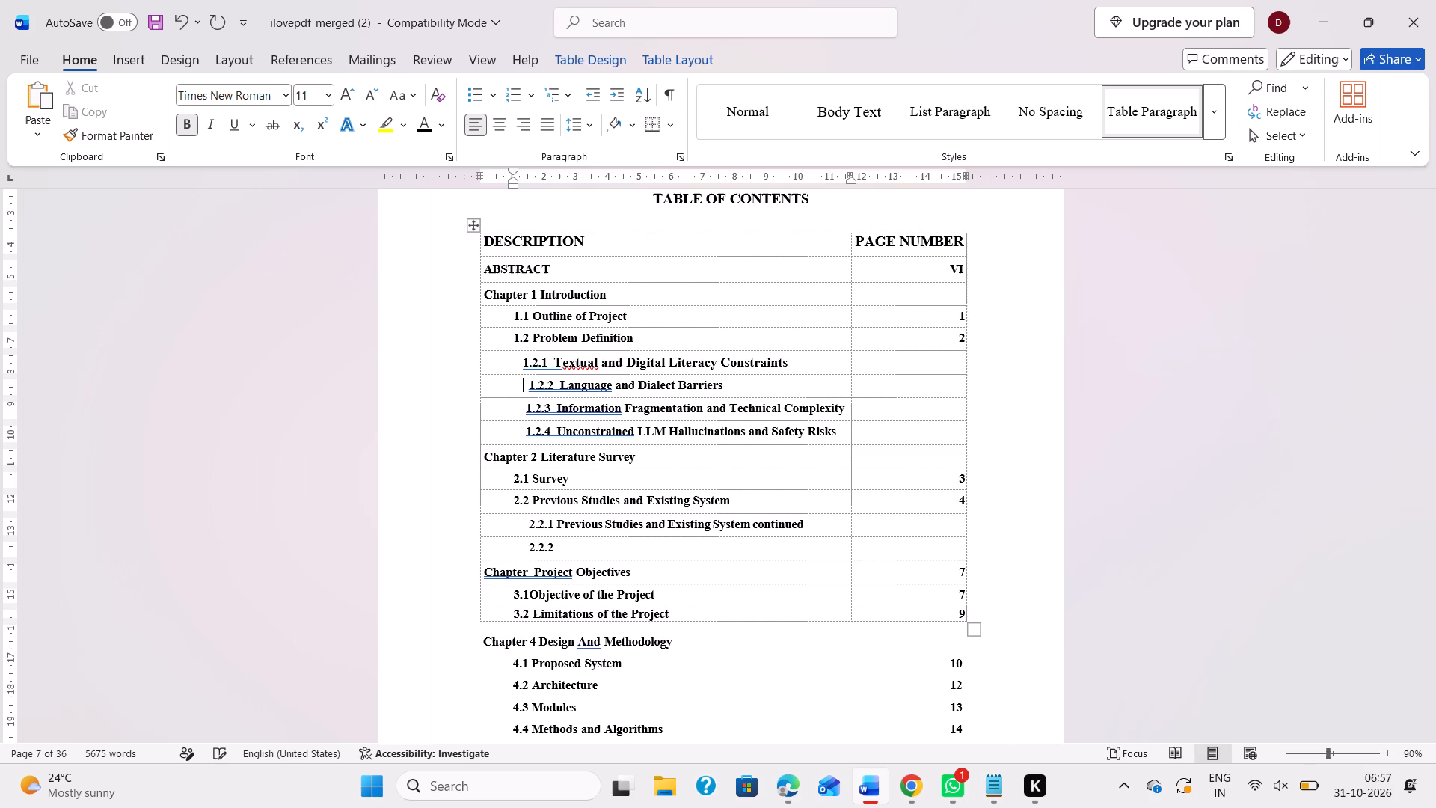
key(Right)
key(Right)
key(BackSpace)
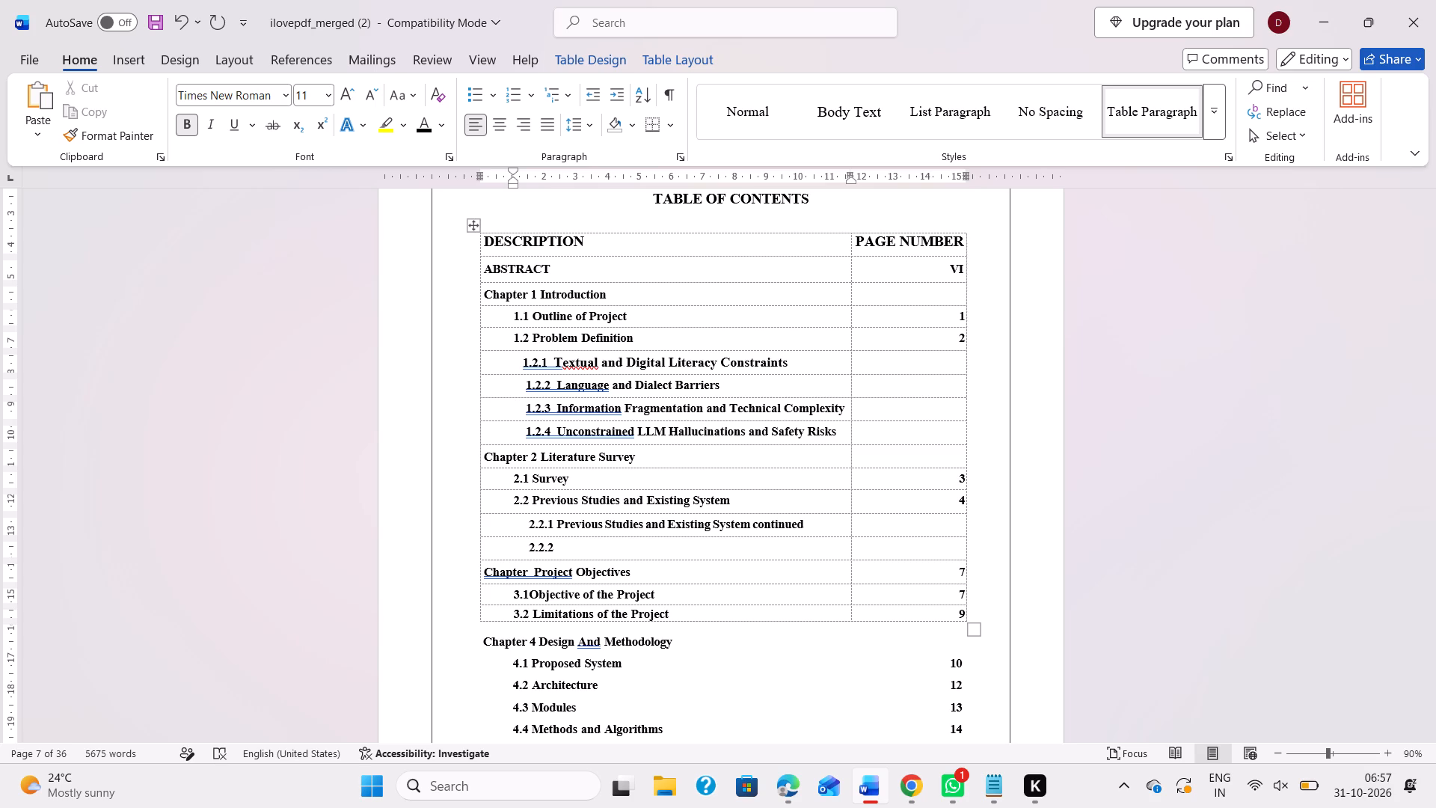
key(Up)
key(Left)
key(space)
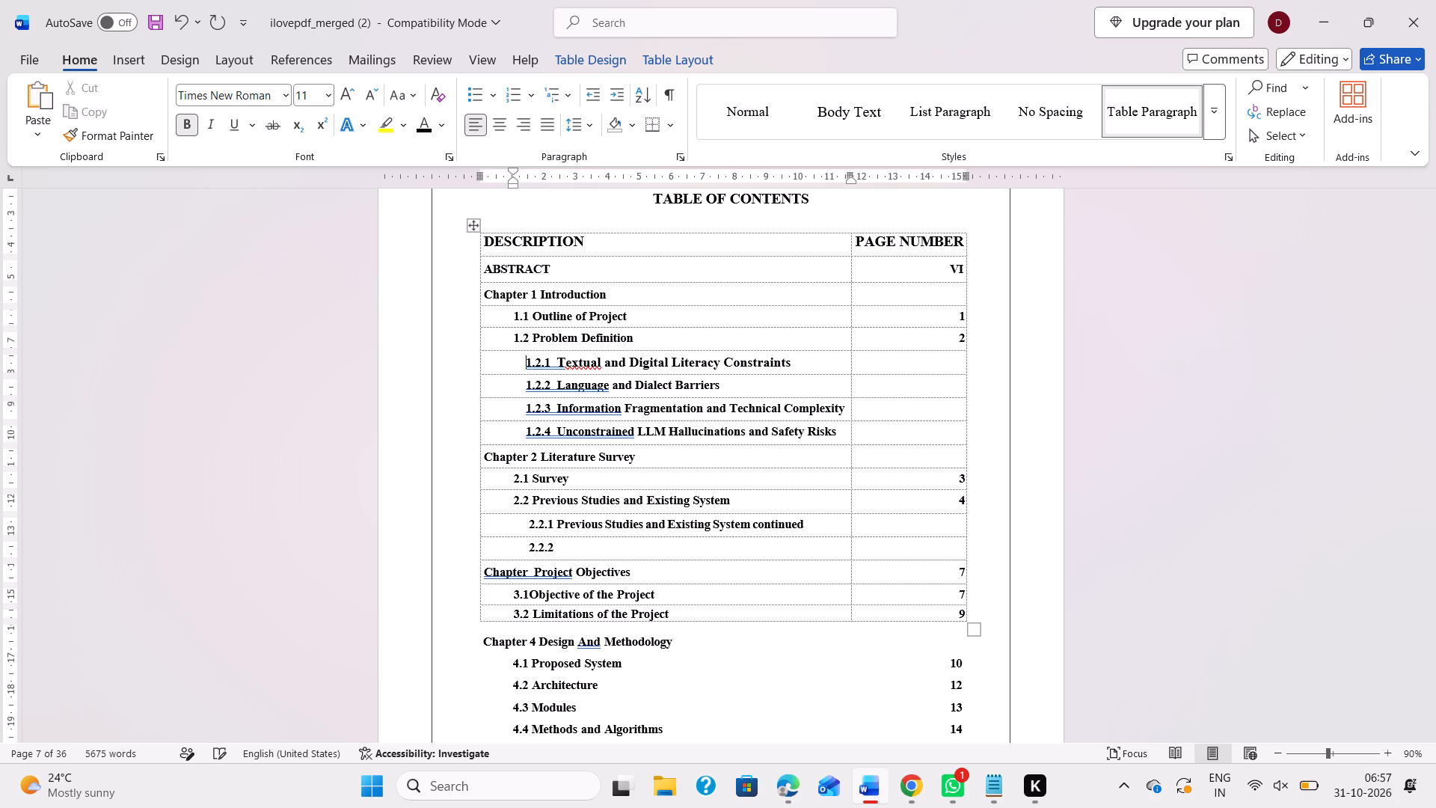
Look through Chapter 1 in the report body to check the page numbers of sections 1.1, 1.2 and 1.2.1.
click(942, 358)
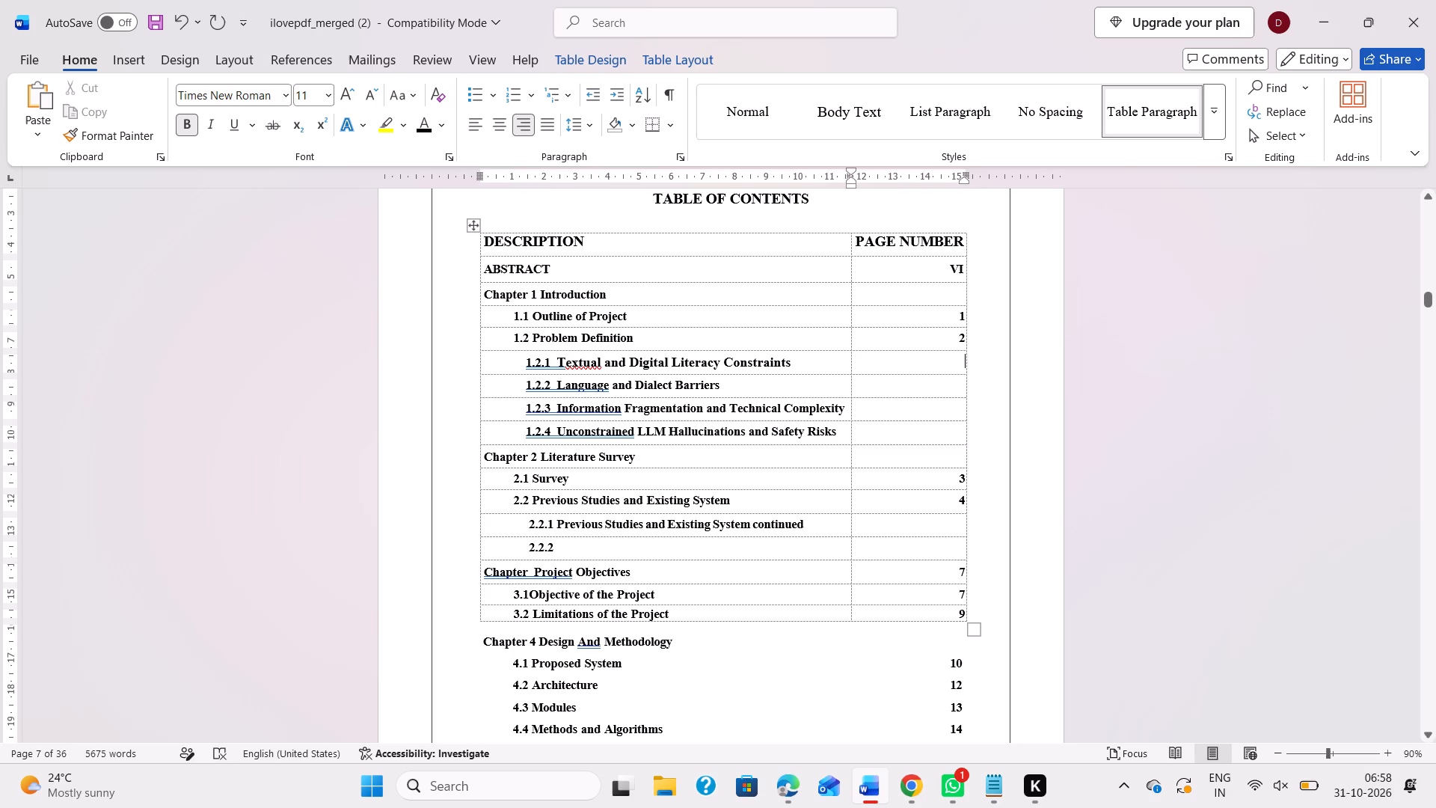
scroll(942, 358, down, 5)
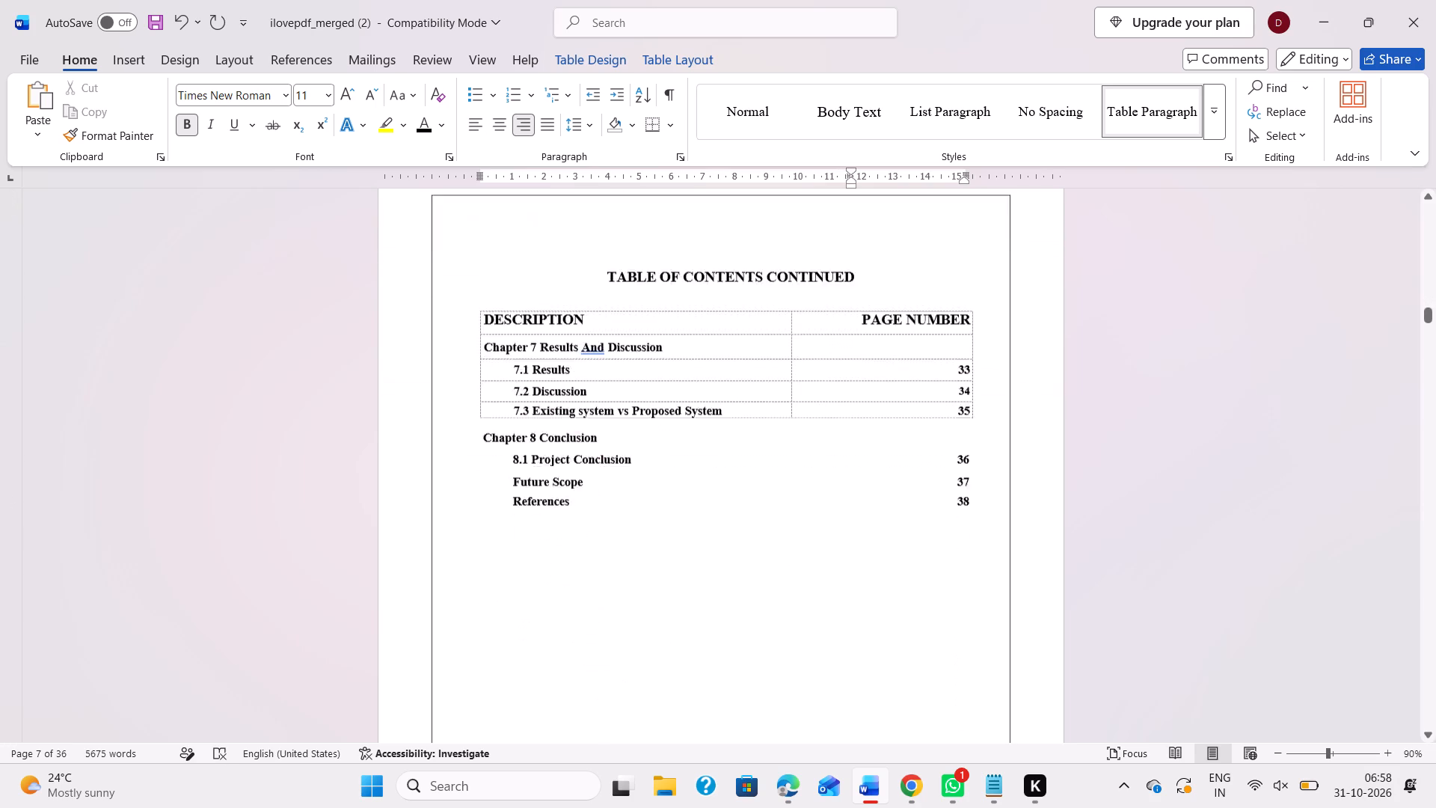
scroll(942, 358, down, 10)
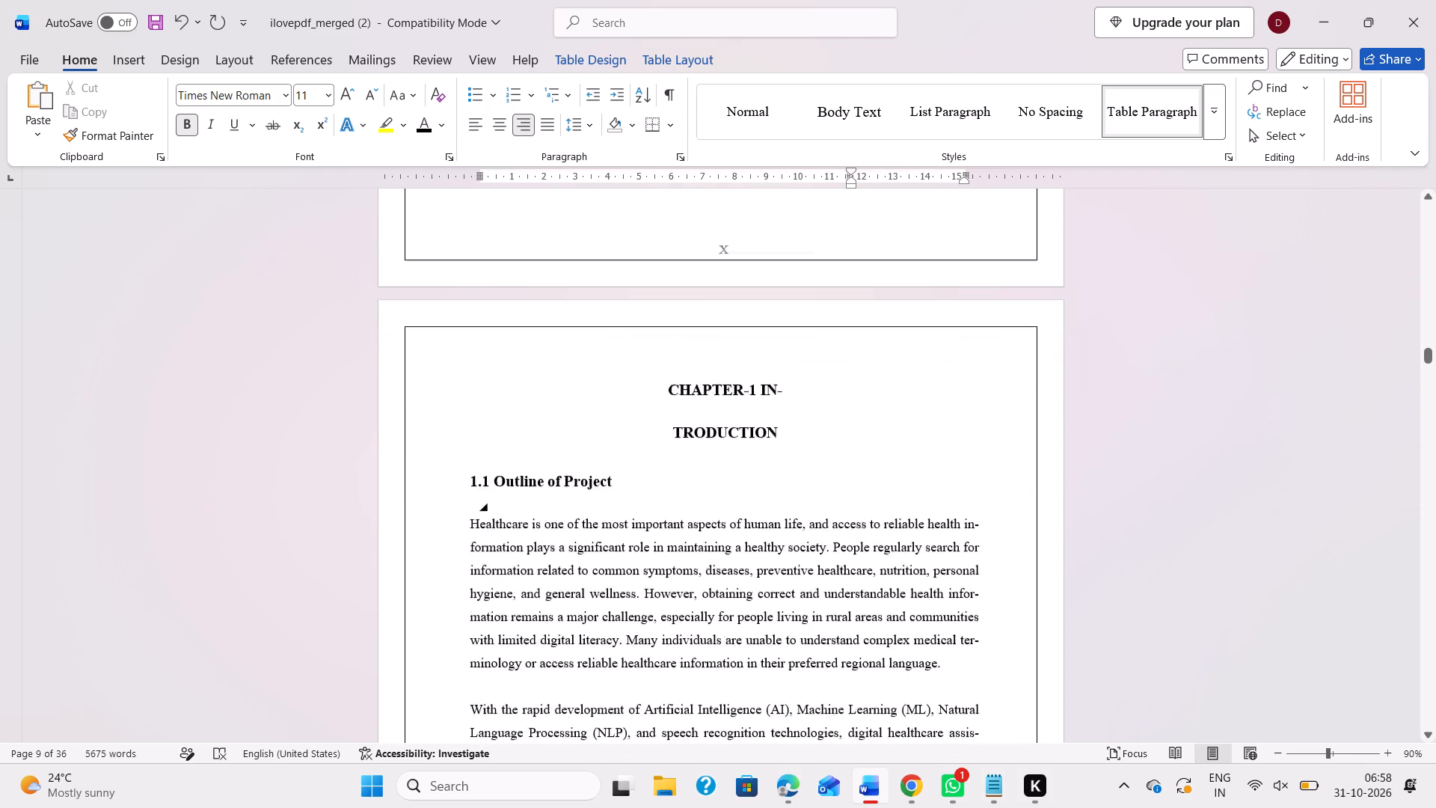
scroll(942, 358, down, 1)
scroll(942, 358, up, 1)
scroll(942, 358, down, 4)
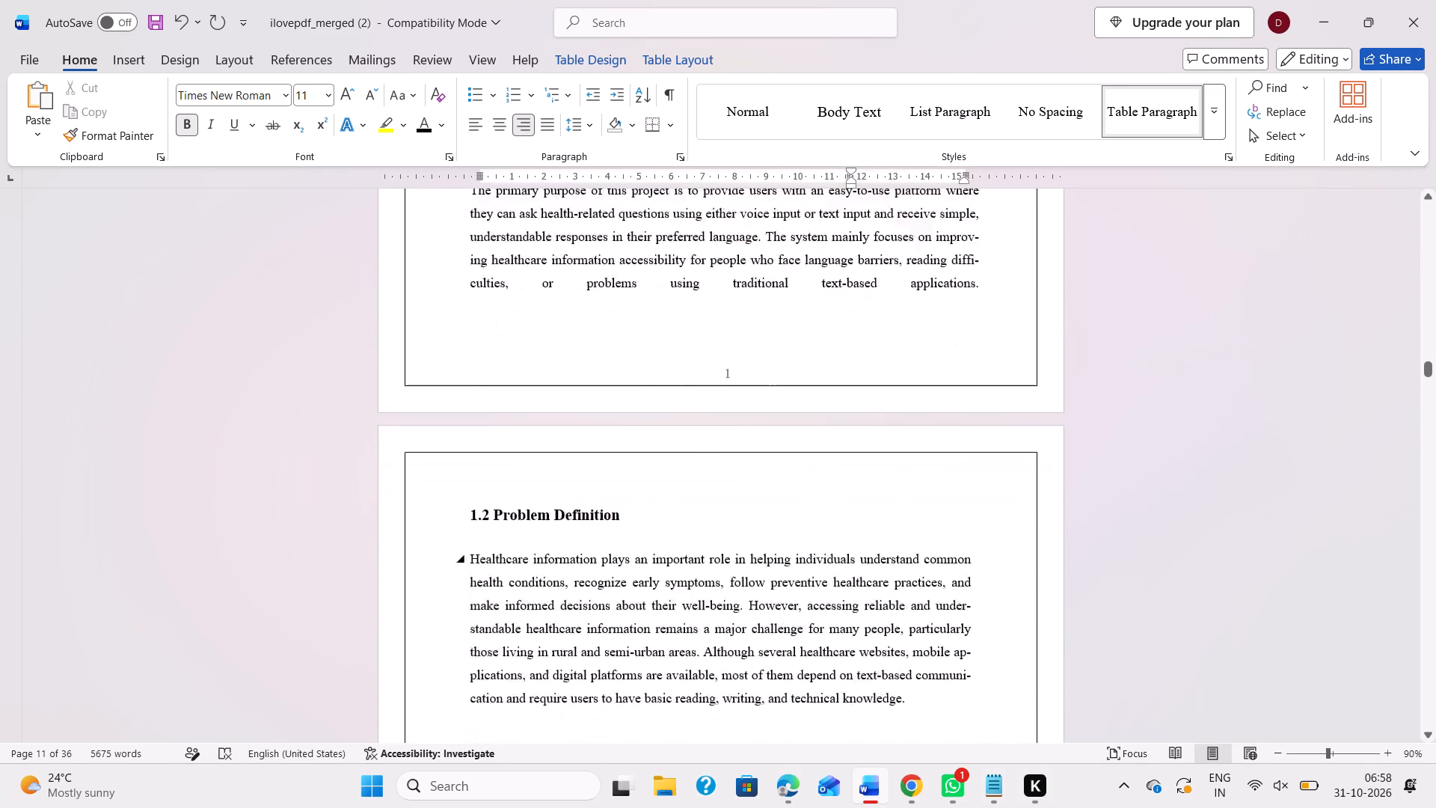
scroll(942, 358, down, 6)
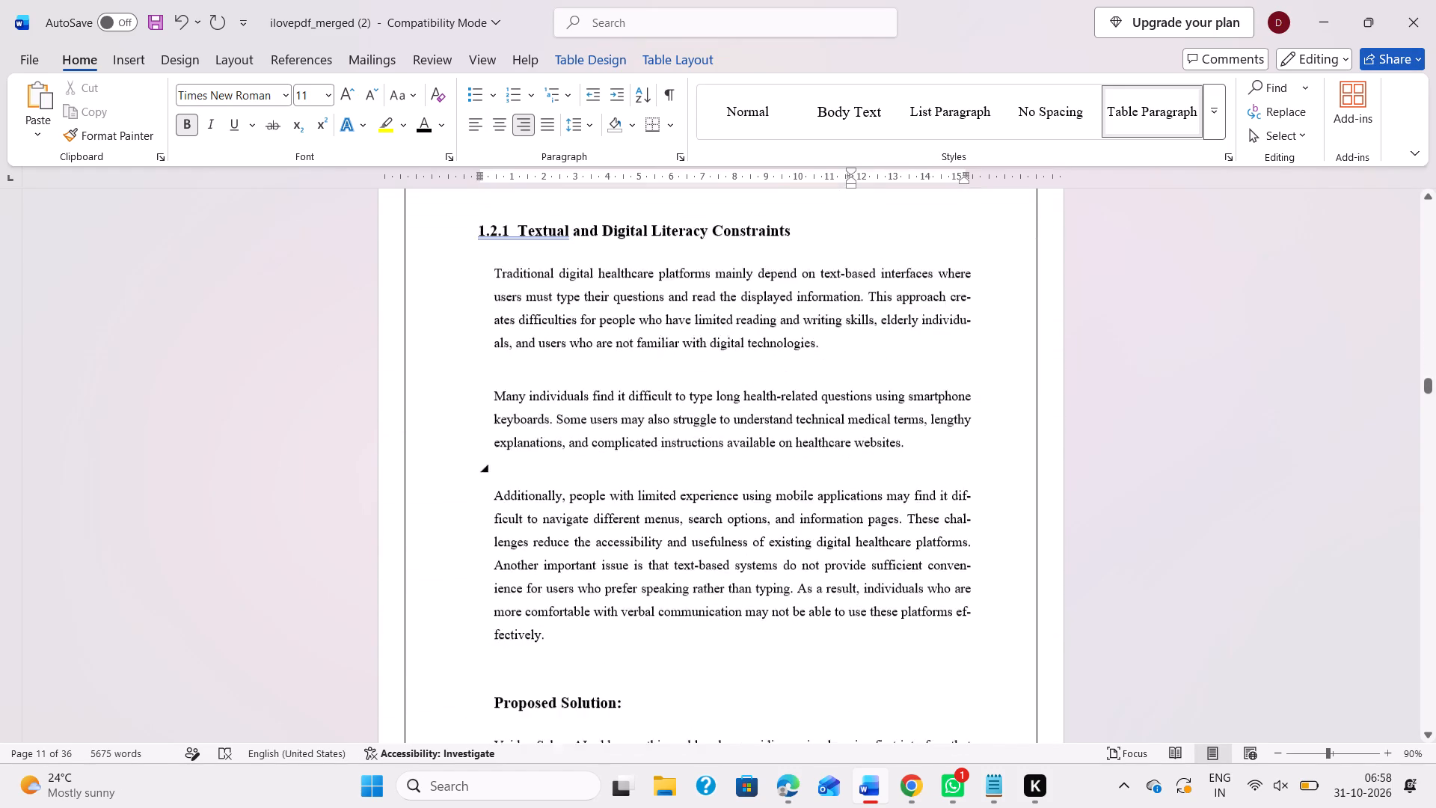
scroll(942, 358, down, 1)
scroll(942, 358, up, 1)
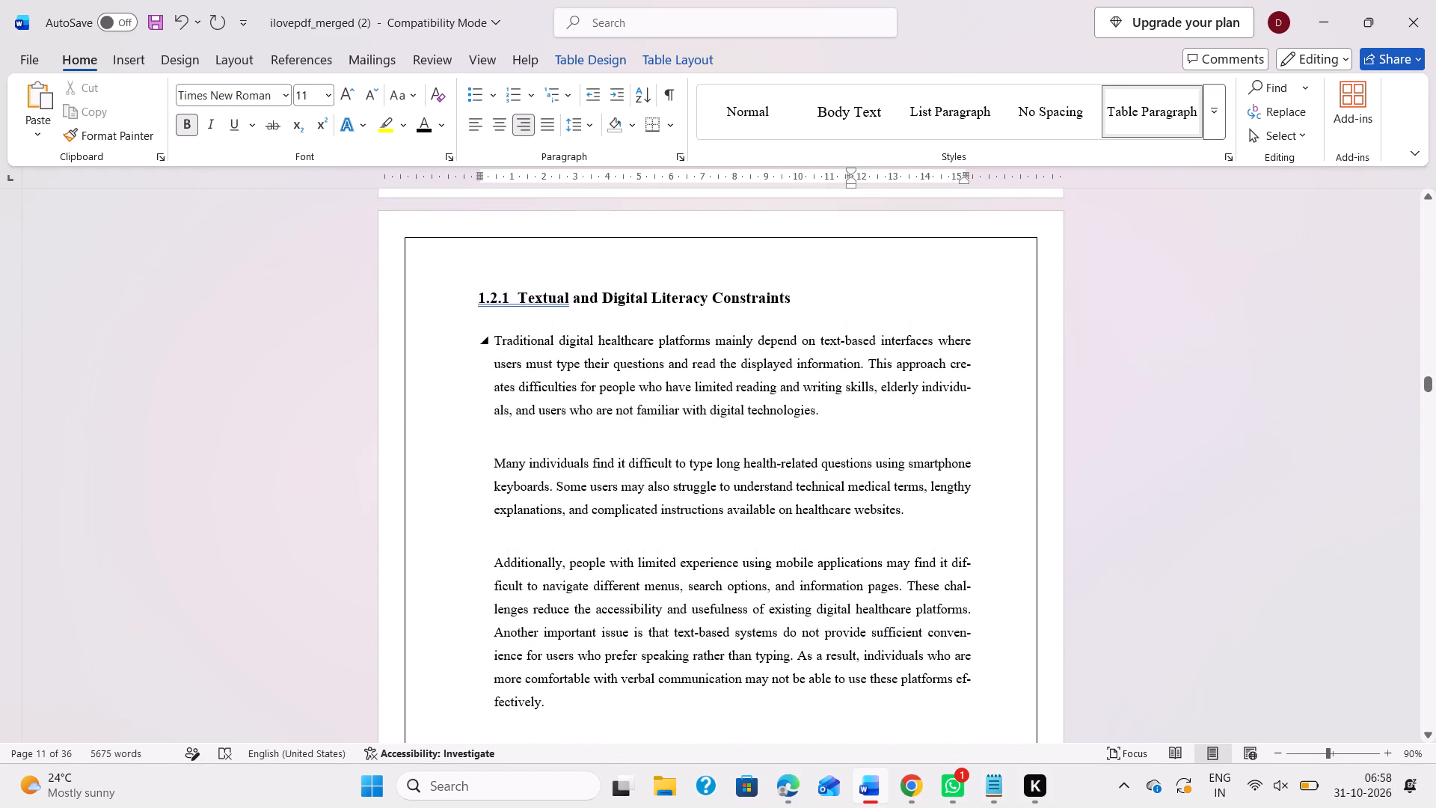
scroll(942, 358, down, 2)
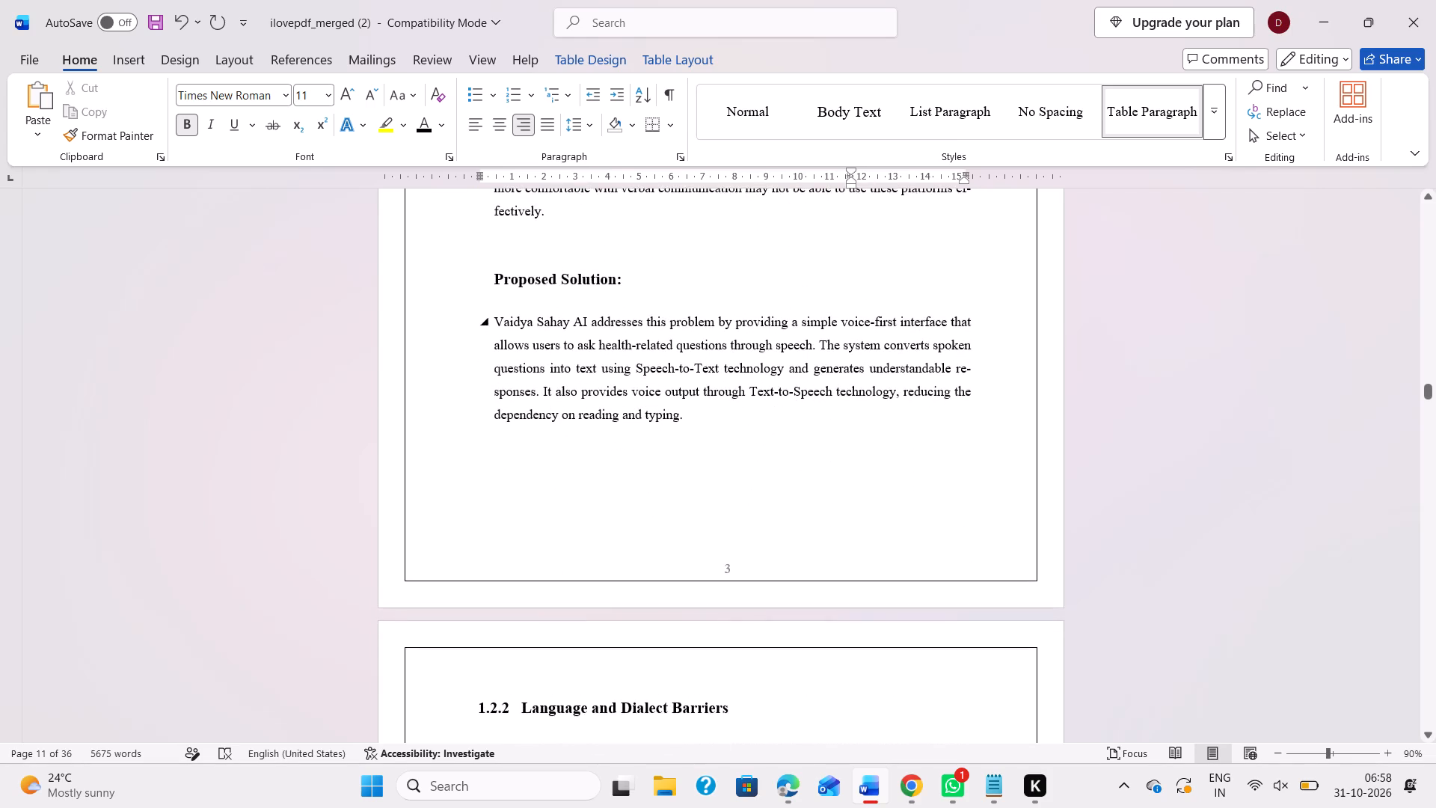
scroll(942, 358, up, 2)
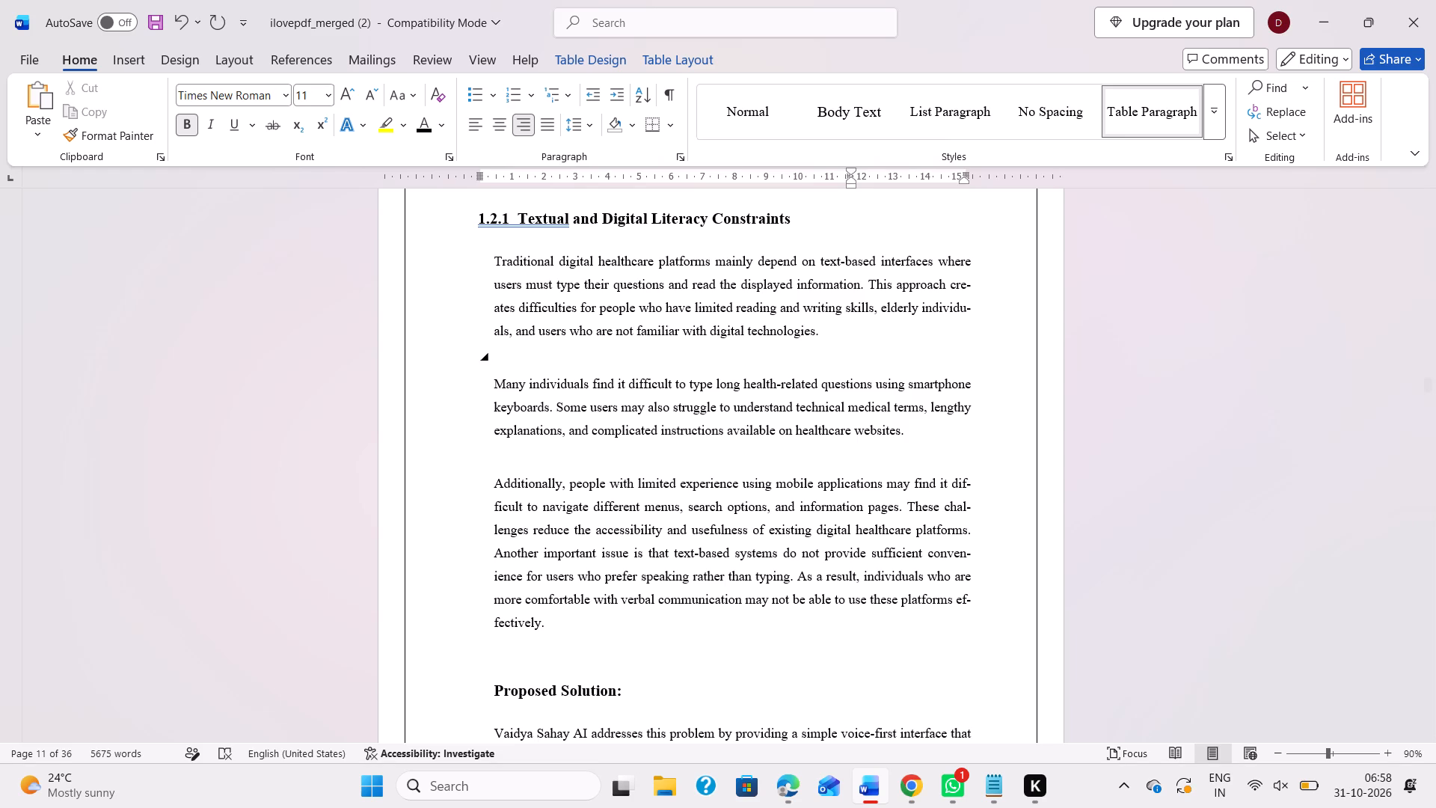
scroll(942, 358, up, 8)
scroll(942, 358, down, 4)
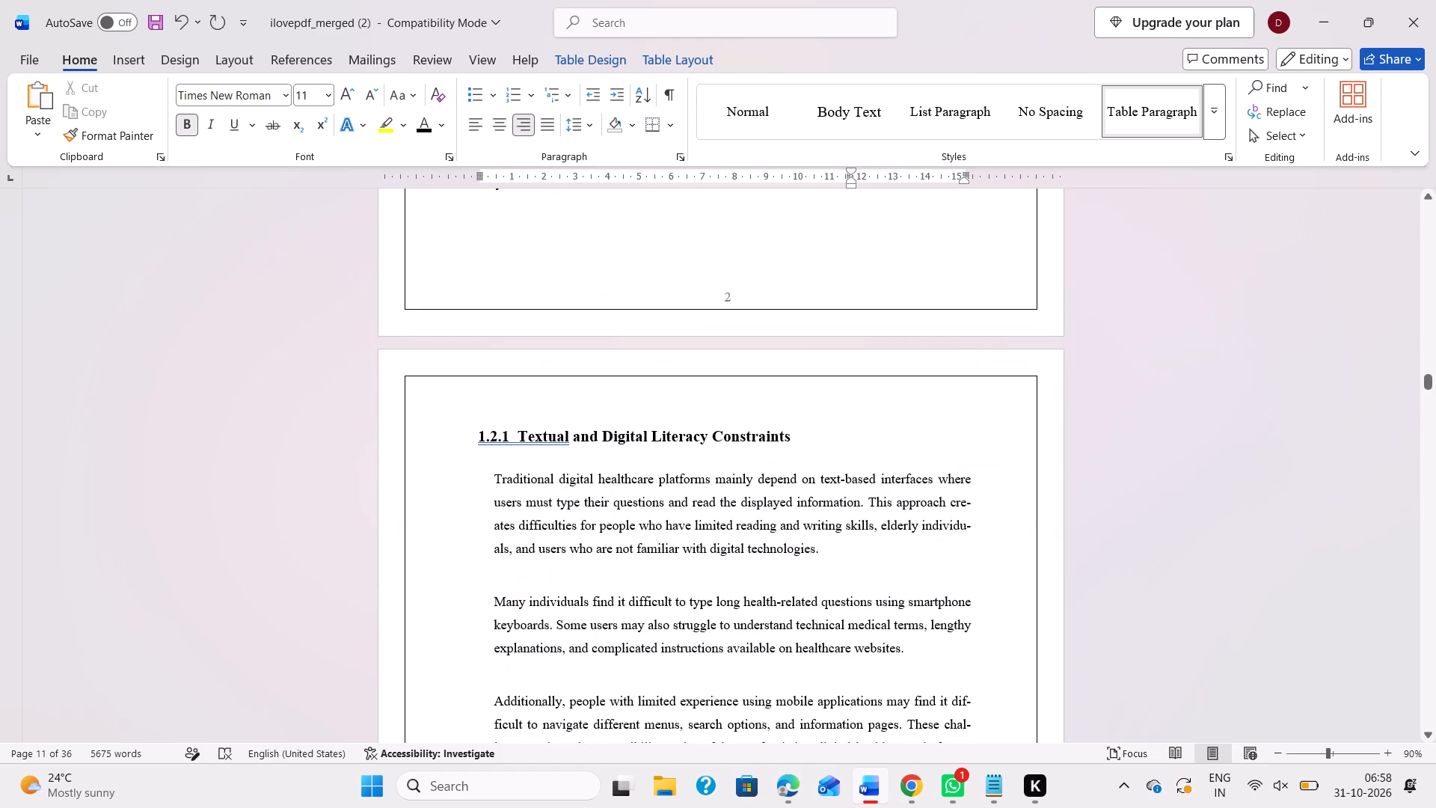
scroll(942, 358, down, 4)
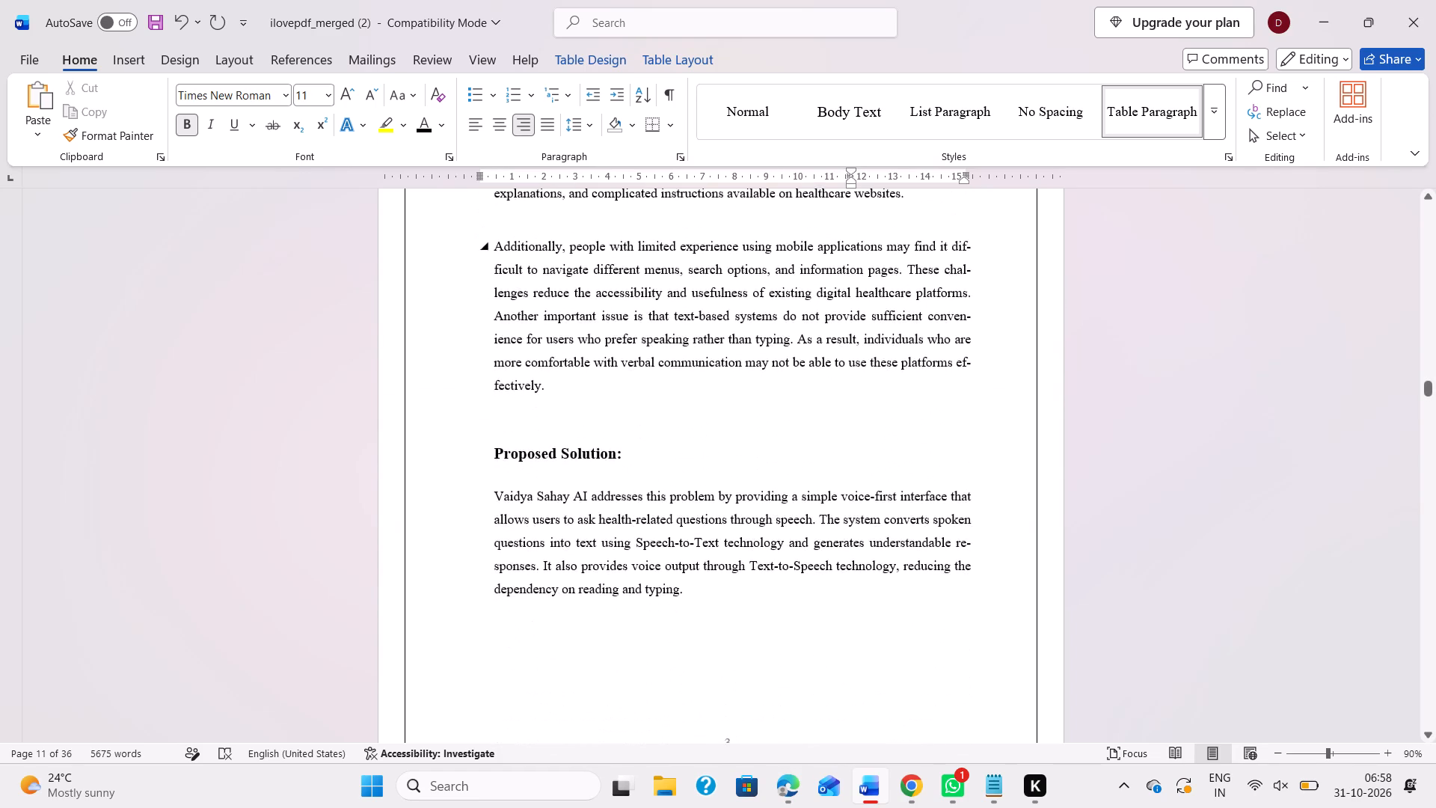
scroll(942, 358, down, 1)
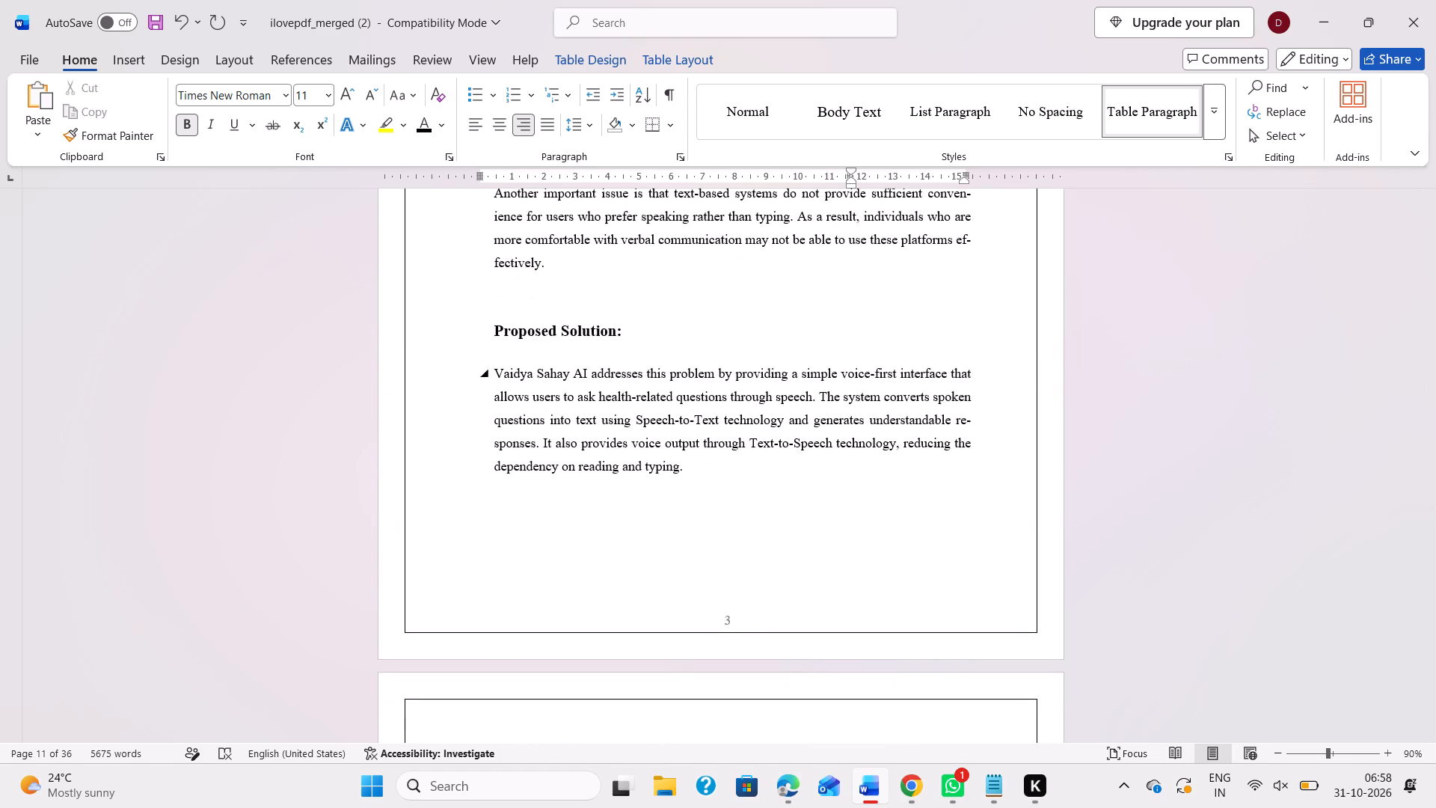
Check the footer page numbers of sections 1.2.2, 1.2.3 and 1.2.4 in the report body.
scroll(942, 358, down, 3)
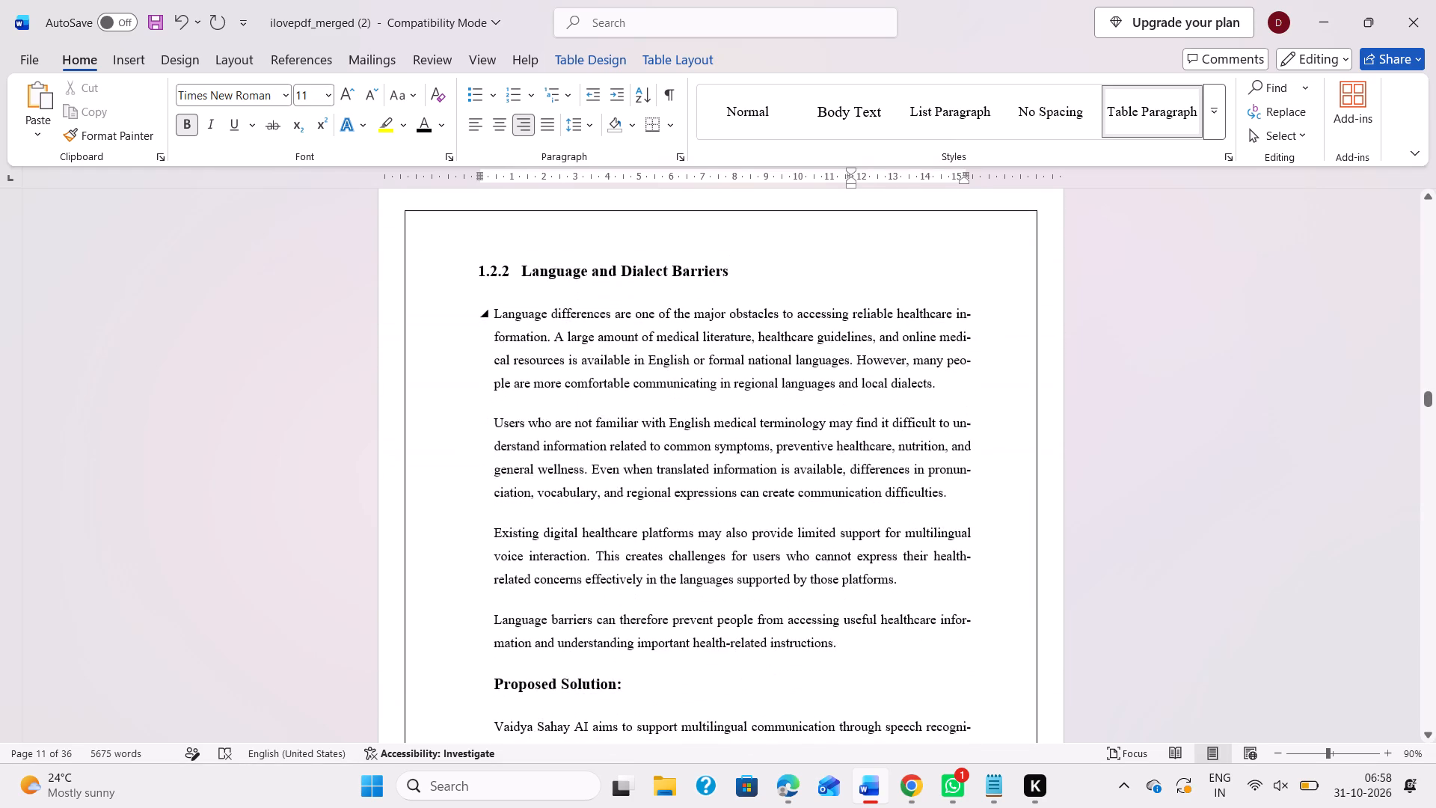
scroll(942, 358, down, 5)
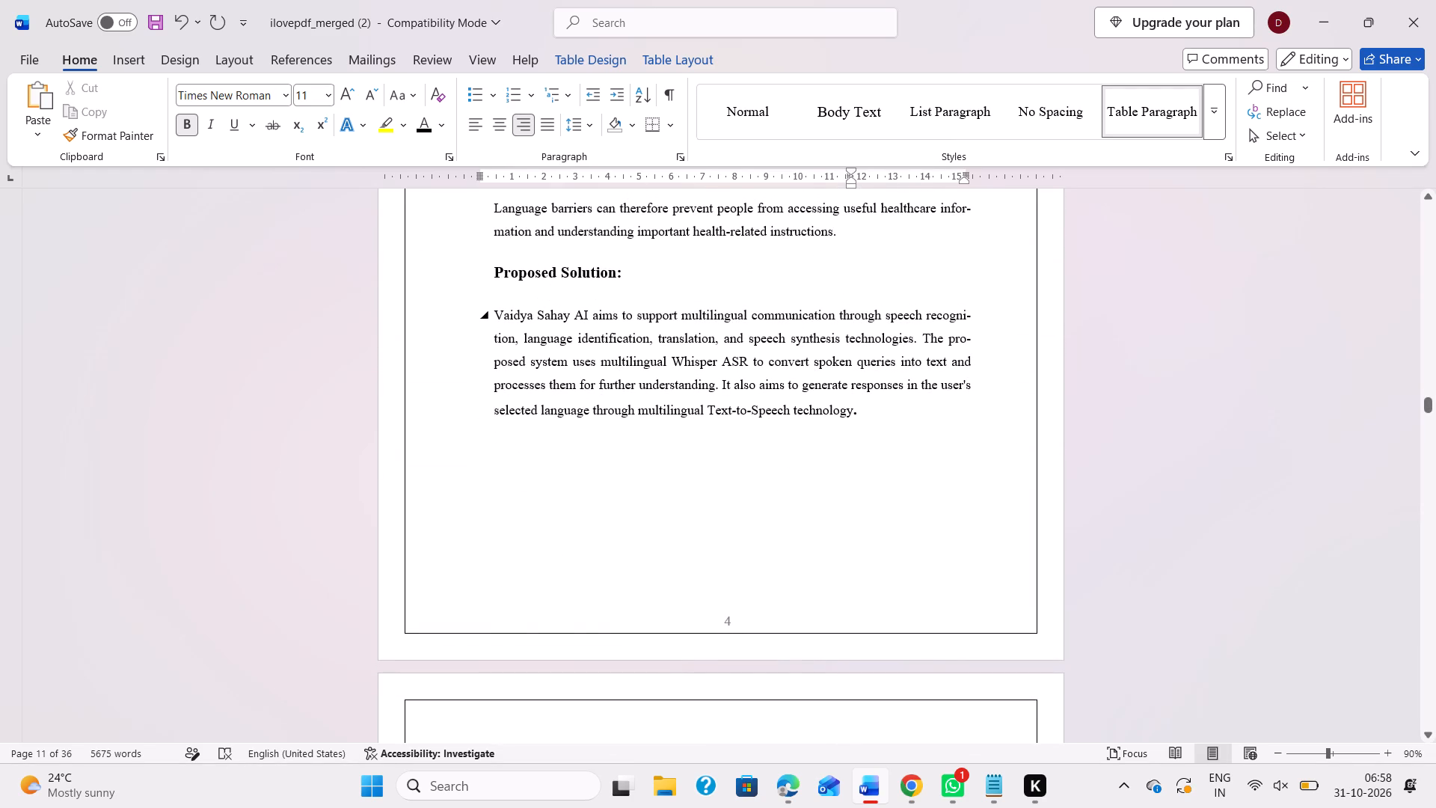
scroll(942, 358, down, 3)
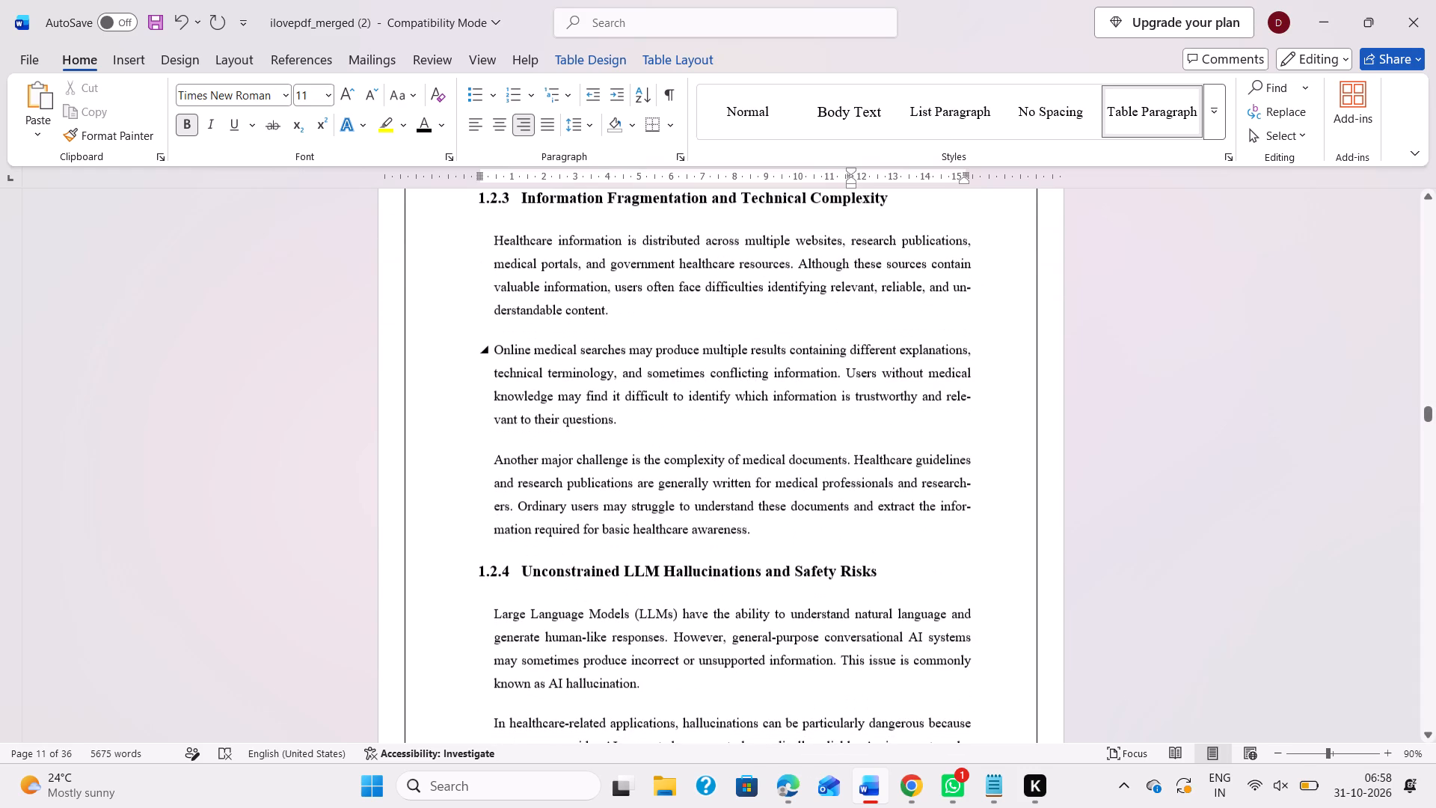
scroll(942, 358, down, 1)
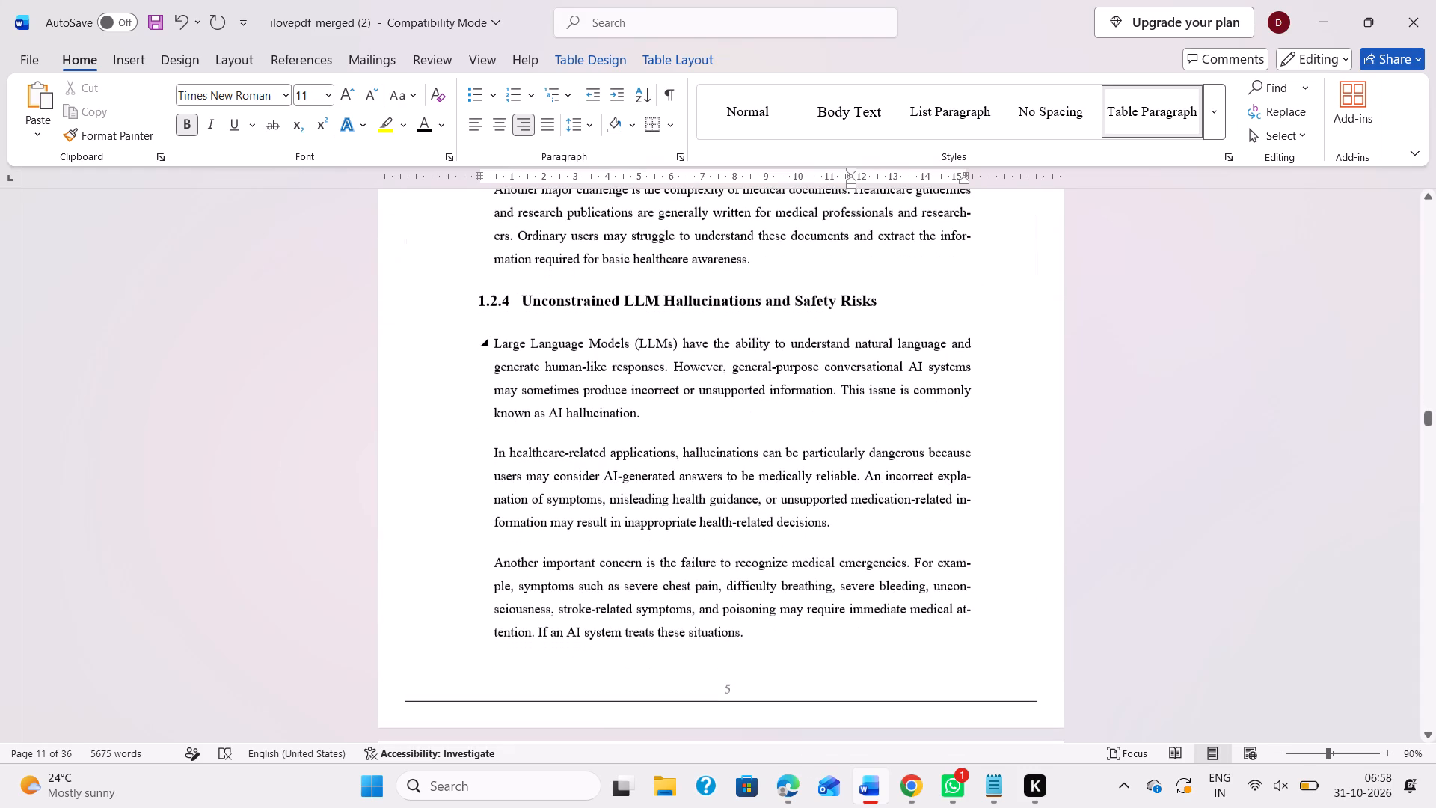
scroll(942, 358, down, 1)
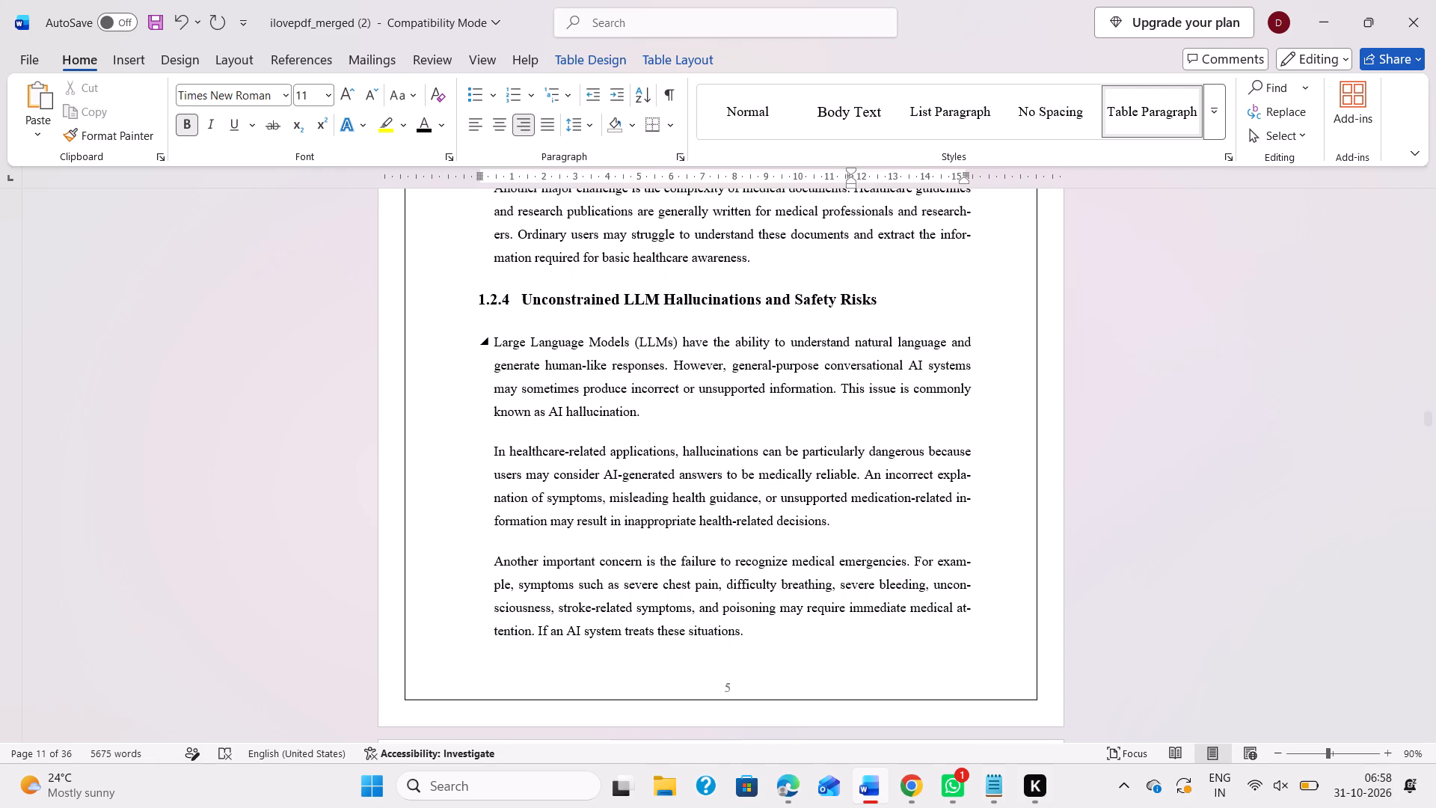
Look through Chapter 2 in the report body to check the page numbers of sections 2.1, 2.2, 2.2.1 and 2.2.2.
scroll(942, 358, down, 3)
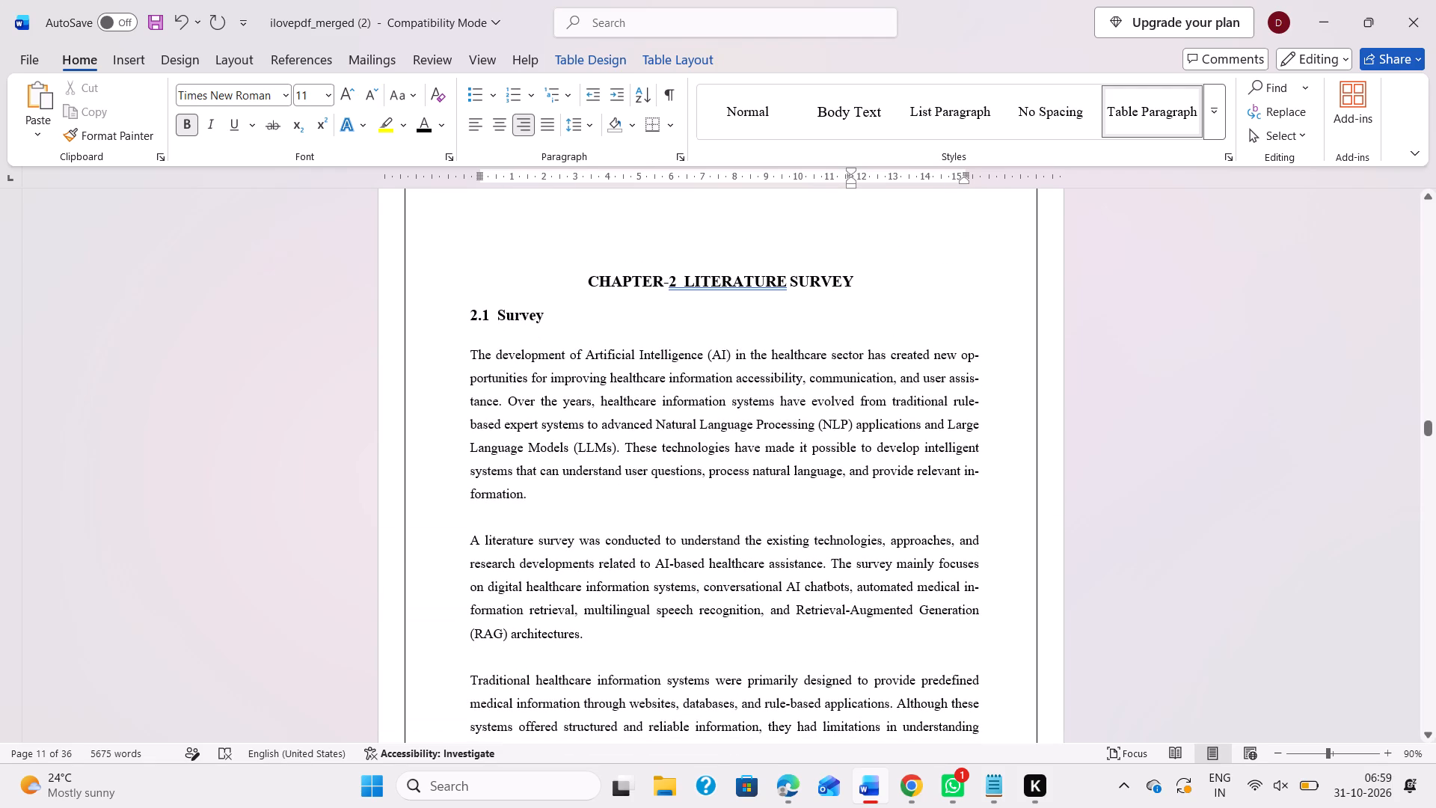
scroll(942, 358, down, 2)
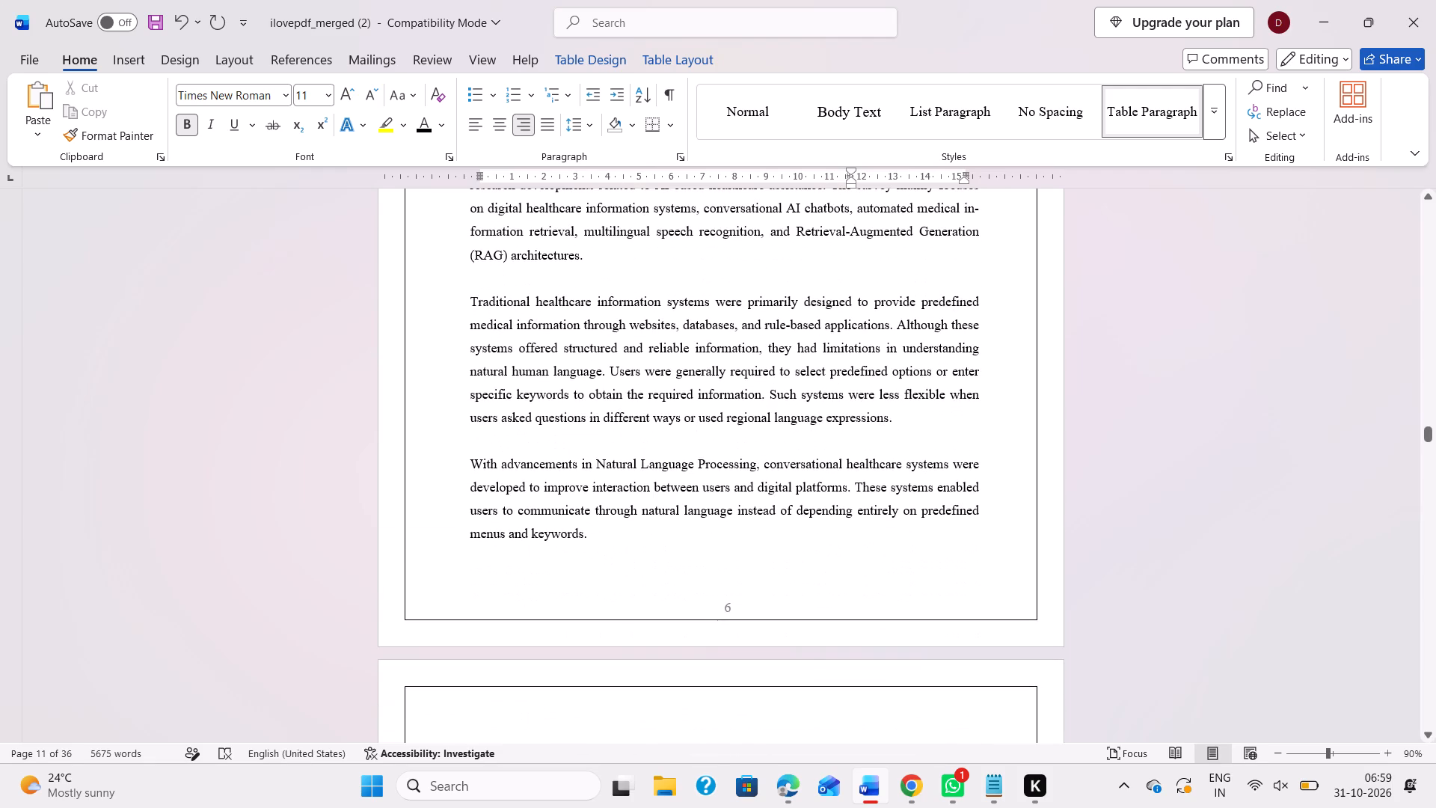
scroll(942, 358, down, 2)
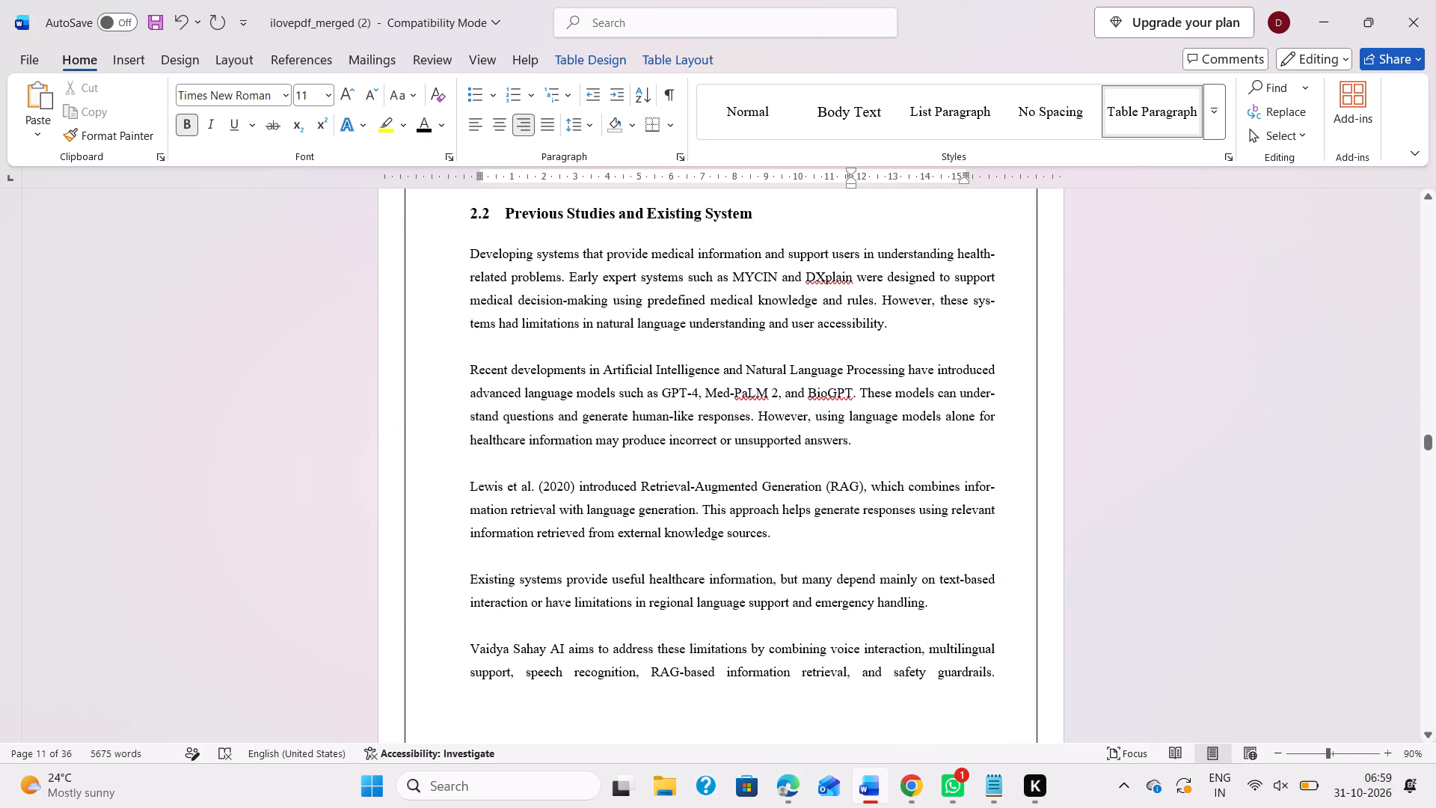
scroll(942, 358, down, 2)
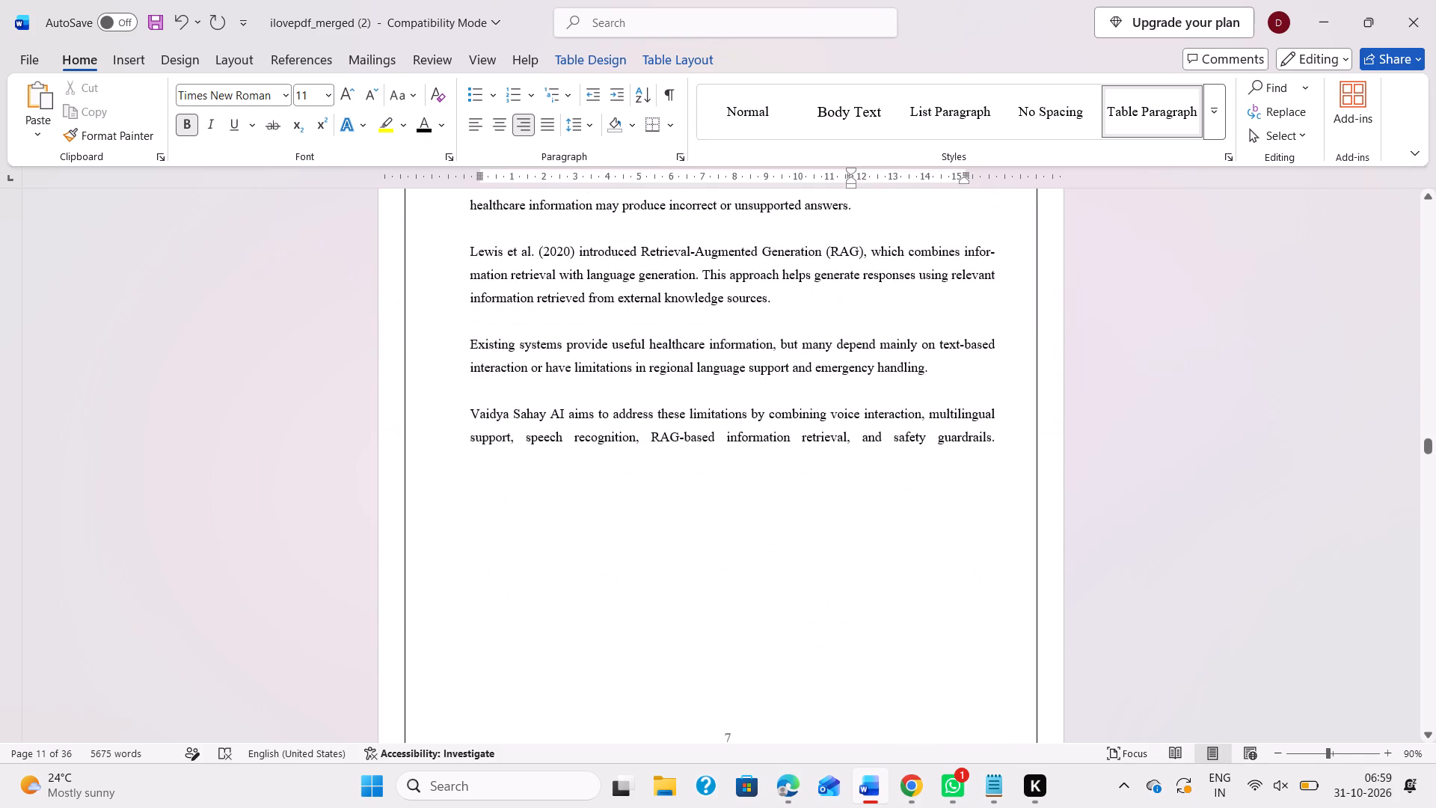
scroll(942, 358, down, 1)
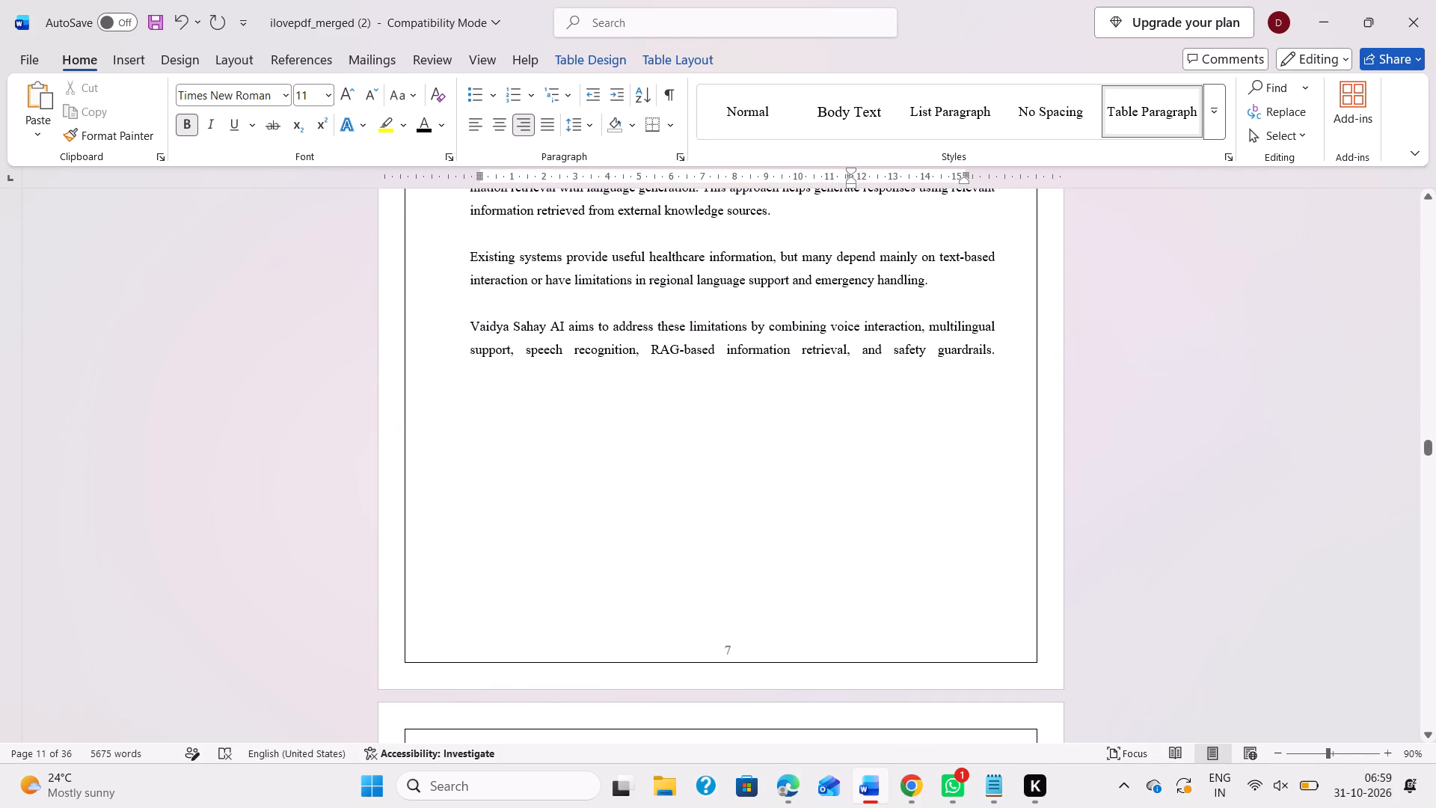
scroll(942, 358, down, 1)
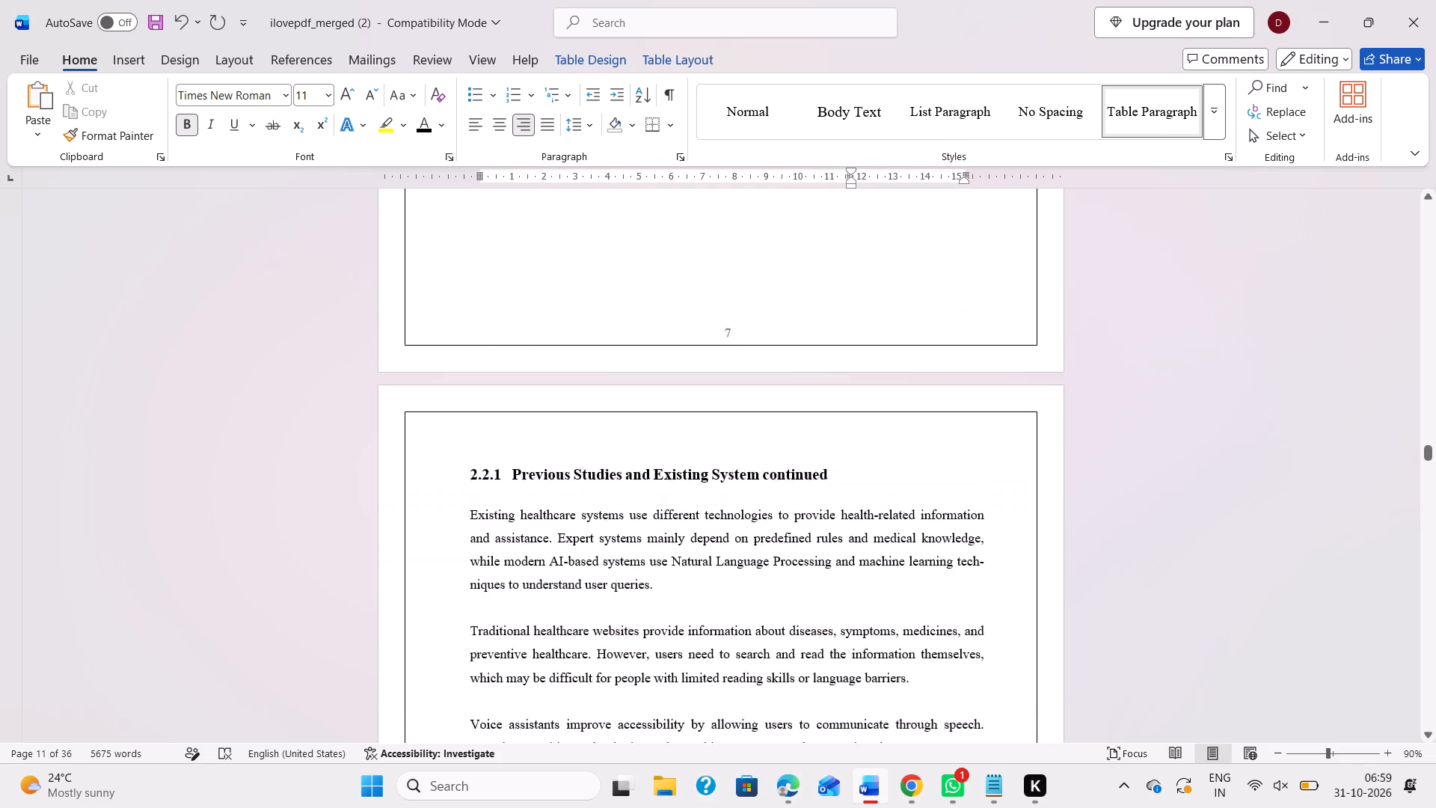
scroll(942, 358, down, 1)
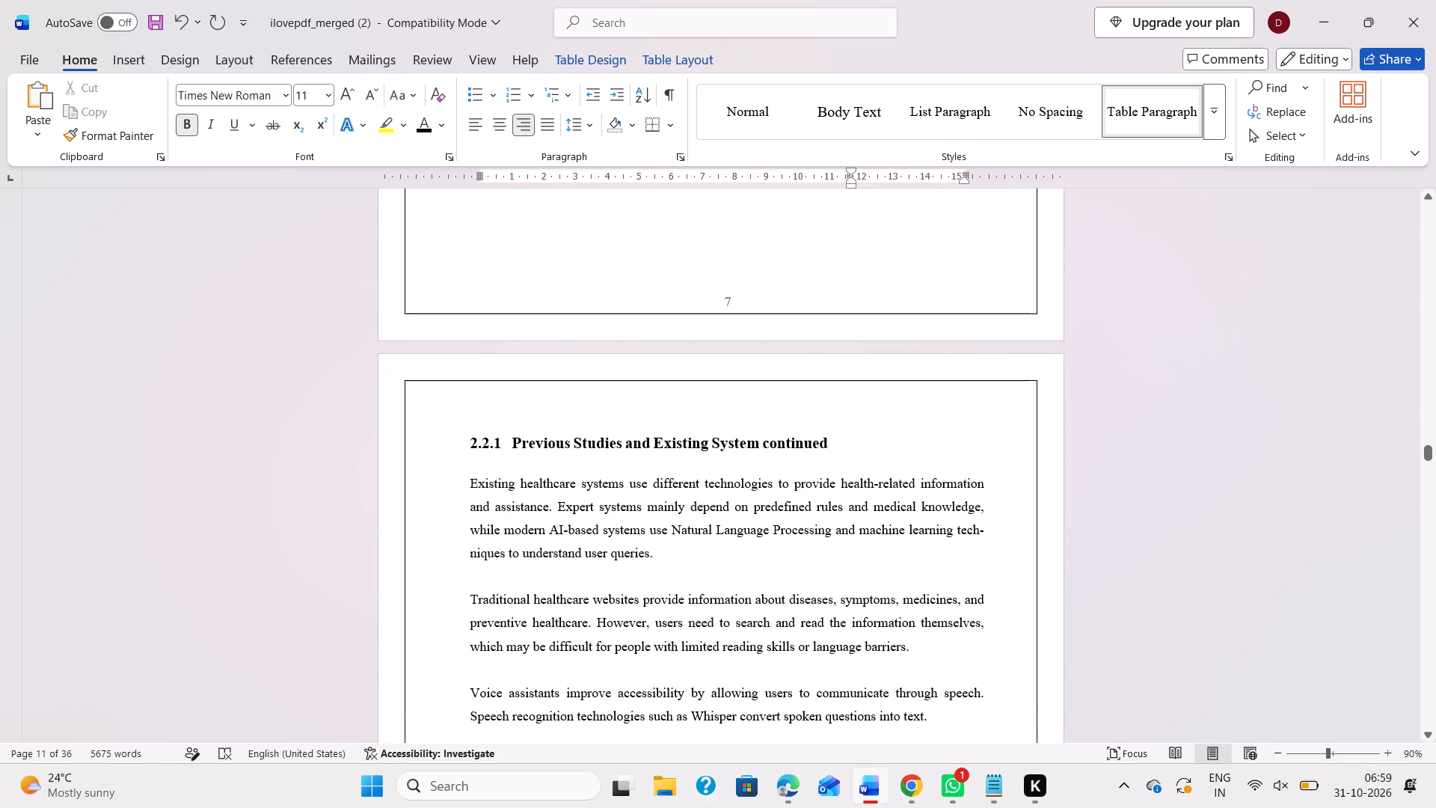
scroll(942, 358, down, 3)
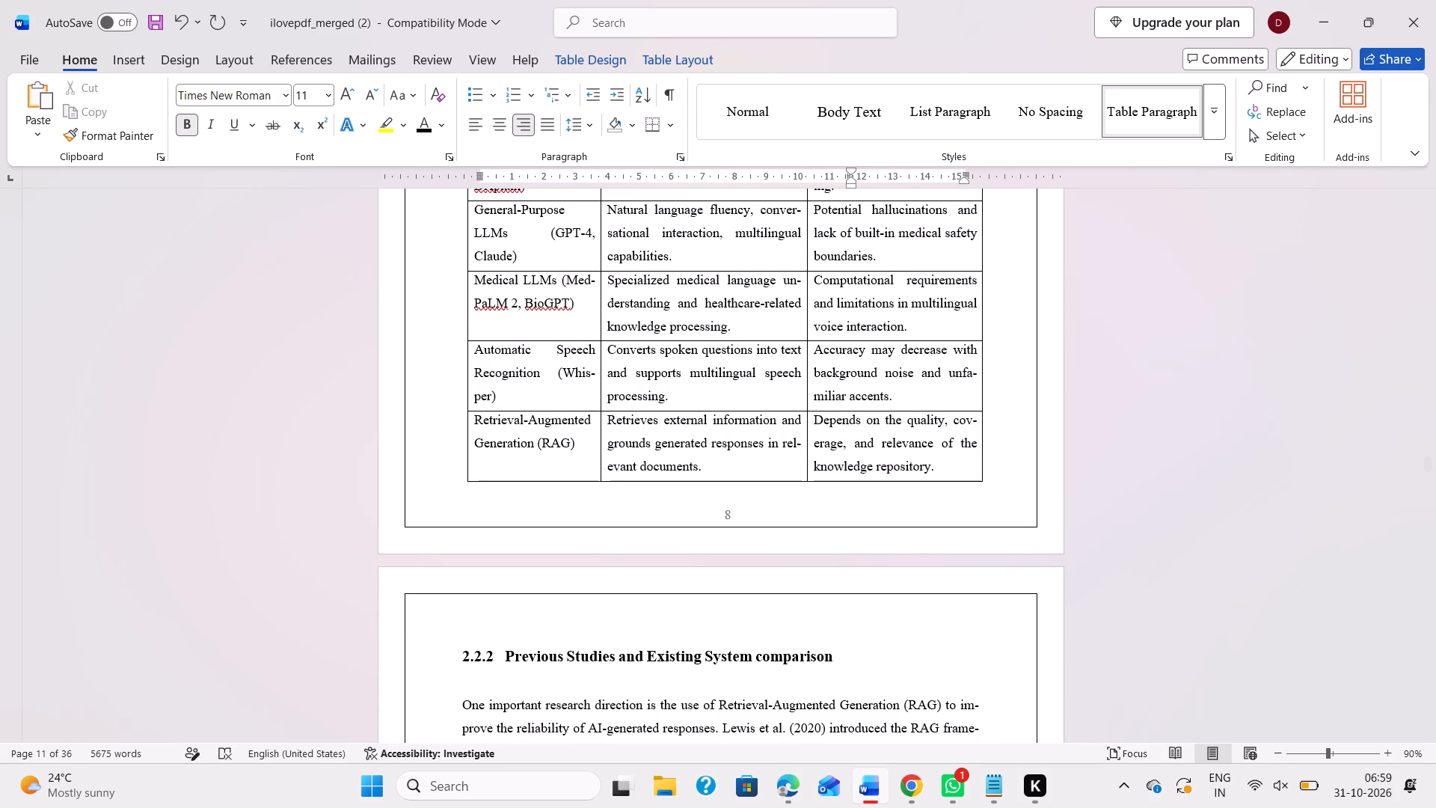
scroll(942, 358, down, 1)
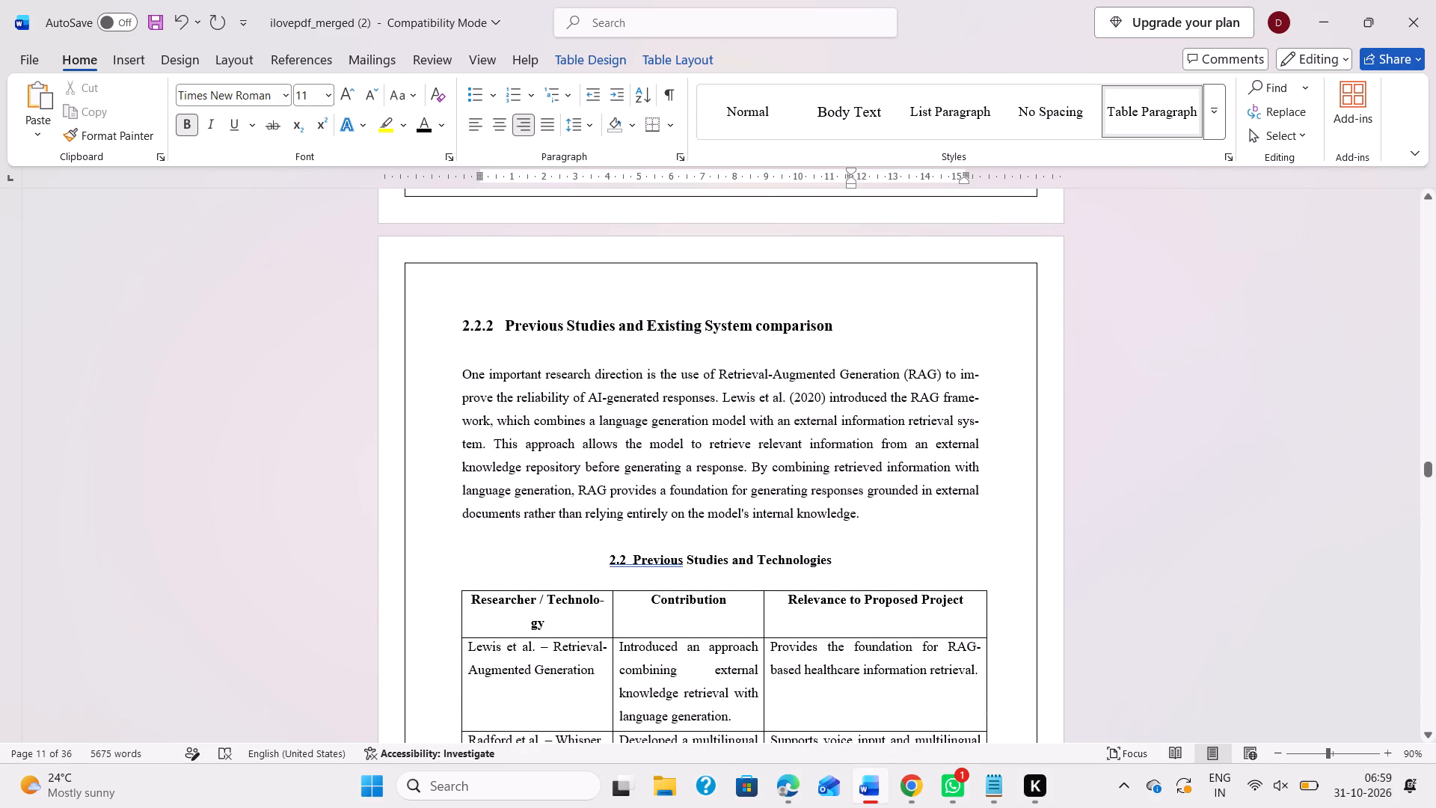
scroll(942, 358, down, 1)
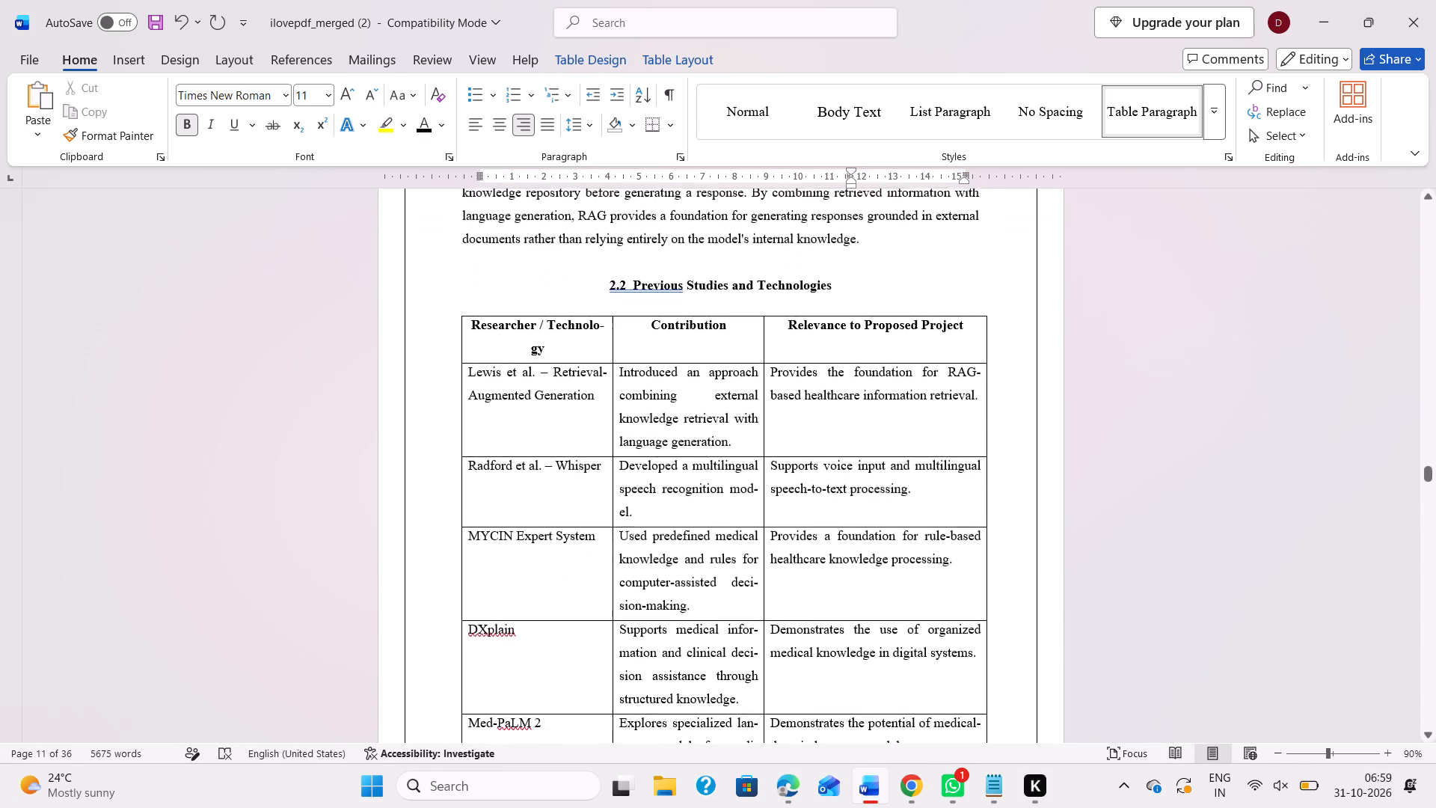
scroll(942, 358, down, 3)
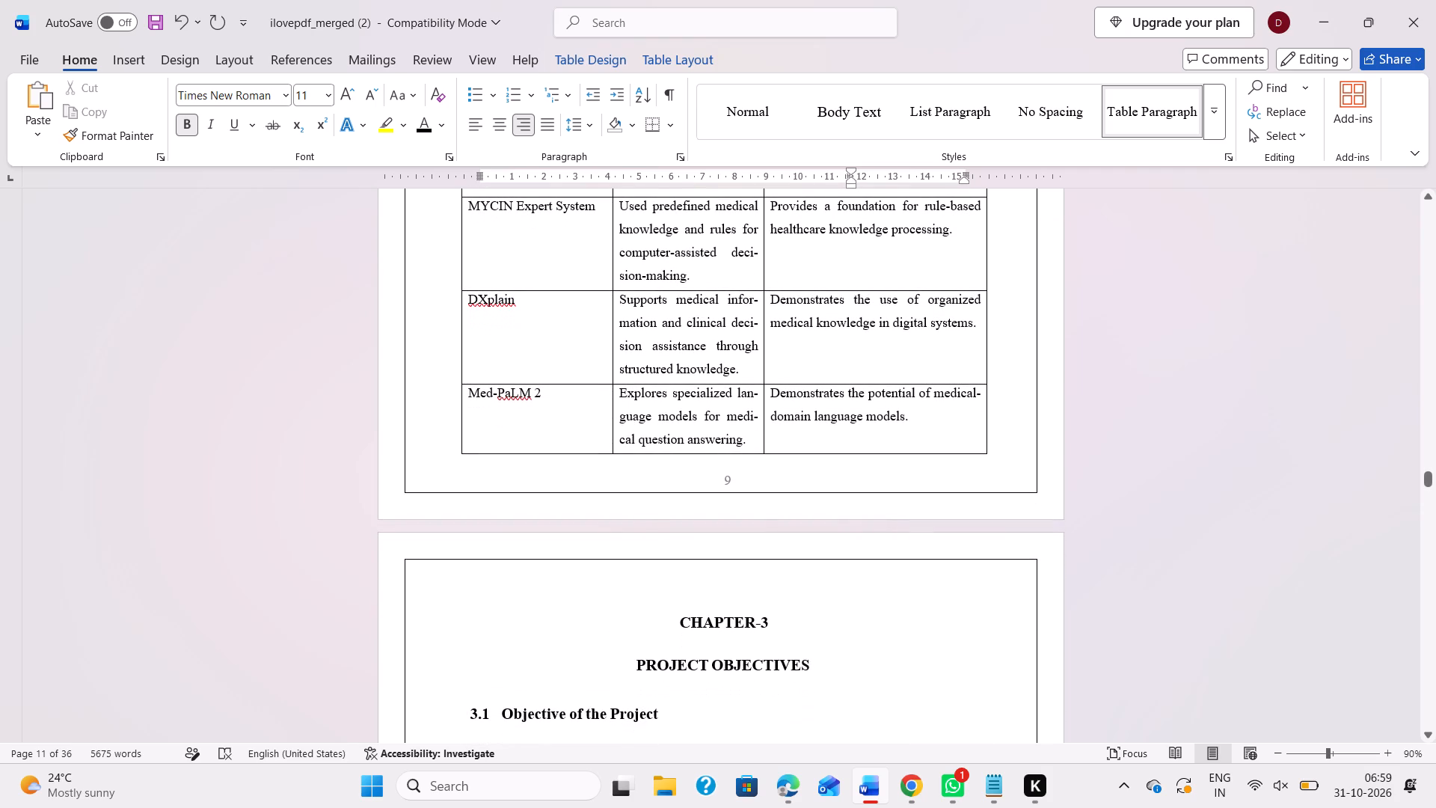
scroll(942, 358, down, 1)
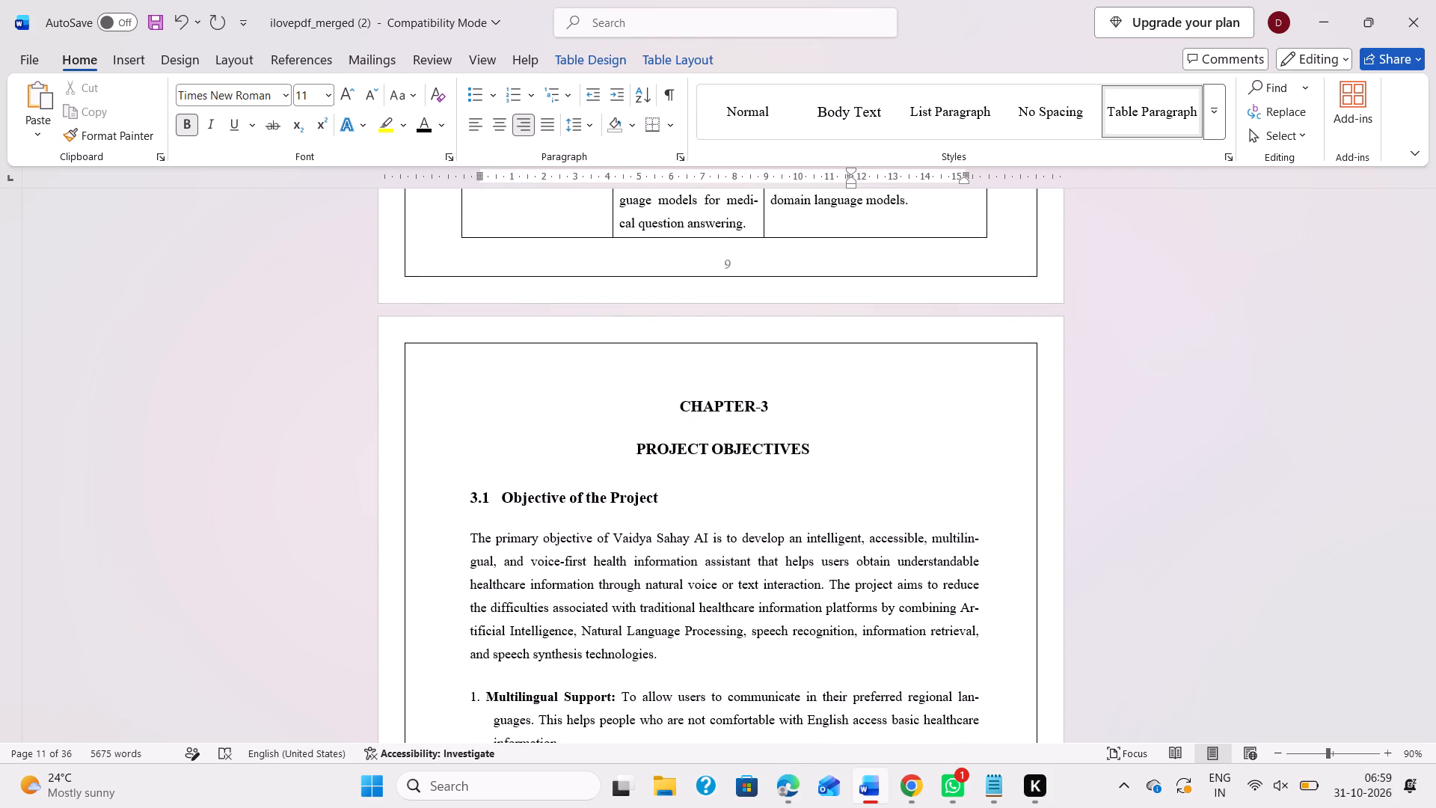
Recheck the headings and footer page numbers of sections 2.2, 2.2.1 and 2.2.2 in the report body.
scroll(942, 358, up, 11)
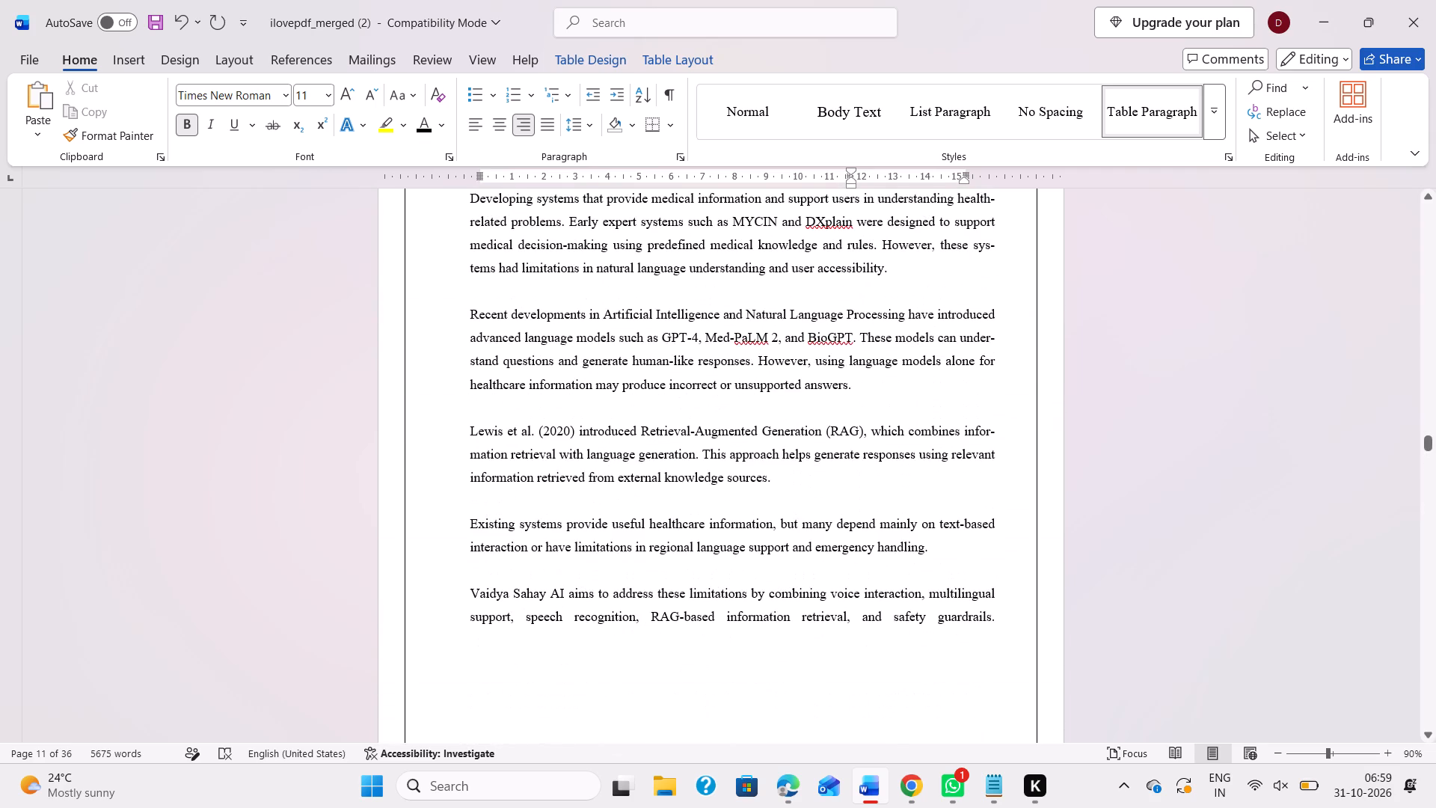
scroll(886, 420, down, 6)
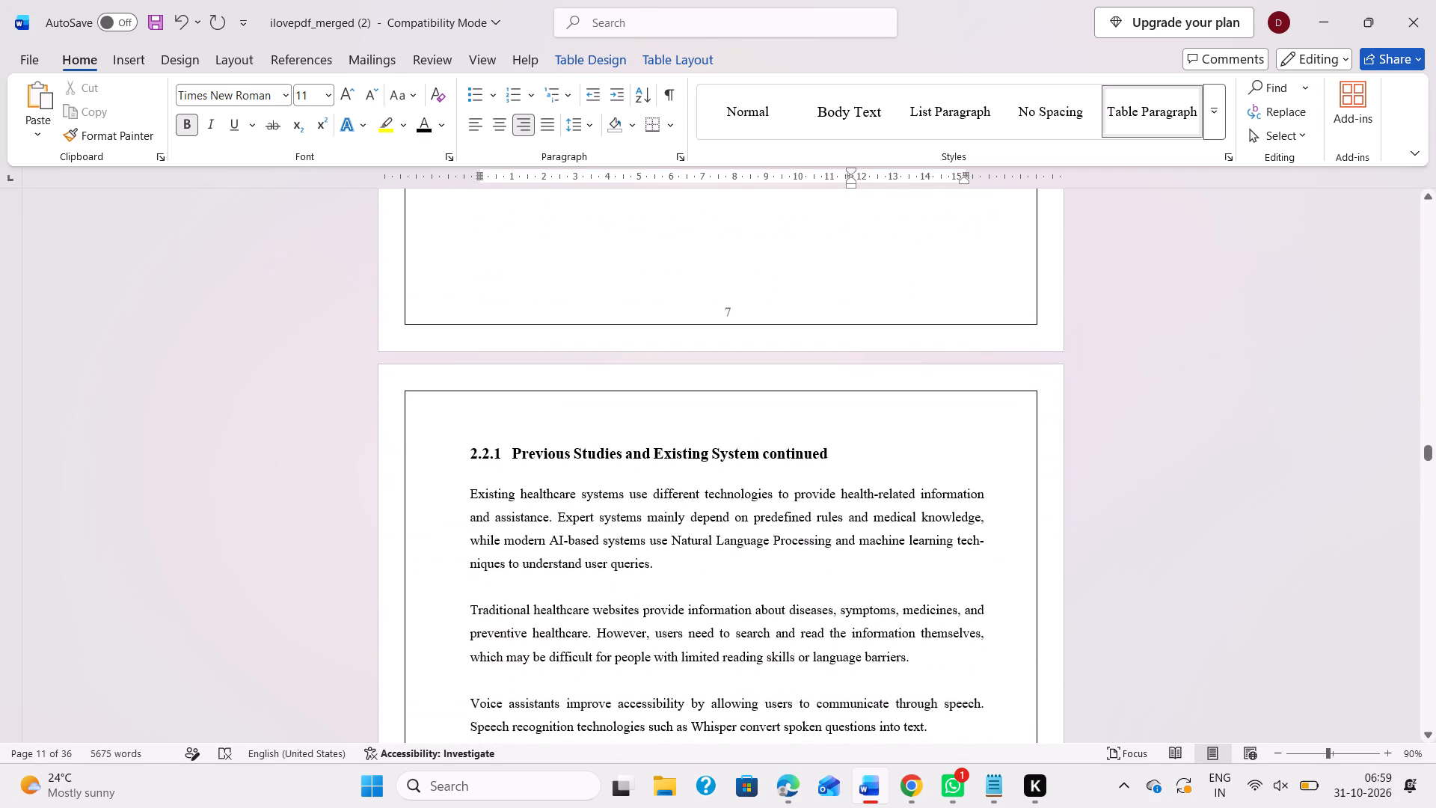
scroll(859, 432, down, 5)
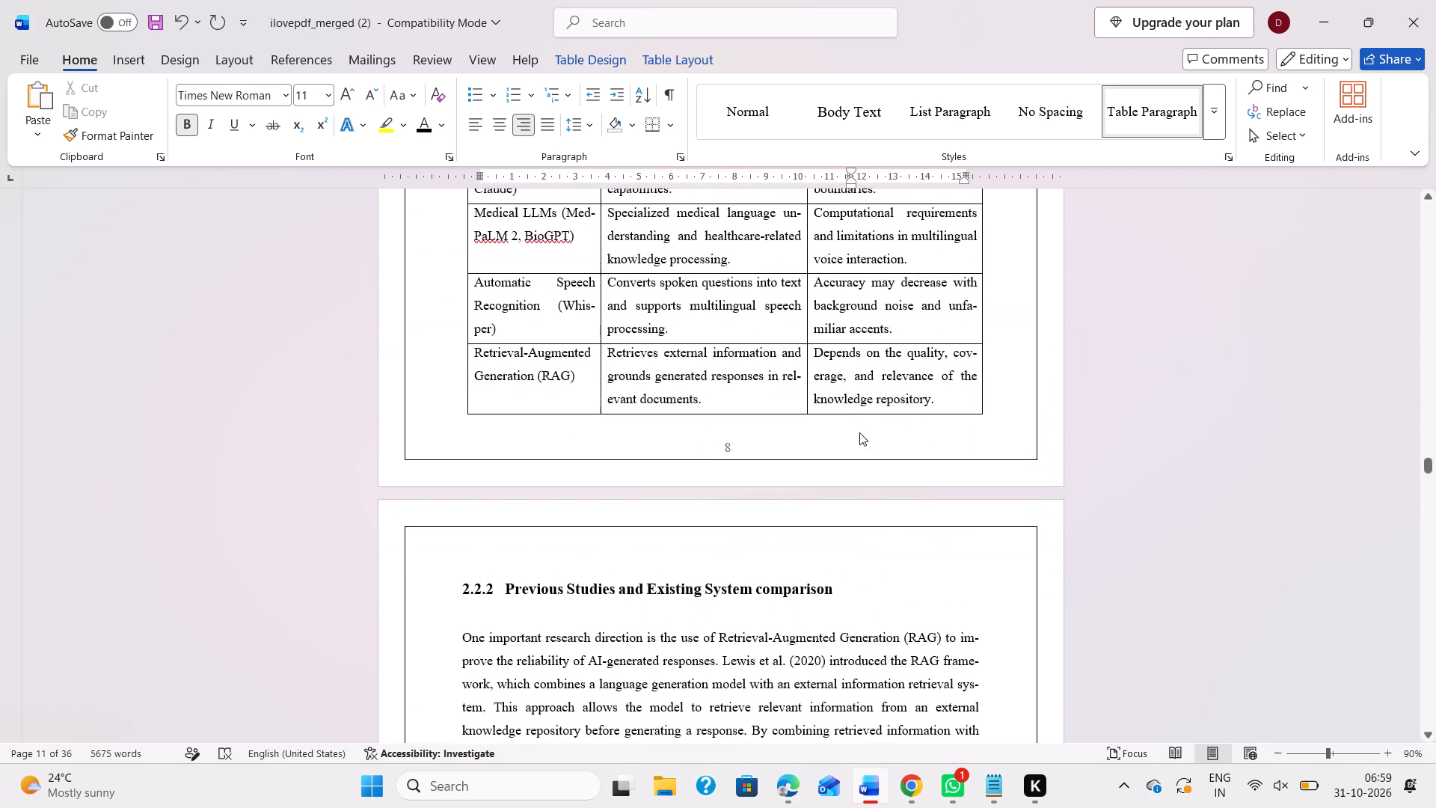
Look through Chapter 3 in the report body to check the page numbers of sections 3.1 and 3.2.
scroll(859, 432, down, 5)
scroll(859, 432, up, 1)
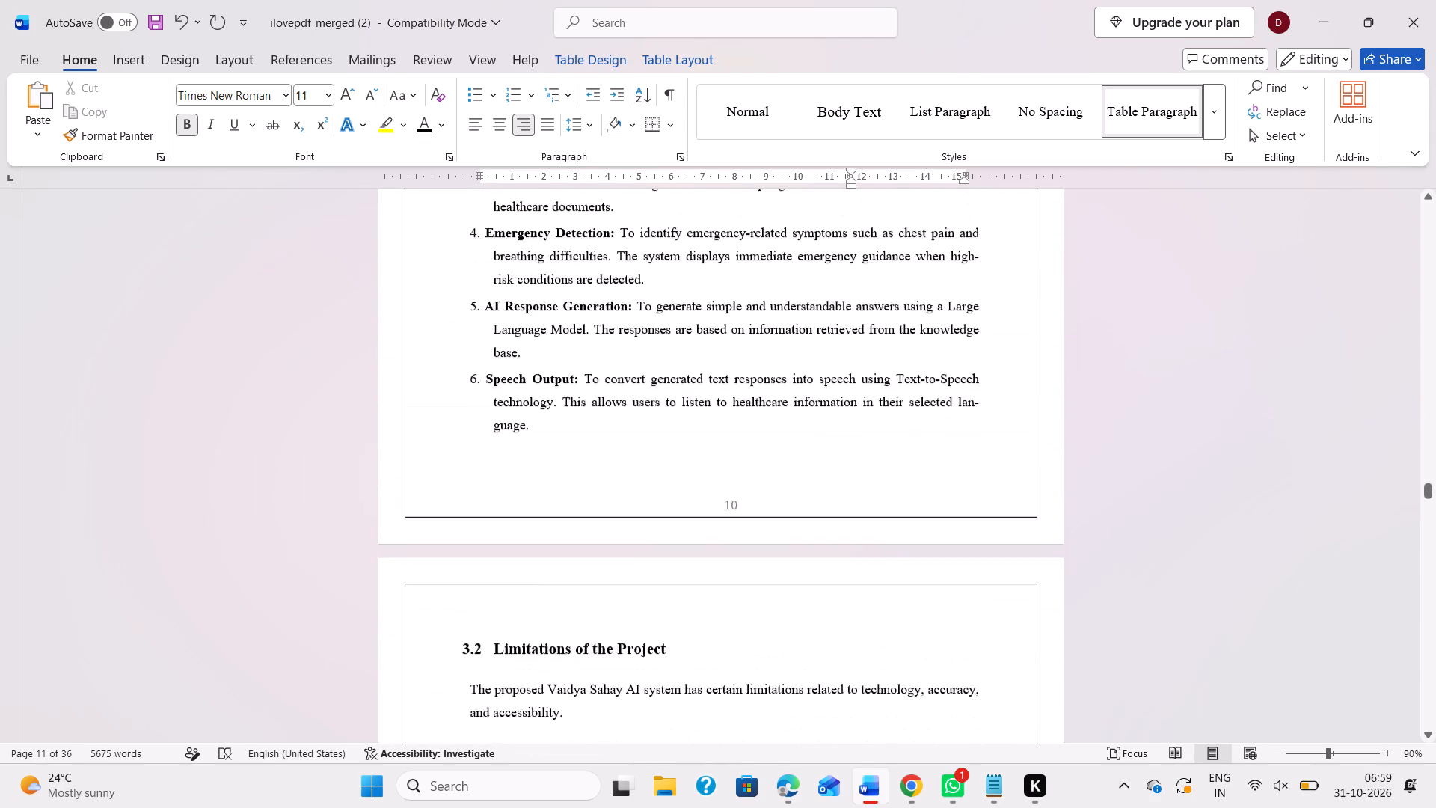
scroll(859, 432, up, 2)
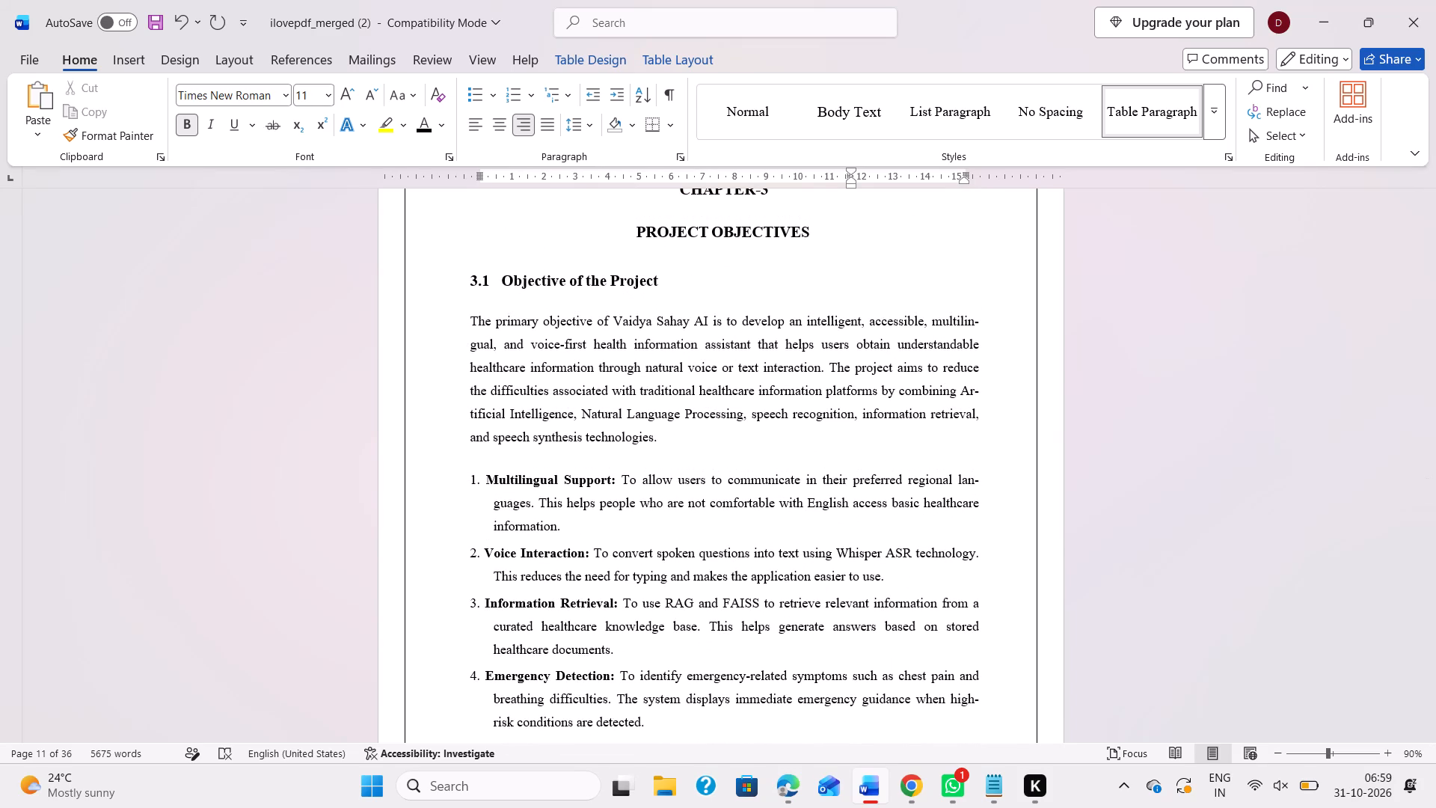
scroll(859, 432, down, 2)
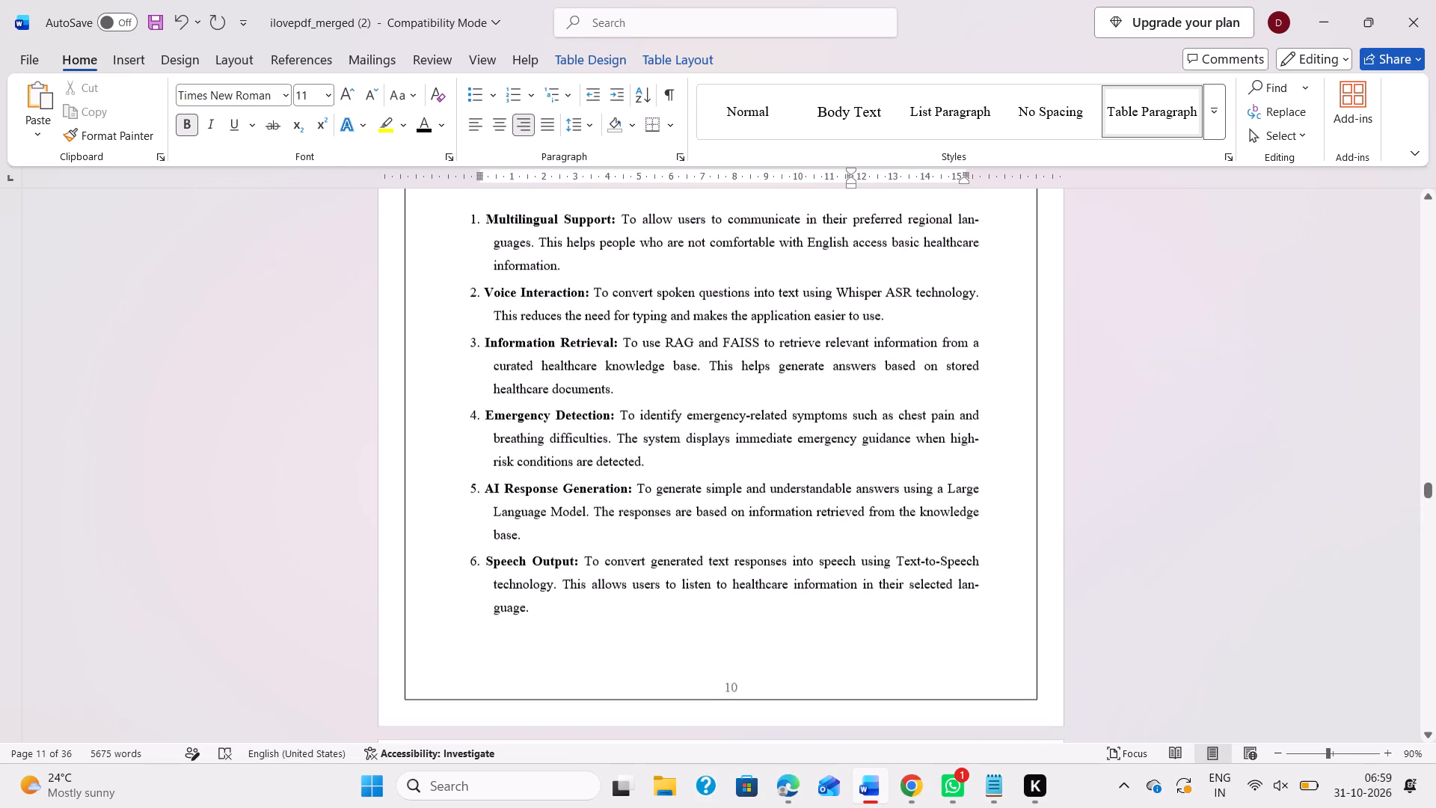
scroll(859, 432, down, 4)
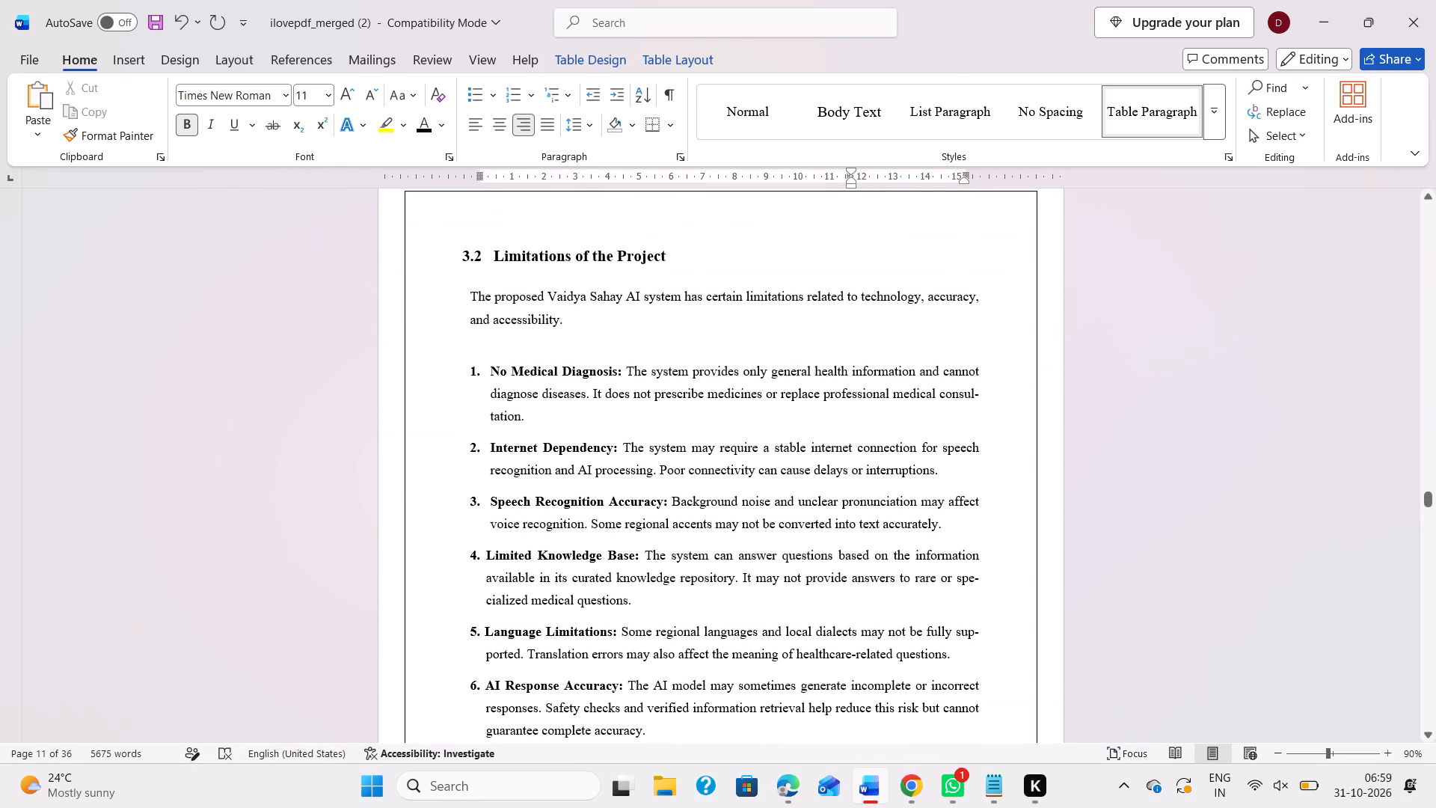
scroll(859, 432, down, 1)
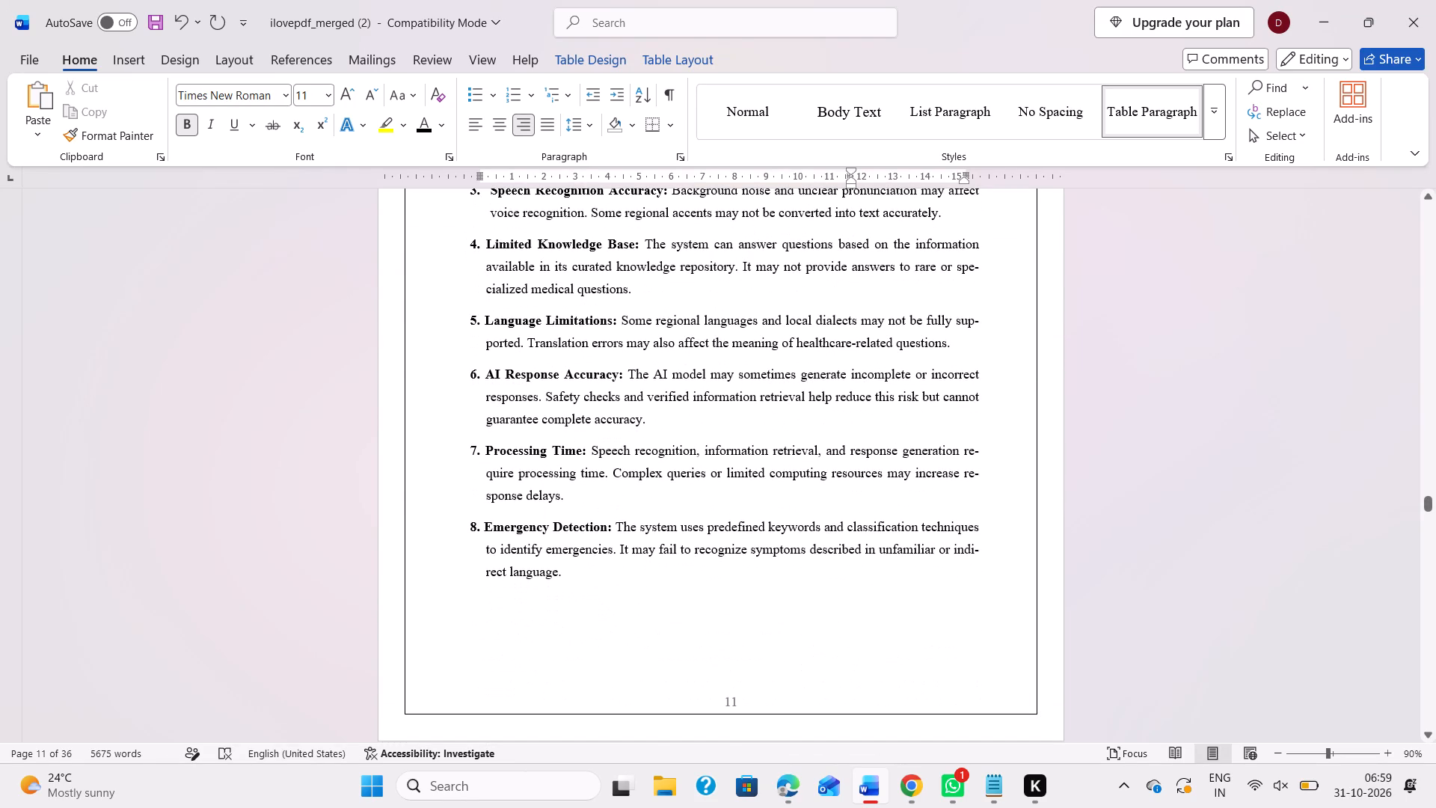
Look through the start of Chapter 4 to check the page numbers of section 4.1 and subsections 4.1.1 to 4.1.6.
scroll(859, 432, down, 2)
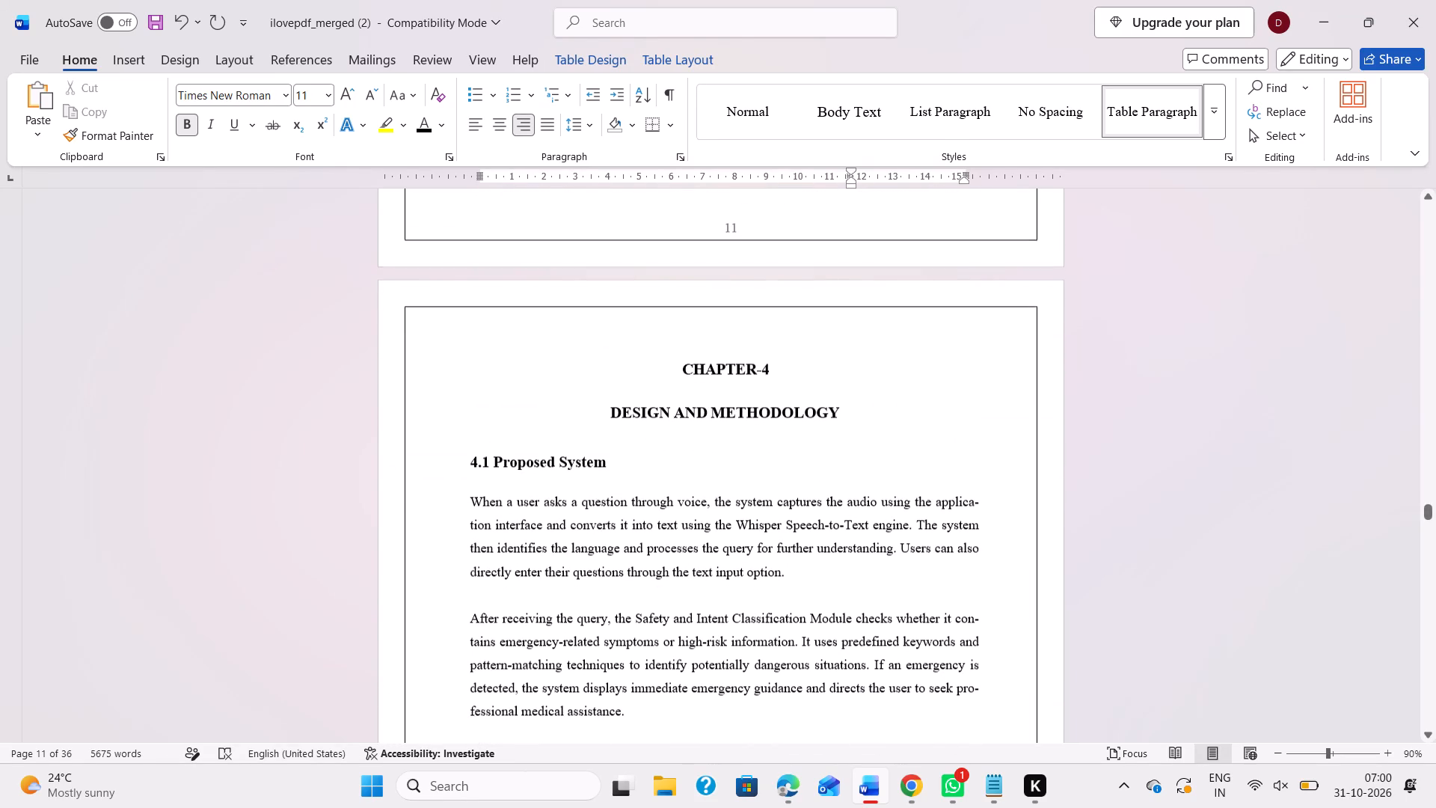
scroll(859, 432, down, 1)
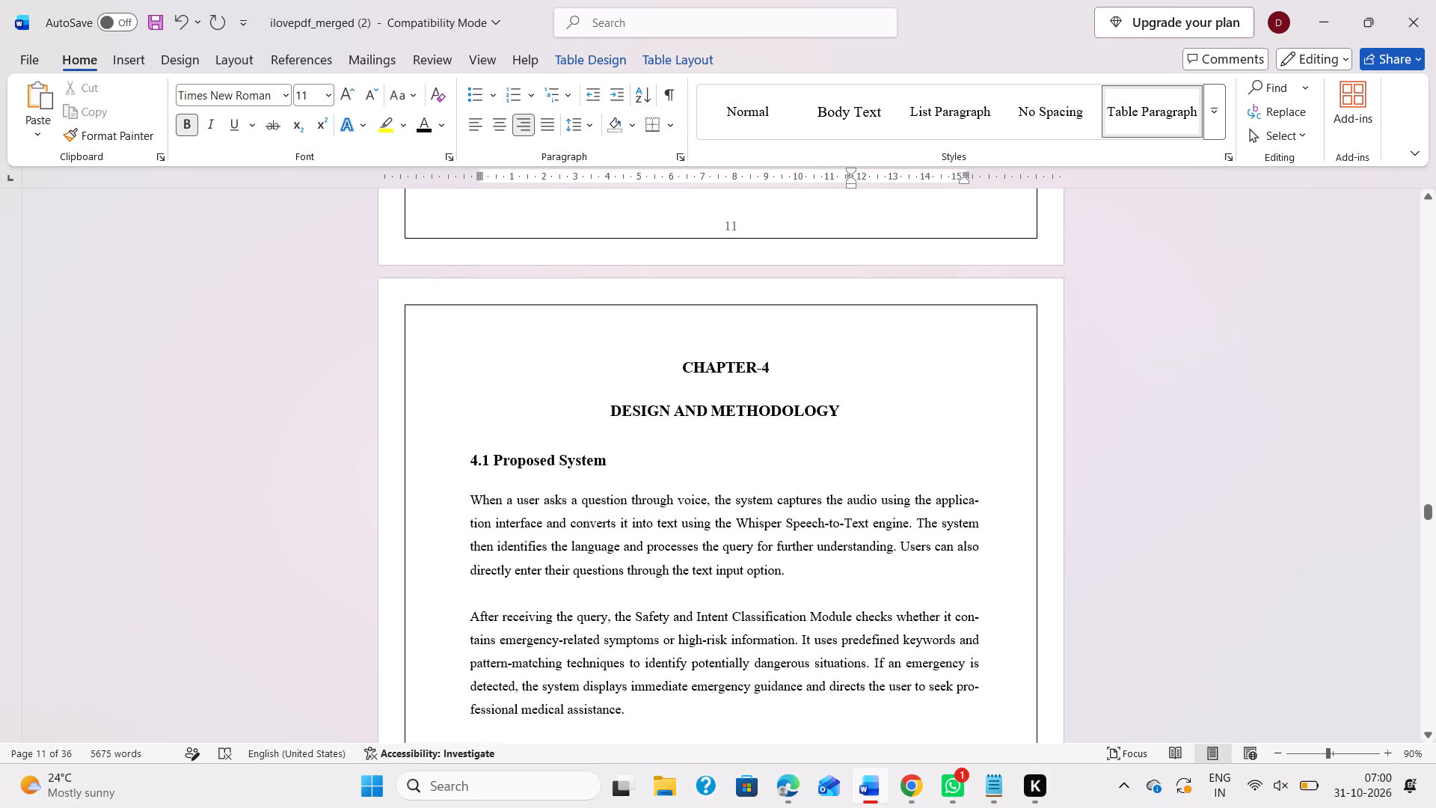
scroll(859, 432, down, 2)
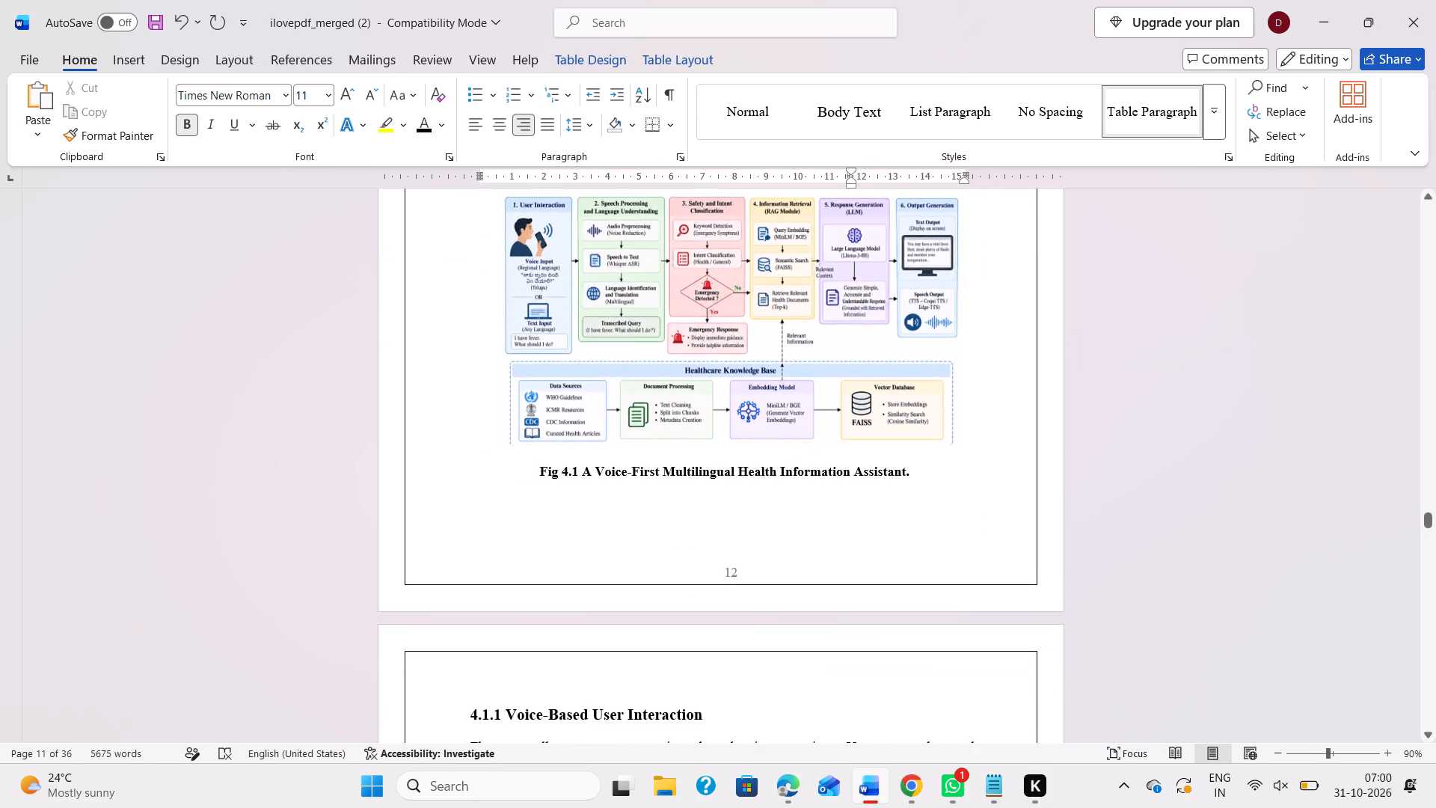
scroll(859, 432, down, 1)
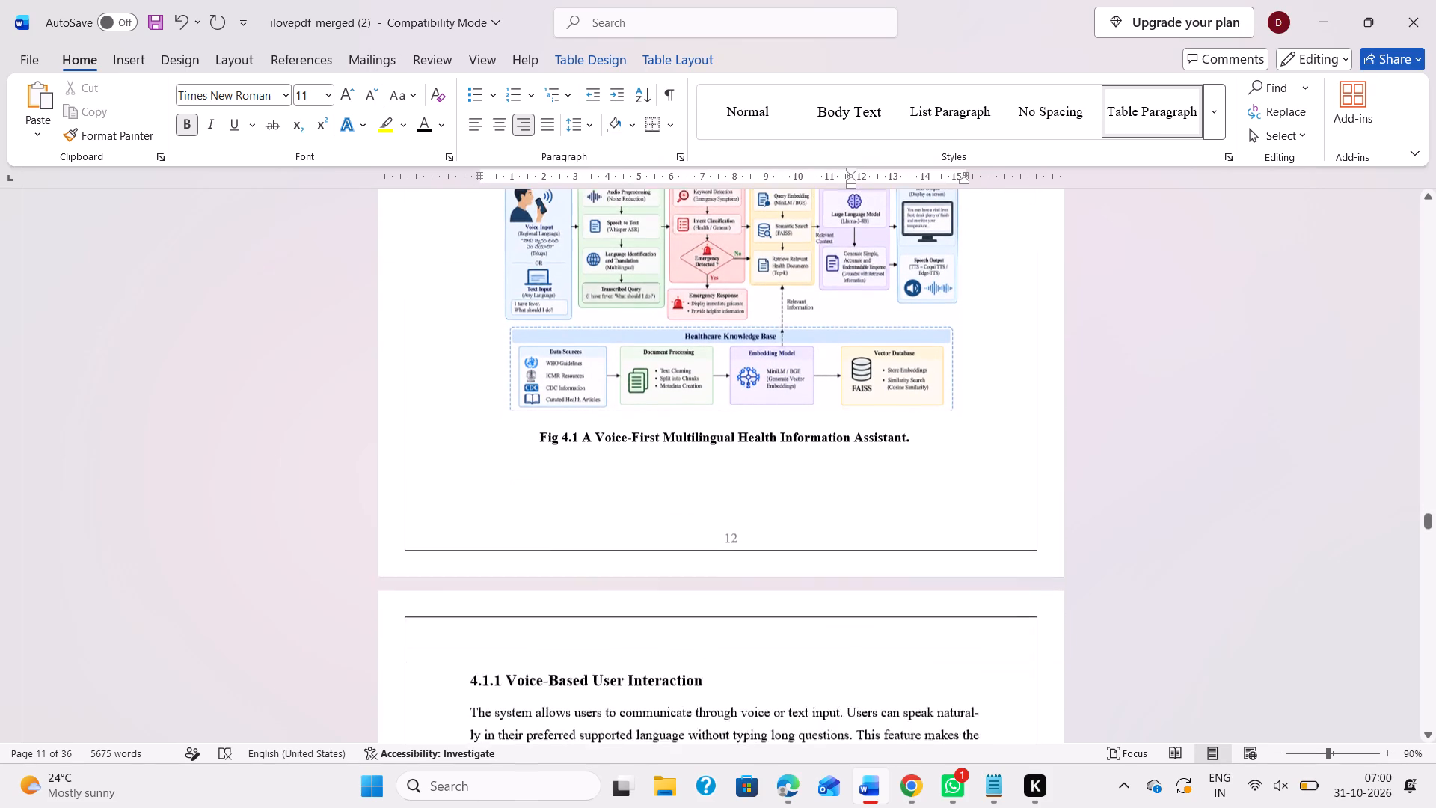
scroll(859, 432, down, 1)
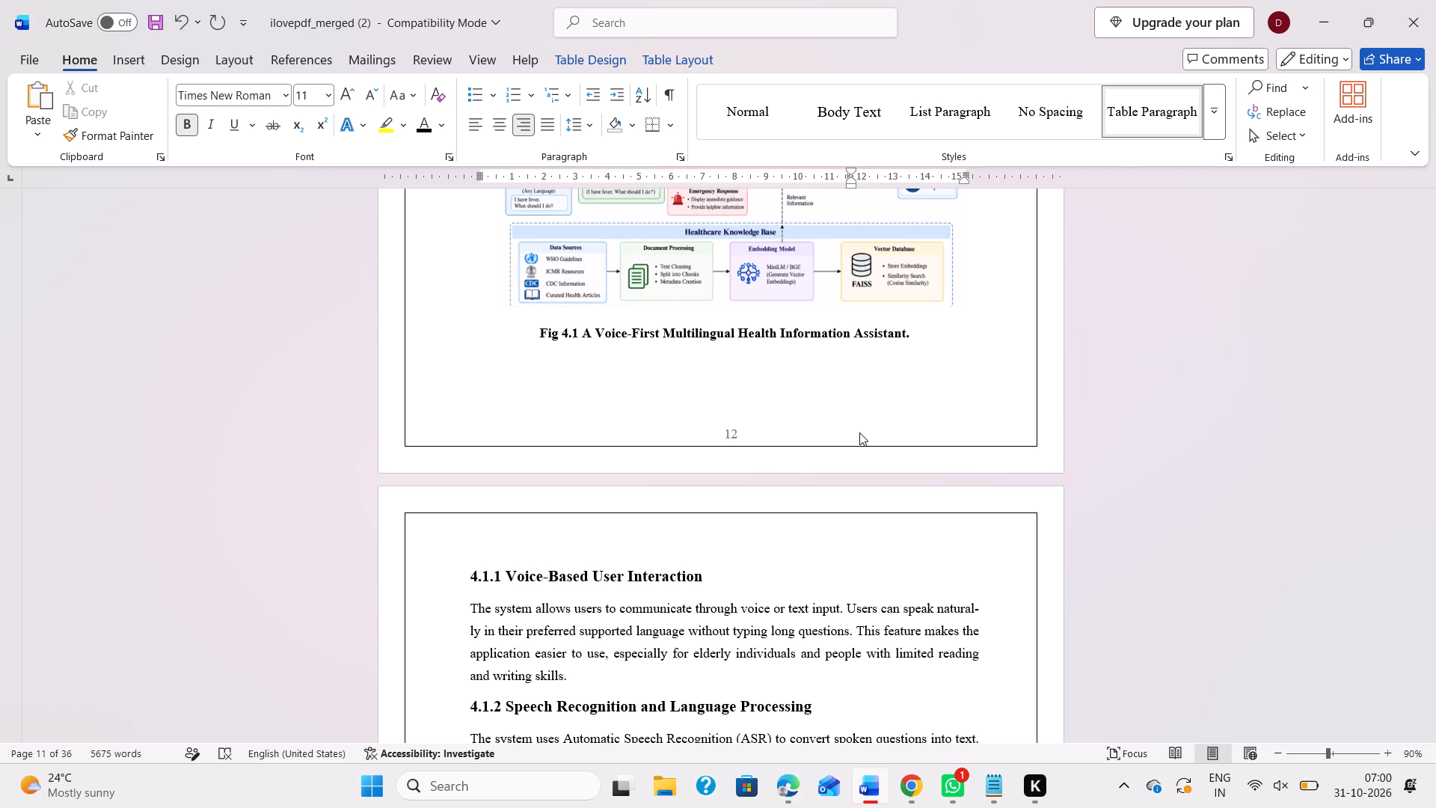
scroll(859, 432, down, 2)
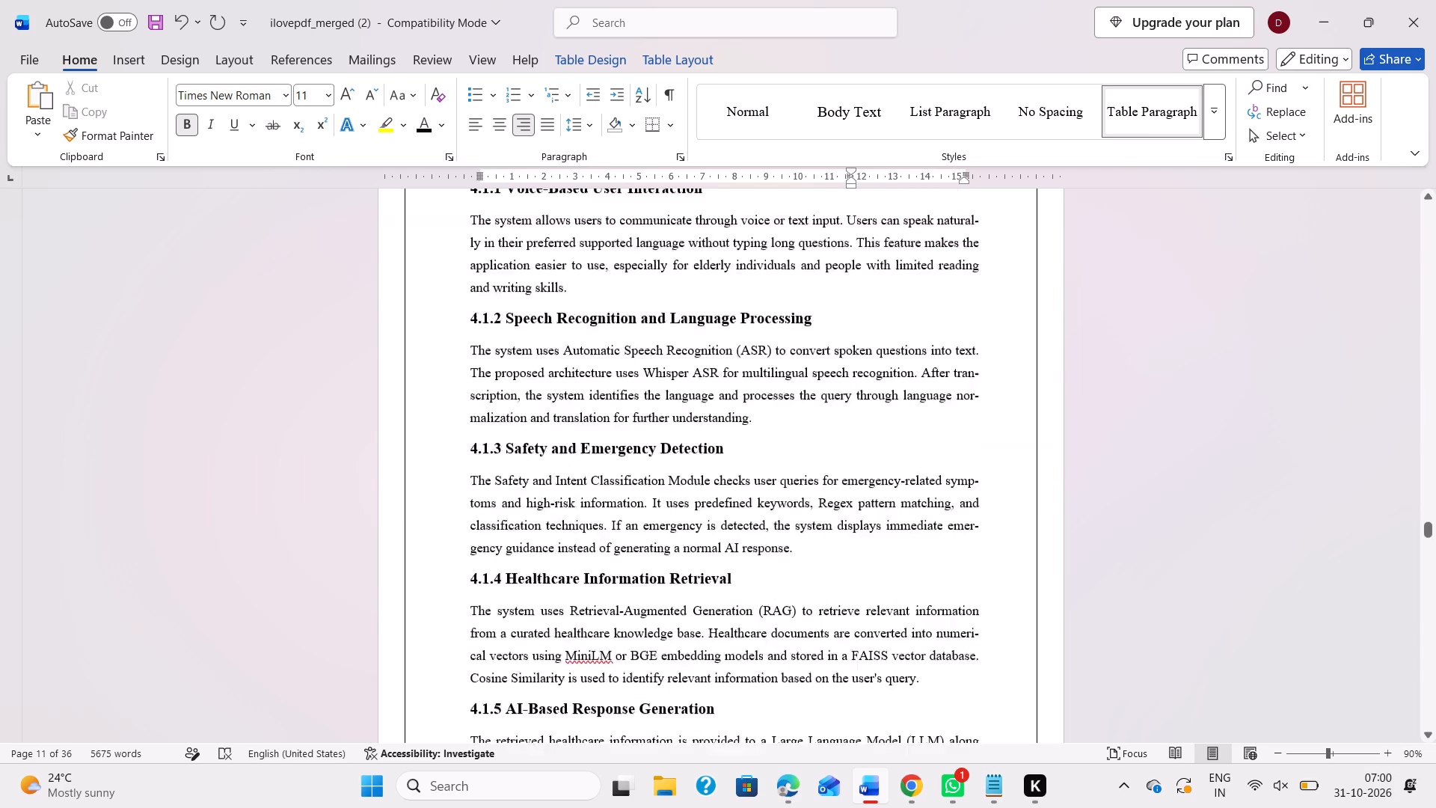
scroll(859, 432, down, 3)
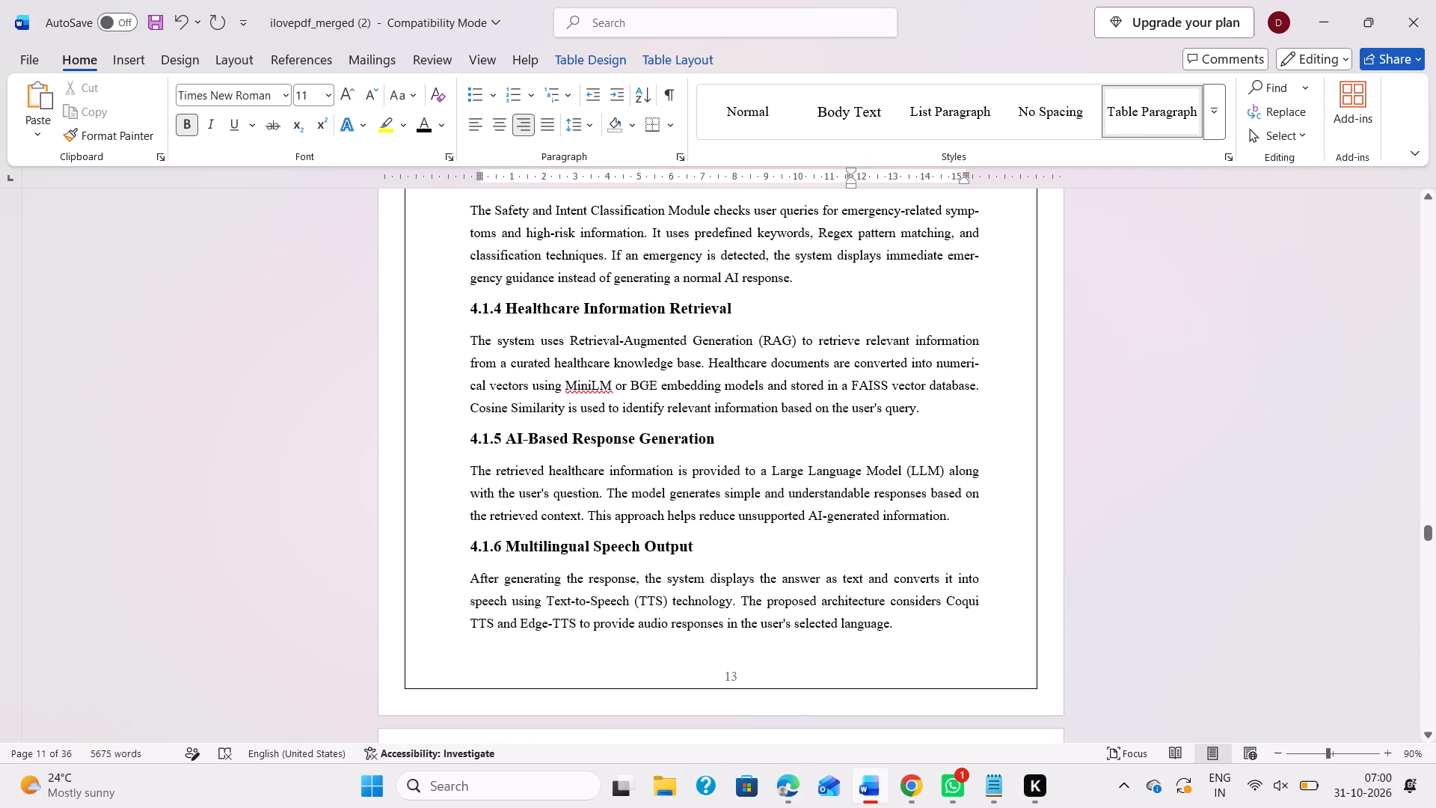
Return to the table of contents and review its Chapter 2 to 4 entries and the continued contents page.
scroll(925, 371, up, 1)
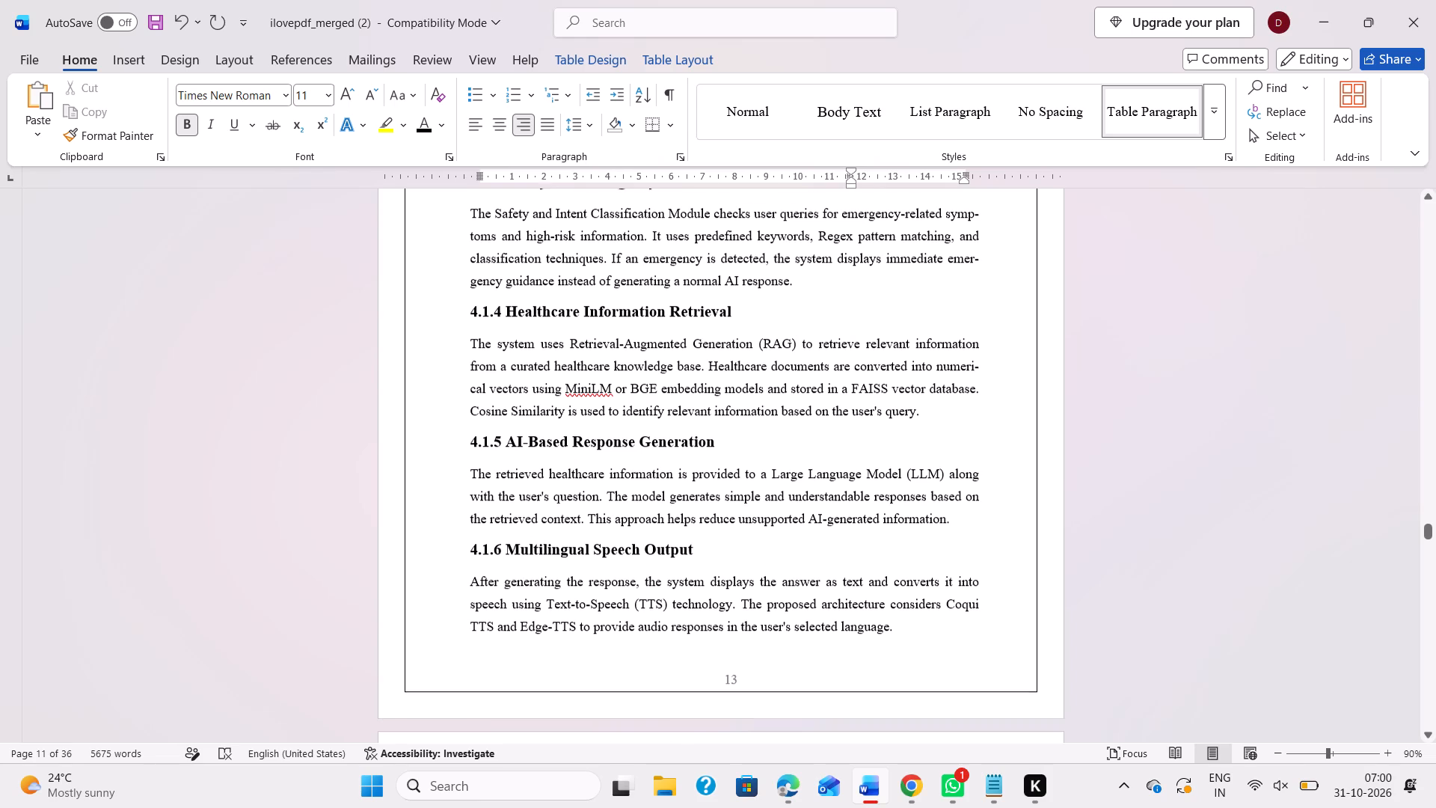
scroll(925, 371, up, 20)
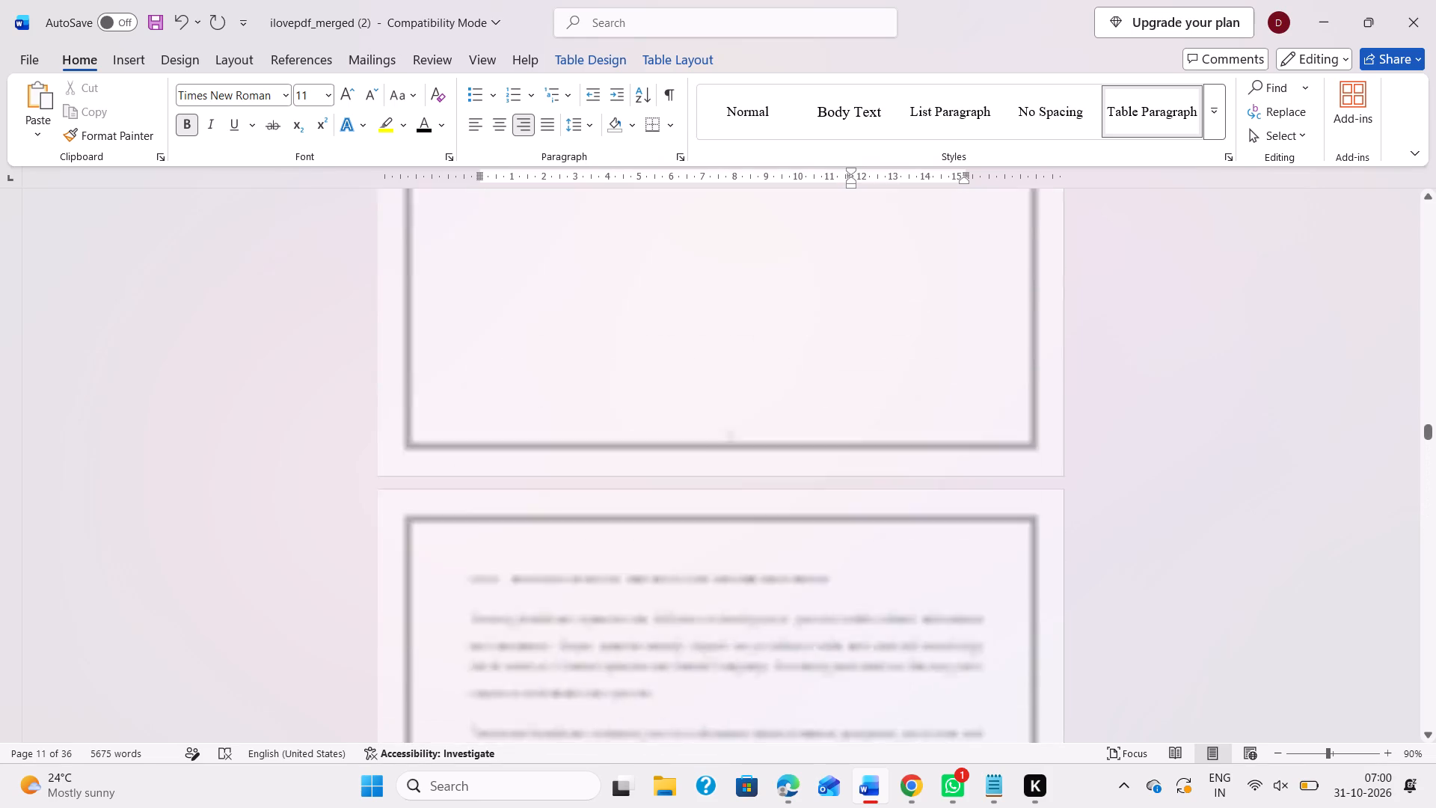
scroll(925, 371, up, 8)
scroll(925, 371, down, 1)
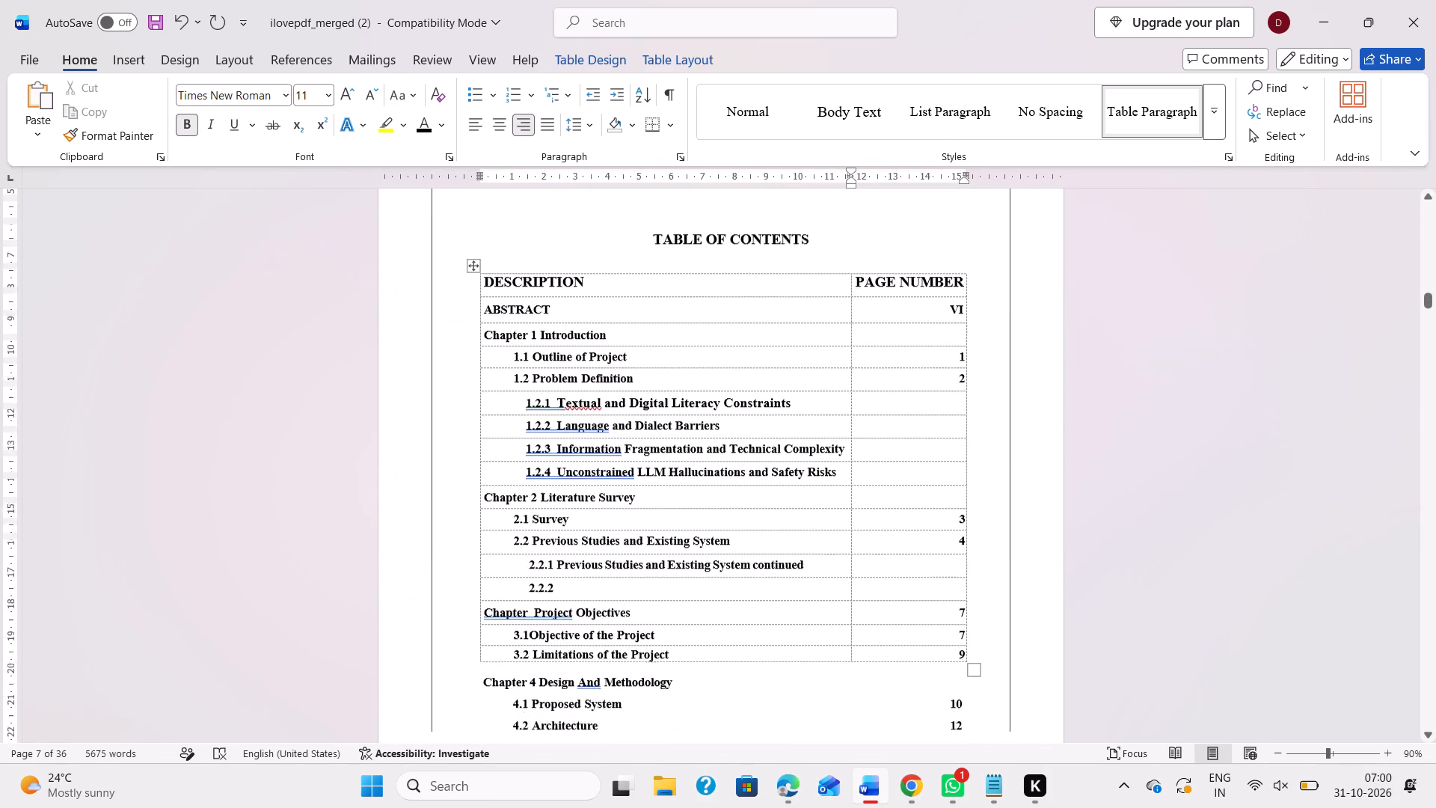
scroll(925, 371, down, 2)
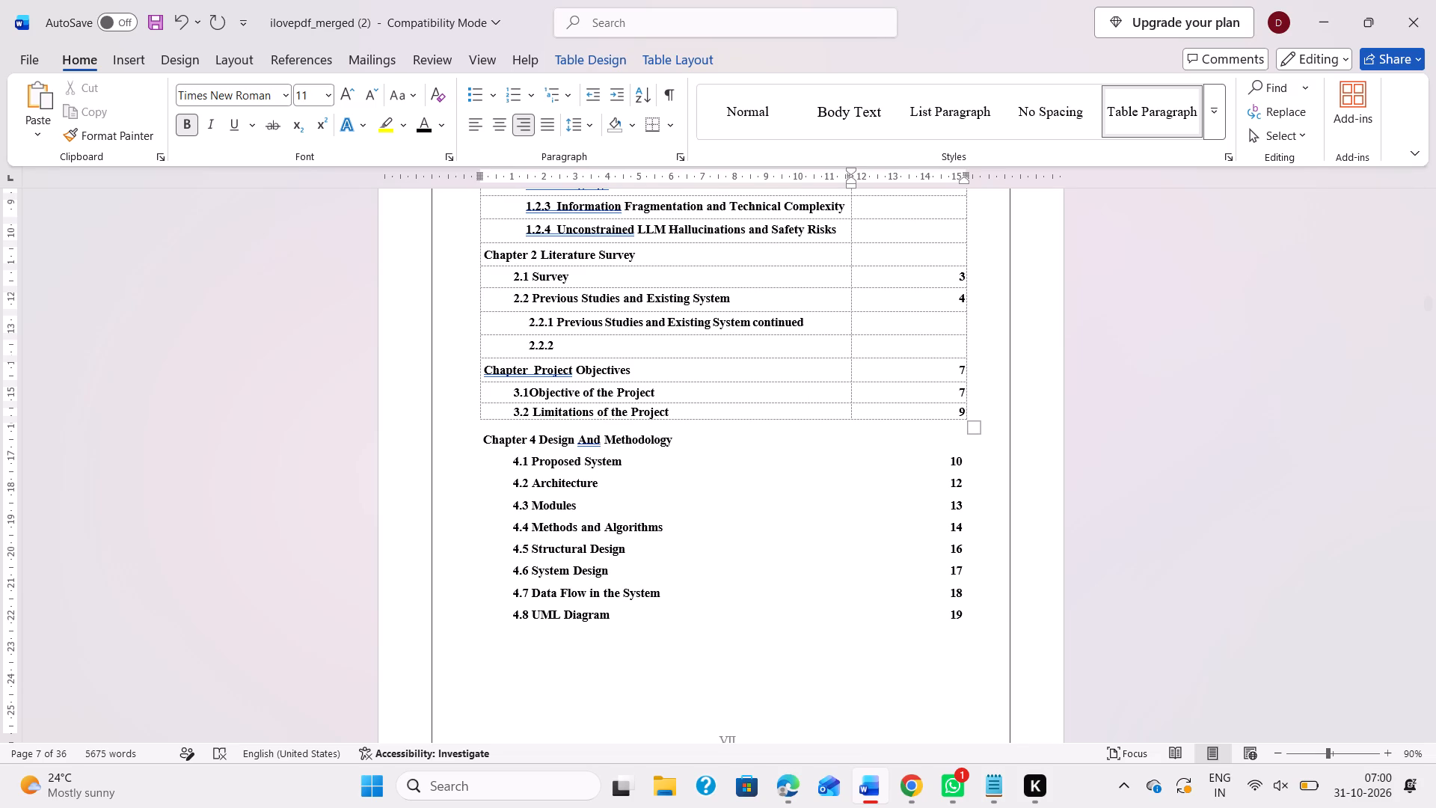
scroll(714, 421, up, 1)
scroll(714, 421, down, 2)
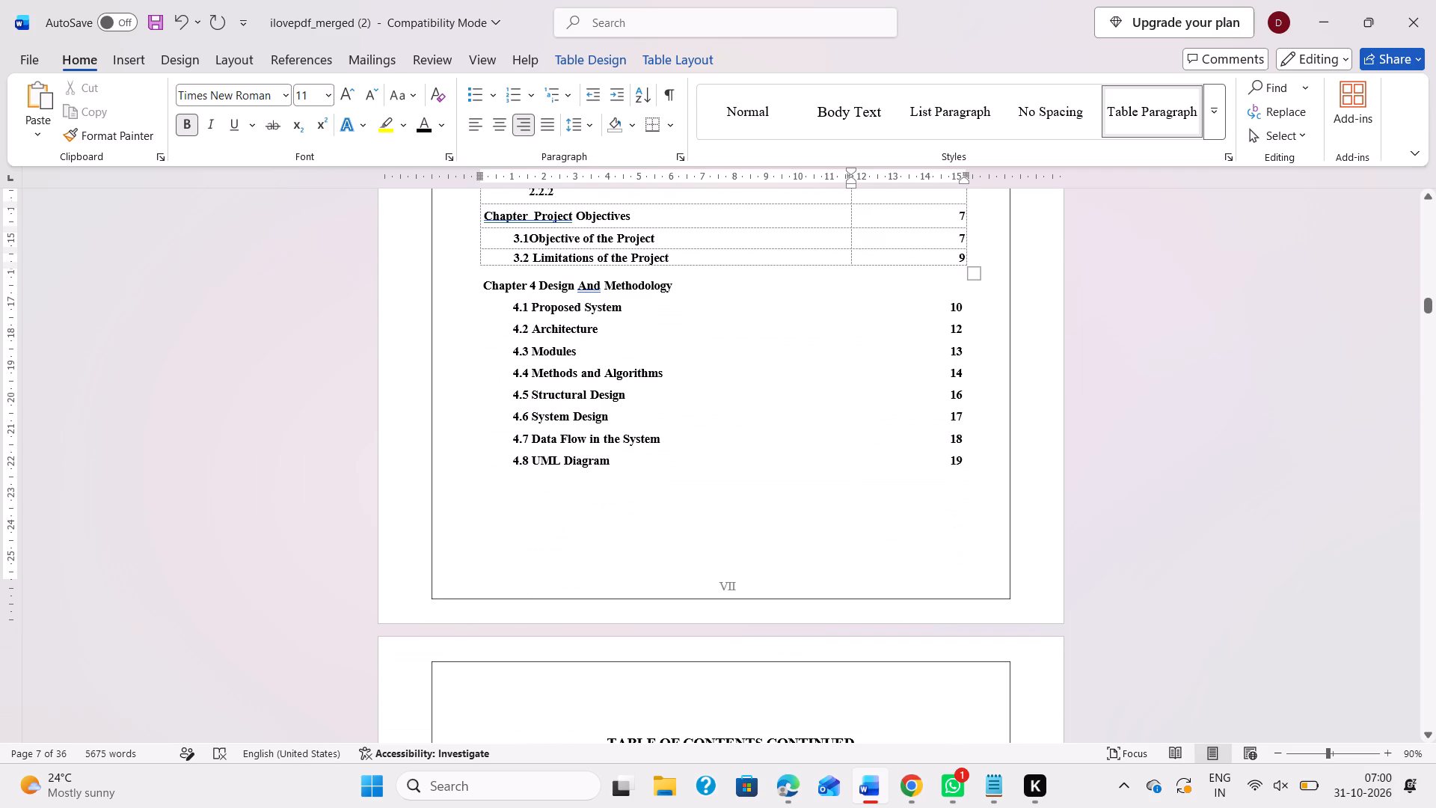
scroll(714, 421, down, 1)
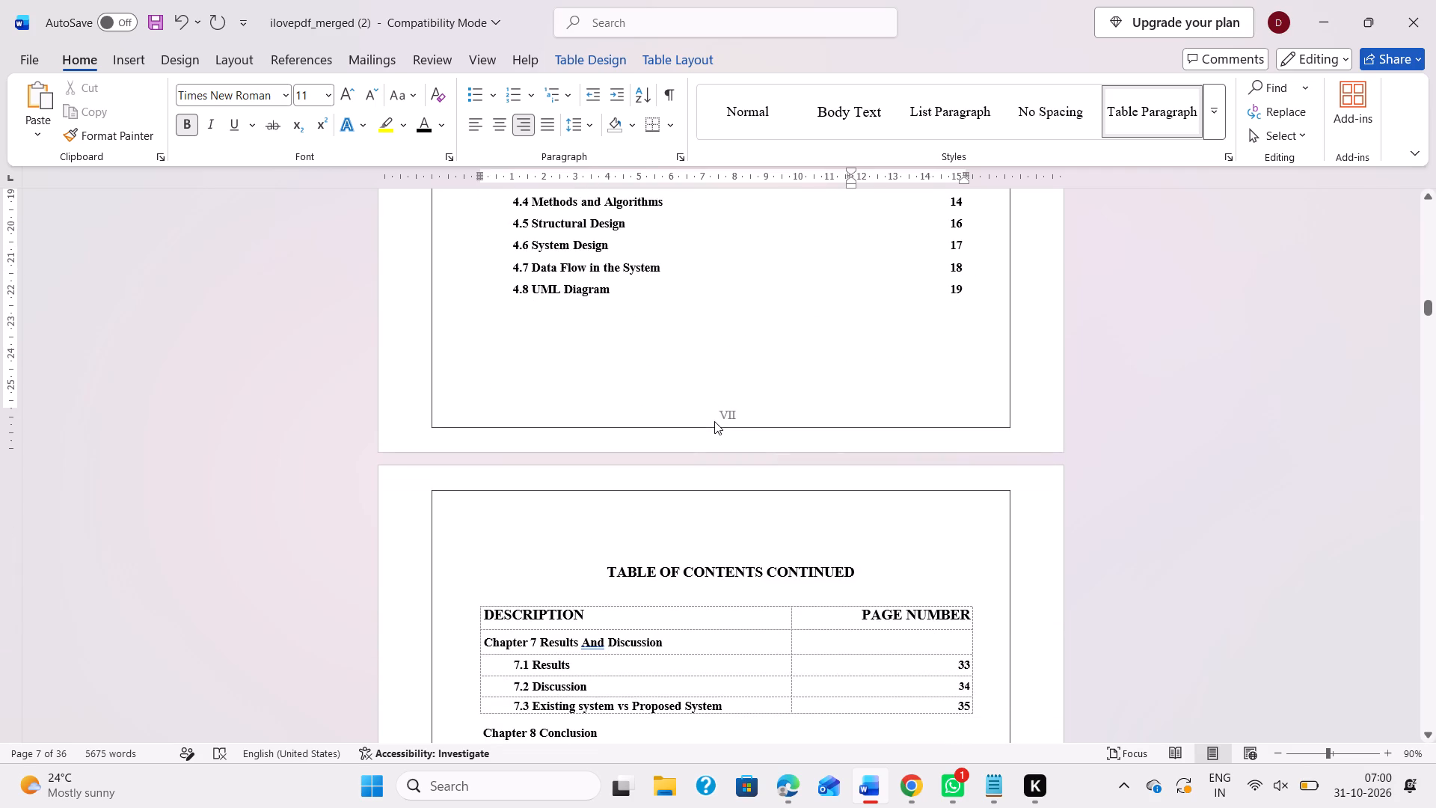
scroll(714, 421, down, 1)
scroll(714, 421, up, 2)
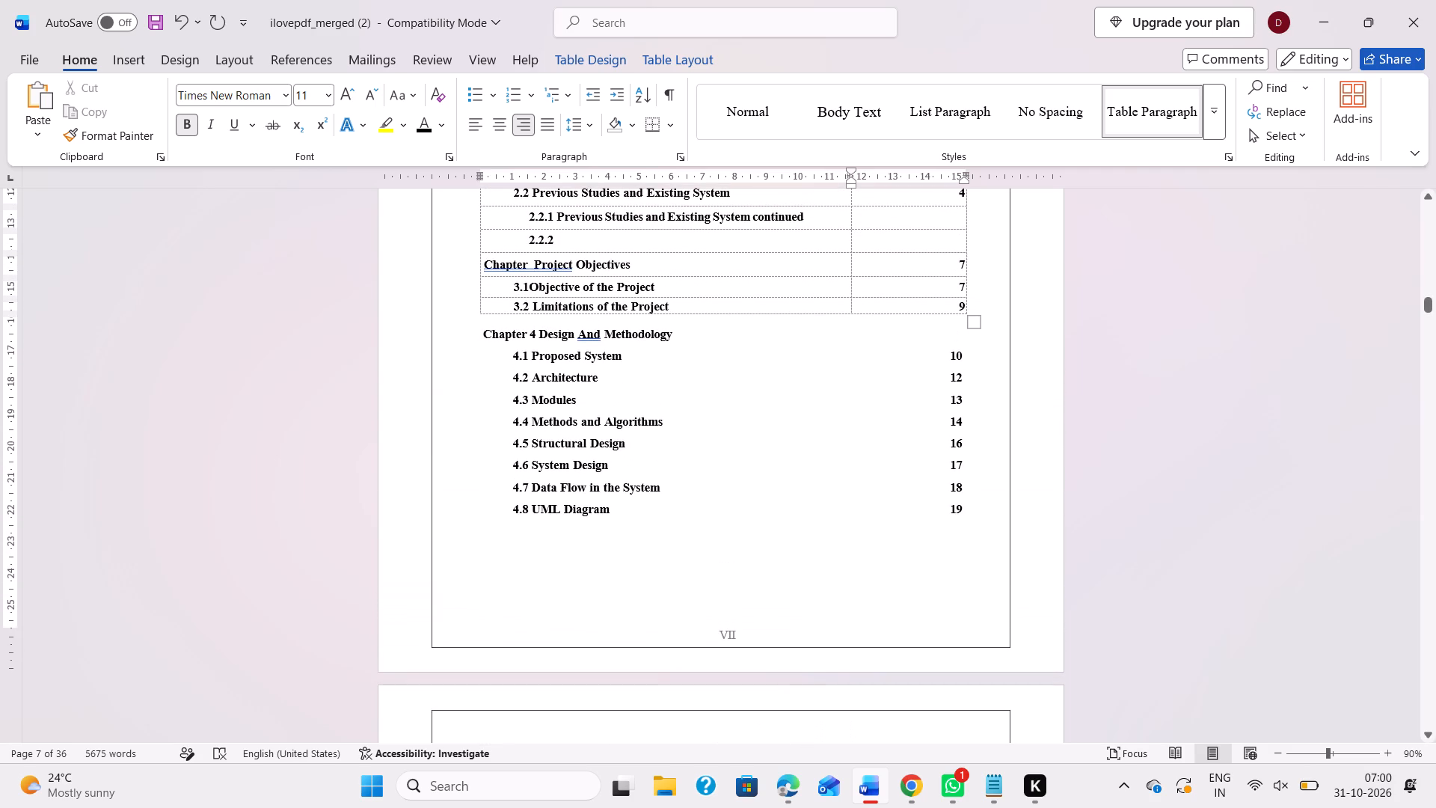
scroll(714, 421, down, 1)
scroll(714, 421, up, 1)
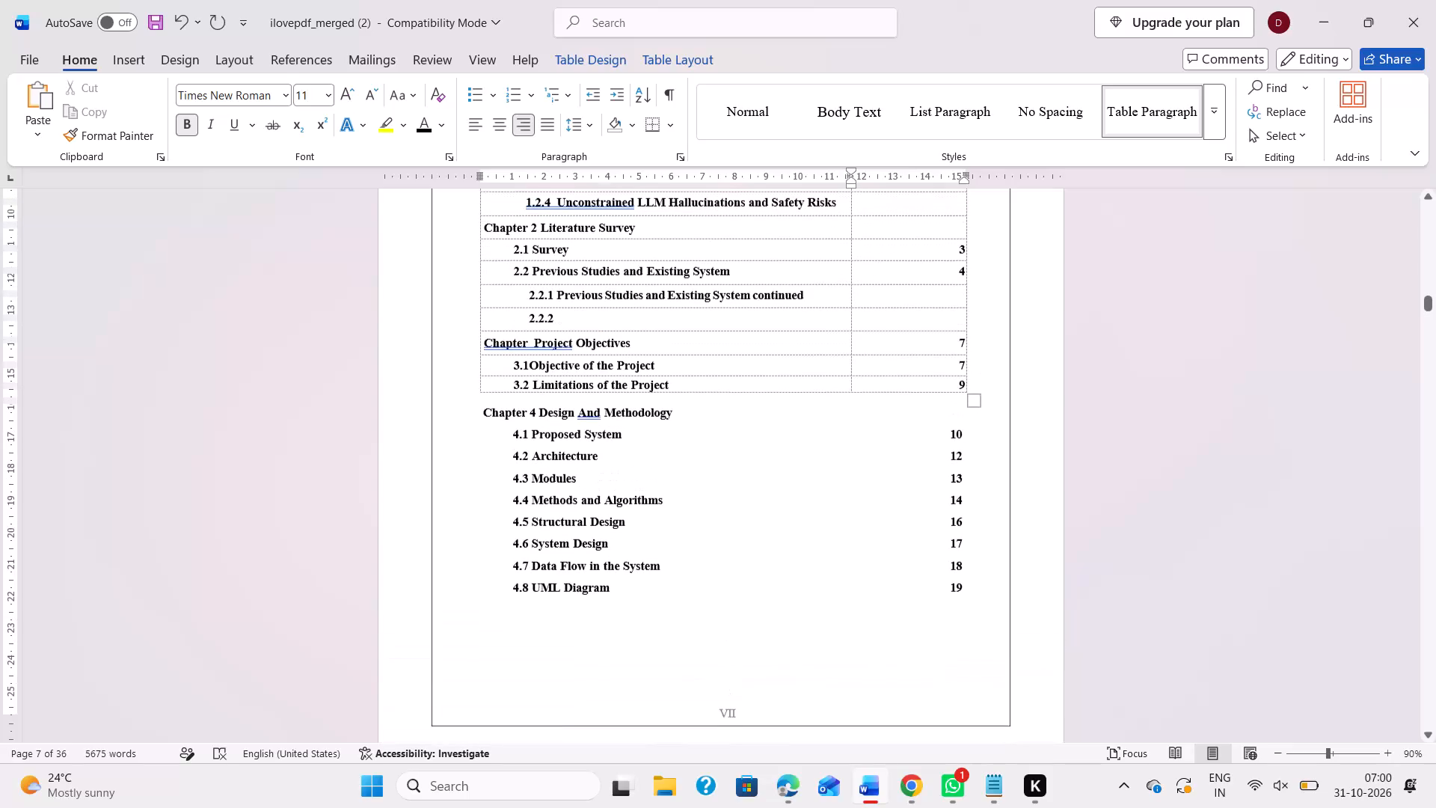
Delete the 2.2.1 and 2.2.2 subsection rows under Previous Studies and Existing System from the table of contents.
click(600, 325)
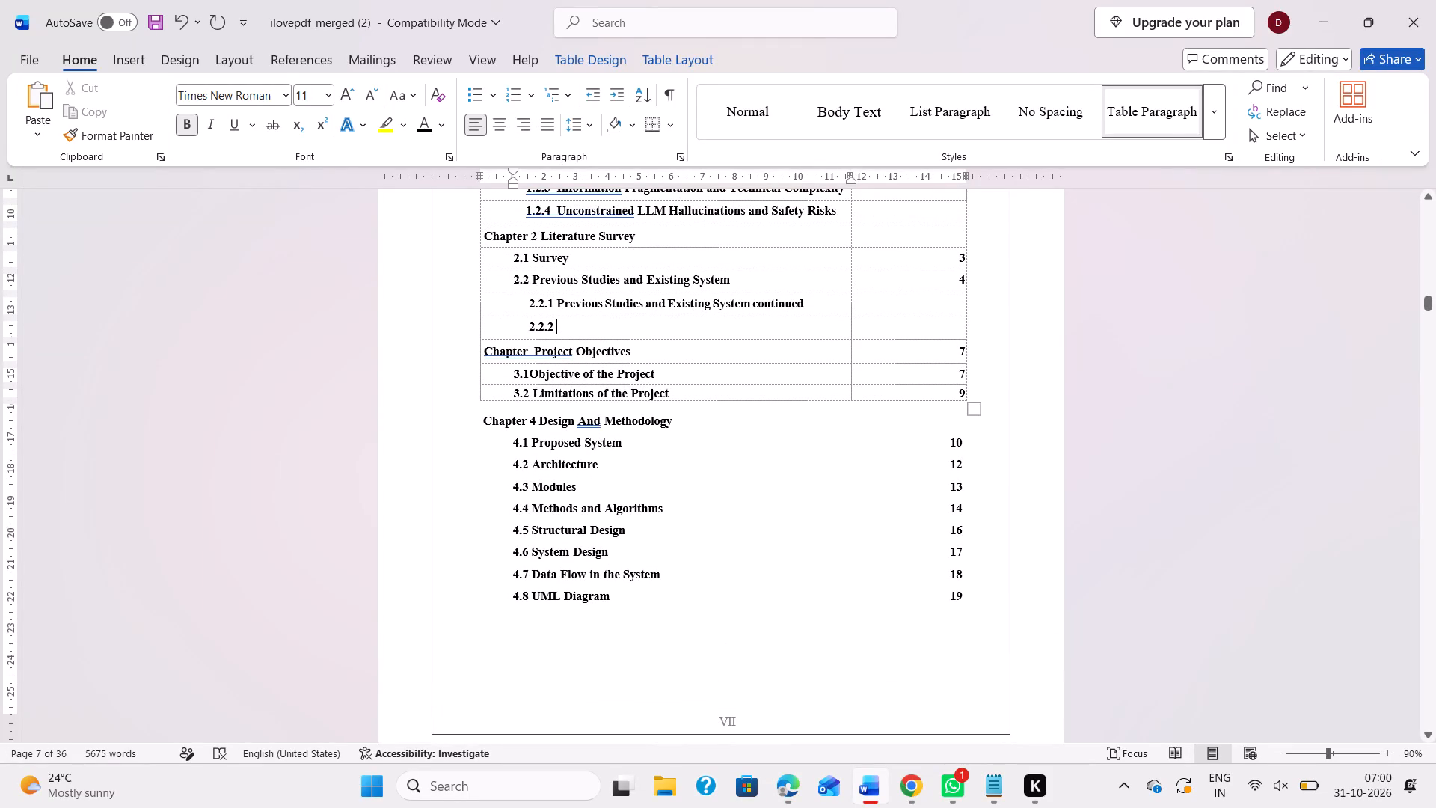
scroll(600, 325, down, 1)
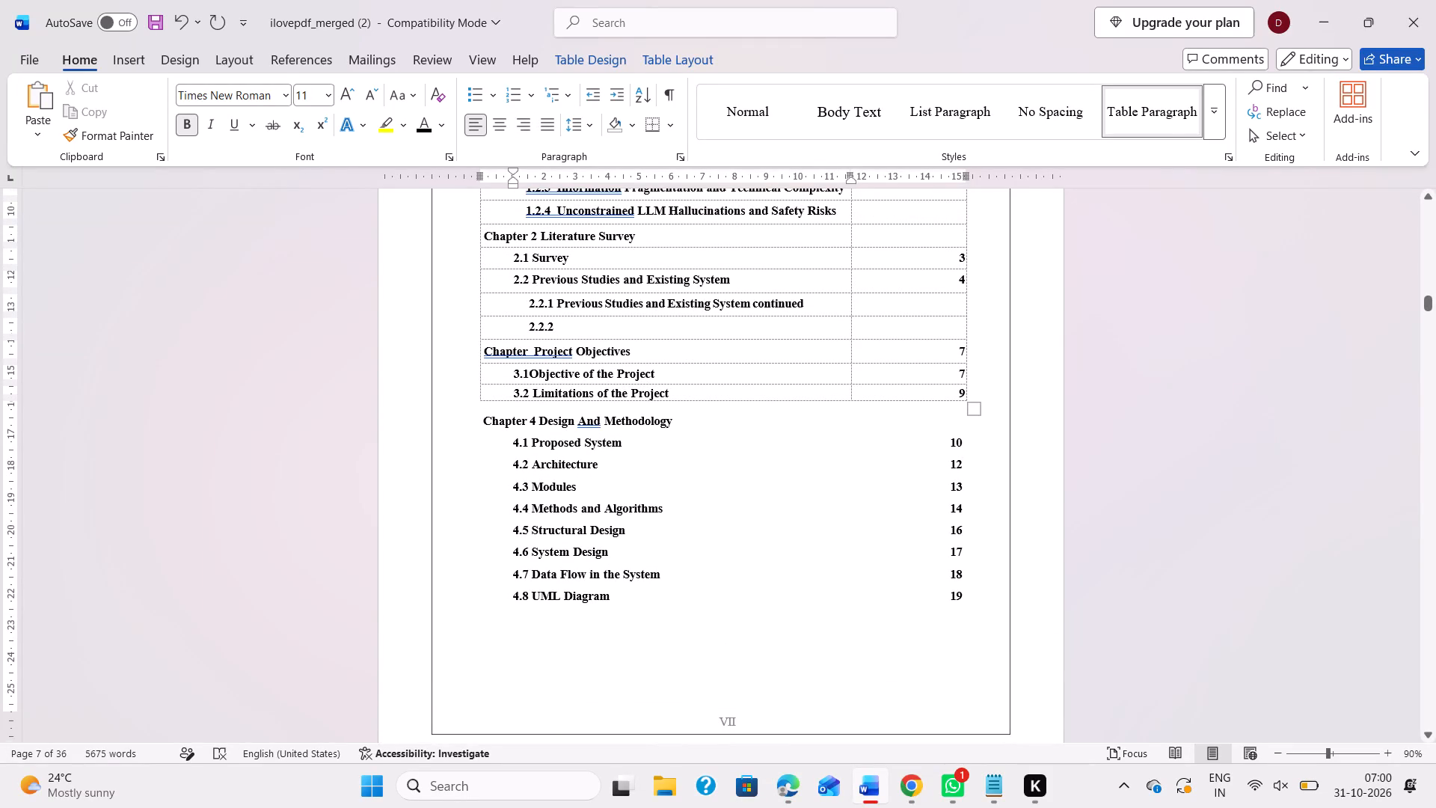
scroll(600, 325, down, 1)
scroll(618, 366, up, 1)
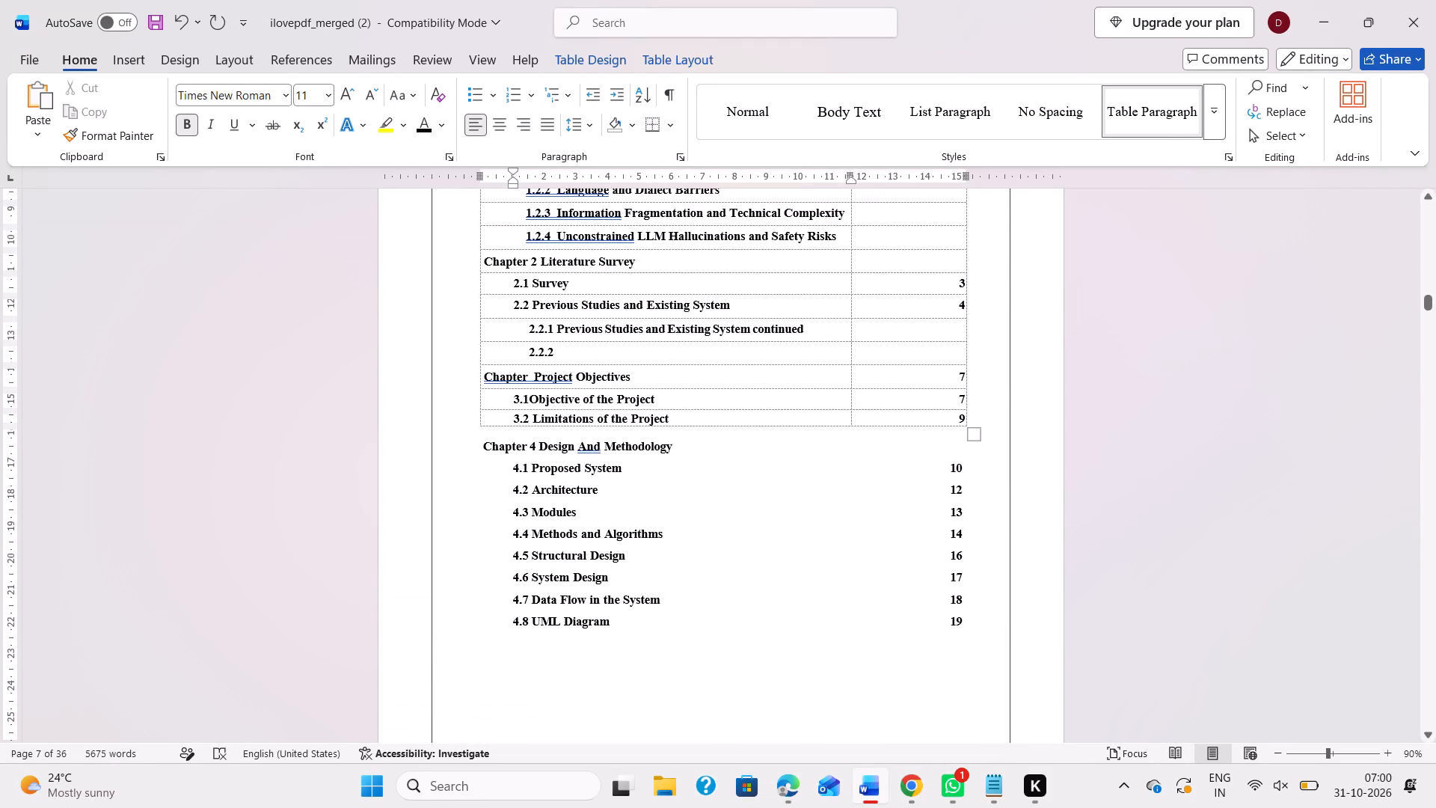
scroll(634, 430, up, 1)
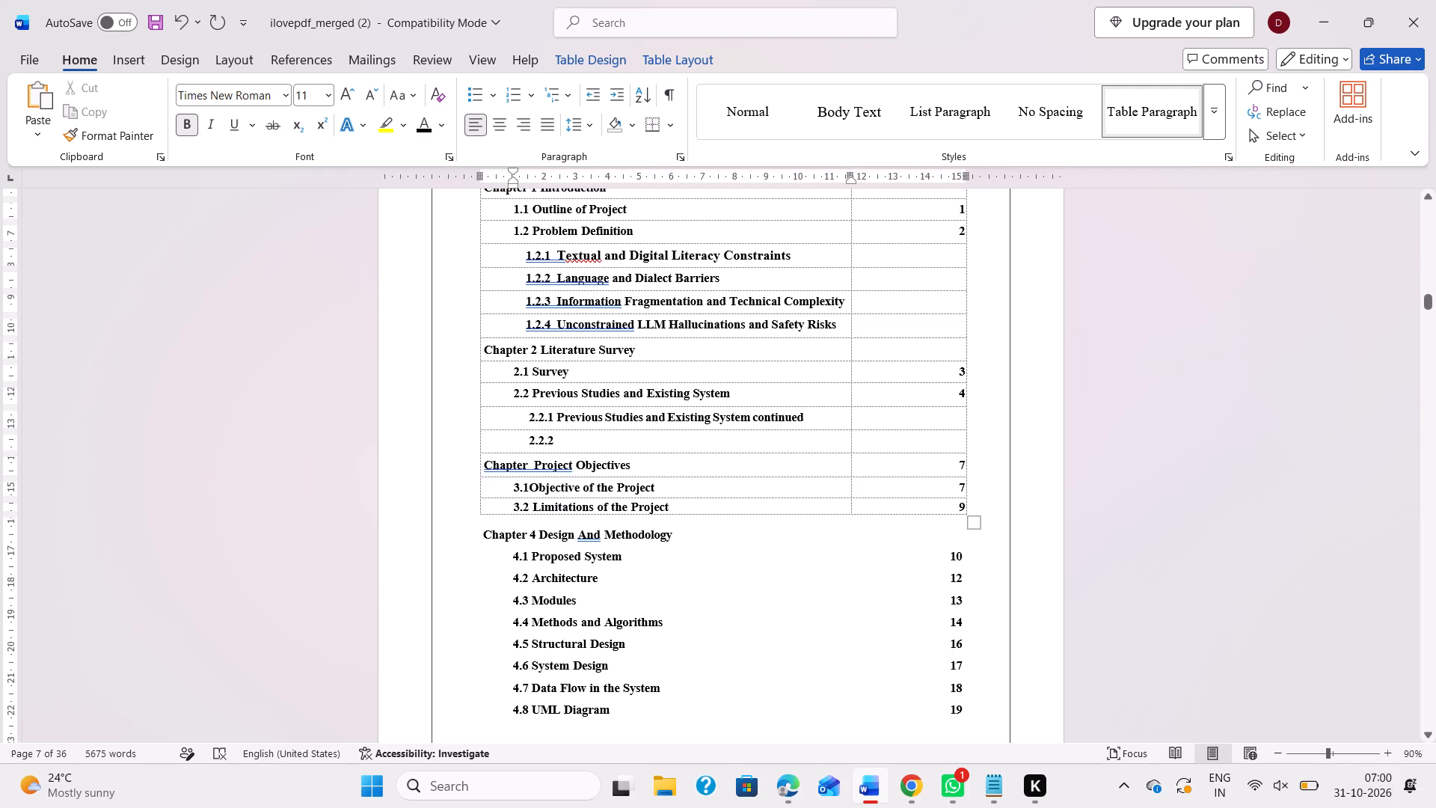
drag(524, 414, 572, 441)
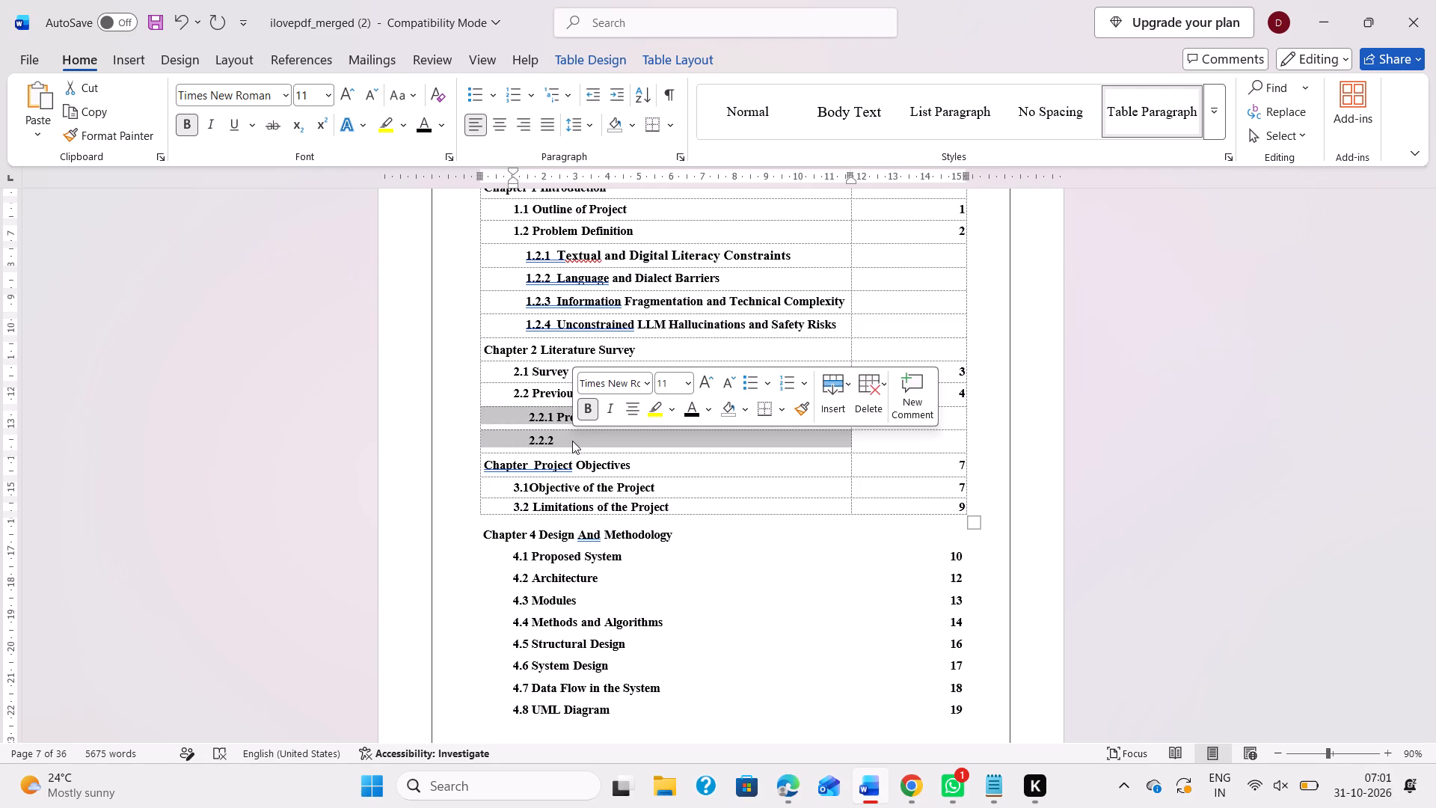
click(508, 416)
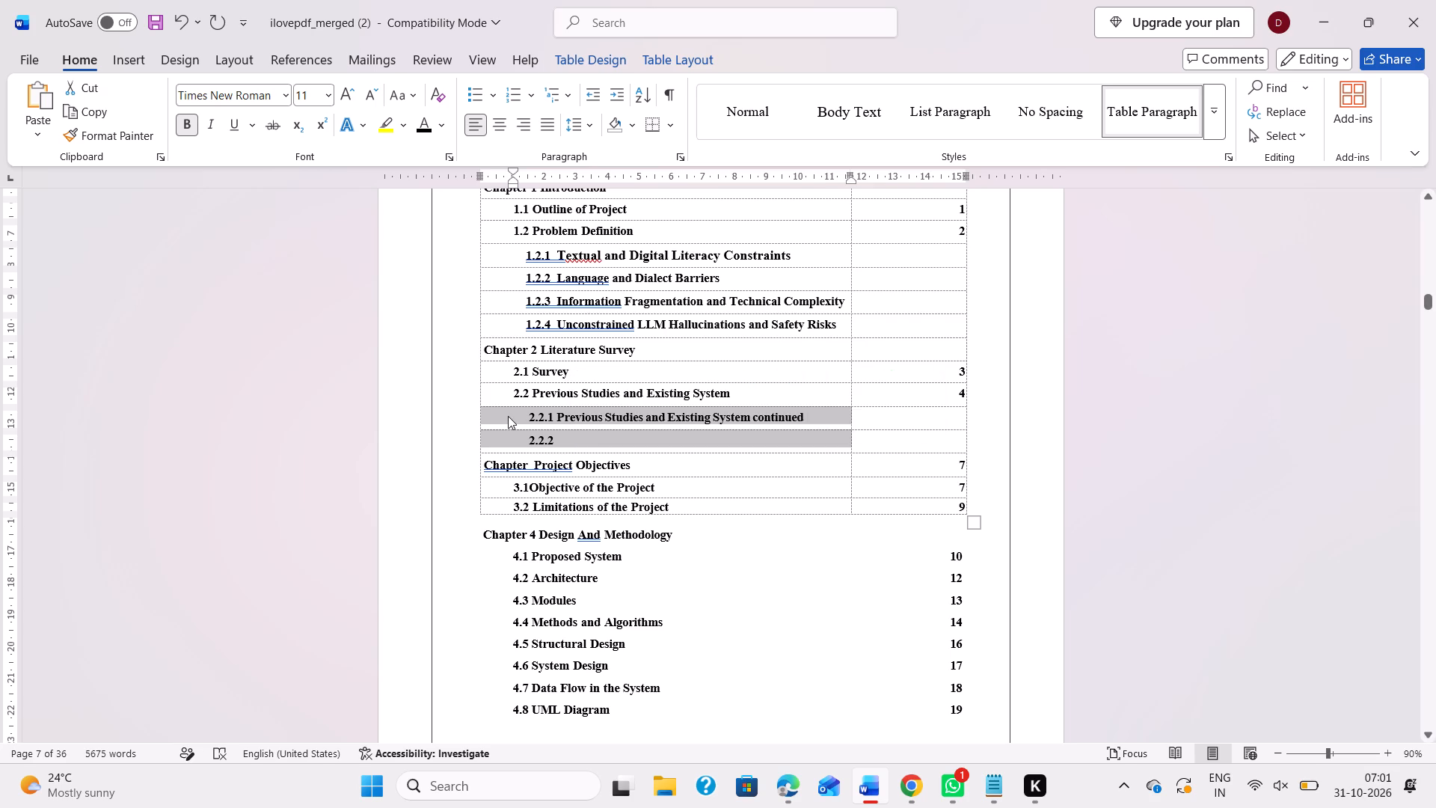
drag(512, 414, 528, 415)
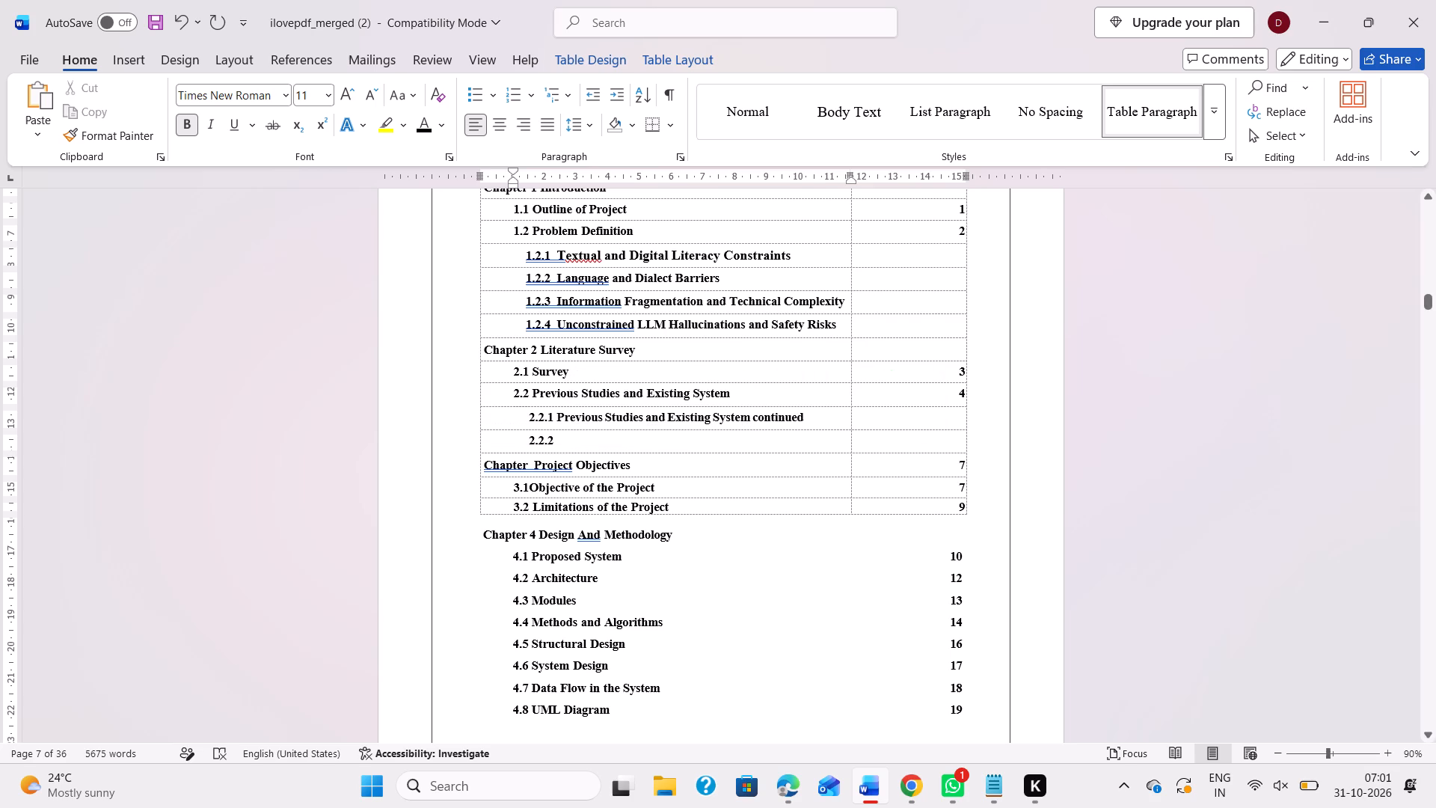
drag(528, 415, 892, 441)
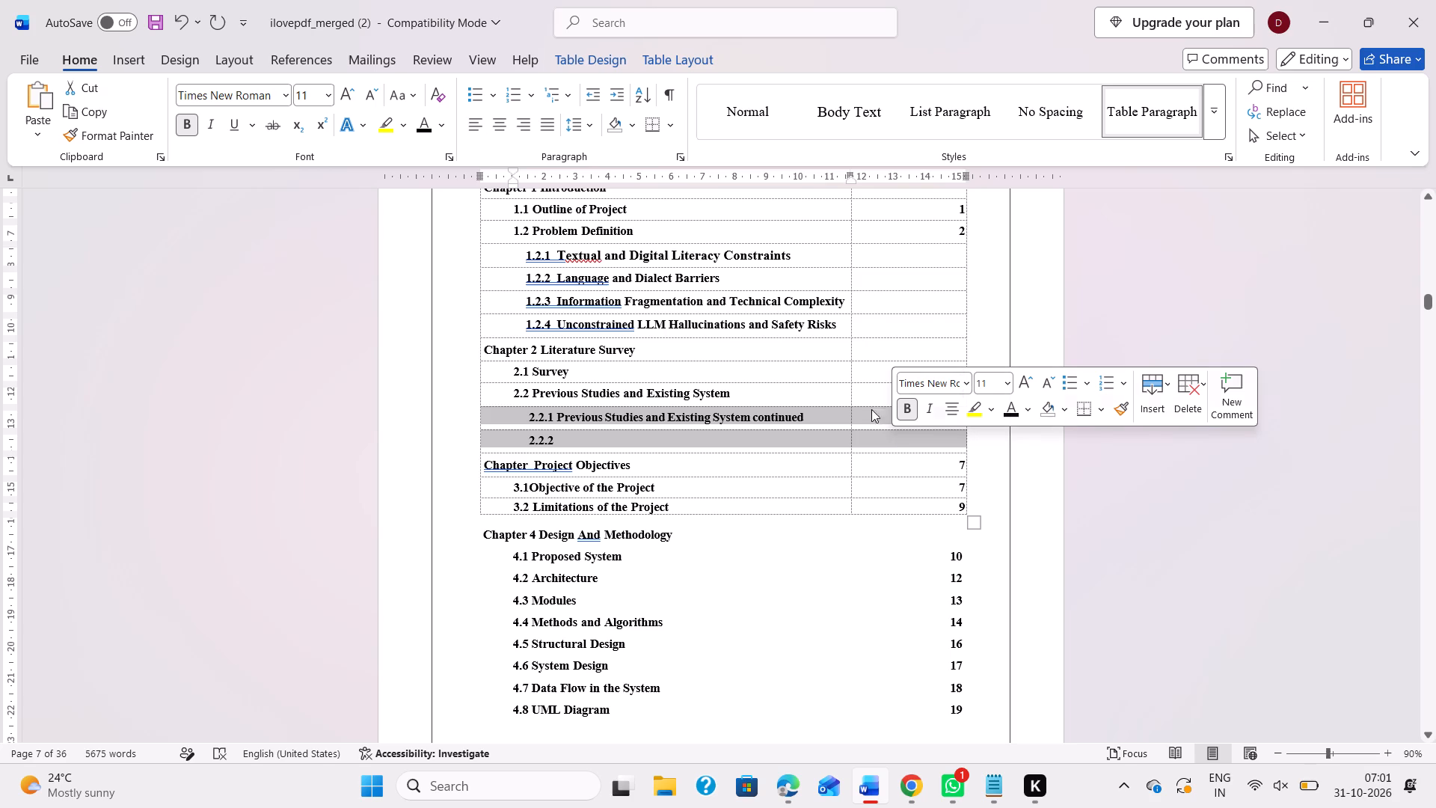
scroll(739, 382, up, 1)
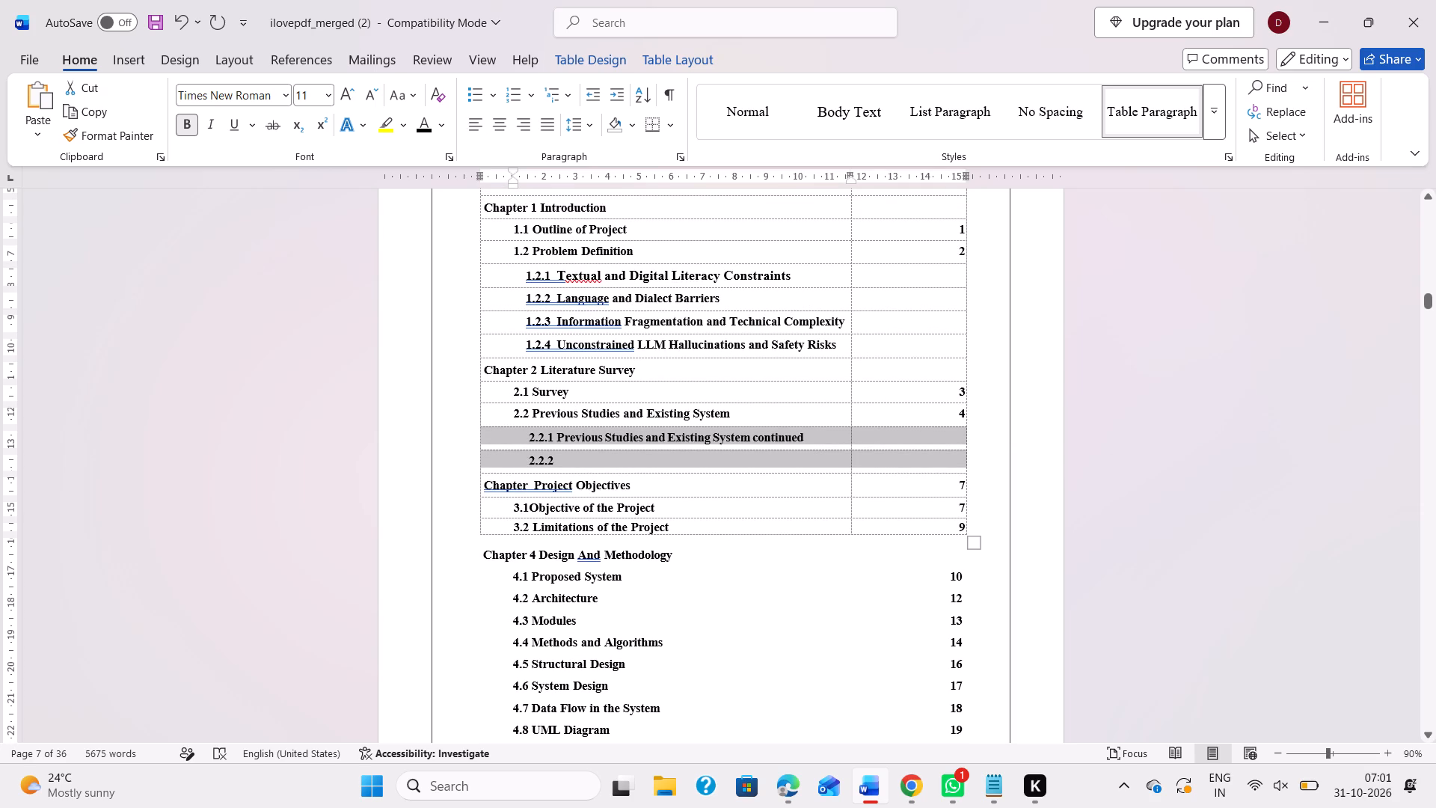
scroll(673, 379, down, 1)
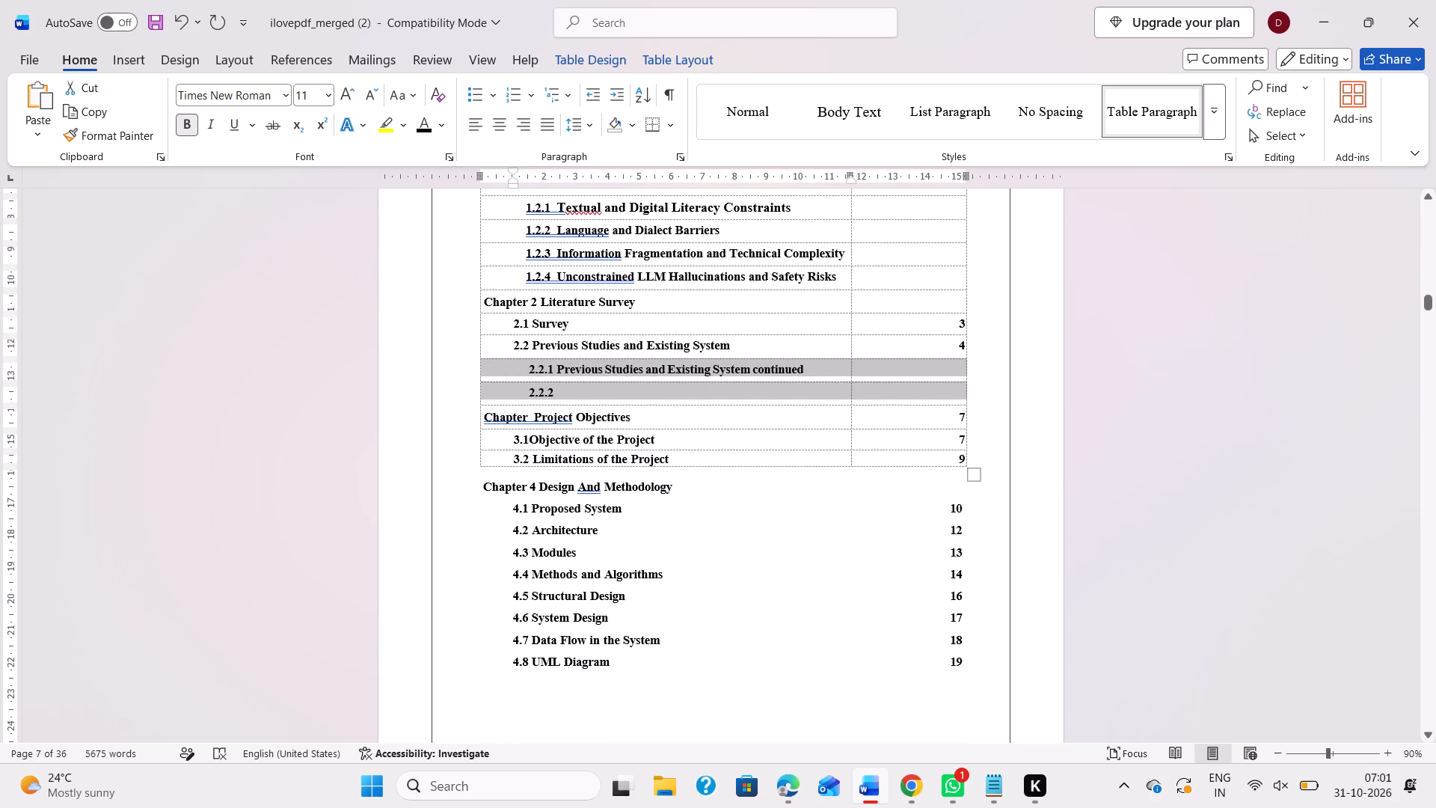
scroll(673, 379, up, 1)
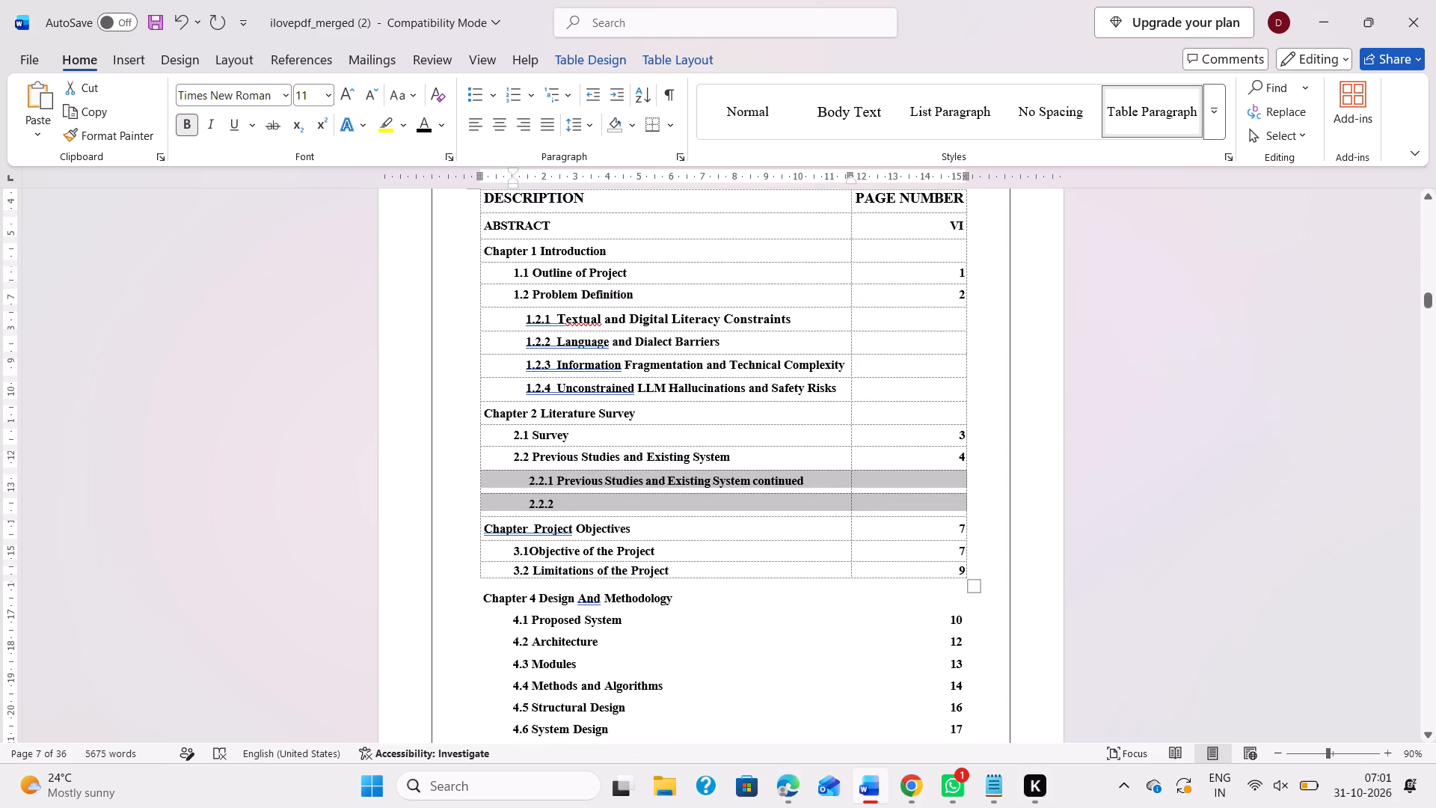
click(596, 64)
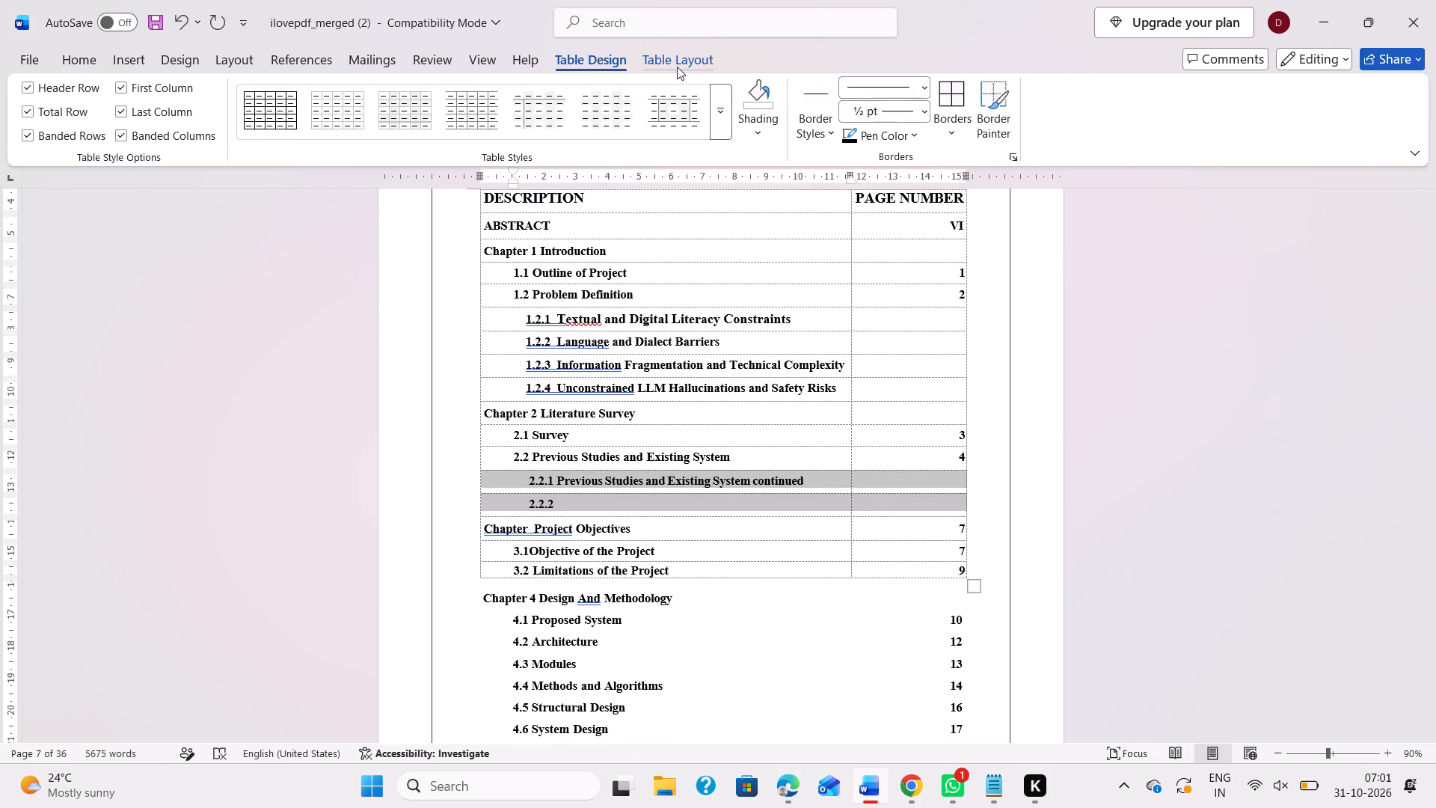
click(677, 67)
click(245, 132)
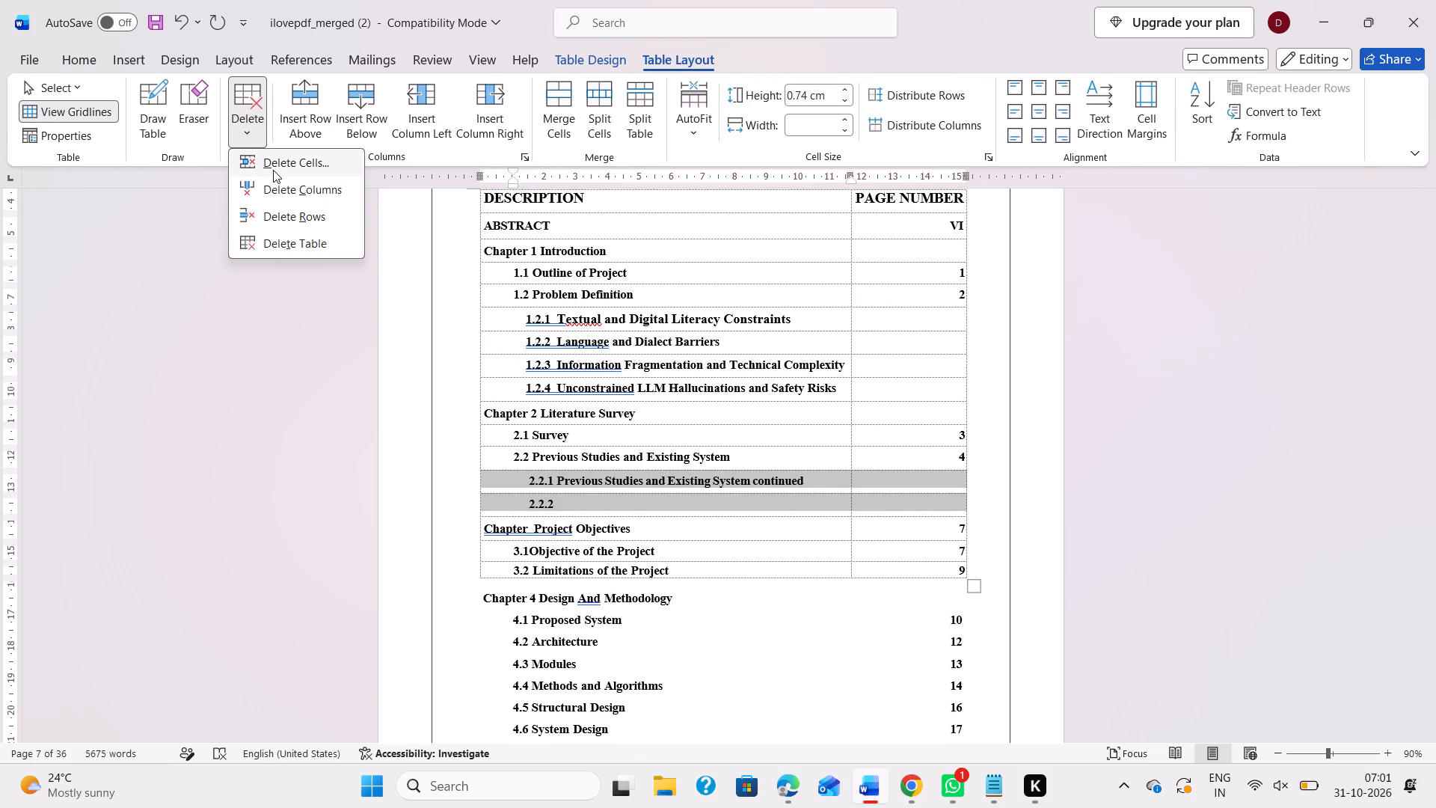
click(277, 212)
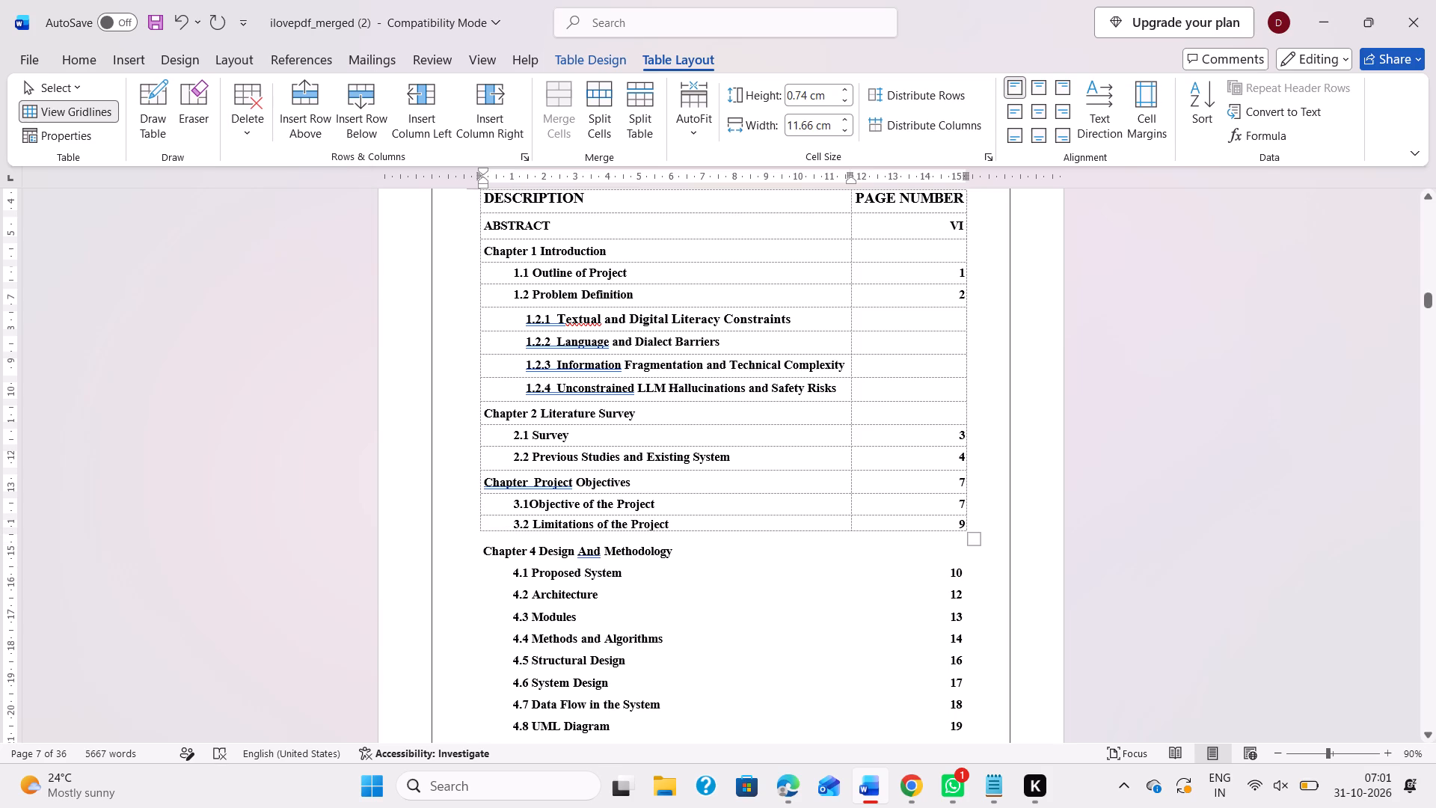
Delete the four subsection rows 1.2.1 to 1.2.4 under Problem Definition from the table of contents.
drag(516, 317, 793, 393)
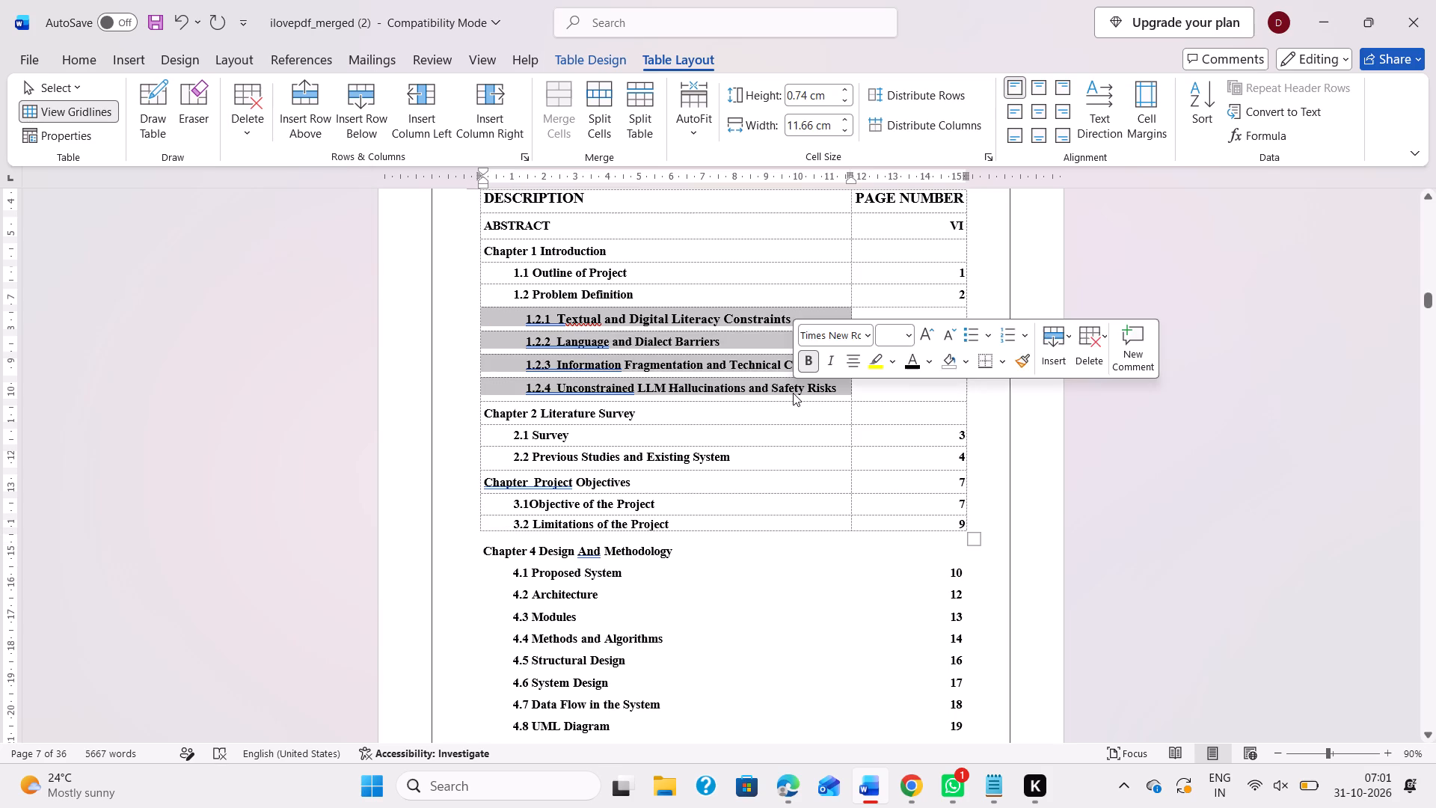
click(253, 136)
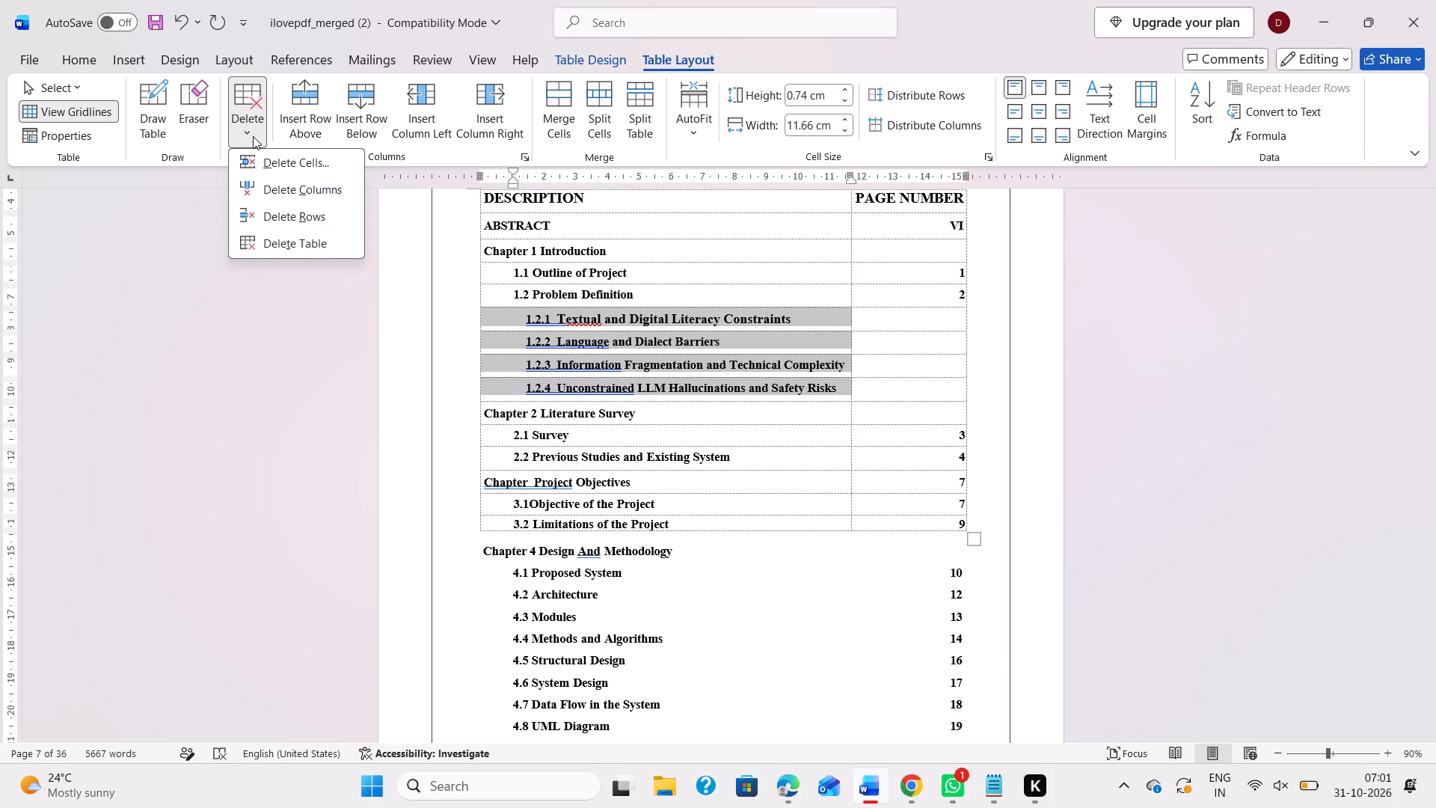
click(291, 212)
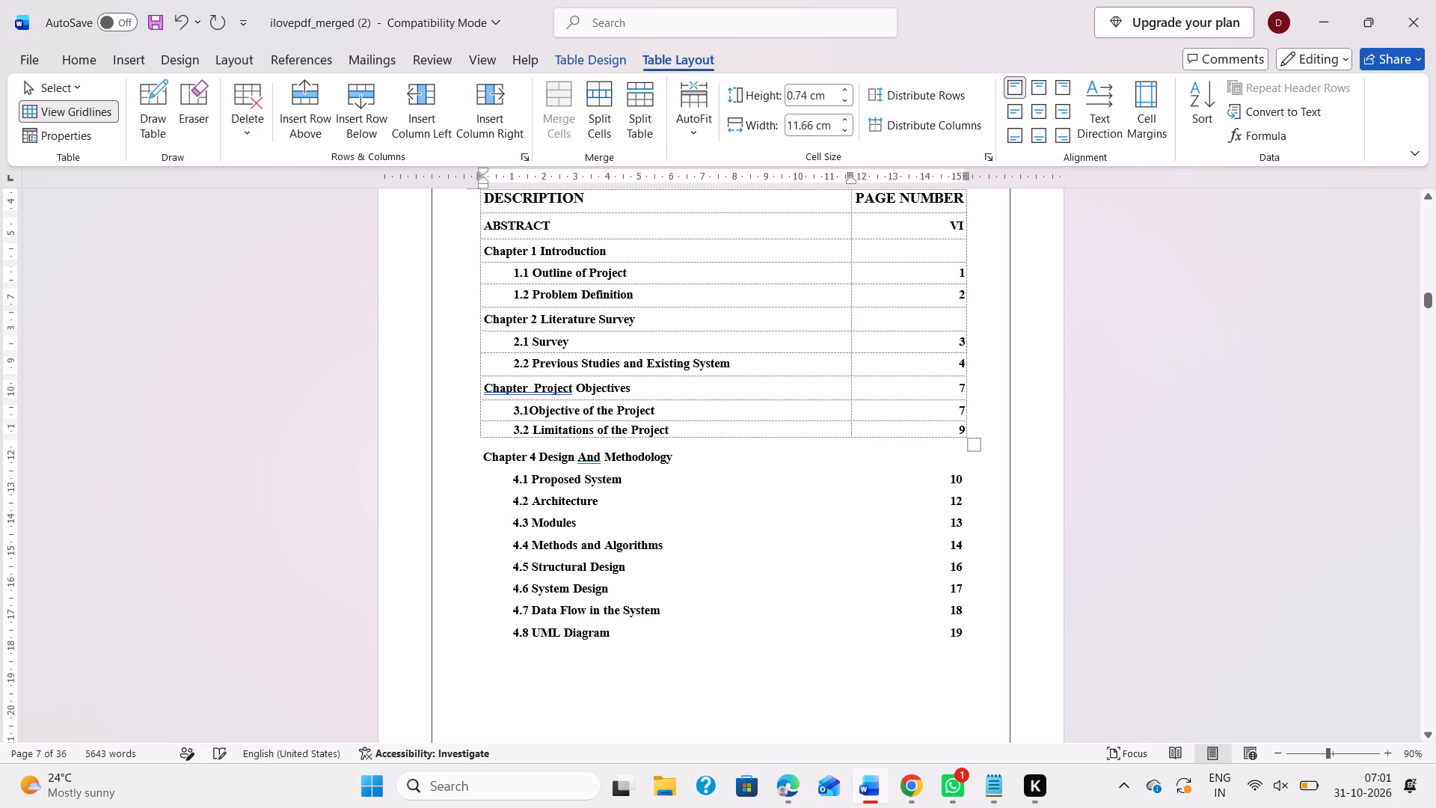
Insert a space after 3.1 in the contents entry so it reads "3.1 Objective of the Project".
click(676, 349)
scroll(747, 357, up, 1)
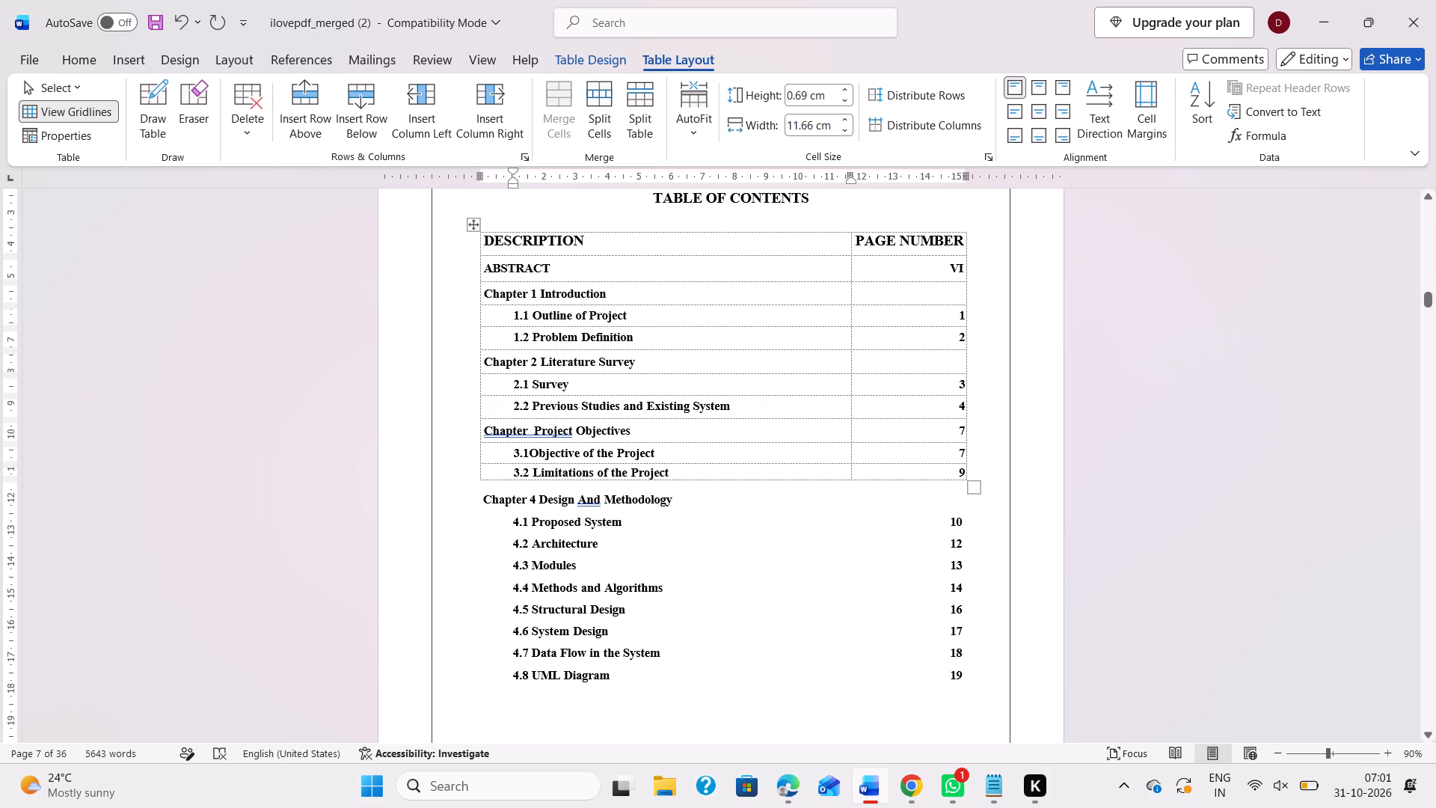
scroll(817, 454, down, 1)
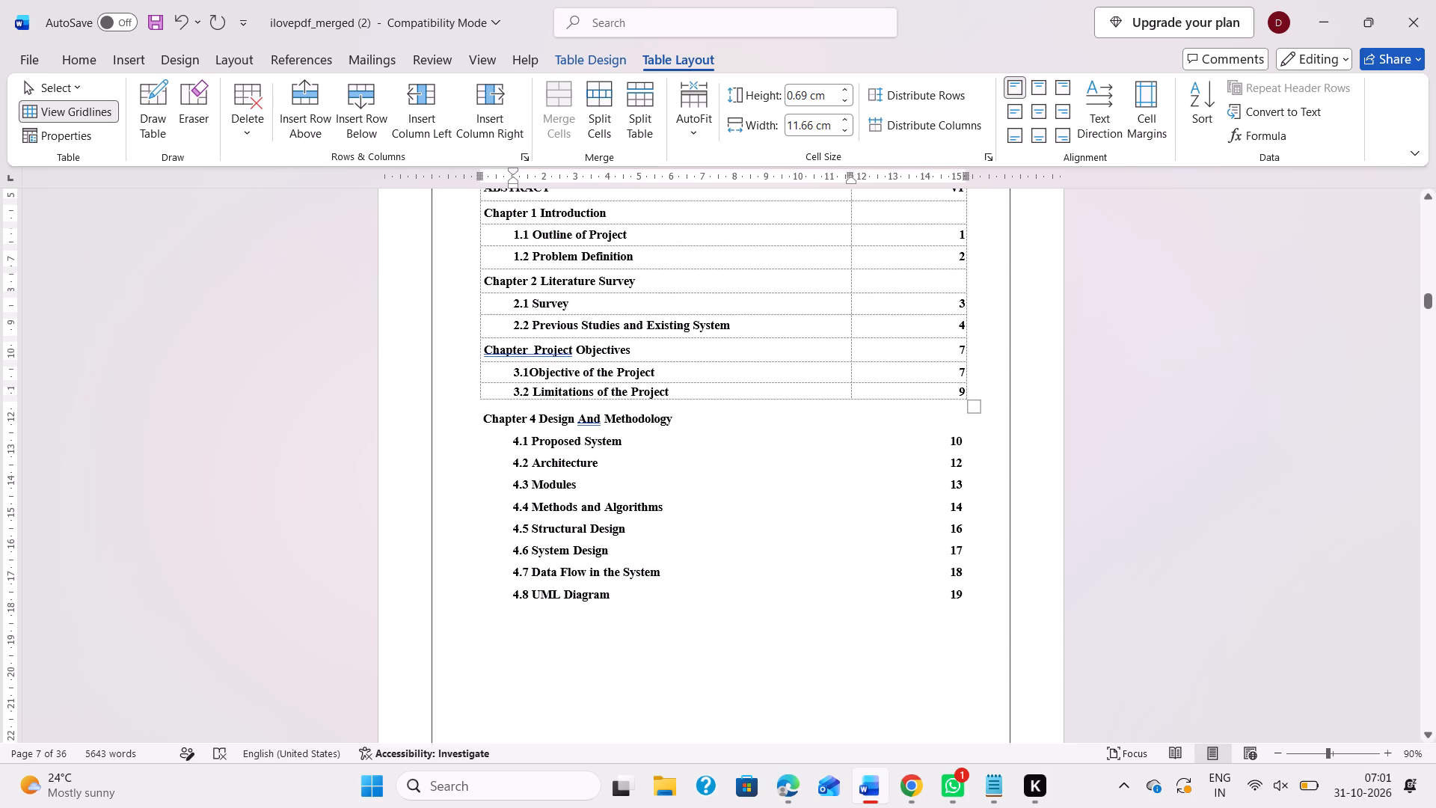
click(531, 368)
key(space)
key(space)
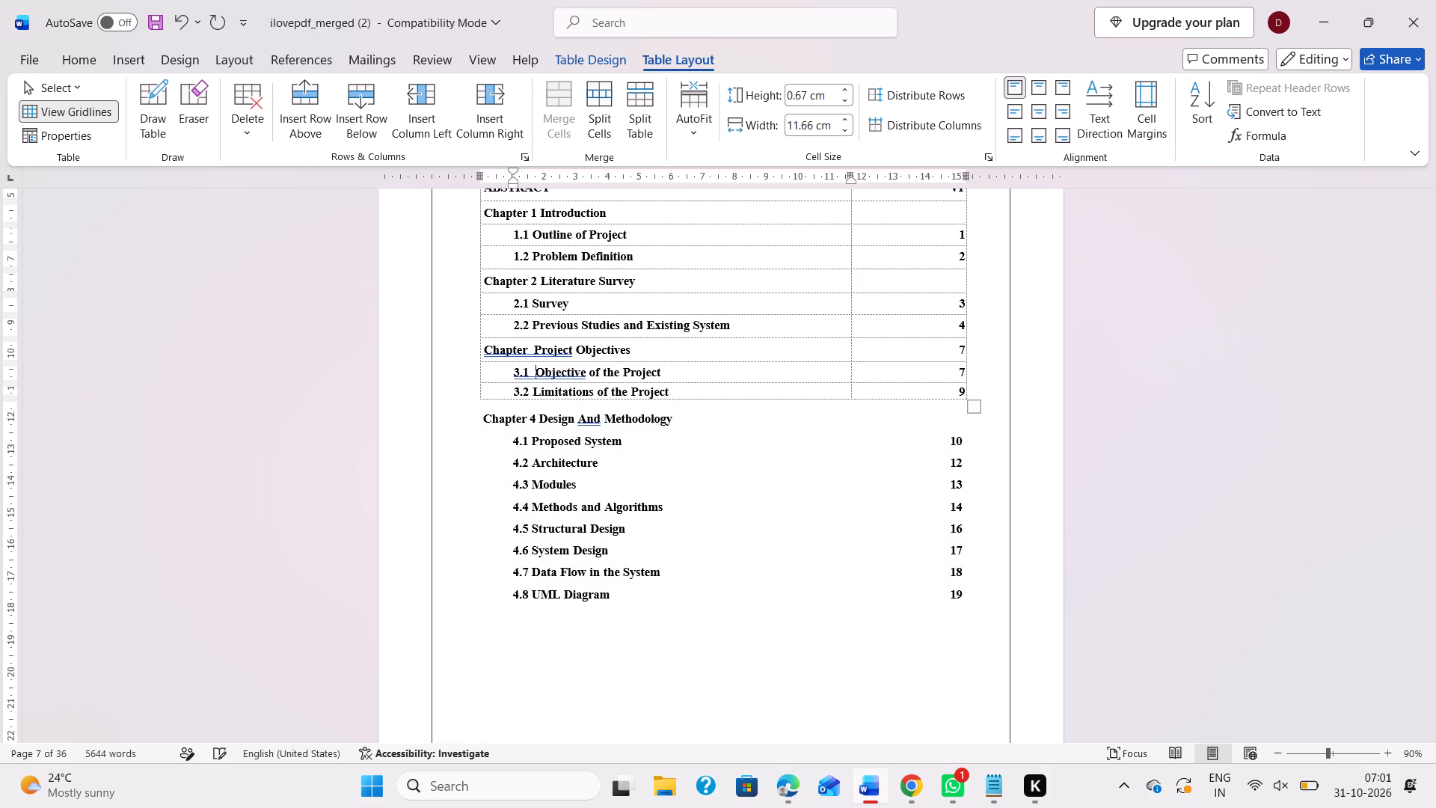
key(BackSpace)
Look through sections 4.2 Architecture and 4.3 Modules in the report body to check their page numbers.
scroll(531, 368, down, 1)
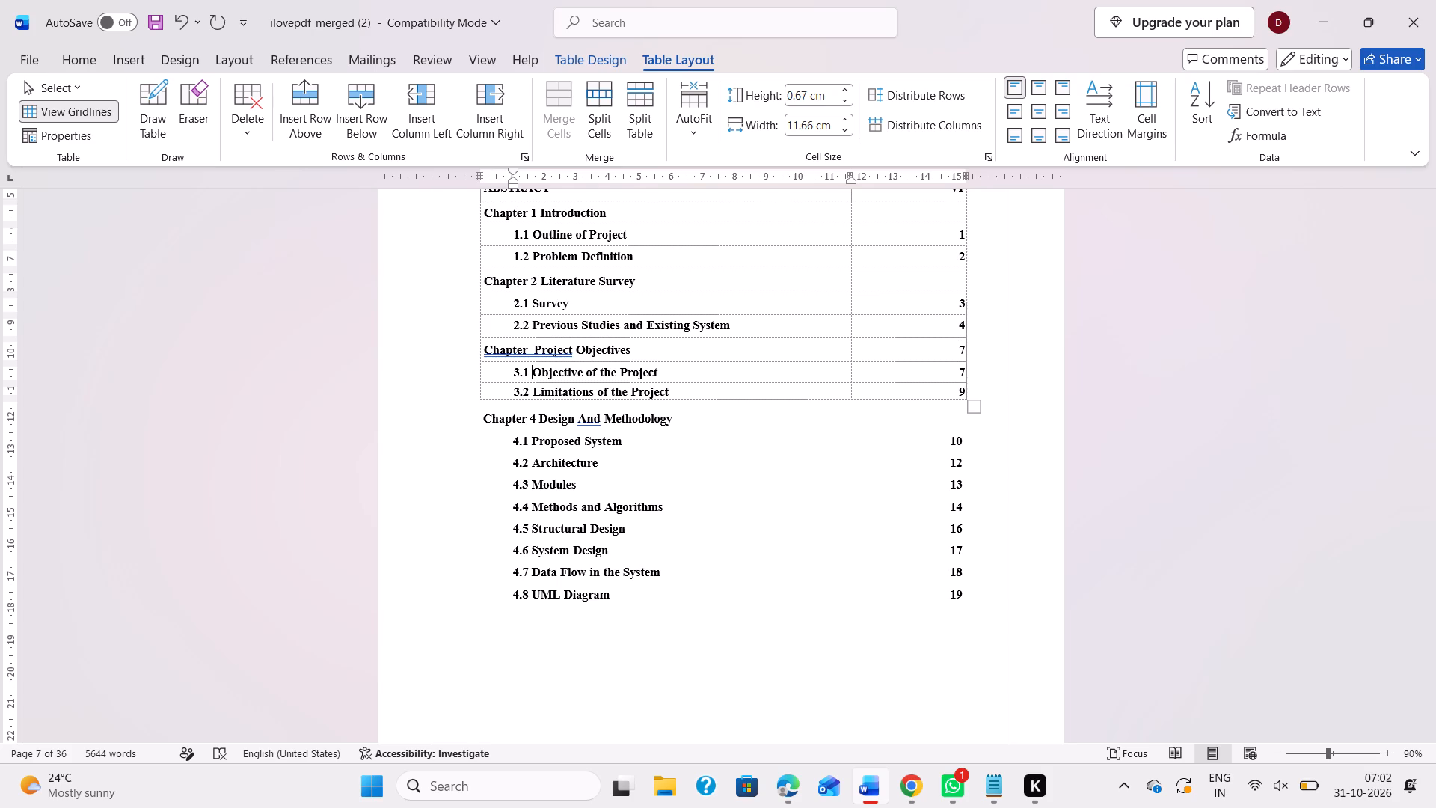
scroll(531, 368, down, 9)
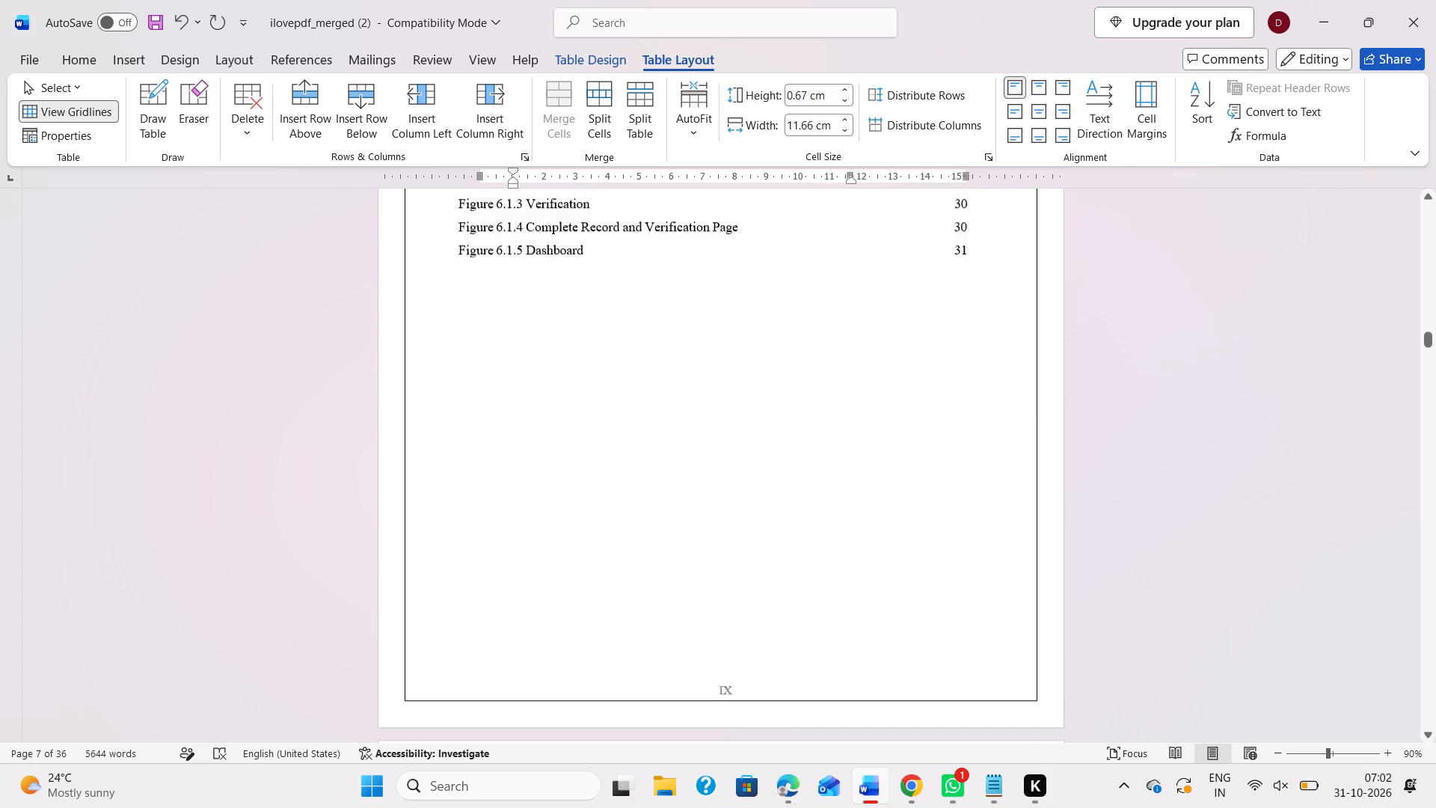
scroll(531, 368, down, 11)
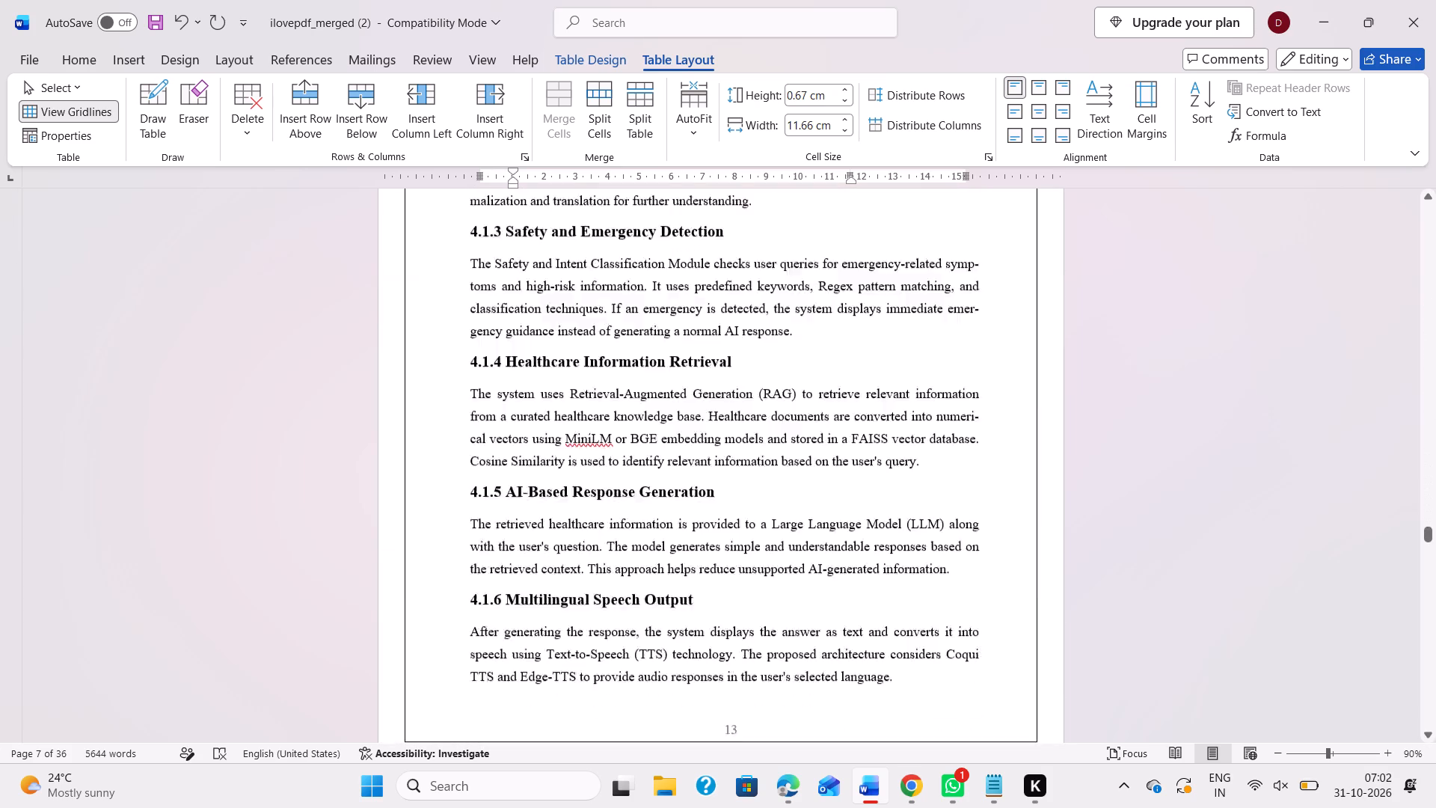
scroll(531, 368, down, 3)
scroll(531, 368, up, 9)
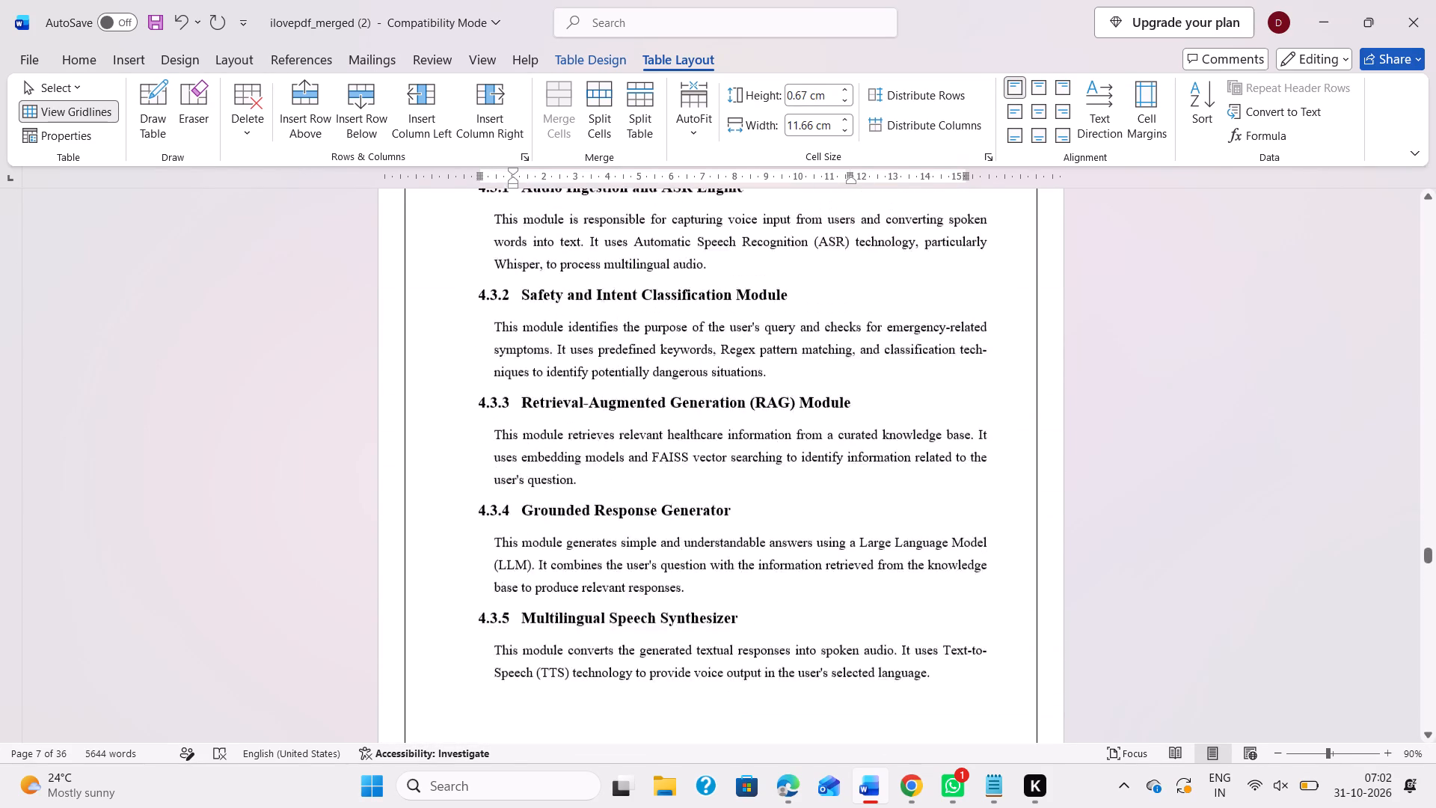
scroll(531, 368, up, 1)
scroll(531, 368, down, 3)
scroll(531, 368, up, 1)
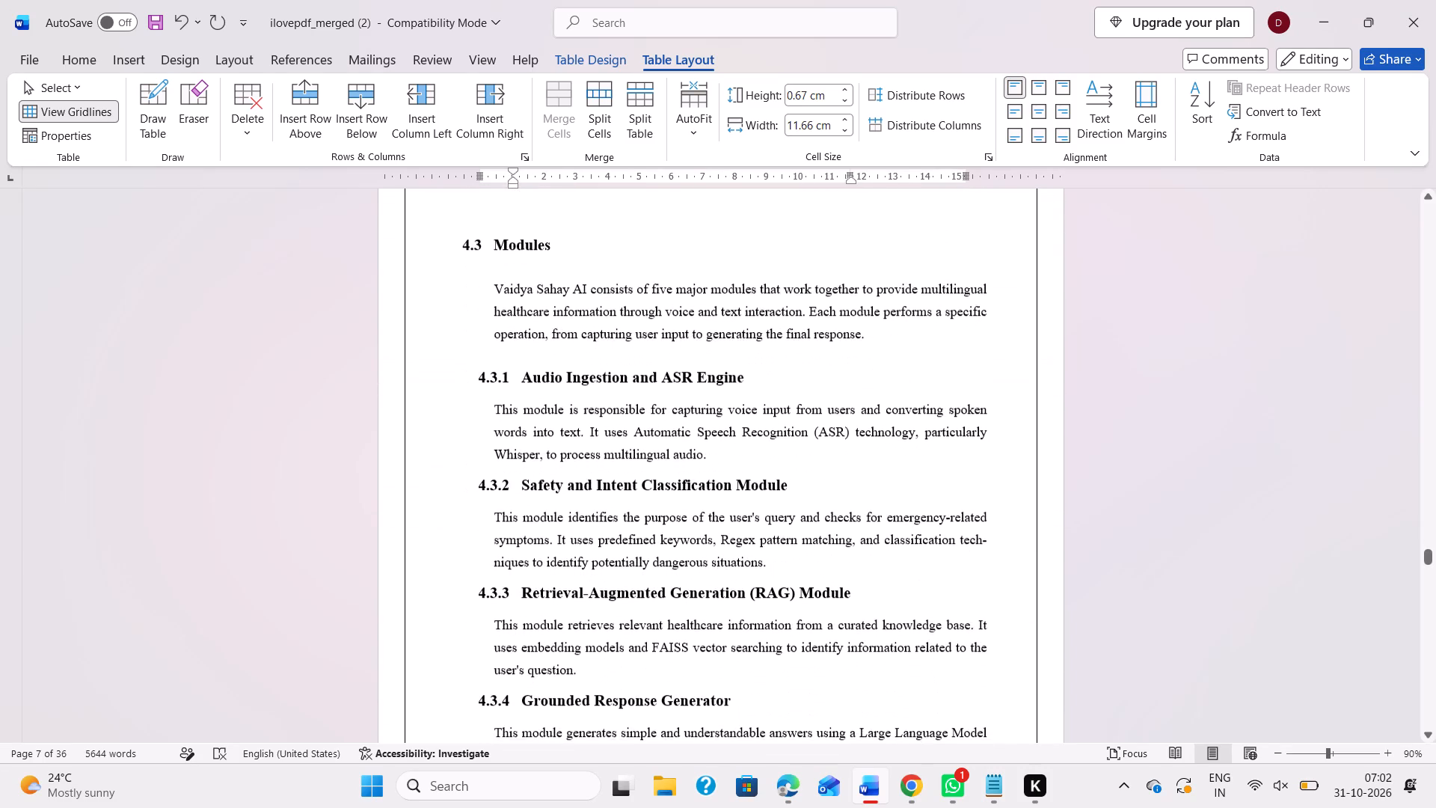
scroll(531, 368, up, 4)
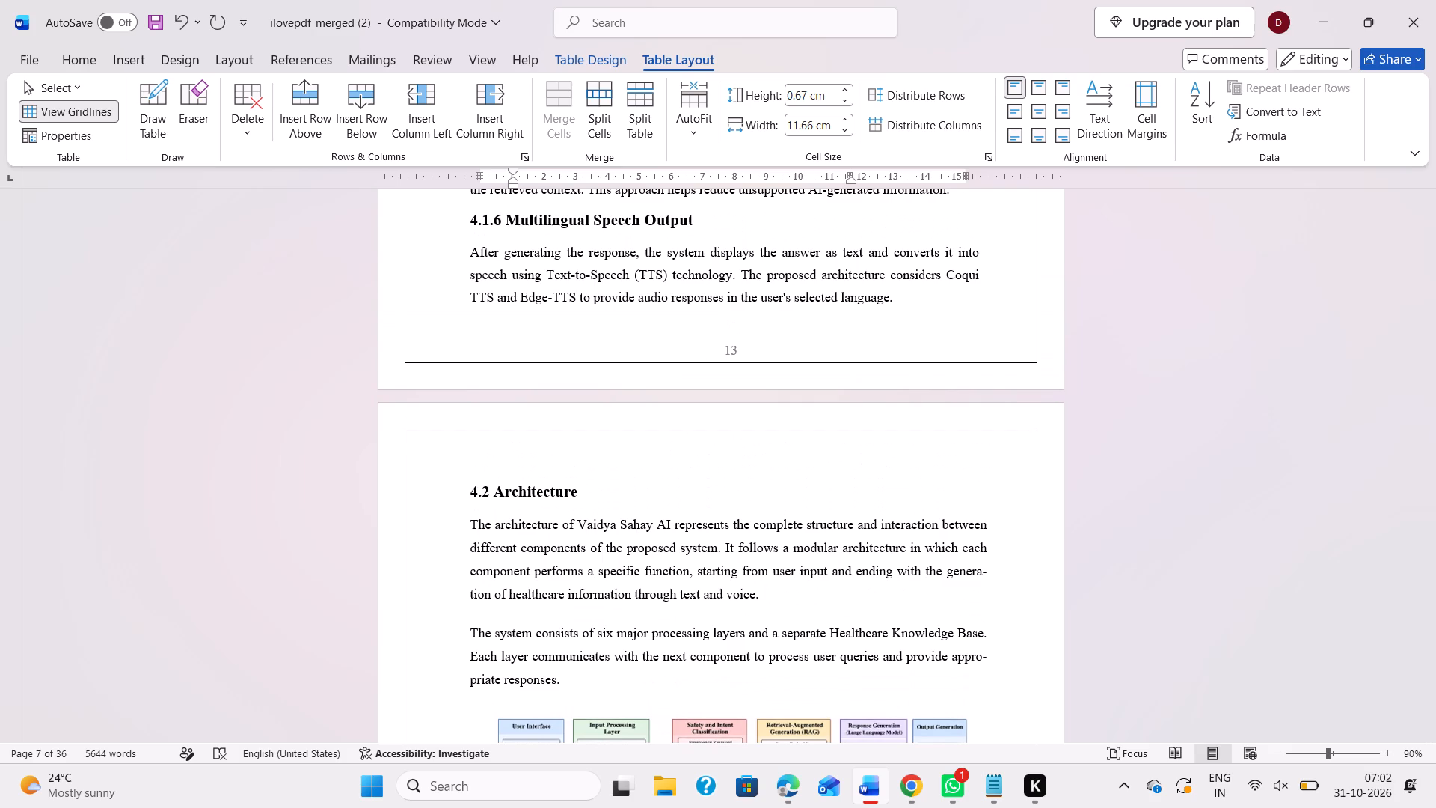
scroll(531, 368, down, 6)
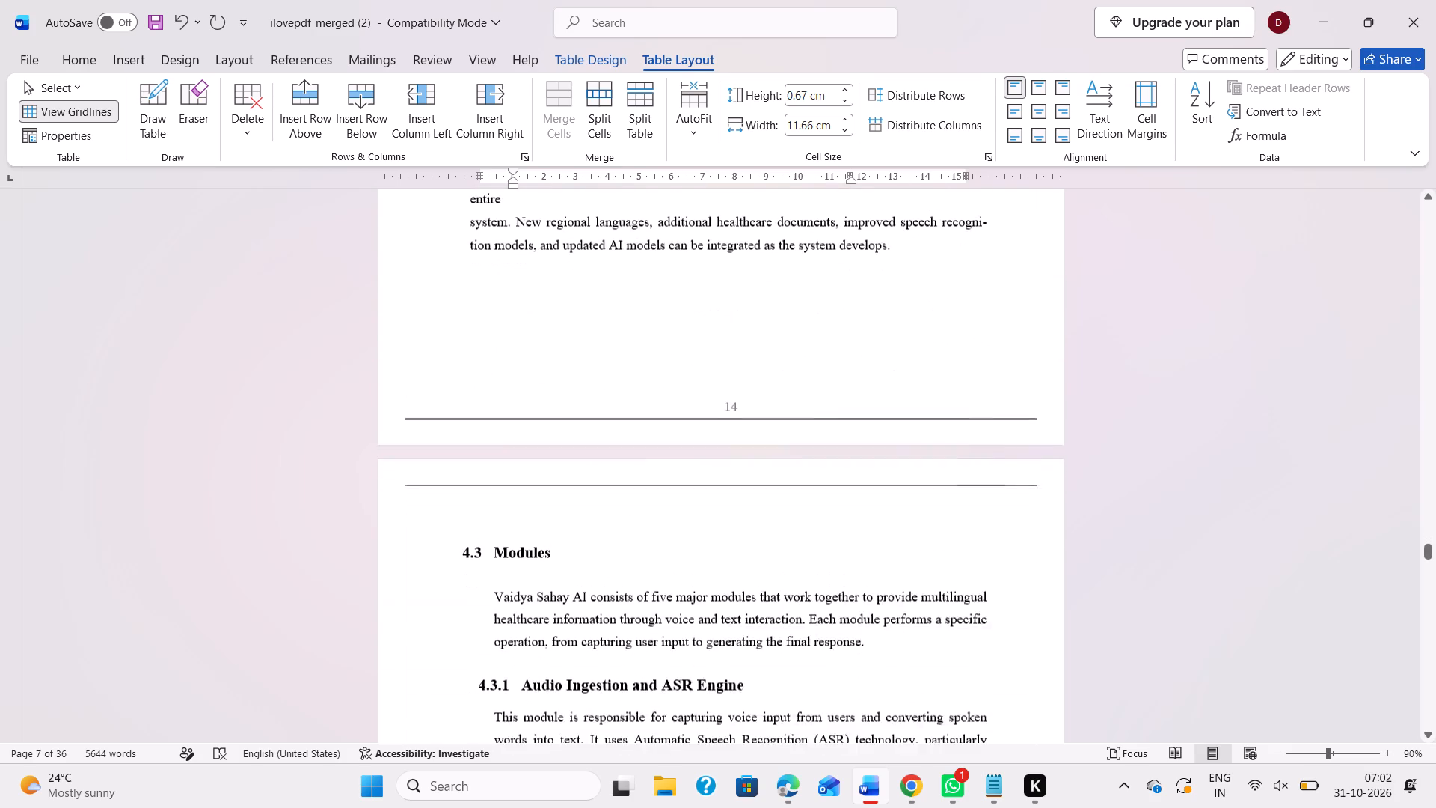
scroll(531, 368, down, 2)
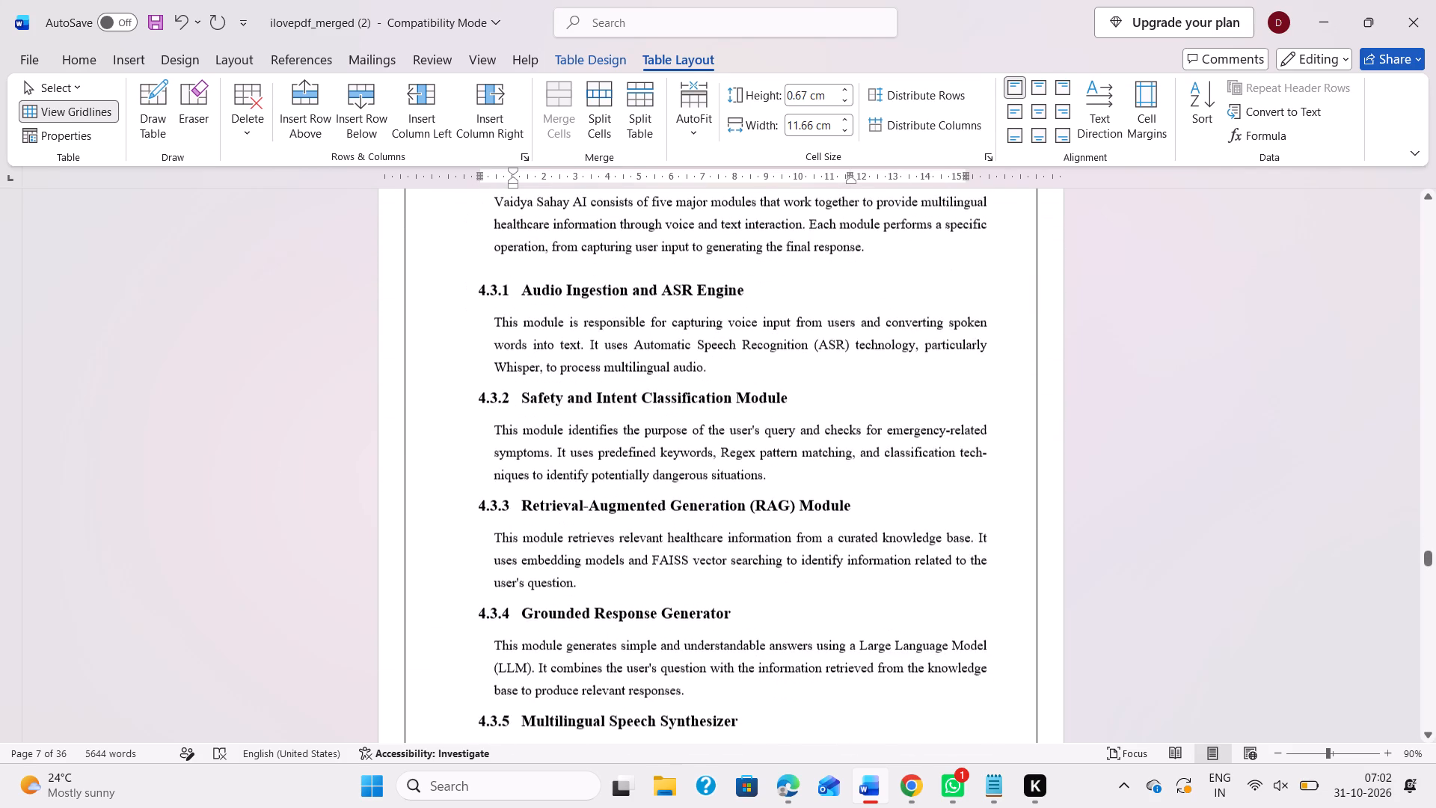
scroll(531, 368, down, 3)
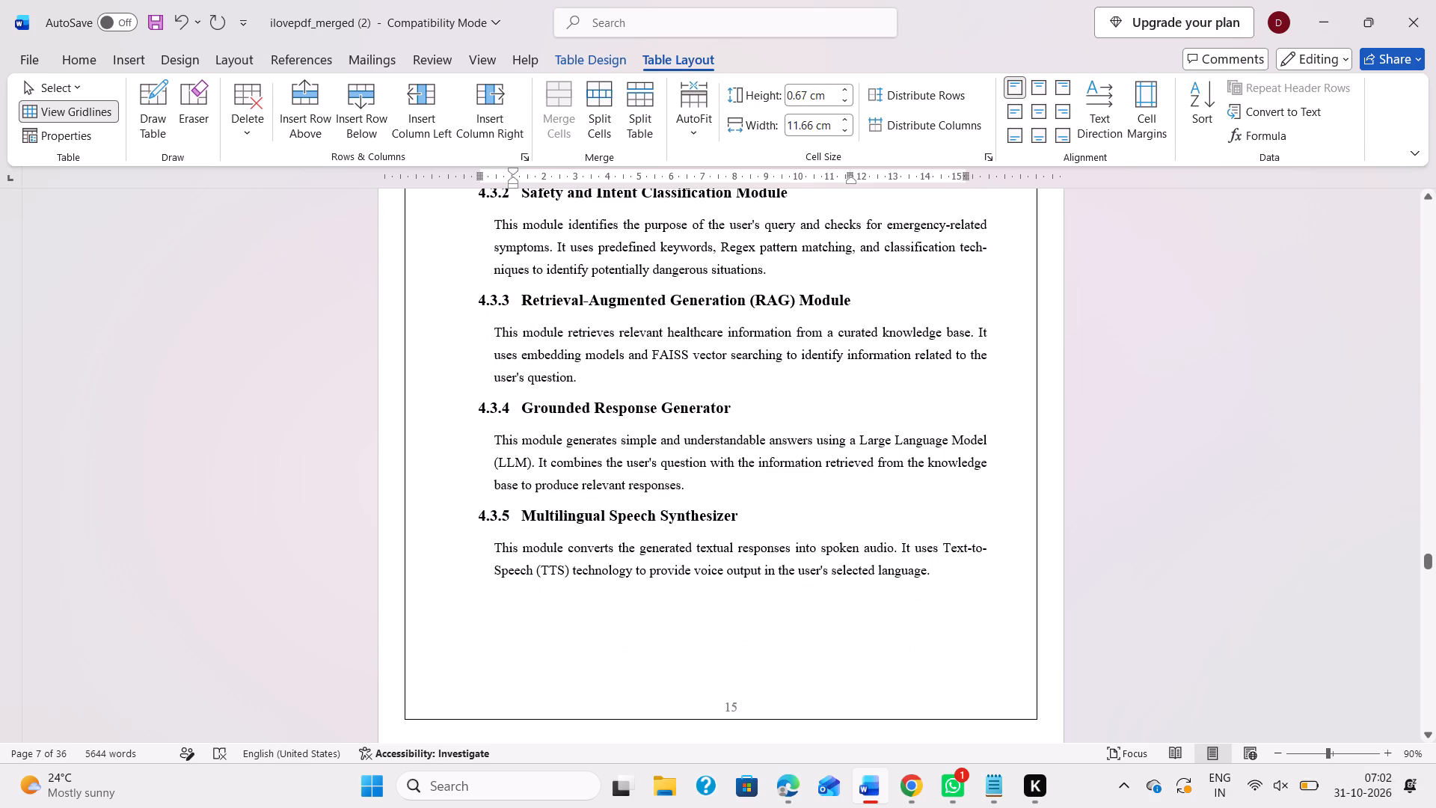
Look through sections 4.4 Methods and Algorithms and 4.5 Structural Design to check their page numbers.
scroll(531, 368, down, 2)
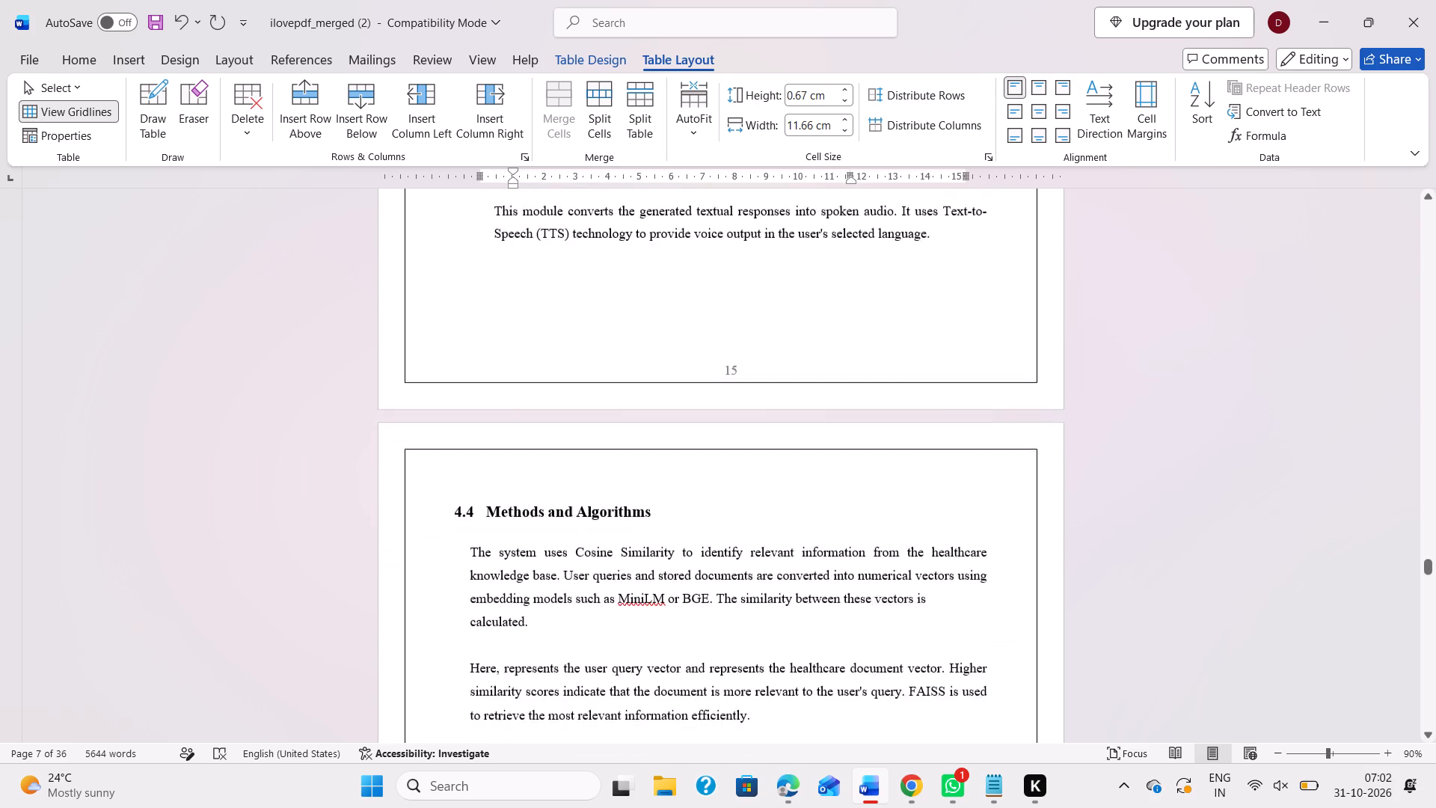
scroll(531, 368, down, 4)
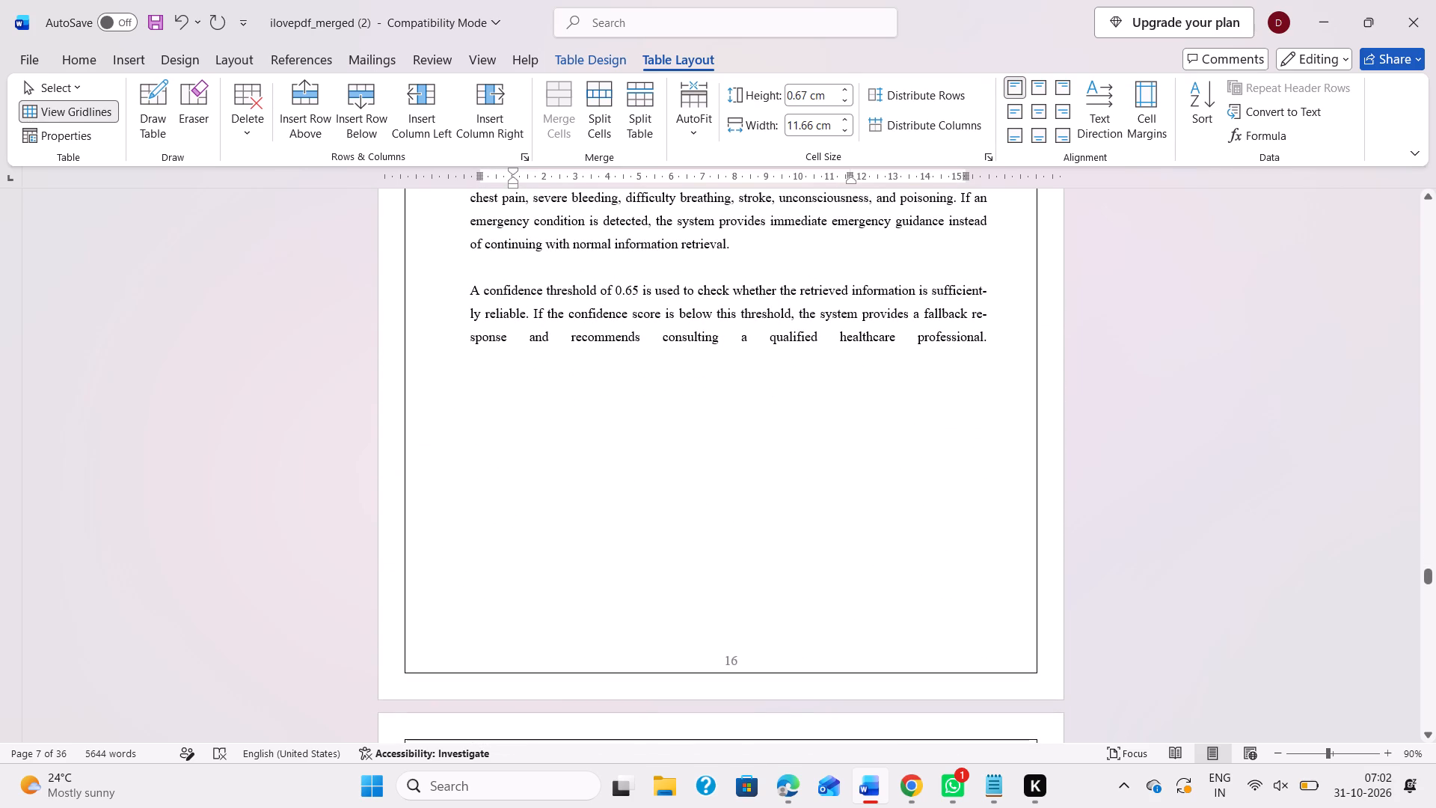
scroll(531, 368, down, 2)
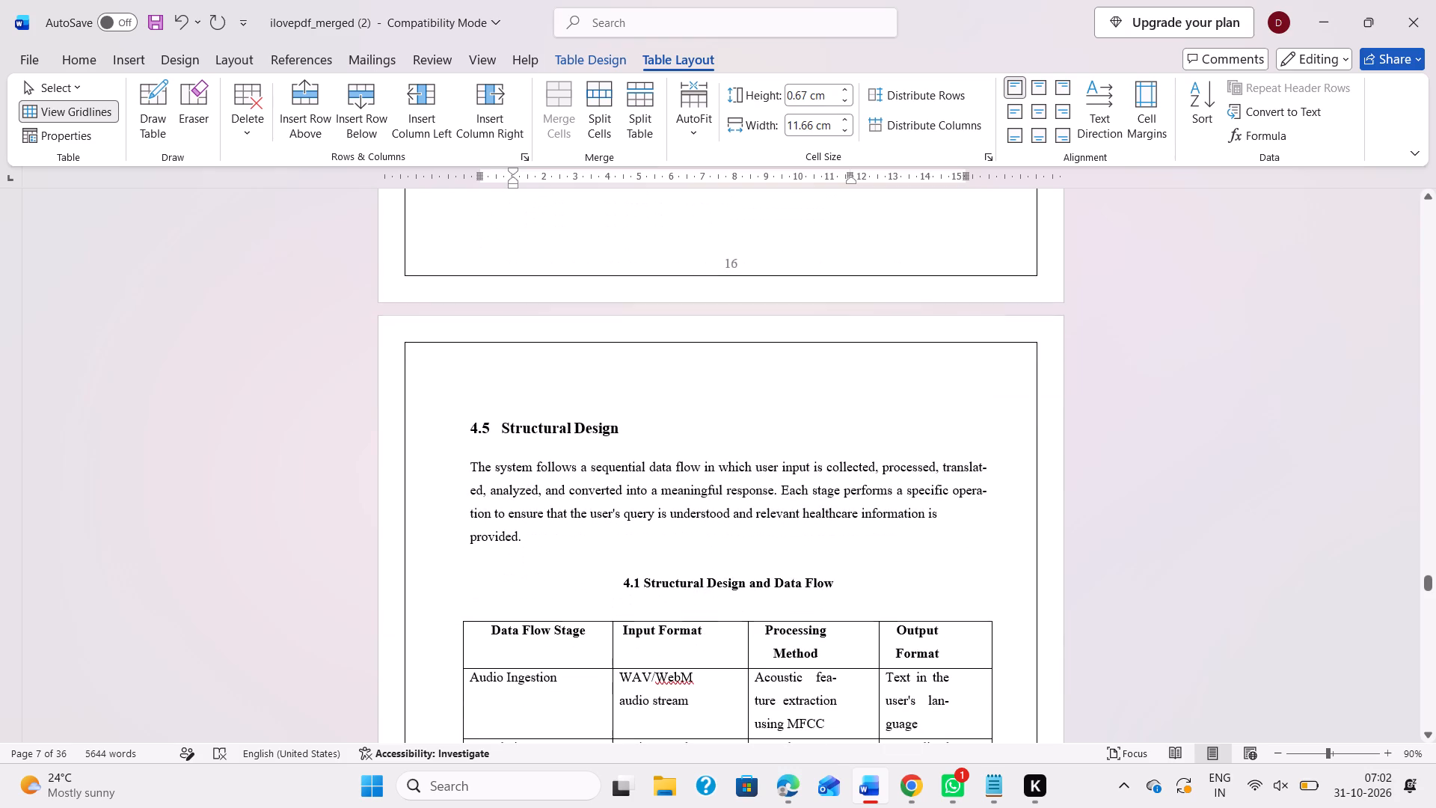
scroll(531, 368, down, 3)
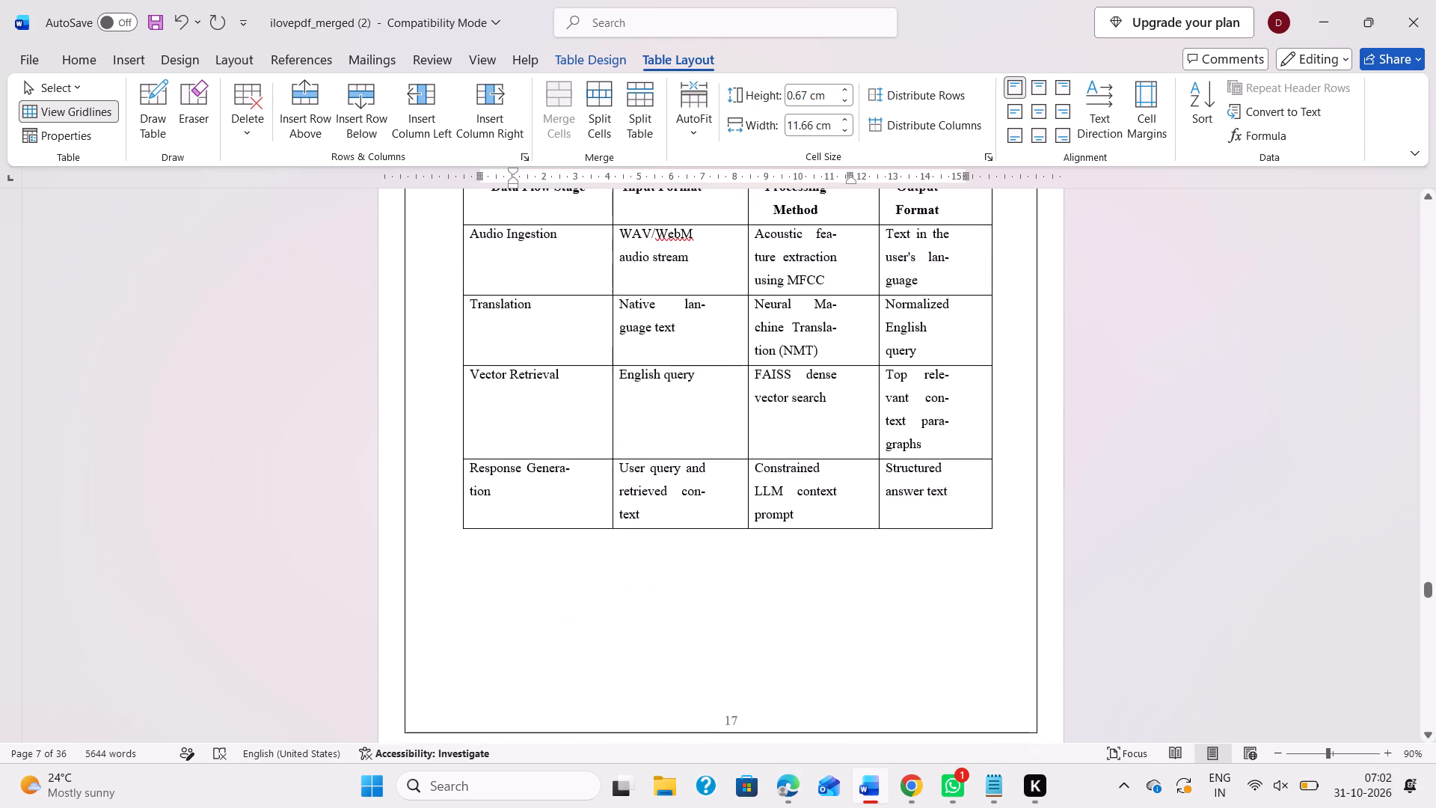
scroll(531, 368, down, 1)
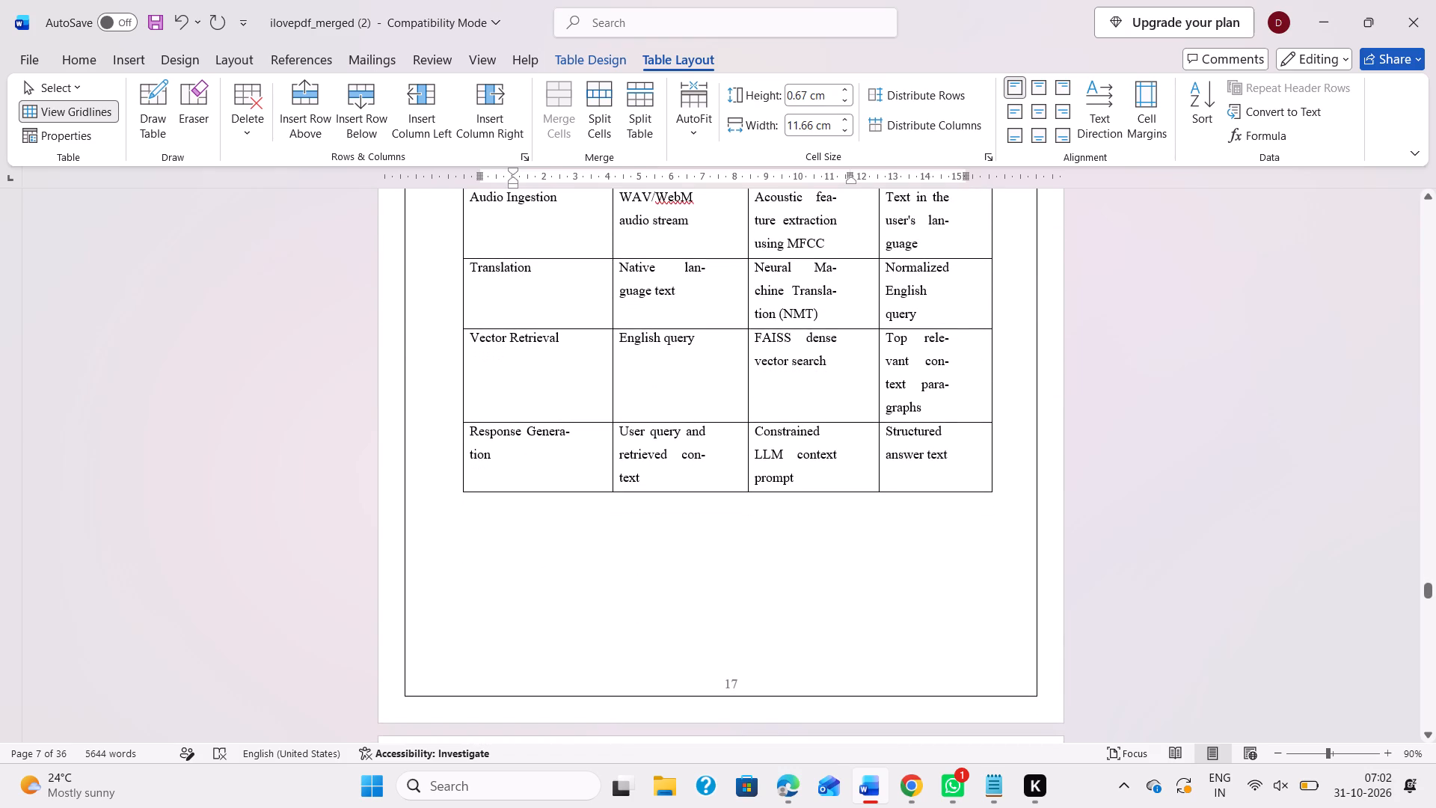
Look through sections 4.6 System Design and 4.7 Data Flow in the System up to the Use Case Diagram to check their page numbers.
scroll(531, 368, down, 3)
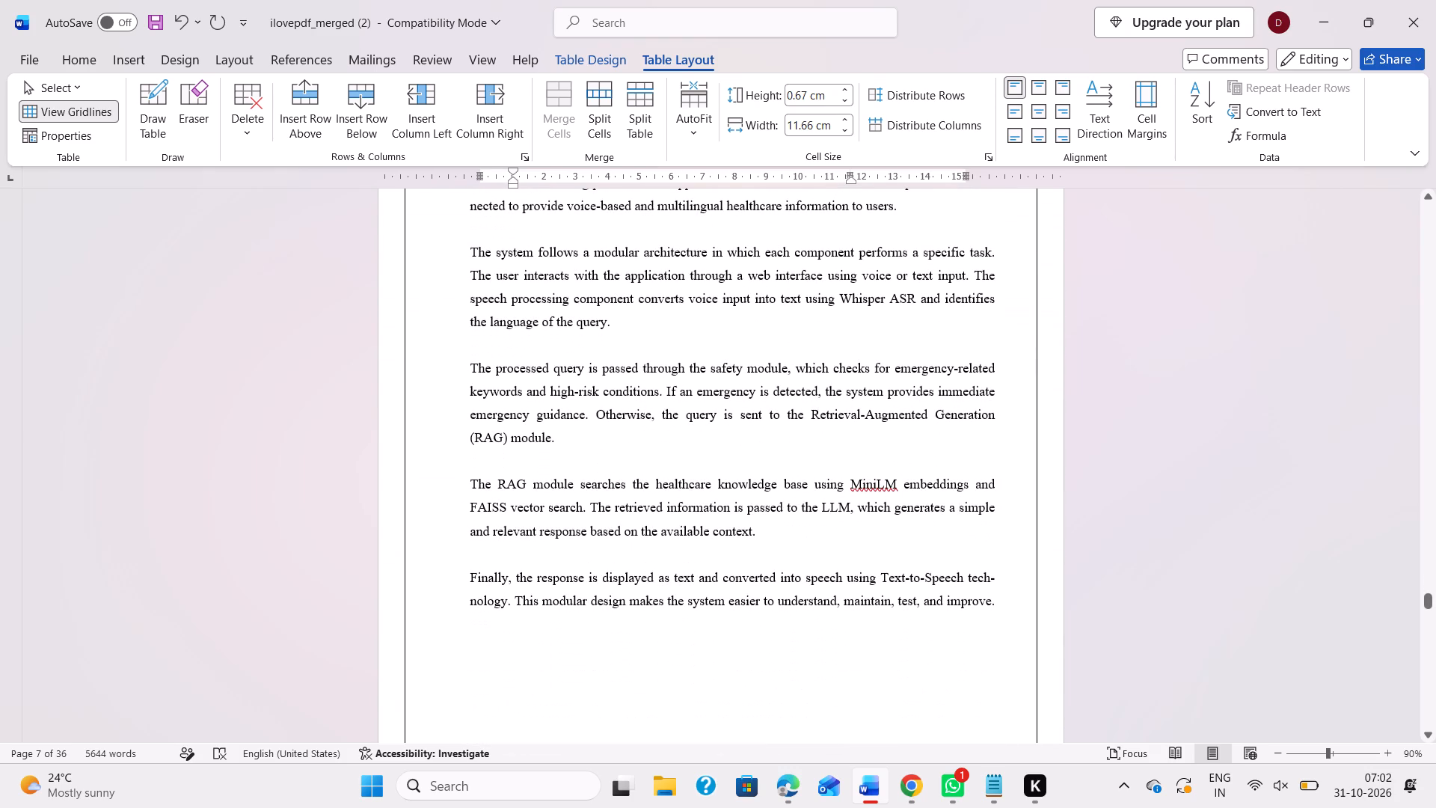
scroll(531, 368, down, 4)
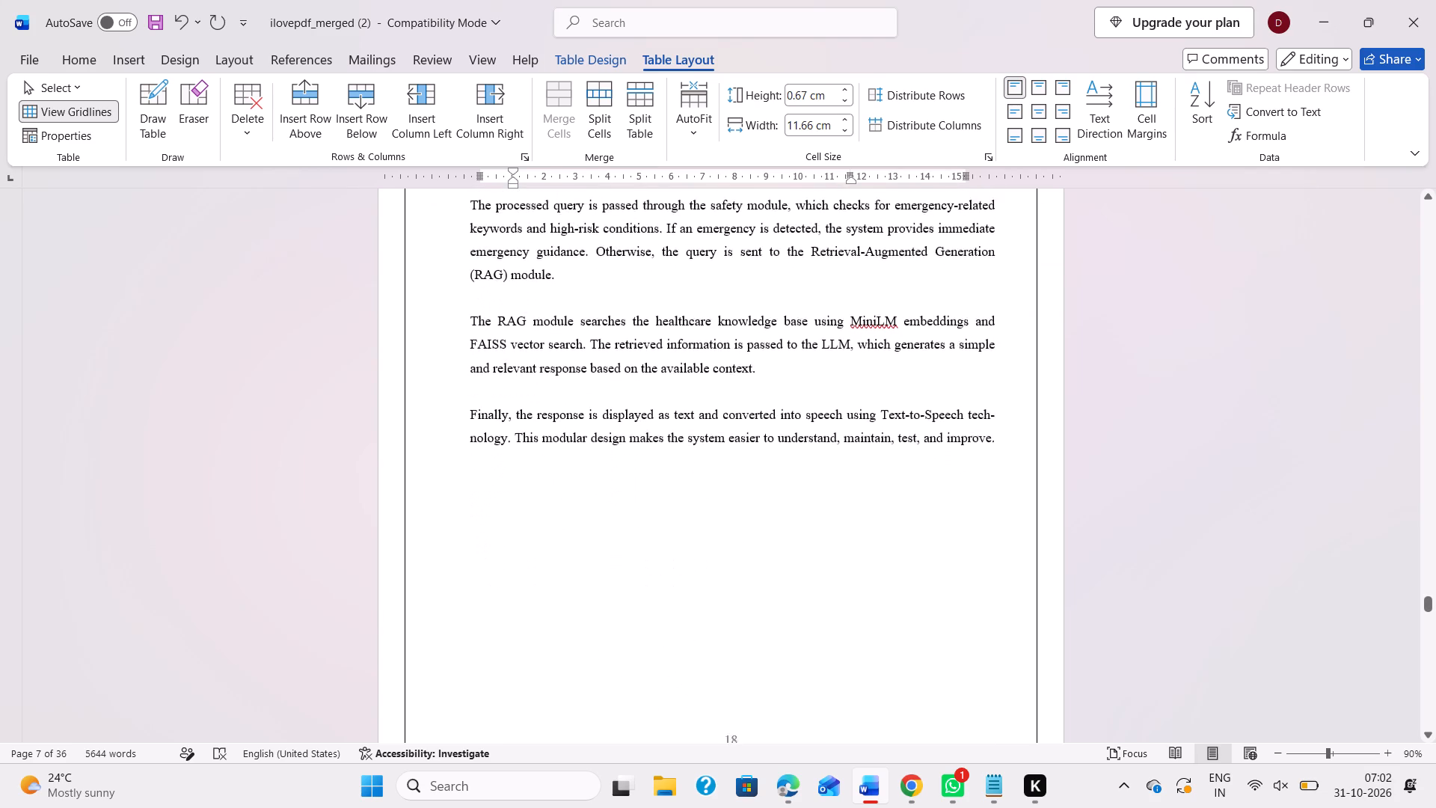
scroll(531, 368, down, 1)
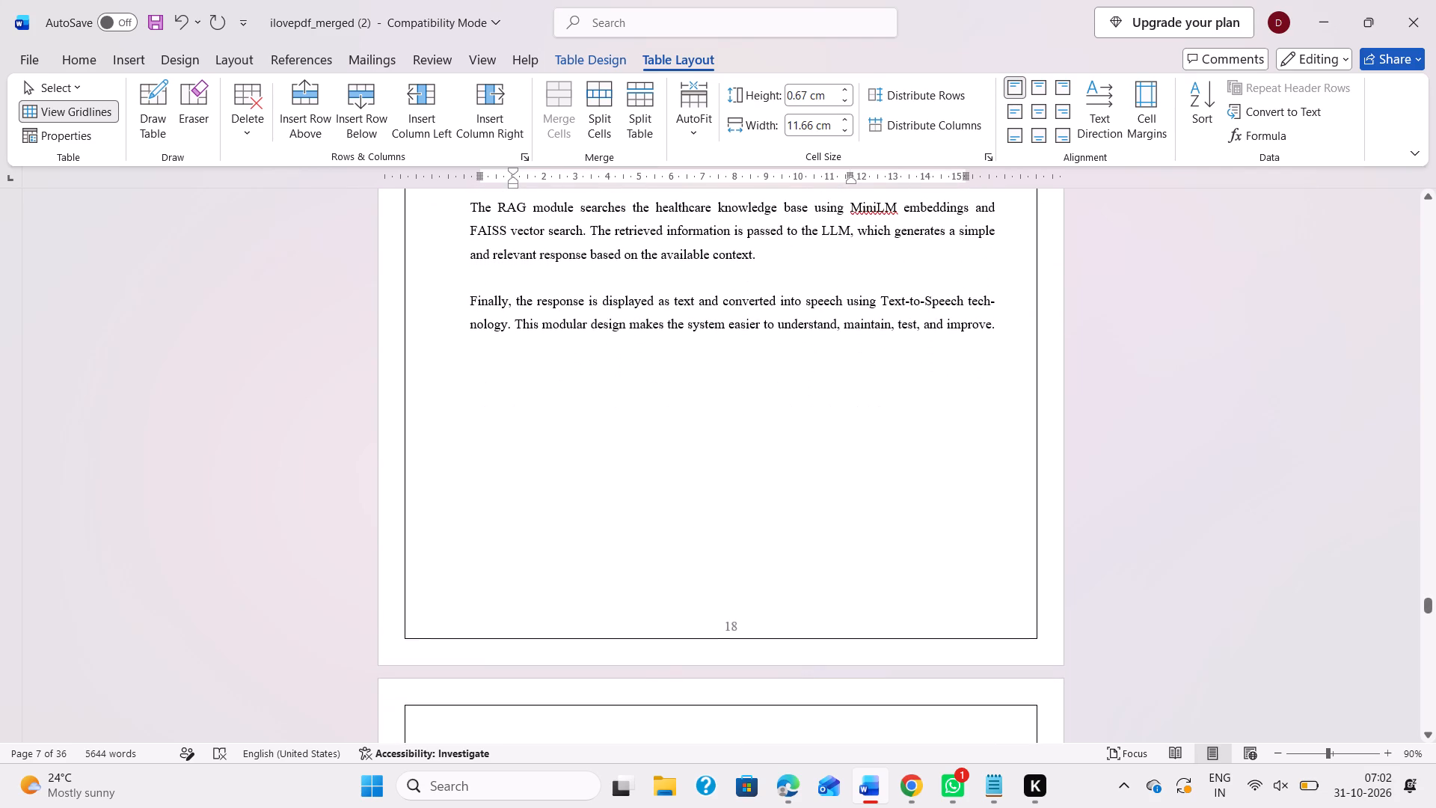
scroll(531, 368, down, 4)
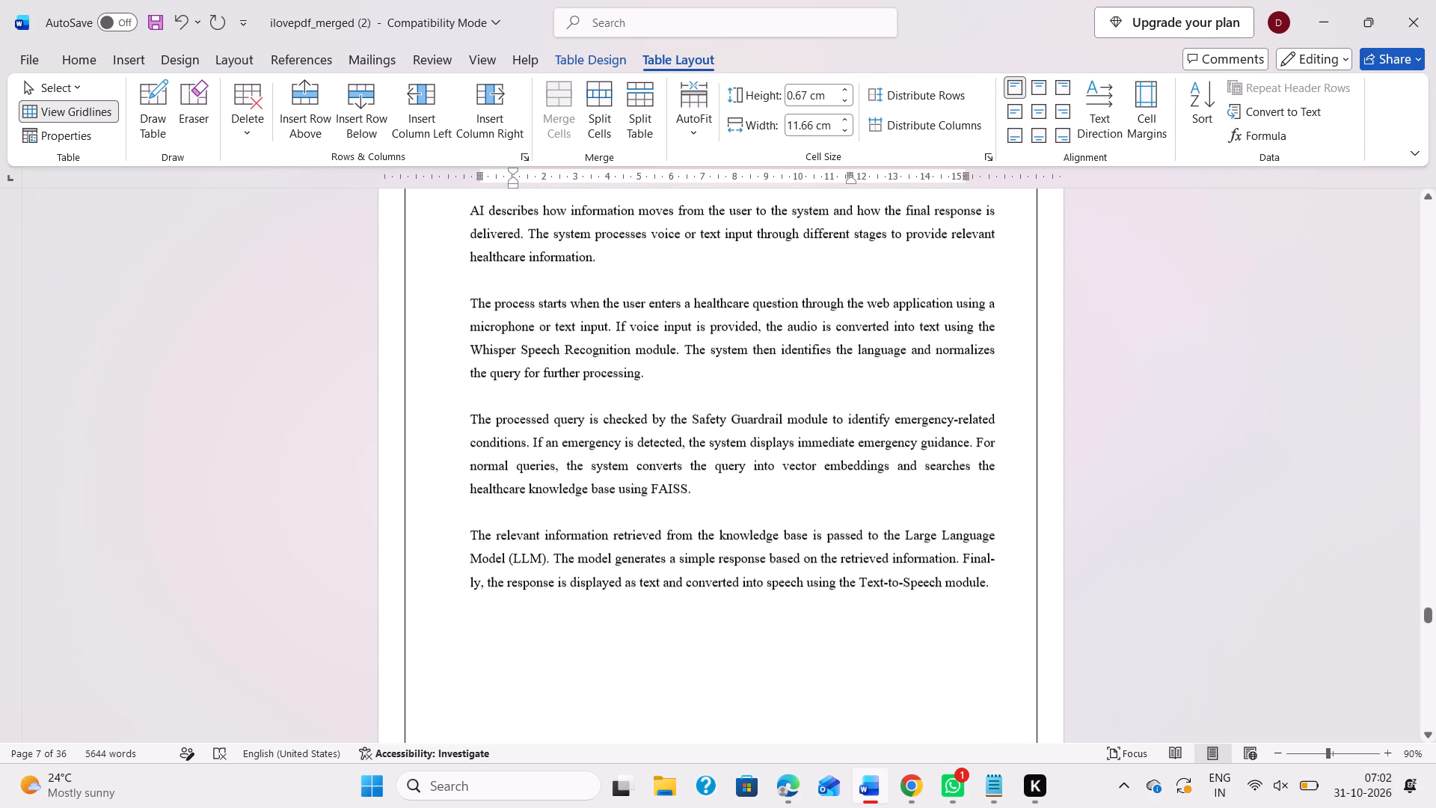
scroll(531, 368, down, 1)
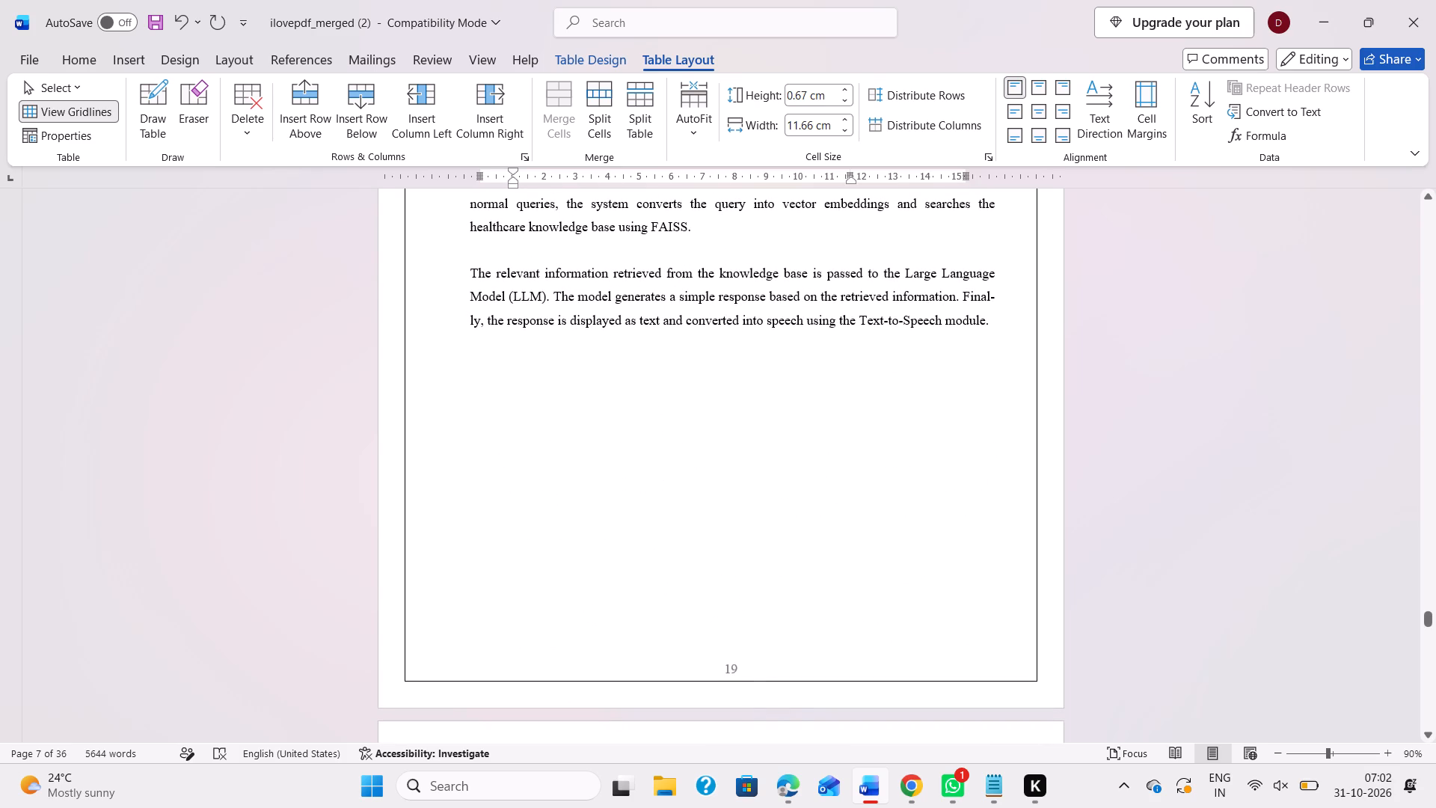
scroll(531, 368, down, 2)
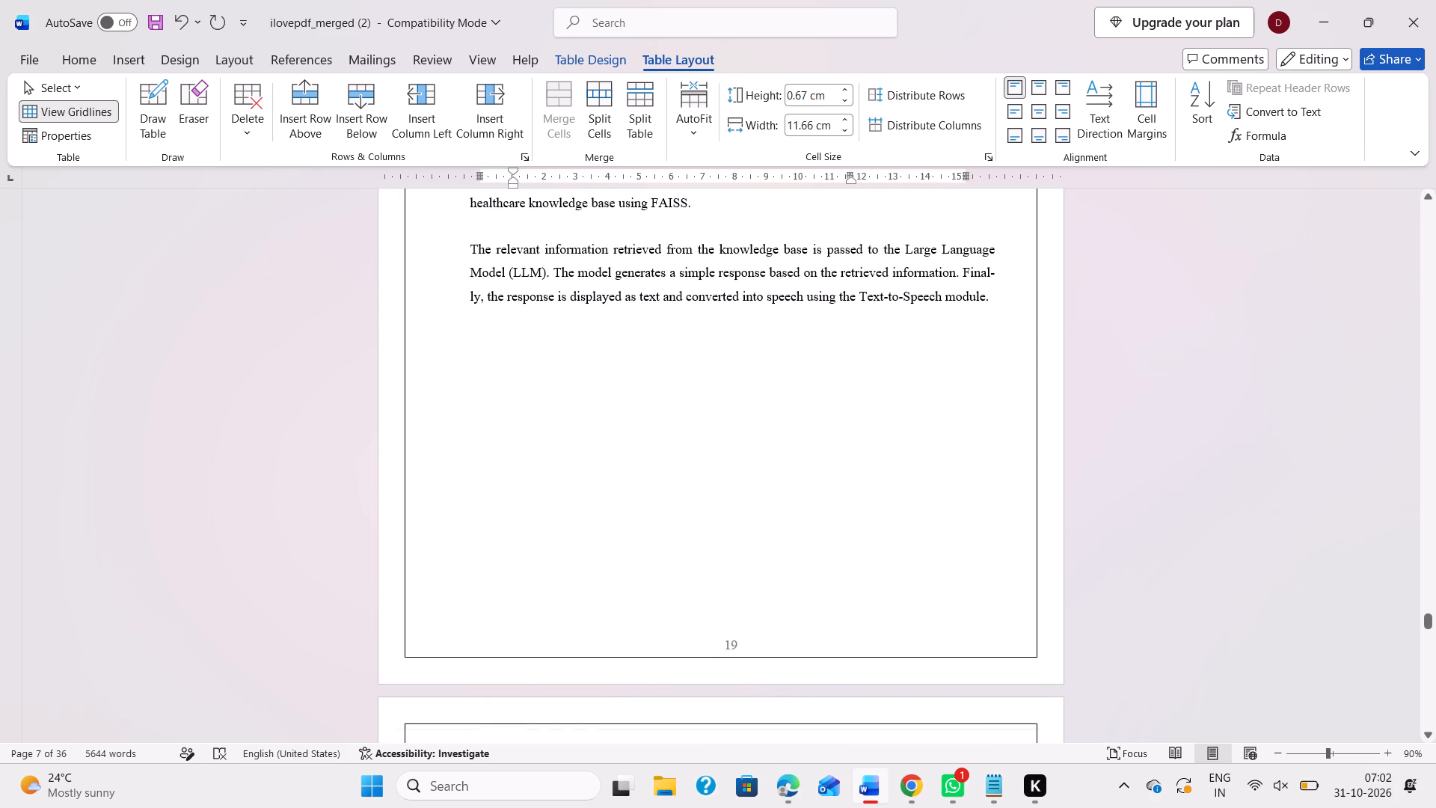
scroll(531, 368, down, 3)
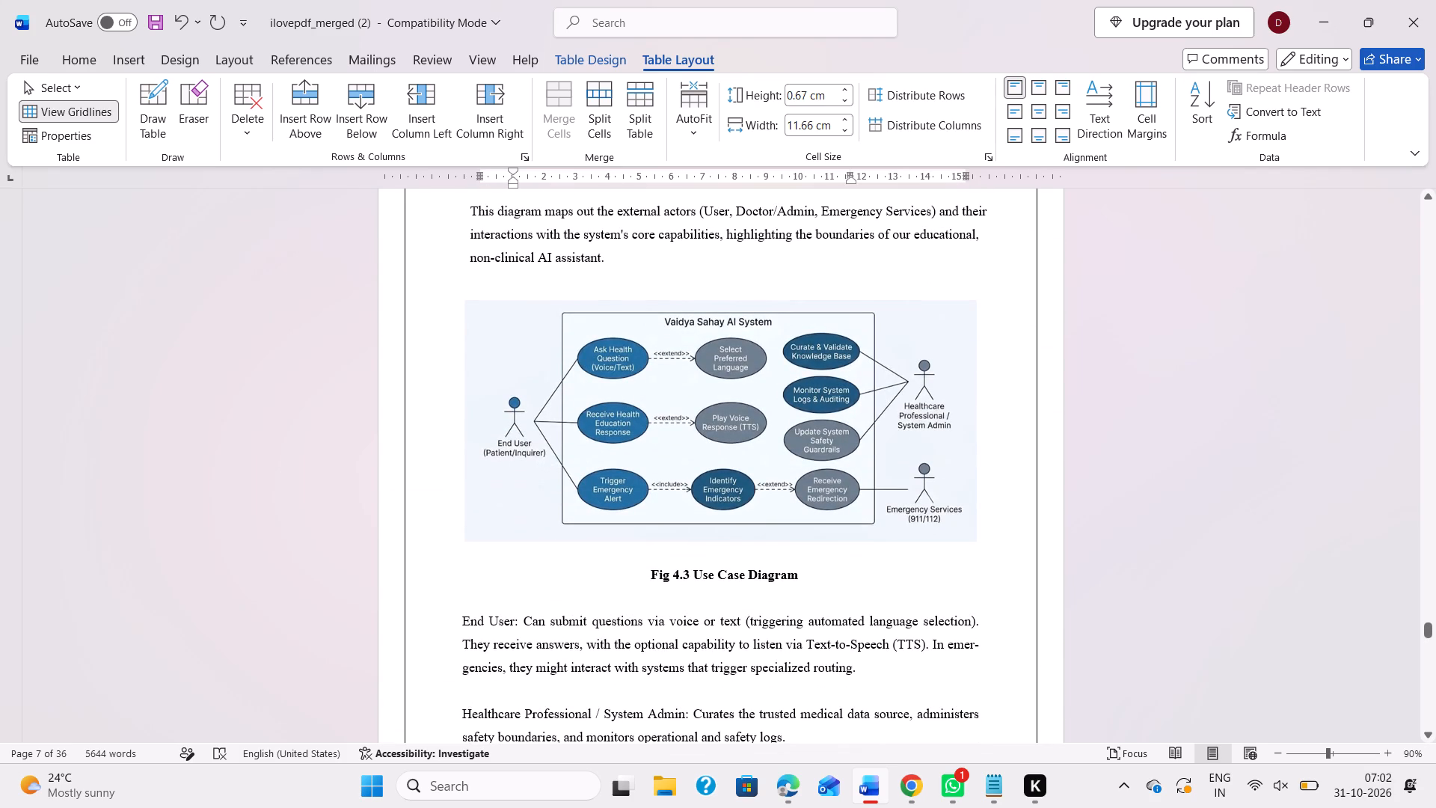
Look through the UML diagrams of section 4.8 and the References to check their page numbers.
scroll(531, 368, down, 2)
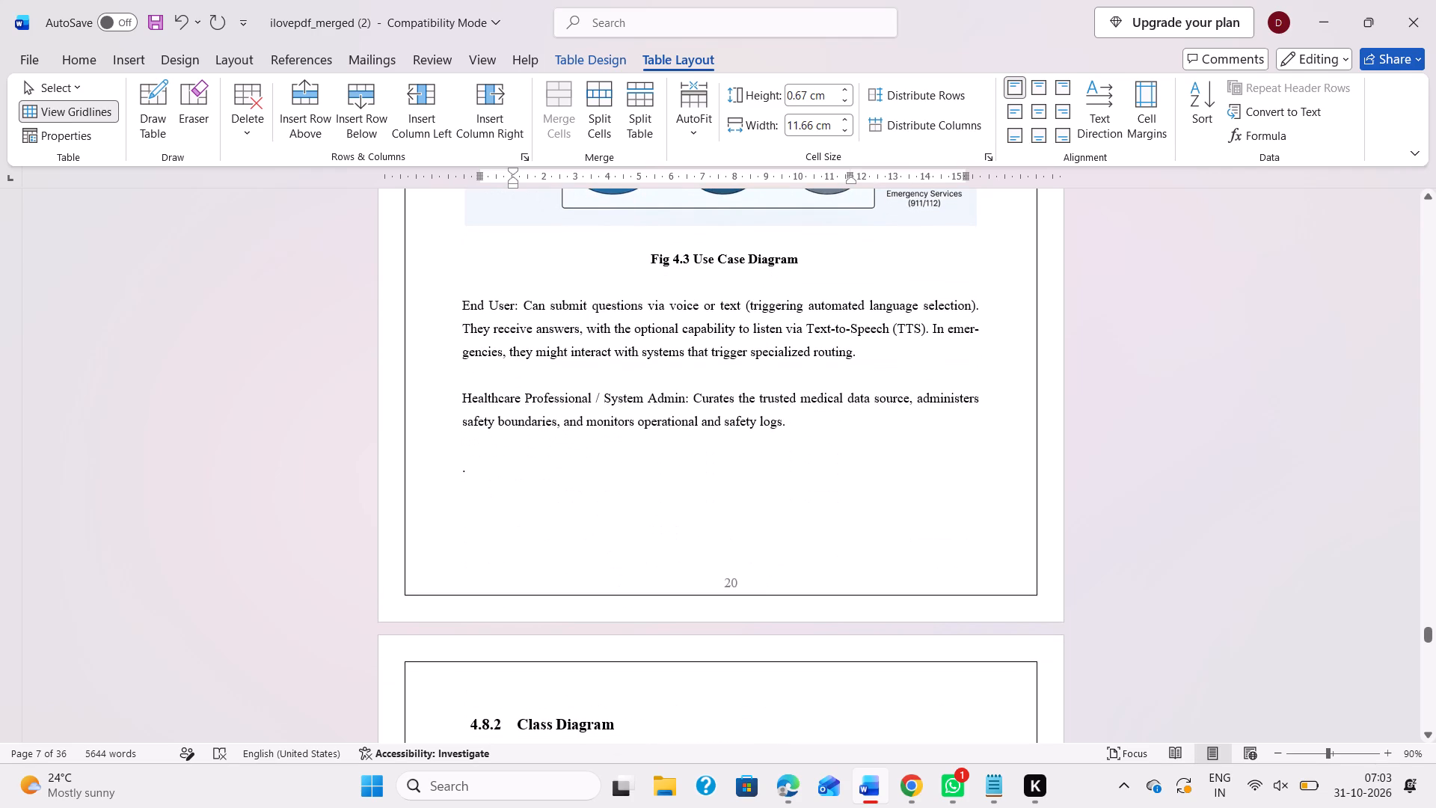
scroll(531, 368, down, 9)
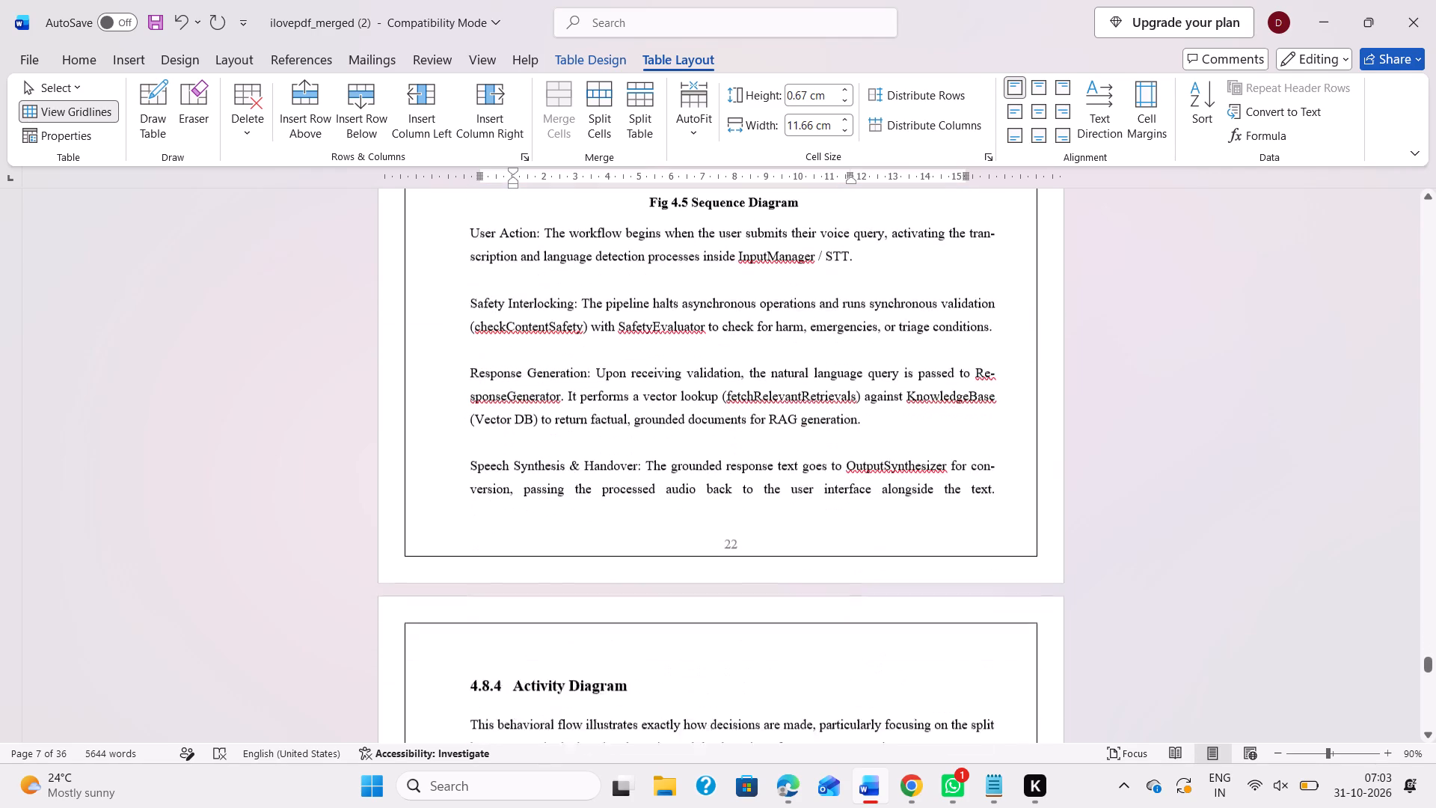
scroll(531, 368, down, 9)
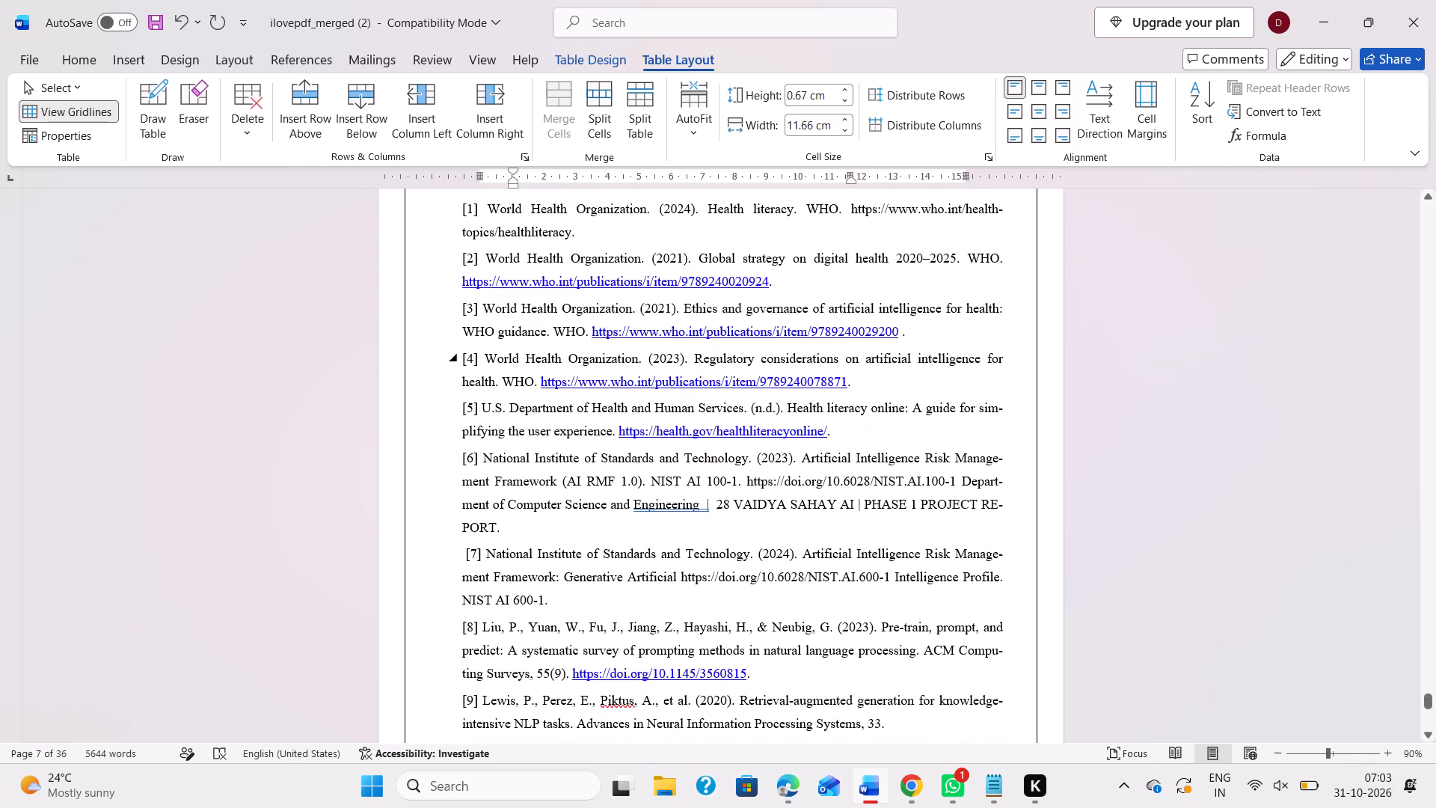
scroll(531, 368, down, 1)
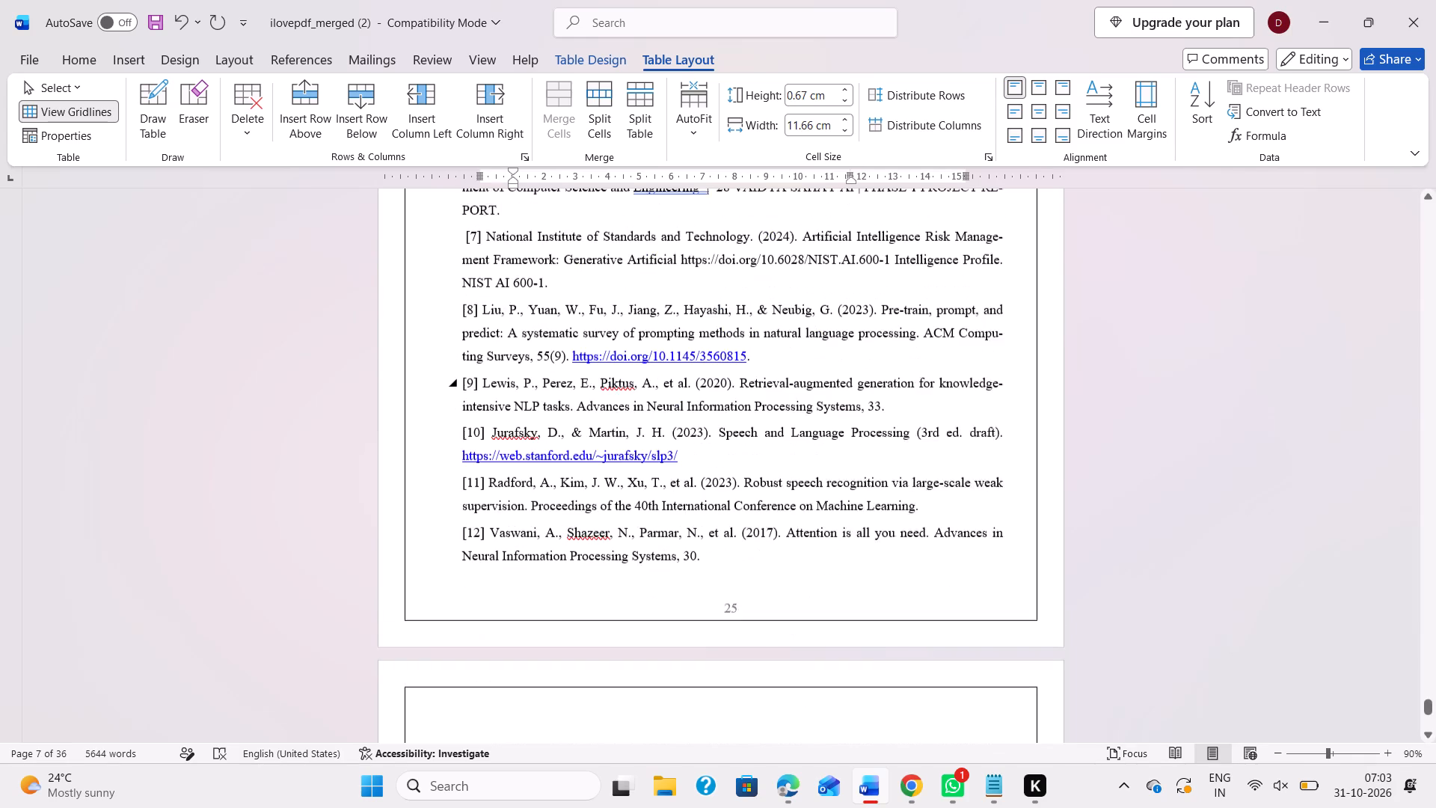
scroll(531, 368, down, 1)
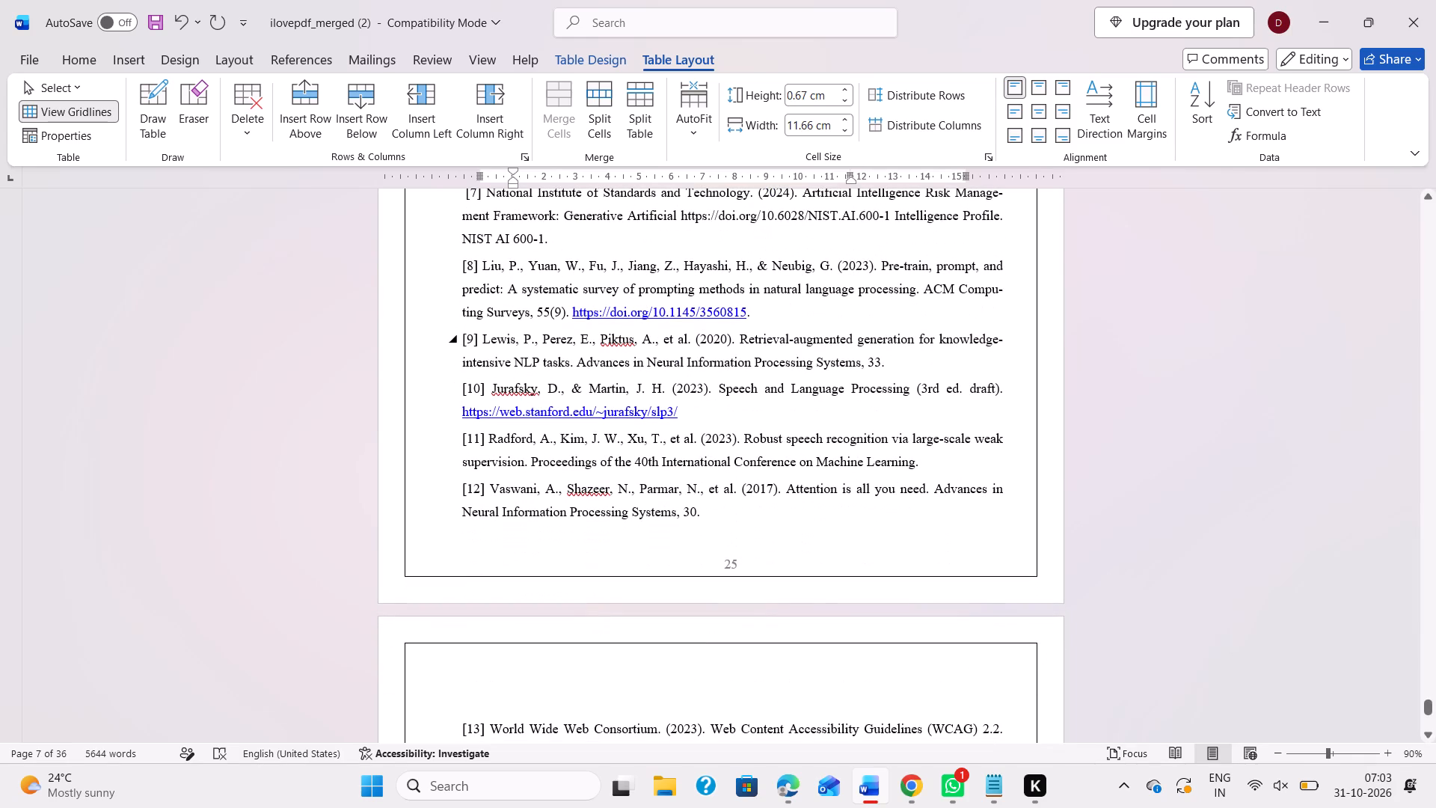
scroll(531, 368, up, 2)
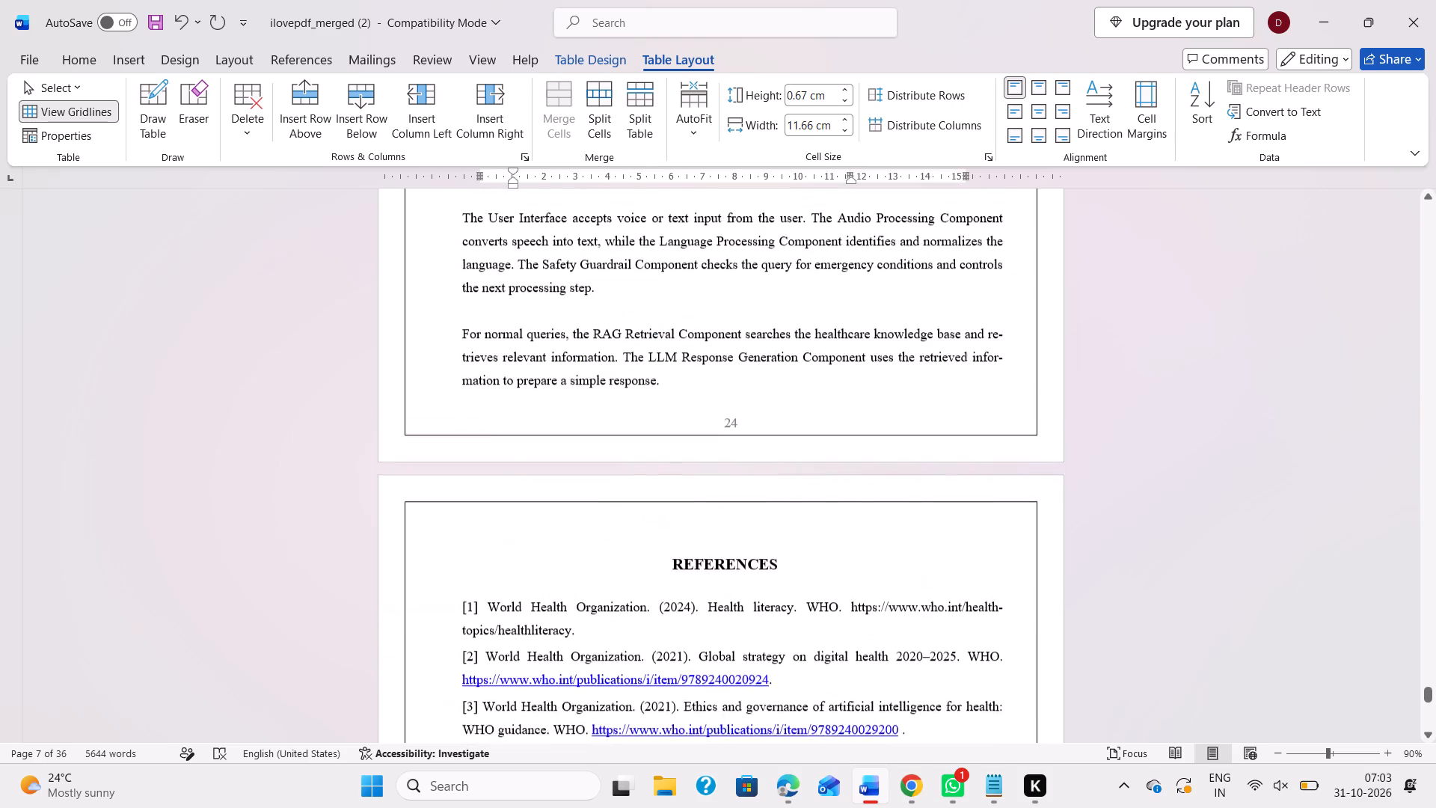
scroll(531, 368, up, 2)
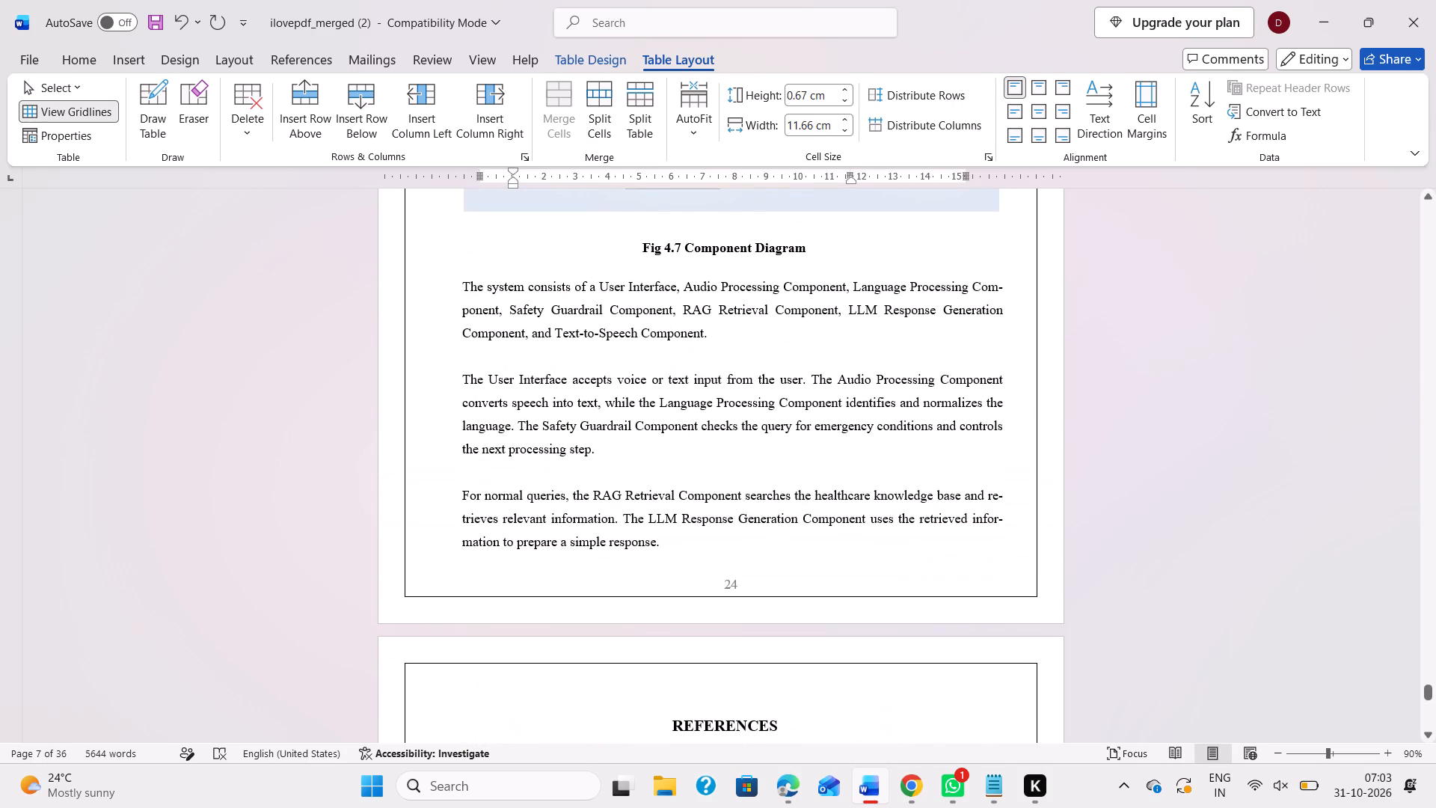
In the table of contents, set the page number of 2.1 Survey to 6 and of 2.2 Previous Studies and Existing System to 7.
scroll(531, 368, up, 20)
scroll(531, 368, up, 6)
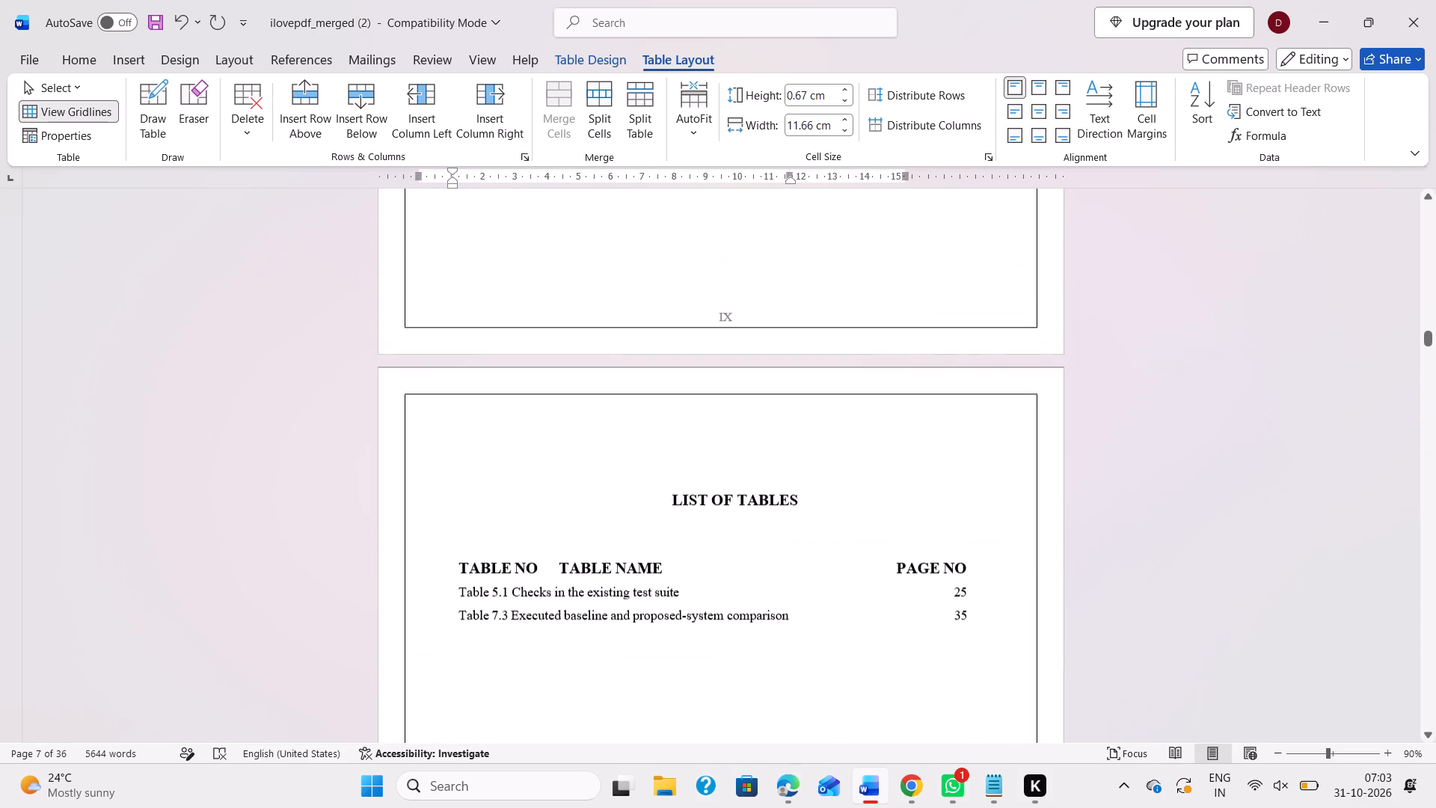
scroll(531, 368, up, 8)
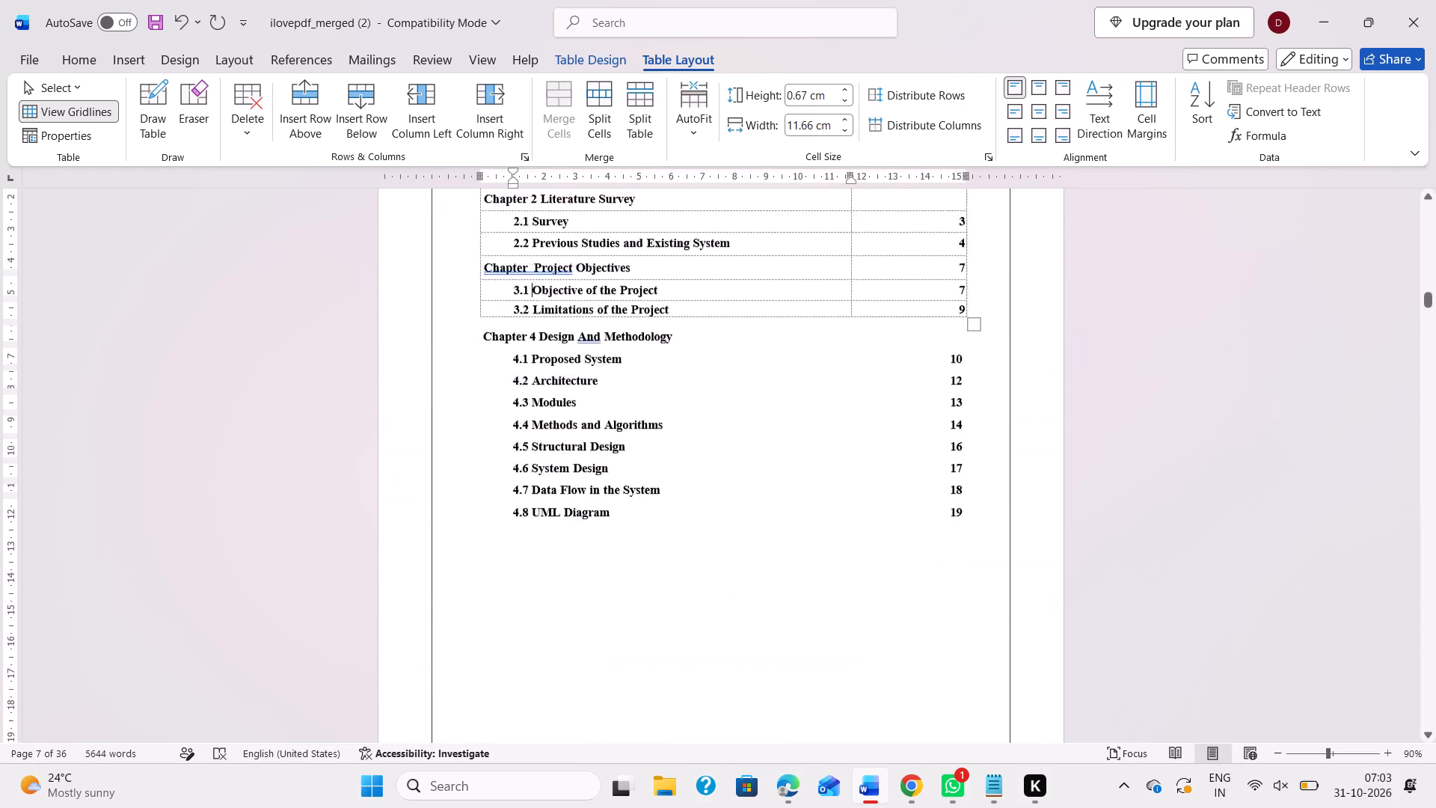
scroll(531, 368, up, 1)
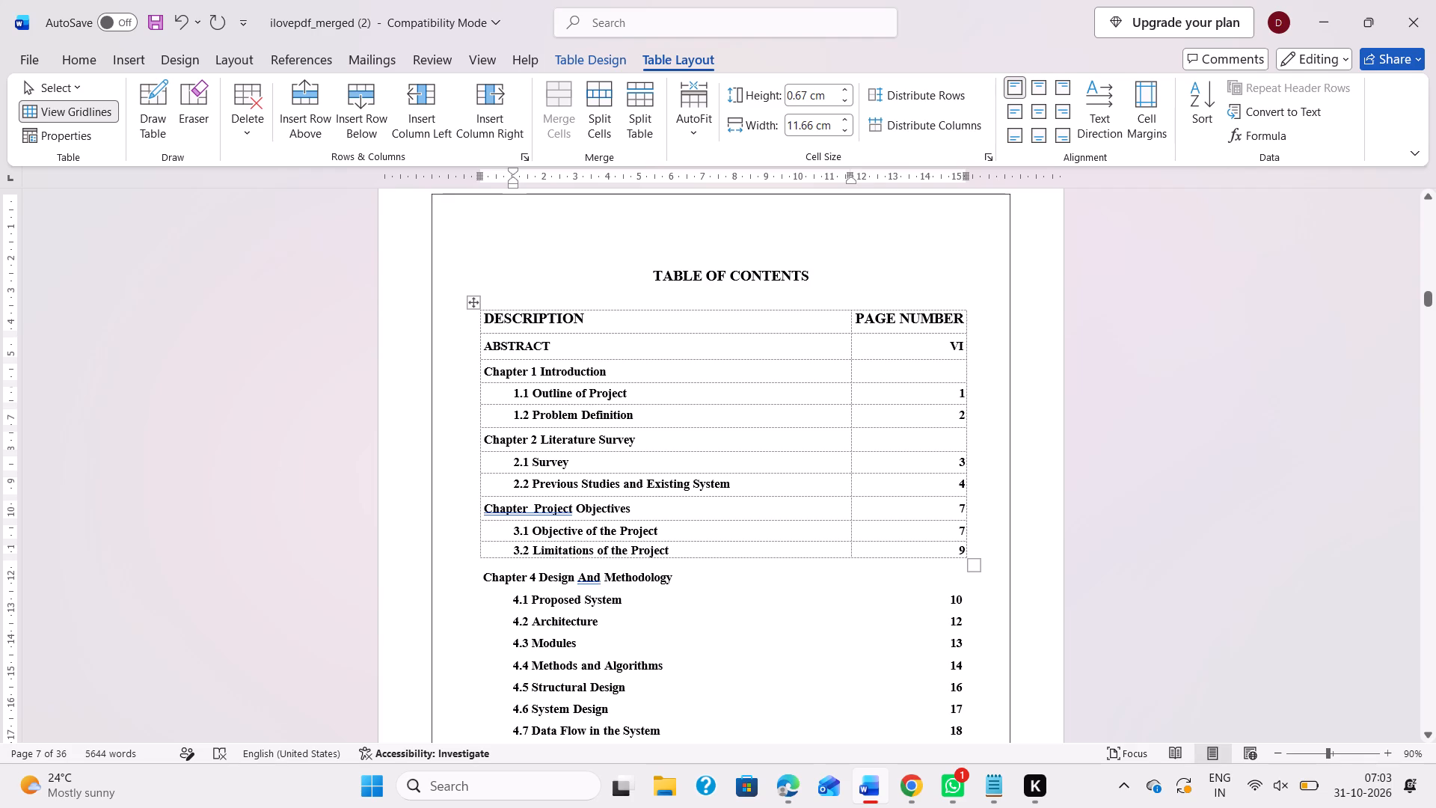
click(961, 462)
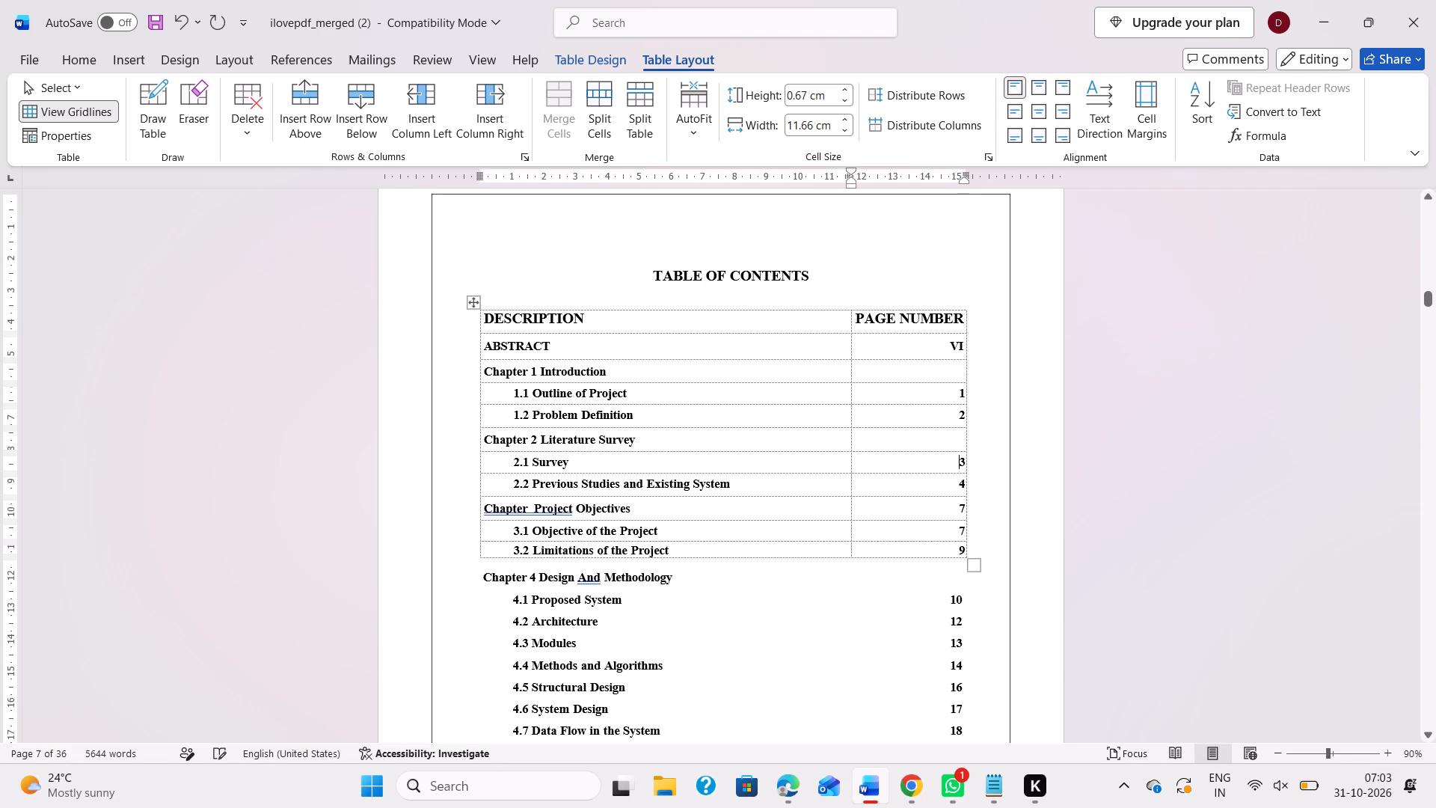
key(Right)
key(BackSpace)
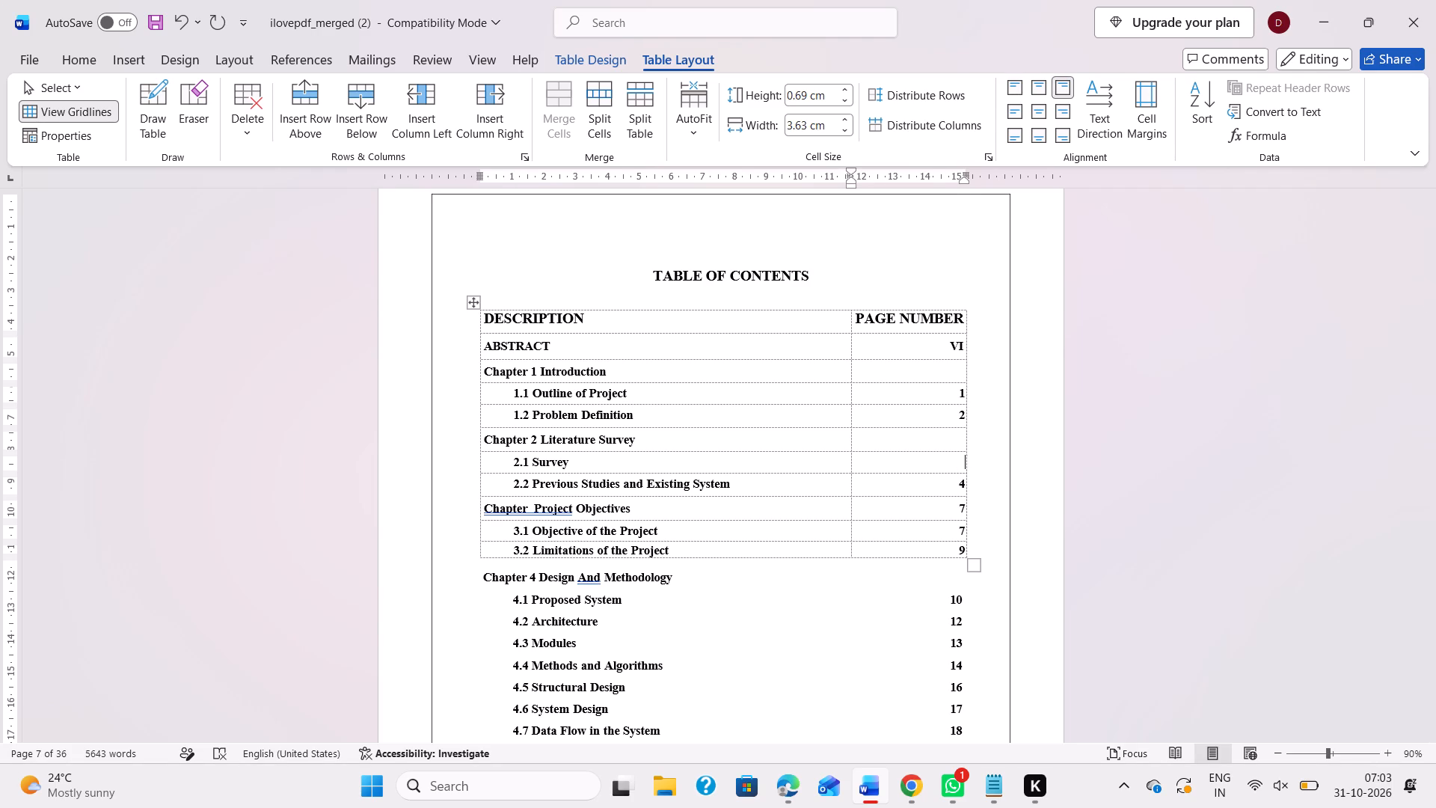
key(6)
key(Down)
key(BackSpace)
key(7)
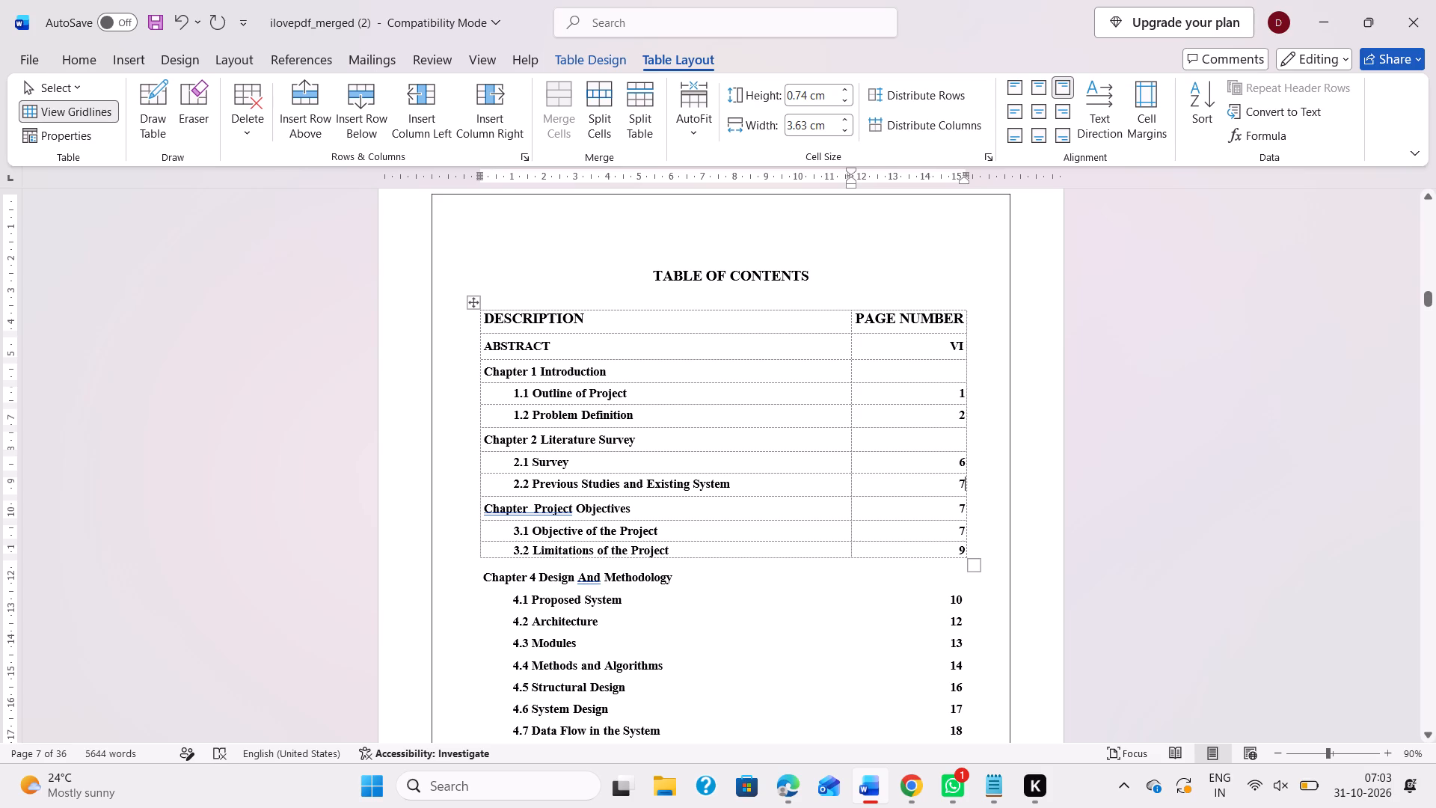
Clear the Project Objectives chapter's page number in the contents and set 3.1 Objective to page 10 and 3.2 Limitations to page 11.
click(966, 504)
key(Down)
key(BackSpace)
key(Down)
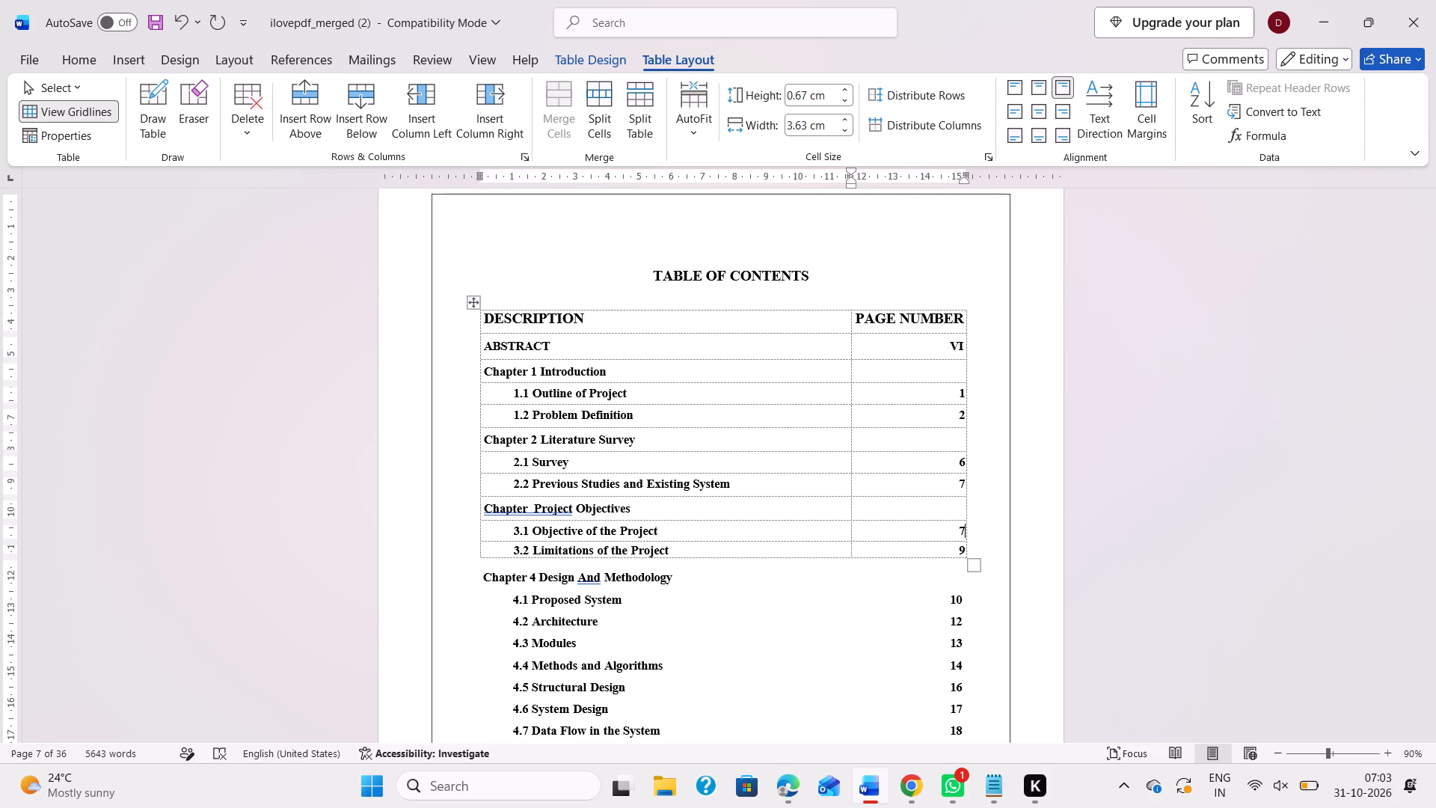
key(BackSpace)
text(10)
key(Down)
key(BackSpace)
text(11)
Look over the Chapter 4 contents entries, the list of figures and the start of Chapter 2 Literature Survey to check page numbers.
scroll(924, 569, down, 1)
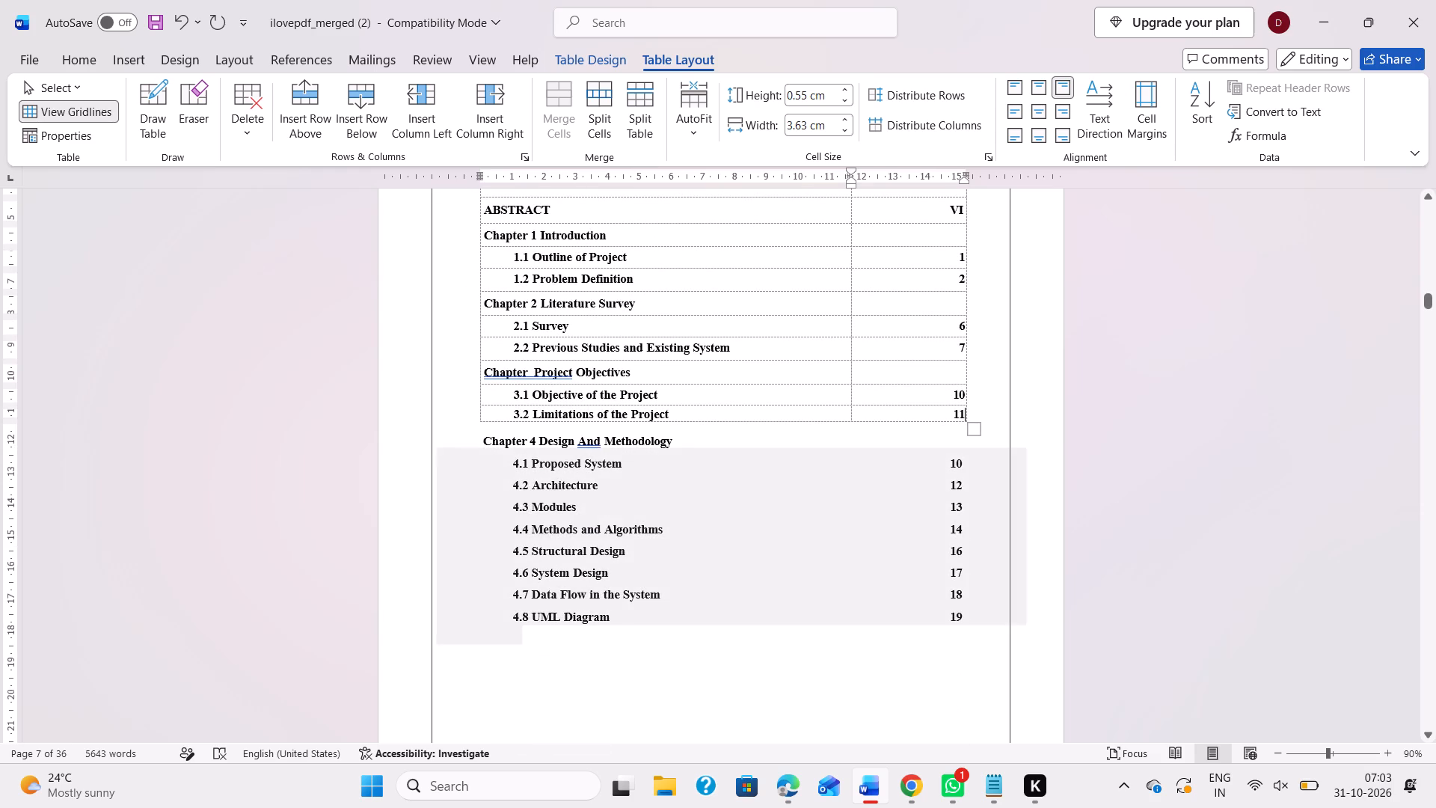
click(1031, 489)
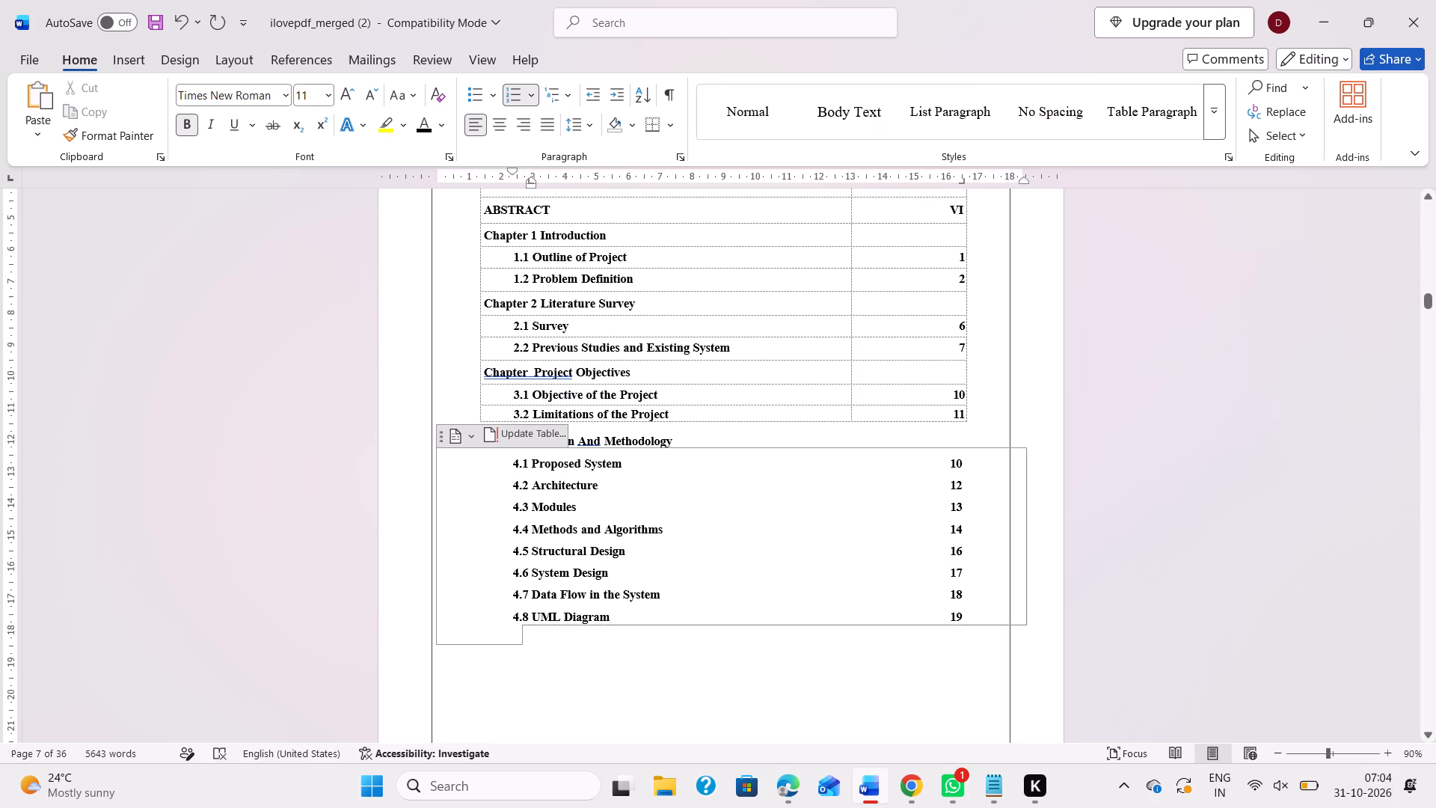
click(1082, 486)
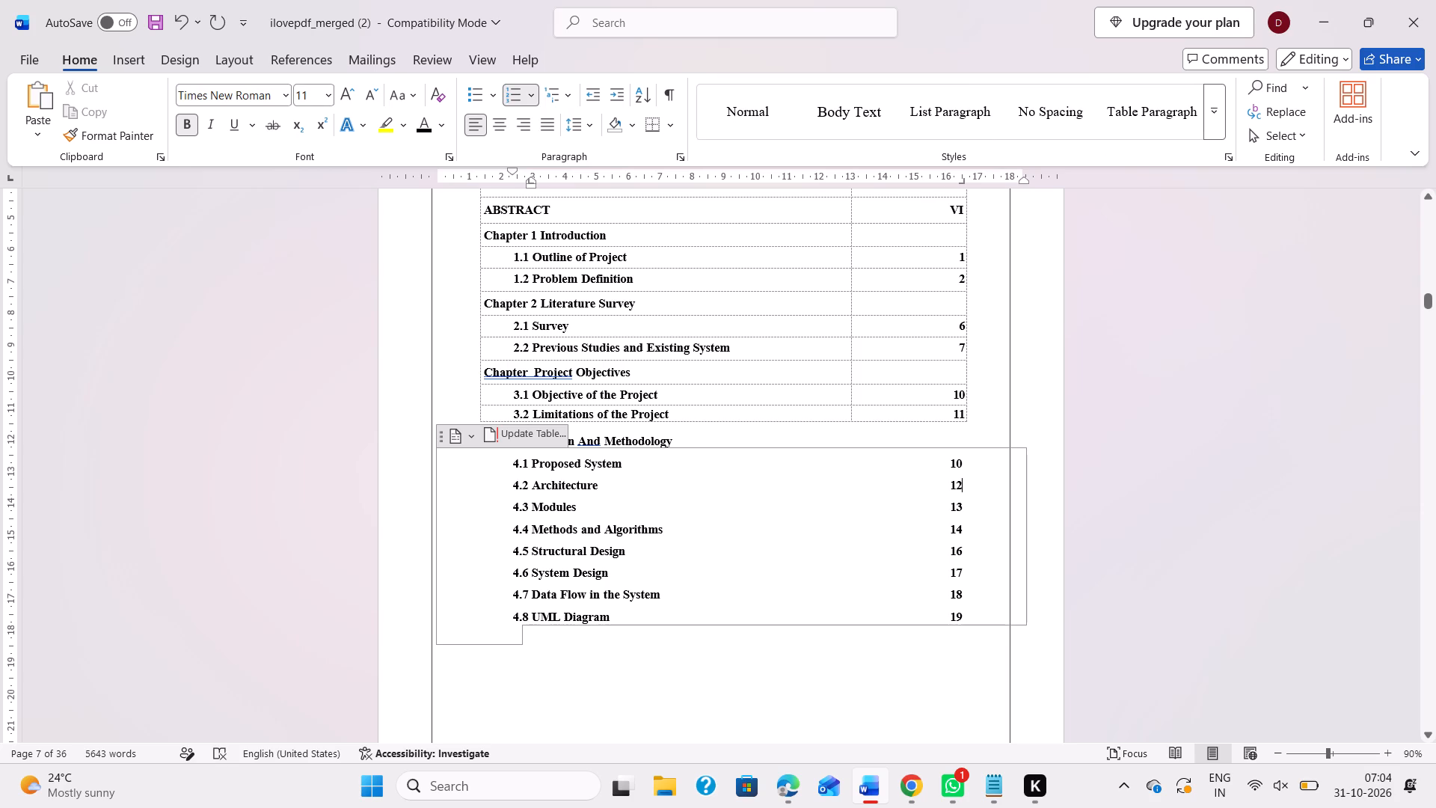
click(906, 679)
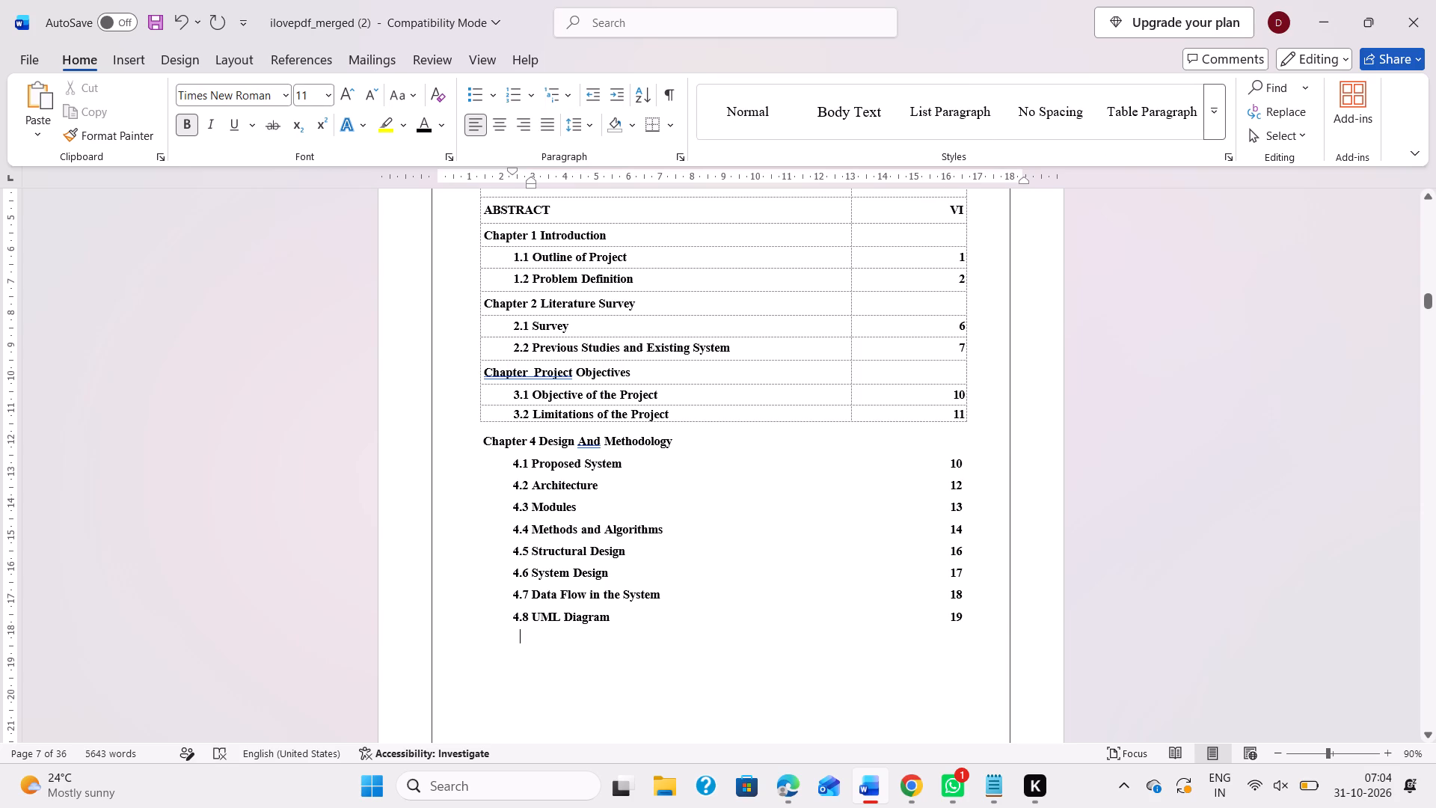
scroll(906, 679, down, 9)
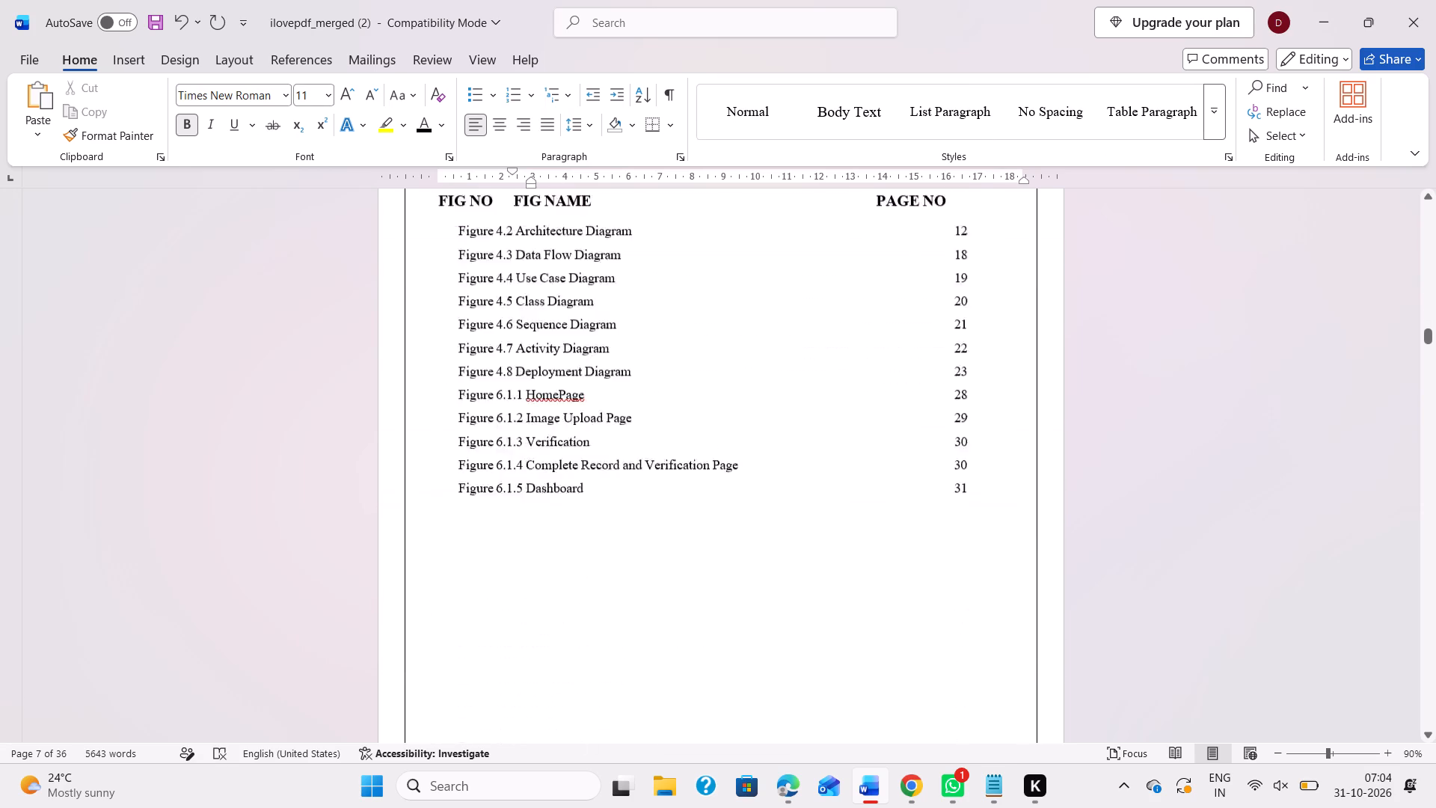
scroll(906, 679, down, 4)
scroll(906, 679, up, 1)
scroll(906, 679, down, 2)
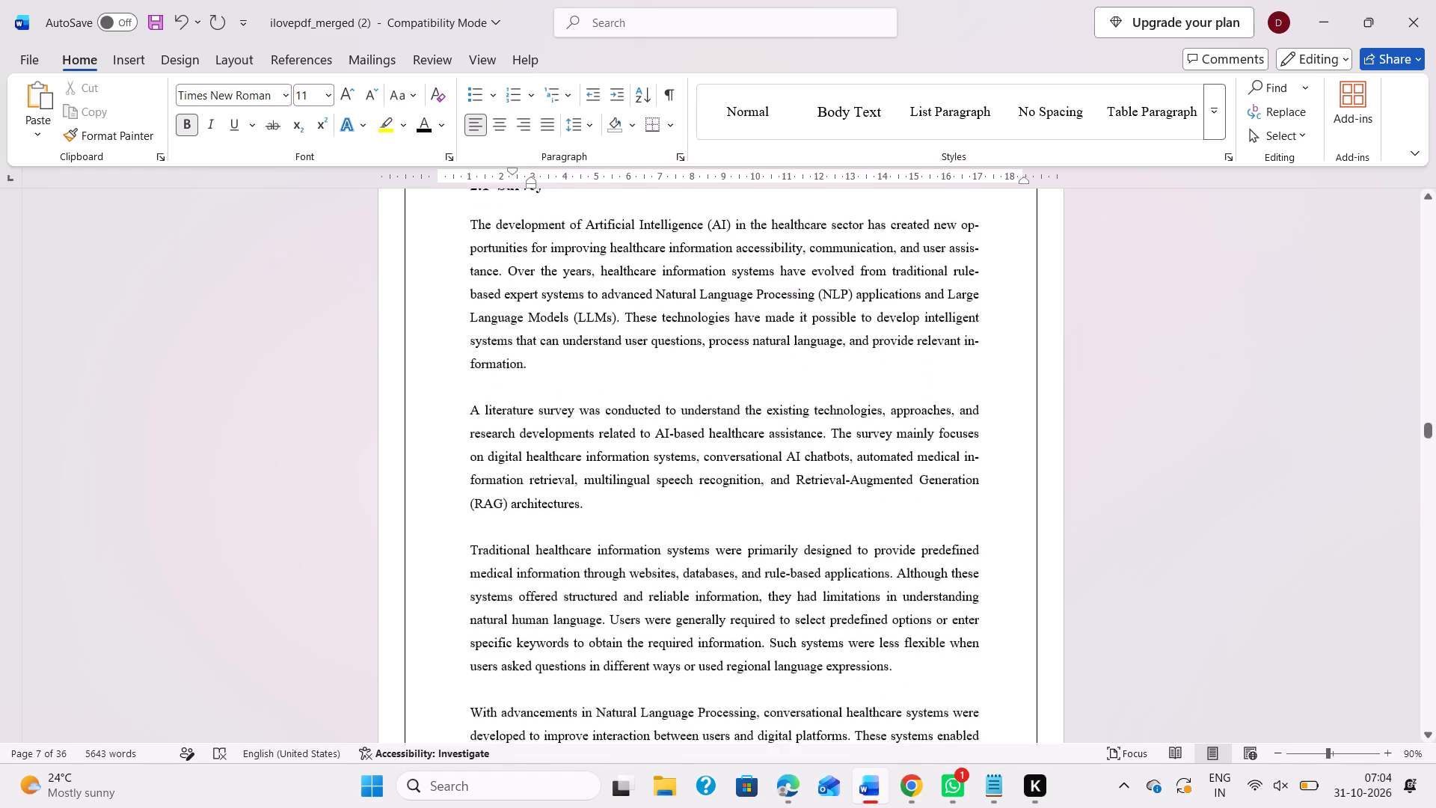
scroll(906, 679, down, 2)
scroll(906, 679, up, 5)
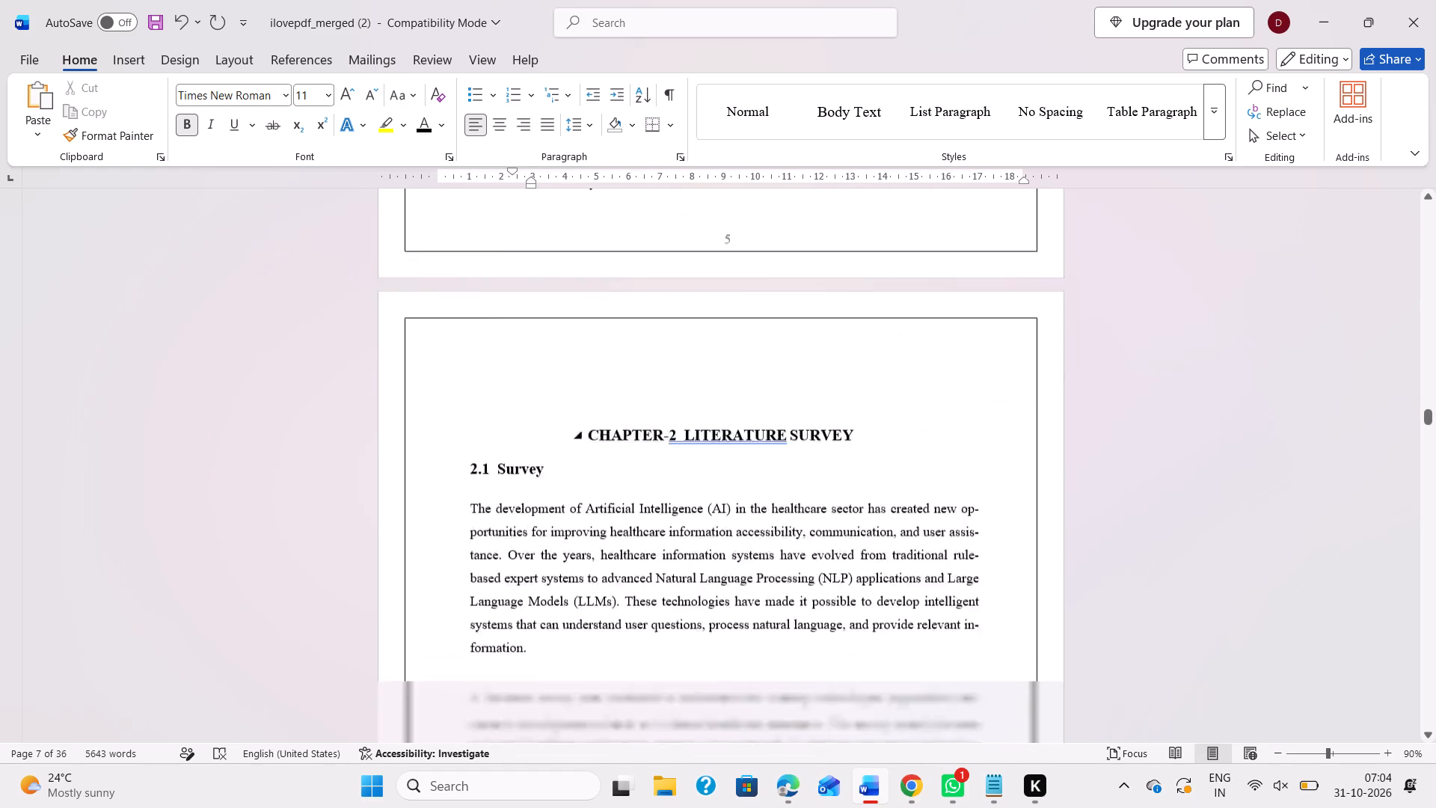
scroll(906, 679, up, 12)
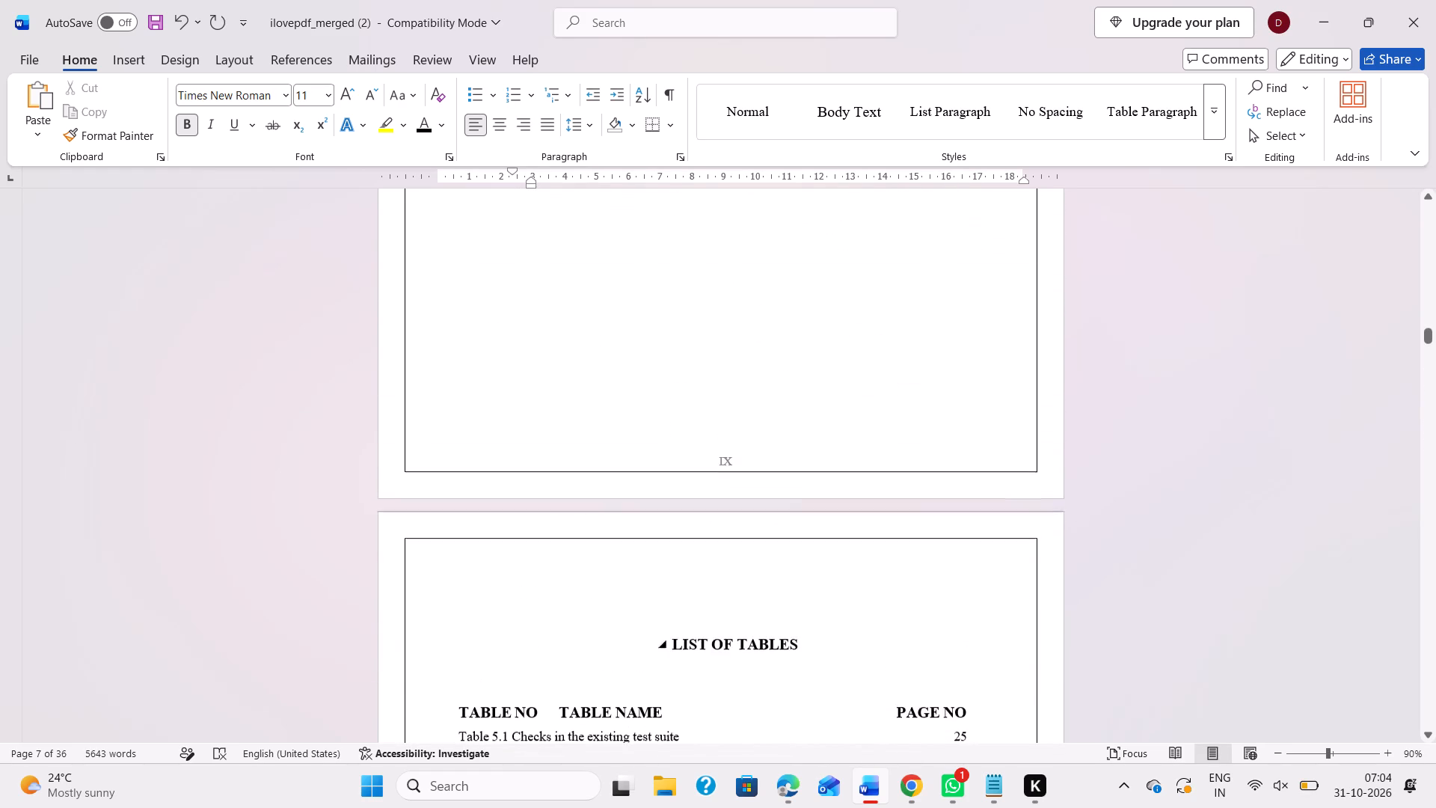
Look through sections 2.2, 3.1, 3.2 and the start of Chapter 4 to check their page numbers against the contents.
scroll(906, 679, up, 2)
scroll(906, 679, down, 1)
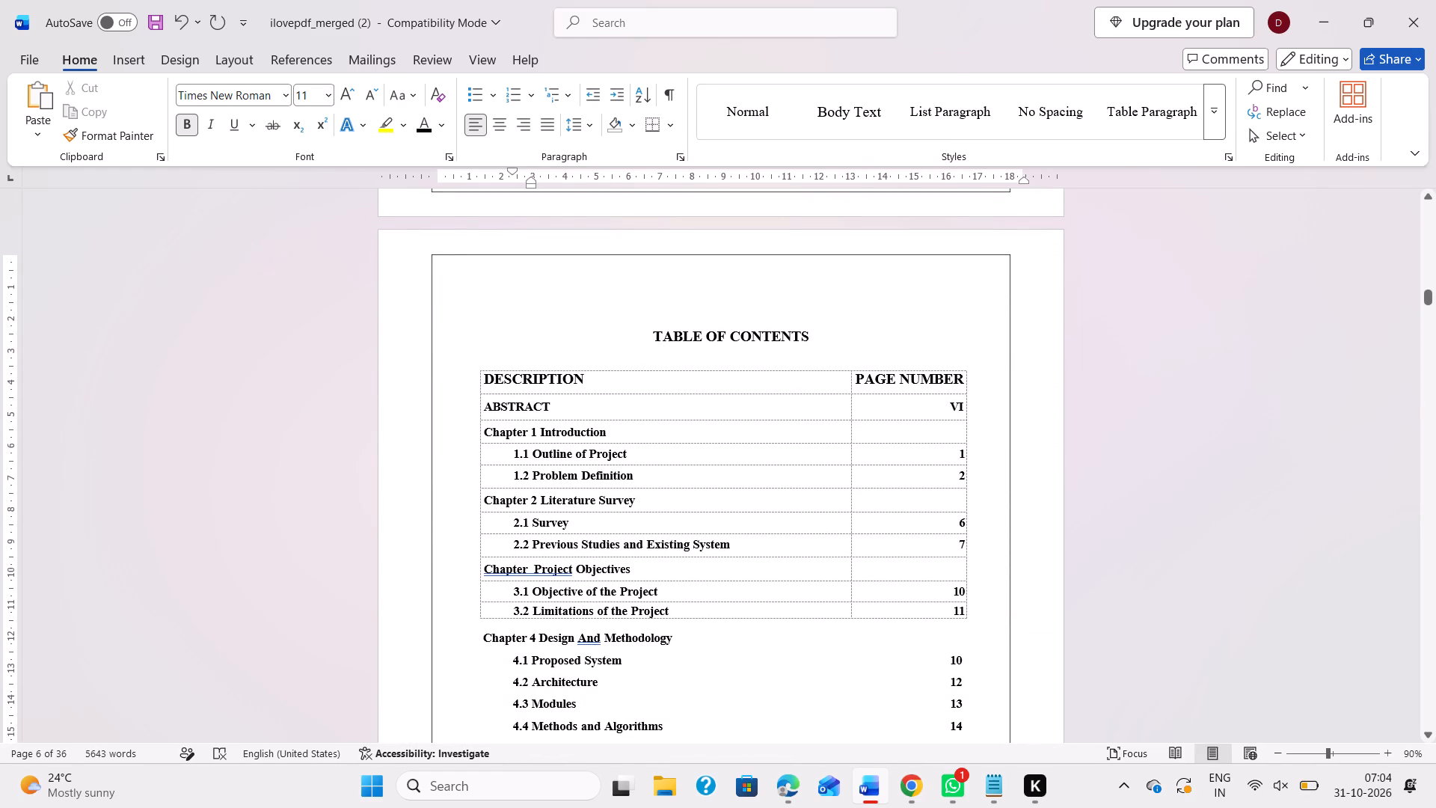
scroll(797, 567, down, 18)
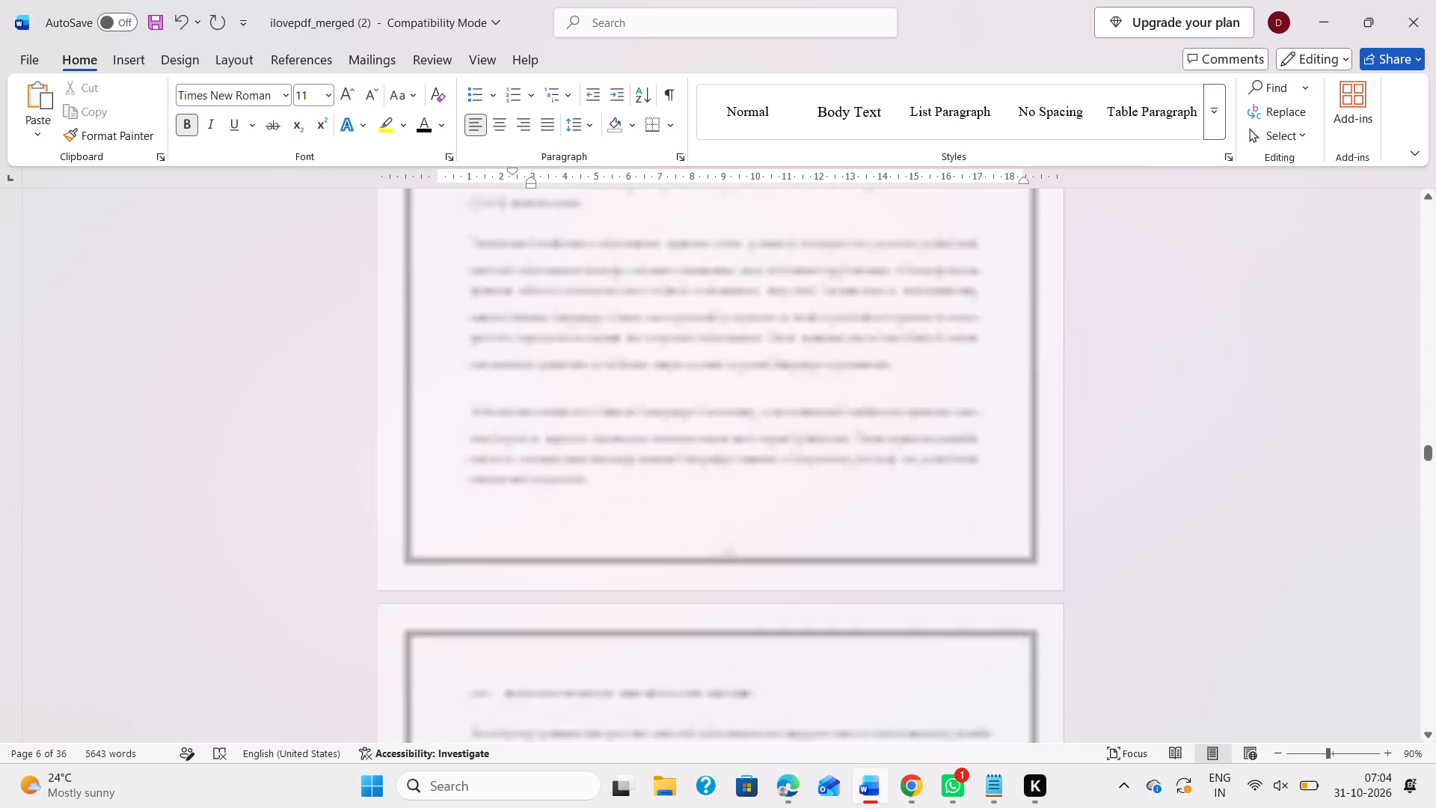
scroll(797, 567, down, 1)
scroll(797, 567, up, 2)
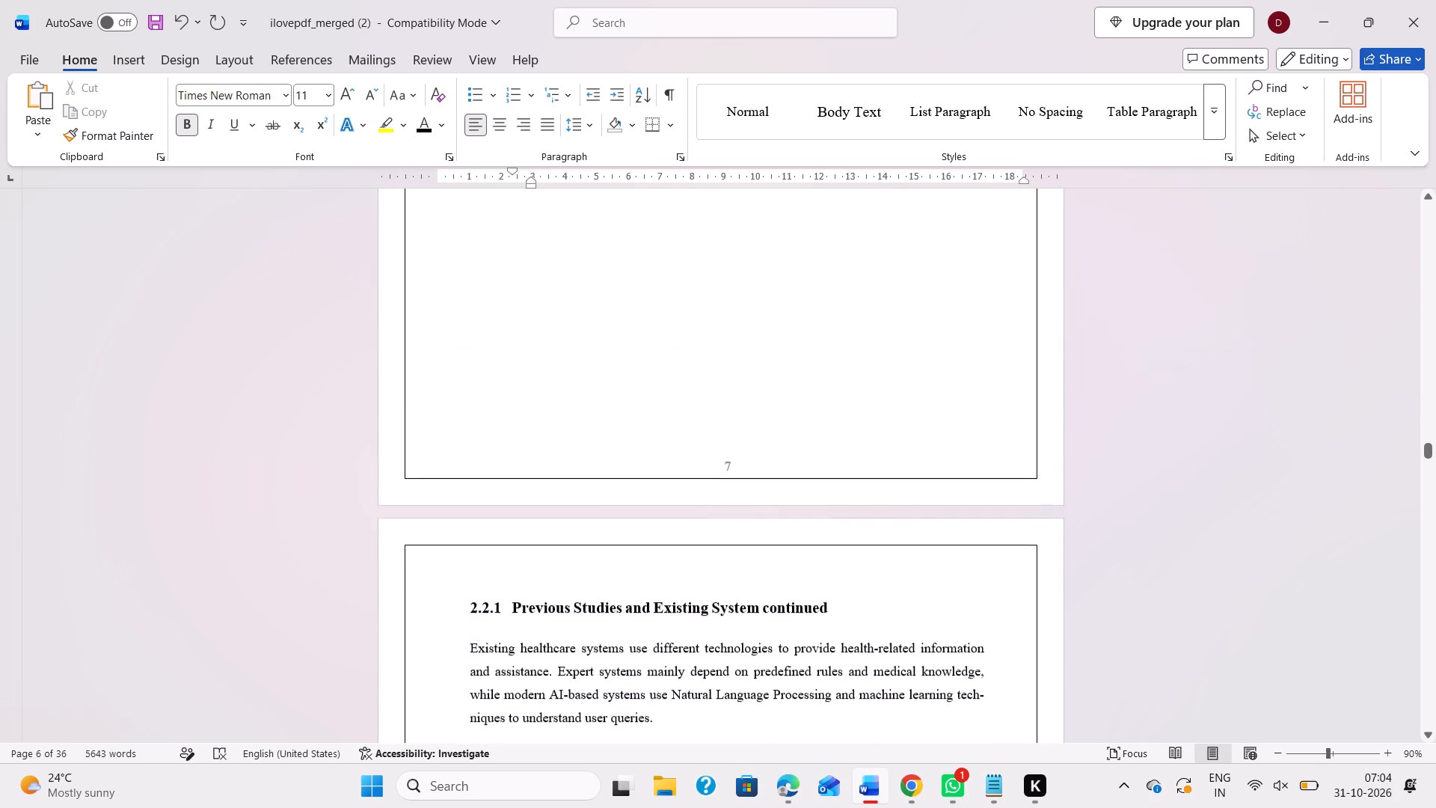
scroll(797, 567, down, 11)
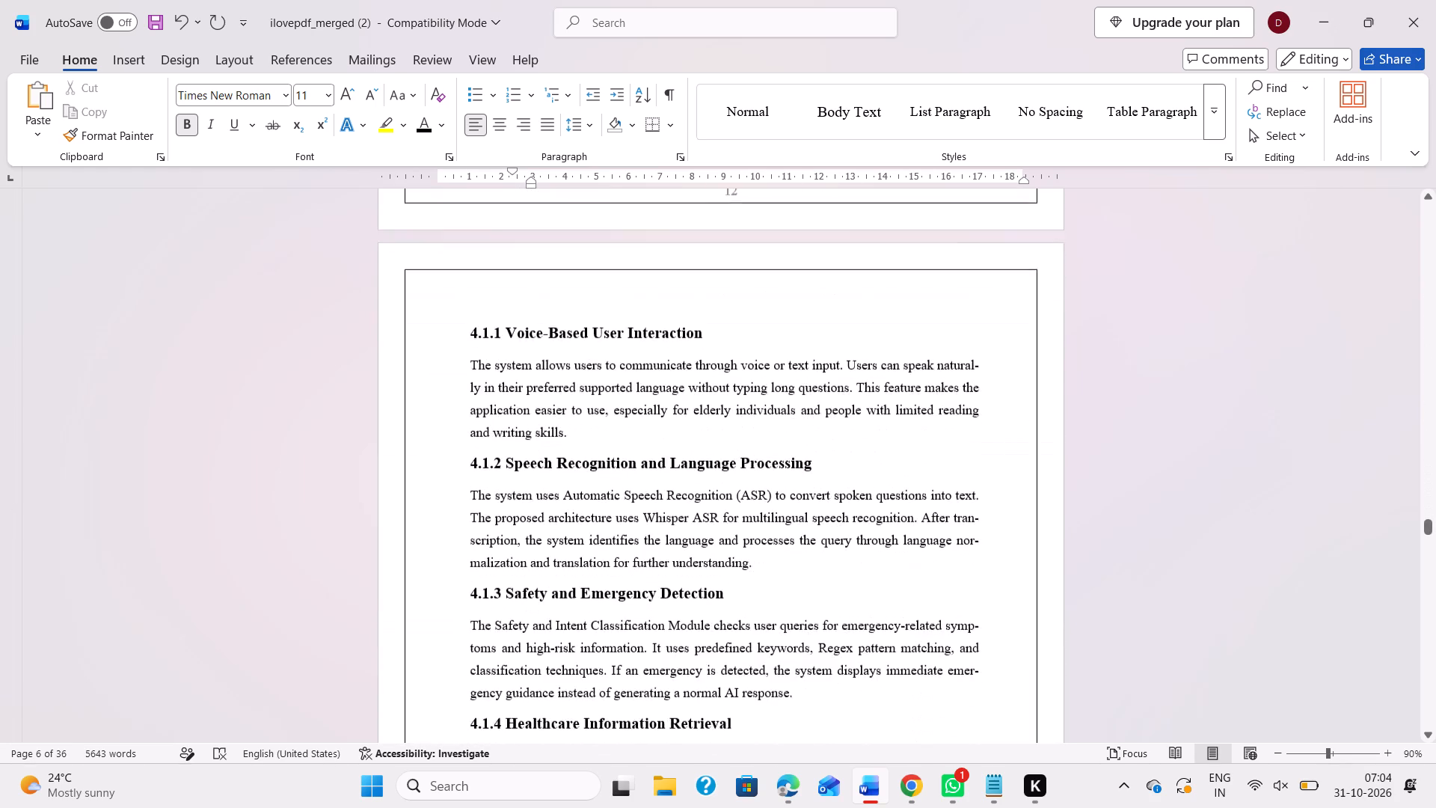
scroll(797, 567, up, 5)
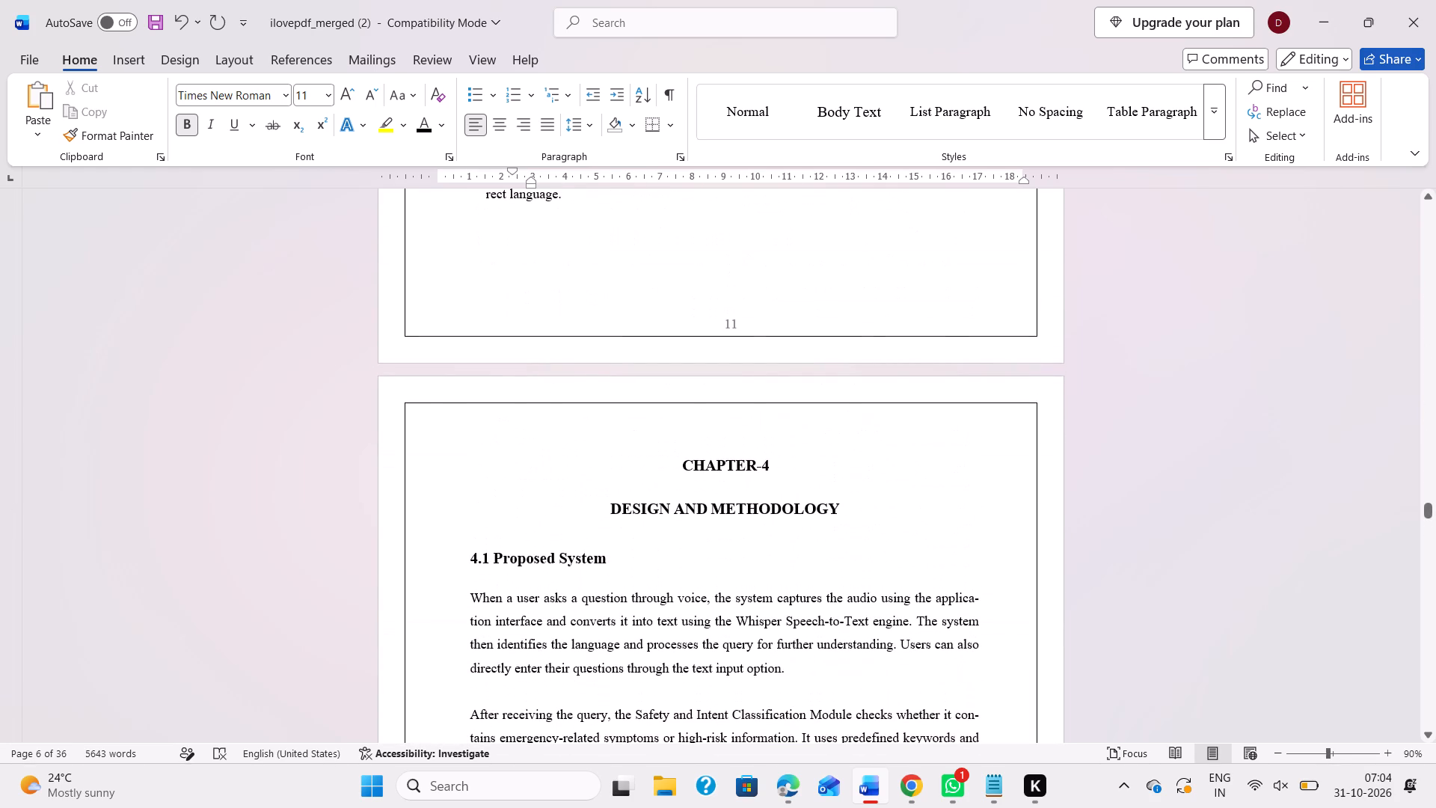
scroll(722, 605, up, 5)
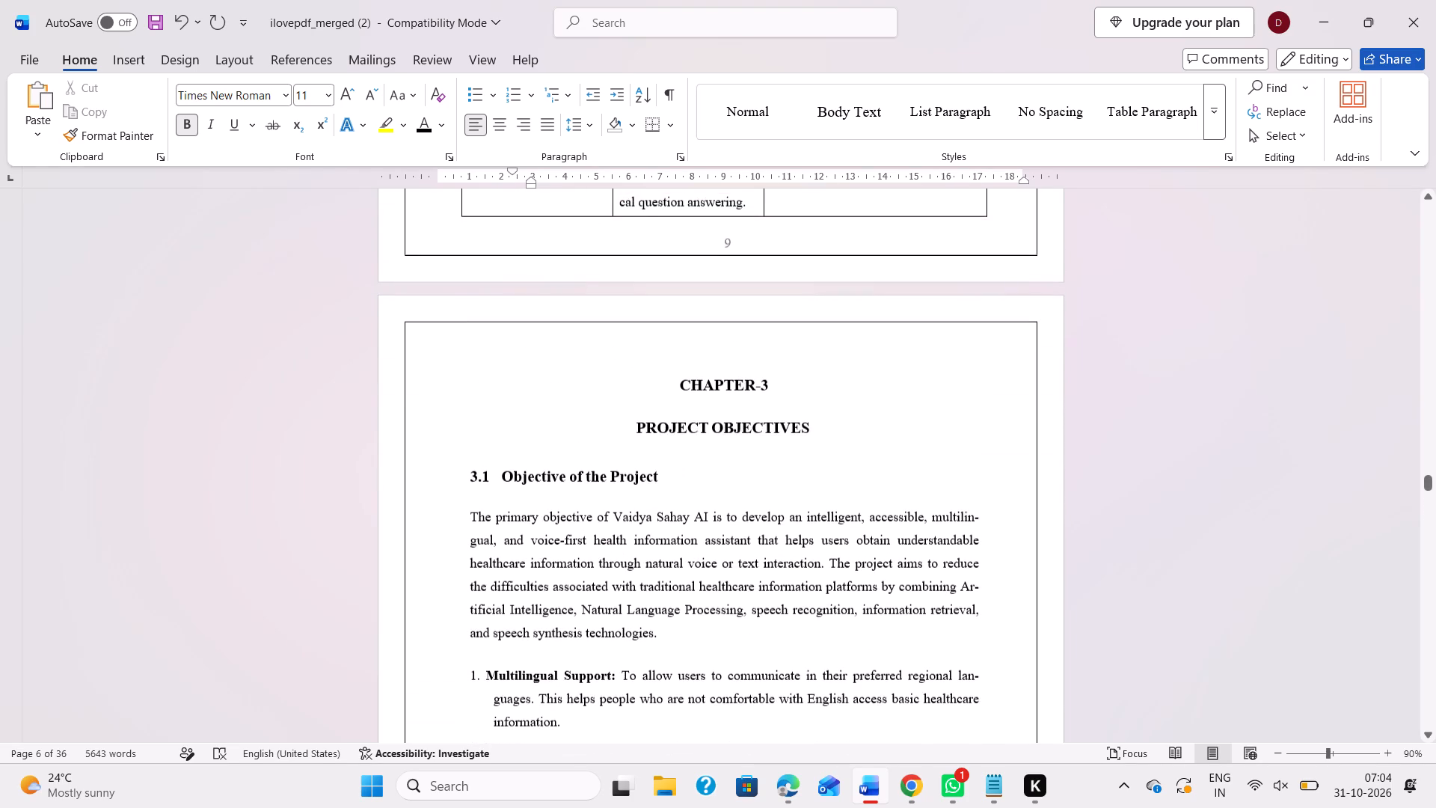
scroll(722, 605, down, 4)
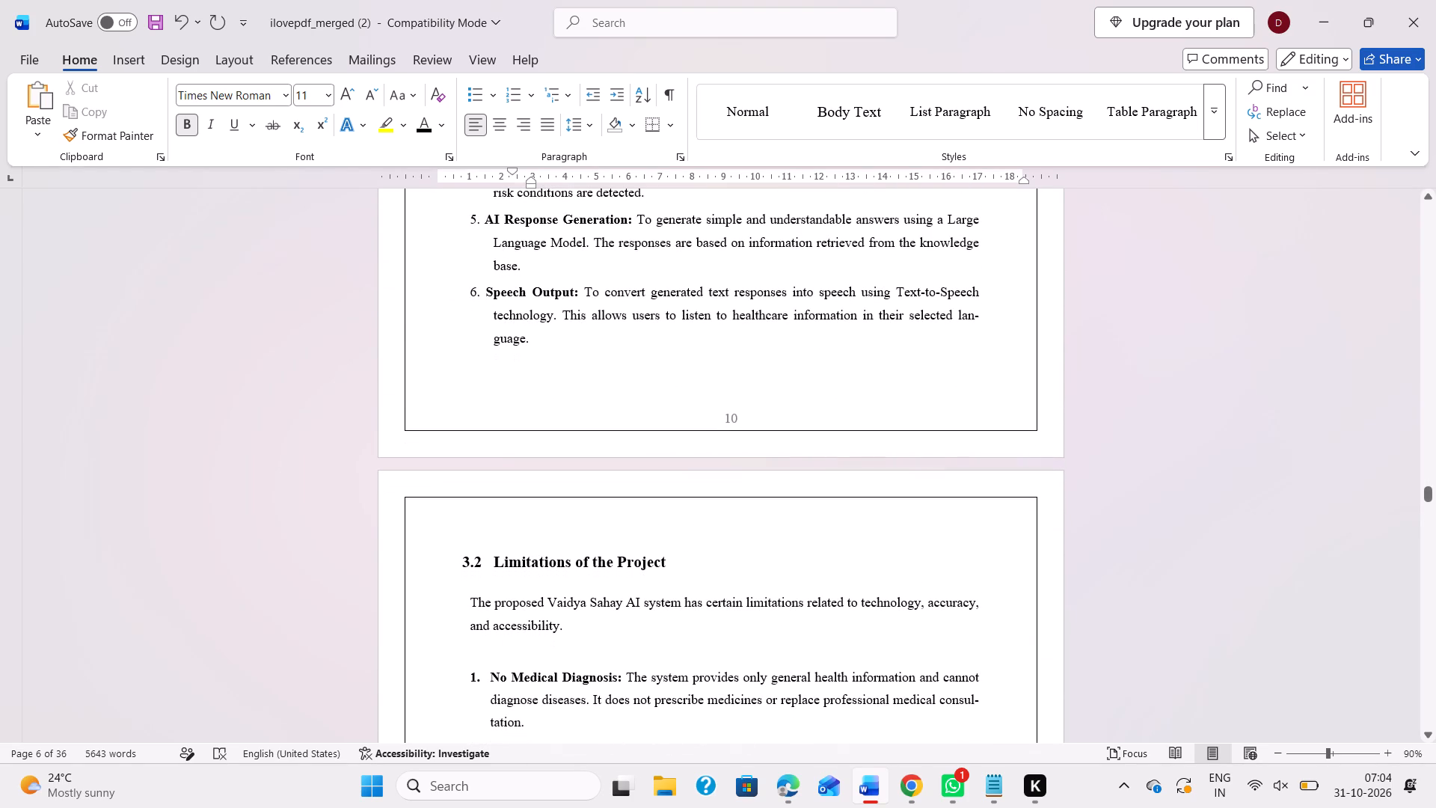
Look over the front matter from the cover page through the certificate, declaration, acknowledgement and abstract to check their Roman page numbers.
scroll(752, 569, up, 20)
scroll(752, 569, up, 2)
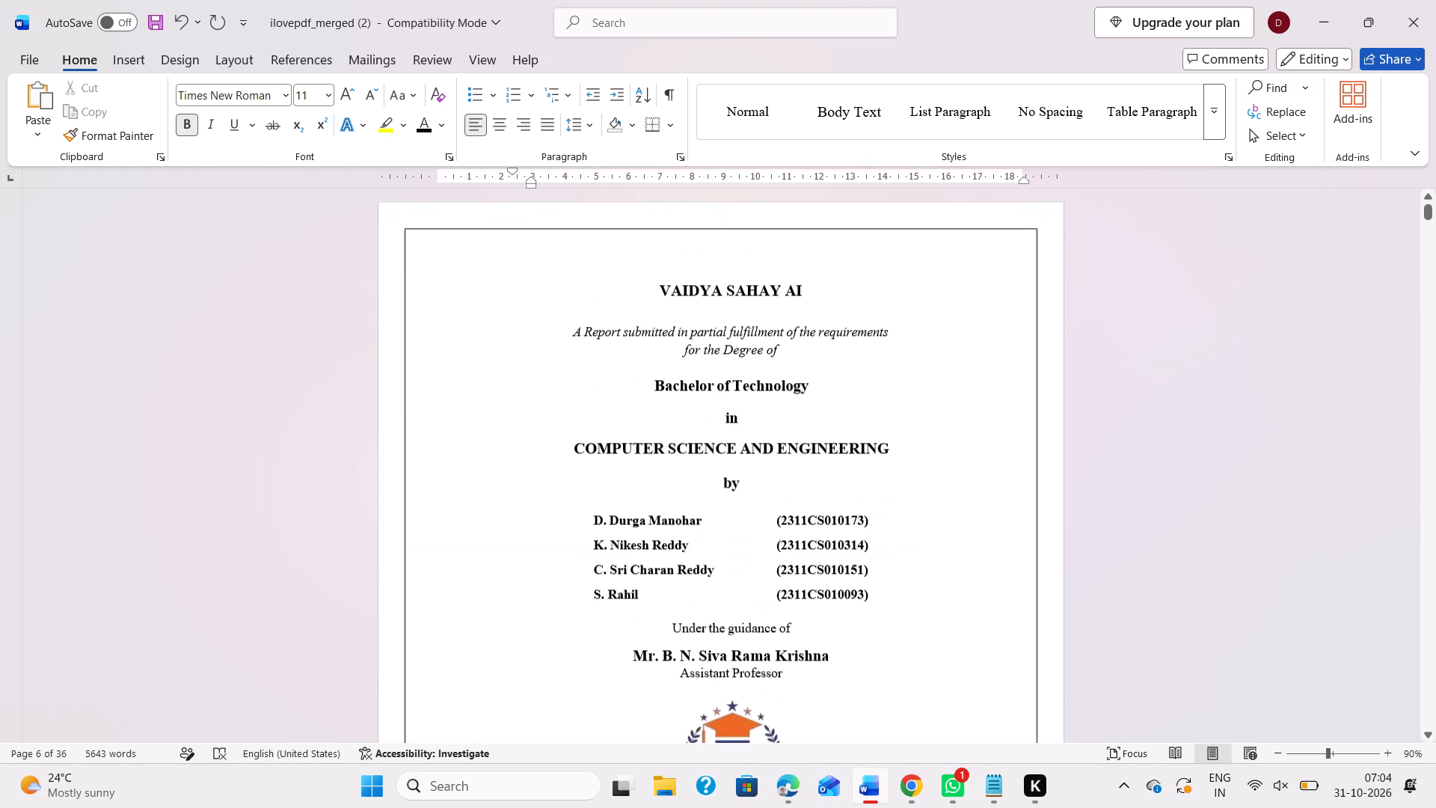
scroll(752, 569, up, 1)
scroll(752, 569, down, 9)
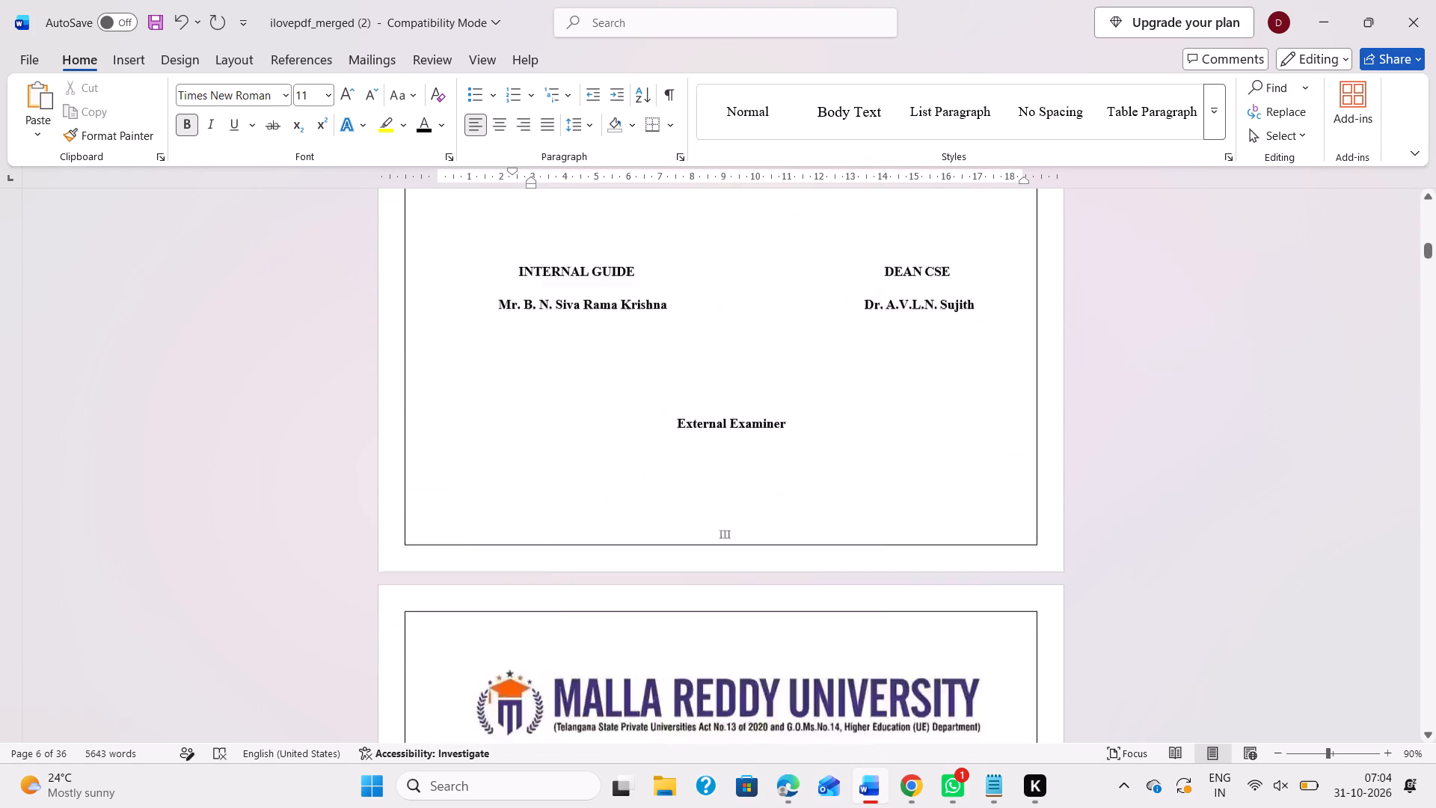
scroll(752, 569, up, 5)
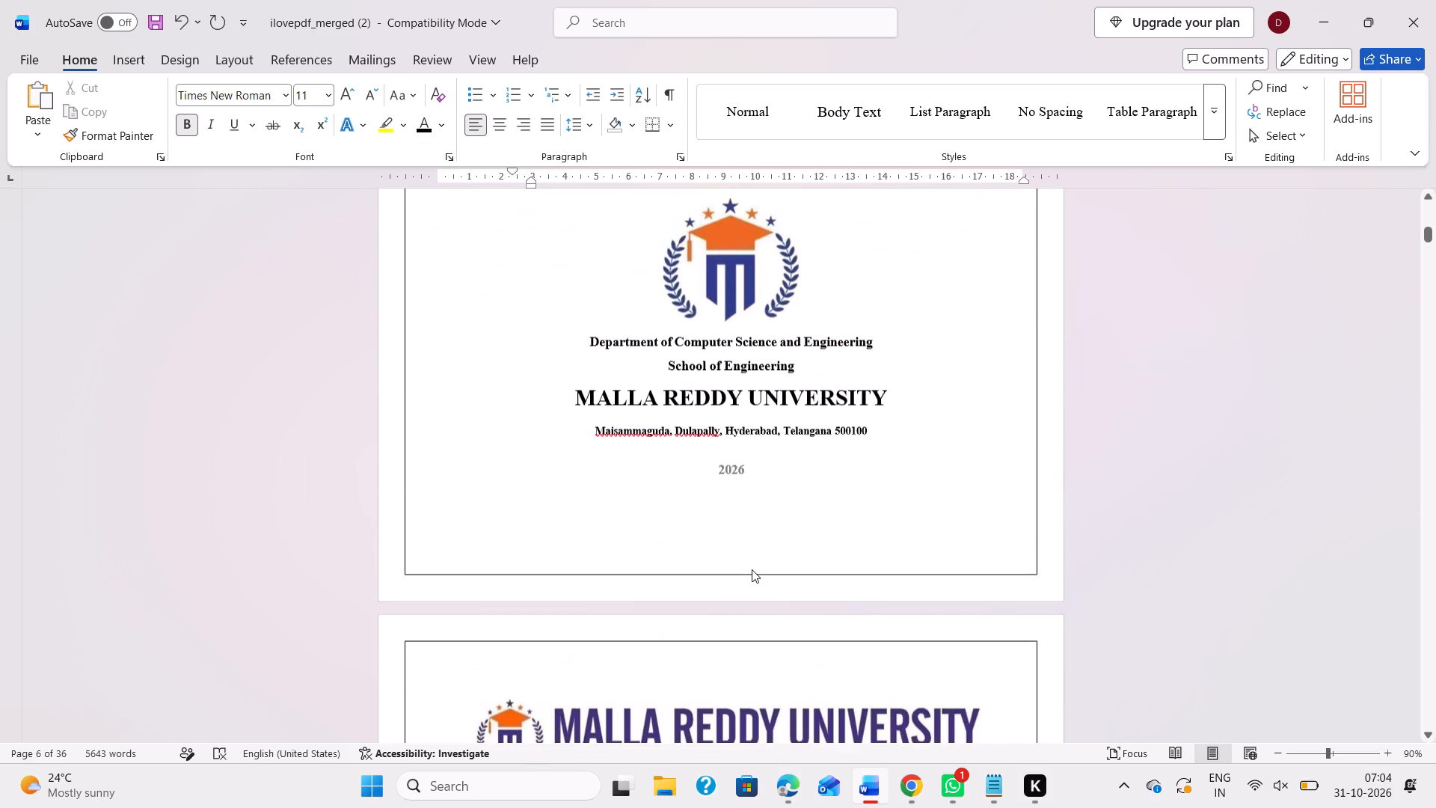
scroll(752, 569, up, 1)
scroll(752, 569, down, 3)
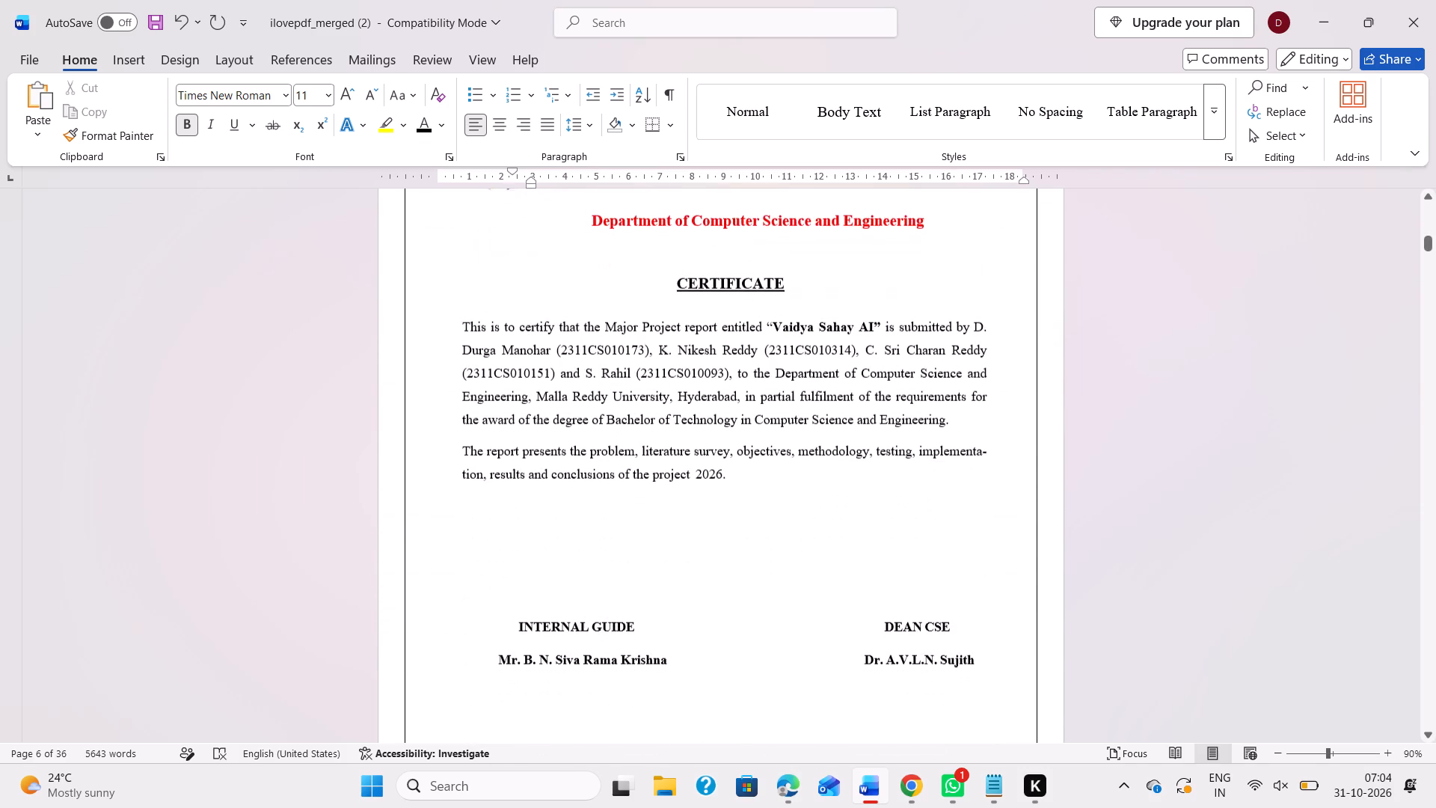
scroll(752, 569, down, 2)
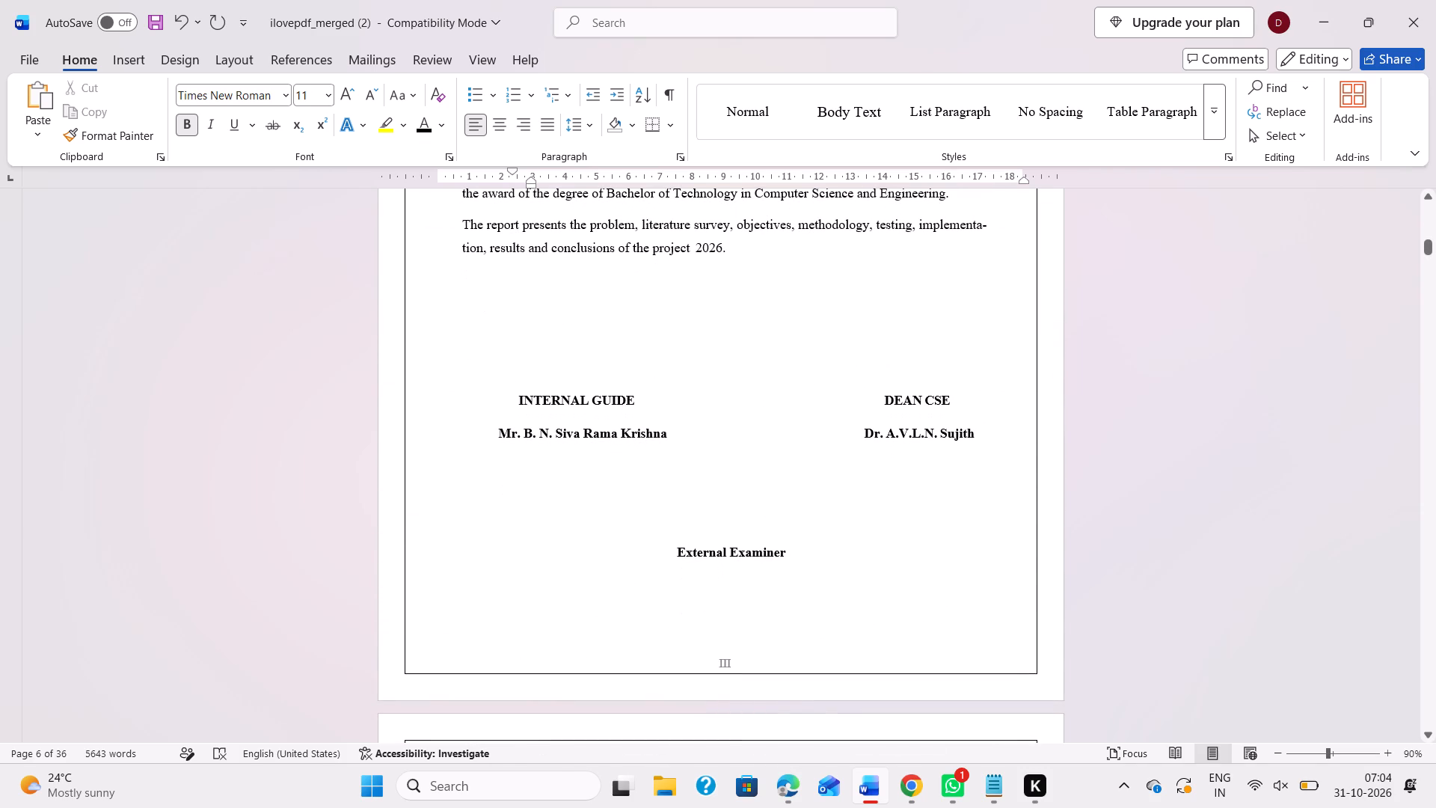
scroll(752, 569, down, 1)
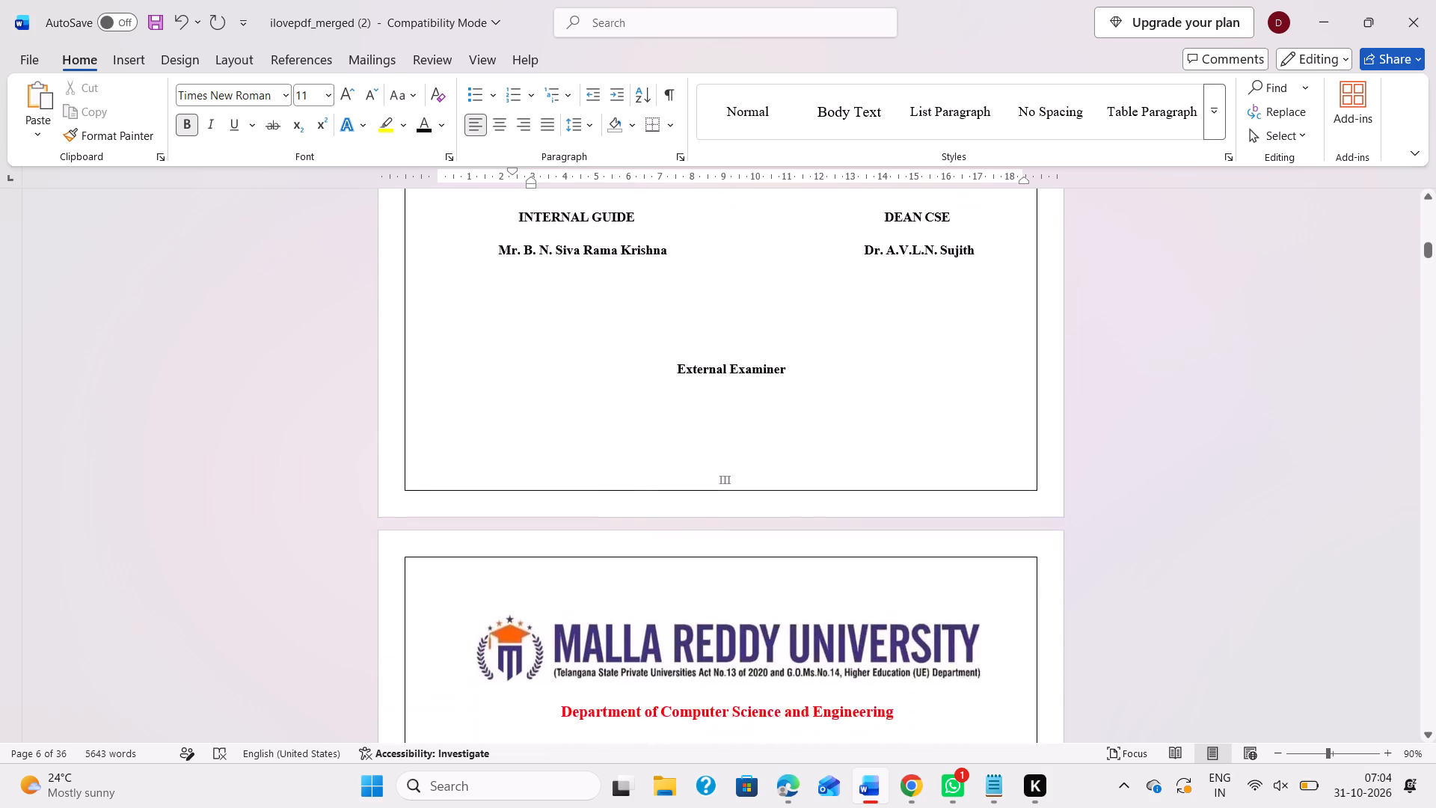
scroll(752, 569, down, 4)
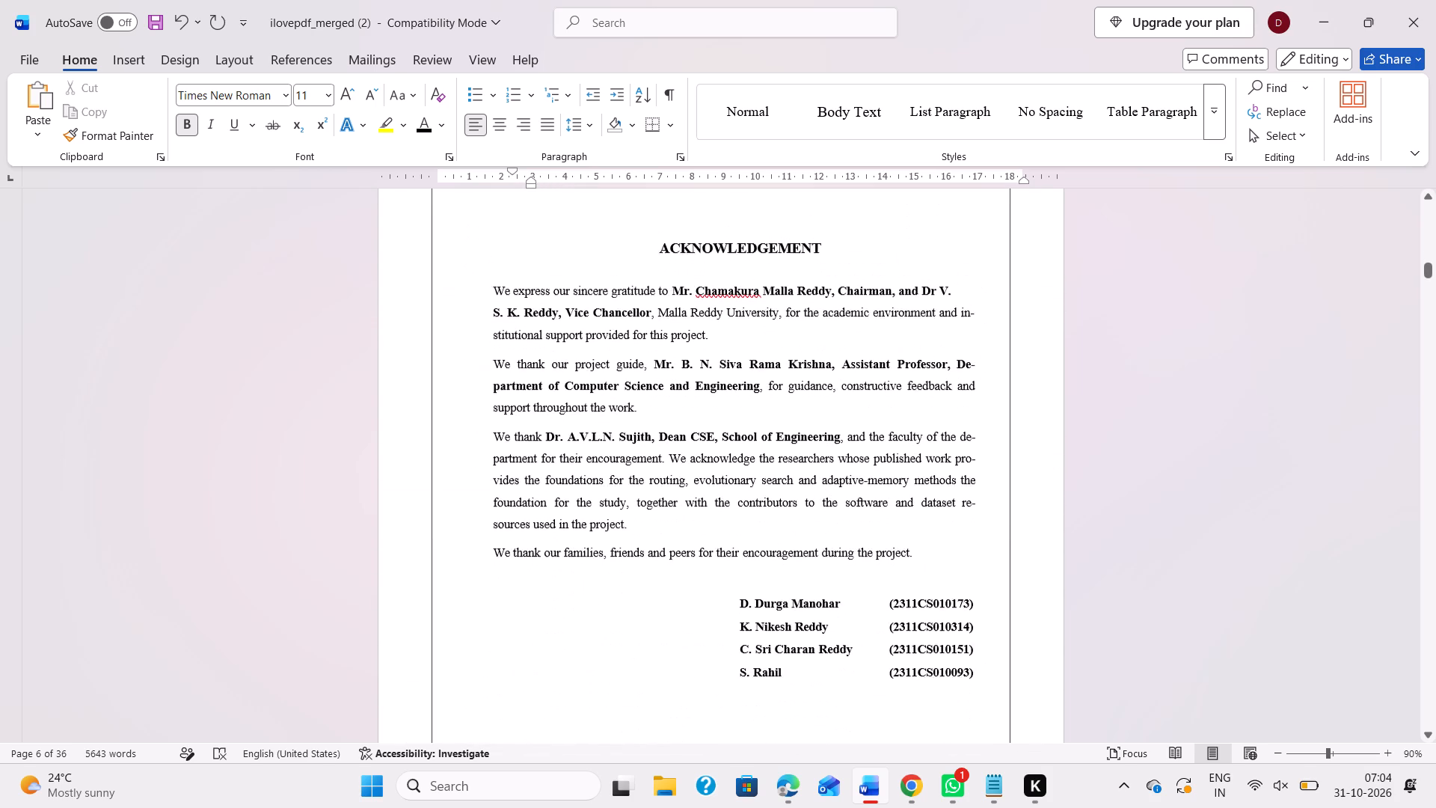
scroll(752, 569, up, 1)
scroll(752, 569, down, 4)
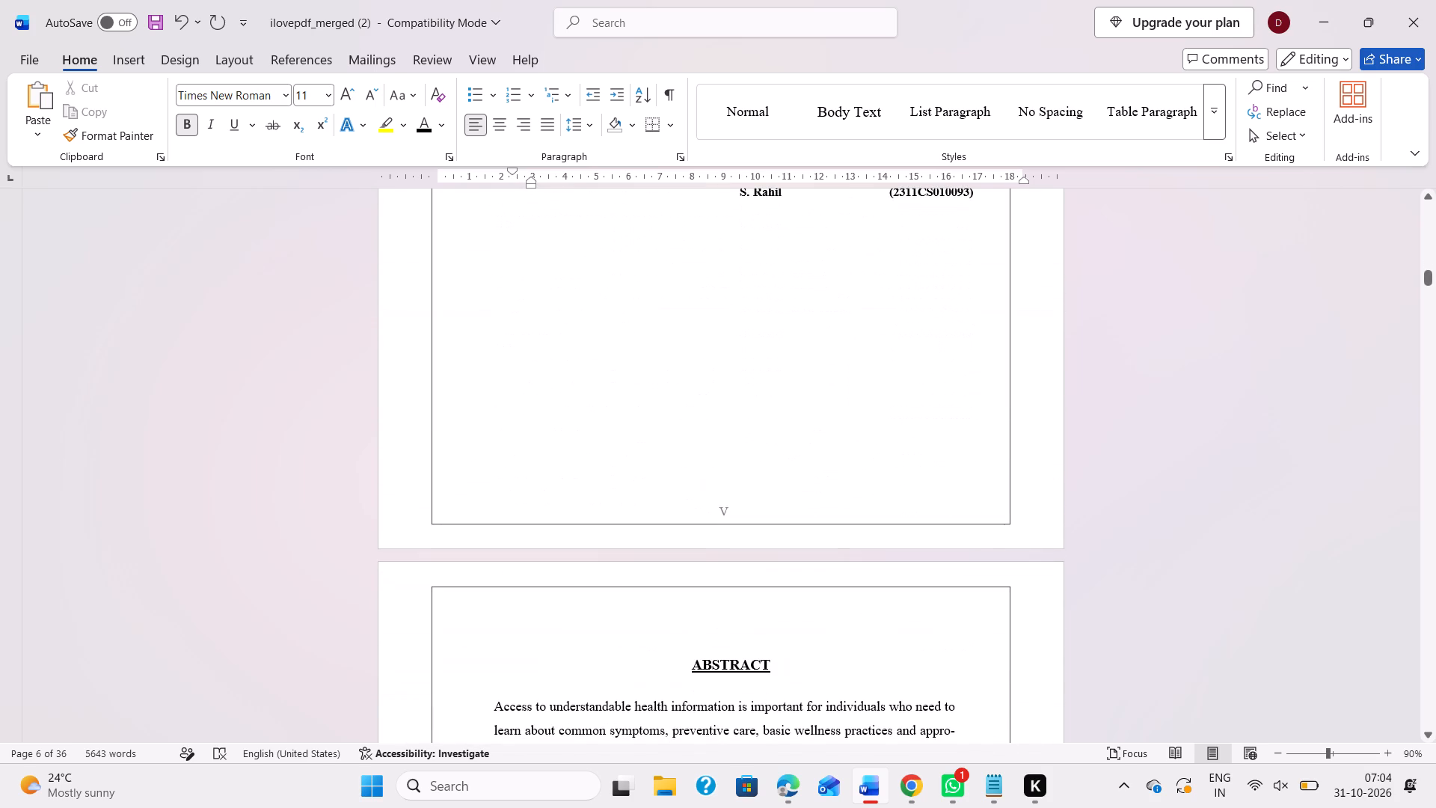
scroll(752, 569, up, 7)
scroll(752, 569, down, 2)
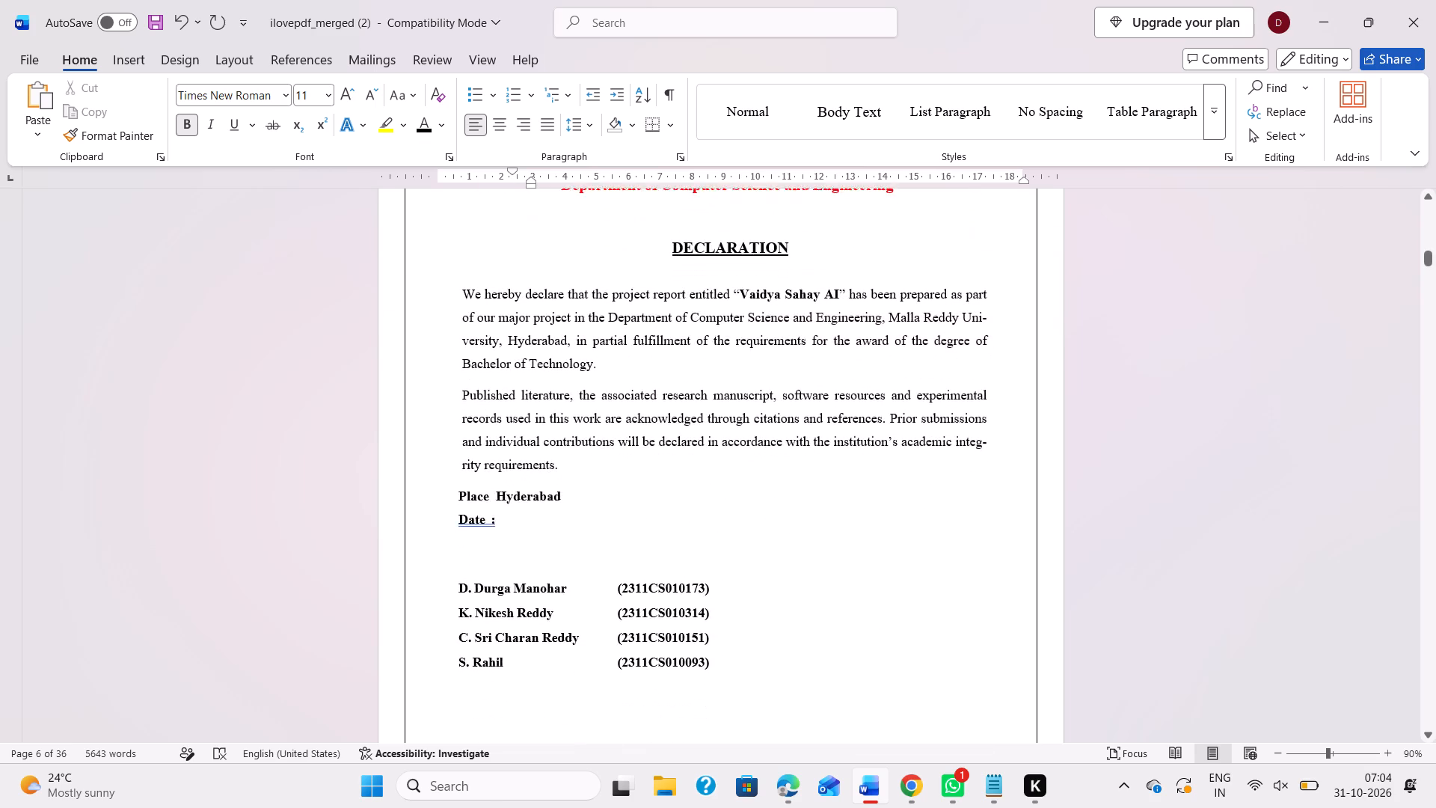
scroll(752, 569, down, 1)
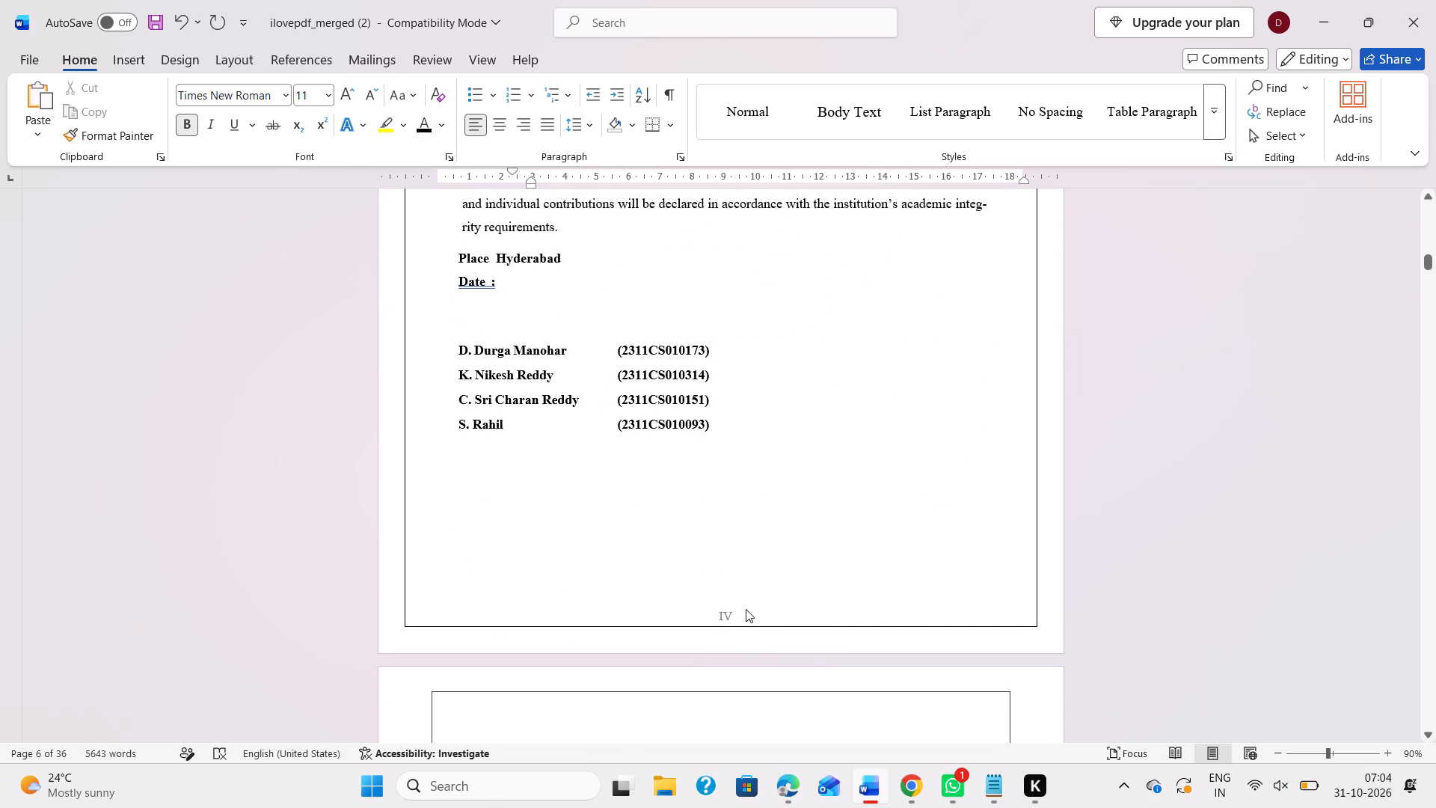
scroll(746, 609, down, 6)
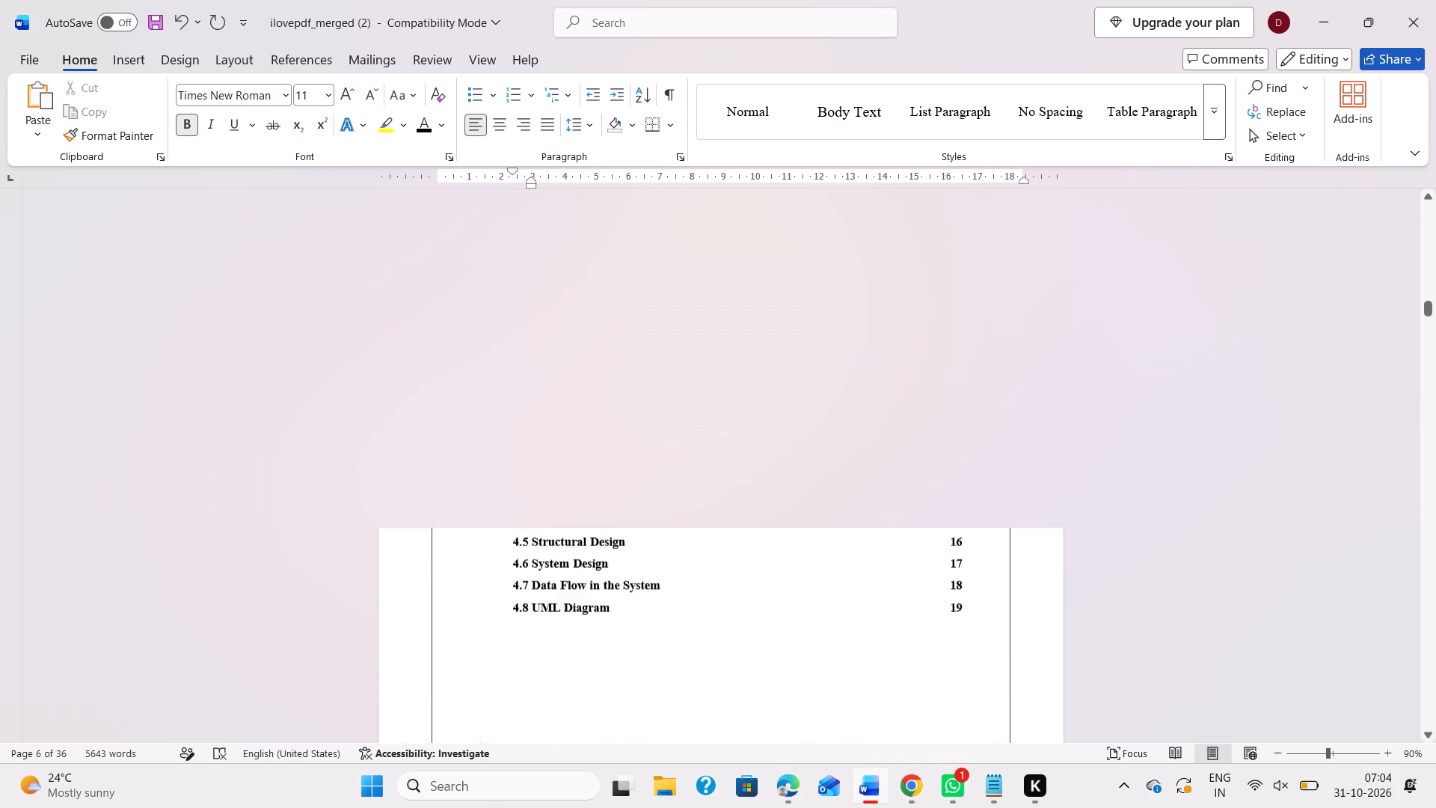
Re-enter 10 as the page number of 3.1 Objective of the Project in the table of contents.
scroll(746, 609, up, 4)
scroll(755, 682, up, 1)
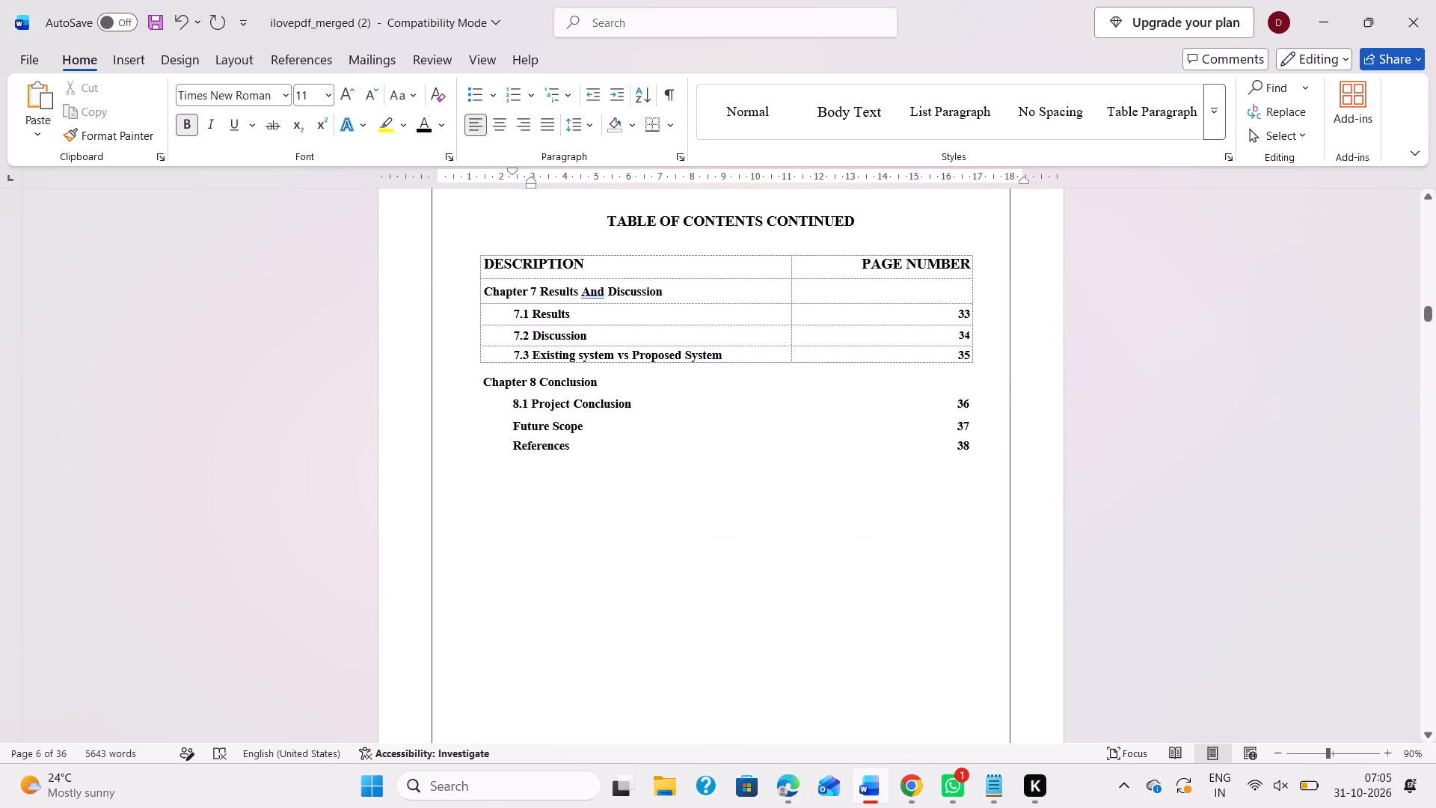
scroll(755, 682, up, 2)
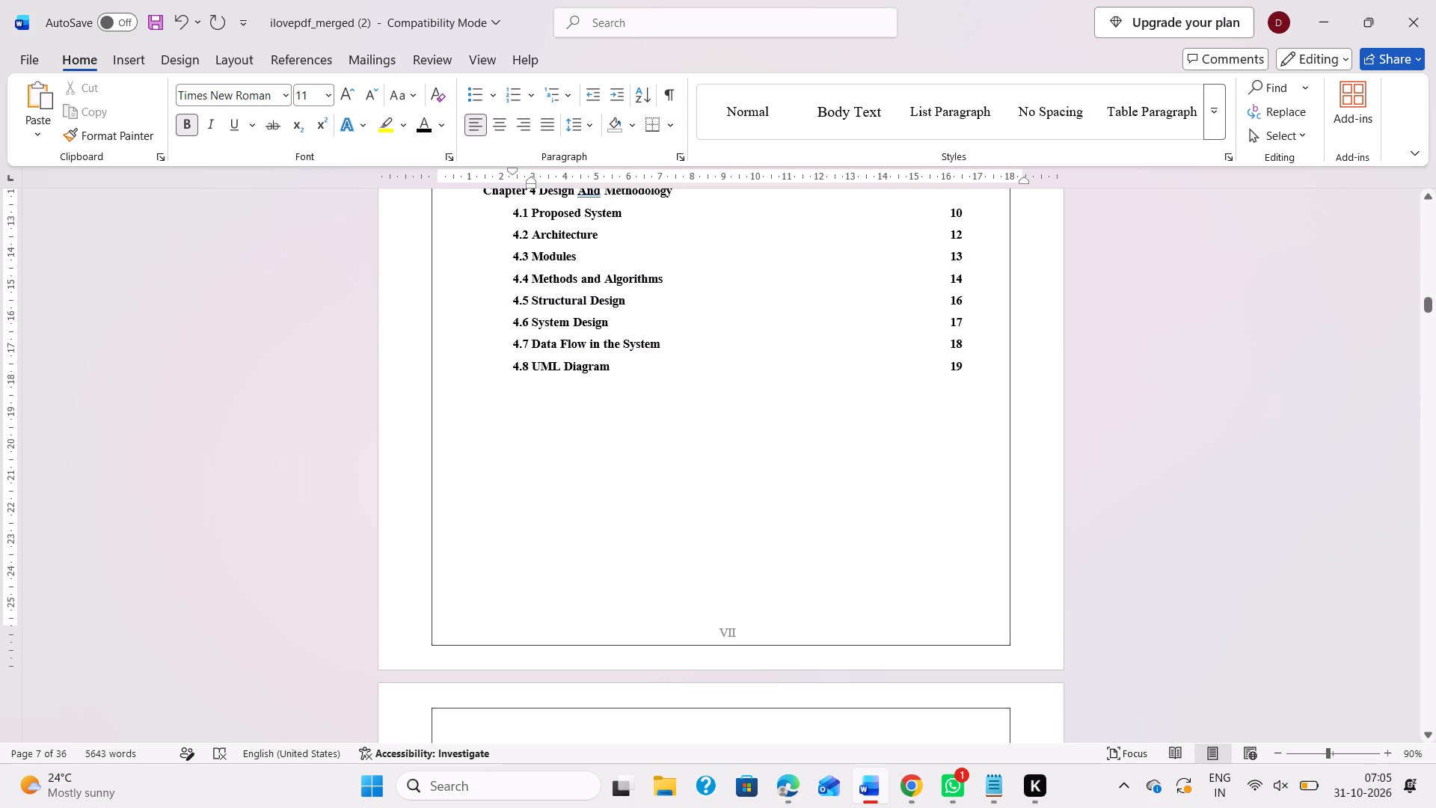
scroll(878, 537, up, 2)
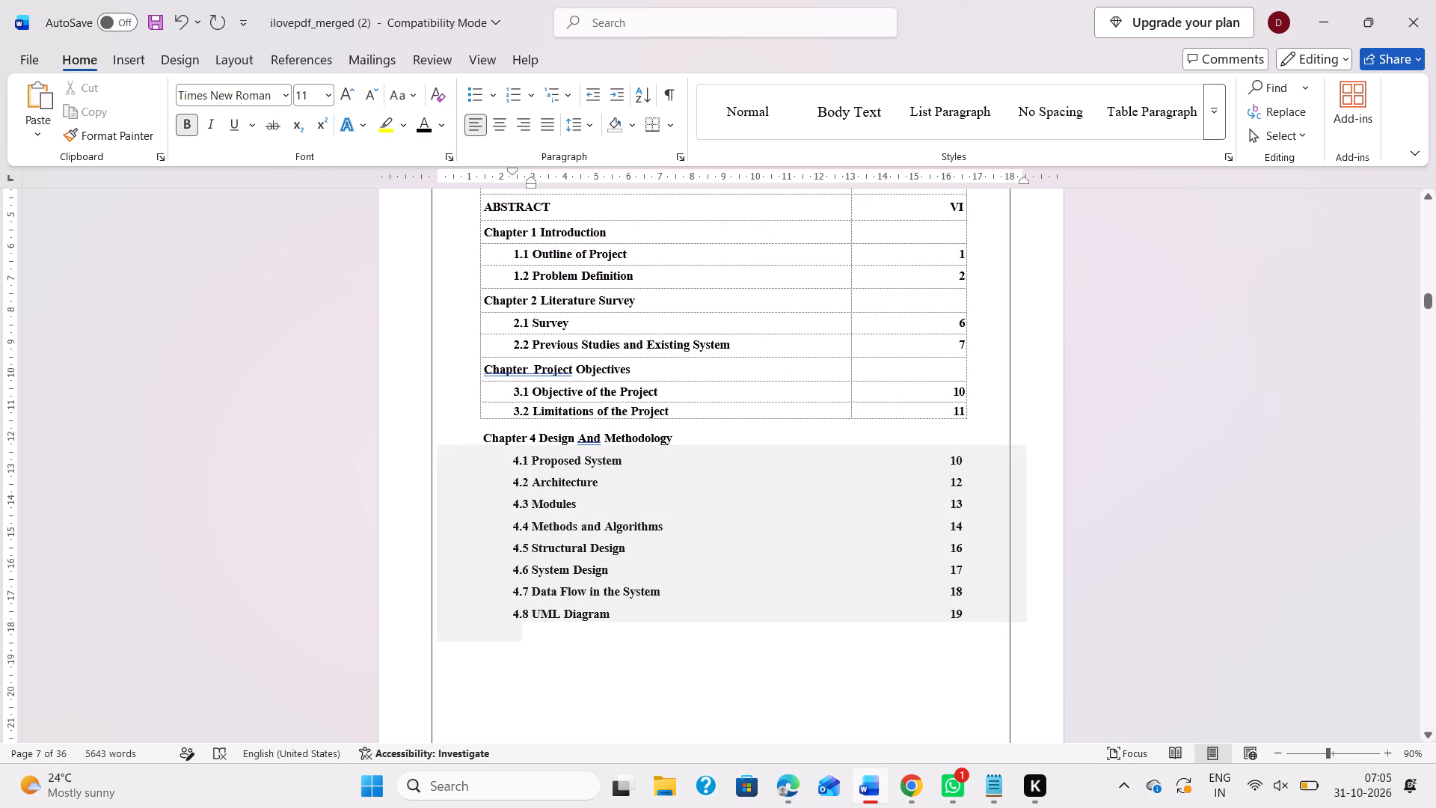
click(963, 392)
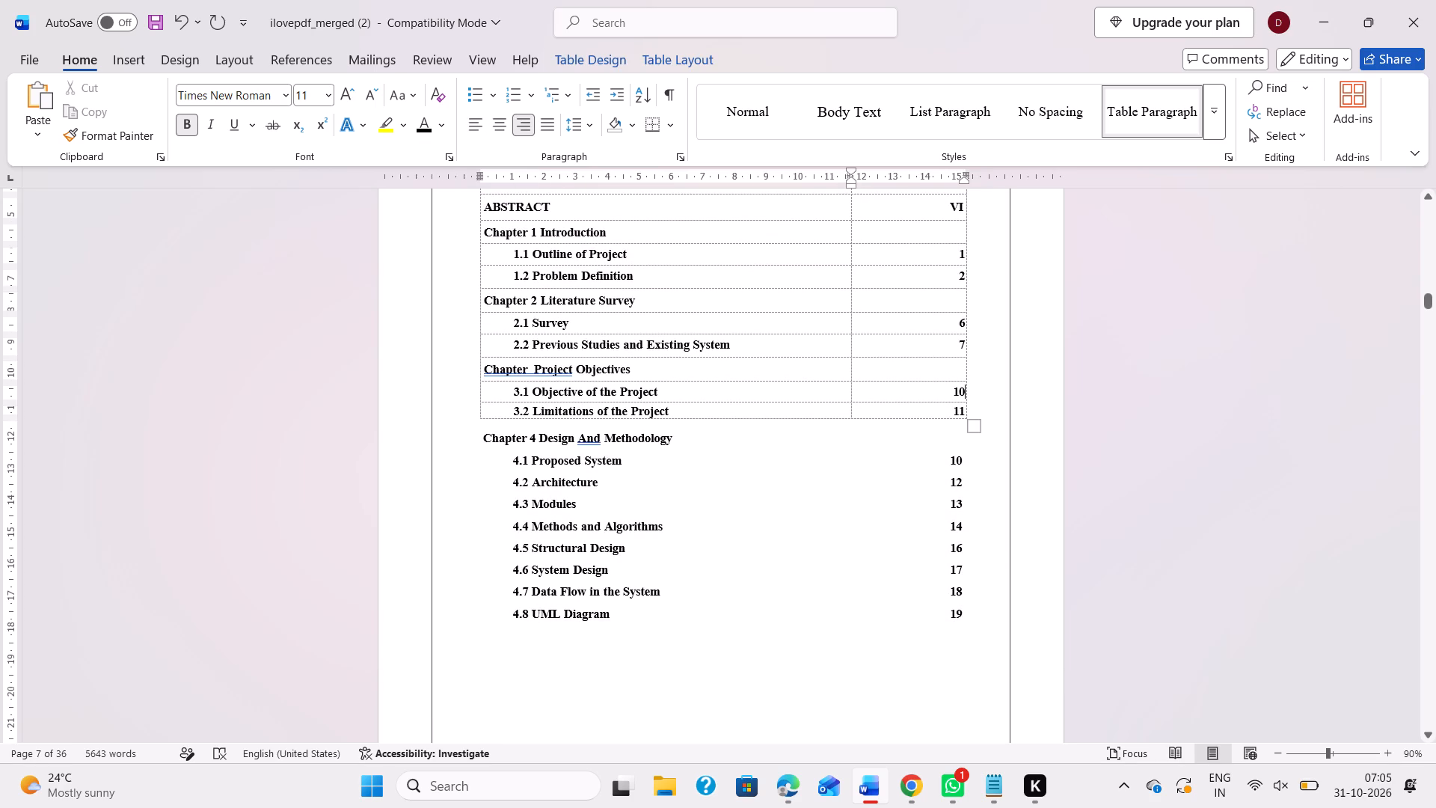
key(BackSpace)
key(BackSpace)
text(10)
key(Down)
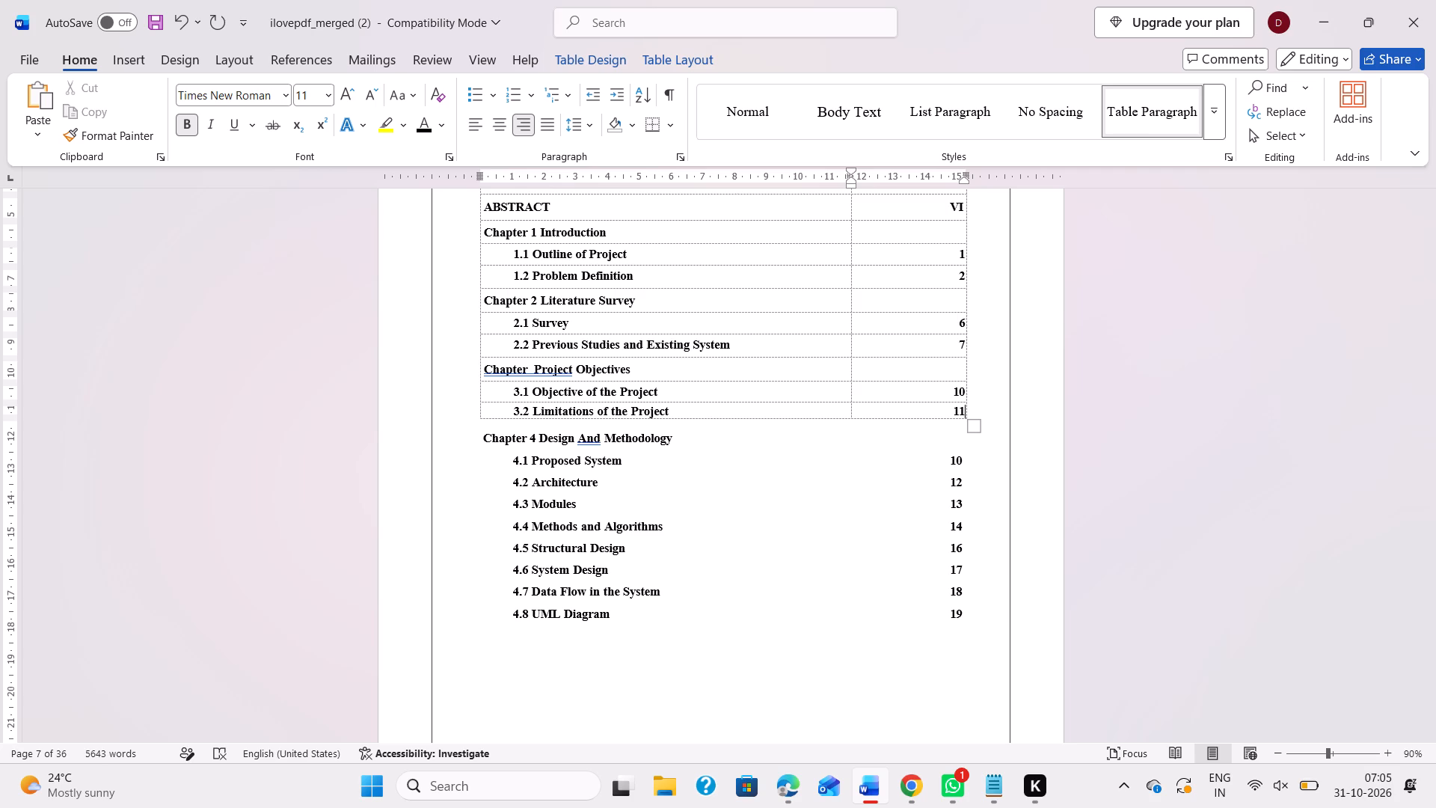
Replace the linked 4.1 contents entry with its copied title "Proposed System" alone, removing the page number.
click(960, 462)
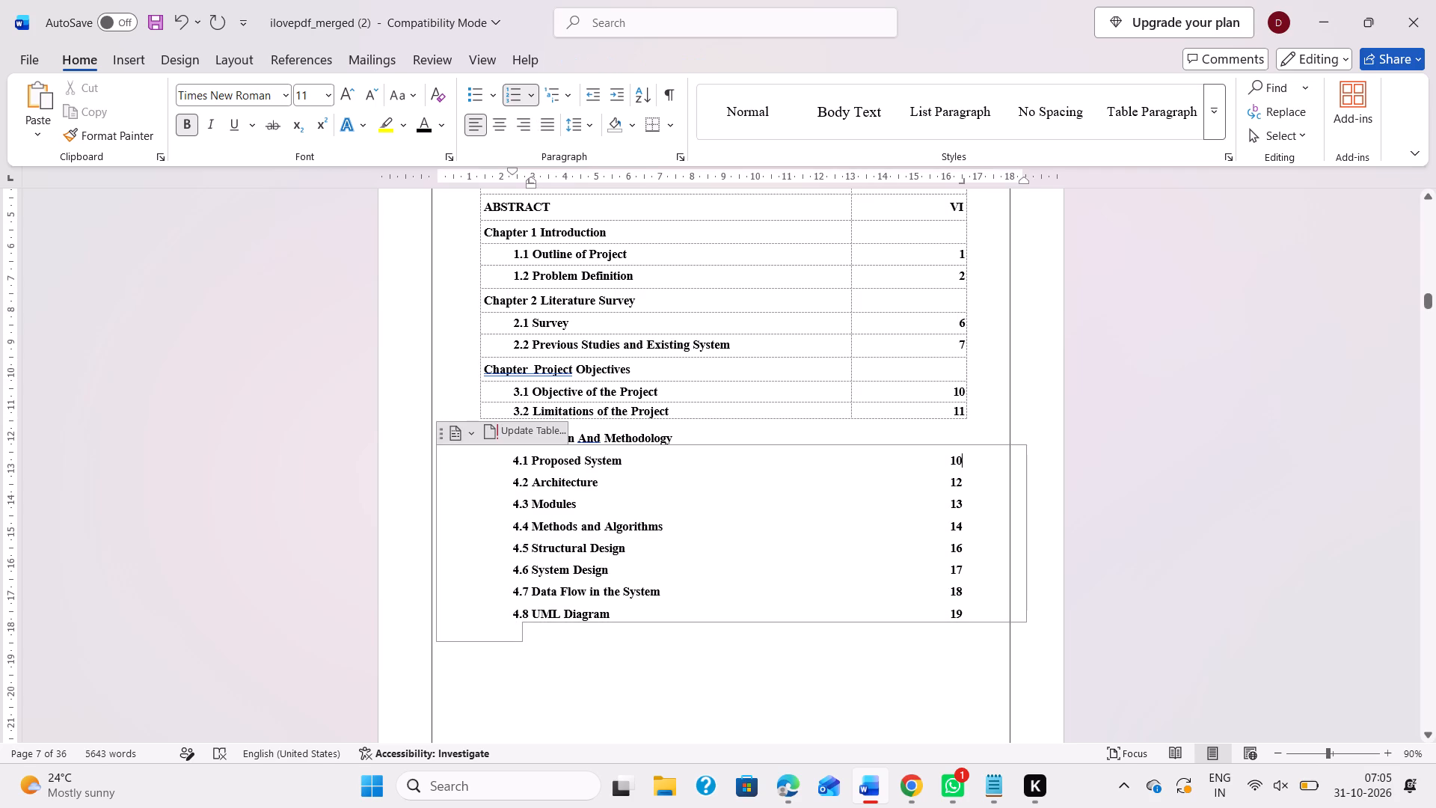
key(BackSpace)
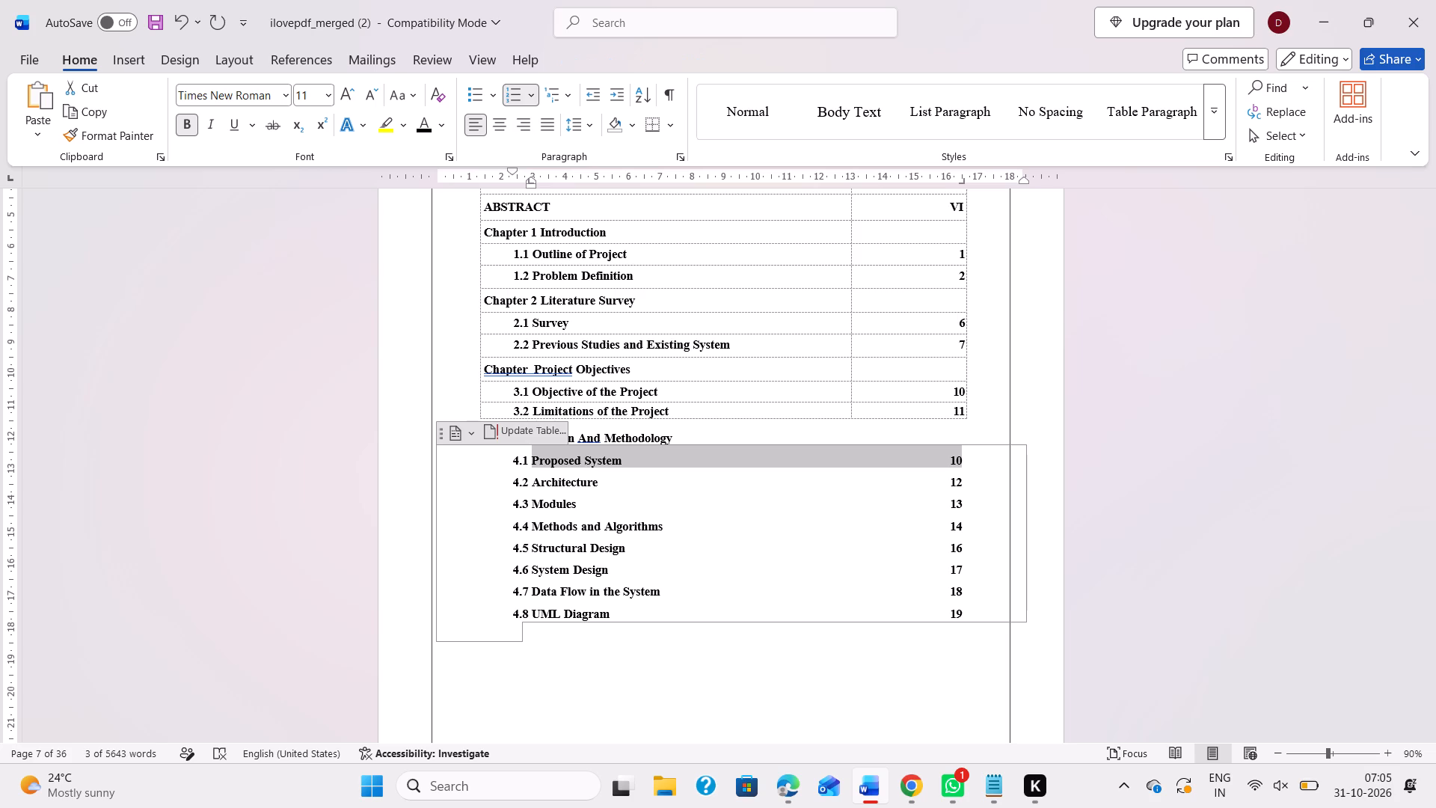
click(732, 464)
drag(657, 460, 532, 455)
key(ctrl+c)
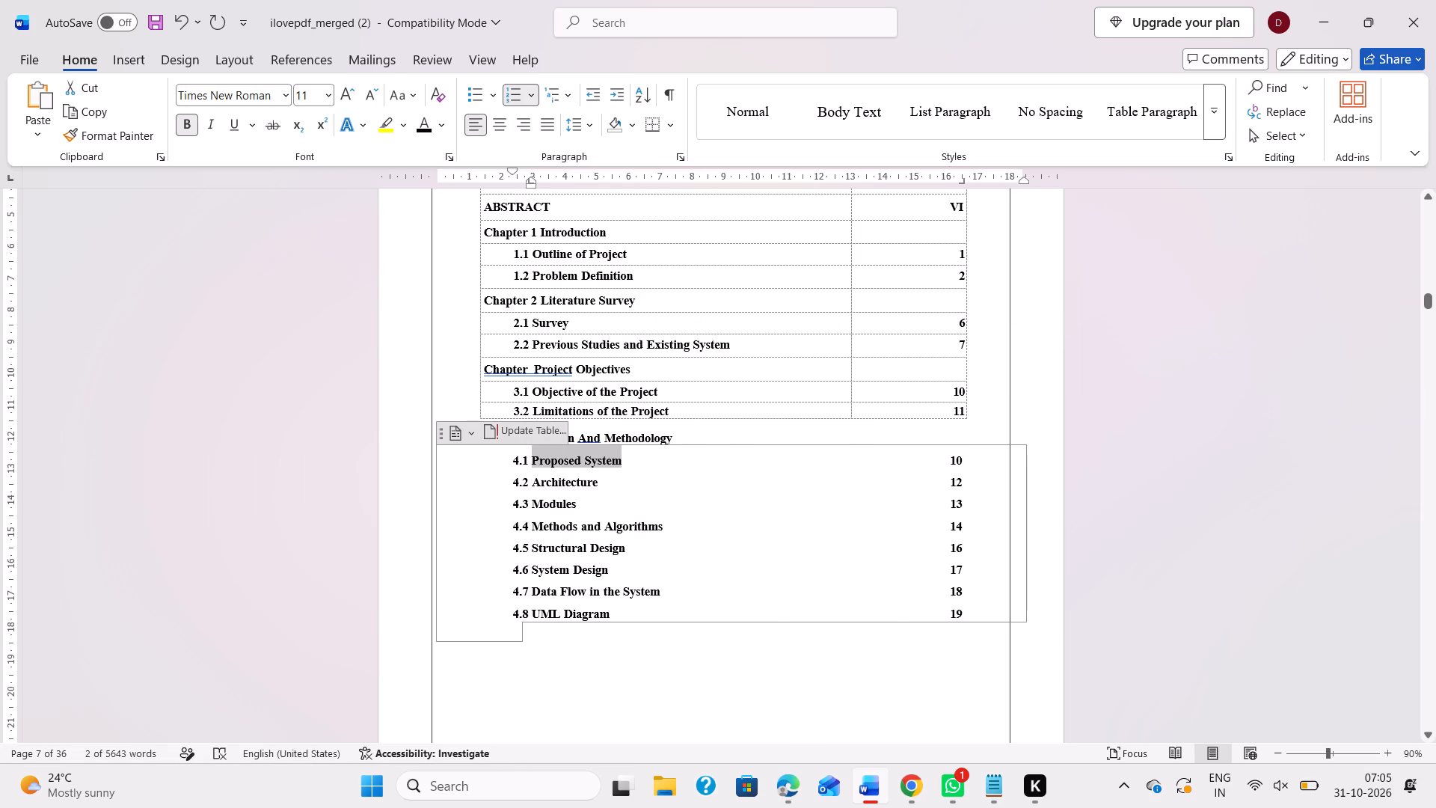
click(976, 464)
key(BackSpace)
key(BackSpace)
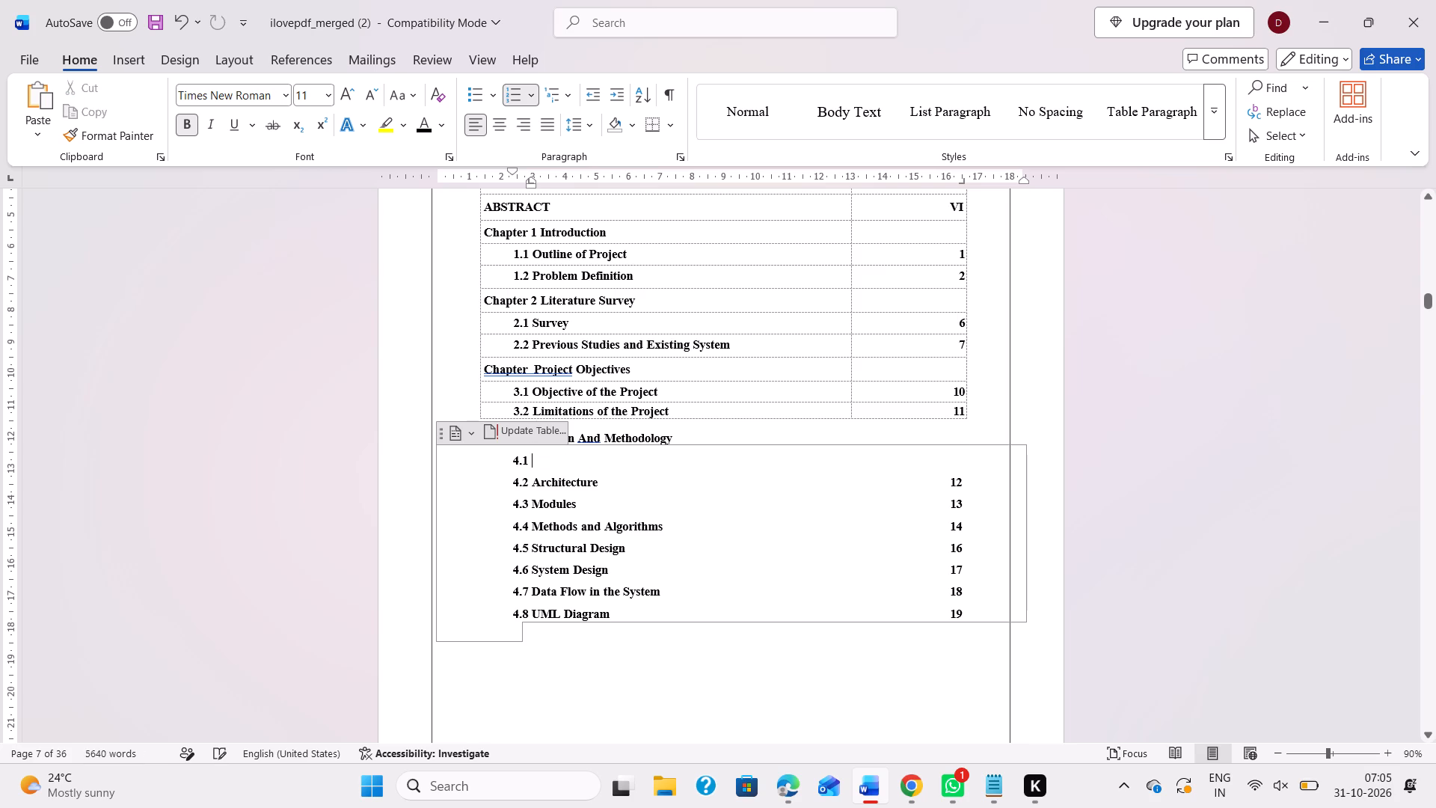
key(ctrl+v)
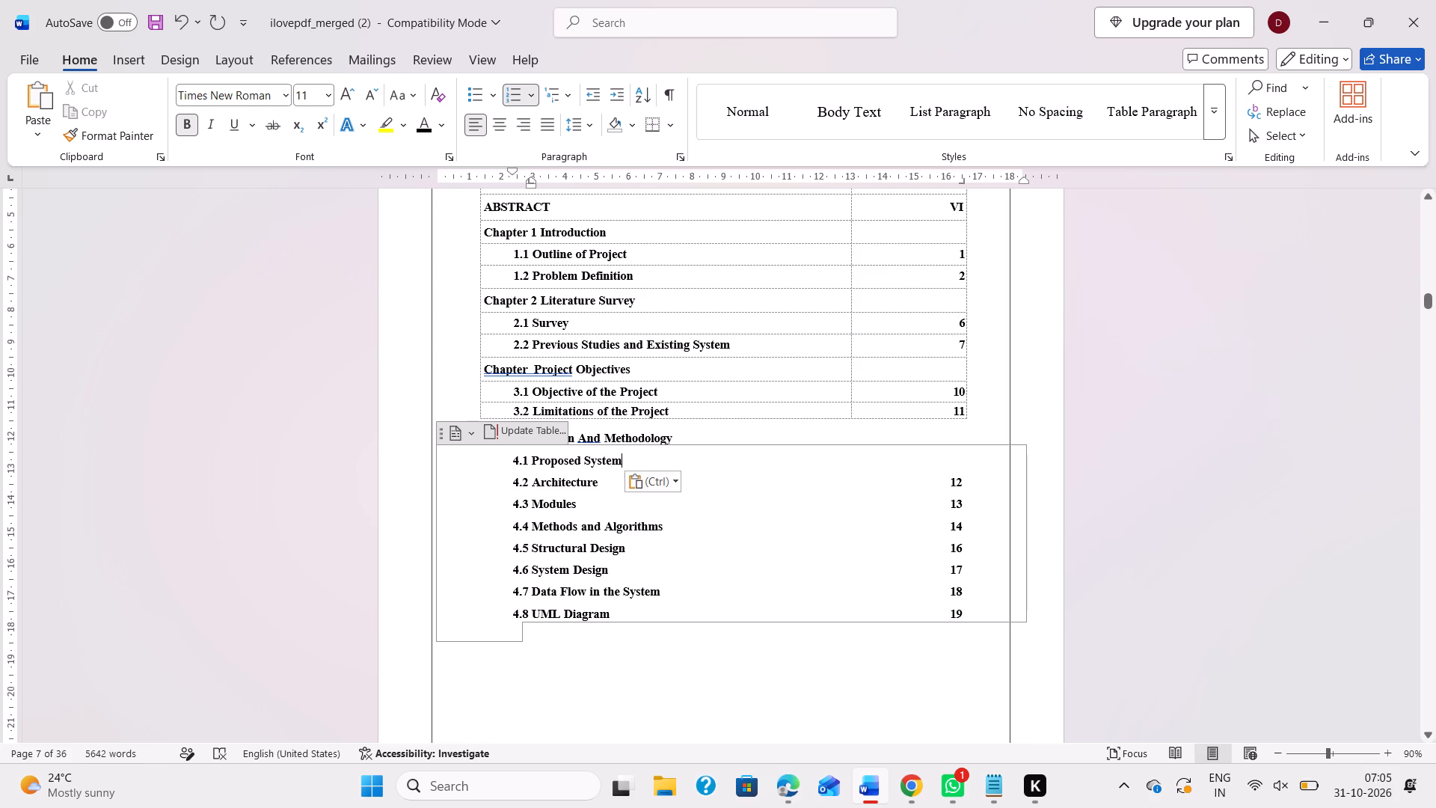
Check which pages sections 4.1 Proposed System and 4.2 Architecture start on, and return to the Chapter 4 contents entries.
scroll(891, 467, down, 19)
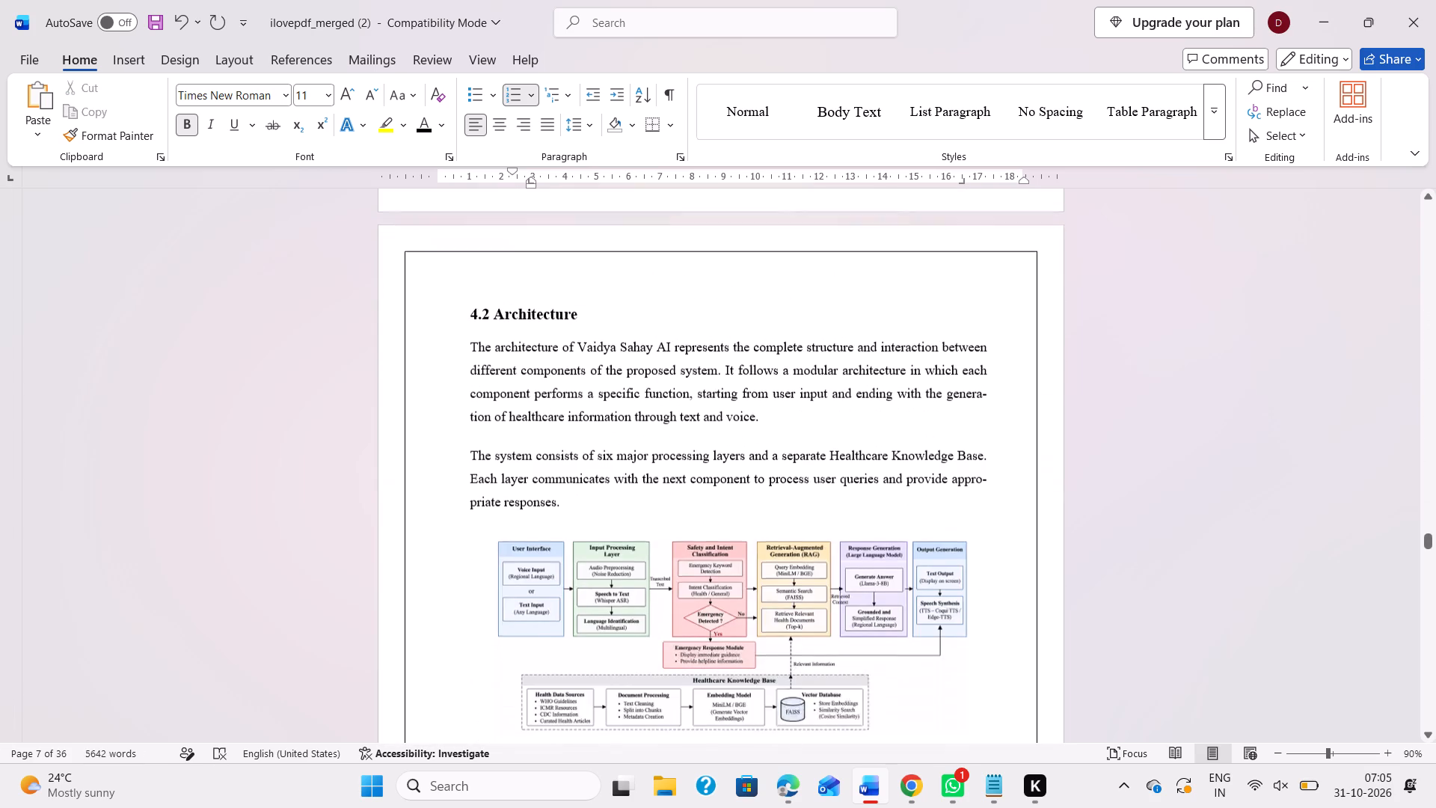
scroll(891, 467, up, 9)
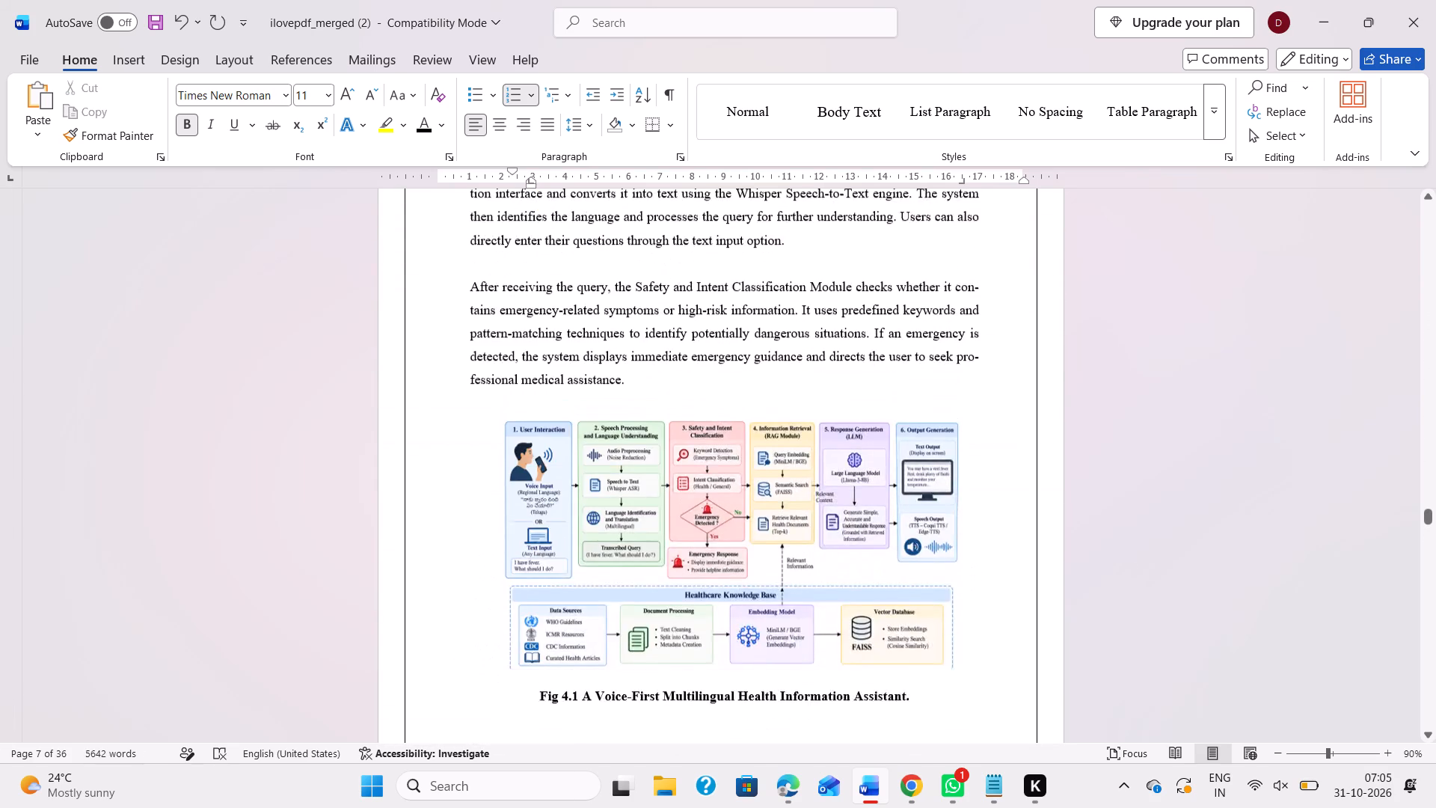
scroll(891, 467, up, 1)
scroll(832, 508, down, 3)
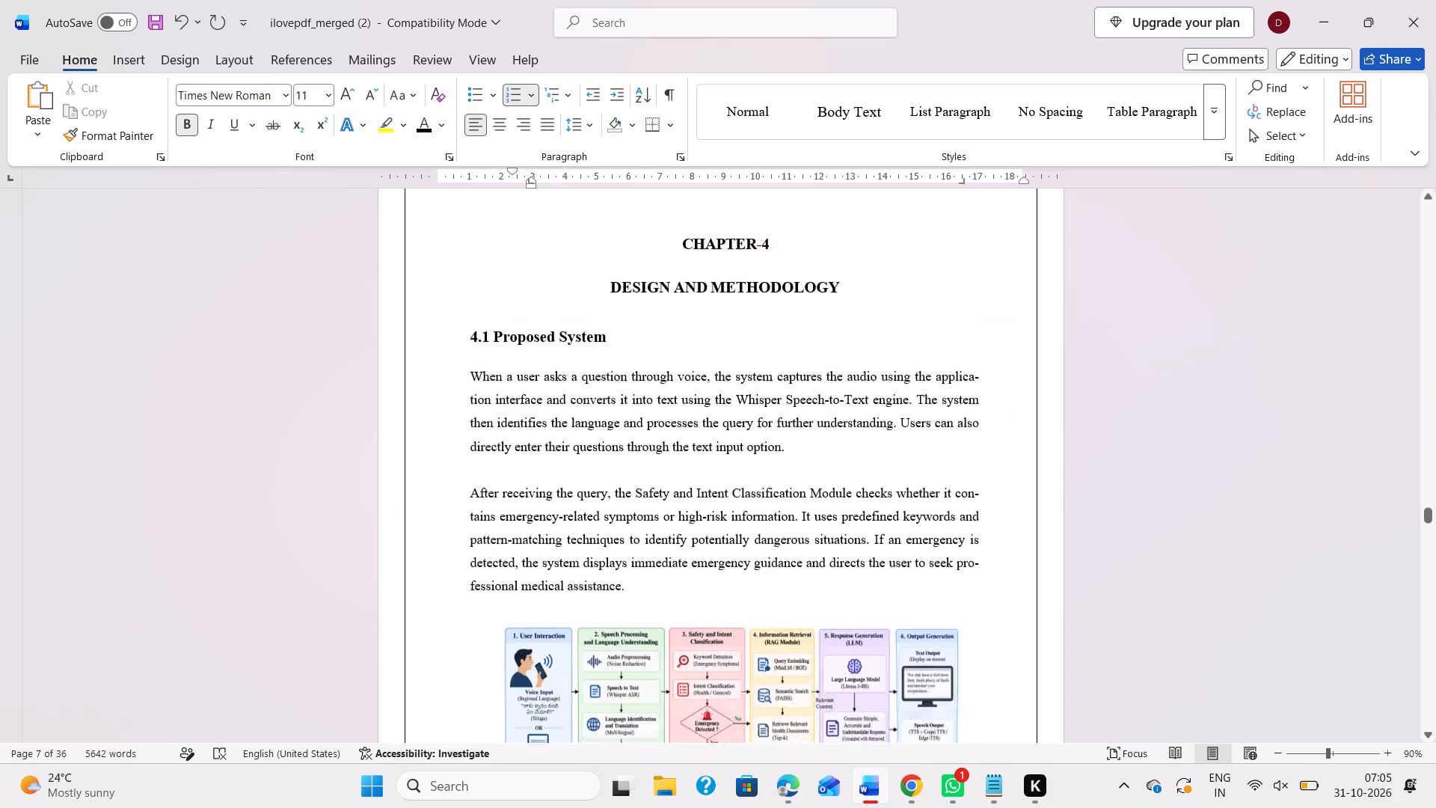
scroll(832, 508, down, 1)
scroll(832, 508, up, 11)
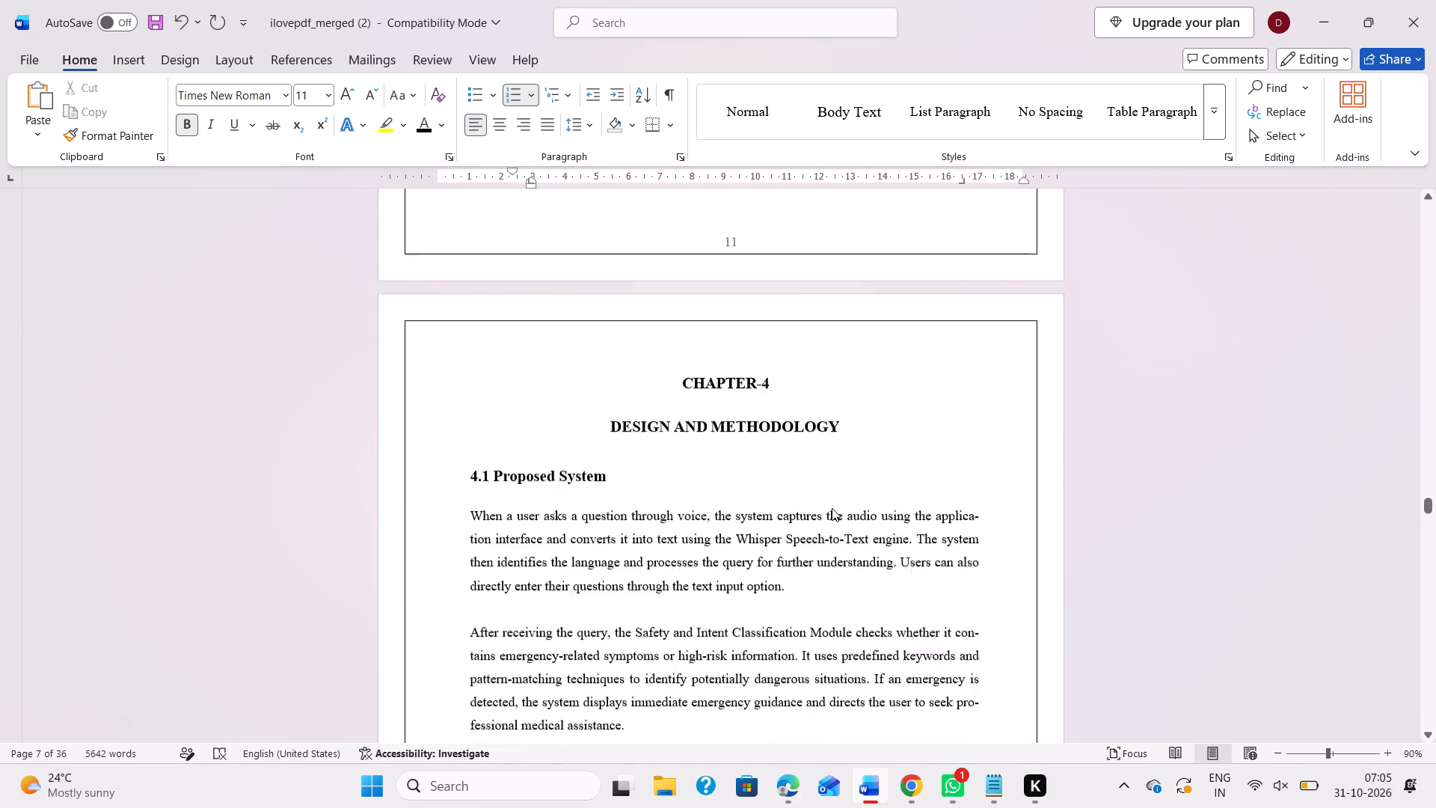
scroll(832, 508, up, 16)
scroll(832, 508, up, 5)
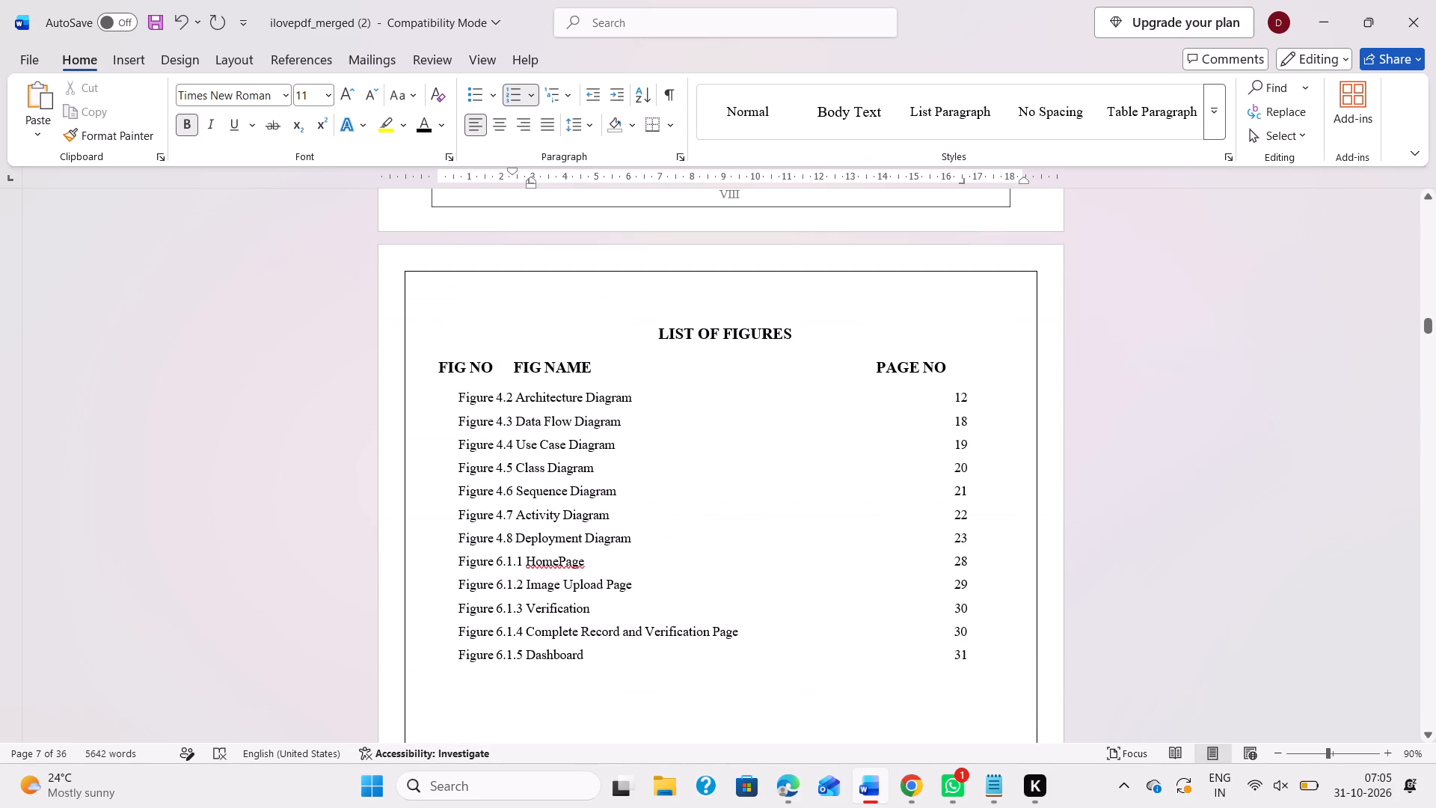
scroll(771, 587, up, 2)
scroll(721, 539, up, 4)
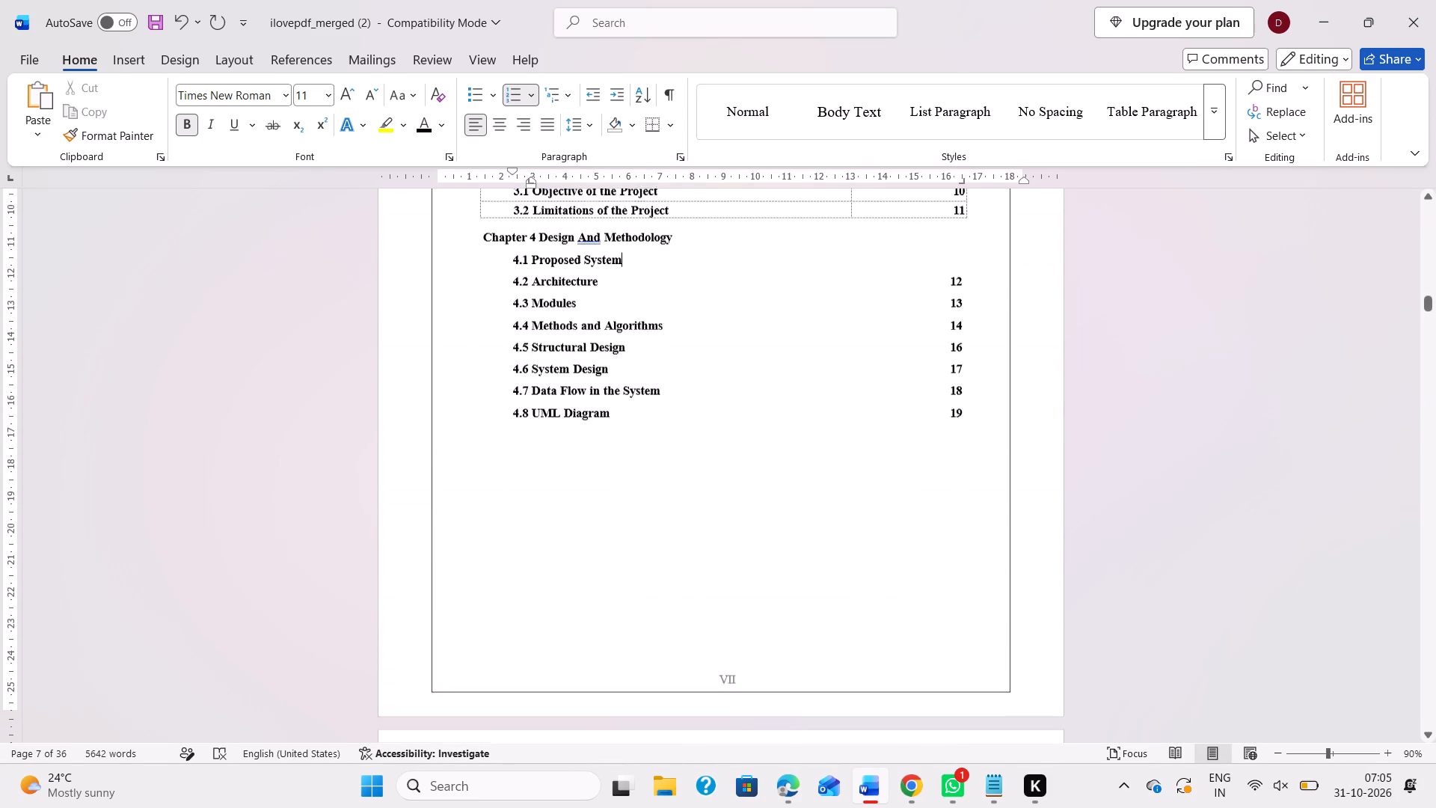
Enter 12 as the page number of 4.1 Proposed System in the table of contents.
scroll(721, 539, up, 1)
key(Tab)
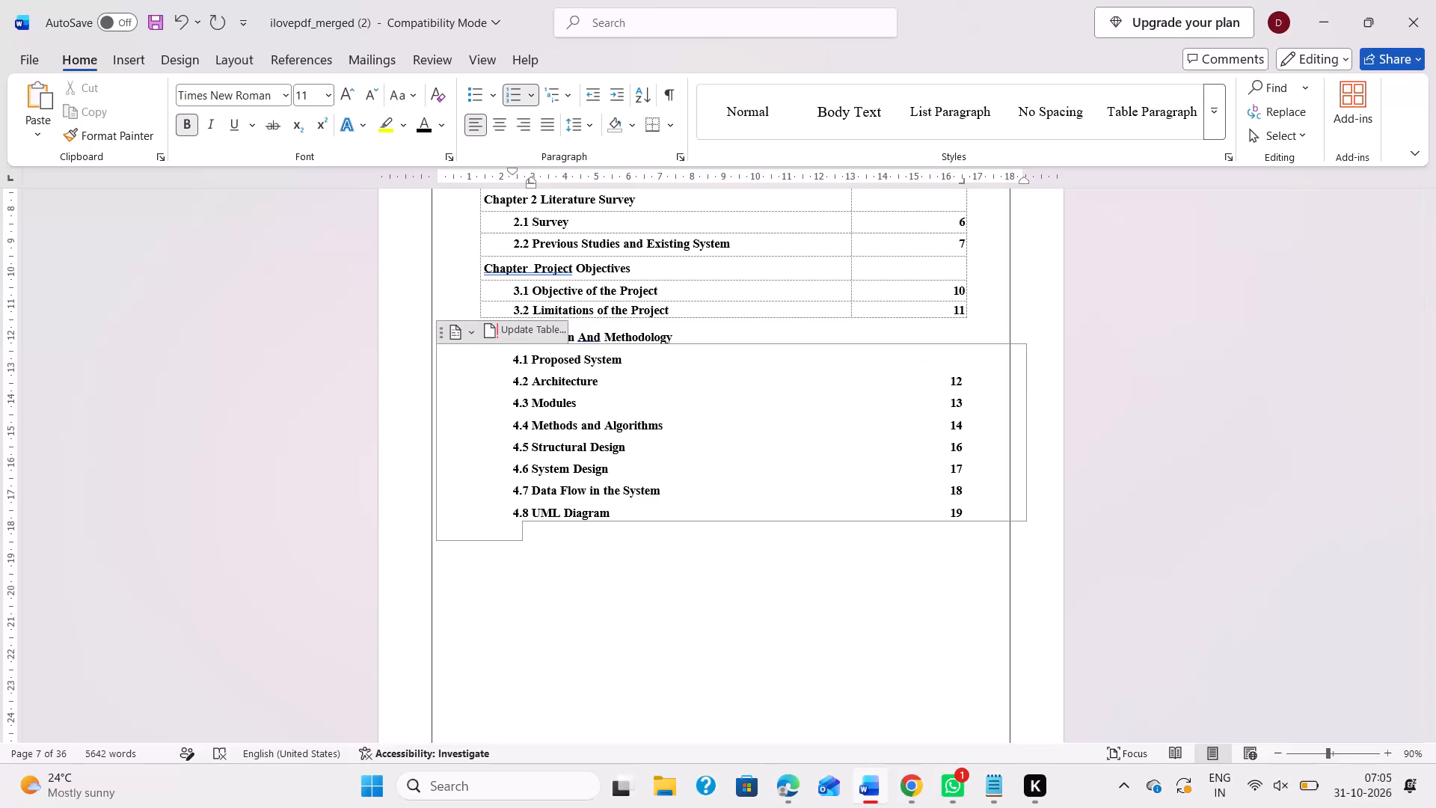
text(12)
Replace the linked 4.2 contents entry with its copied title "Architecture" alone, removing the page number.
drag(630, 376, 568, 376)
drag(568, 376, 533, 378)
key(ctrl+c)
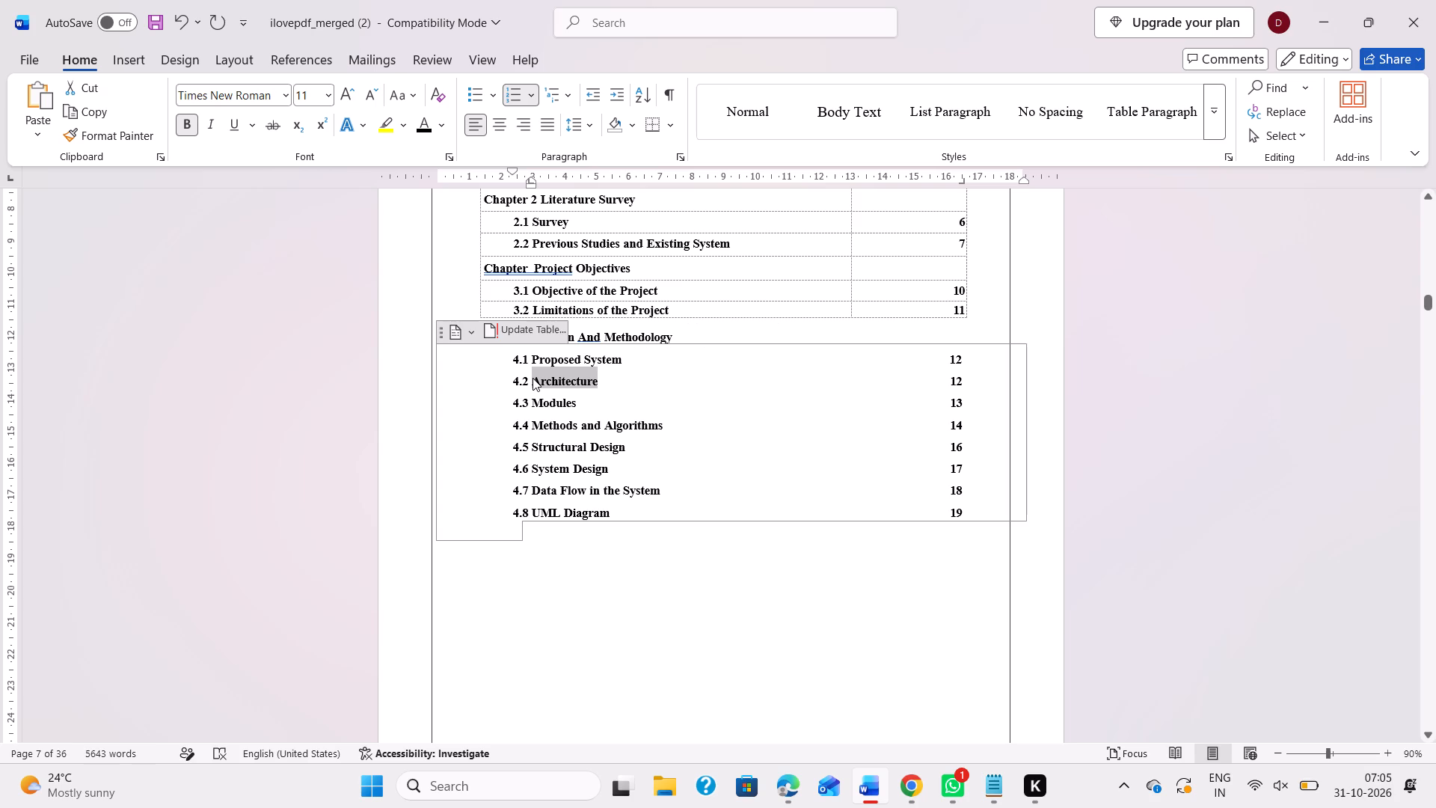
click(967, 382)
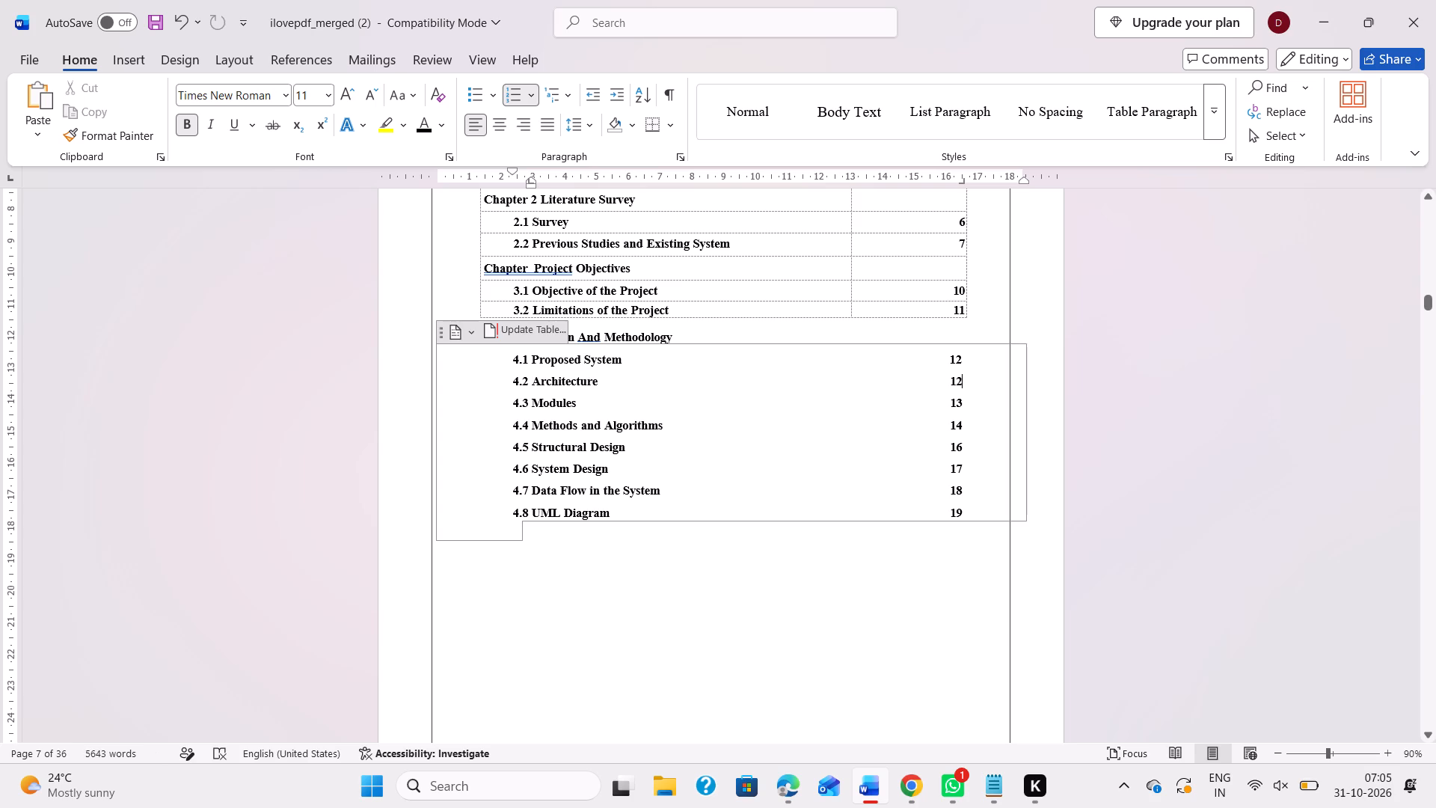
click(967, 382)
key(BackSpace)
key(BackSpace)
key(ctrl+v)
Add extra space between the number and the title in the 4.2 Architecture section heading.
scroll(967, 382, down, 10)
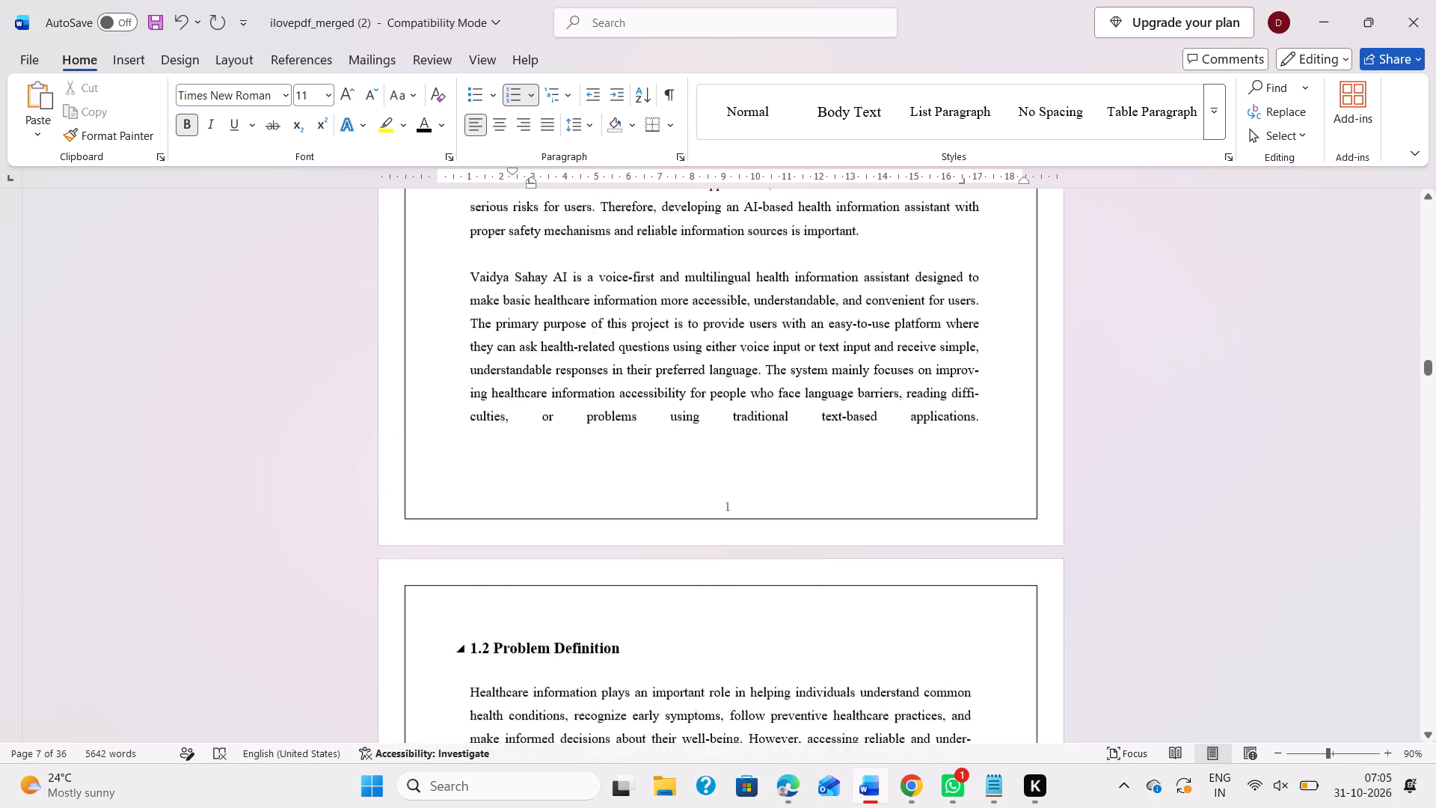
scroll(894, 468, down, 16)
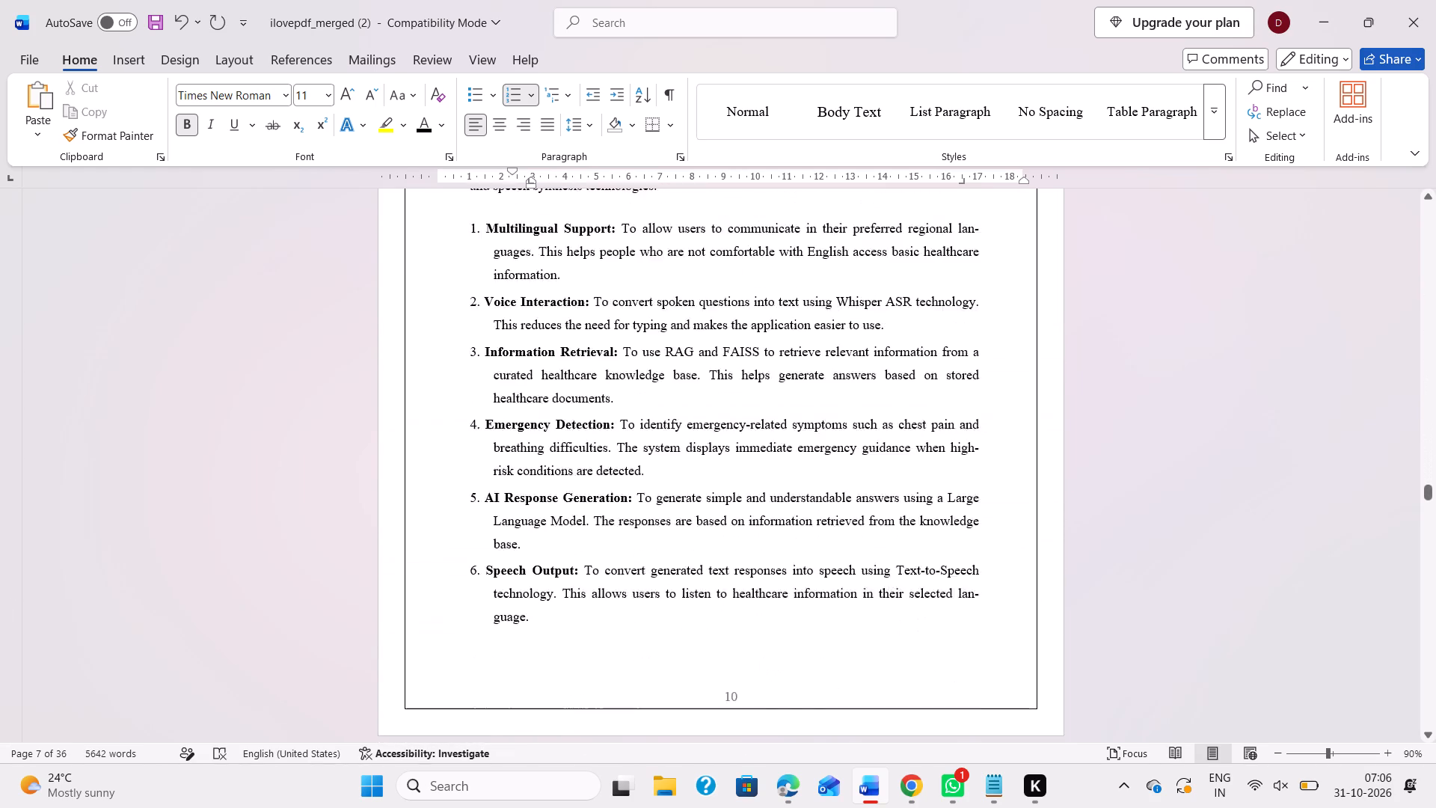
scroll(894, 468, down, 11)
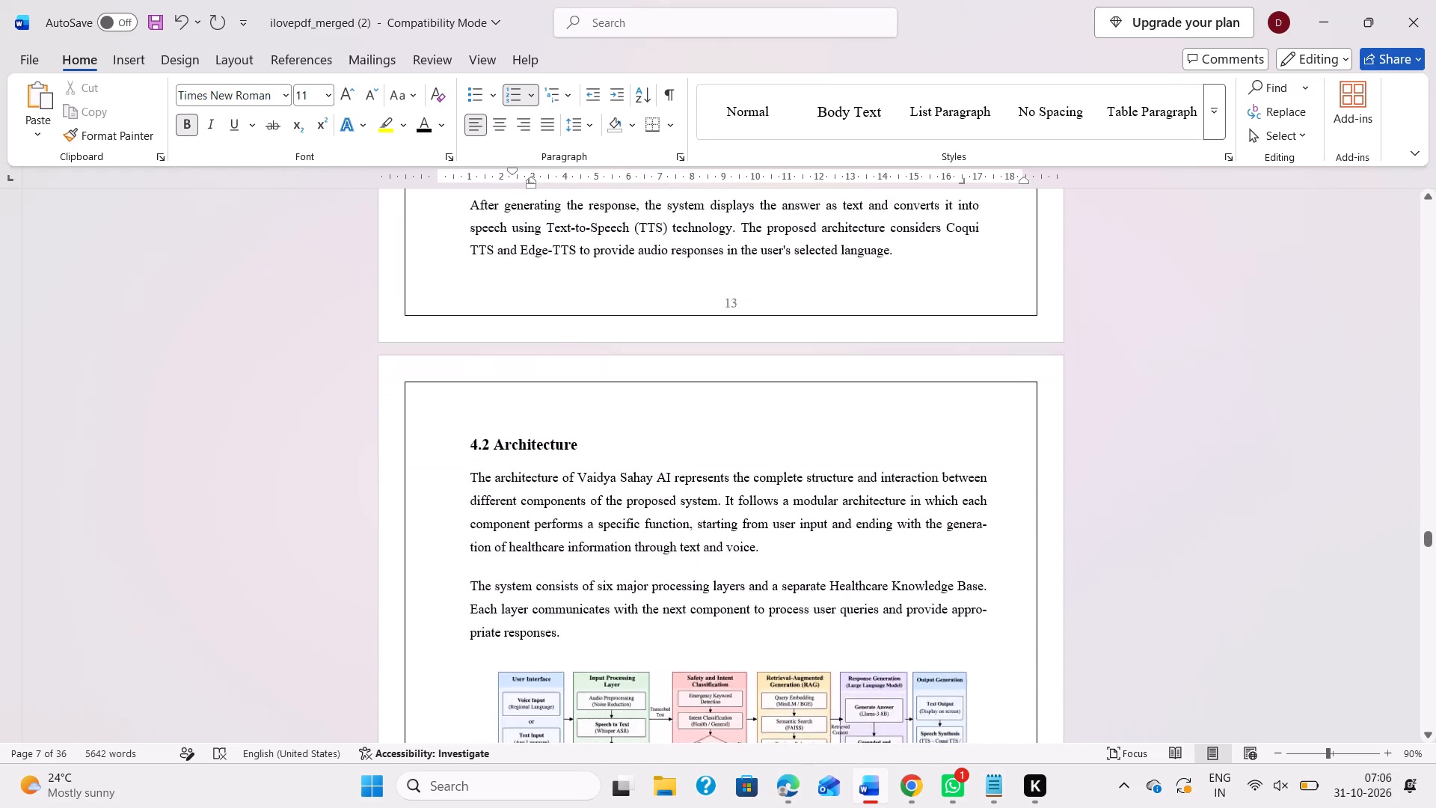
scroll(894, 468, up, 1)
scroll(894, 468, down, 1)
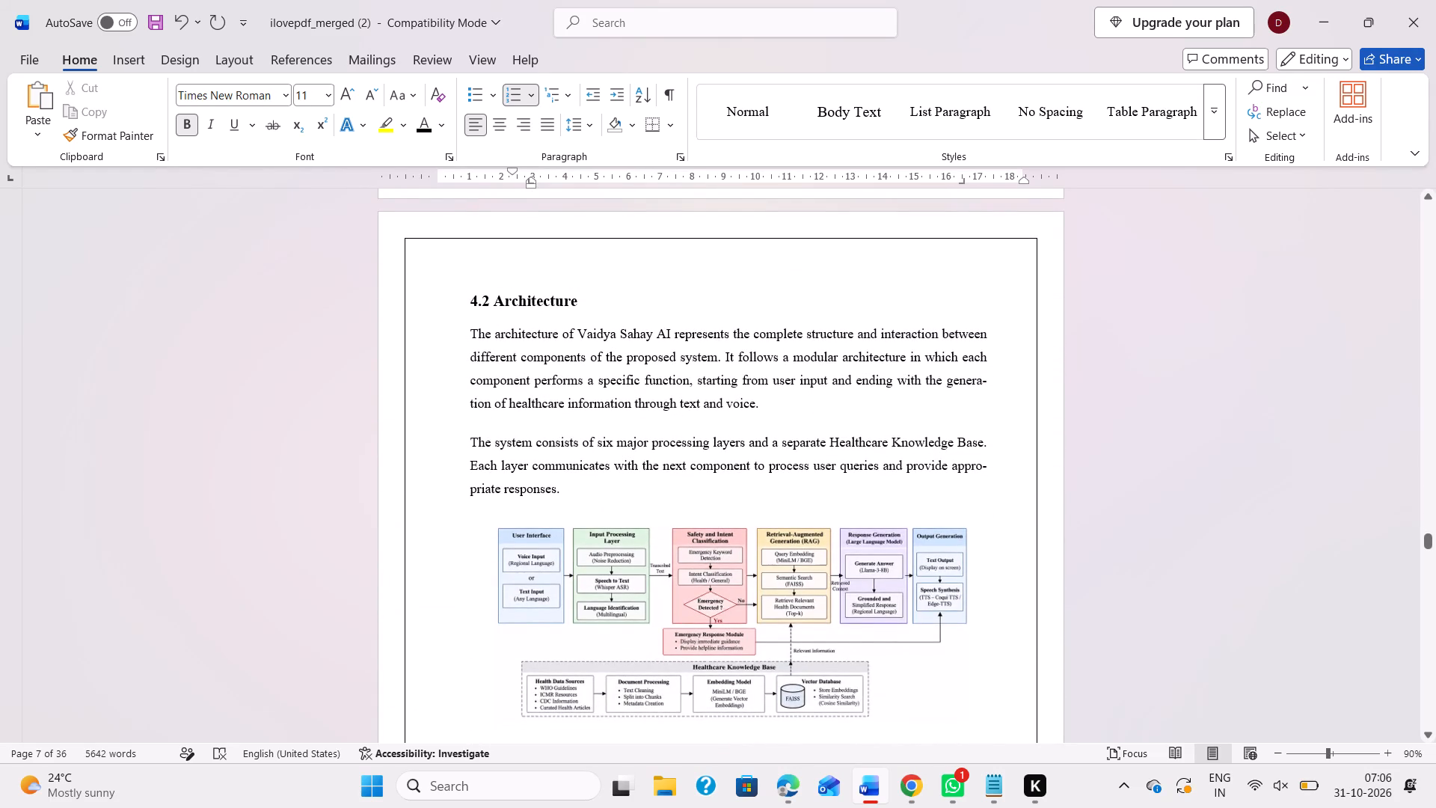
click(494, 301)
key(space)
key(space)
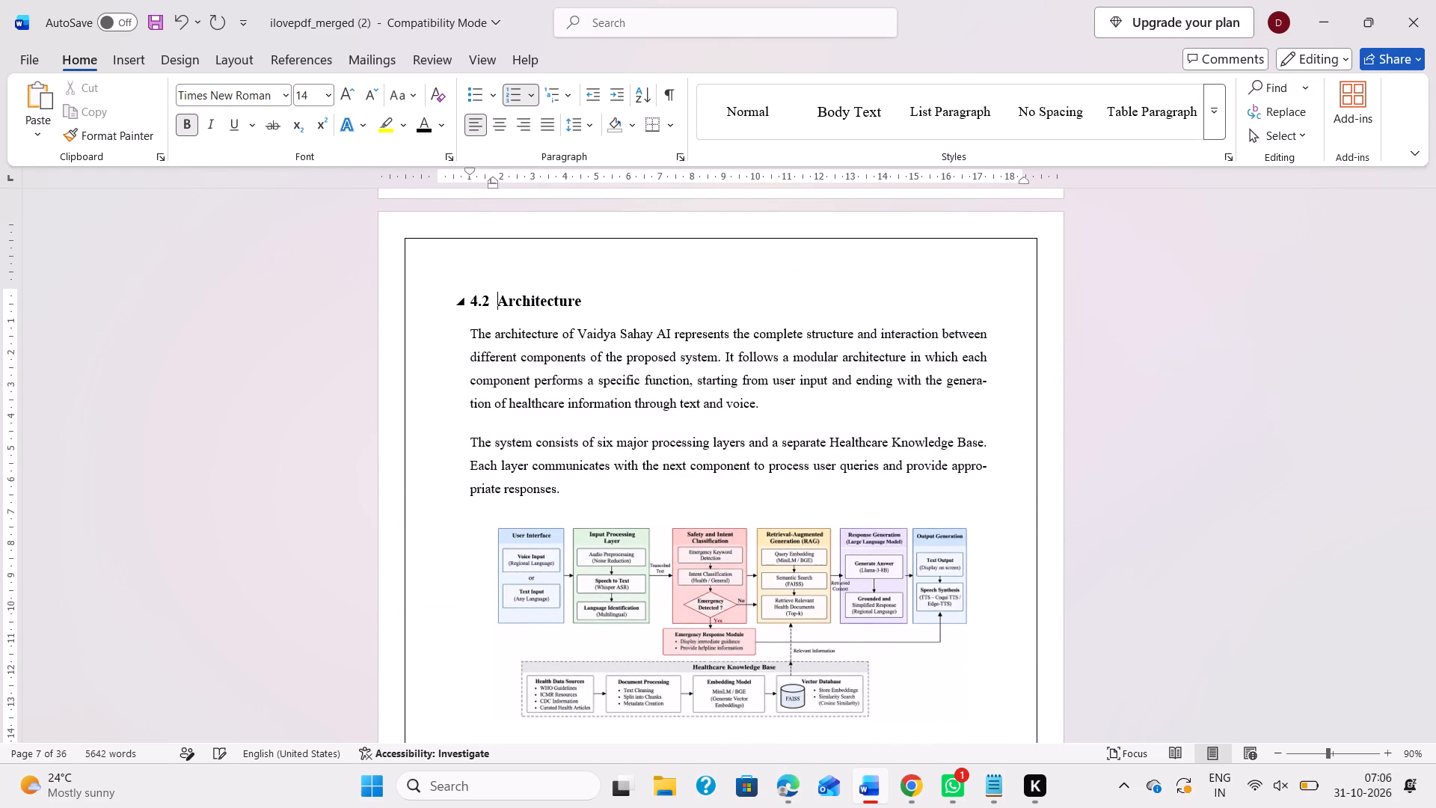
Check the page number where section 4.2 Architecture starts and enter 14 for it in the table of contents.
scroll(675, 377, up, 1)
scroll(675, 377, down, 2)
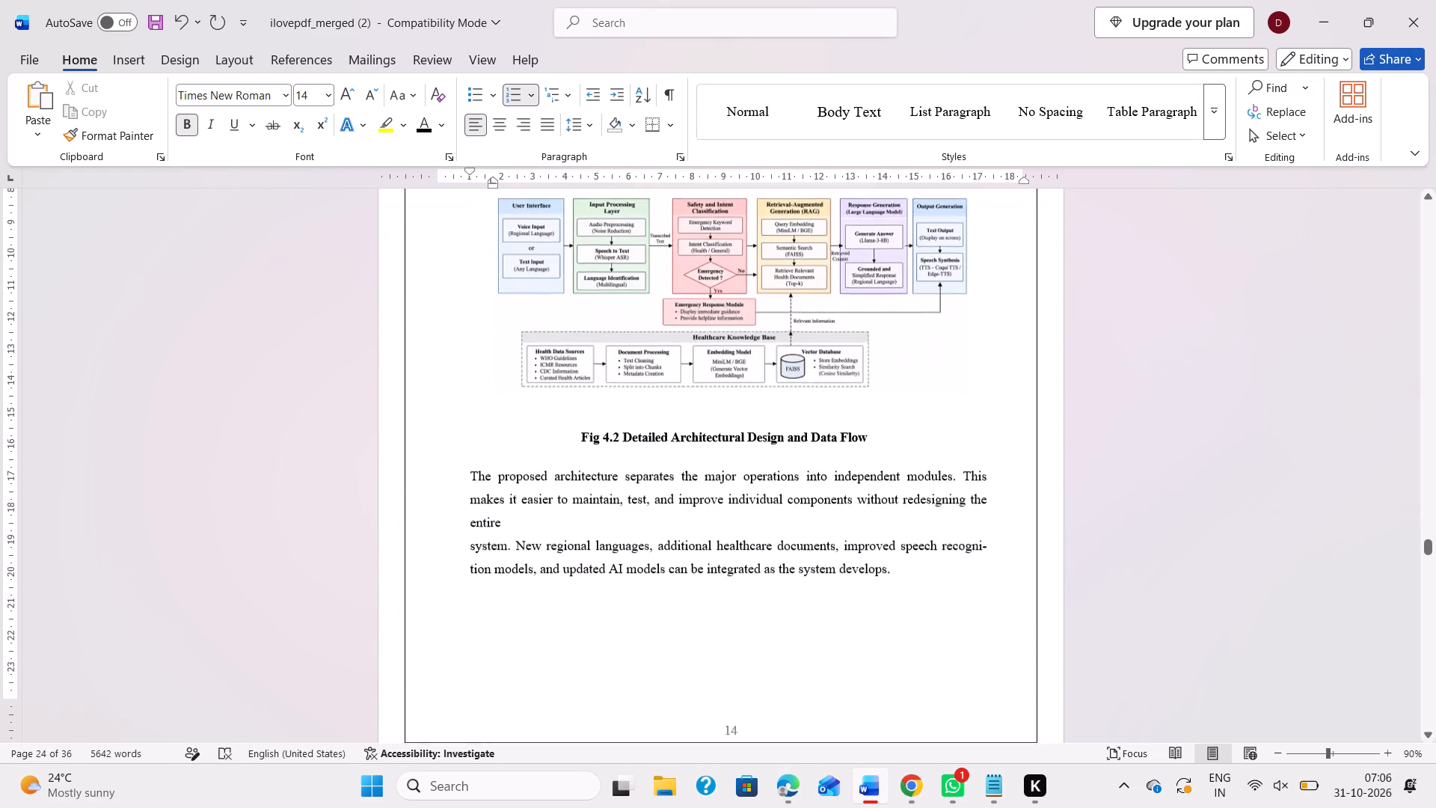
scroll(673, 453, down, 1)
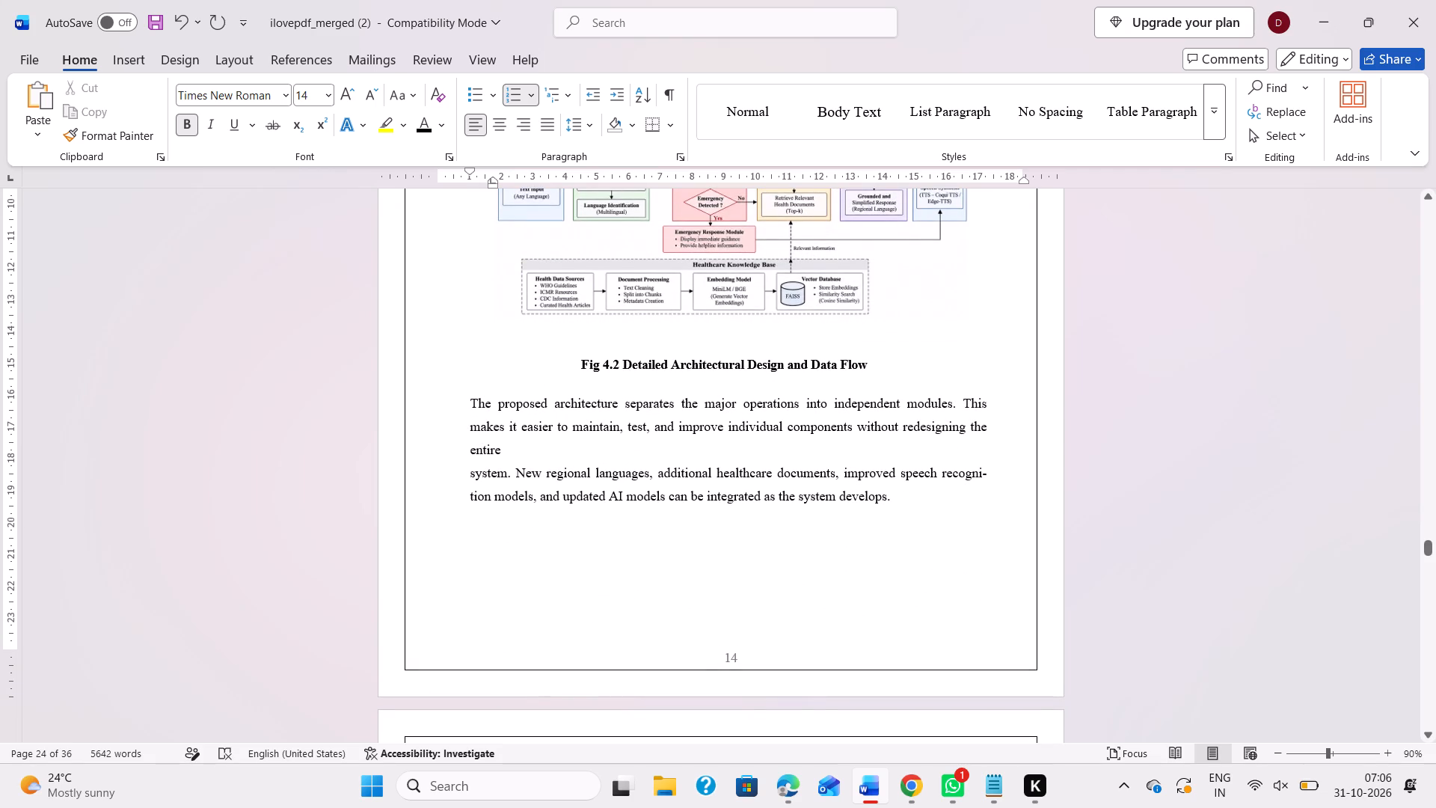
scroll(753, 474, up, 20)
scroll(753, 474, up, 20)
scroll(753, 474, up, 3)
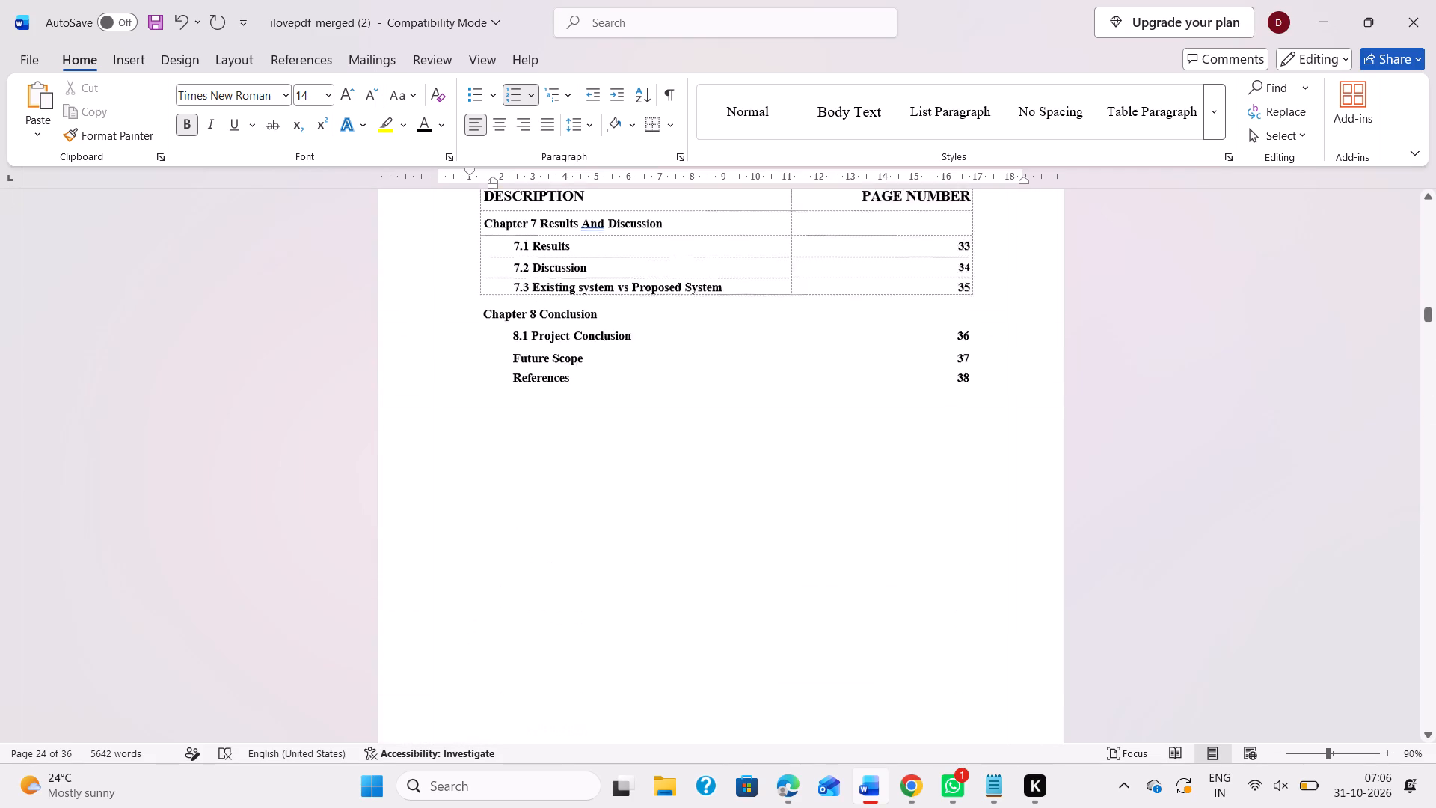
scroll(753, 474, up, 3)
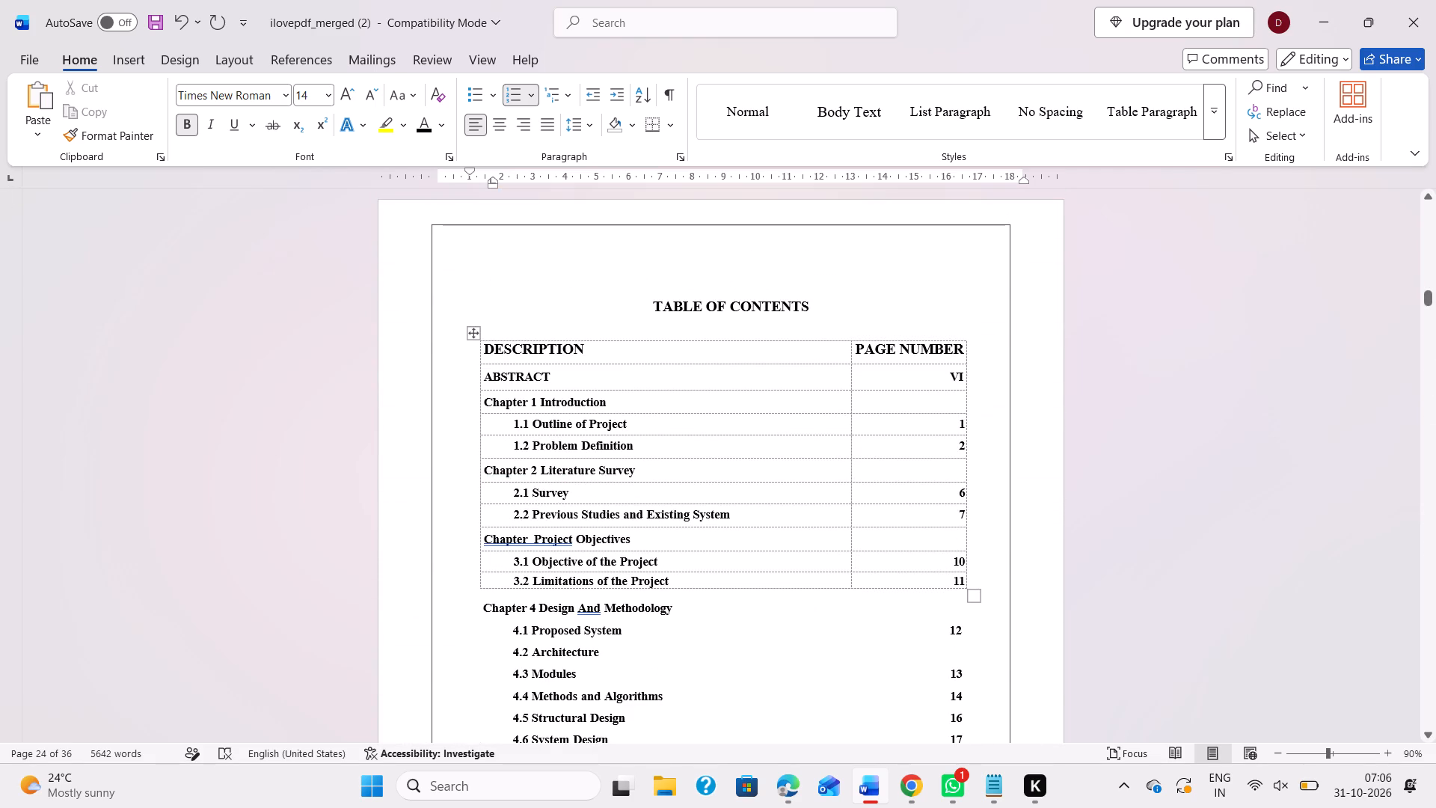
scroll(602, 540, down, 1)
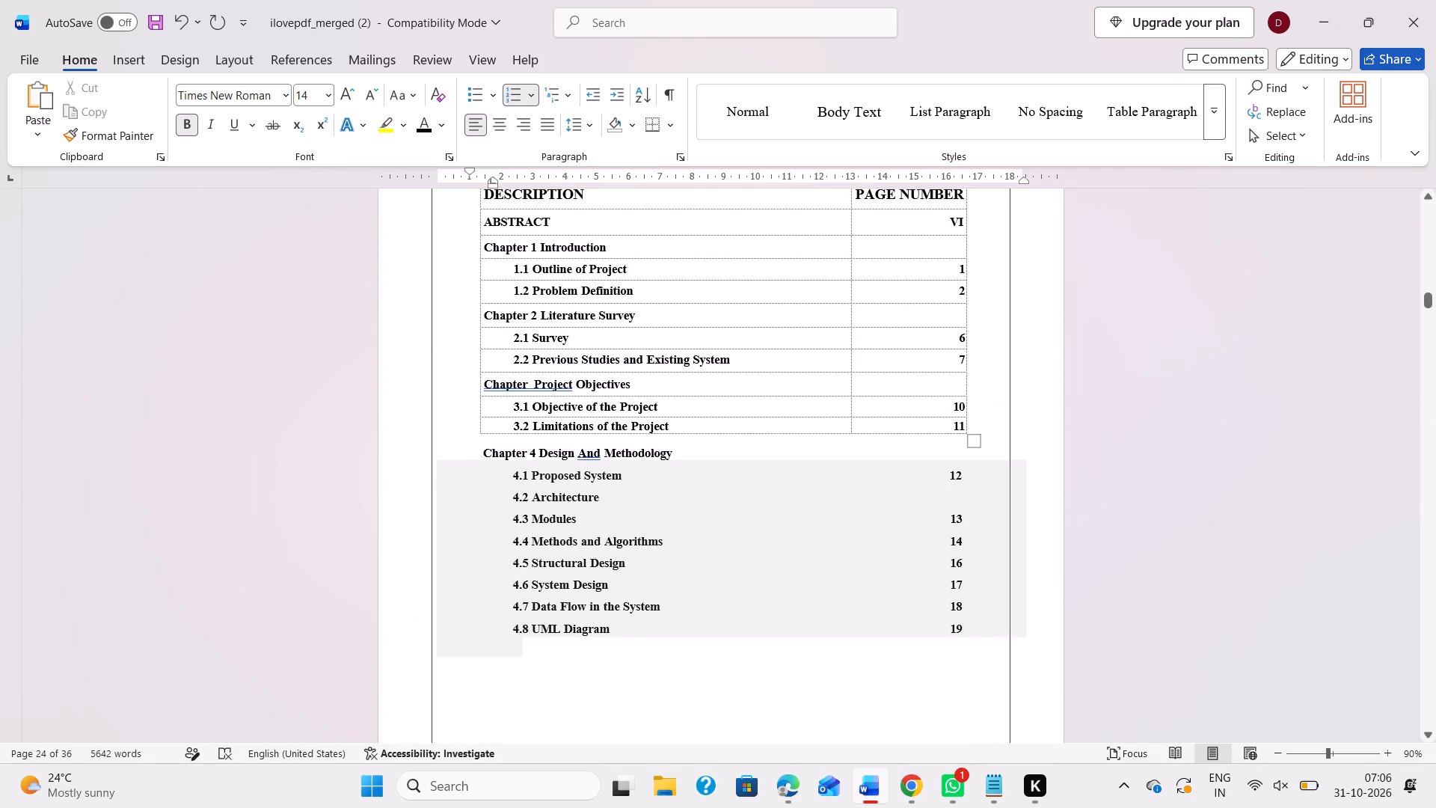
click(621, 495)
key(Tab)
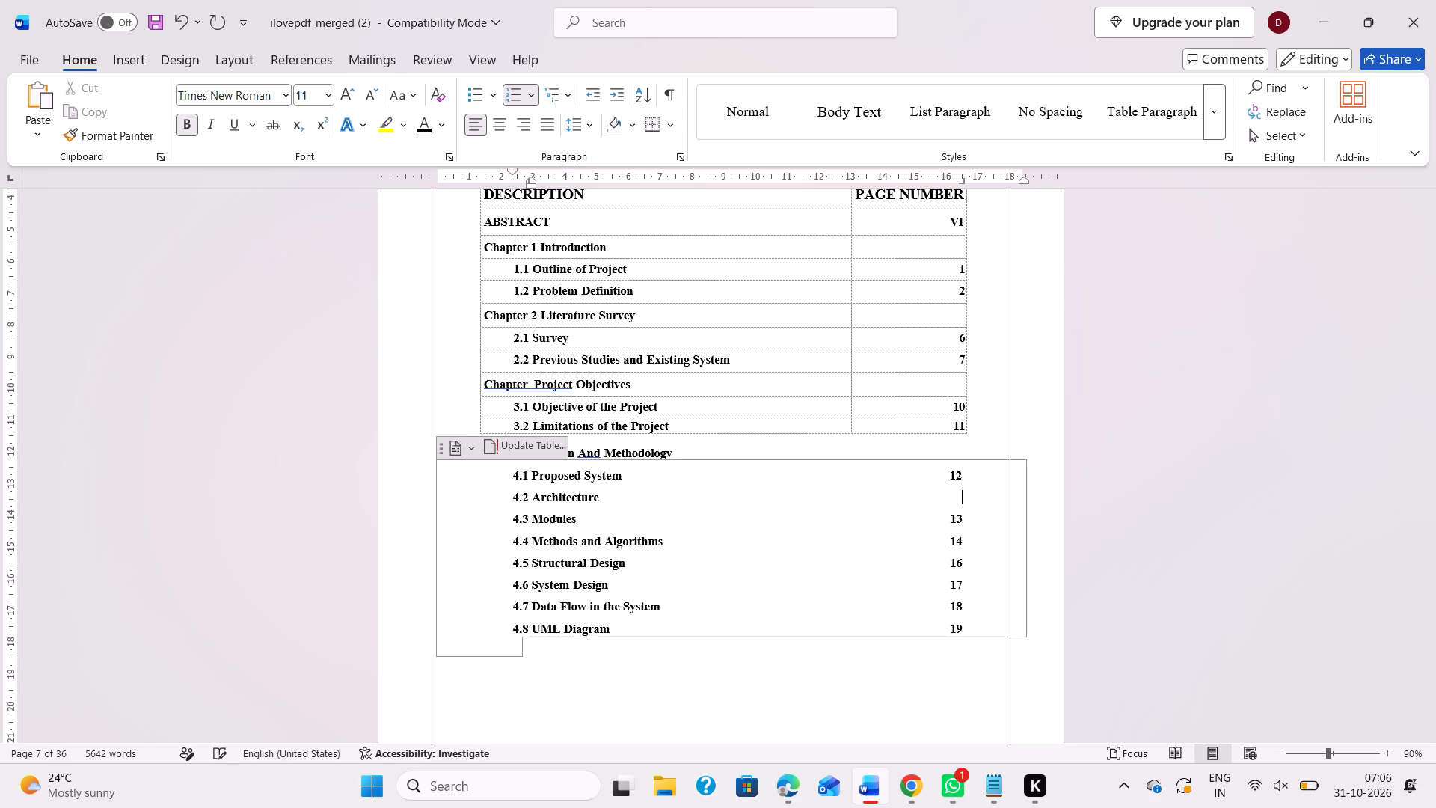
text(14)
Copy the title "Modules" from the 4.3 contents entry and delete the linked title and page number.
drag(585, 517, 576, 517)
drag(576, 517, 533, 518)
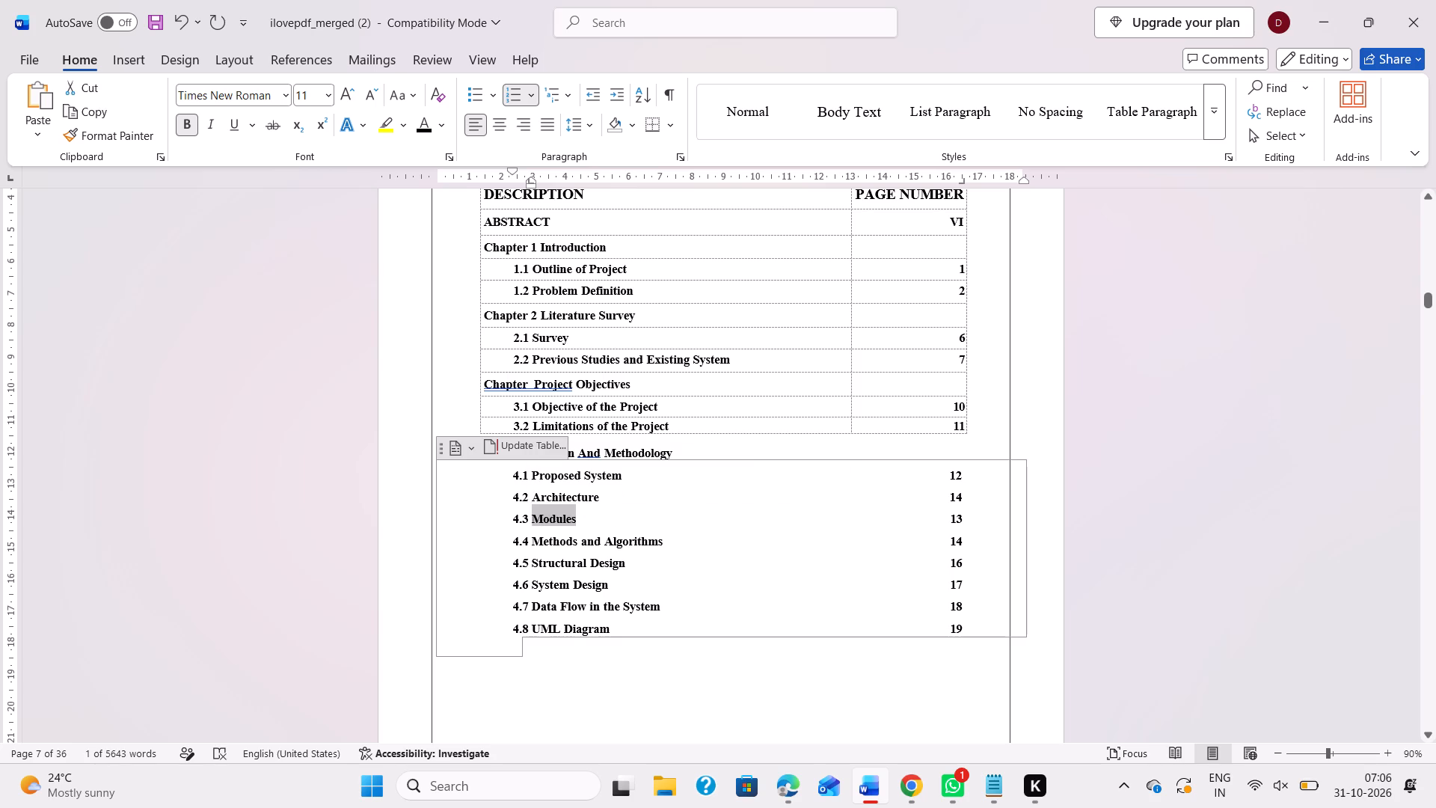
key(ctrl+c)
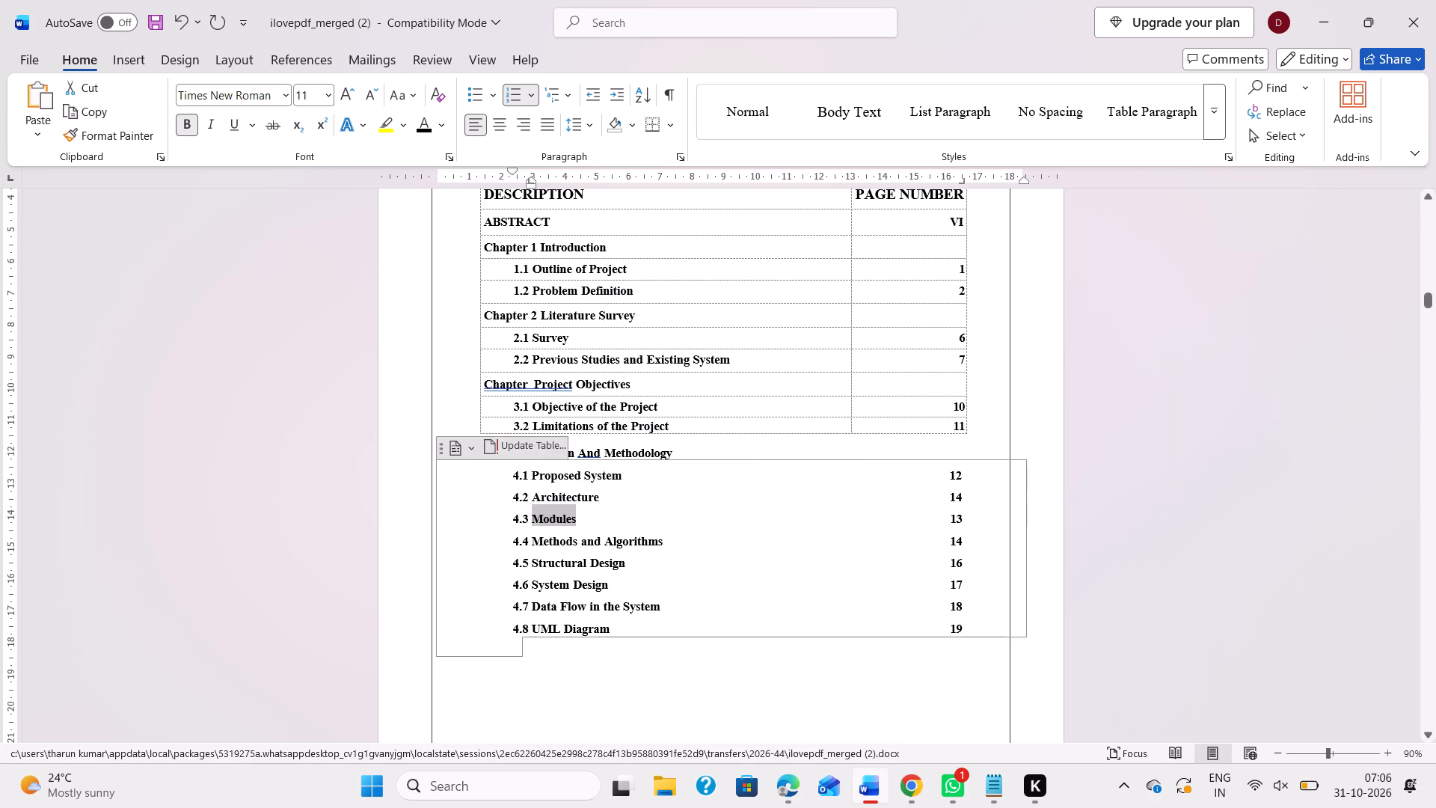
click(964, 516)
key(BackSpace)
key(BackSpace)
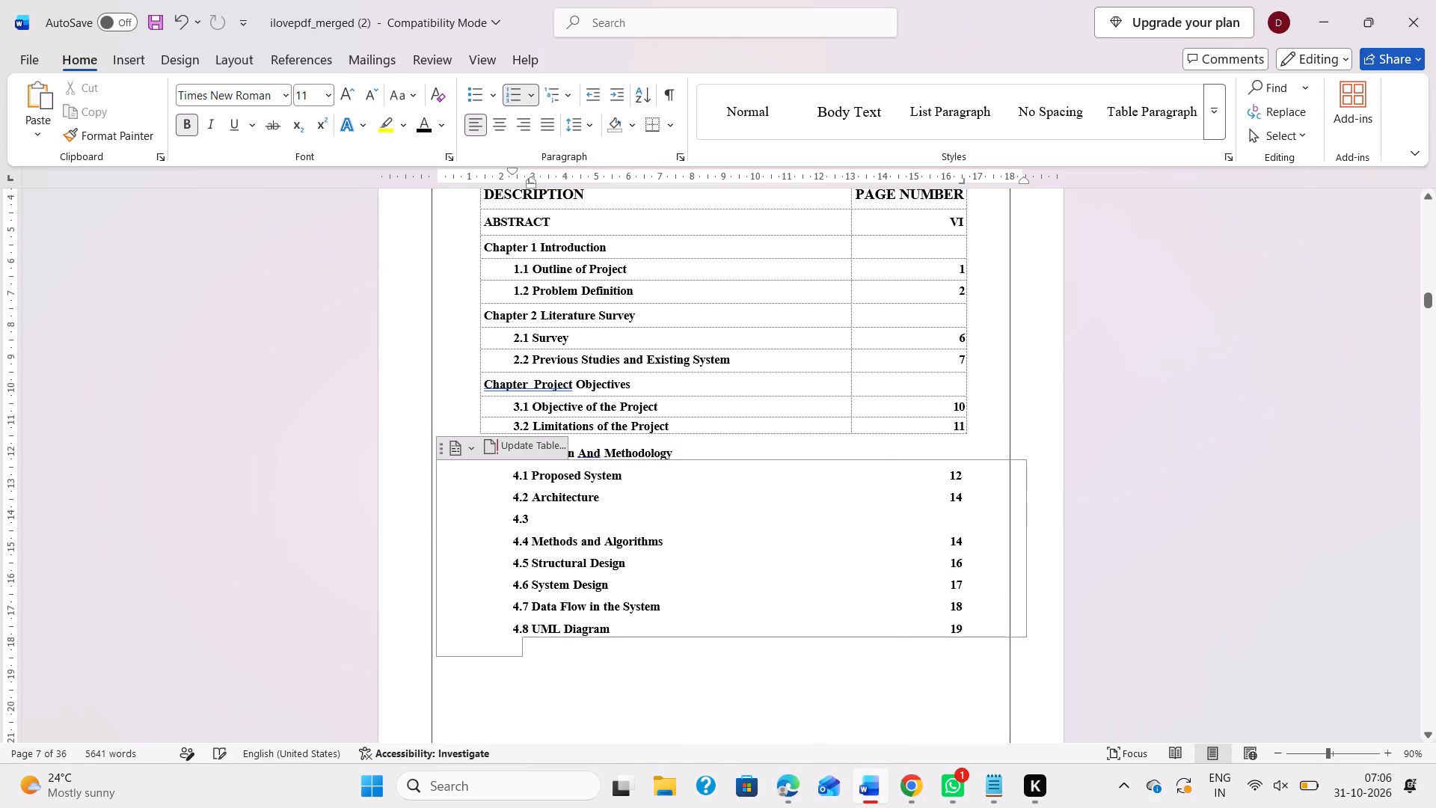
Check which page section 4.3 Modules starts on, and return to the Chapter 4 contents entries.
scroll(907, 508, down, 15)
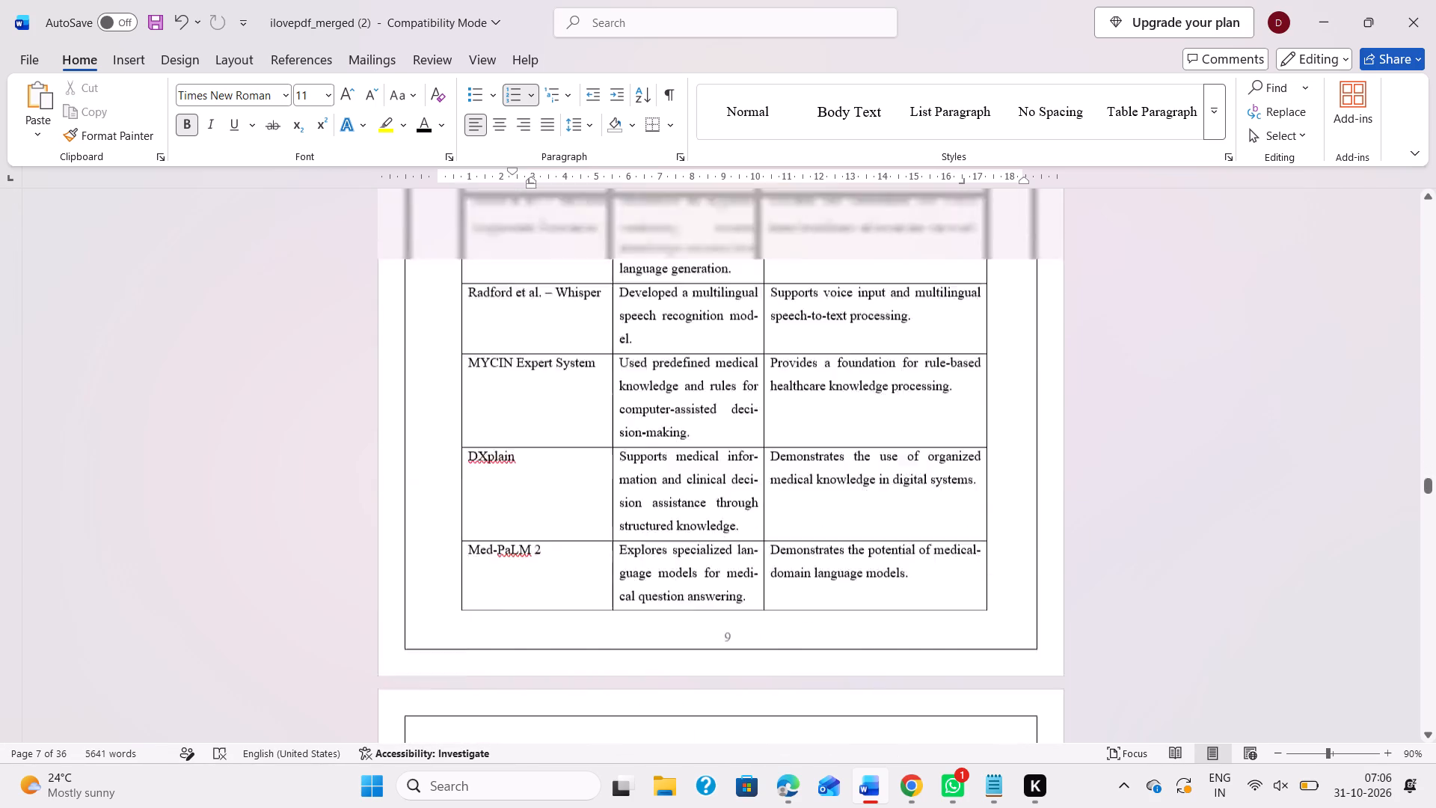
scroll(907, 508, down, 10)
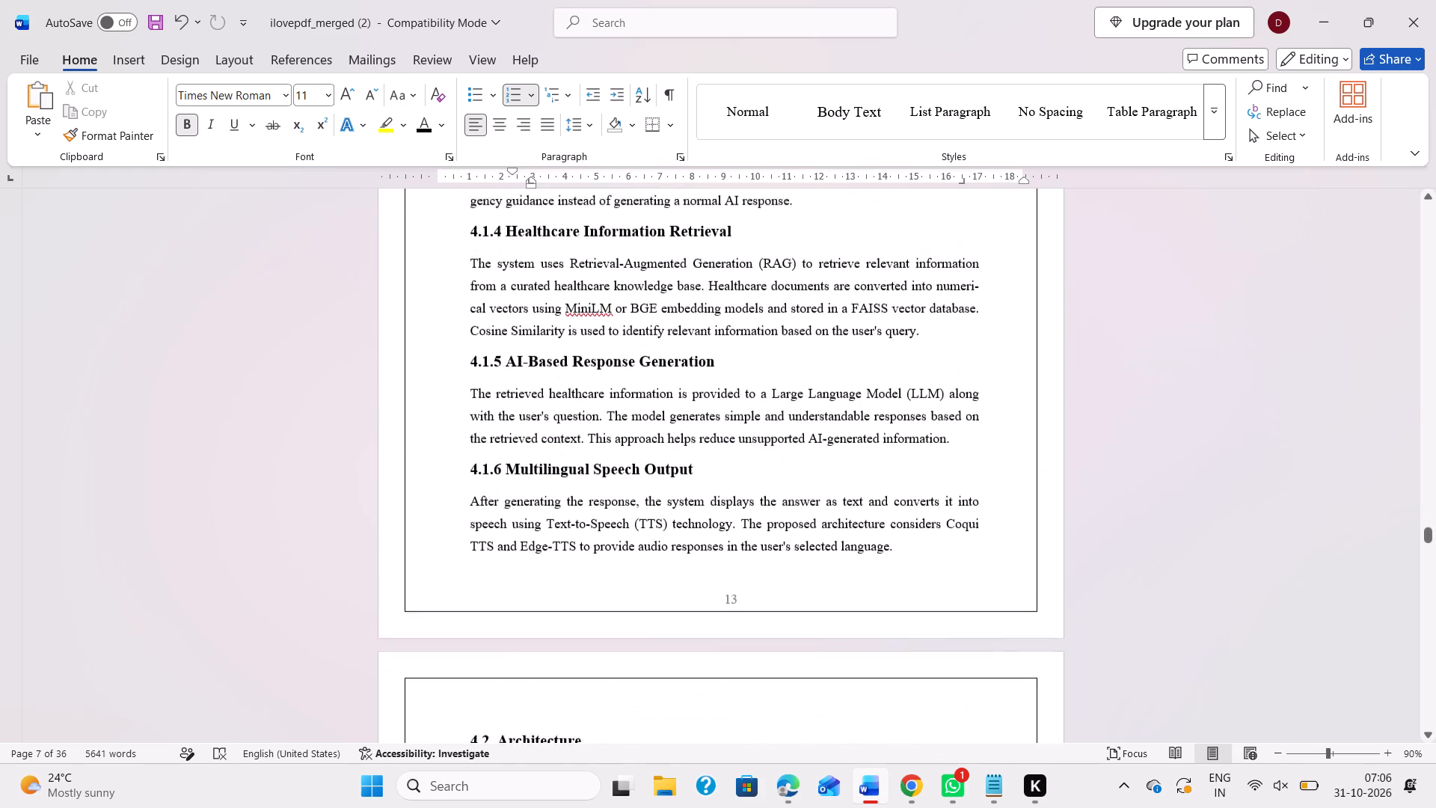
scroll(907, 508, down, 5)
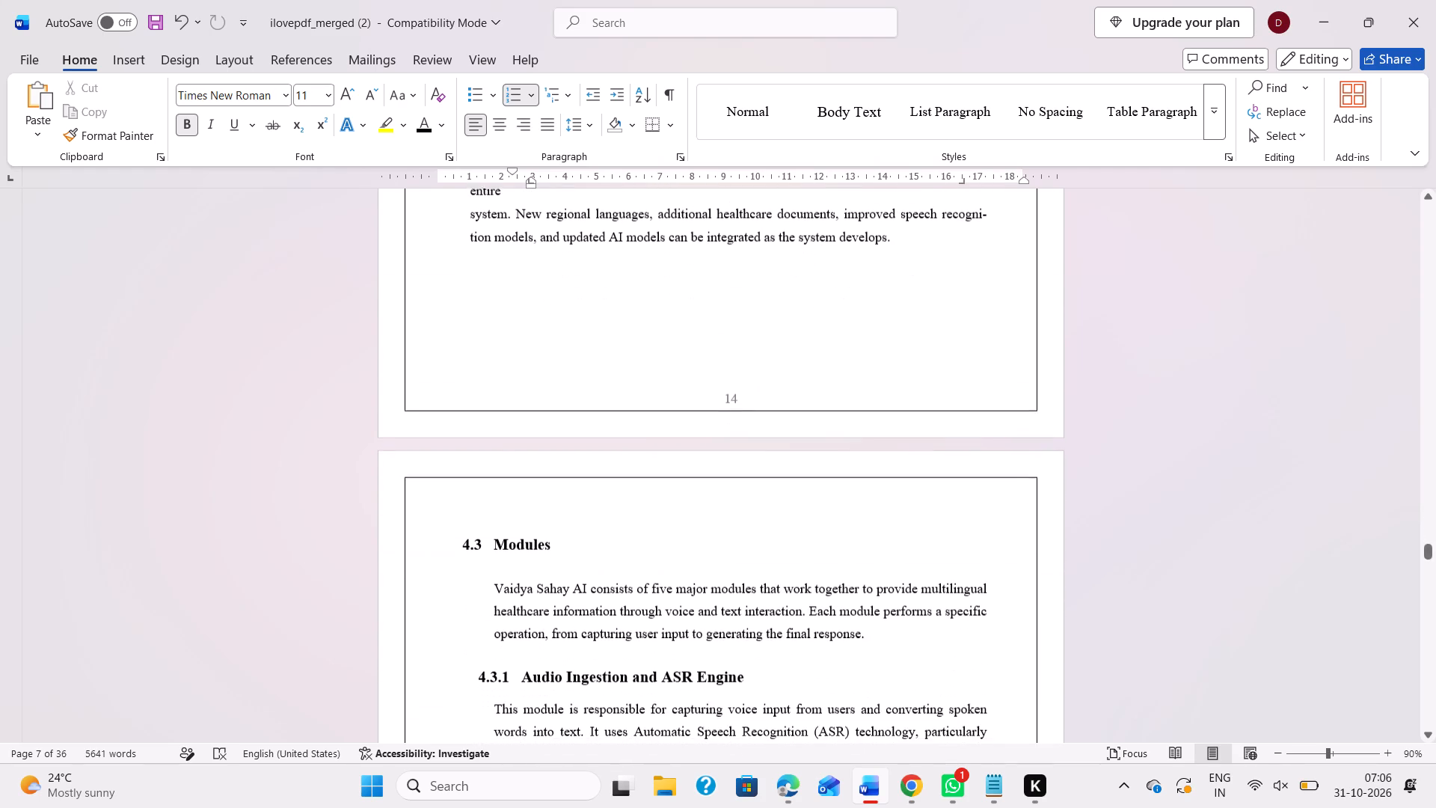
scroll(833, 508, down, 3)
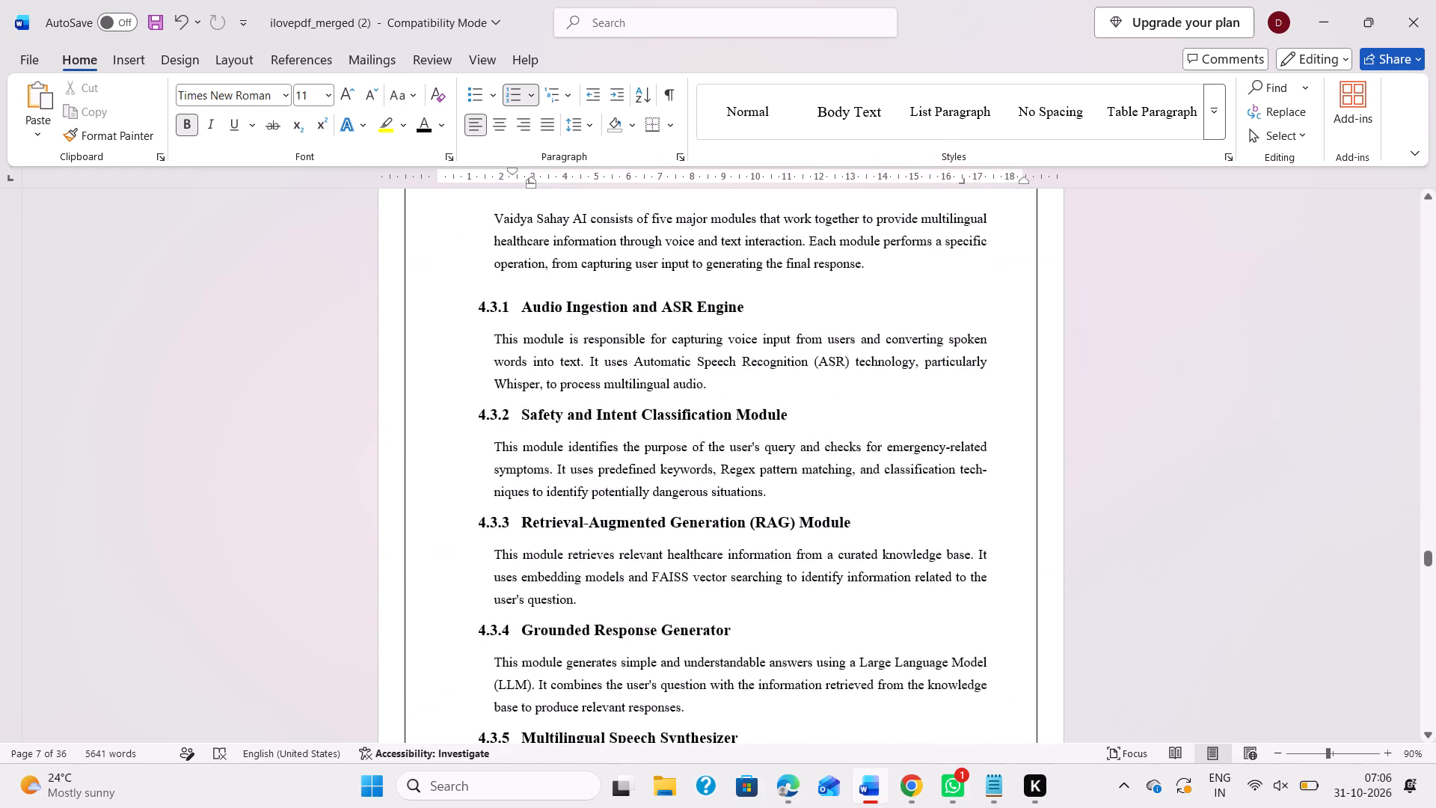
scroll(833, 508, down, 1)
scroll(833, 508, up, 20)
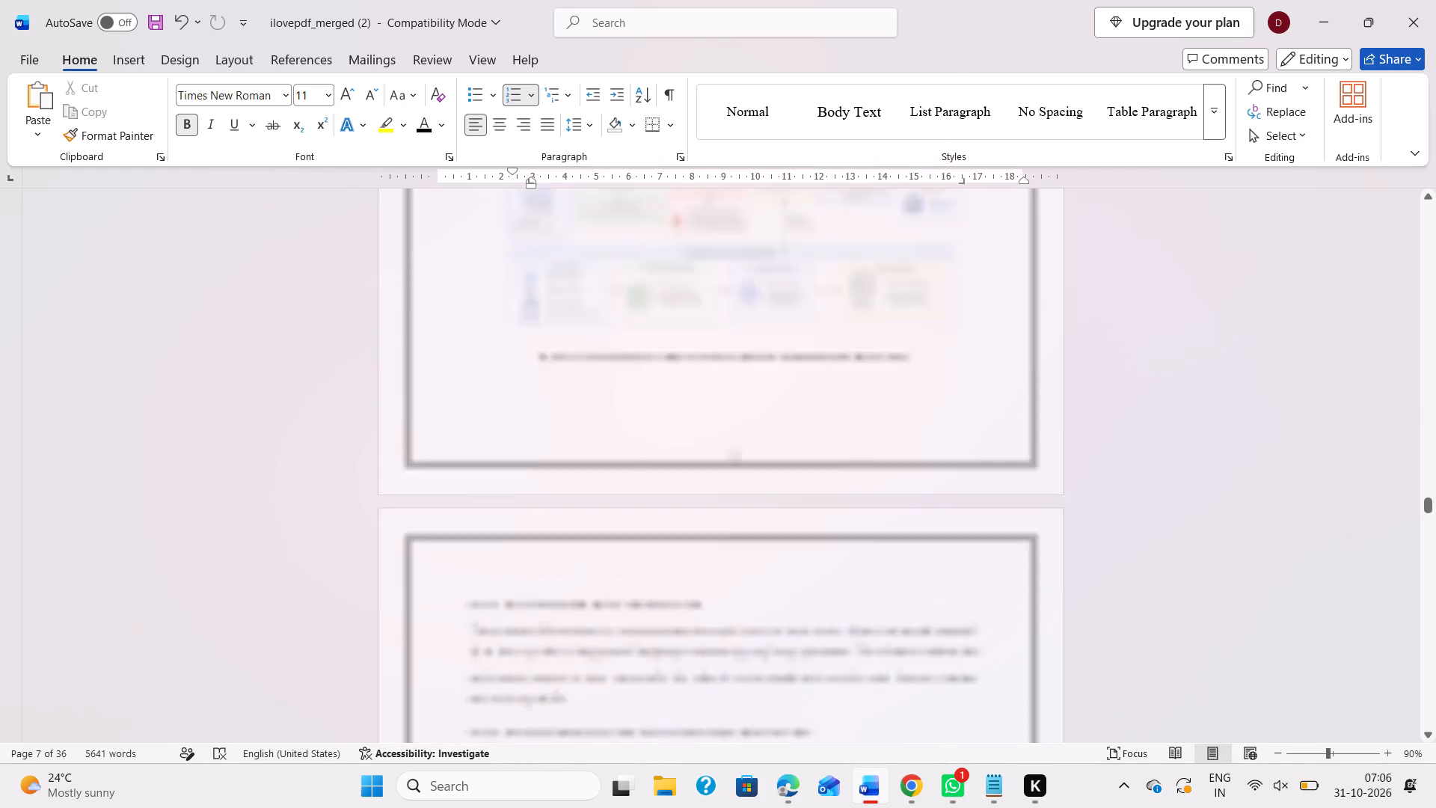
scroll(833, 508, up, 15)
scroll(756, 615, up, 2)
scroll(756, 615, down, 7)
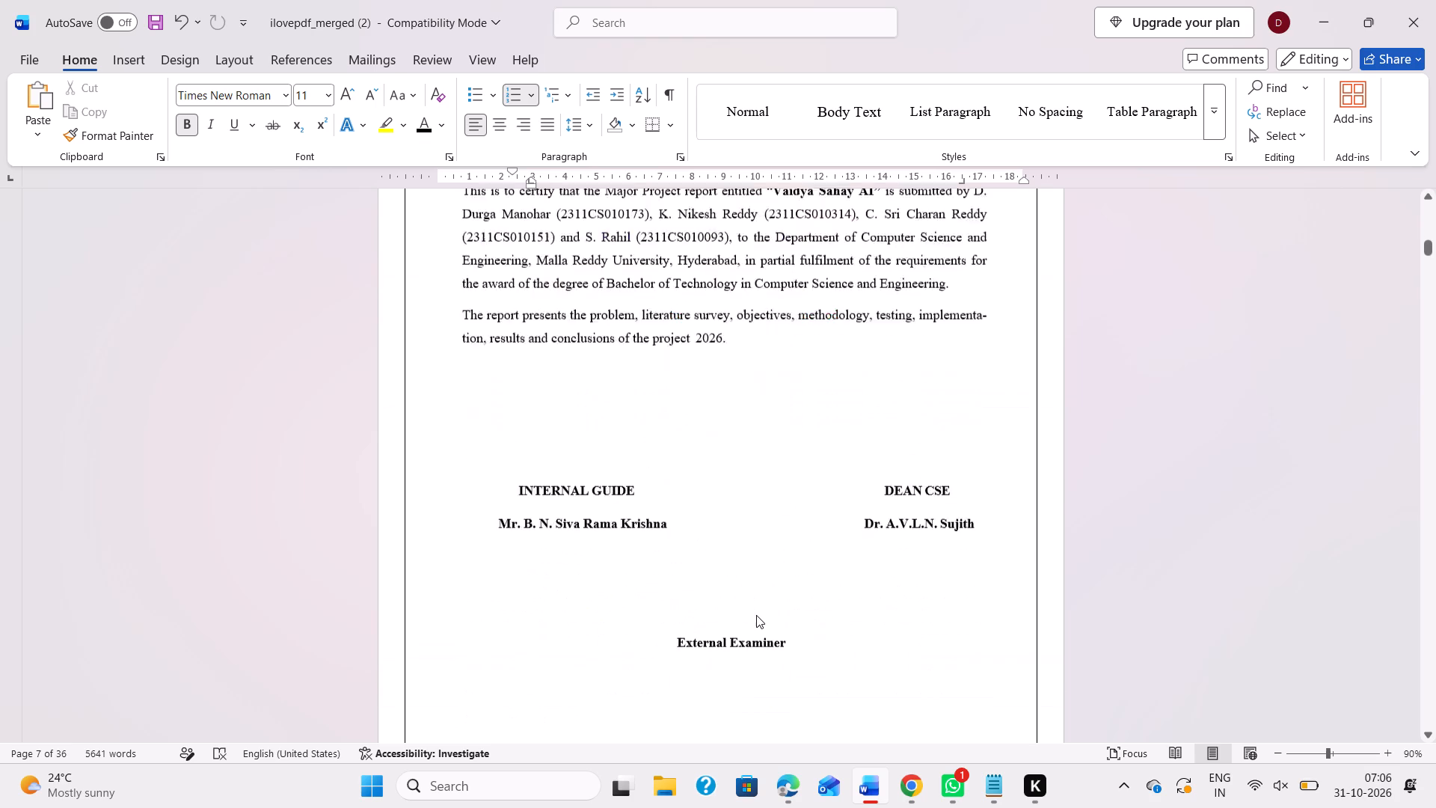
scroll(756, 615, down, 7)
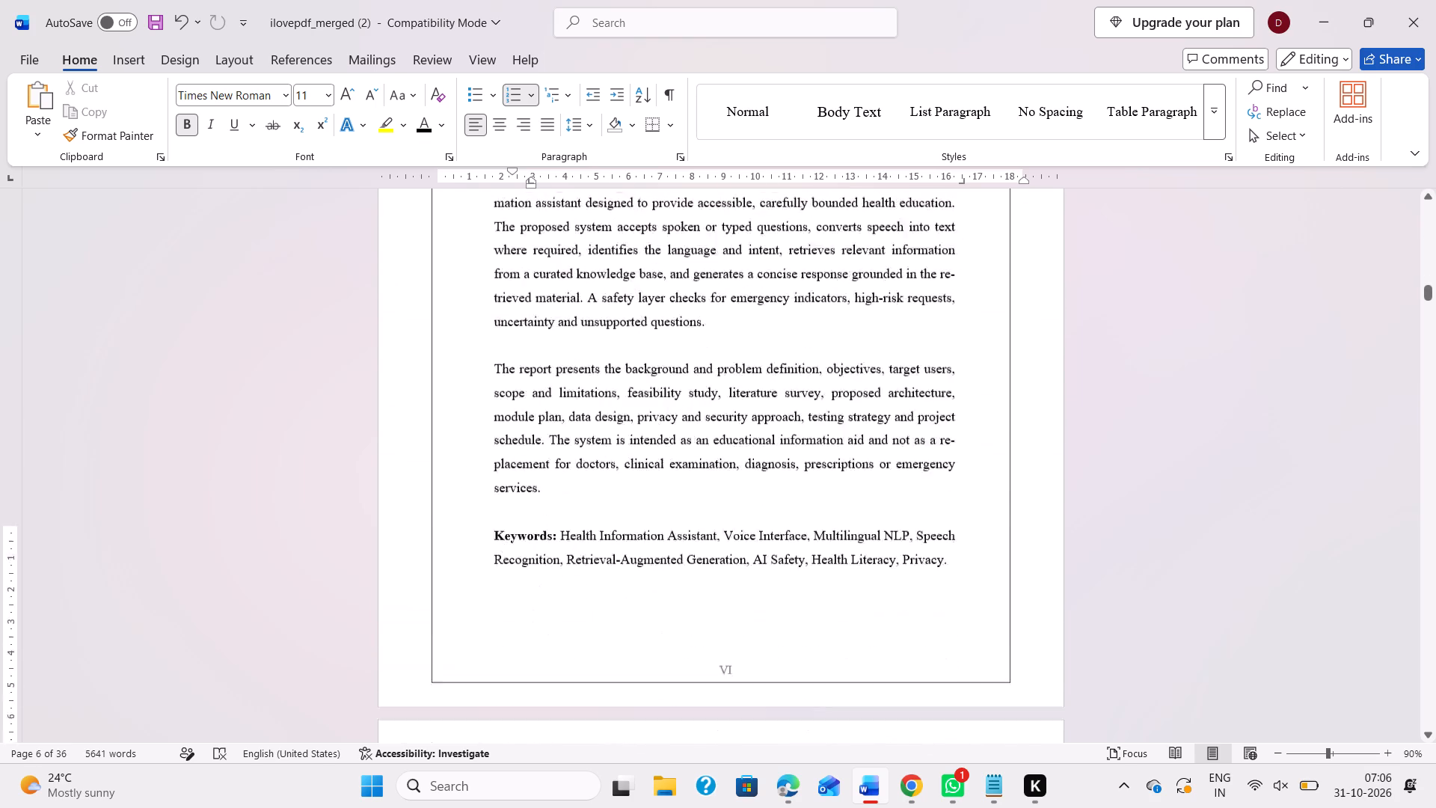
scroll(737, 570, down, 1)
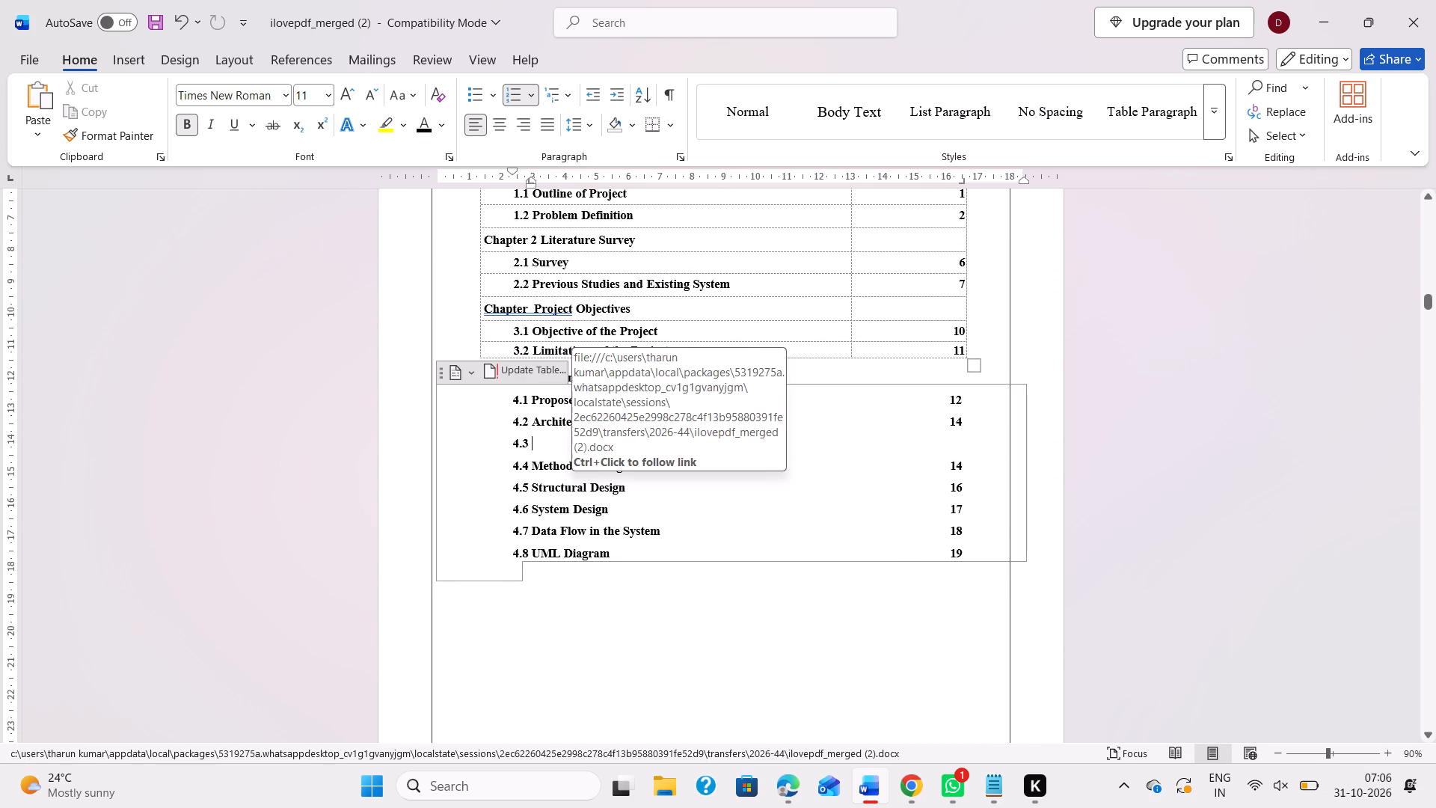
Paste the title "Modules" back into the 4.3 contents entry and enter 15 as its page number.
key(ctrl+v)
click(606, 434)
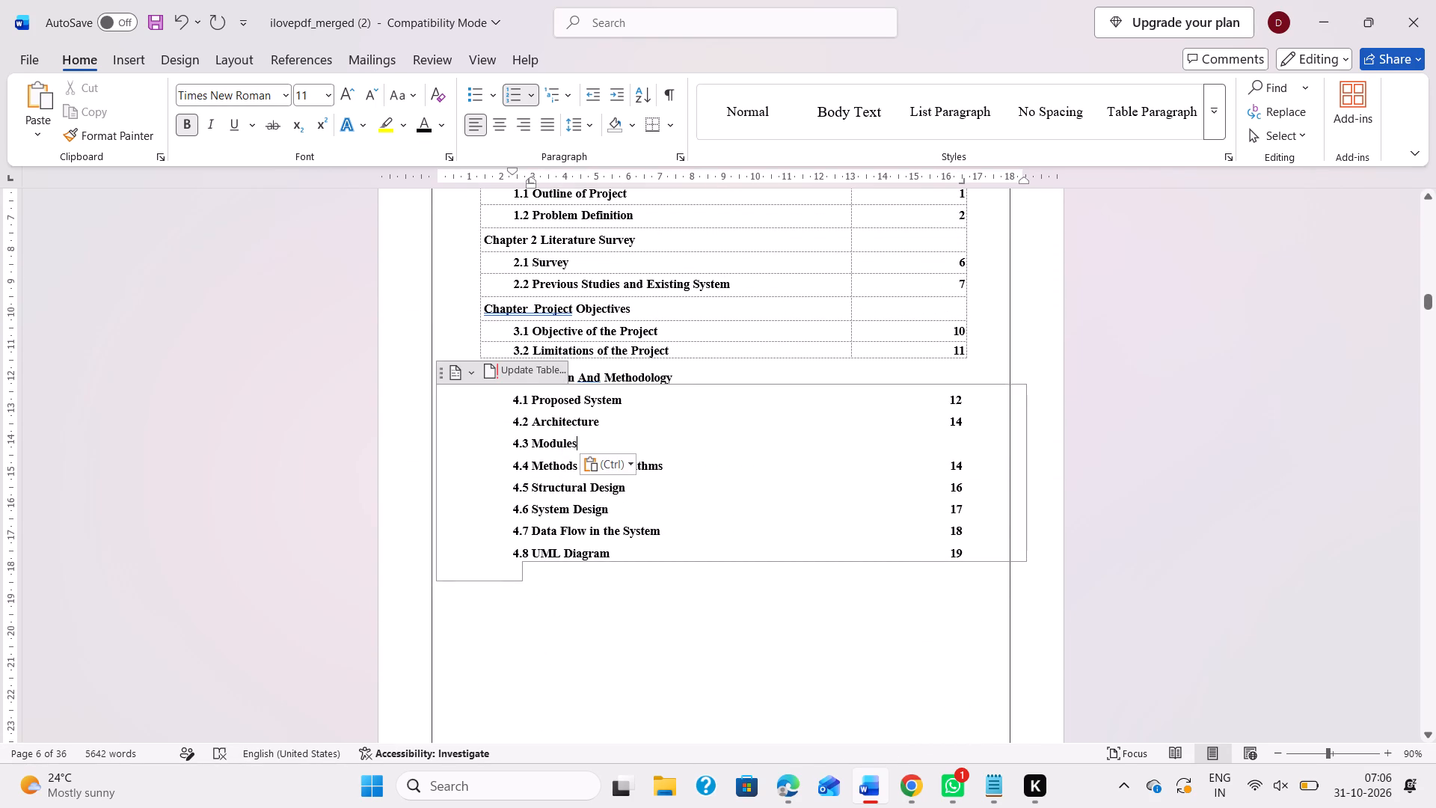
key(Tab)
text(15)
Check which pages sections 4.4 Methods and Algorithms, 4.5 Structural Design and 4.6 System Design start on, and return to the Chapter 4 contents entries.
drag(681, 467, 524, 462)
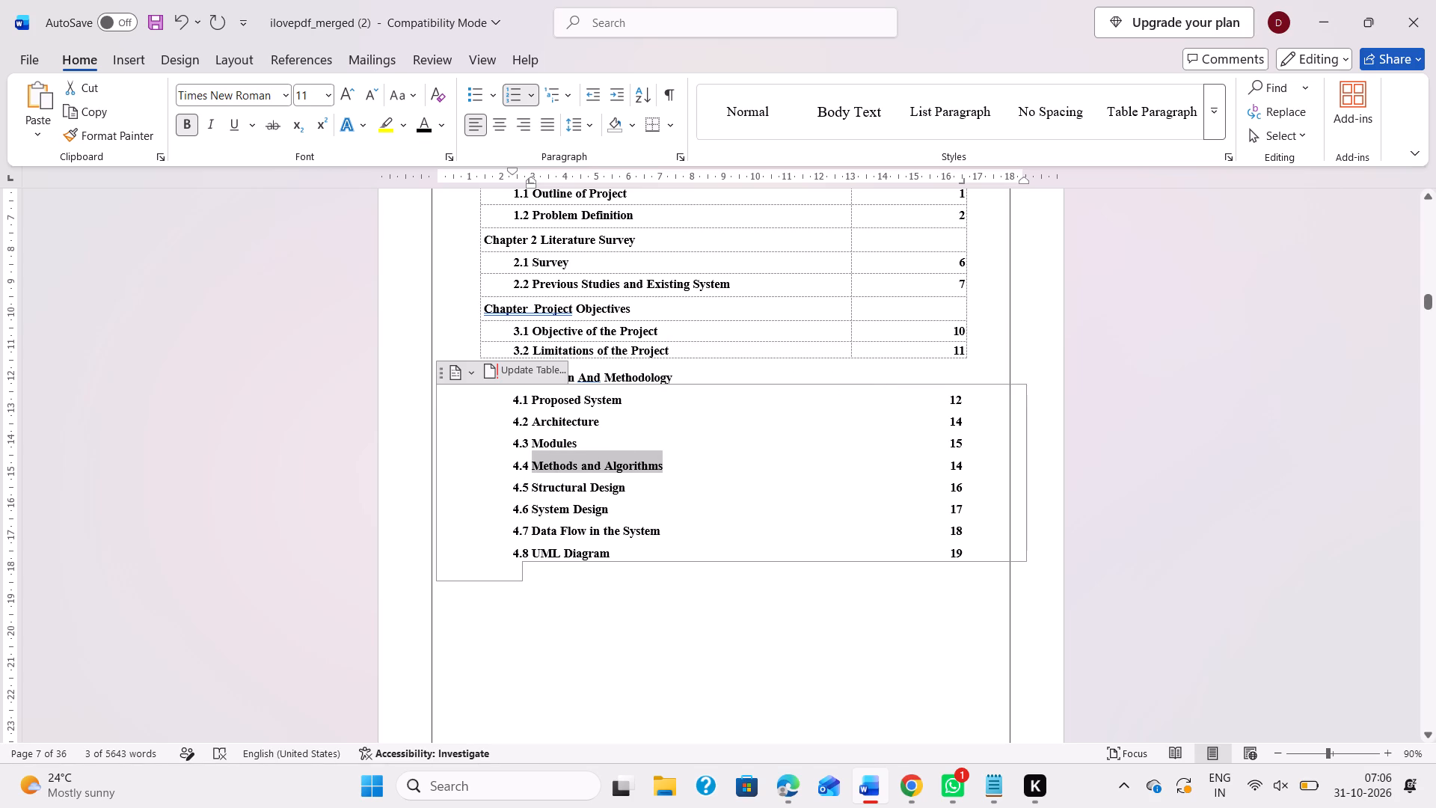
click(746, 629)
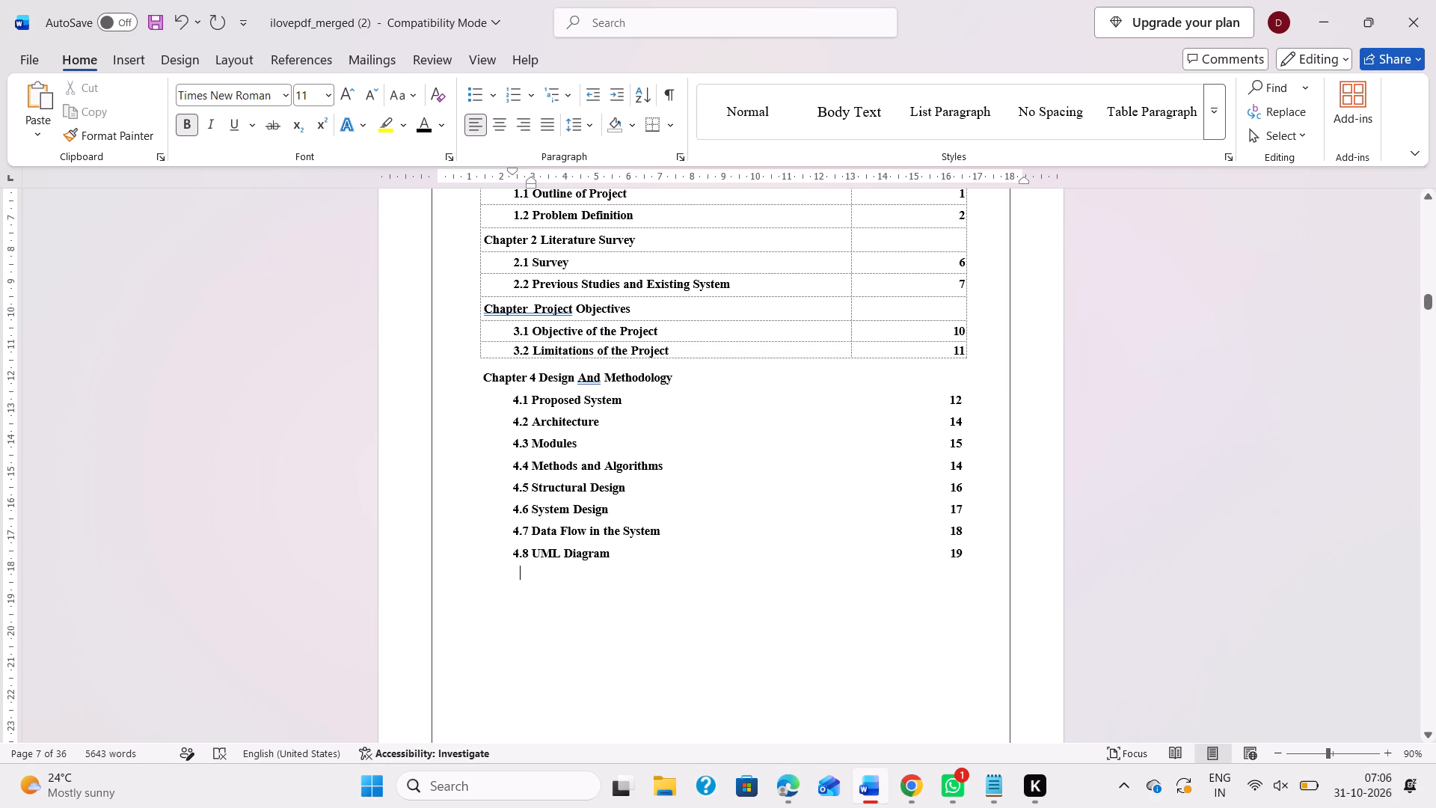
scroll(746, 629, down, 16)
scroll(689, 581, down, 8)
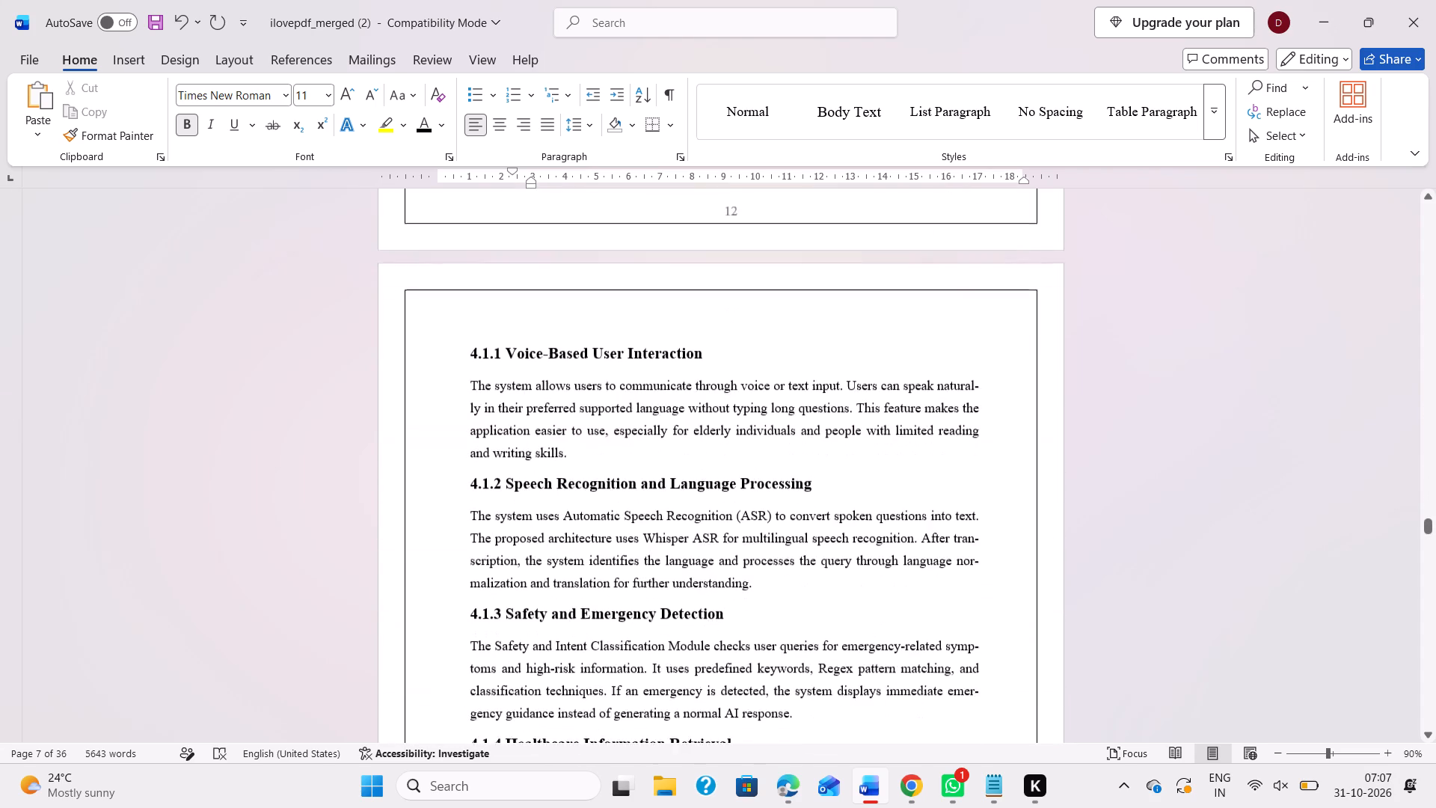
scroll(704, 523, down, 5)
scroll(675, 575, down, 3)
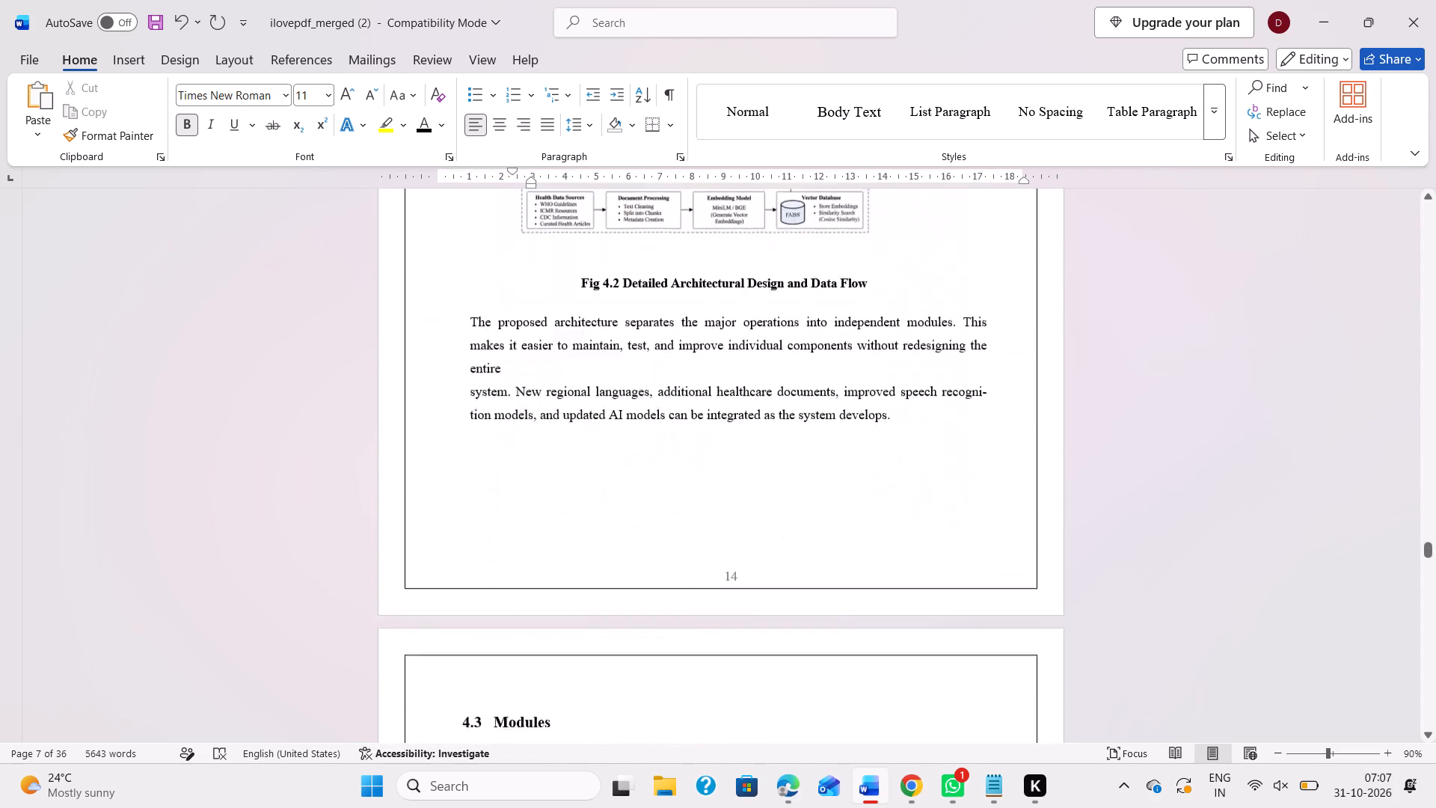
scroll(675, 575, down, 2)
scroll(664, 596, up, 2)
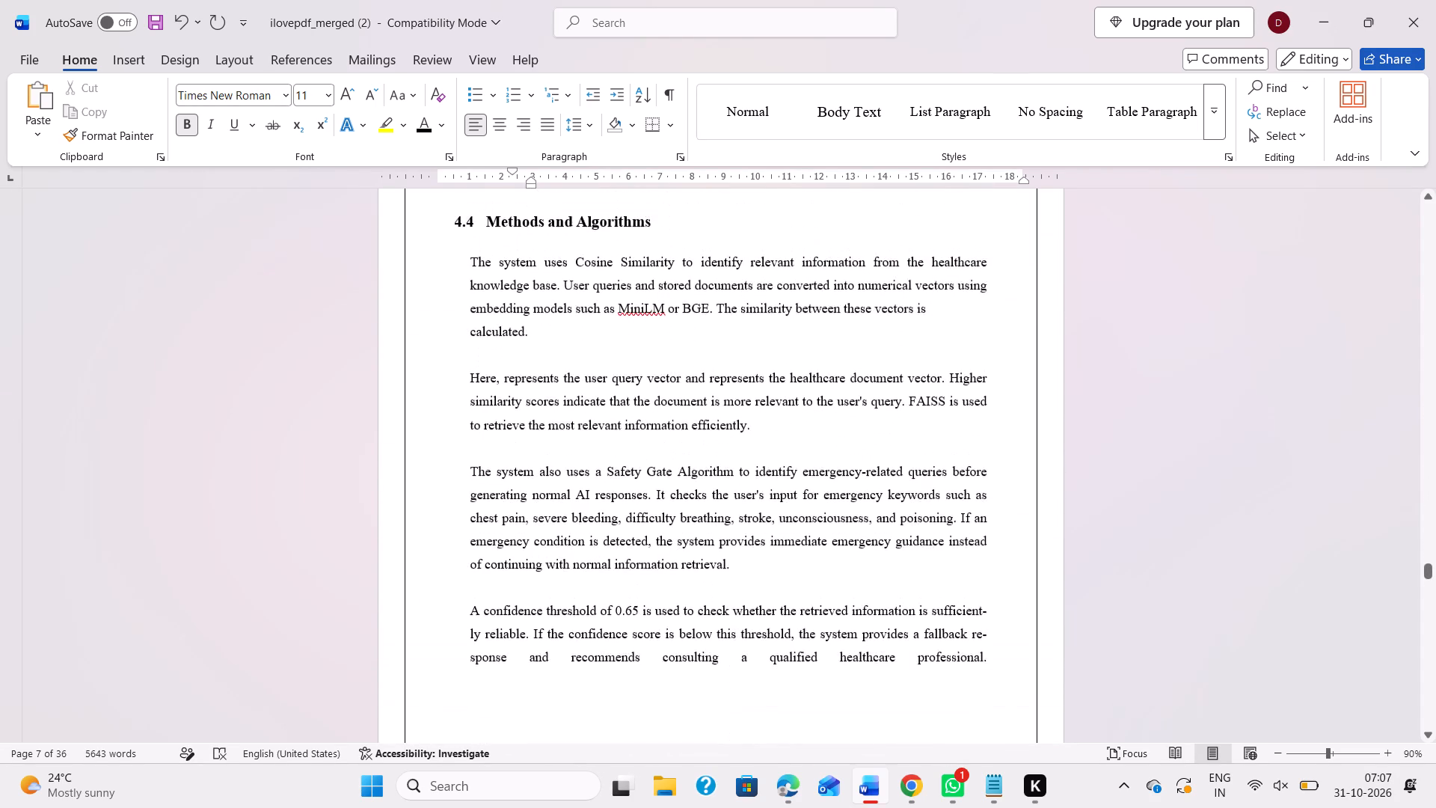
scroll(664, 596, up, 1)
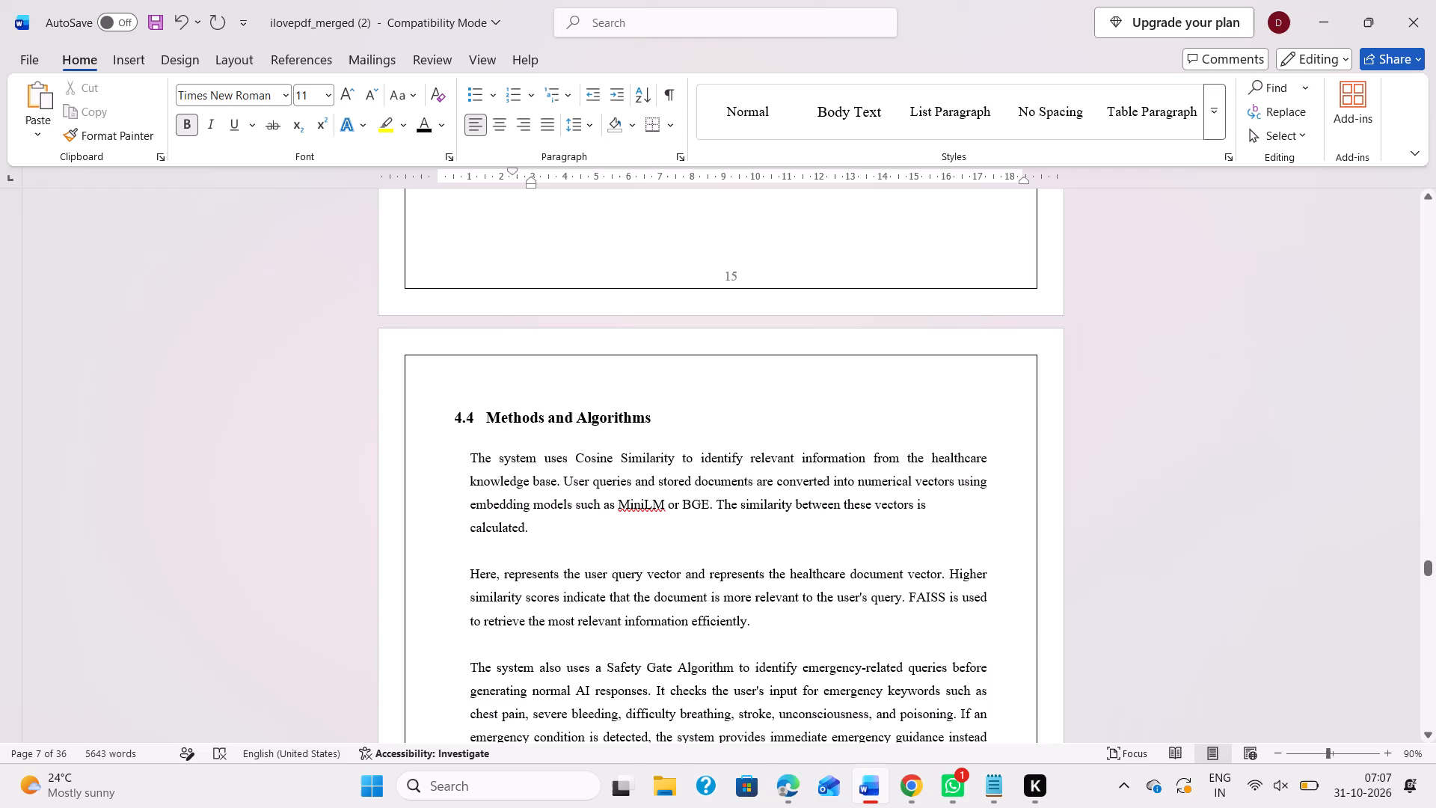
scroll(664, 596, down, 4)
scroll(664, 596, up, 1)
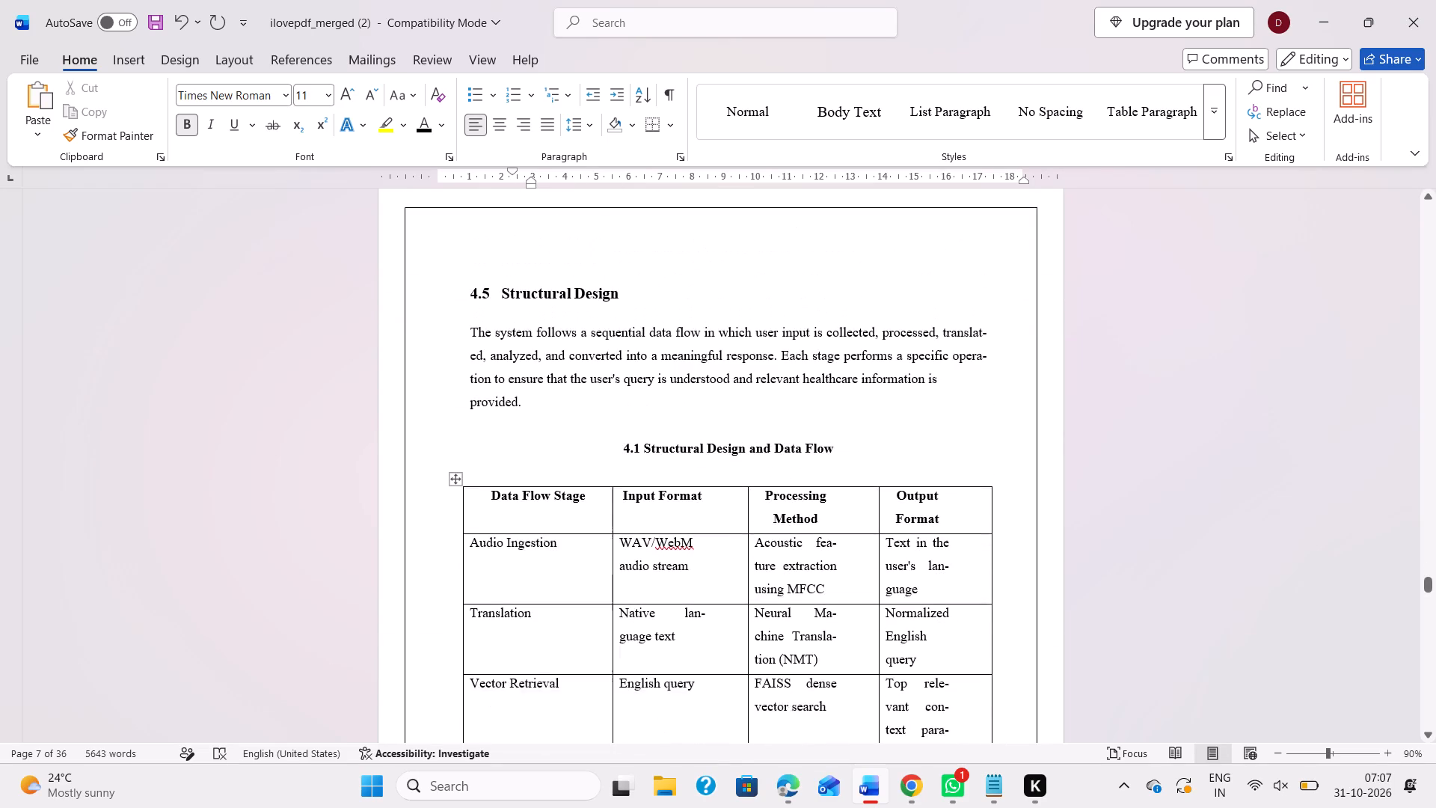
scroll(664, 596, down, 1)
scroll(664, 596, up, 1)
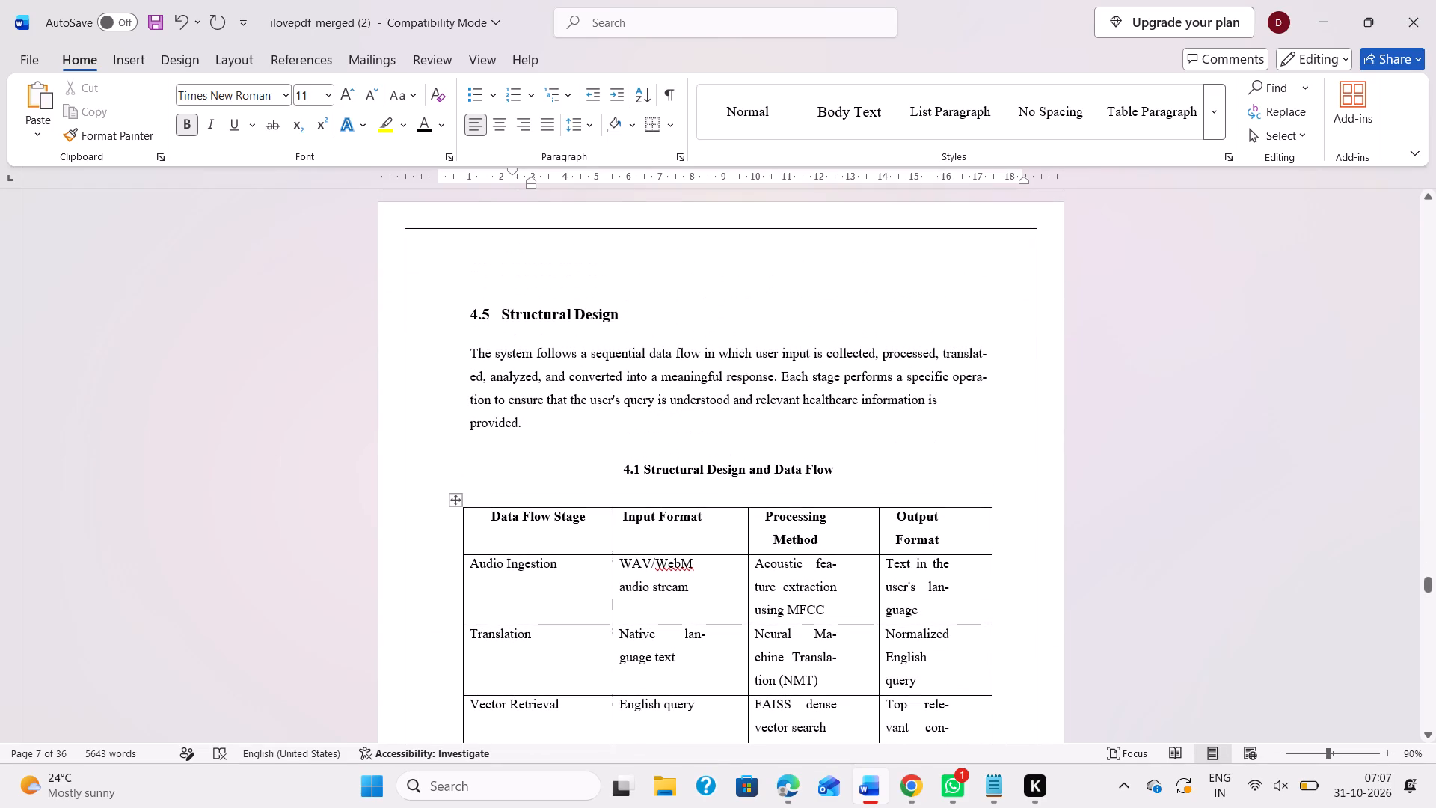
scroll(579, 325, down, 4)
scroll(577, 449, down, 1)
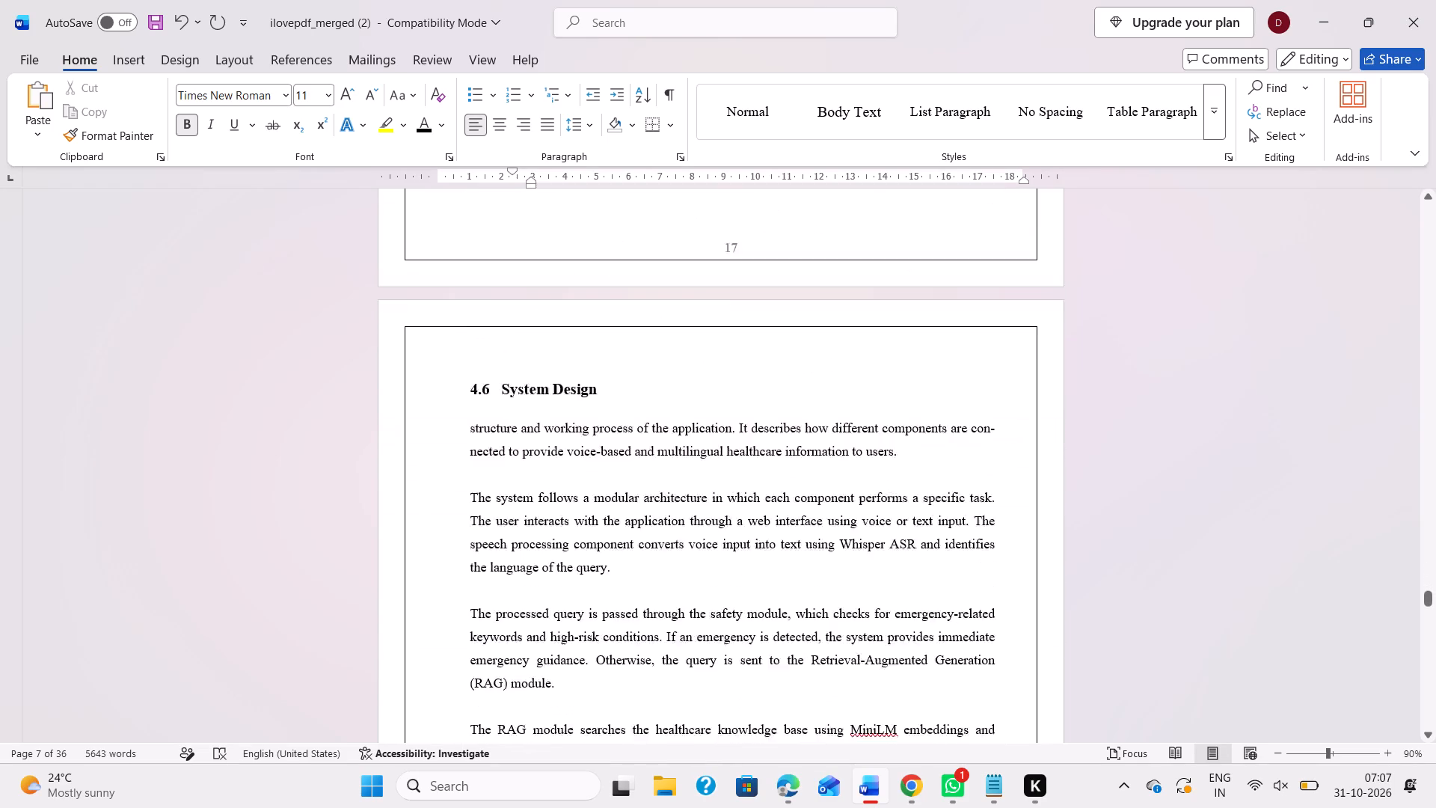
scroll(651, 429, up, 20)
scroll(651, 429, up, 9)
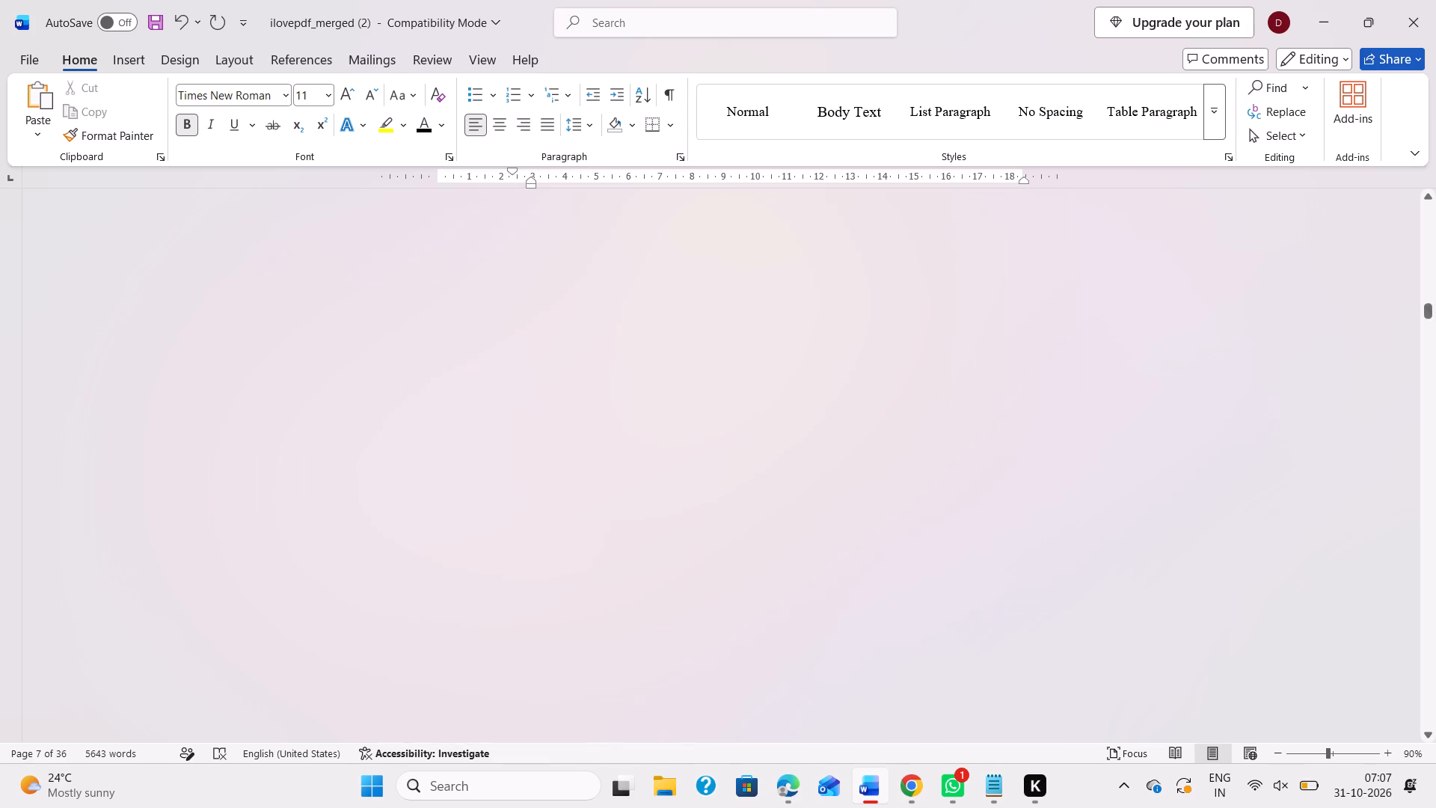
scroll(651, 429, up, 1)
scroll(651, 429, down, 8)
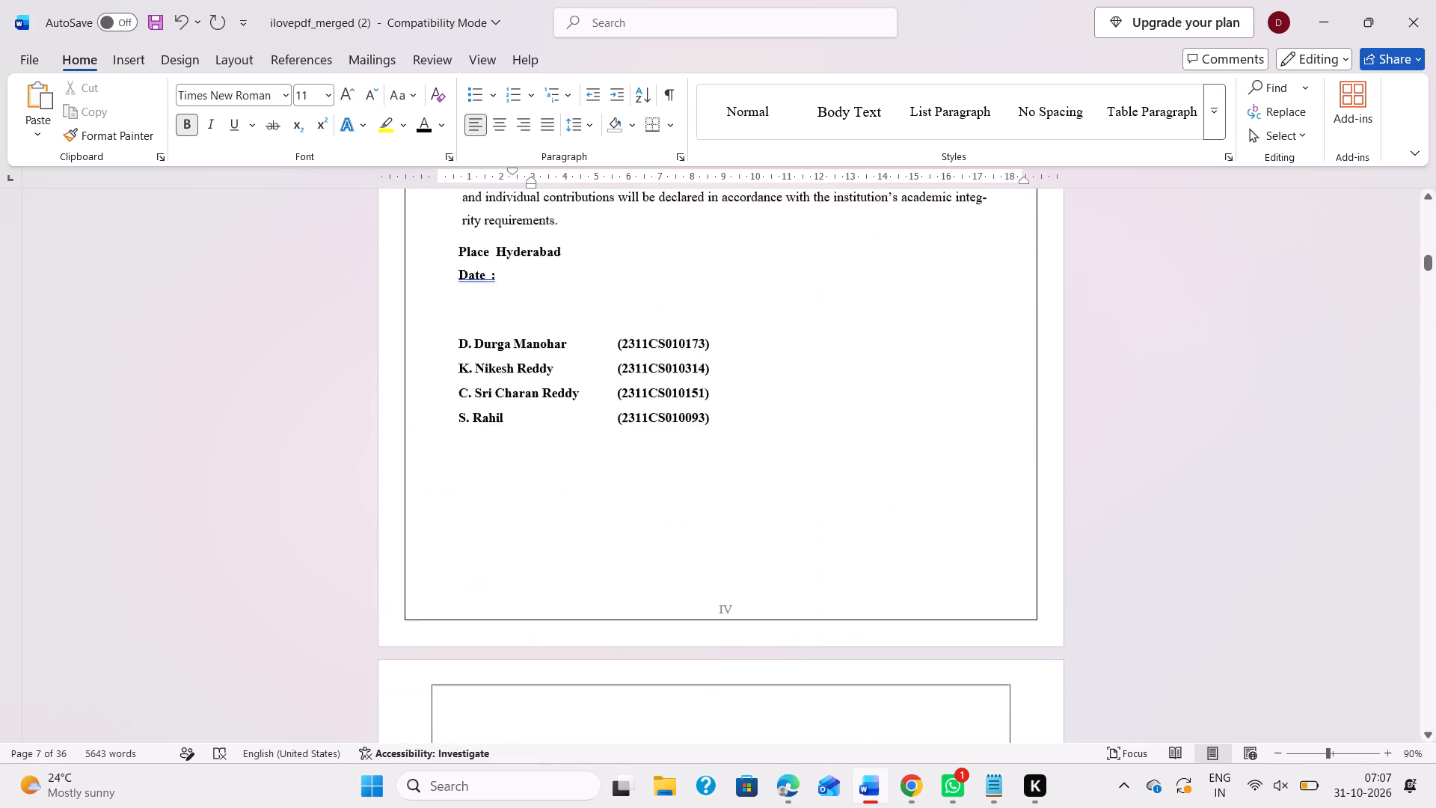
scroll(651, 429, down, 3)
scroll(651, 429, up, 1)
scroll(651, 429, down, 4)
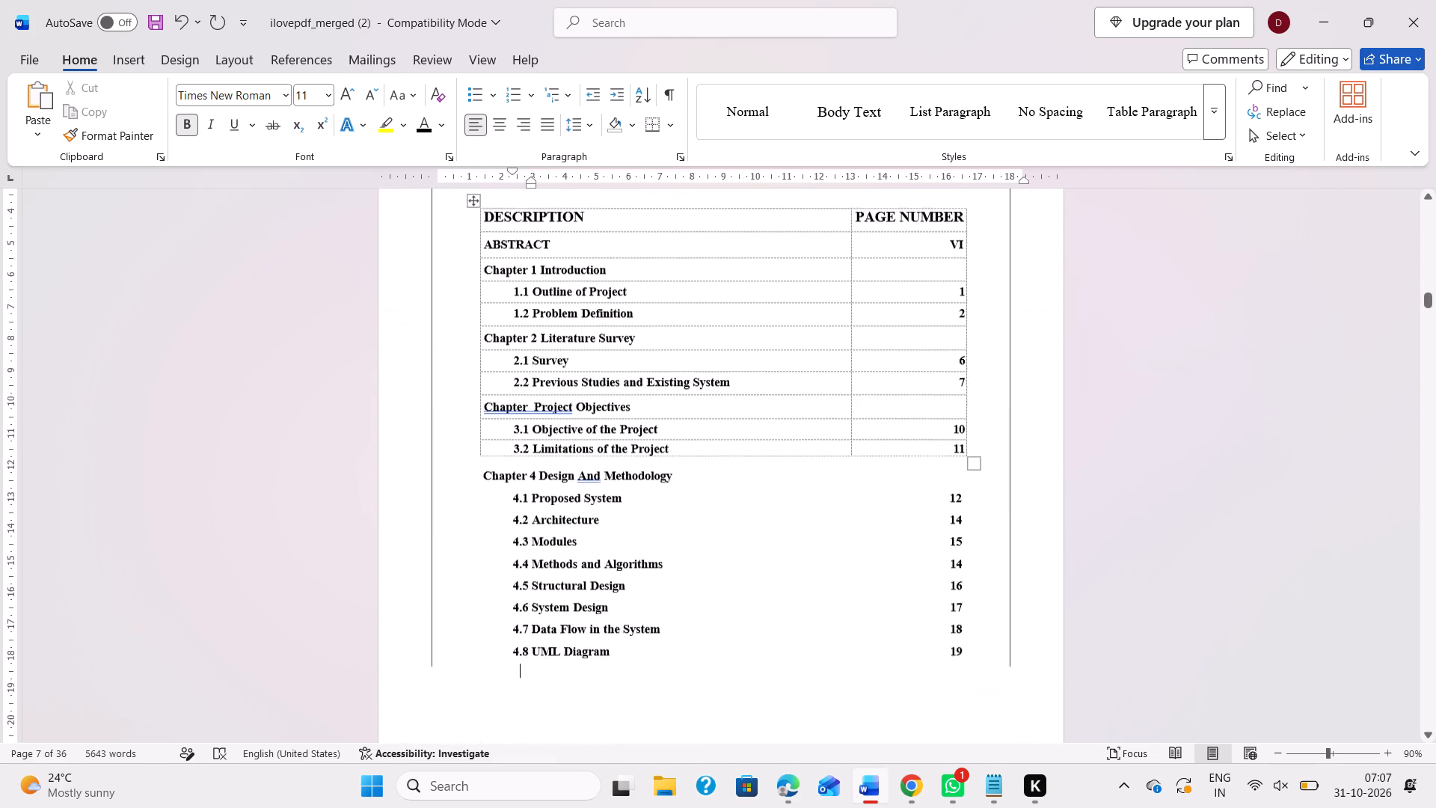
scroll(651, 429, down, 1)
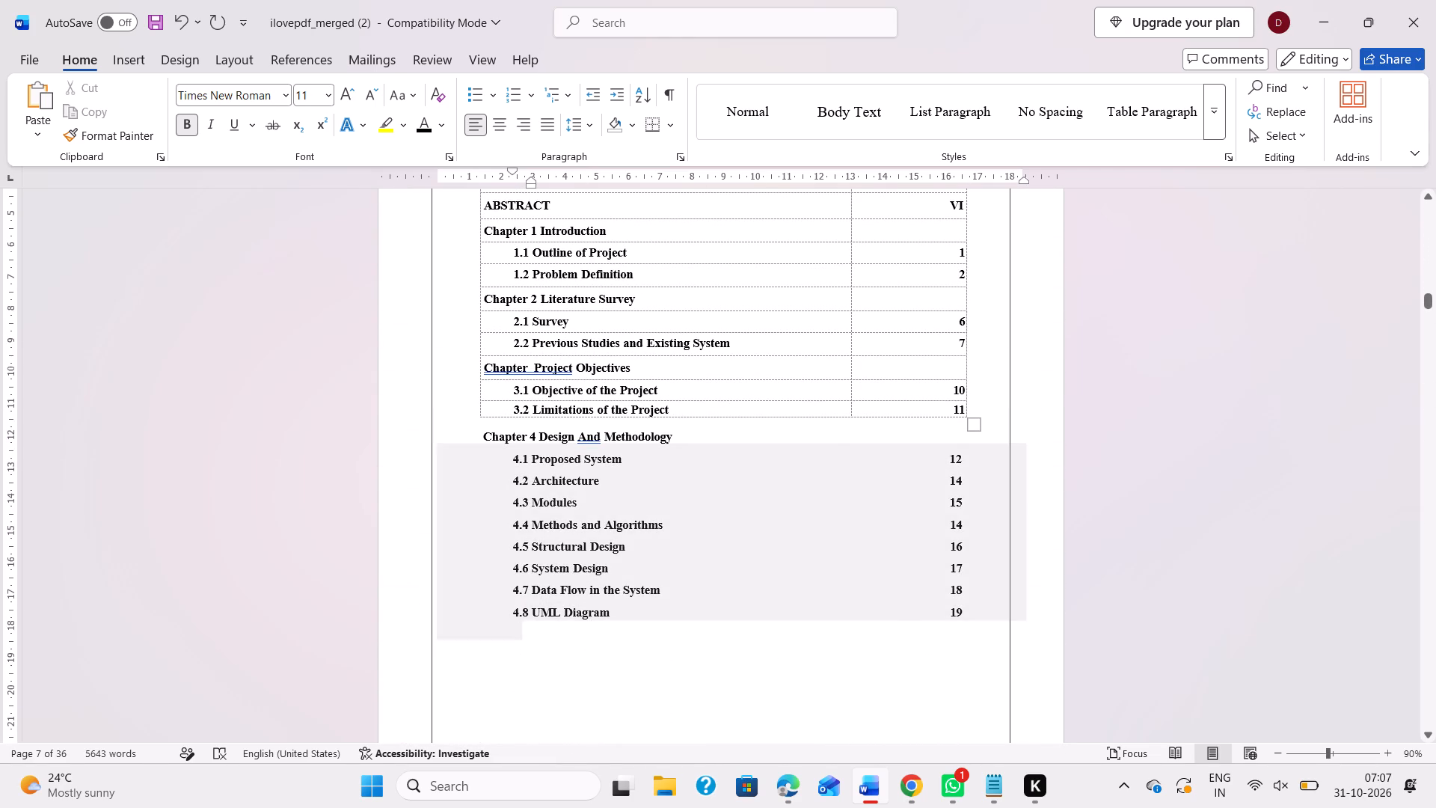
Replace the linked 4.4 contents entry with its copied title "Methods and Algorithms" and enter 16 as its page number.
click(959, 524)
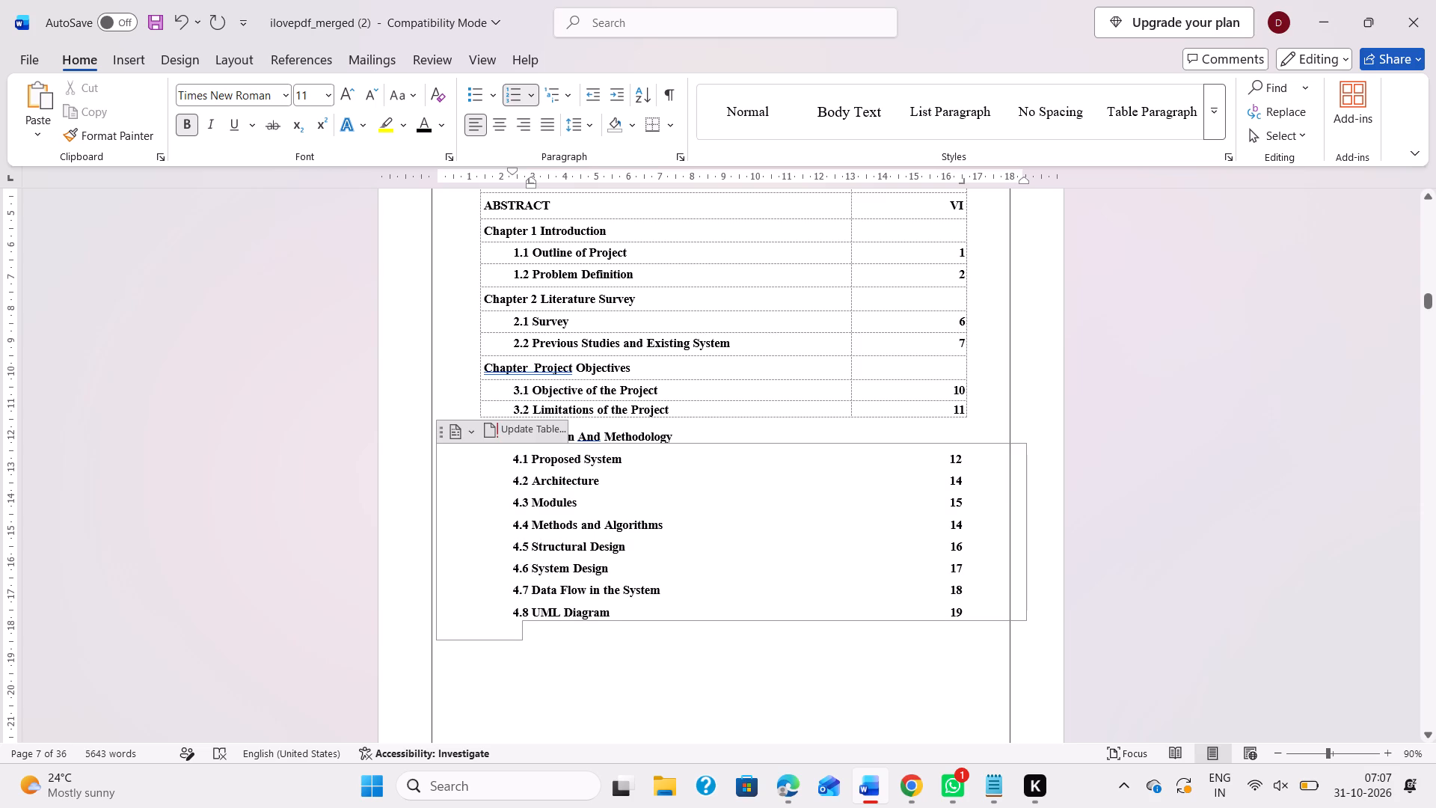
drag(673, 527, 622, 526)
drag(622, 526, 532, 527)
key(ctrl+c)
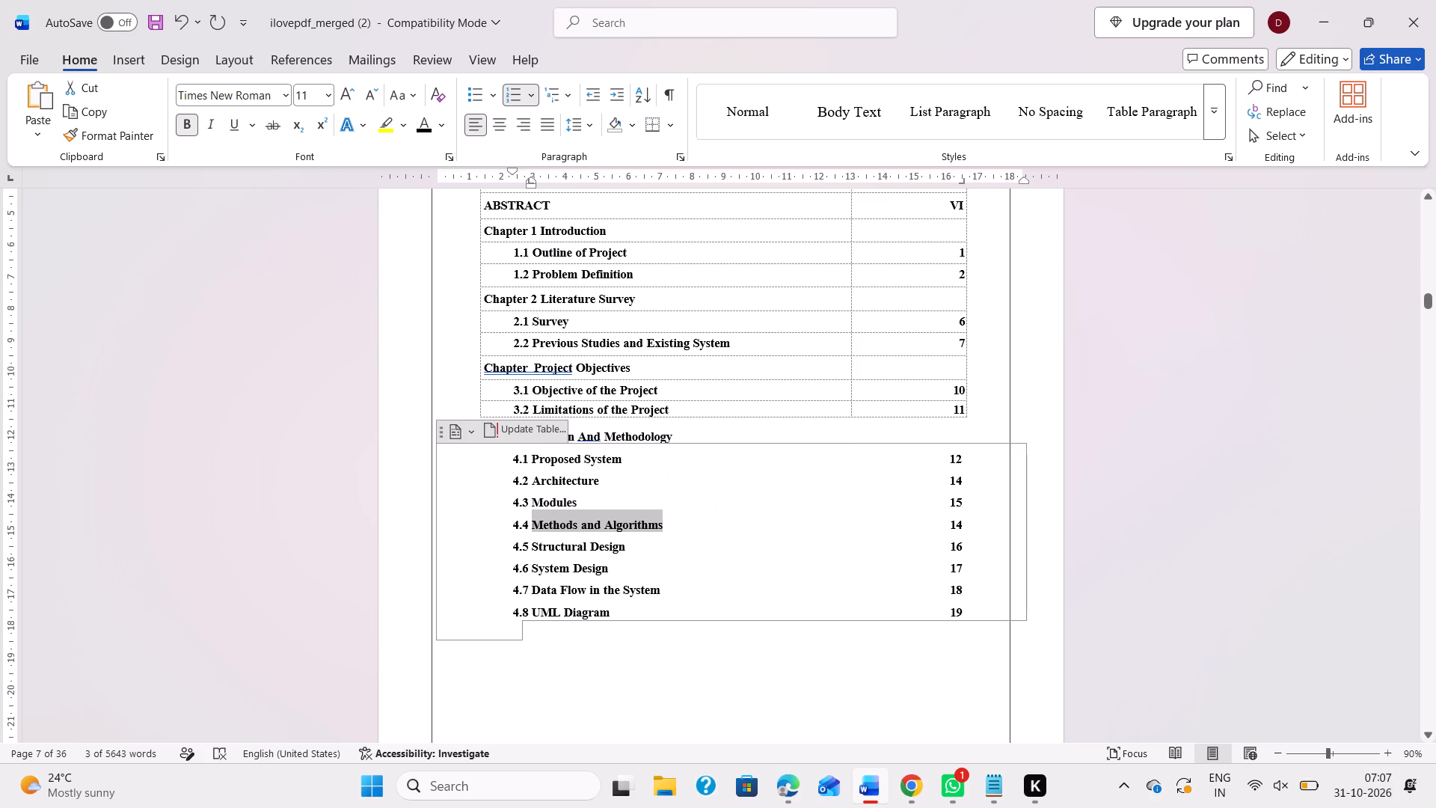
click(970, 526)
key(BackSpace)
key(BackSpace)
key(ctrl+v)
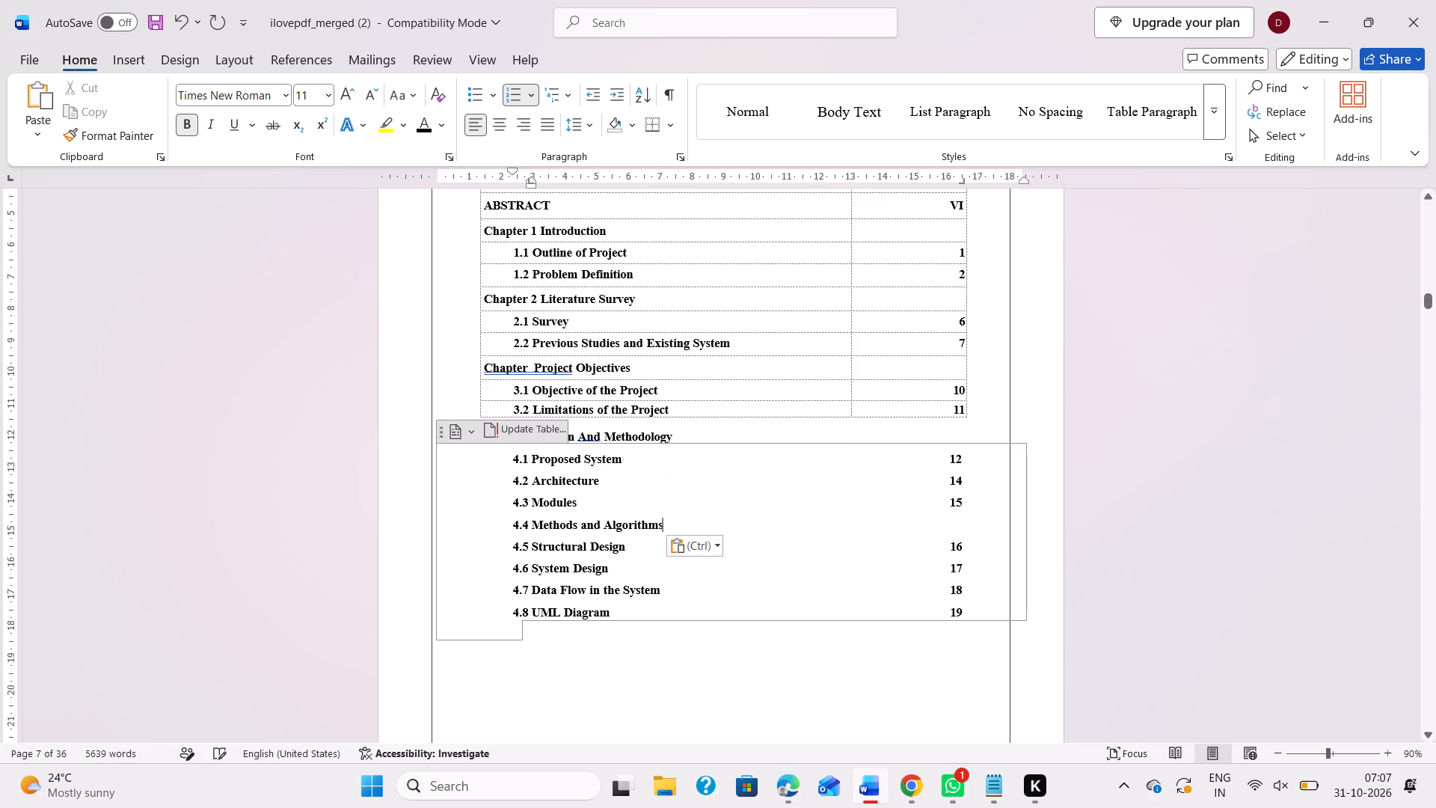
key(Tab)
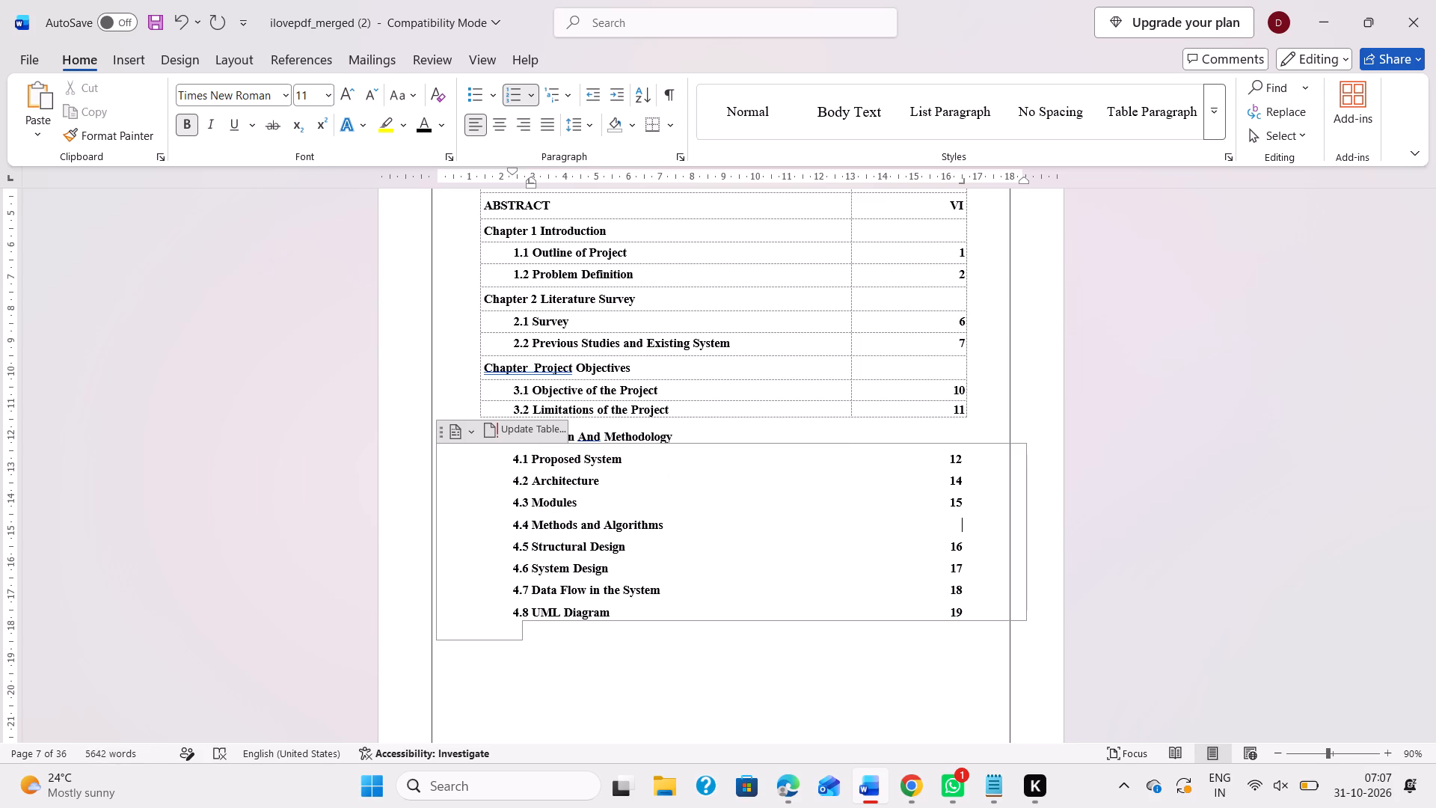
text(16)
Replace the linked 4.5 contents entry with its copied title "Structural Design" and enter 17 as its page number.
drag(637, 548, 541, 545)
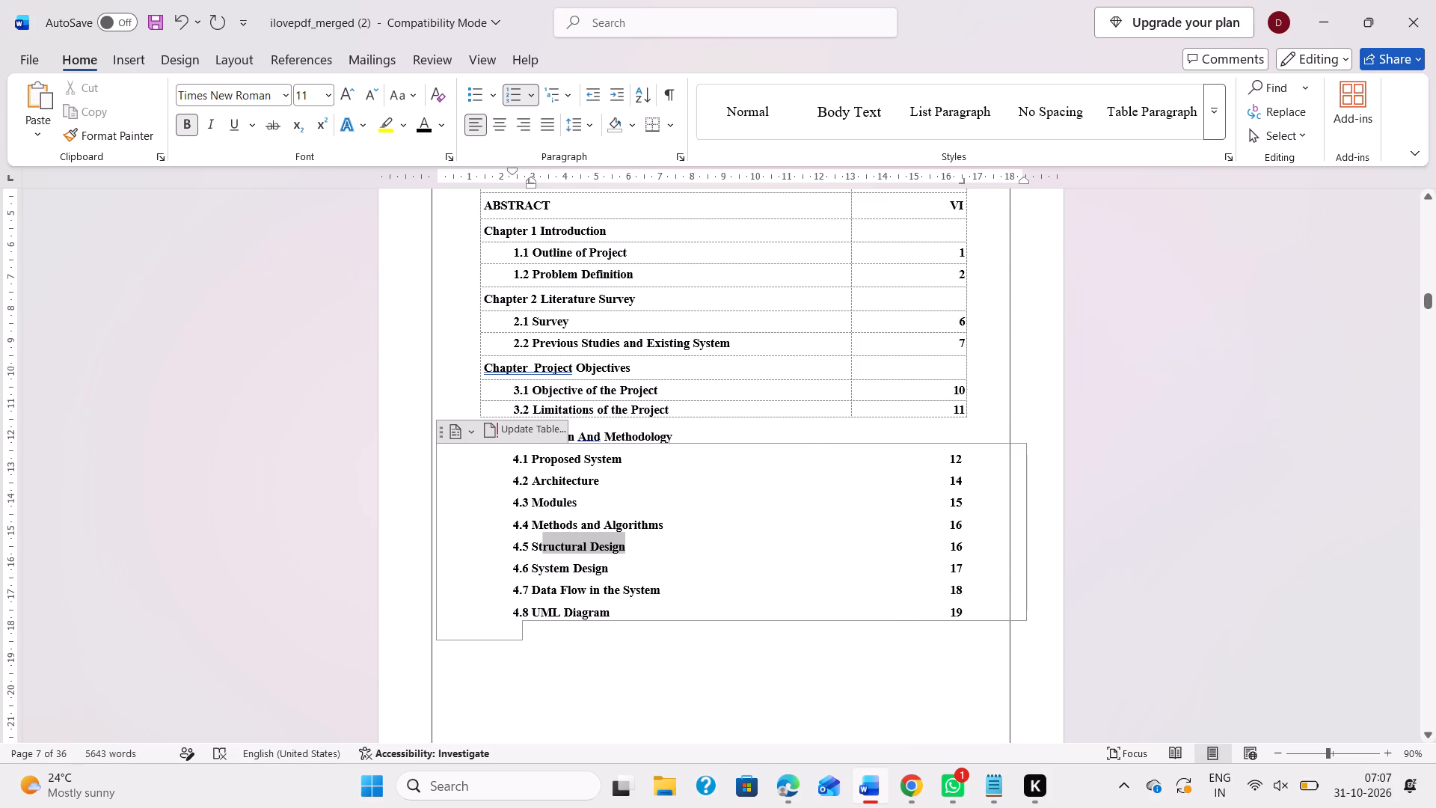
drag(541, 545, 530, 545)
key(ctrl+c)
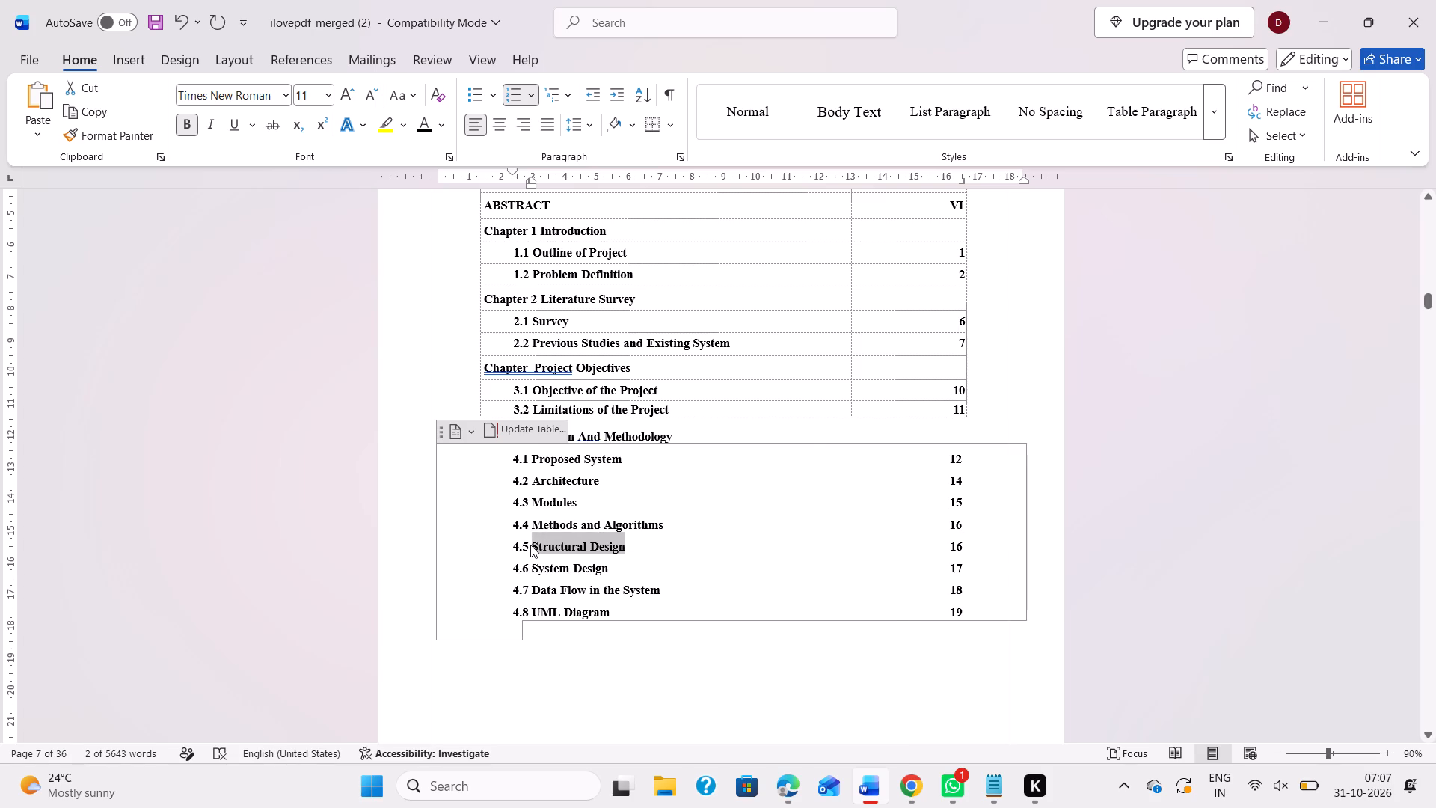
click(971, 540)
key(BackSpace)
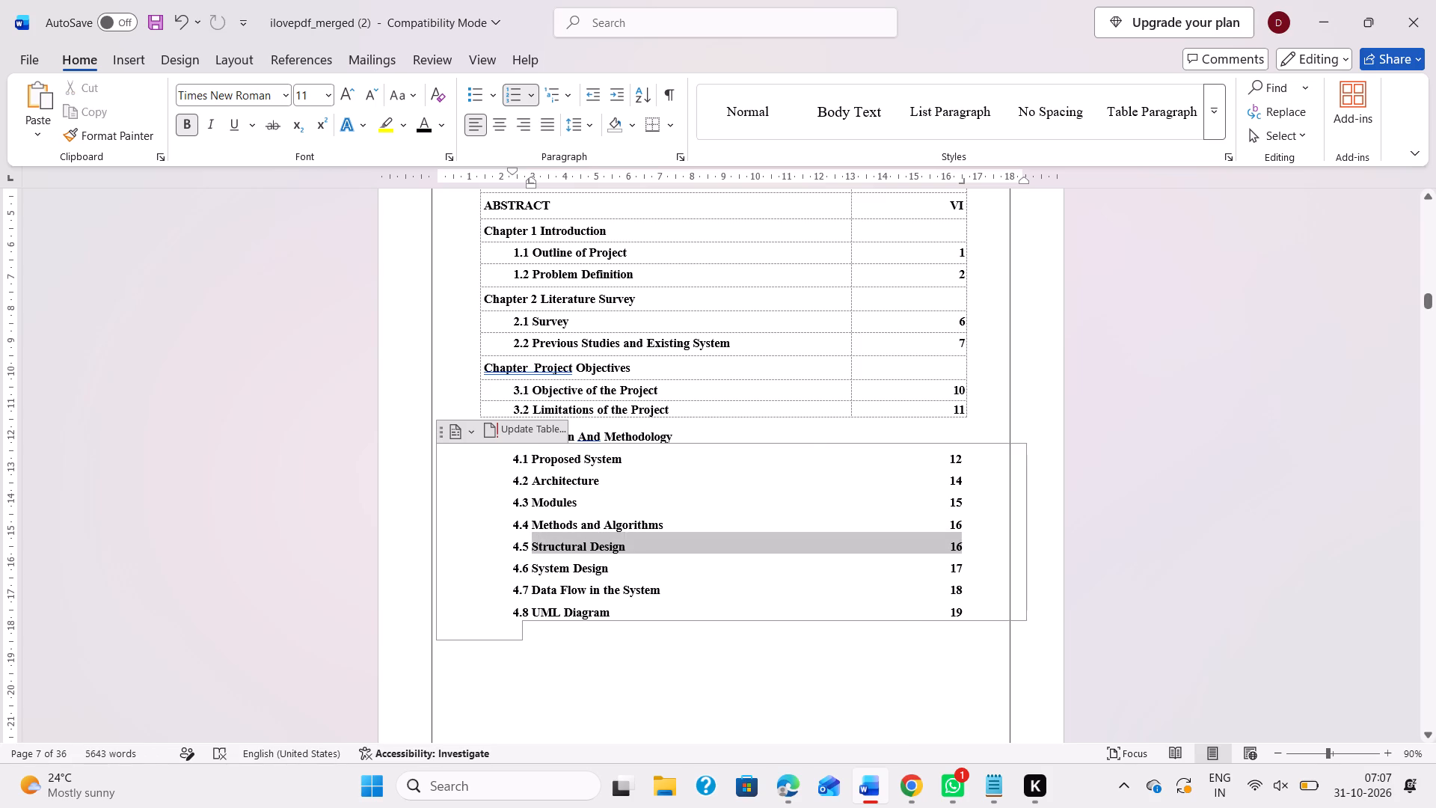
key(BackSpace)
key(ctrl+v)
key(Tab)
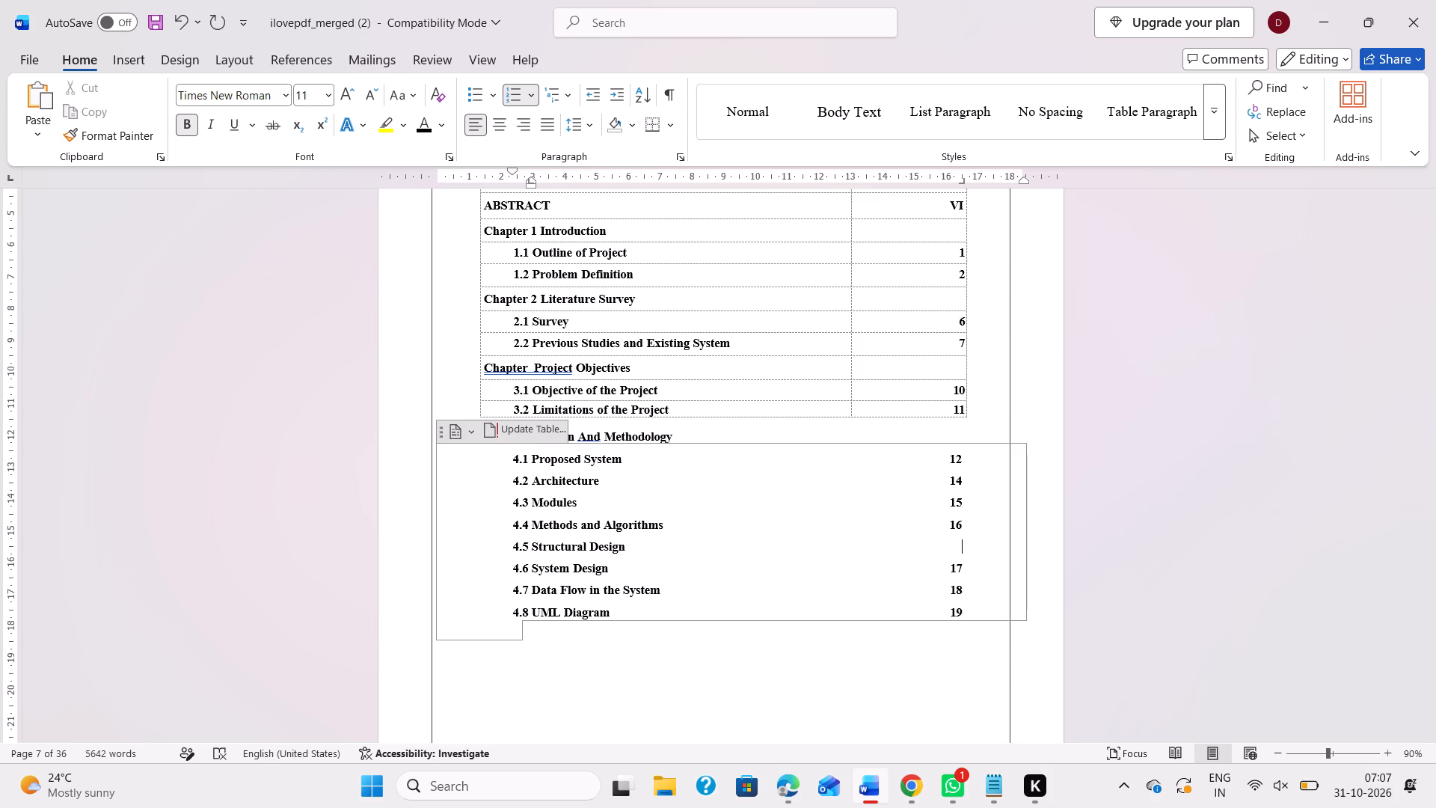
text(17)
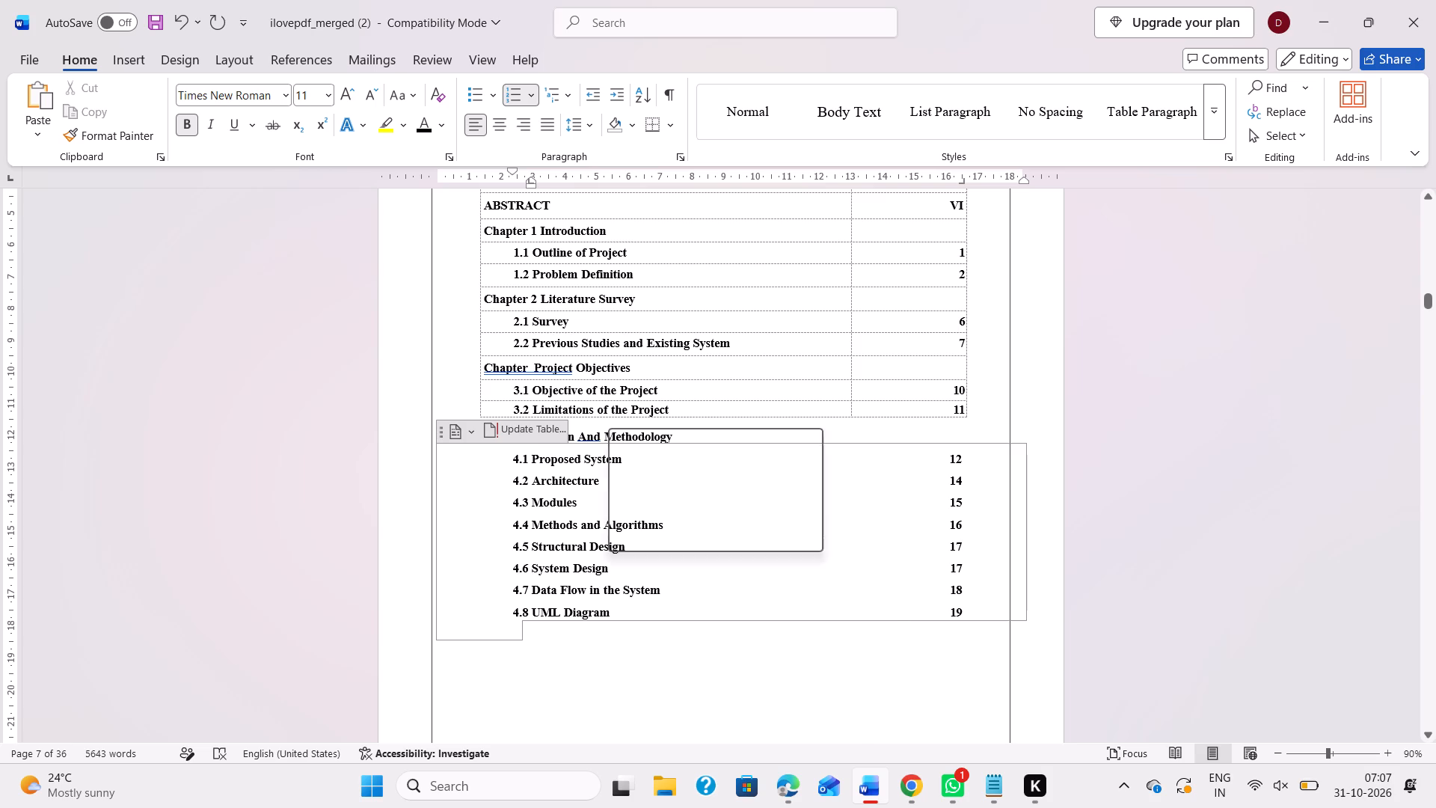
Replace the linked 4.6 contents entry with its copied title "System Design" and enter 18 as its page number.
drag(639, 567, 532, 568)
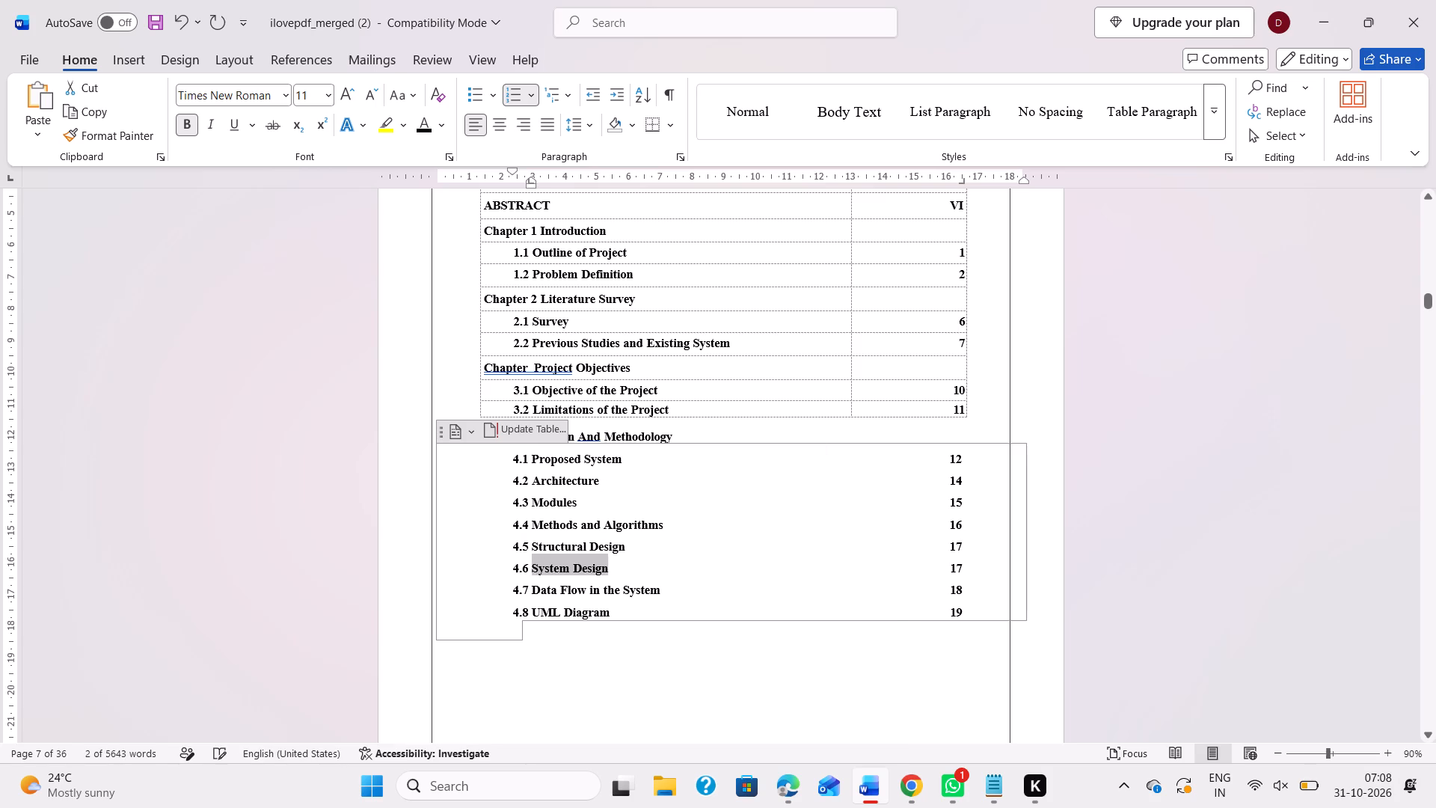
key(ctrl+c)
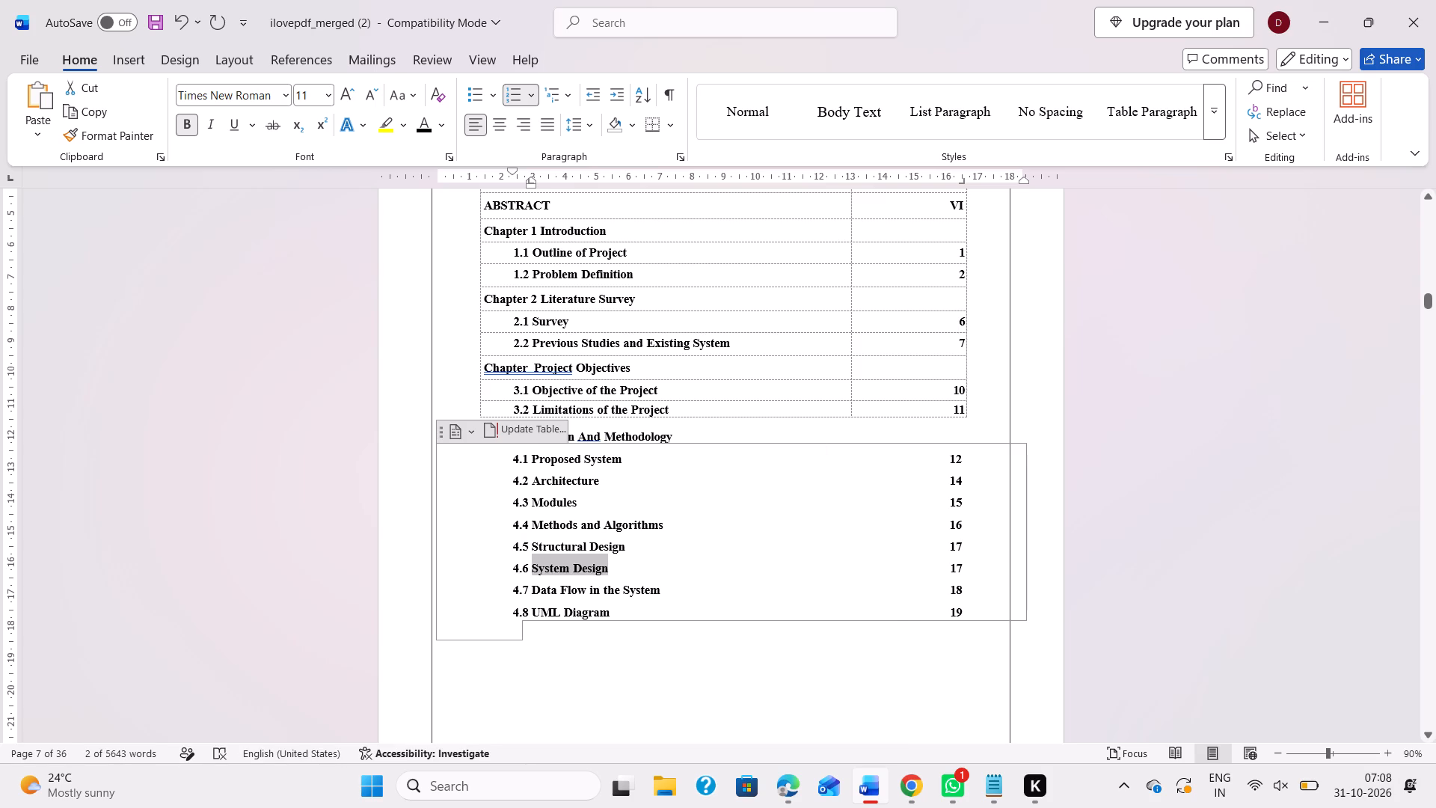
click(960, 566)
key(BackSpace)
key(BackSpace)
key(ctrl+v)
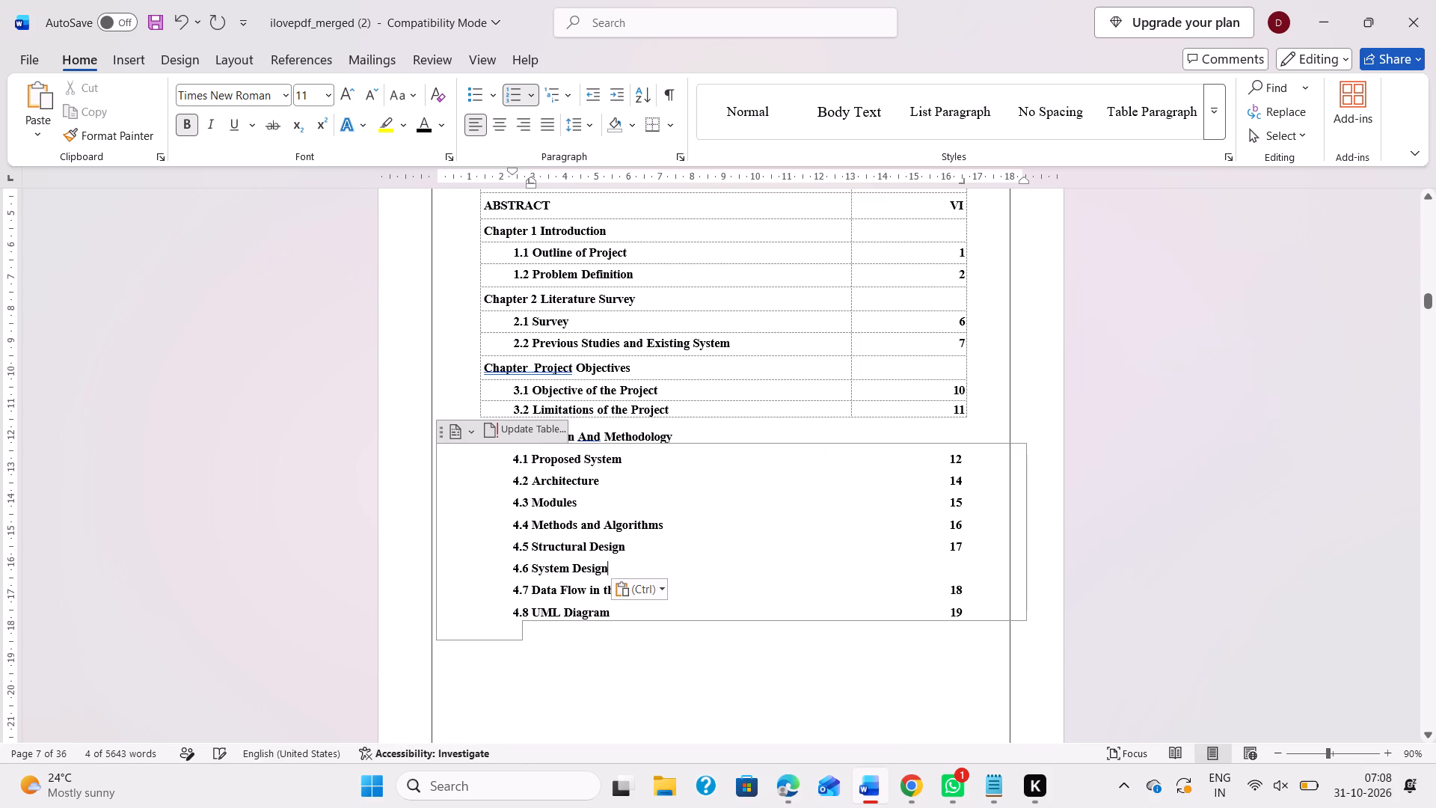
key(Tab)
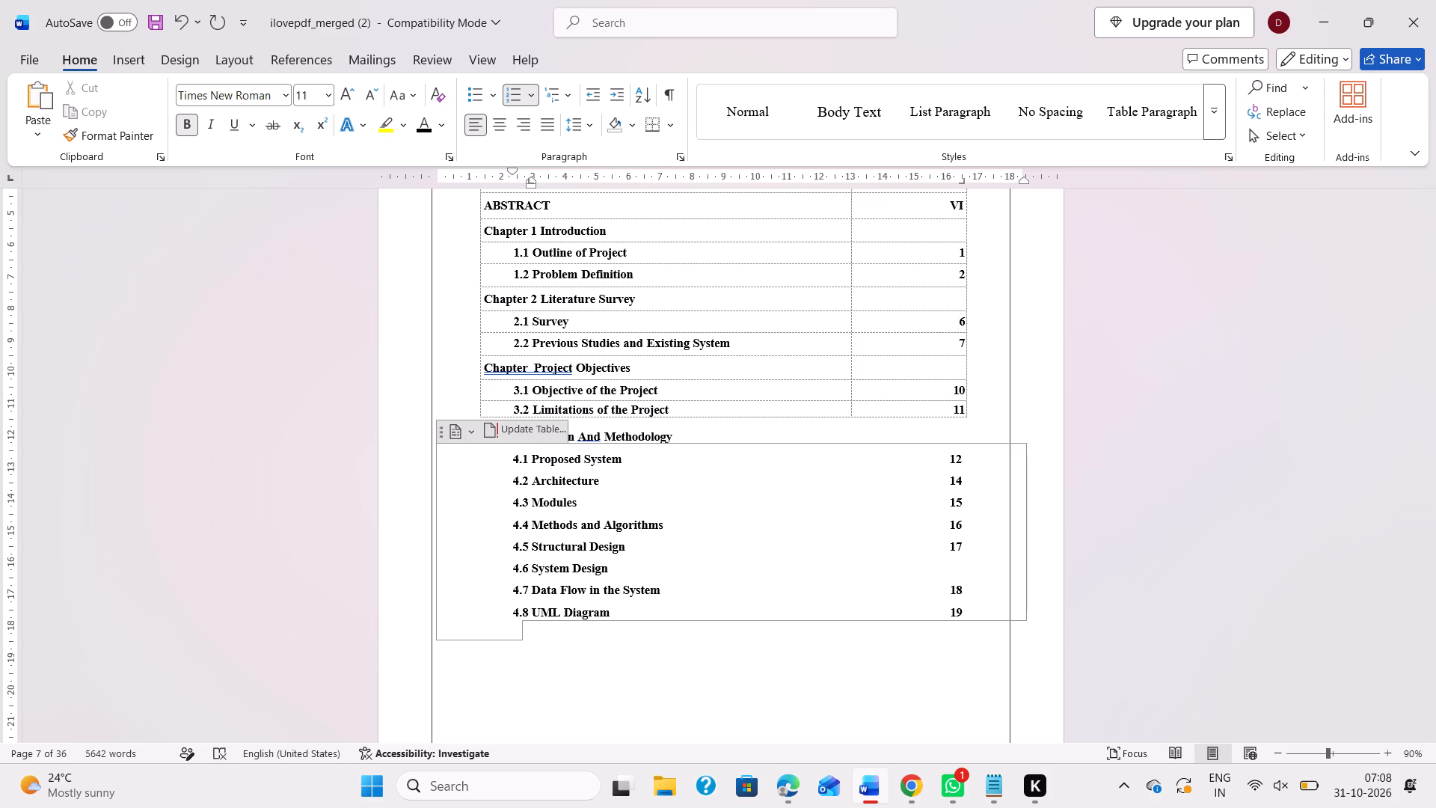
text(18)
Check which pages sections 4.7 Data Flow in the System and 4.8 UML Diagram start on, and return to the Chapter 4 contents entries.
drag(665, 590, 549, 589)
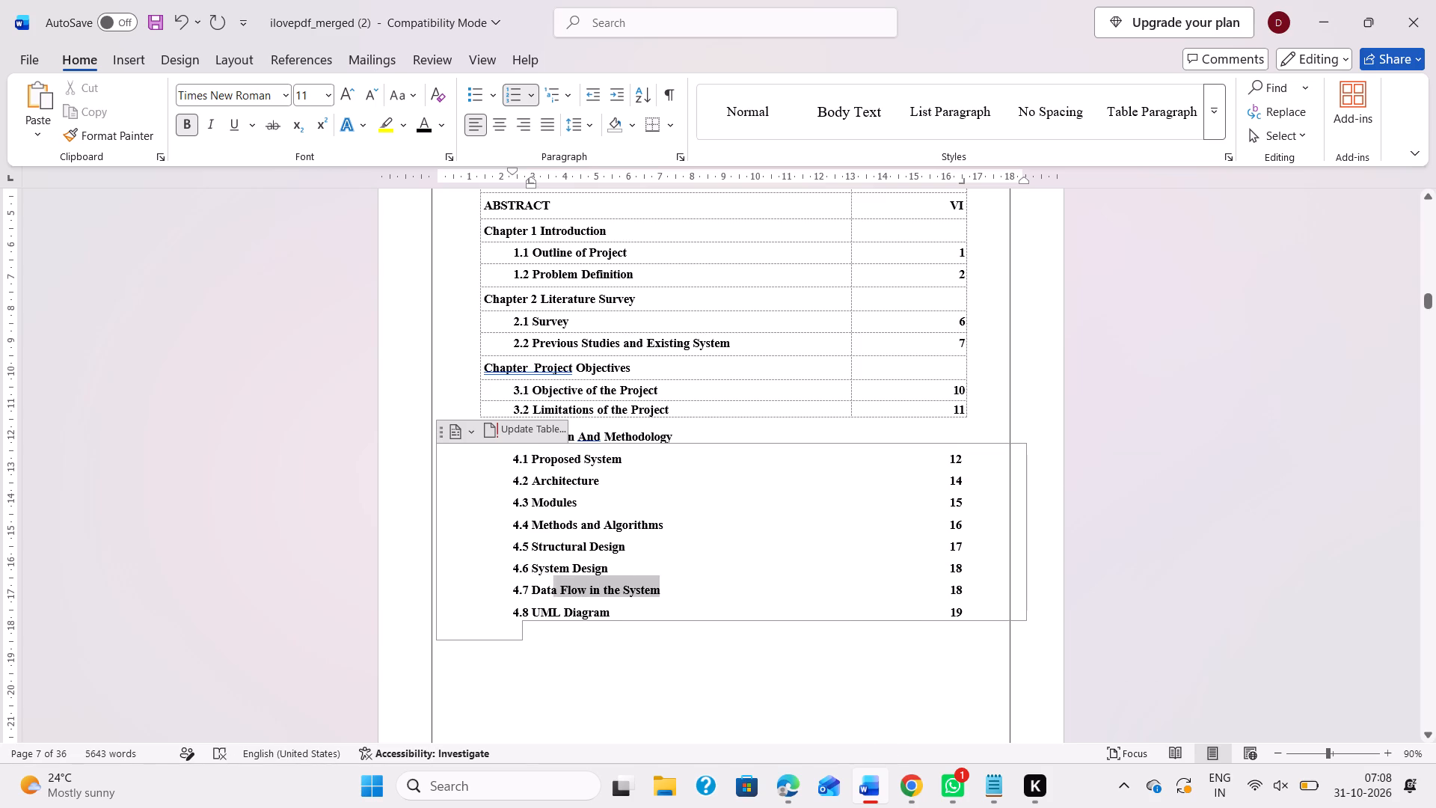
drag(549, 589, 533, 590)
click(786, 738)
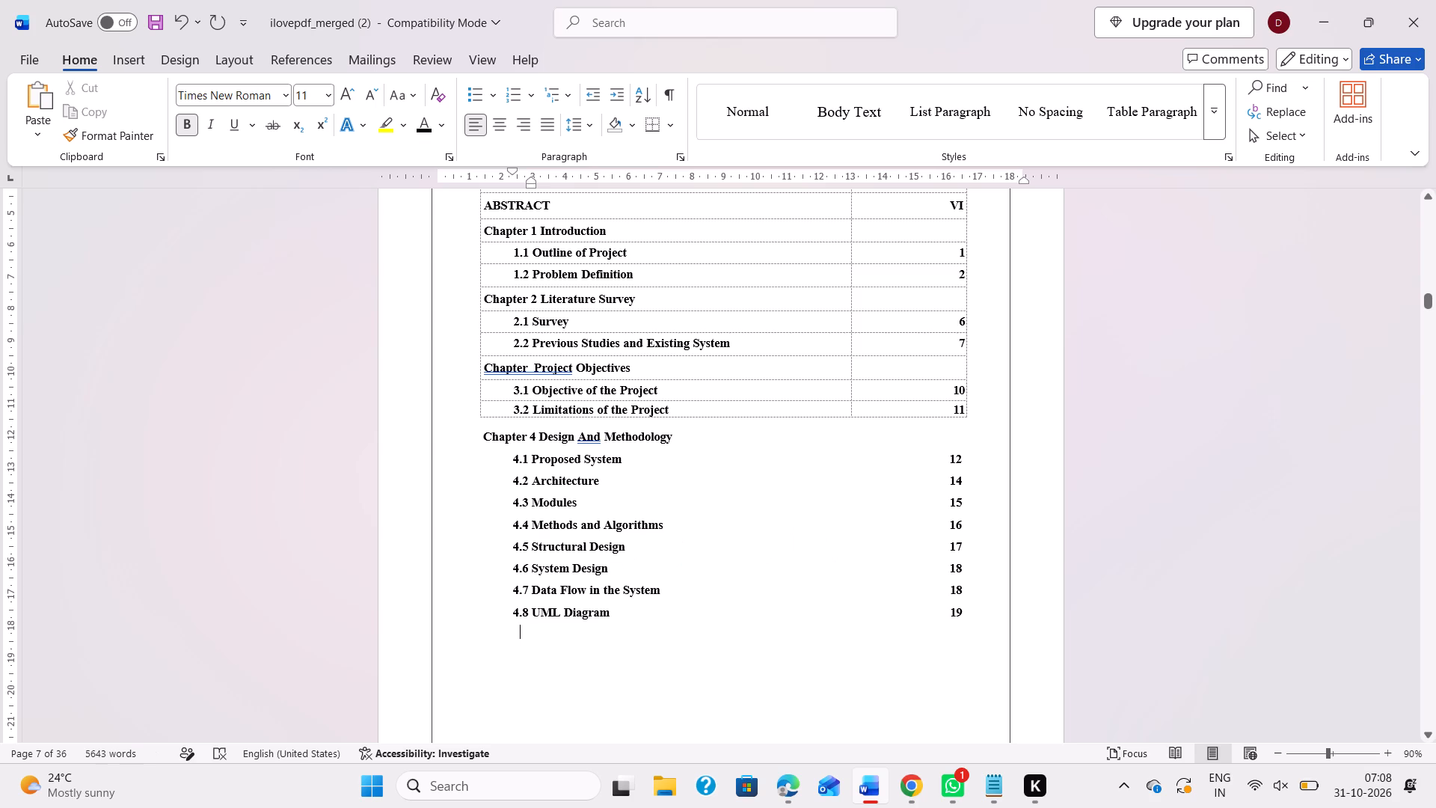
scroll(787, 689, down, 20)
scroll(787, 689, down, 2)
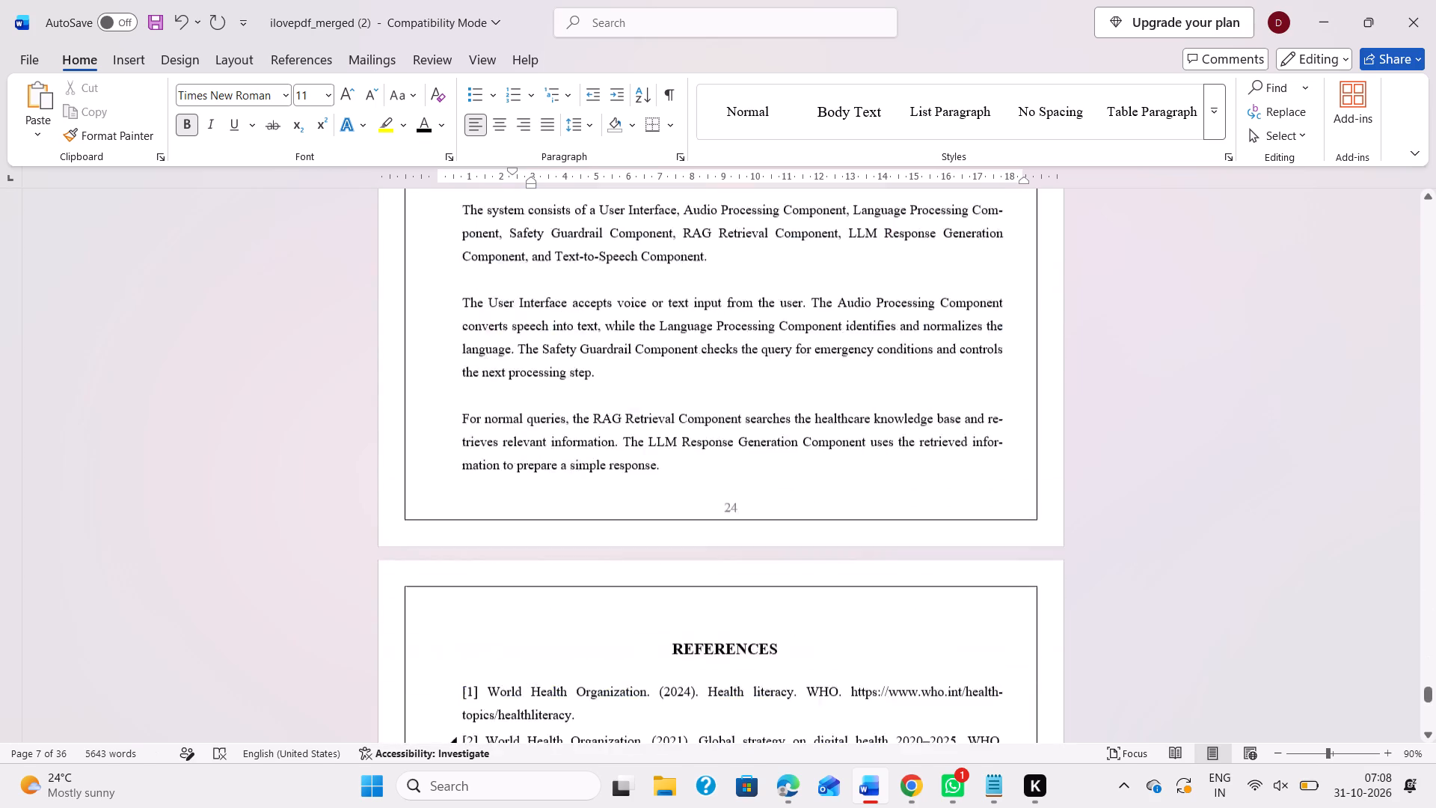
scroll(787, 689, down, 4)
scroll(787, 689, up, 11)
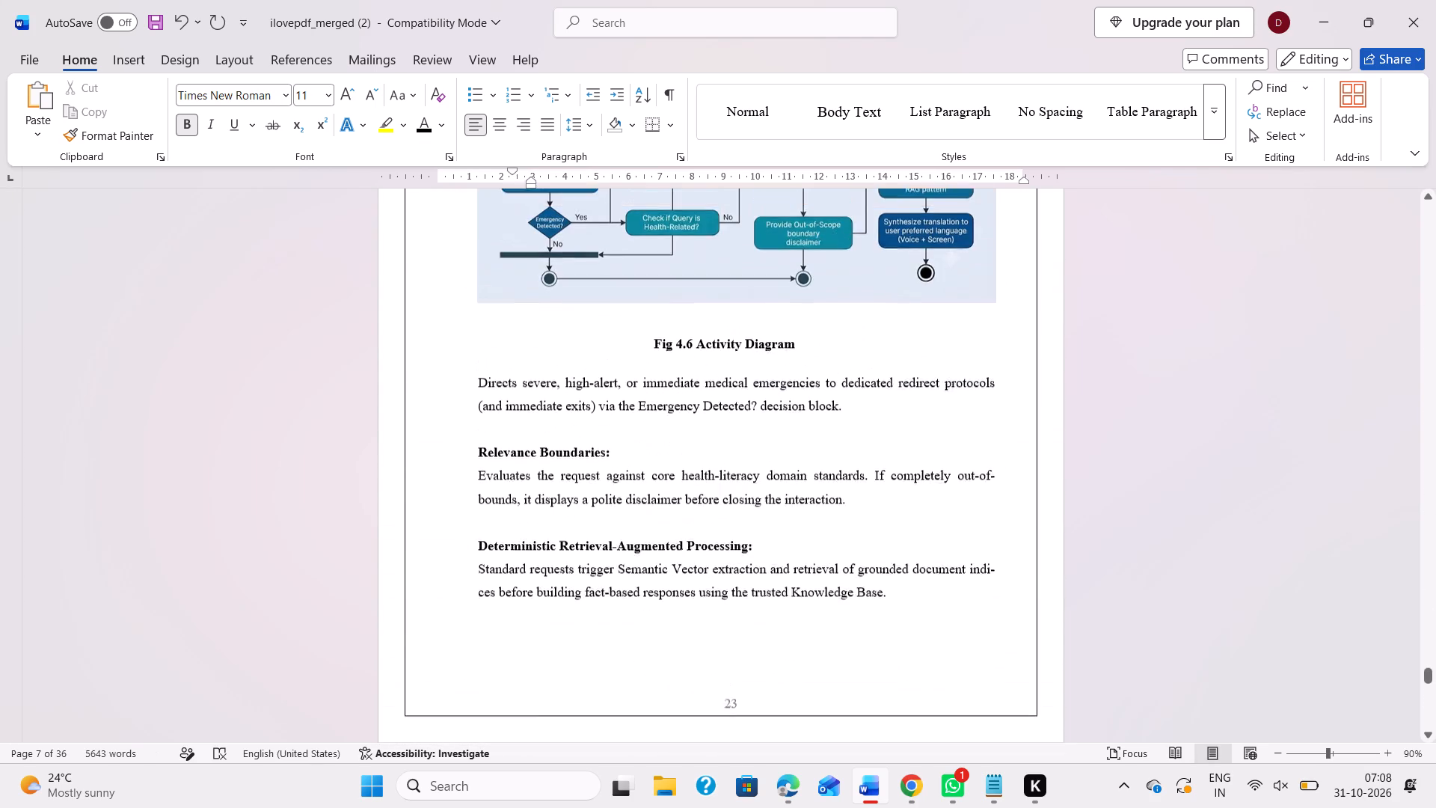
scroll(787, 689, up, 7)
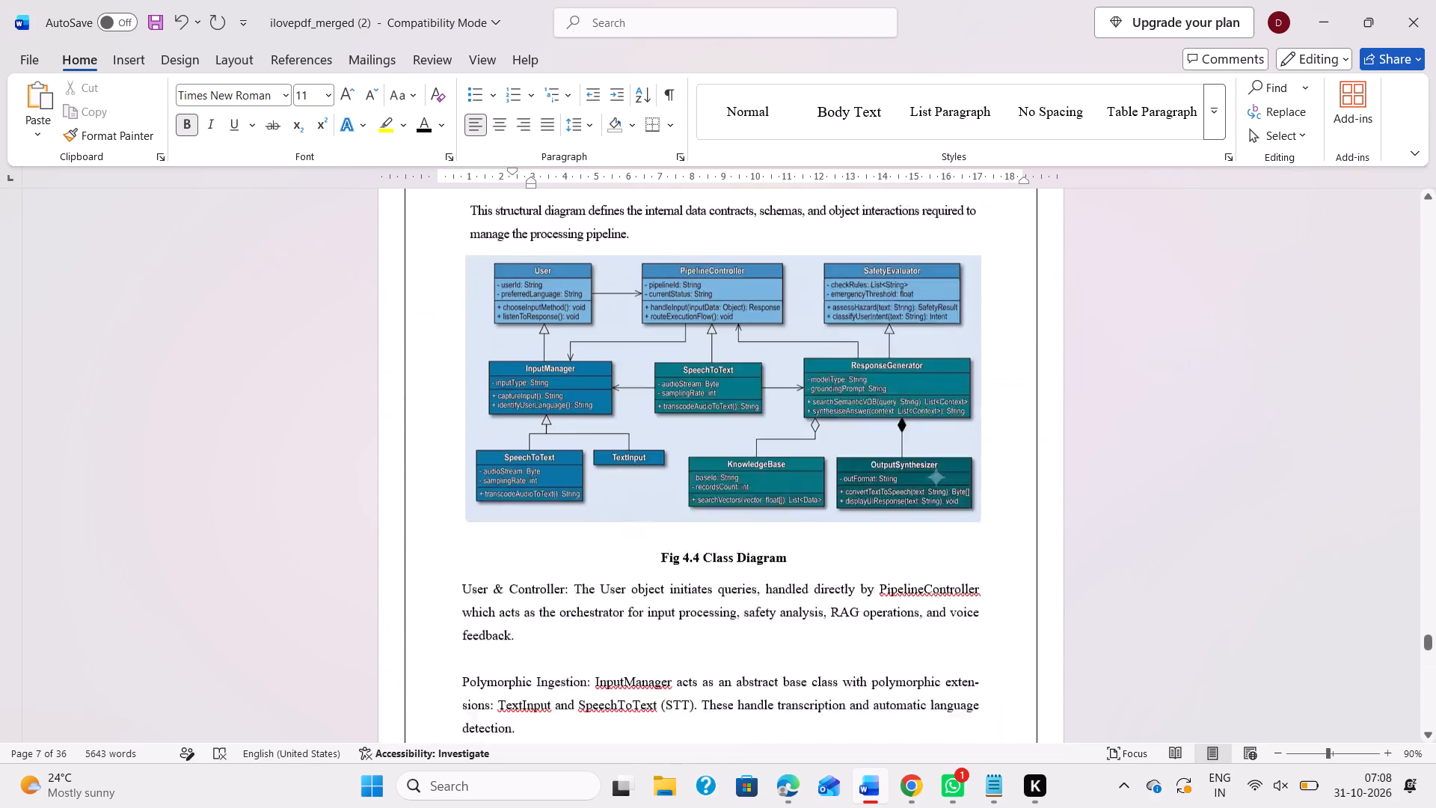
scroll(787, 689, up, 7)
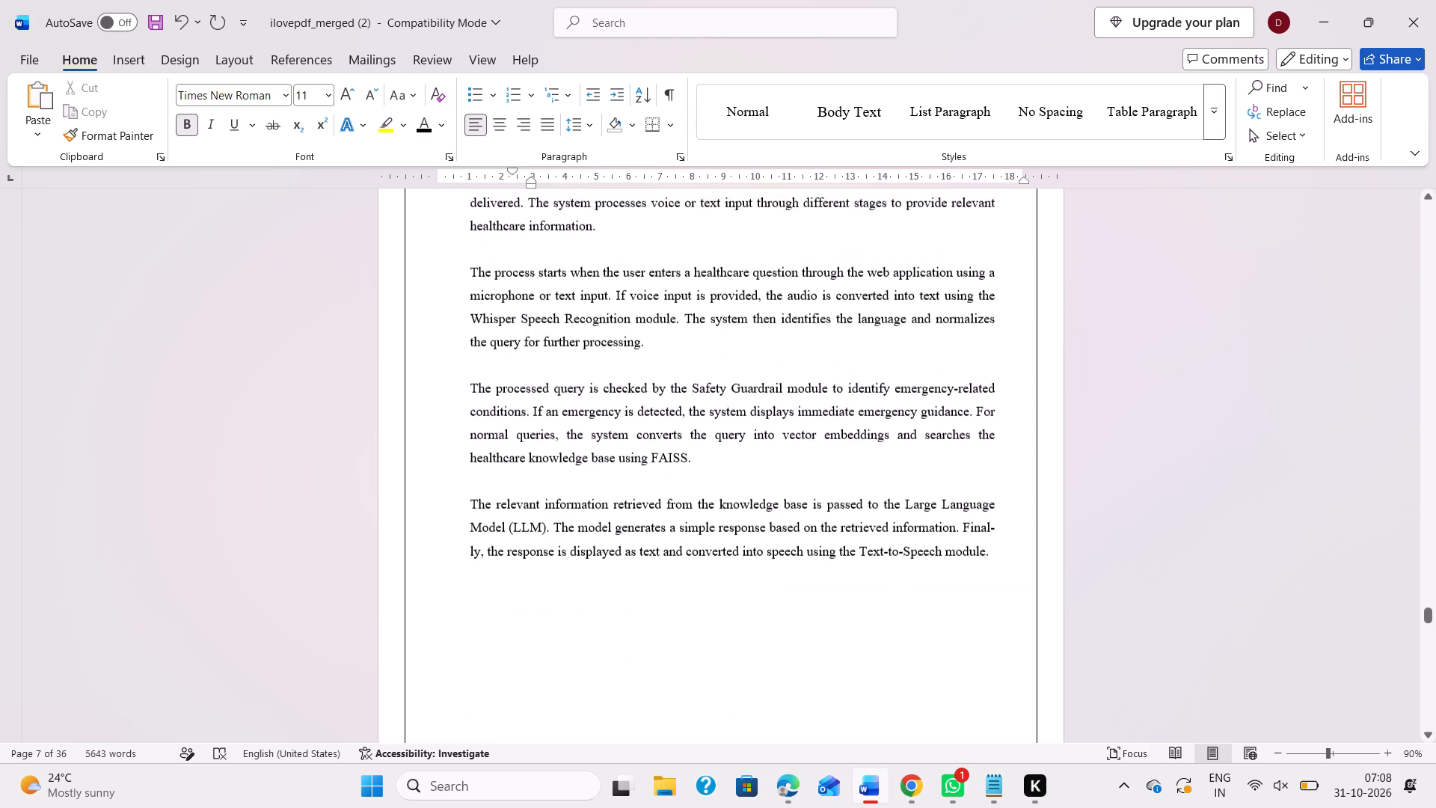
scroll(787, 689, up, 4)
scroll(787, 689, down, 4)
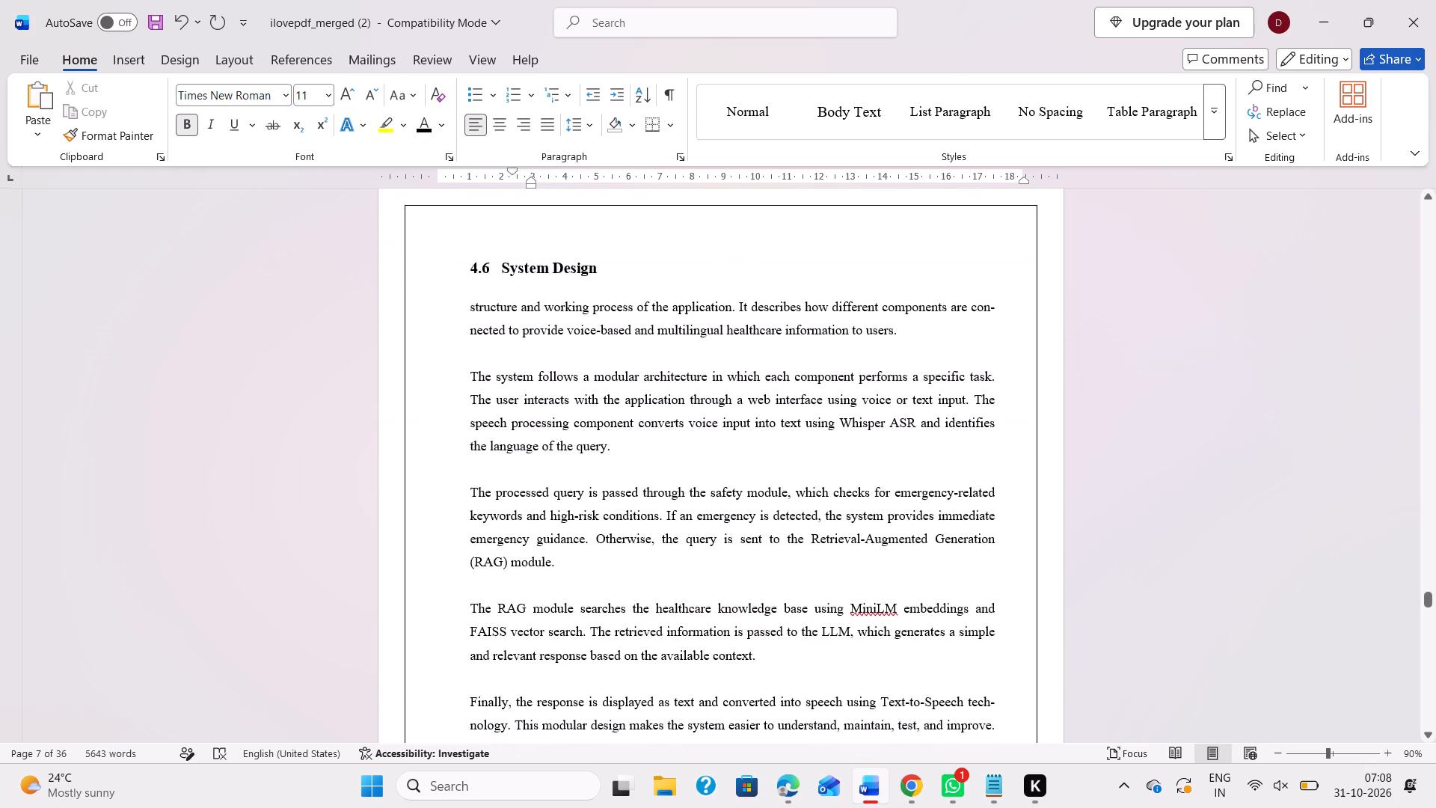
scroll(787, 689, down, 3)
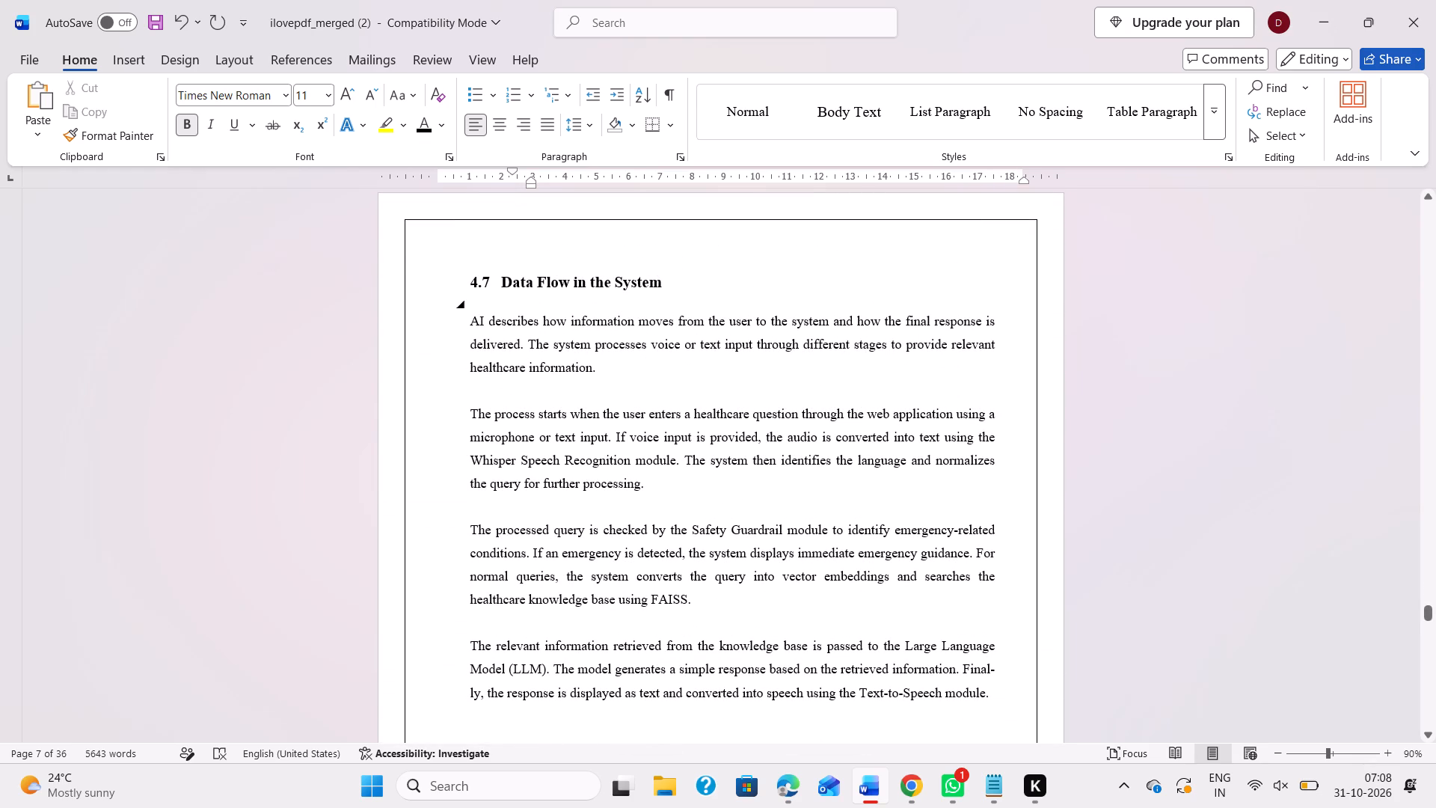
scroll(671, 287, down, 3)
scroll(652, 404, down, 1)
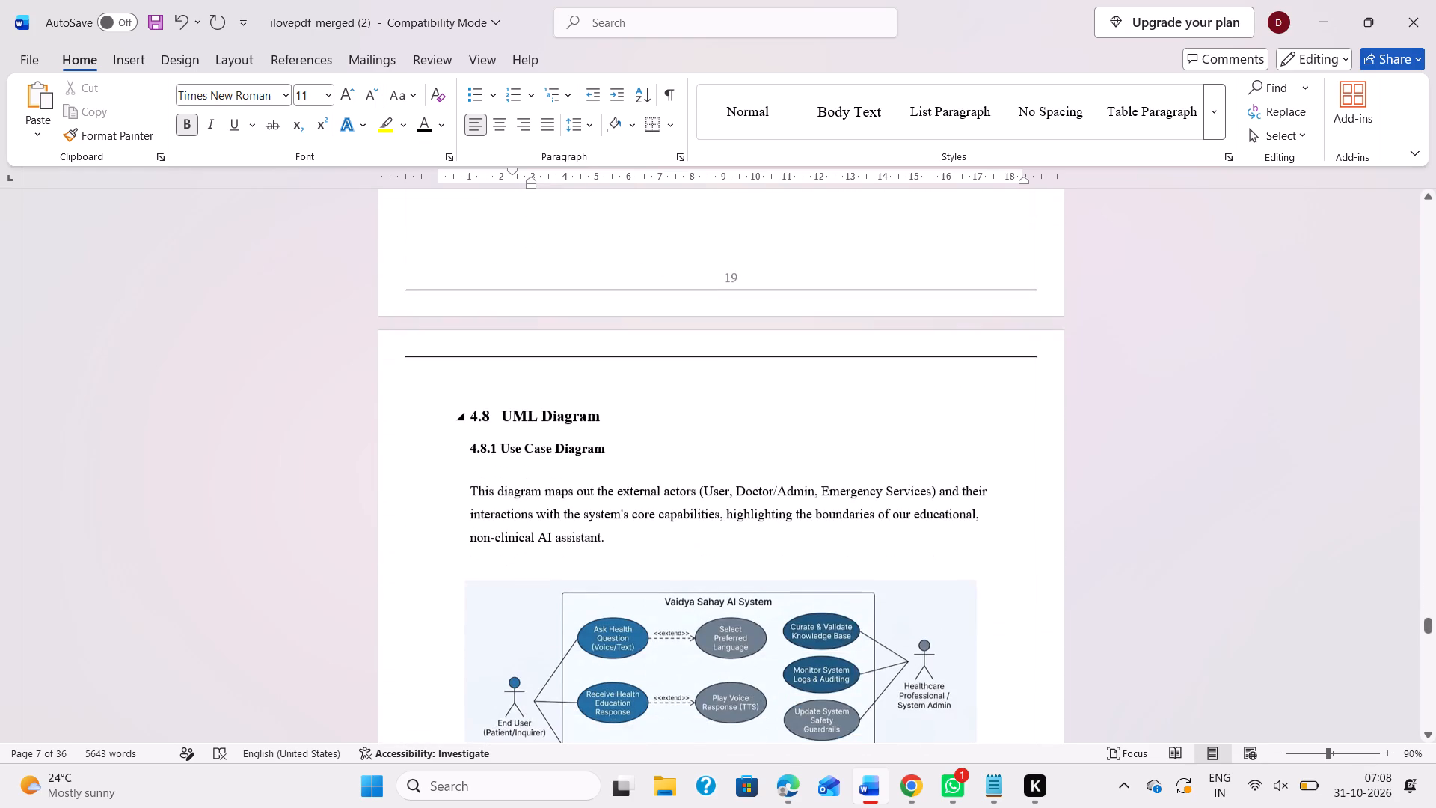
scroll(764, 391, up, 20)
scroll(764, 391, up, 17)
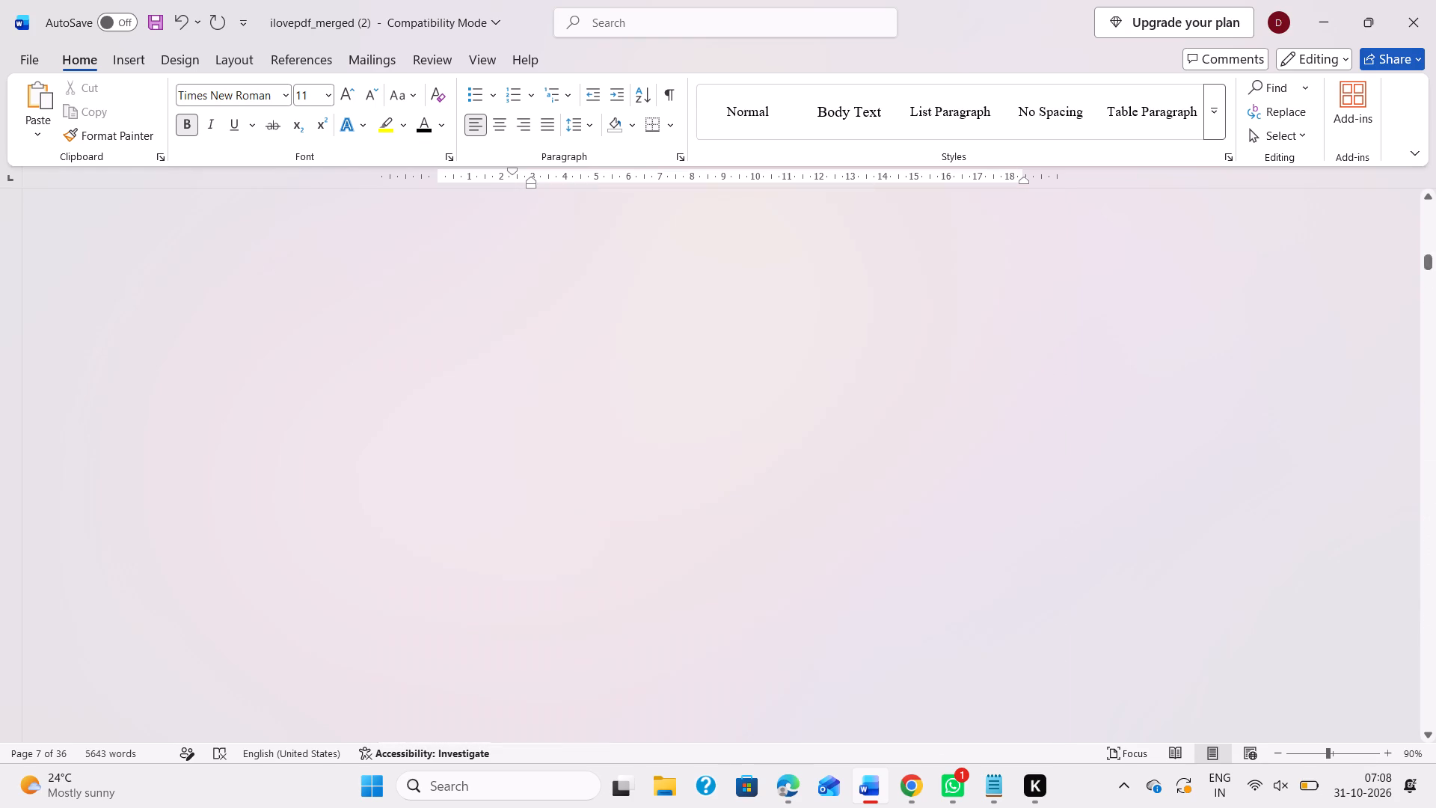
scroll(723, 533, down, 18)
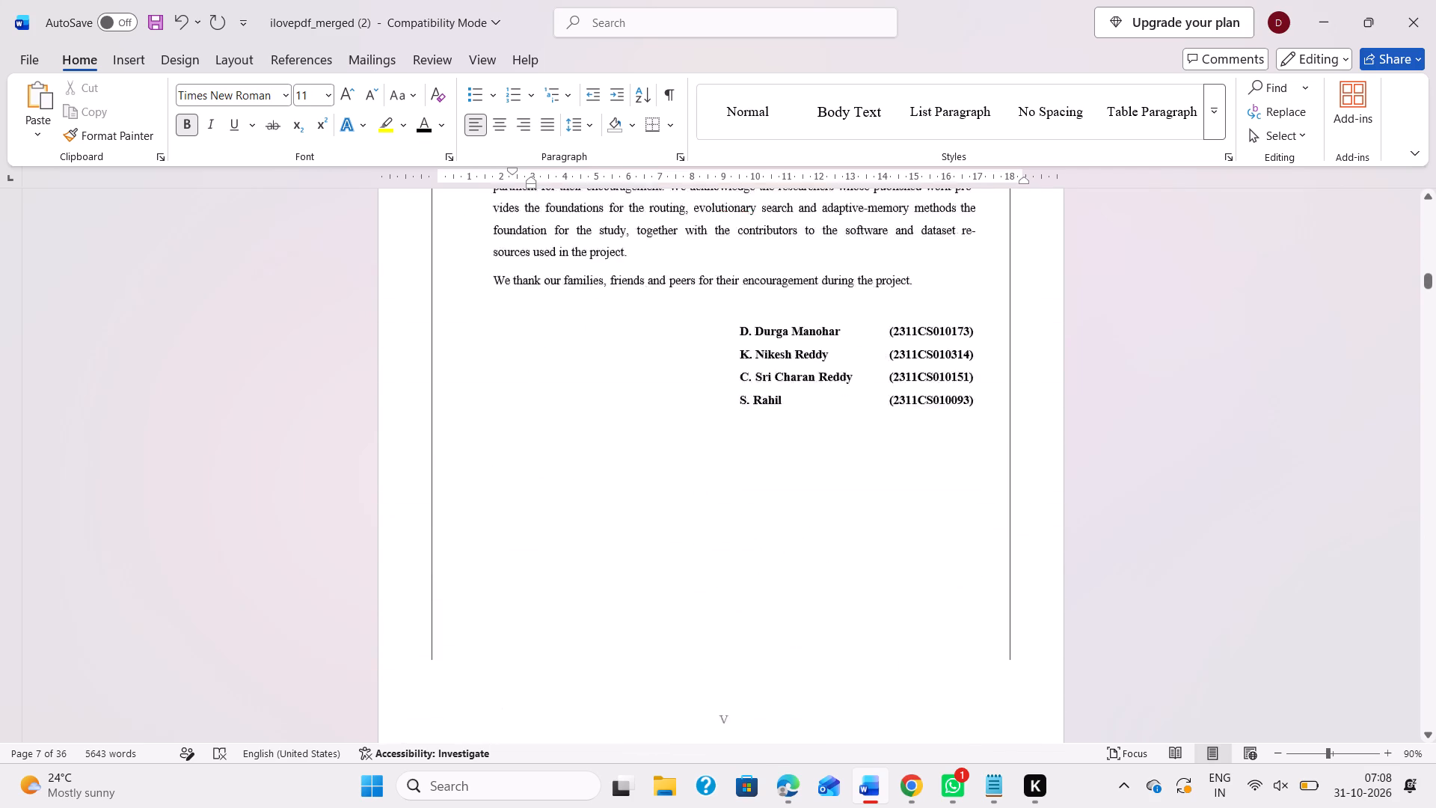
scroll(723, 533, down, 2)
scroll(743, 436, up, 3)
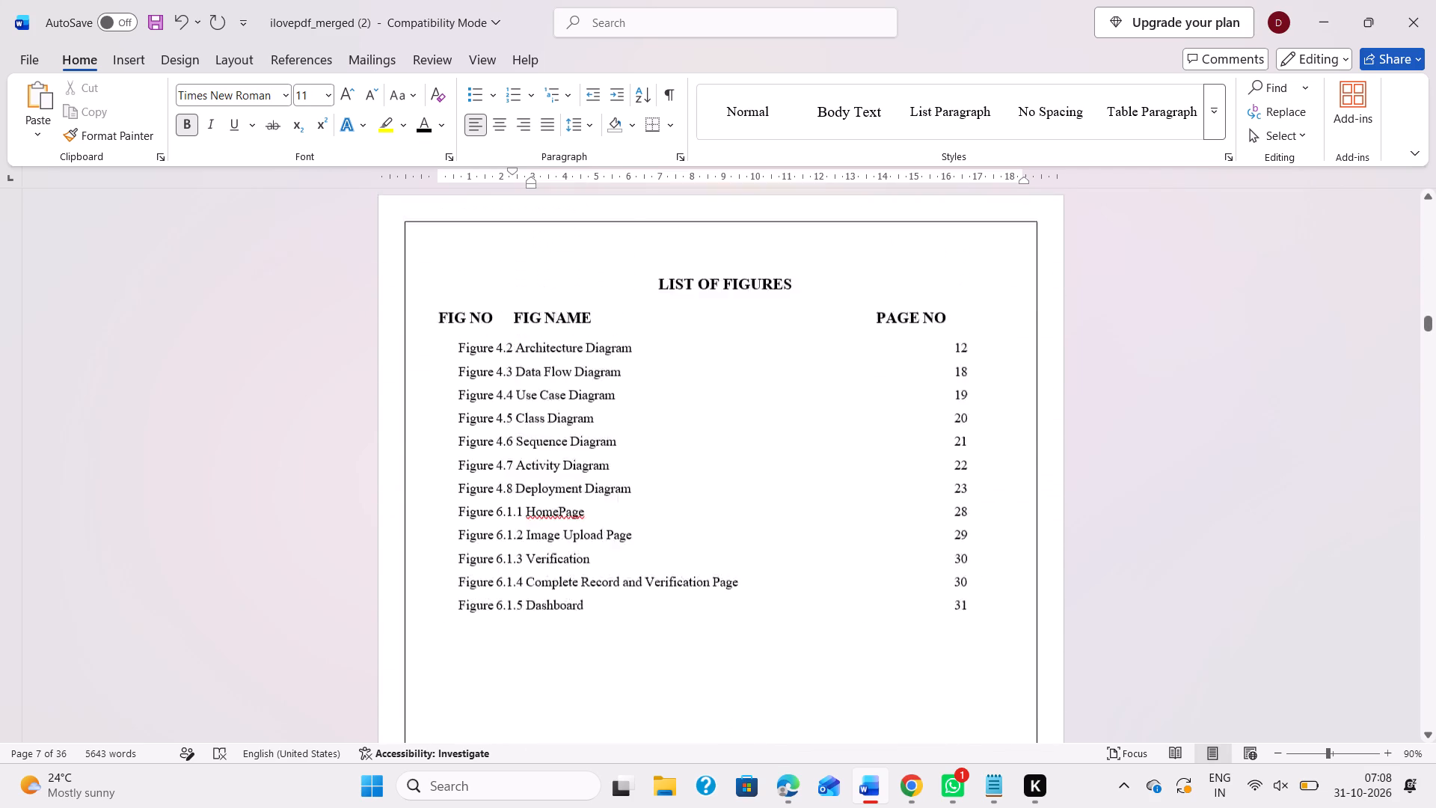
scroll(743, 436, up, 5)
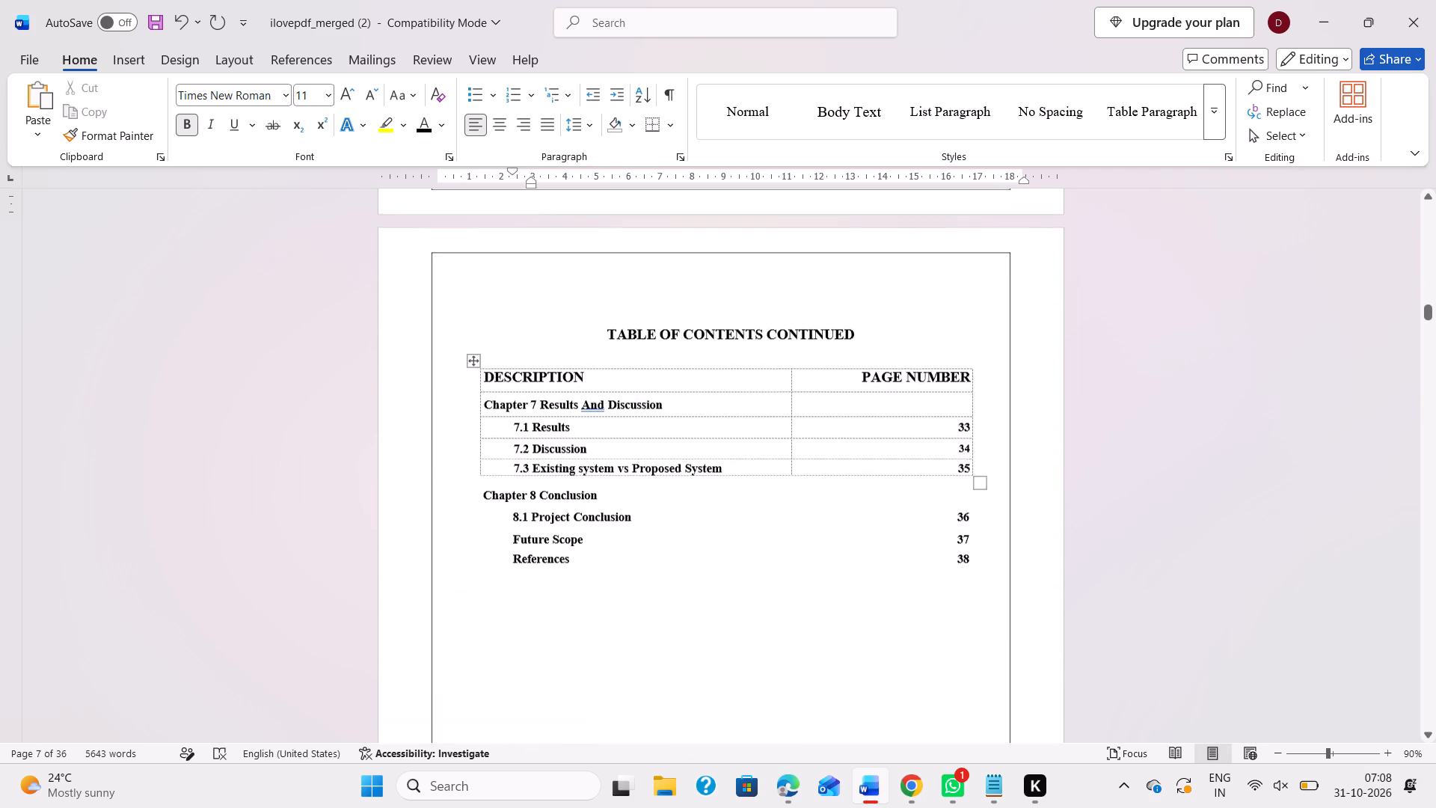
scroll(743, 436, up, 2)
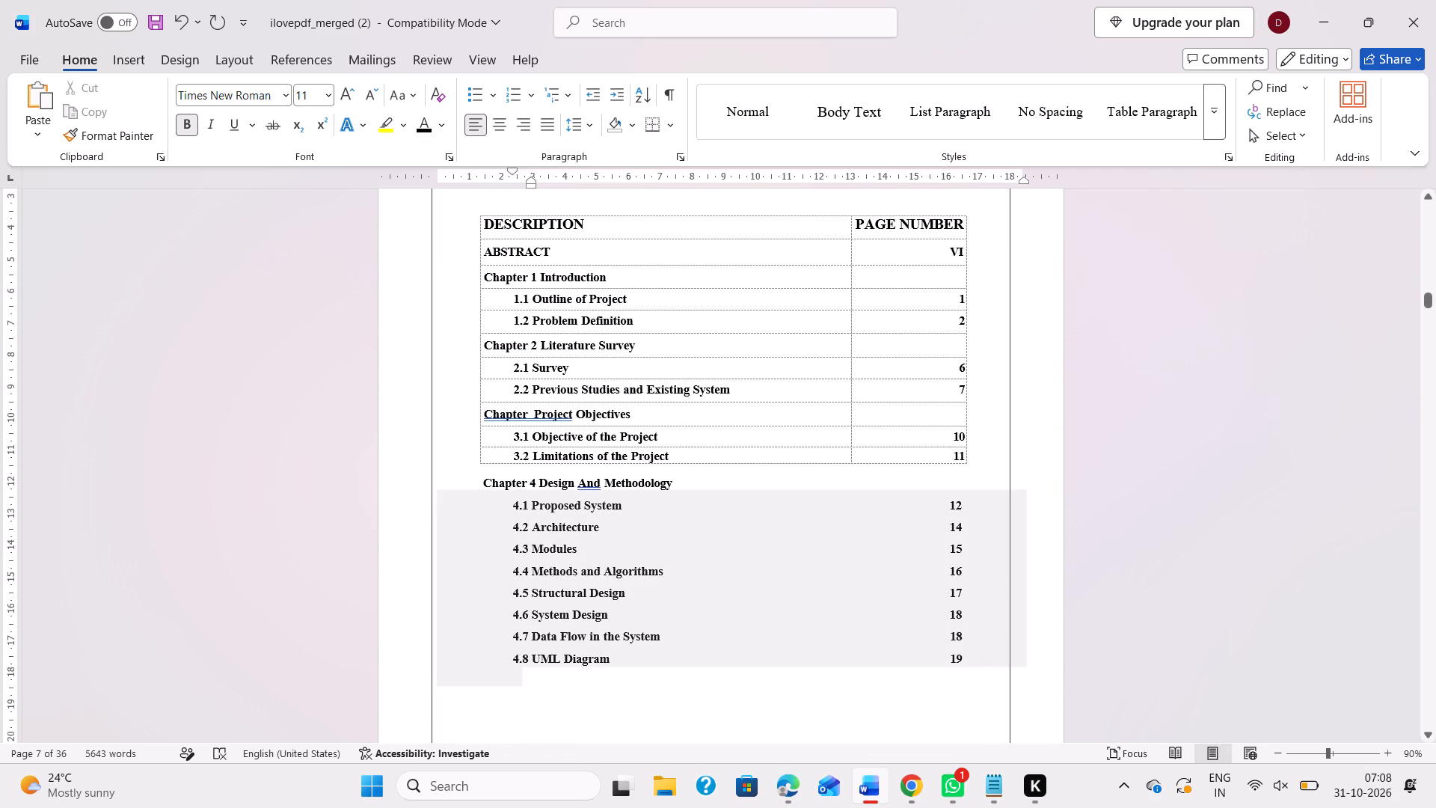
Replace the linked 4.7 contents entry with its copied title "Data Flow in the System" and enter 19 as its page number.
click(972, 636)
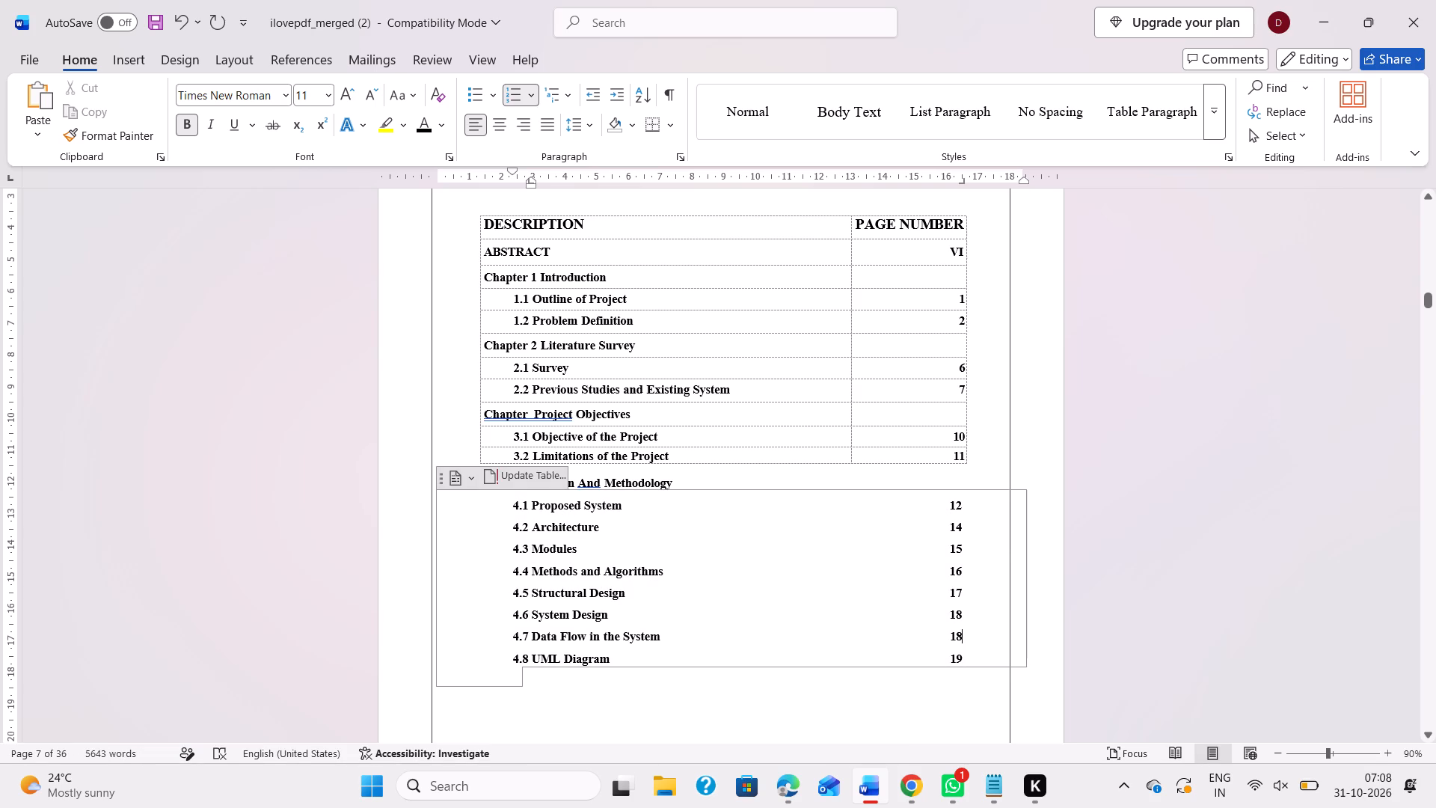
drag(686, 640, 527, 634)
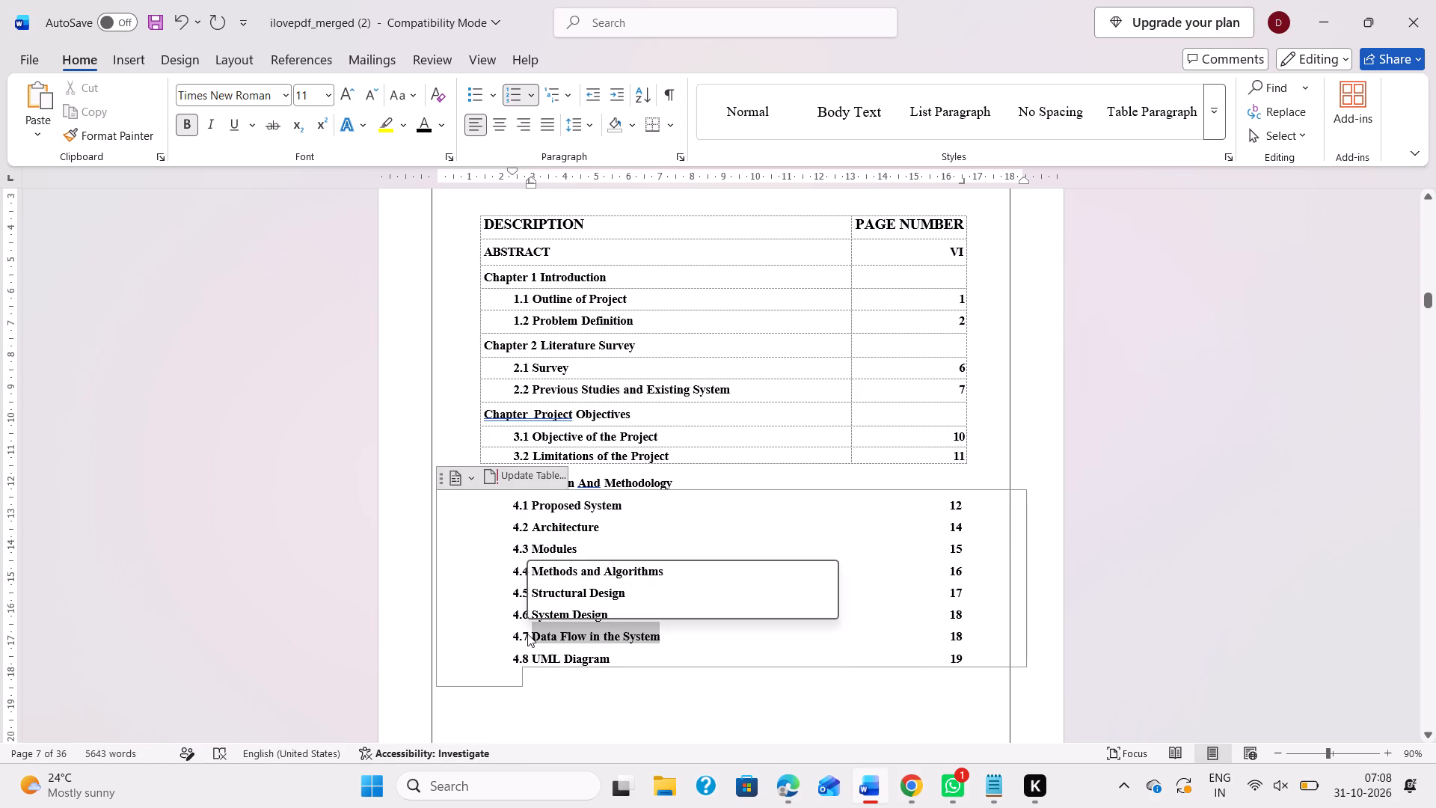
key(ctrl+c)
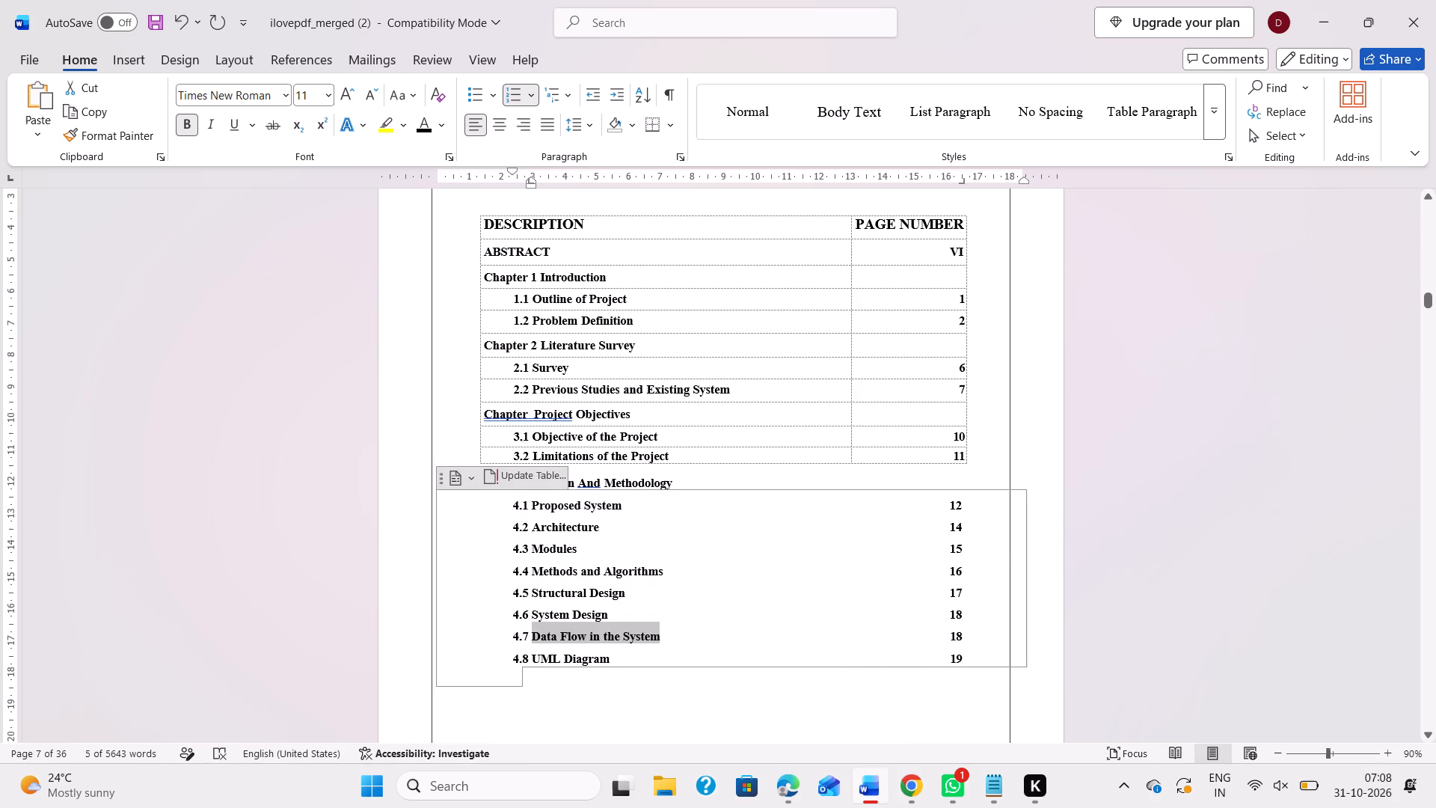
click(970, 634)
key(BackSpace)
key(BackSpace)
key(ctrl+v)
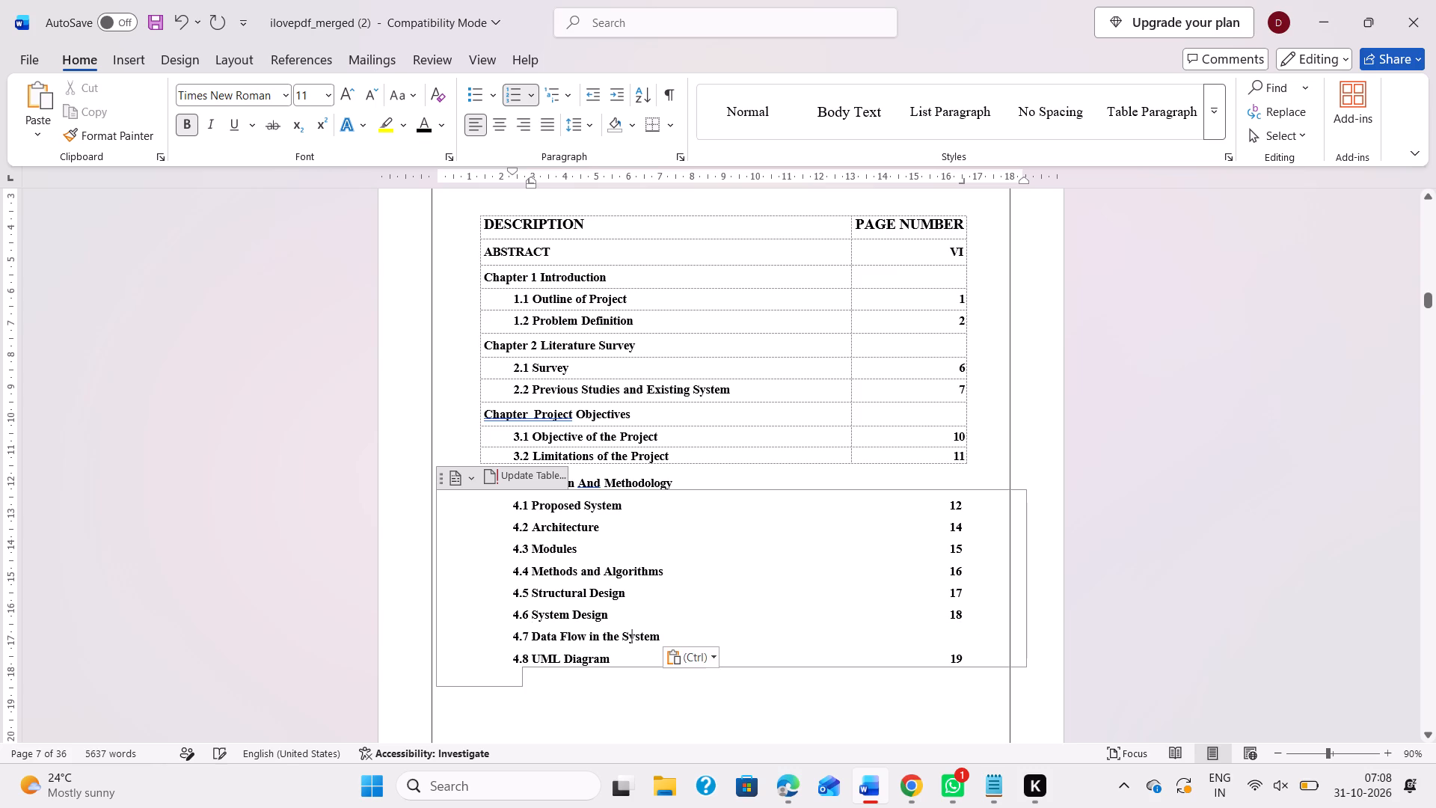
key(Tab)
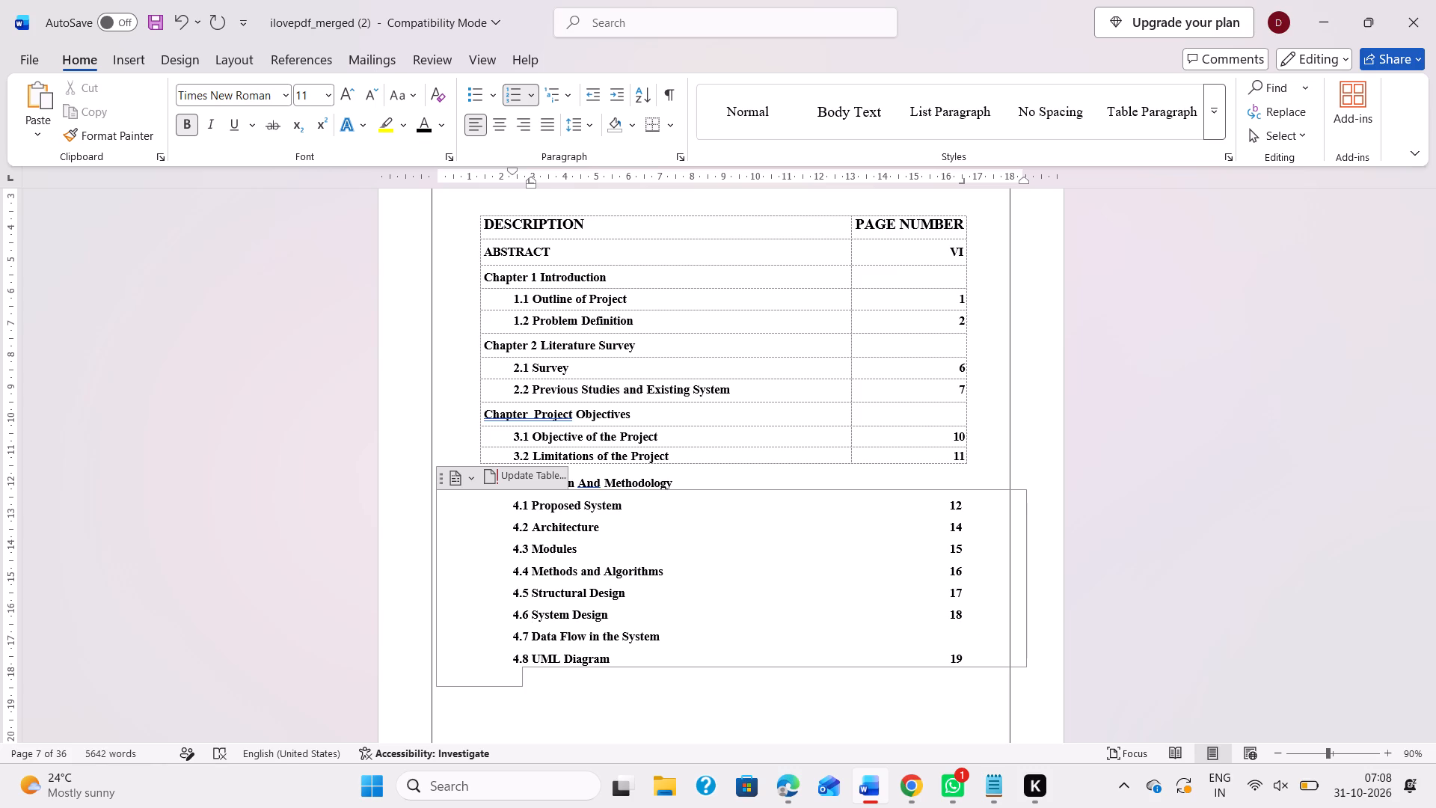
text(19)
Replace the linked 4.8 contents entry with its copied title "UML Diagram" and enter 20 as its page number.
drag(627, 663, 533, 657)
key(ctrl+c)
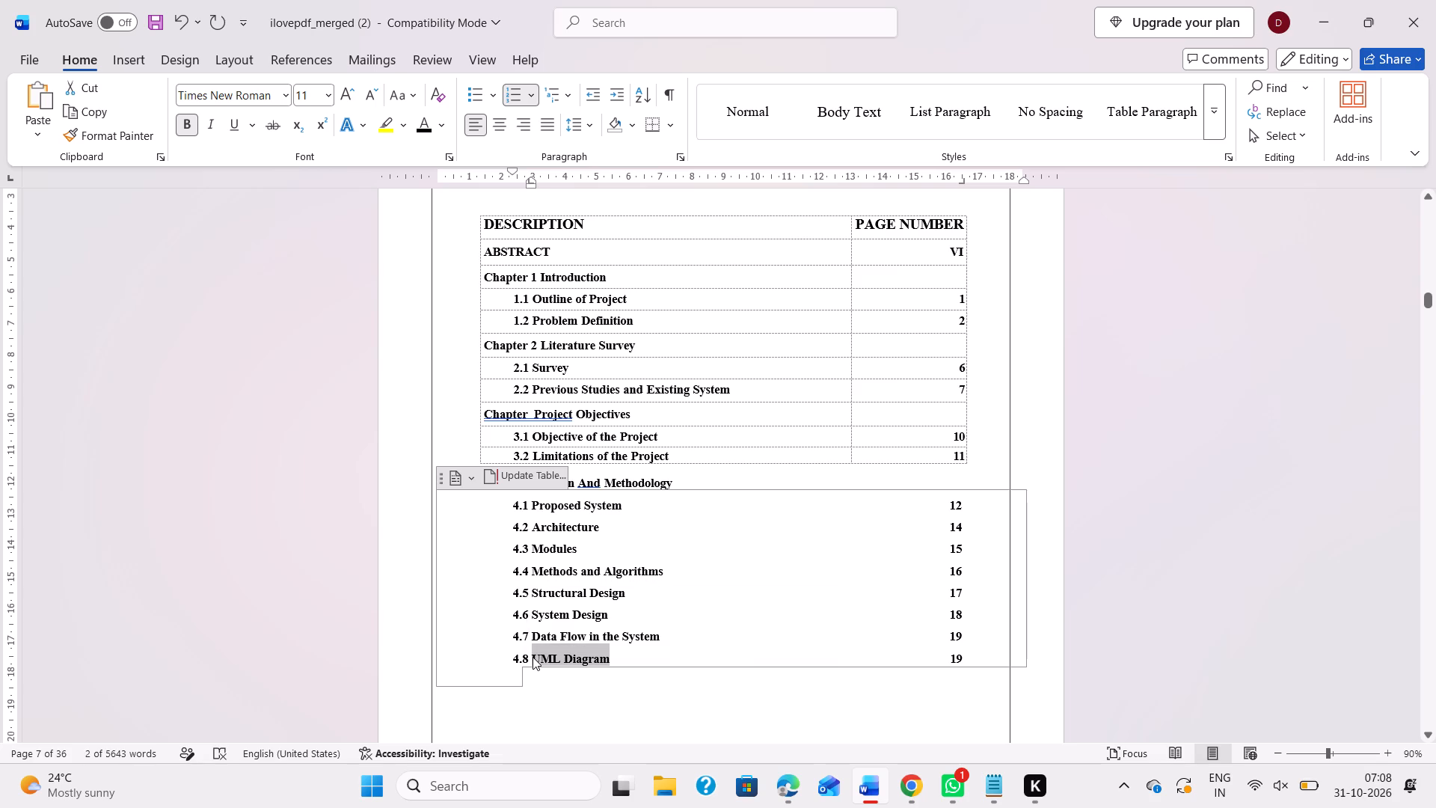
click(971, 656)
key(BackSpace)
key(BackSpace)
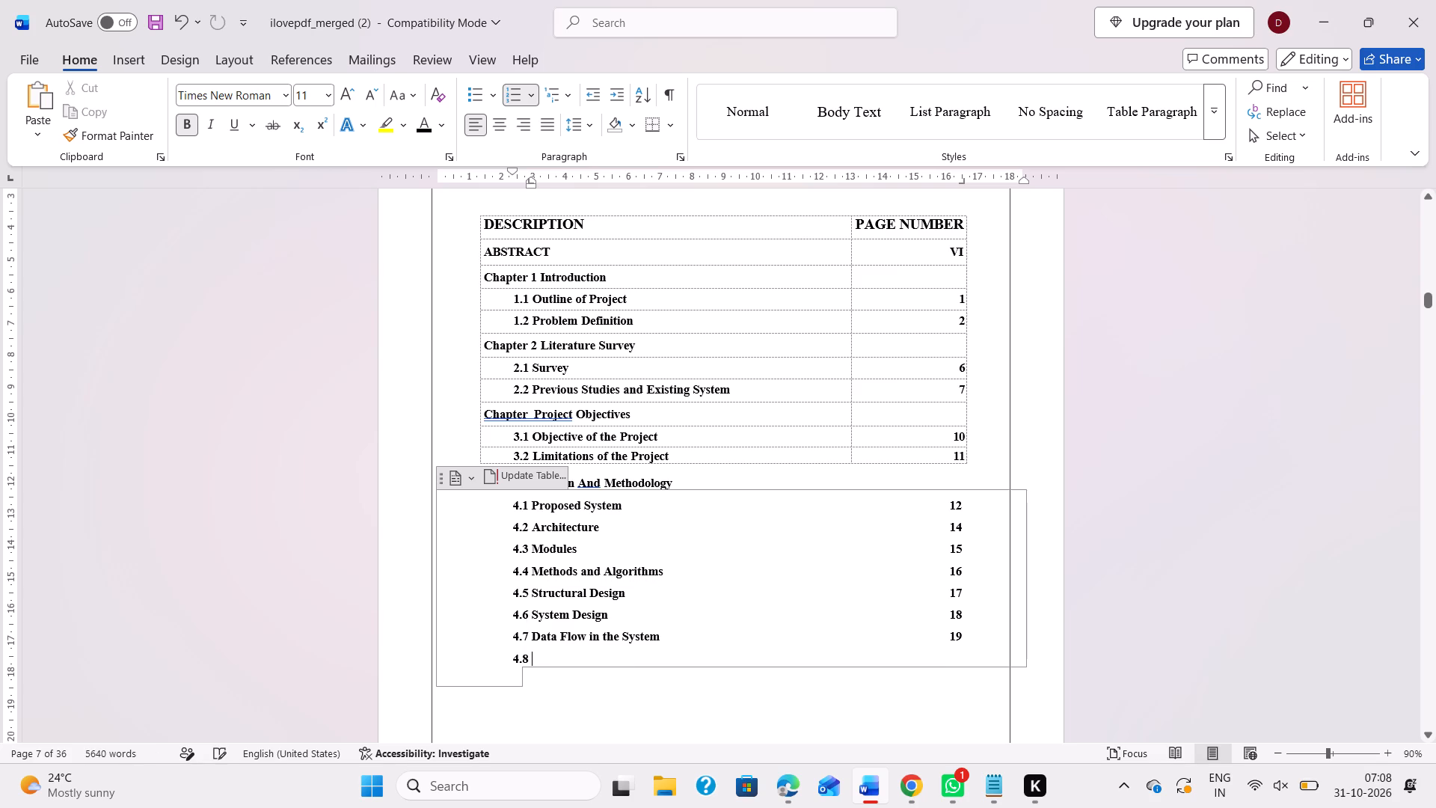
key(ctrl+v)
key(Tab)
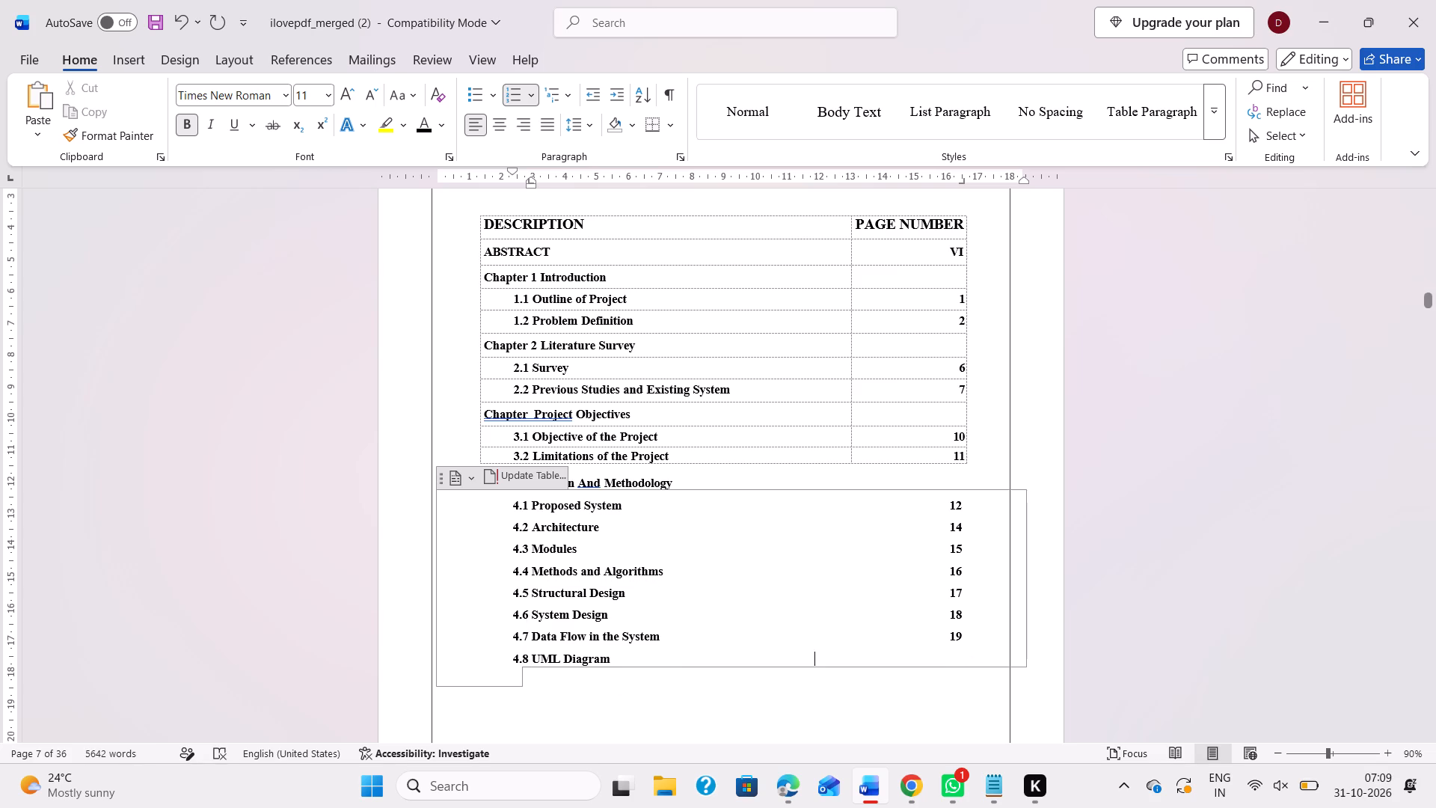
text(20)
Apply No Border to the whole table holding the Abstract to Chapter 3 entries under TABLE OF CONTENTS.
scroll(925, 654, down, 1)
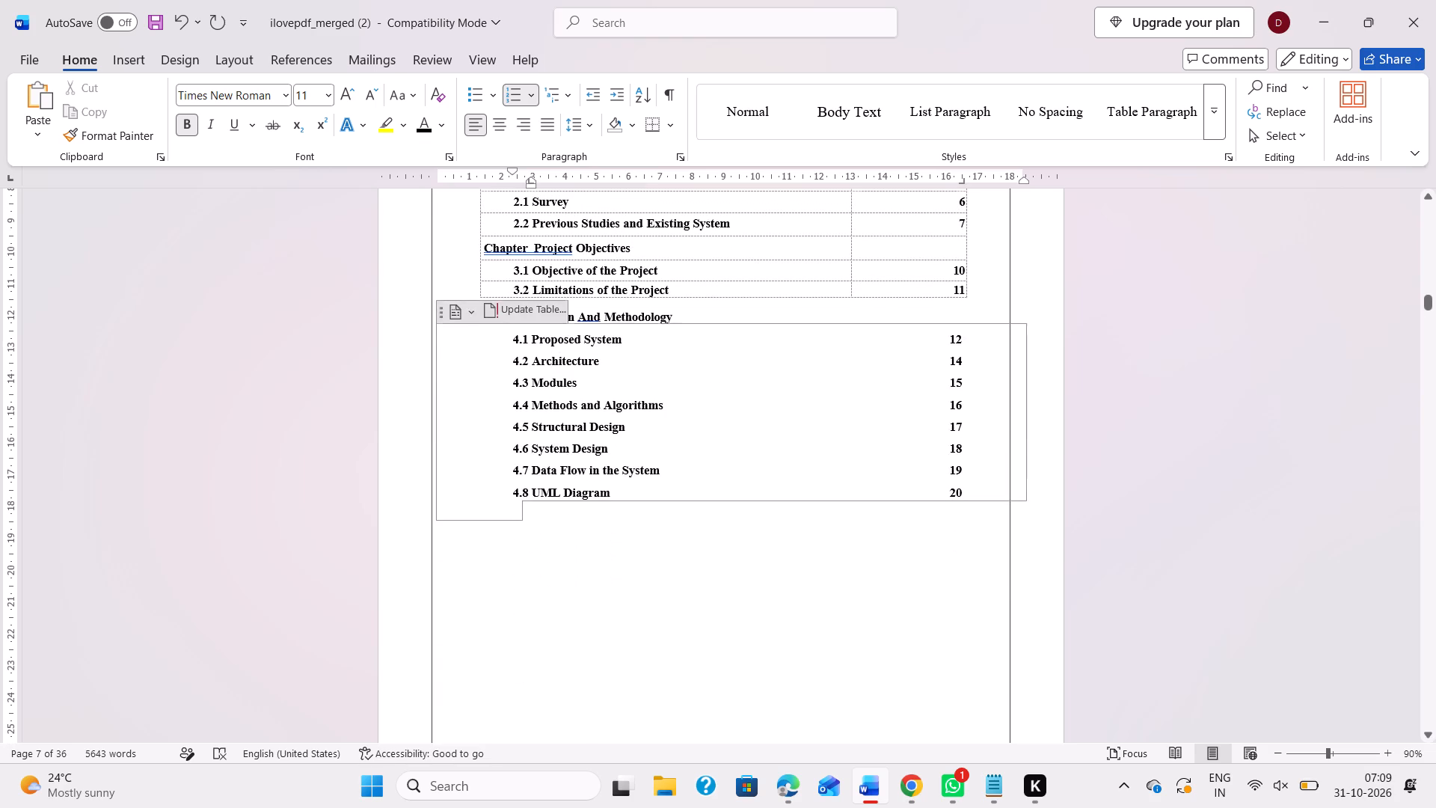
scroll(867, 567, up, 1)
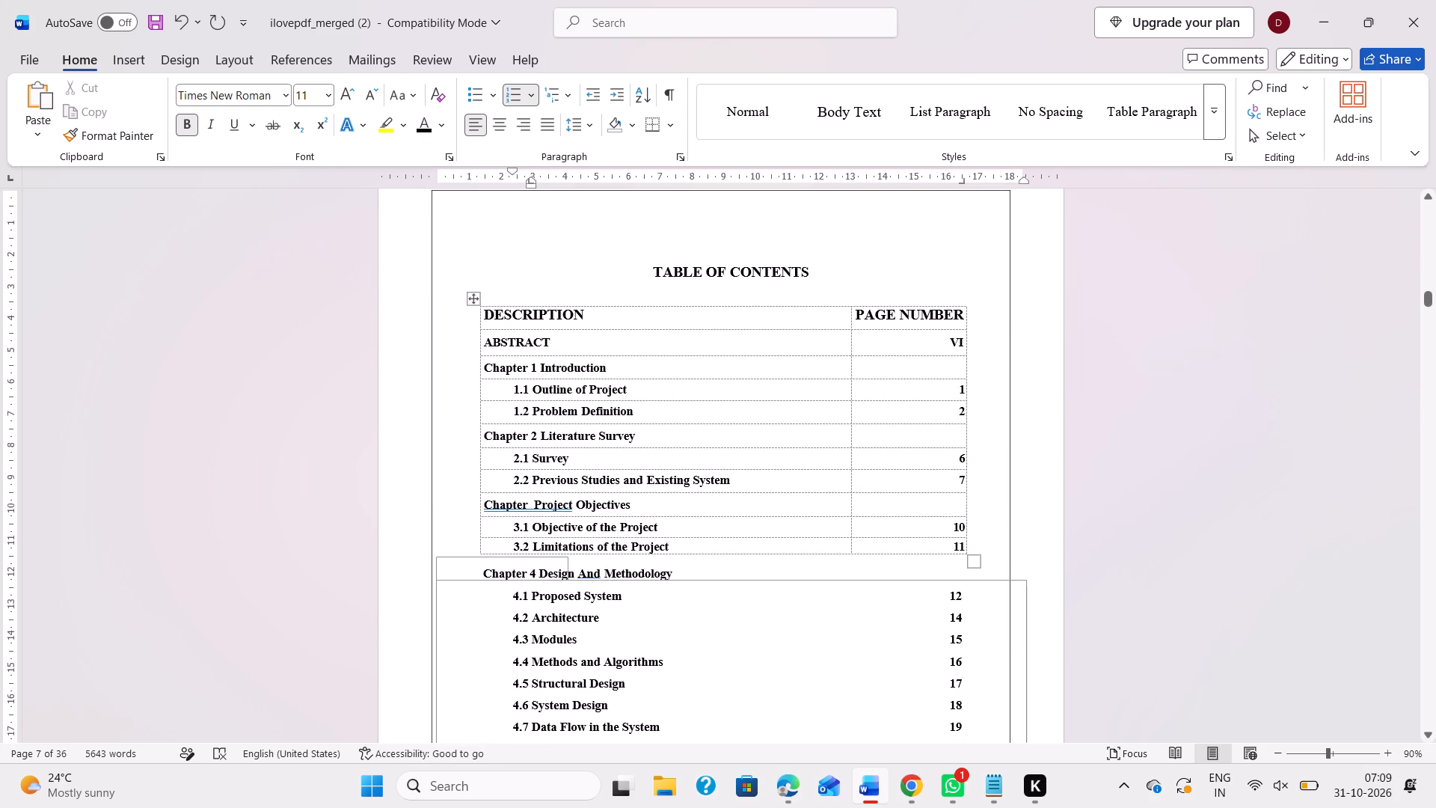
click(468, 296)
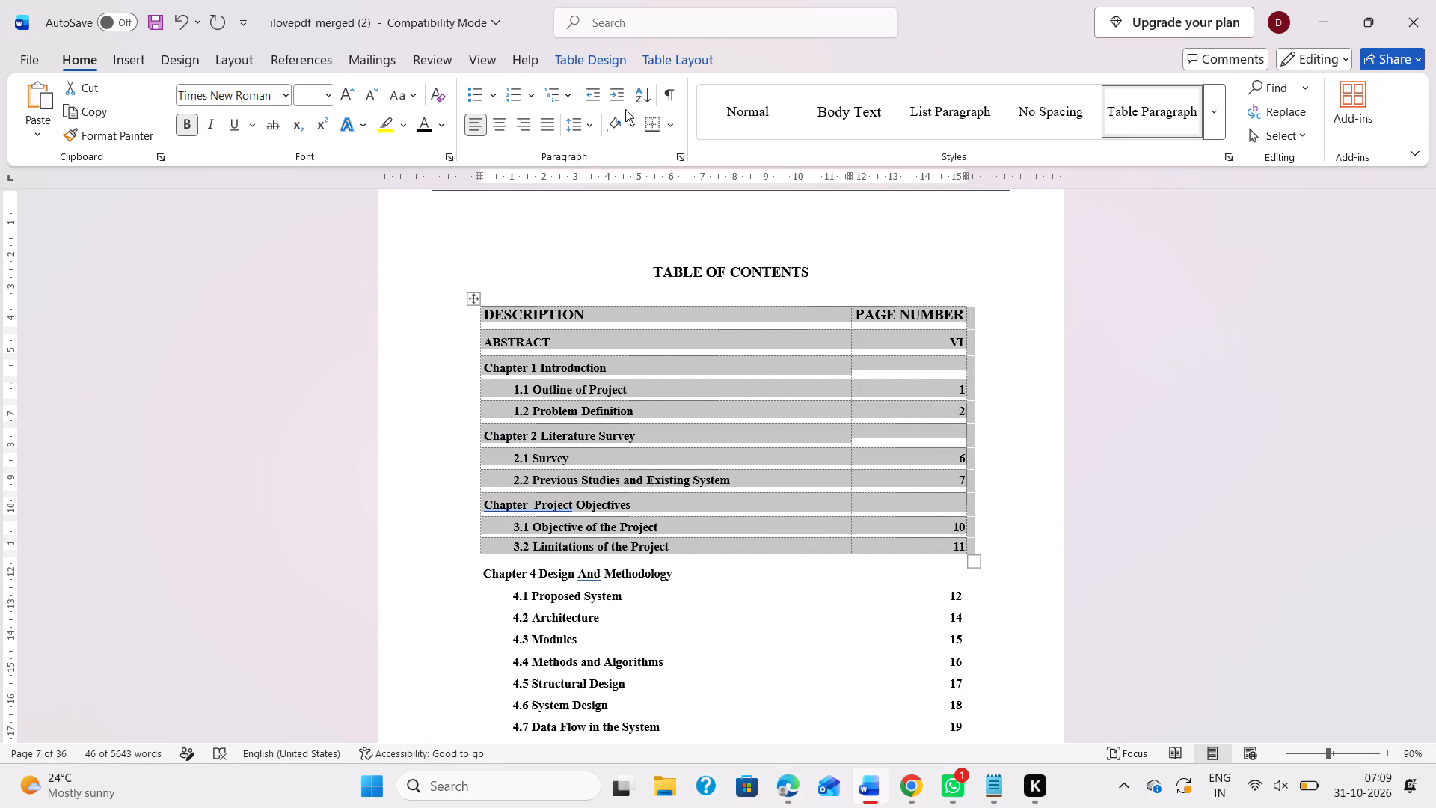
click(607, 63)
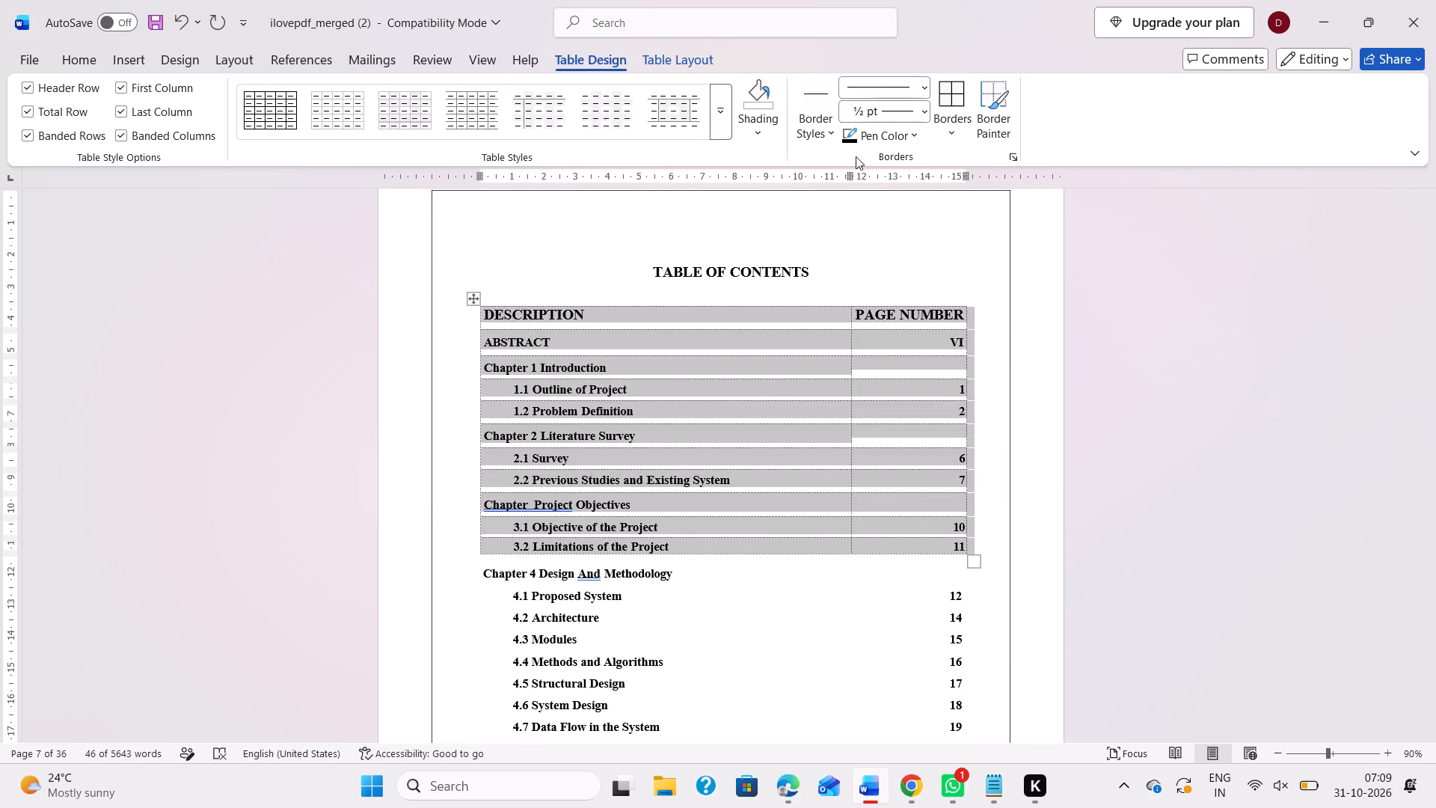
click(945, 132)
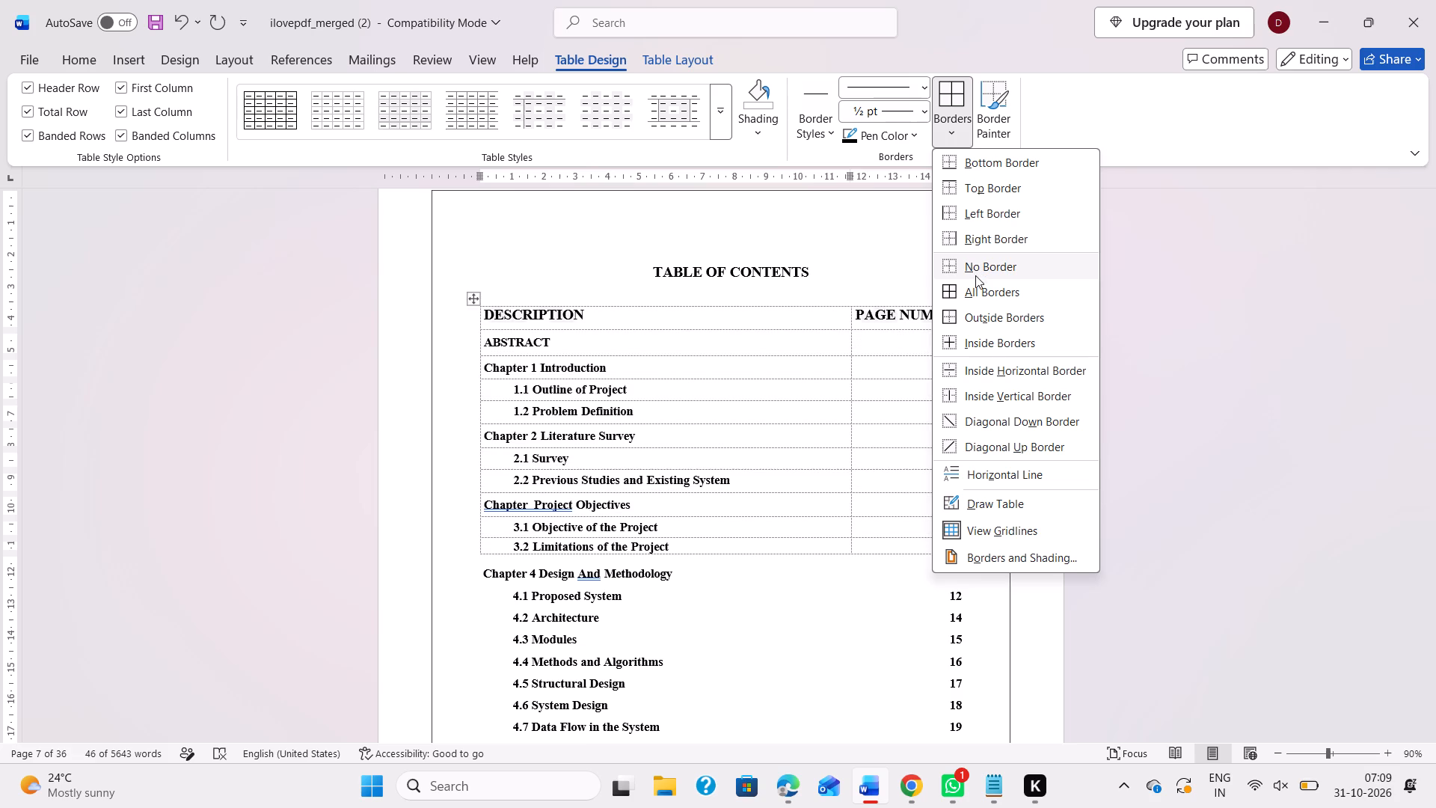
click(979, 266)
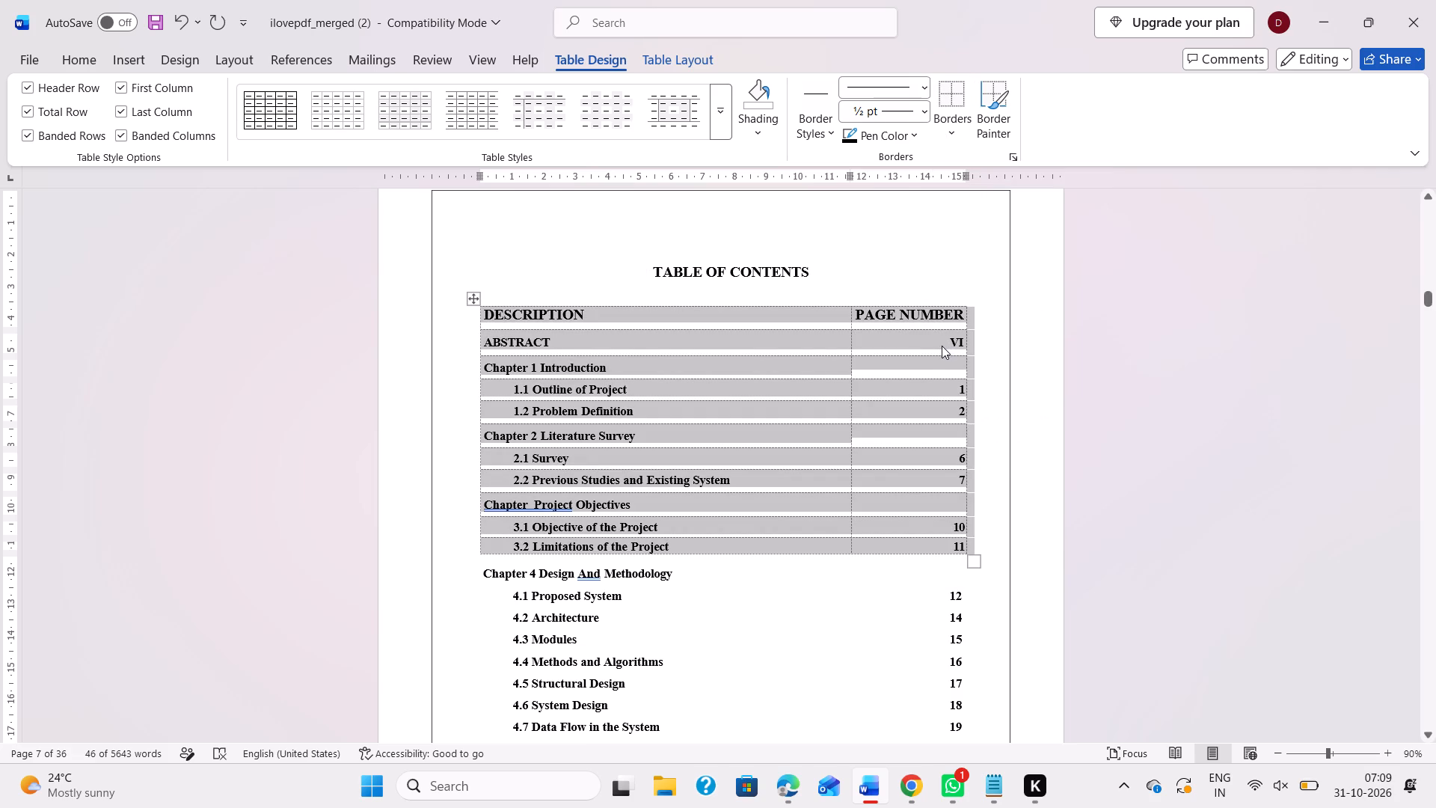
click(859, 370)
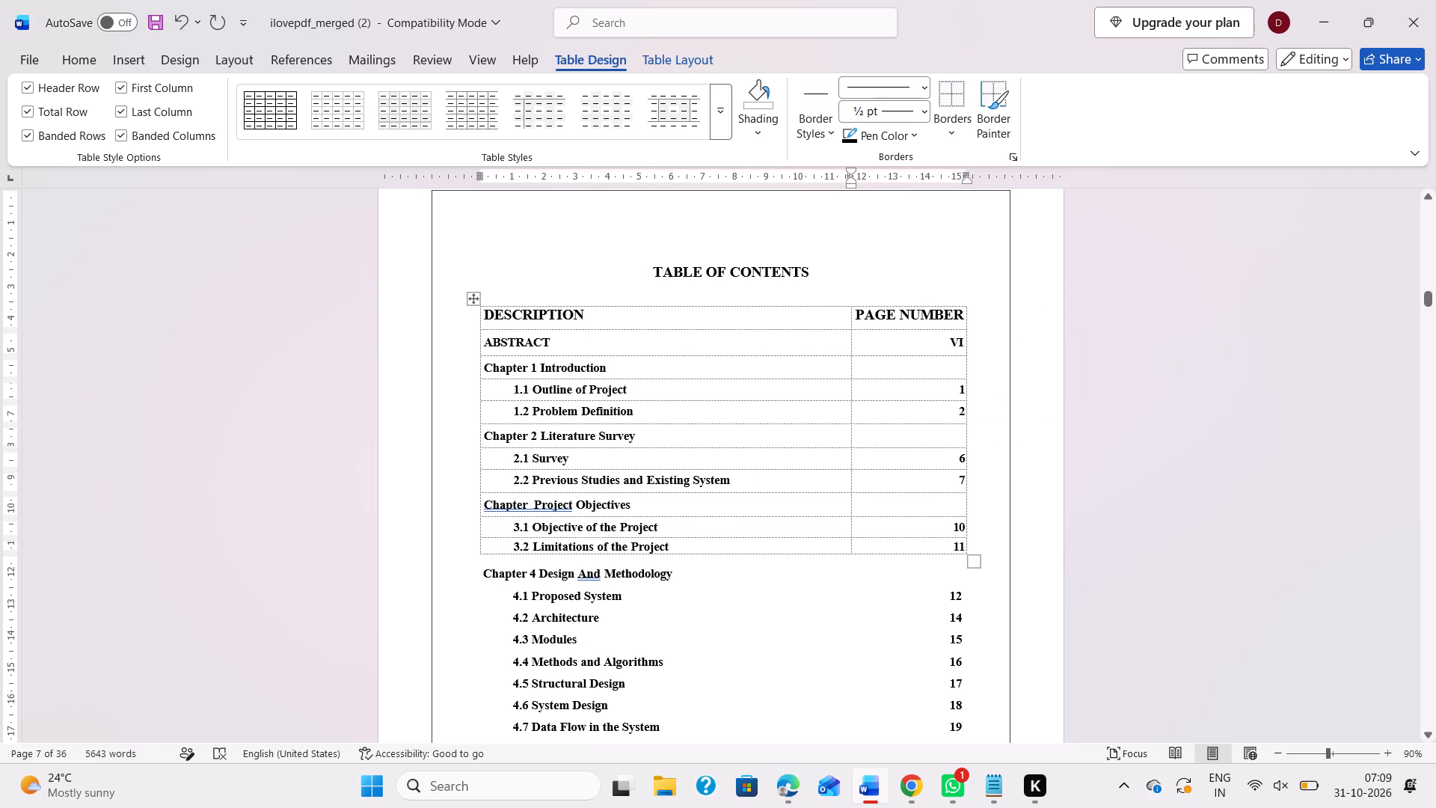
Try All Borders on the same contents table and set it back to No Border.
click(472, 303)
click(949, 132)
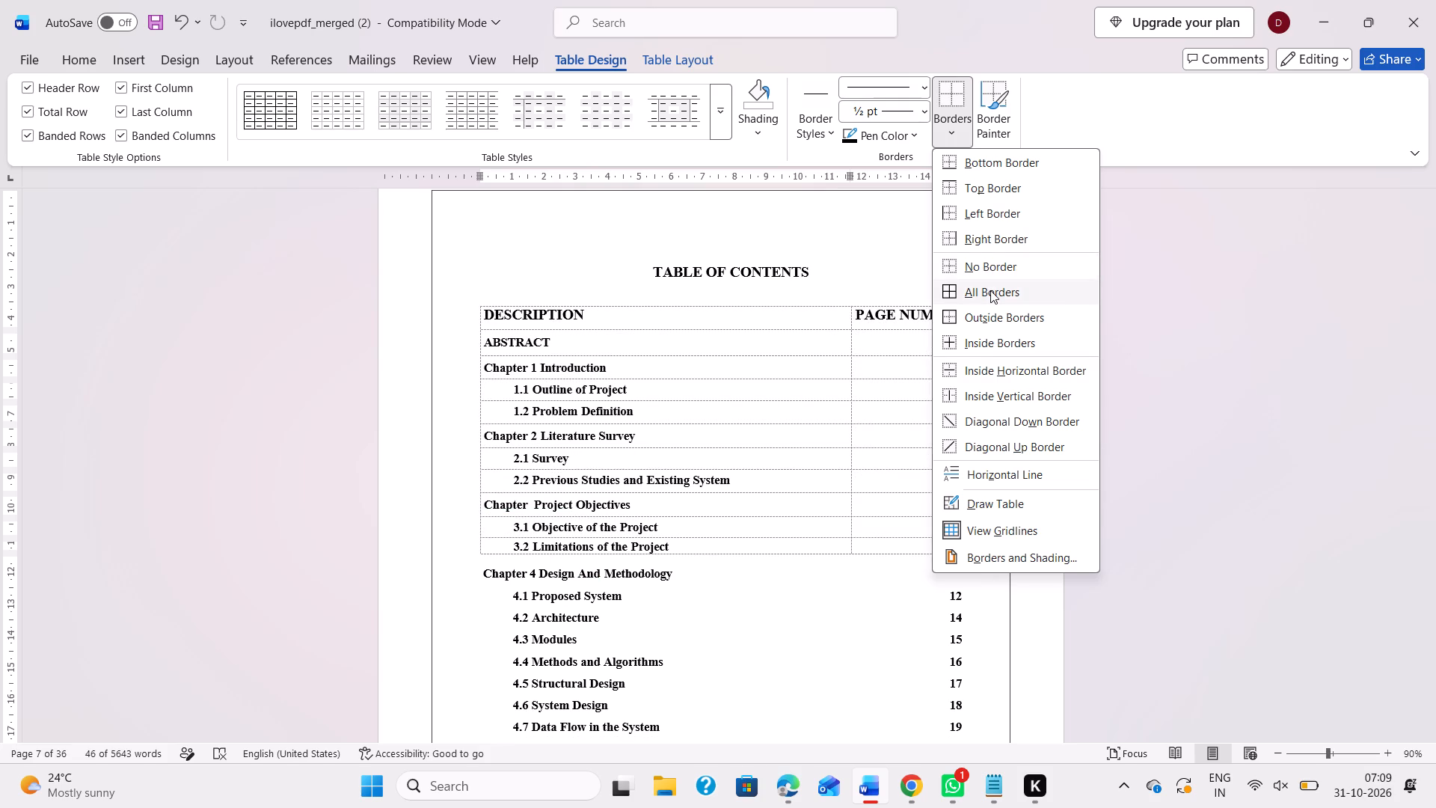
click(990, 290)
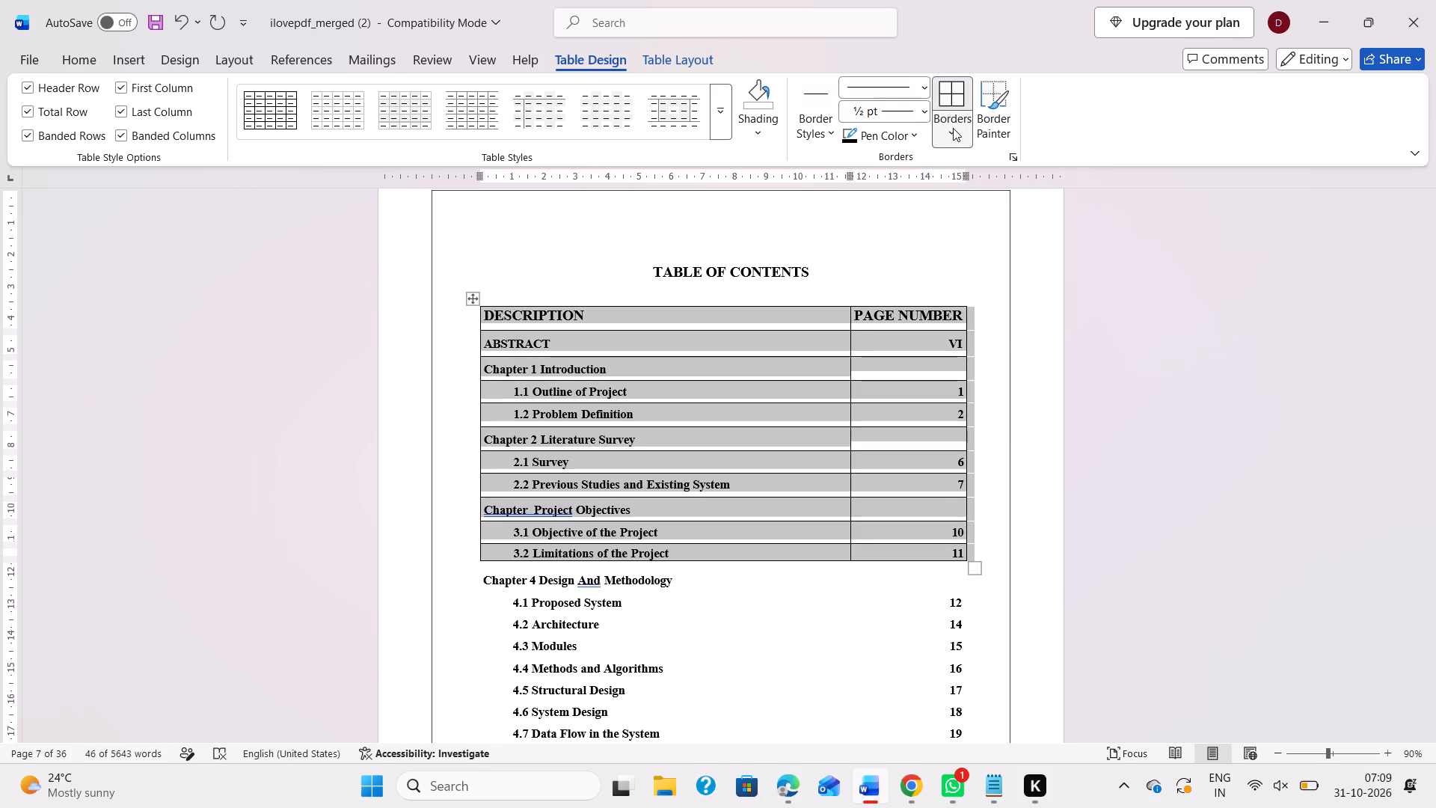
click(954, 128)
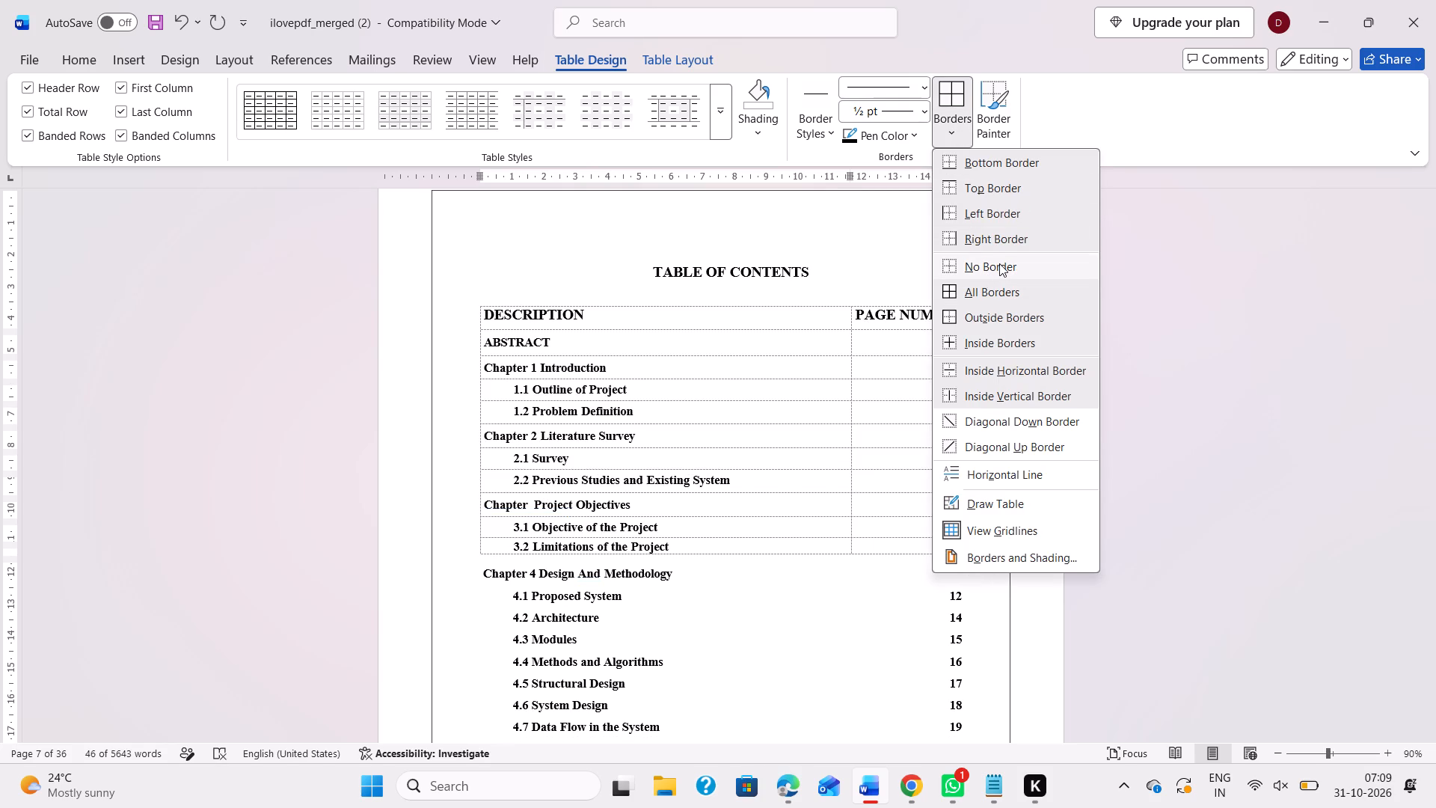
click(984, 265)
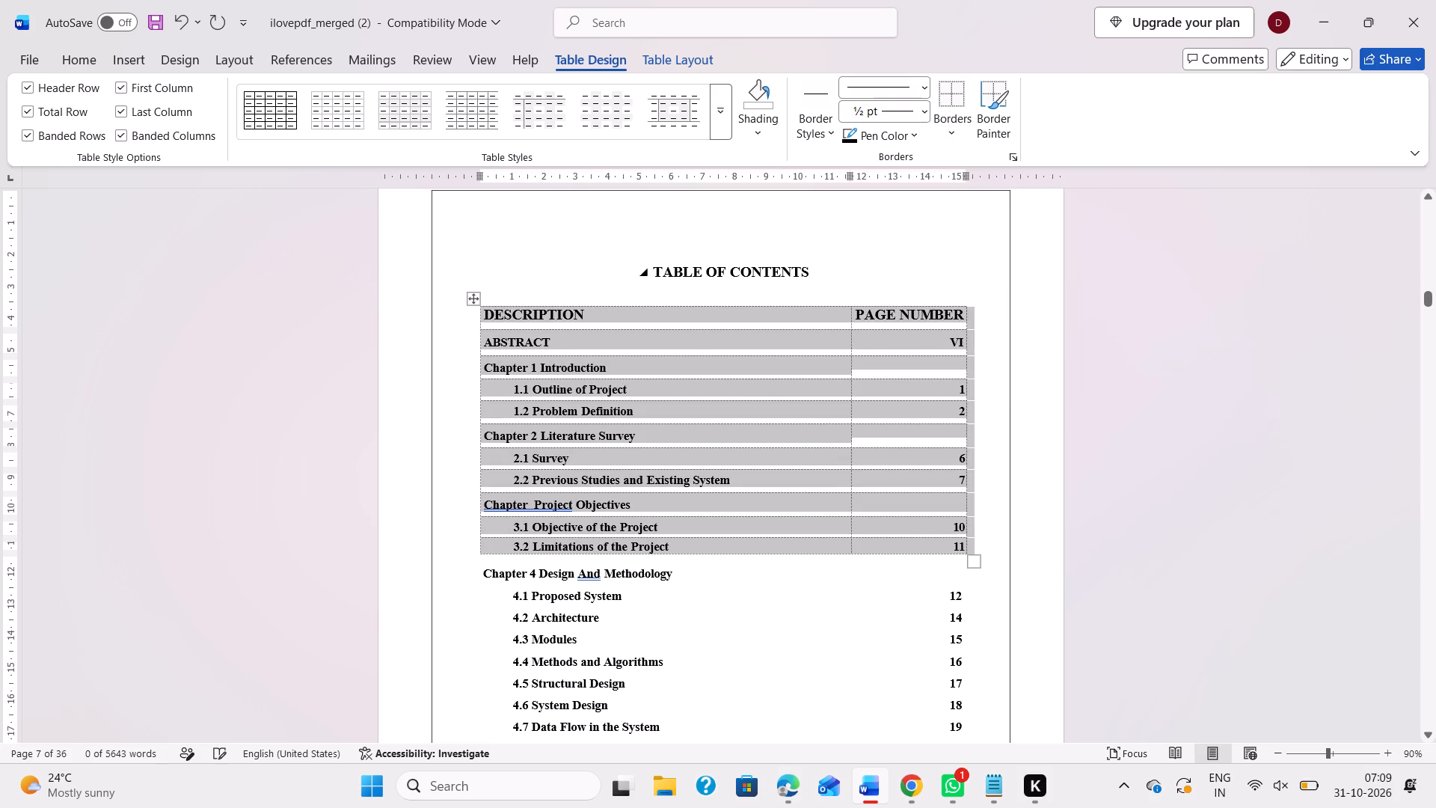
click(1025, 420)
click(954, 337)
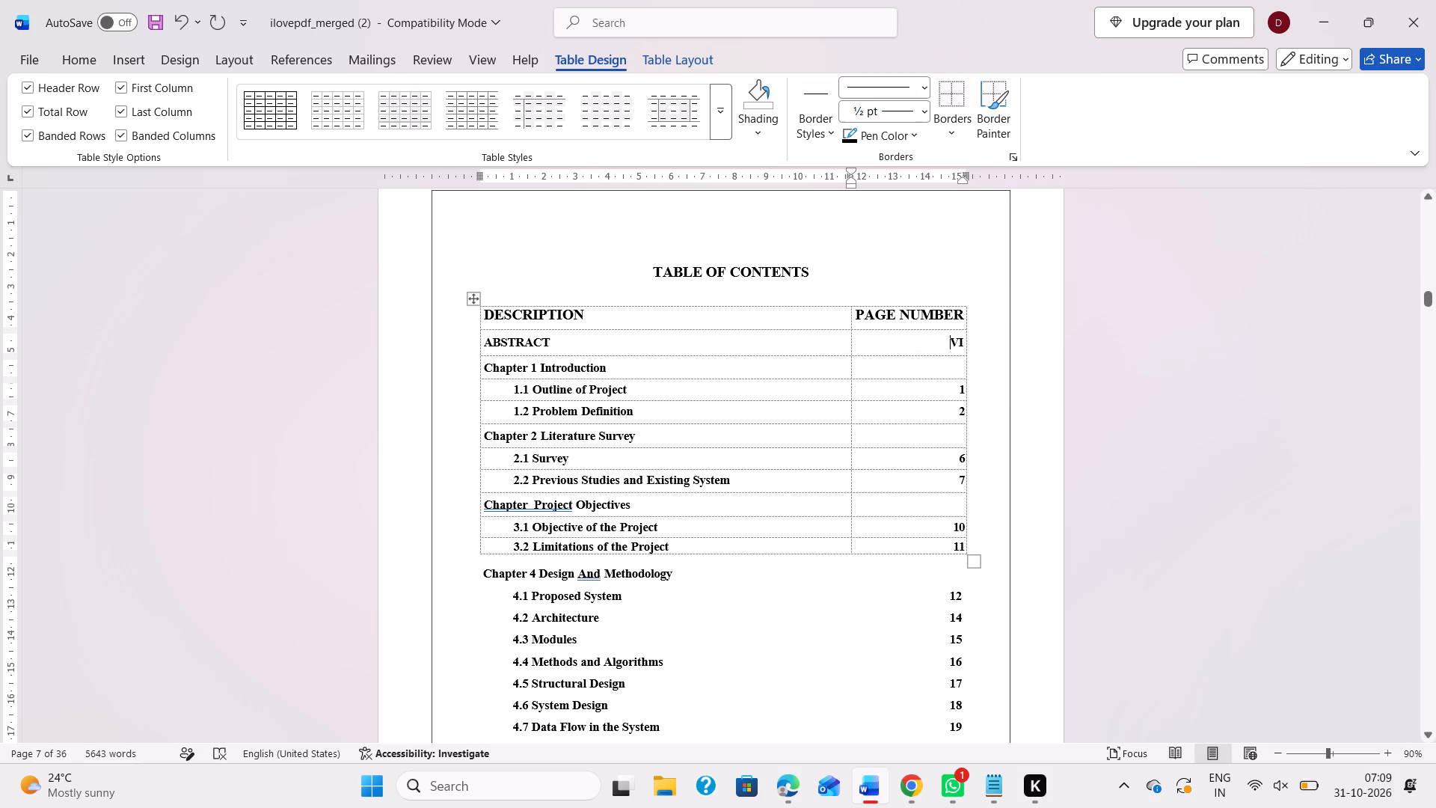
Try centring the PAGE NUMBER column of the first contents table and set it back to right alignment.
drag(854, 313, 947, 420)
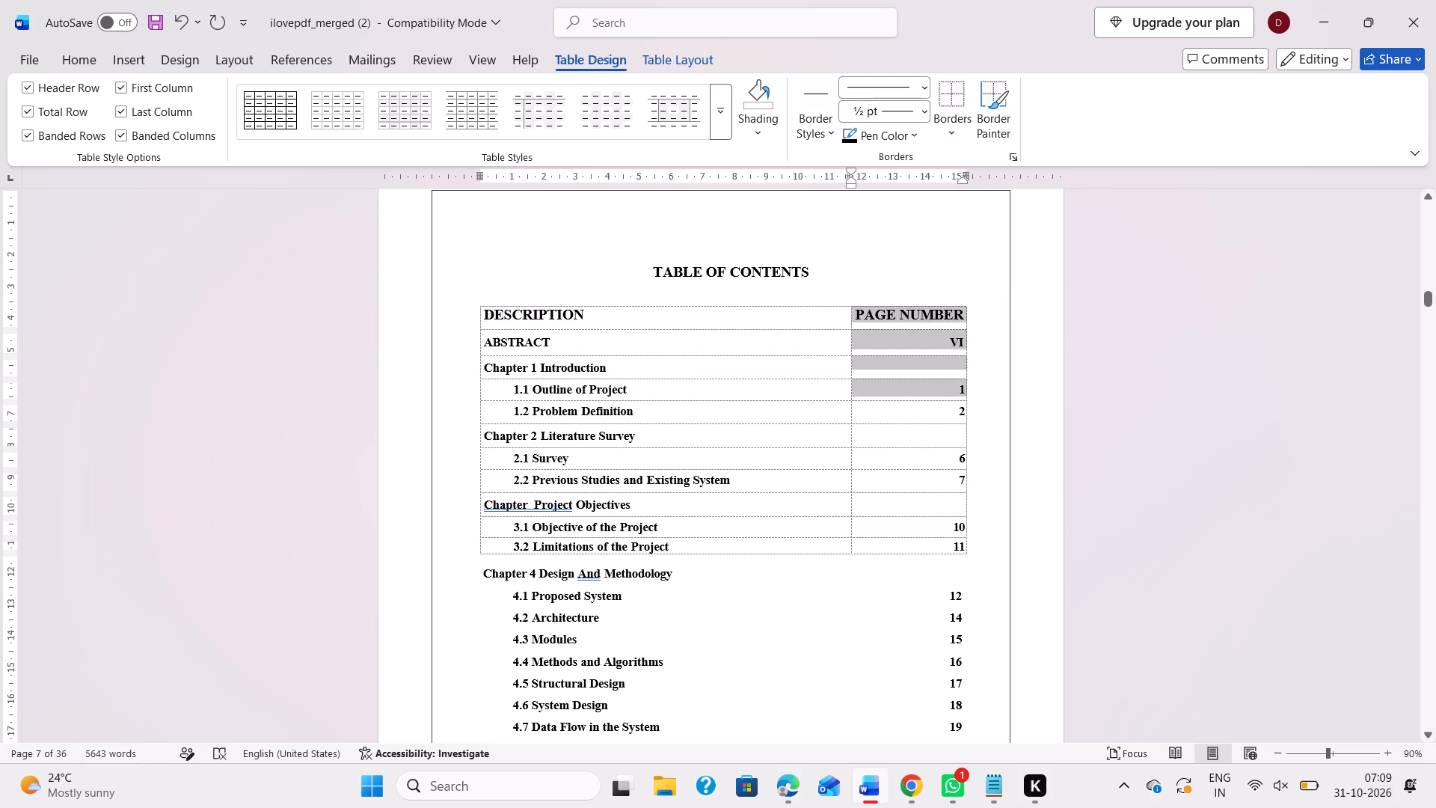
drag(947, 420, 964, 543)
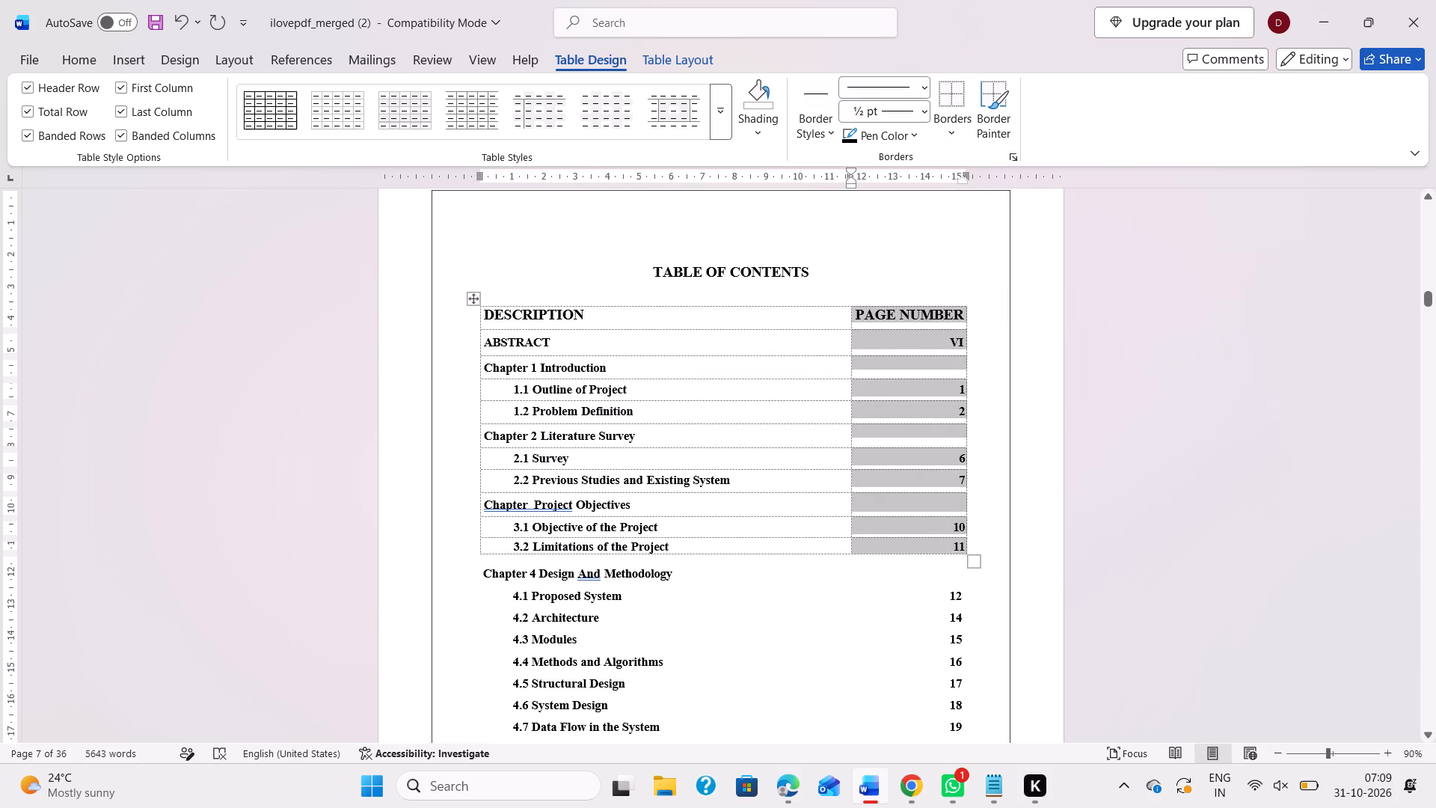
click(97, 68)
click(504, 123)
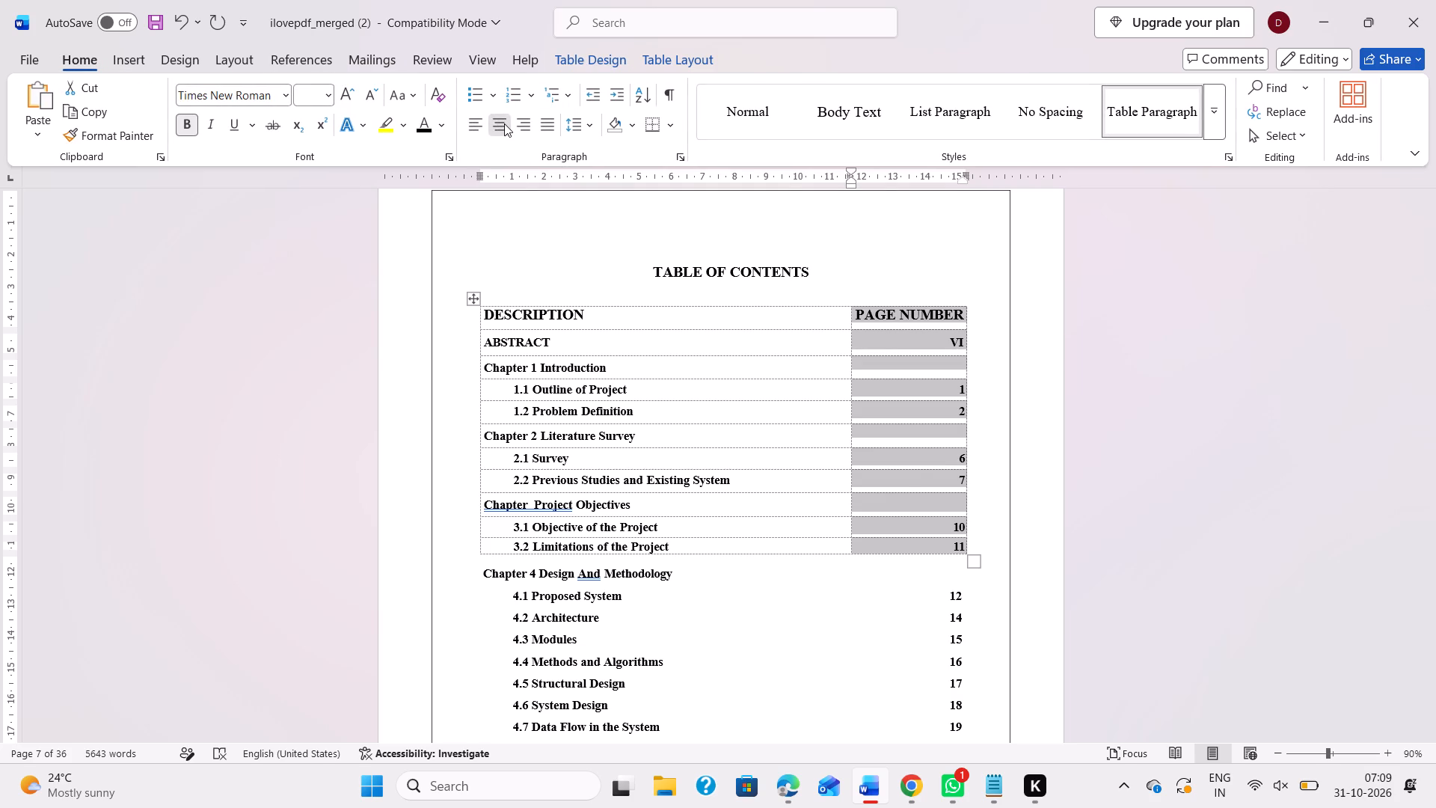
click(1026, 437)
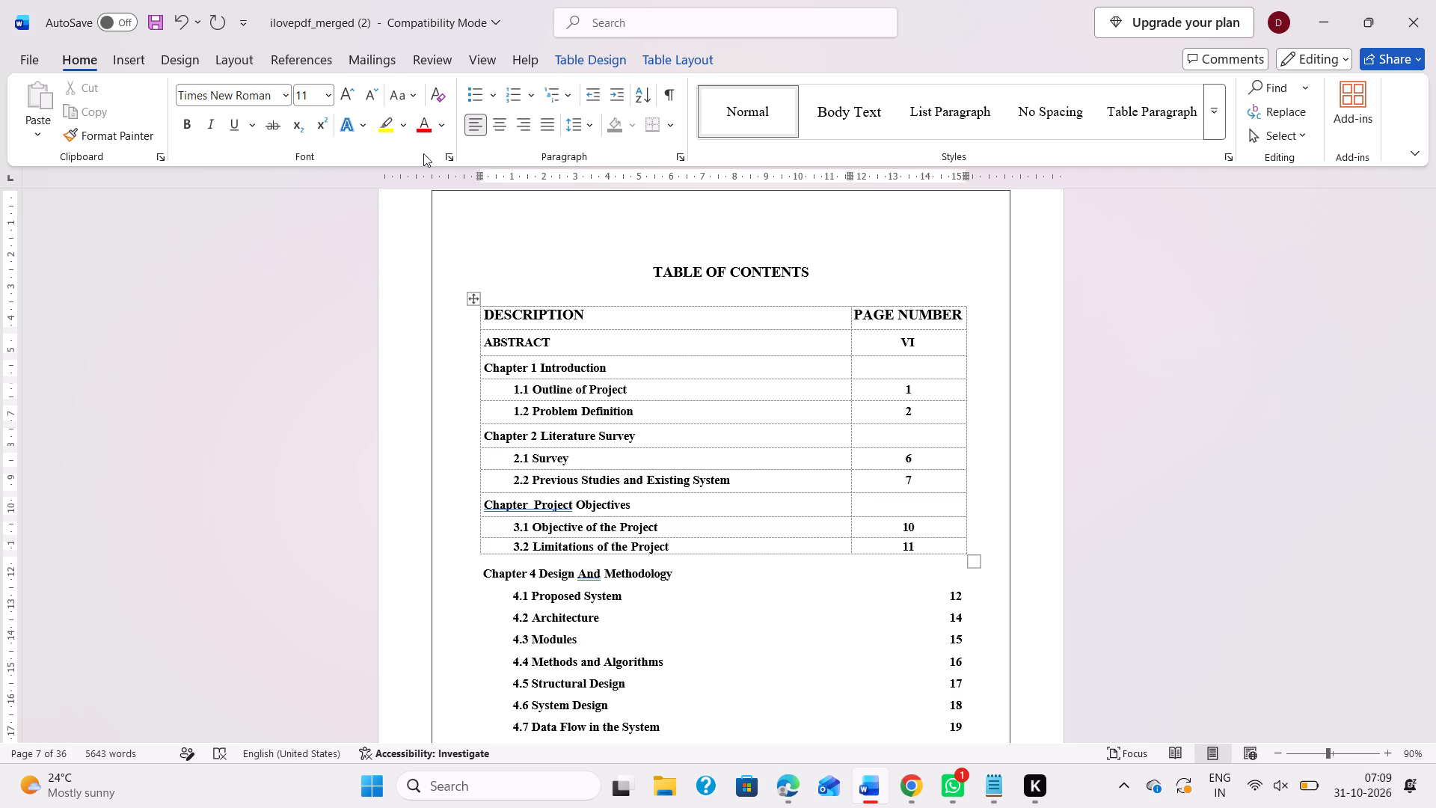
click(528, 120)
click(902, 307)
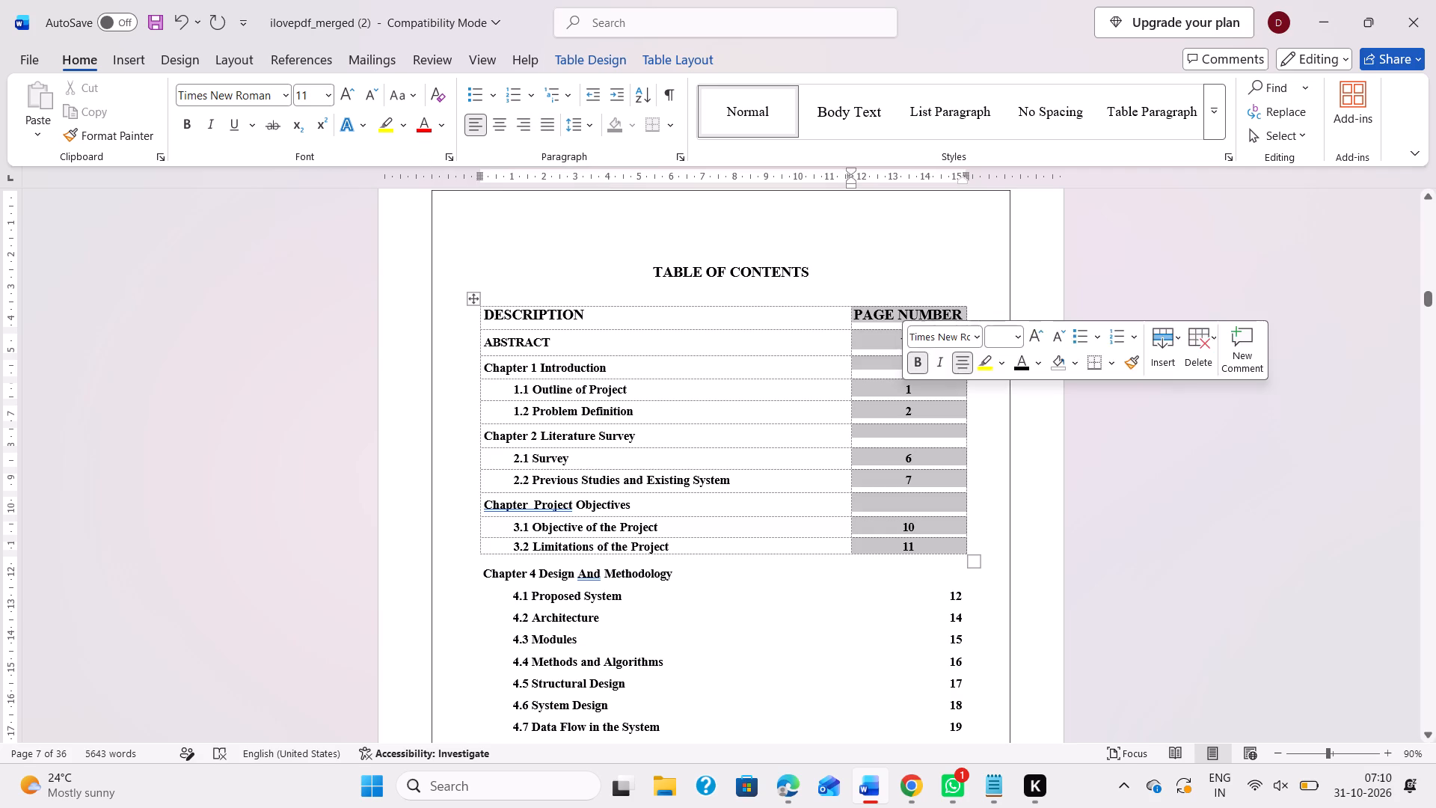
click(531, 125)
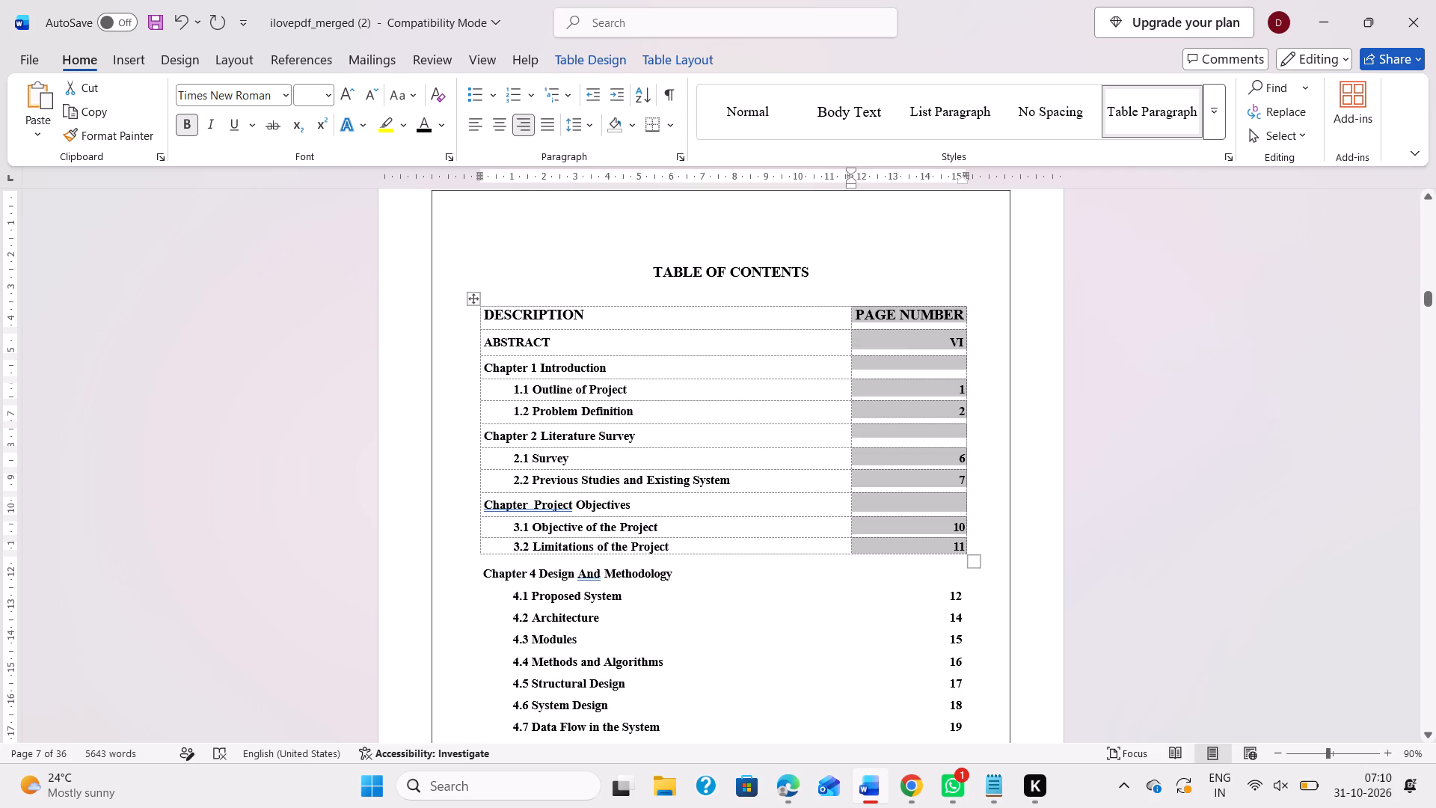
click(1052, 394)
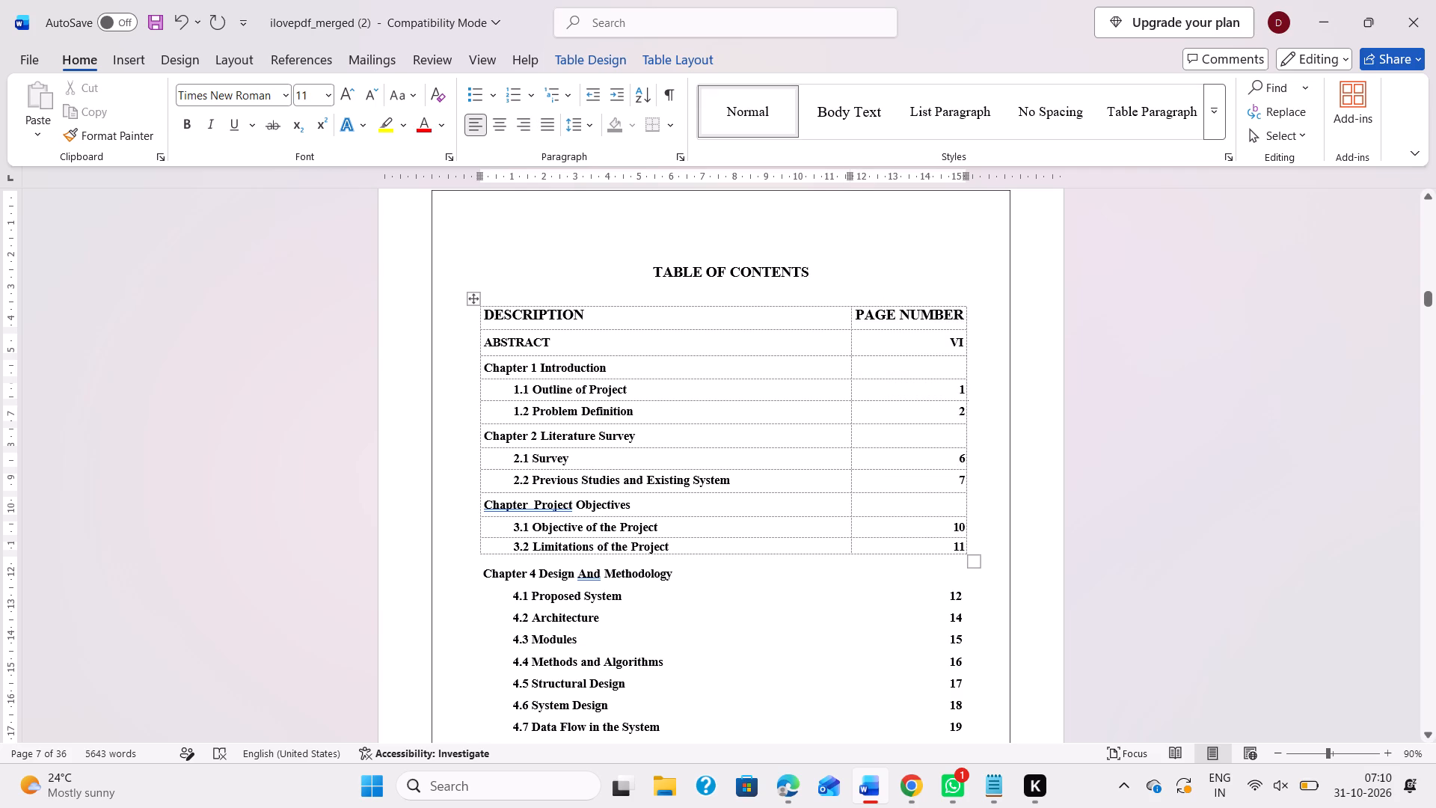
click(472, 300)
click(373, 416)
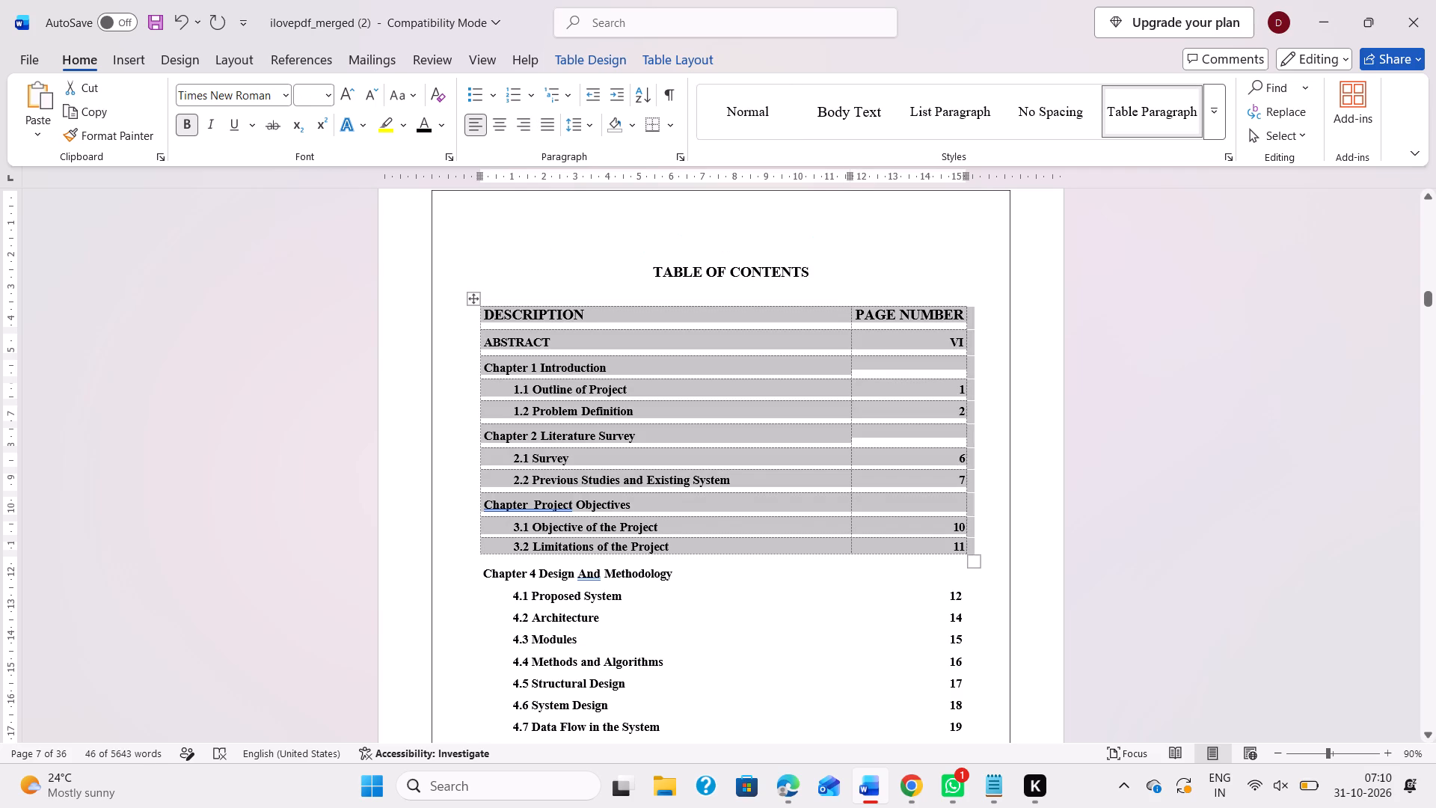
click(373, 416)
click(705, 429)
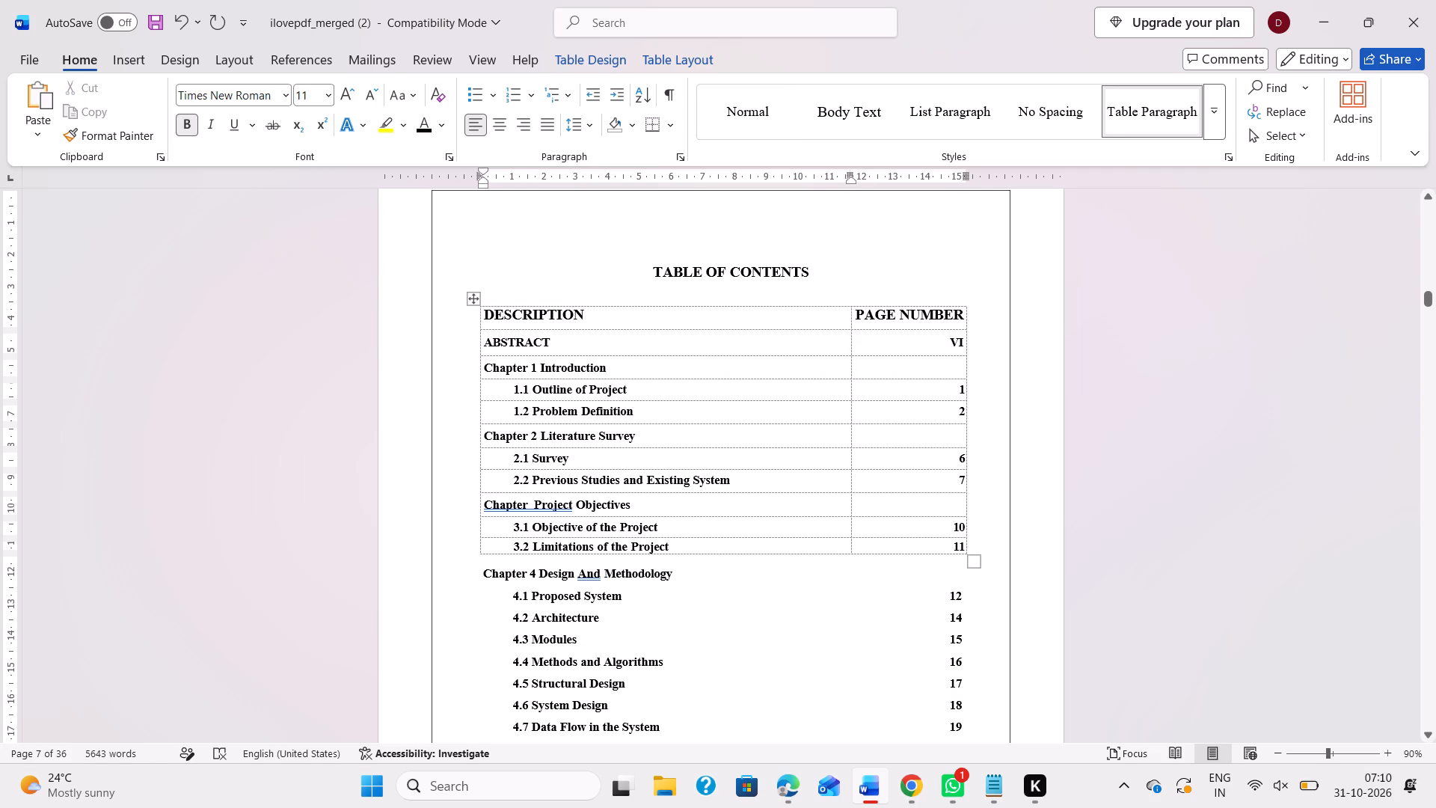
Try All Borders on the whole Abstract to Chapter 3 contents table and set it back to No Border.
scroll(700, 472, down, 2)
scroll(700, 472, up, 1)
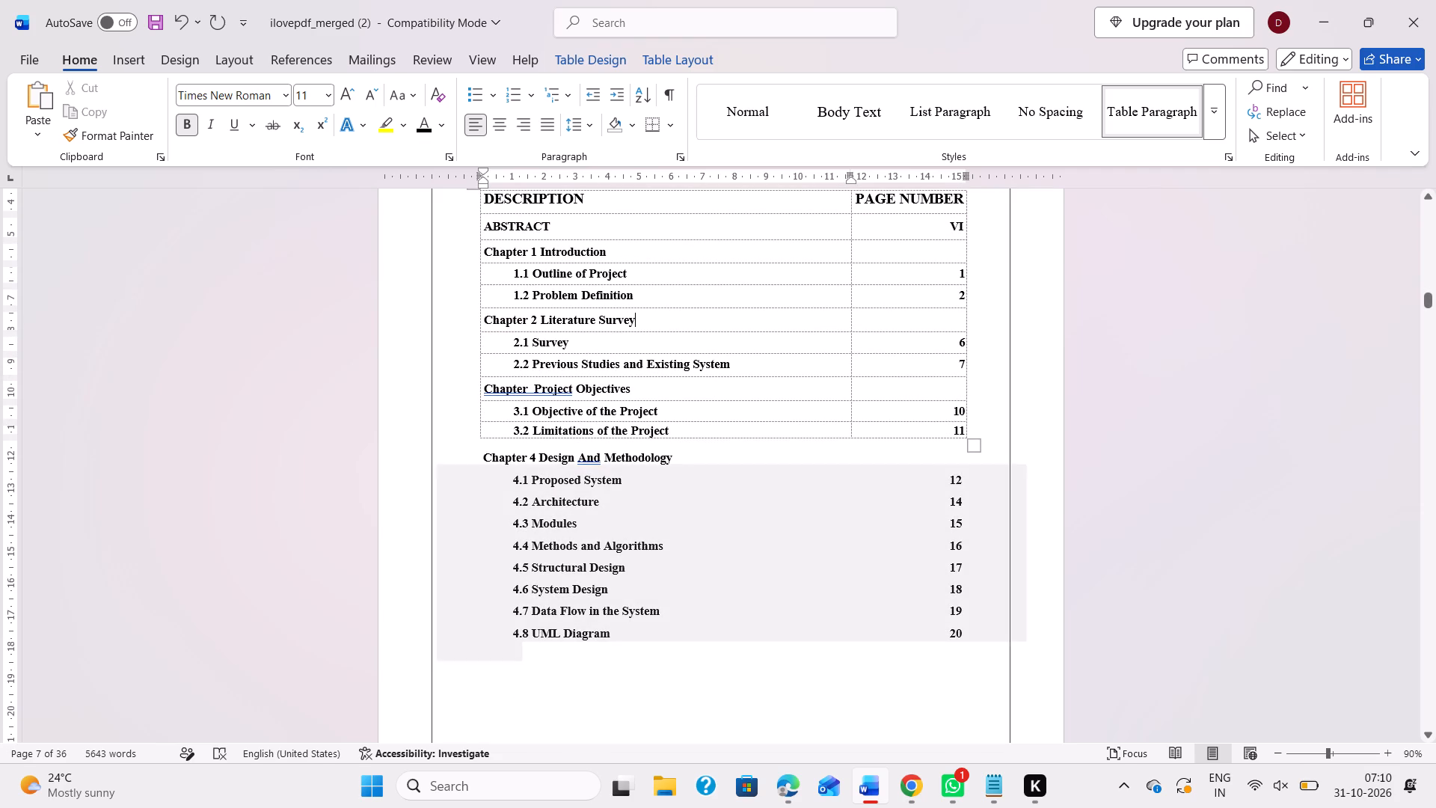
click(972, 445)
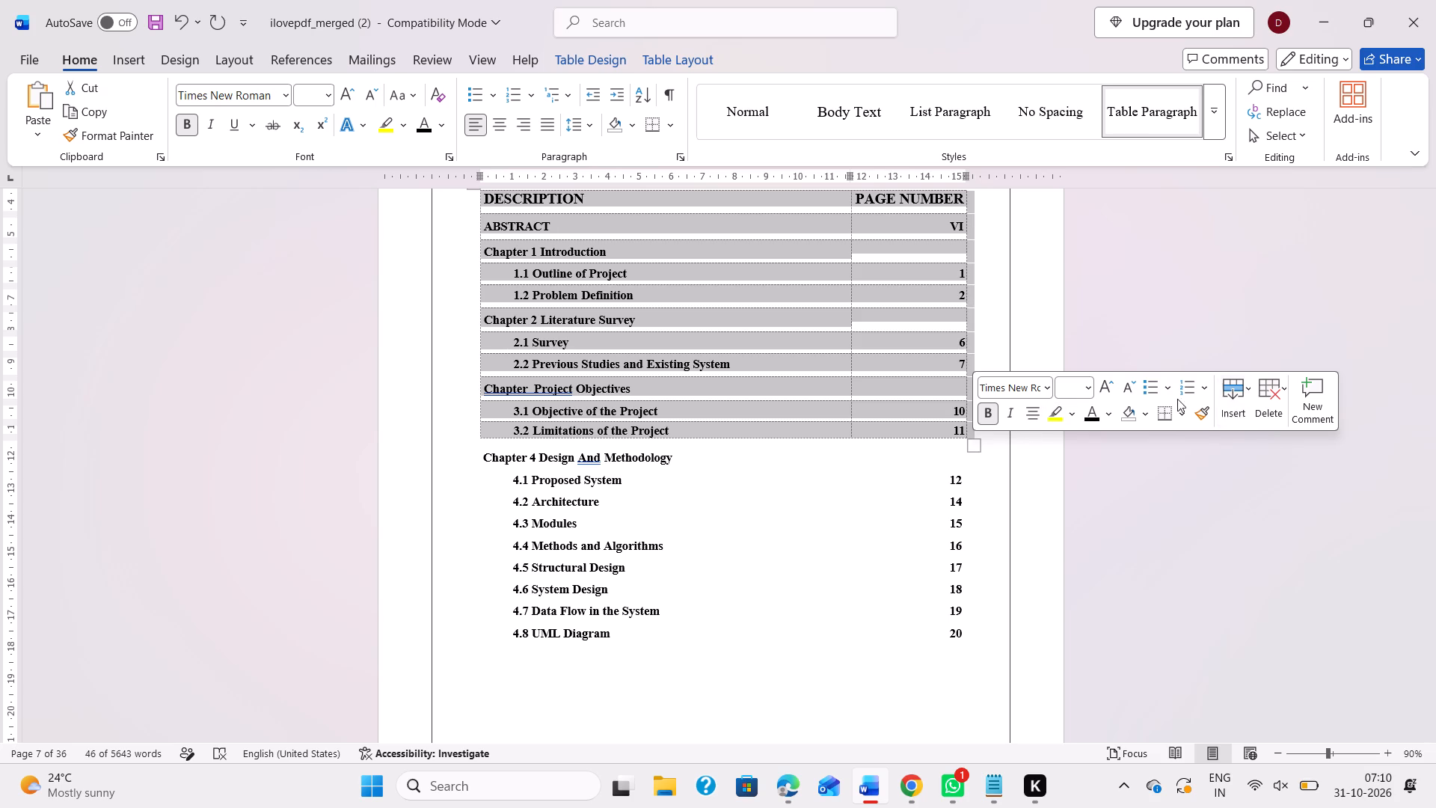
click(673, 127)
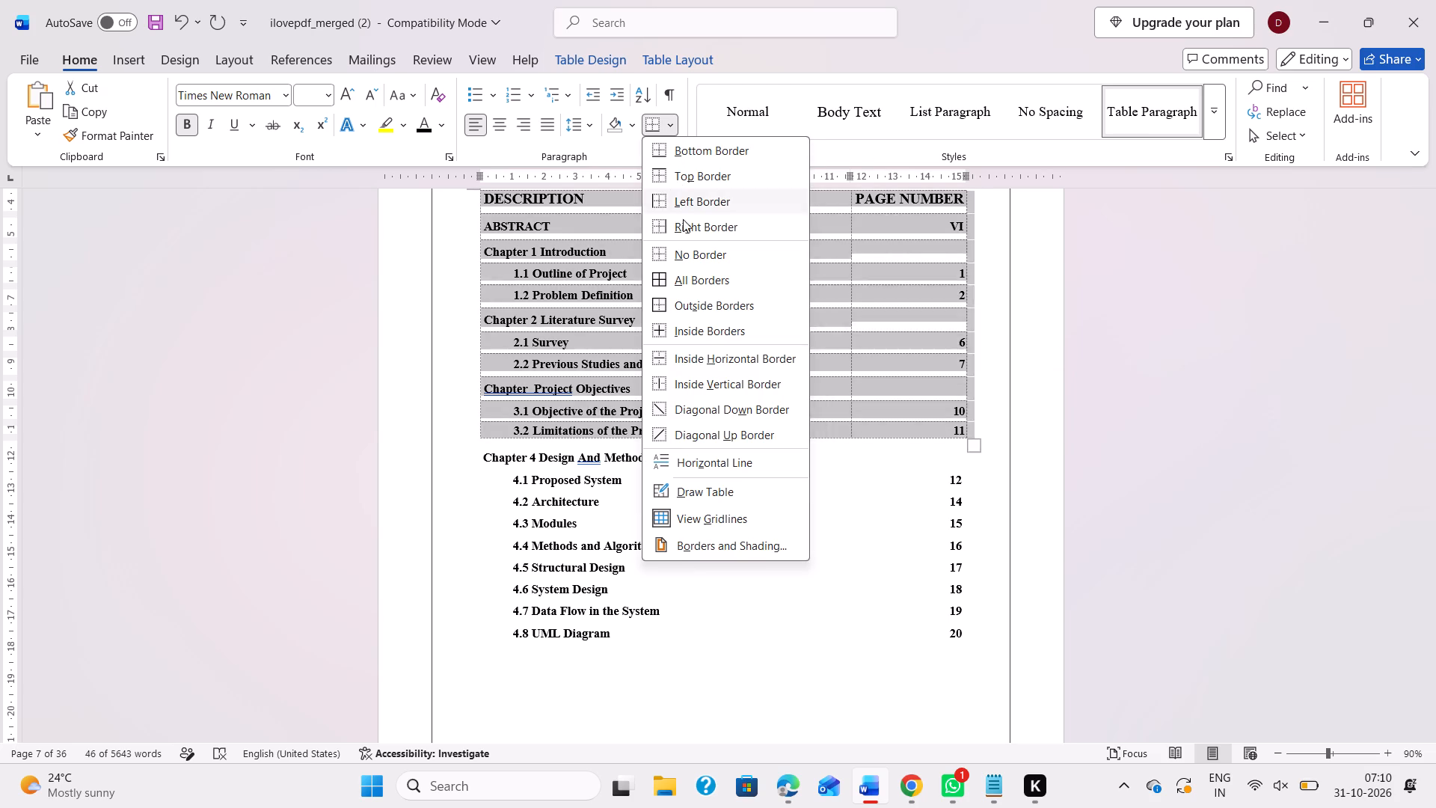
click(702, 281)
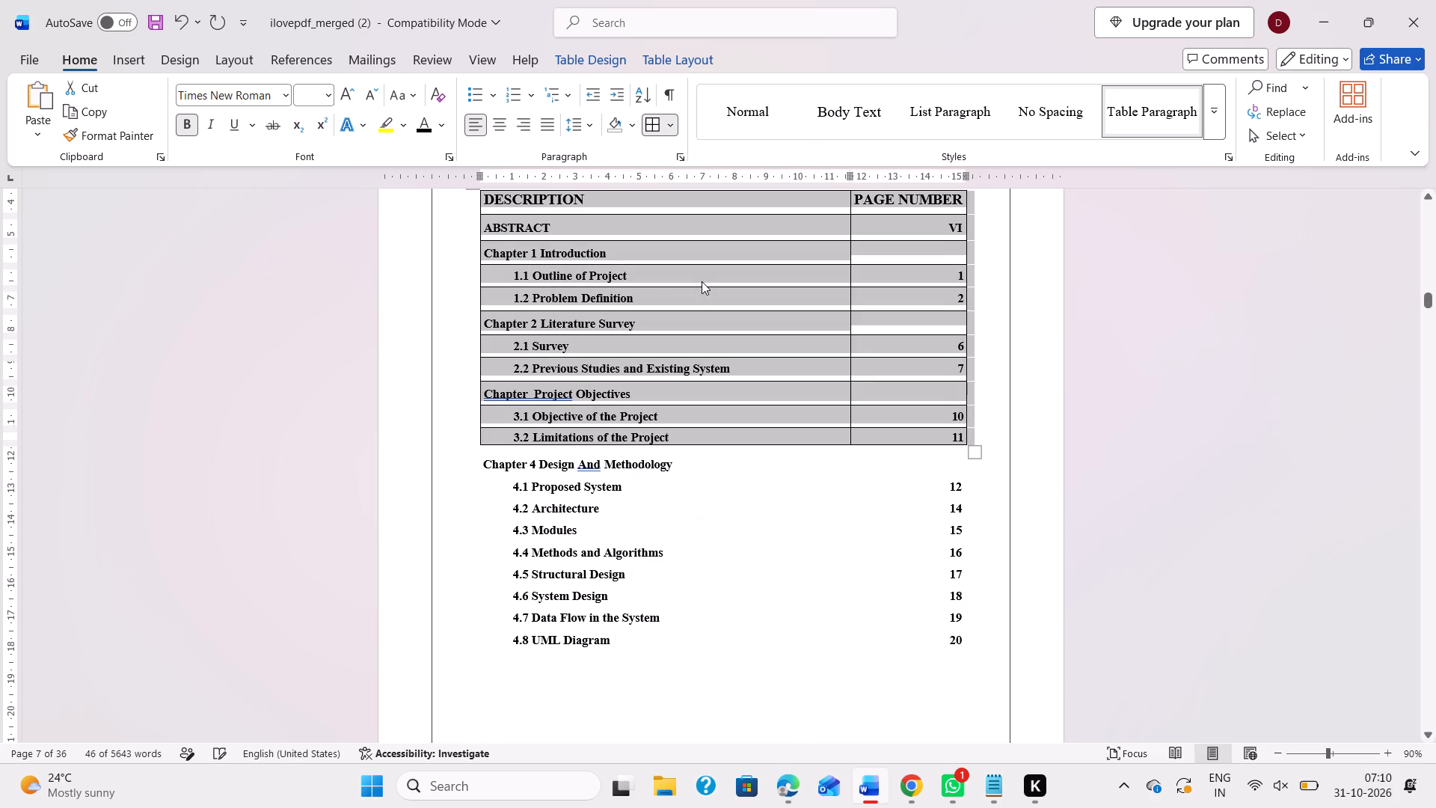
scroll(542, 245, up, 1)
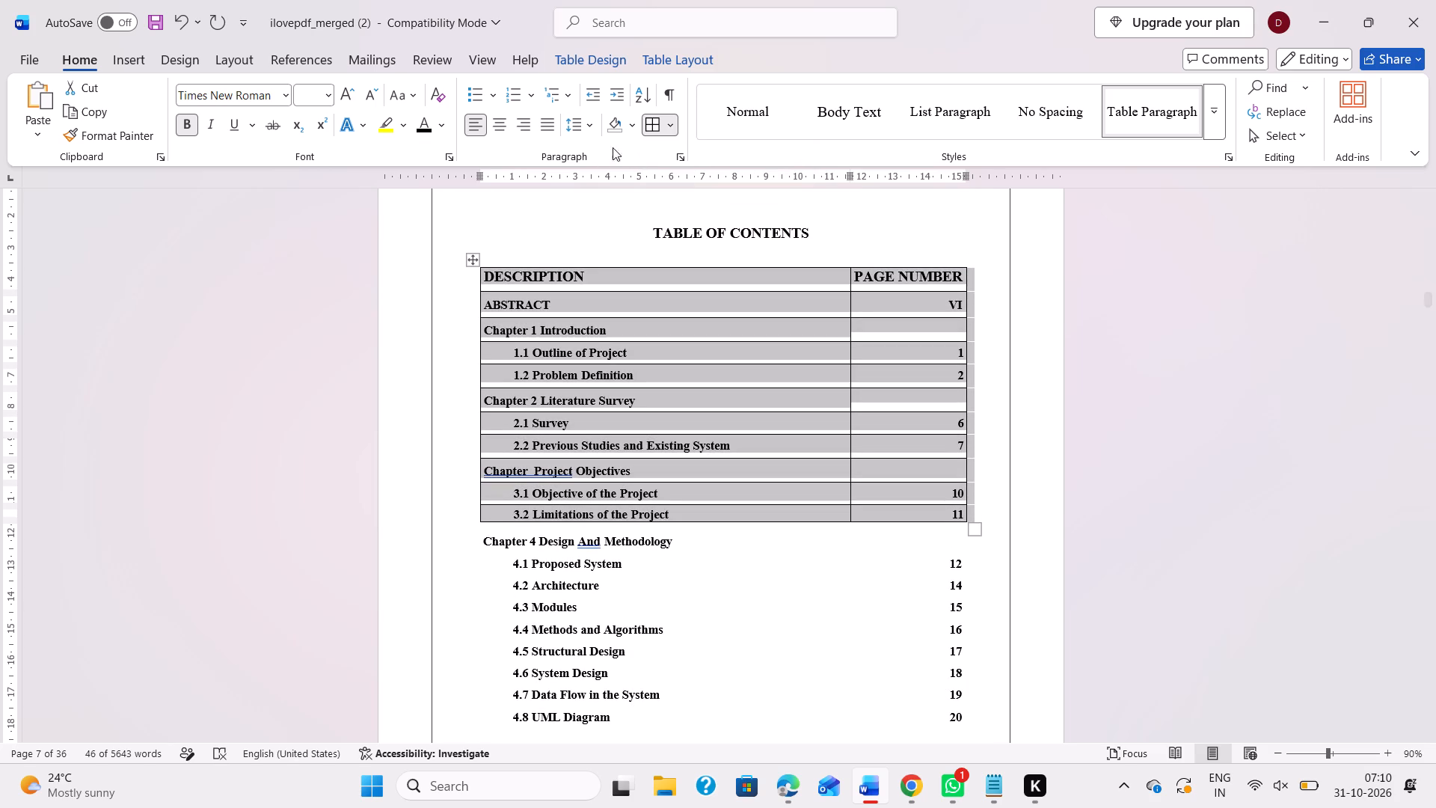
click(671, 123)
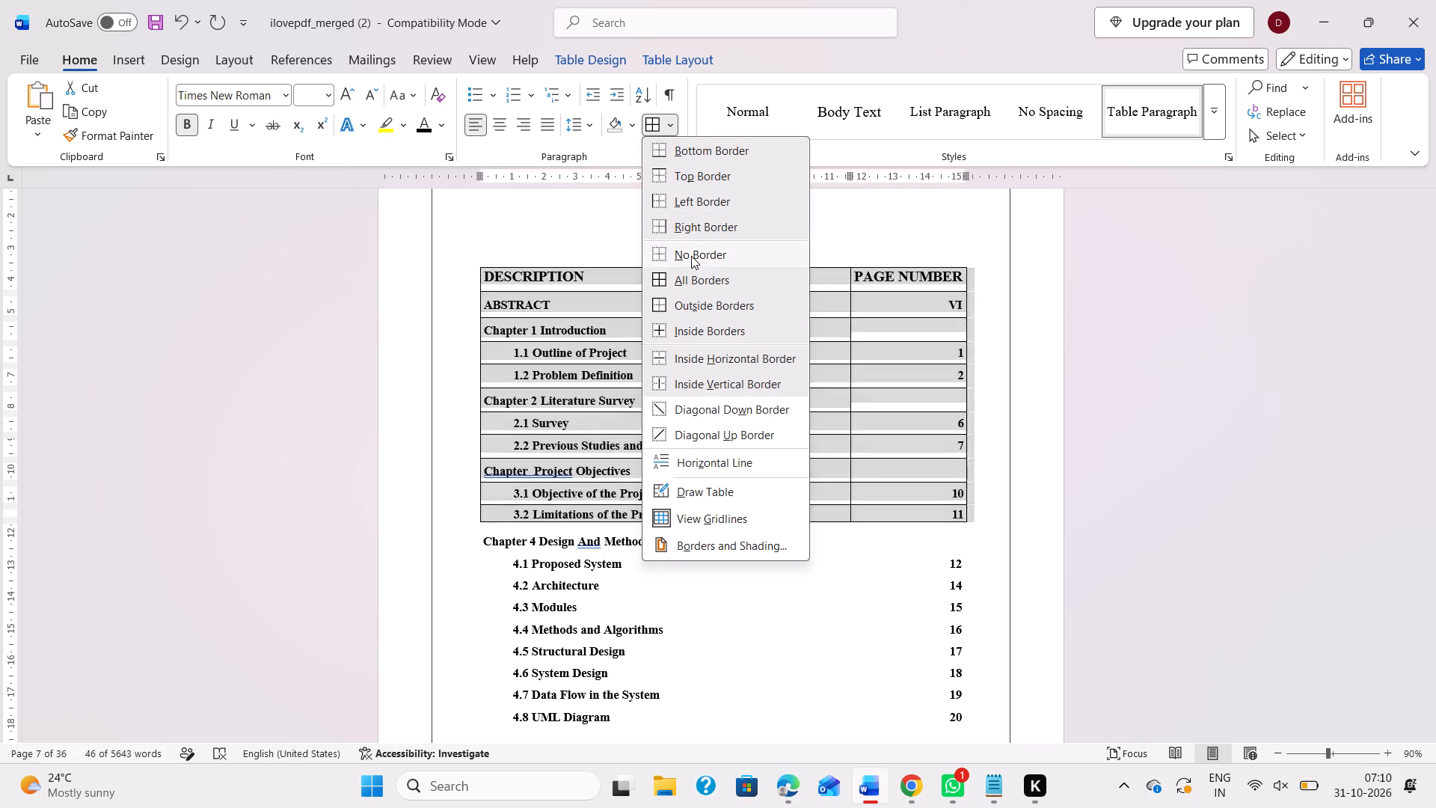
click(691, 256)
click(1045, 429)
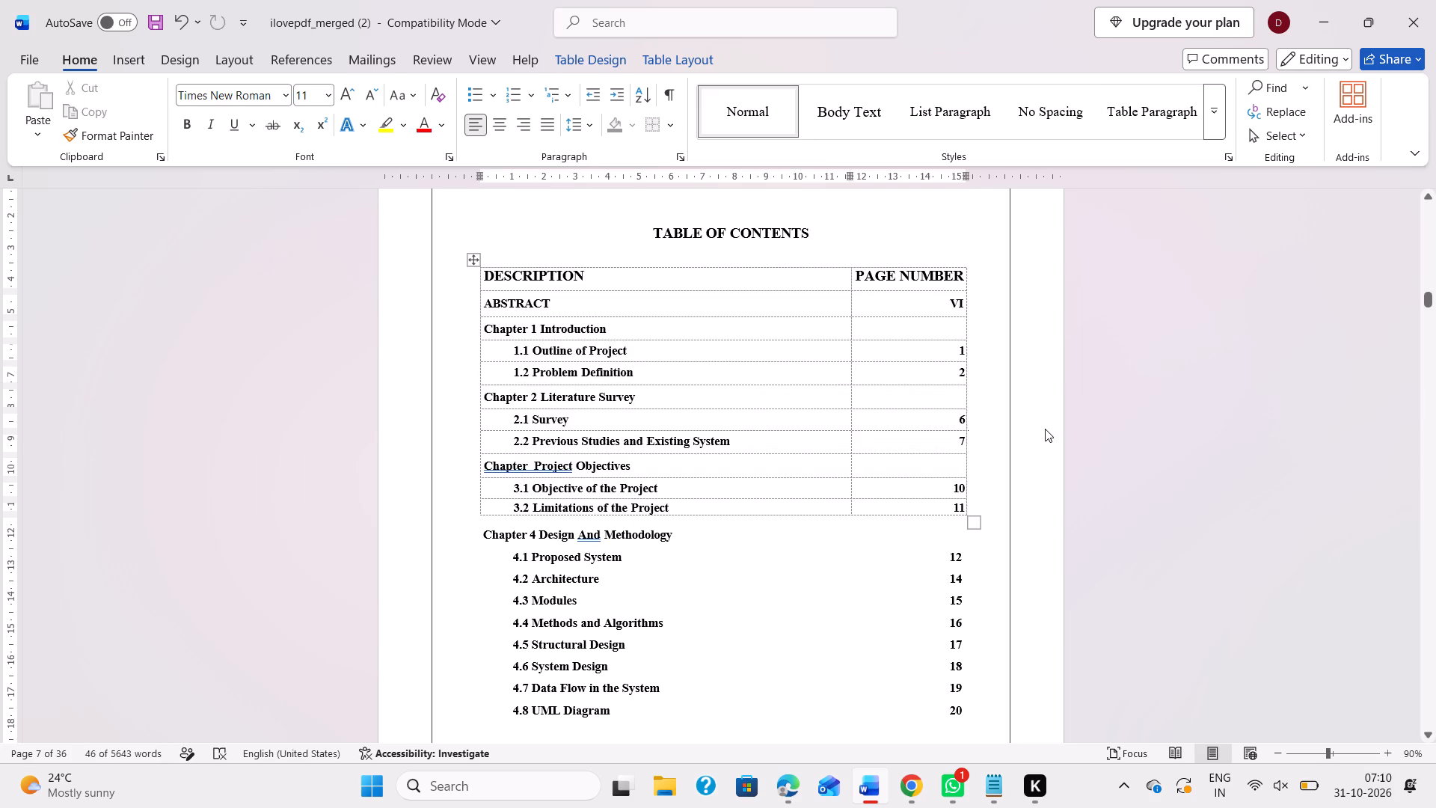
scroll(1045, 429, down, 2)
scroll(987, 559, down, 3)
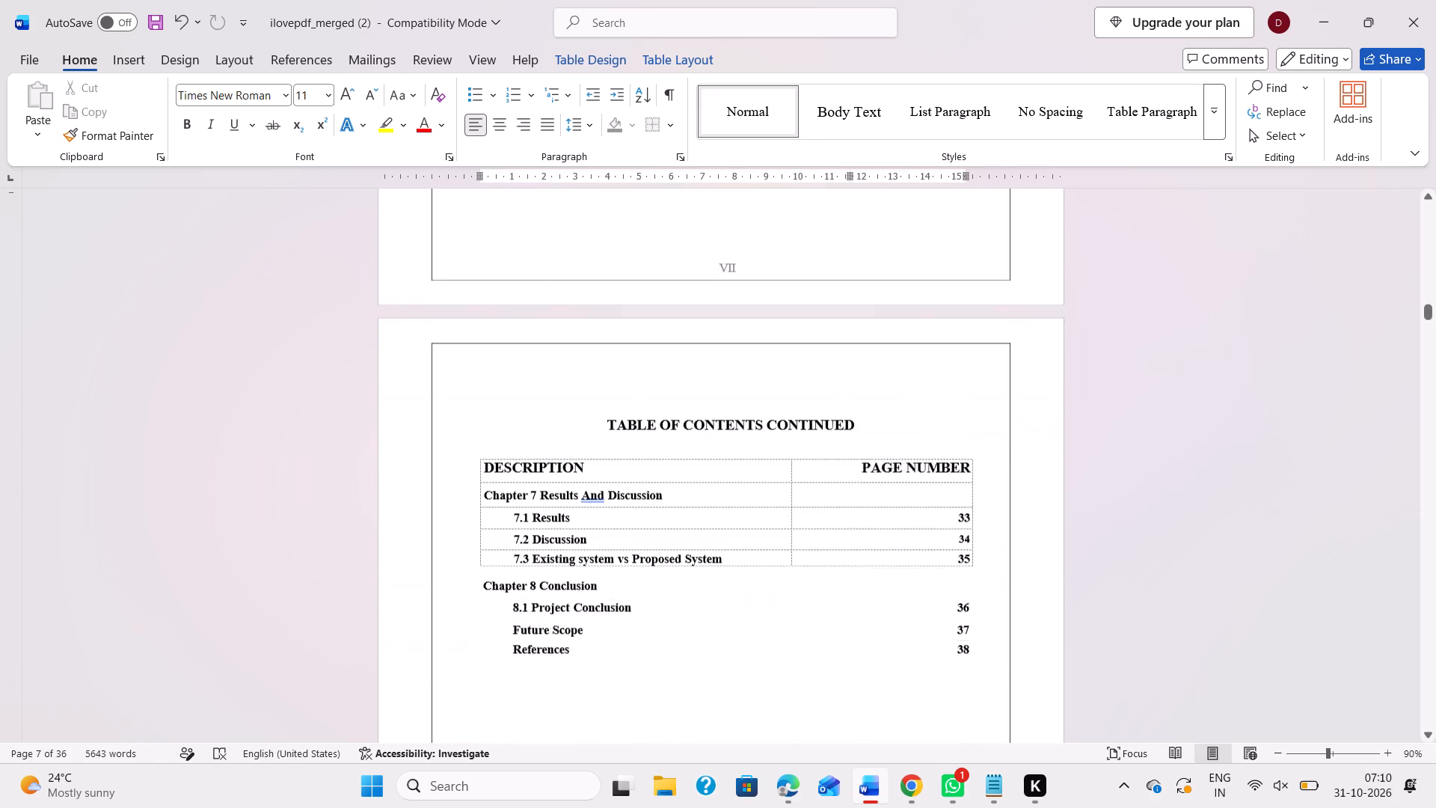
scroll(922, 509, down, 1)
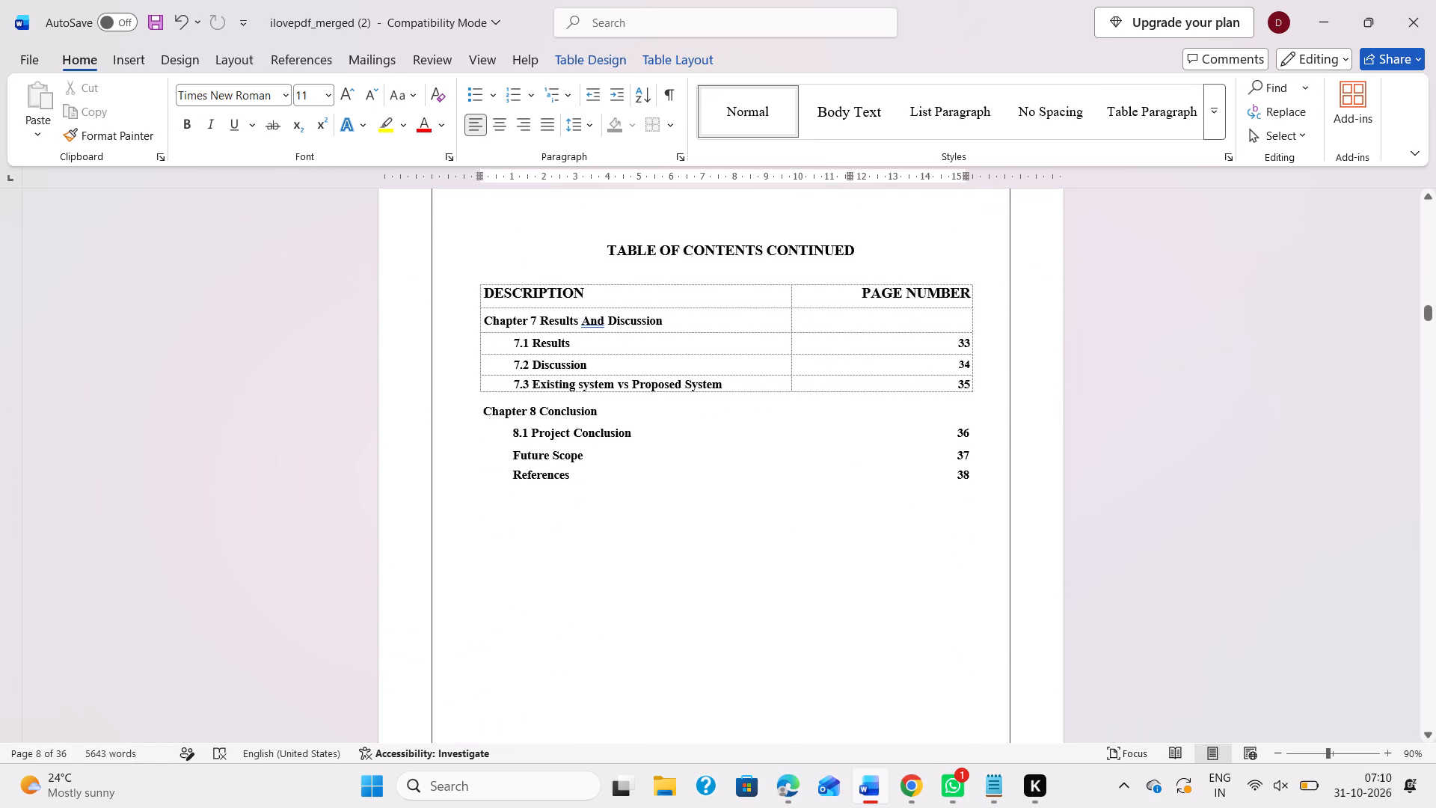
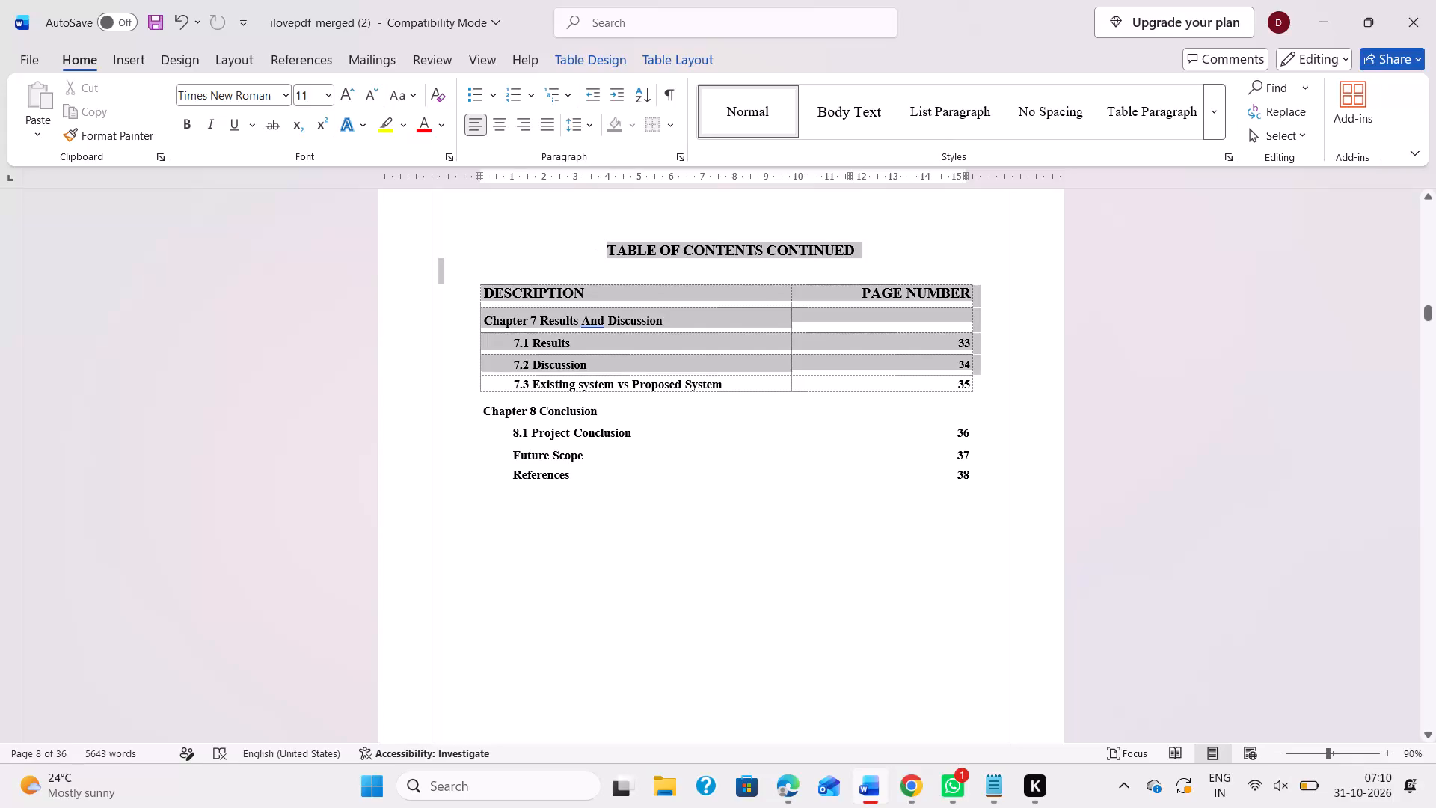
Delete the TABLE OF CONTENTS CONTINUED heading and its table of Chapter 7 and 8 entries from page 8.
key(BackSpace)
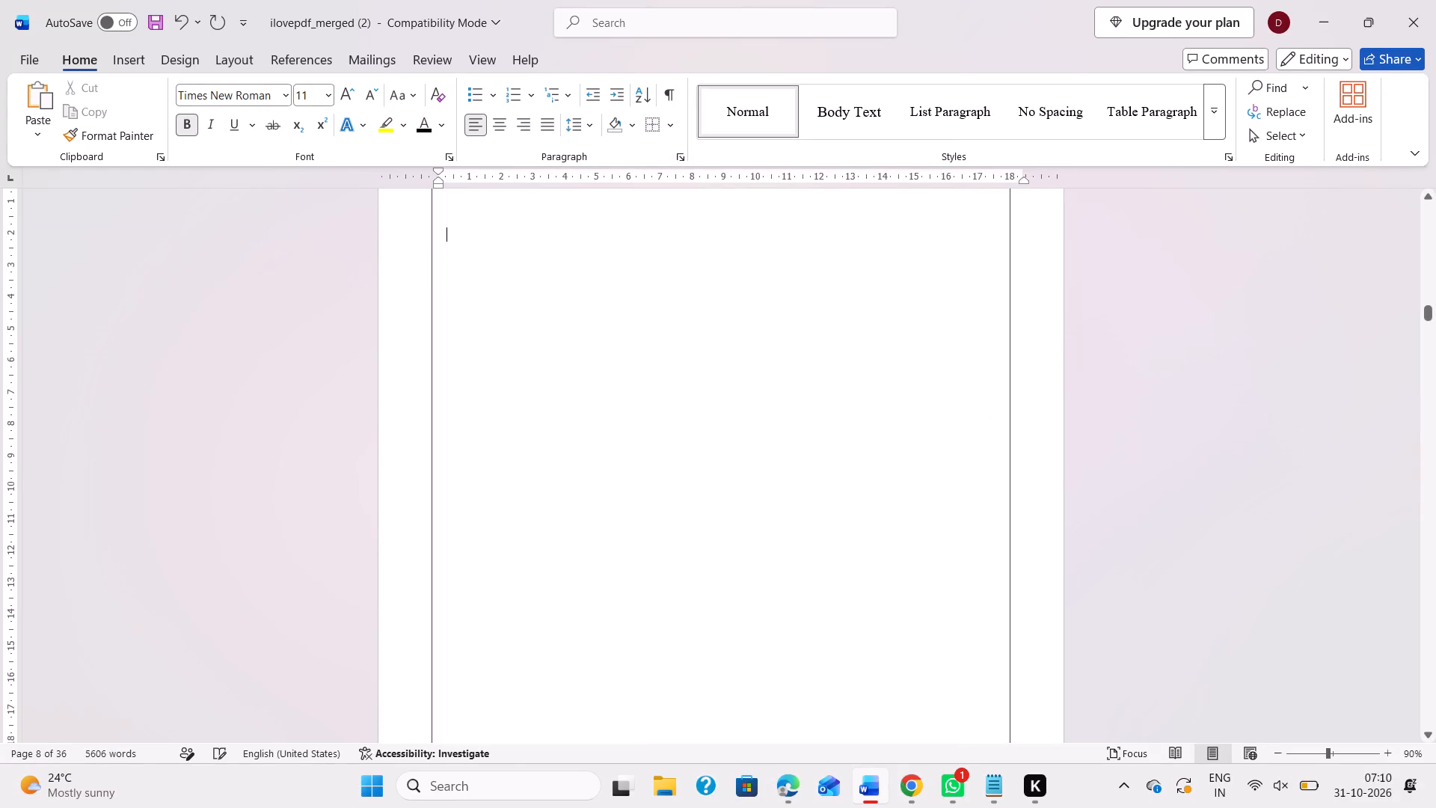
key(BackSpace)
scroll(992, 486, up, 1)
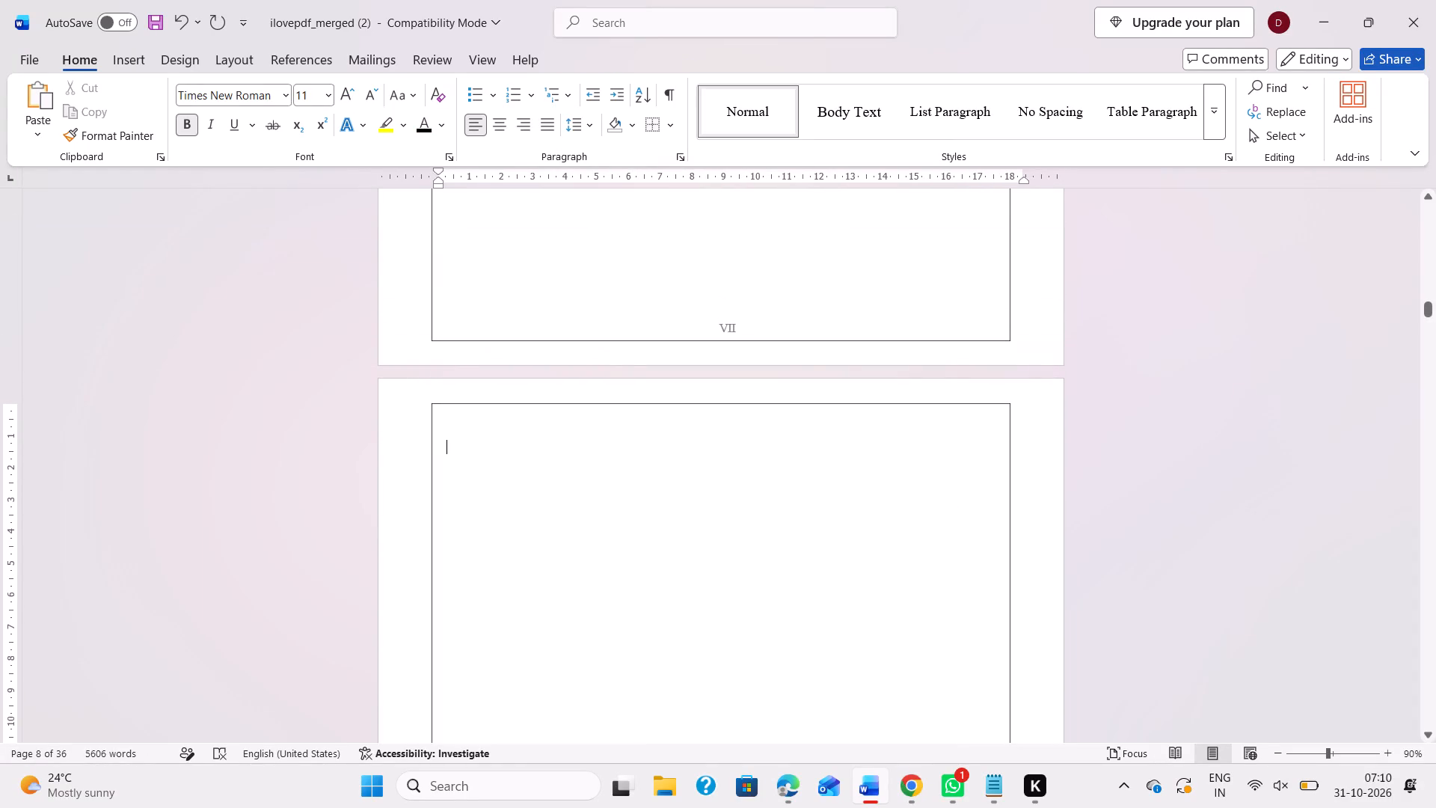
Split the CHAPTER-1 heading so the introduction title starts on its own line, and delete the character before its wrapped TION ending.
scroll(848, 496, down, 5)
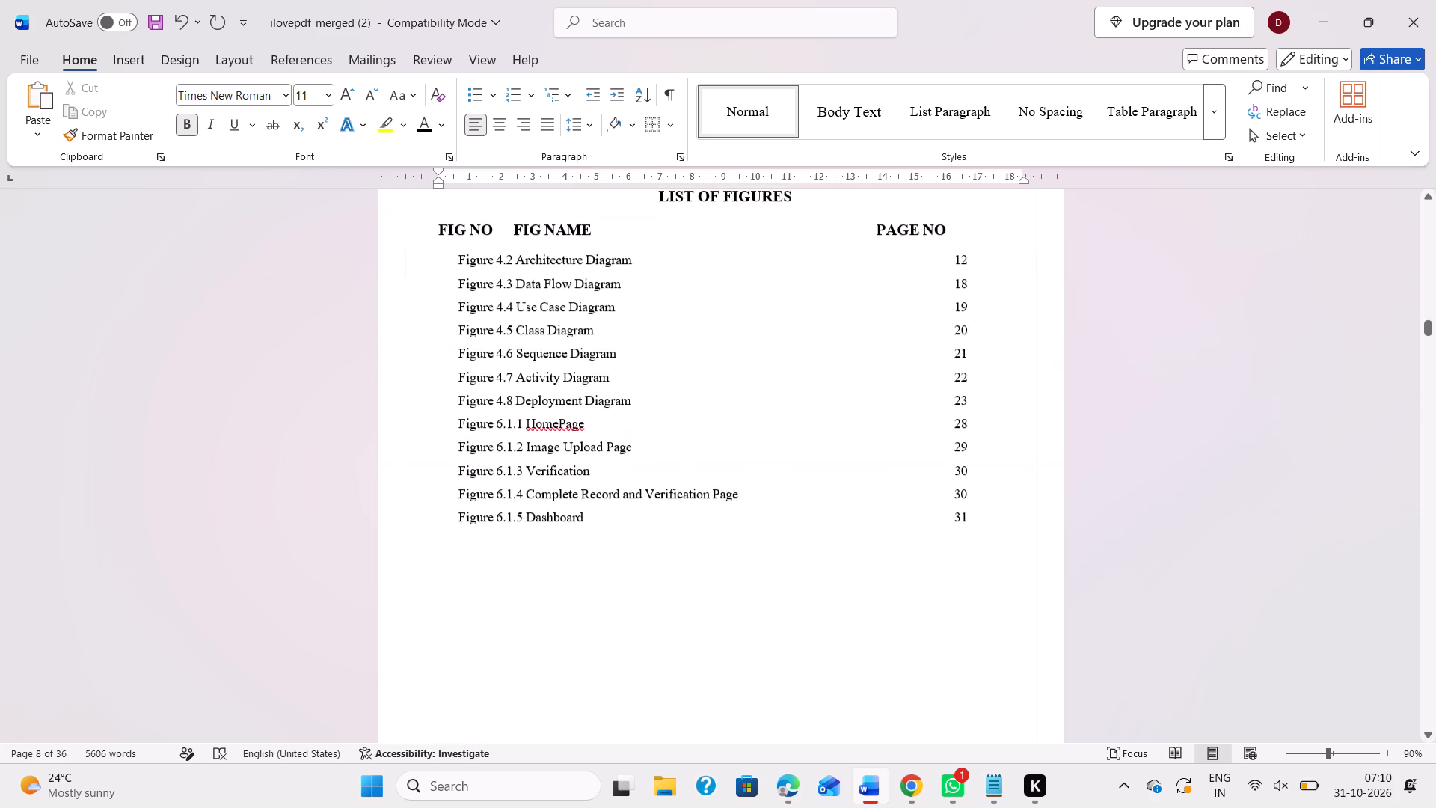
scroll(848, 496, down, 3)
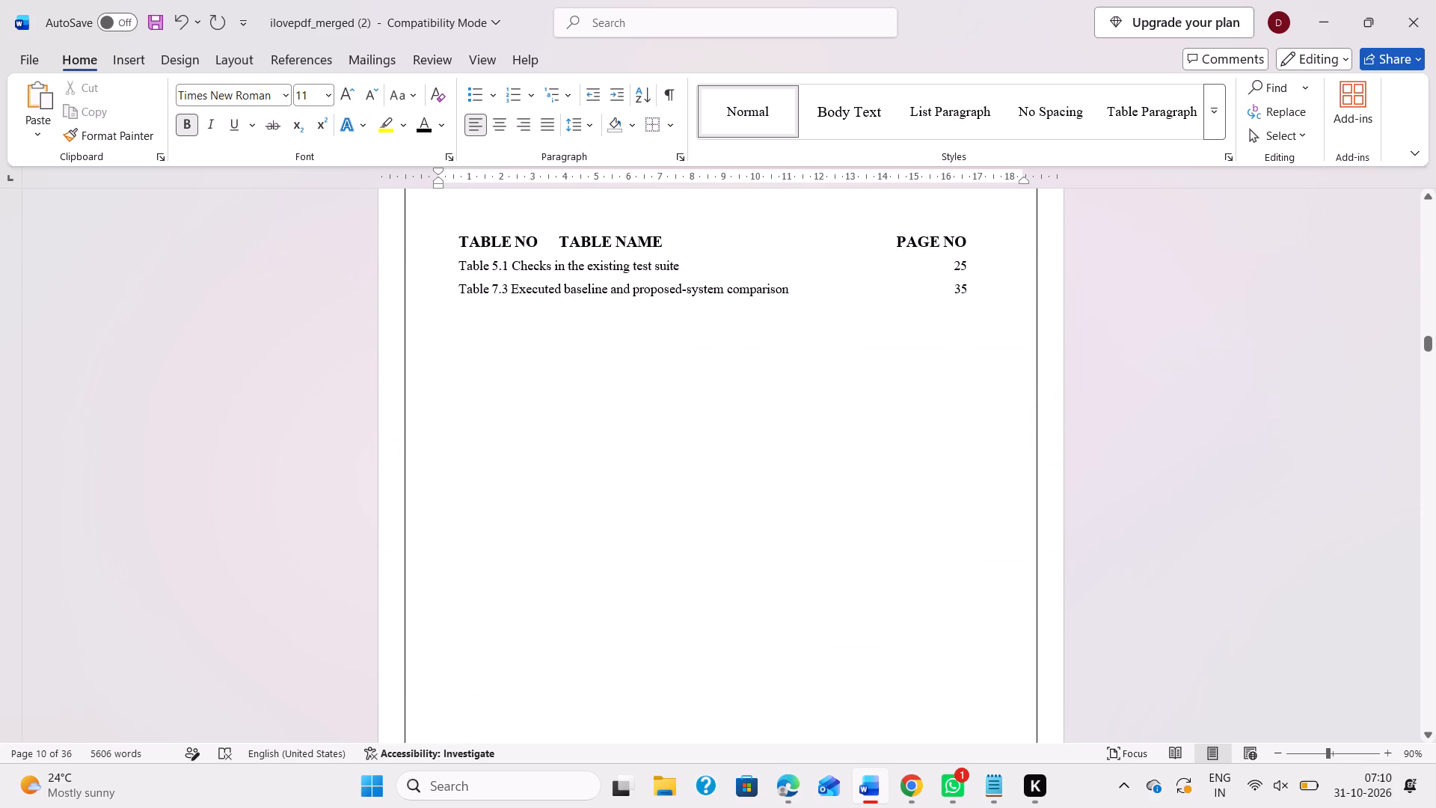
scroll(848, 496, down, 2)
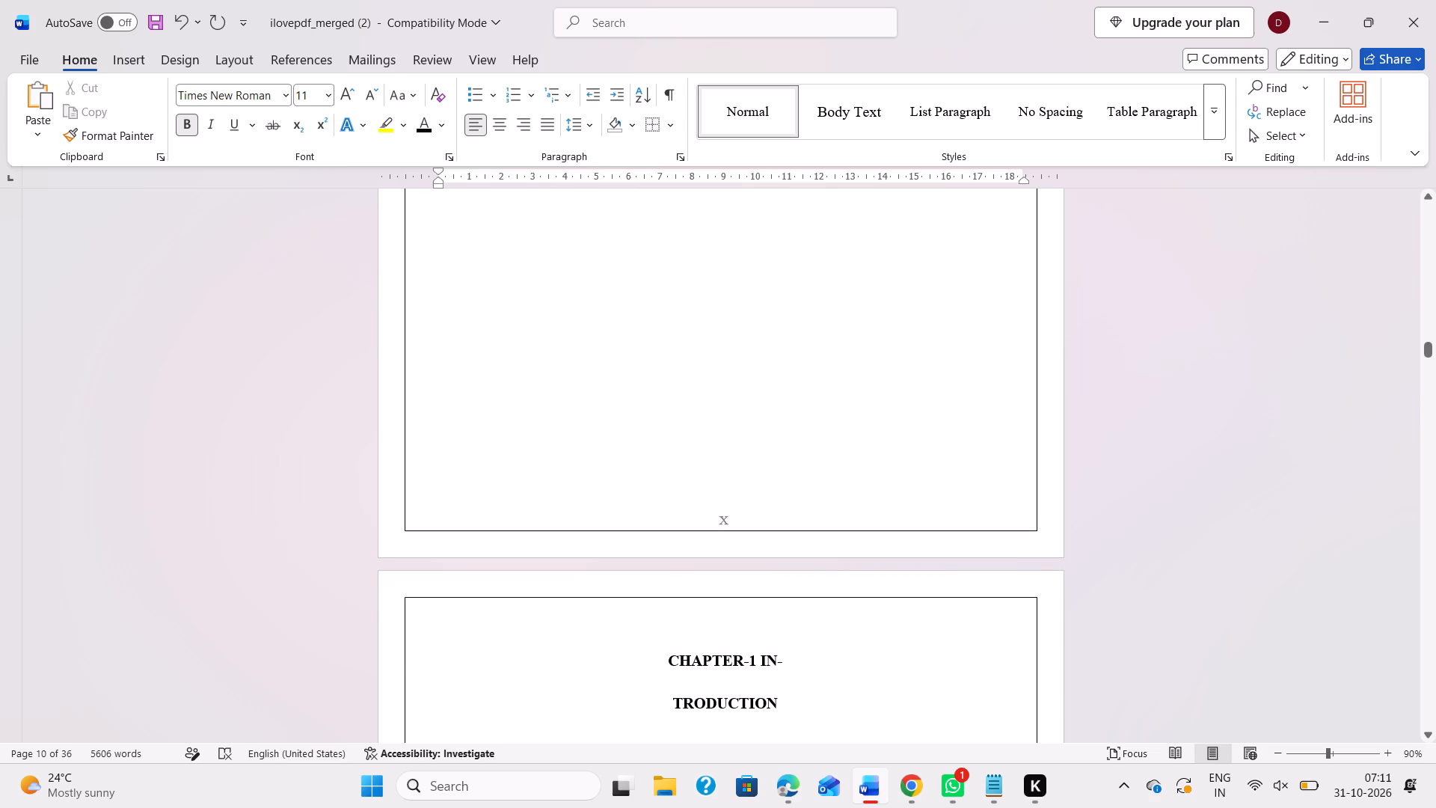
scroll(838, 471, down, 3)
scroll(838, 471, up, 2)
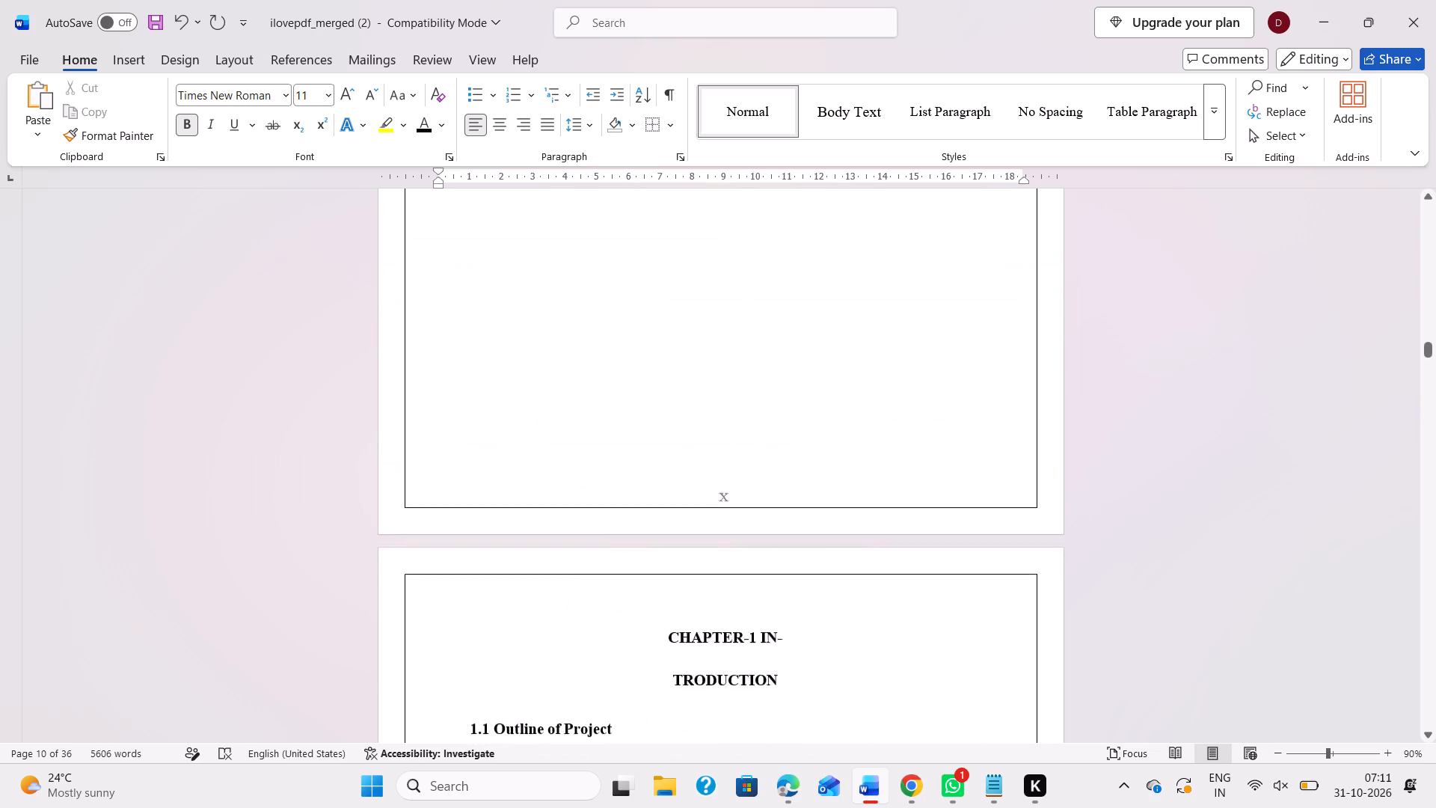
scroll(838, 471, up, 1)
scroll(838, 471, down, 2)
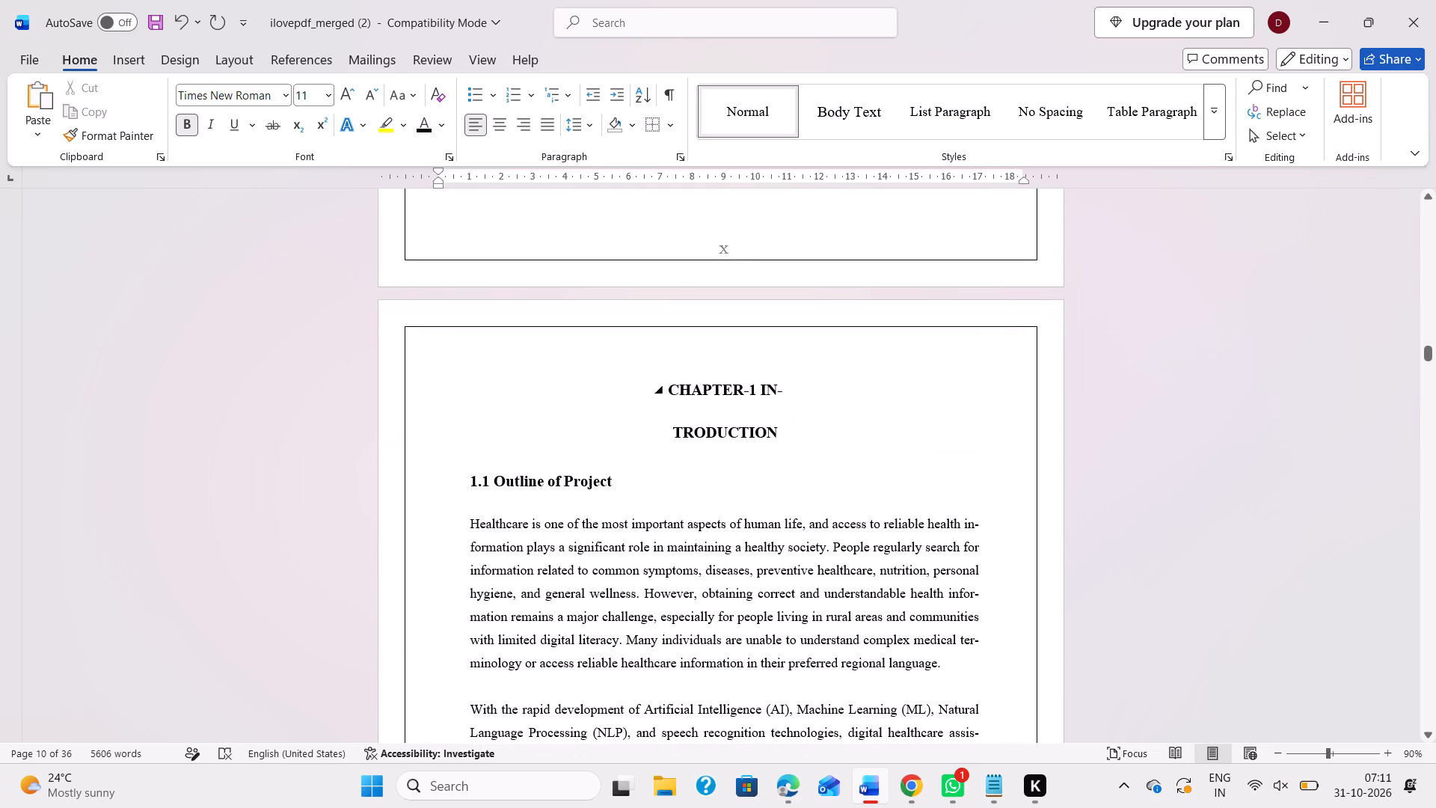
click(758, 388)
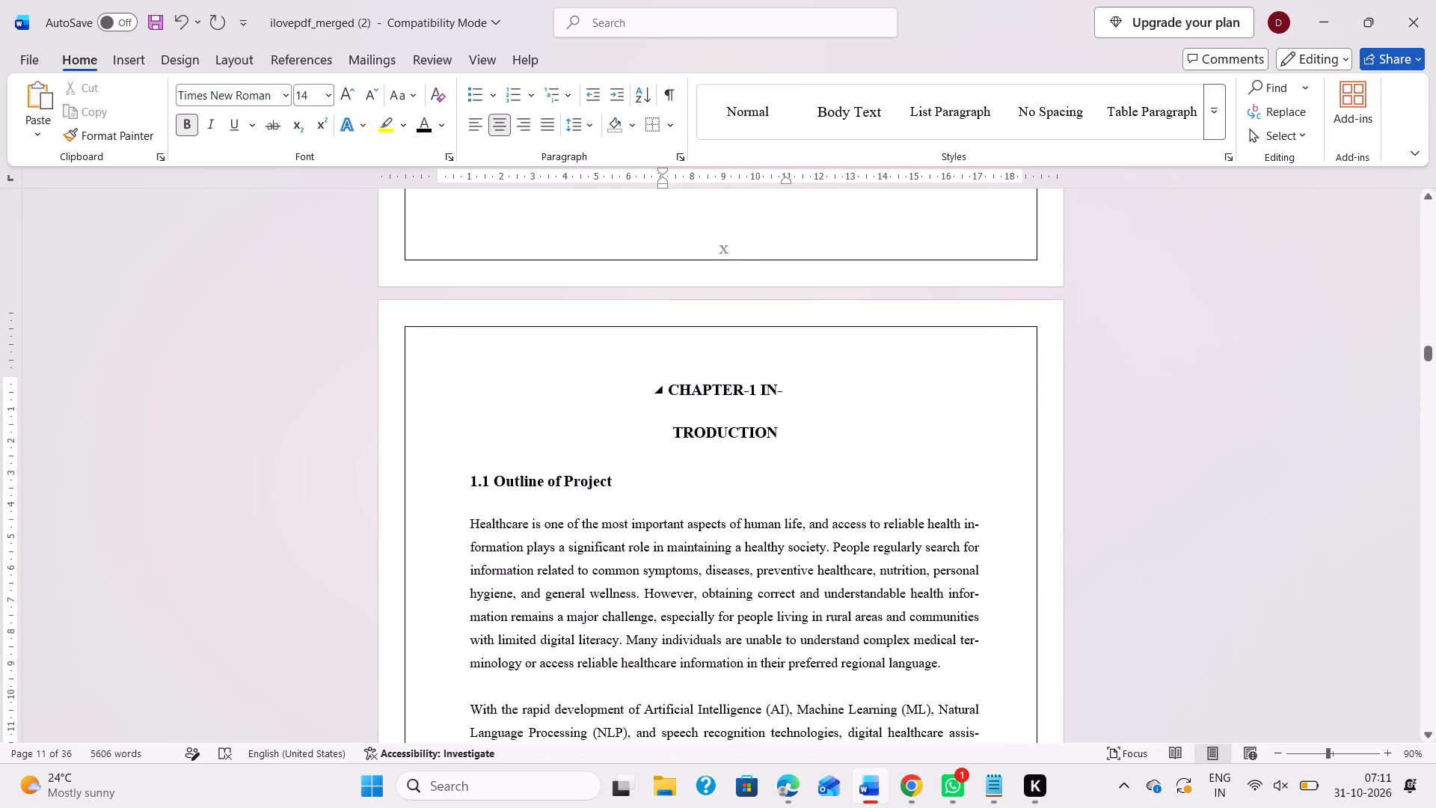
key(Return)
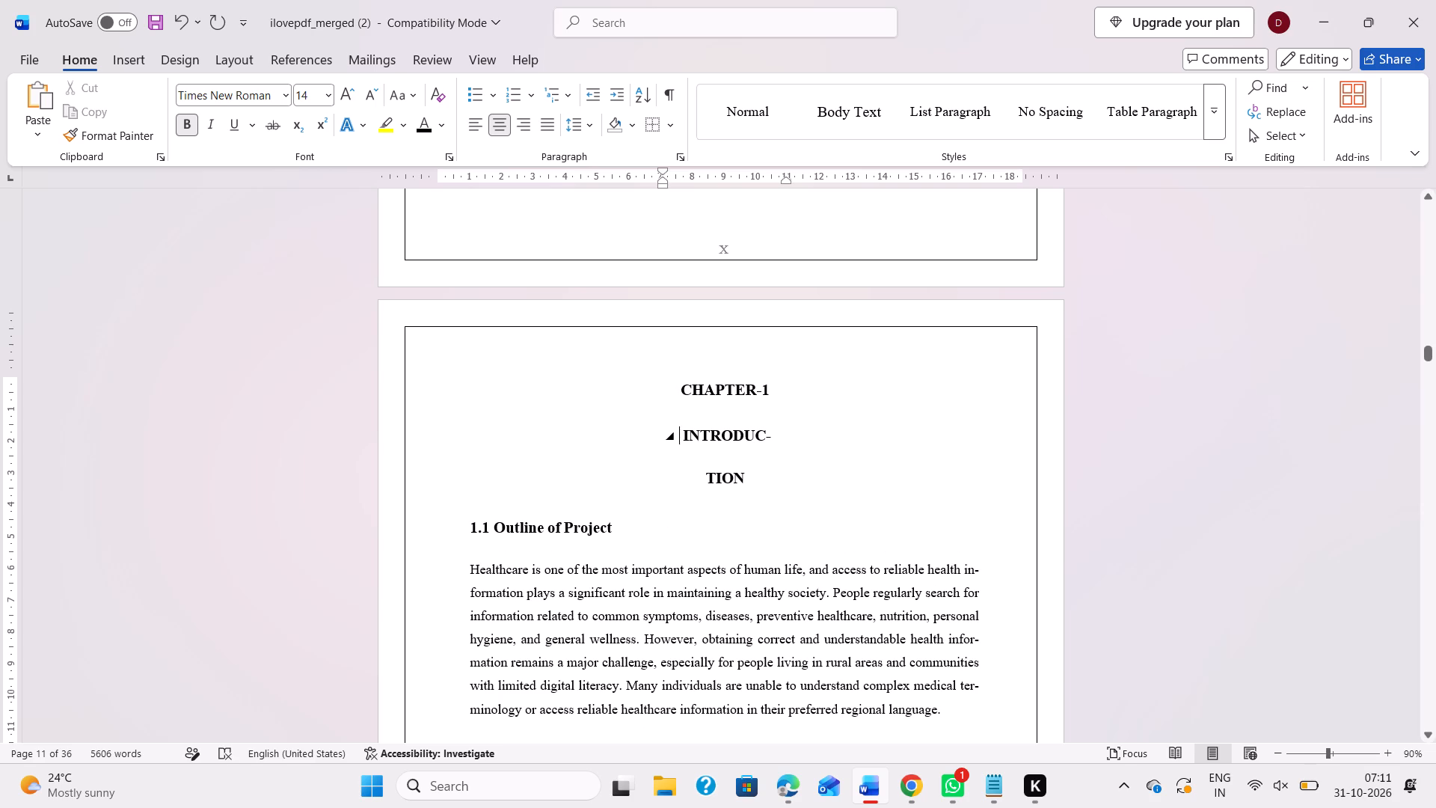
click(703, 478)
key(BackSpace)
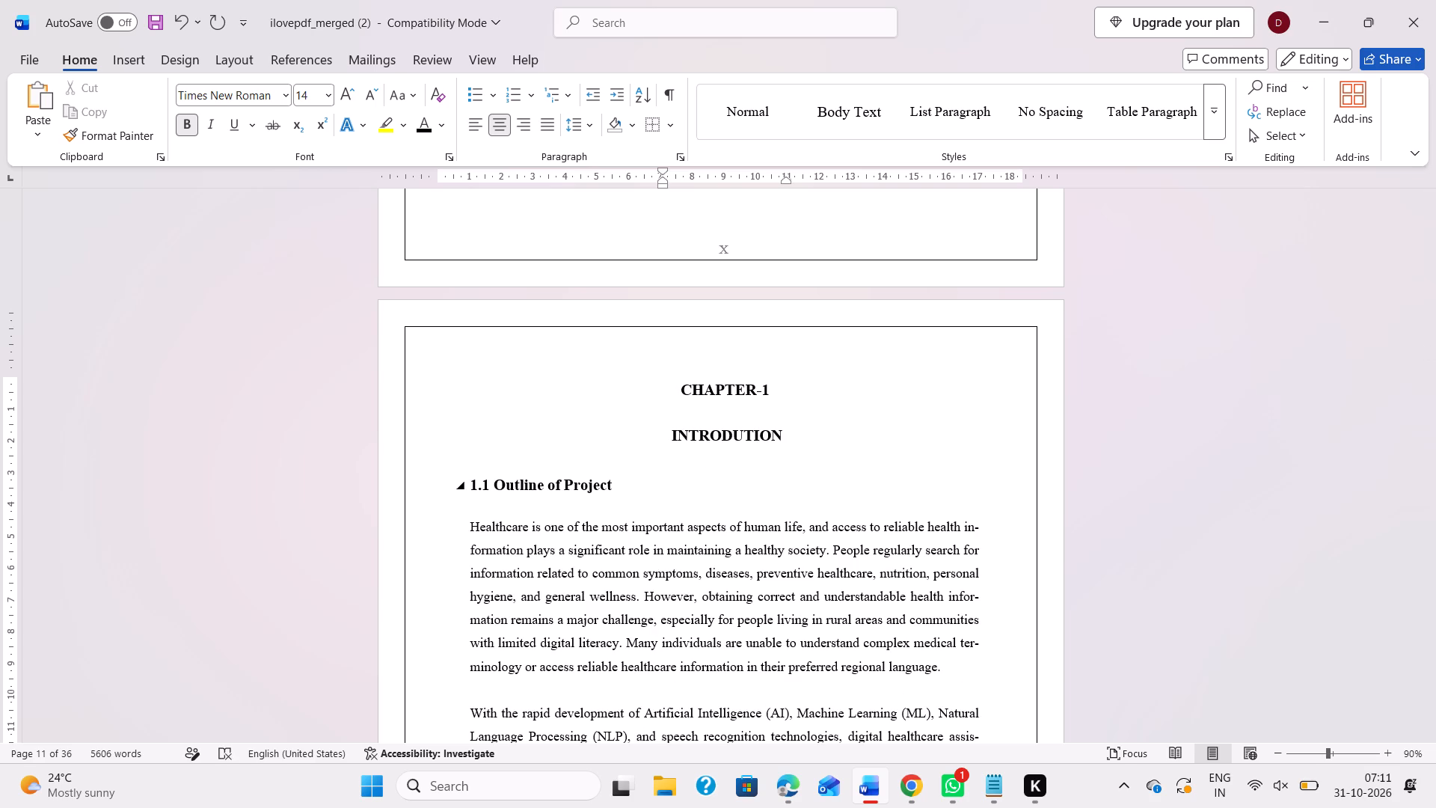
Remove the blank page before the LIST OF FIGURES page.
scroll(756, 435, up, 2)
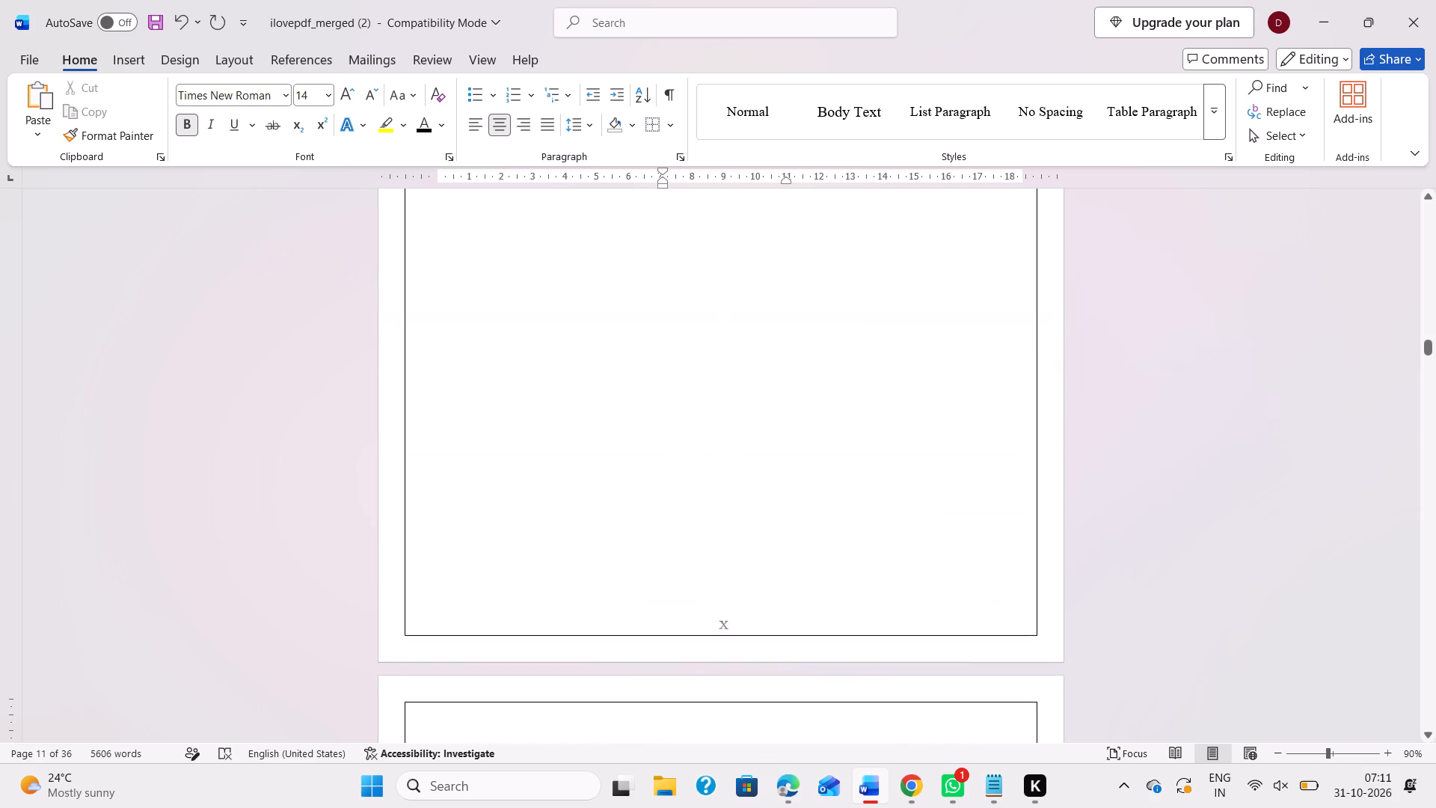
scroll(756, 435, up, 5)
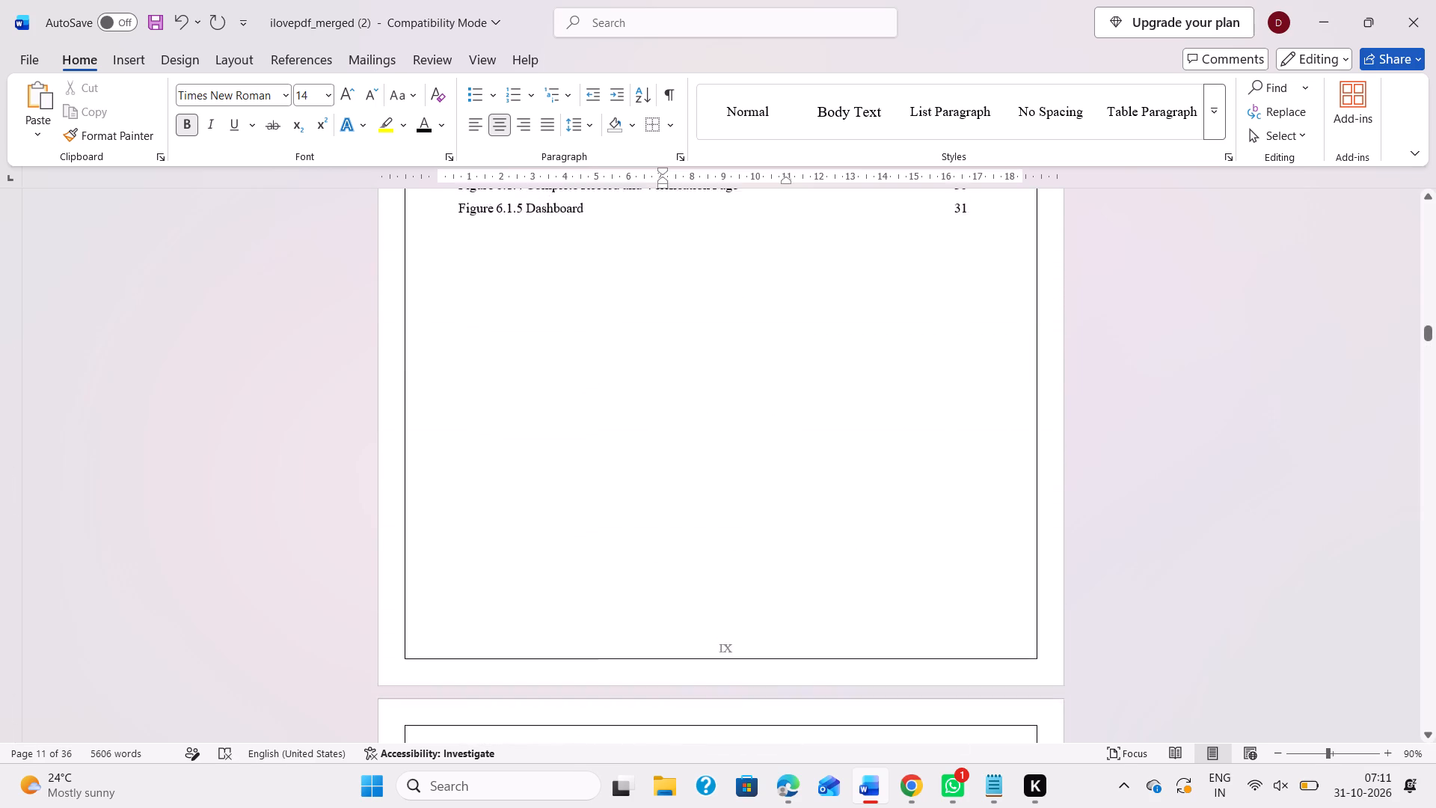
scroll(756, 435, up, 7)
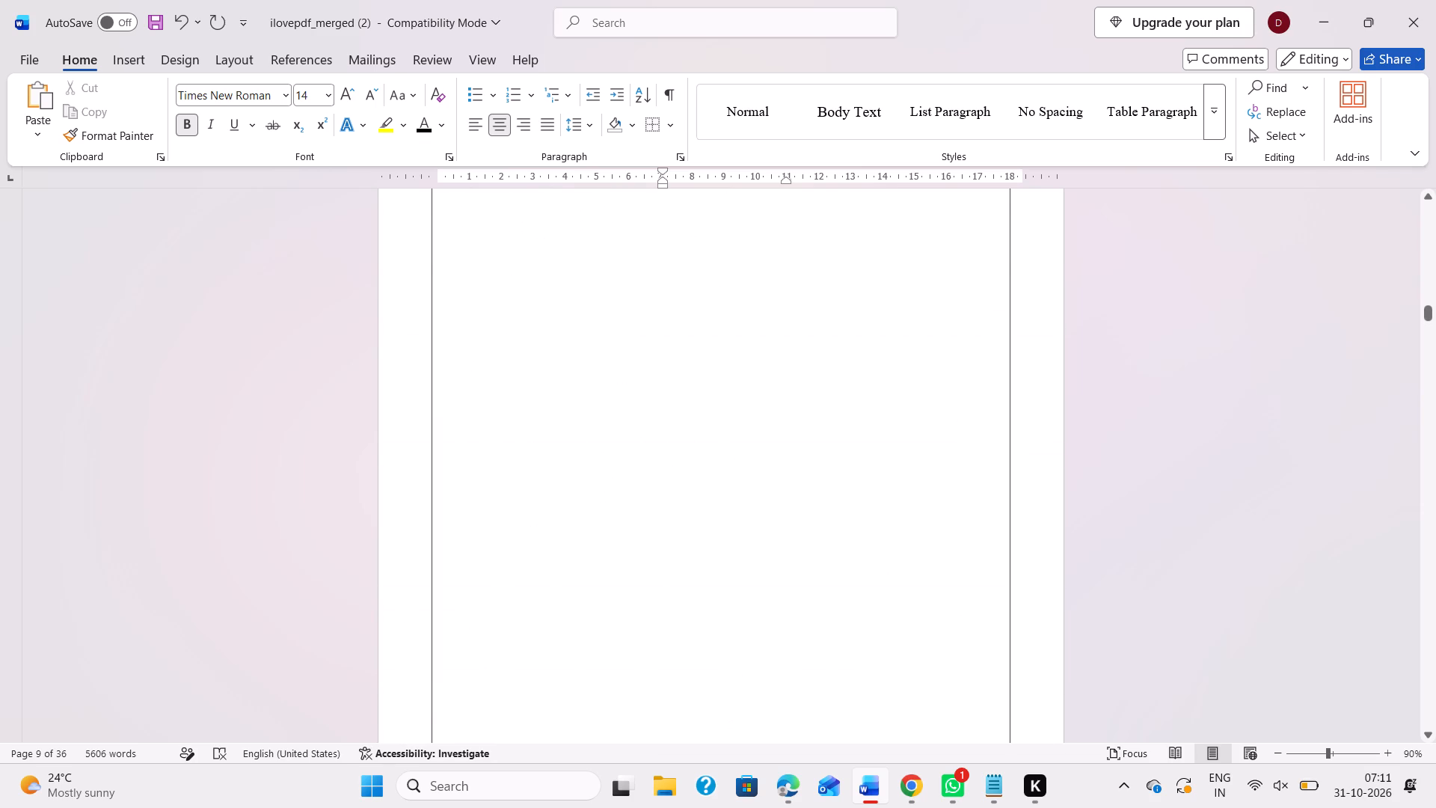
scroll(756, 435, up, 4)
scroll(756, 435, down, 8)
click(697, 328)
scroll(697, 328, up, 1)
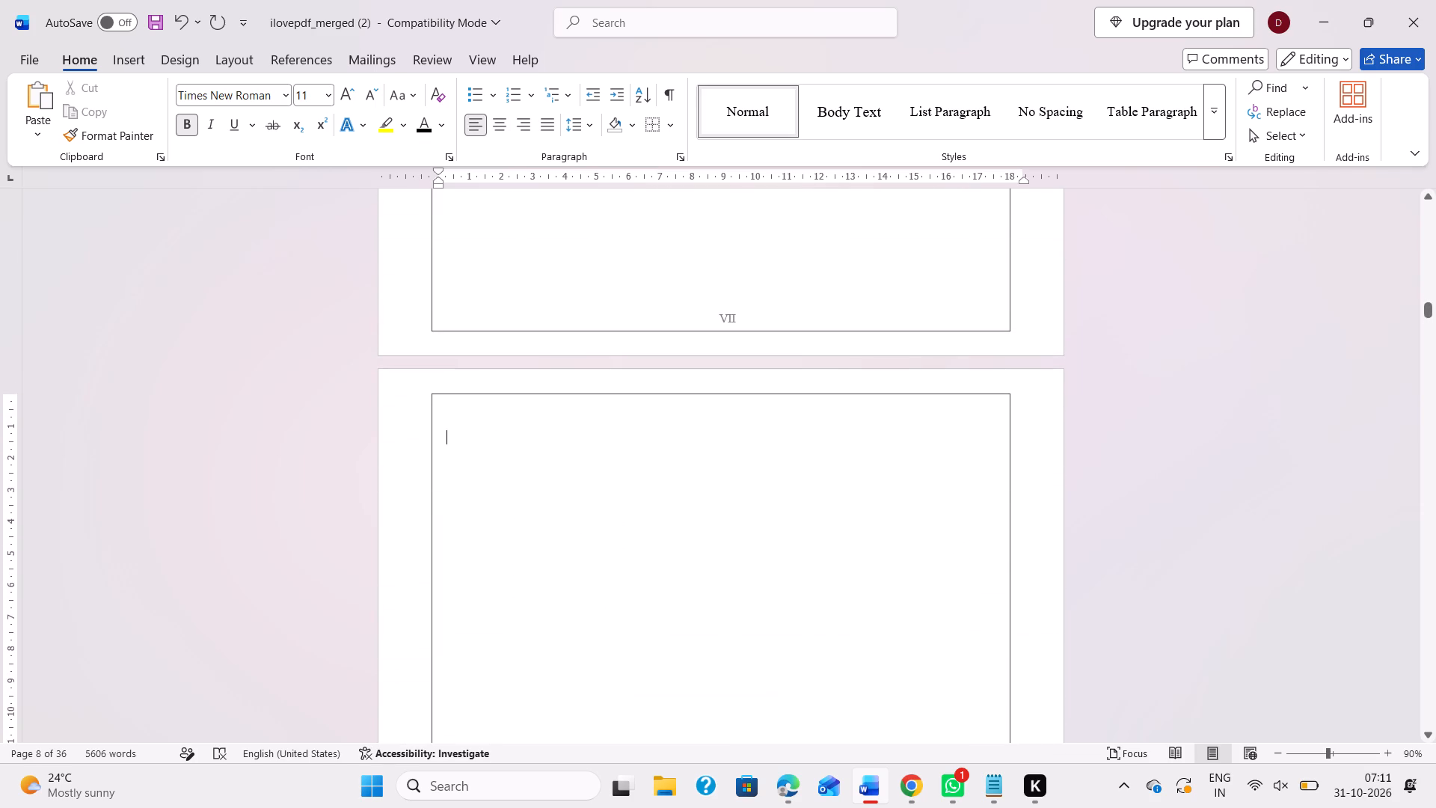
key(Delete)
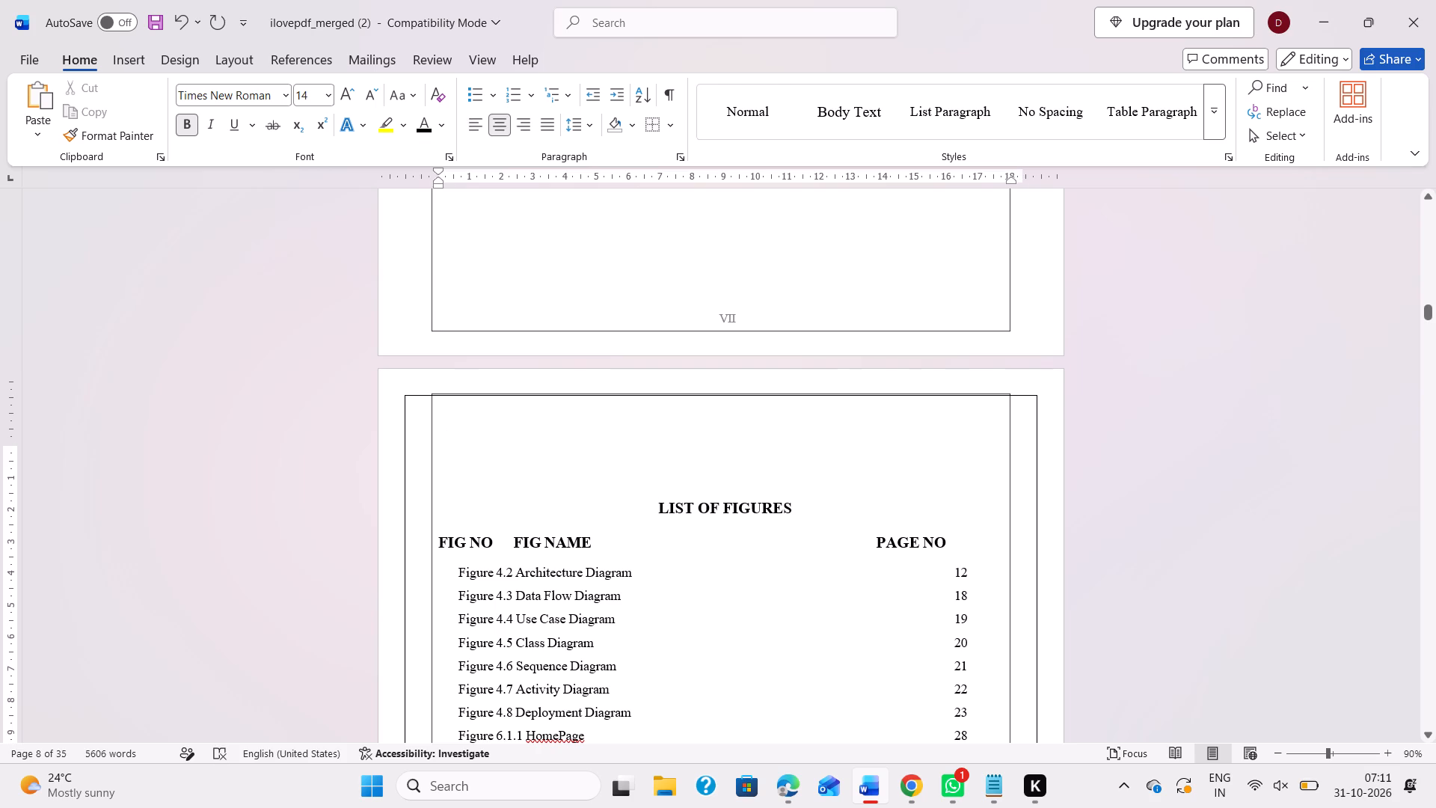
Cut the extra inner border rectangle from the LIST OF FIGURES page, keeping the wider outer border.
click(430, 408)
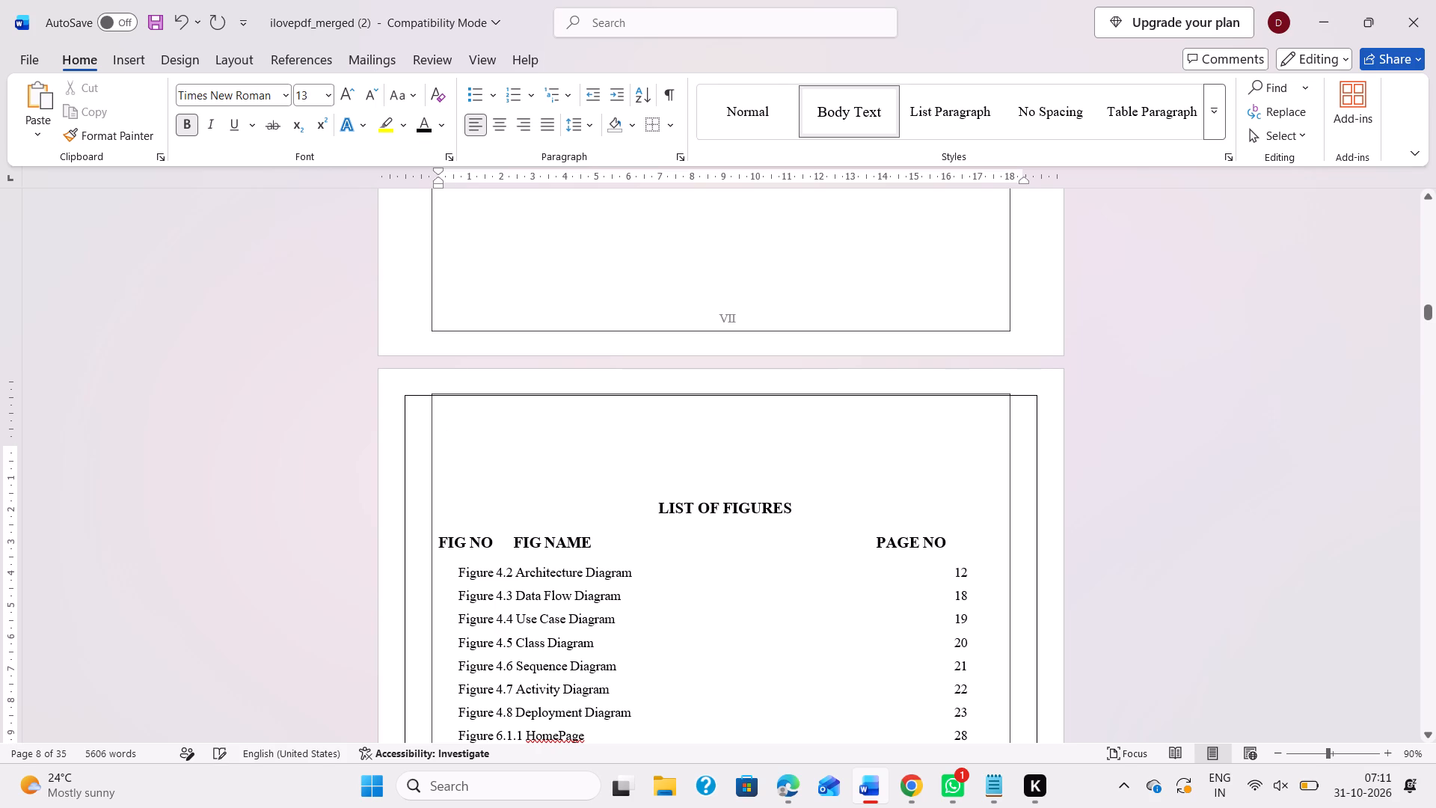
click(399, 423)
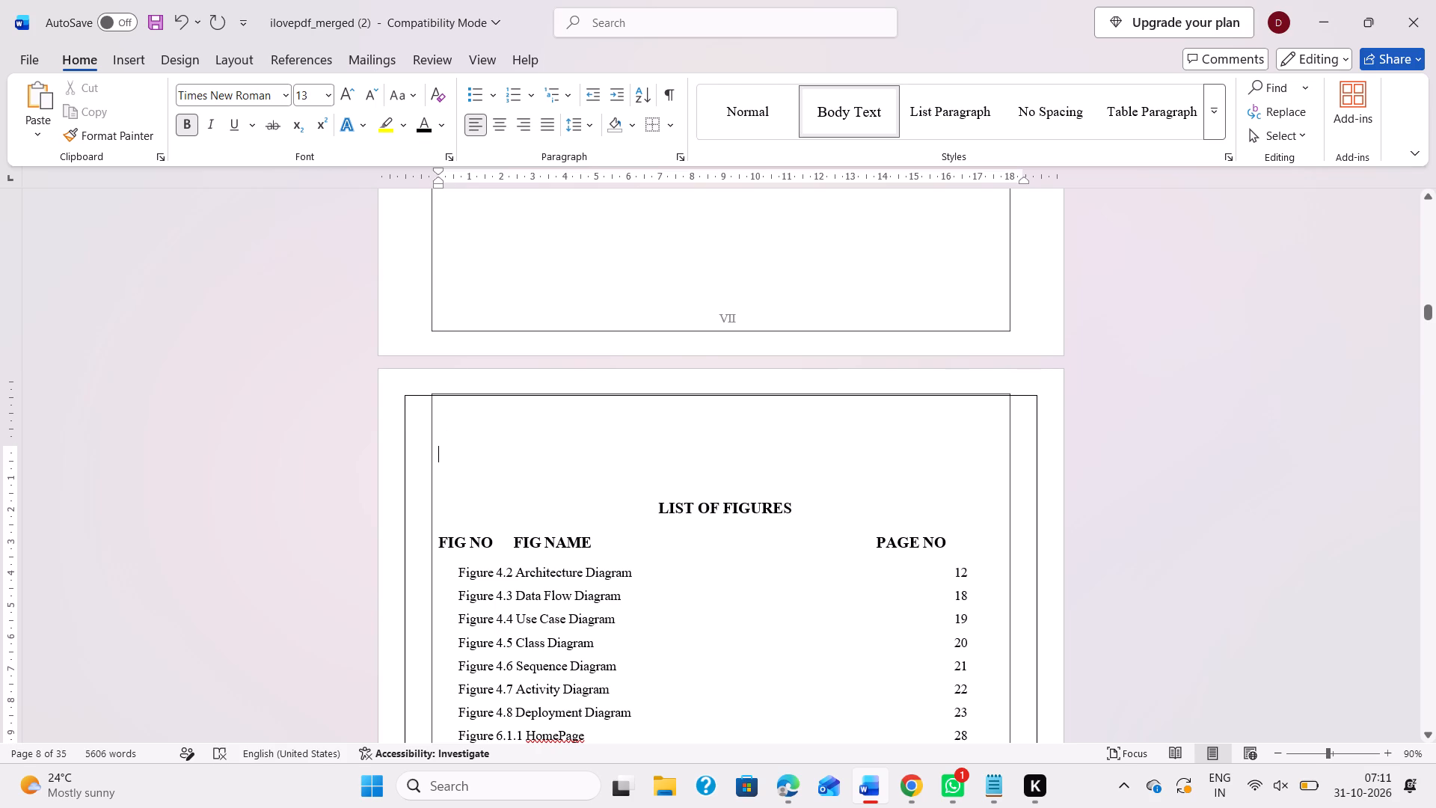
click(405, 421)
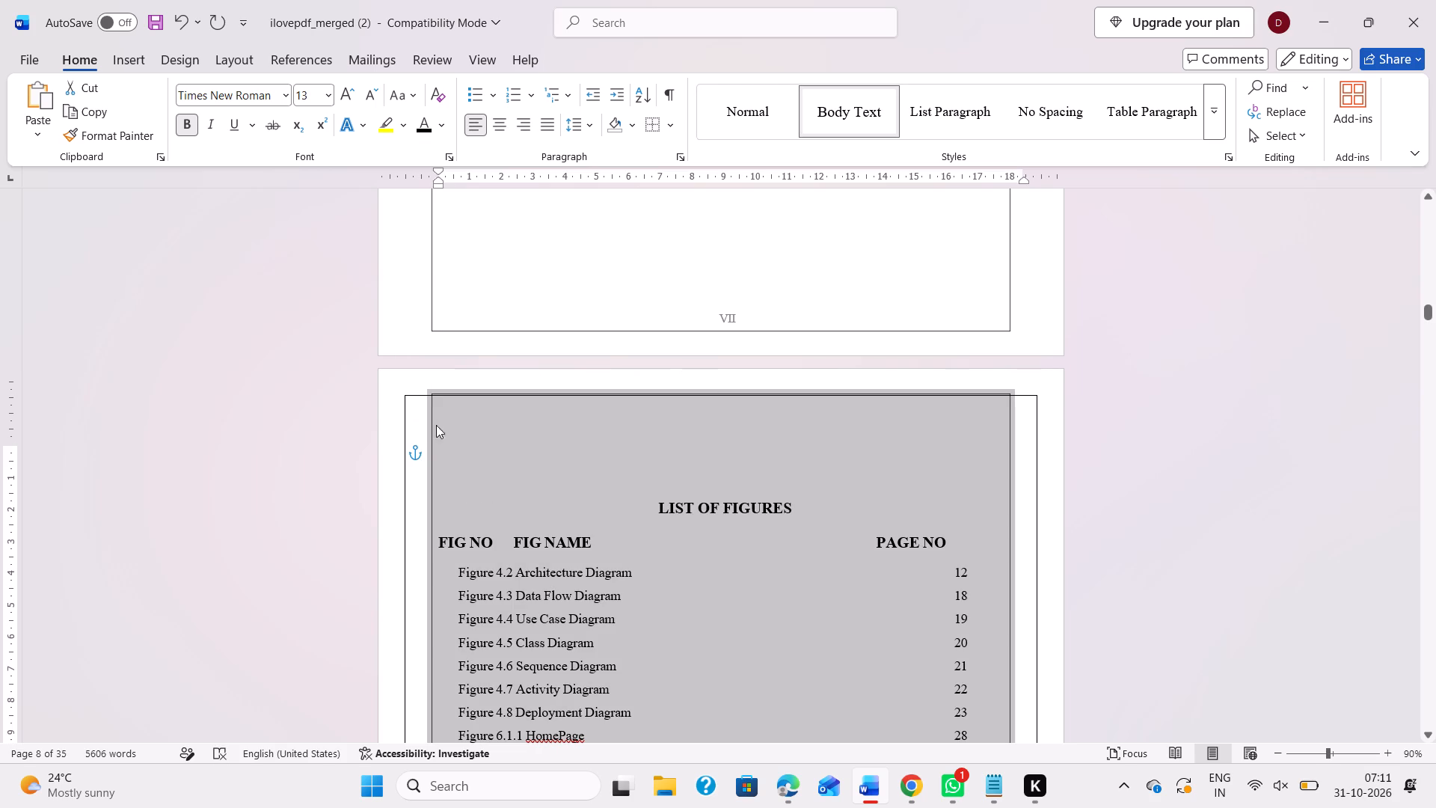
click(435, 423)
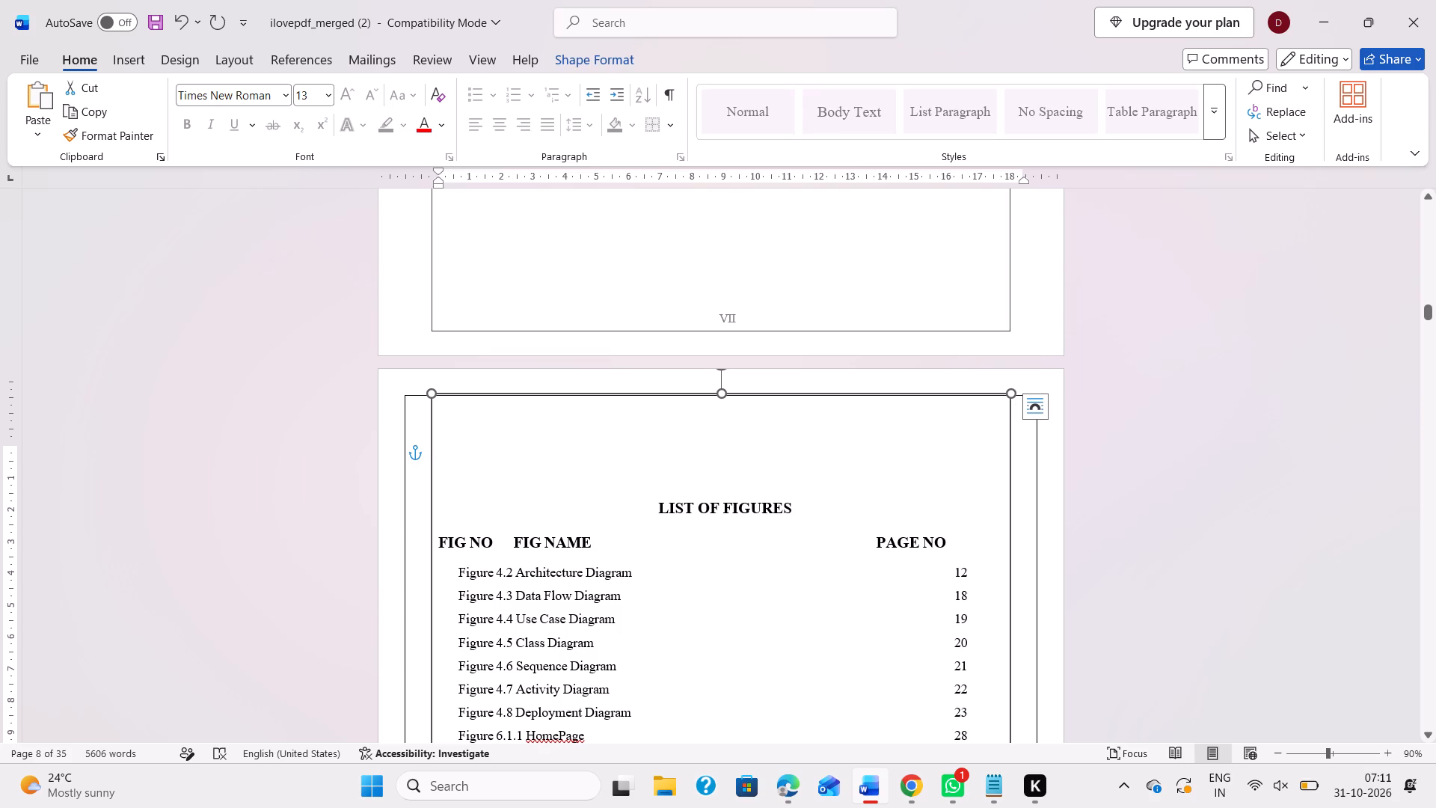
right_click(433, 422)
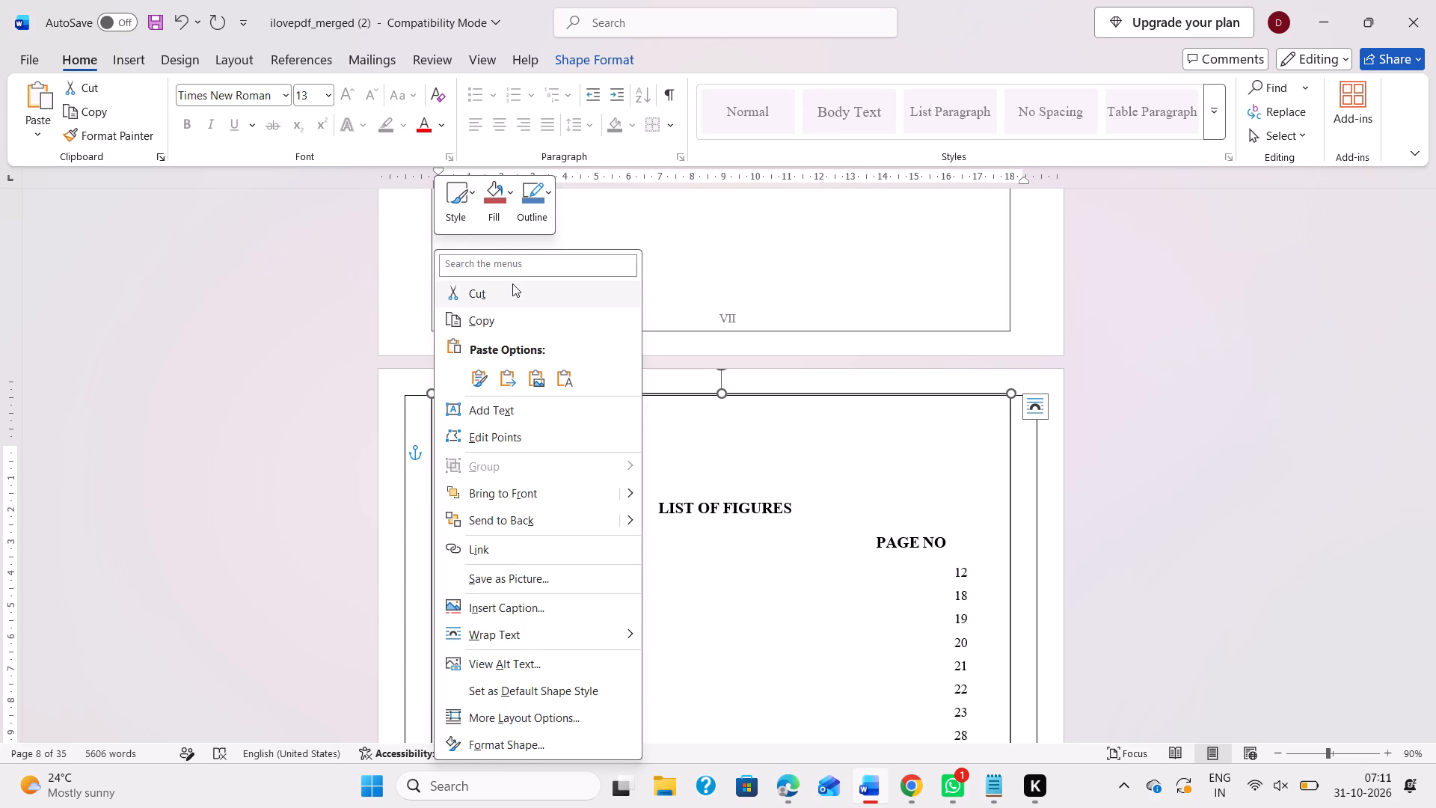
click(512, 287)
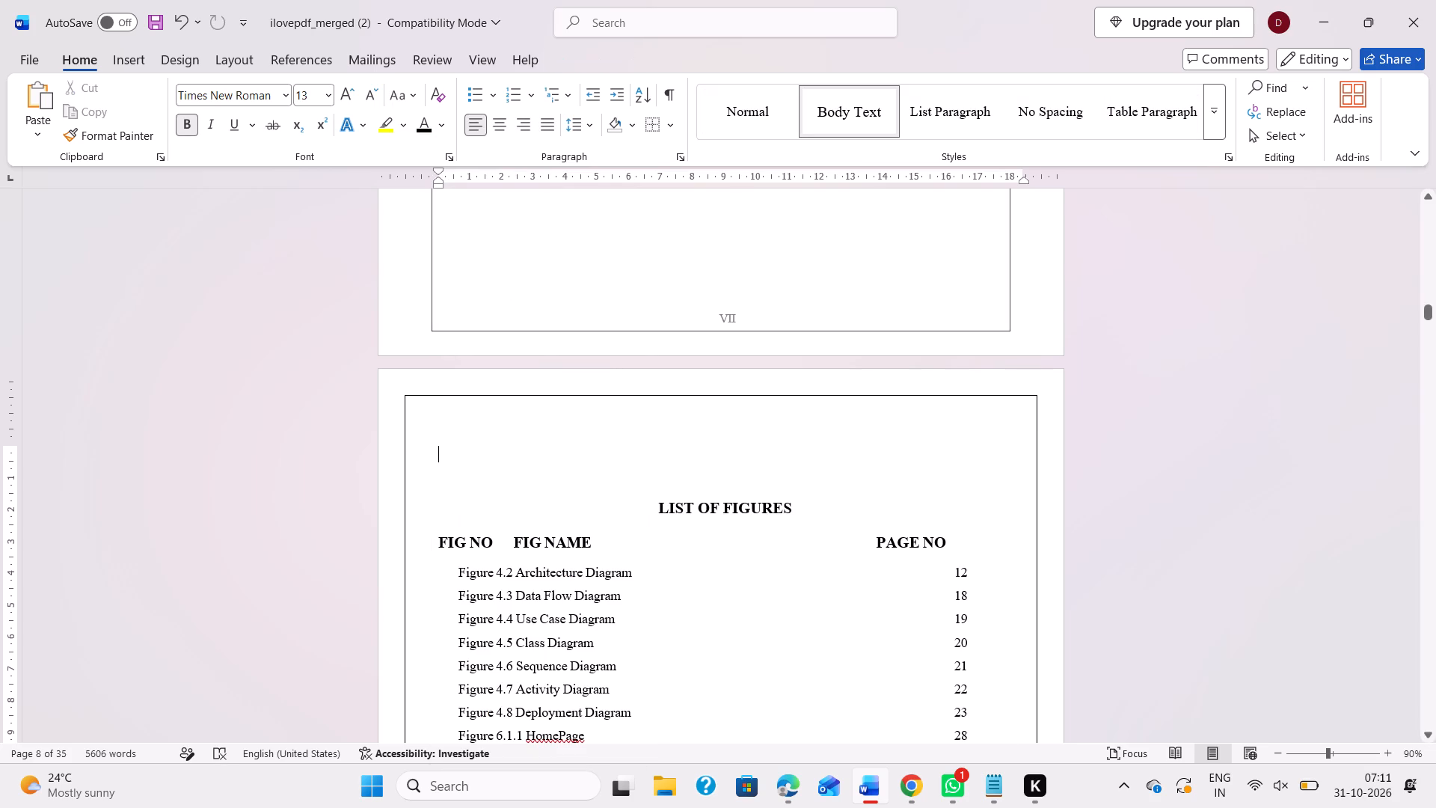
Delete the empty line above the LIST OF FIGURES heading.
scroll(597, 542, down, 1)
click(660, 308)
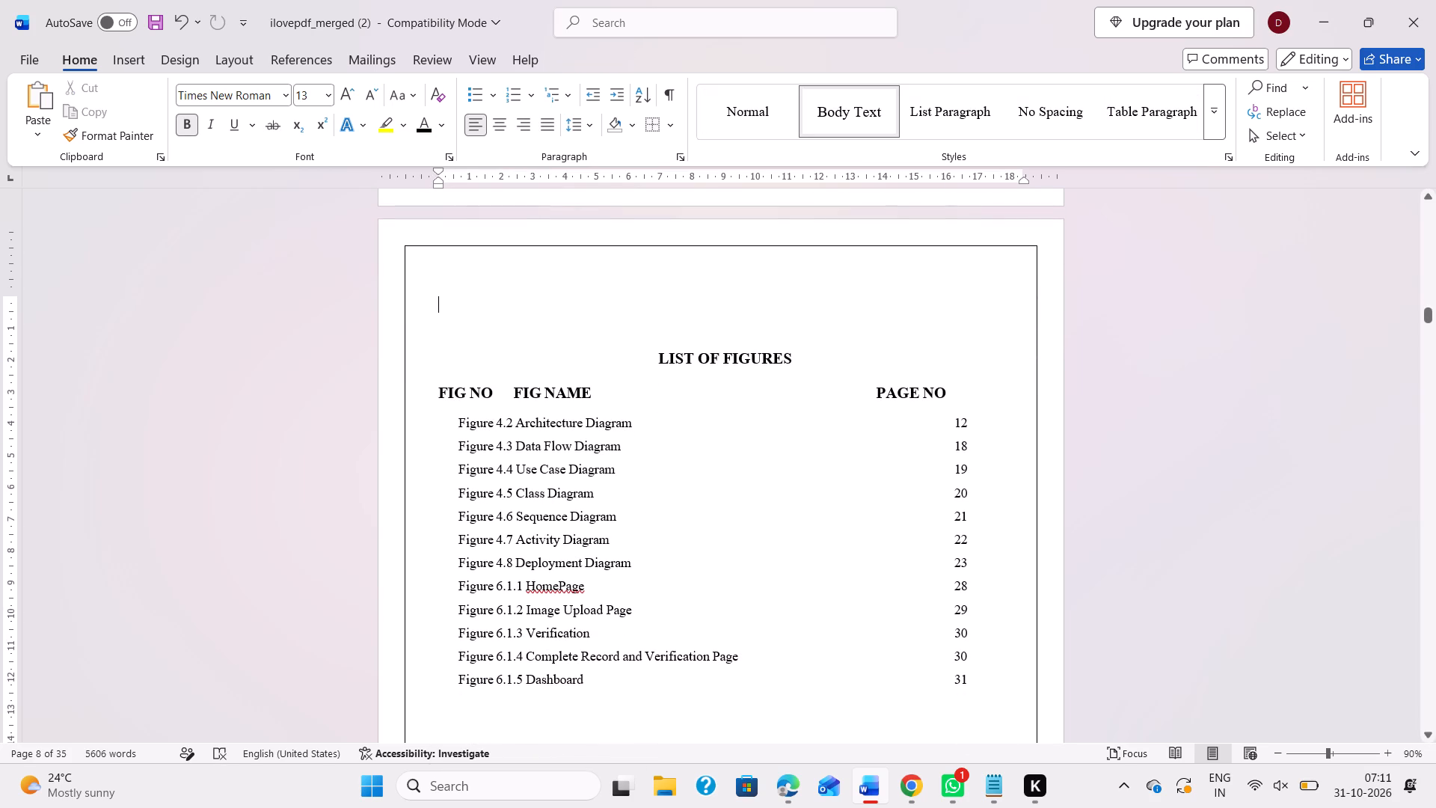
key(Down)
key(BackSpace)
key(BackSpace)
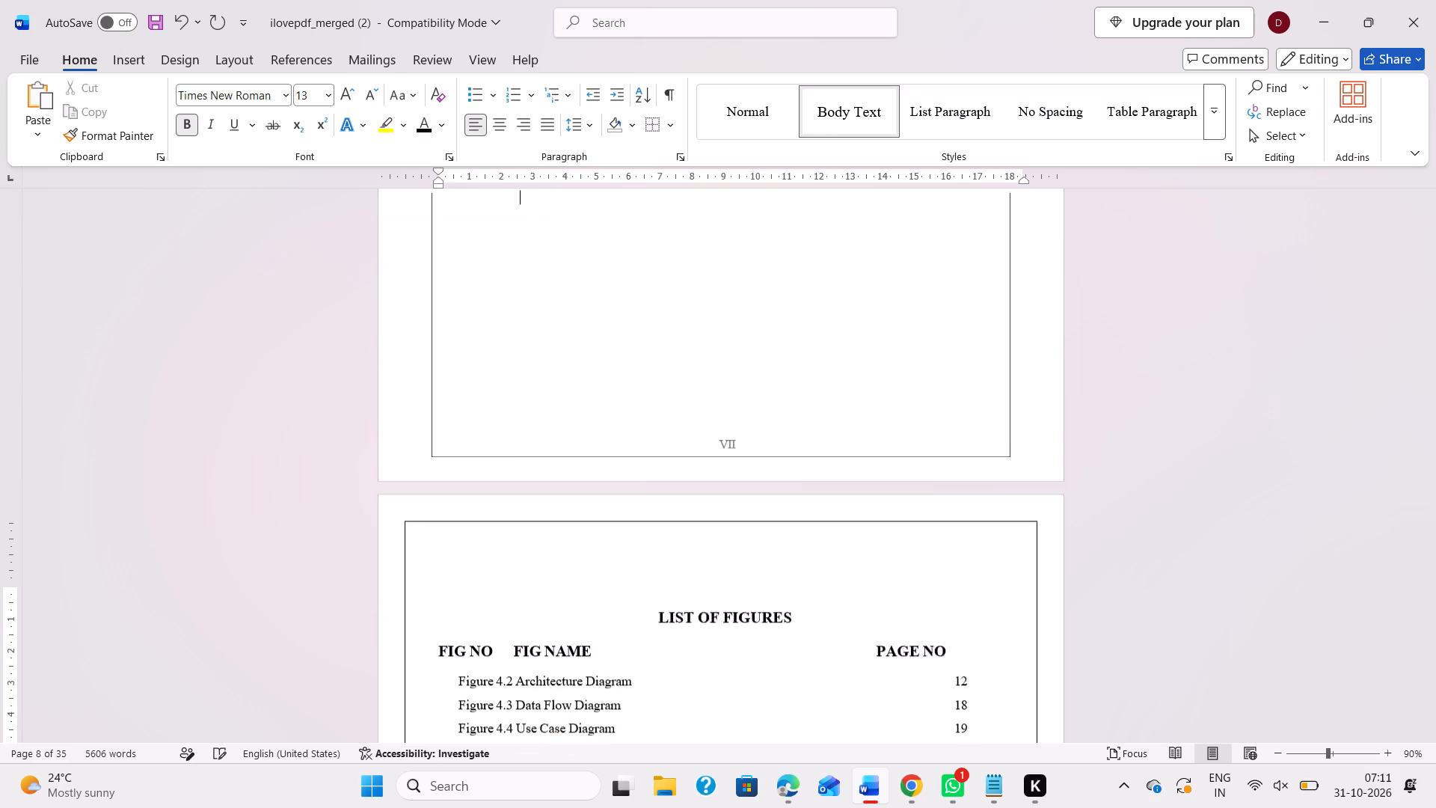
scroll(660, 308, down, 3)
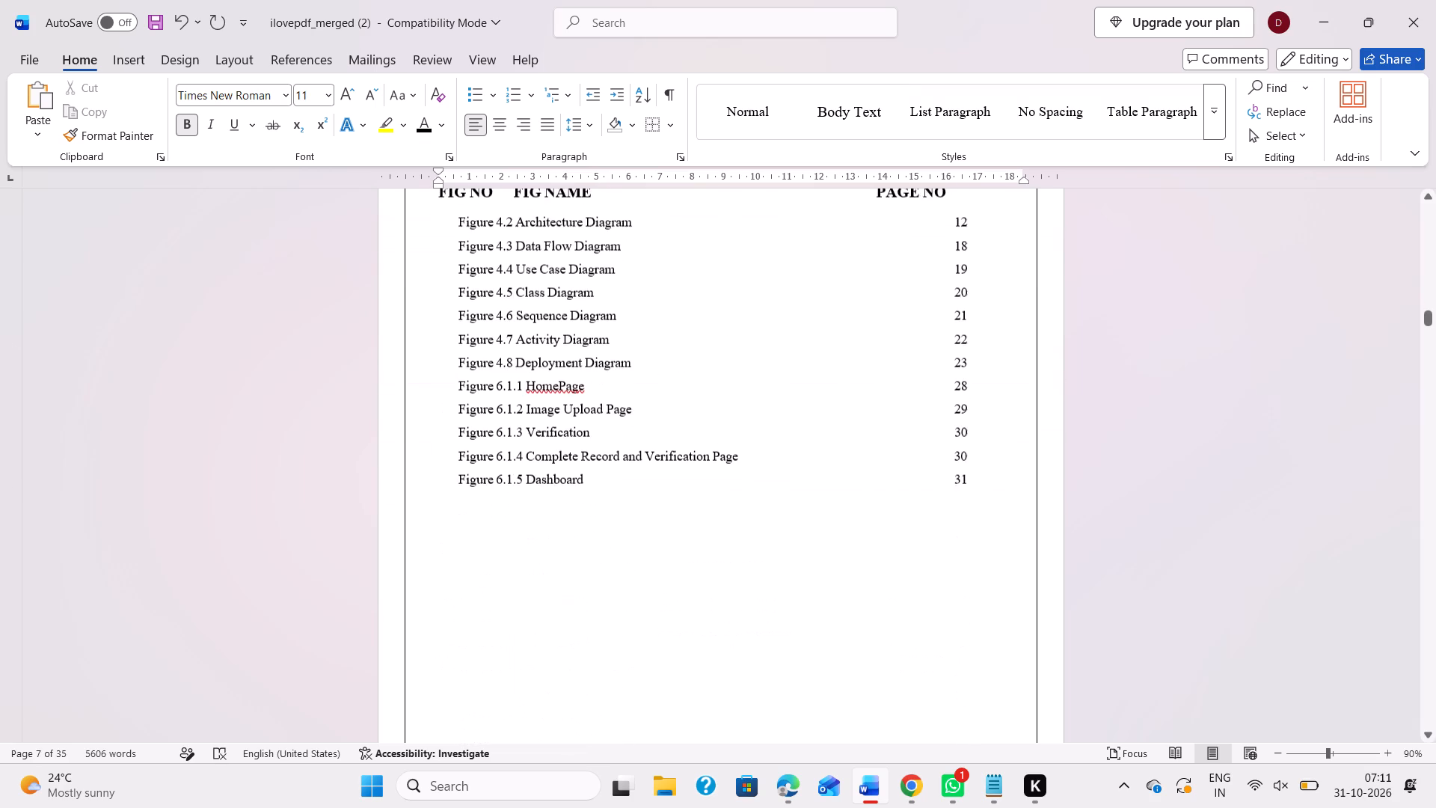
scroll(637, 361, up, 2)
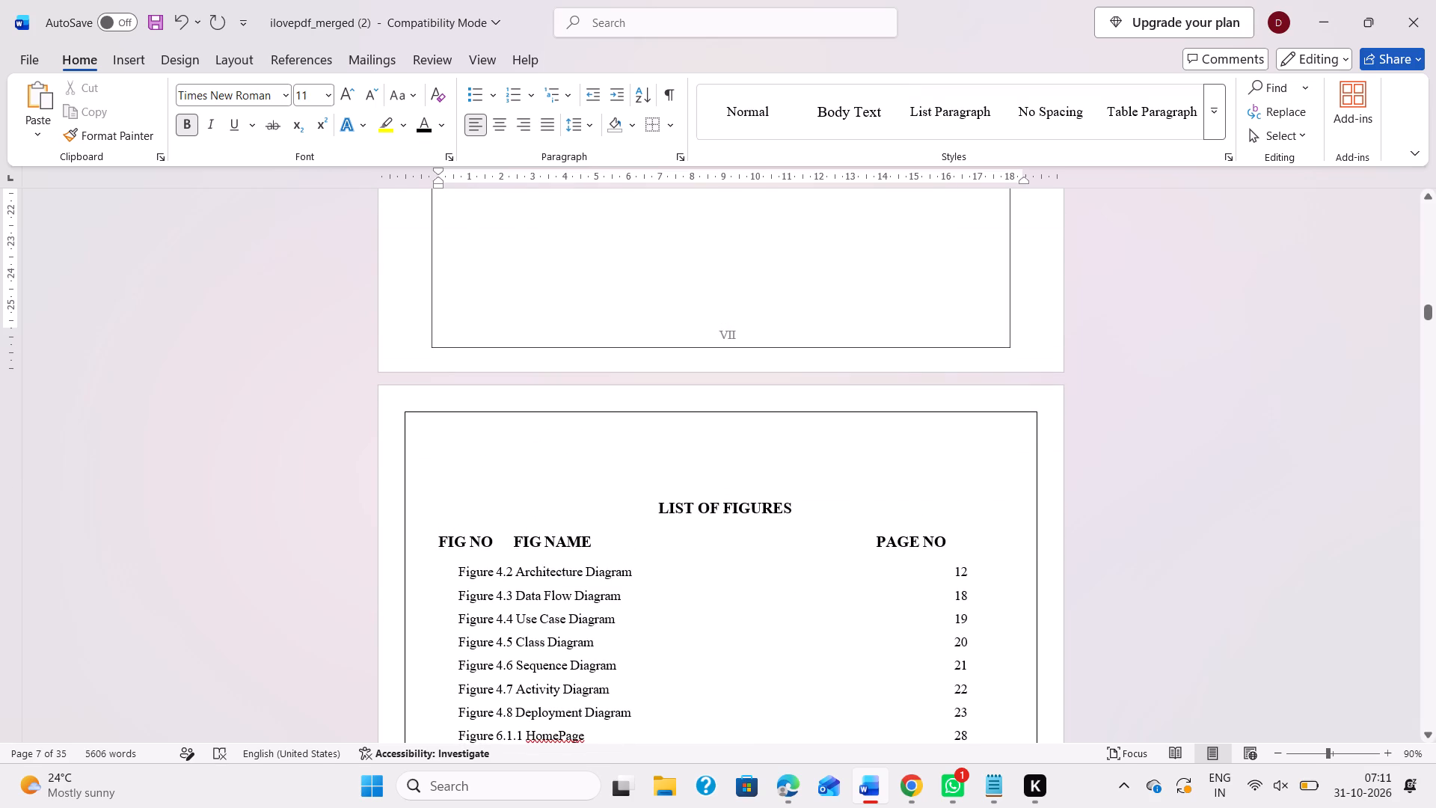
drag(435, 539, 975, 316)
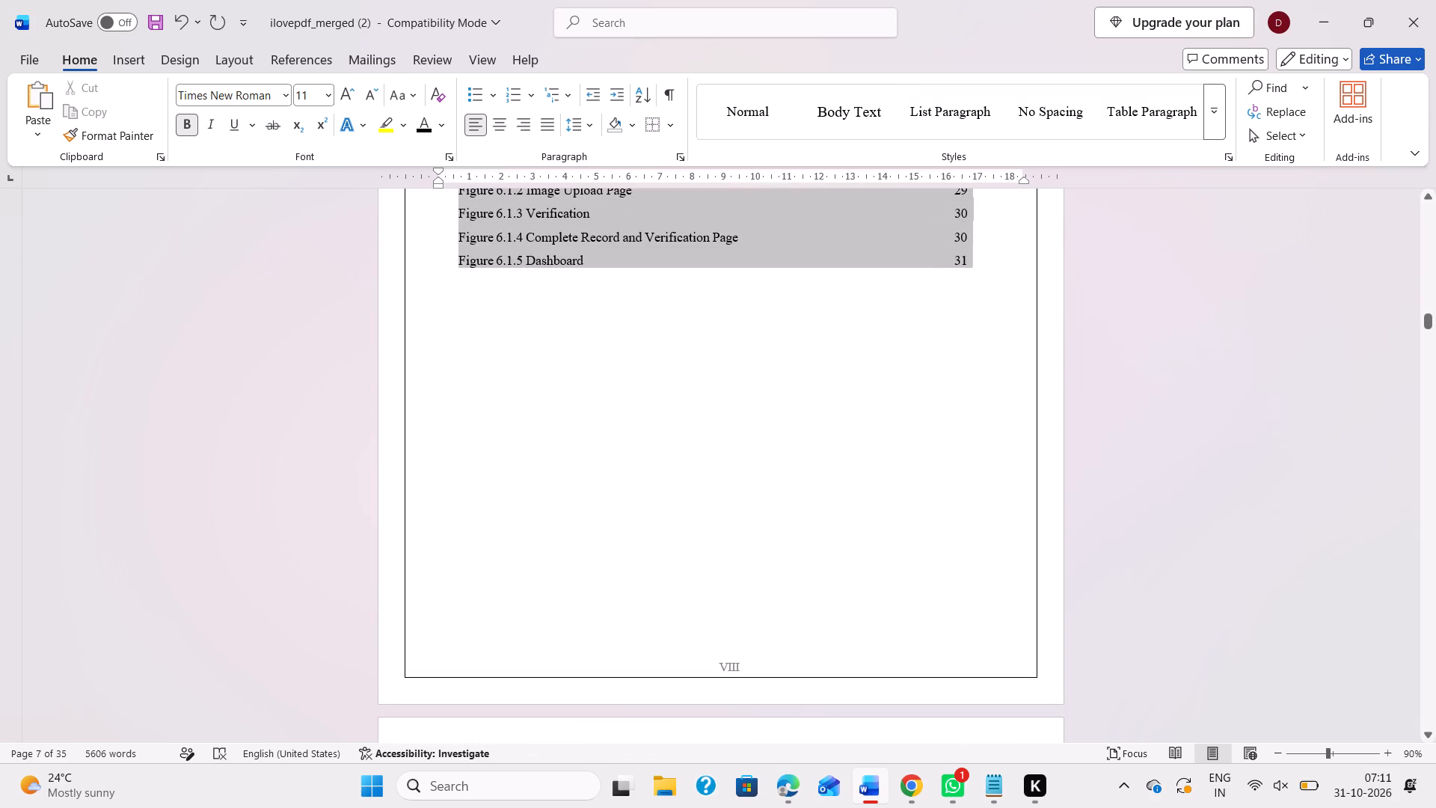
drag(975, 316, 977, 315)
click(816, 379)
Reduce the left indent of all figure entries, from Figure 4.2 to Figure 6.1.5, bringing them closer to the FIG NO column edge.
scroll(816, 379, up, 1)
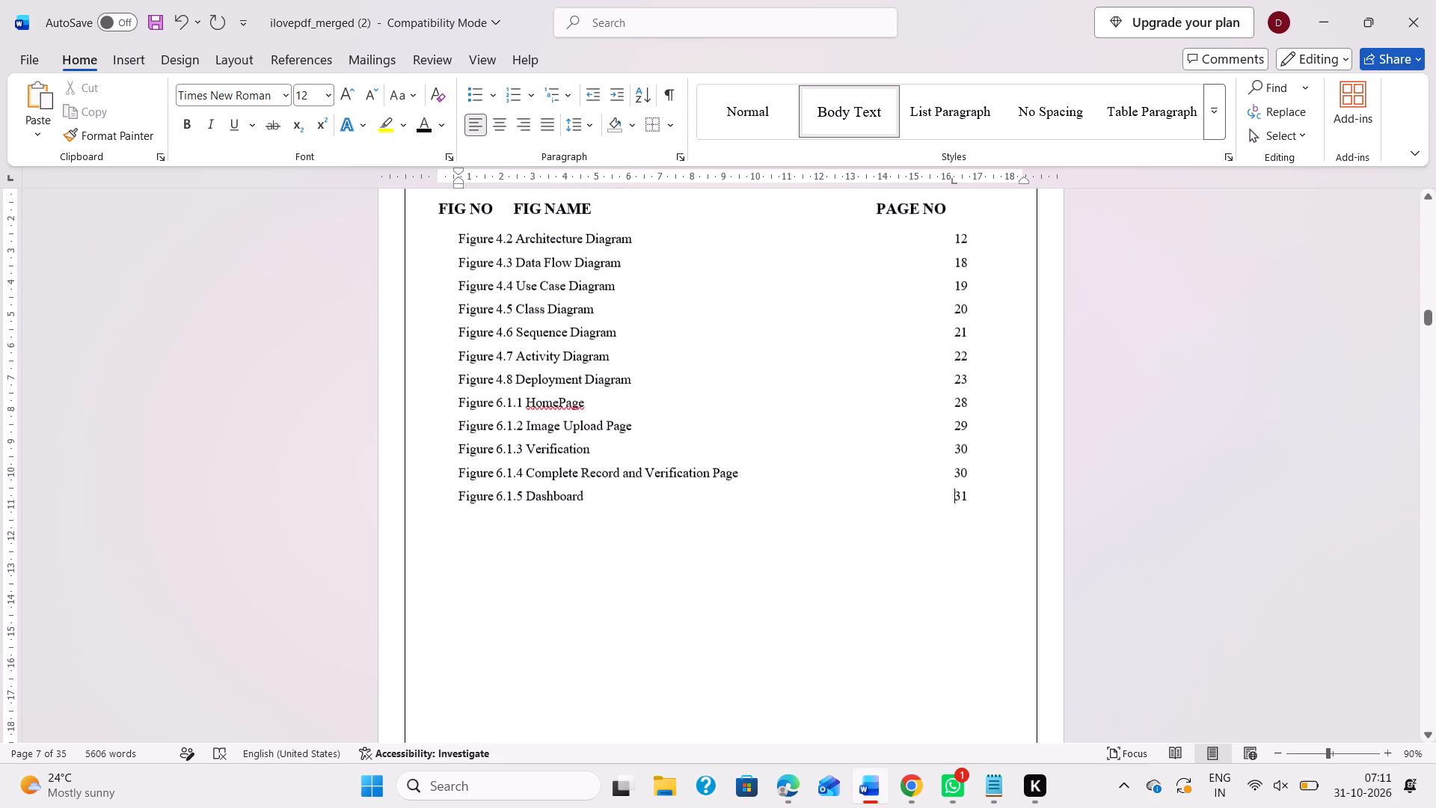
click(458, 267)
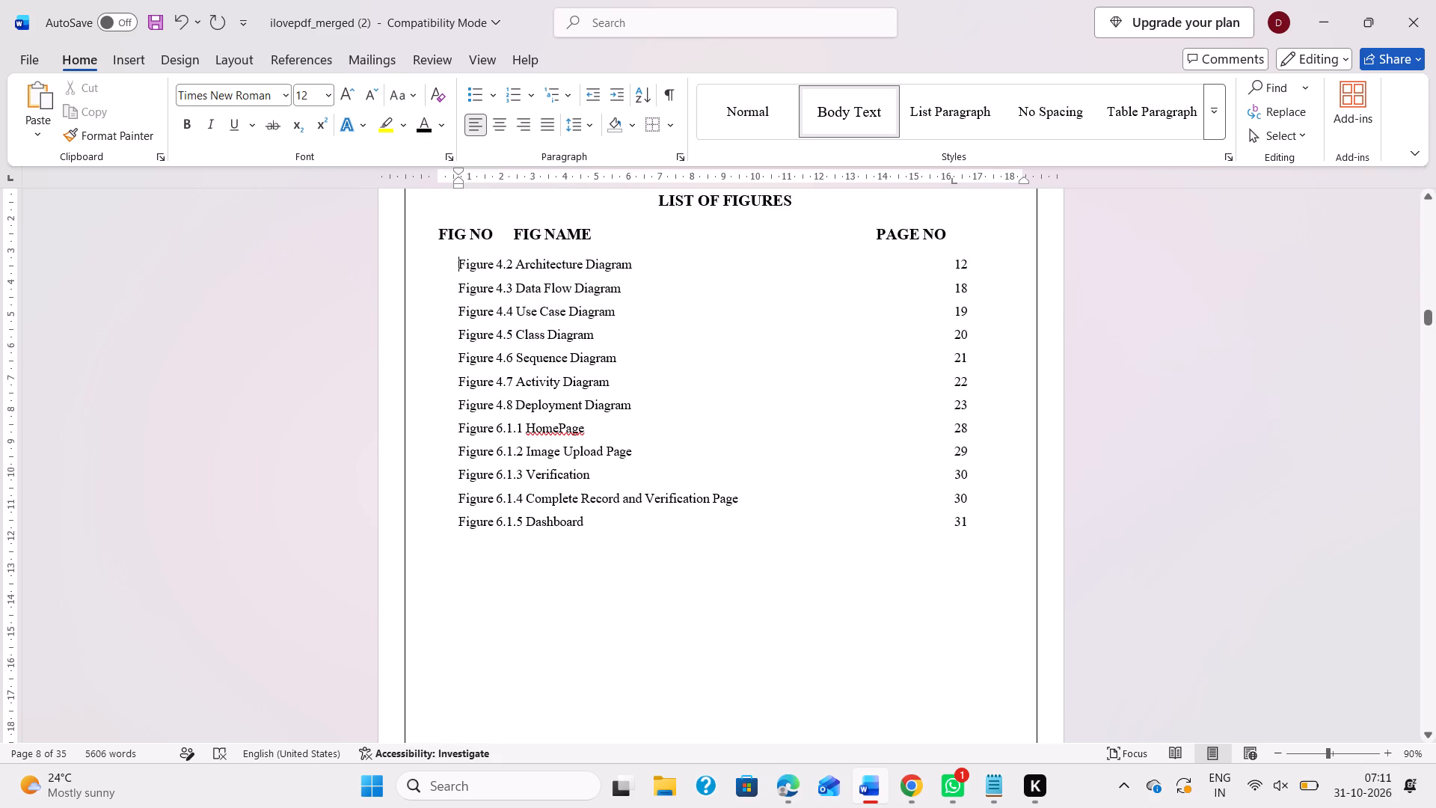
drag(452, 260, 987, 517)
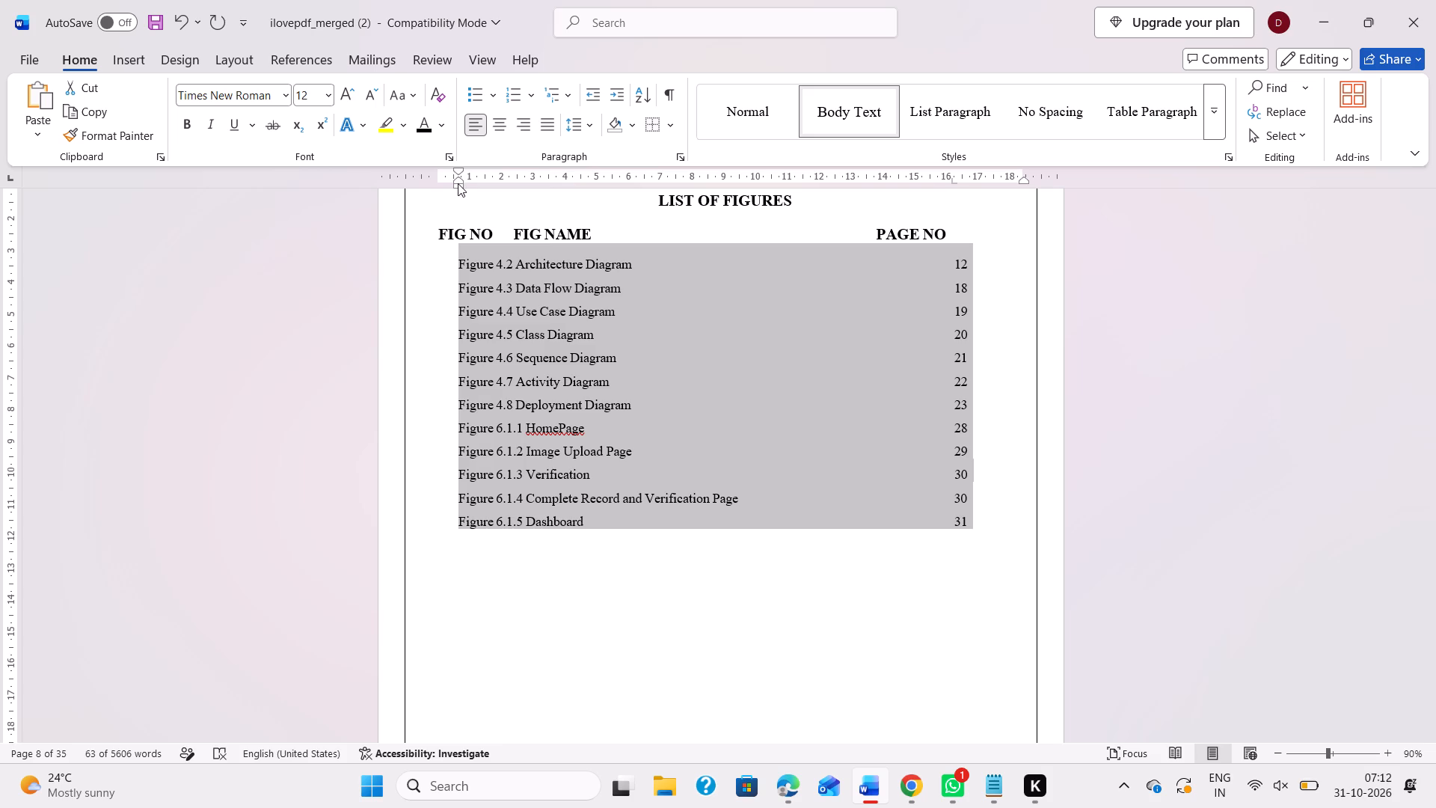
drag(458, 183, 442, 183)
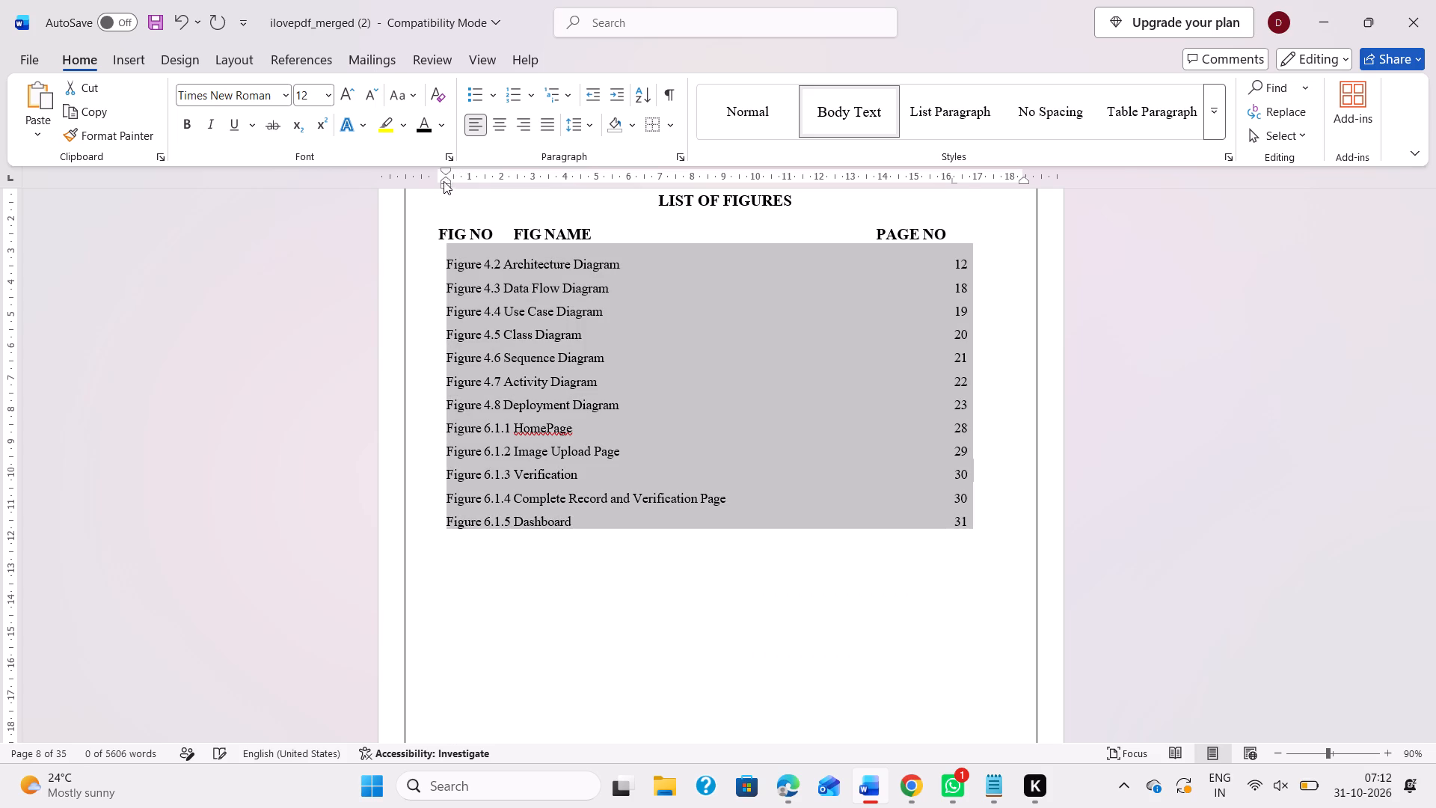
Align the FIG NO heading row with the figure entries and shift their first-line indent slightly further right.
drag(438, 229, 978, 521)
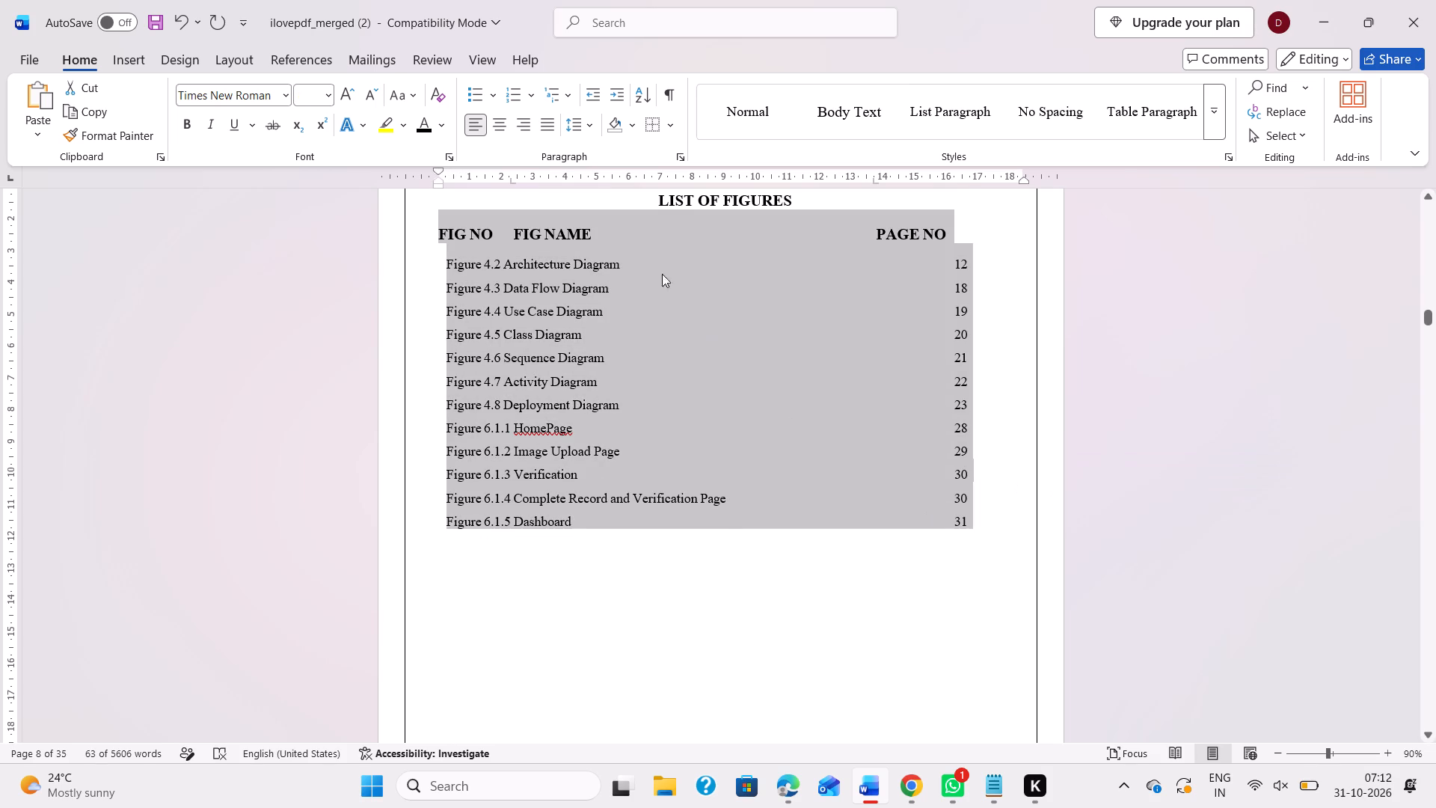
drag(438, 169, 446, 170)
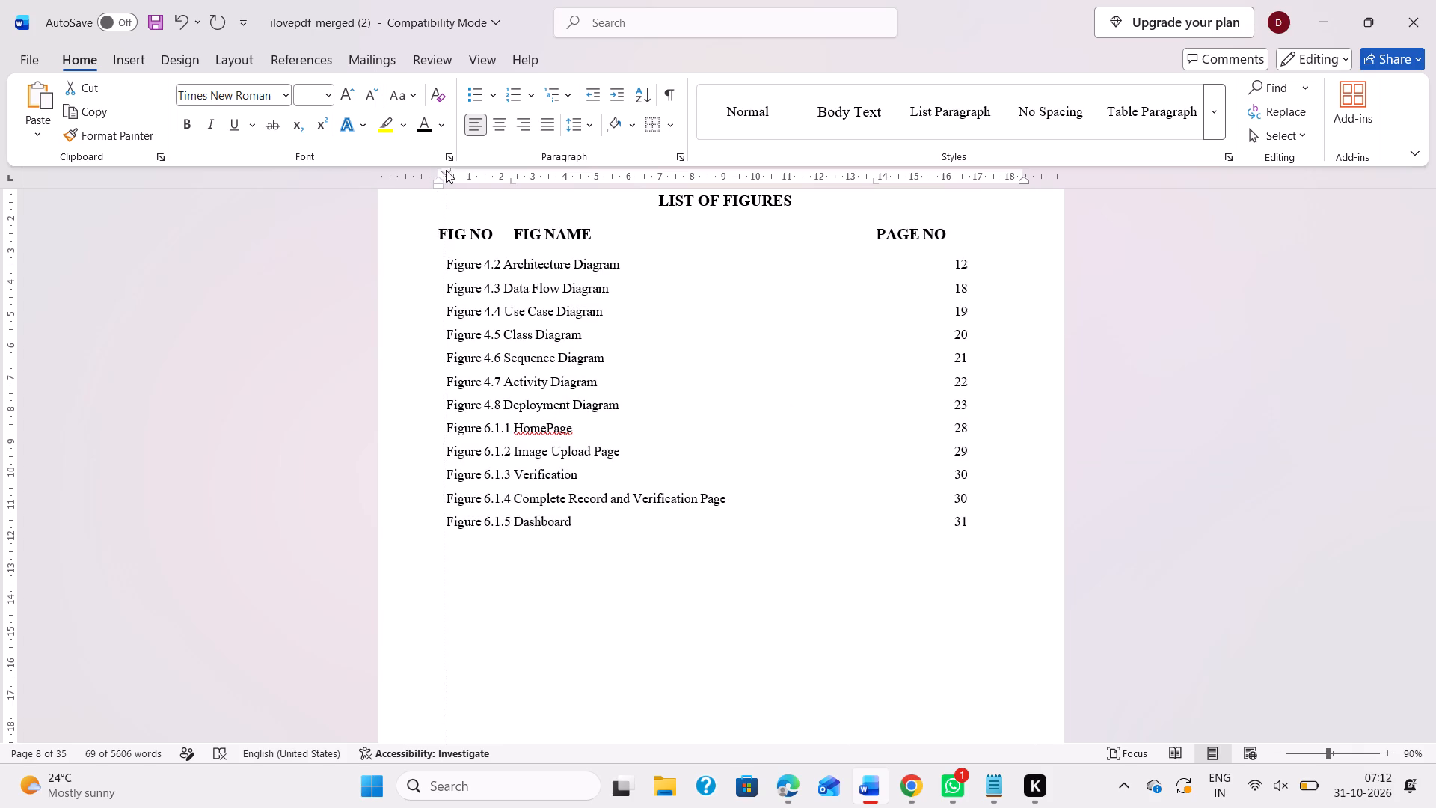
drag(446, 170, 455, 170)
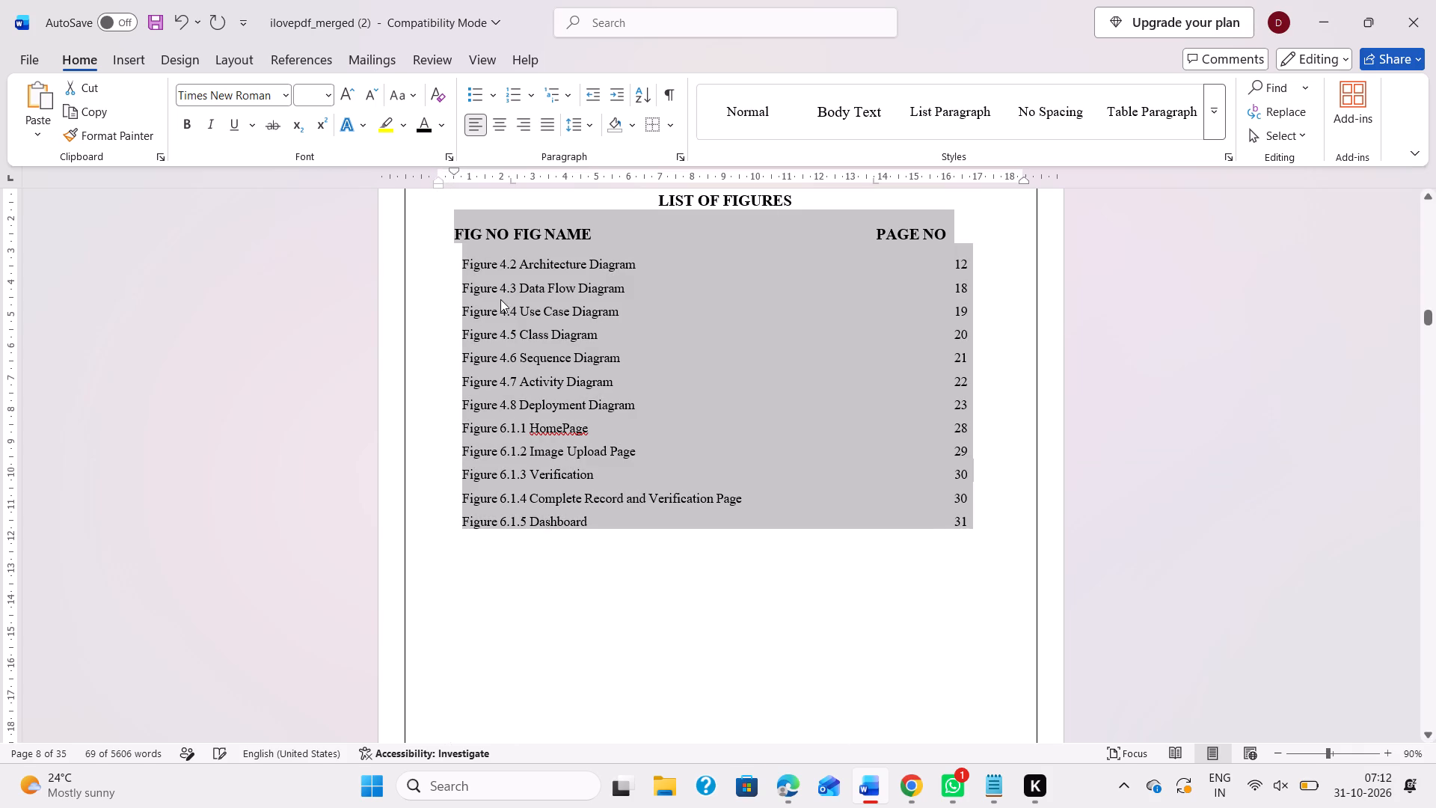
click(435, 186)
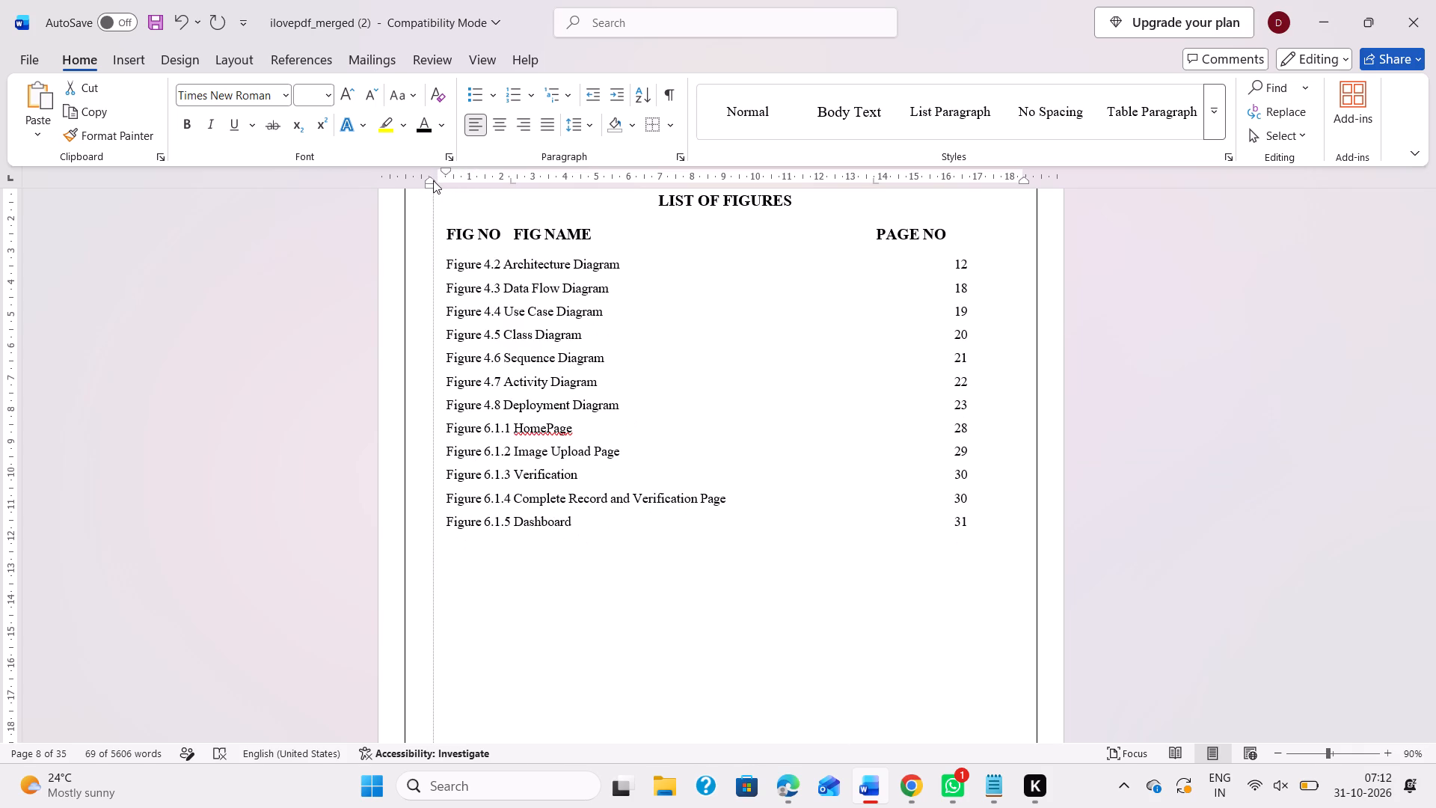
click(444, 256)
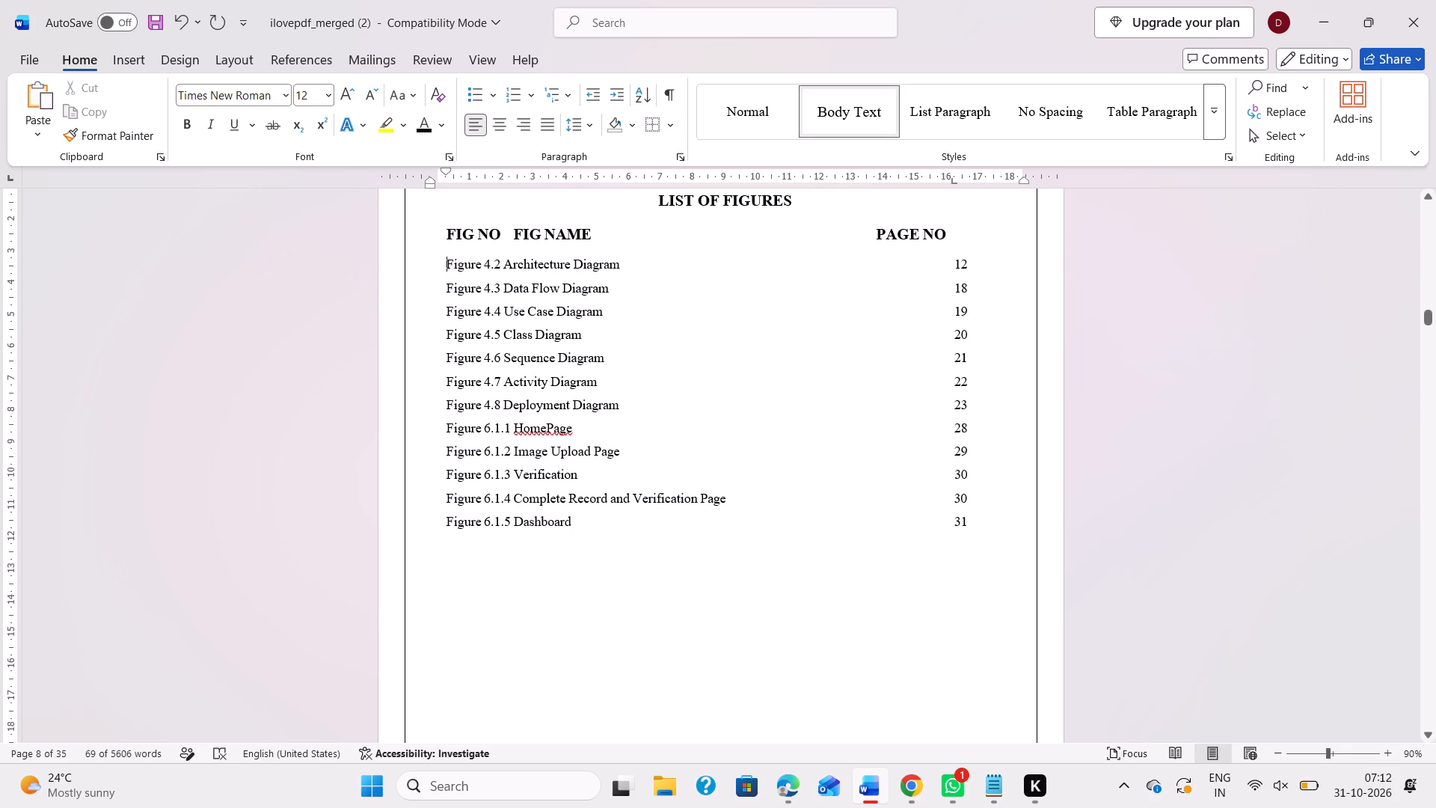
drag(449, 265, 597, 389)
scroll(518, 465, up, 1)
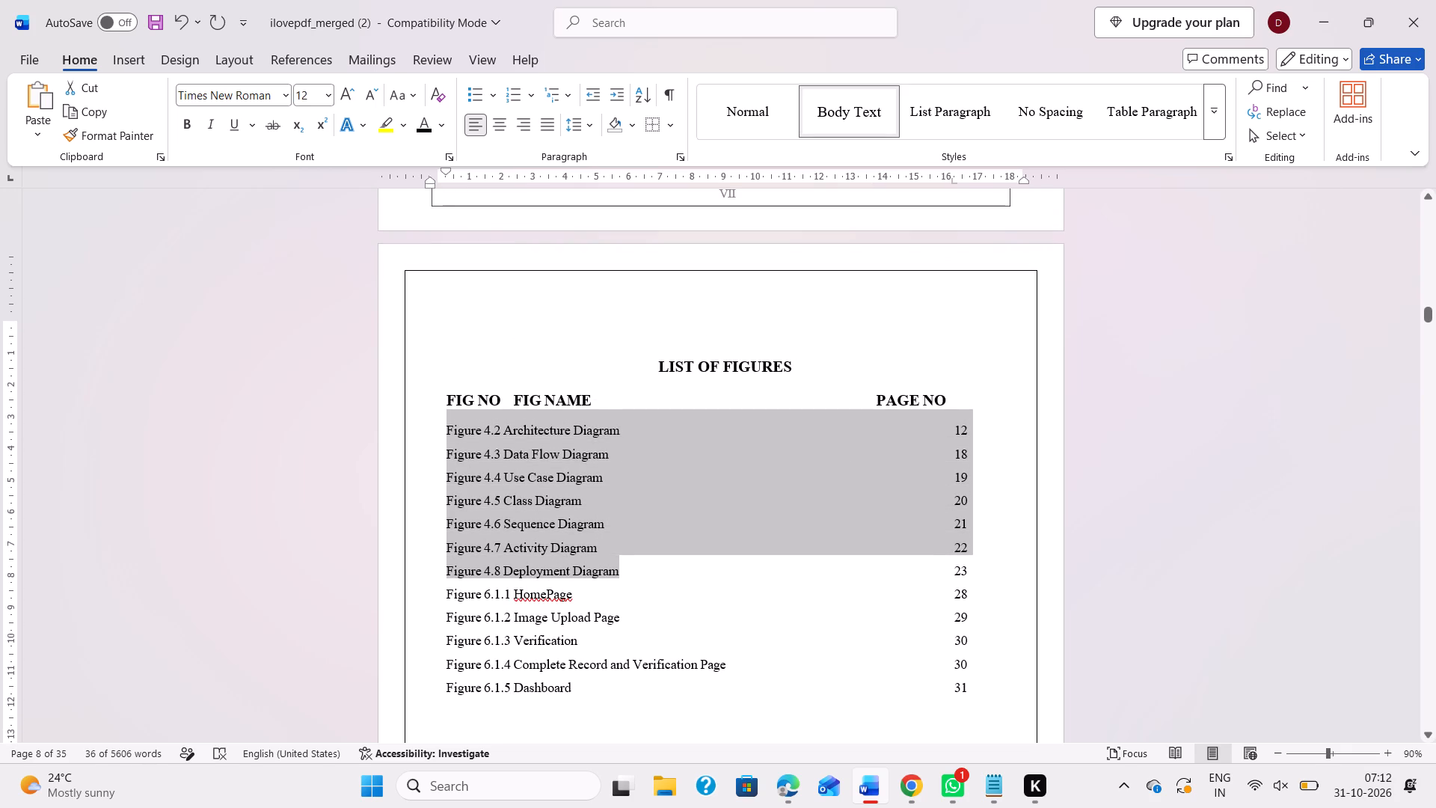
click(447, 394)
drag(444, 396, 902, 745)
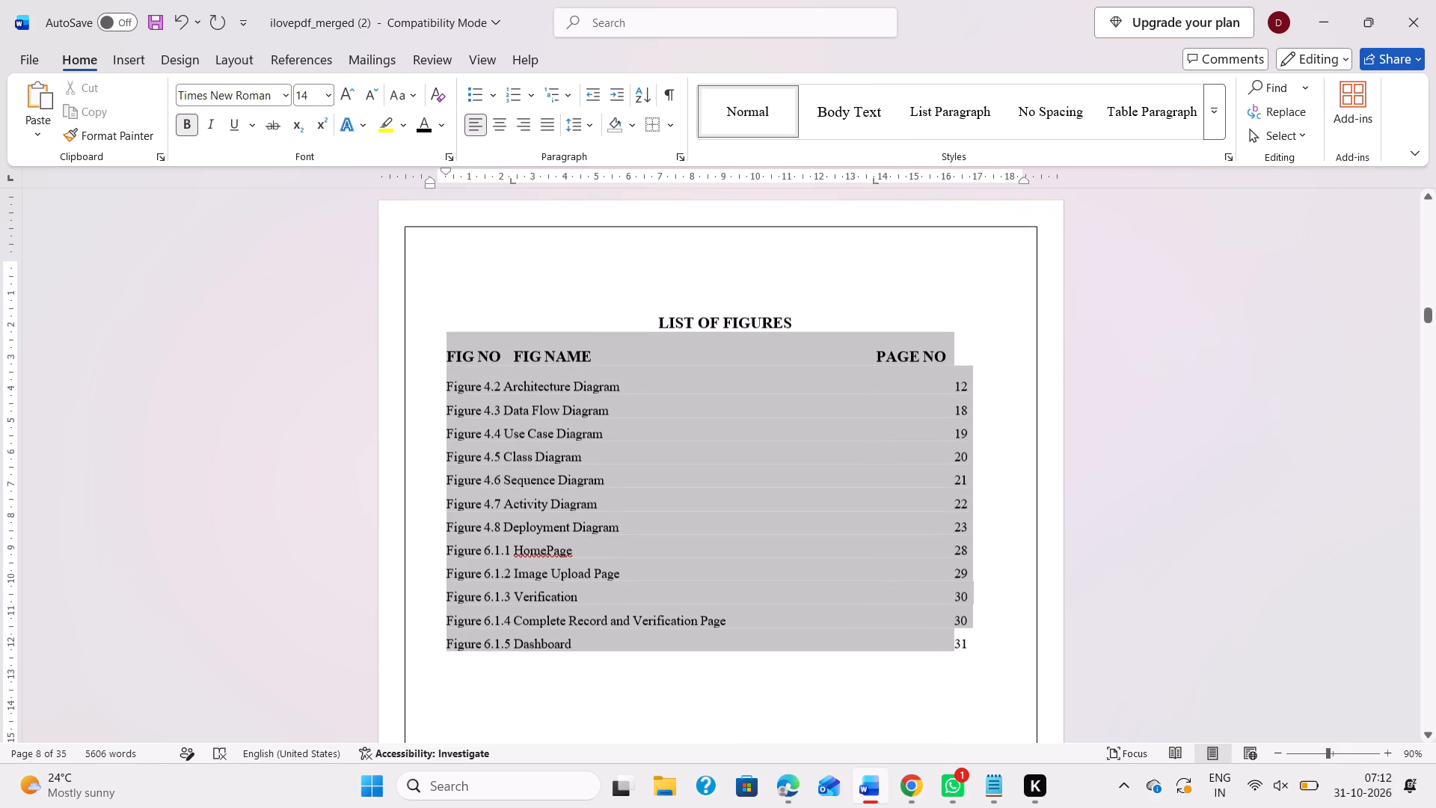
drag(902, 745, 989, 620)
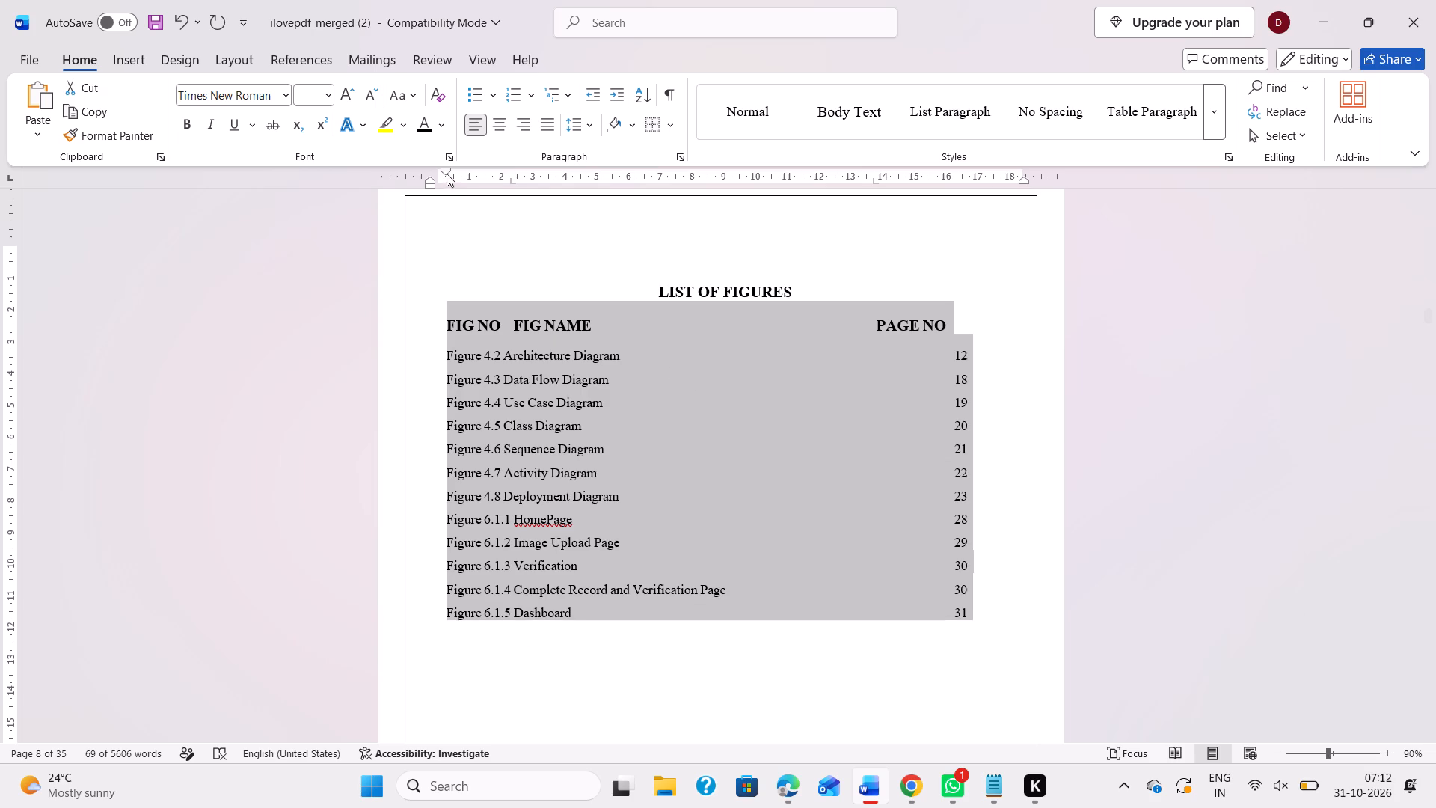
drag(444, 171, 455, 171)
click(502, 317)
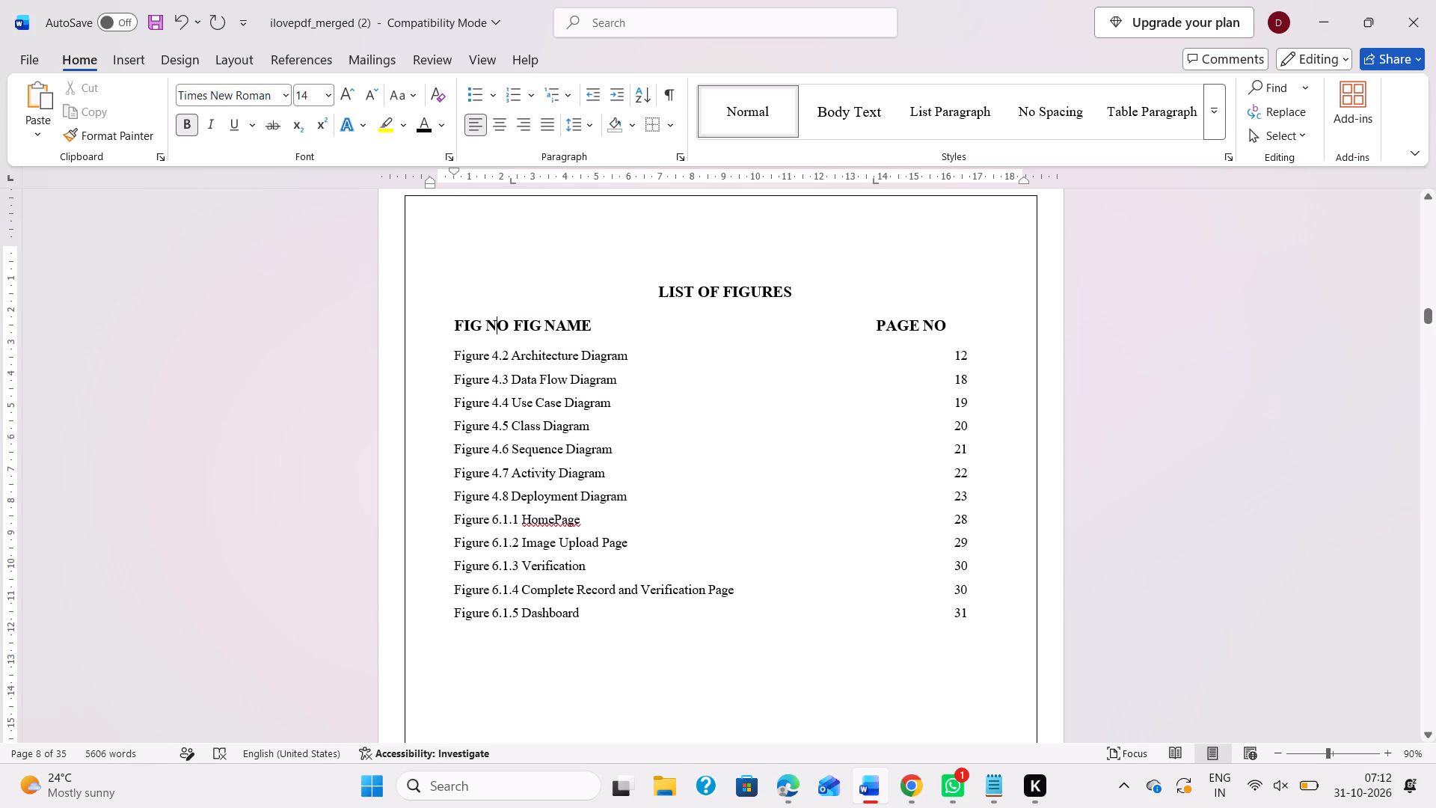
Insert three extra spaces before the FIG NAME heading to widen its gap from FIG NO.
click(516, 320)
key(space)
key(space)
key(space)
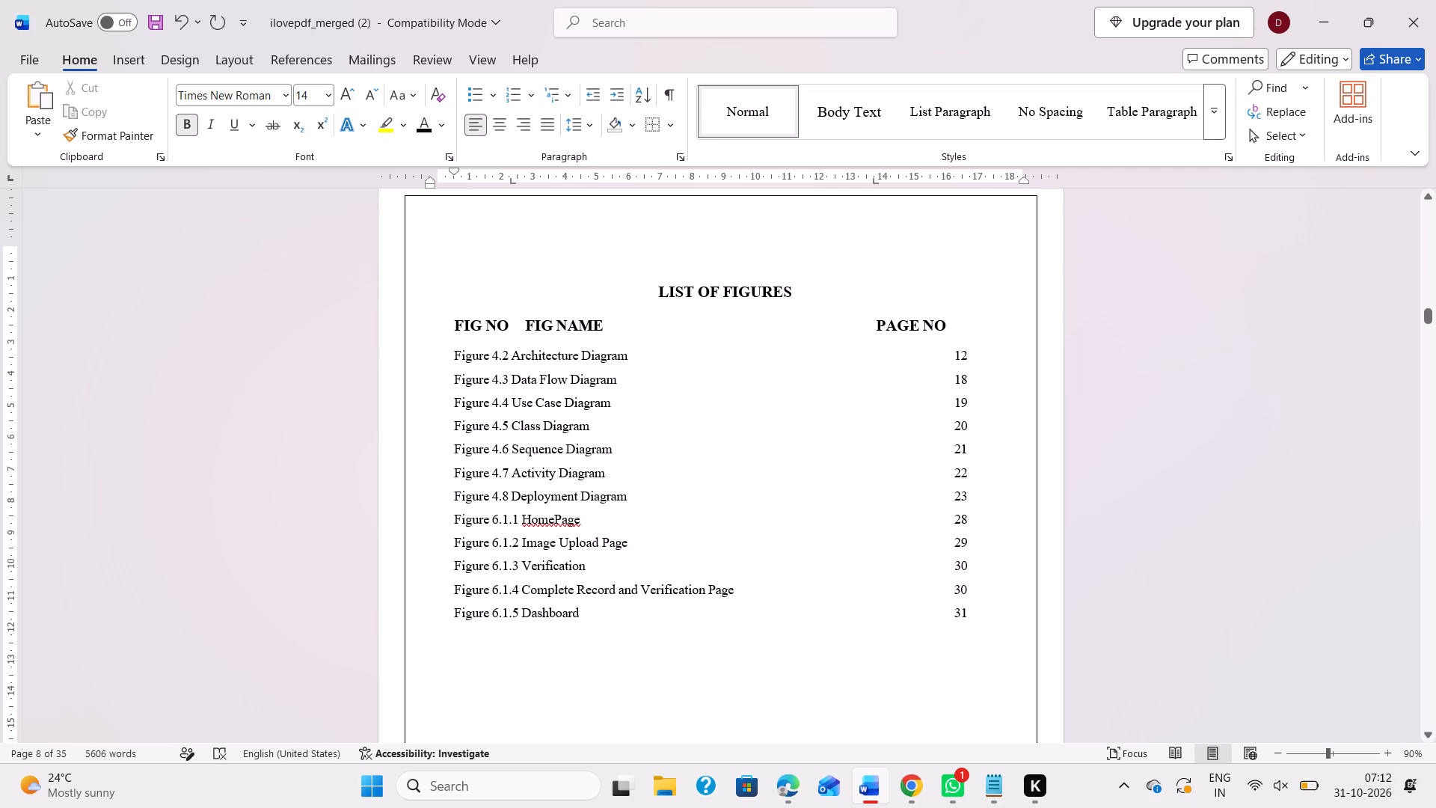
Try to shift the Architecture Diagram name away from its figure number by moving that line's first tab stop further right.
drag(515, 355, 530, 378)
click(530, 378)
double_click(512, 357)
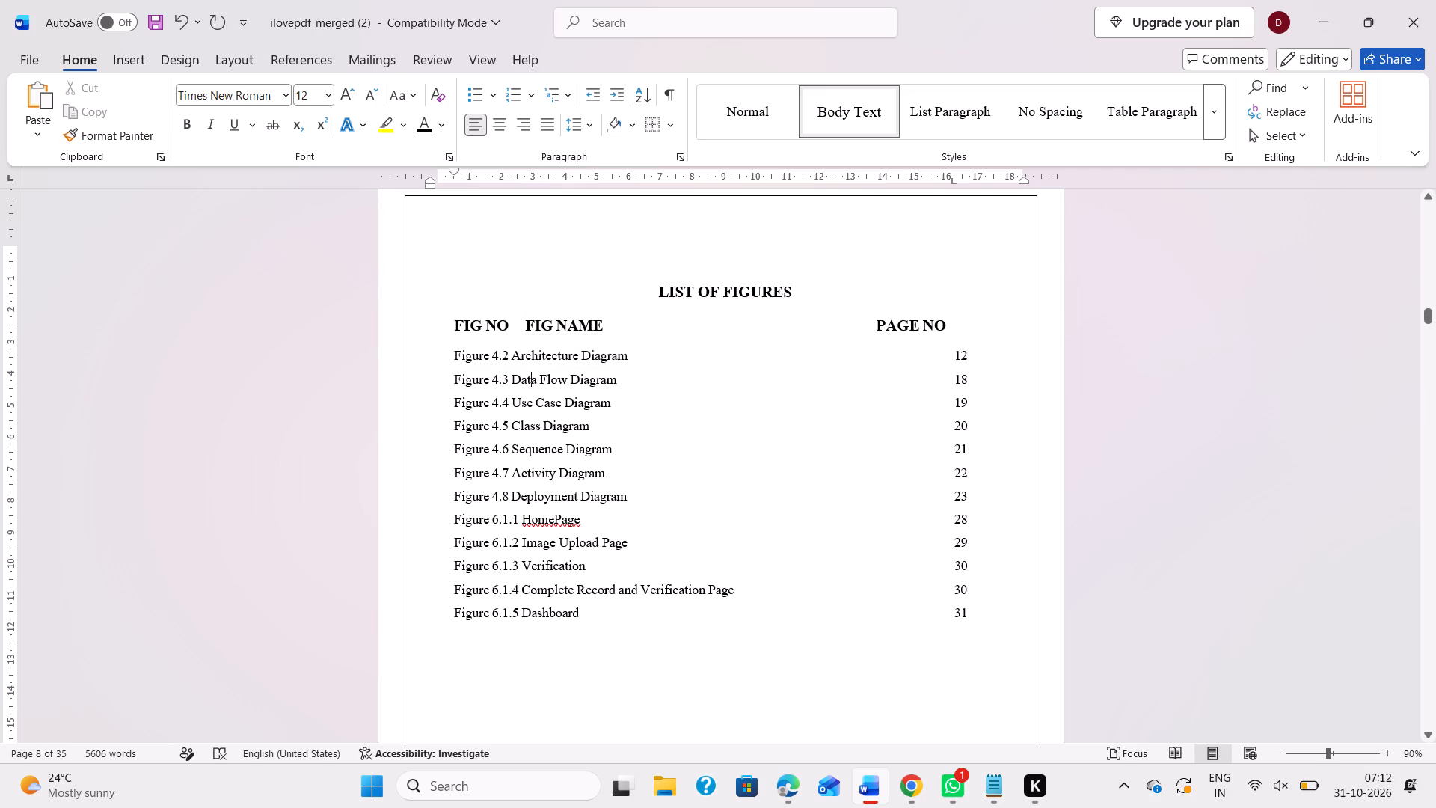
double_click(507, 179)
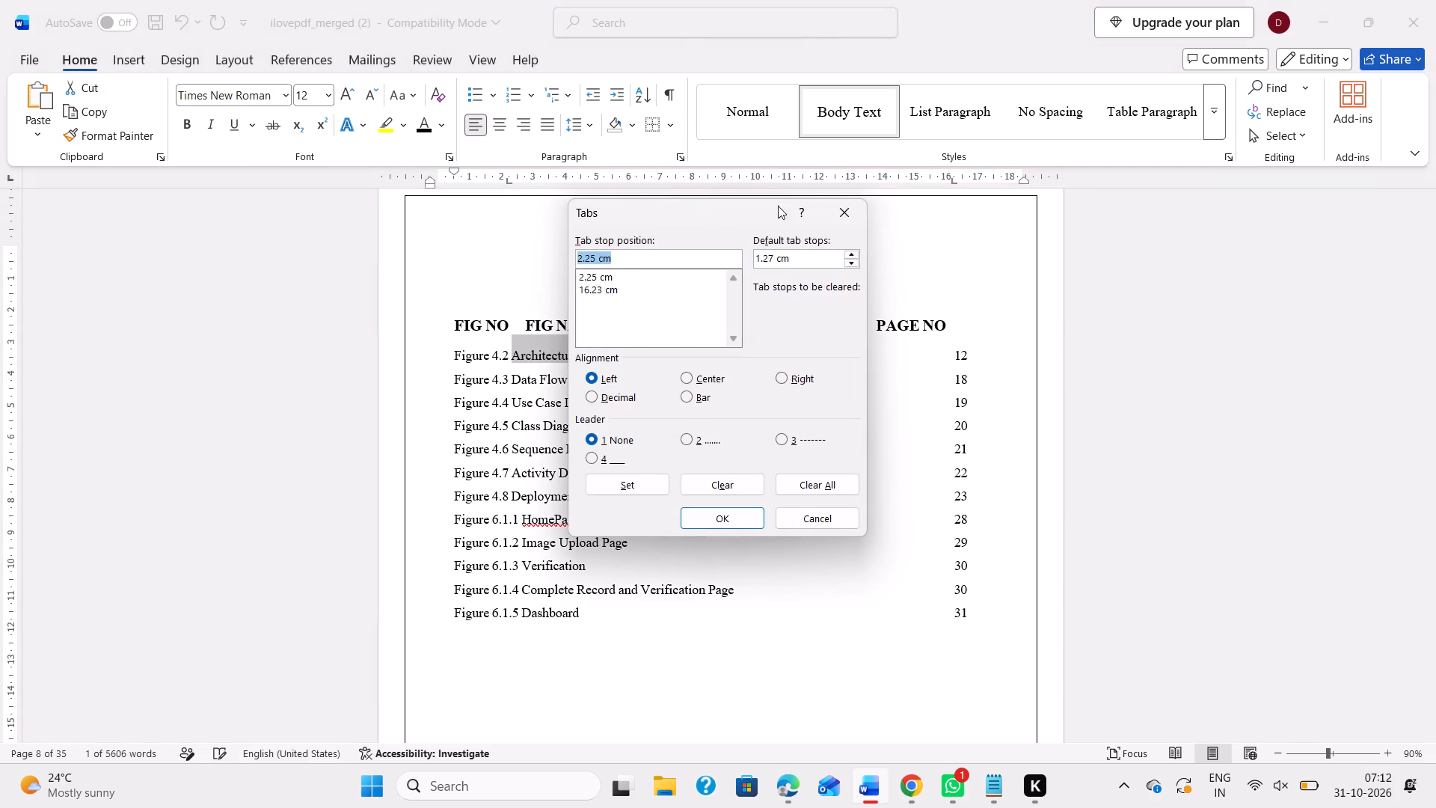
click(841, 214)
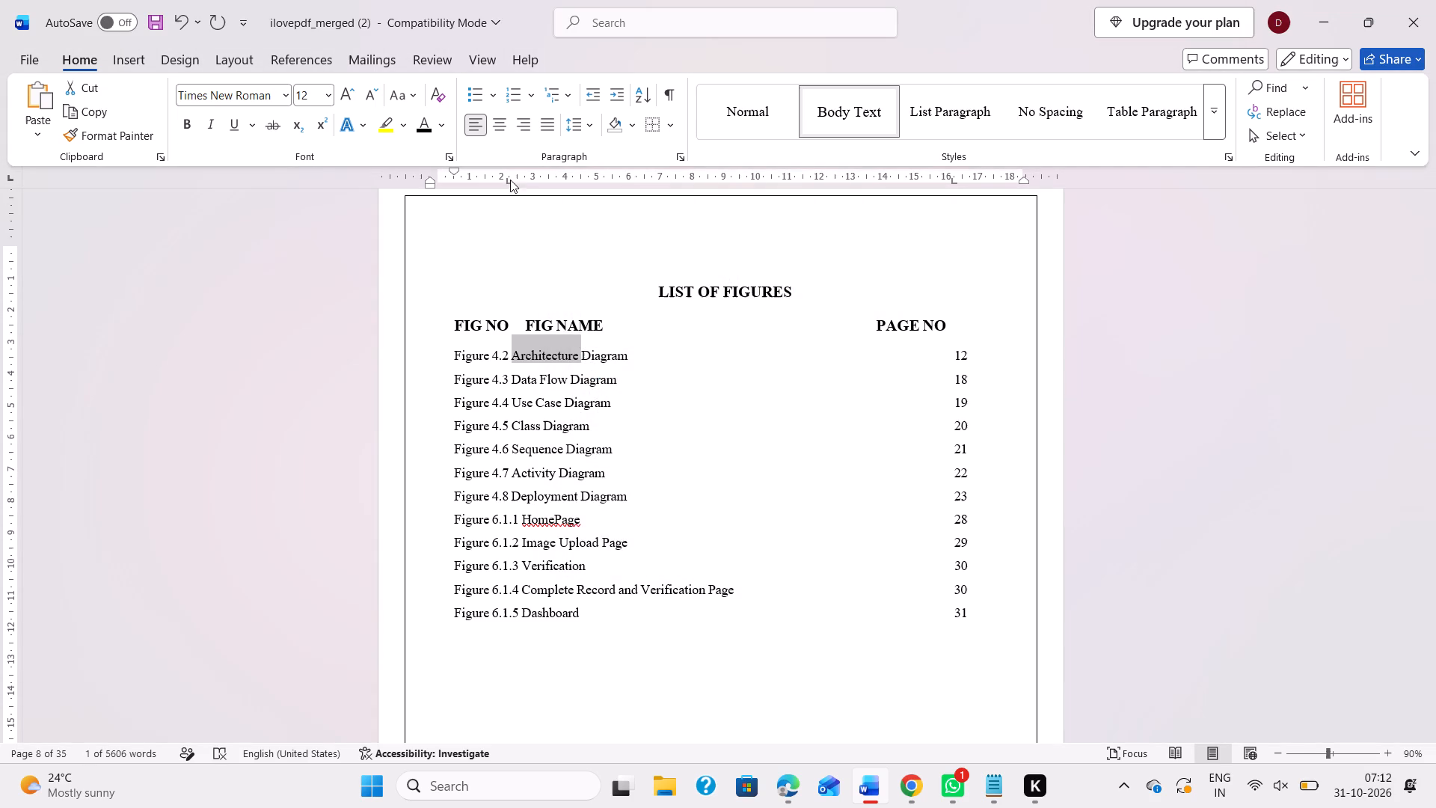
drag(507, 184, 524, 184)
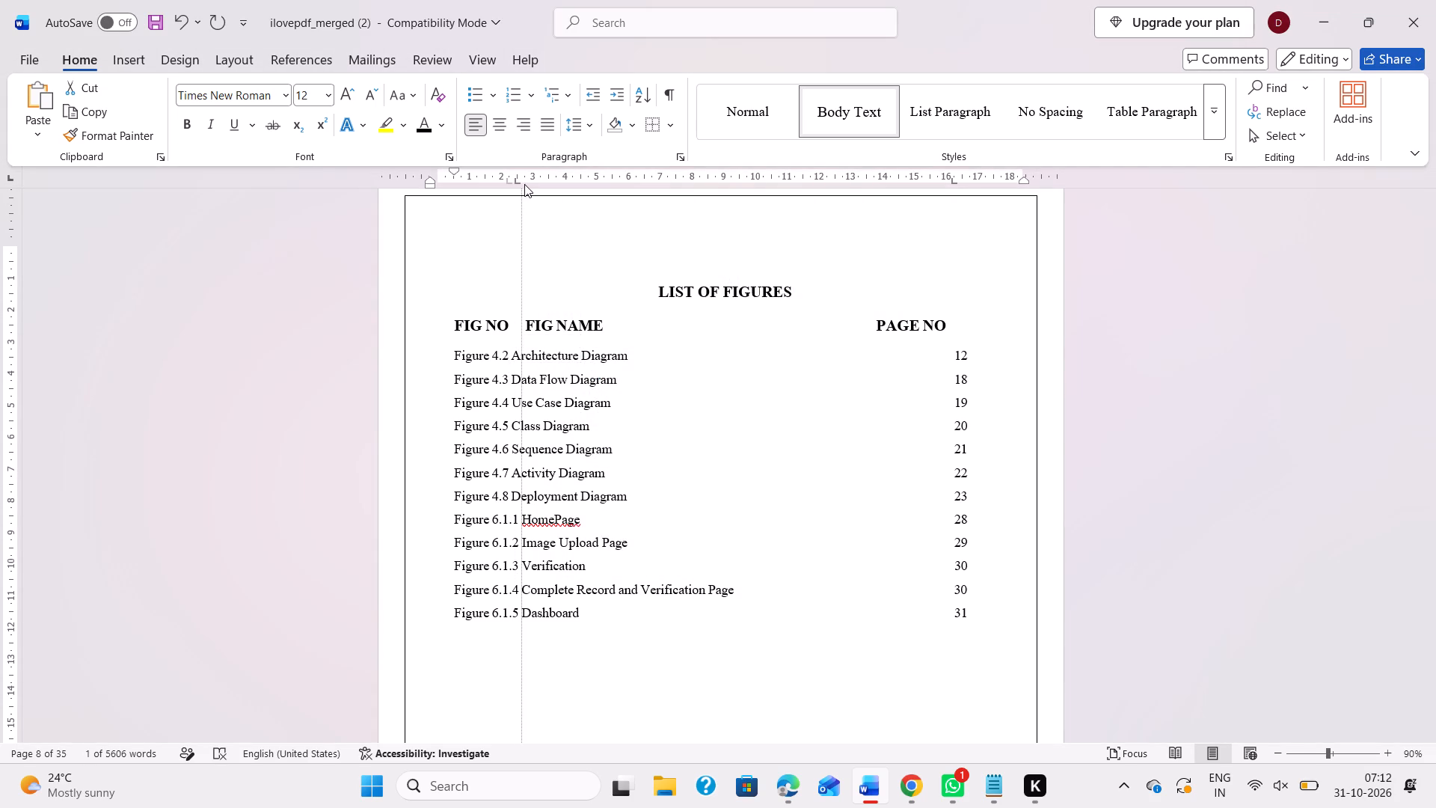
drag(524, 184, 527, 184)
drag(523, 182, 559, 182)
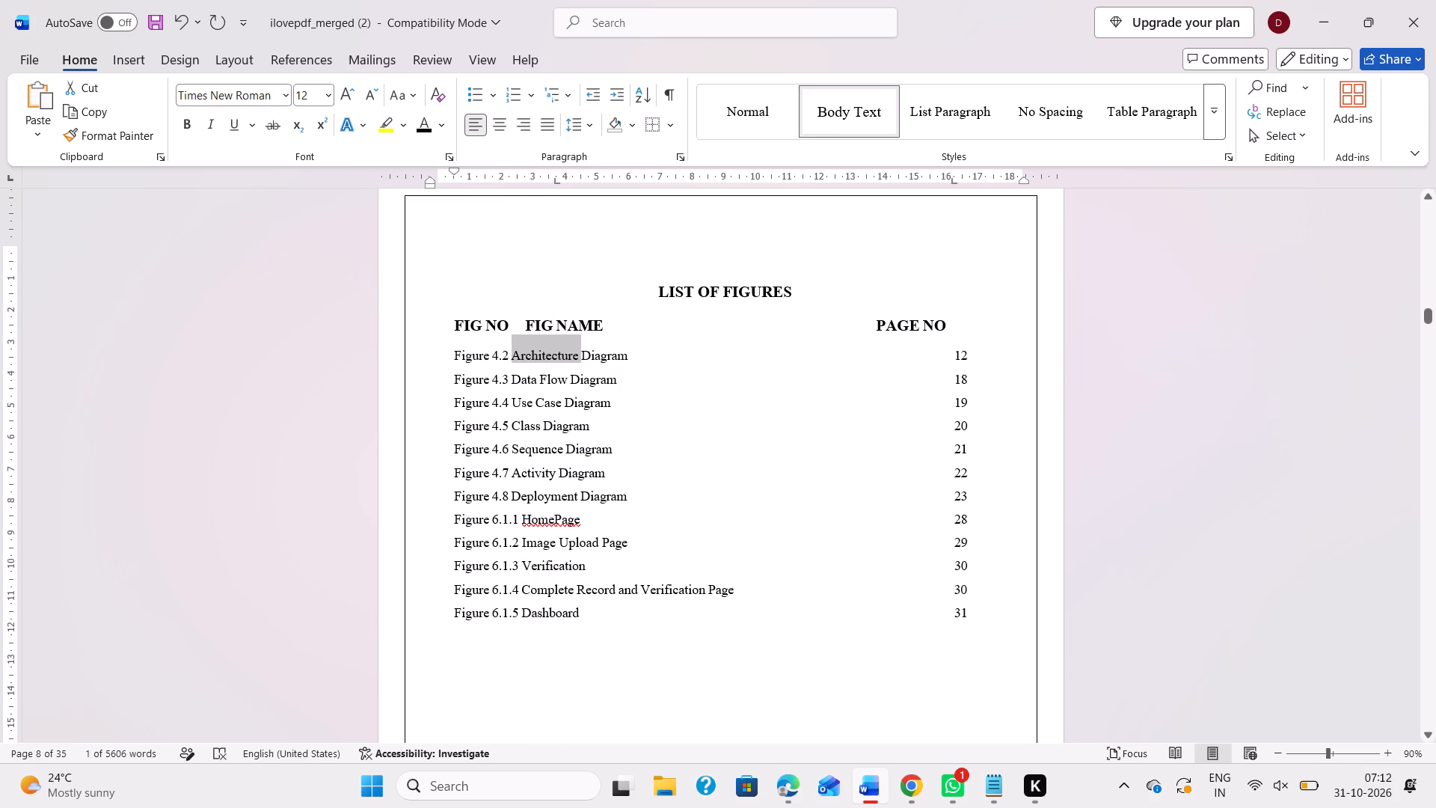
Insert six spaces before Data Flow Diagram in the Figure 4.3 entry to bring it under FIG NAME.
click(510, 364)
key(space)
key(space)
key(space)
key(space)
key(space)
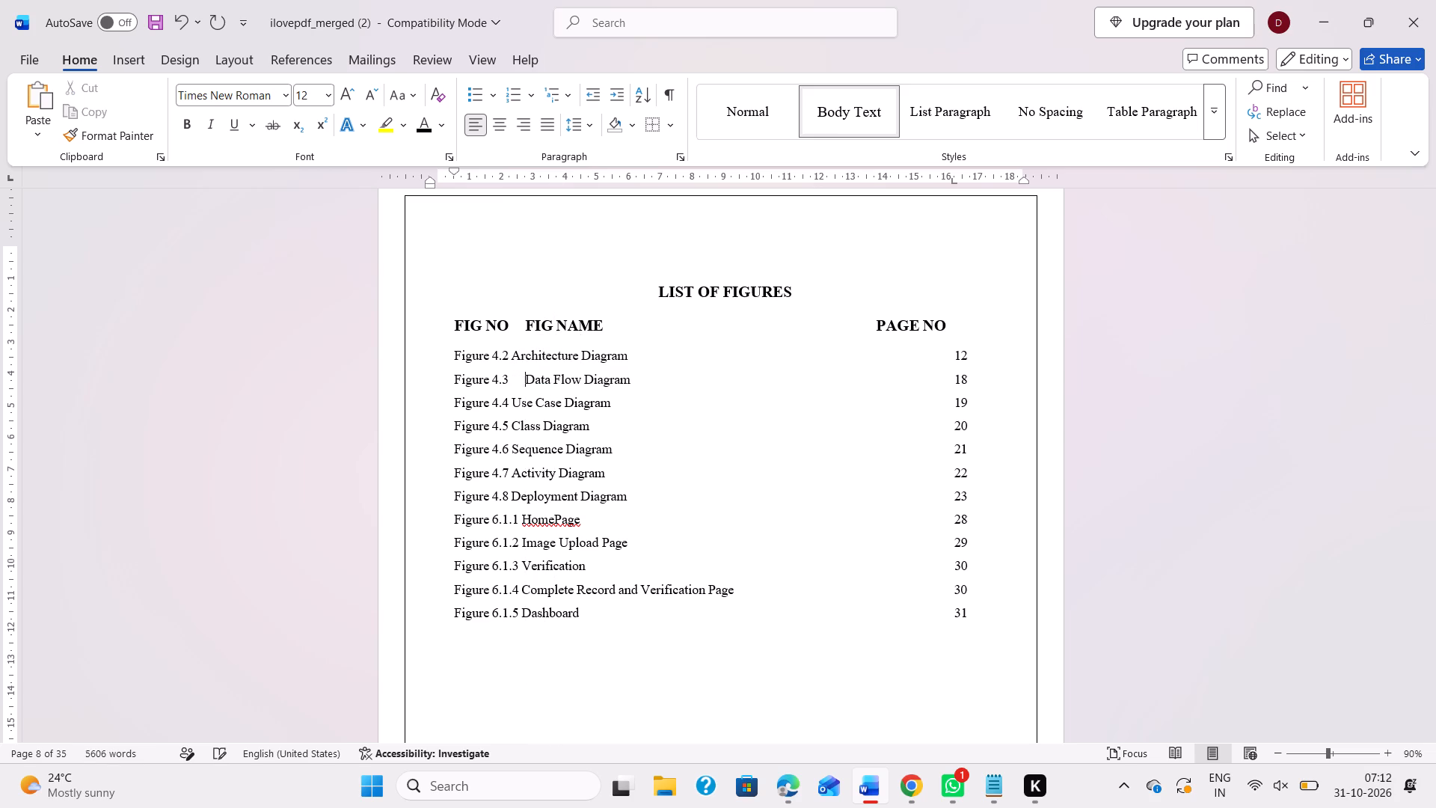
key(space)
Renumber the Architecture Diagram entry as Figure 4.1.
key(Up)
key(Left)
key(Left)
key(Left)
key(Right)
key(BackSpace)
key(BackSpace)
text(1)
key(space)
Add spaces before Architecture Diagram and one more before the FIG NAME heading so the name column lines up.
key(space)
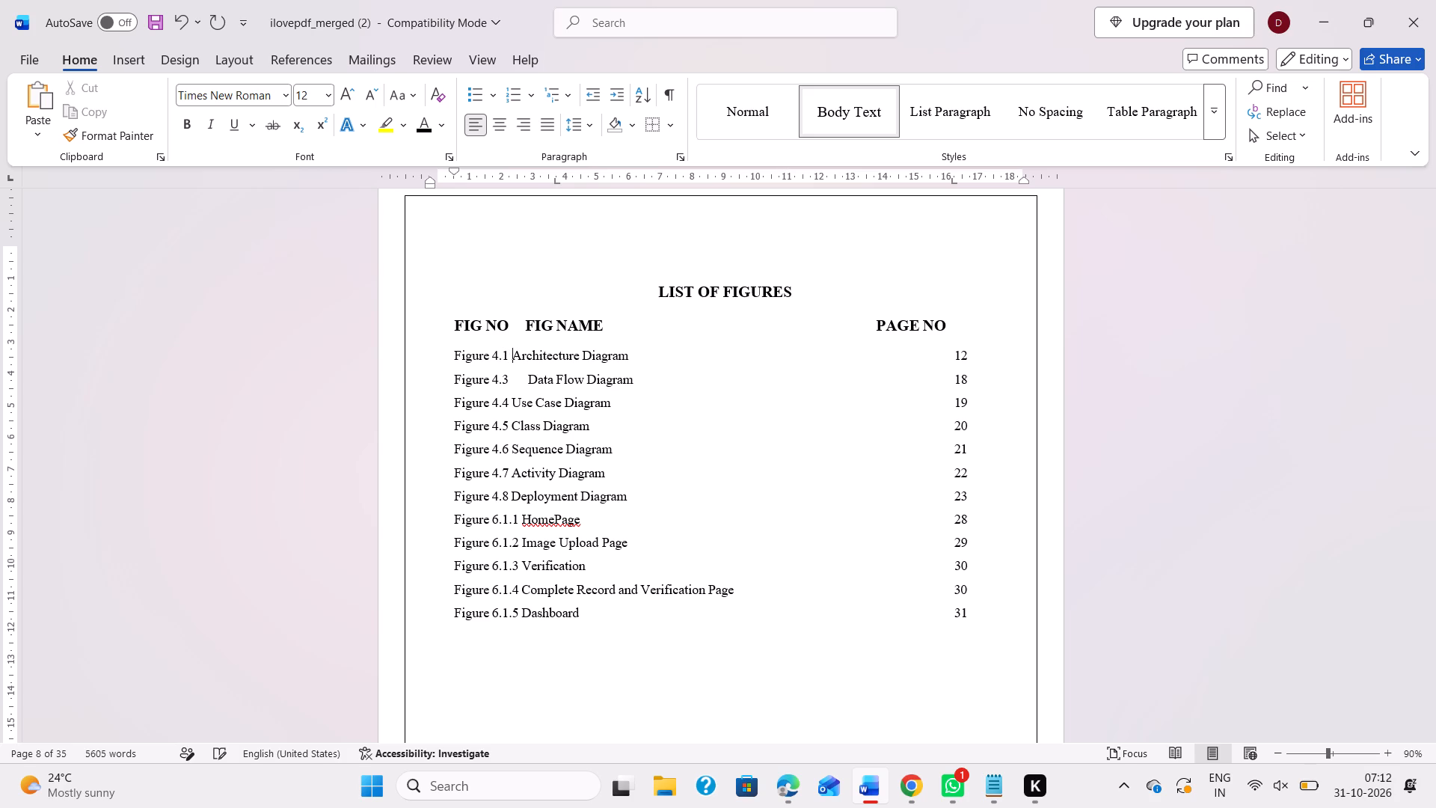
key(space)
key(space)
key(space)
key(space)
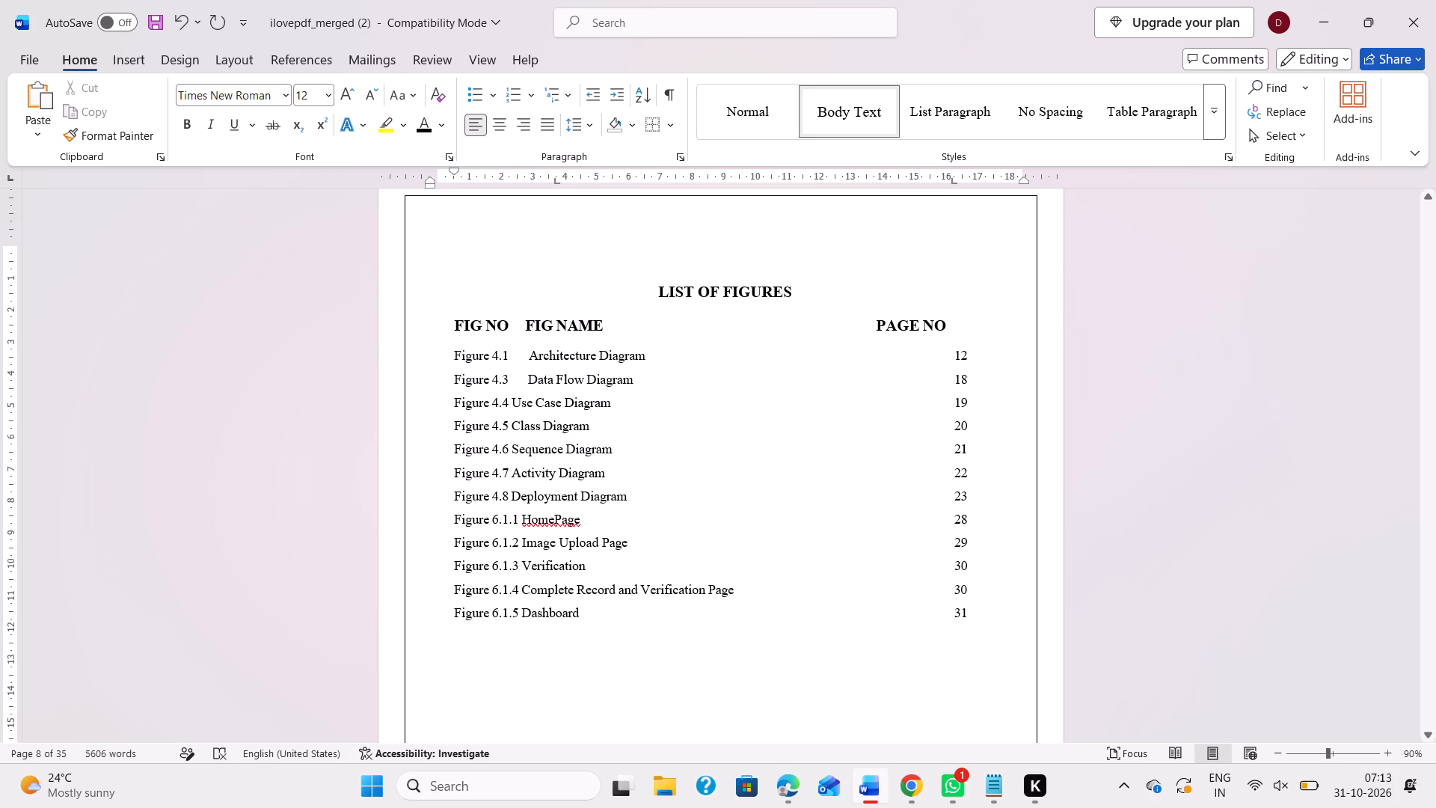
click(521, 328)
key(space)
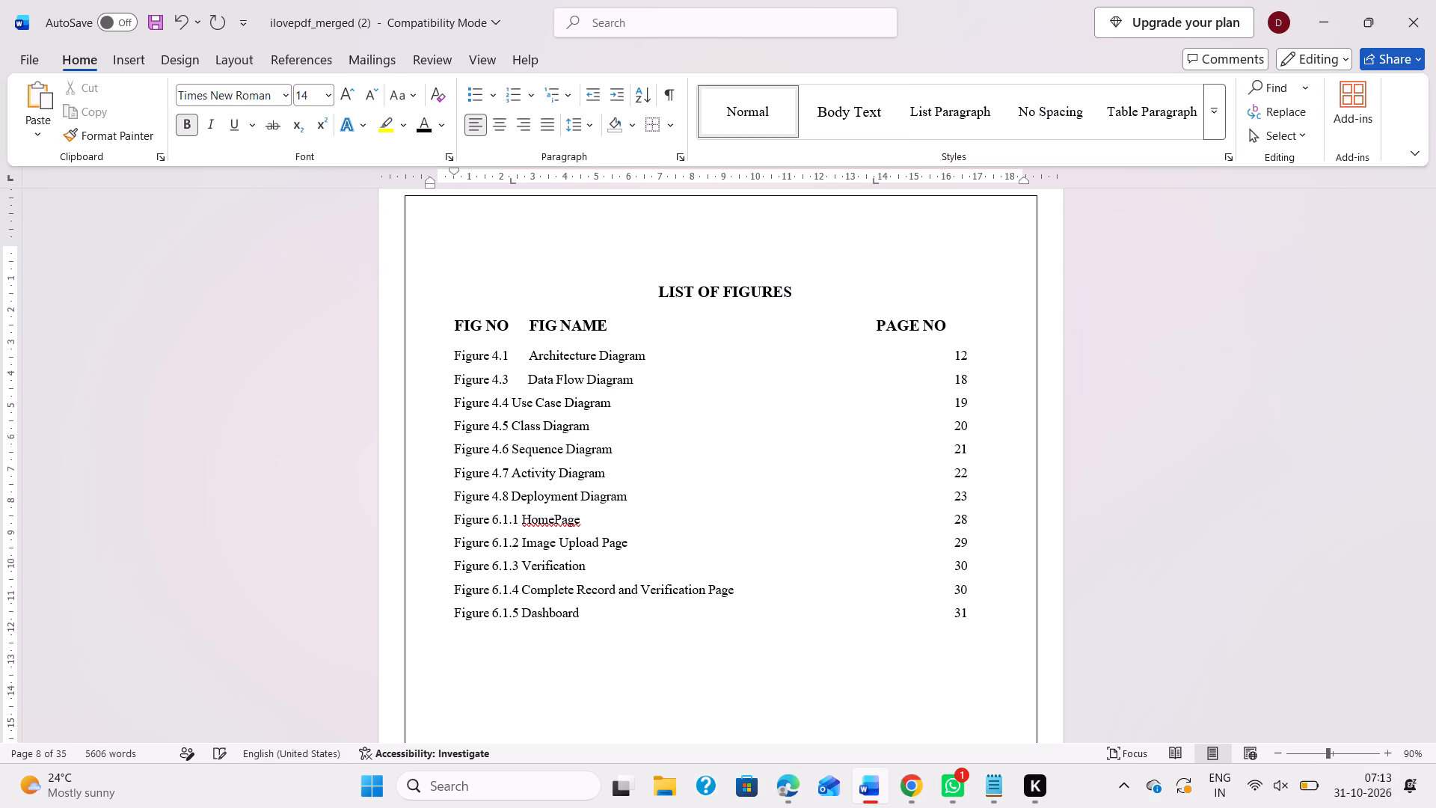
Insert seven spaces before Use Case Diagram in the Figure 4.4 entry to align it with the names above.
click(514, 403)
key(space)
key(space)
key(space)
key(space)
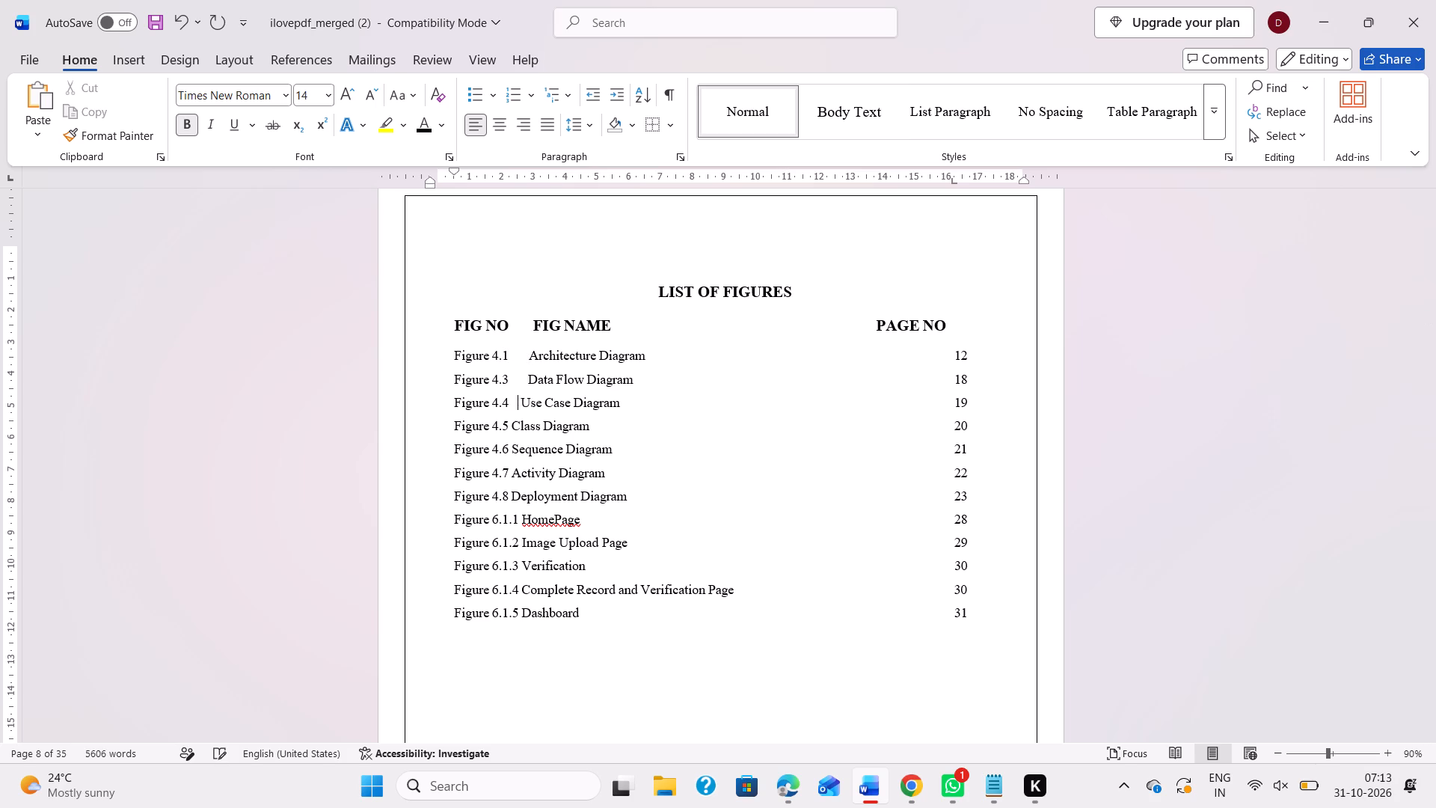
key(space)
key(space)
key(space)
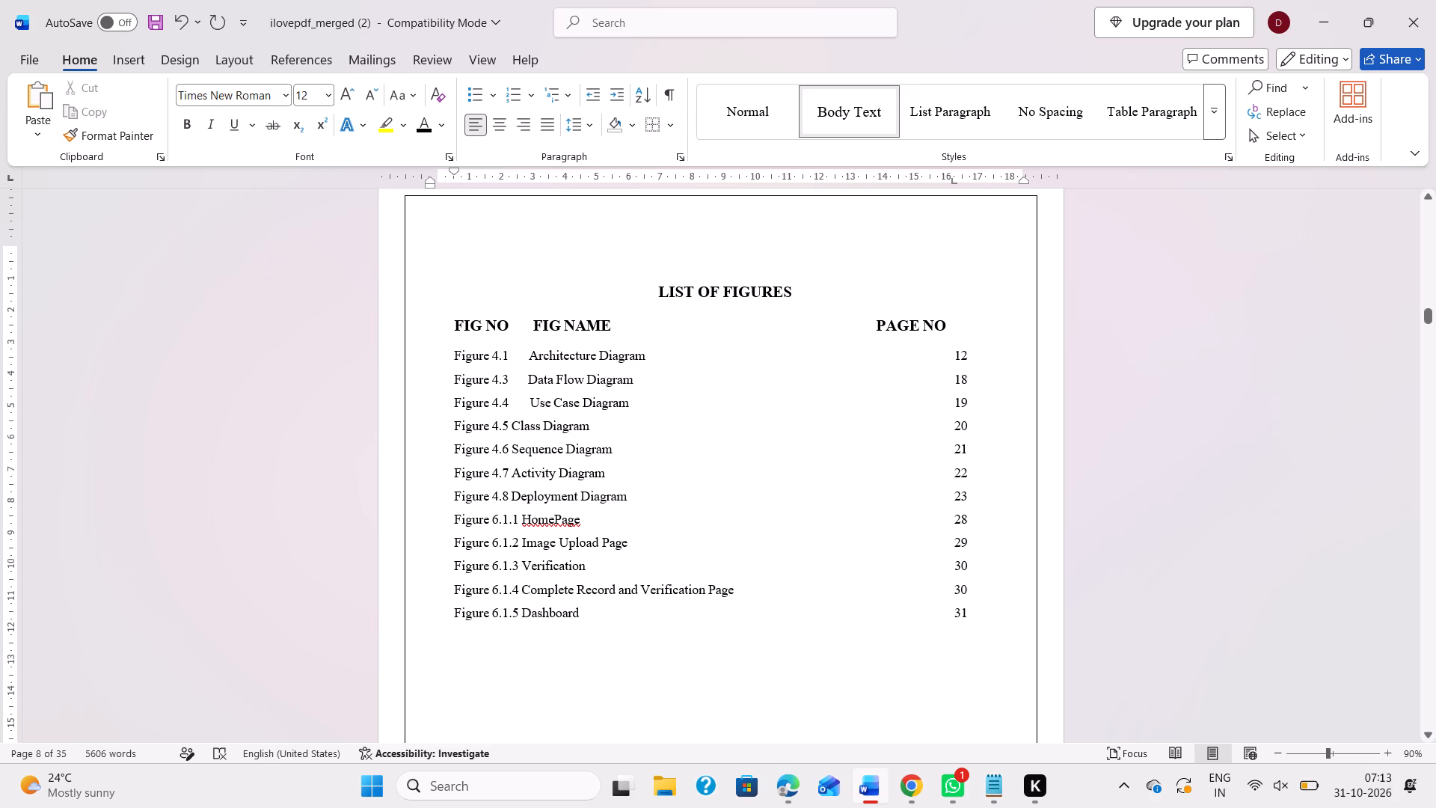
Insert seven spaces before Class Diagram in the Figure 4.5 entry to align it with Use Case Diagram.
click(511, 424)
key(space)
key(space)
key(space)
key(space)
key(space)
key(space)
key(space)
Insert seven spaces before Sequence Diagram in the Figure 4.6 entry to move it into the name column.
click(510, 444)
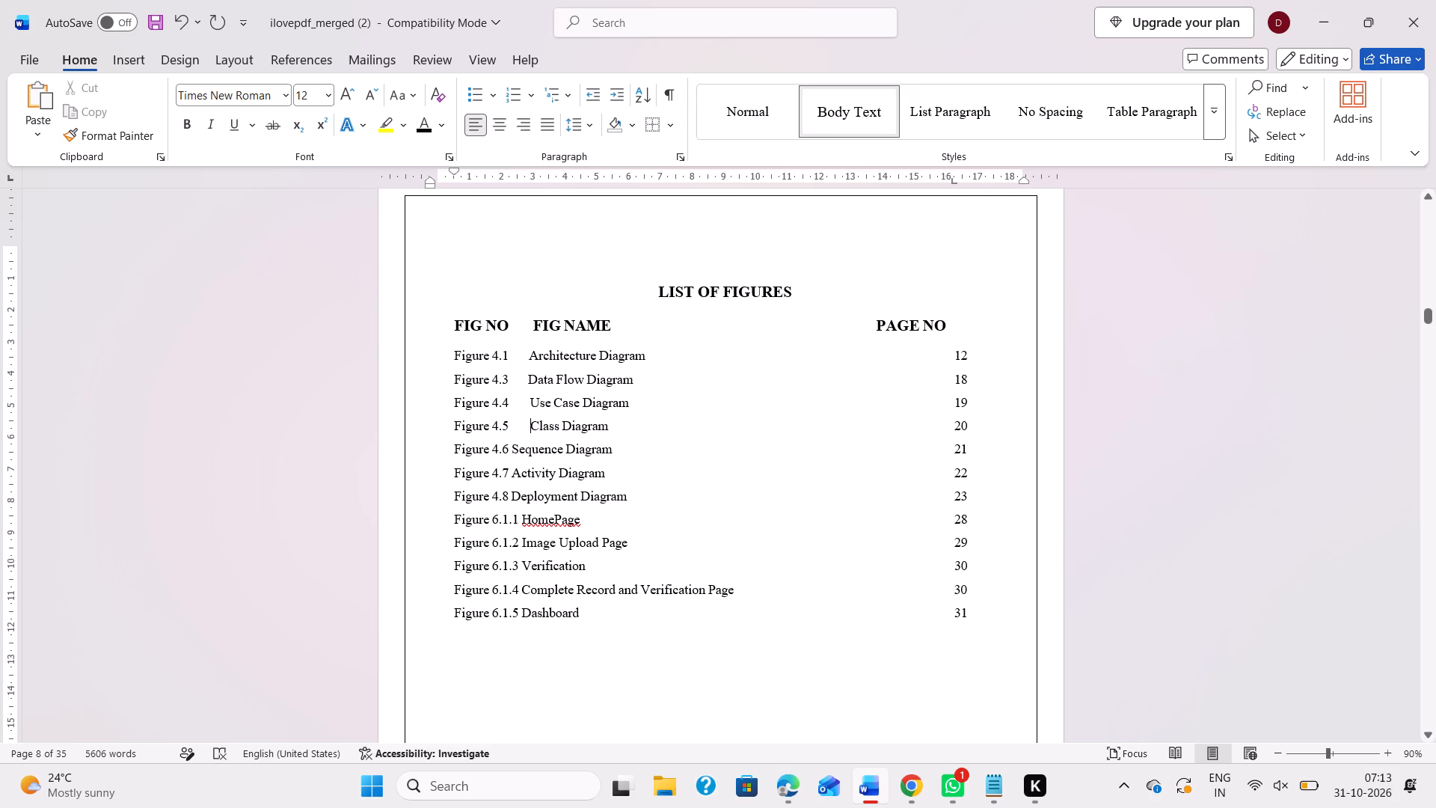
key(space)
key(space)
key(space)
key(space)
key(space)
key(space)
key(space)
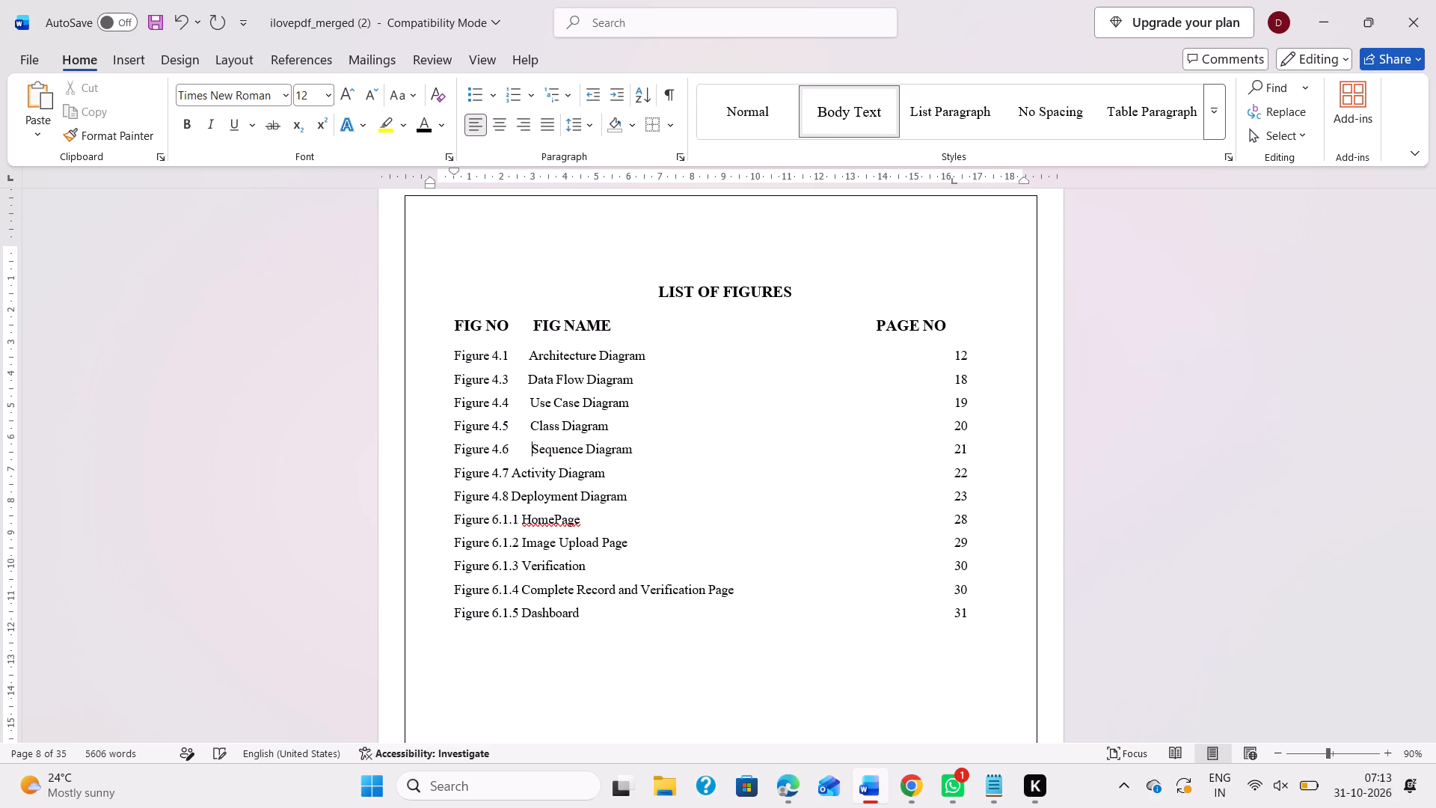
Widen the gap before Activity Diagram in the Figure 4.7 entry by eight spaces to place it in the name column.
click(512, 472)
key(space)
key(space)
key(space)
key(space)
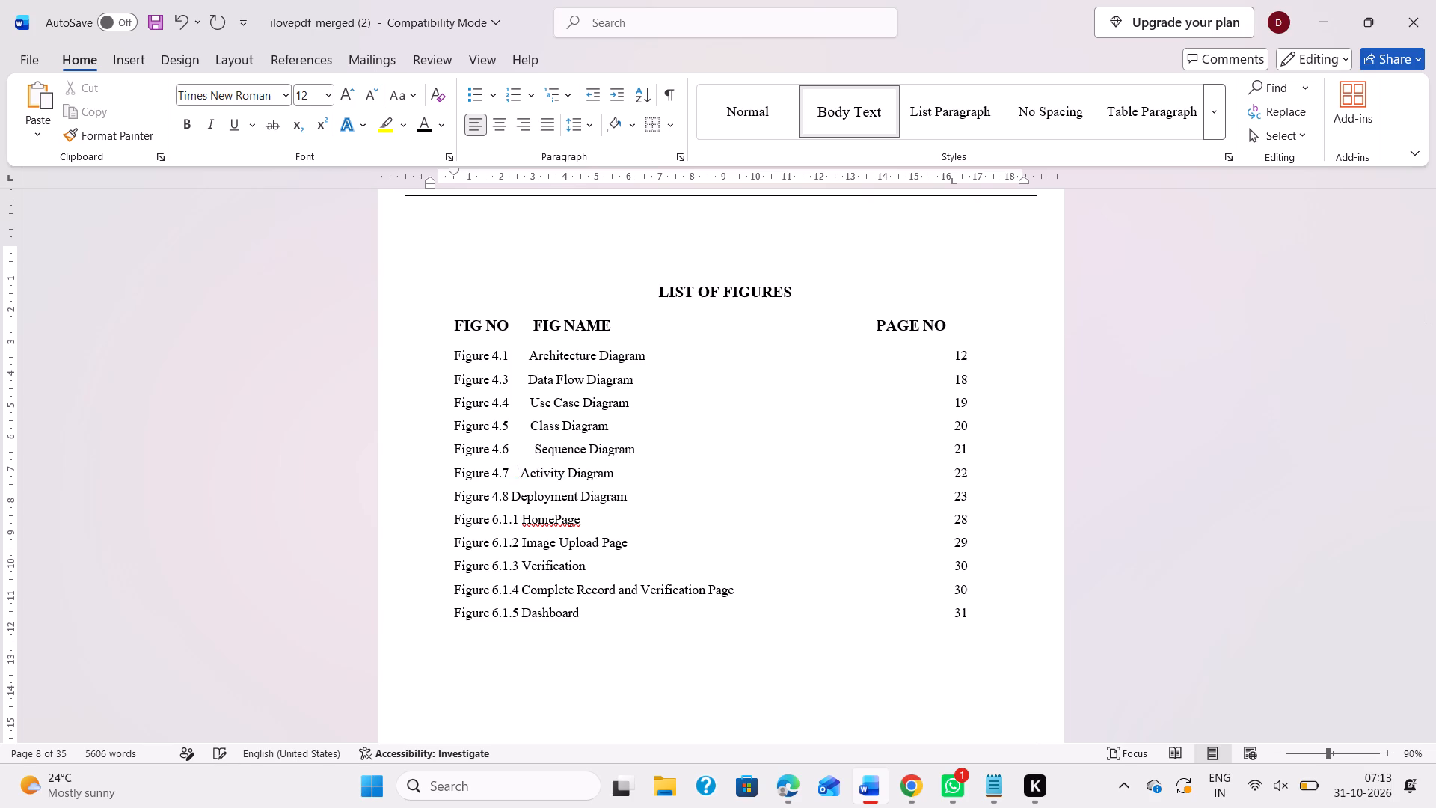
key(space)
key(space)
key(space)
key(space)
key(space)
key(BackSpace)
Remove one space before Sequence Diagram in the Figure 4.6 entry to line it up with Activity Diagram.
key(Up)
key(Right)
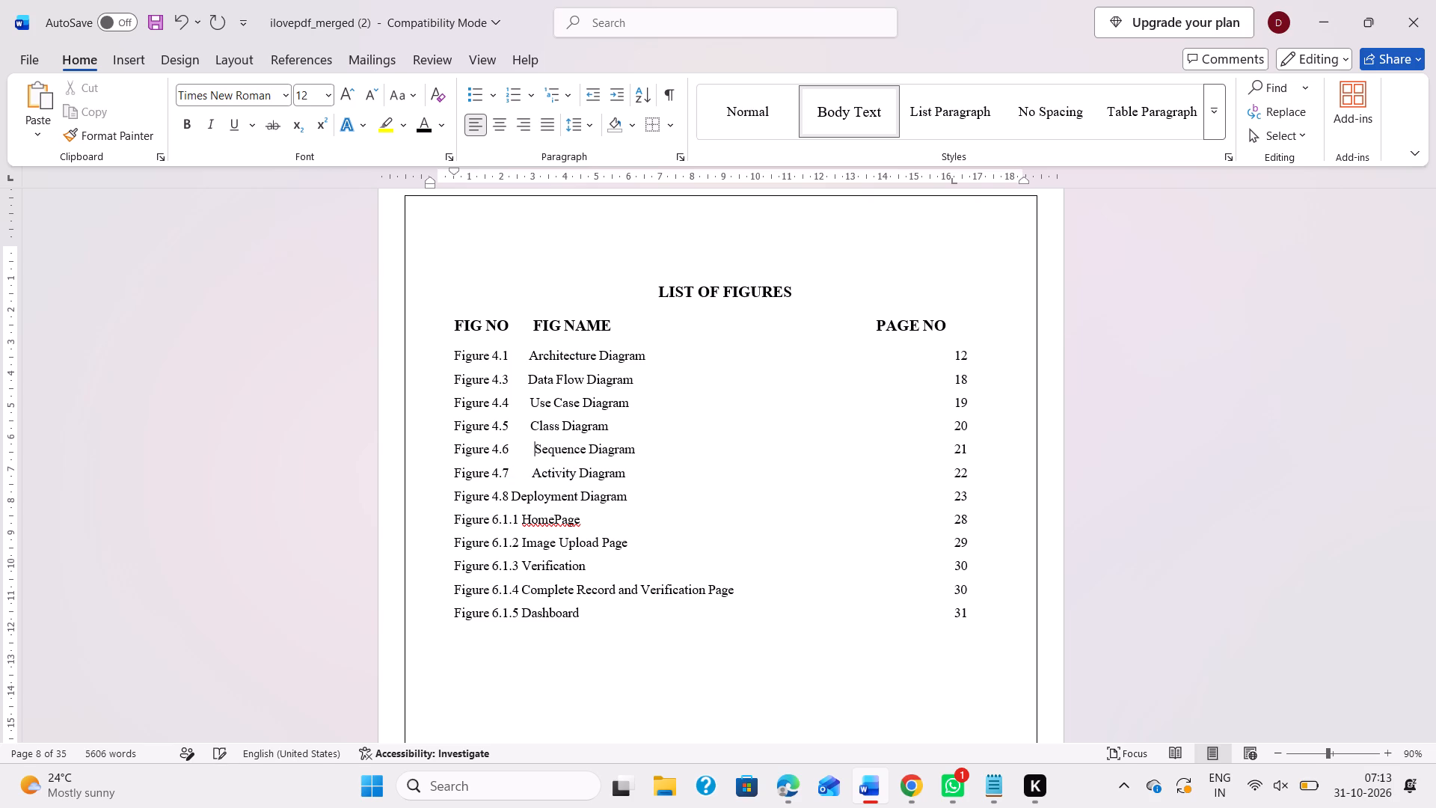
key(BackSpace)
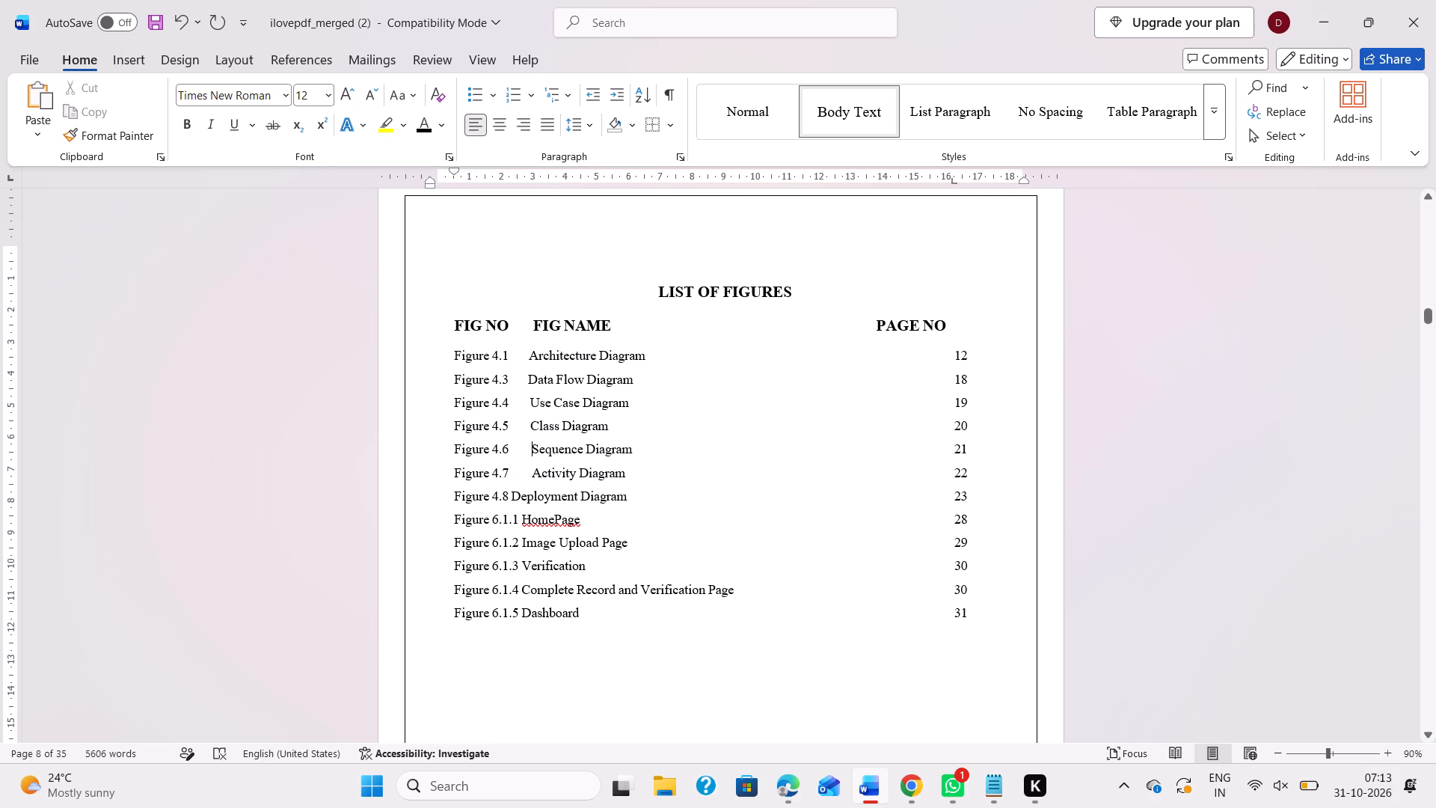
Insert eight spaces before Deployment Diagram in the Figure 4.8 entry to align it with the names above.
click(513, 501)
key(space)
key(space)
key(space)
key(space)
key(space)
key(space)
key(space)
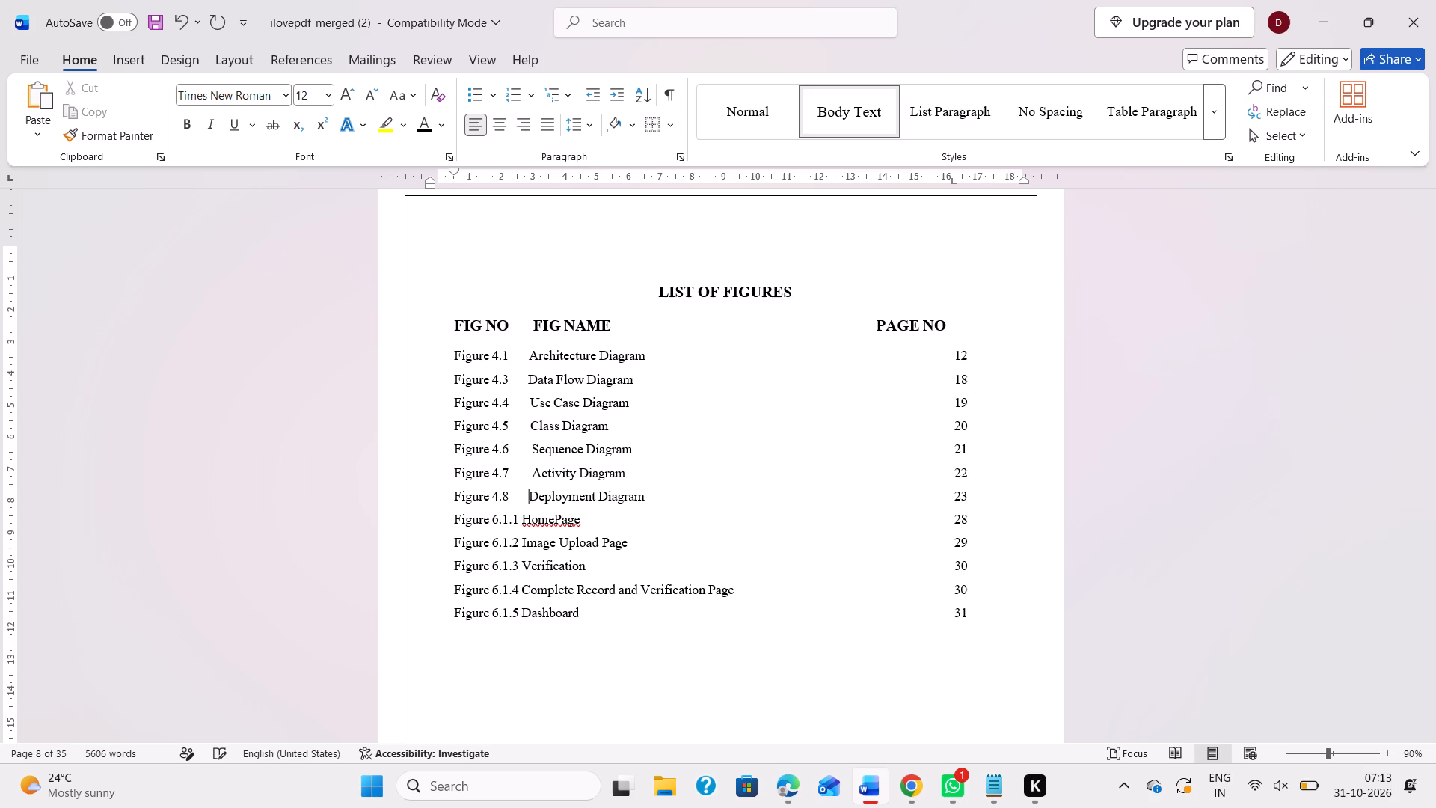
key(space)
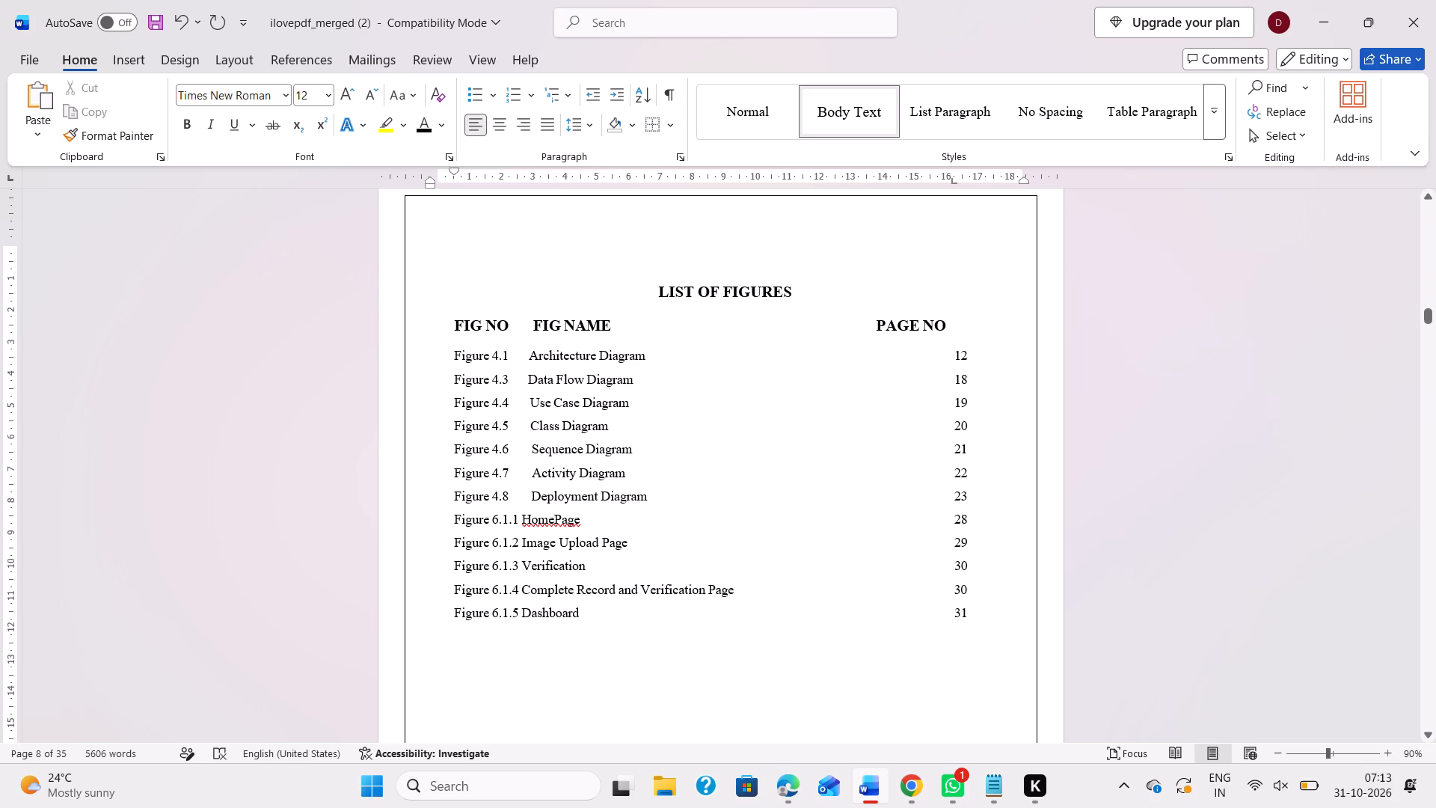
Insert four spaces before HomePage in the Figure 6.1.1 entry to move it under FIG NAME.
click(521, 518)
key(space)
key(space)
key(space)
key(space)
Insert four spaces before Image Upload Page in the Figure 6.1.2 entry to move it under FIG NAME.
click(521, 542)
key(space)
key(space)
key(space)
key(space)
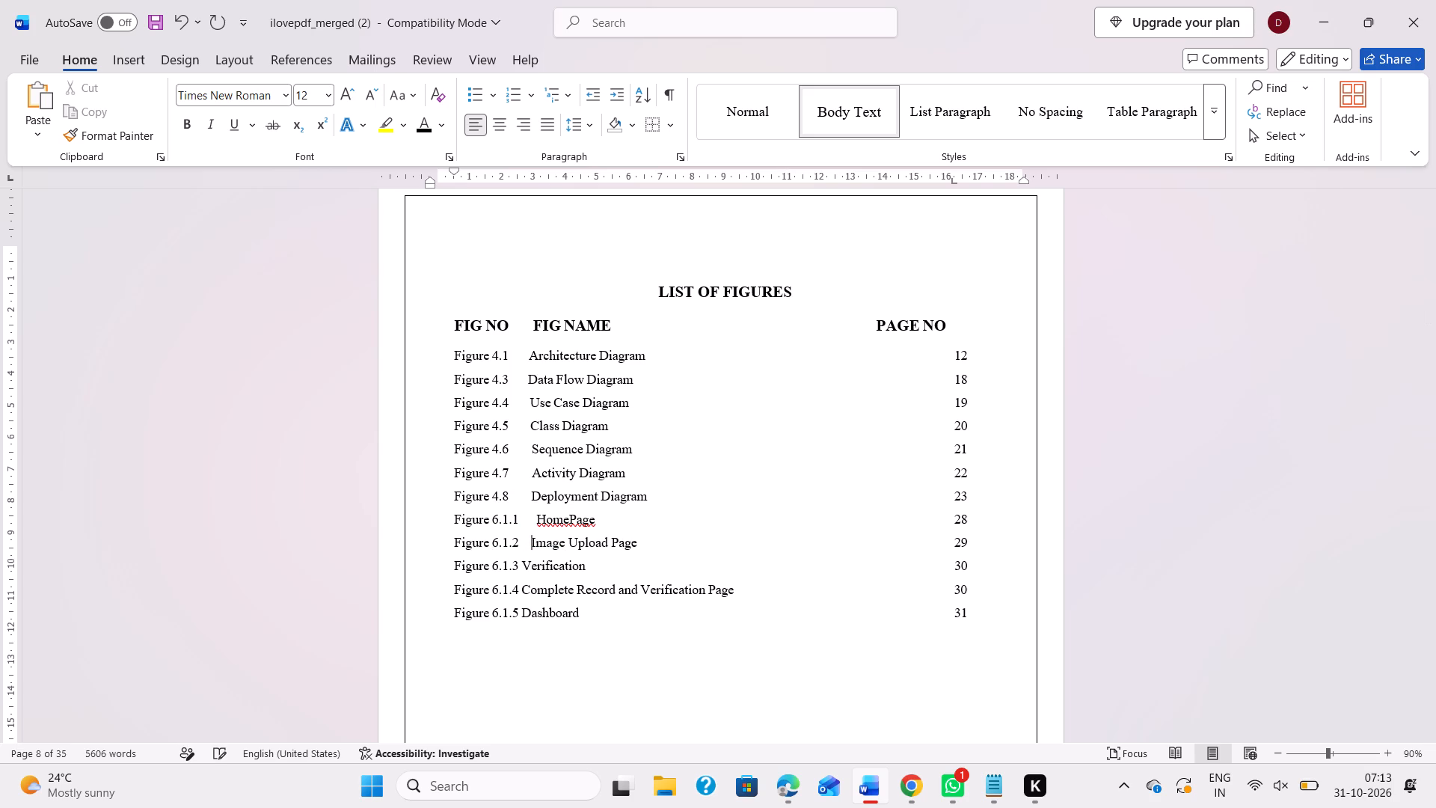
Add two spaces before Image Upload Page, and remove one space each before HomePage and Image Upload Page to line them up.
key(space)
key(space)
key(Up)
key(BackSpace)
key(Down)
key(Right)
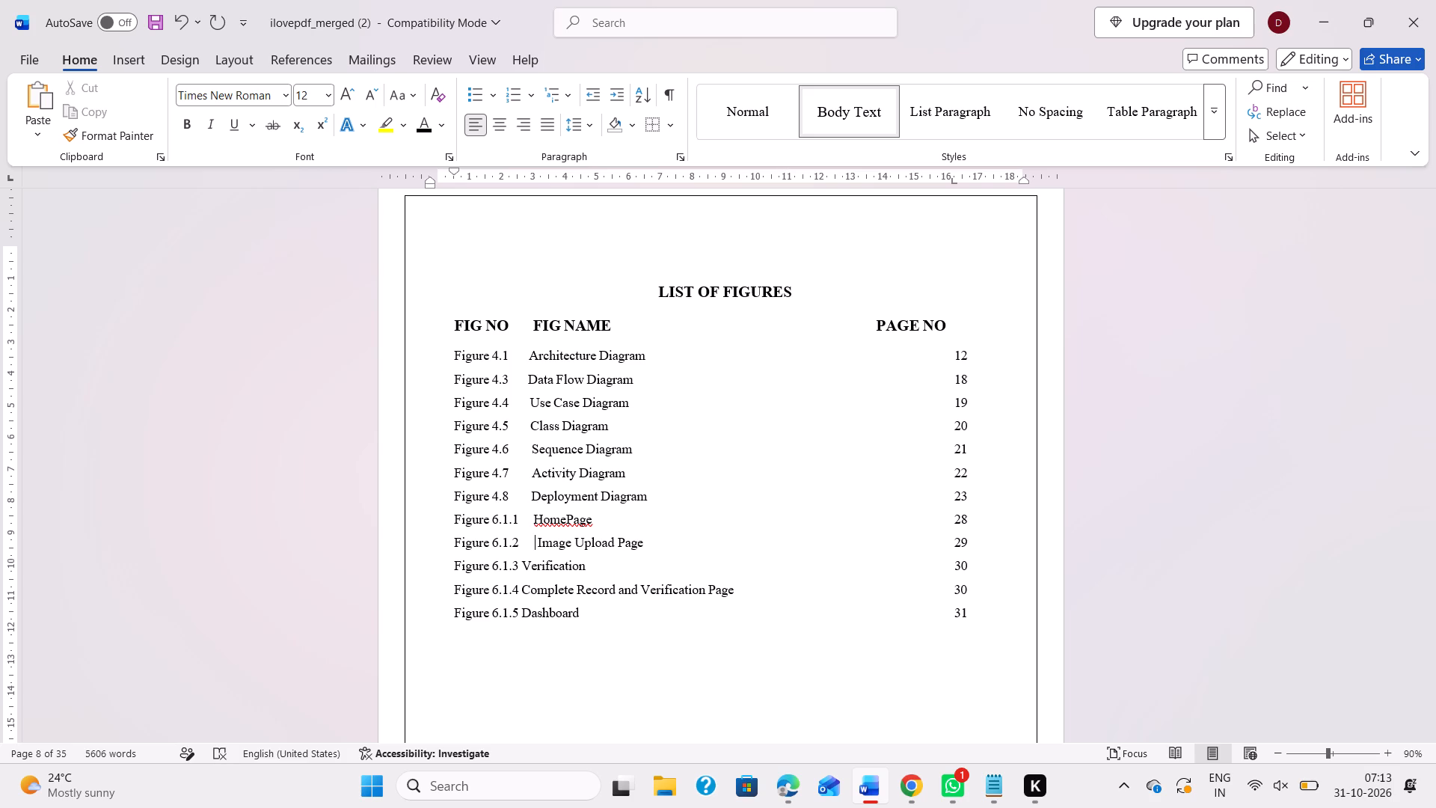
key(BackSpace)
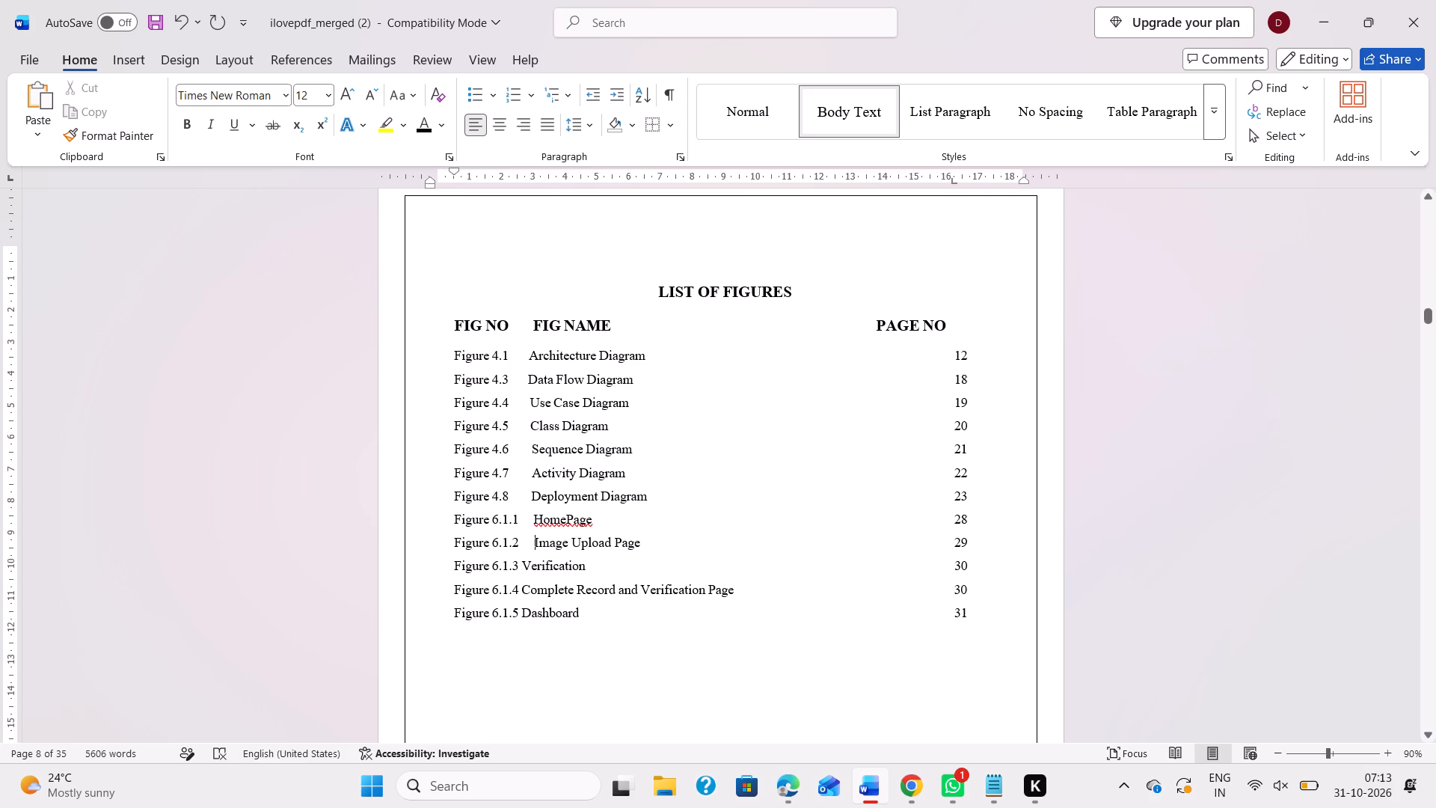
Insert five spaces before Verification in the Figure 6.1.3 entry to move it under FIG NAME.
click(524, 562)
key(space)
key(space)
key(space)
key(space)
key(space)
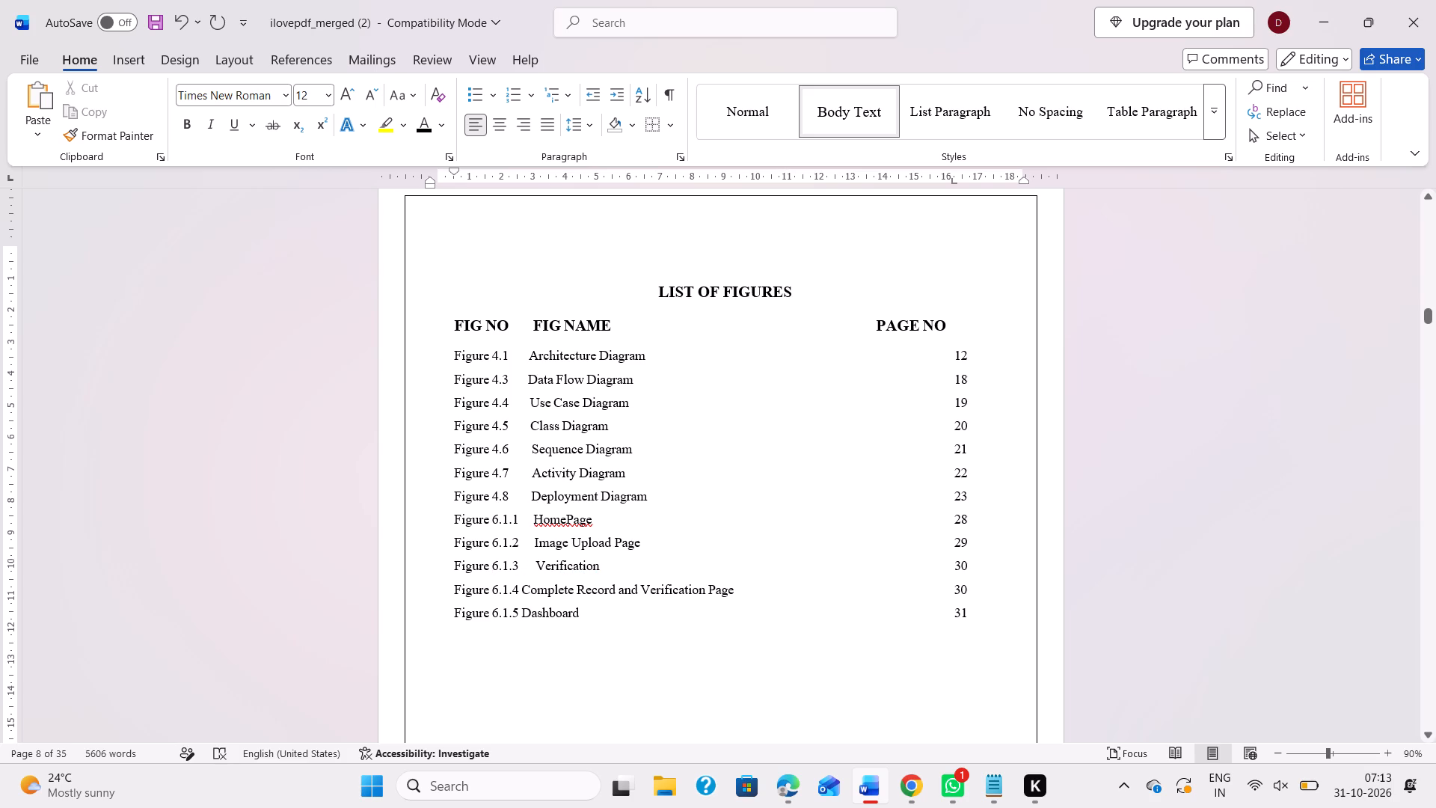
Insert five spaces before Complete Record and Verification Page in the Figure 6.1.4 entry to align it with the names above.
click(523, 587)
key(space)
key(space)
key(space)
key(space)
key(space)
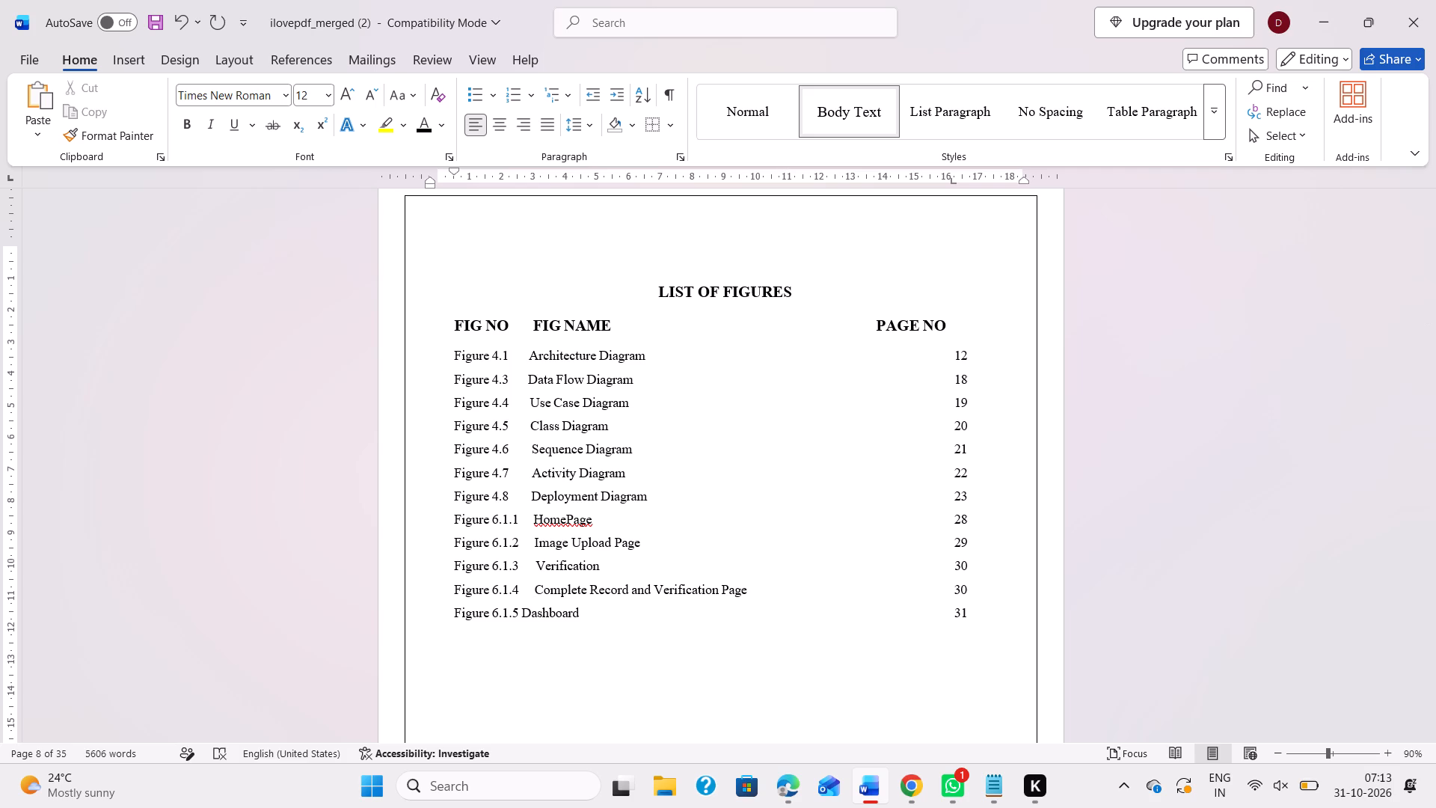
Insert five spaces before Dashboard in the Figure 6.1.5 entry to align it with the names above.
click(521, 611)
key(space)
key(space)
key(space)
key(space)
key(space)
Insert seven spaces before the PAGE NO heading in the list of figures to move it over the page numbers.
scroll(586, 480, down, 1)
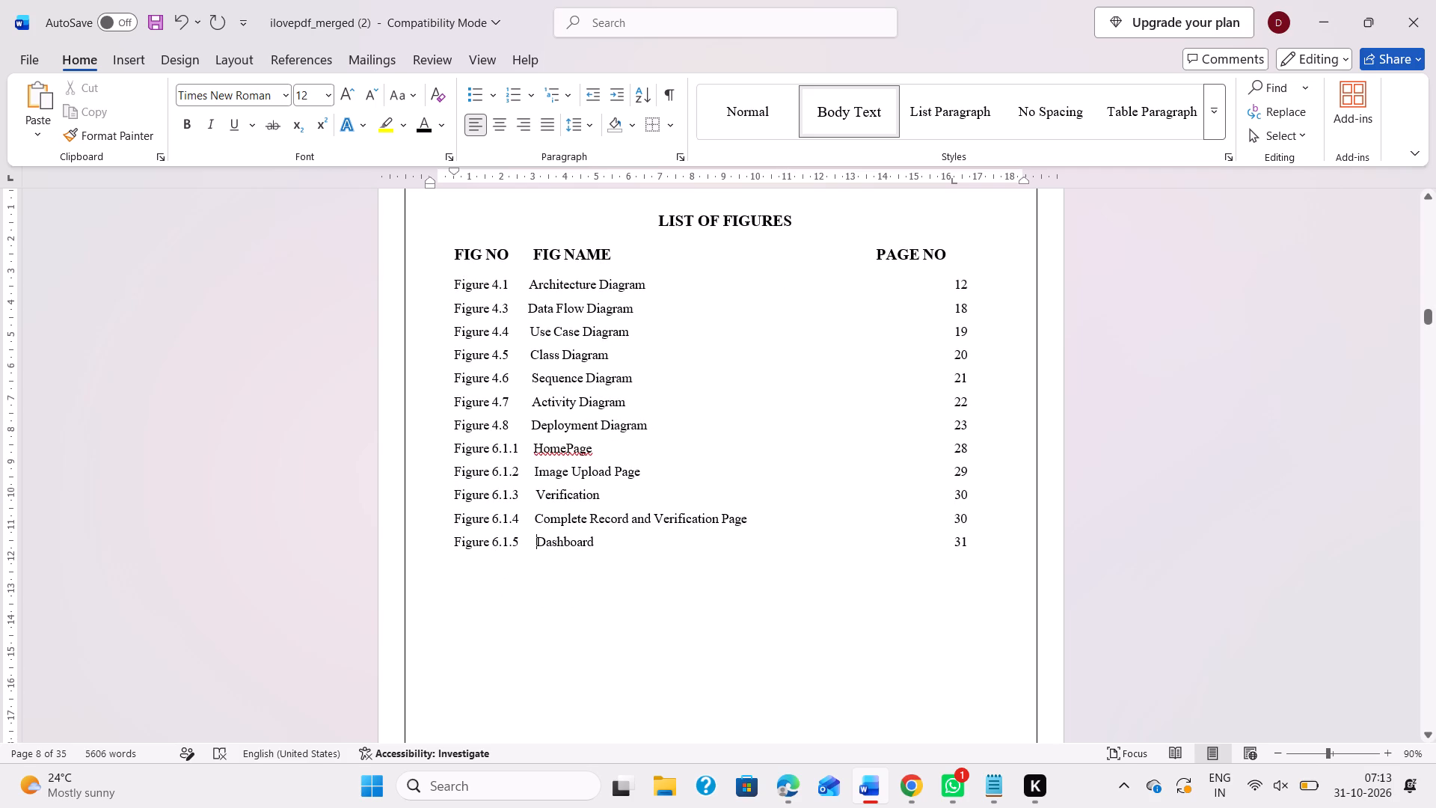
drag(875, 253, 960, 252)
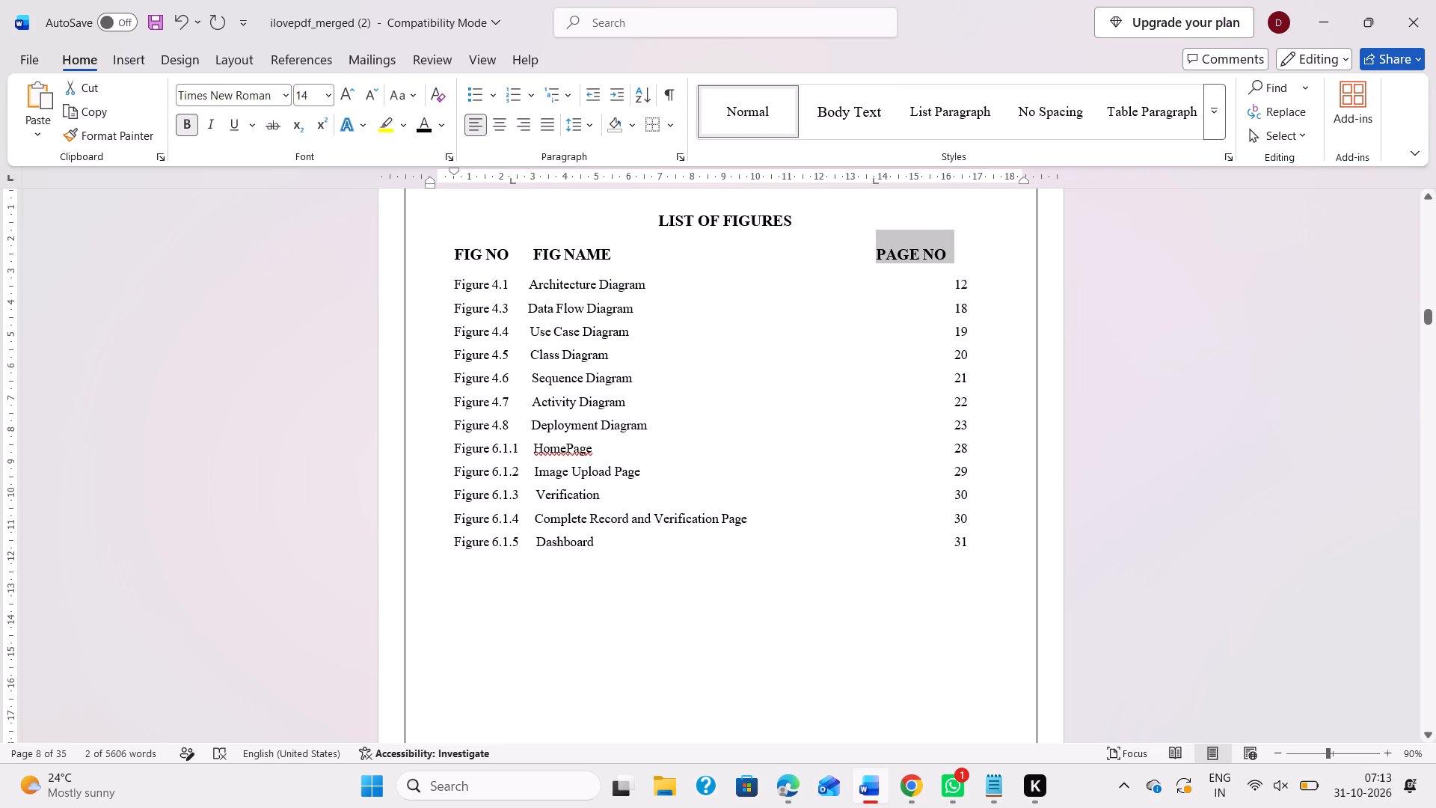
scroll(958, 382, up, 4)
scroll(958, 382, down, 4)
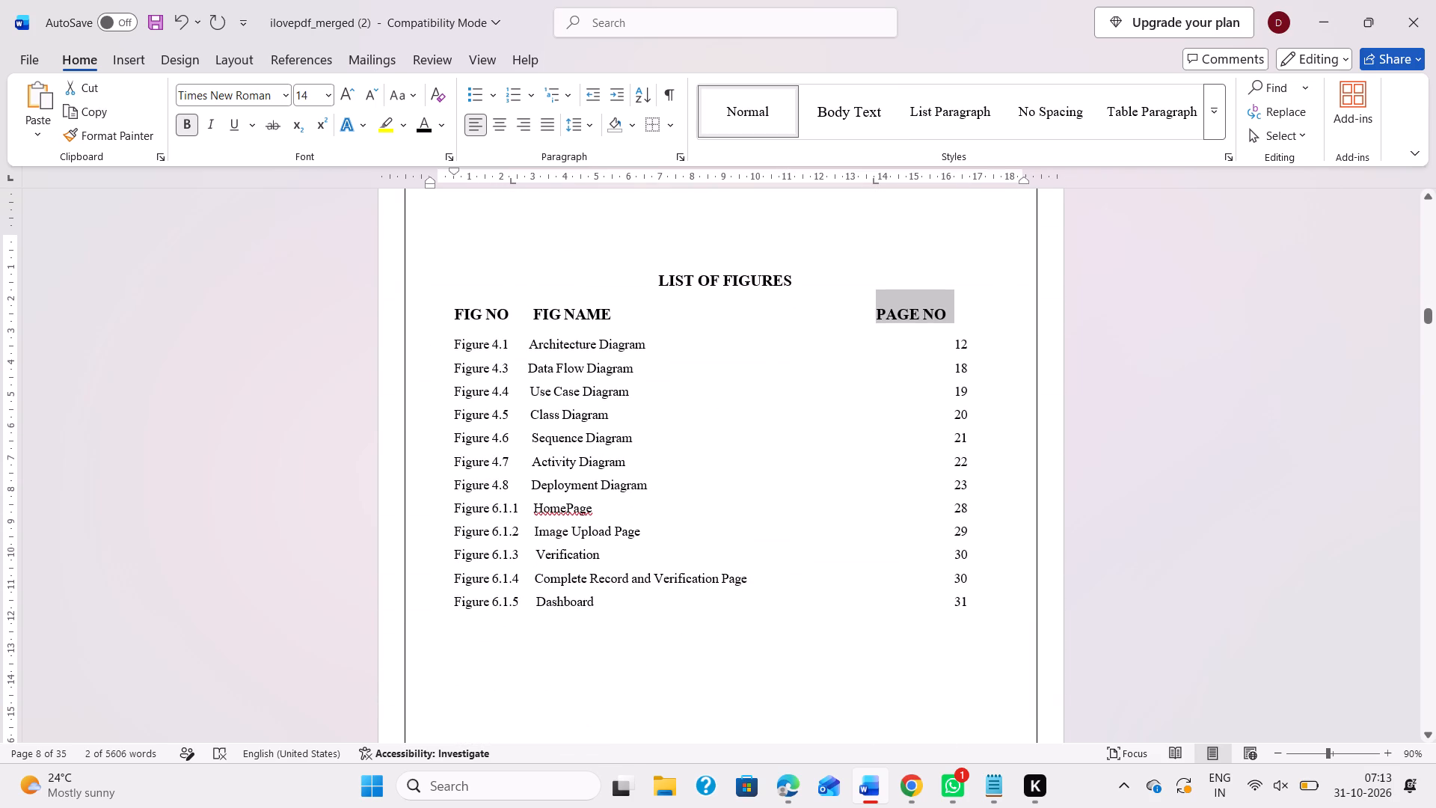
click(877, 310)
key(space)
key(space)
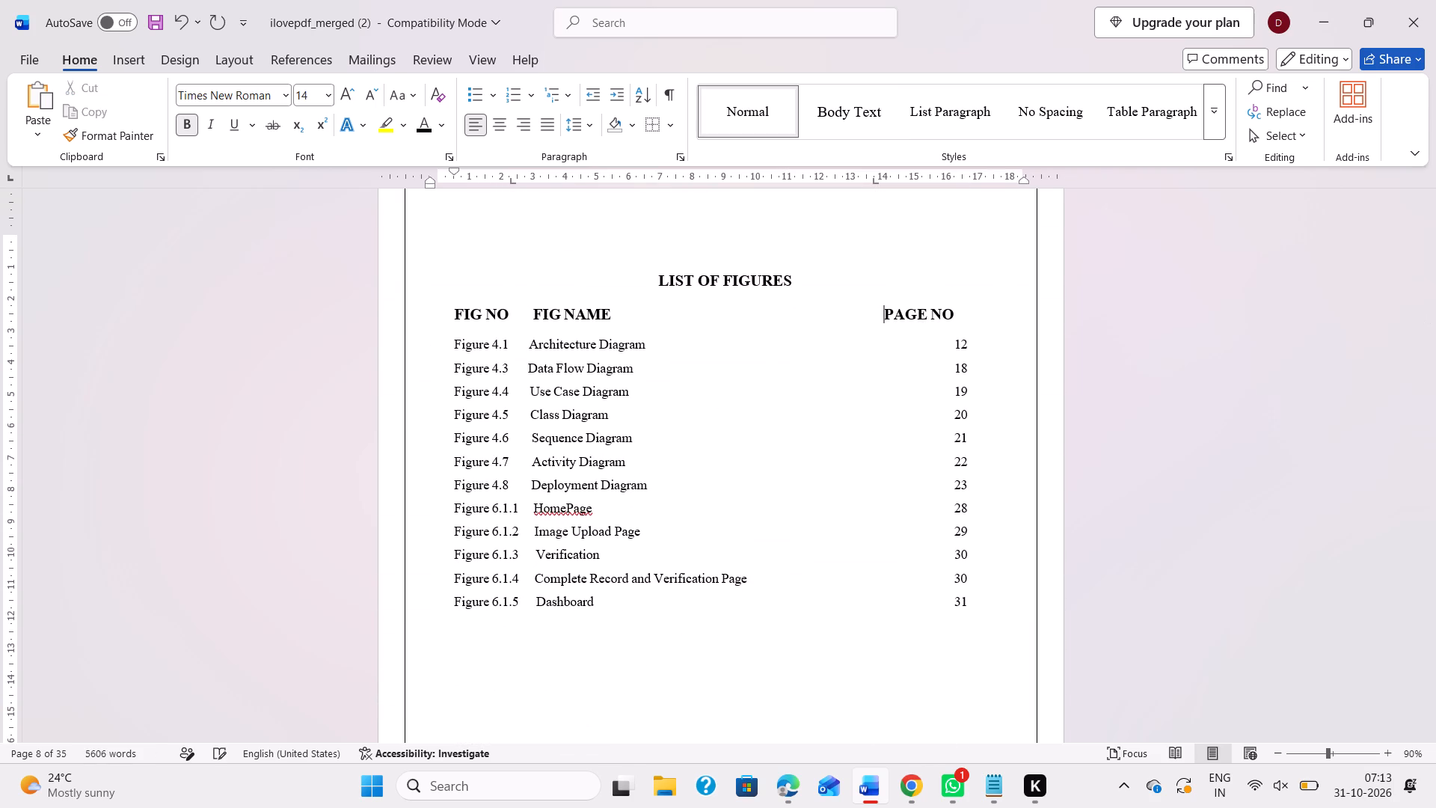
key(space)
key(space)
key(space)
key(space)
key(space)
Review the list of figures, the list of tables and the Chapter 1 pages up to section 1.2.1.
scroll(791, 335, up, 1)
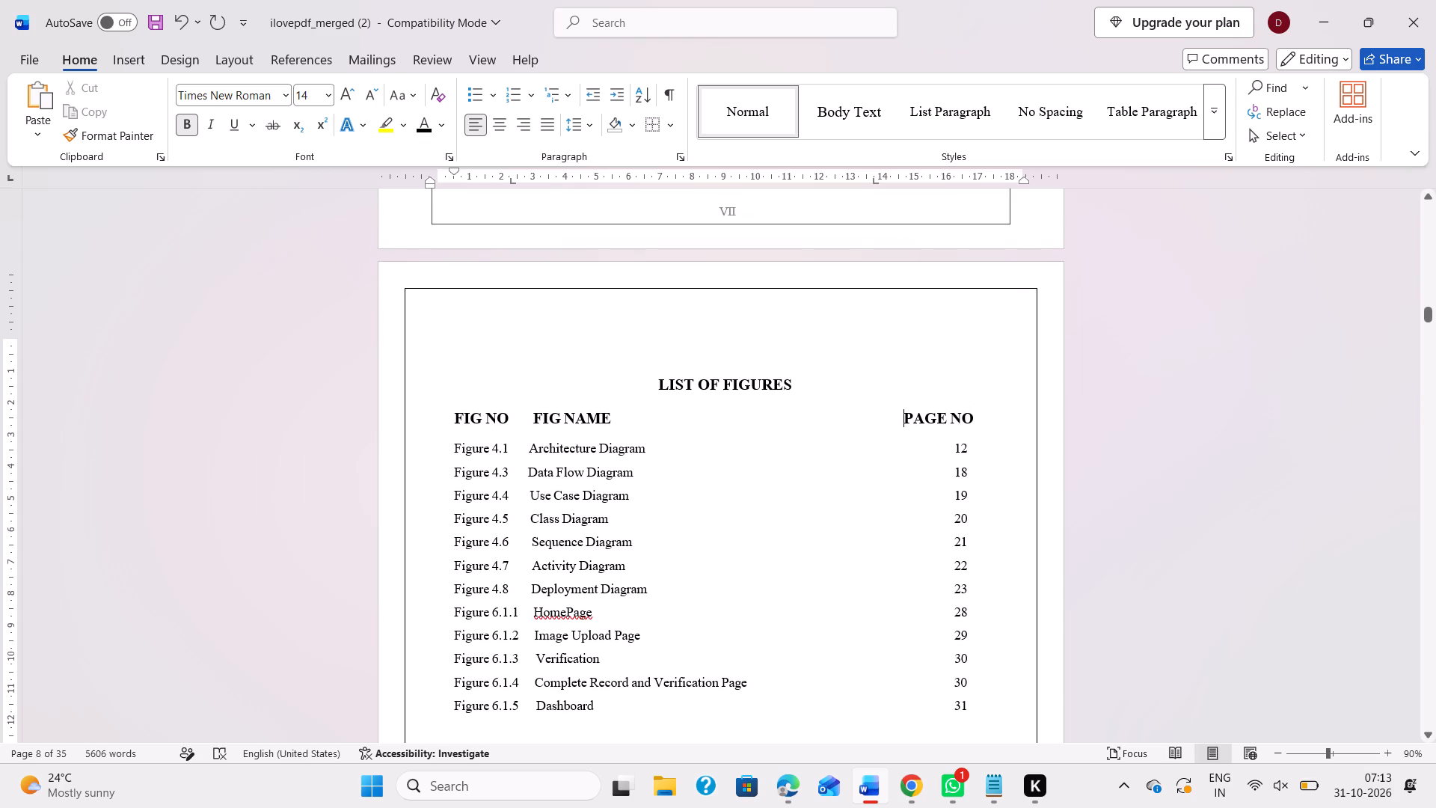
click(509, 469)
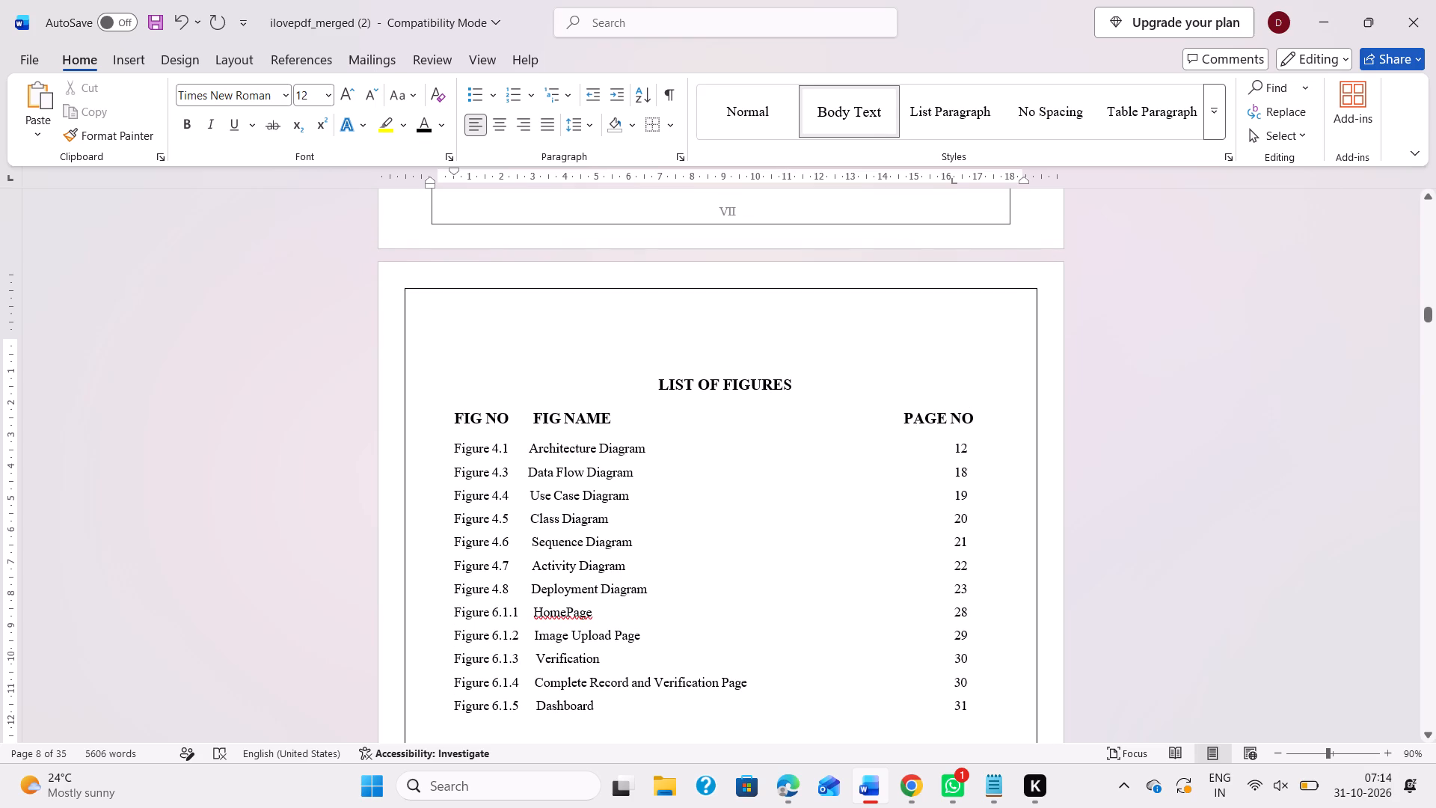
scroll(733, 511, down, 9)
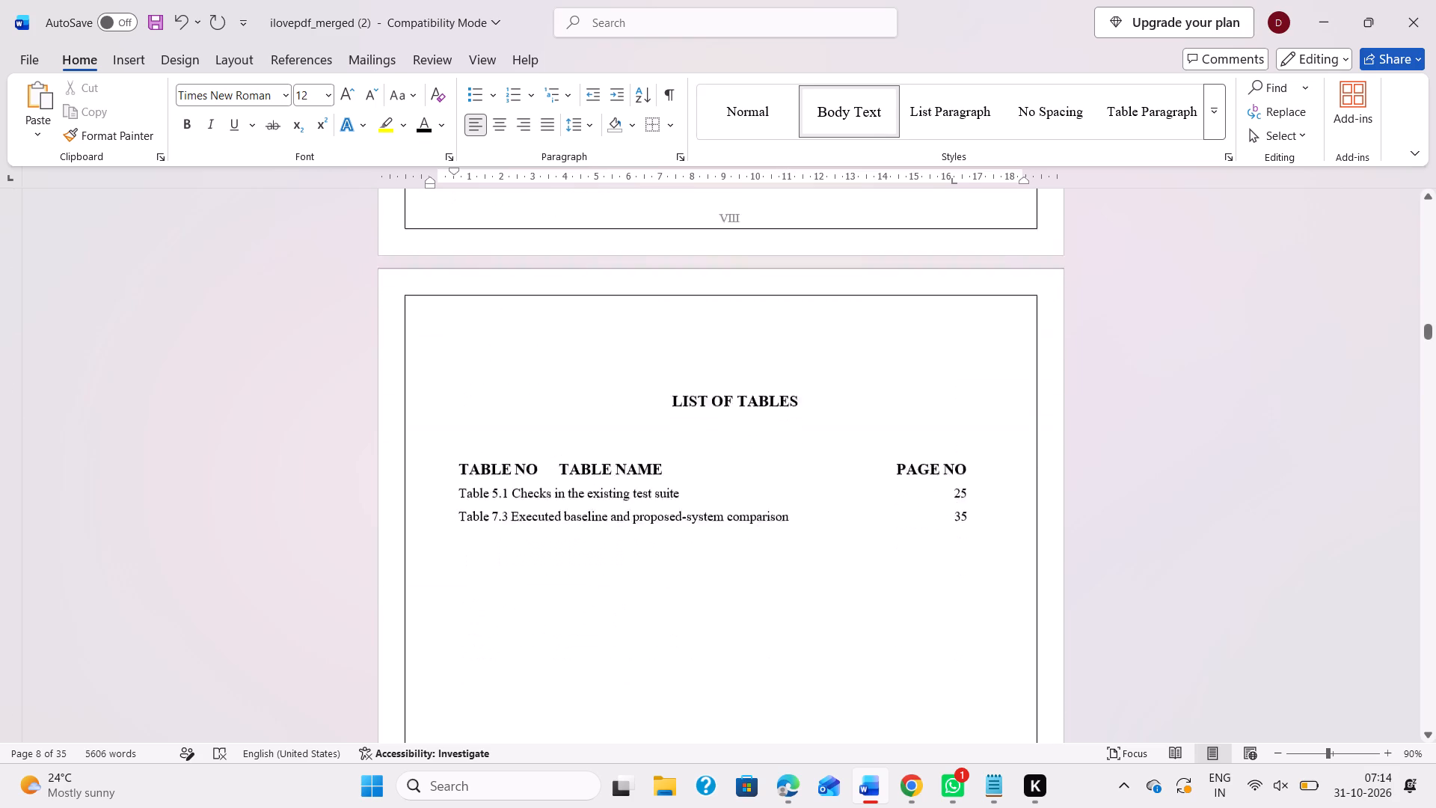
scroll(733, 511, down, 15)
scroll(733, 511, up, 3)
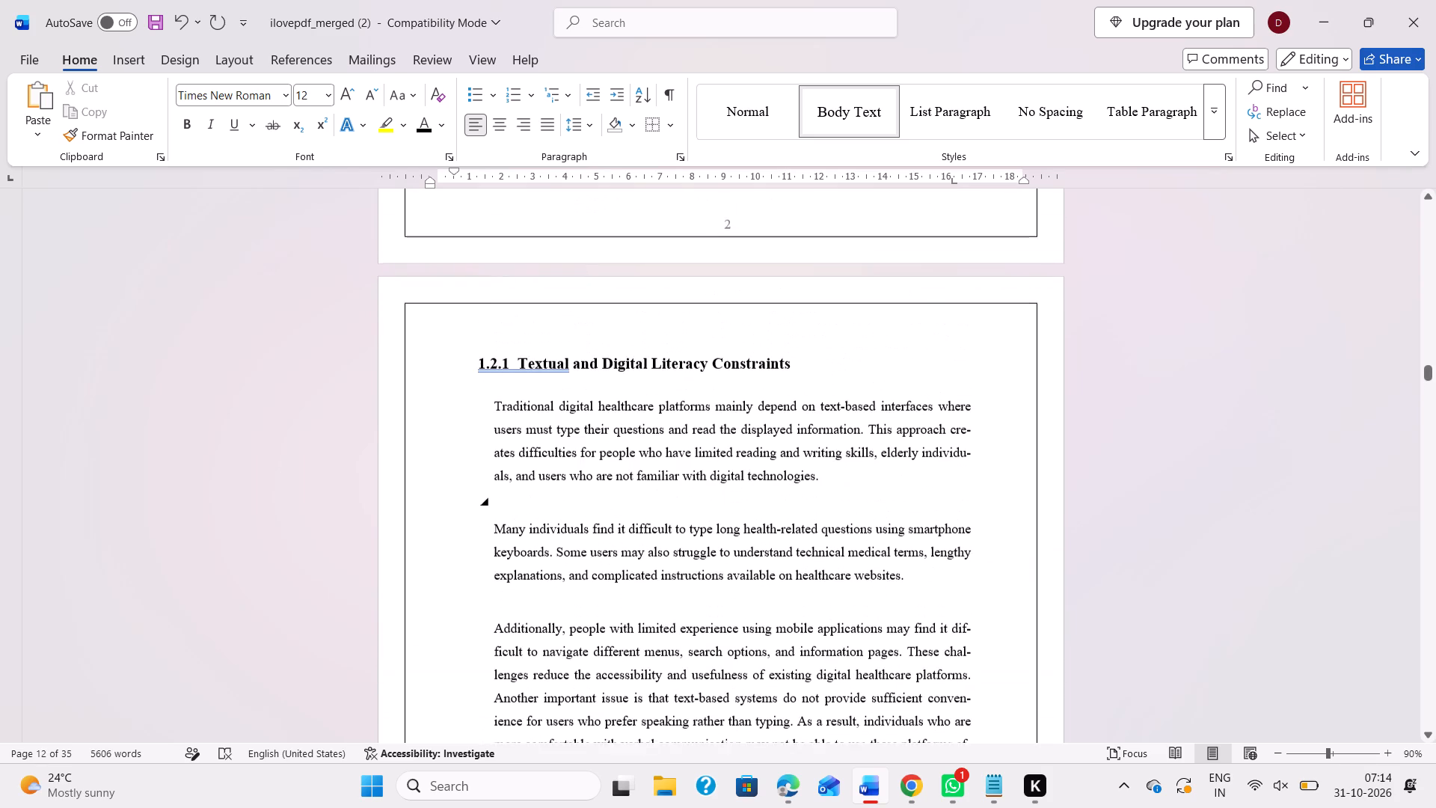
scroll(733, 511, up, 5)
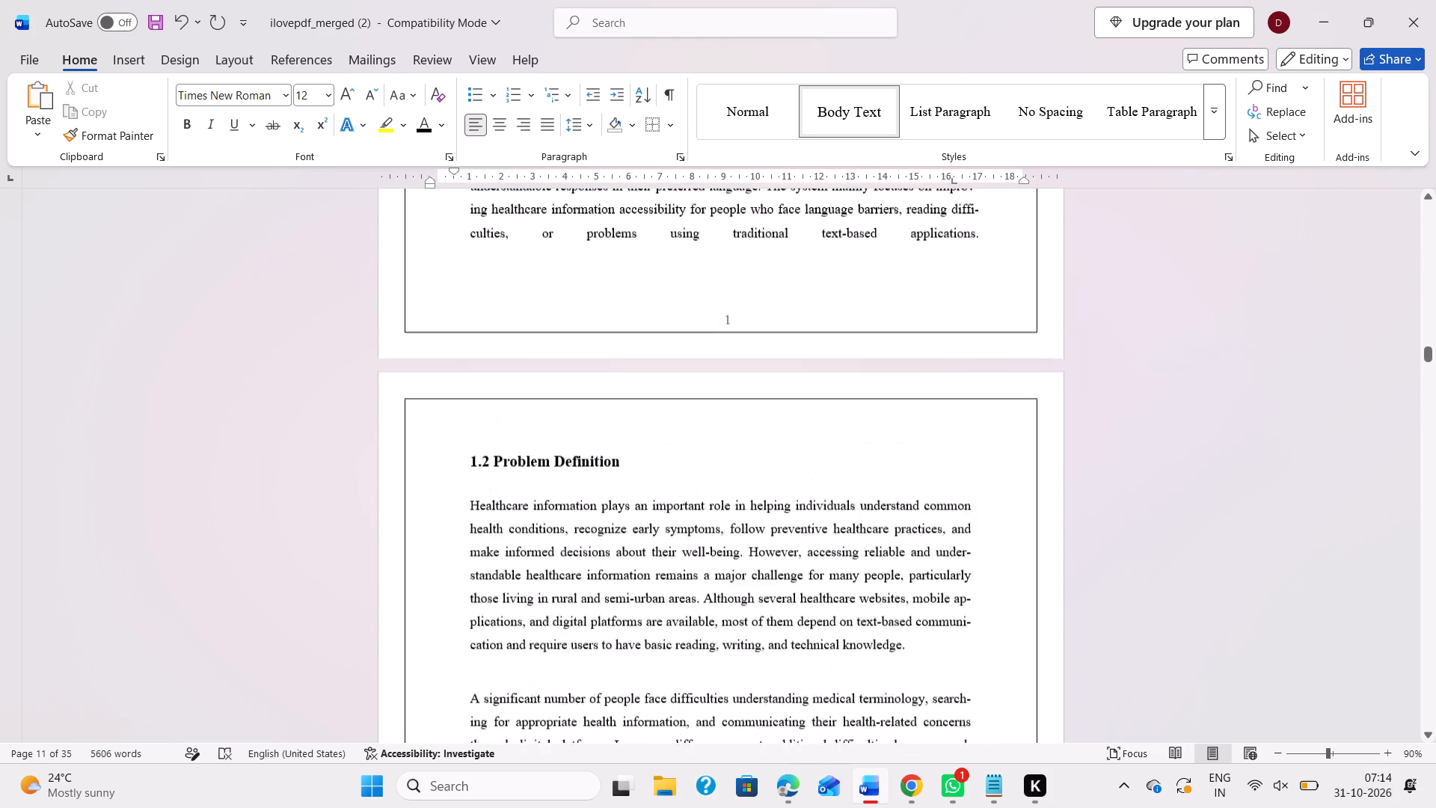
scroll(733, 511, up, 3)
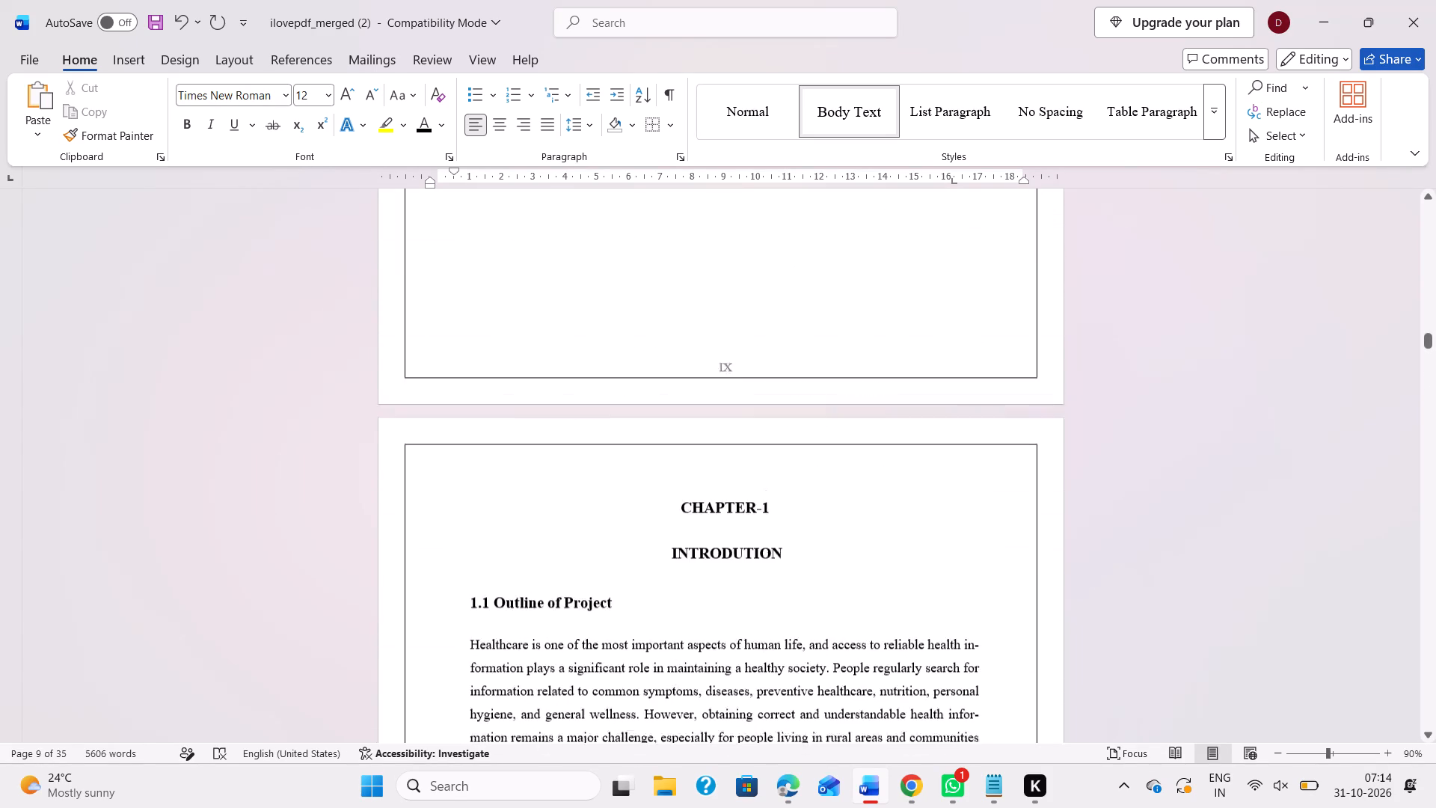
scroll(733, 511, up, 5)
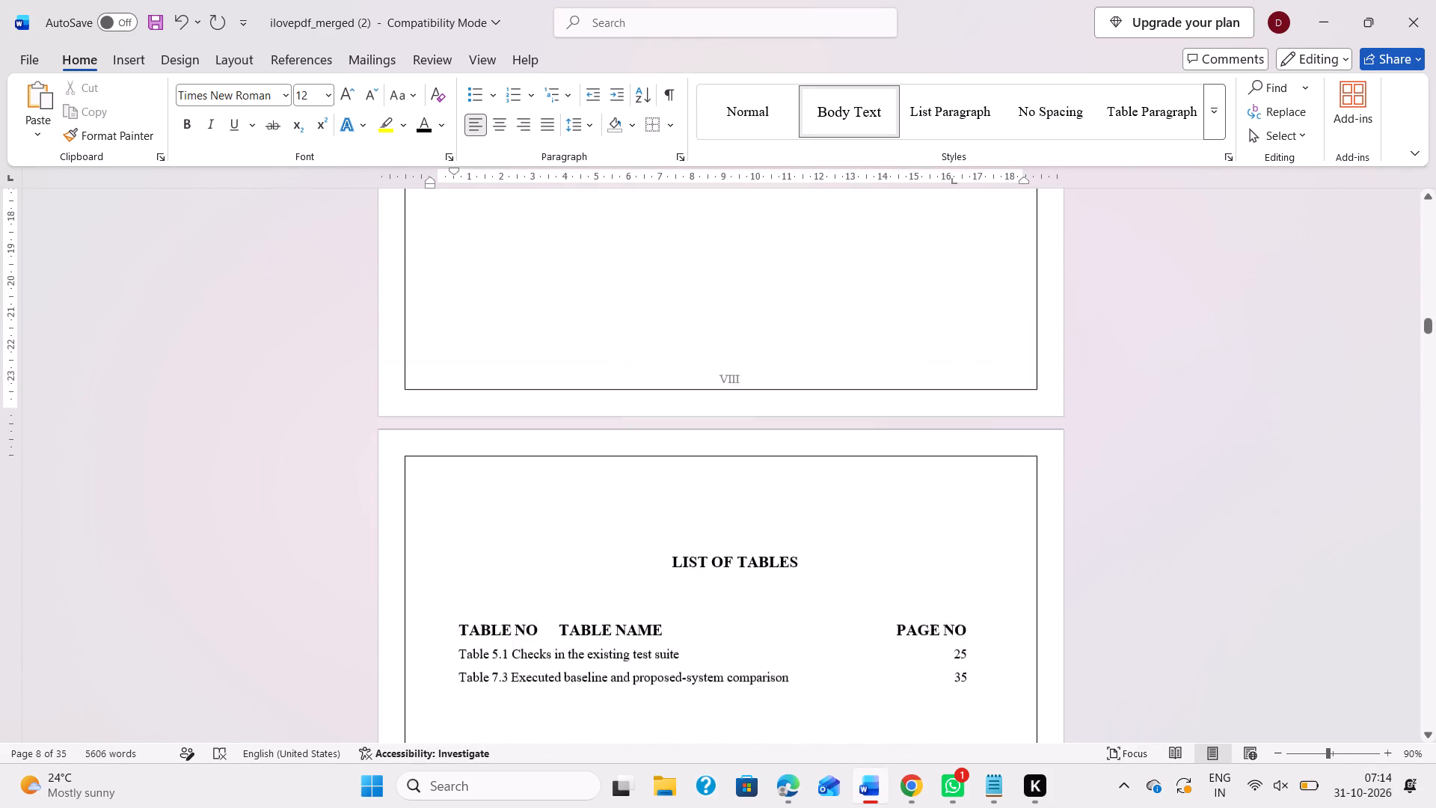
scroll(733, 511, up, 1)
scroll(733, 511, down, 4)
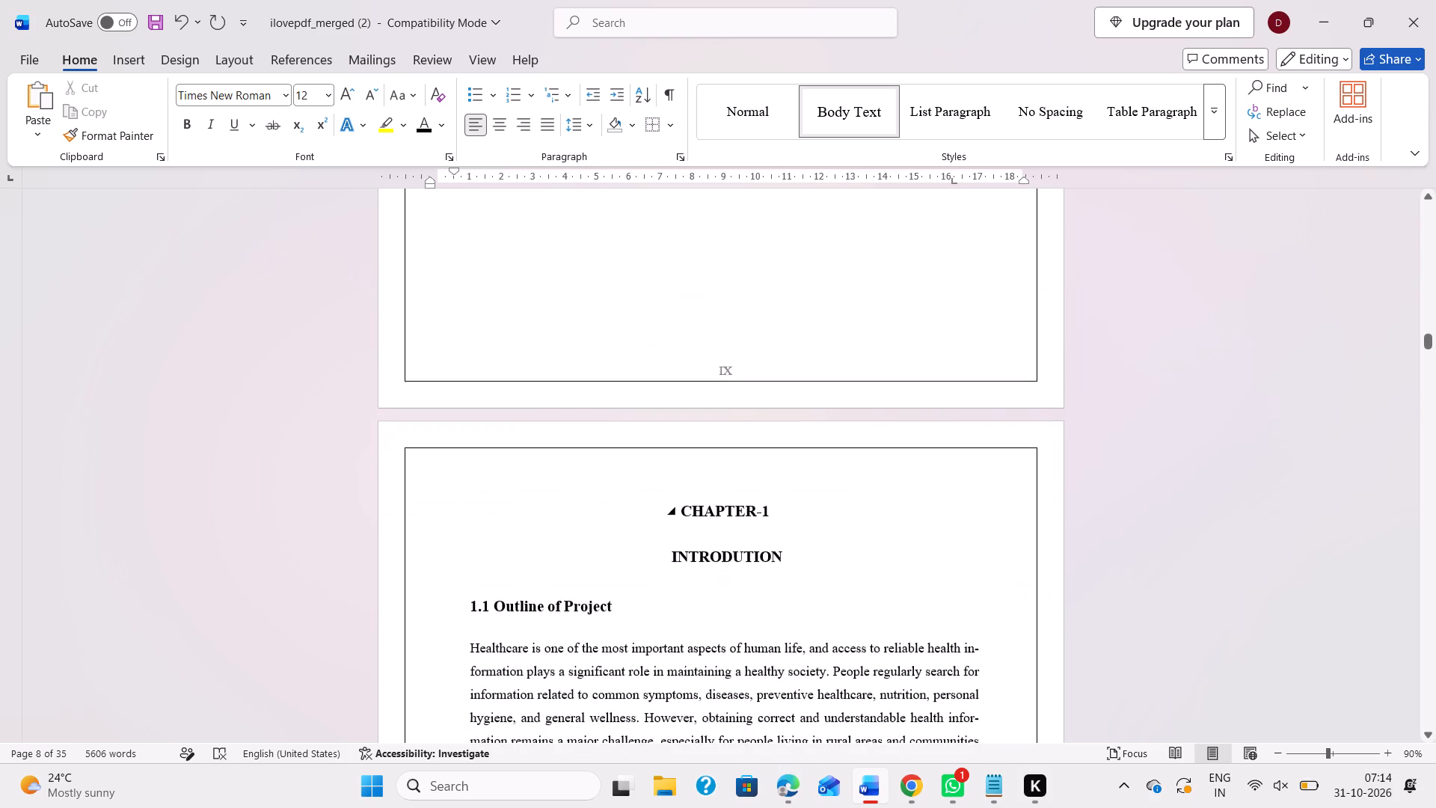
scroll(733, 511, up, 3)
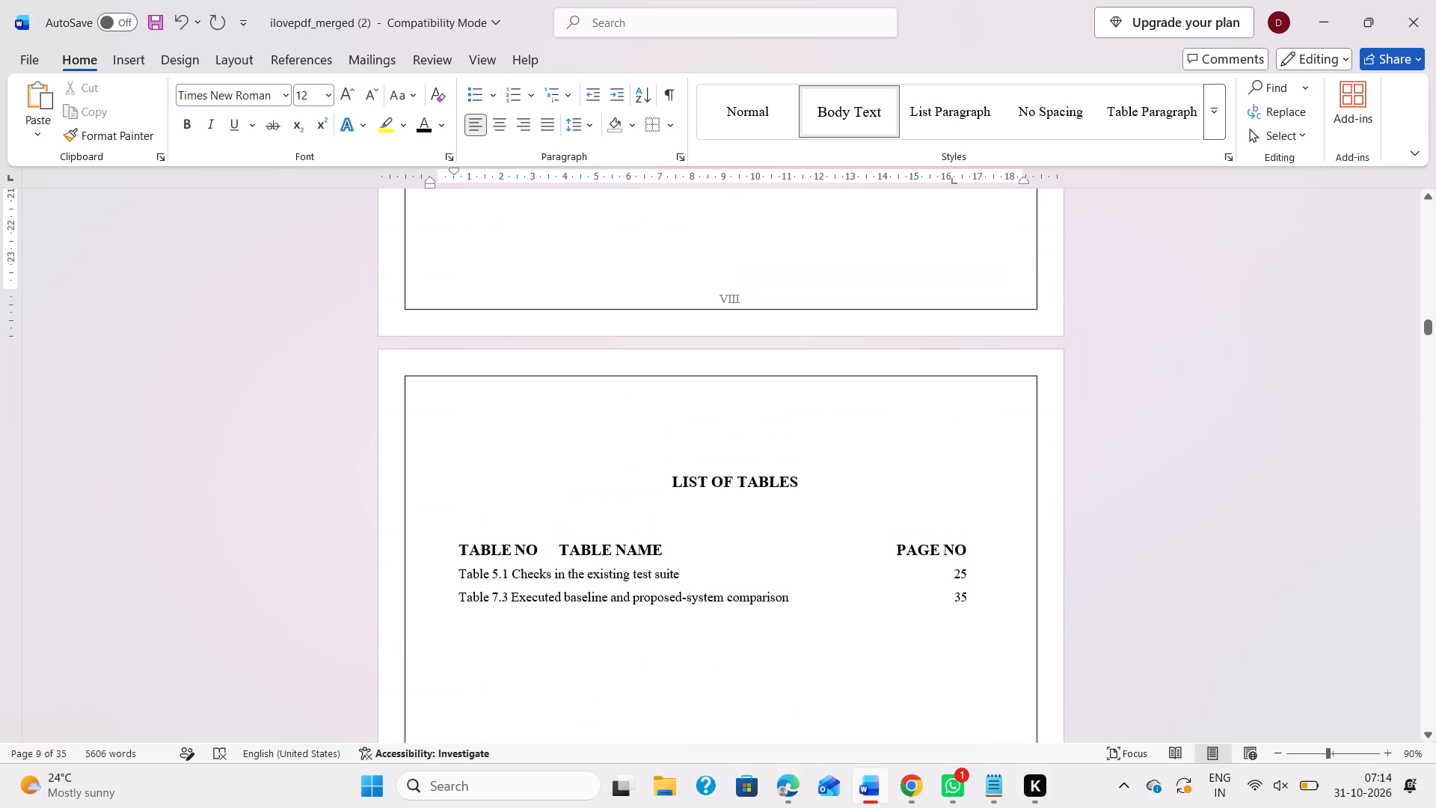
scroll(733, 511, up, 4)
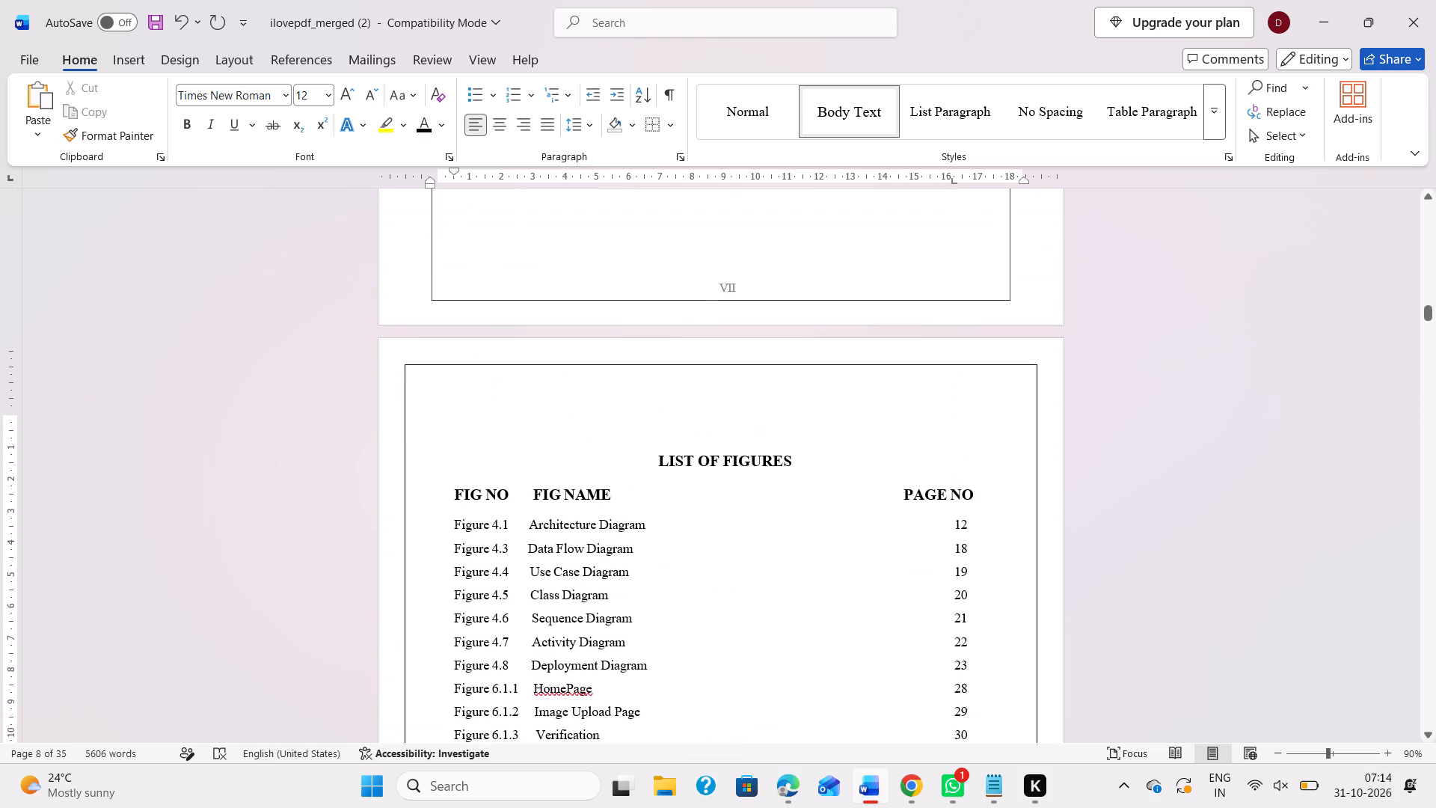
scroll(733, 511, down, 7)
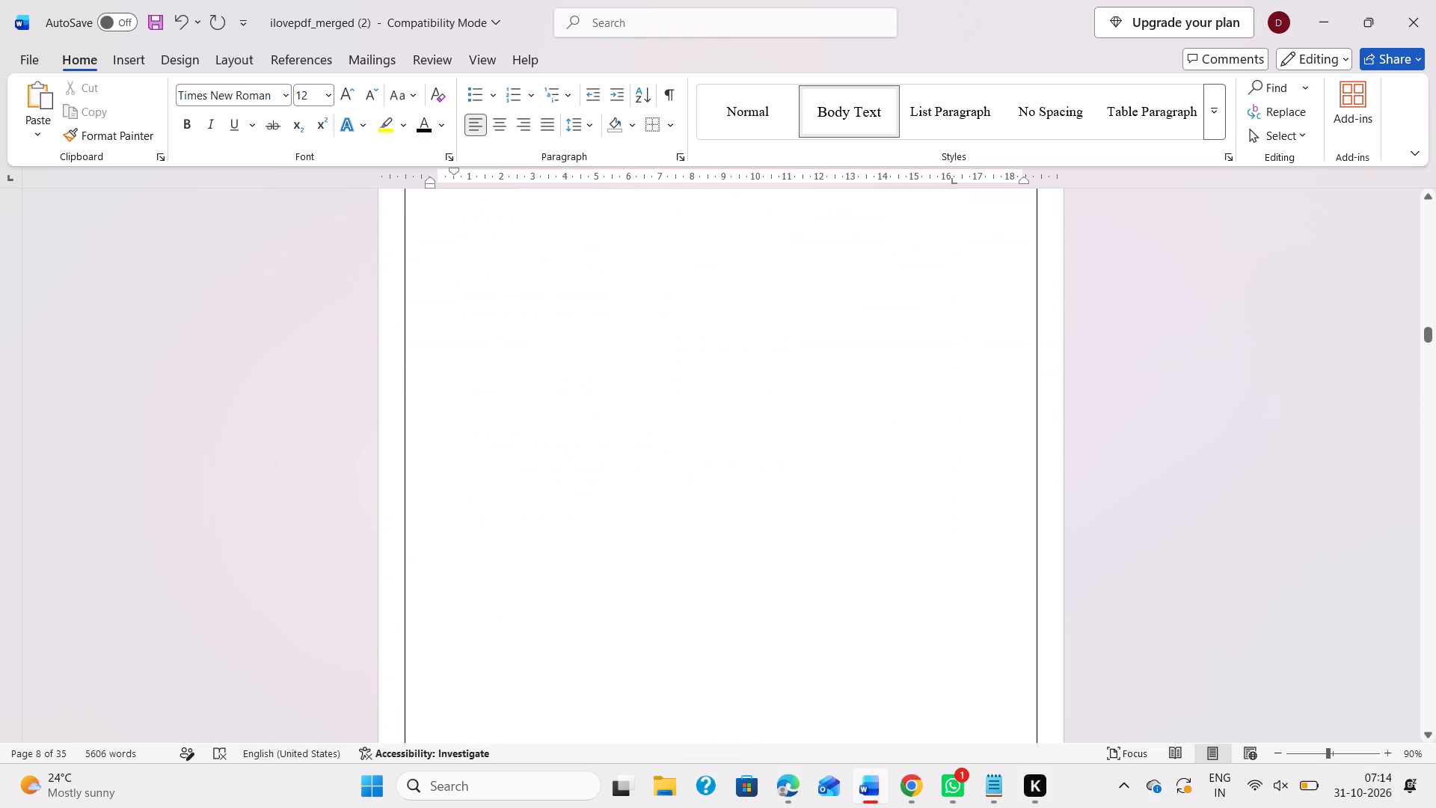
scroll(733, 511, down, 3)
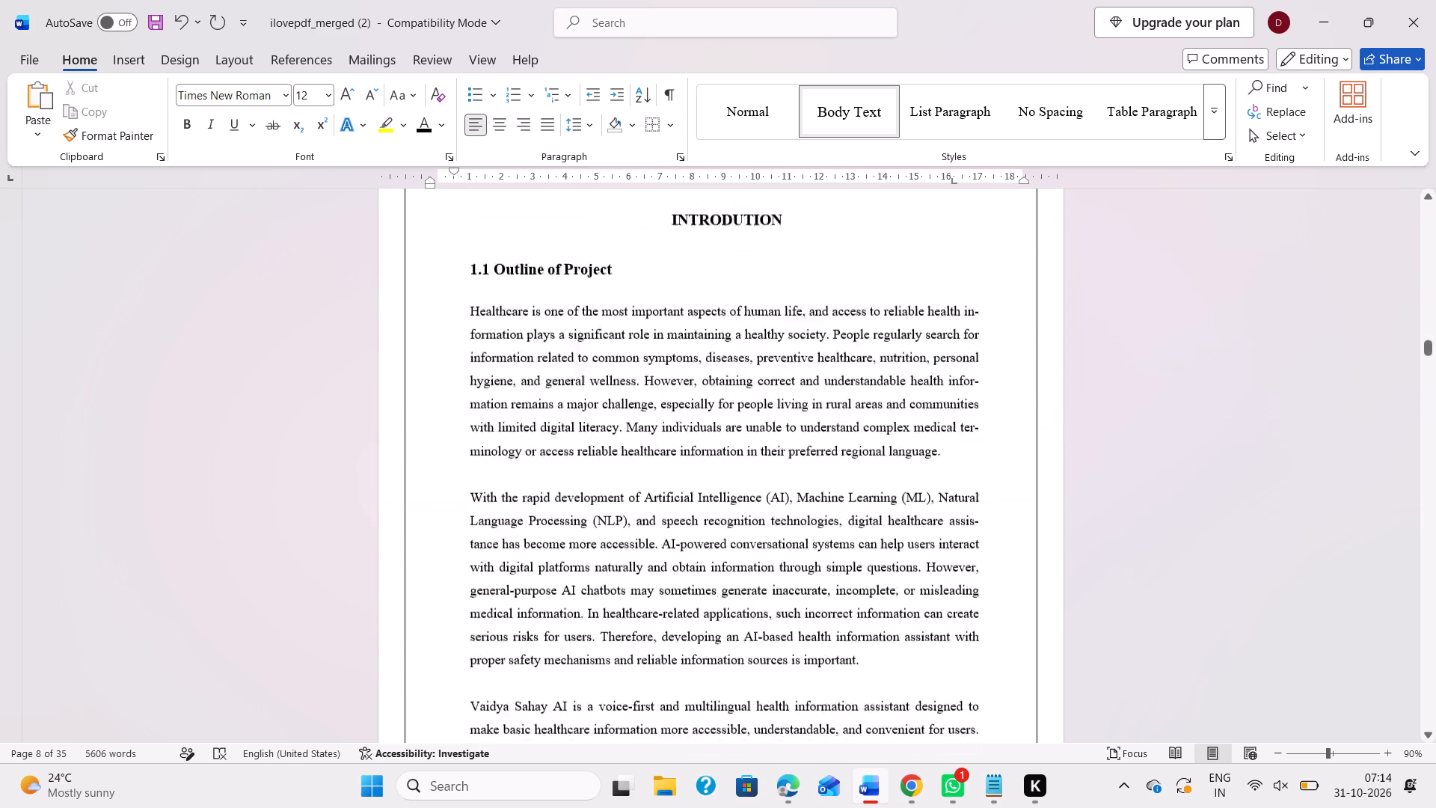
scroll(734, 495, down, 3)
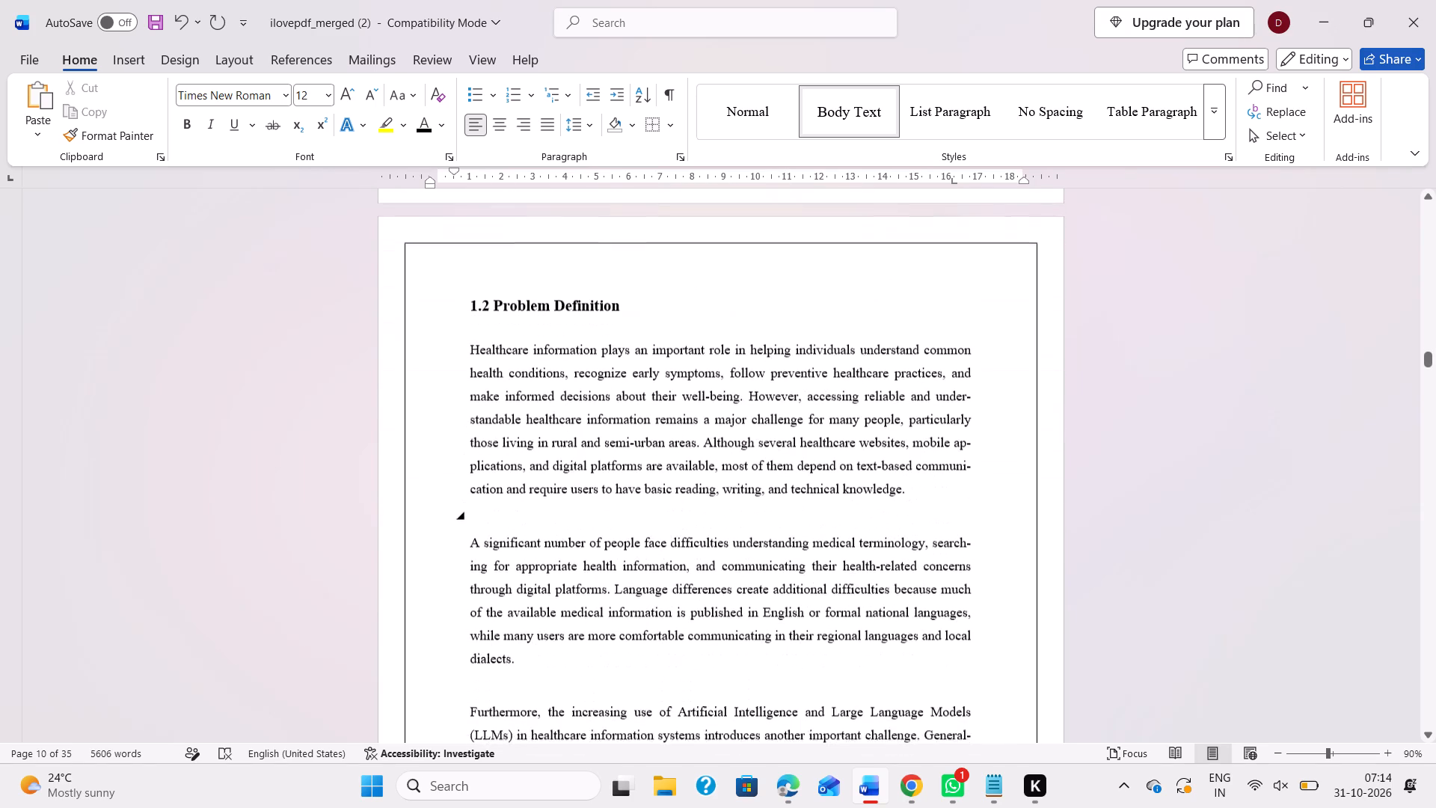
scroll(734, 495, down, 3)
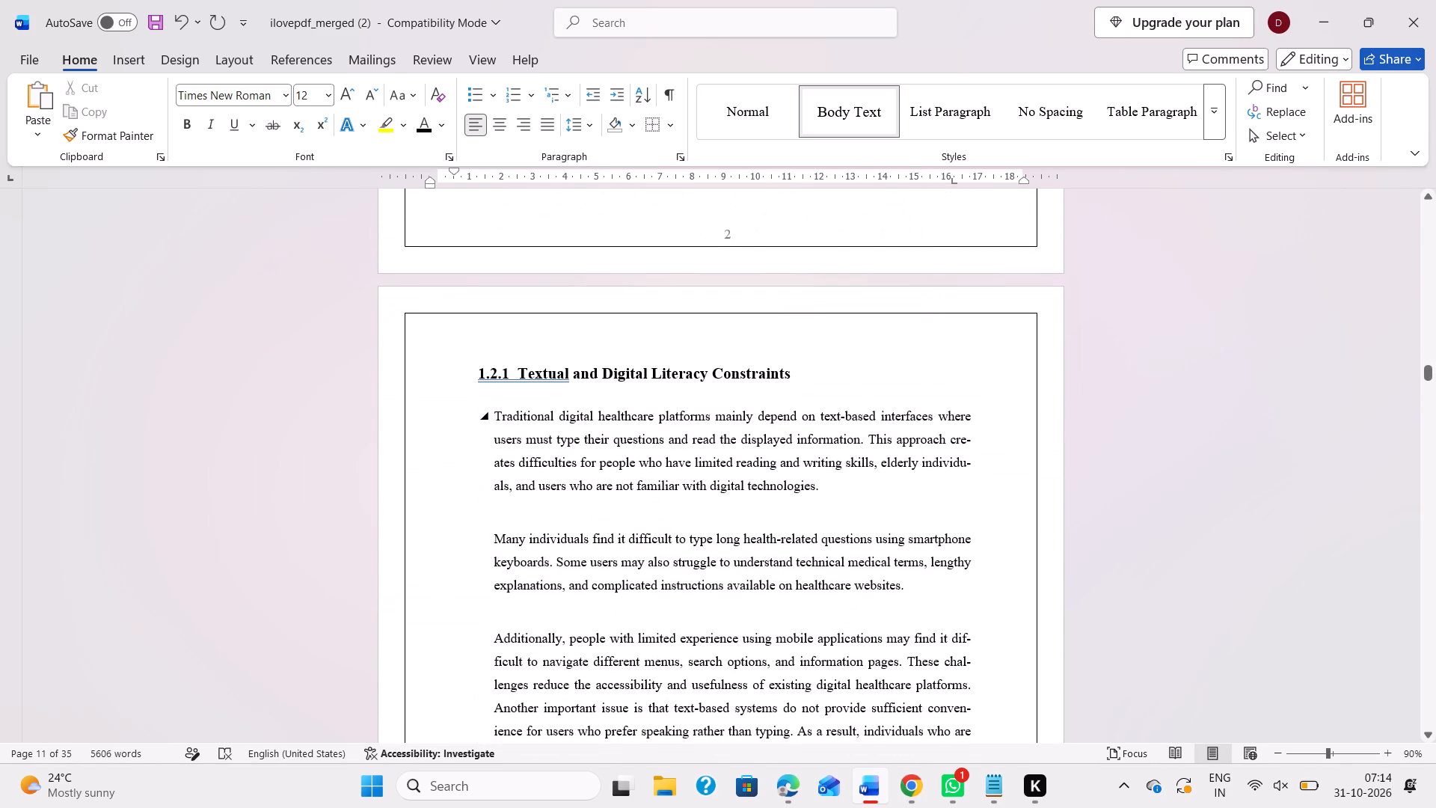
scroll(734, 495, up, 6)
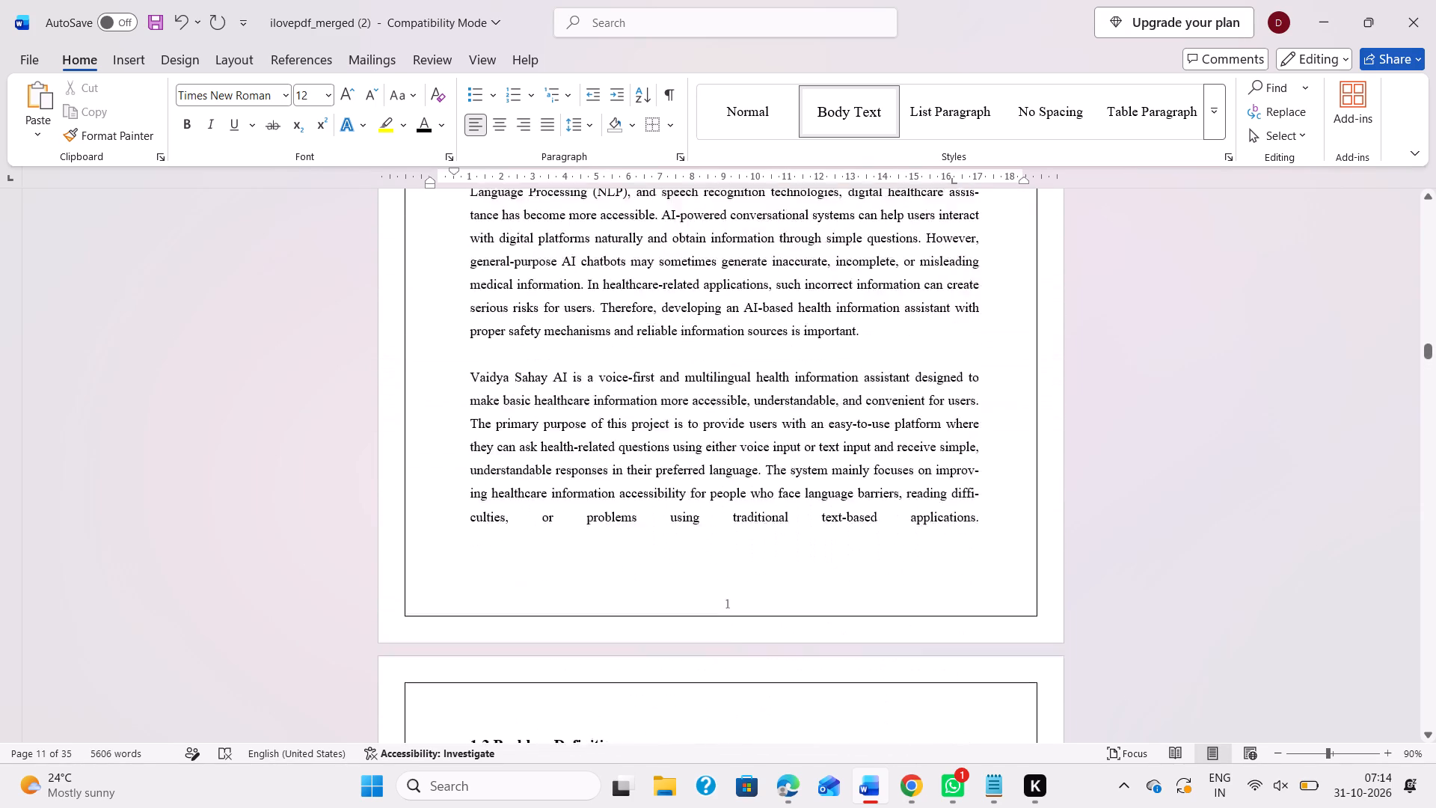
scroll(734, 495, down, 1)
scroll(734, 495, up, 6)
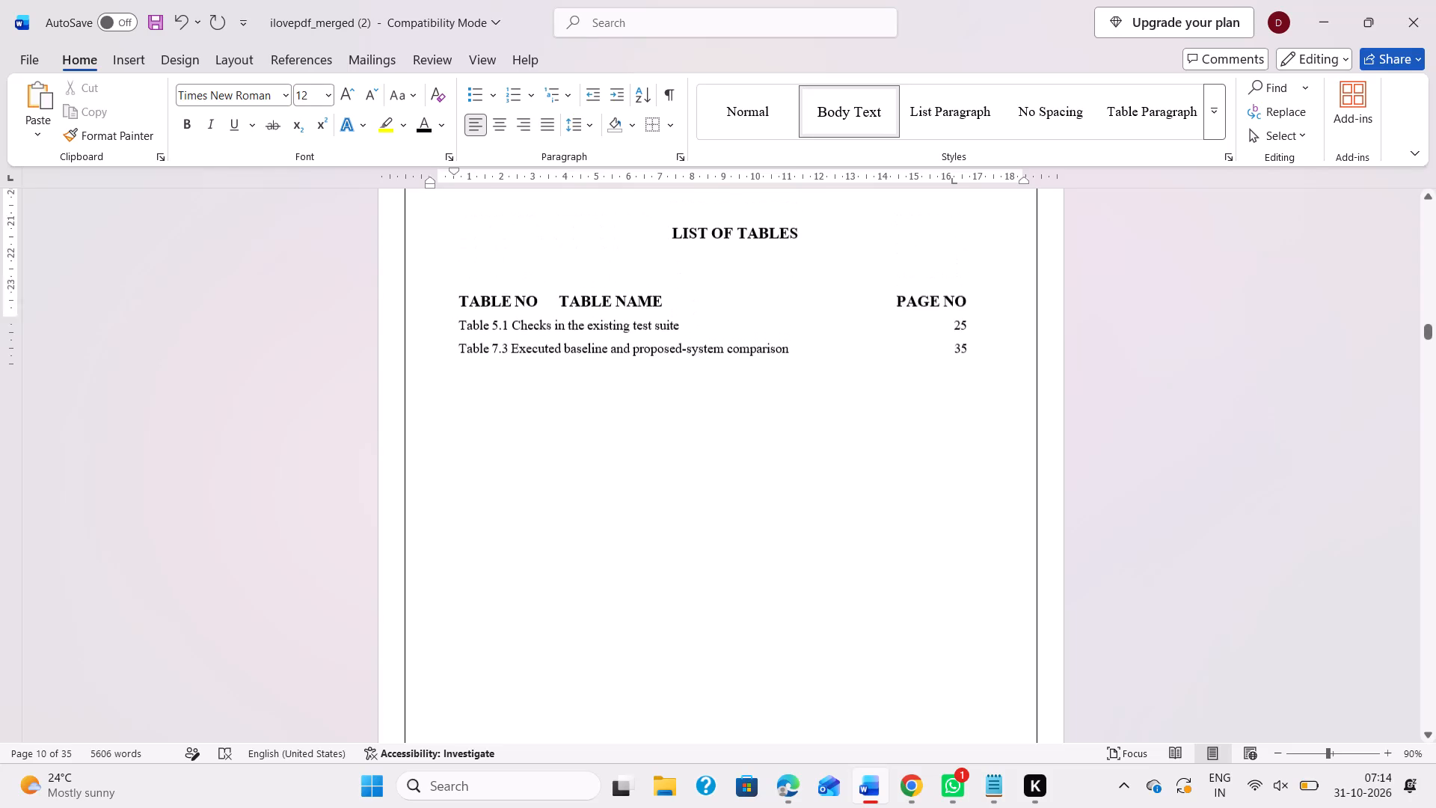
scroll(734, 495, up, 1)
right_click(734, 495)
scroll(734, 495, up, 1)
scroll(734, 495, down, 1)
click(609, 468)
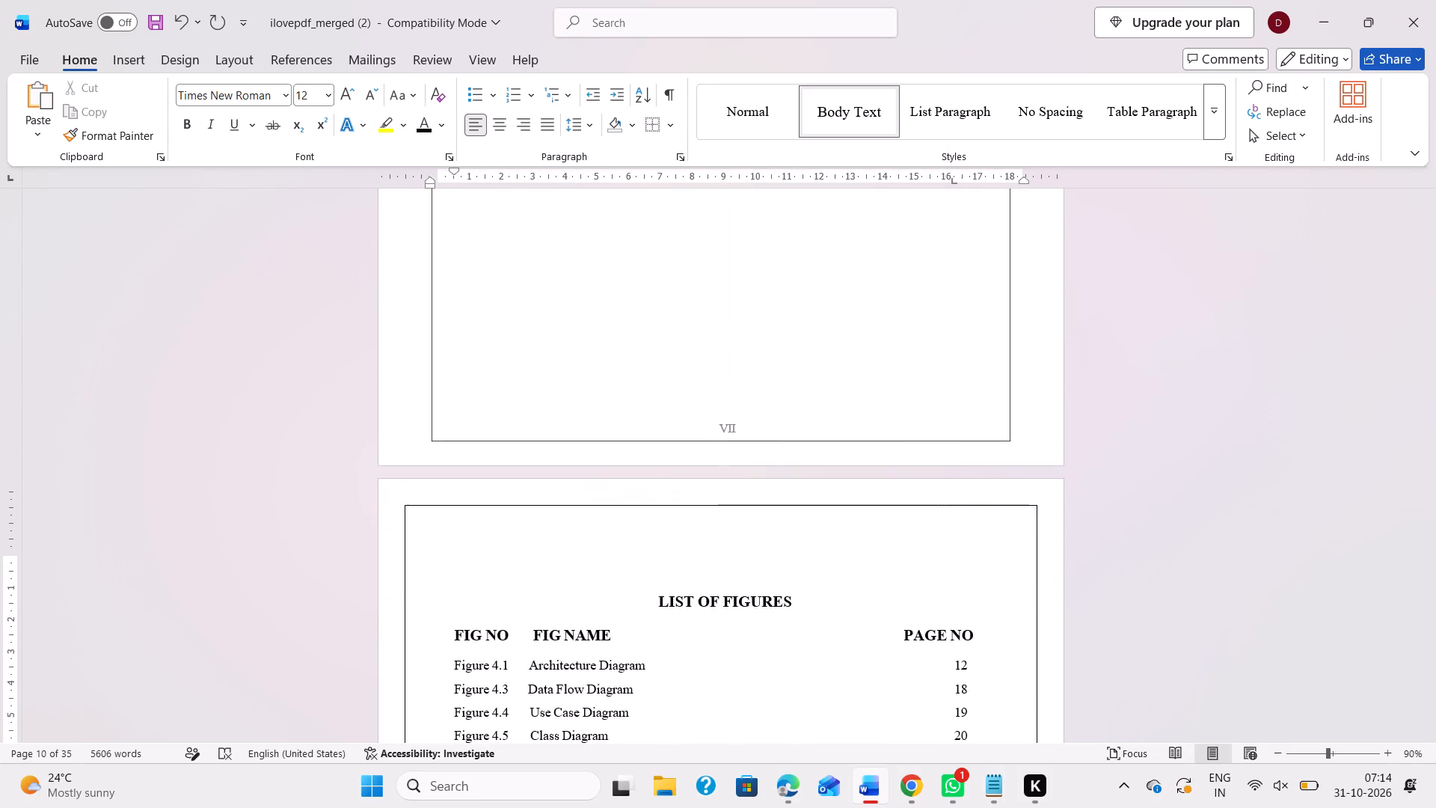
scroll(609, 468, down, 2)
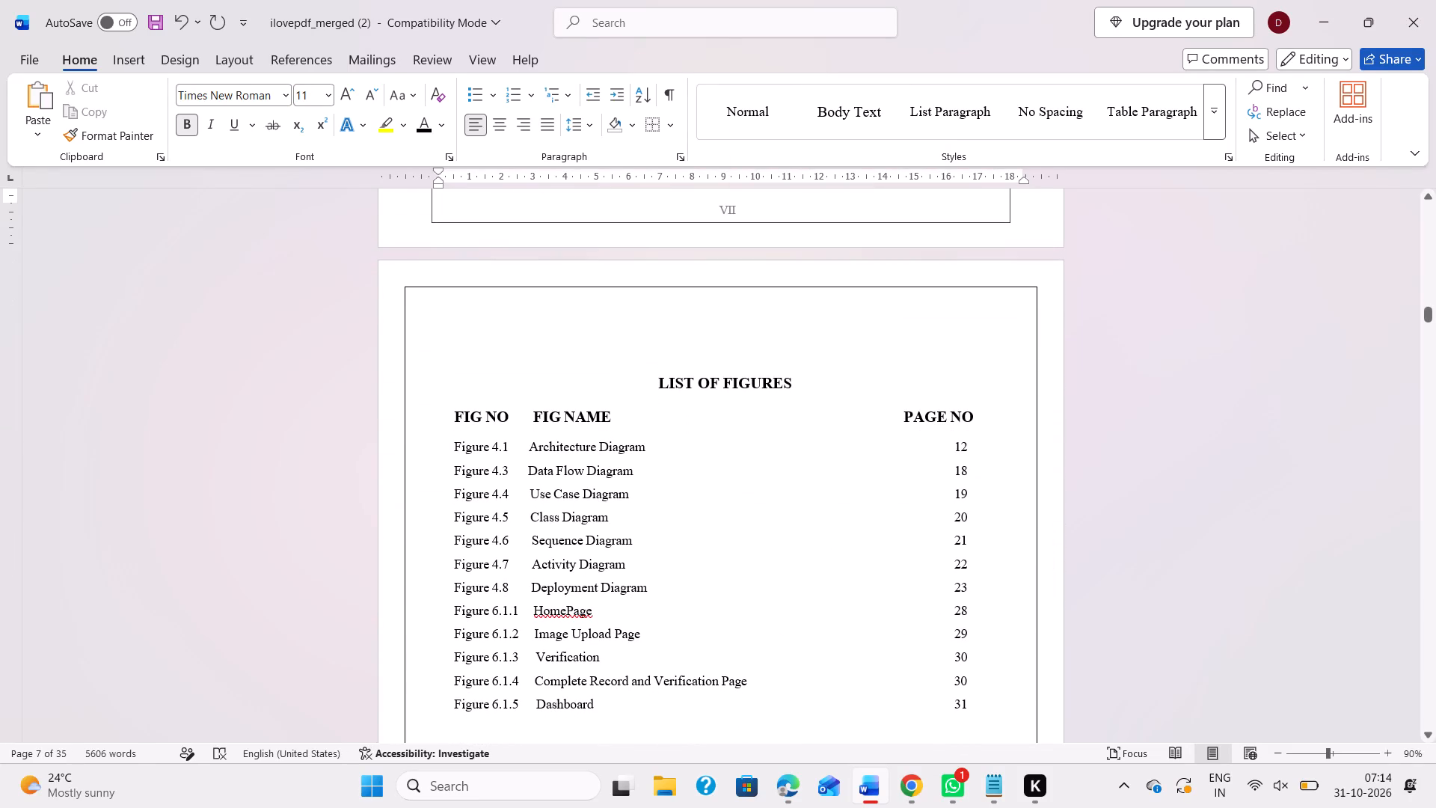
Find the Figure 4.1 diagram in the report body and check its caption and page number against the Architecture Diagram entry.
click(648, 447)
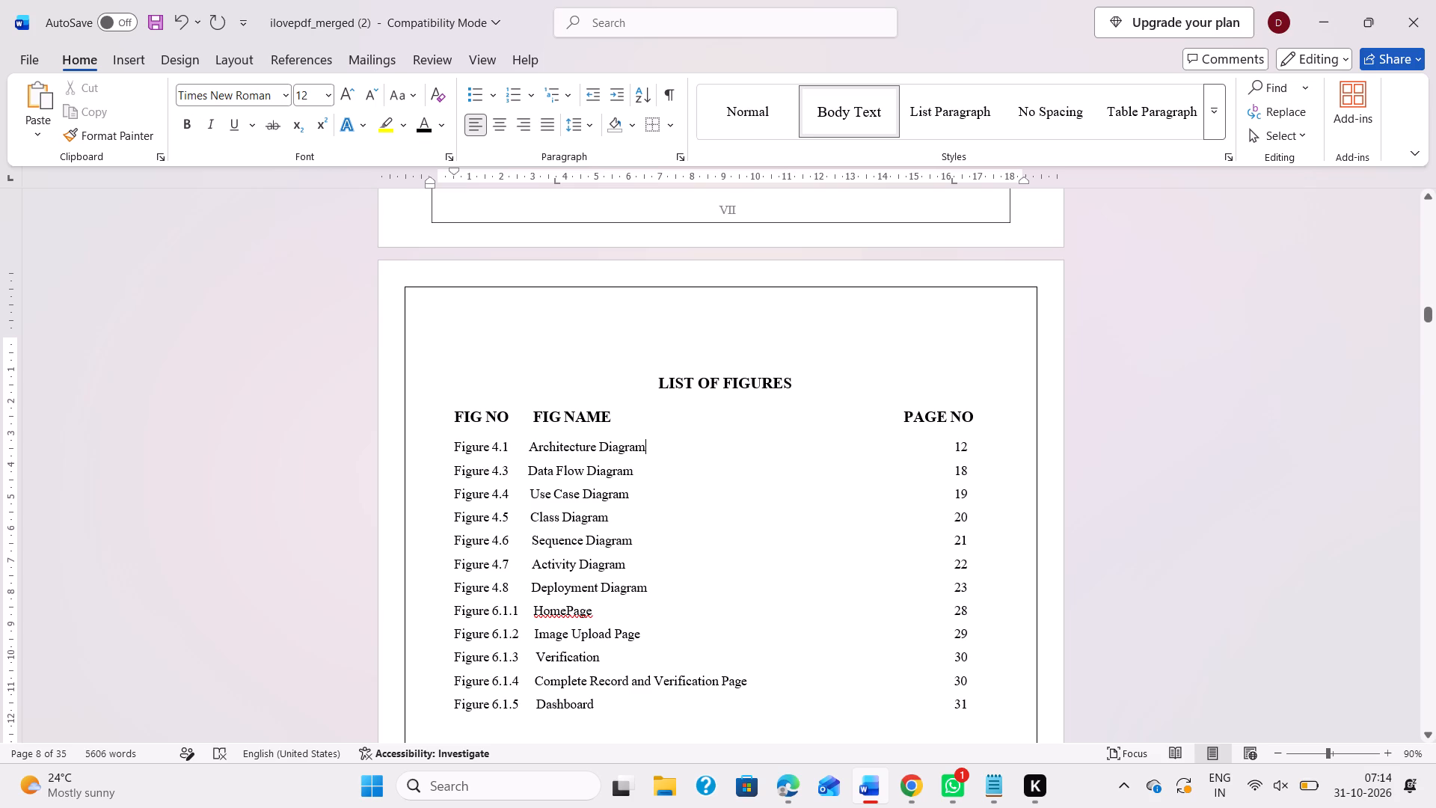
scroll(648, 447, down, 10)
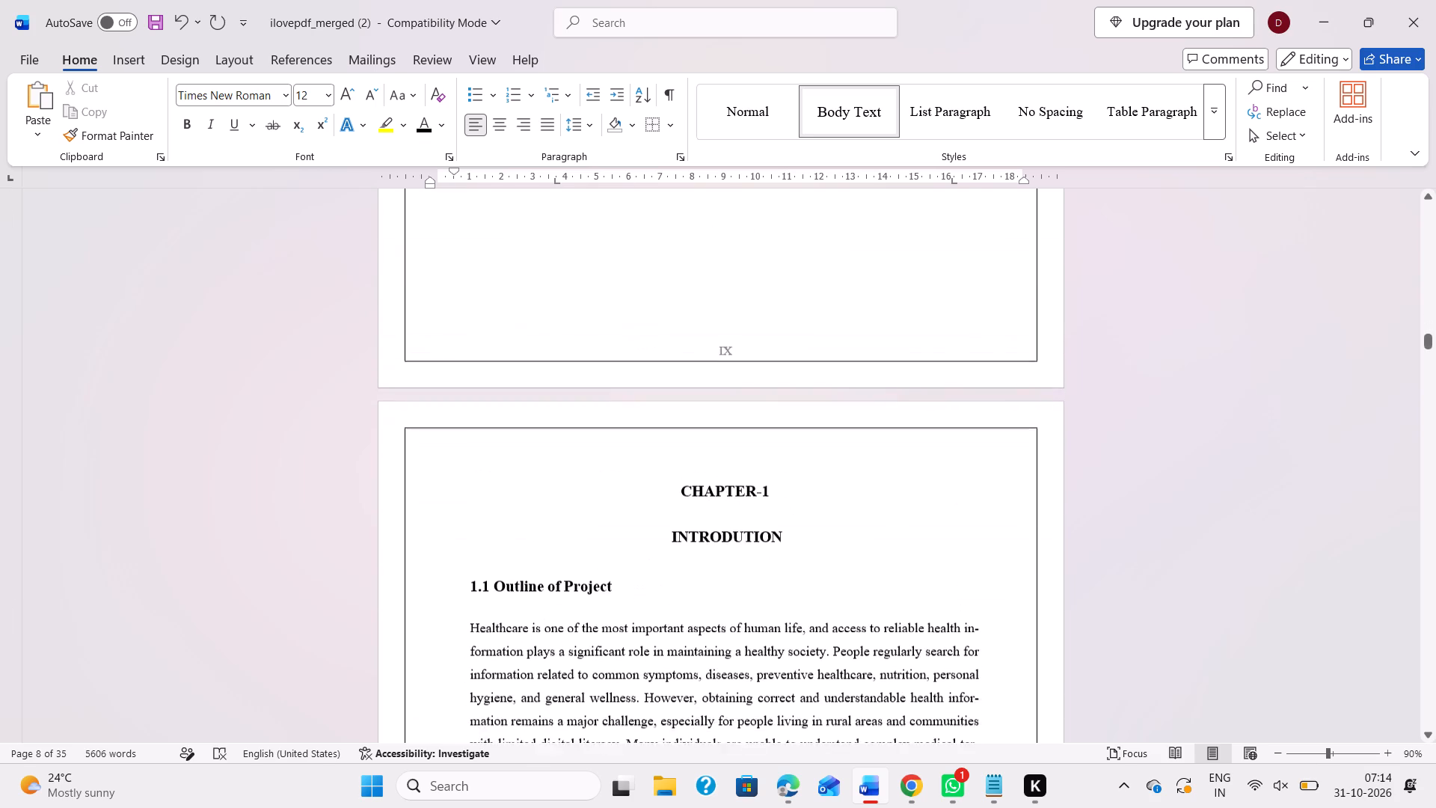
scroll(648, 447, down, 18)
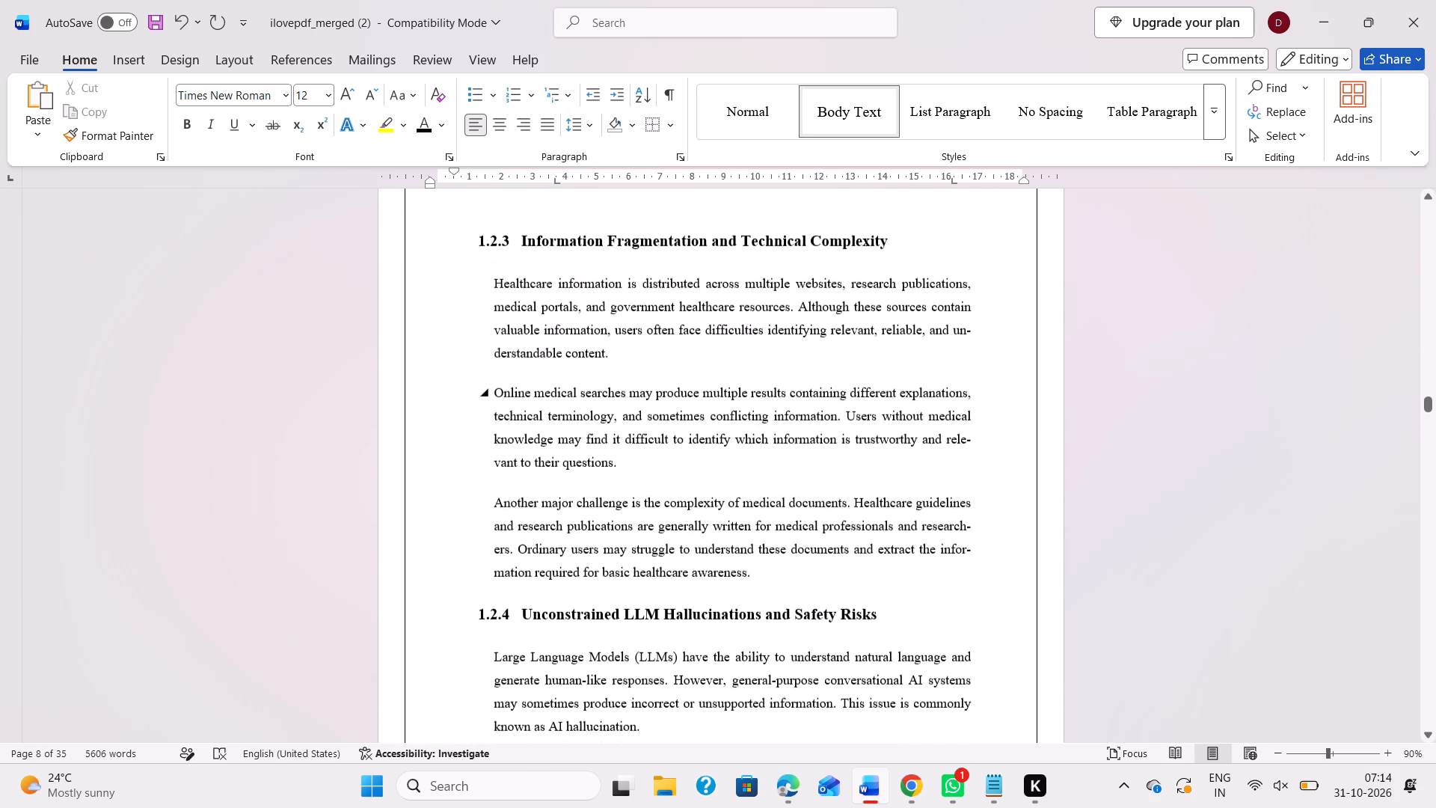
scroll(648, 447, down, 8)
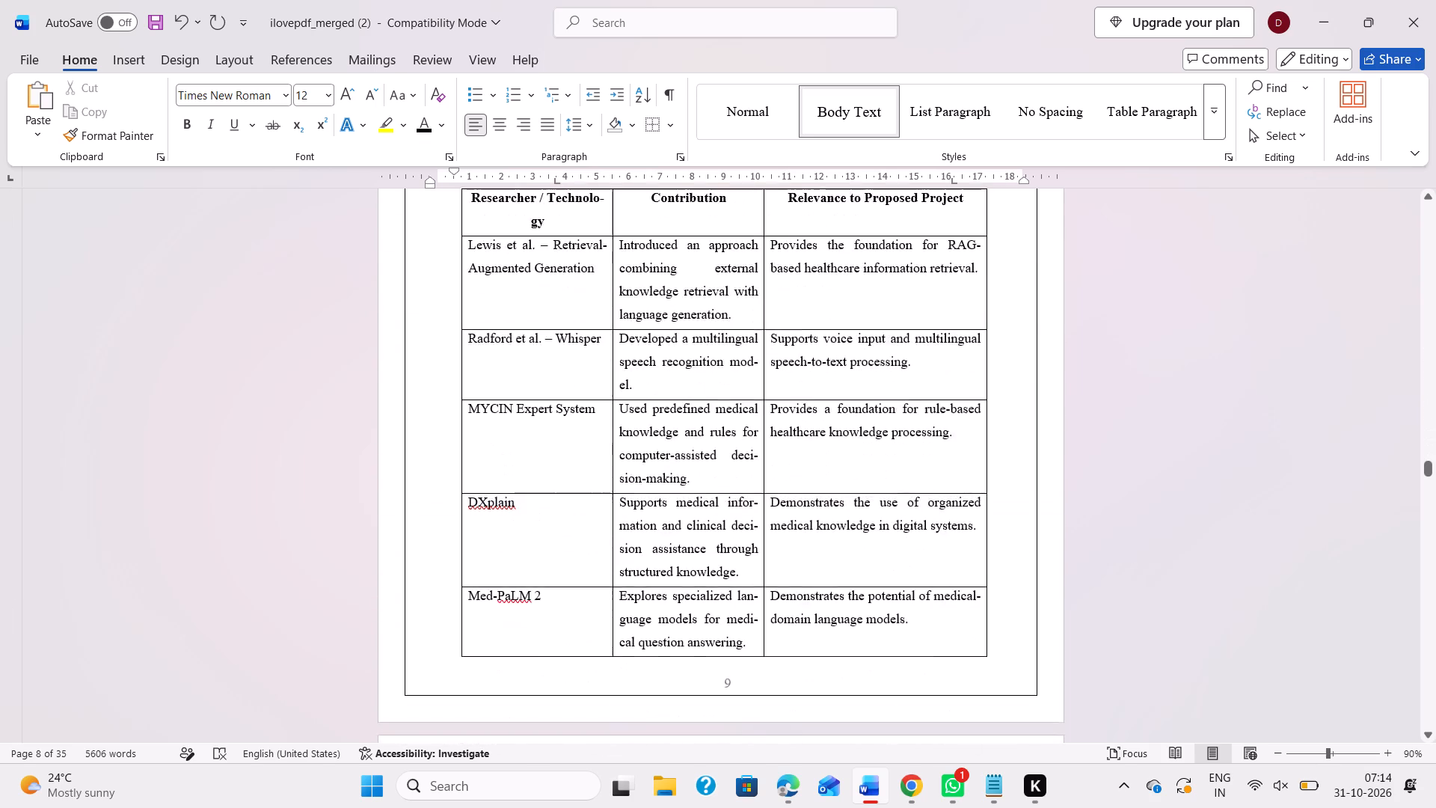
scroll(648, 447, down, 11)
scroll(648, 447, up, 1)
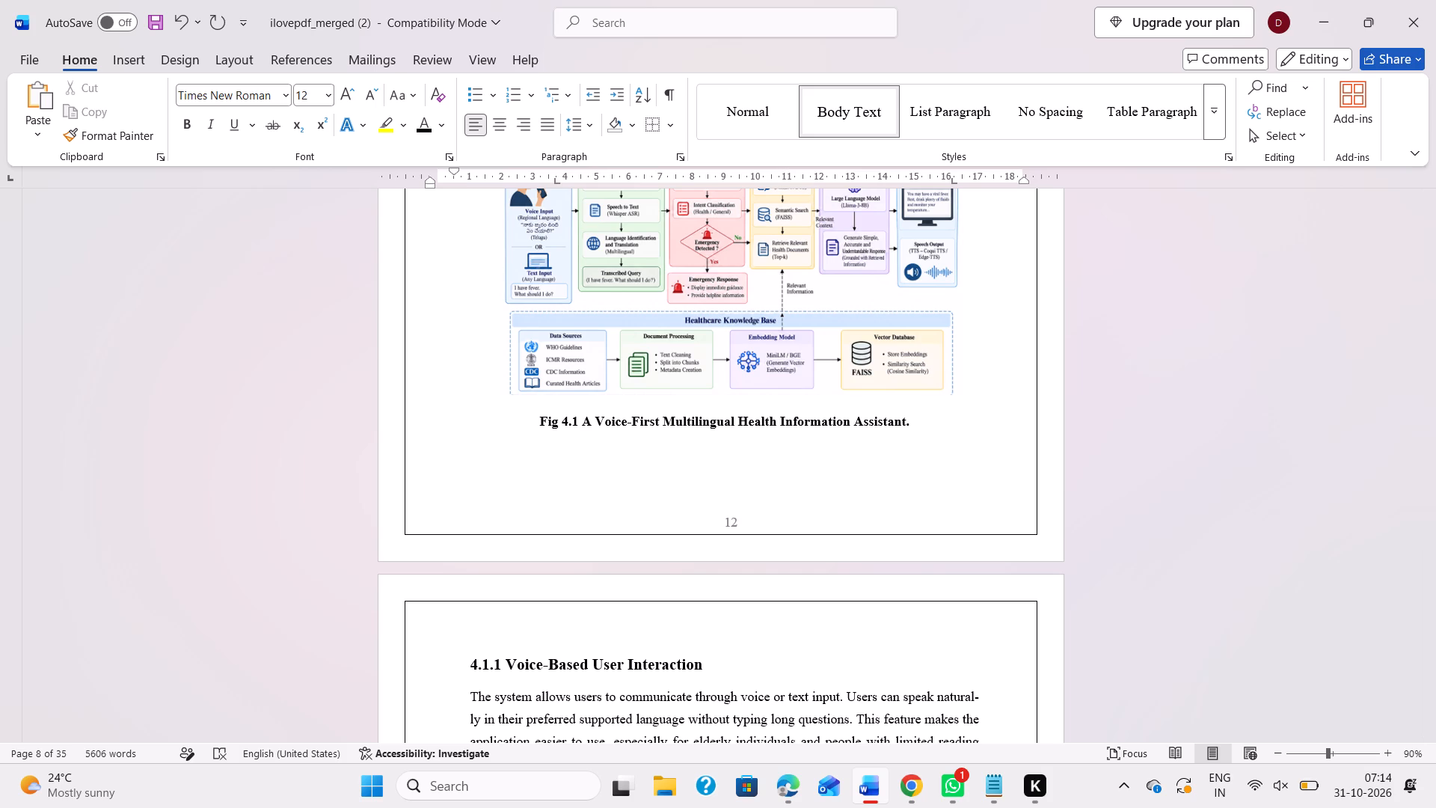
Look through section 4.1 of the report body for the Fig 4.2 diagram and check its caption and page number.
scroll(648, 447, down, 5)
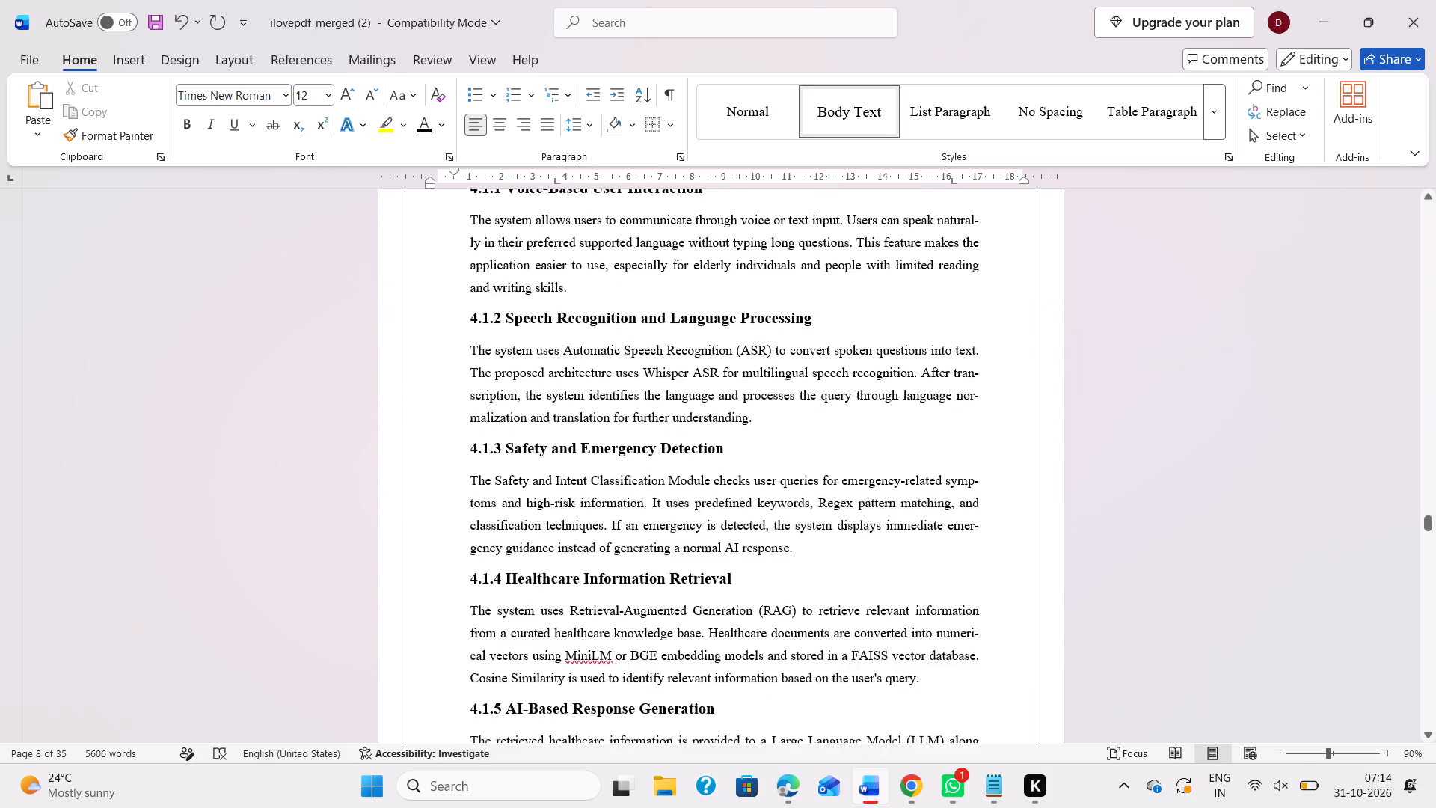
scroll(648, 447, down, 4)
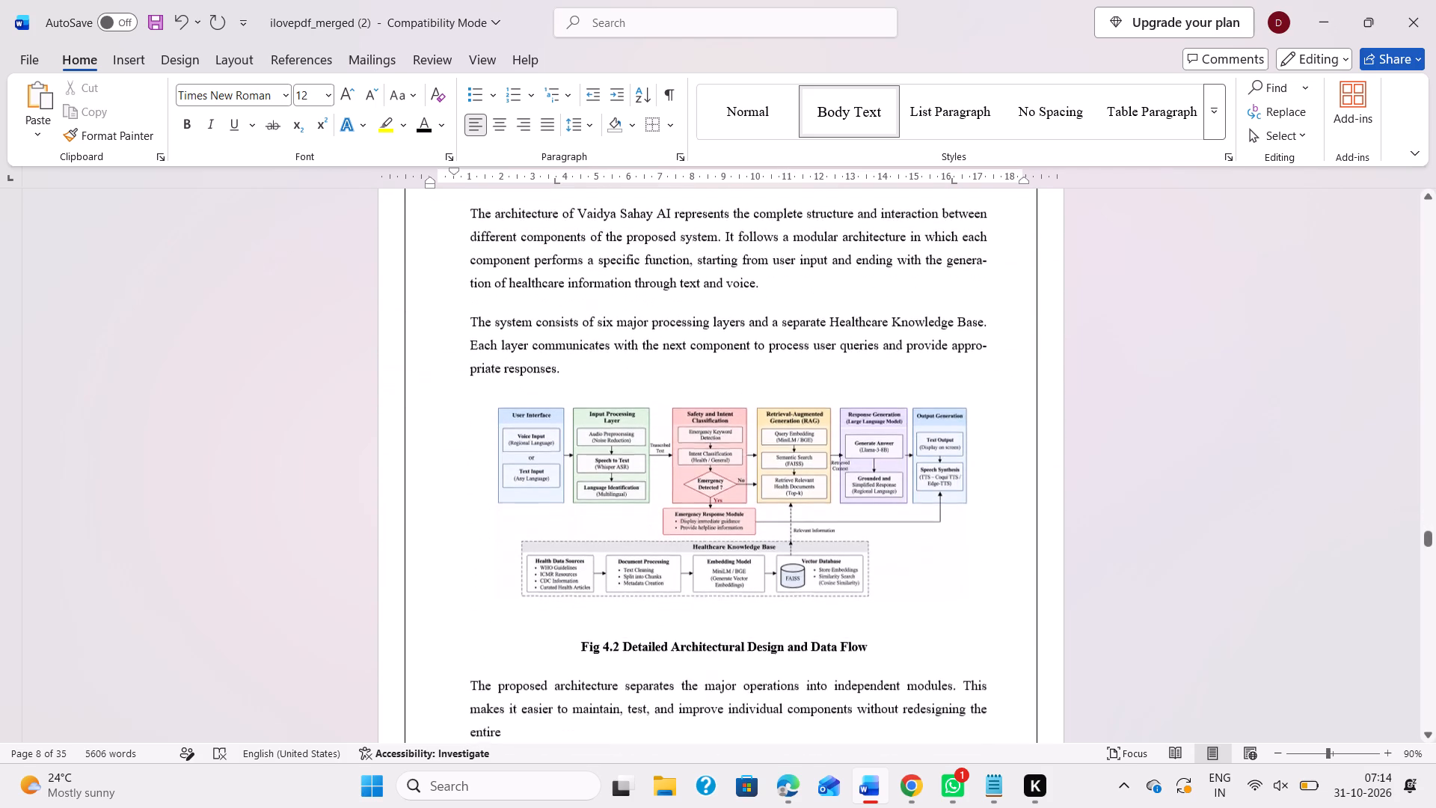
scroll(648, 447, down, 1)
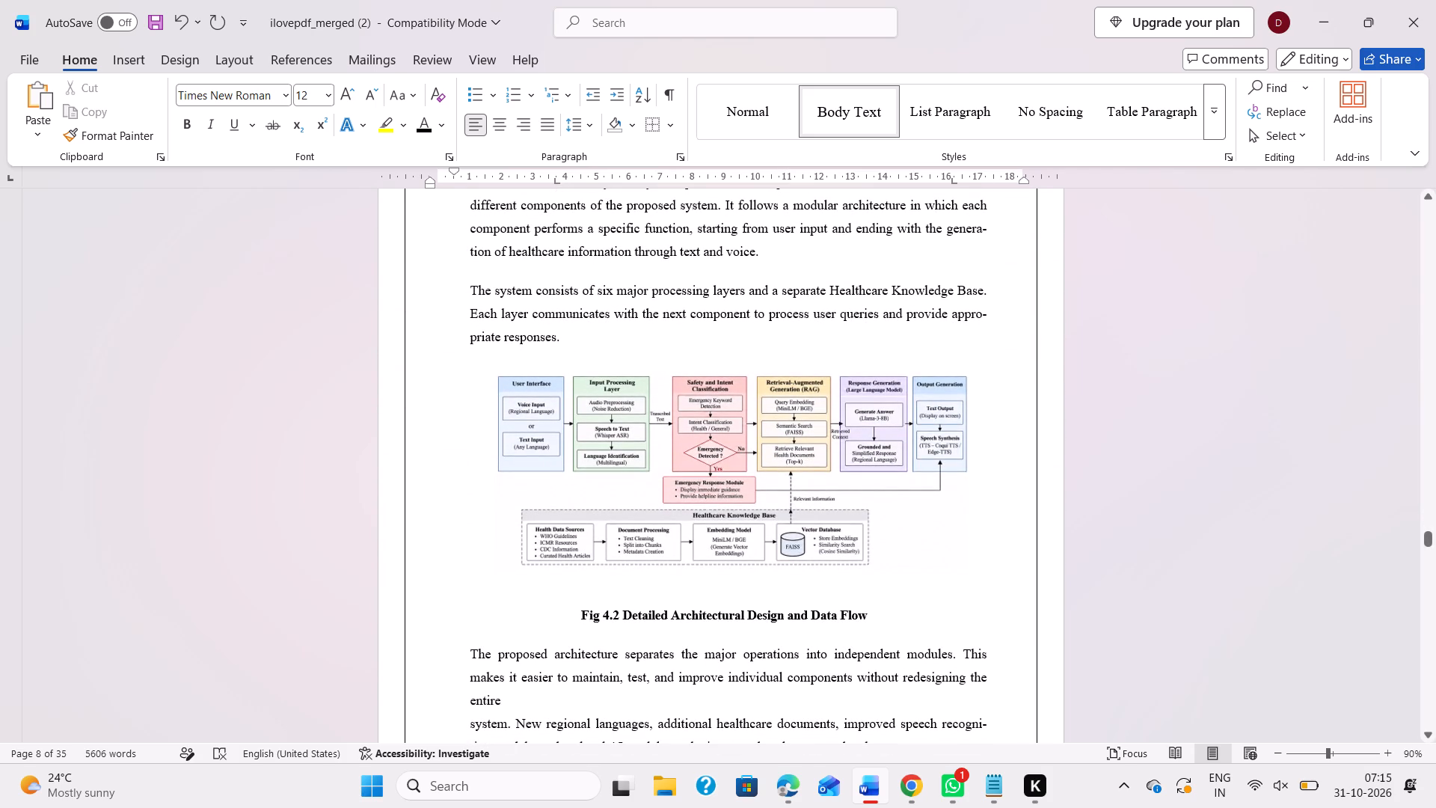
scroll(648, 447, down, 1)
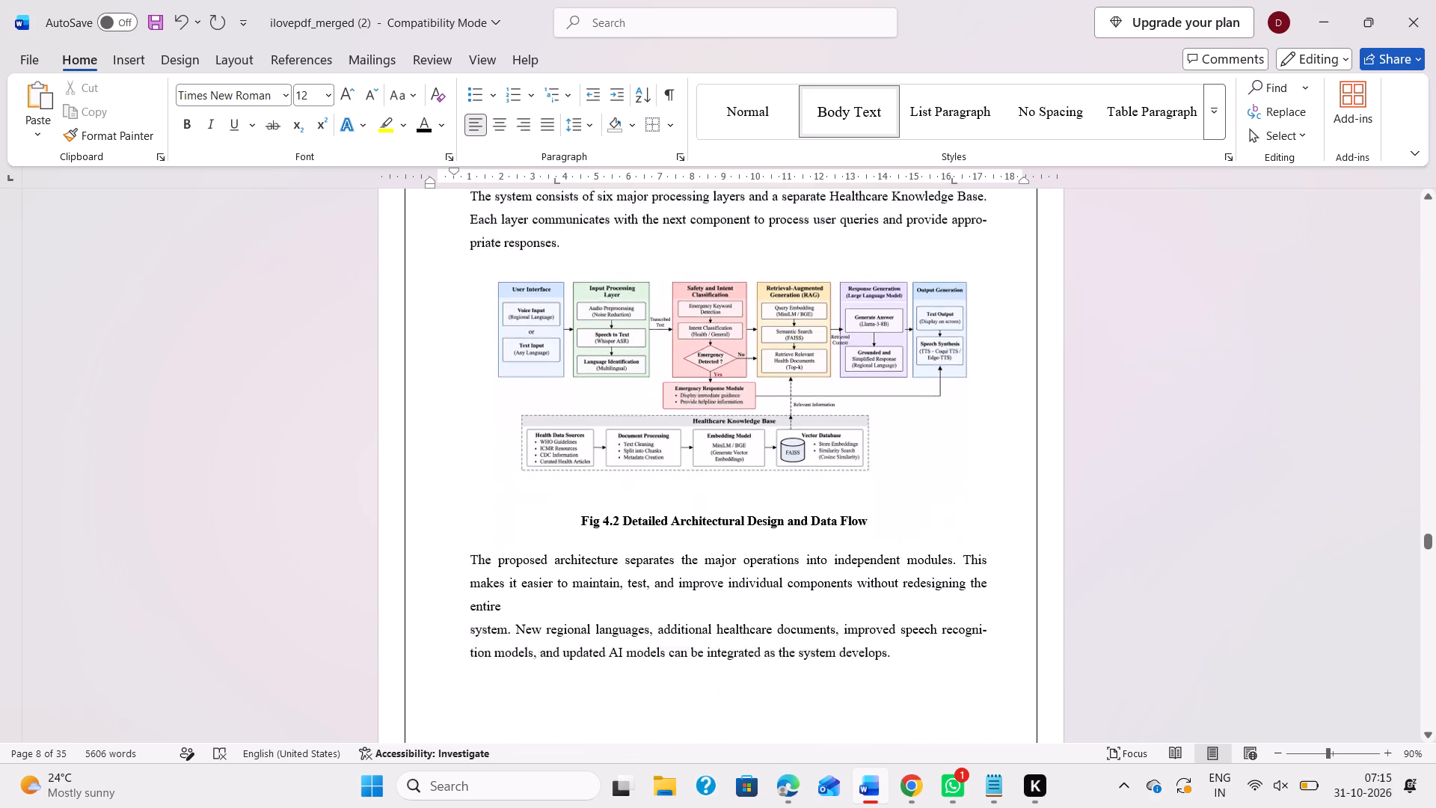
scroll(648, 447, down, 1)
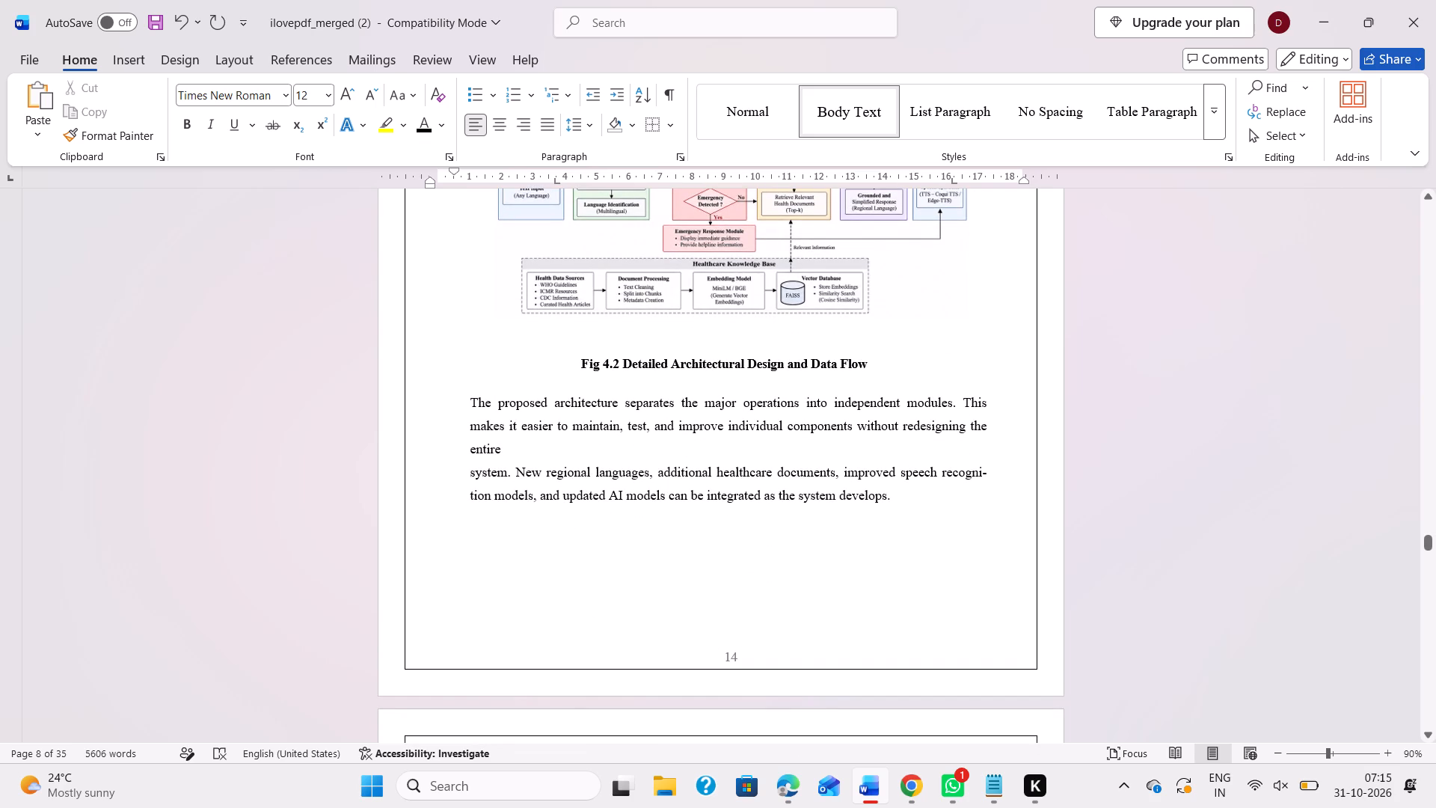
Replace Architecture Diagram in the Figure 4.1 list entry with the body caption text "A Voice-First Multilingual Health Information Assistant.".
scroll(648, 447, up, 6)
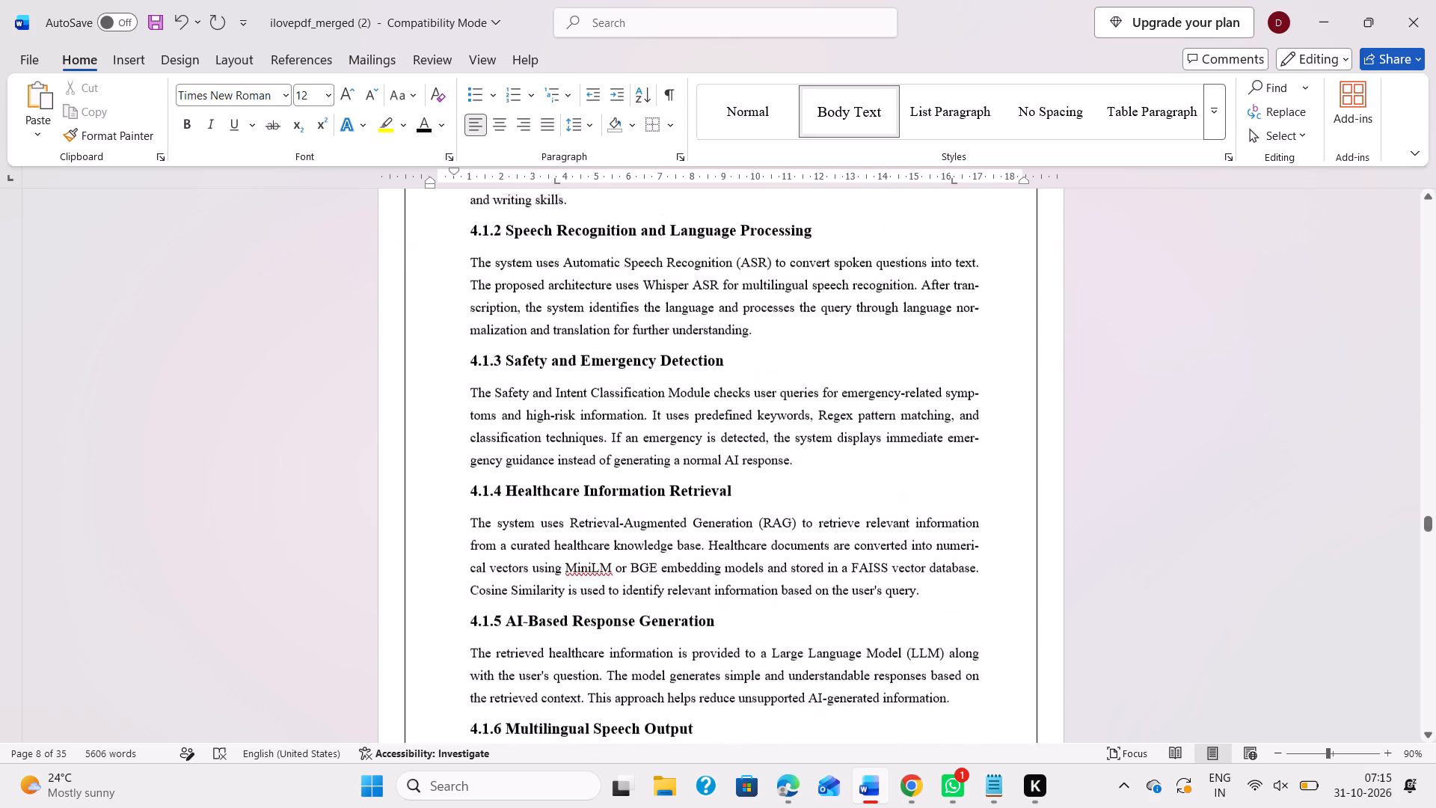
scroll(648, 447, up, 1)
scroll(716, 458, up, 1)
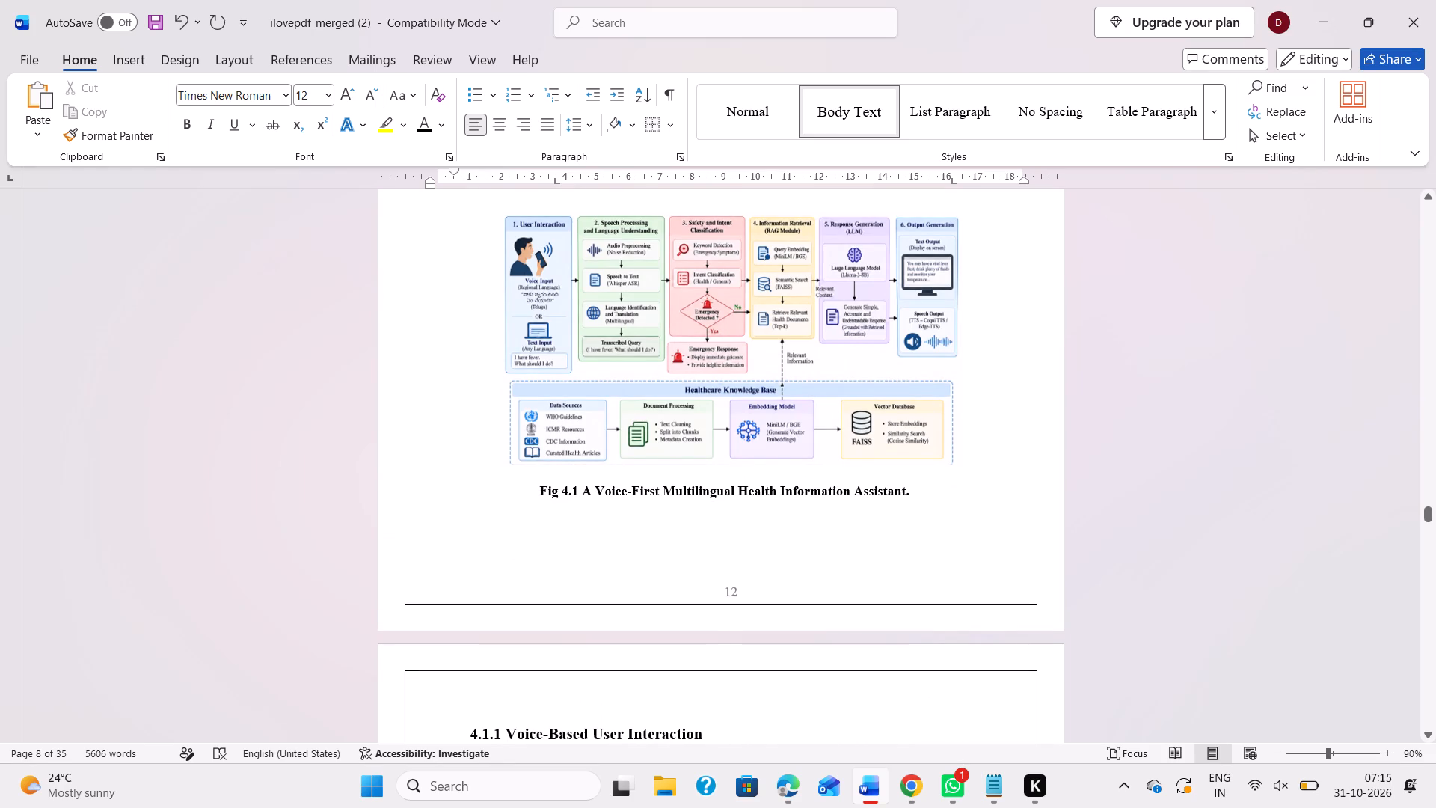
drag(921, 491, 583, 492)
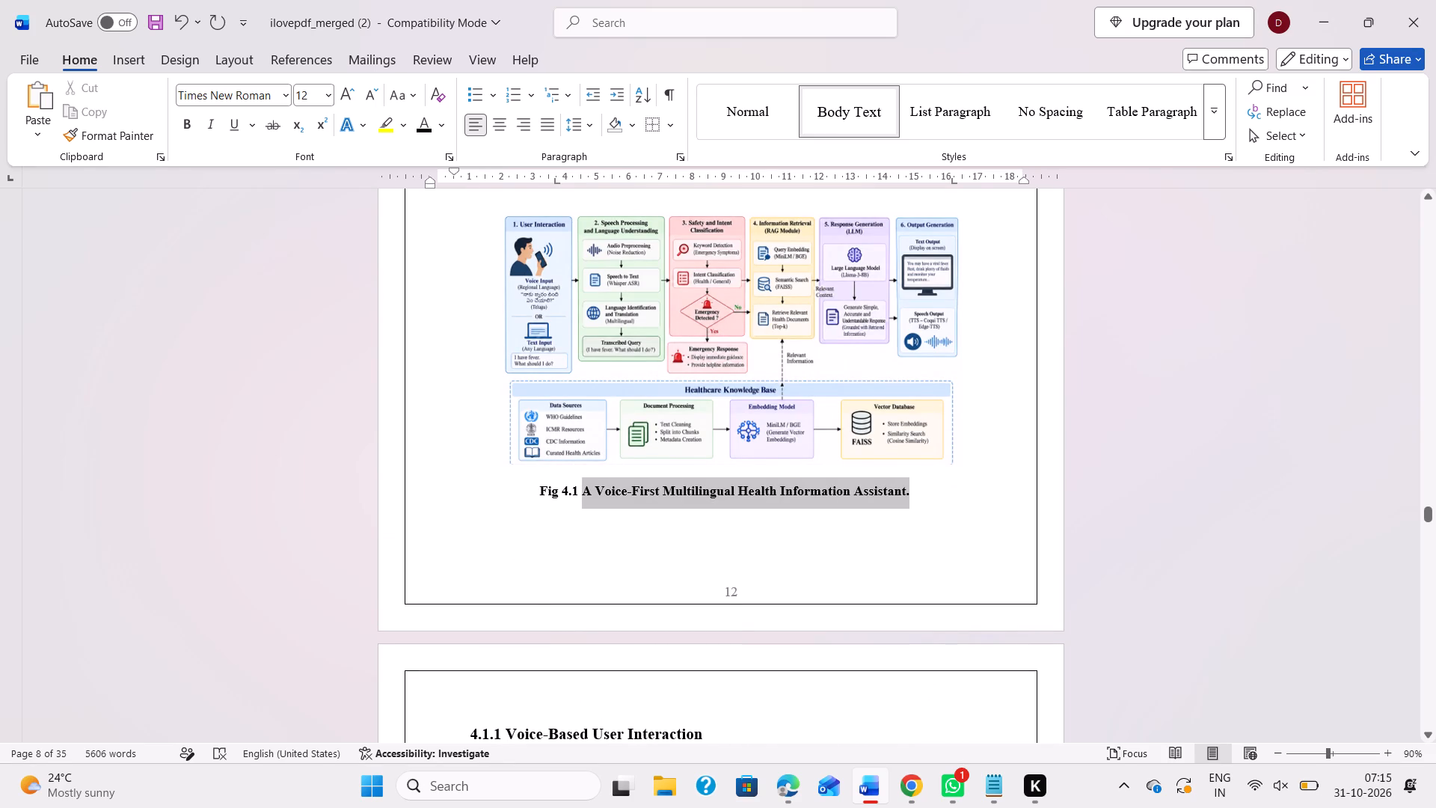
drag(583, 492, 583, 492)
key(ctrl+c)
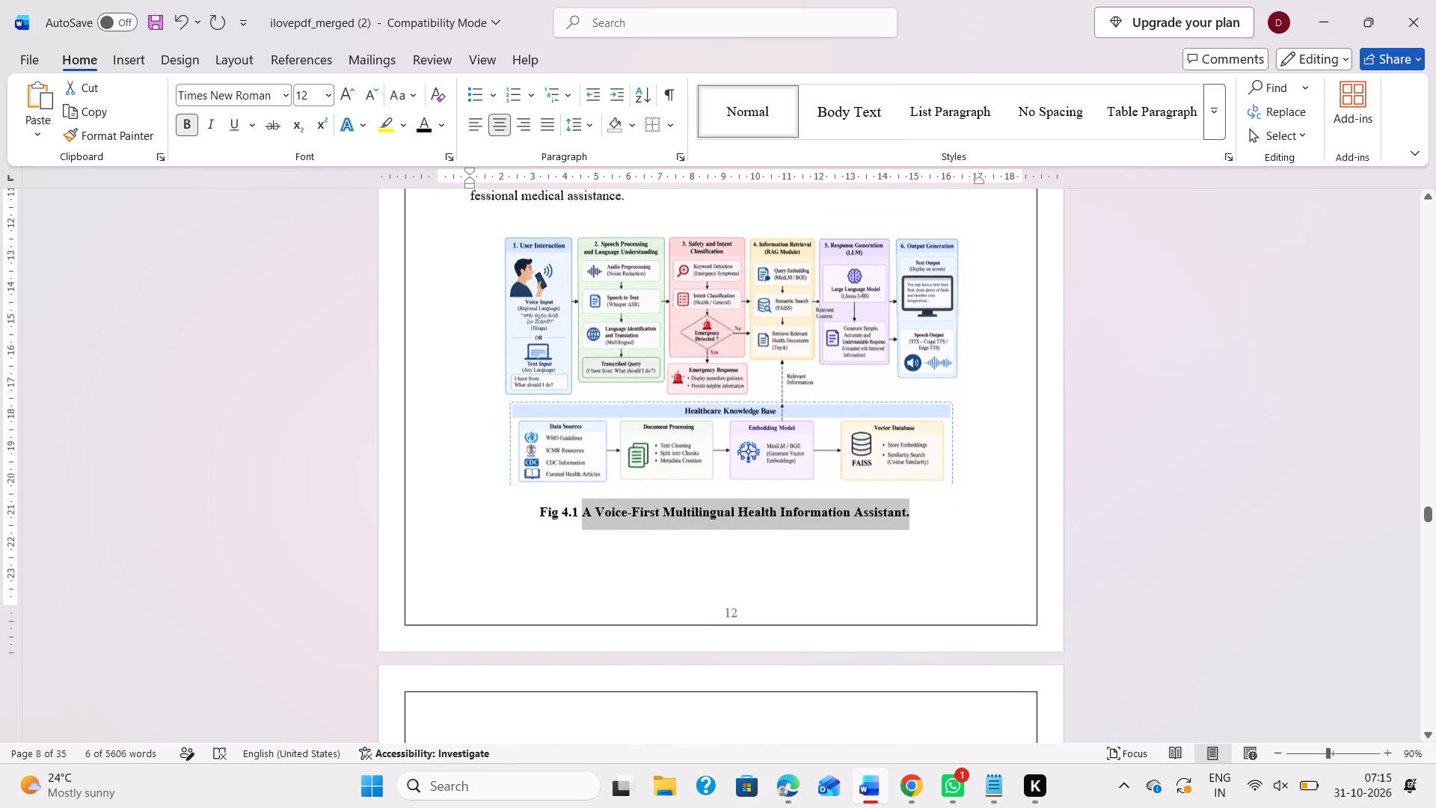
scroll(583, 492, up, 19)
scroll(583, 492, up, 2)
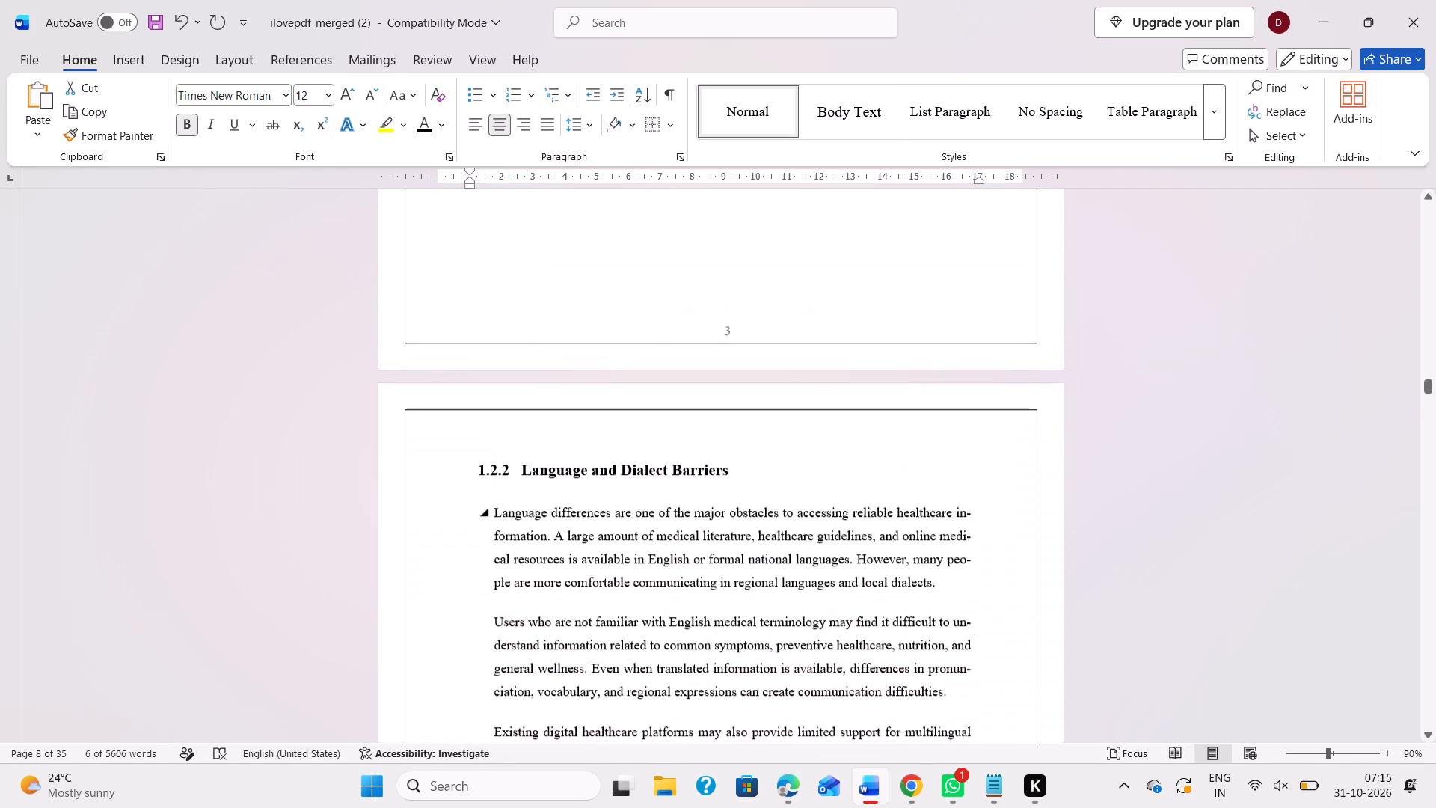
scroll(583, 492, up, 6)
scroll(583, 492, down, 2)
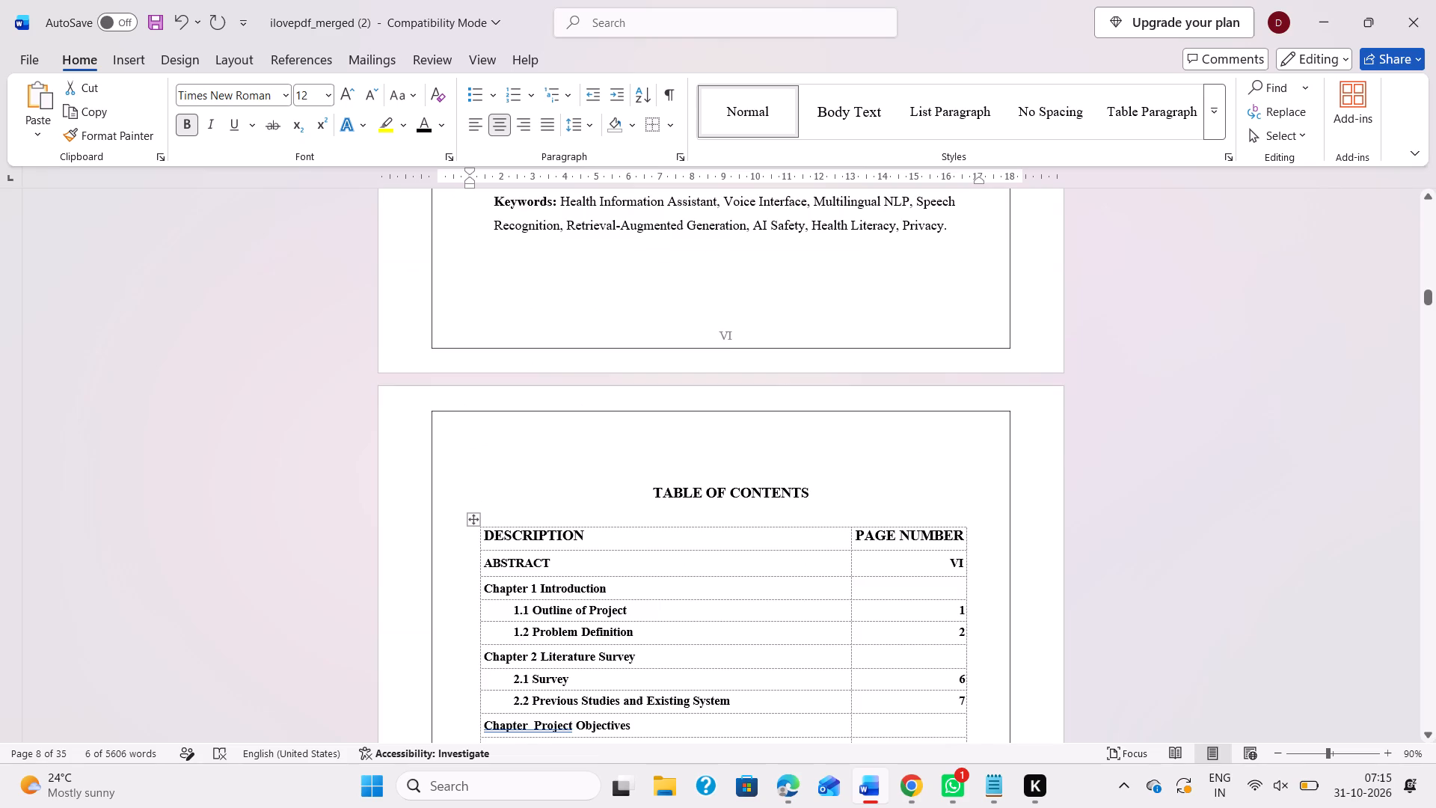
scroll(583, 492, down, 4)
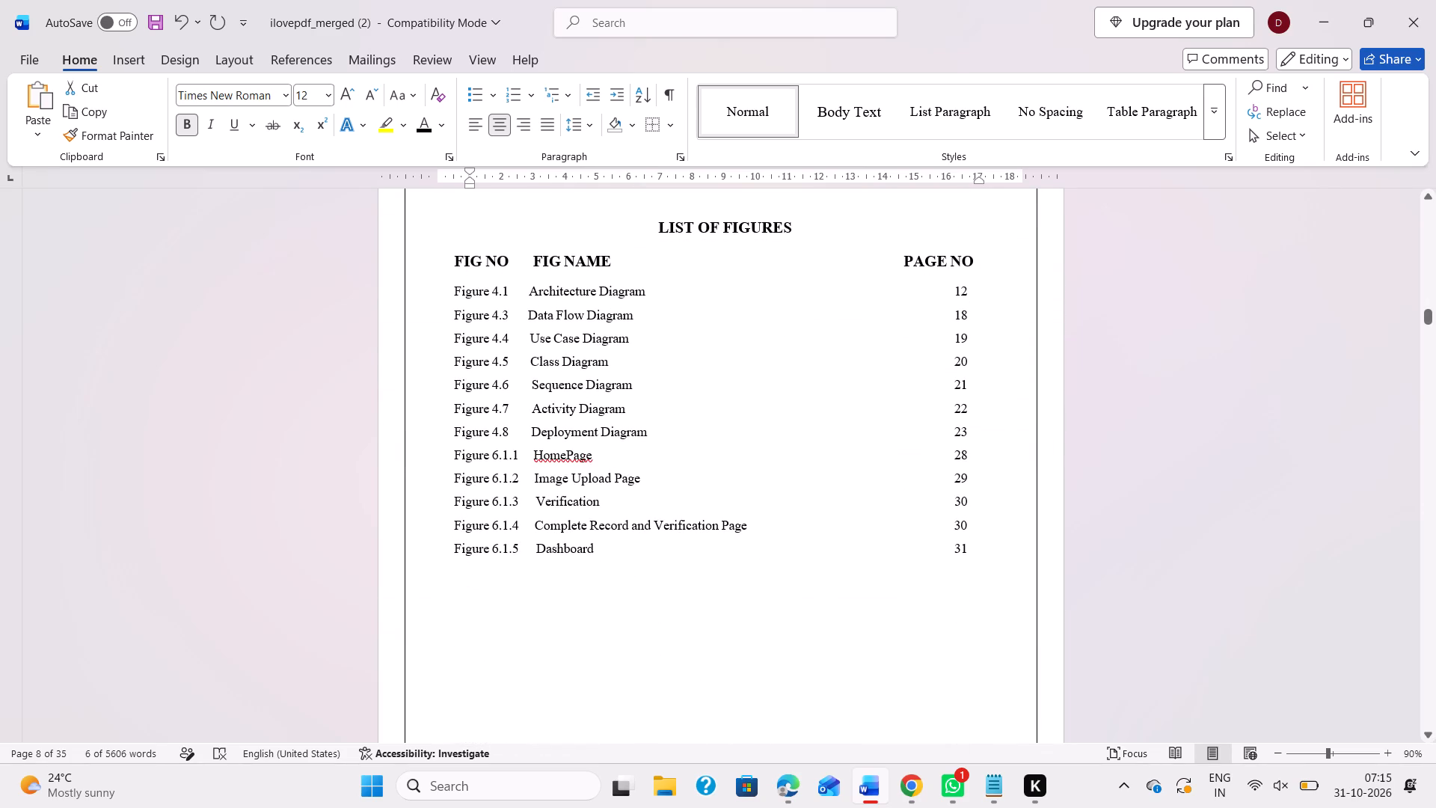
drag(657, 293, 545, 298)
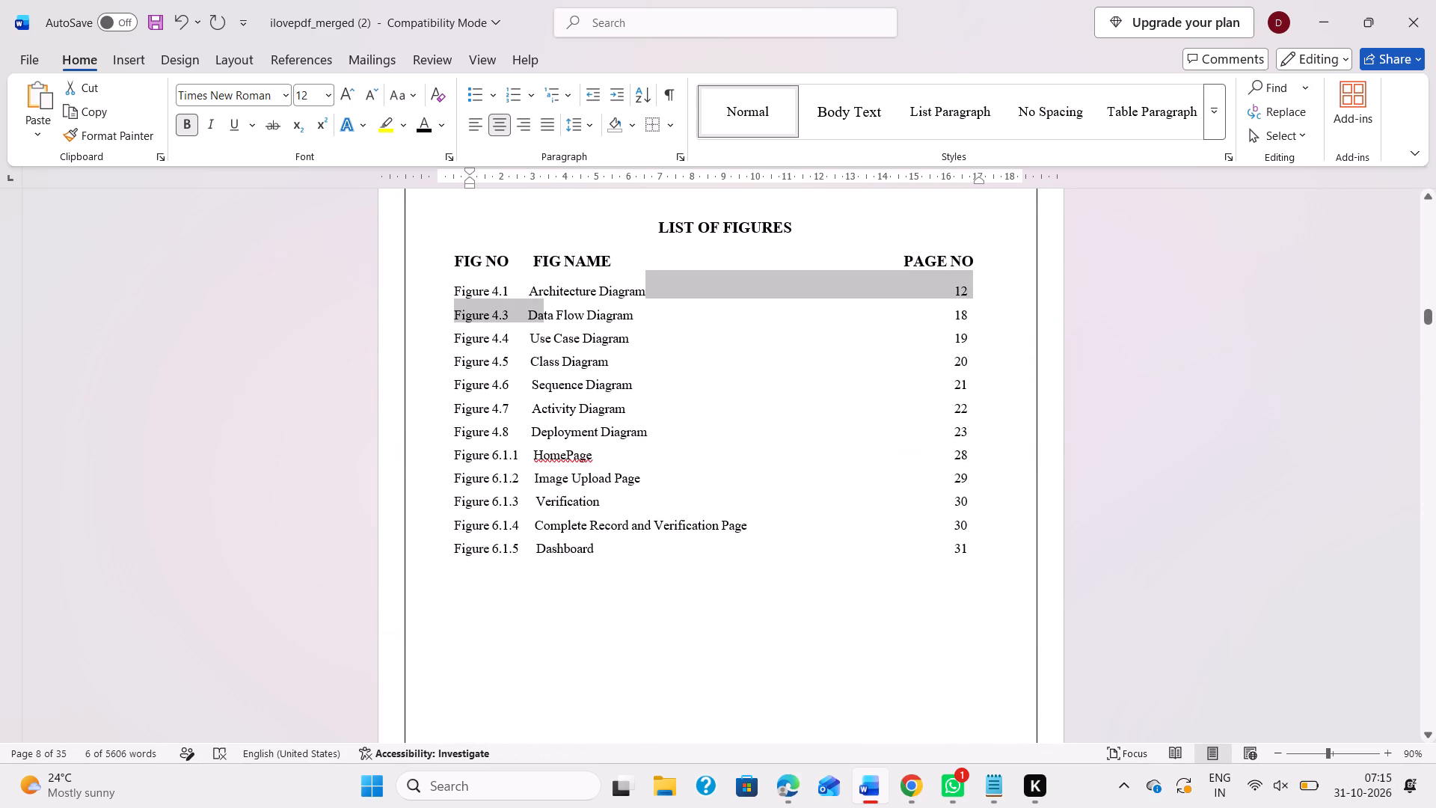
drag(545, 298, 527, 290)
key(ctrl+v)
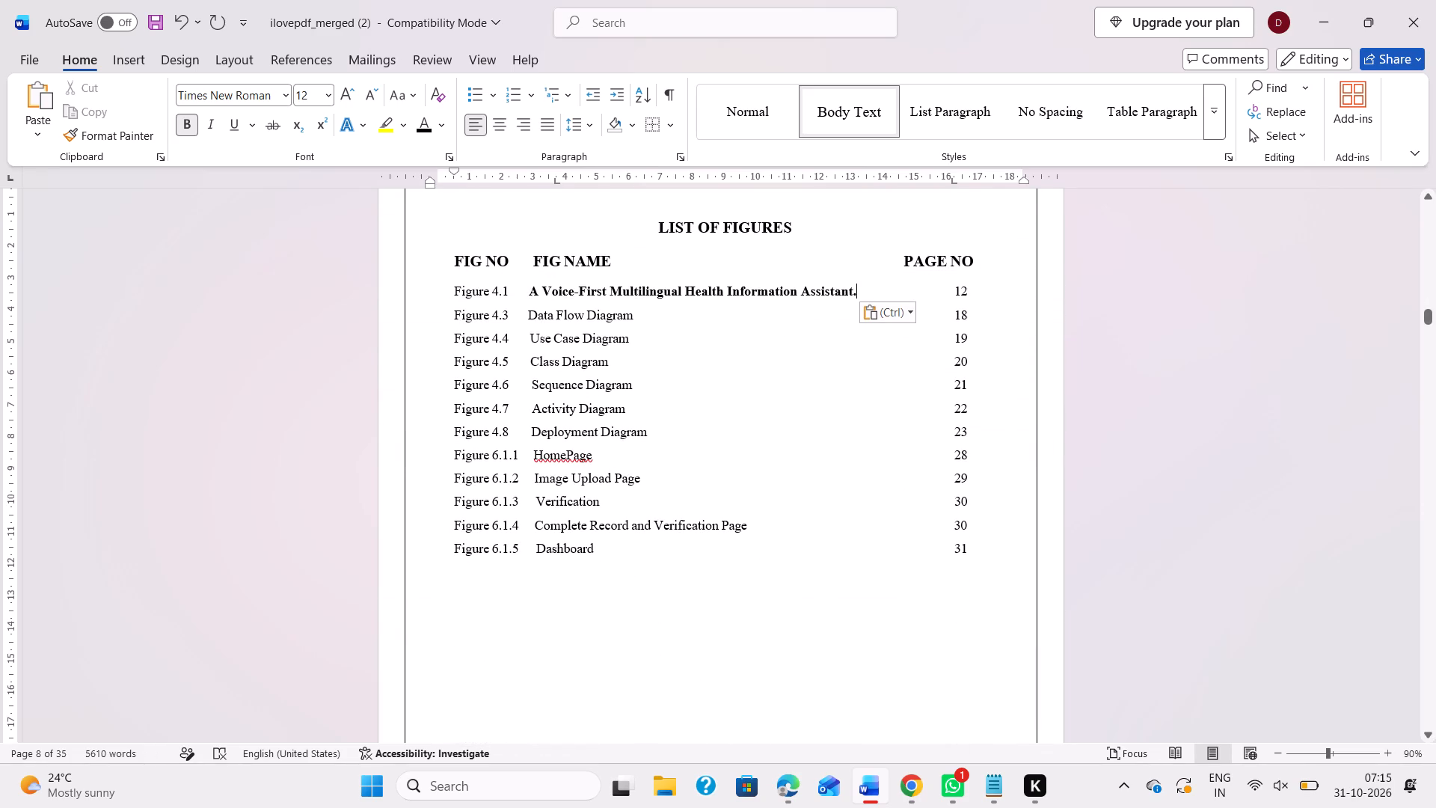
Remove the bold formatting from the pasted Figure 4.1 name in the list of figures.
click(188, 120)
drag(529, 294, 863, 303)
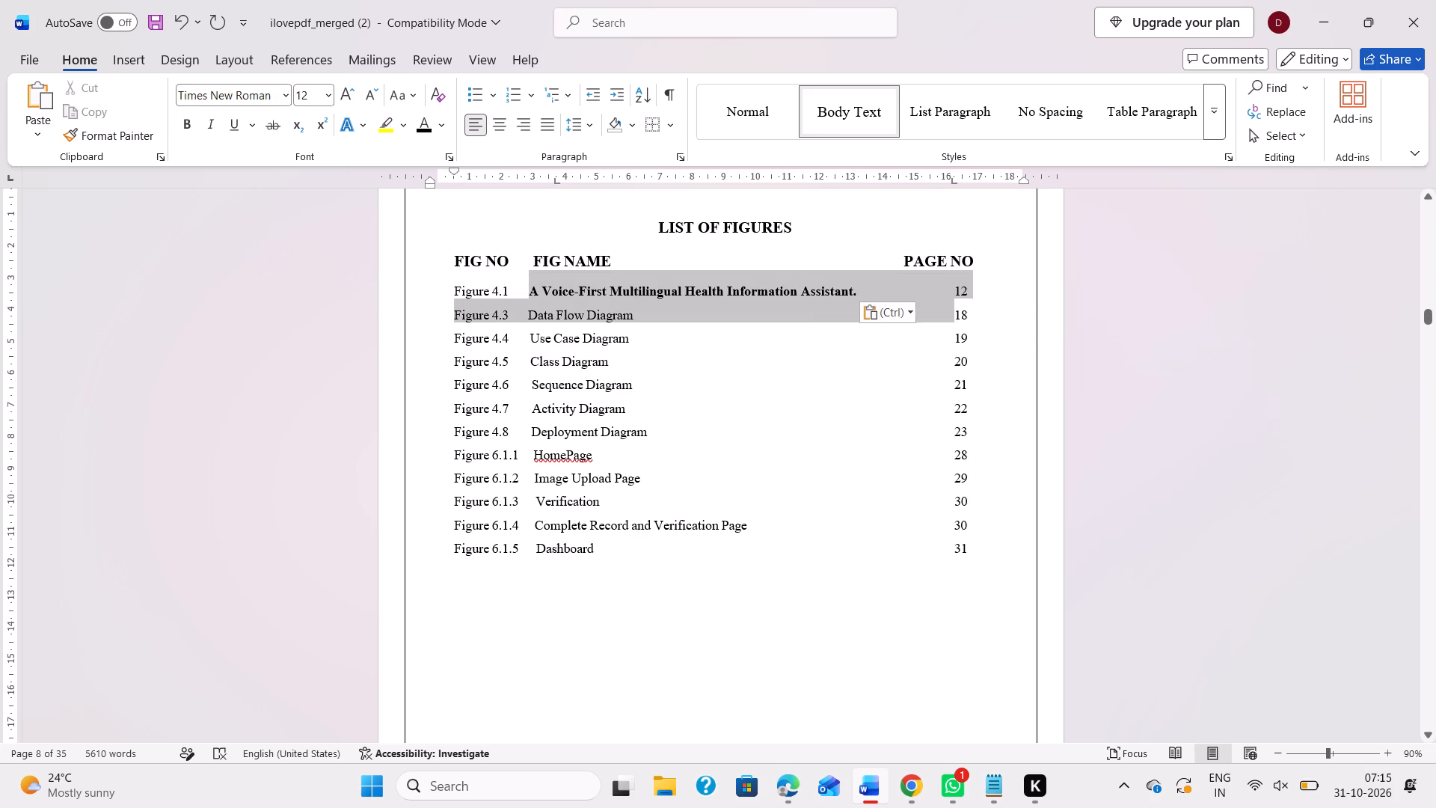
drag(863, 303, 859, 286)
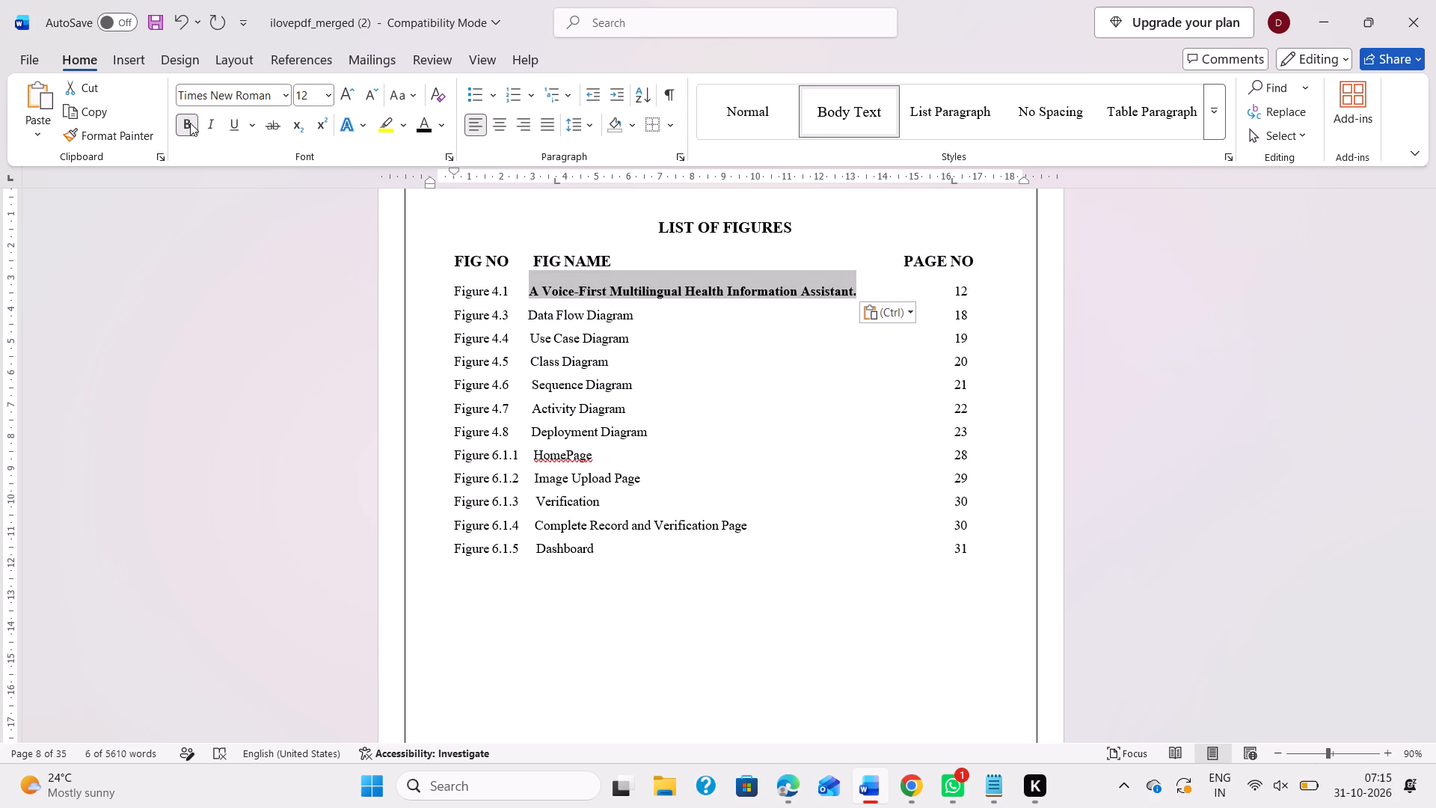
click(190, 123)
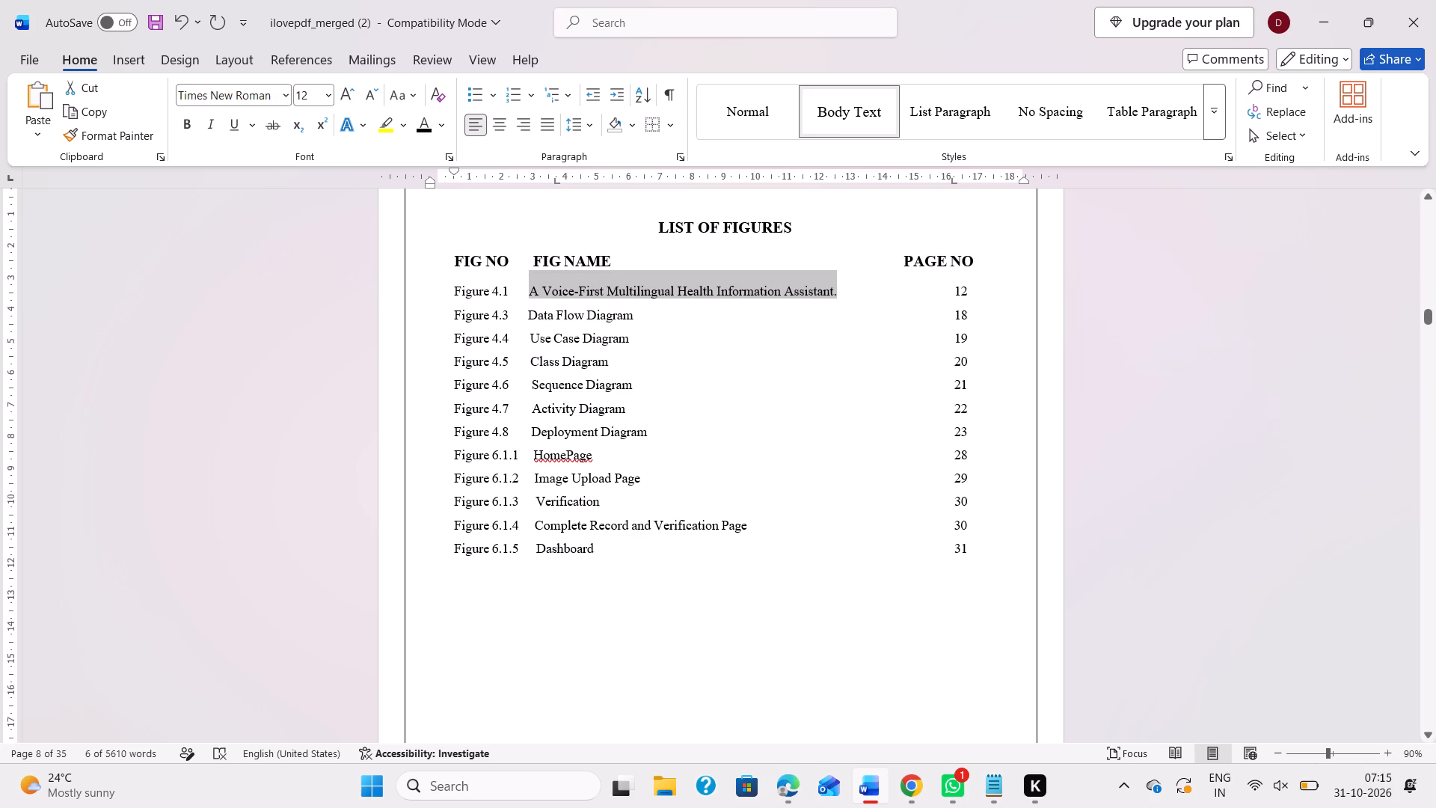
click(975, 295)
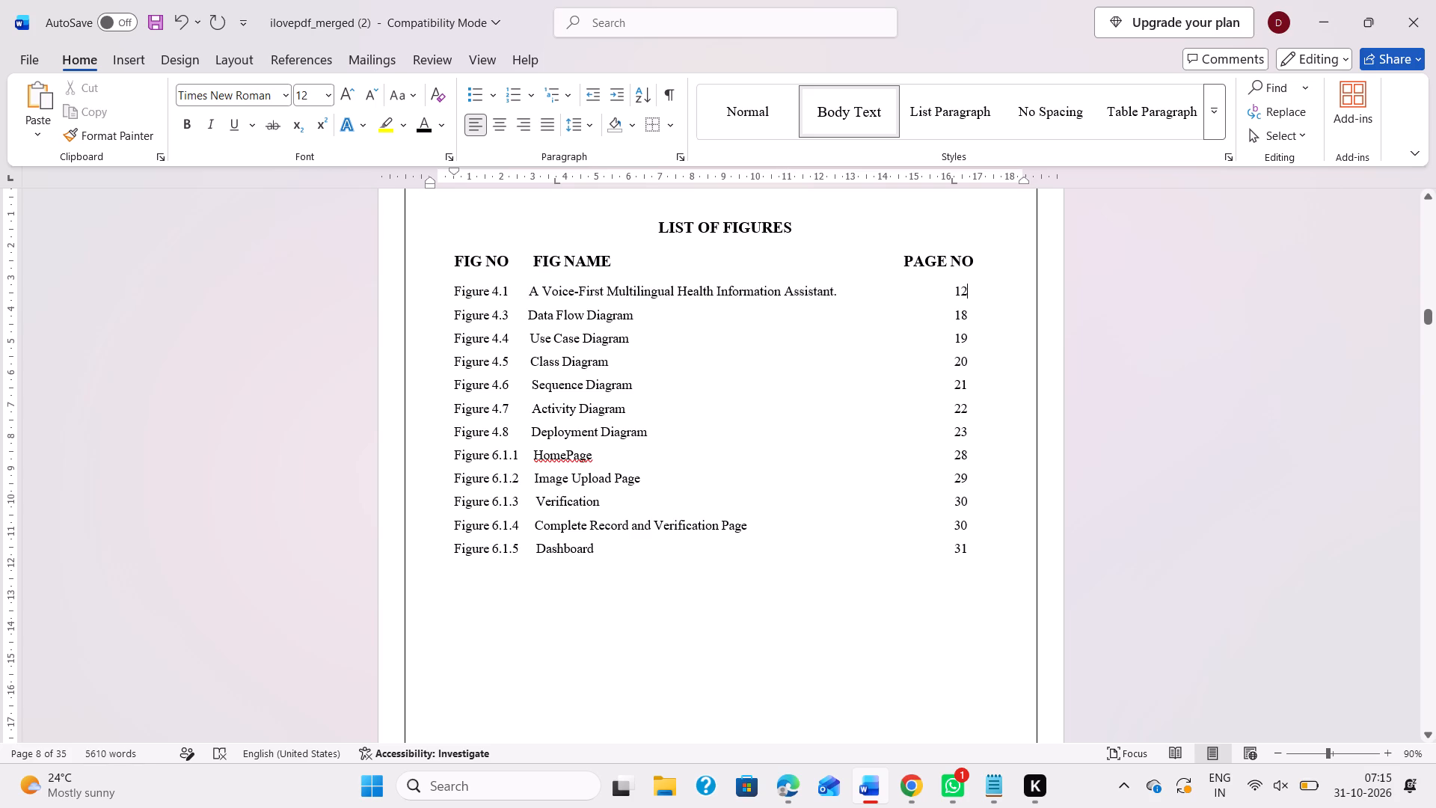
Renumber the Data Flow Diagram entry in the list of figures as Figure 4.2.
click(503, 315)
key(Right)
key(BackSpace)
key(2)
Return to the Fig 4.2 diagram in the report body to compare its caption with the list entry.
scroll(627, 327, down, 15)
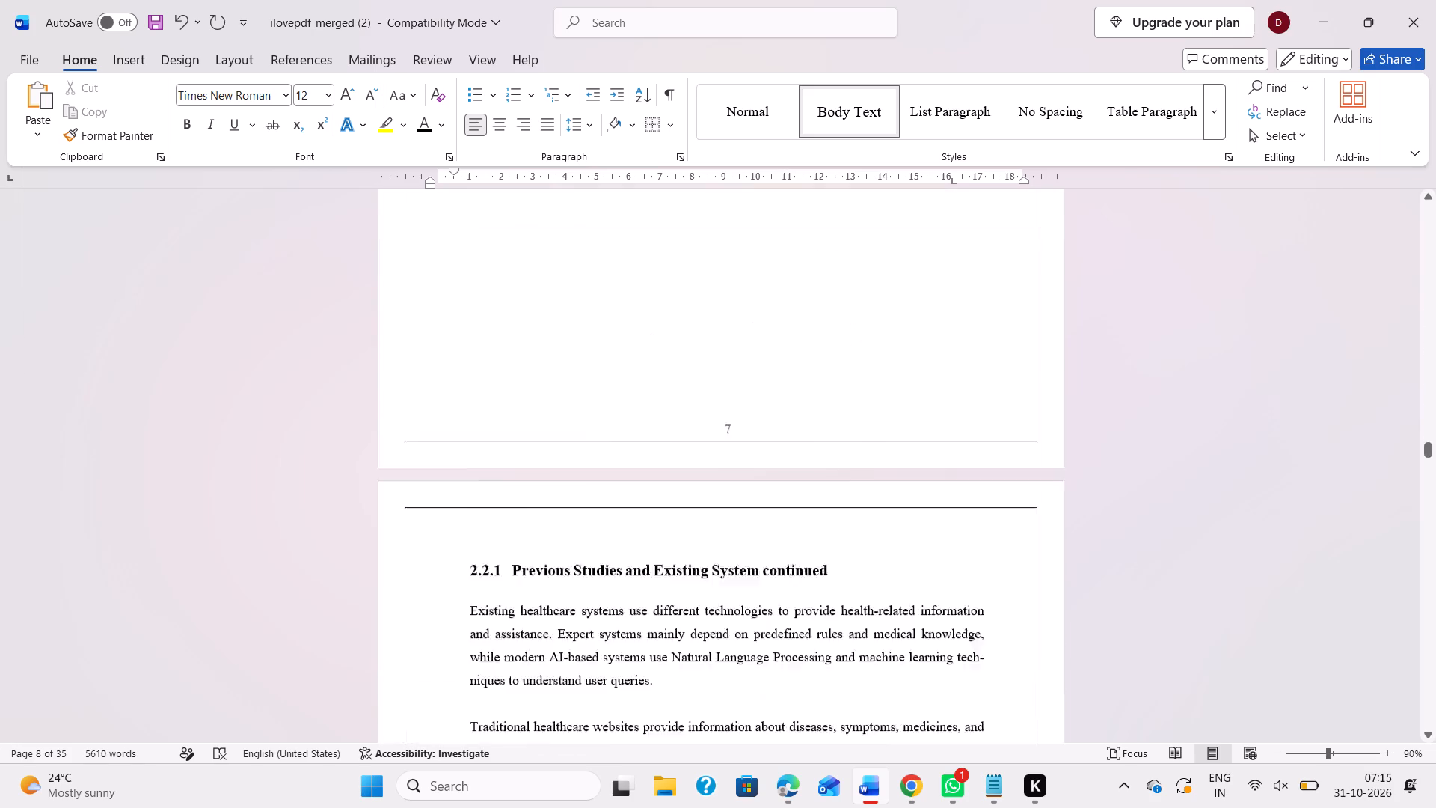
scroll(627, 327, down, 1)
scroll(627, 327, up, 1)
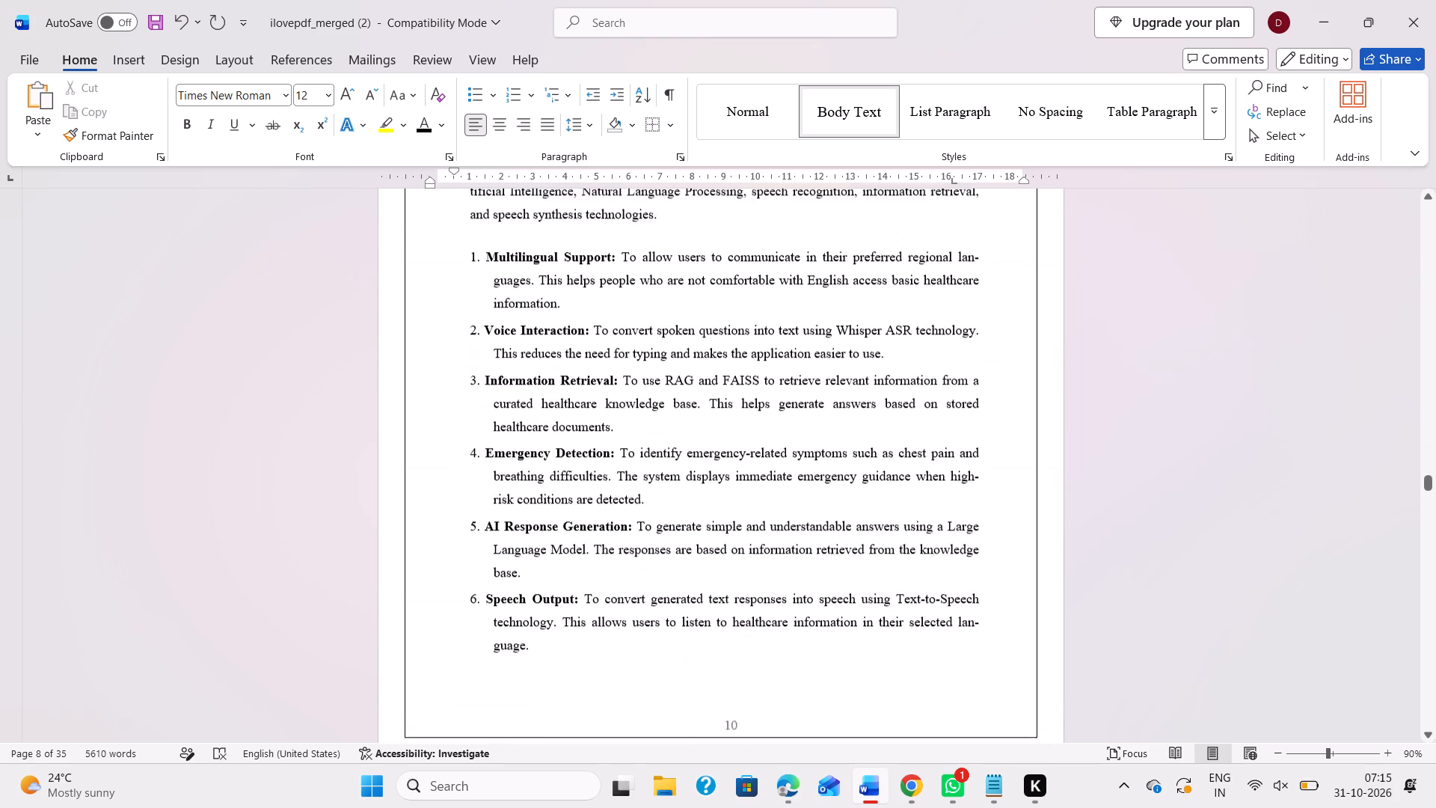
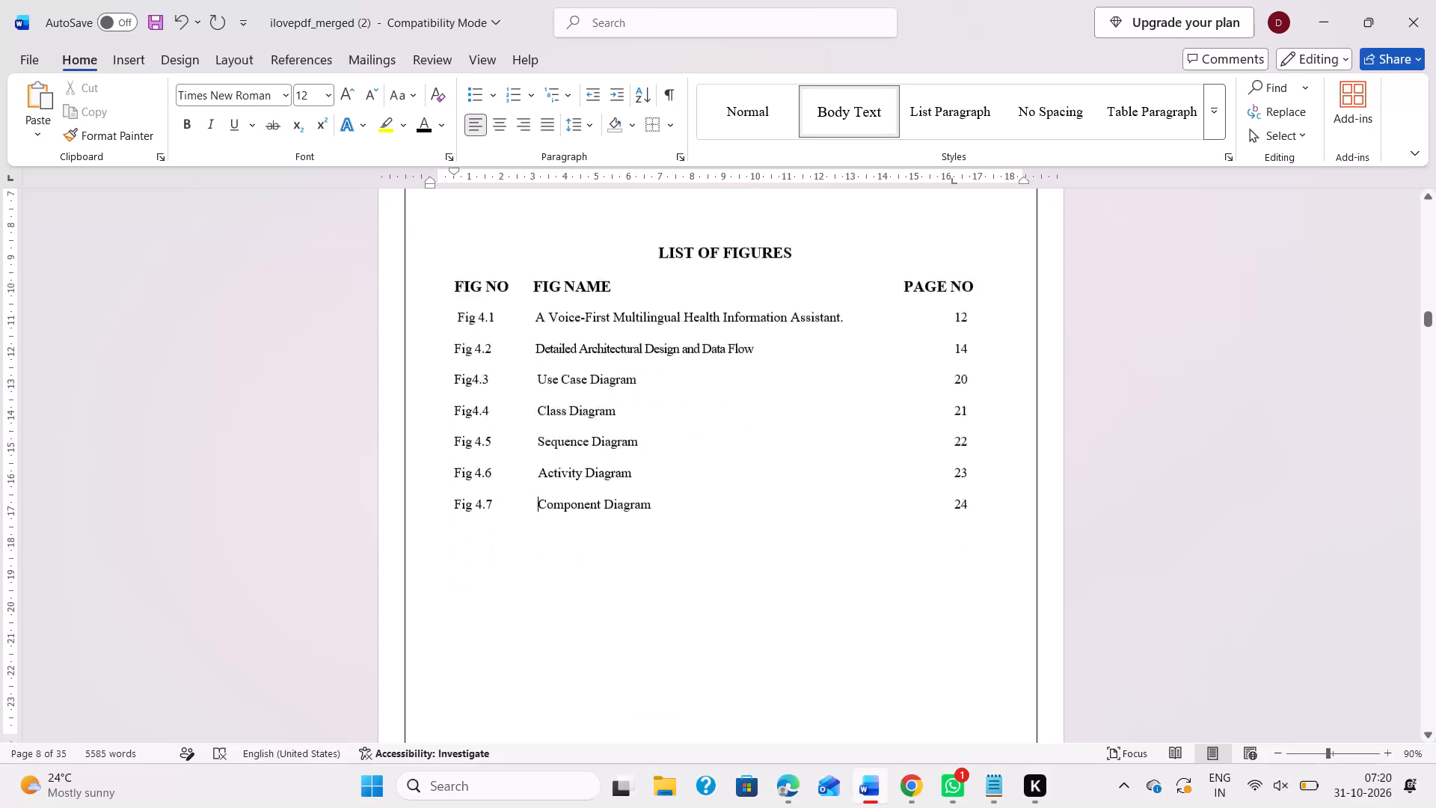
Review the table of contents, list of figures and list of tables for entries that still need correcting.
scroll(676, 515, down, 2)
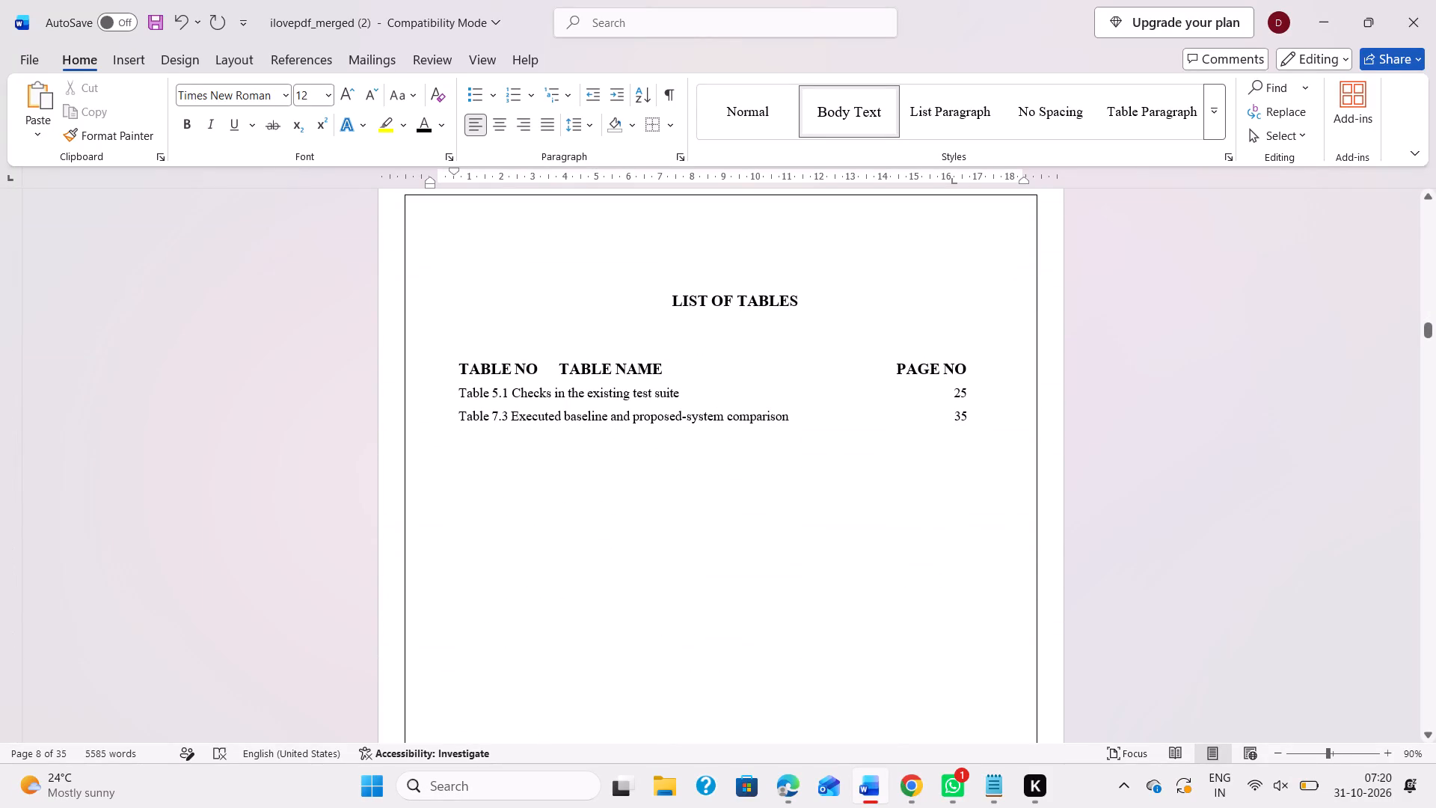
scroll(670, 407, up, 5)
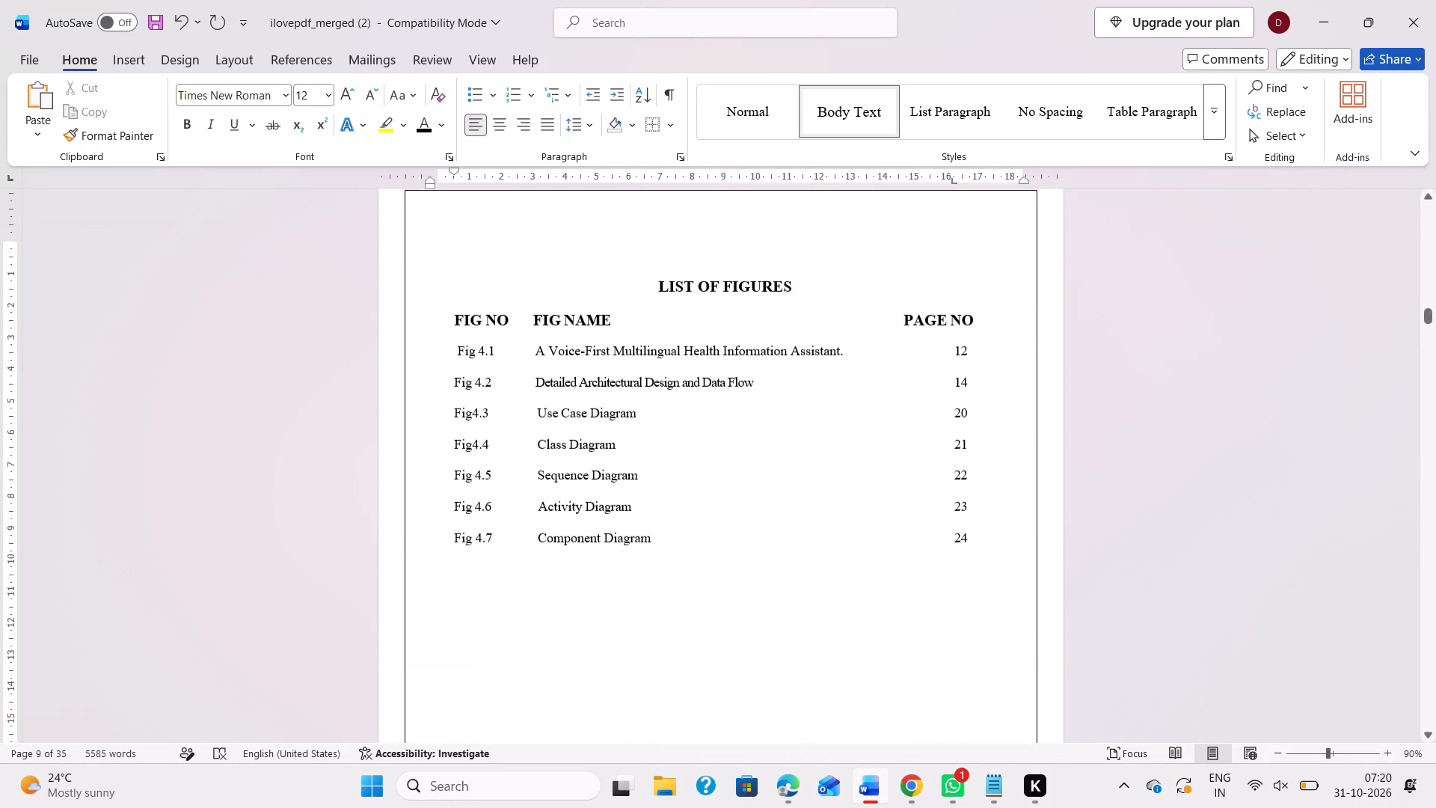
scroll(670, 407, up, 1)
scroll(670, 483, up, 2)
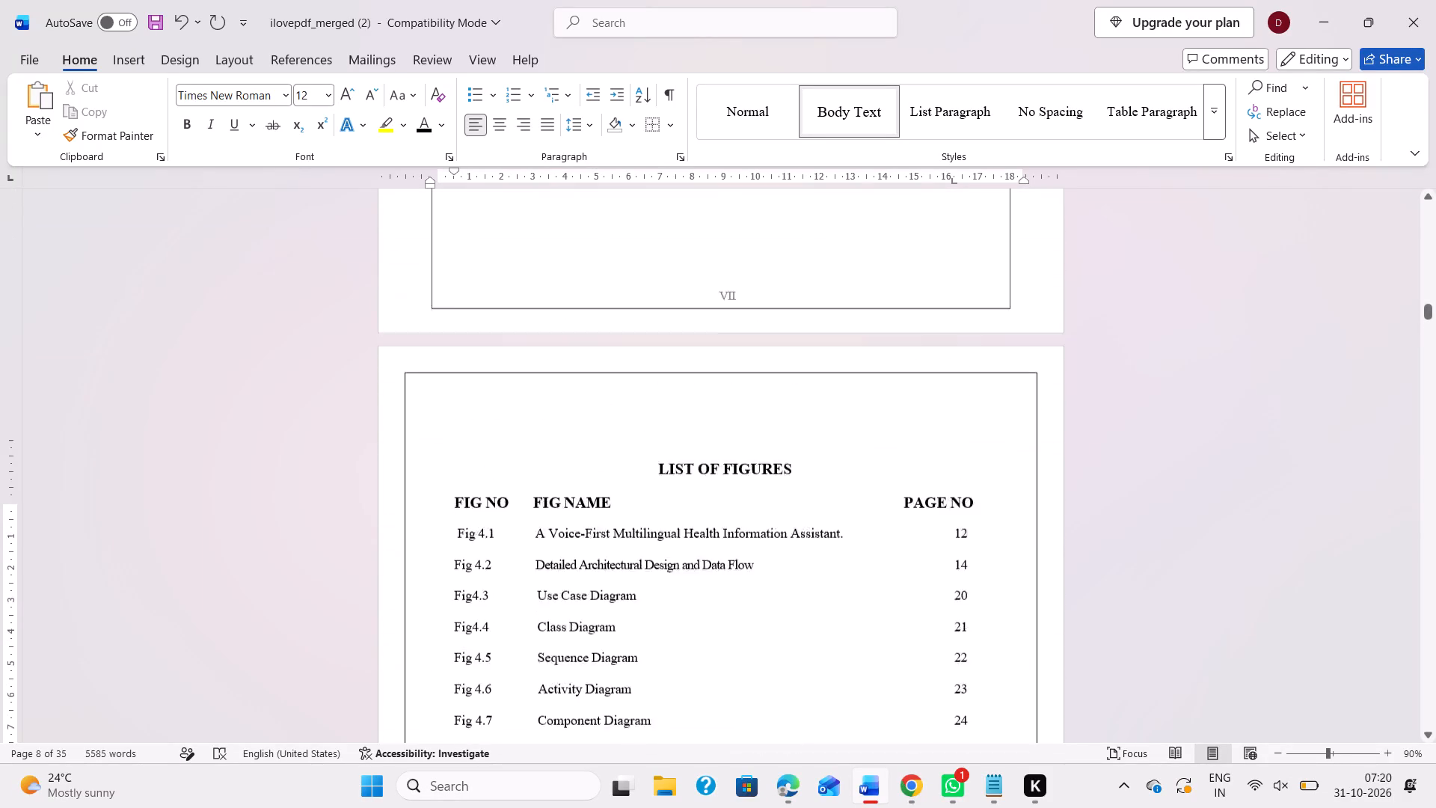
scroll(670, 483, up, 4)
scroll(670, 483, down, 5)
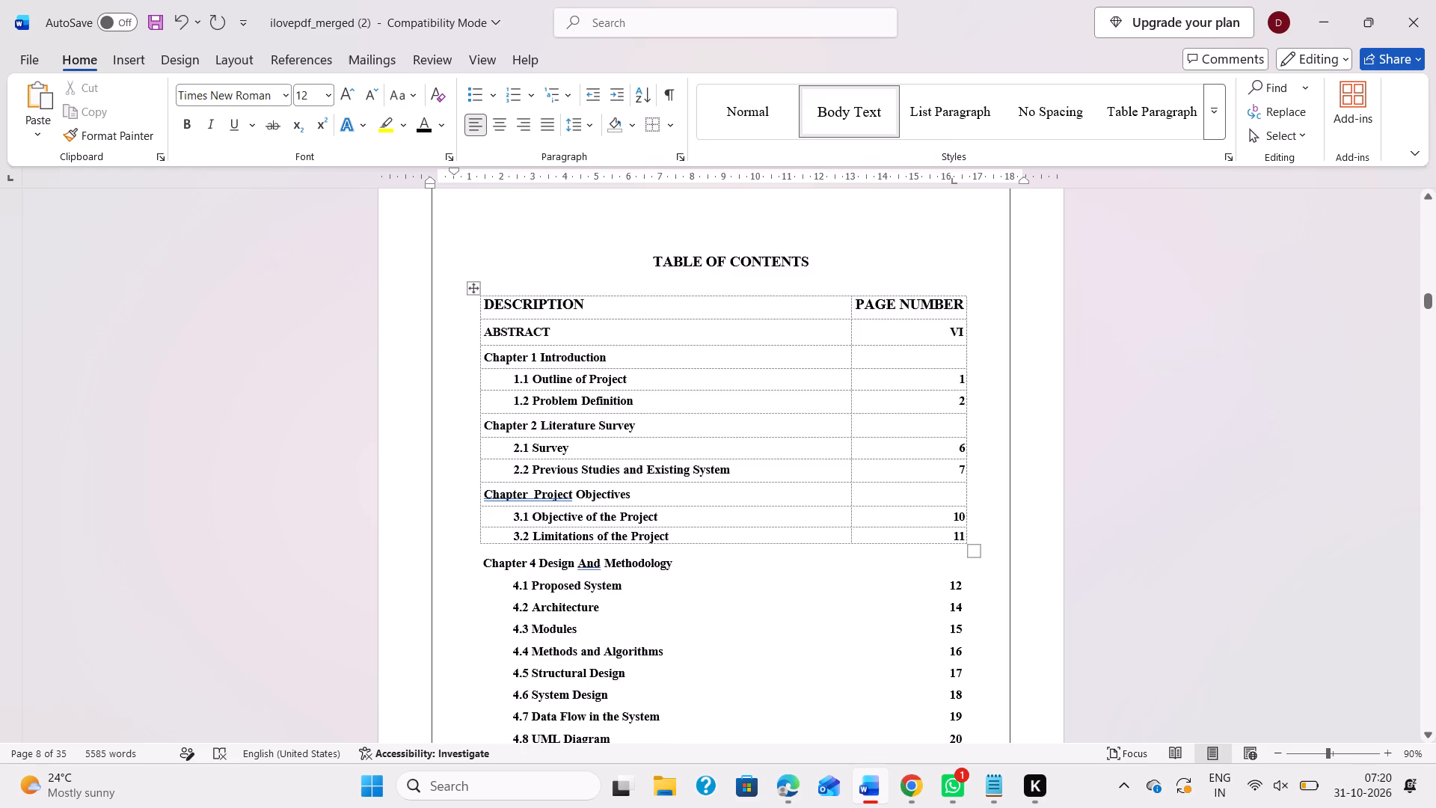
scroll(671, 570, down, 2)
scroll(692, 465, up, 2)
click(644, 673)
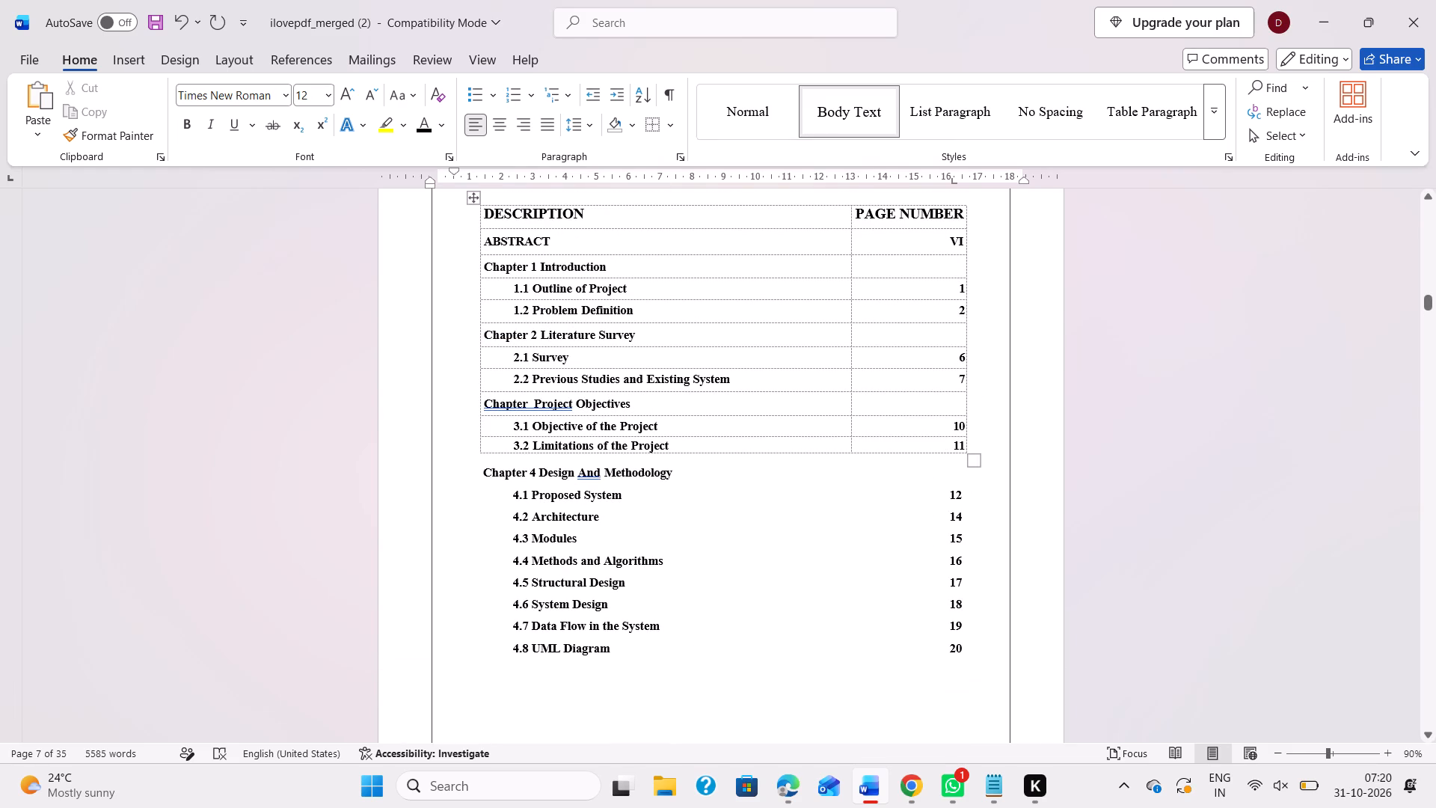
click(717, 272)
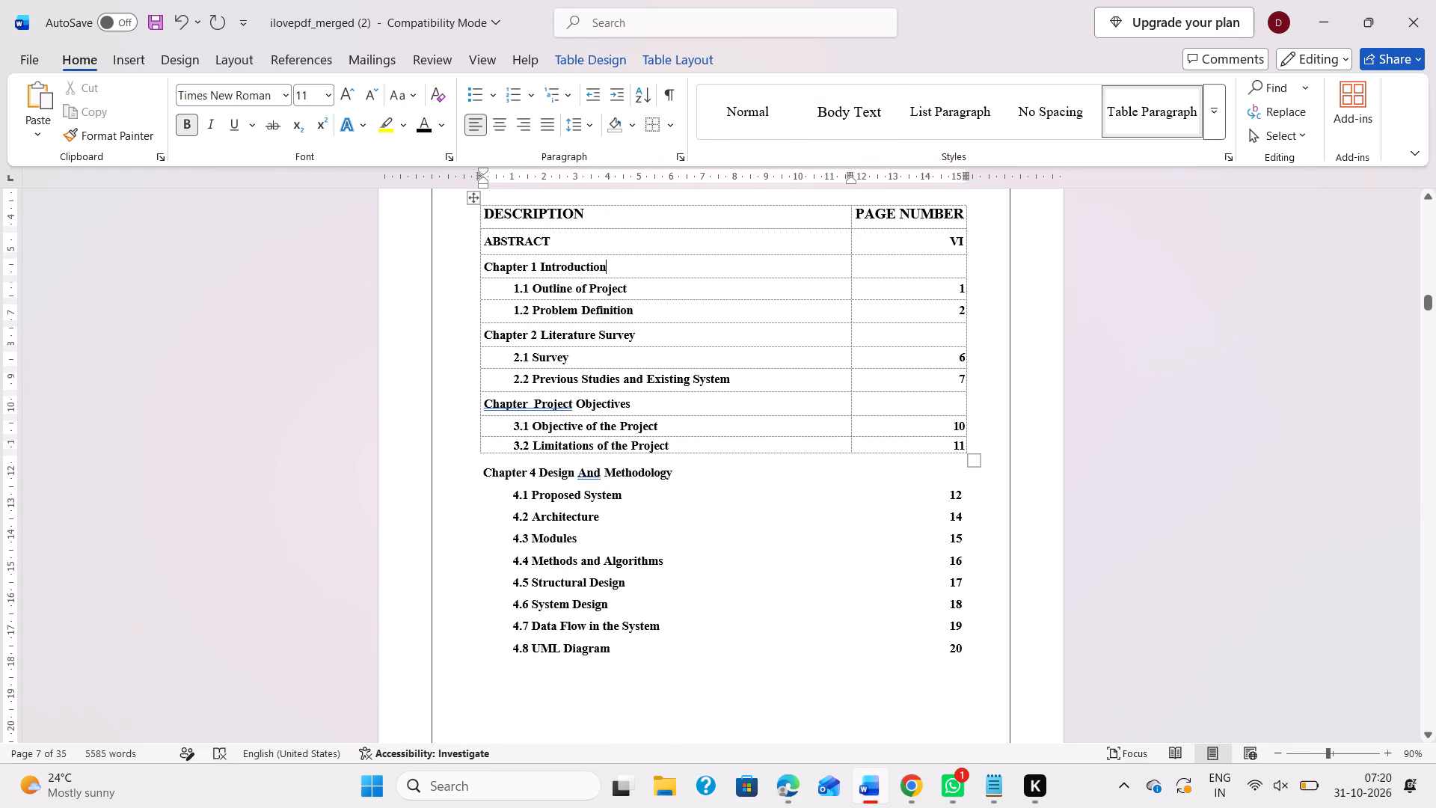
click(622, 272)
click(713, 701)
scroll(713, 701, down, 4)
scroll(741, 588, down, 2)
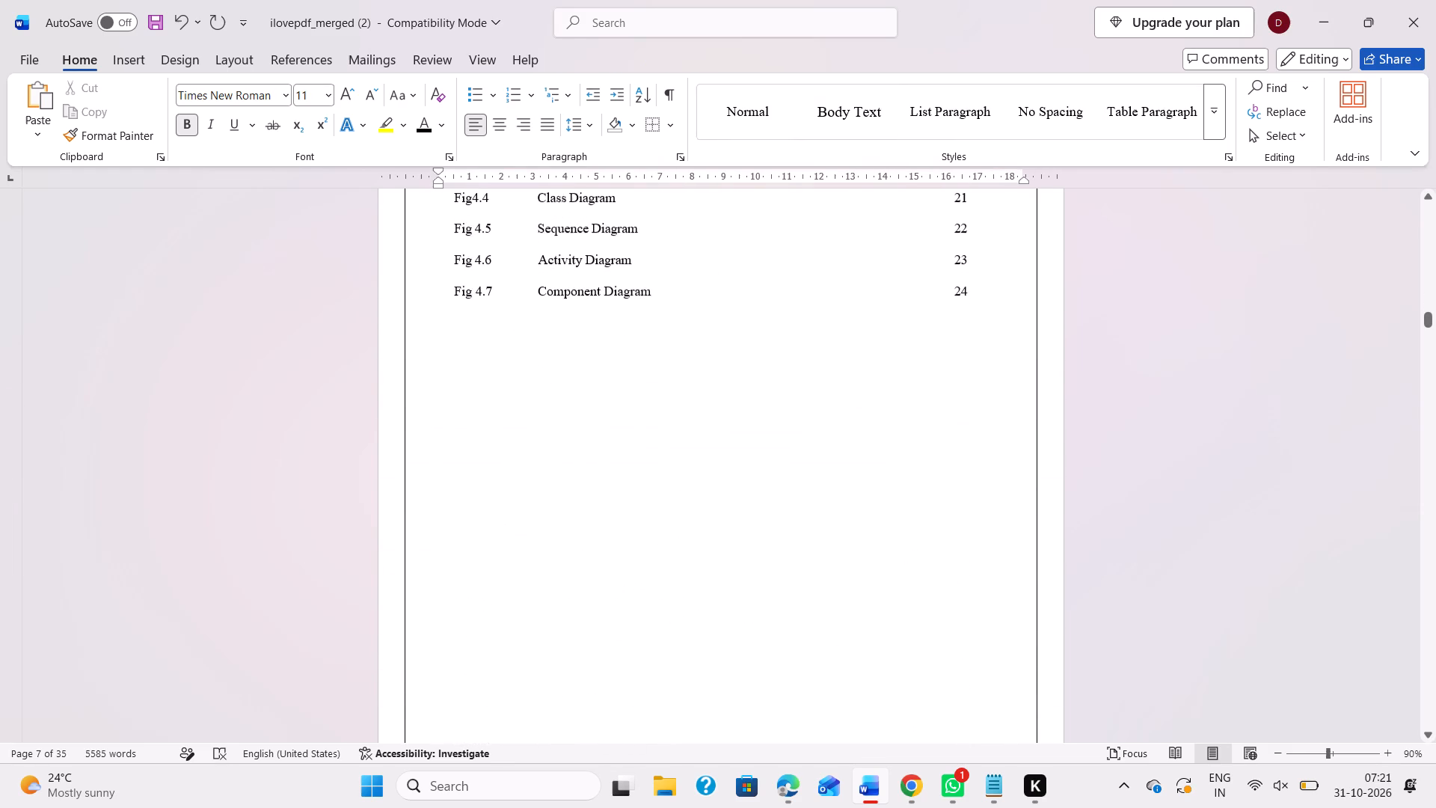
scroll(754, 501, up, 1)
scroll(754, 501, down, 1)
scroll(754, 501, up, 1)
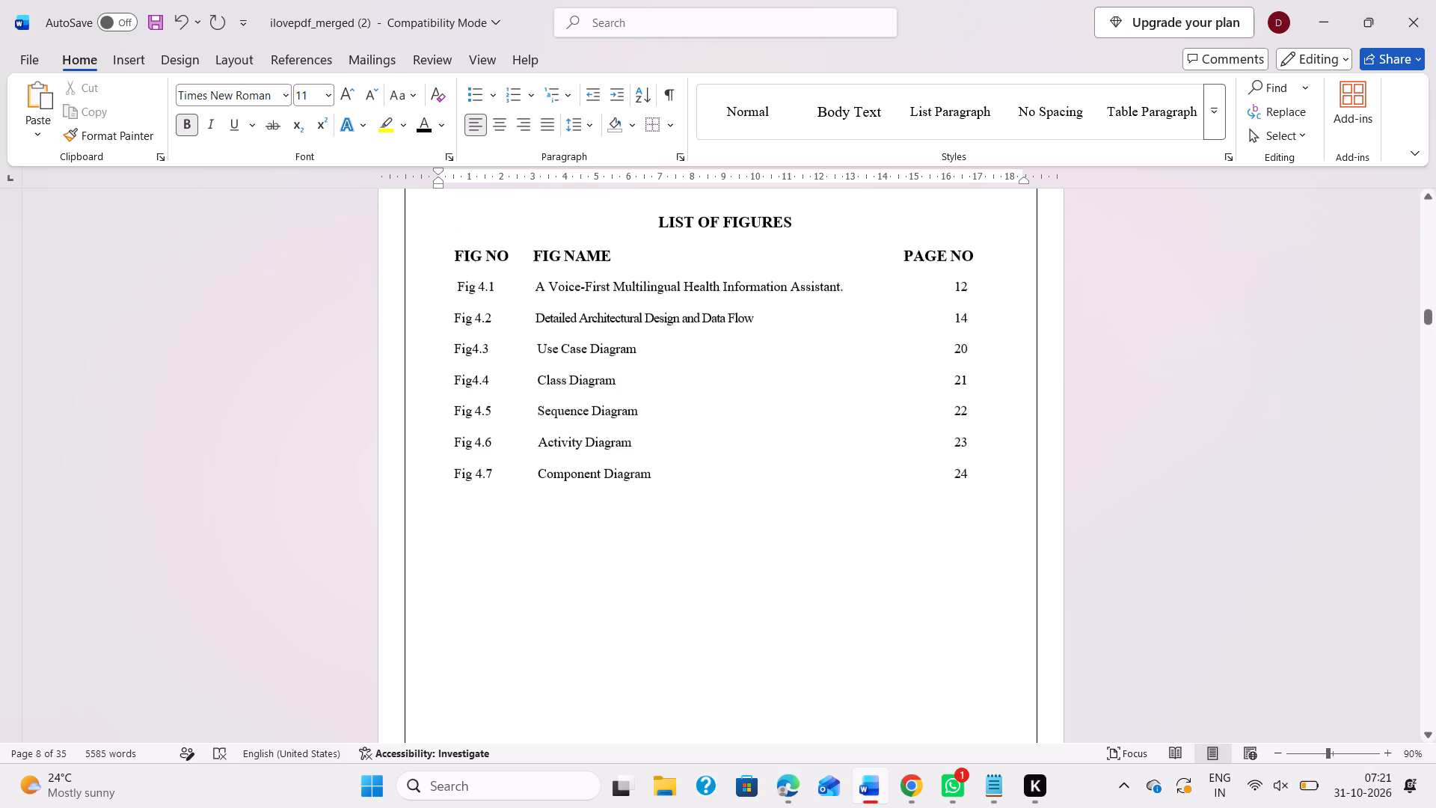
Remove the leading space before Fig 4.1 in the list of figures and add one space before its figure name.
scroll(754, 501, up, 1)
click(458, 308)
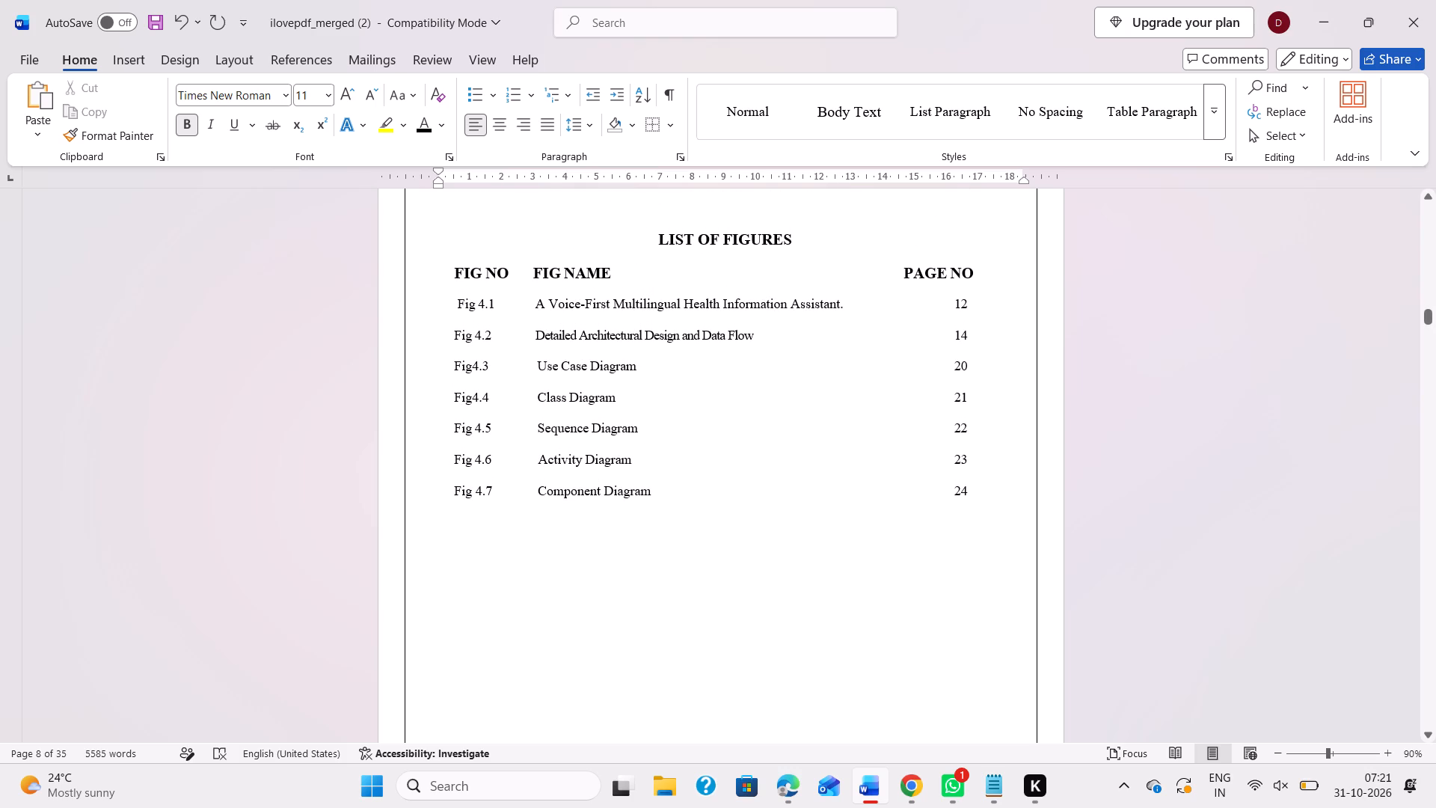
key(BackSpace)
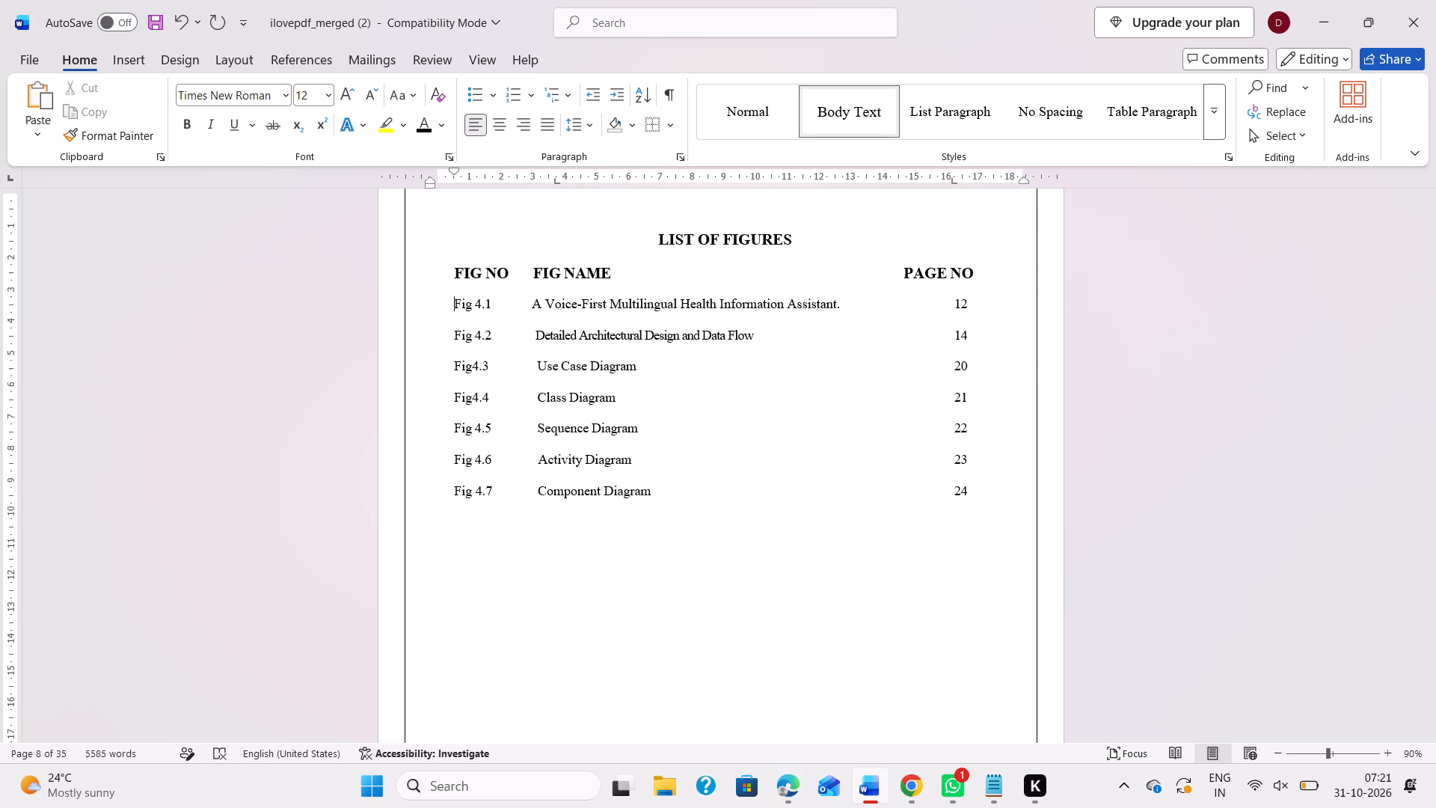
click(527, 303)
key(space)
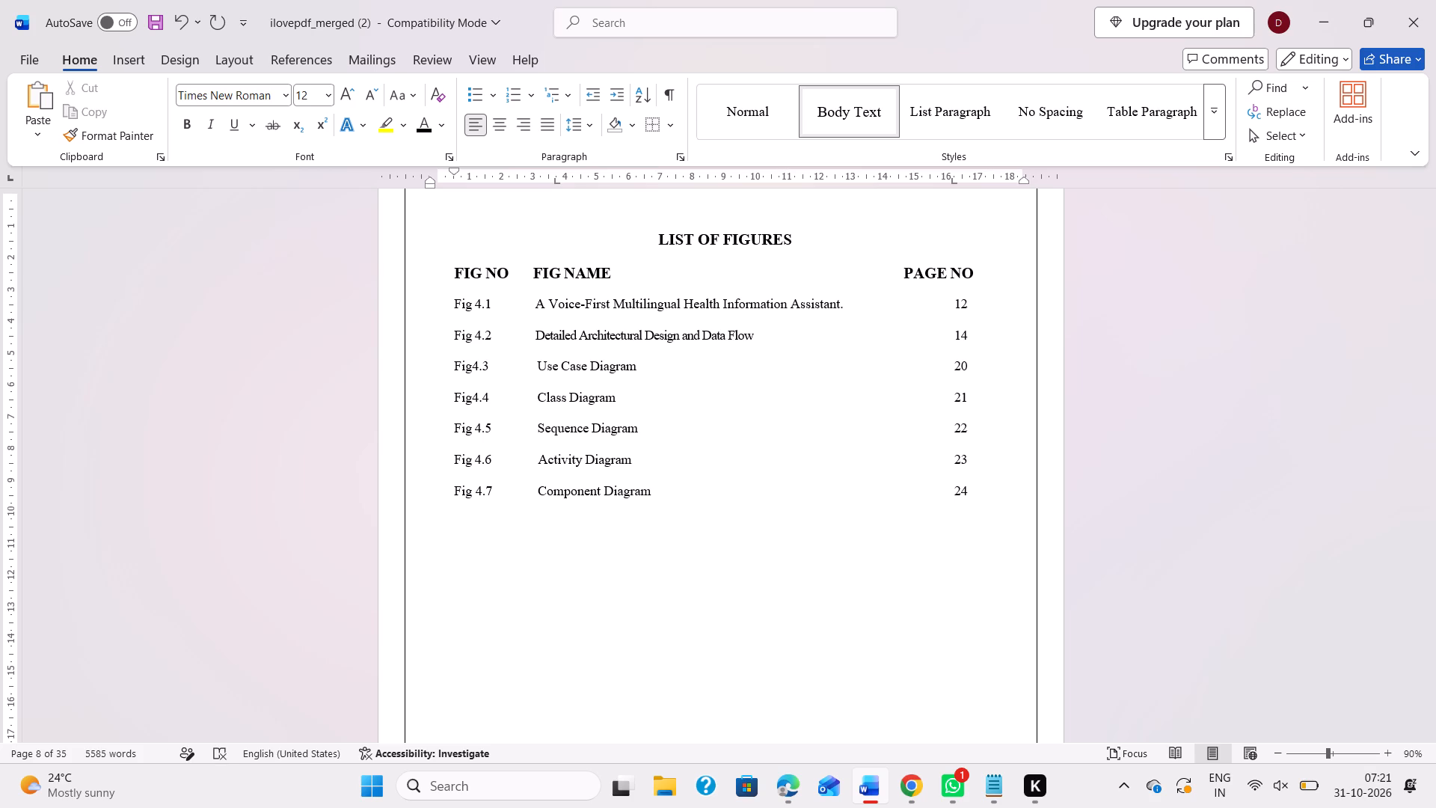
Insert a space before the FIG NAME column heading in the list of figures to line it up with the names.
click(535, 271)
key(space)
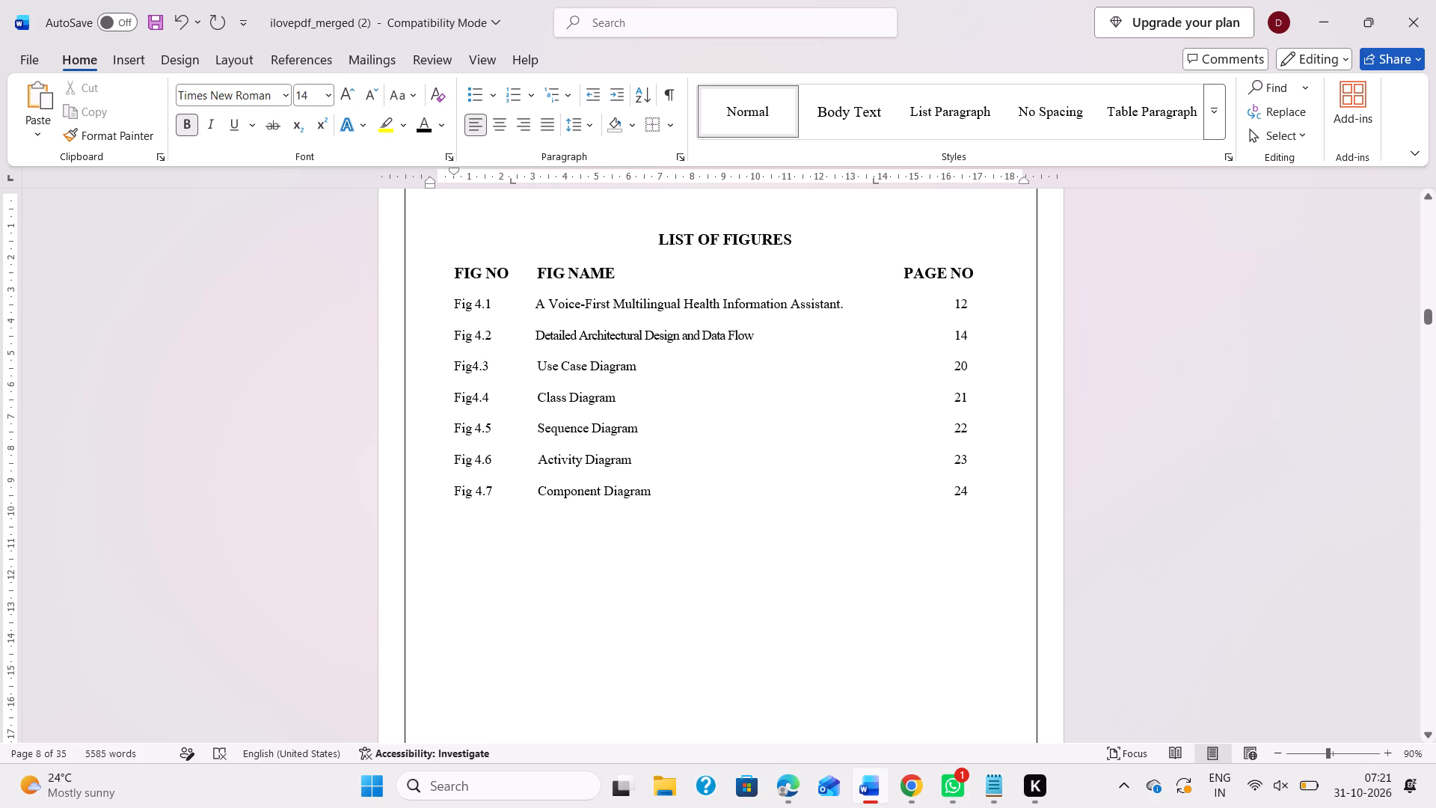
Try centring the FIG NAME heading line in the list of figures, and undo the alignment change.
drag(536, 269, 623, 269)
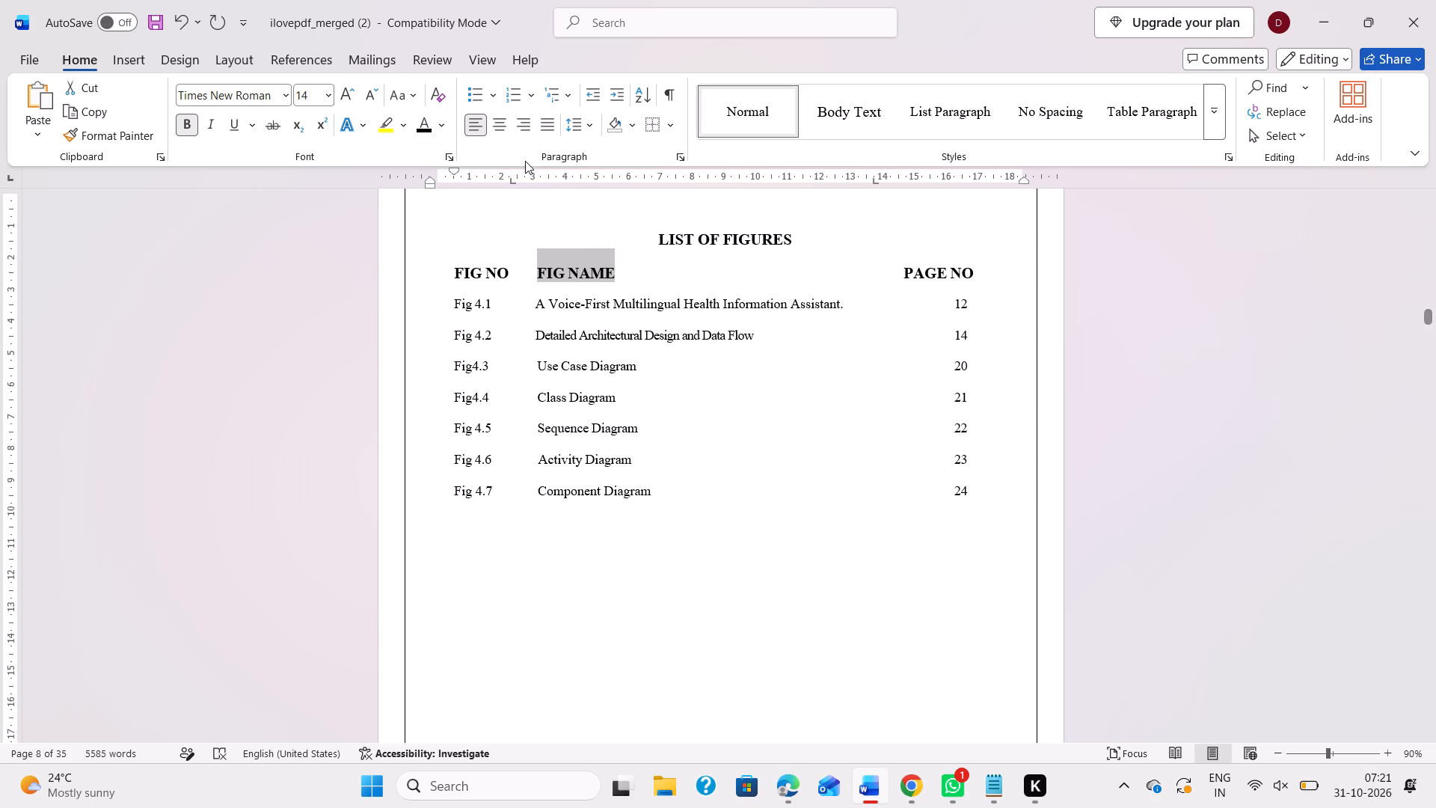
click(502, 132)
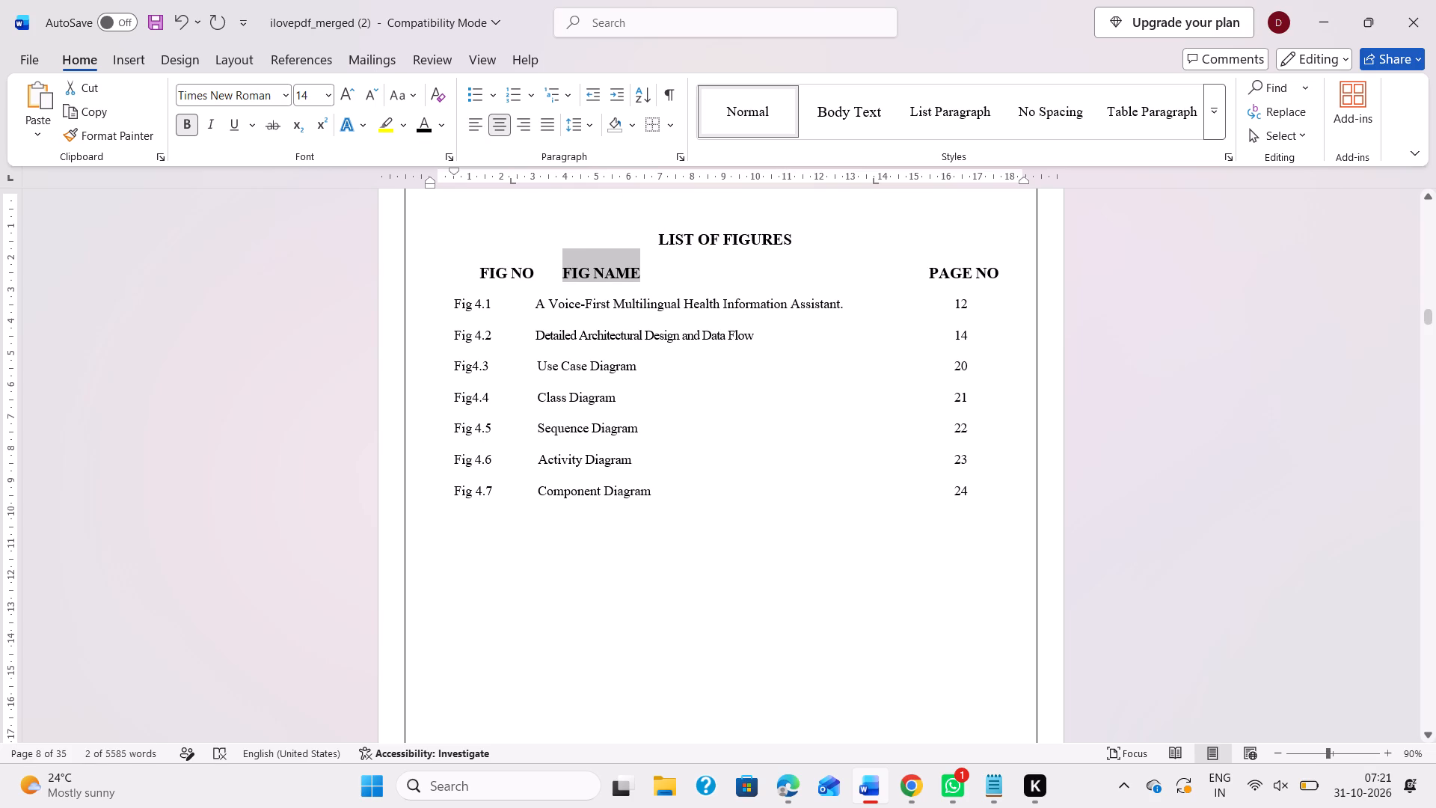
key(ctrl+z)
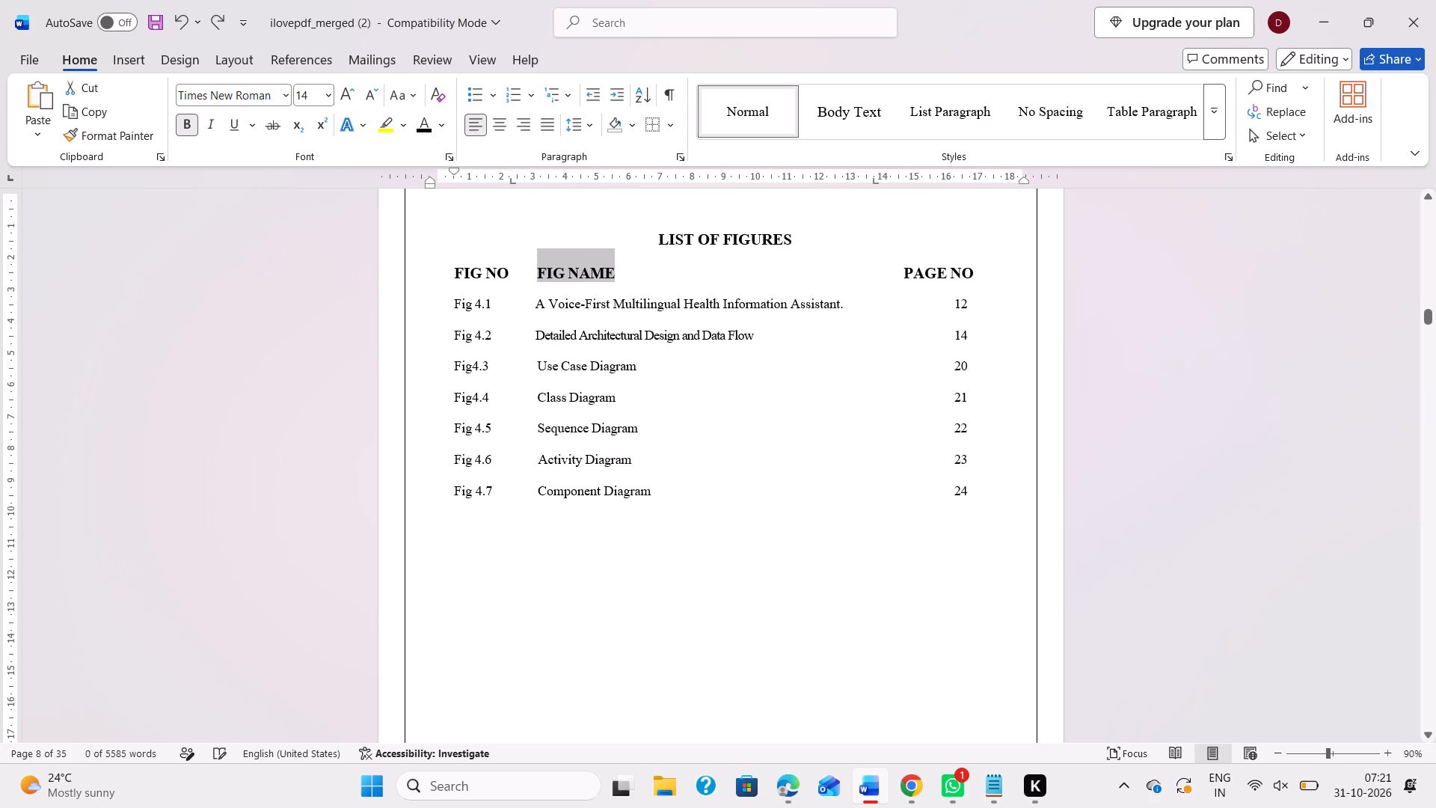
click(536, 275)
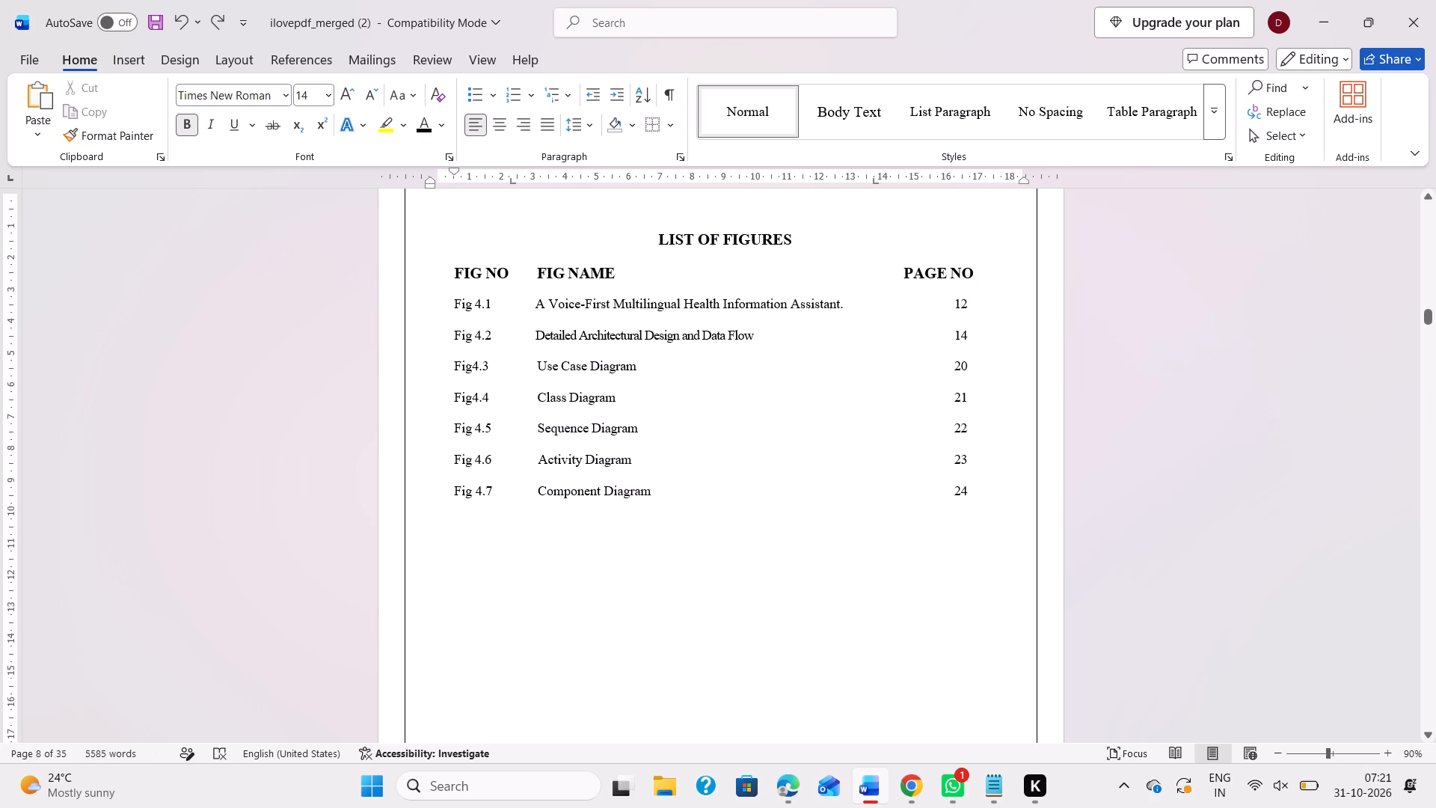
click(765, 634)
Check the list of tables page and the start of Chapter 1 that follows it.
scroll(765, 634, down, 9)
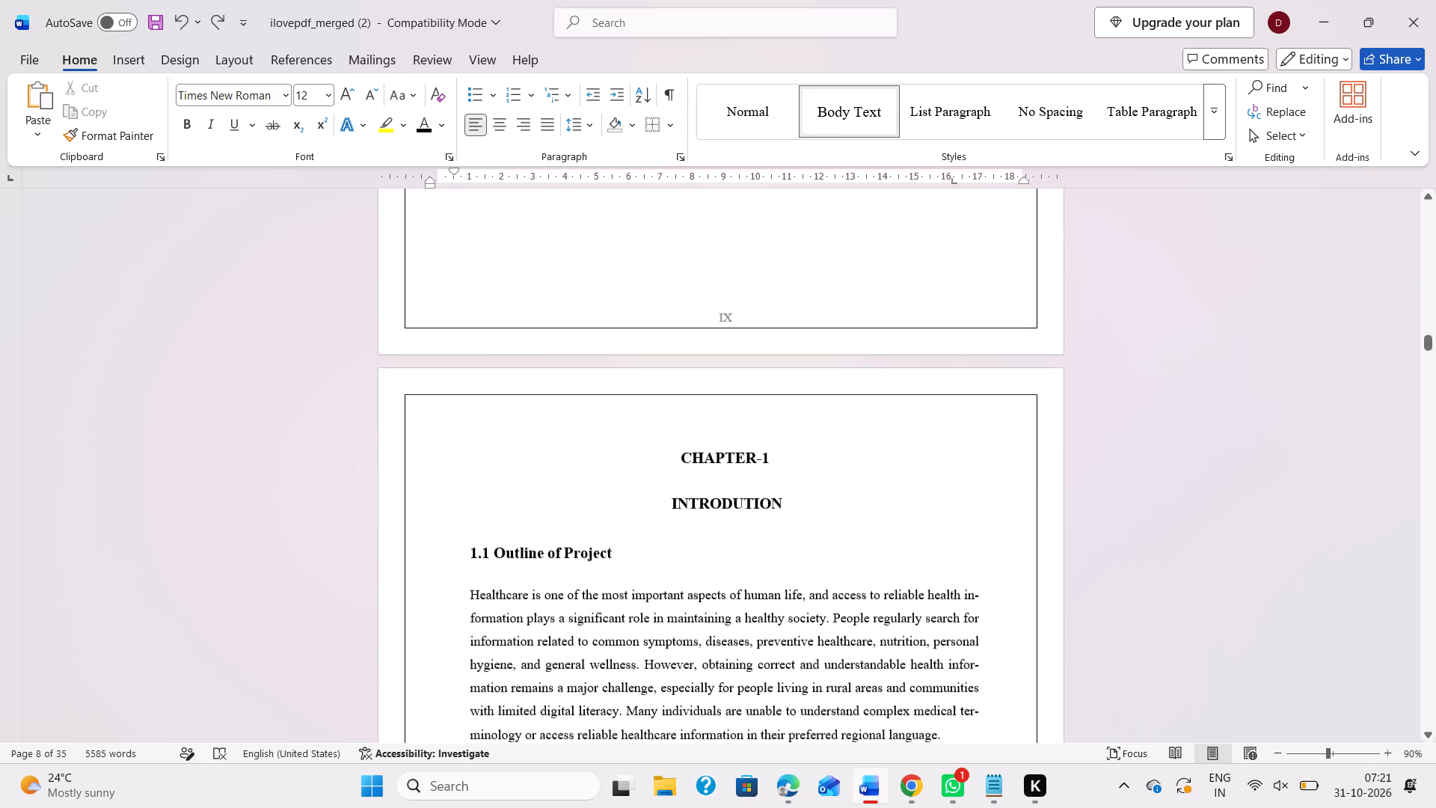
scroll(765, 634, down, 3)
scroll(765, 634, up, 8)
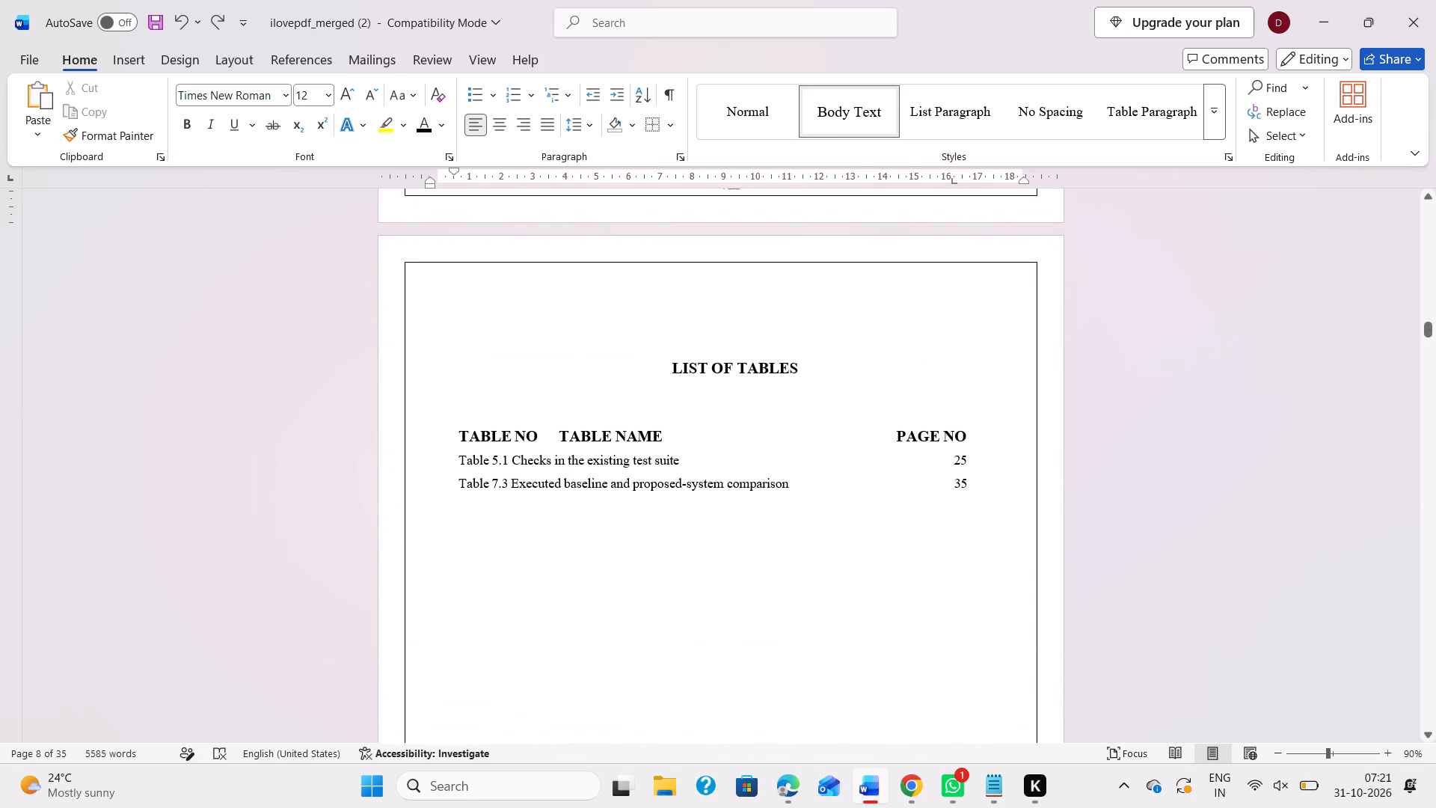
scroll(661, 507, down, 1)
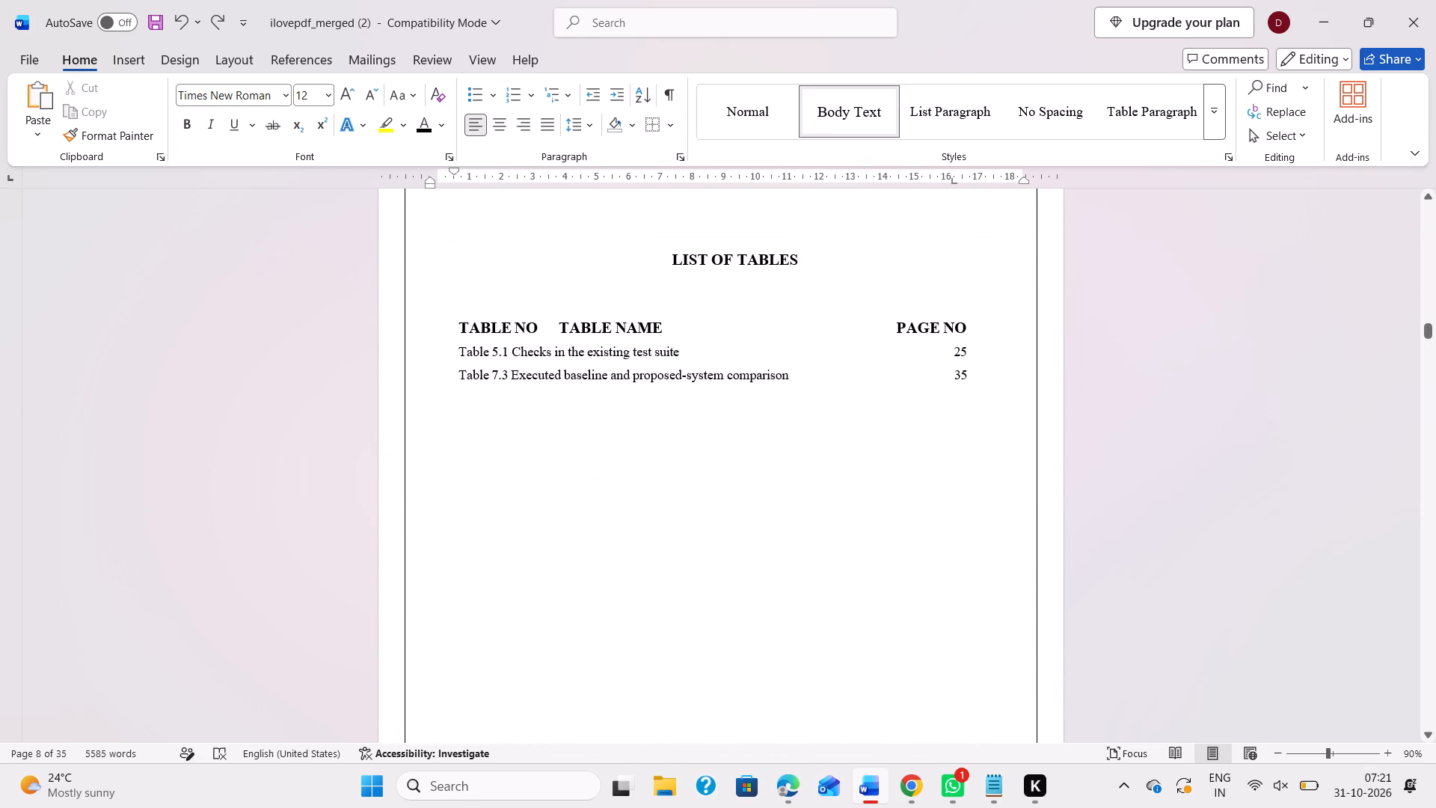
Copy the title "Comparative Survey of Conversational AI Systems in Healthcare" from the 2.1 table caption in the body's section 2.2.1.
scroll(683, 341, down, 5)
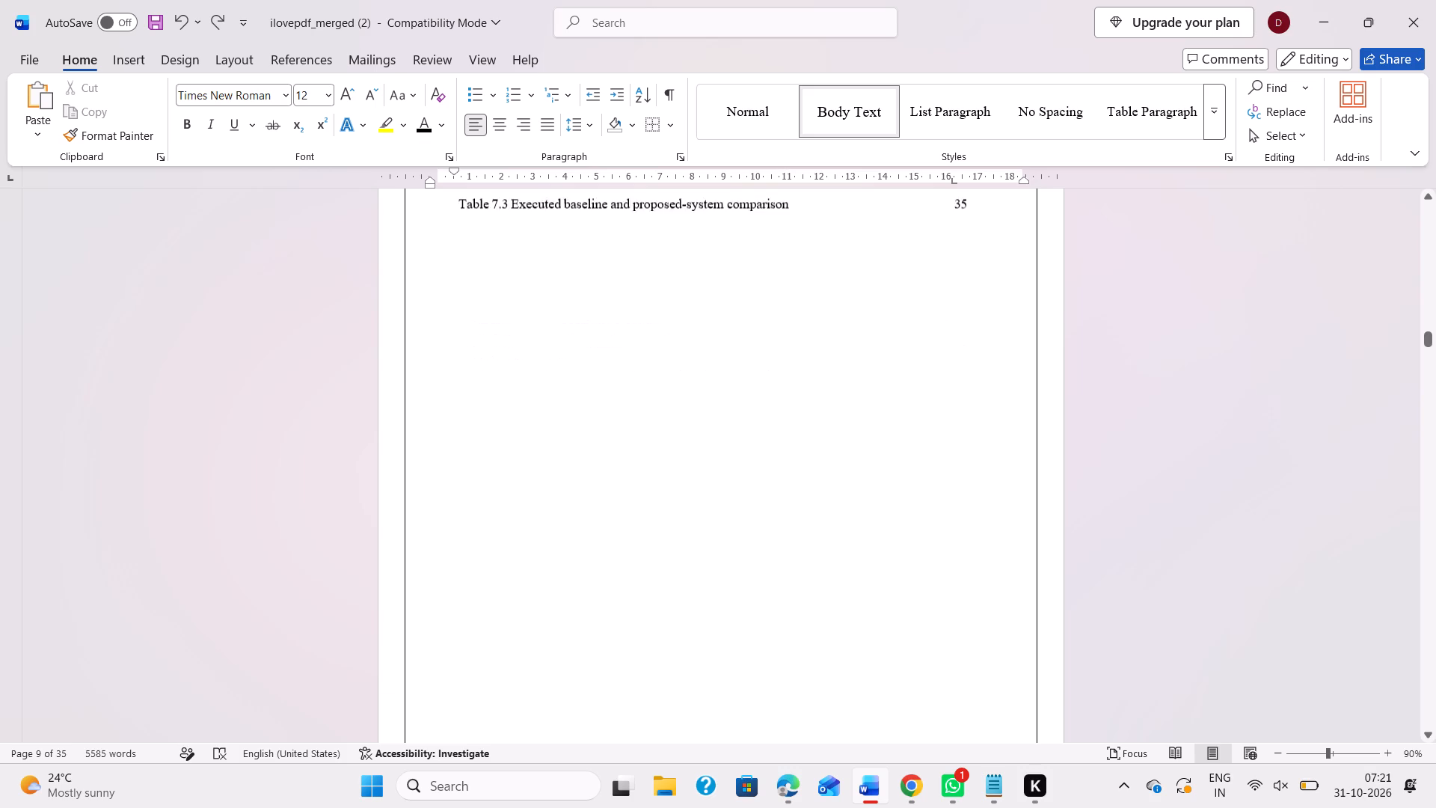
scroll(683, 341, down, 2)
scroll(673, 426, down, 5)
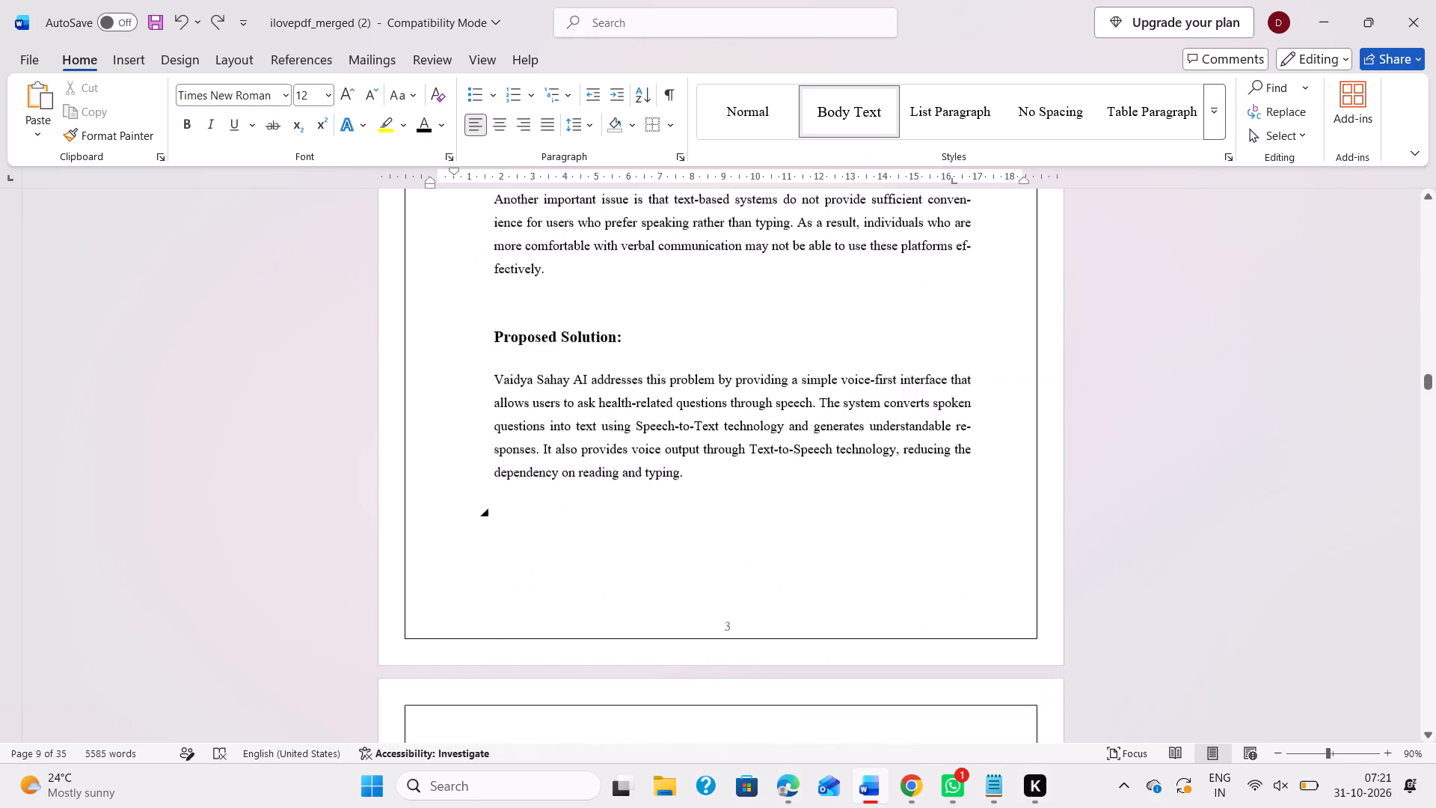
scroll(673, 426, down, 4)
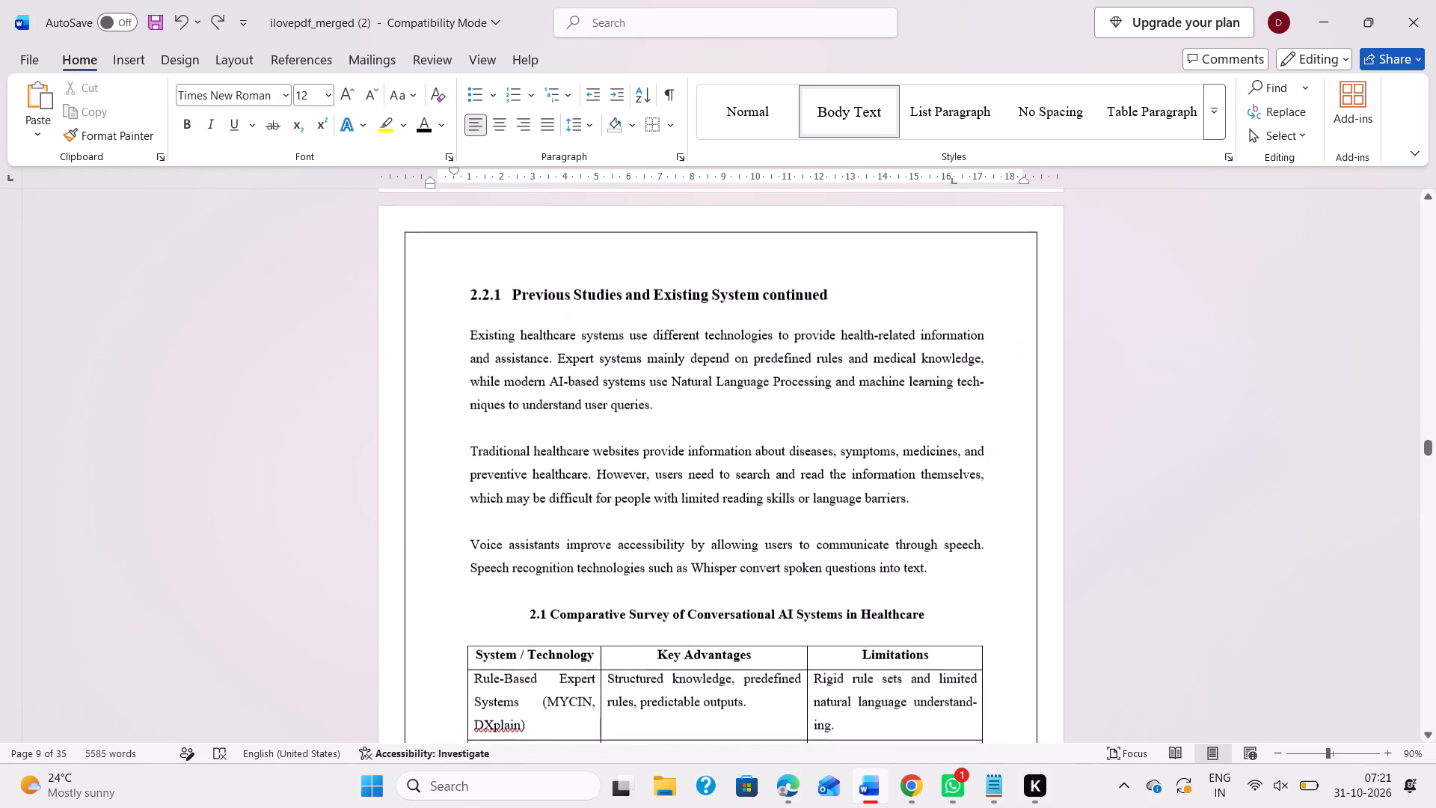
scroll(673, 426, up, 4)
scroll(673, 426, down, 5)
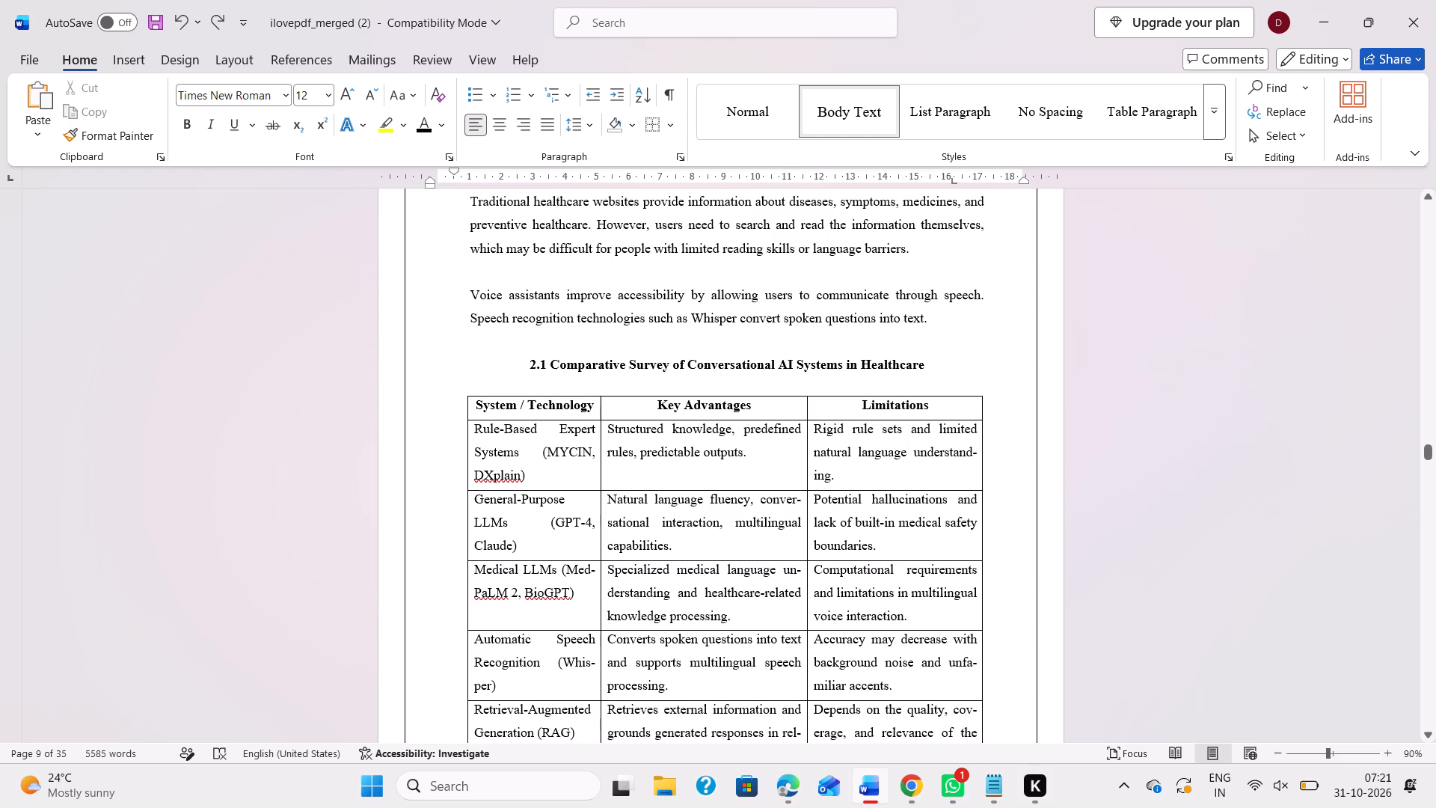
drag(931, 365, 576, 368)
click(576, 368)
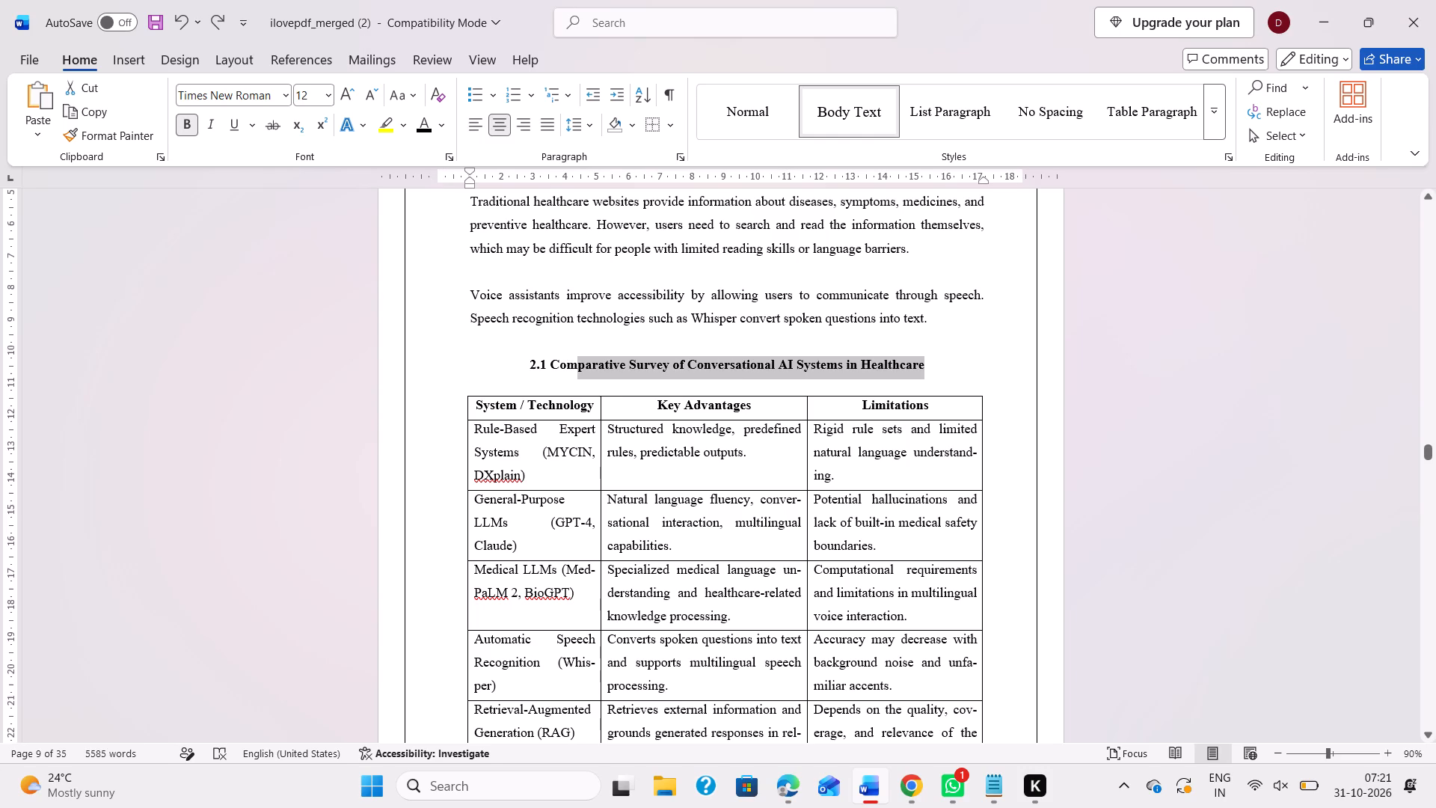
drag(551, 365, 926, 364)
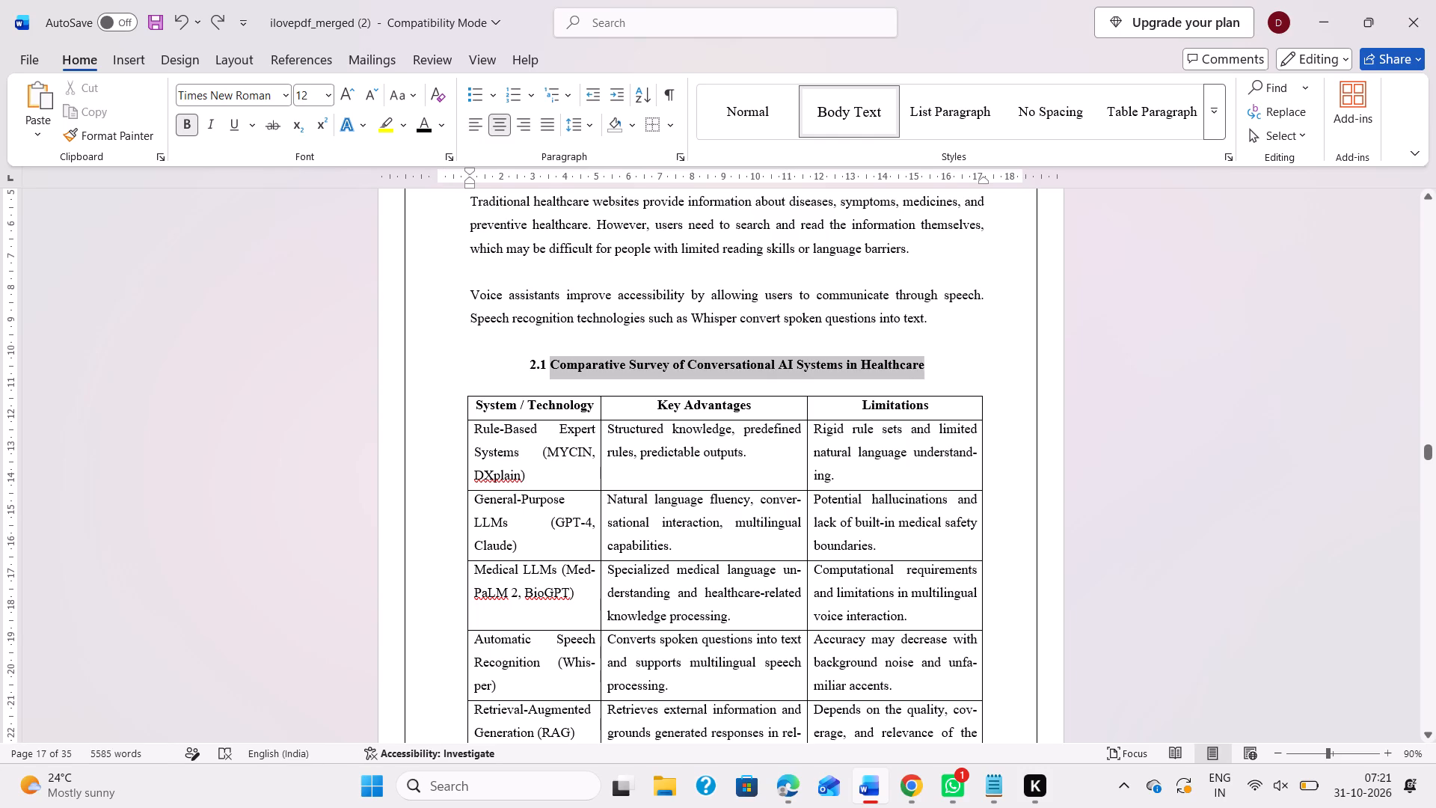
drag(926, 364, 936, 361)
key(ctrl+c)
click(874, 360)
Renumber the first entry in the list of tables, "Checks in the existing test suite", as Table 2.1.
scroll(874, 360, up, 9)
scroll(874, 360, down, 8)
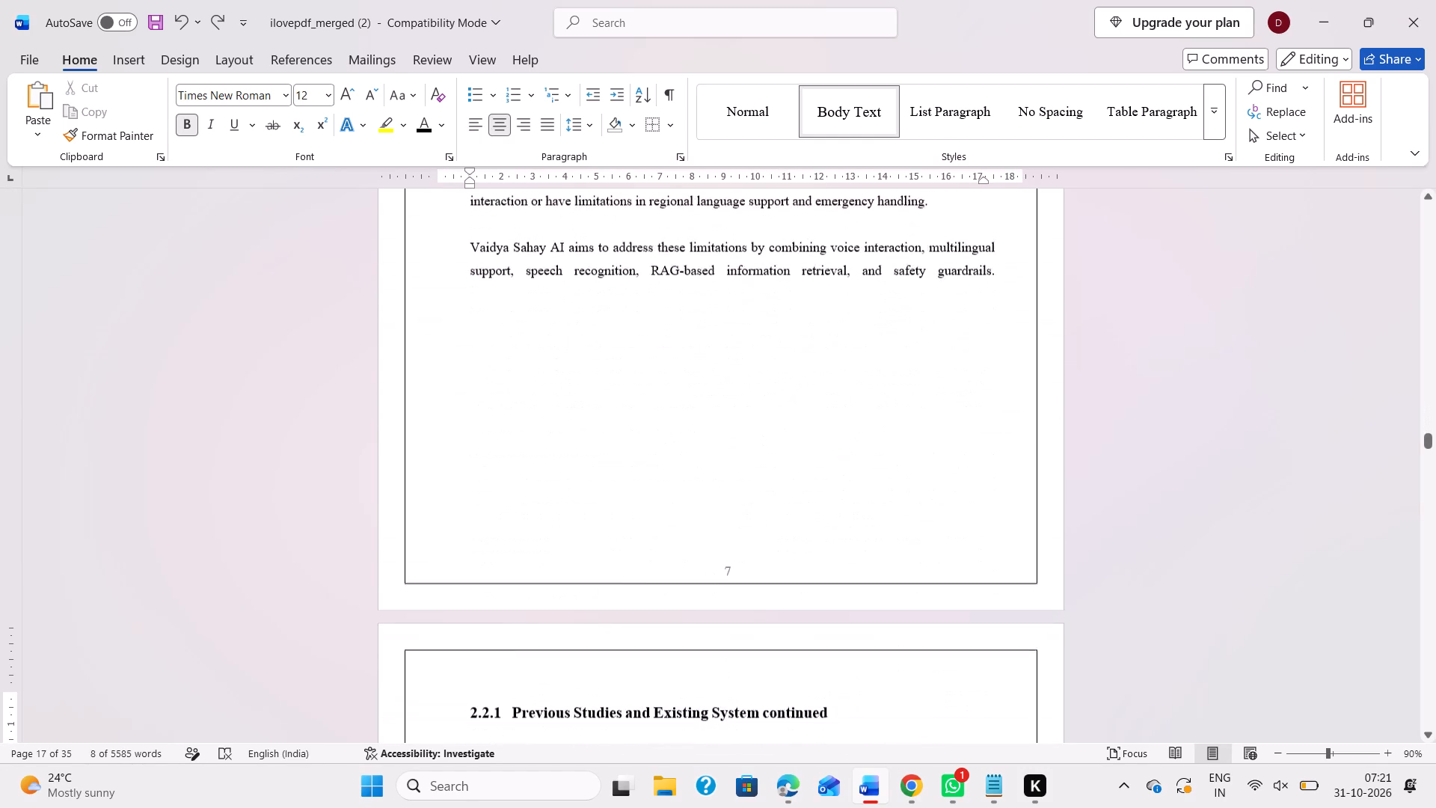
scroll(820, 518, down, 5)
scroll(820, 518, up, 11)
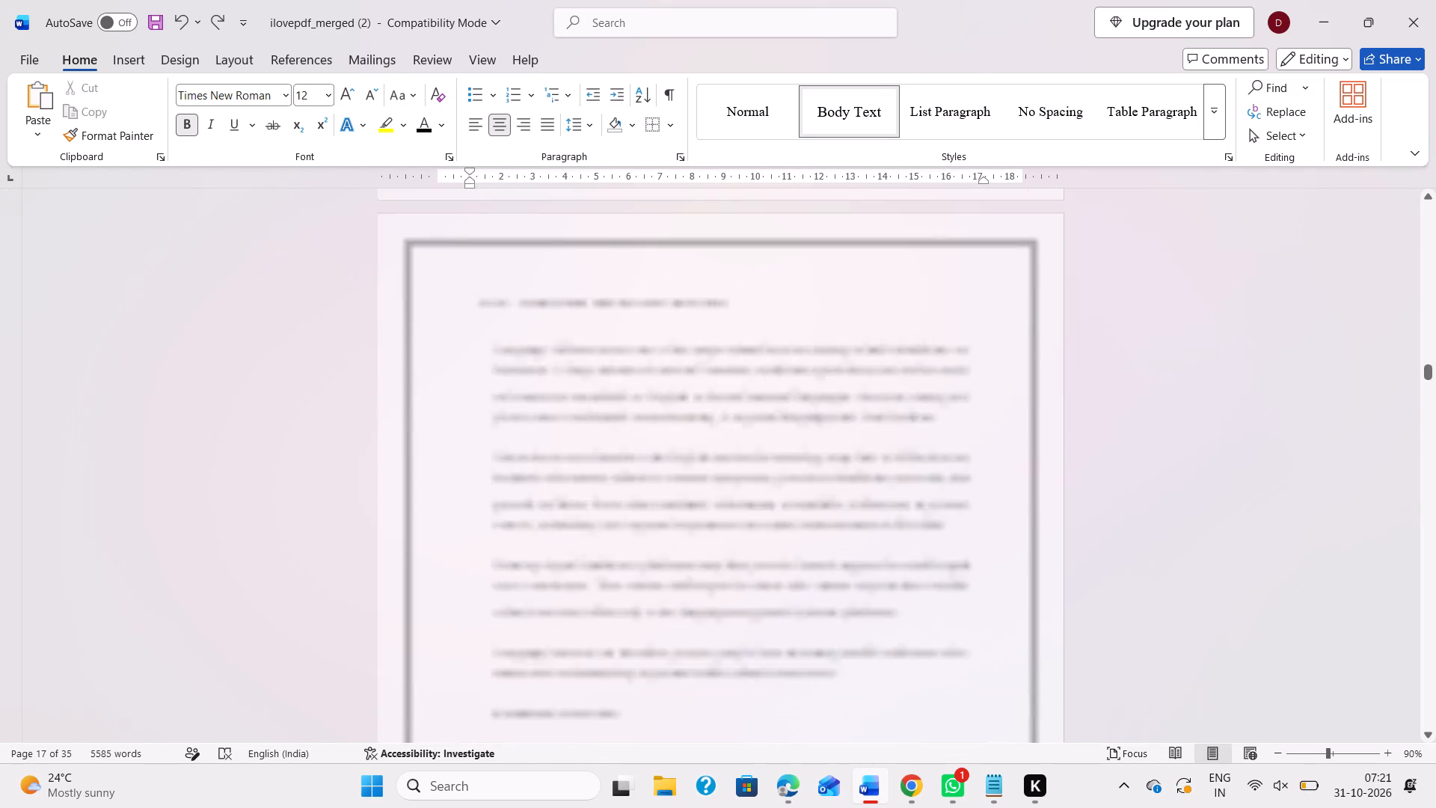
scroll(820, 518, up, 8)
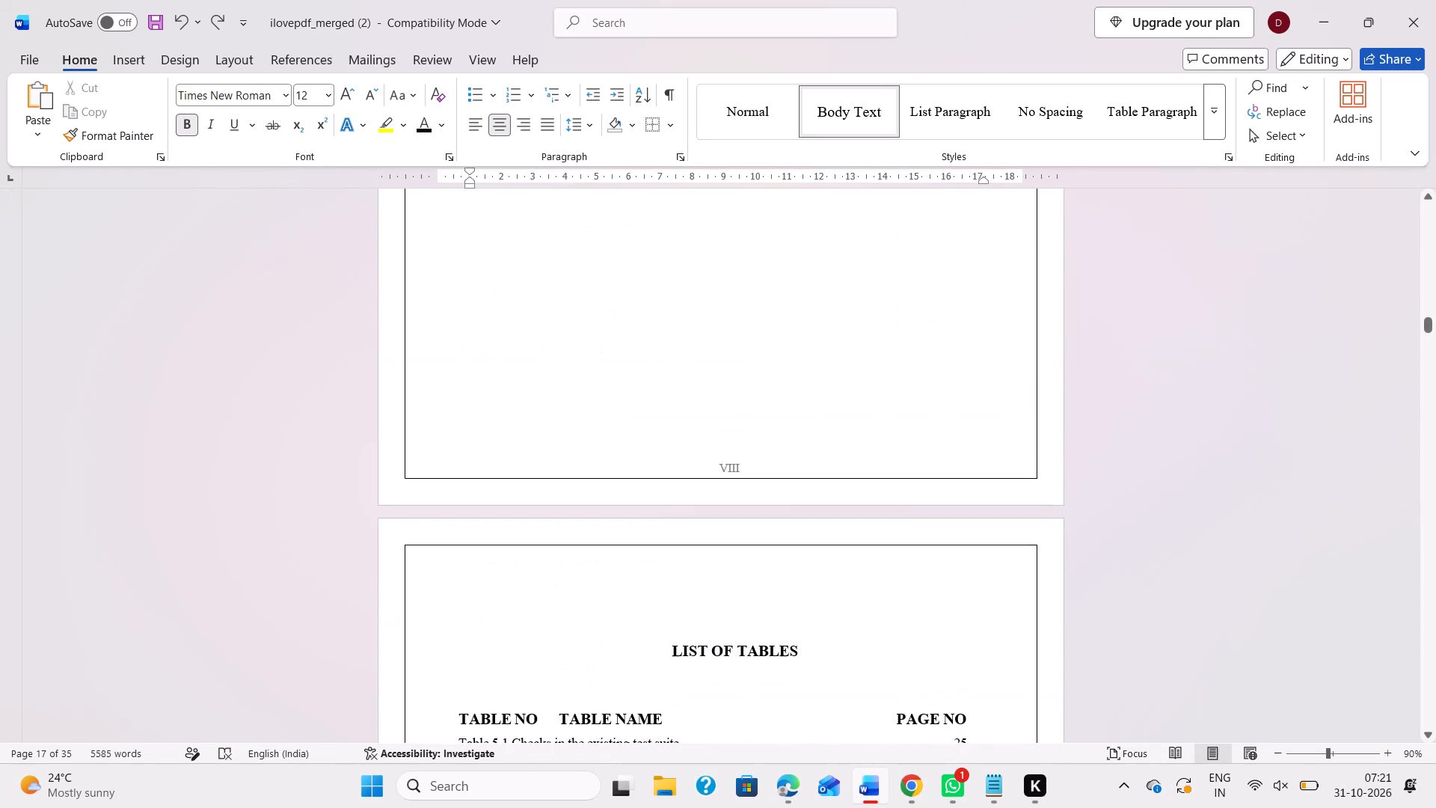
scroll(690, 635, down, 2)
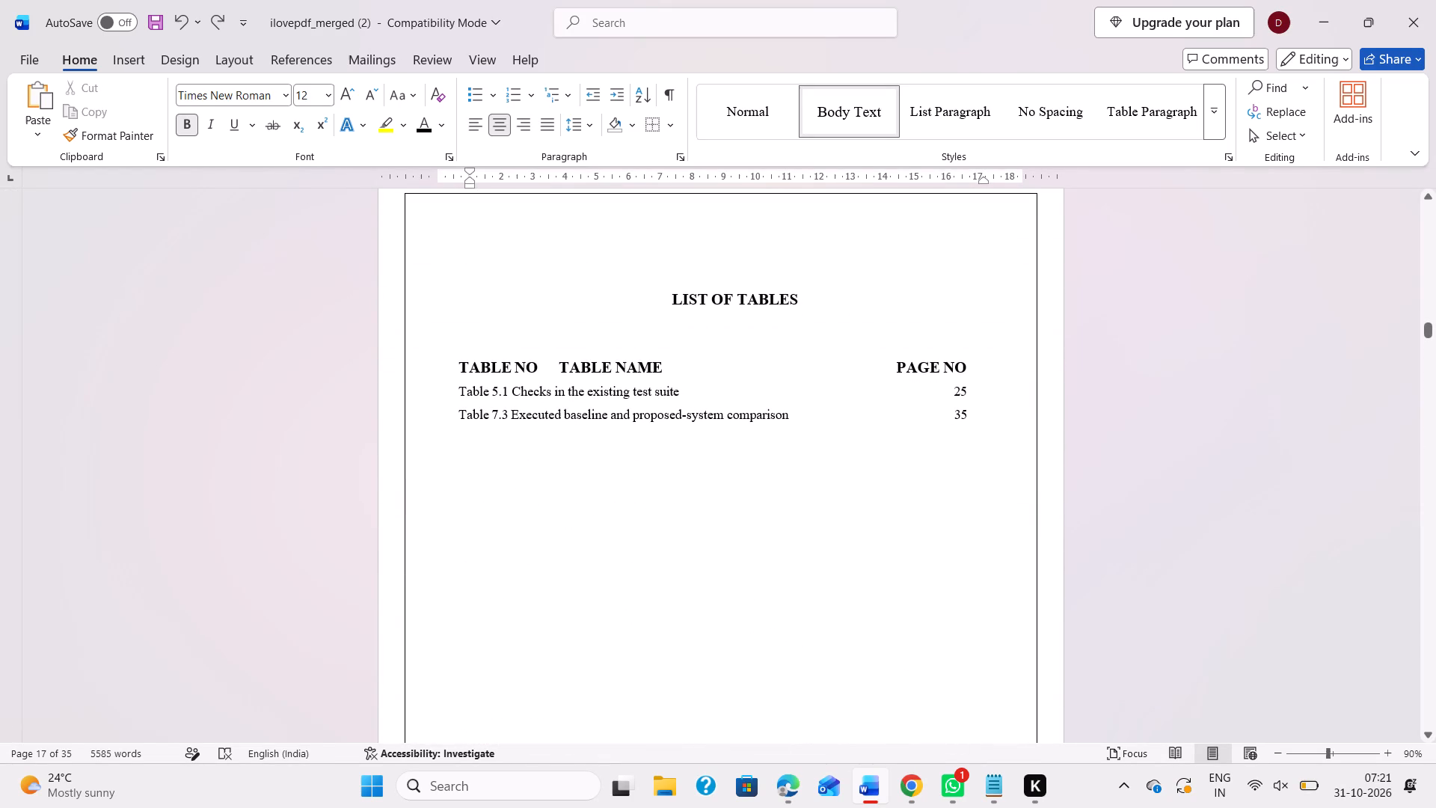
drag(692, 391, 548, 399)
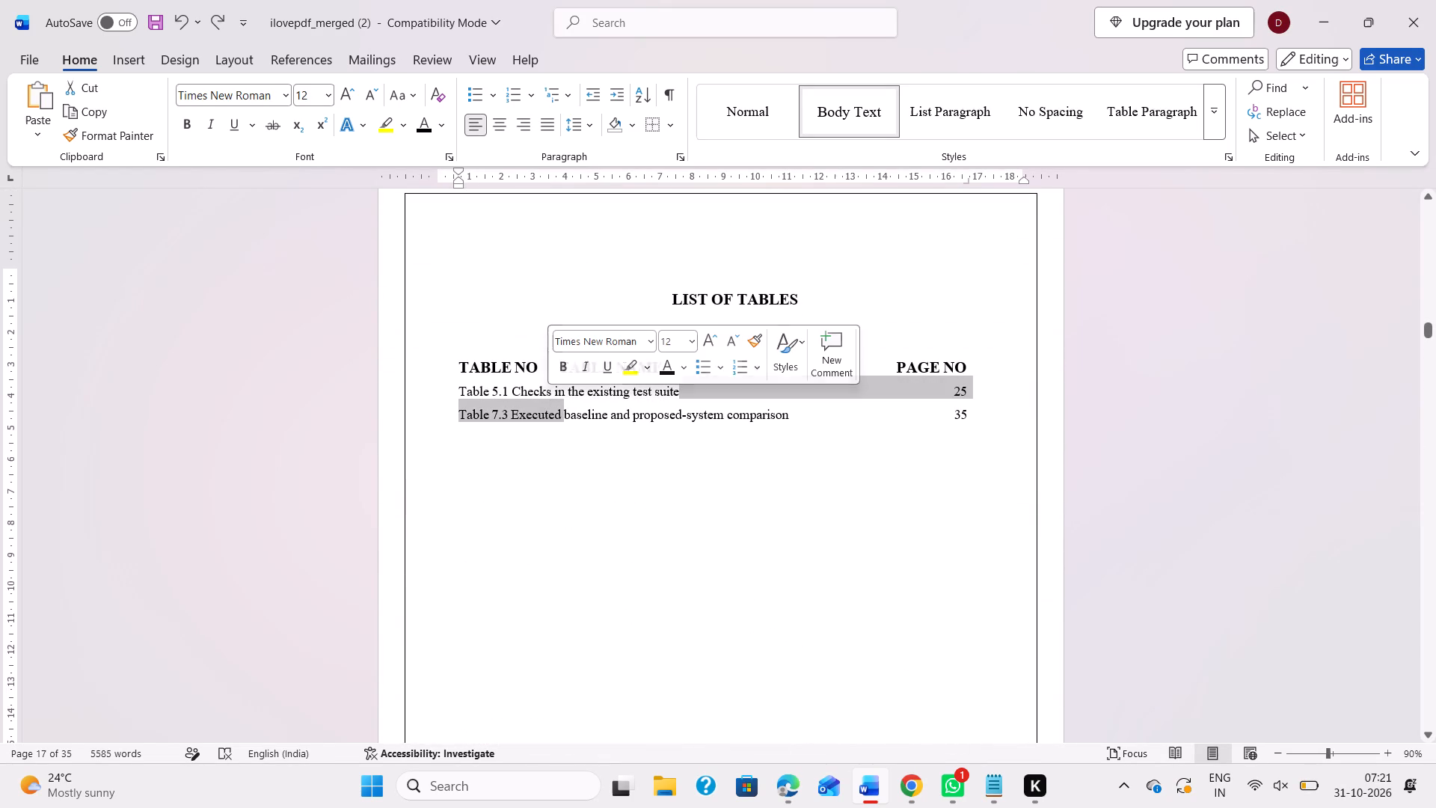
click(506, 390)
key(BackSpace)
key(BackSpace)
key(BackSpace)
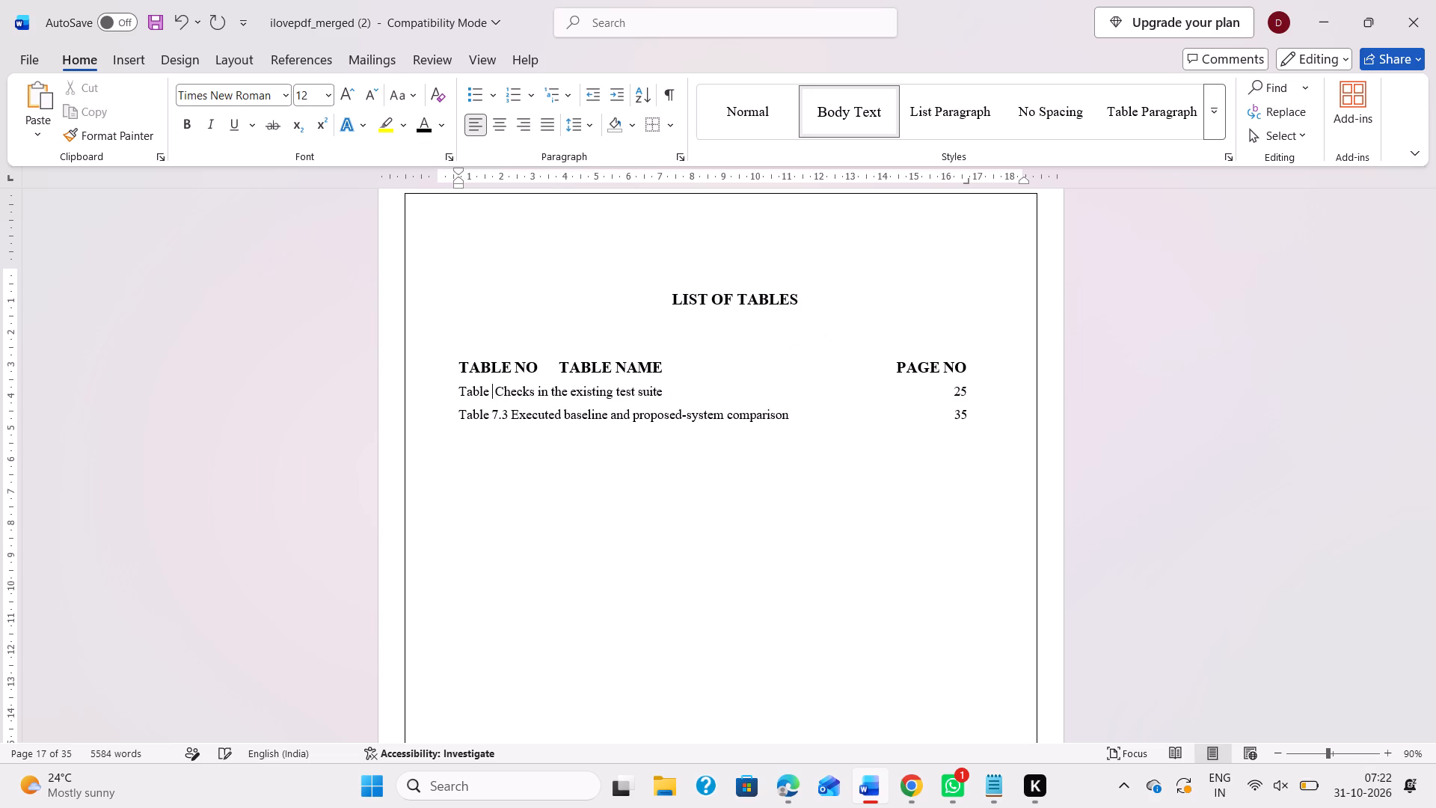
text(2.1)
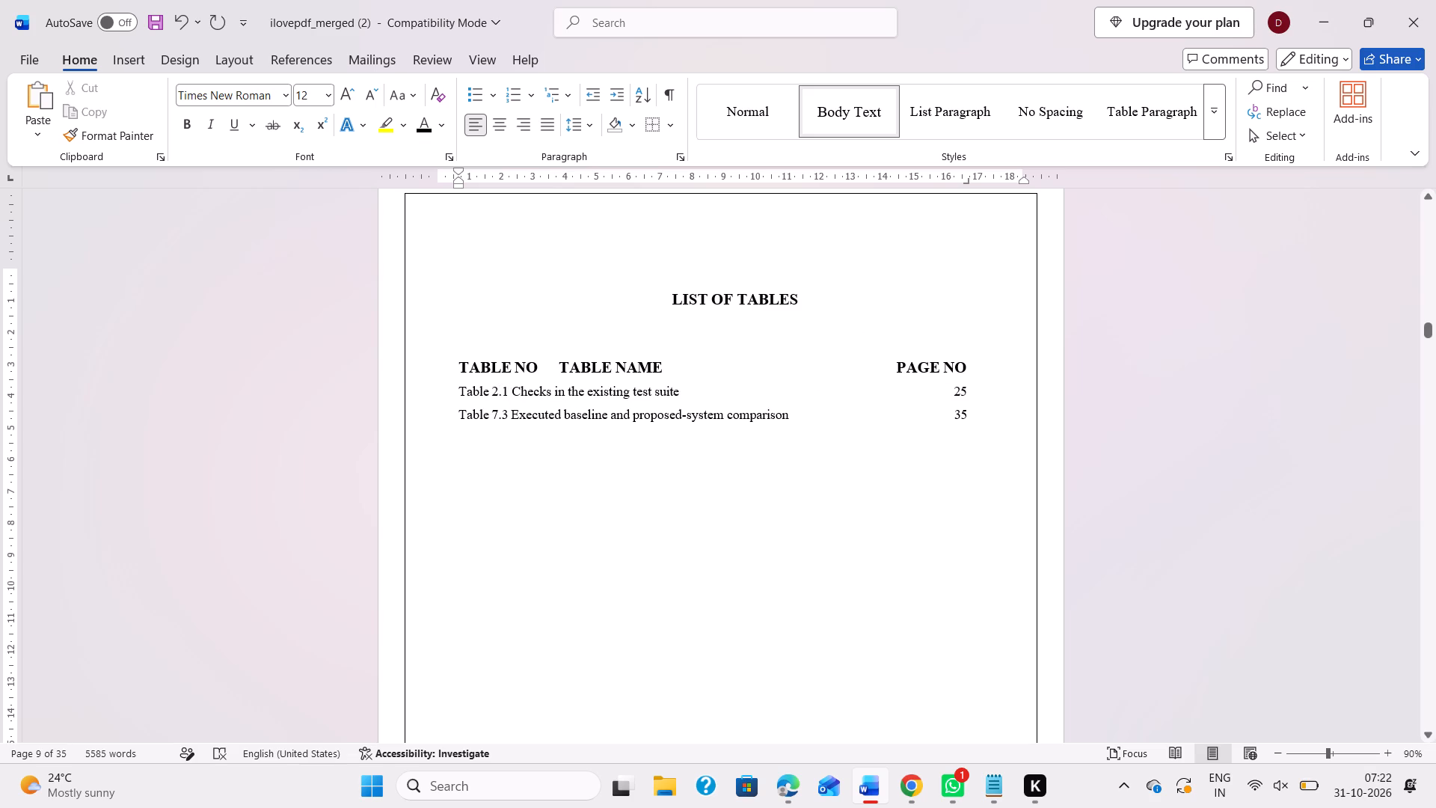
Replace the Table 2.1 entry's title with the copied "Comparative Survey of Conversational AI Systems in Healthcare", keeping the list's plain text formatting.
drag(514, 390, 688, 390)
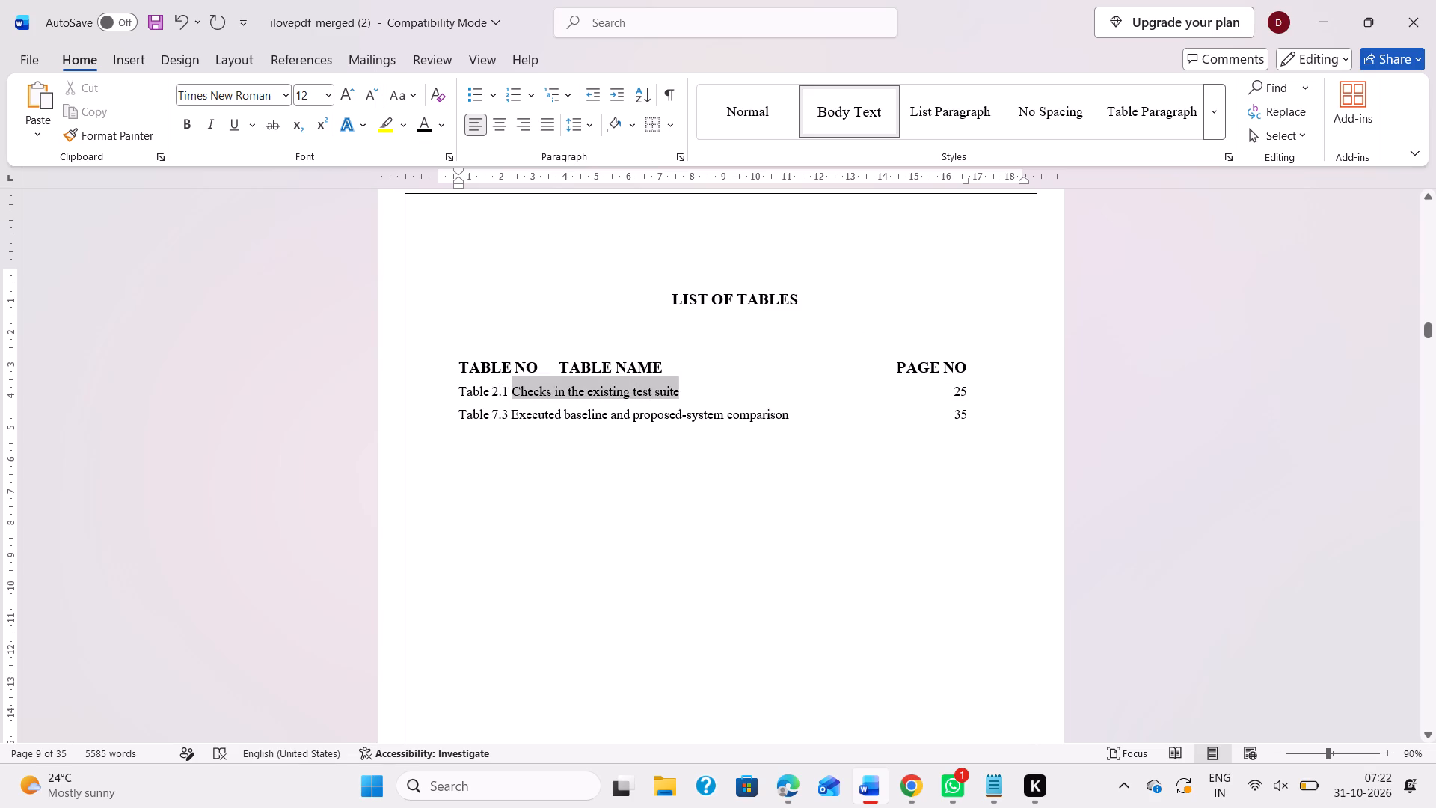
key(ctrl+v)
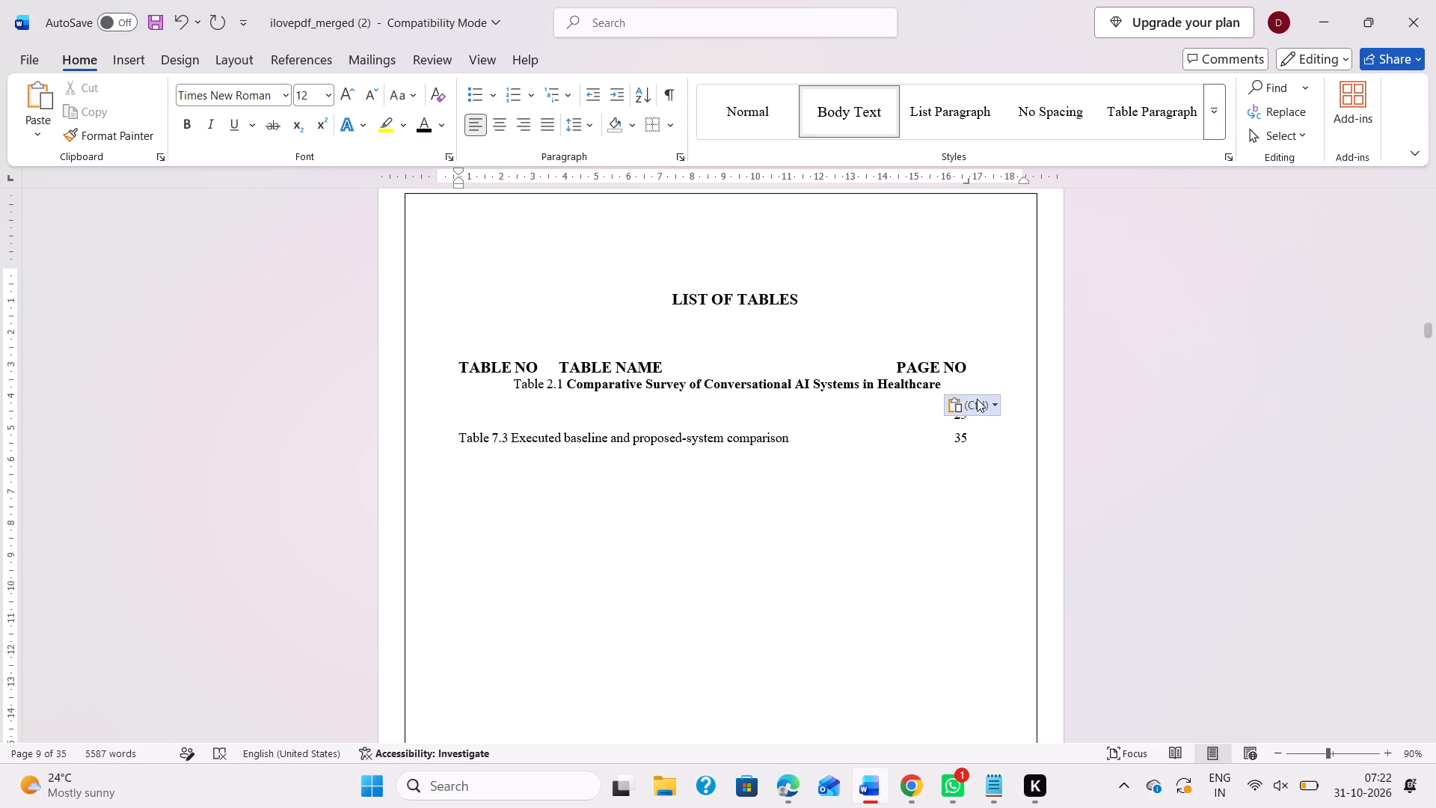
click(978, 399)
click(1052, 467)
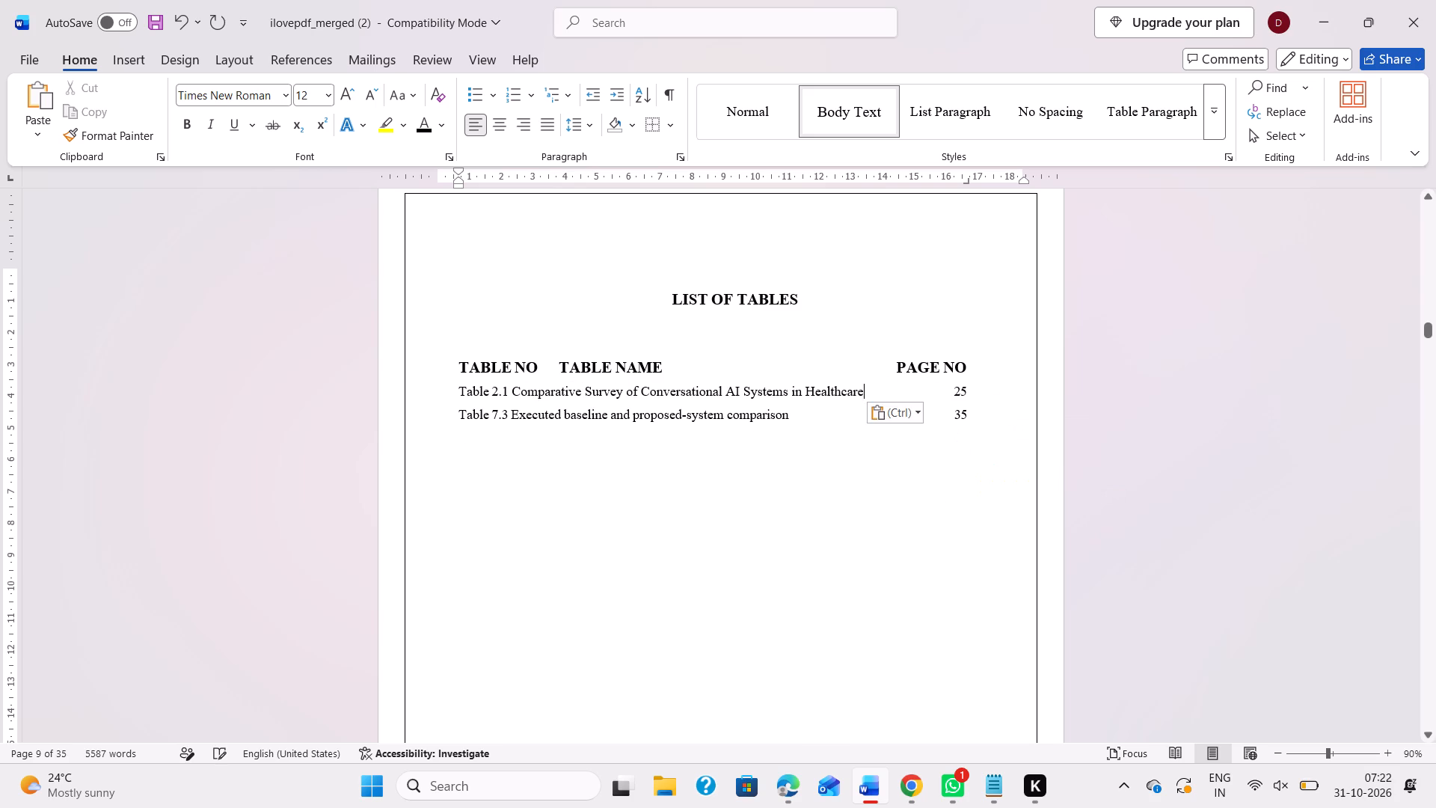
Set the page number of the Table 2.1 entry in the list of tables to 8.
click(966, 388)
key(BackSpace)
key(BackSpace)
key(8)
Insert a blank line between the list of tables' column headings and its first entry.
click(972, 364)
key(Return)
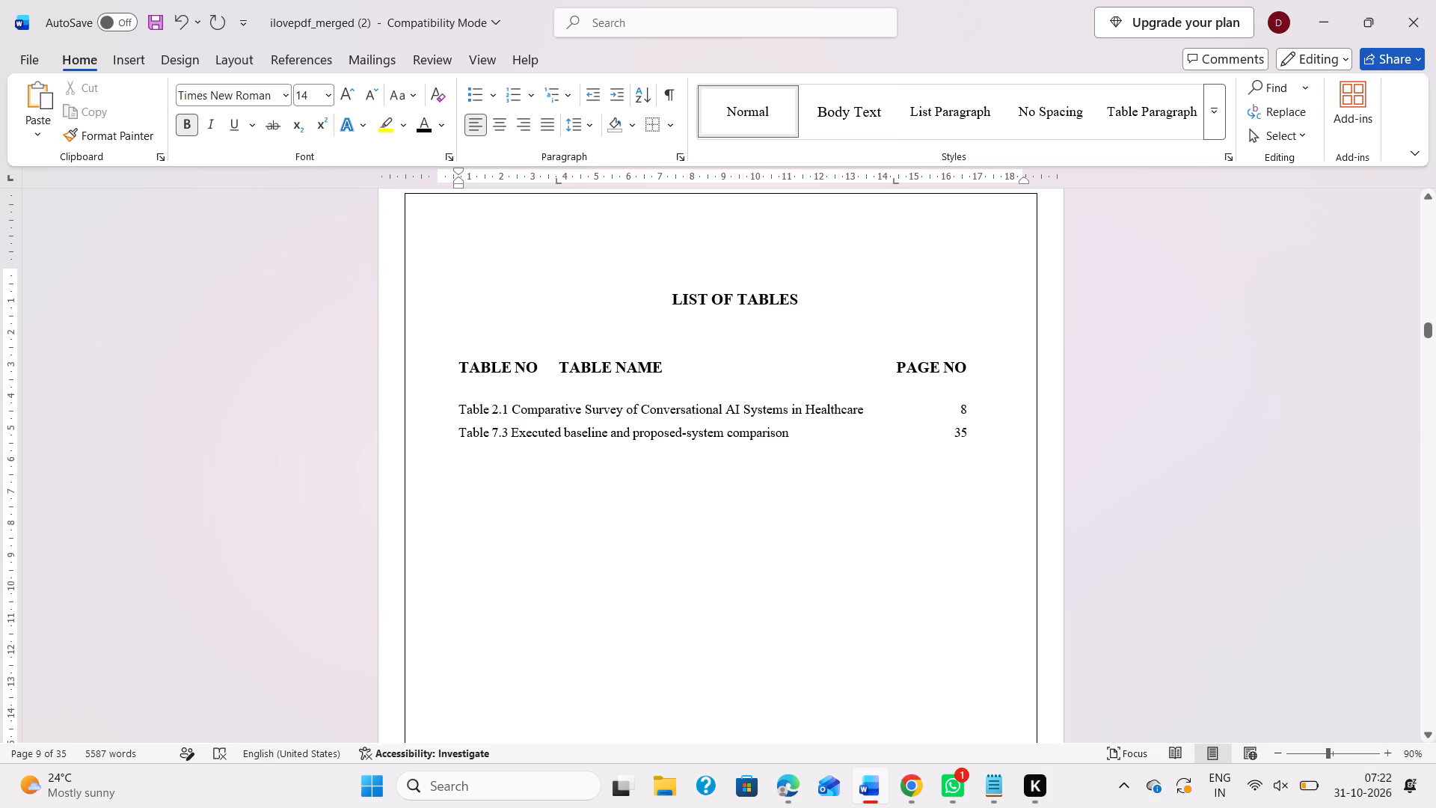
Add spaces after "Table 2.1" so that its title starts under the TABLE NAME heading.
click(514, 408)
key(space)
key(space)
key(space)
key(space)
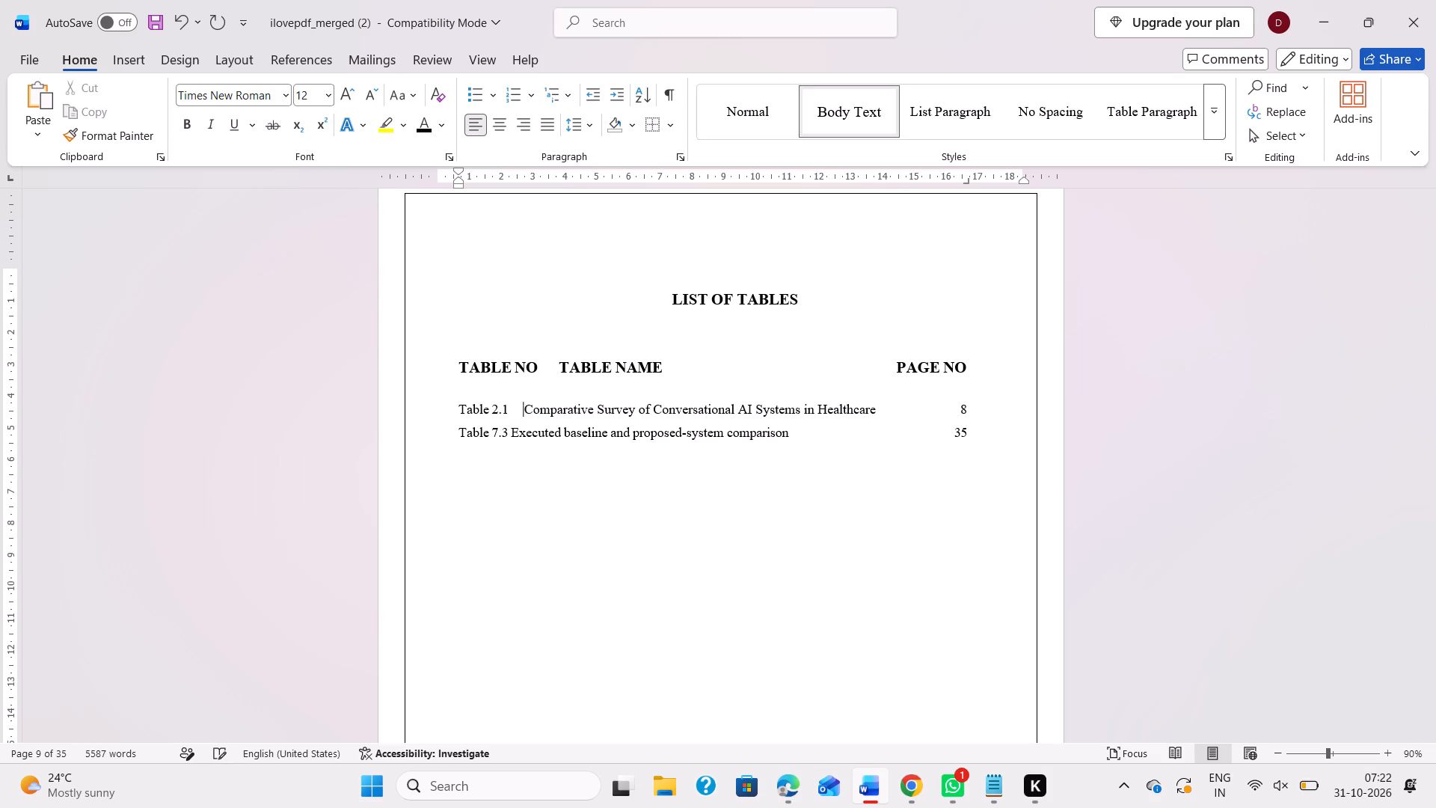
key(space)
key(space)
key(space)
key(space)
key(space)
key(space)
key(space)
key(space)
key(space)
key(space)
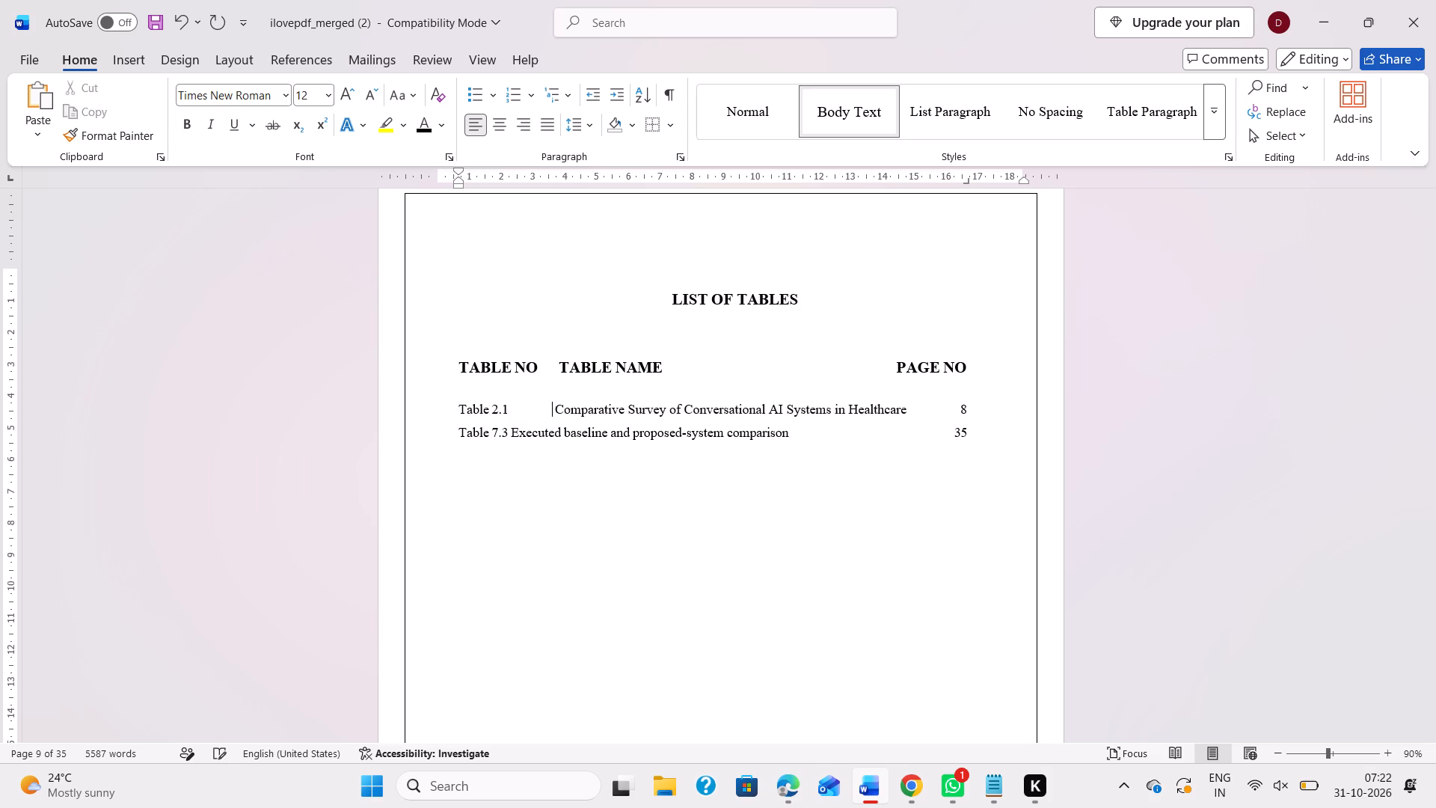
key(space)
key(space)
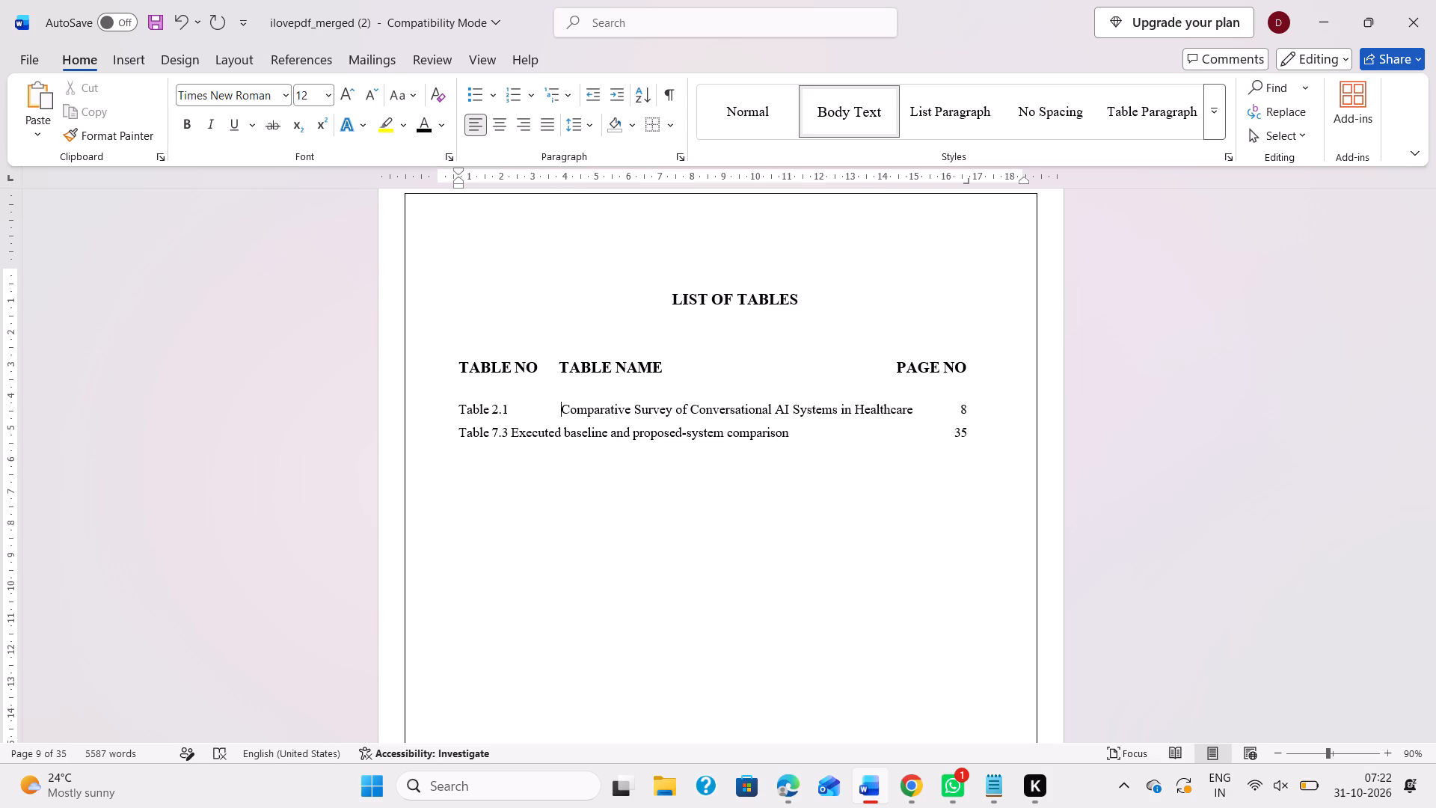
key(BackSpace)
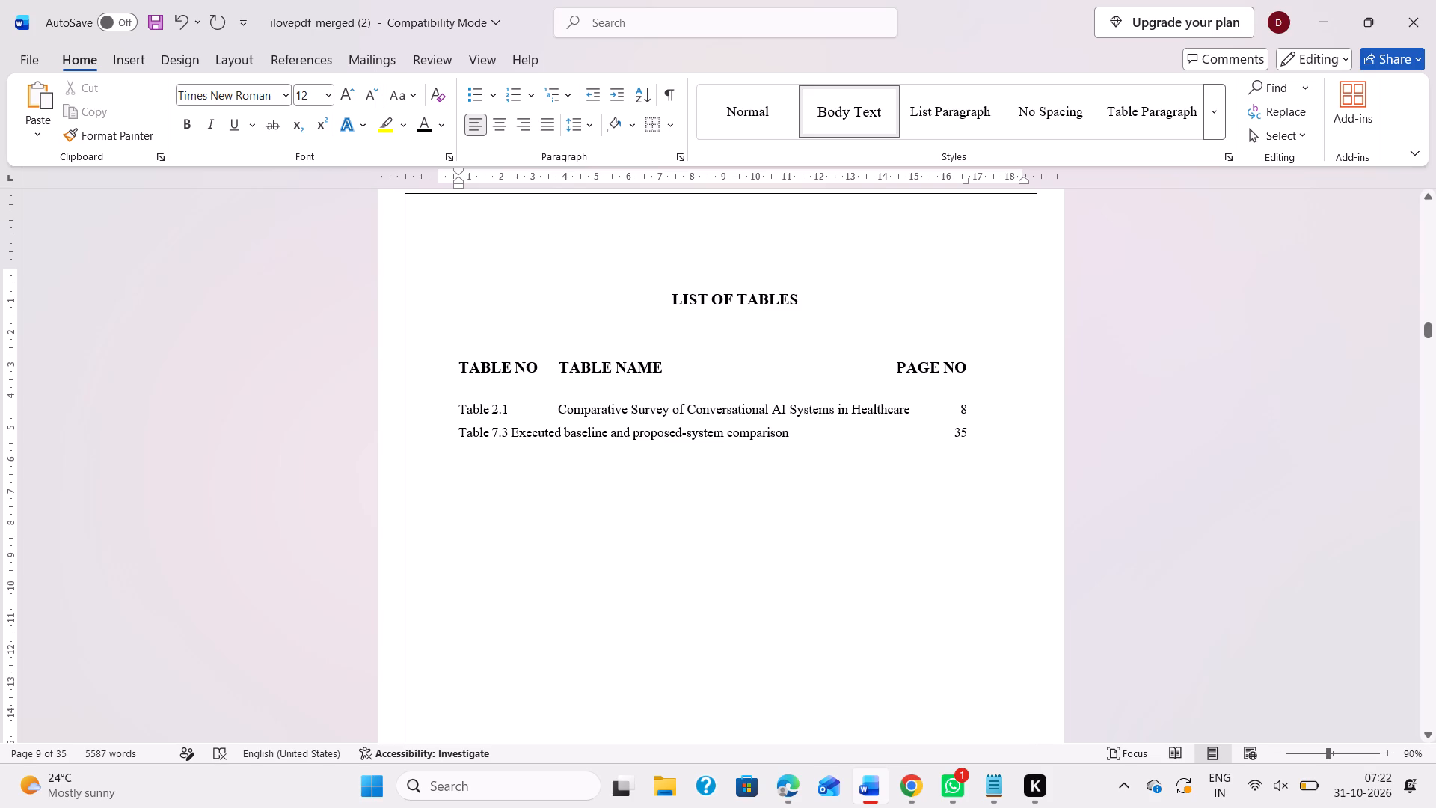
Add spaces after "Table 7.3" to separate its title from the table number.
click(512, 432)
key(space)
key(space)
key(space)
key(space)
key(space)
key(space)
key(space)
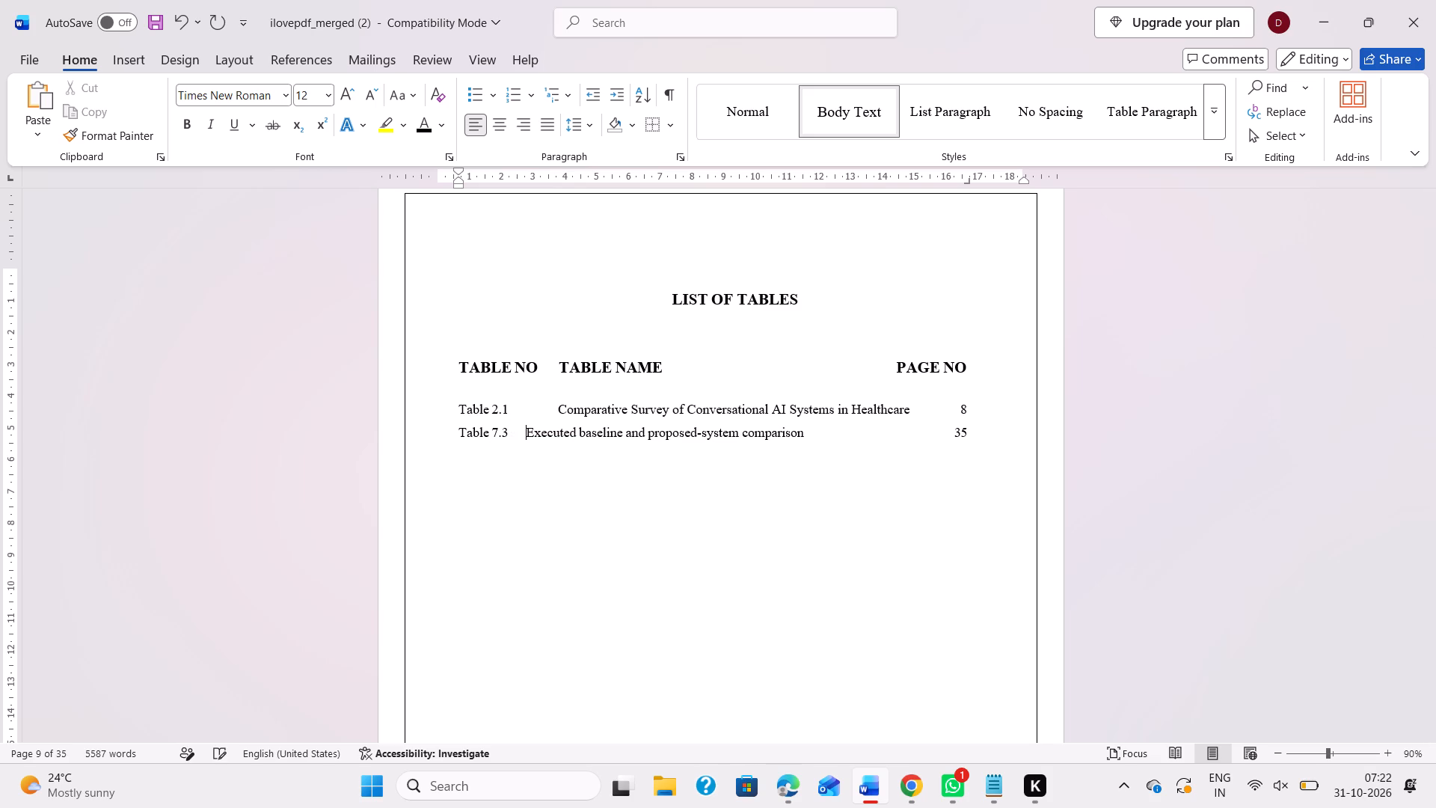
key(space)
key(space)
key(space)
key(space)
key(space)
key(space)
key(space)
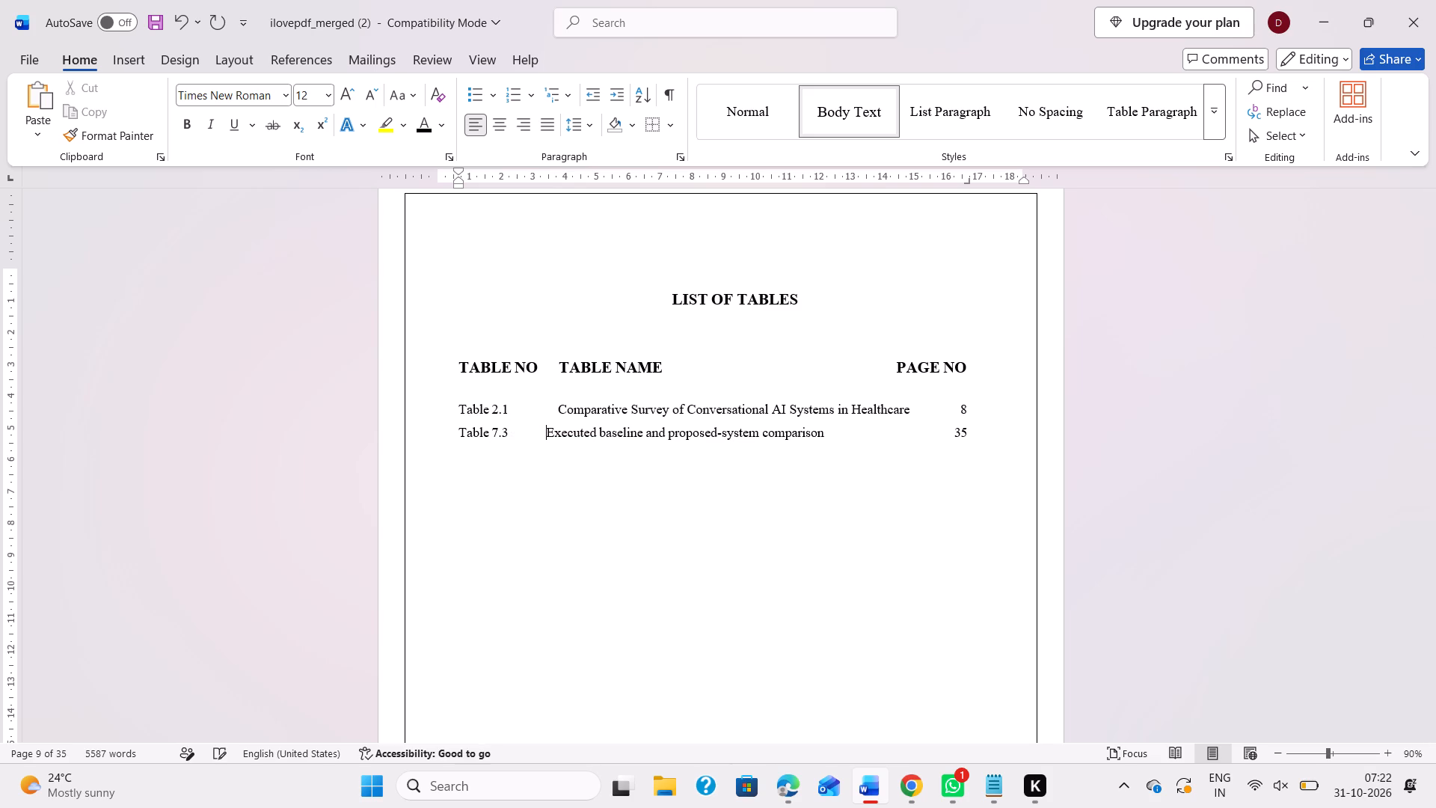
key(BackSpace)
key(BackSpace)
Narrow the gap after "Table 2.1" so that its title lines up with the title of the entry below.
key(Up)
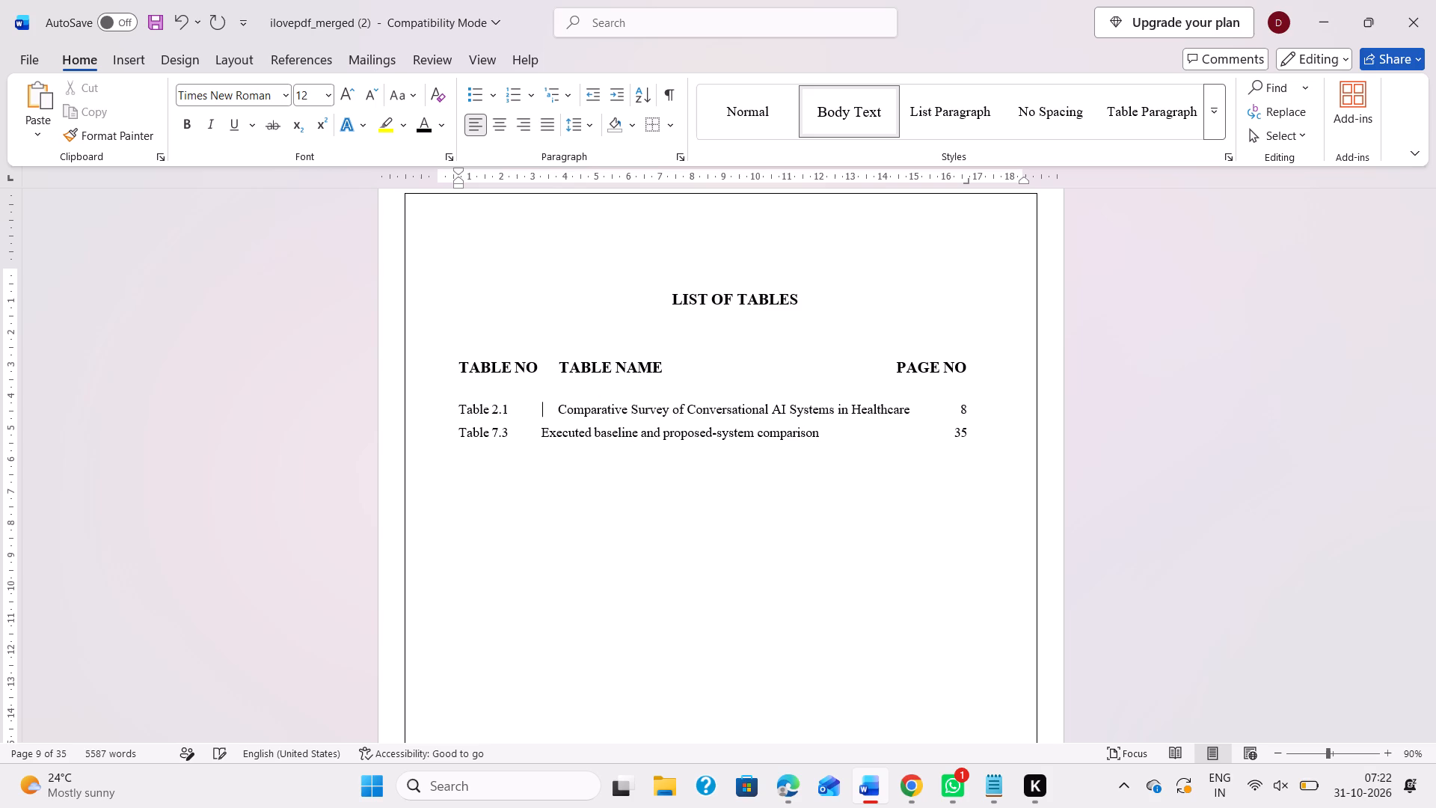
key(Right)
key(Right)
key(Right)
key(Right)
key(Right)
key(BackSpace)
key(BackSpace)
key(BackSpace)
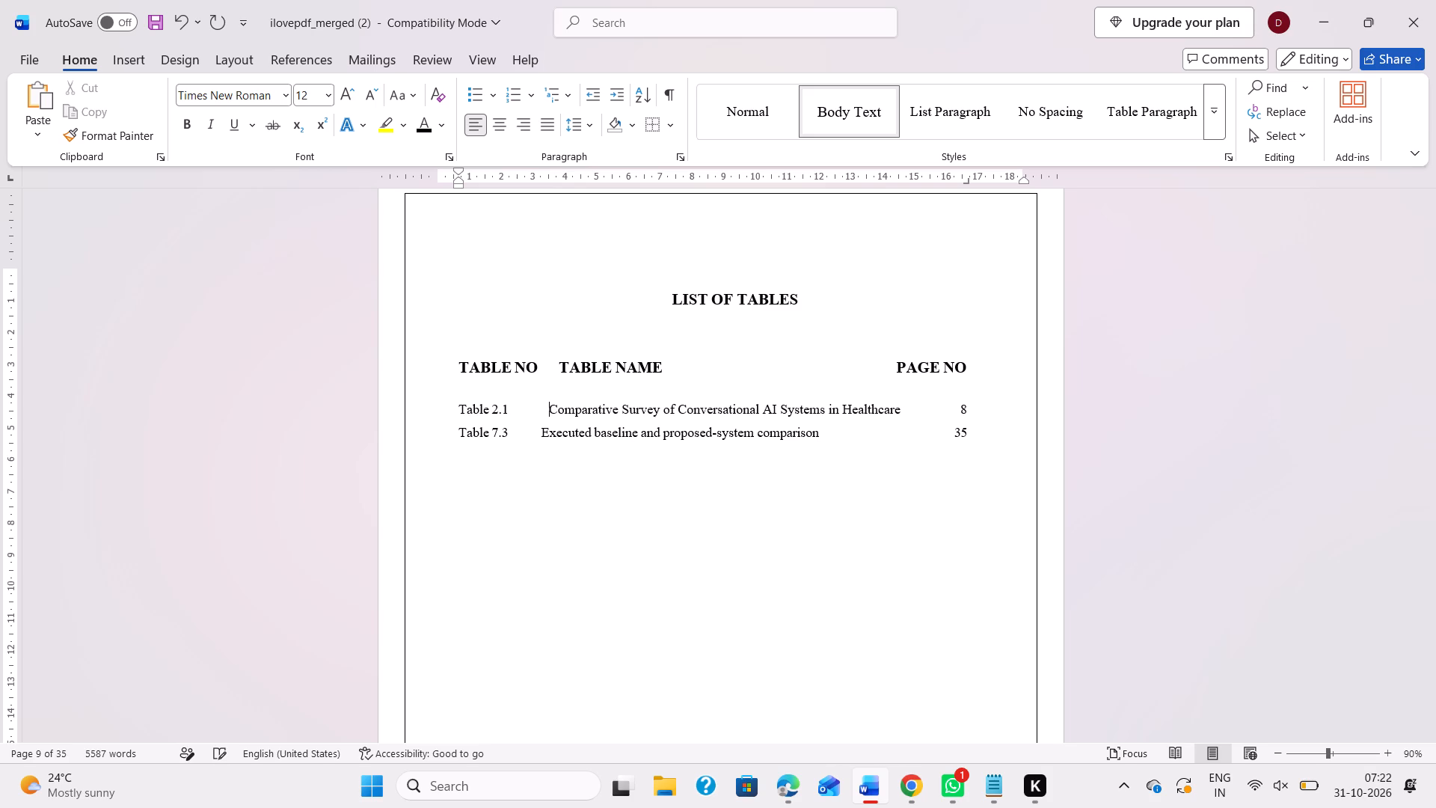
key(BackSpace)
key(BackSpace)
key(BackSpace)
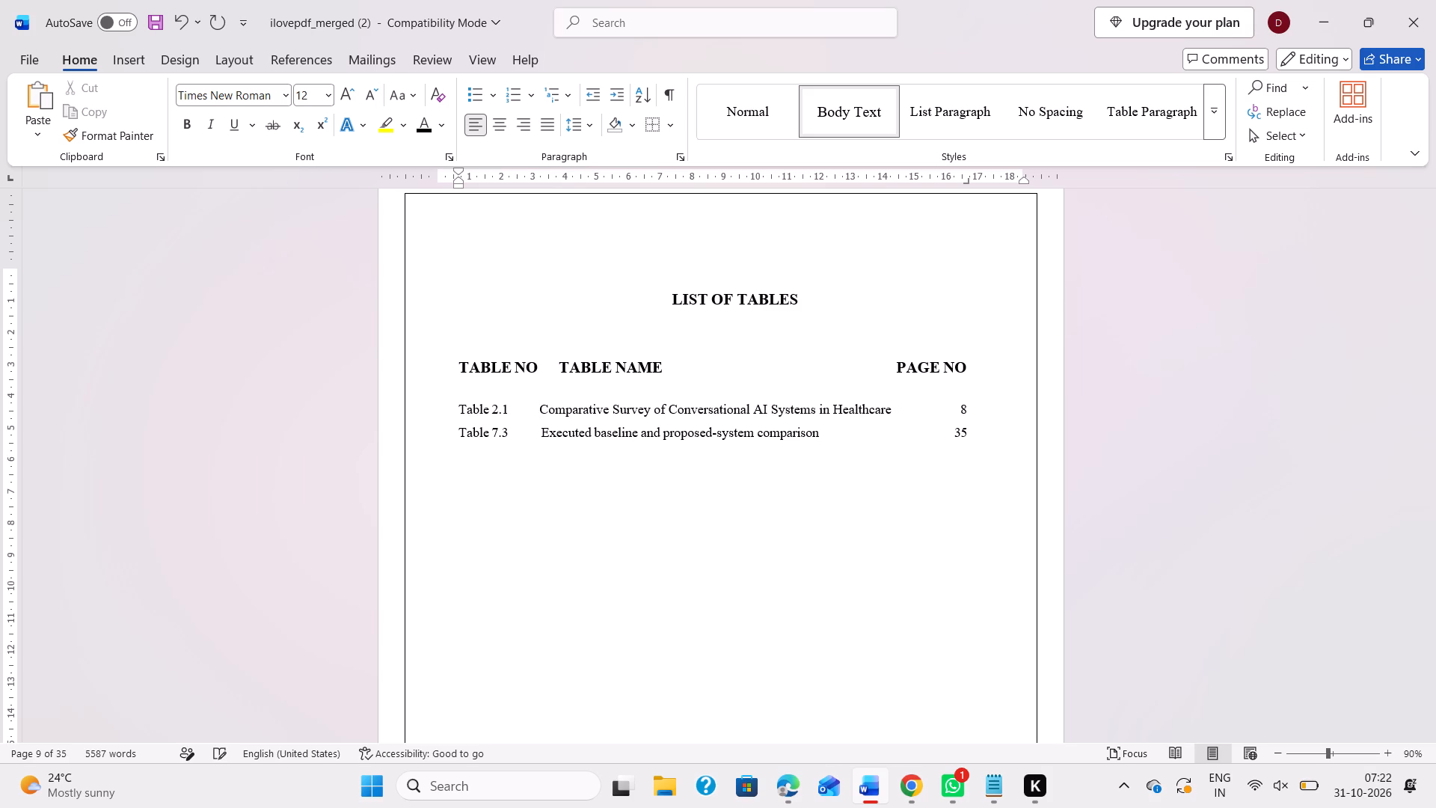
key(space)
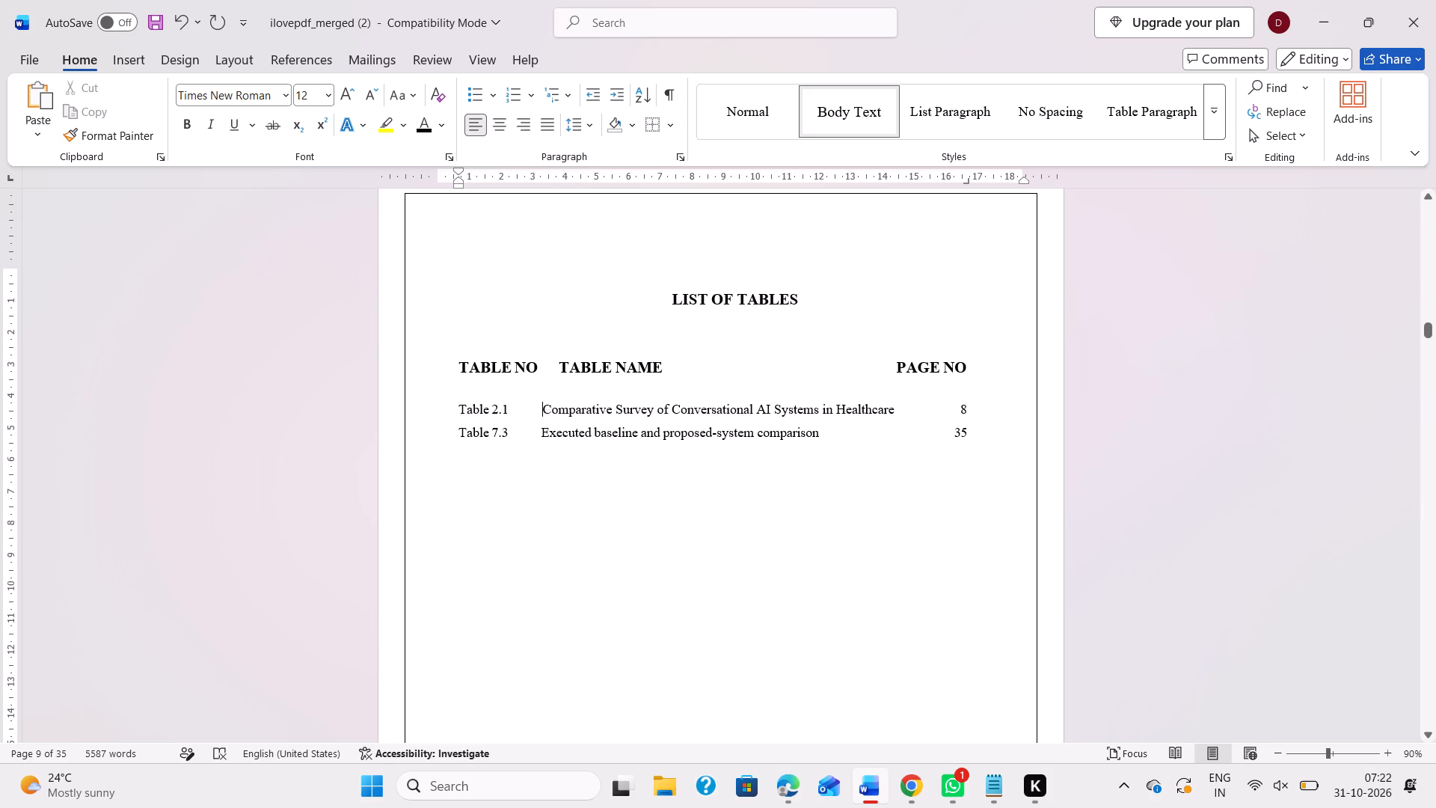
click(540, 361)
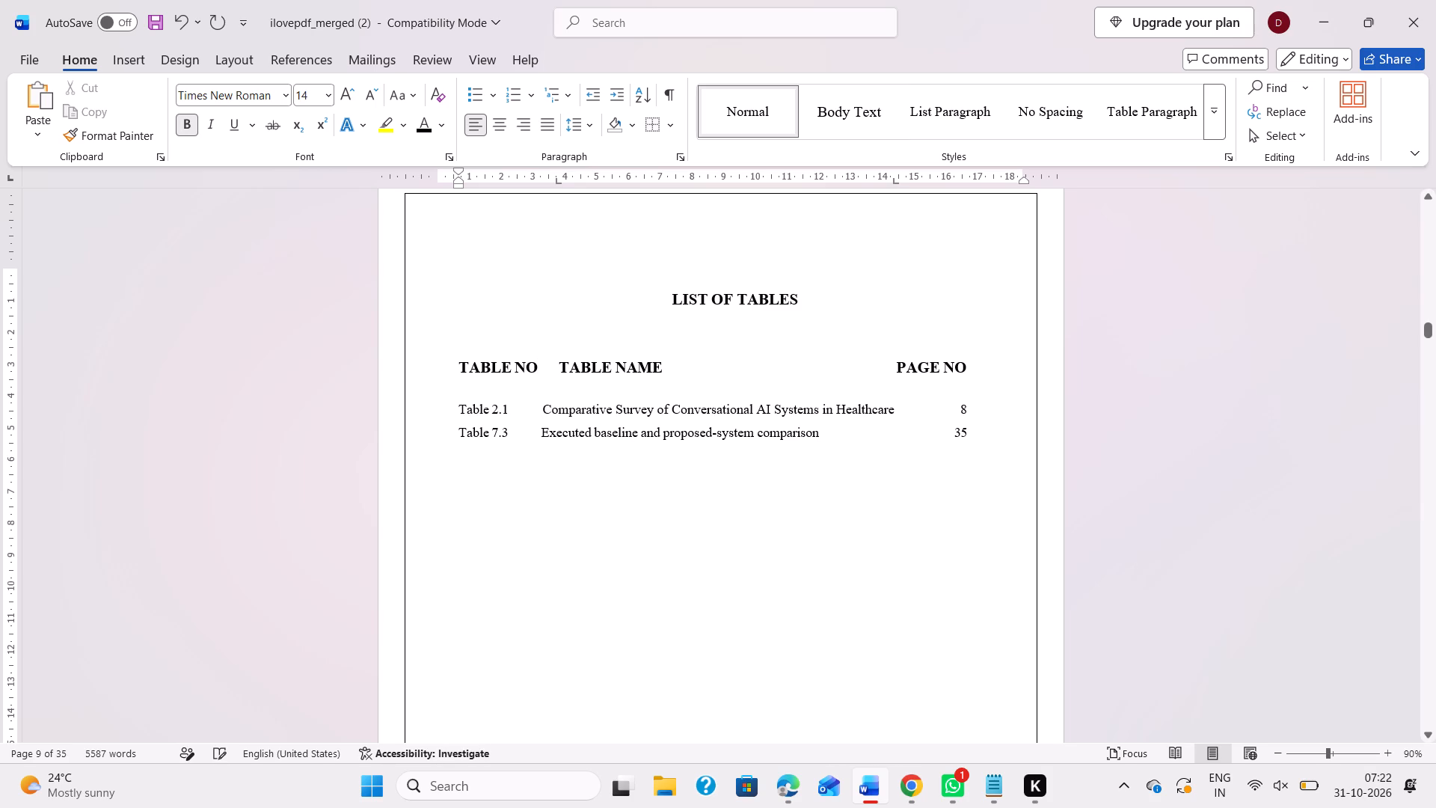
Indent the Table 2.1 entry with leading spaces so that its number sits beneath the TABLE NO heading.
click(455, 405)
key(space)
key(space)
key(space)
key(space)
key(space)
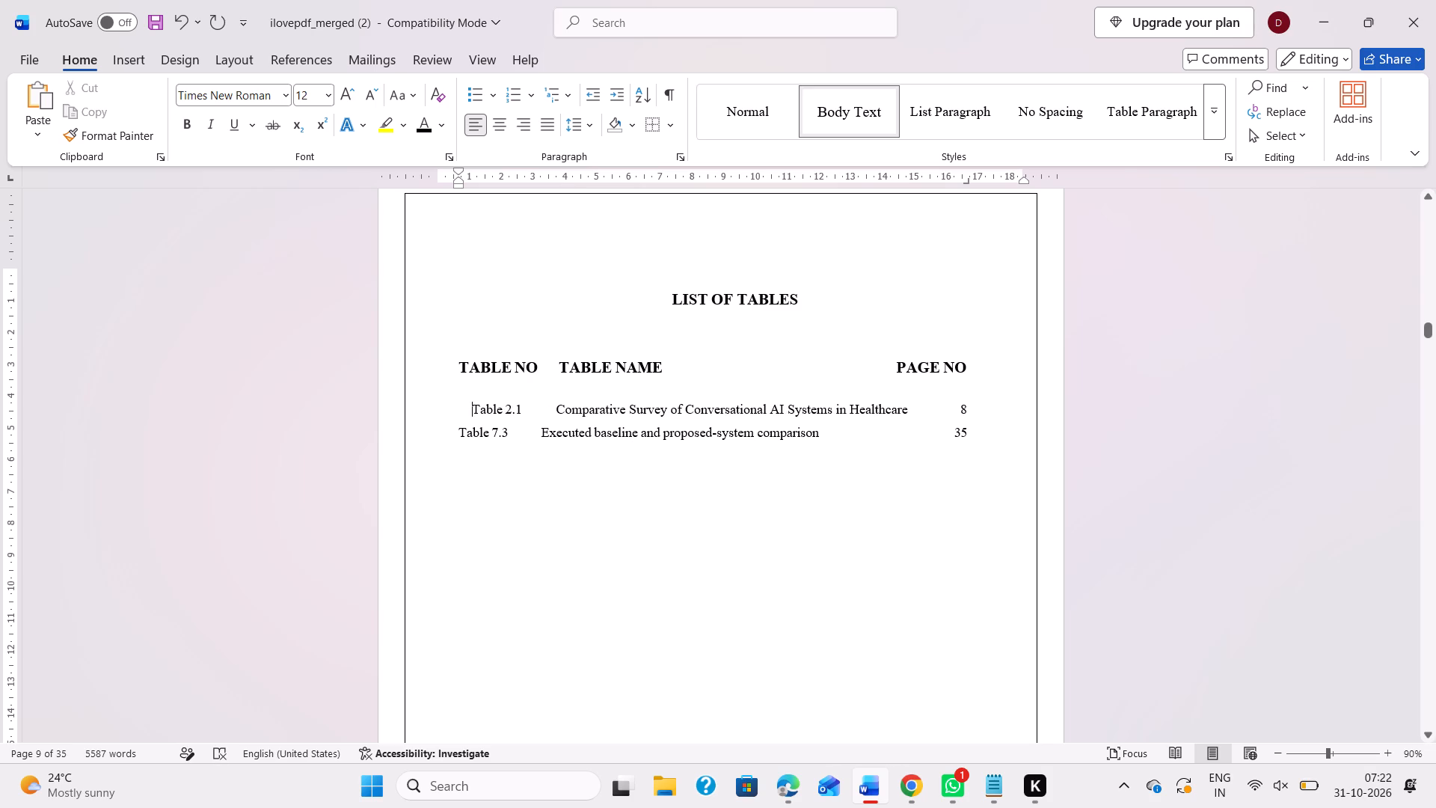
Widen the gap between the TABLE NAME and PAGE NO headings with extra spaces.
click(889, 364)
key(space)
key(space)
key(space)
key(space)
key(space)
key(space)
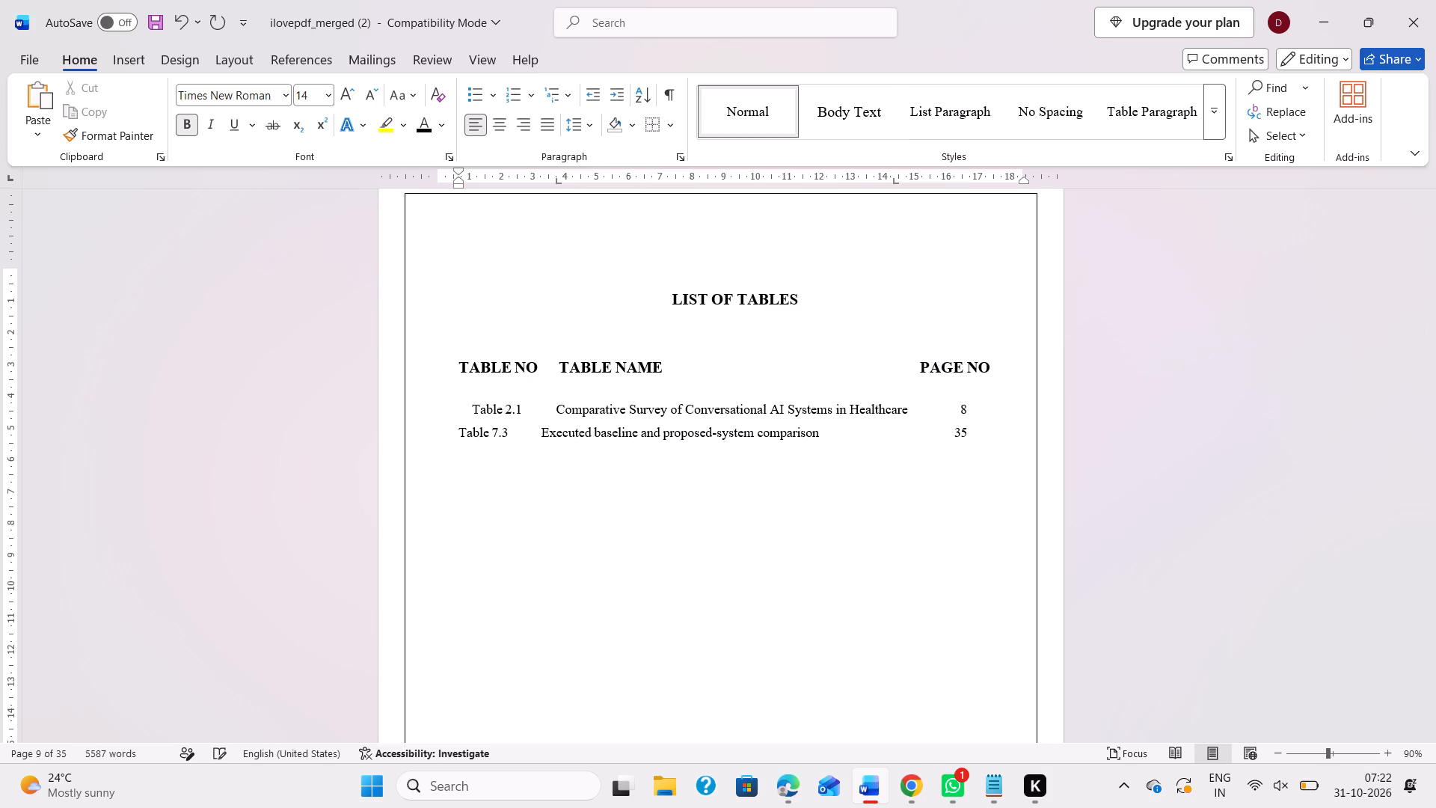
key(space)
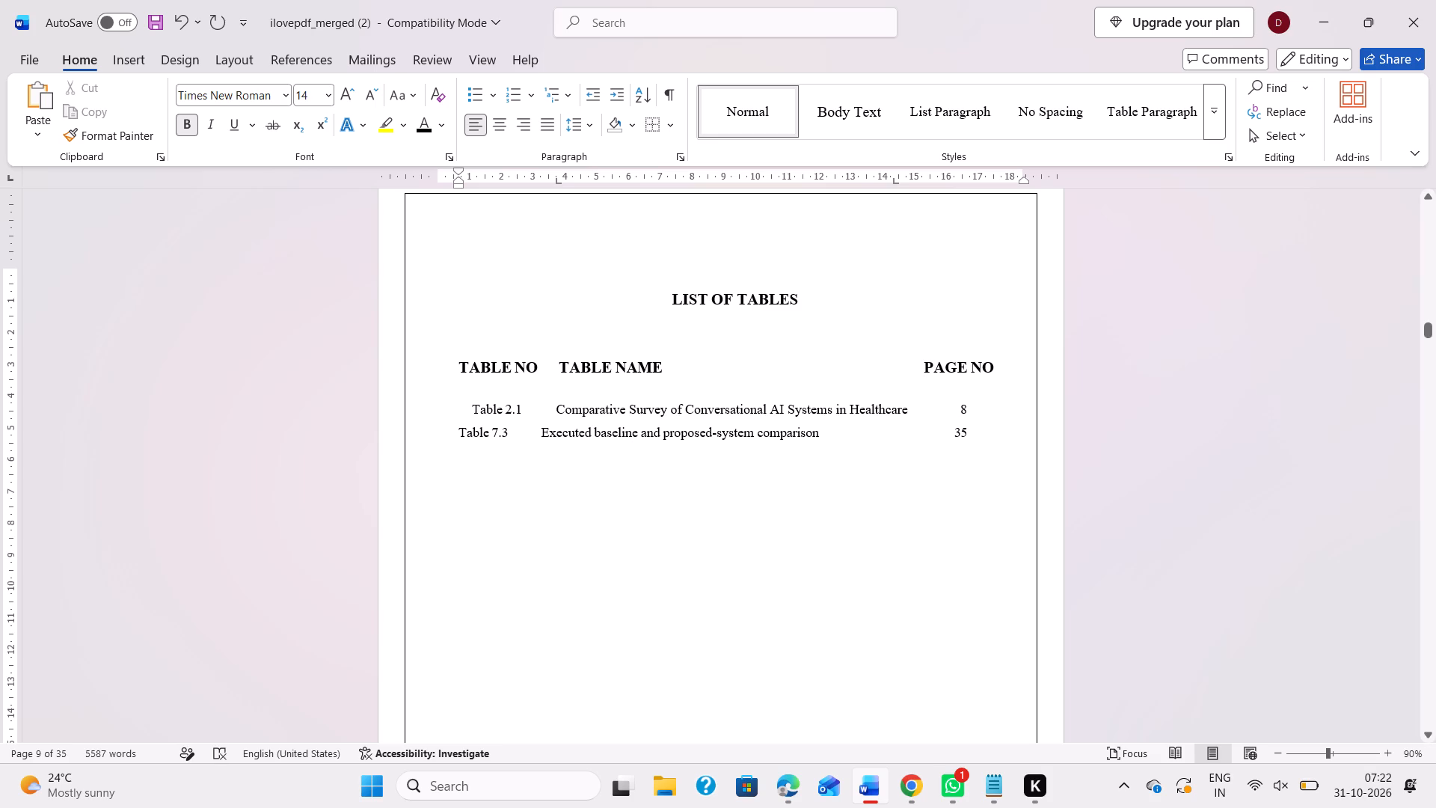
Indent the Table 7.3 entry with leading spaces to match the Table 2.1 entry above it.
click(453, 428)
key(space)
key(space)
key(space)
key(space)
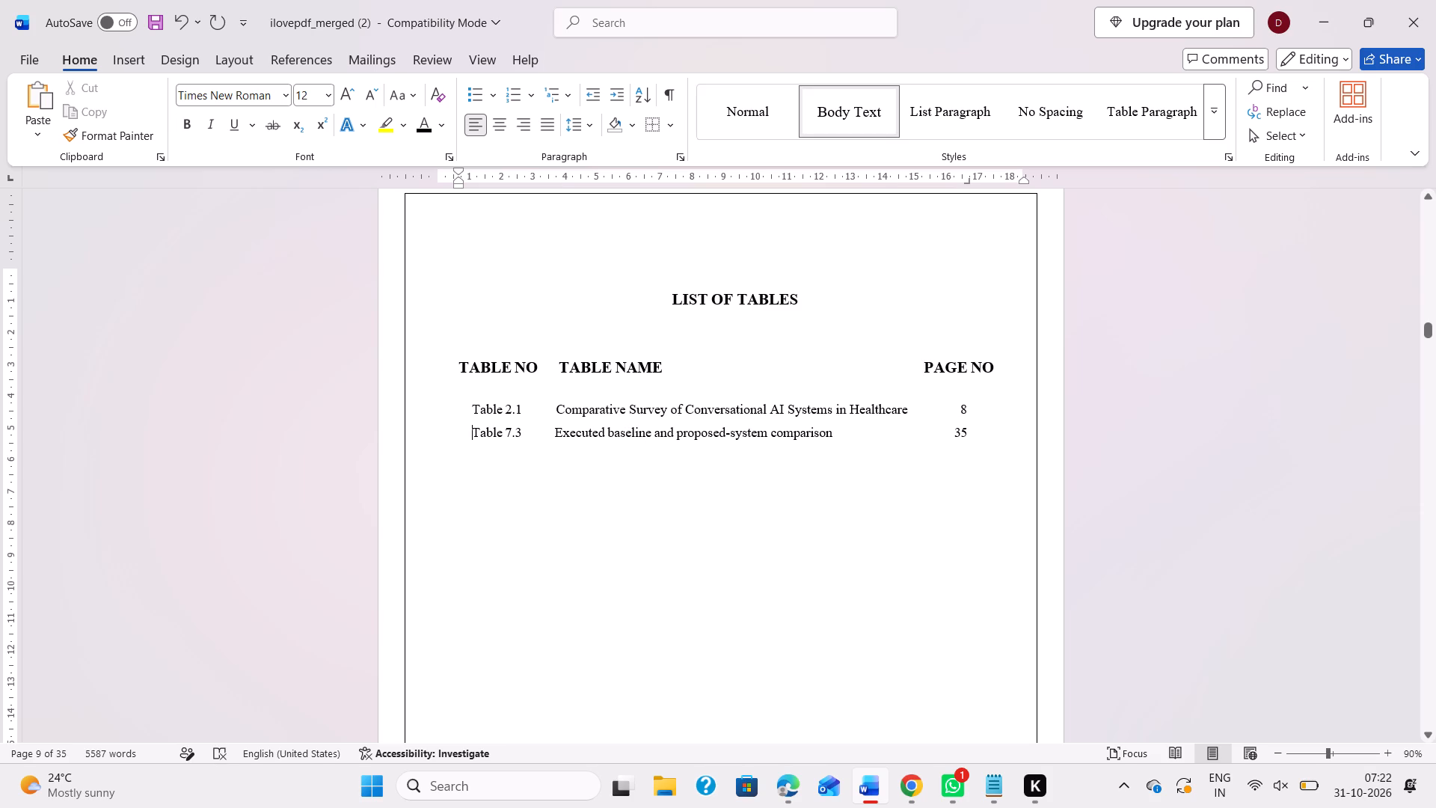
Copy the title "Previous Studies and Technologies" from the 2.2 table caption in the body's section 2.2.2.
scroll(815, 438, down, 16)
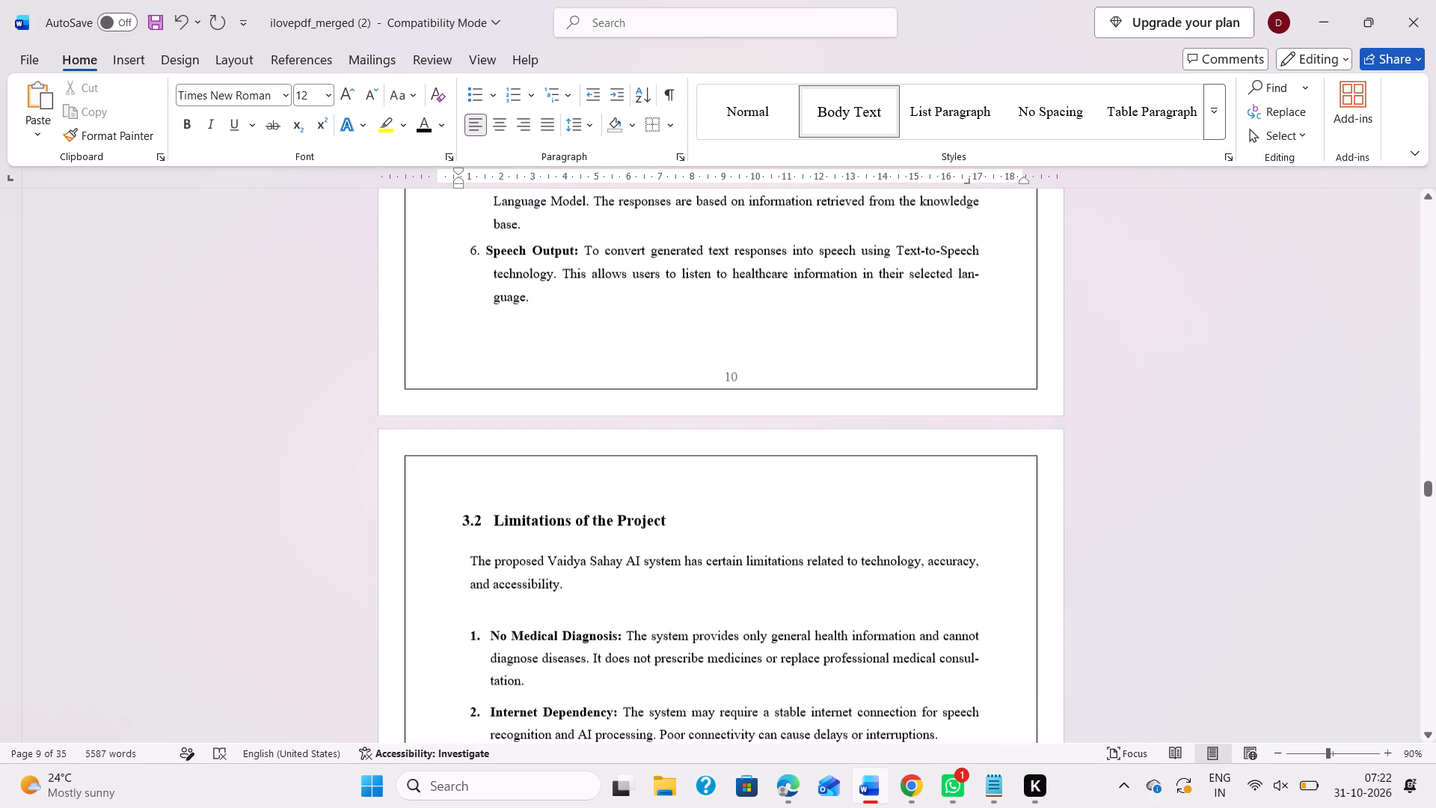
scroll(815, 438, up, 7)
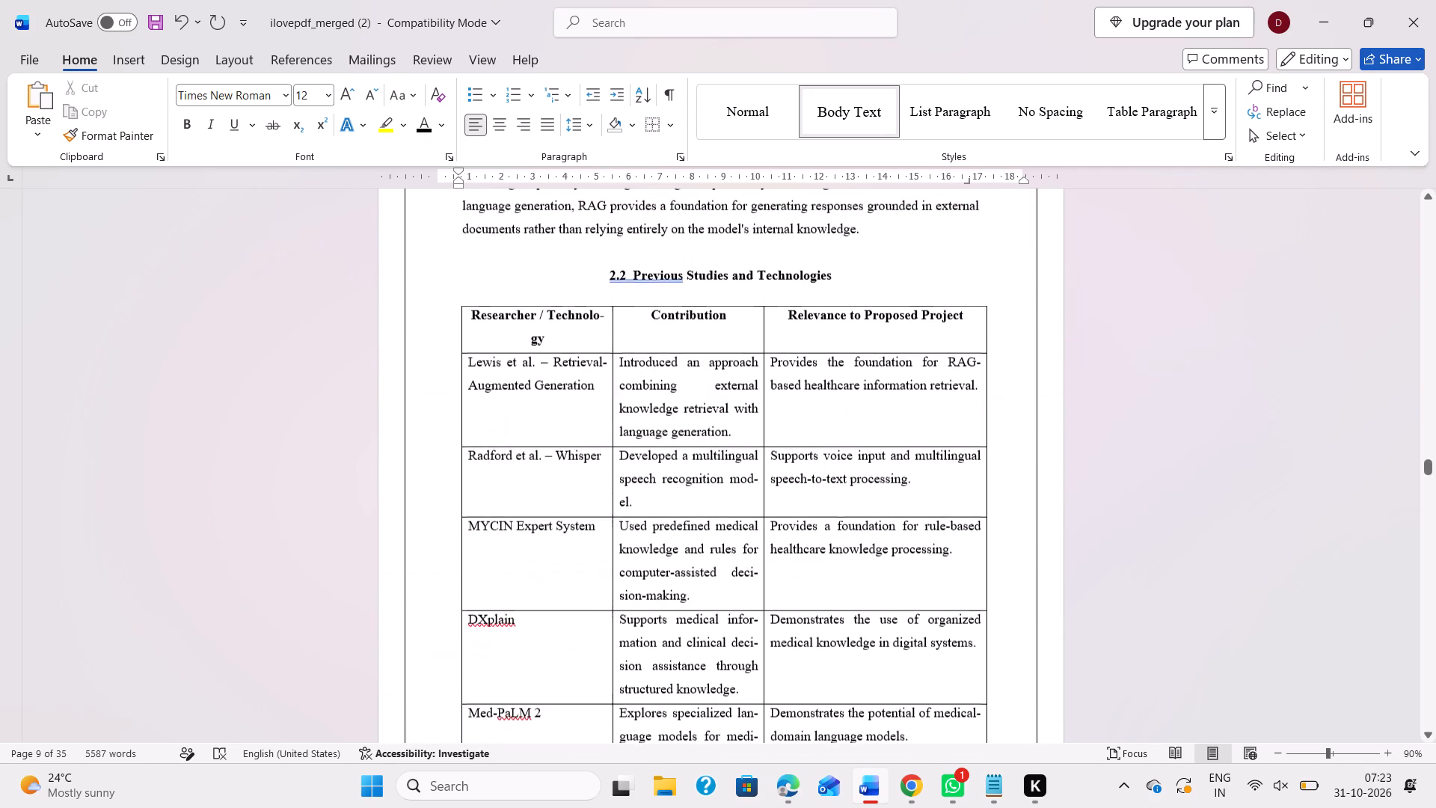
scroll(815, 438, up, 4)
scroll(815, 438, down, 3)
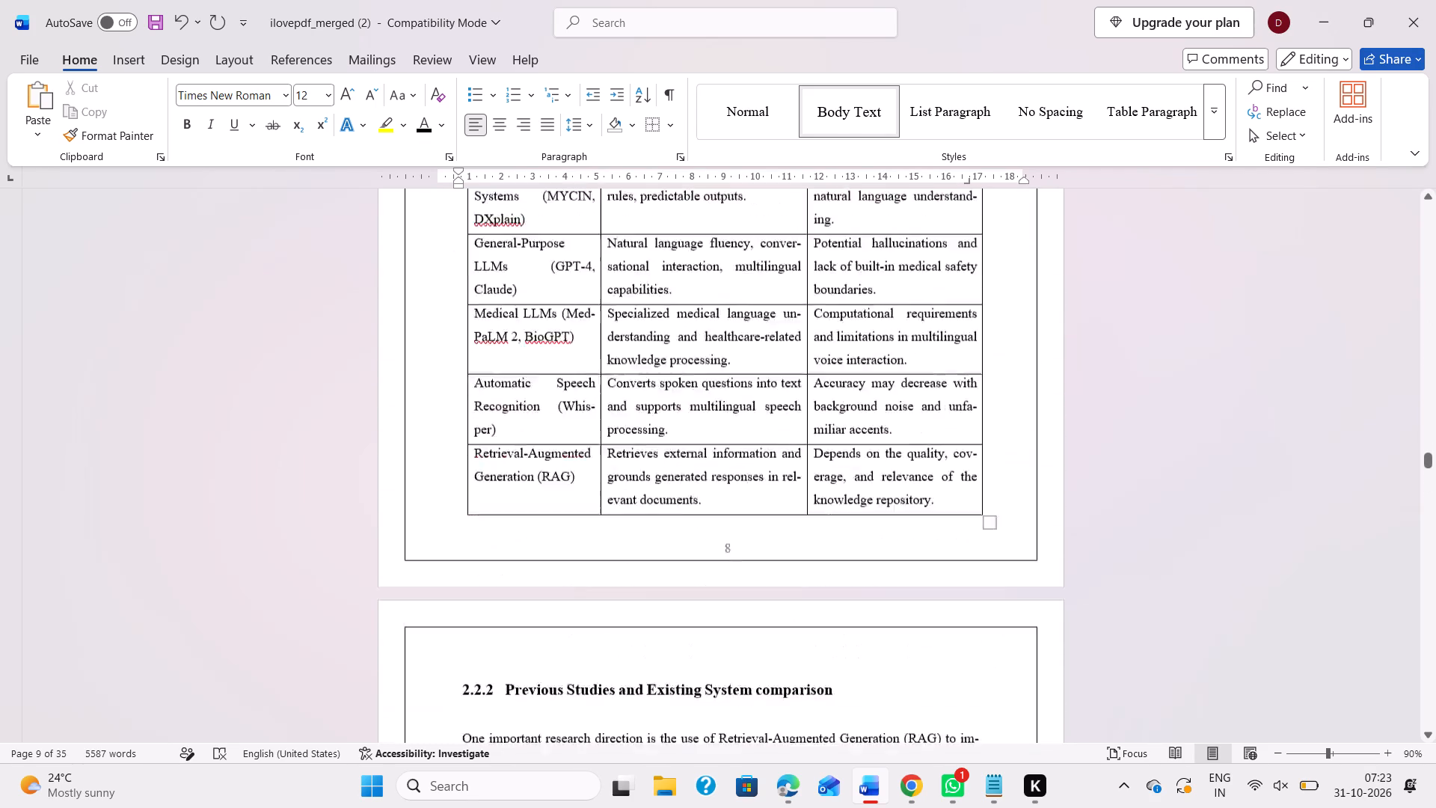
scroll(815, 438, down, 1)
drag(837, 358, 649, 352)
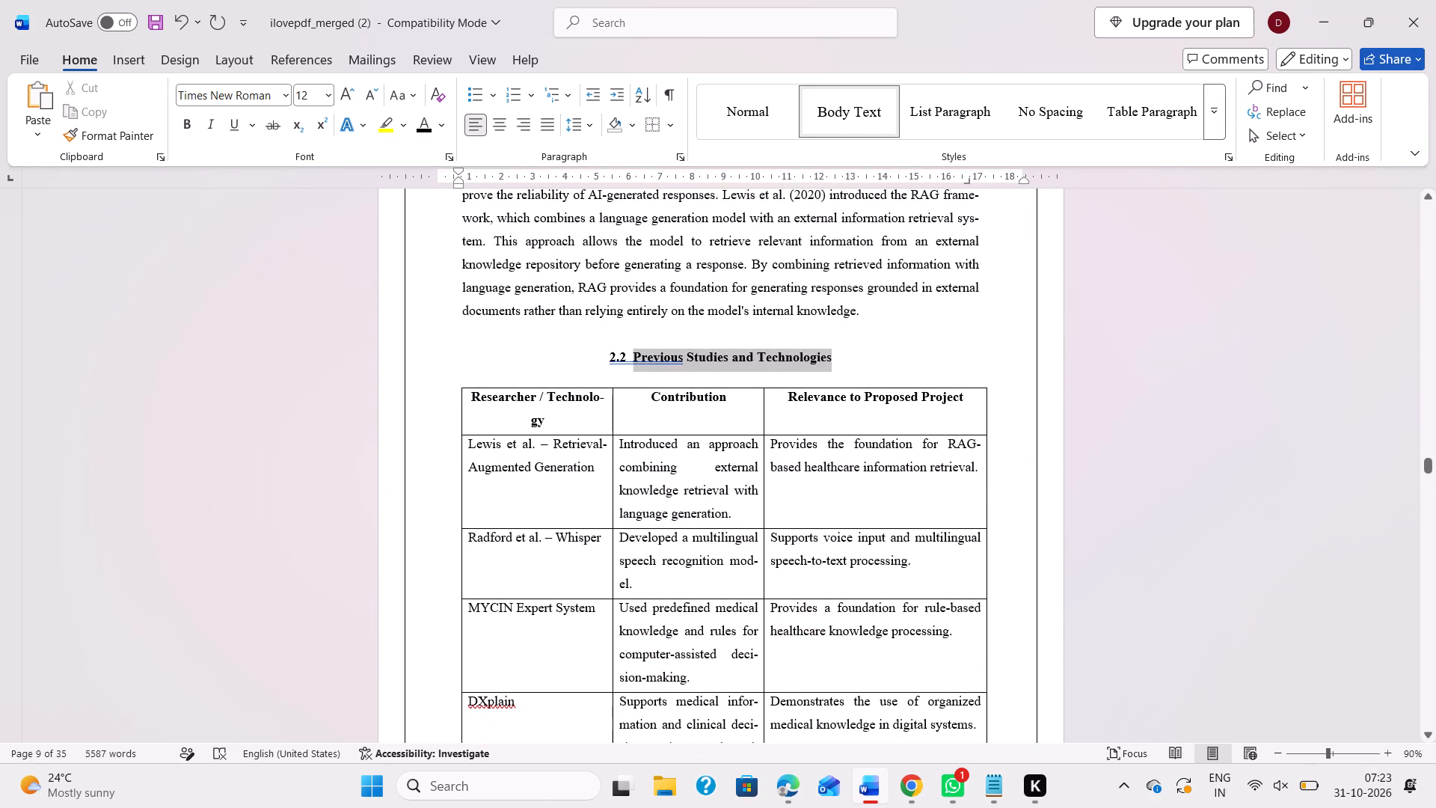
drag(649, 352, 650, 352)
key(ctrl+c)
Renumber the second entry in the list of tables, "Executed baseline and proposed-system comparison", as Table 2.2.
scroll(650, 352, down, 2)
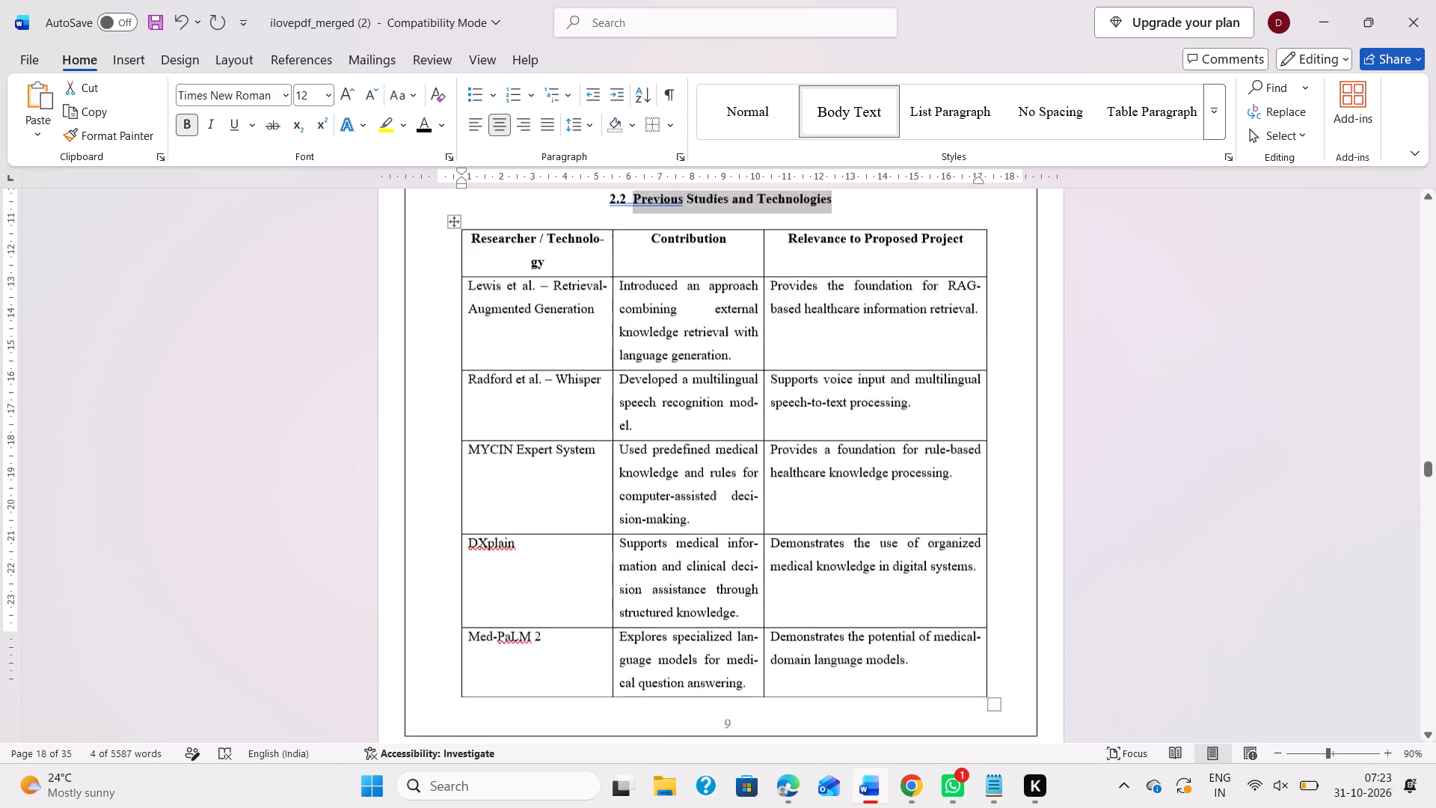
scroll(647, 426, up, 15)
scroll(647, 426, up, 14)
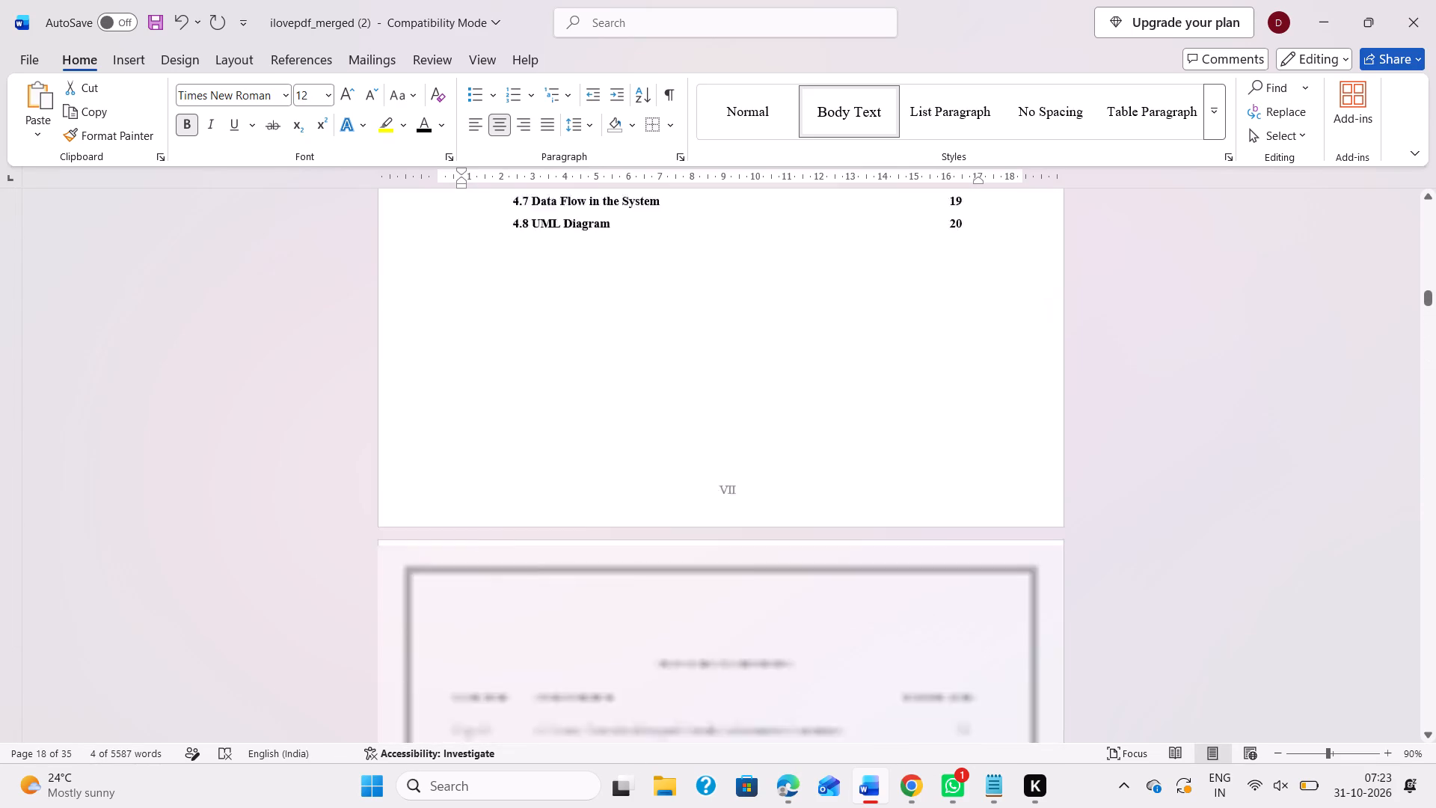
scroll(647, 426, down, 8)
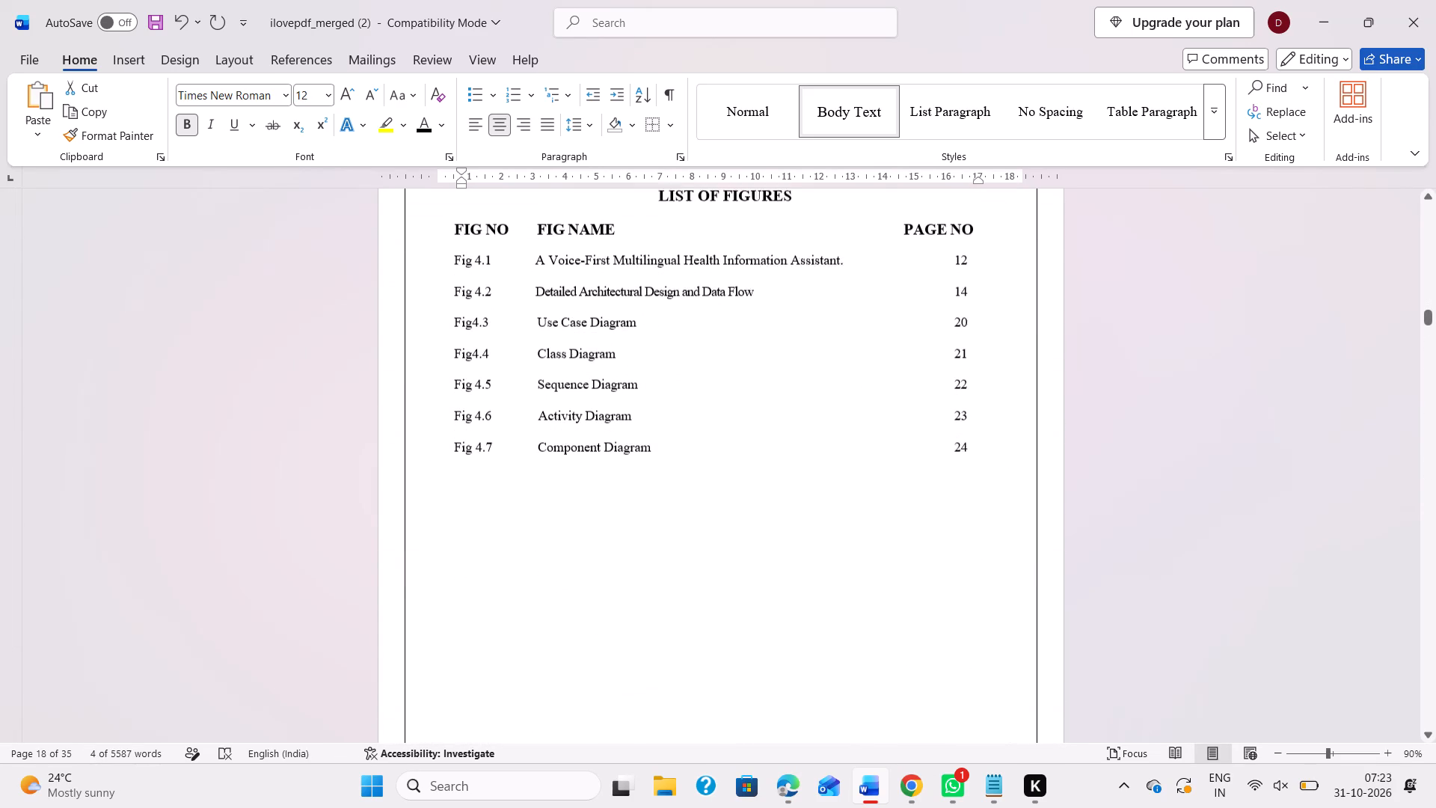
scroll(761, 266, down, 5)
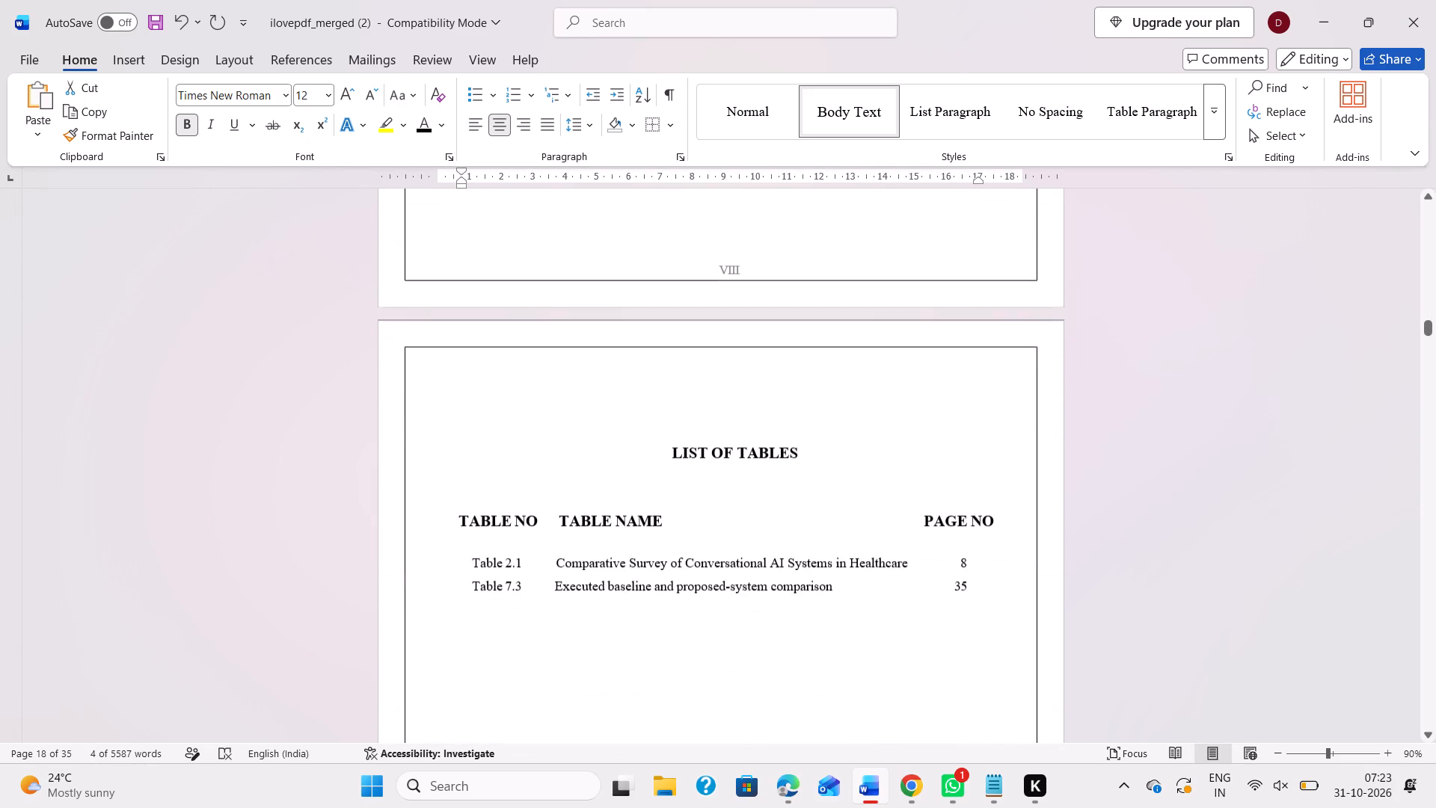
scroll(737, 519, down, 1)
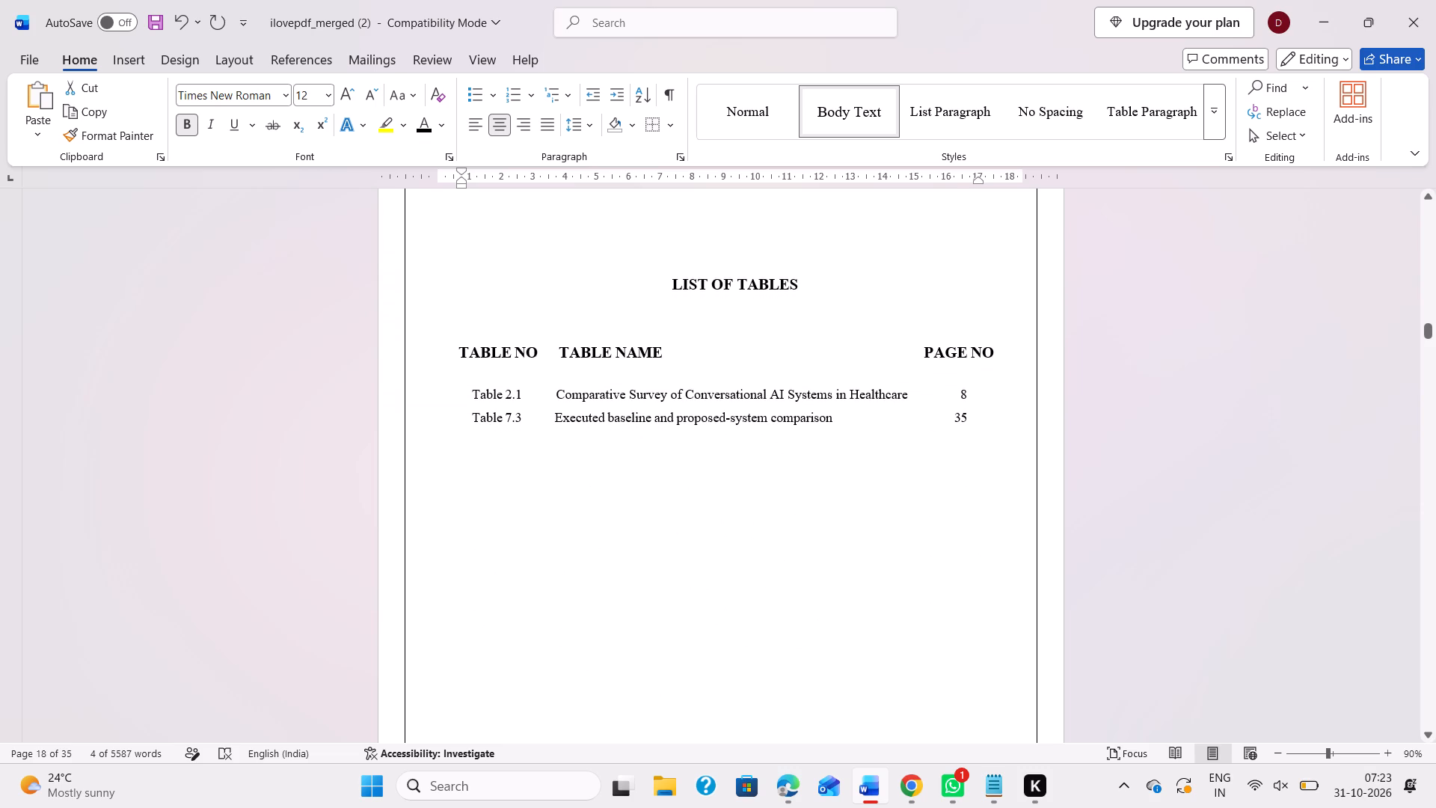
click(522, 420)
key(BackSpace)
key(BackSpace)
key(BackSpace)
text(20)
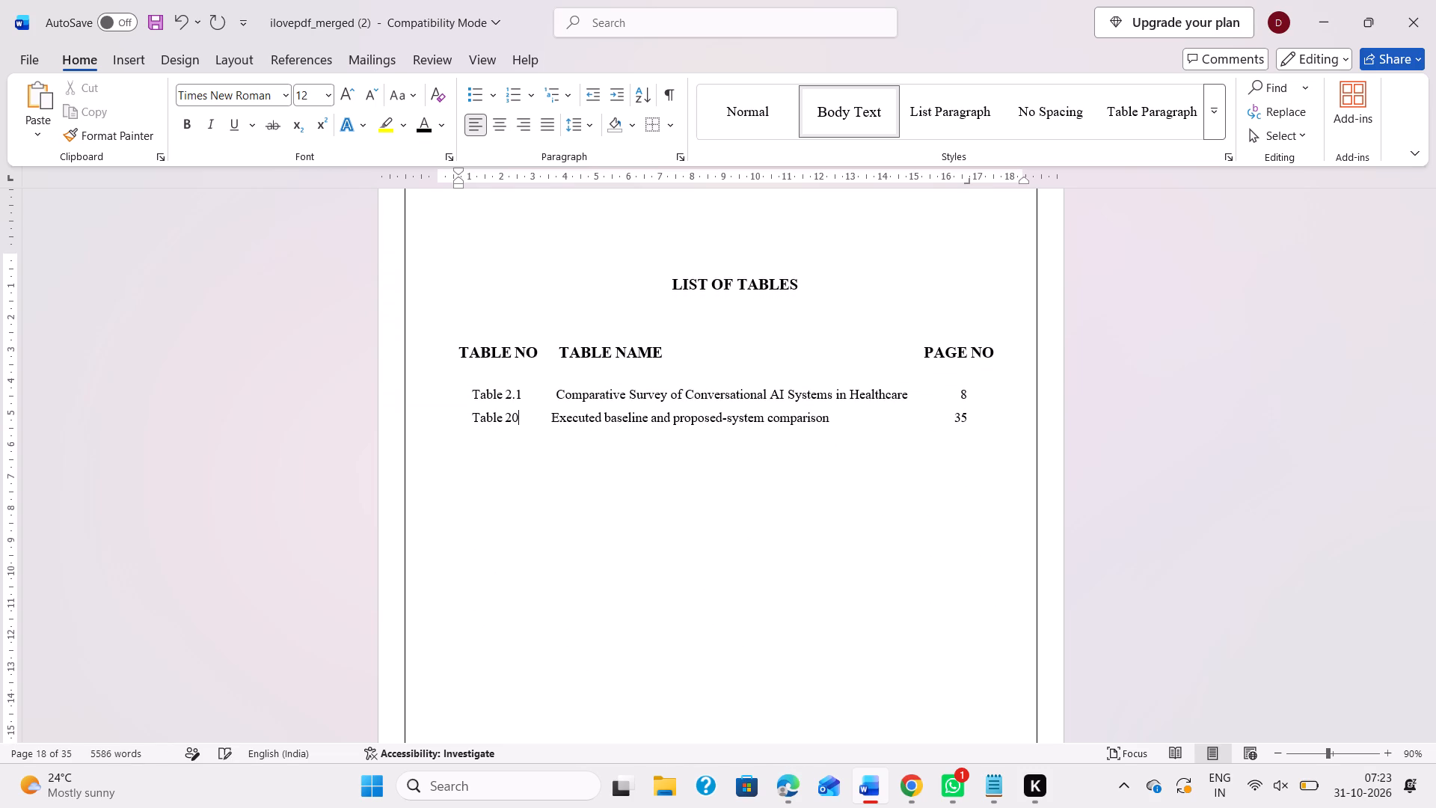
key(BackSpace)
text(.2)
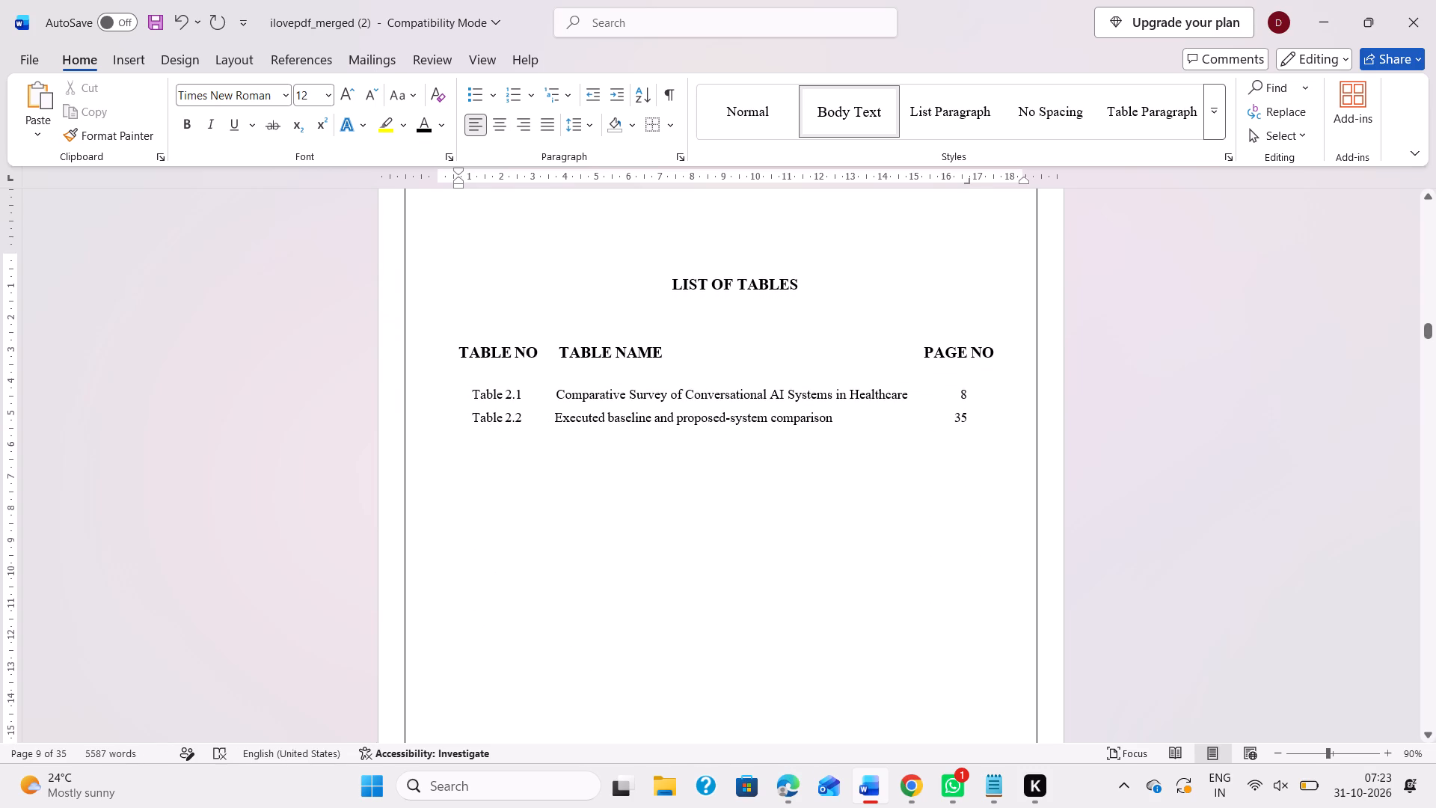
Replace the Table 2.2 entry's title with the copied "Previous Studies and Technologies" and remove its bold formatting.
click(846, 415)
drag(836, 416, 563, 417)
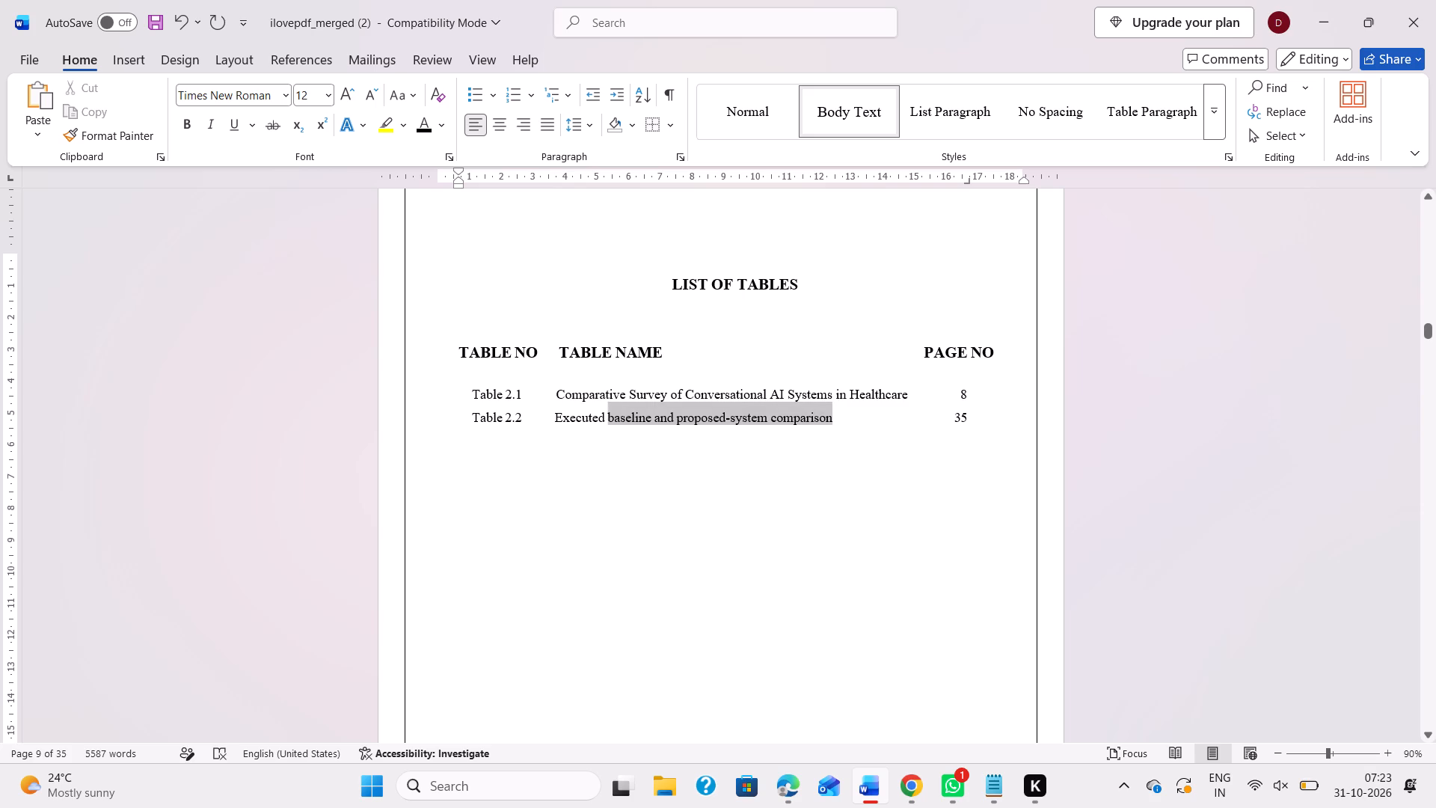
drag(563, 417, 553, 417)
key(ctrl+v)
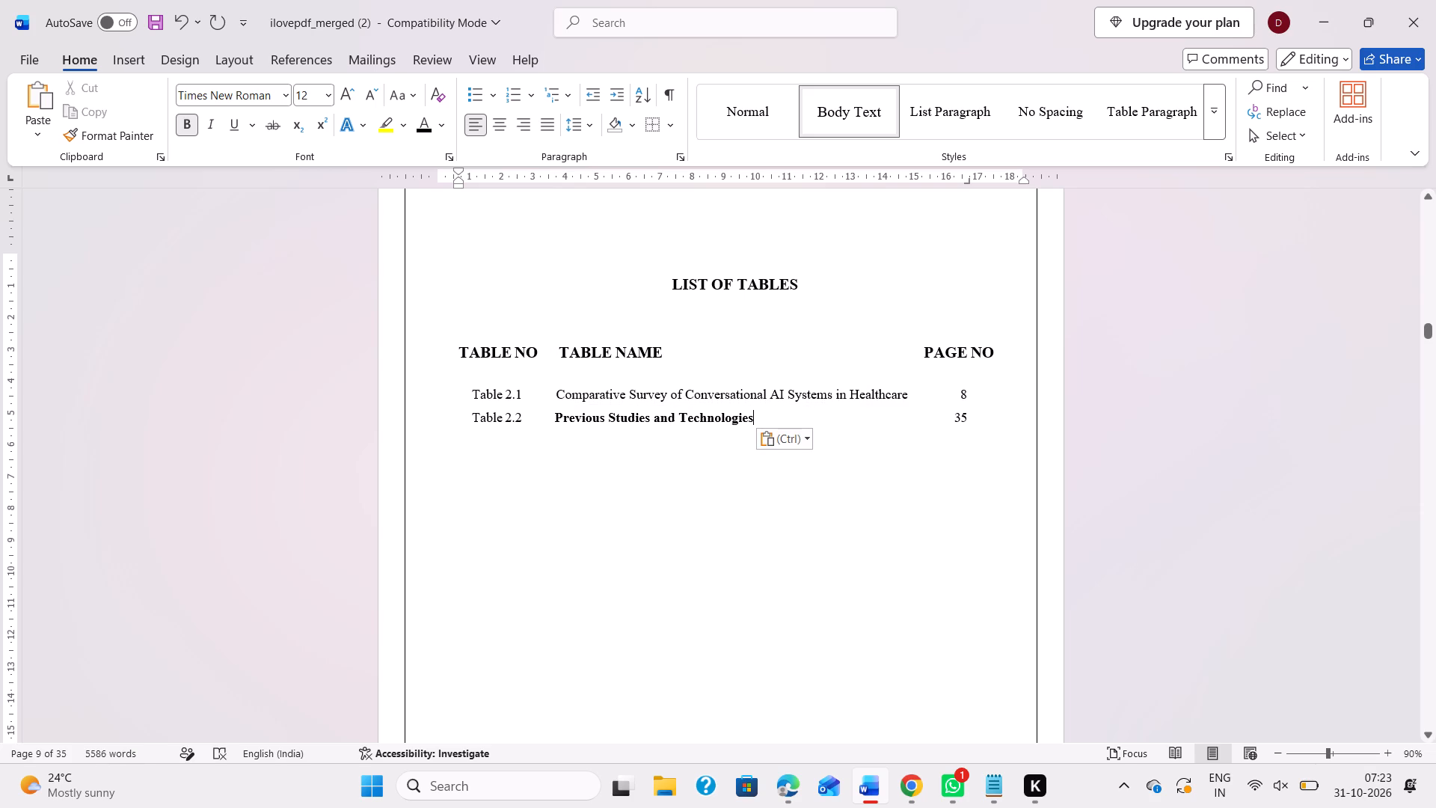
drag(554, 419, 757, 422)
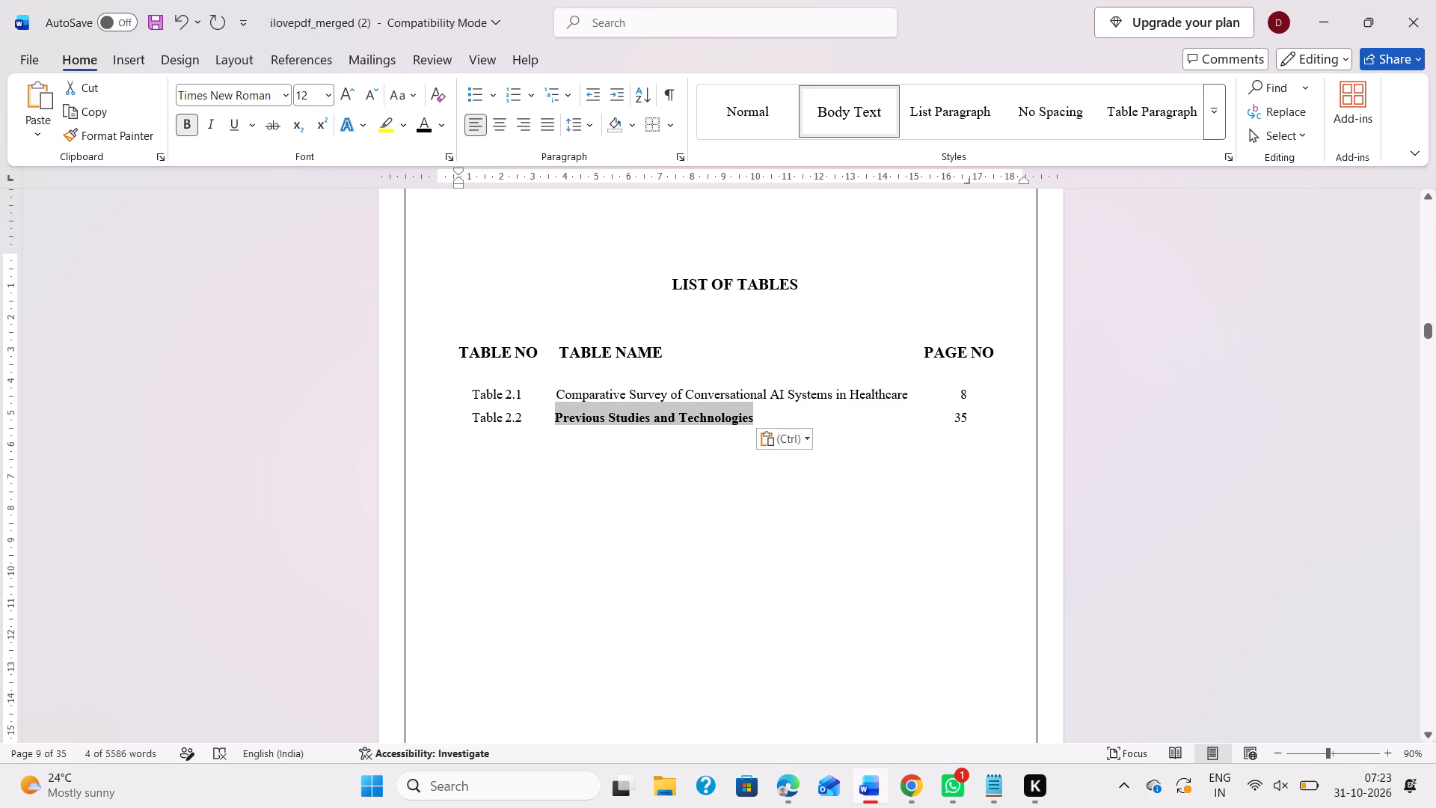
click(195, 125)
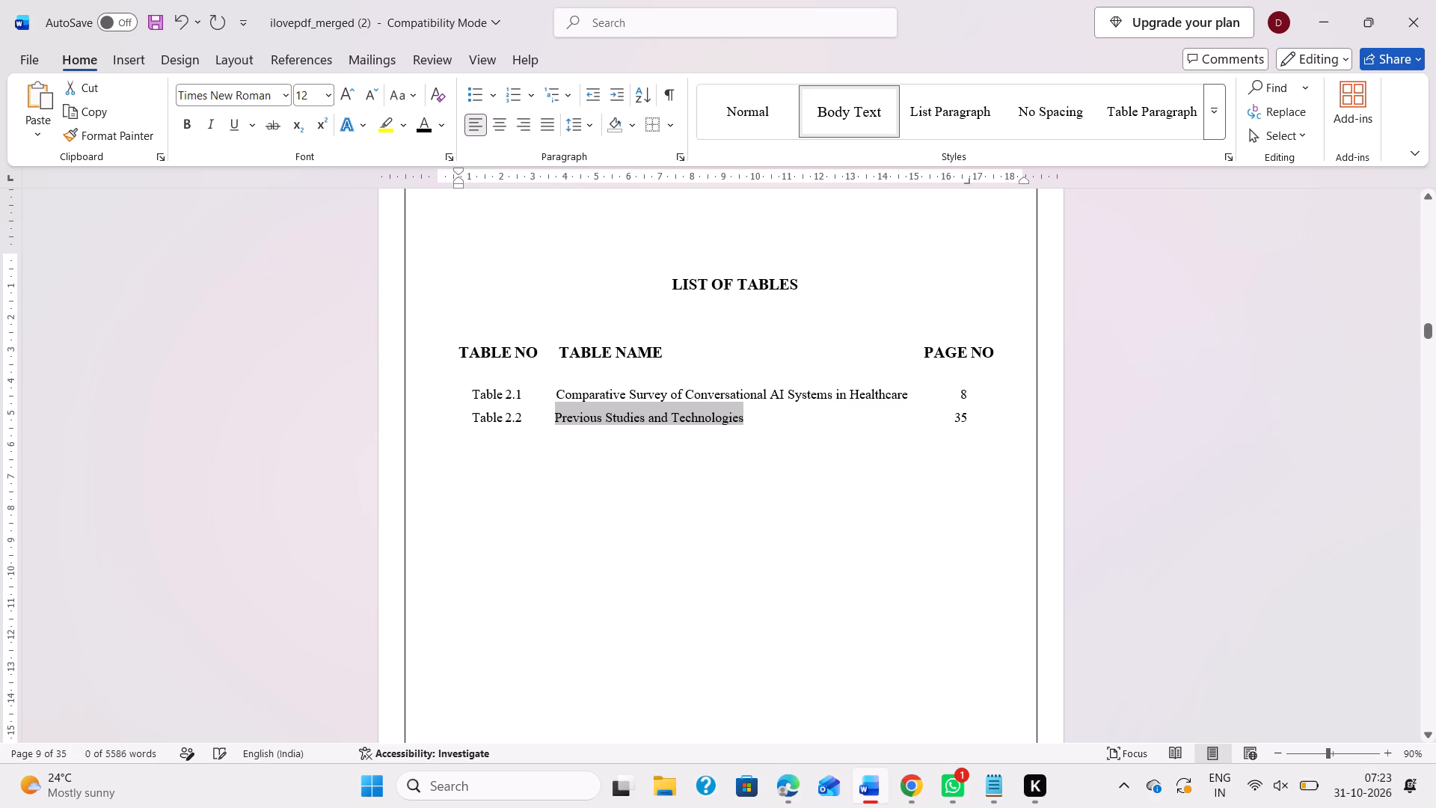
Set the Table 2.2 entry's page number to 9 in the list of tables.
click(975, 415)
key(BackSpace)
key(BackSpace)
key(BackSpace)
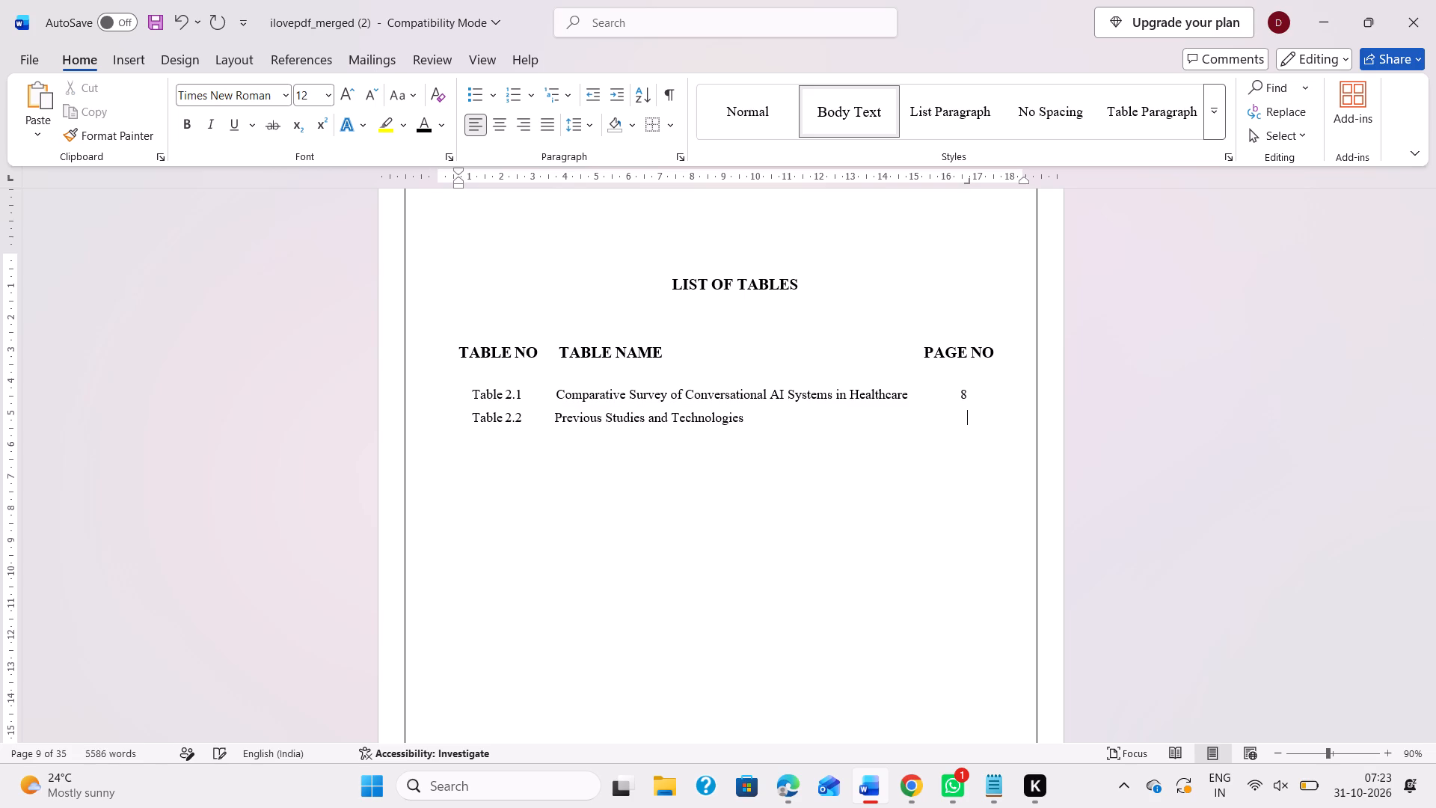
key(9)
Start a new line below the Table 2.2 entry in the list of tables.
scroll(847, 495, down, 1)
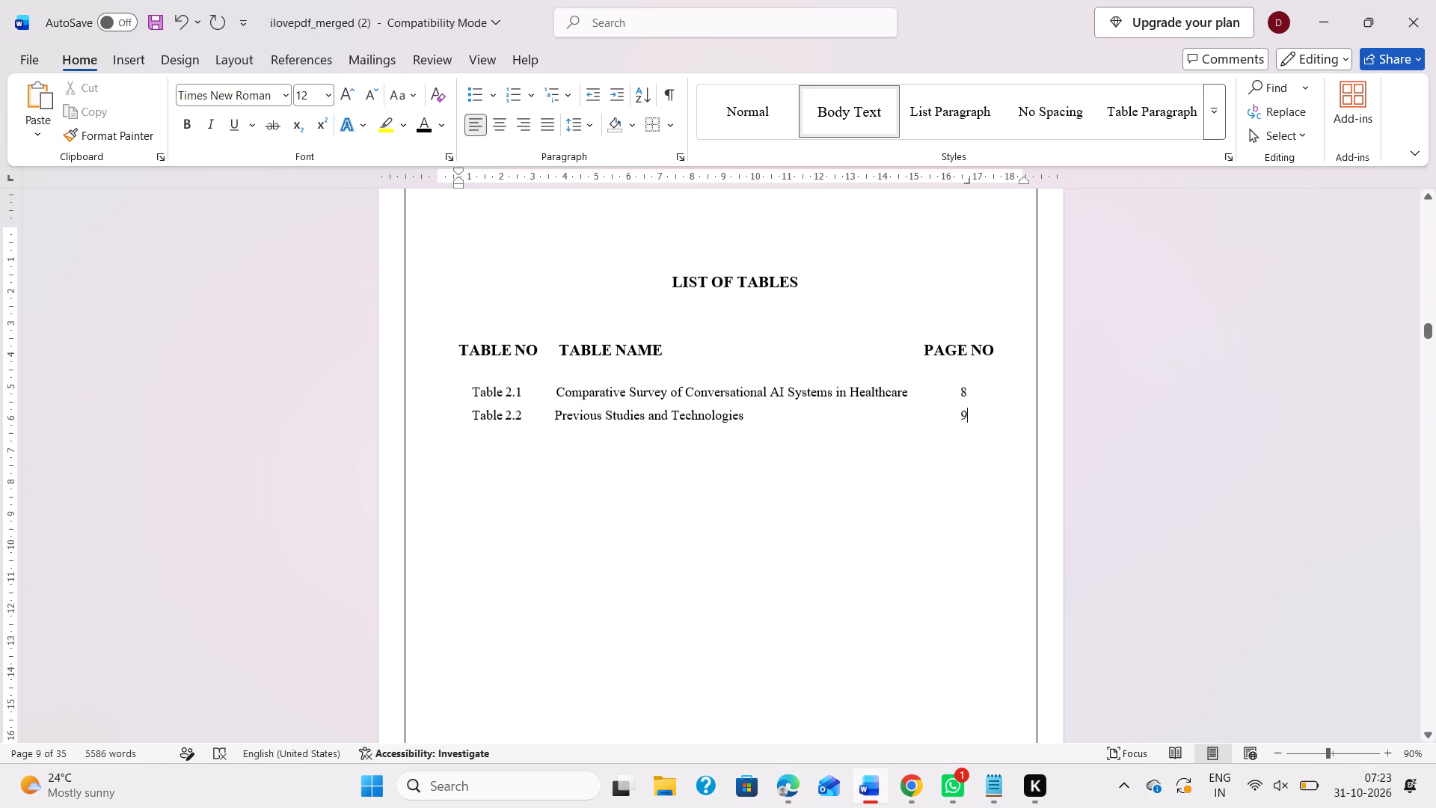
scroll(847, 495, down, 1)
key(Return)
key(Return)
key(Return)
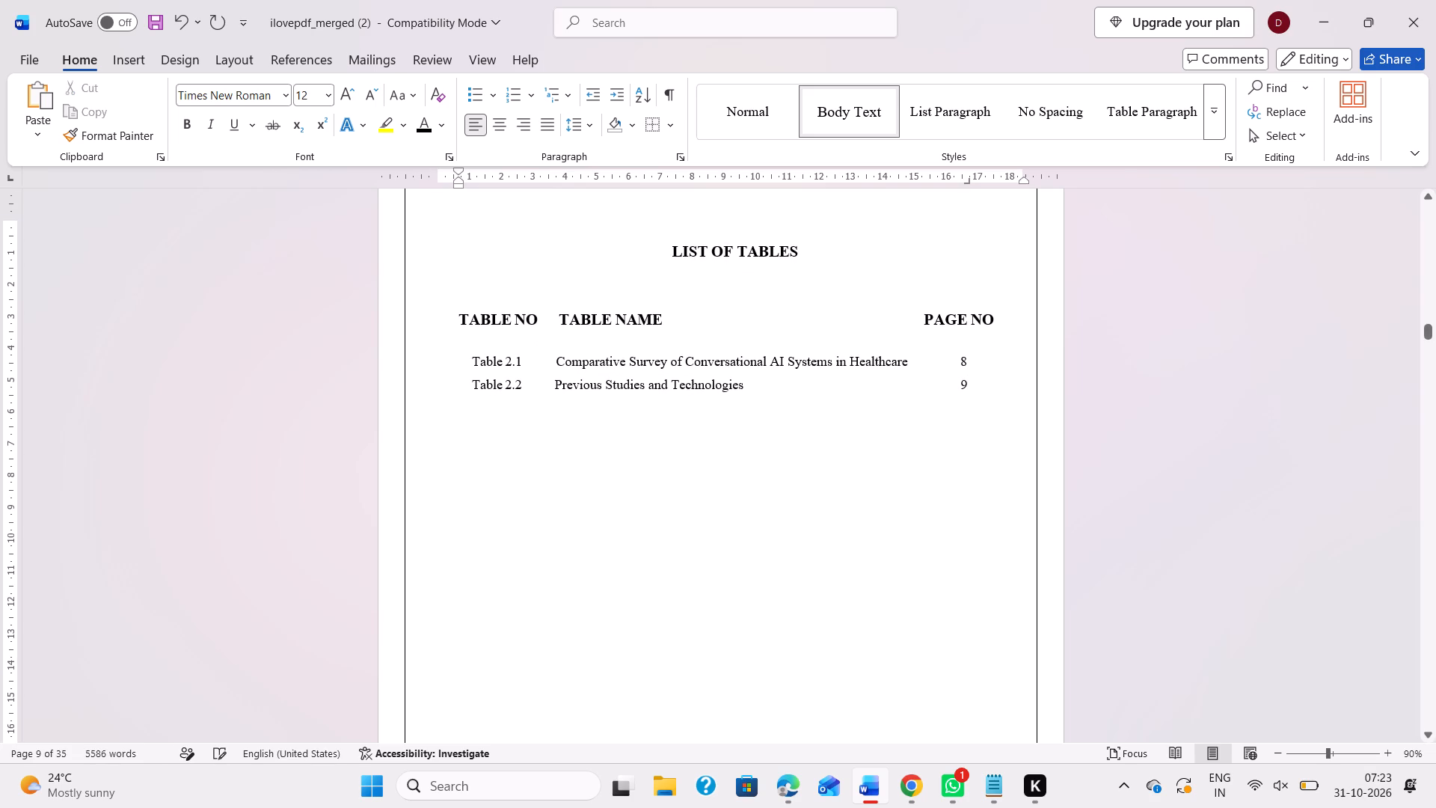
key(BackSpace)
key(BackSpace)
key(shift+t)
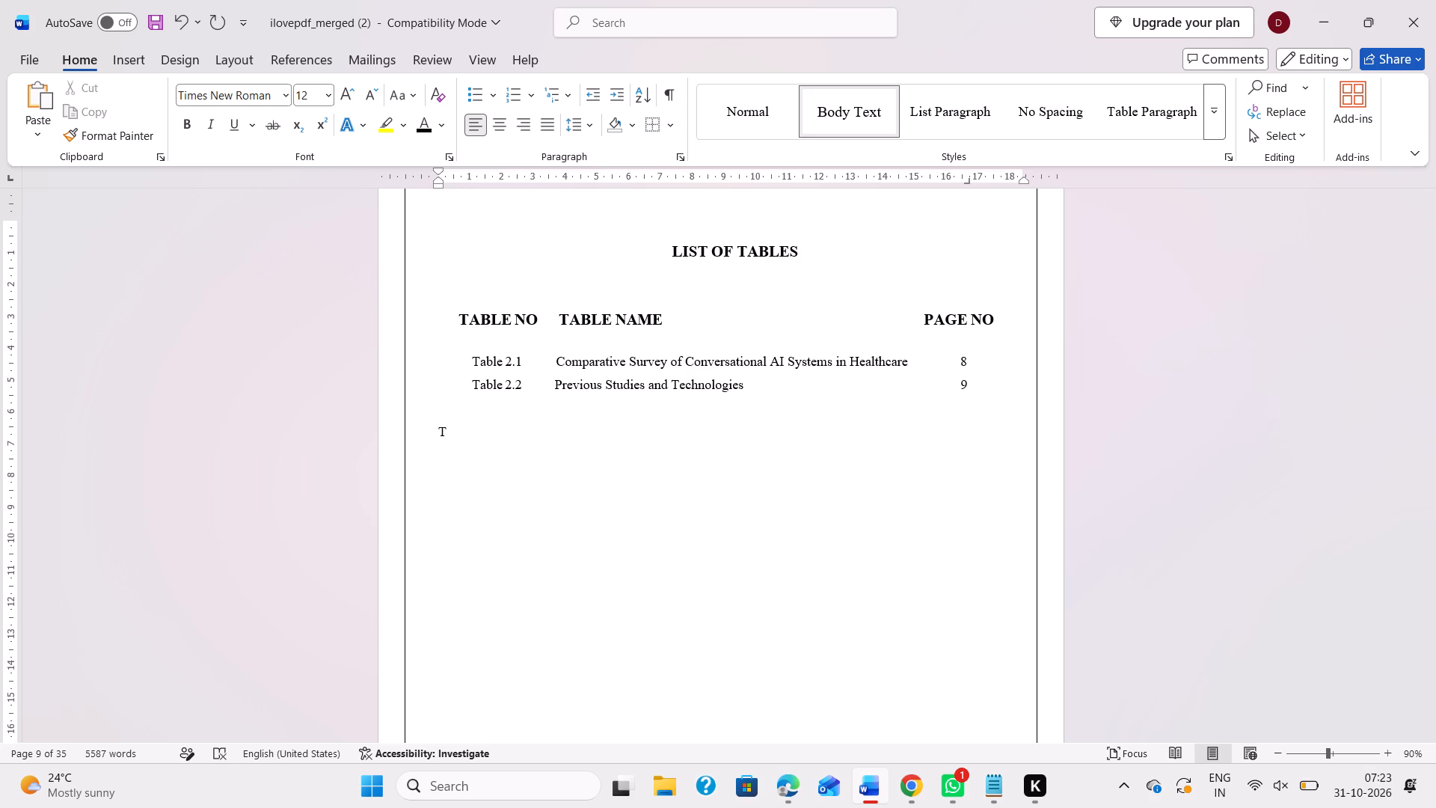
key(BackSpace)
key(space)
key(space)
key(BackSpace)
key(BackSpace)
Begin a third entry with the word "Table" and remove the blank line between it and the Table 2.2 entry.
key(shift+t)
text(able)
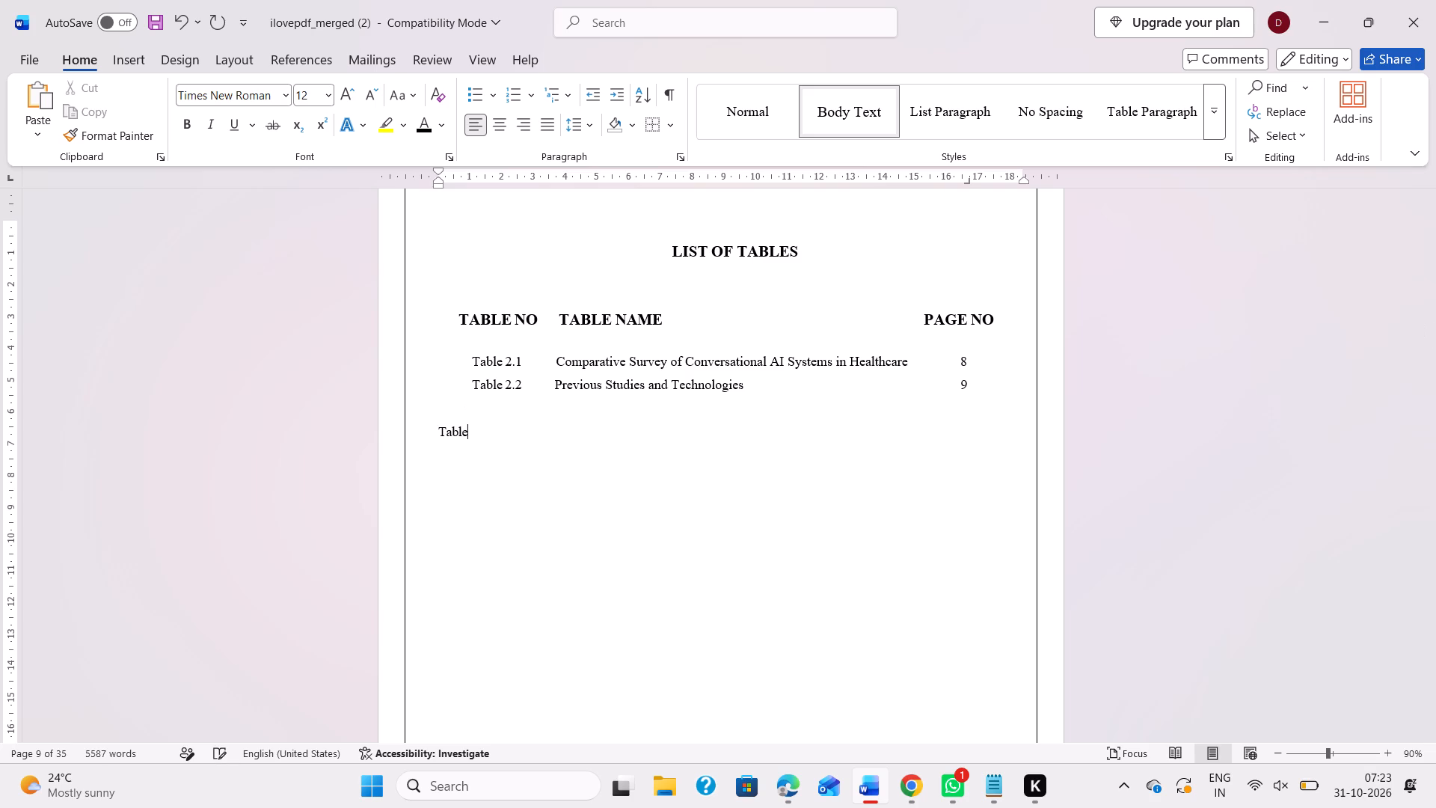
double_click(456, 415)
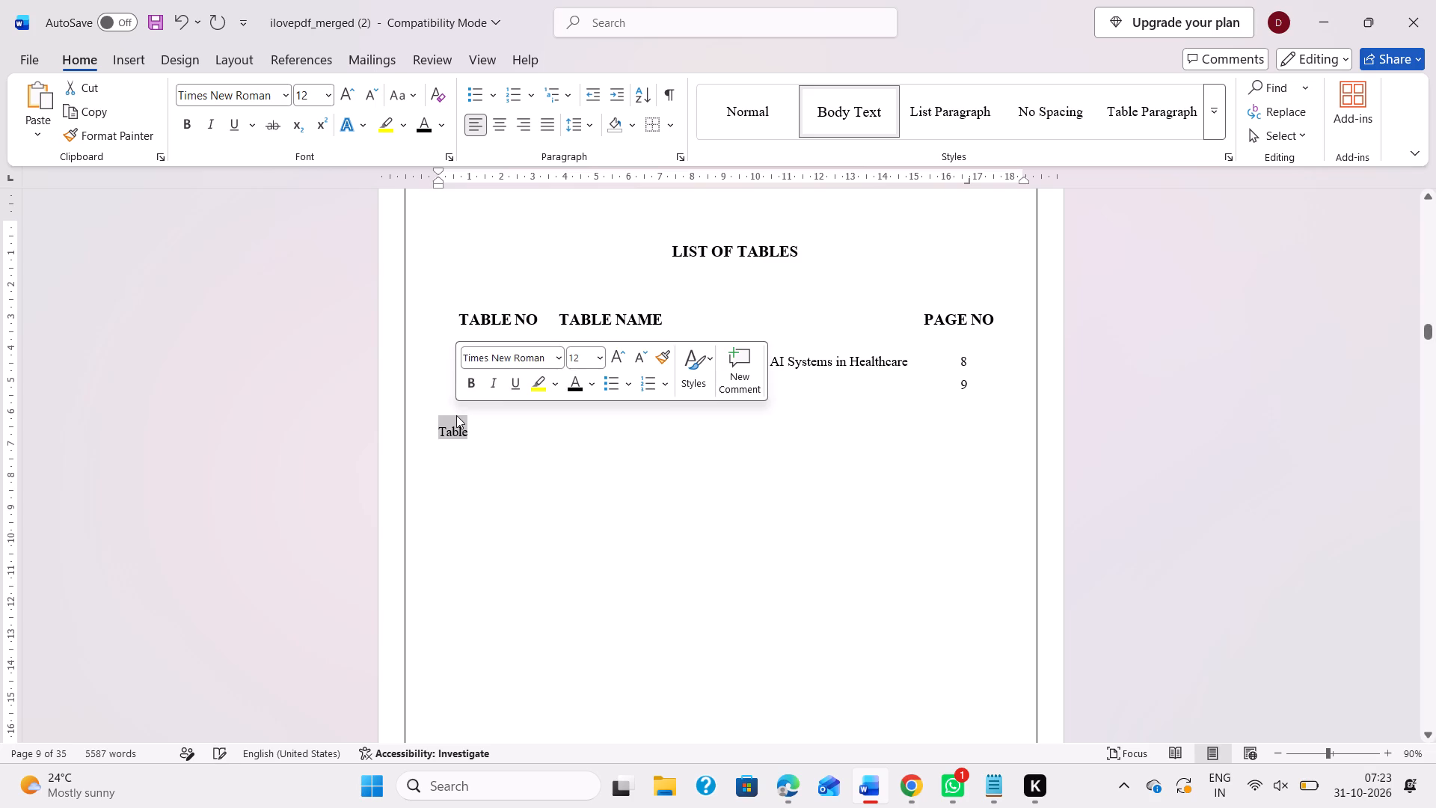
click(469, 408)
click(469, 408)
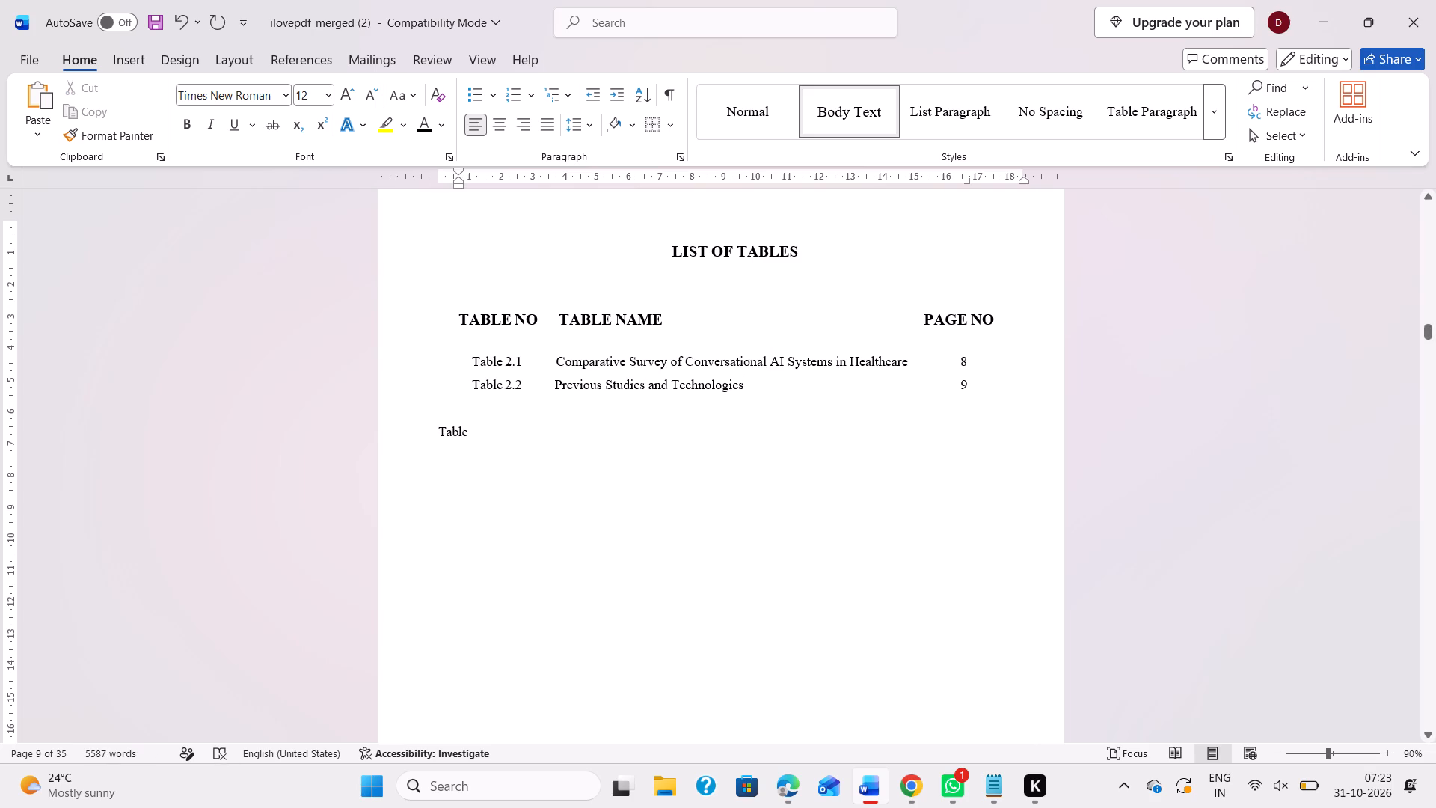
key(BackSpace)
key(BackSpace)
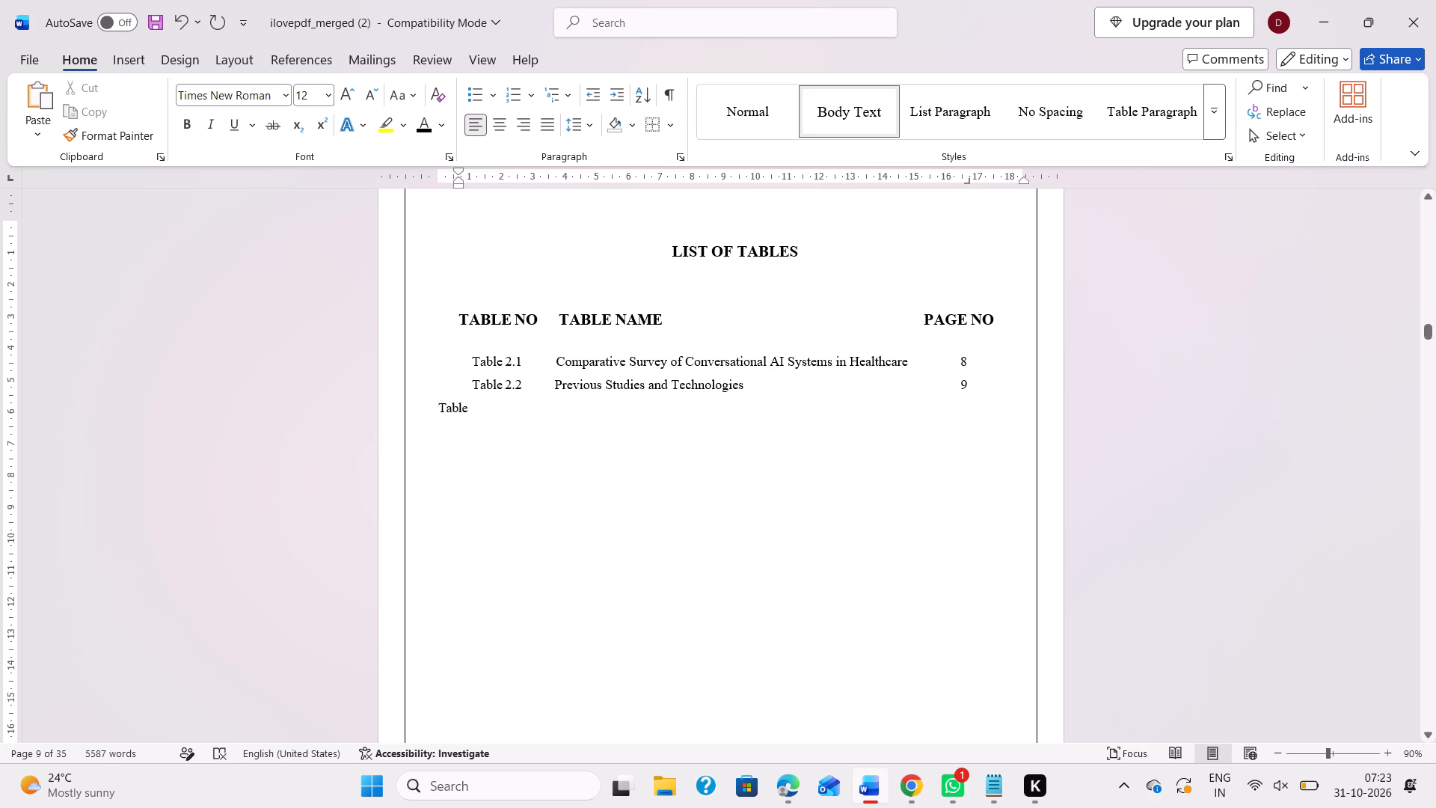
click(500, 404)
key(space)
Copy the title "Structural Design and Data Flow" from the 4.1 table caption in the body's section 4.5.
scroll(500, 404, down, 11)
scroll(484, 462, down, 3)
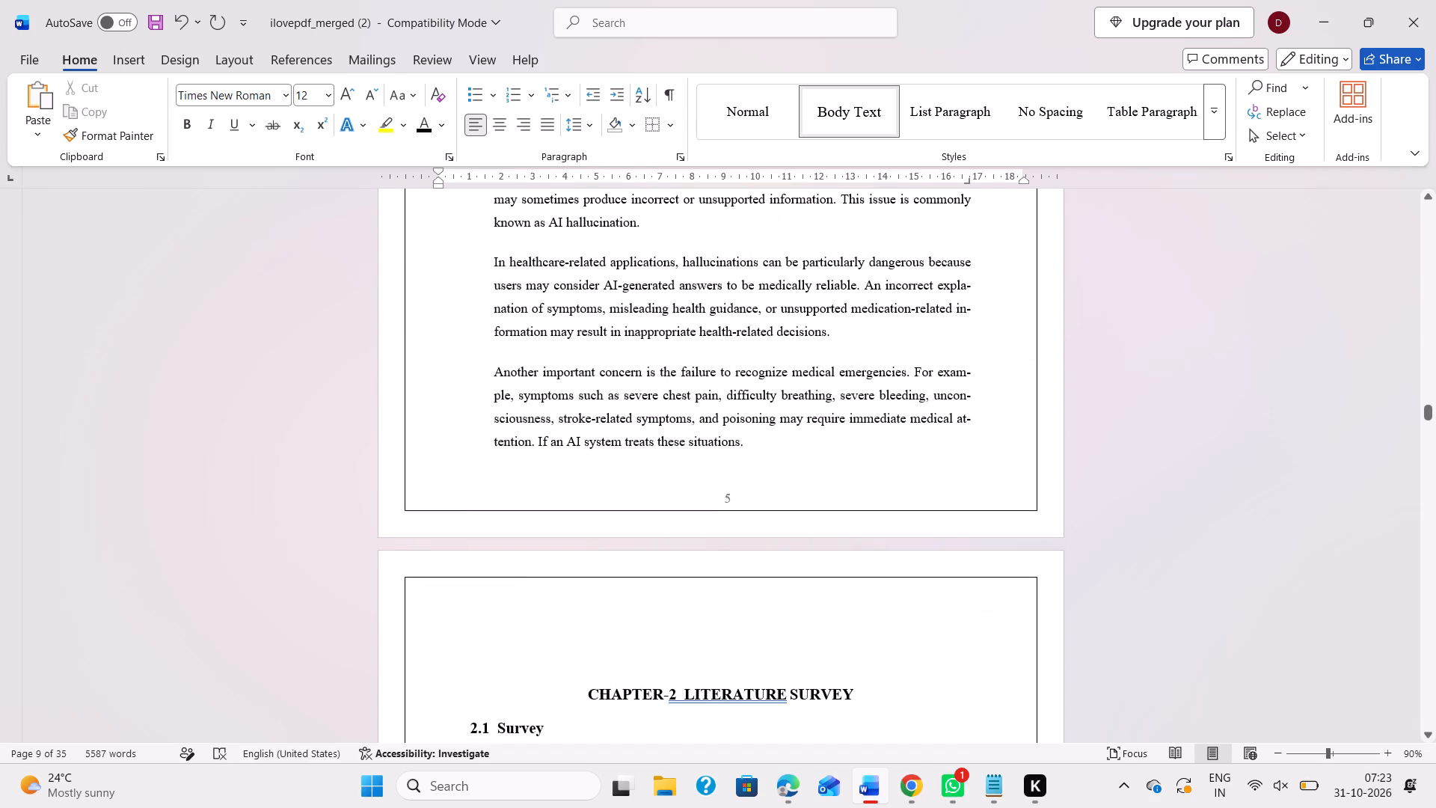
scroll(628, 459, down, 8)
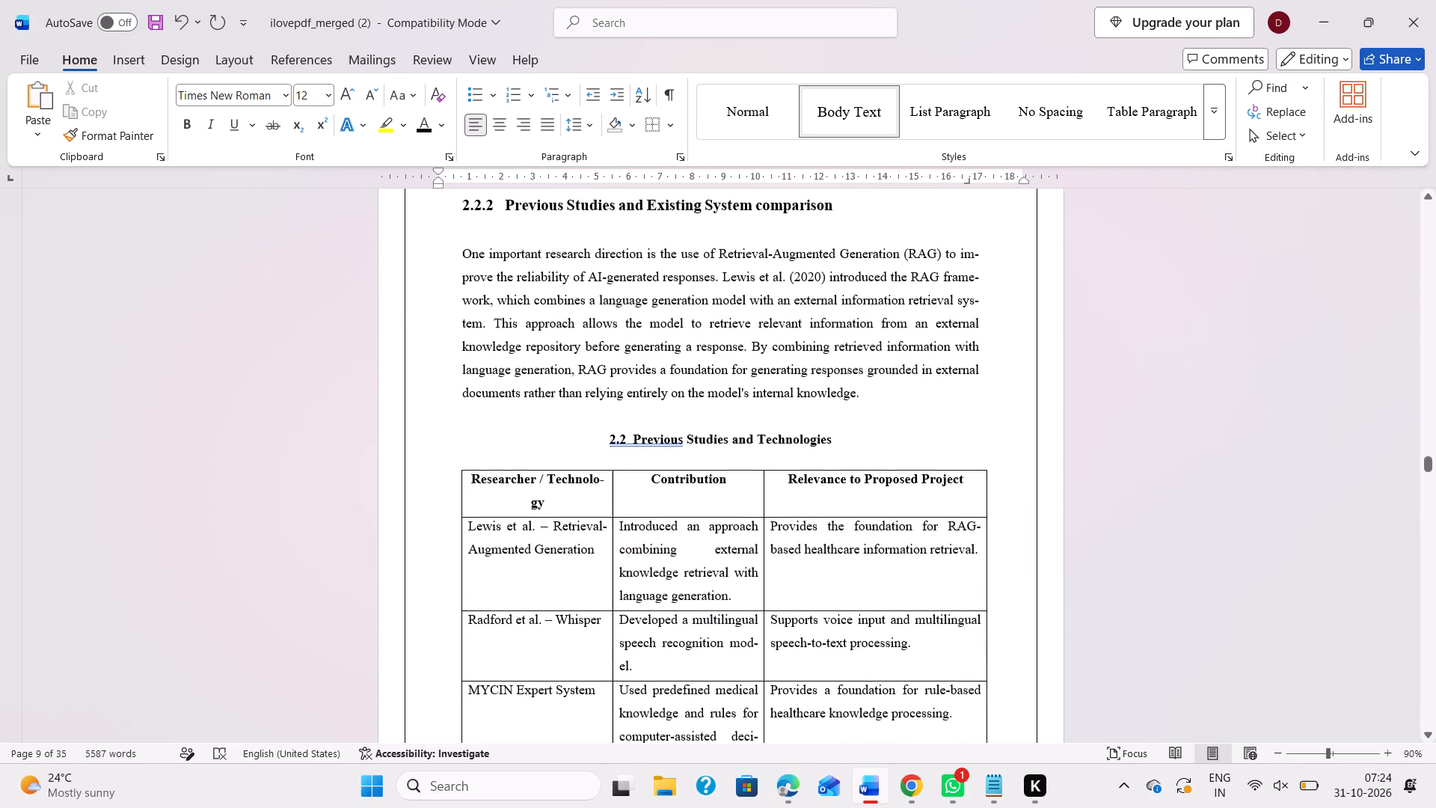
scroll(628, 459, up, 2)
scroll(628, 459, down, 6)
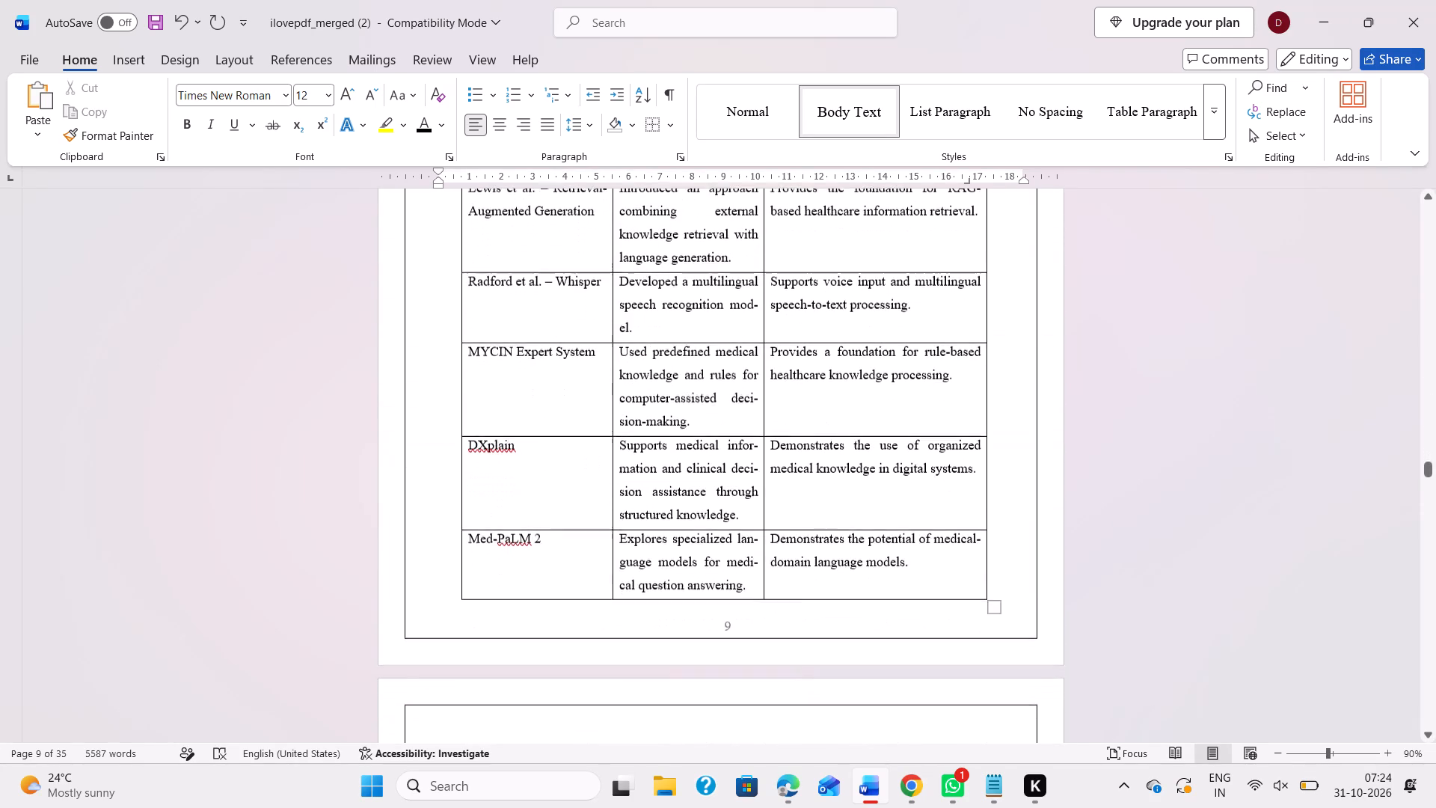
scroll(628, 459, down, 5)
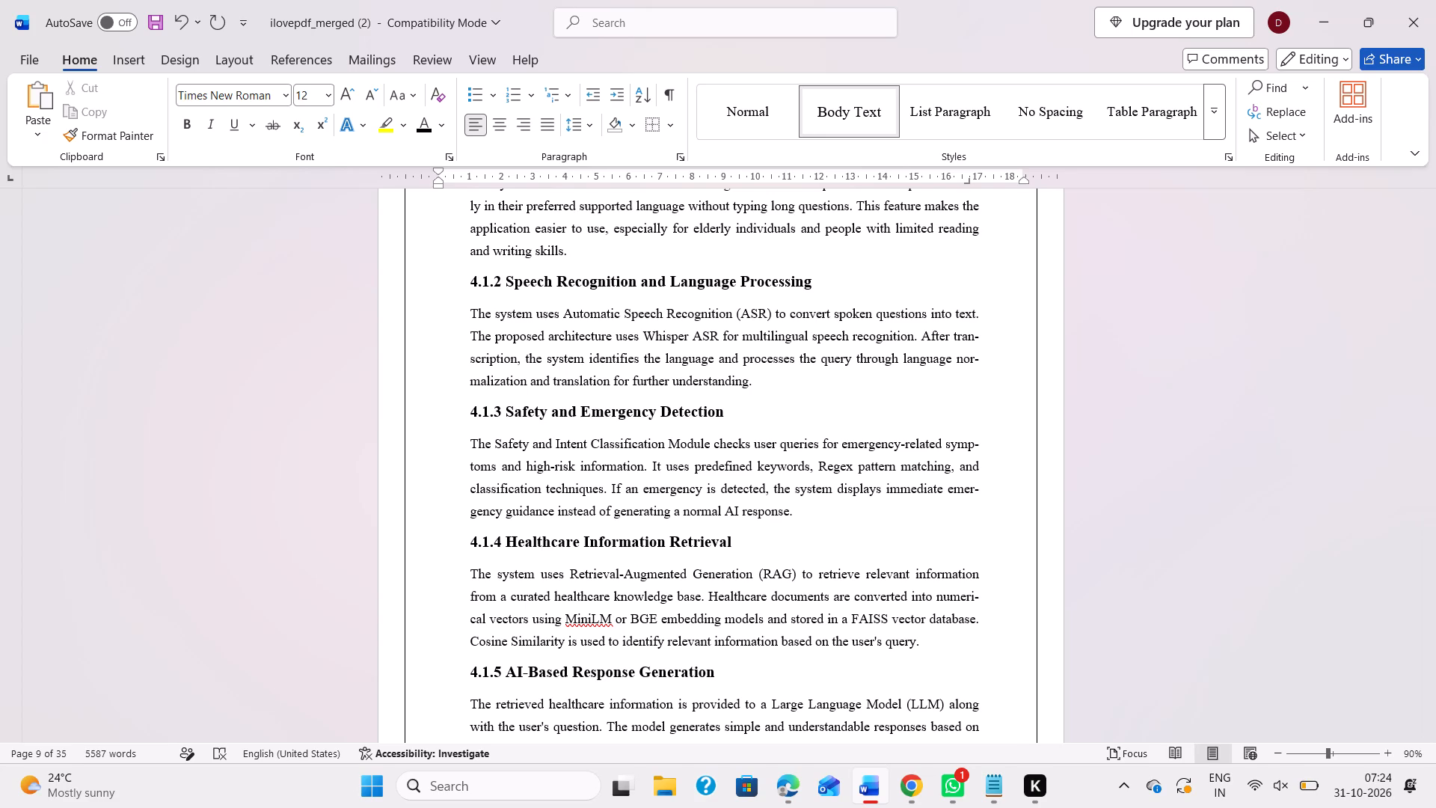
scroll(663, 476, down, 2)
scroll(716, 446, down, 2)
scroll(686, 536, down, 1)
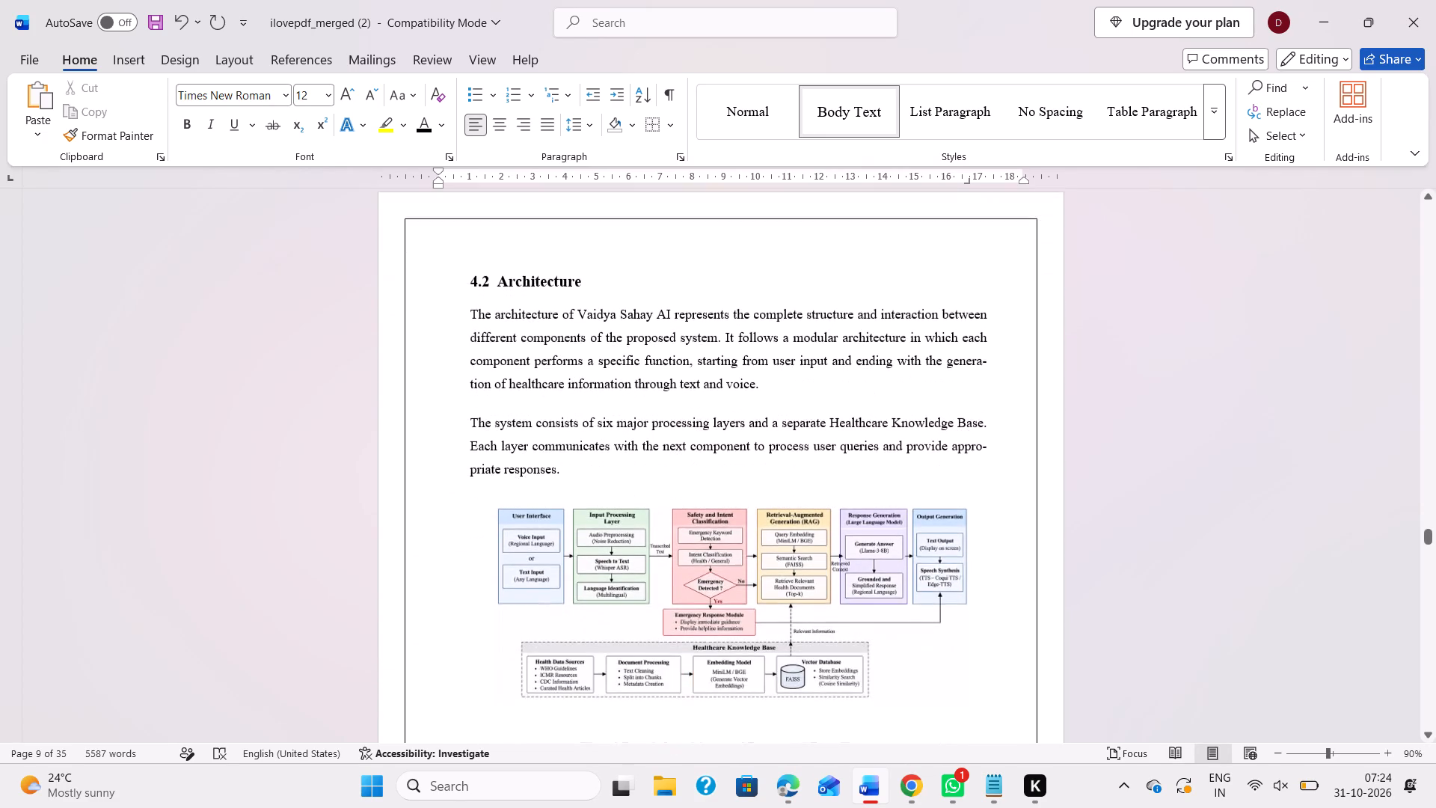
scroll(686, 536, down, 2)
scroll(722, 503, up, 1)
scroll(722, 503, down, 1)
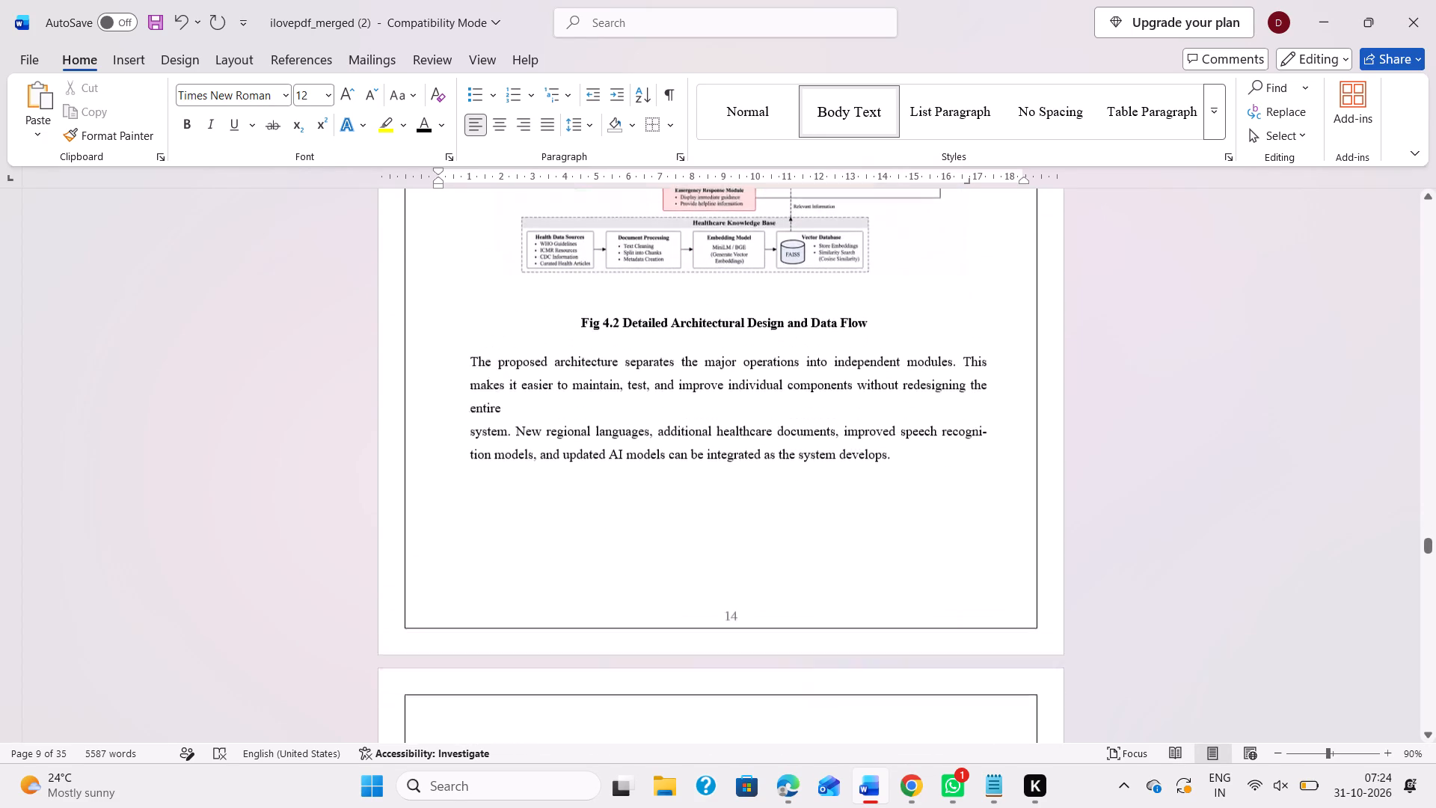
scroll(722, 503, down, 1)
scroll(773, 456, down, 2)
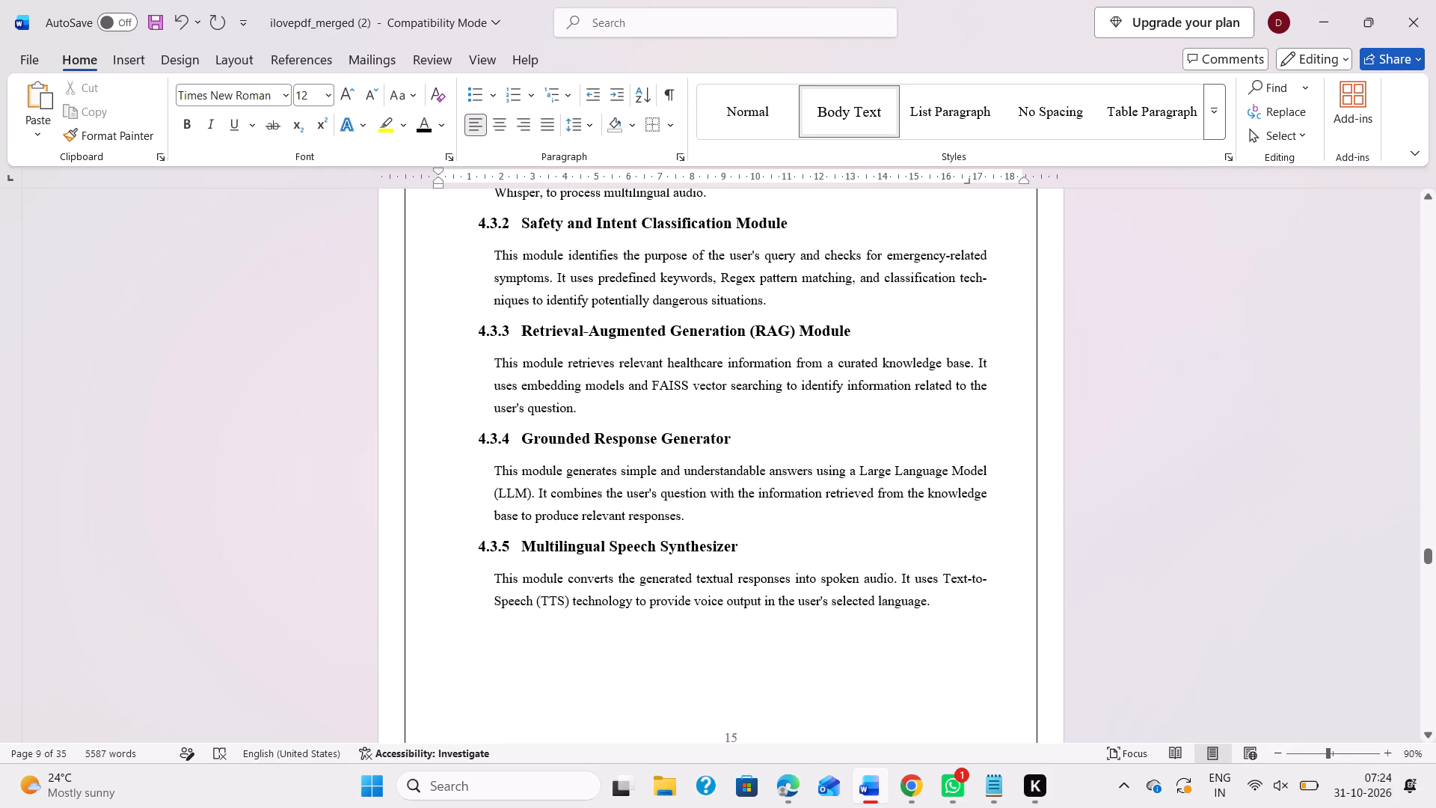
scroll(785, 407, down, 6)
scroll(707, 480, down, 2)
scroll(736, 410, down, 4)
scroll(705, 556, down, 1)
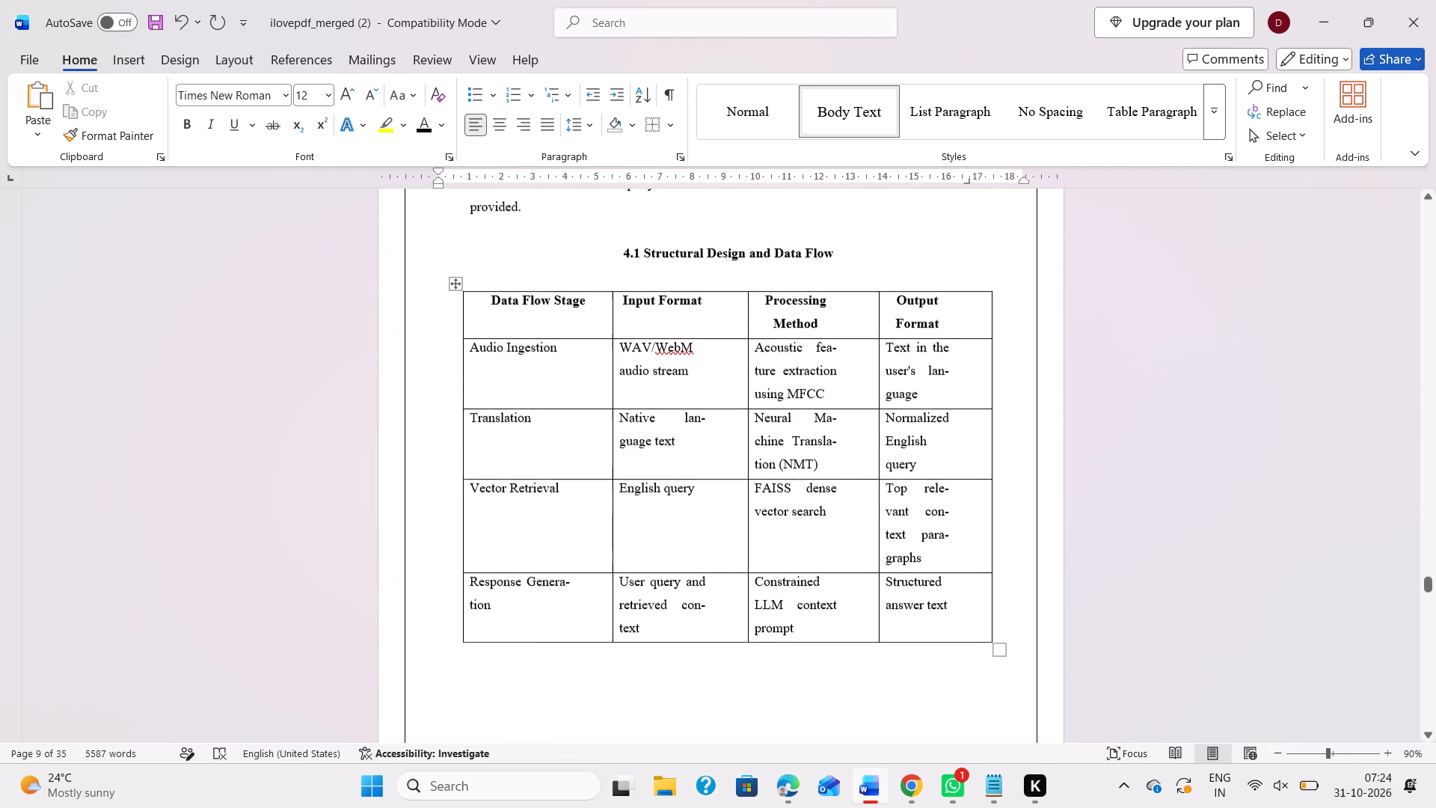
scroll(705, 556, up, 1)
drag(842, 435, 693, 439)
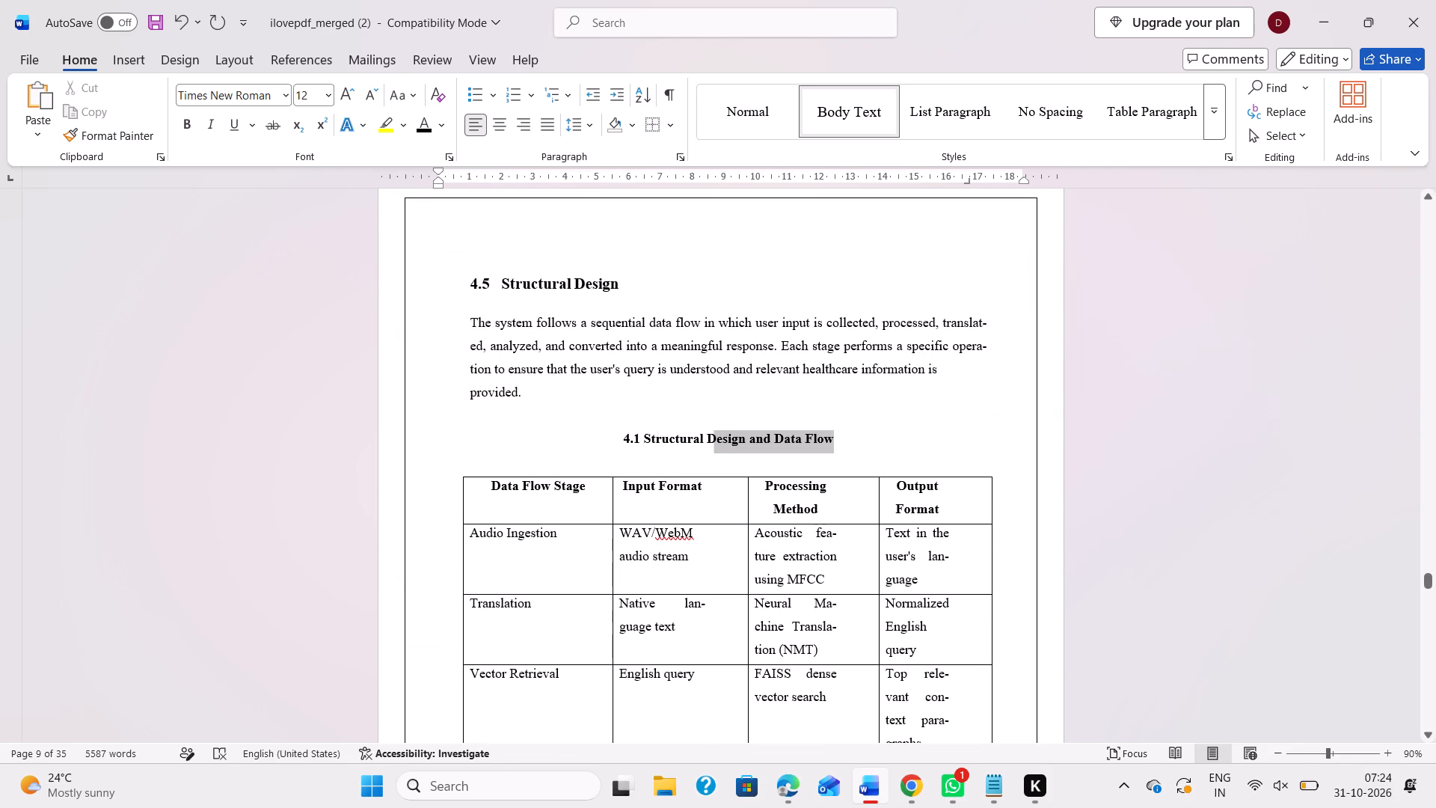
drag(693, 439, 645, 435)
key(ctrl+c)
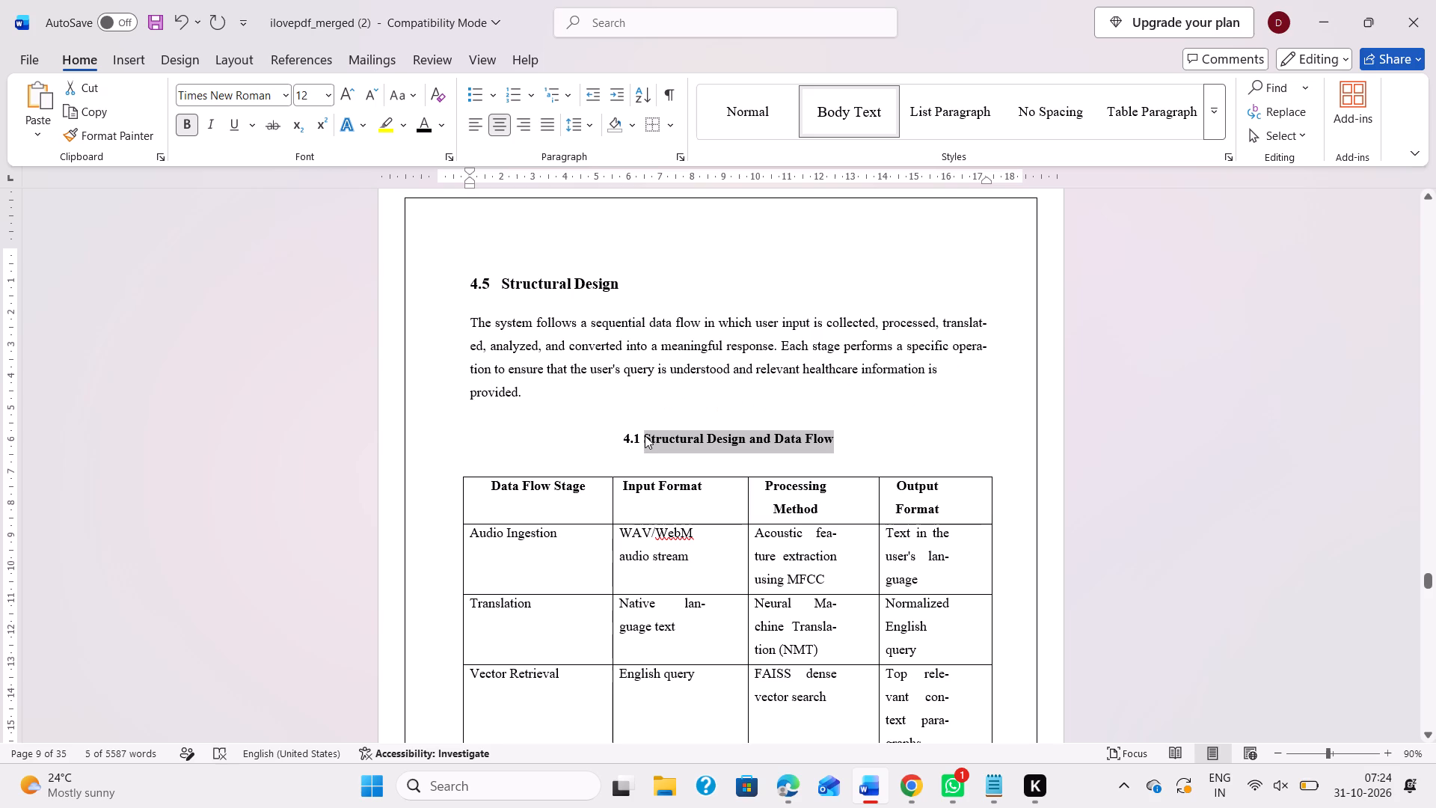
Check the page number of the page that holds the 4.1 table in section 4.5.
click(666, 497)
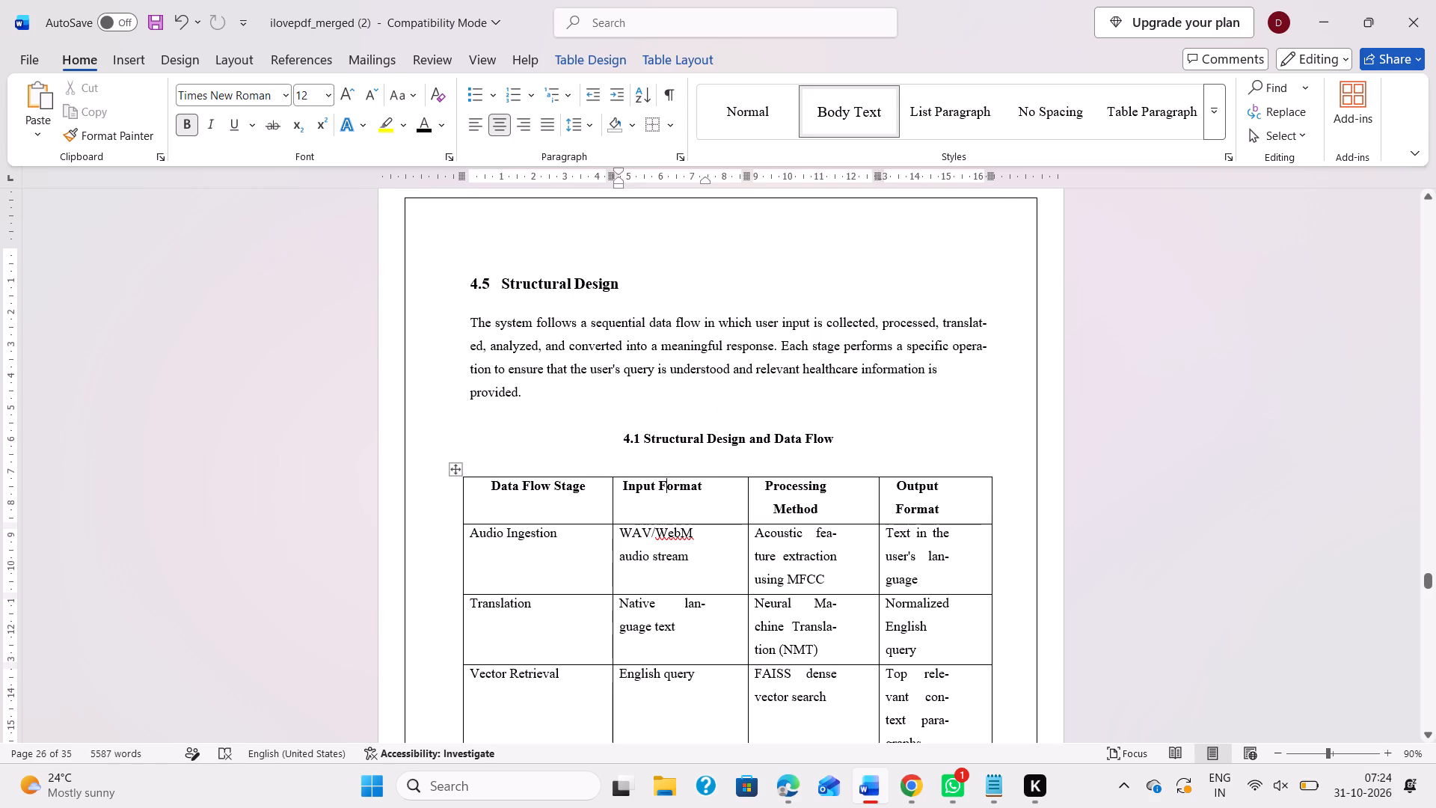
scroll(666, 497, down, 2)
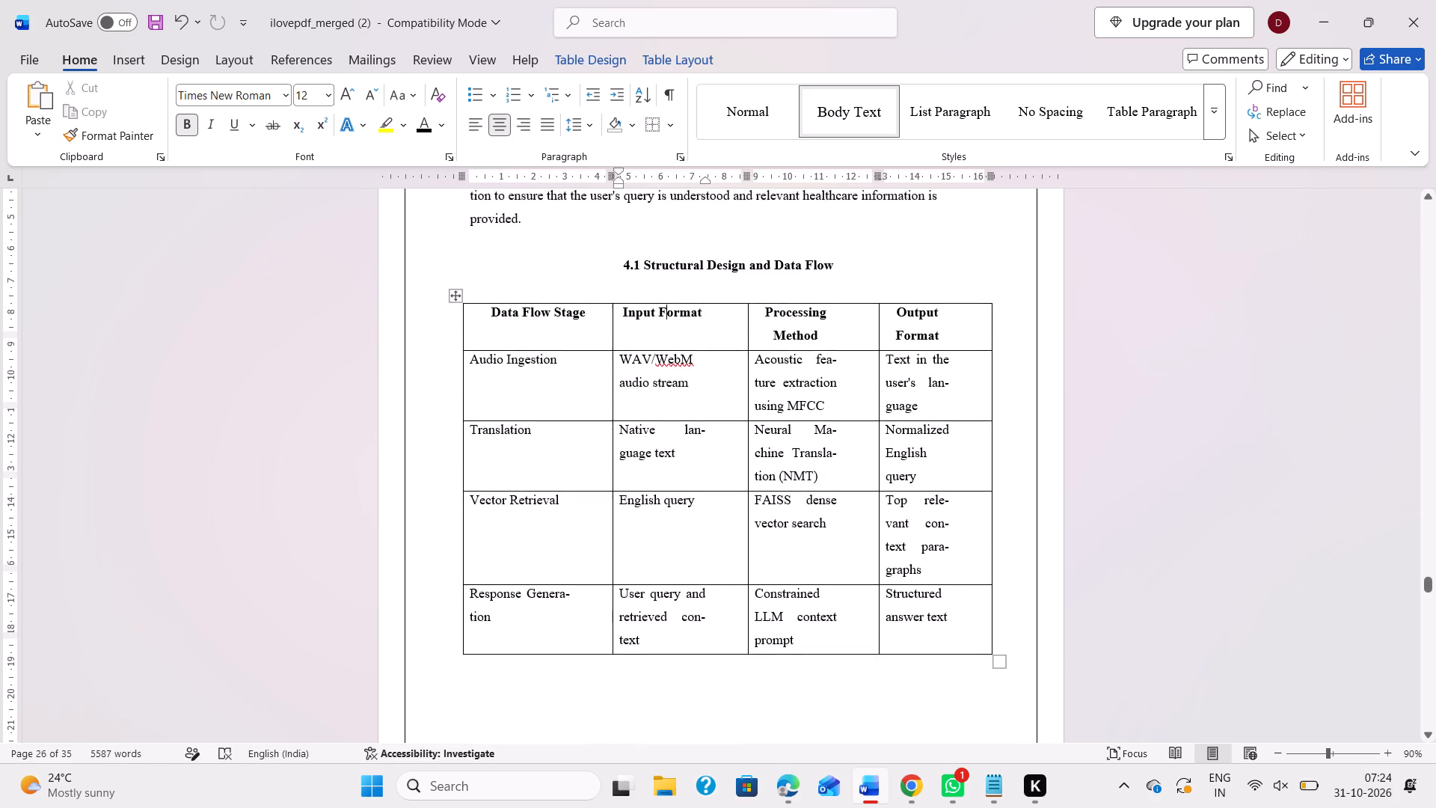
scroll(696, 530, down, 1)
scroll(696, 530, up, 1)
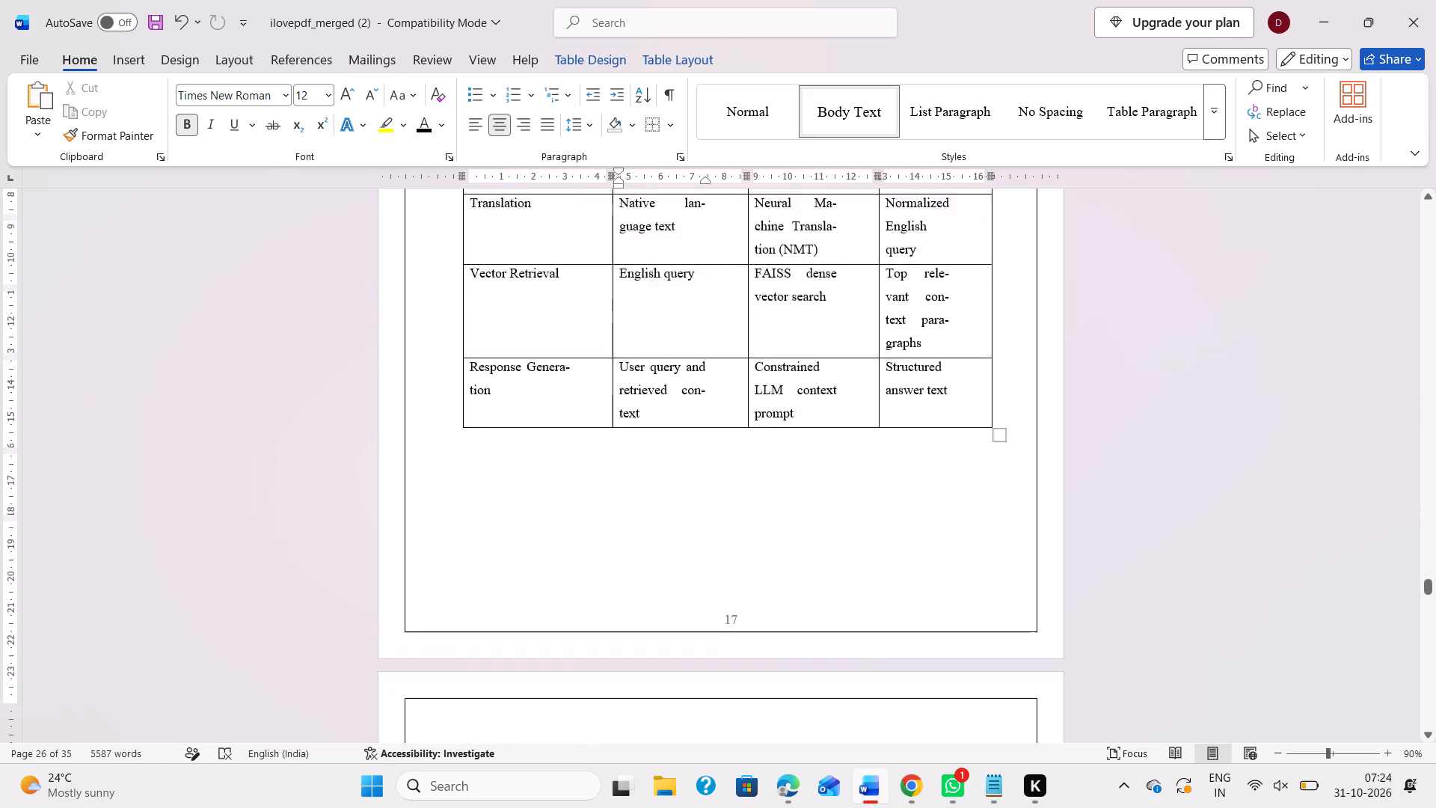
scroll(696, 530, up, 2)
scroll(761, 489, up, 1)
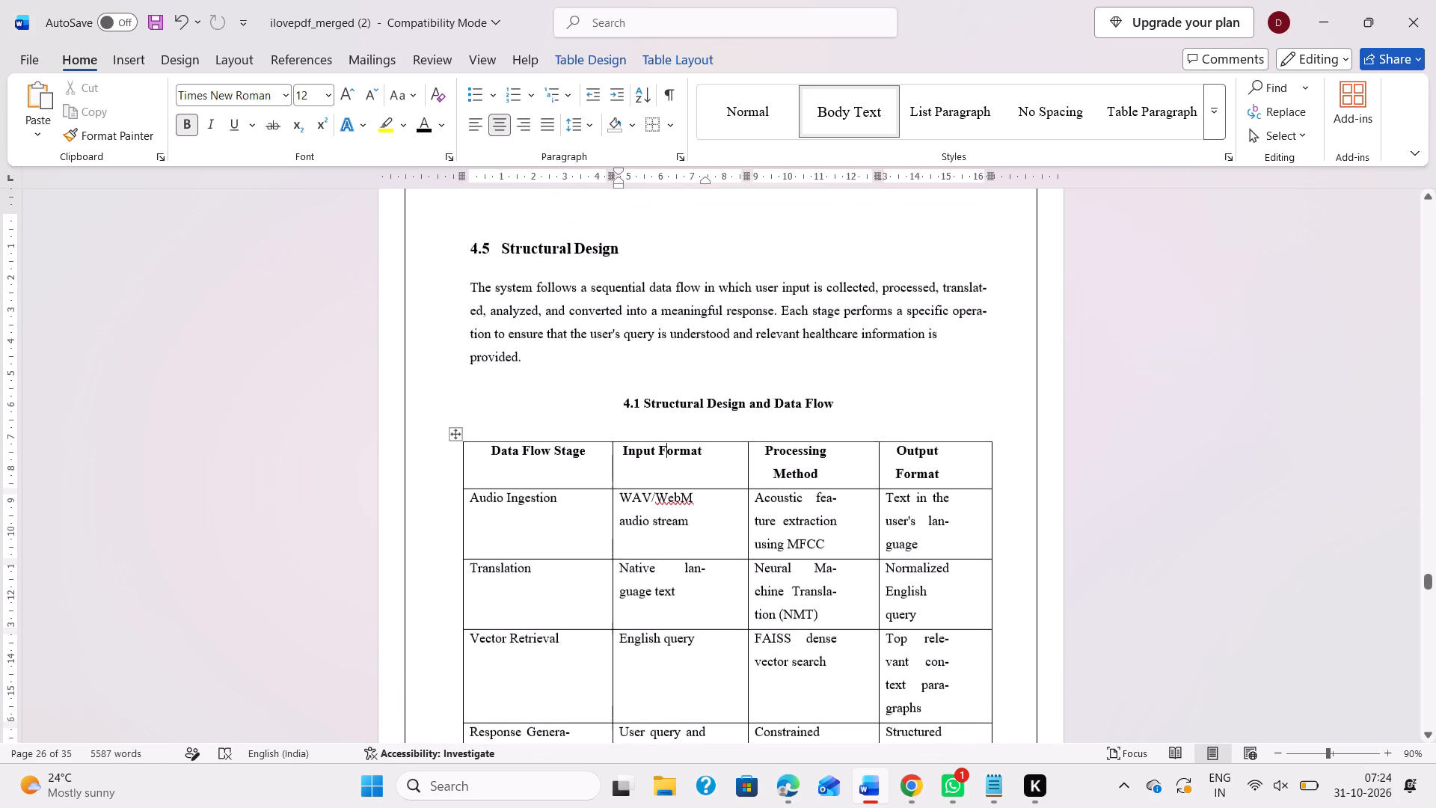
Recheck the number and page of the structural design table in section 4.5 against the list of tables.
scroll(761, 489, up, 20)
scroll(761, 489, up, 2)
scroll(650, 576, up, 3)
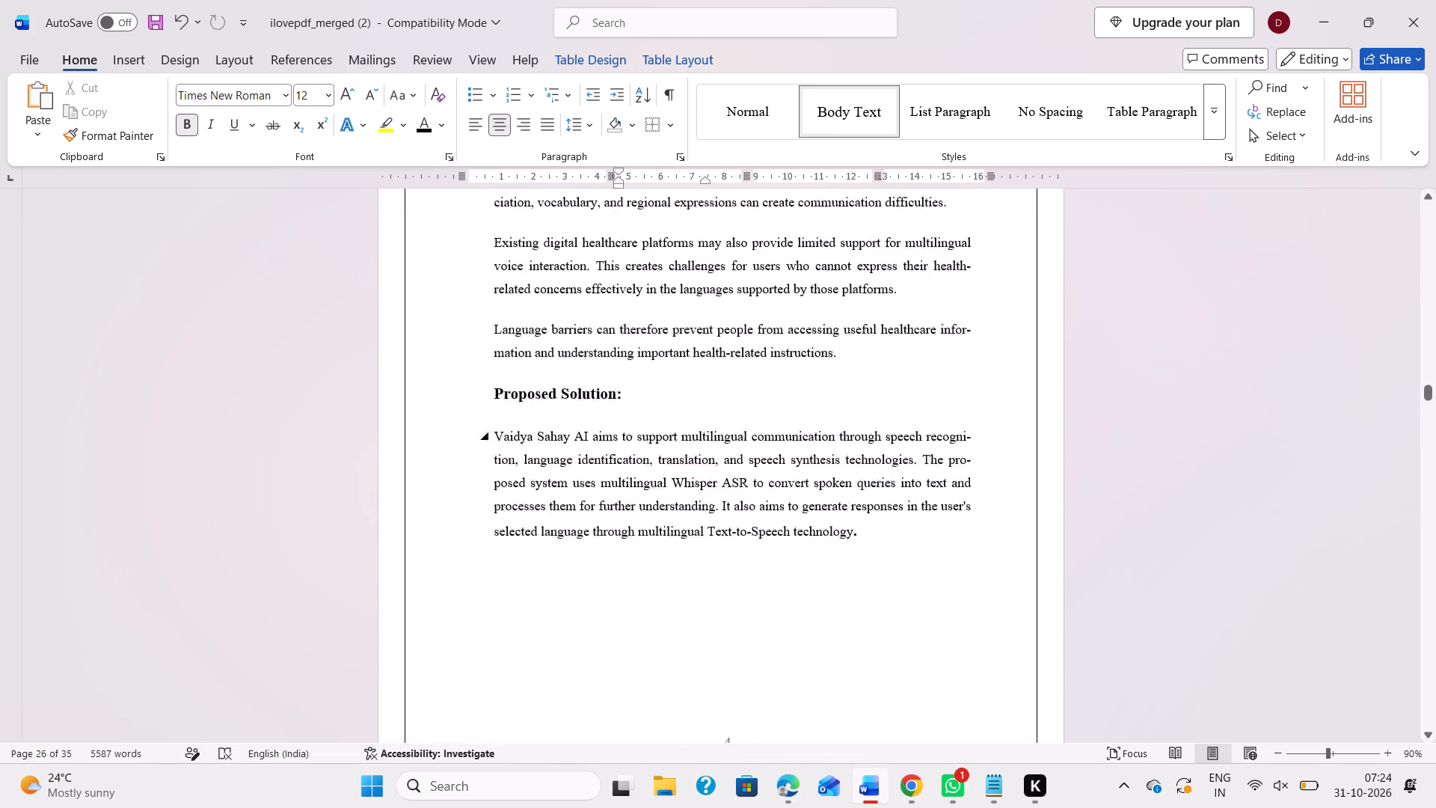
scroll(650, 576, up, 3)
scroll(589, 535, up, 5)
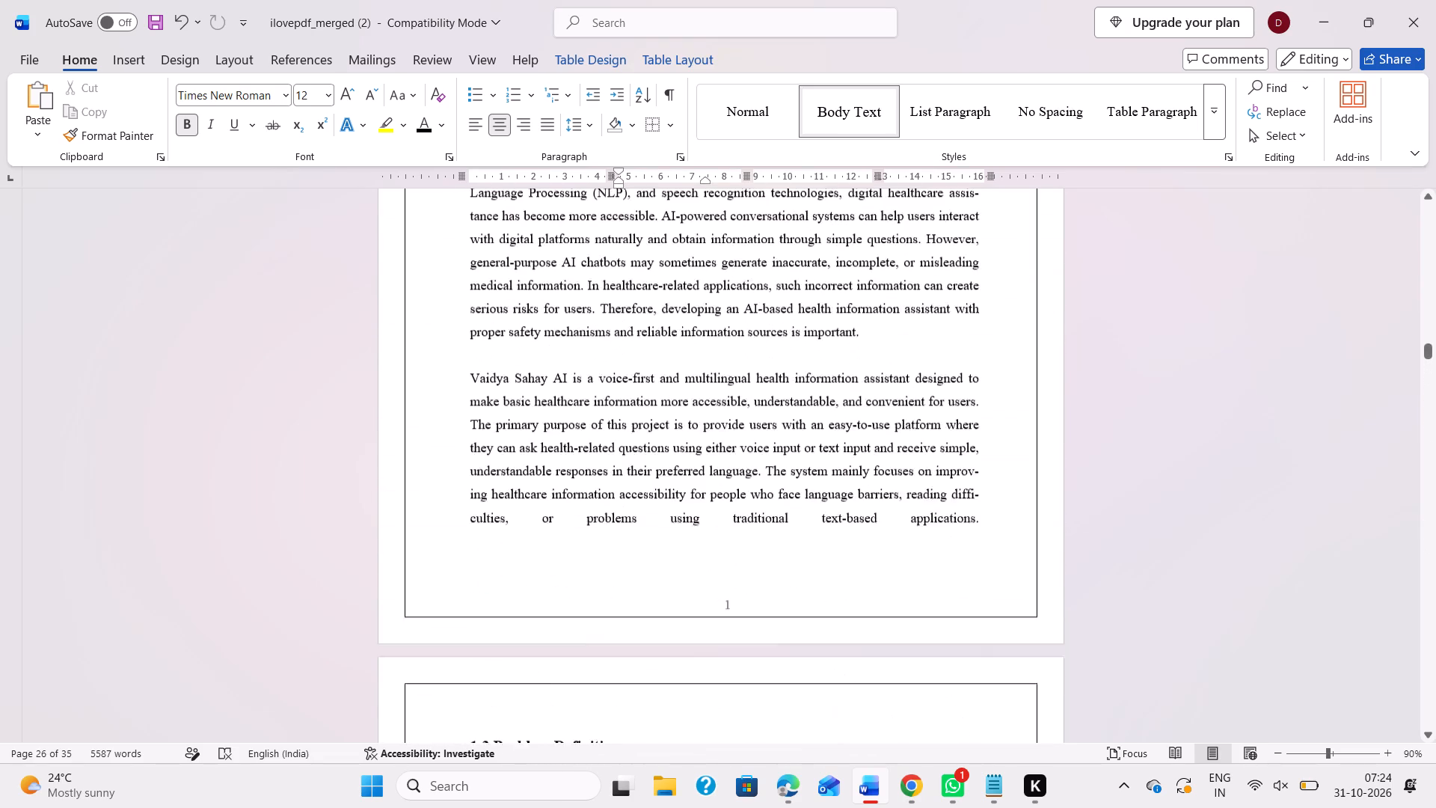
scroll(589, 535, up, 3)
scroll(589, 535, down, 6)
click(482, 498)
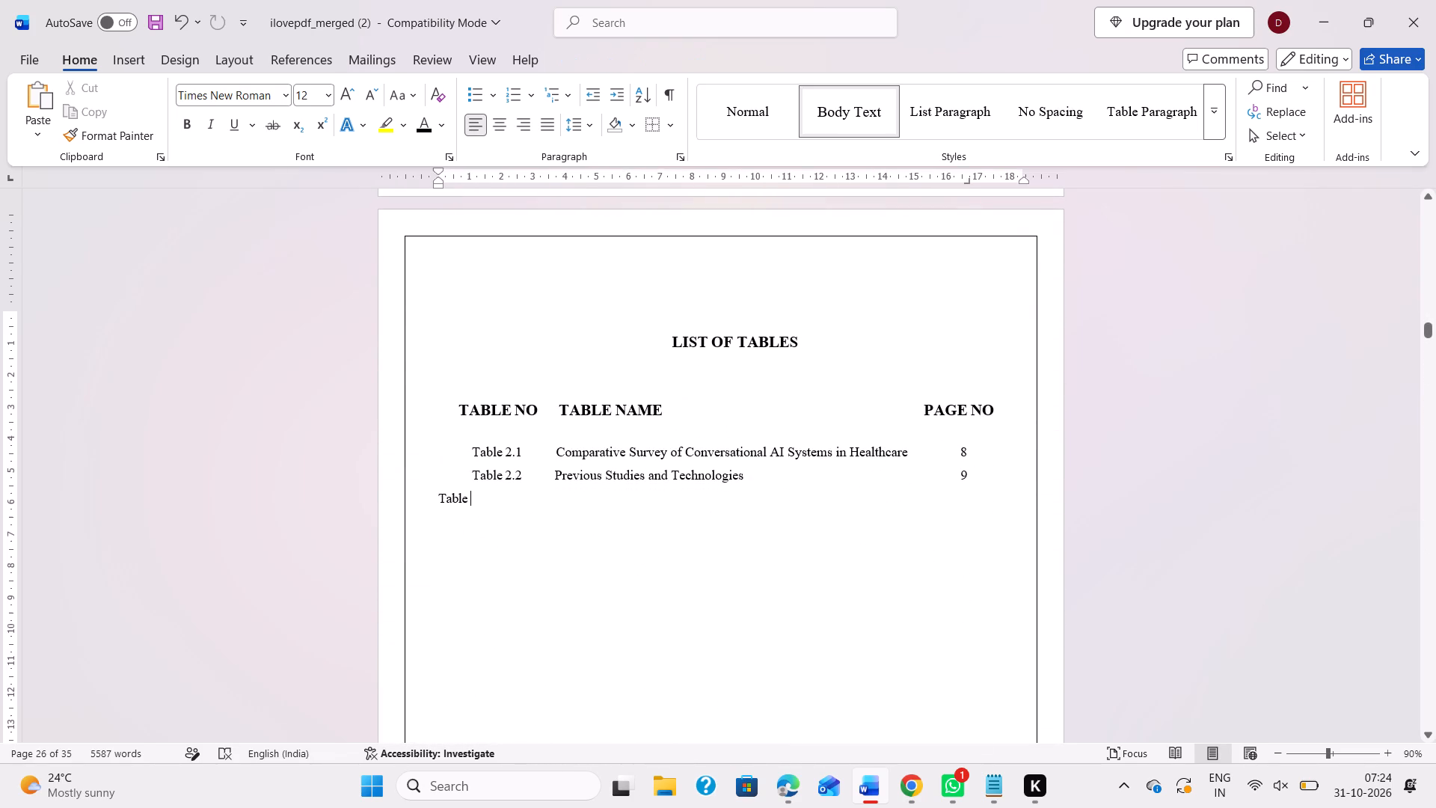
scroll(482, 498, down, 2)
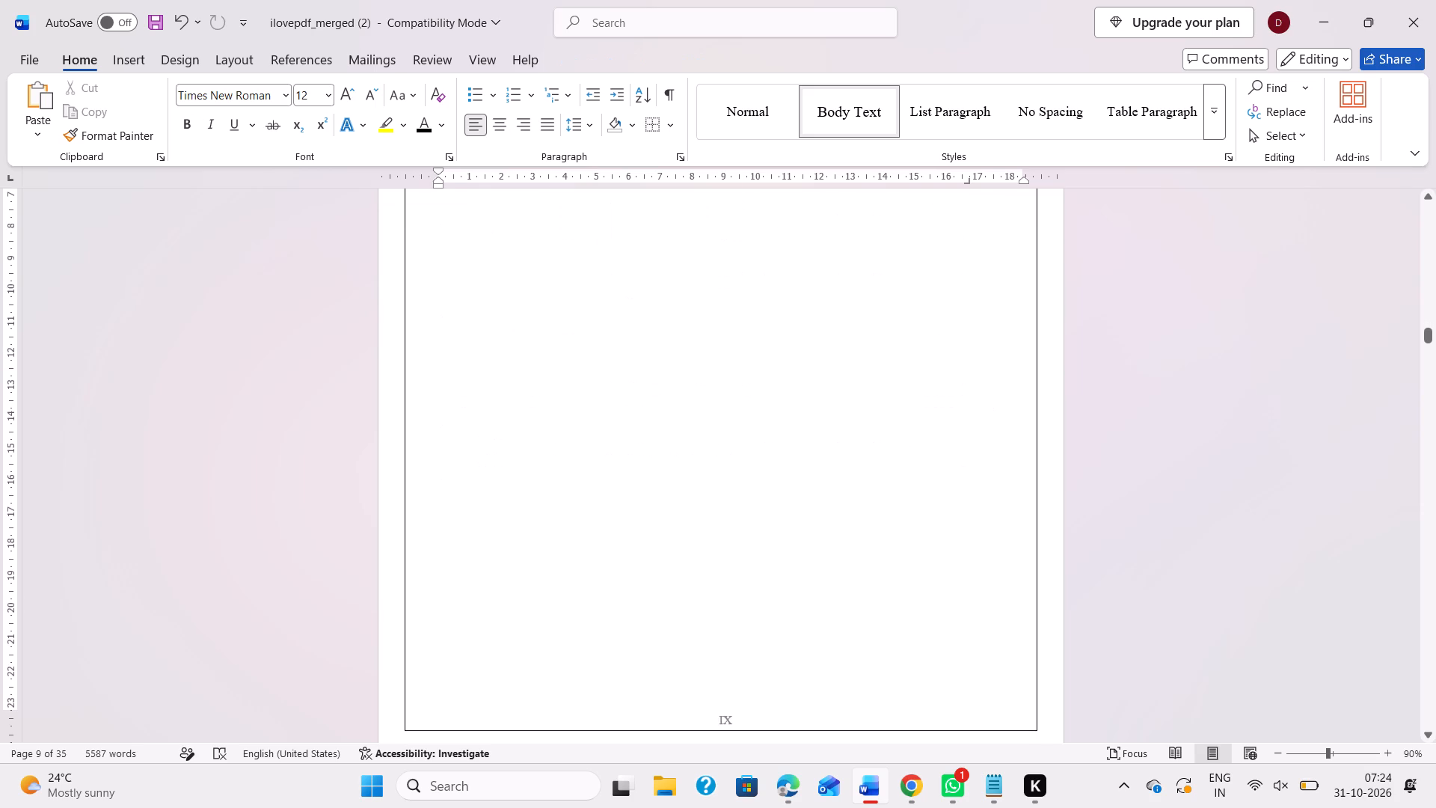
scroll(482, 498, up, 1)
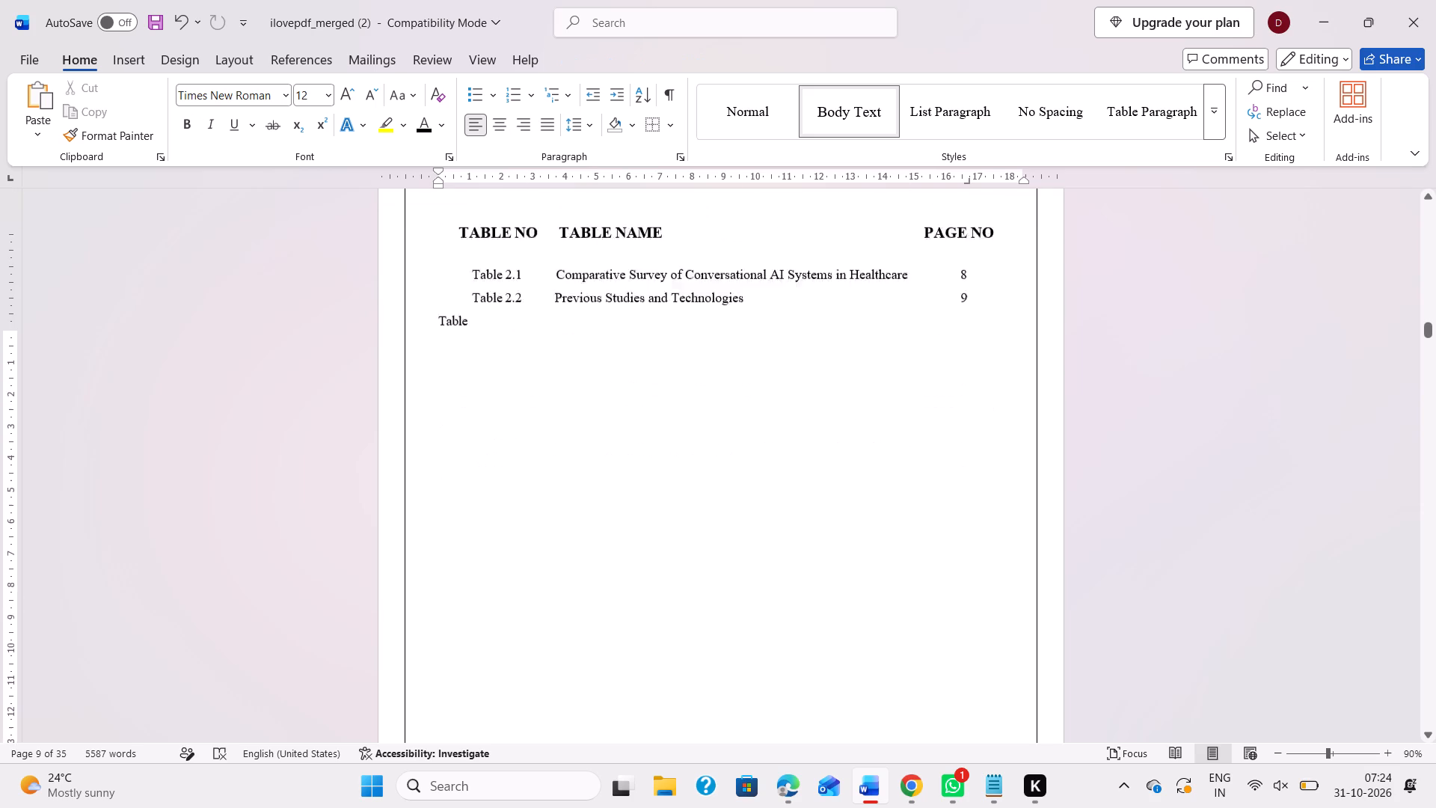
scroll(482, 498, up, 1)
scroll(482, 498, down, 11)
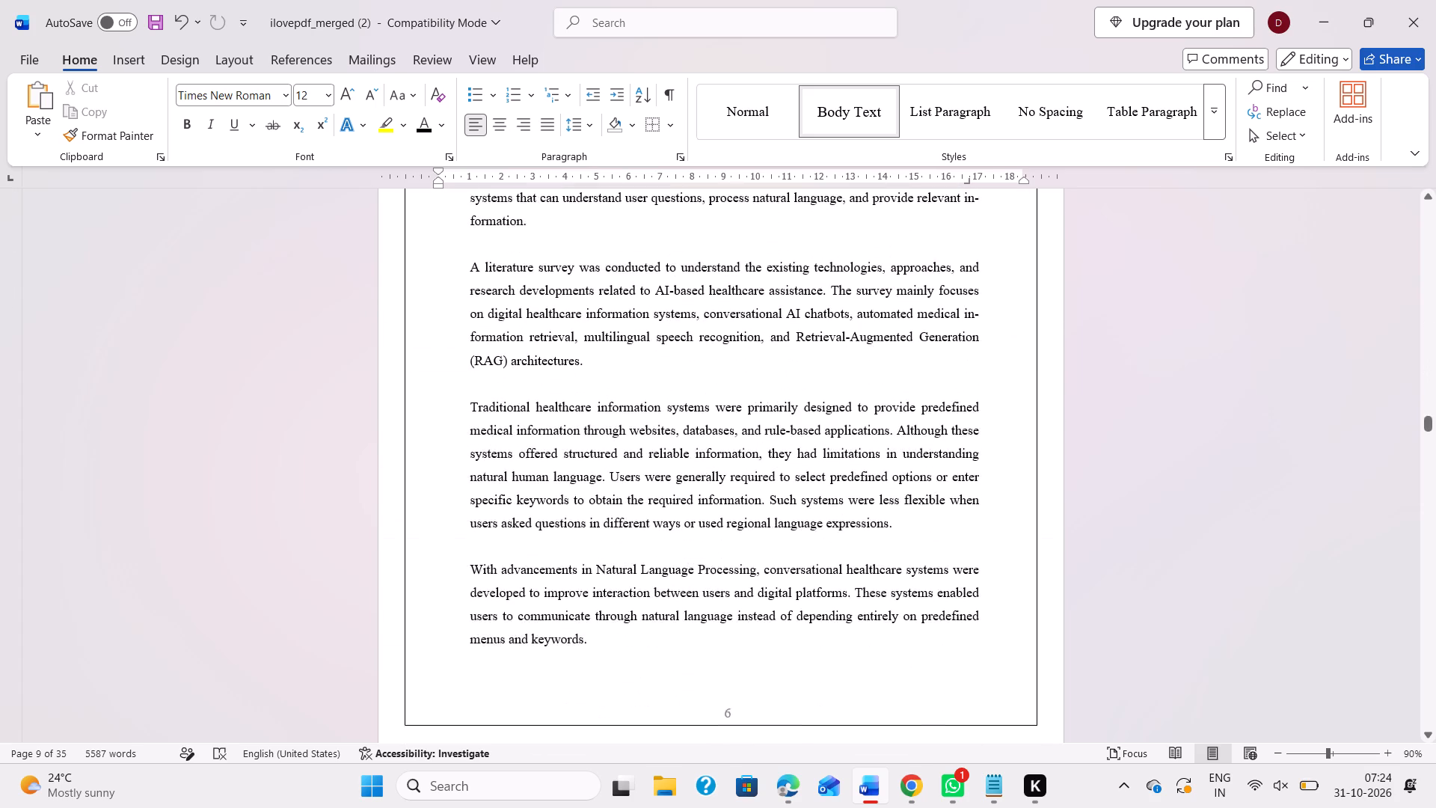
scroll(694, 549, down, 9)
scroll(689, 617, up, 4)
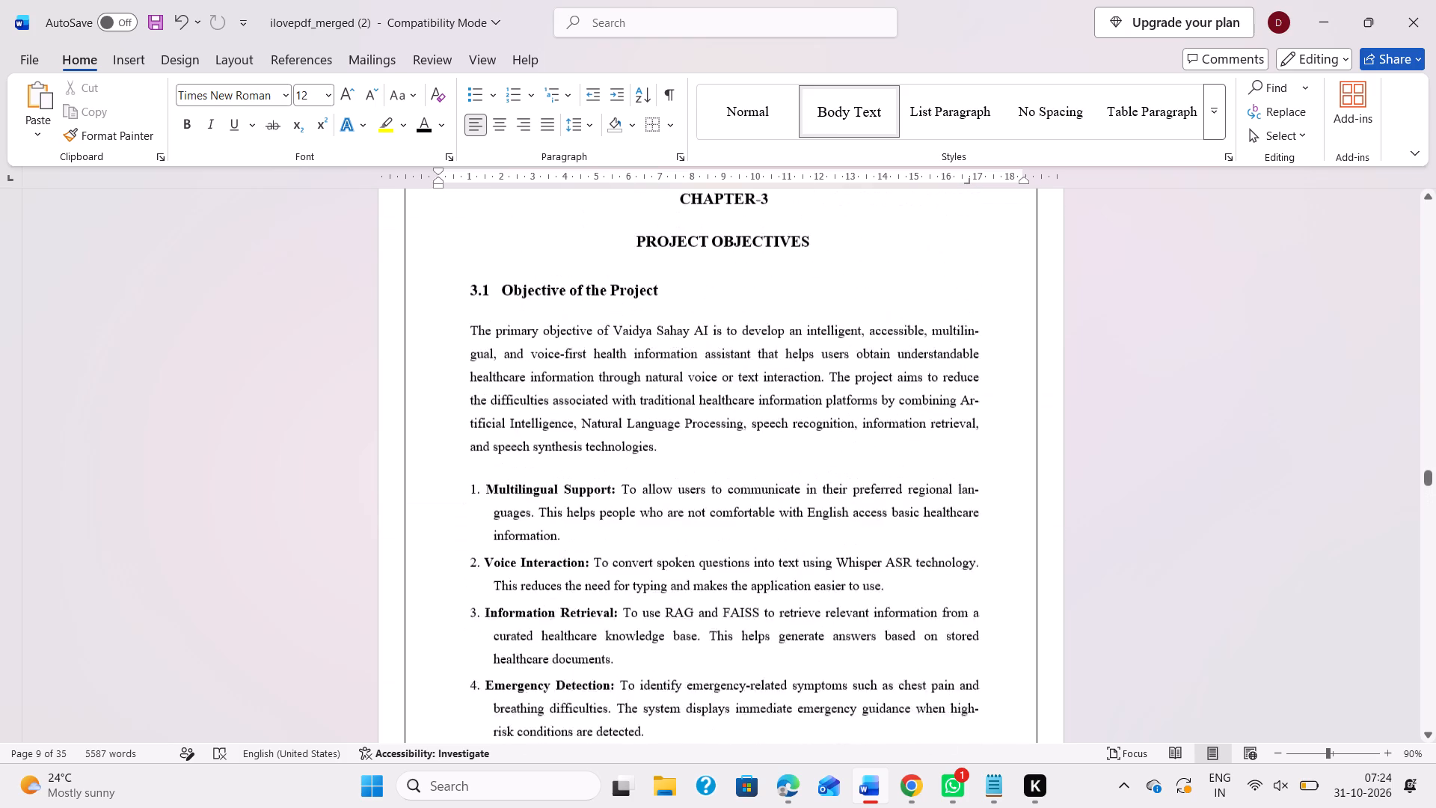
scroll(689, 617, up, 4)
scroll(689, 617, down, 2)
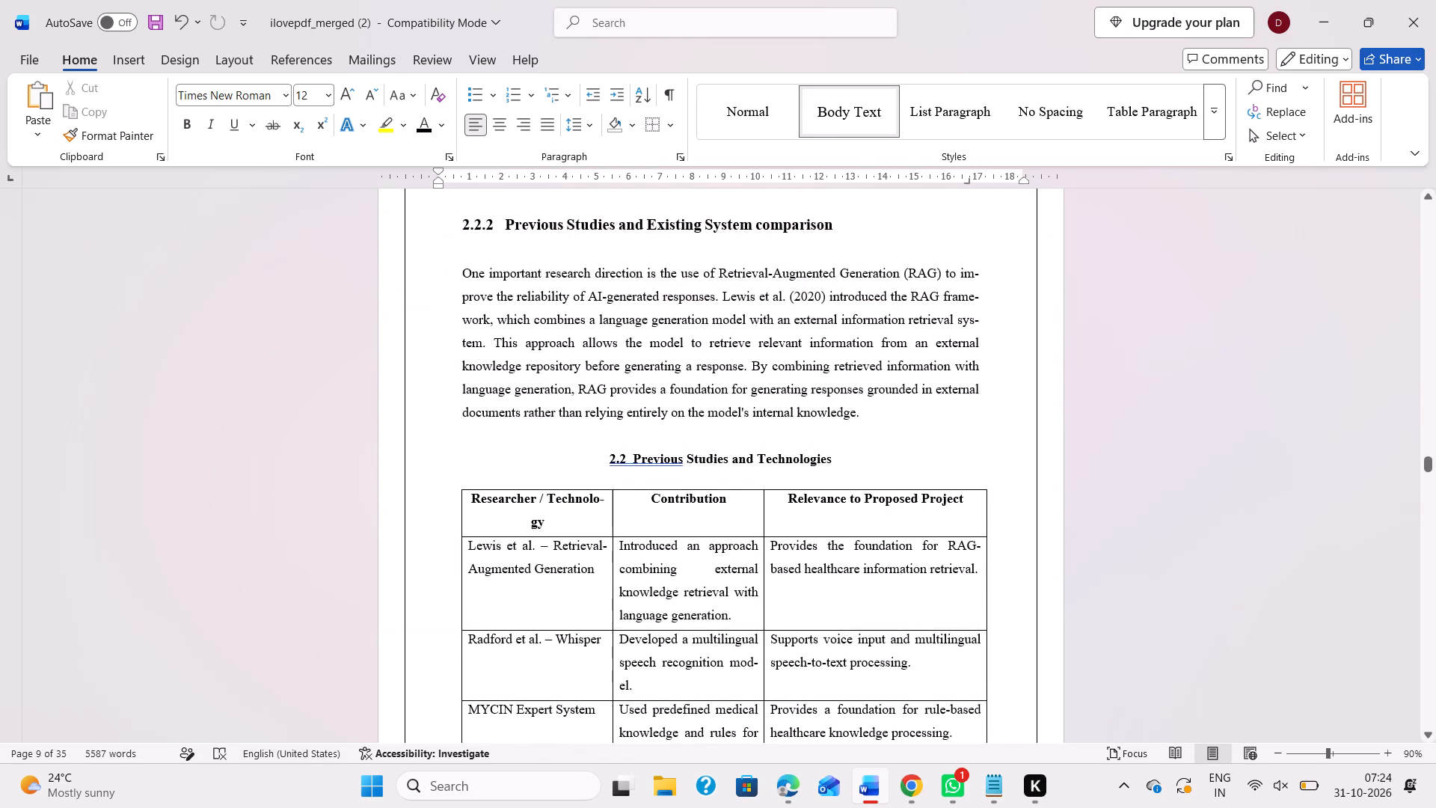
scroll(689, 617, down, 19)
scroll(690, 515, down, 1)
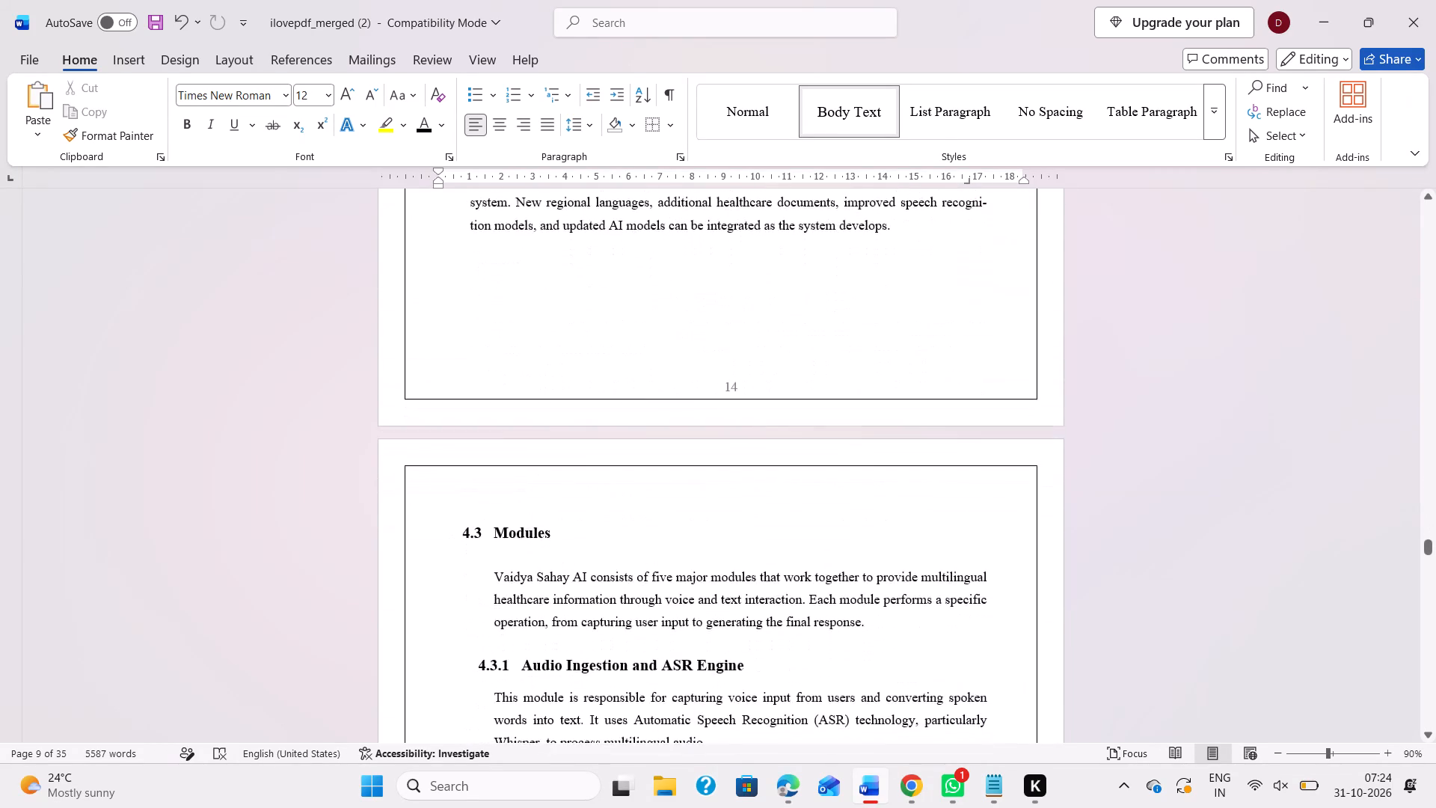
scroll(690, 515, down, 5)
scroll(689, 633, down, 3)
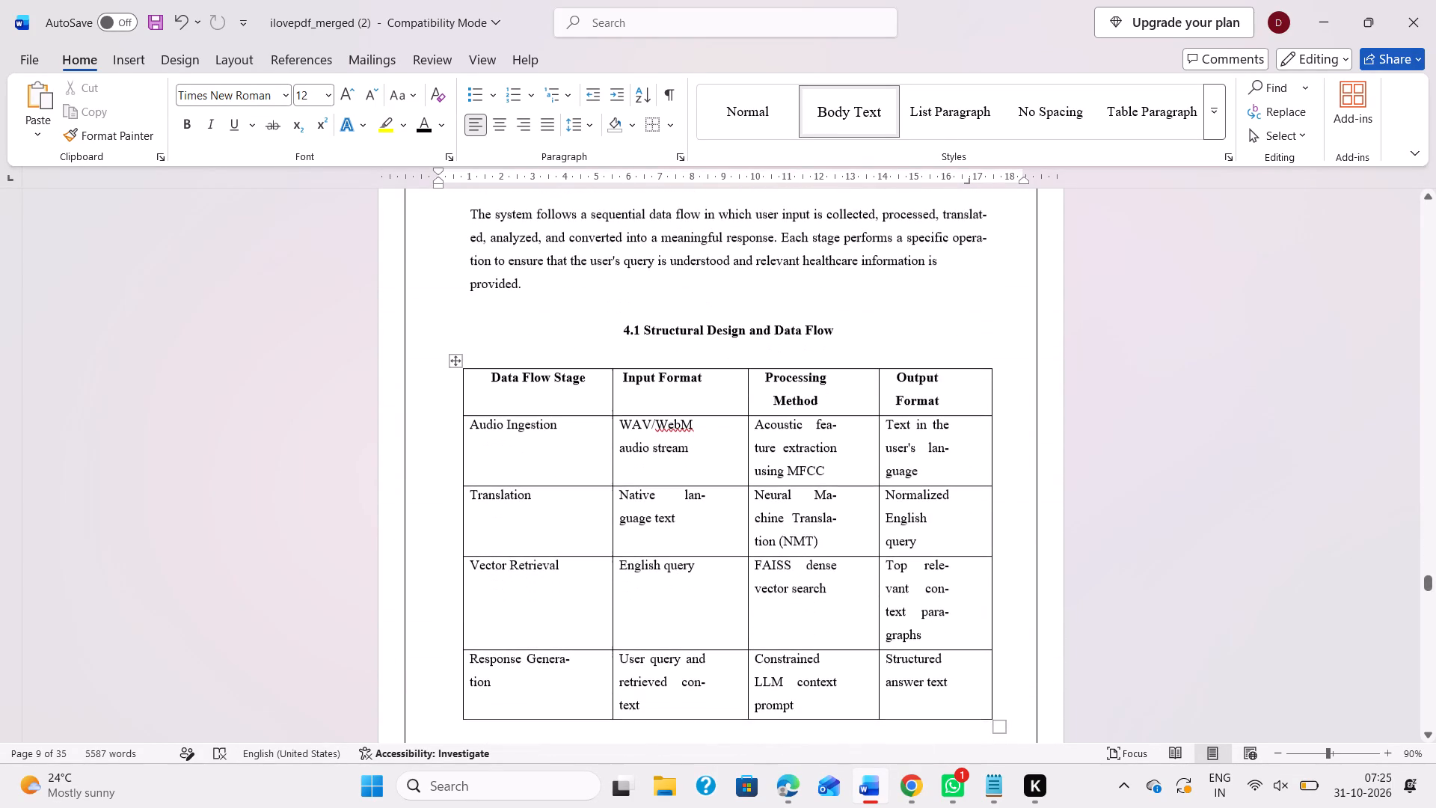
scroll(740, 476, down, 4)
scroll(750, 432, up, 4)
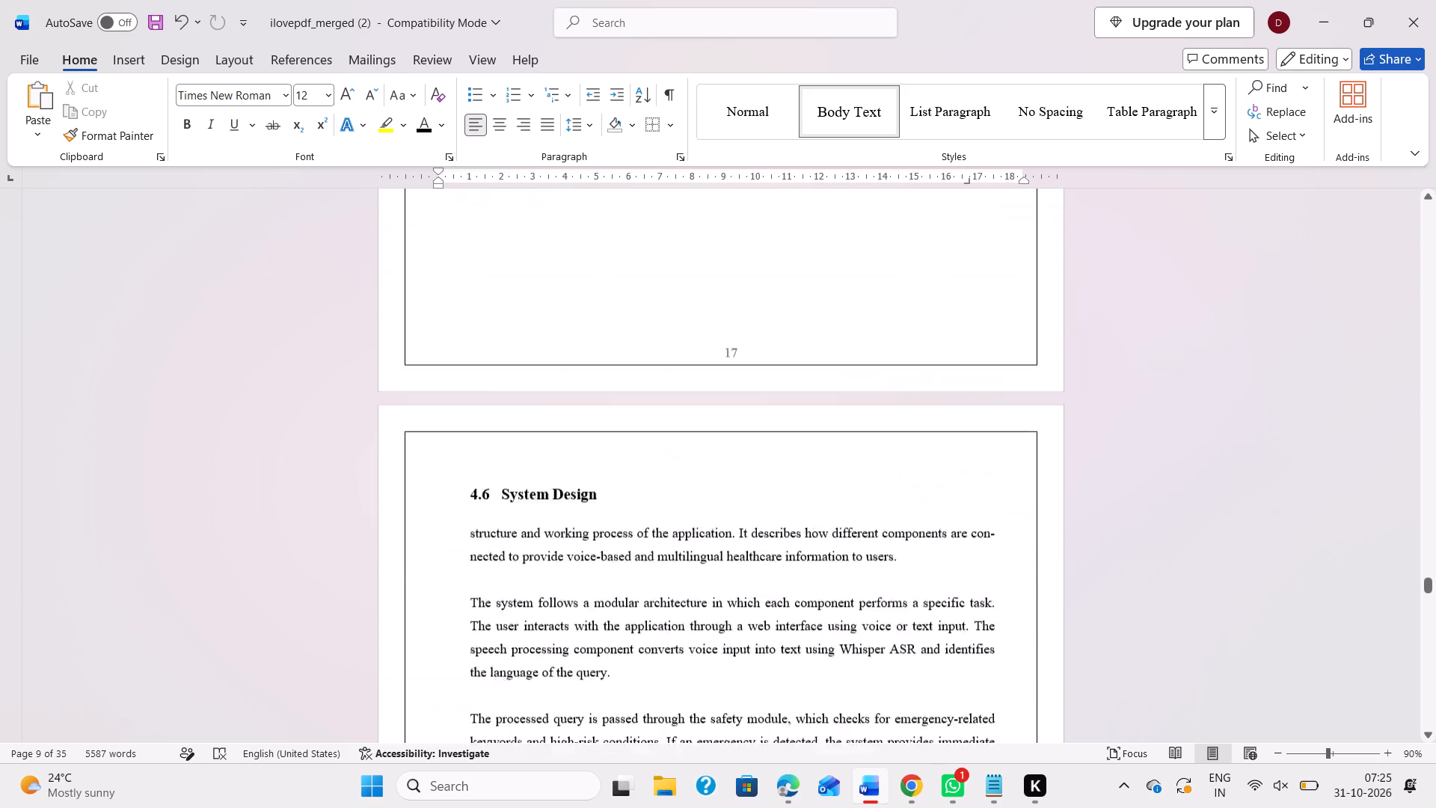
Complete the label of the third entry in the list of tables as "Table 4.1".
scroll(750, 432, up, 20)
scroll(750, 432, up, 10)
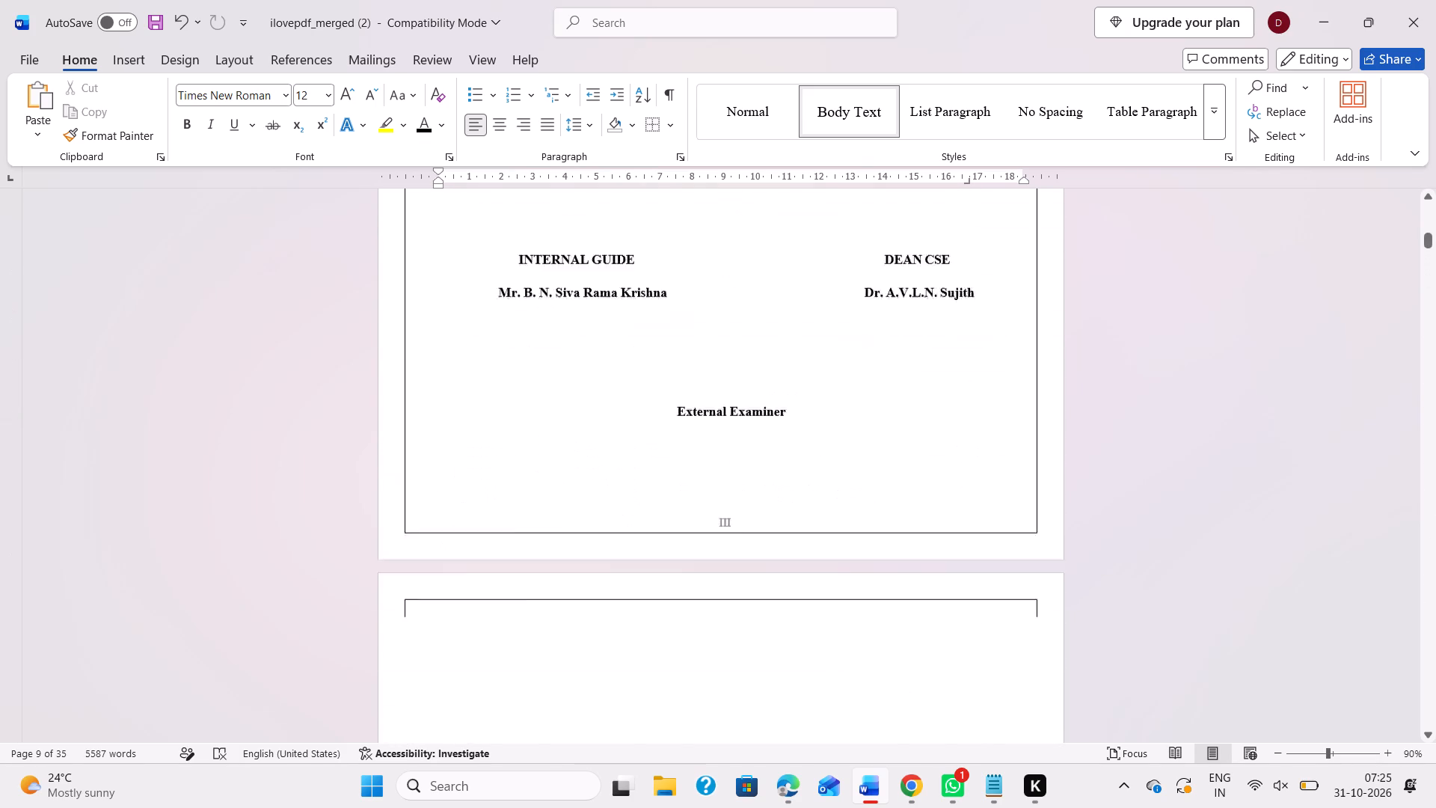
scroll(750, 432, down, 11)
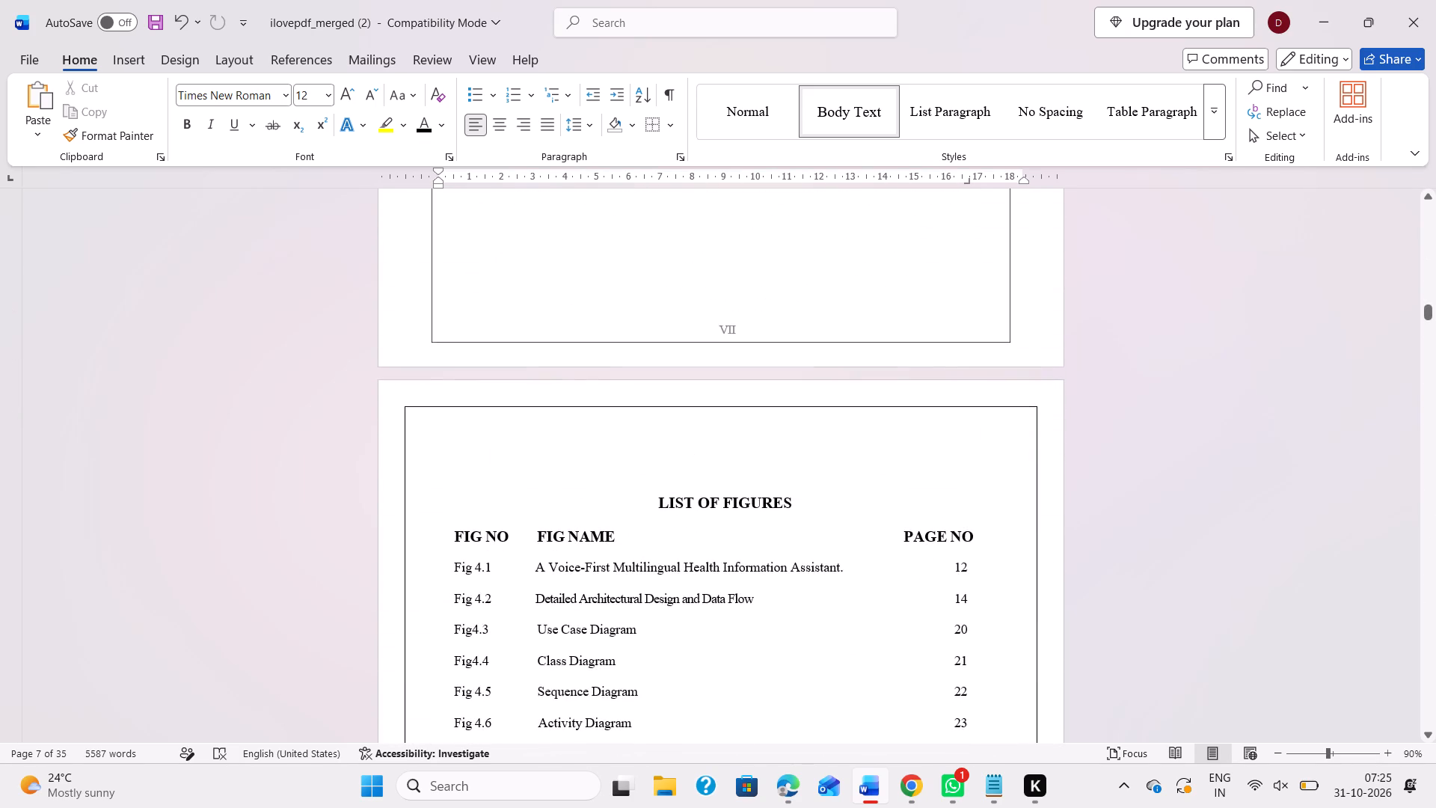
scroll(696, 444, down, 4)
click(484, 534)
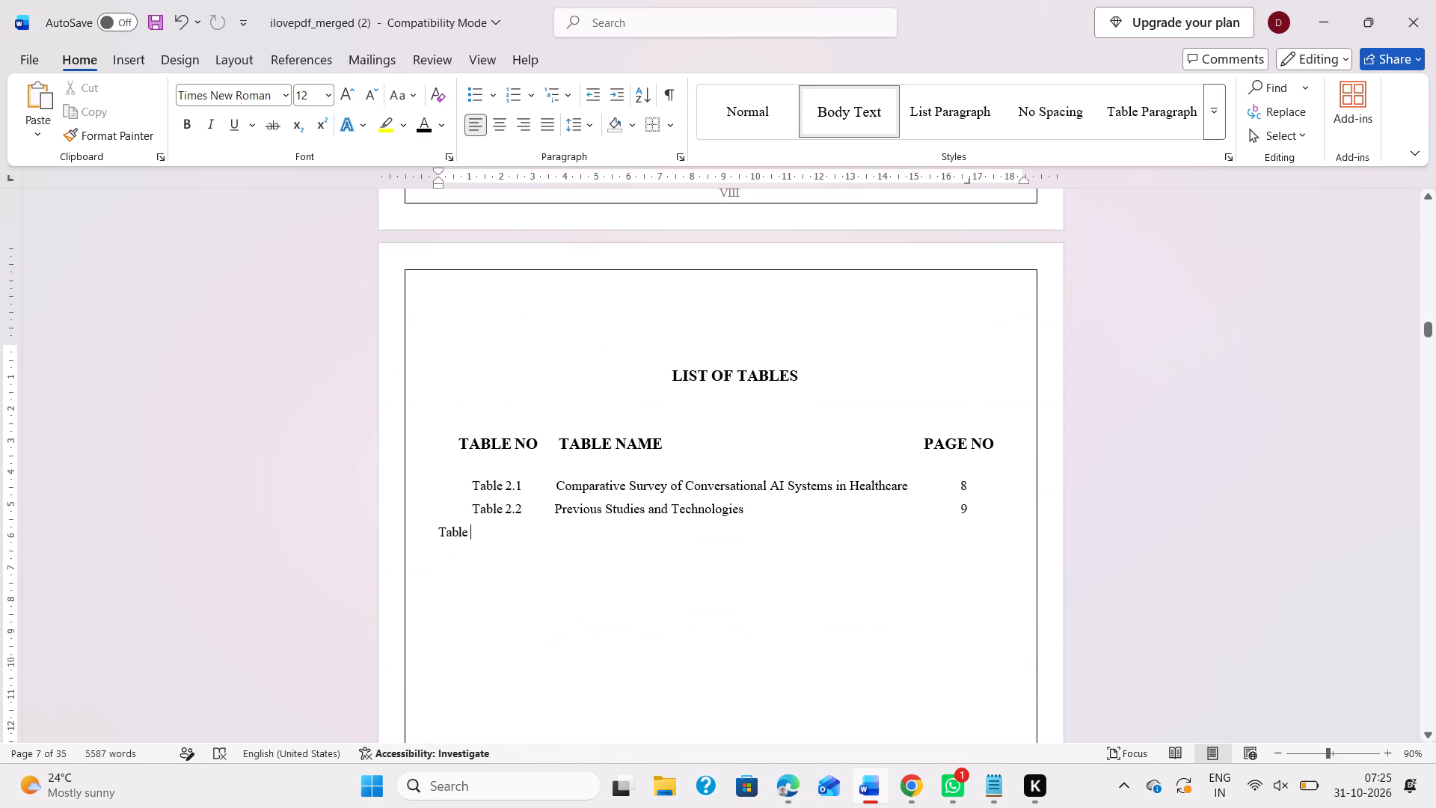
text(4.1)
Indent the Table 4.1 label so it lines up with the Table 2.1 and Table 2.2 labels above.
click(435, 527)
key(space)
key(space)
key(space)
key(space)
key(space)
key(space)
key(space)
key(space)
key(space)
key(space)
key(space)
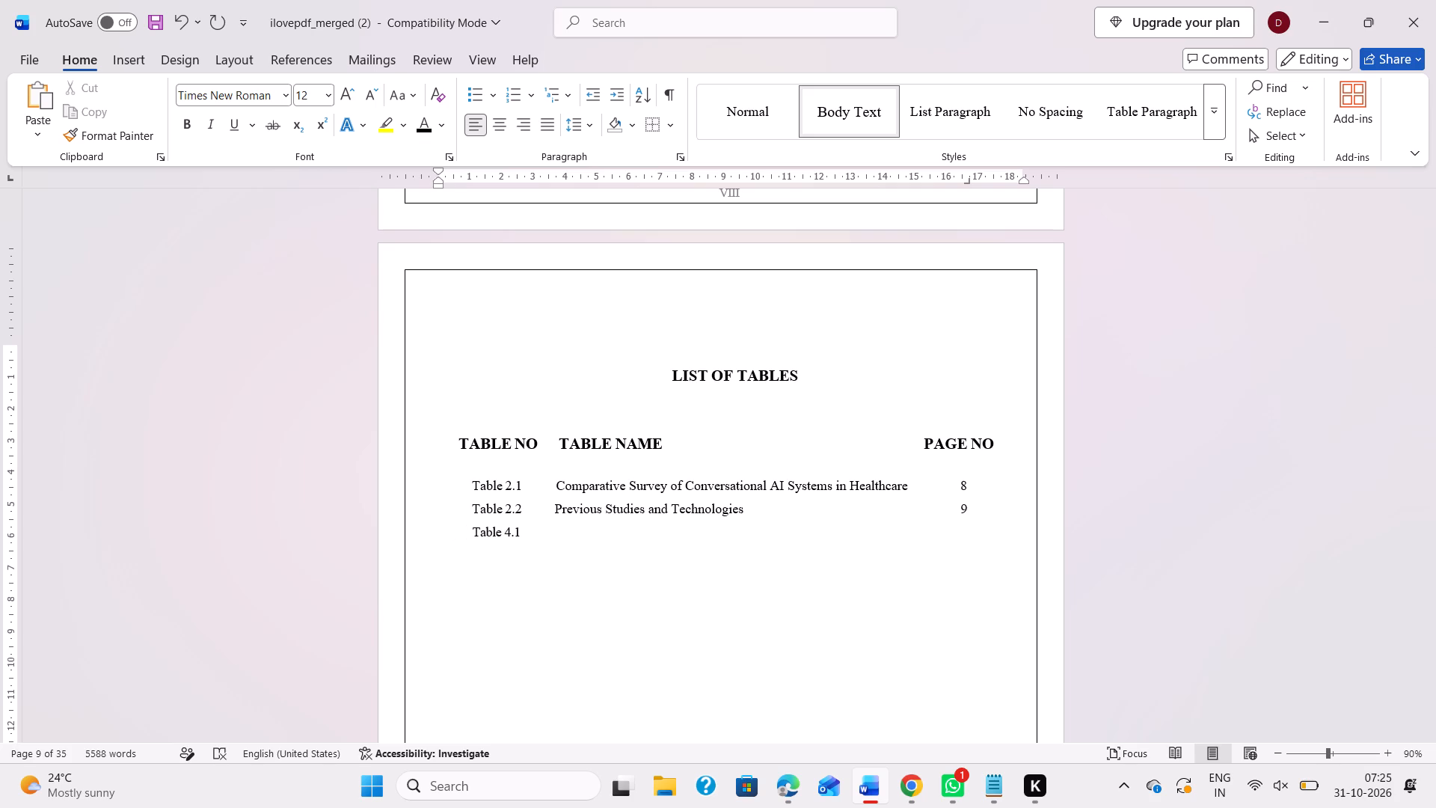
Paste the copied title "Structural Design and Data Flow" into the Table 4.1 entry, spaced to line up with the table name column.
click(567, 530)
key(Tab)
key(BackSpace)
key(space)
key(space)
key(space)
key(space)
key(space)
key(space)
key(space)
key(space)
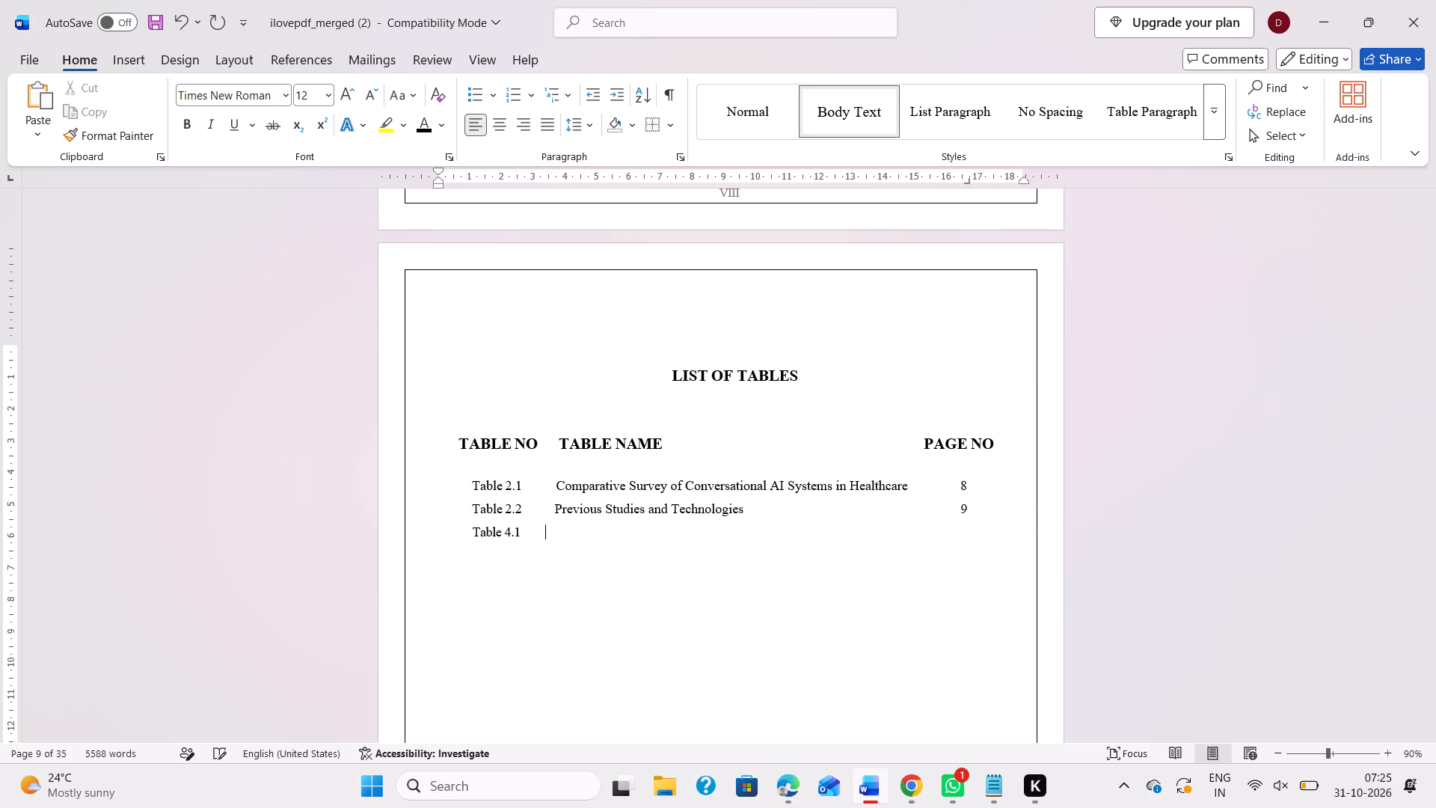
key(space)
key(space)
key(space)
key(space)
key(ctrl+v)
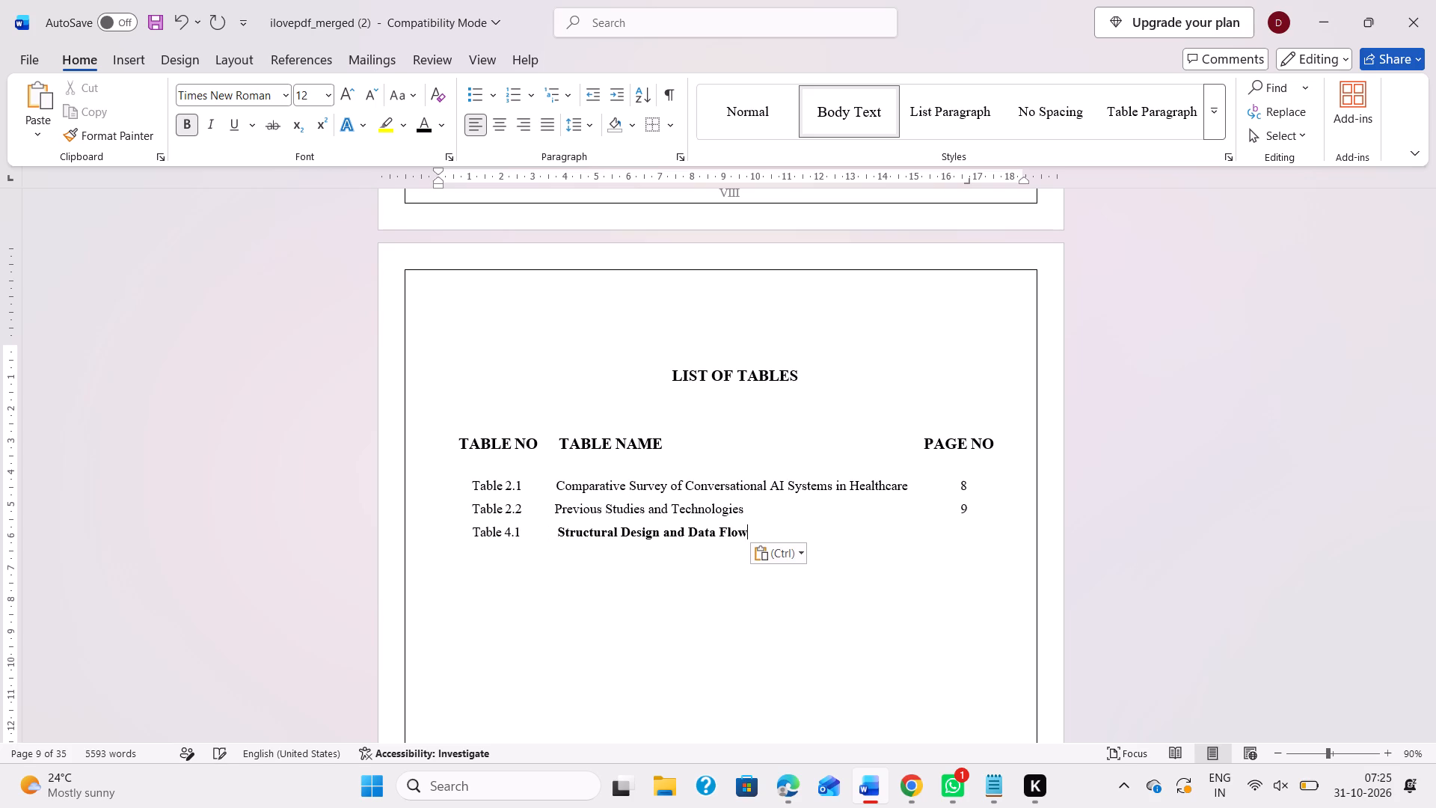
Remove the bold formatting from the "Structural Design and Data Flow" title in the list of tables.
drag(558, 532, 747, 530)
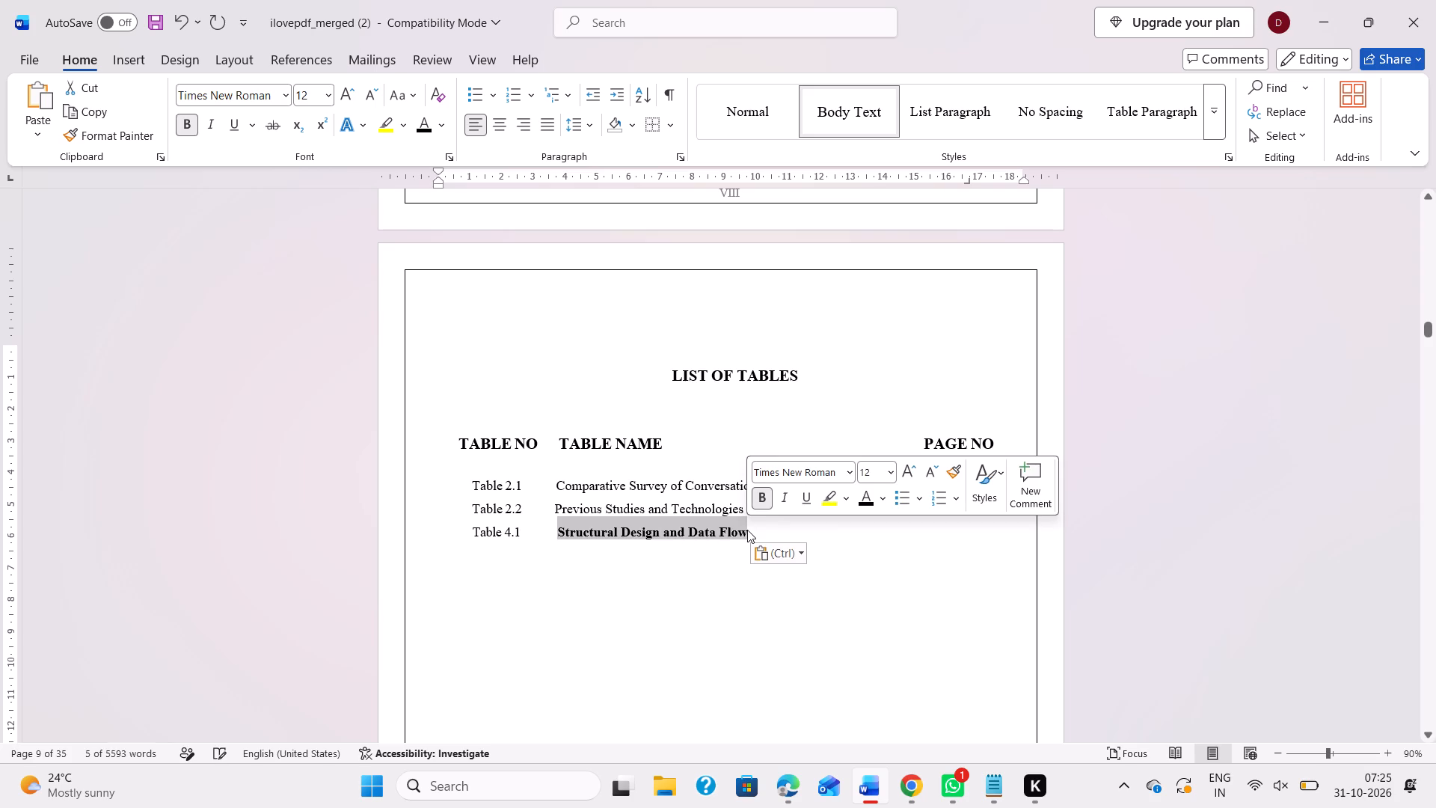
click(761, 500)
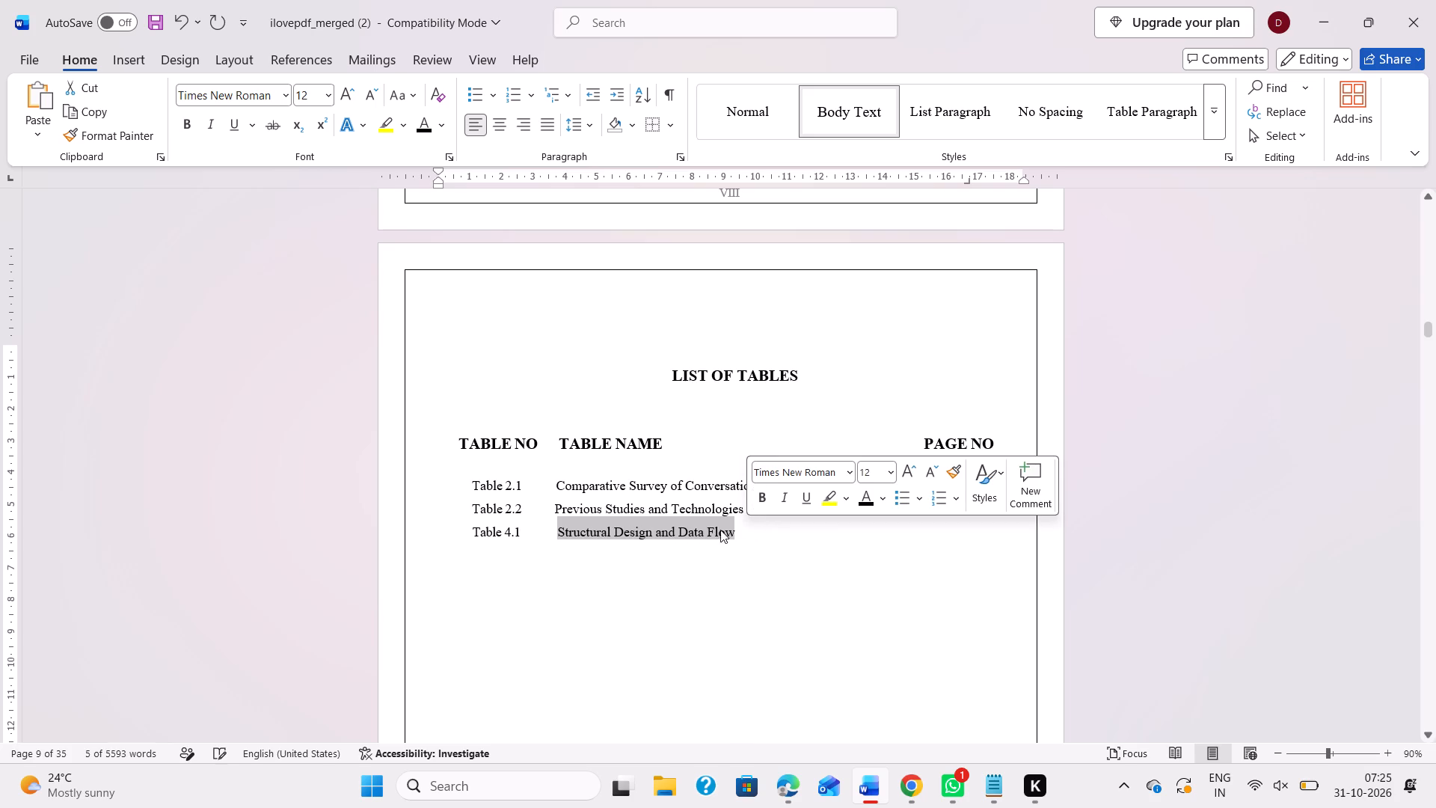
click(727, 526)
click(781, 533)
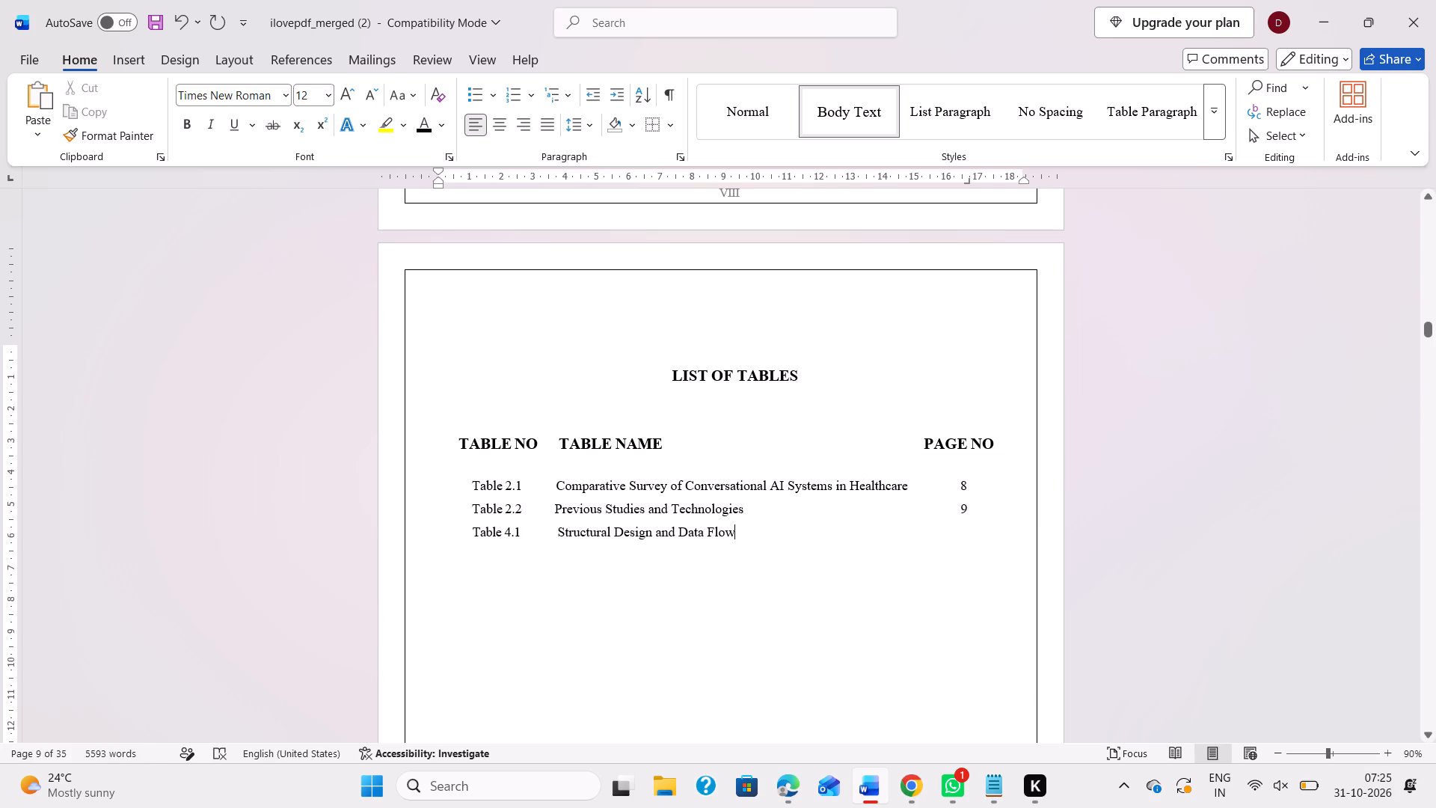
Add tab spacing after the Table 4.1 title to reach the page number column.
click(960, 530)
key(Tab)
Check the page number of the 4.1 table in section 4.5 and examine the chapter 4 pages after it.
scroll(960, 530, down, 15)
scroll(960, 530, down, 6)
scroll(850, 530, down, 7)
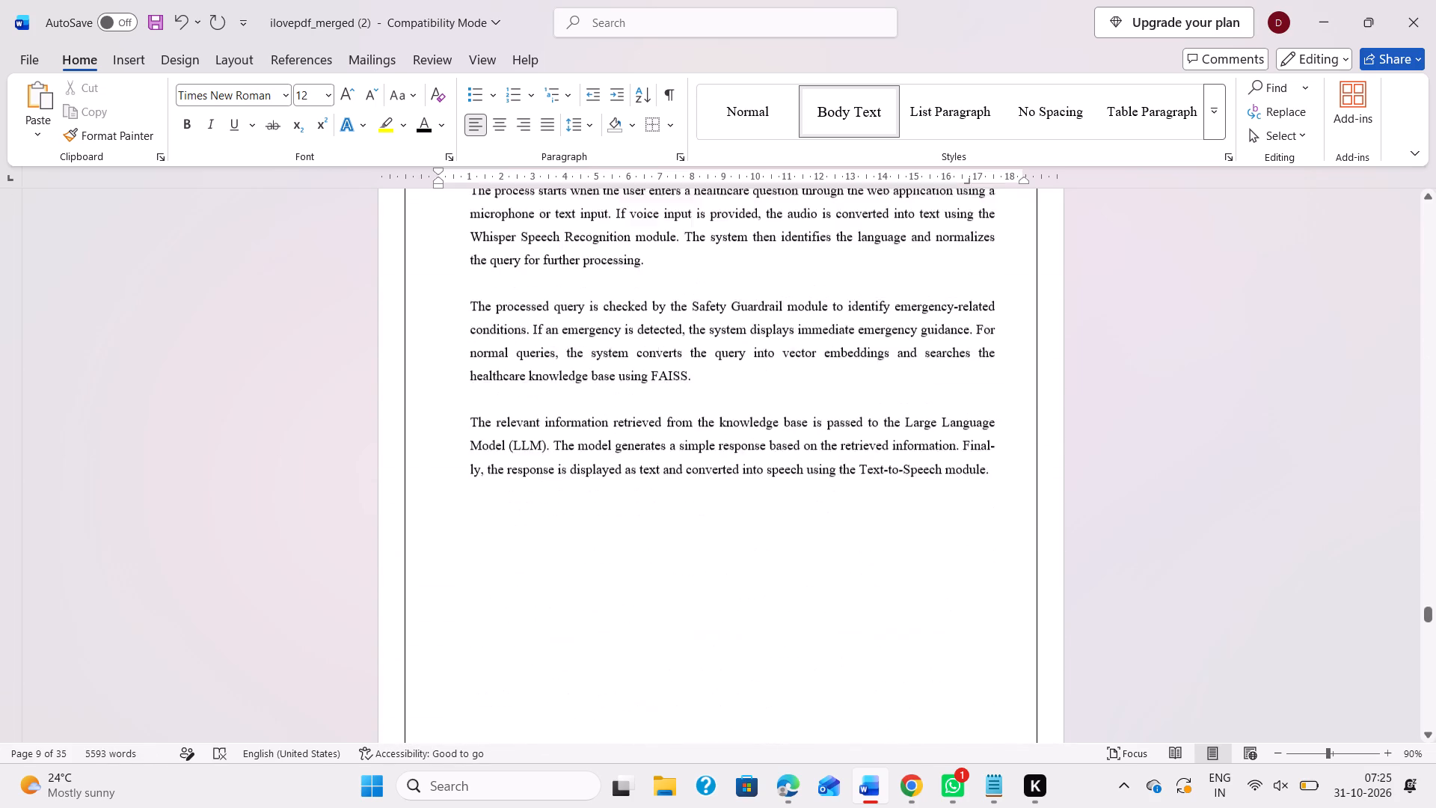
scroll(850, 530, up, 11)
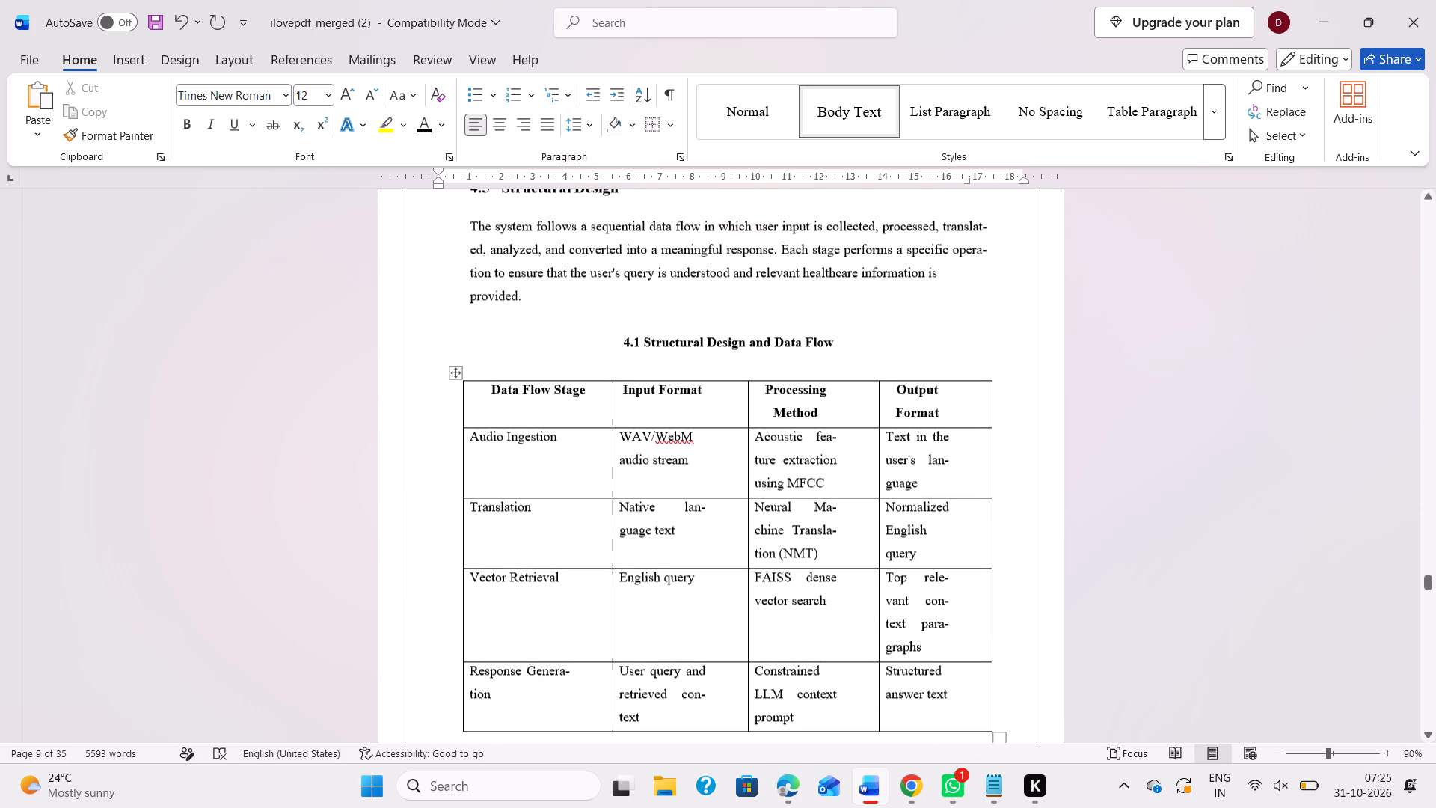
scroll(850, 530, up, 1)
scroll(850, 530, down, 1)
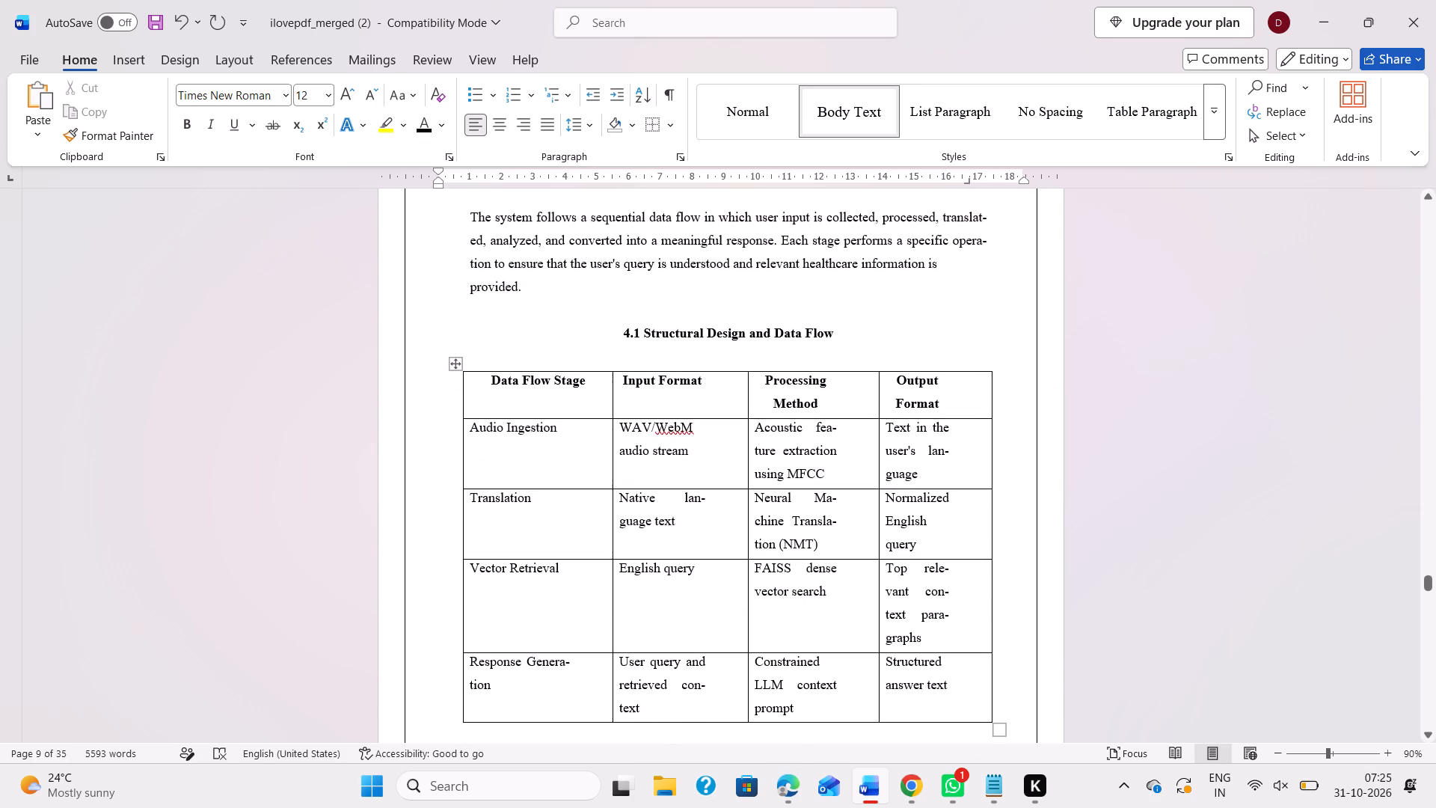
scroll(850, 530, down, 1)
scroll(772, 633, down, 5)
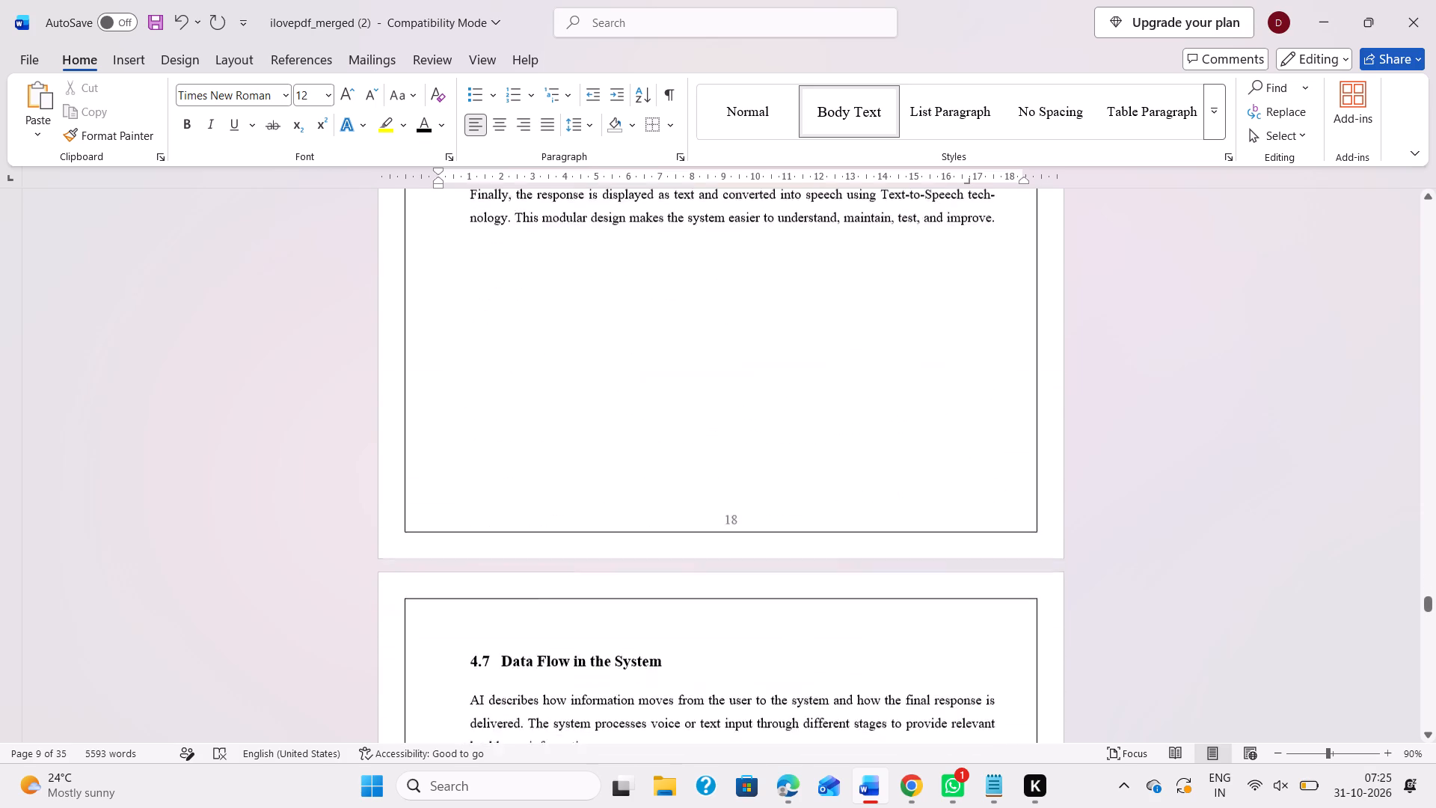
scroll(772, 633, down, 3)
scroll(793, 490, down, 3)
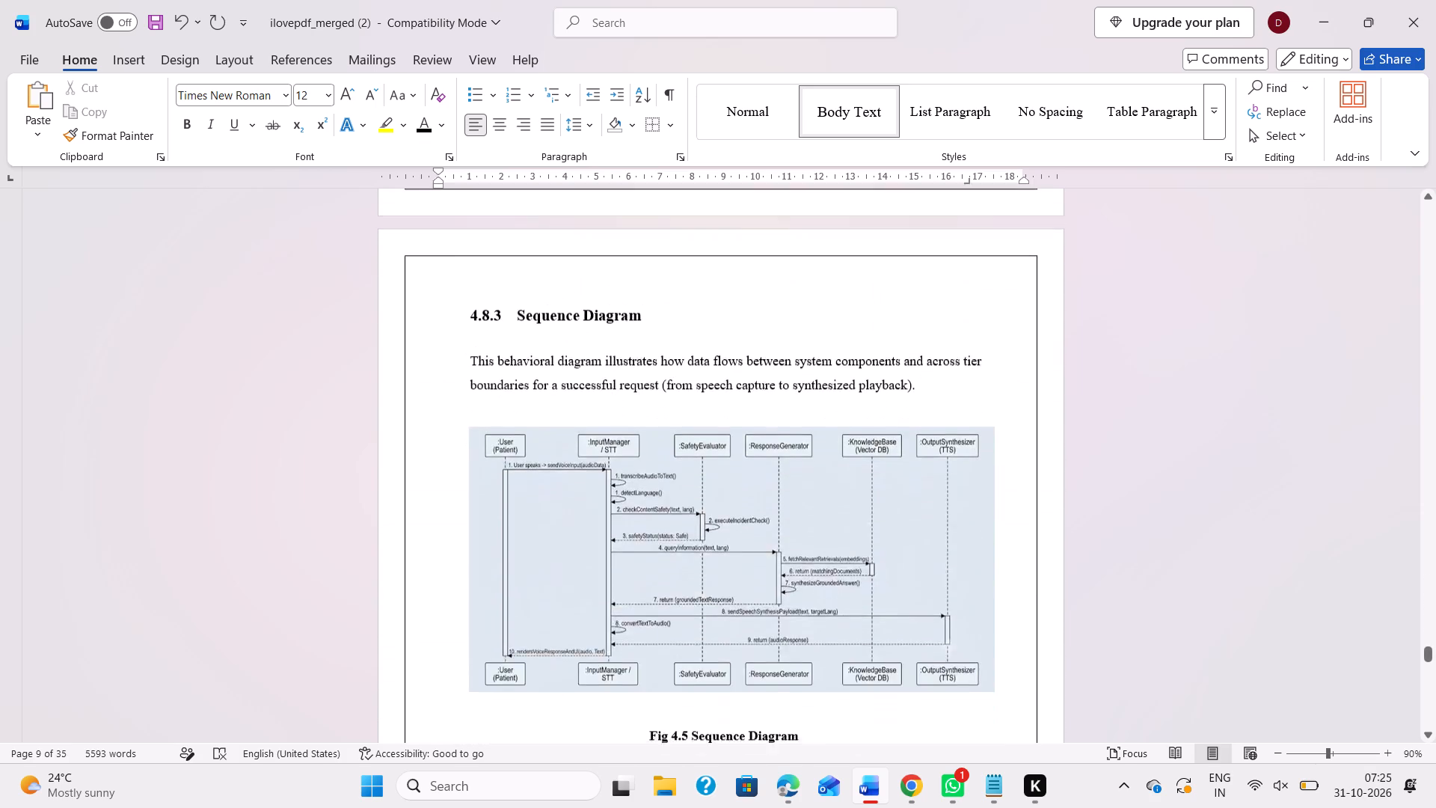
scroll(793, 490, down, 5)
scroll(793, 490, up, 11)
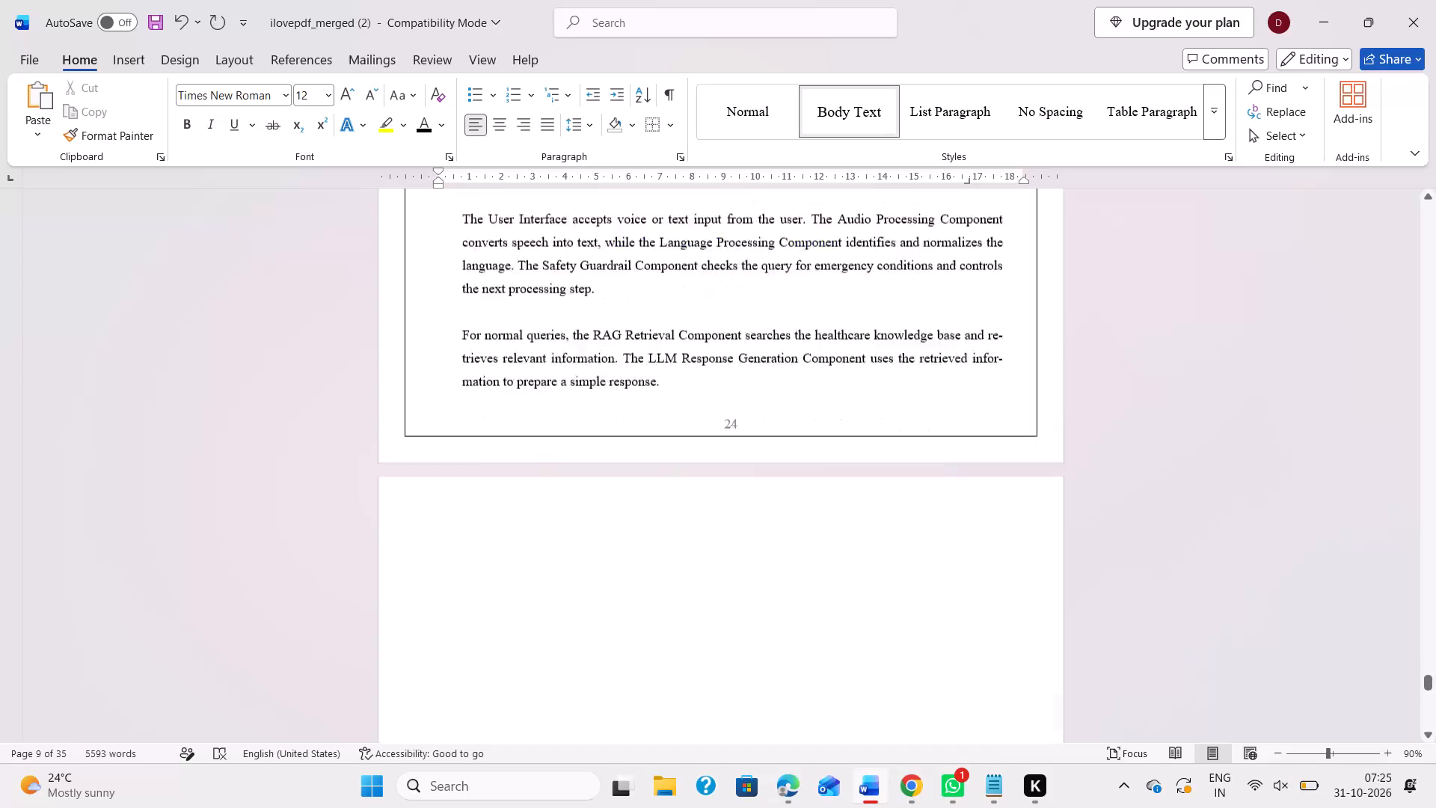
scroll(793, 490, up, 20)
scroll(793, 490, up, 9)
Enter 17 as the page number of the Table 4.1 entry in the list of tables.
scroll(793, 490, down, 10)
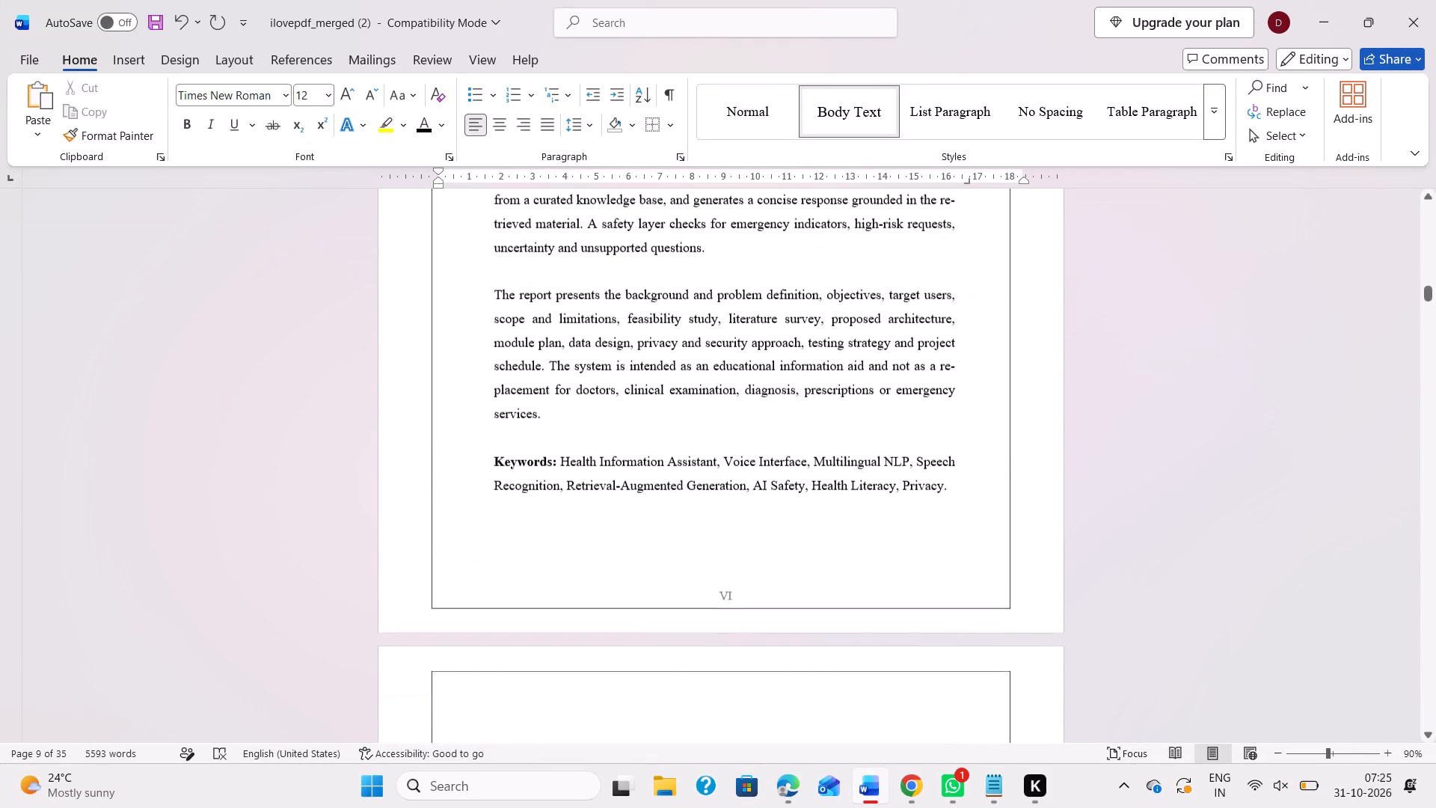
scroll(793, 490, down, 4)
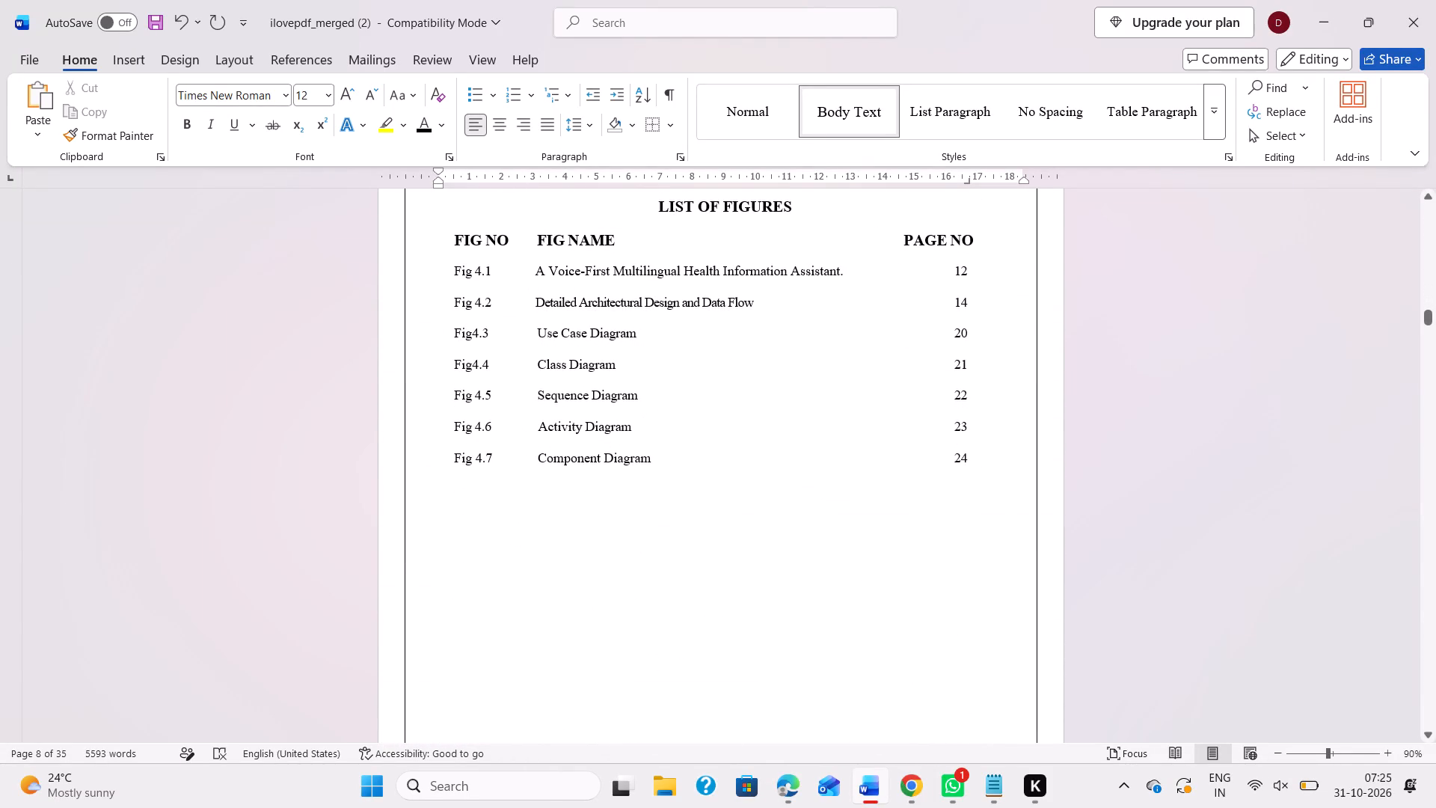
scroll(797, 474, down, 2)
text(17)
click(900, 572)
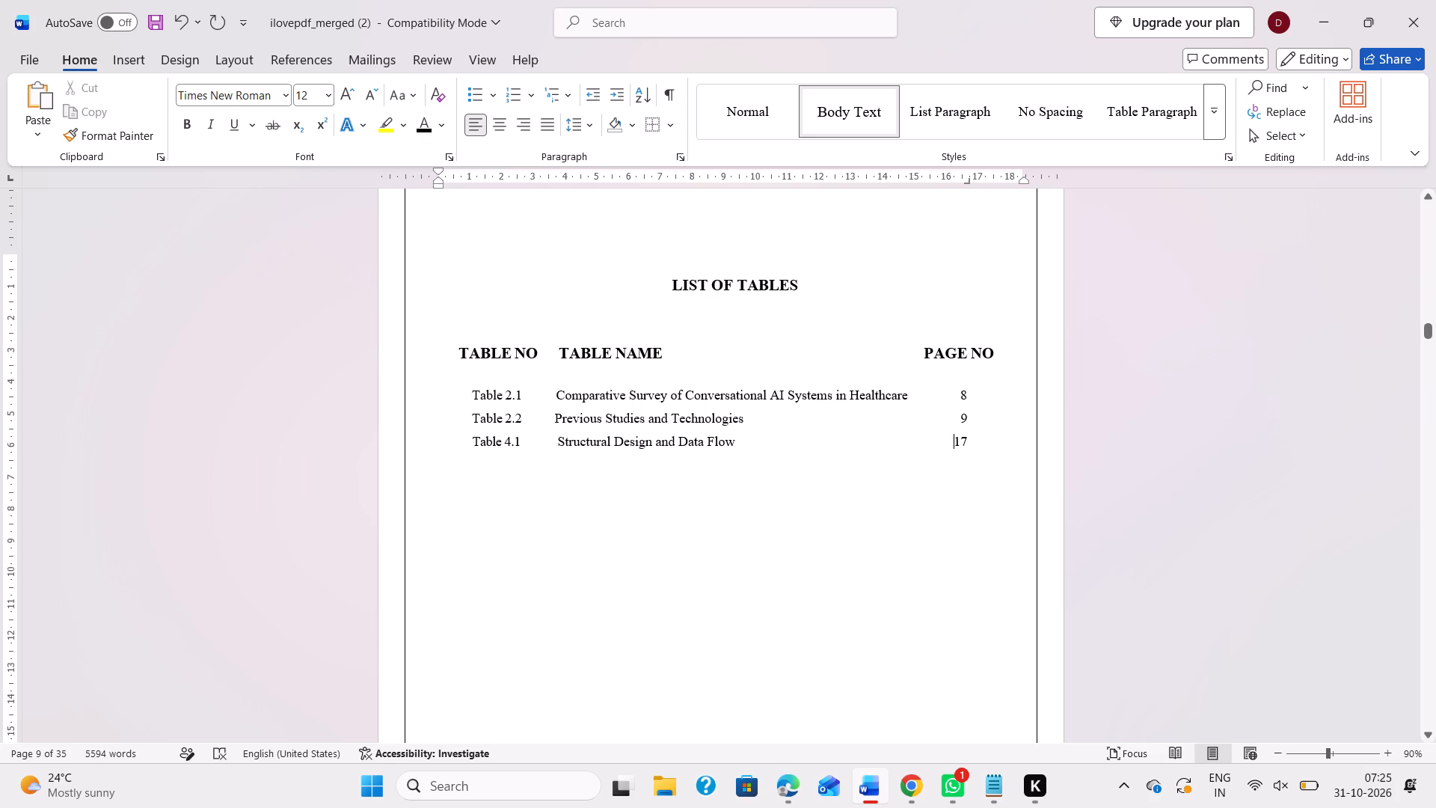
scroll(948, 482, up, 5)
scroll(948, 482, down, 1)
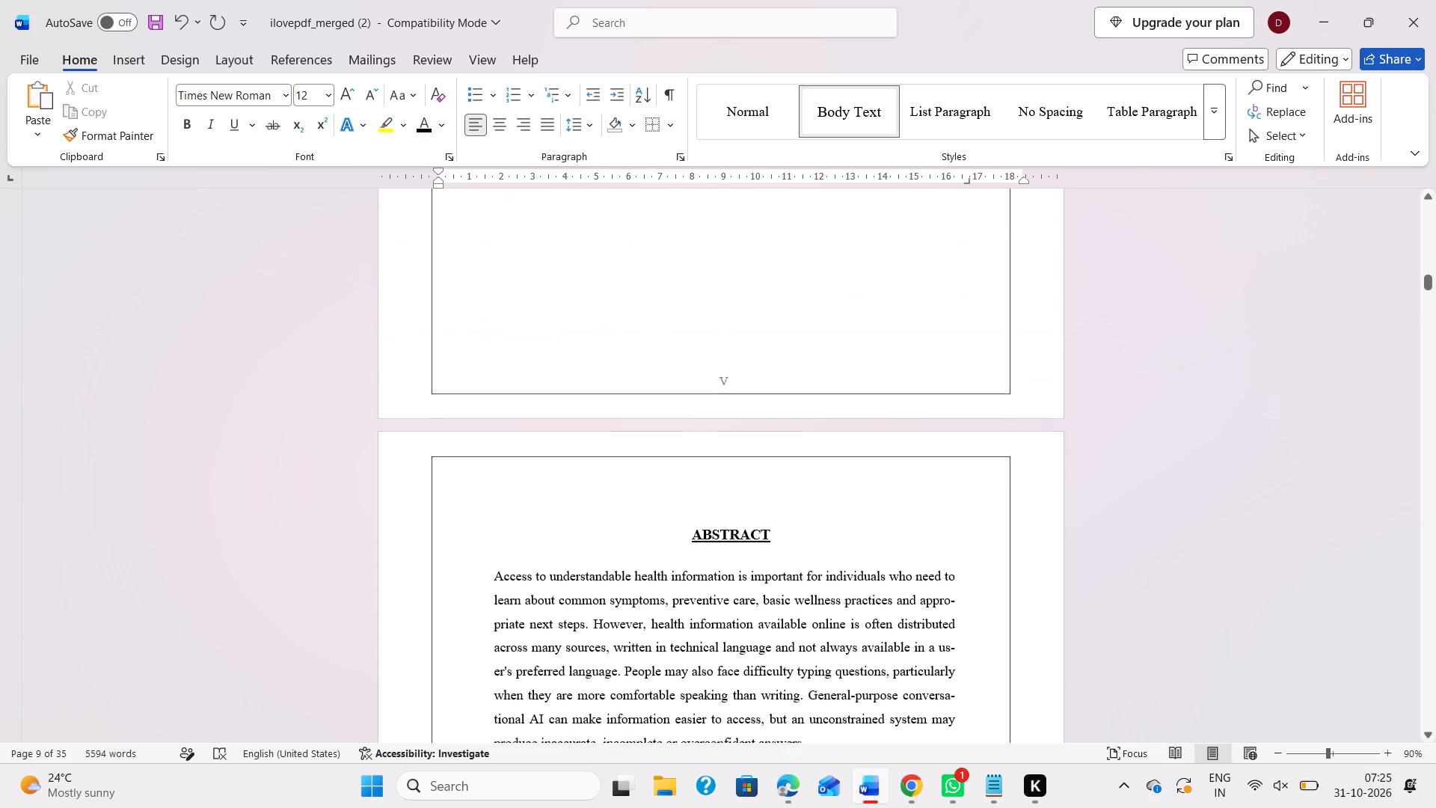
Preview the printed report's front matter, from the cover pages through the table of contents and list of figures.
scroll(948, 482, down, 3)
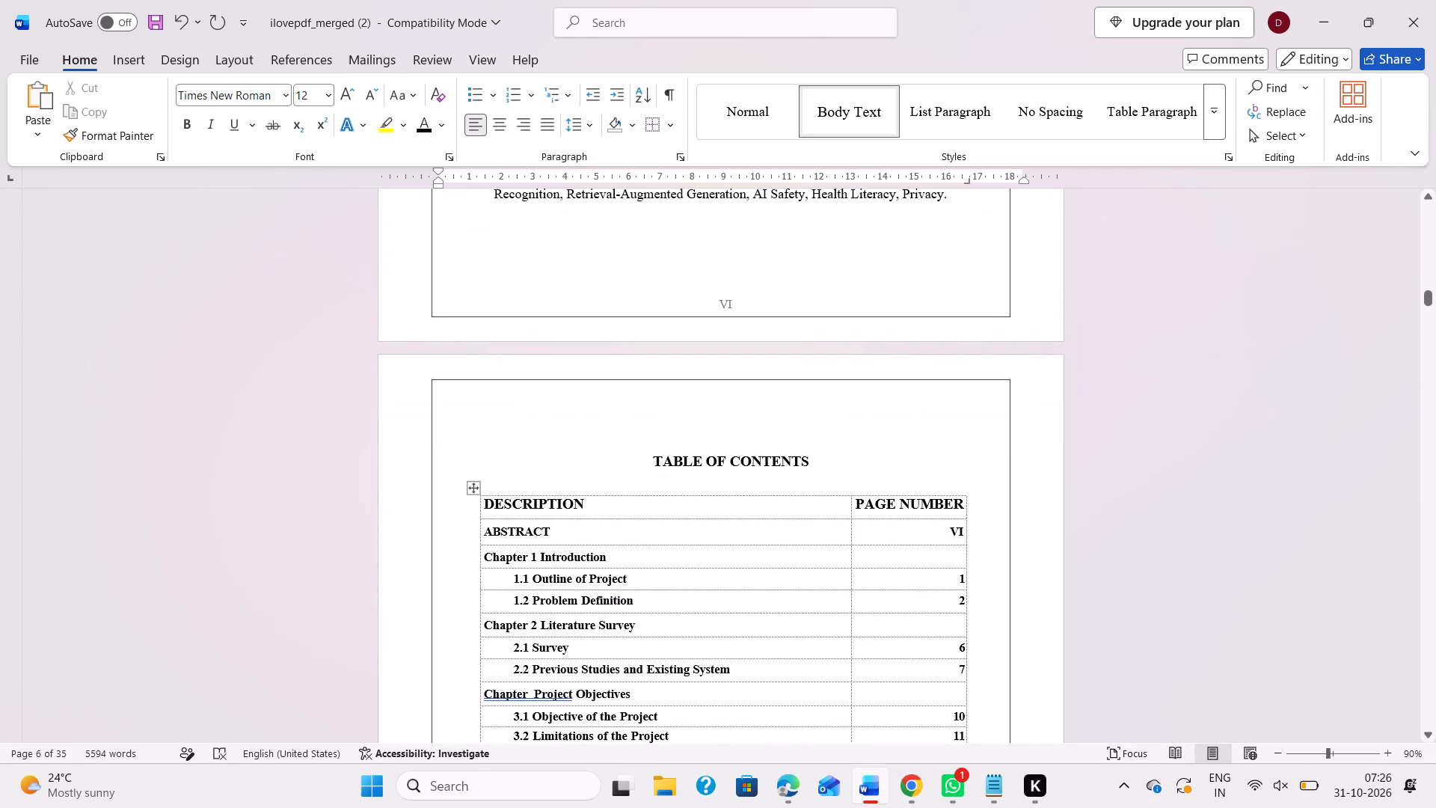
key(ctrl+p)
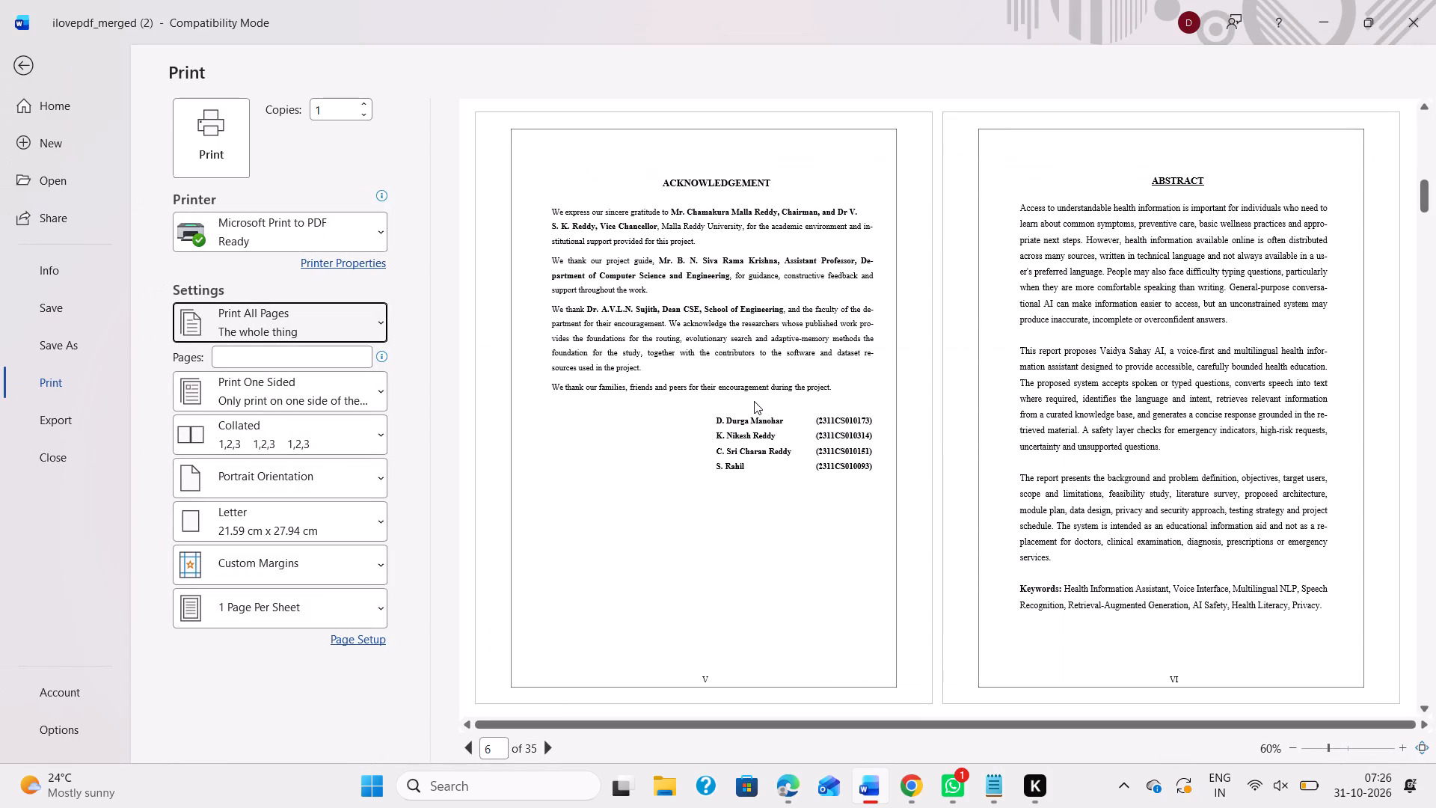
click(712, 408)
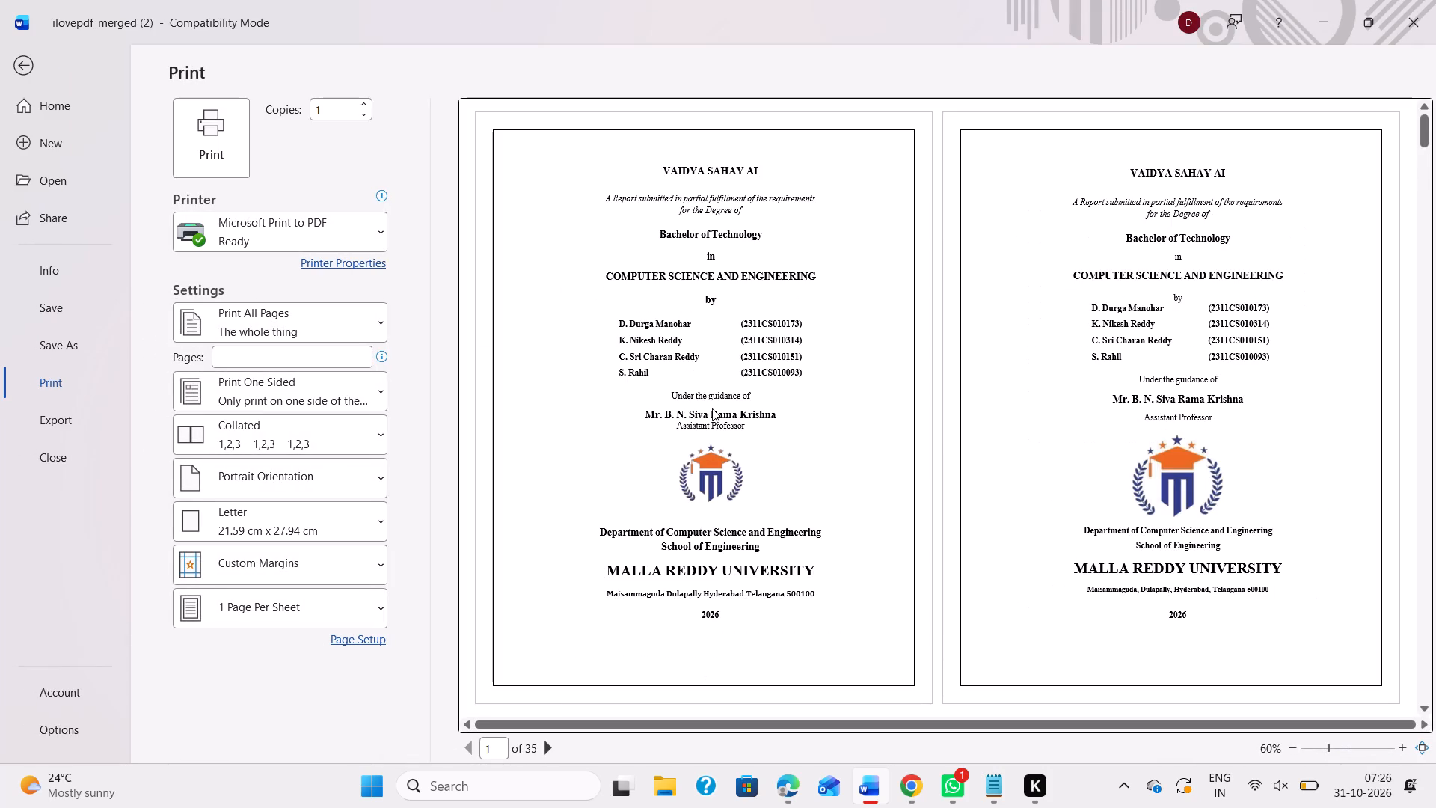
key(Down)
key(Down)
key(Down)
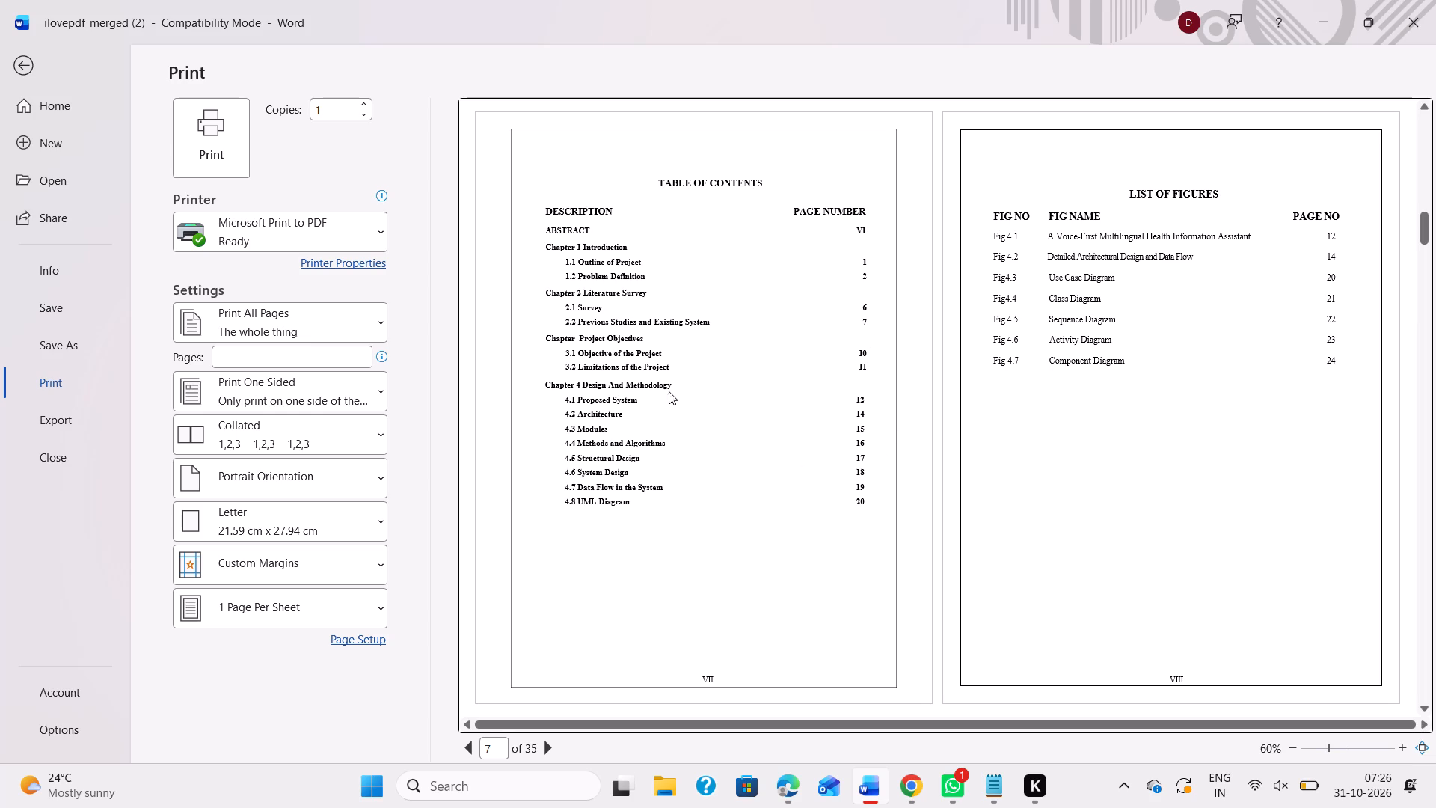
click(24, 55)
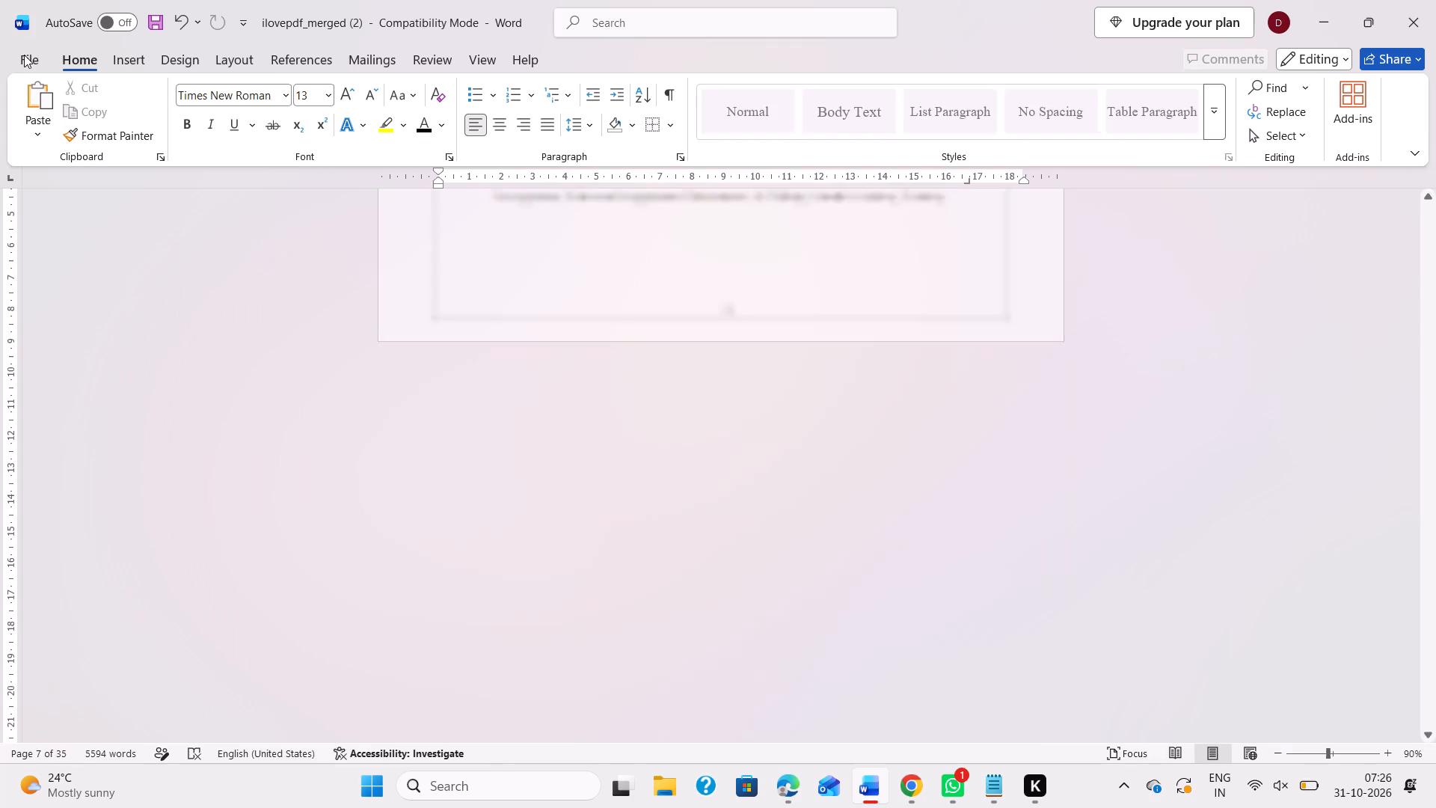
Examine the section 4.8 UML diagram pages, checking the figure captions and page numbers.
scroll(566, 384, down, 18)
scroll(566, 384, down, 7)
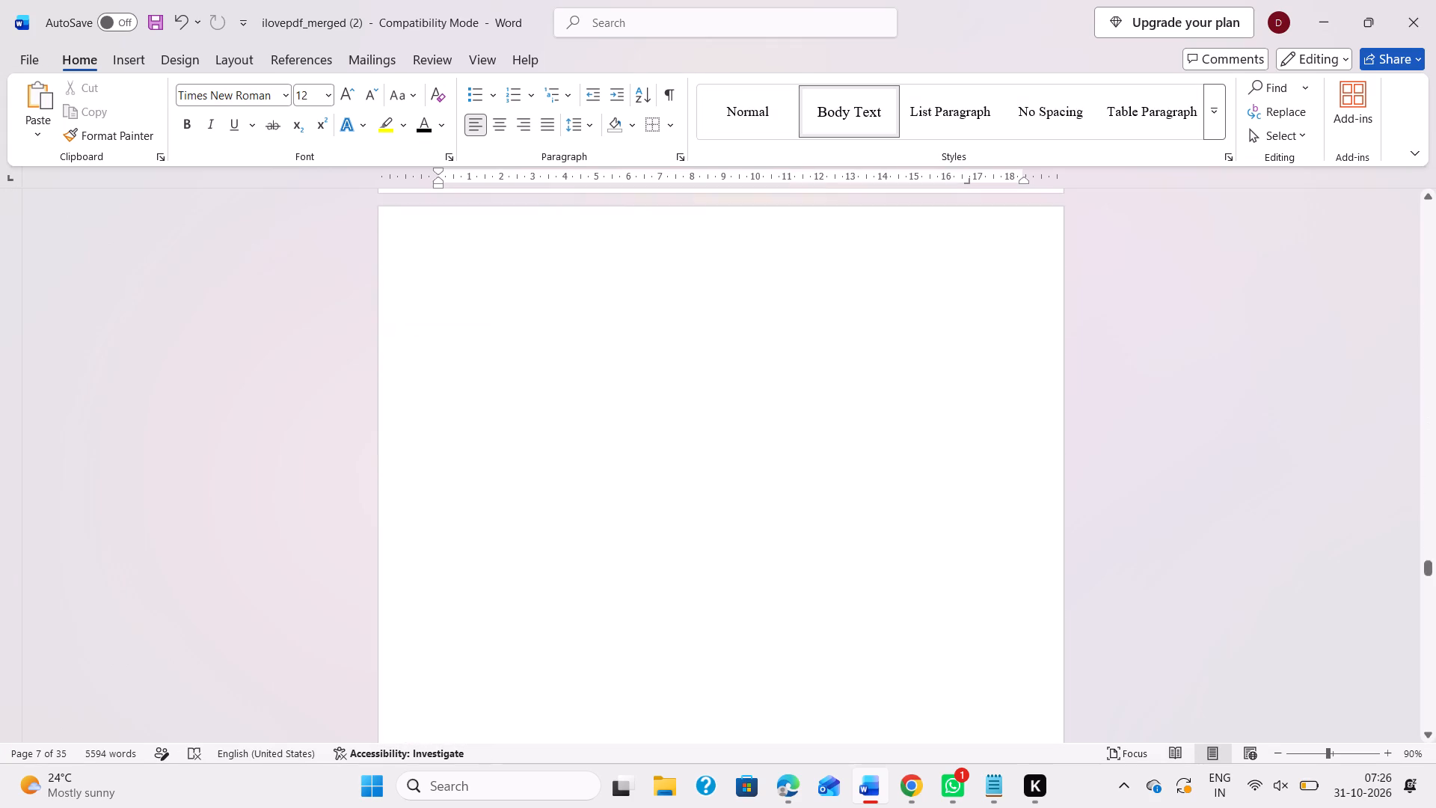
scroll(616, 545, down, 1)
scroll(616, 545, up, 9)
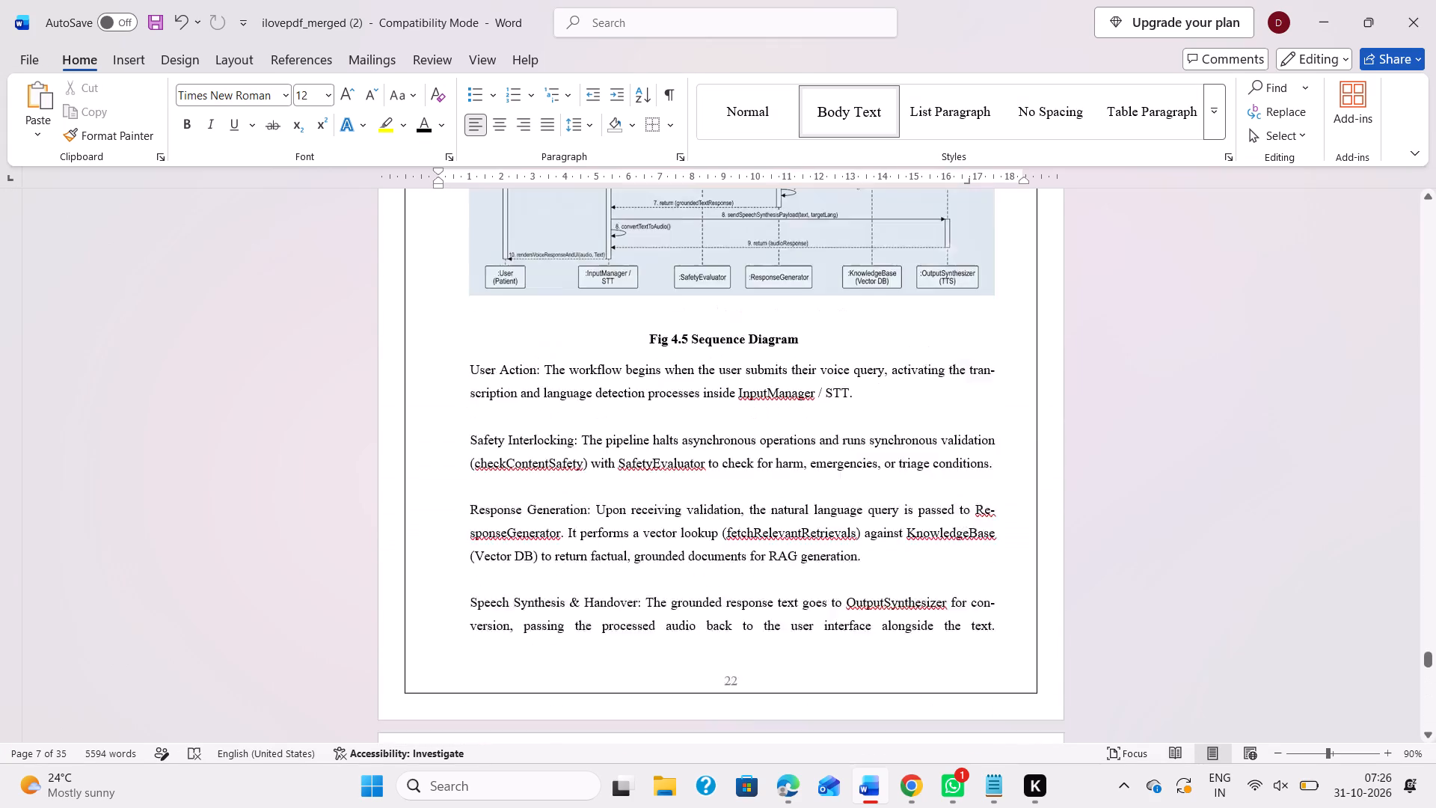
scroll(616, 545, up, 7)
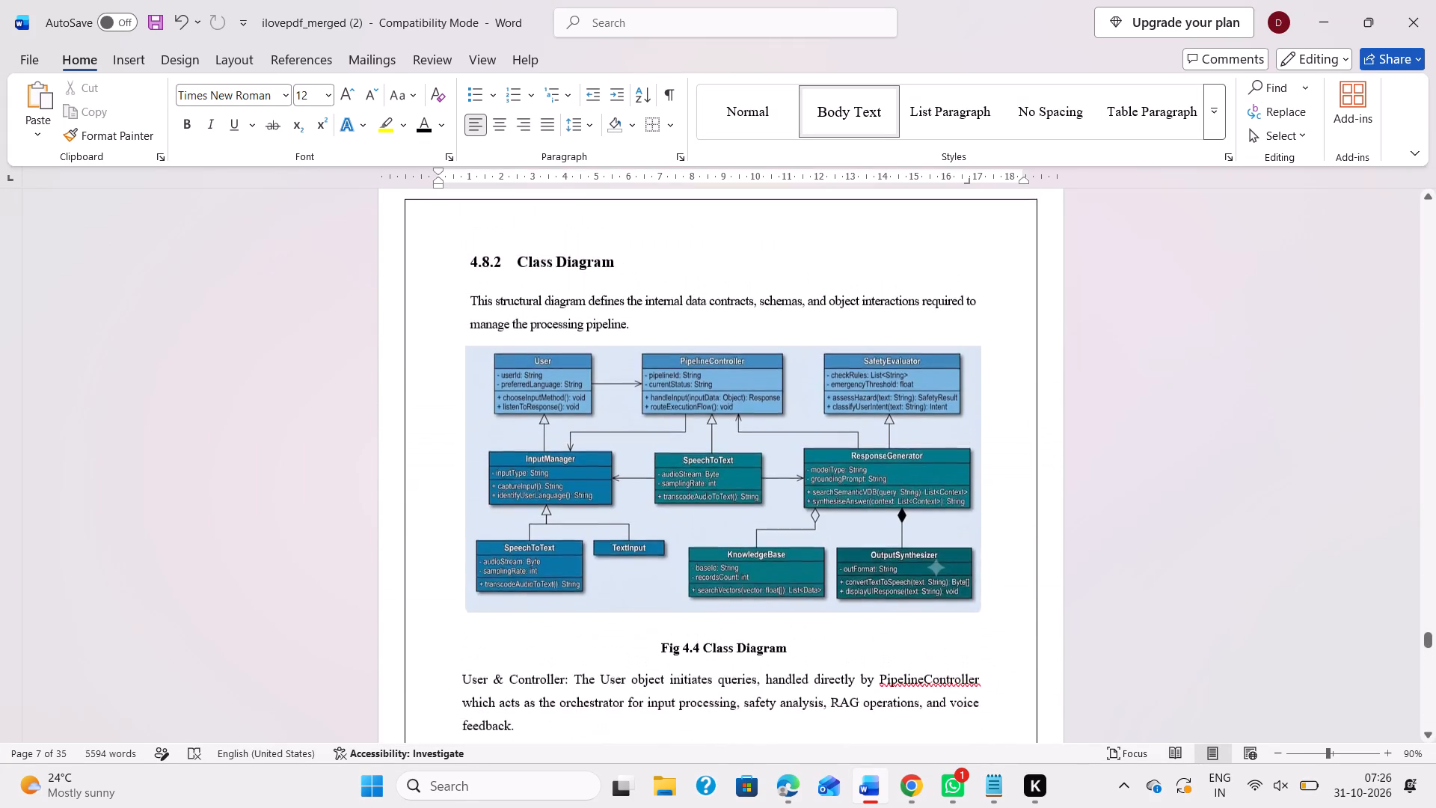
scroll(616, 545, up, 2)
scroll(616, 545, down, 2)
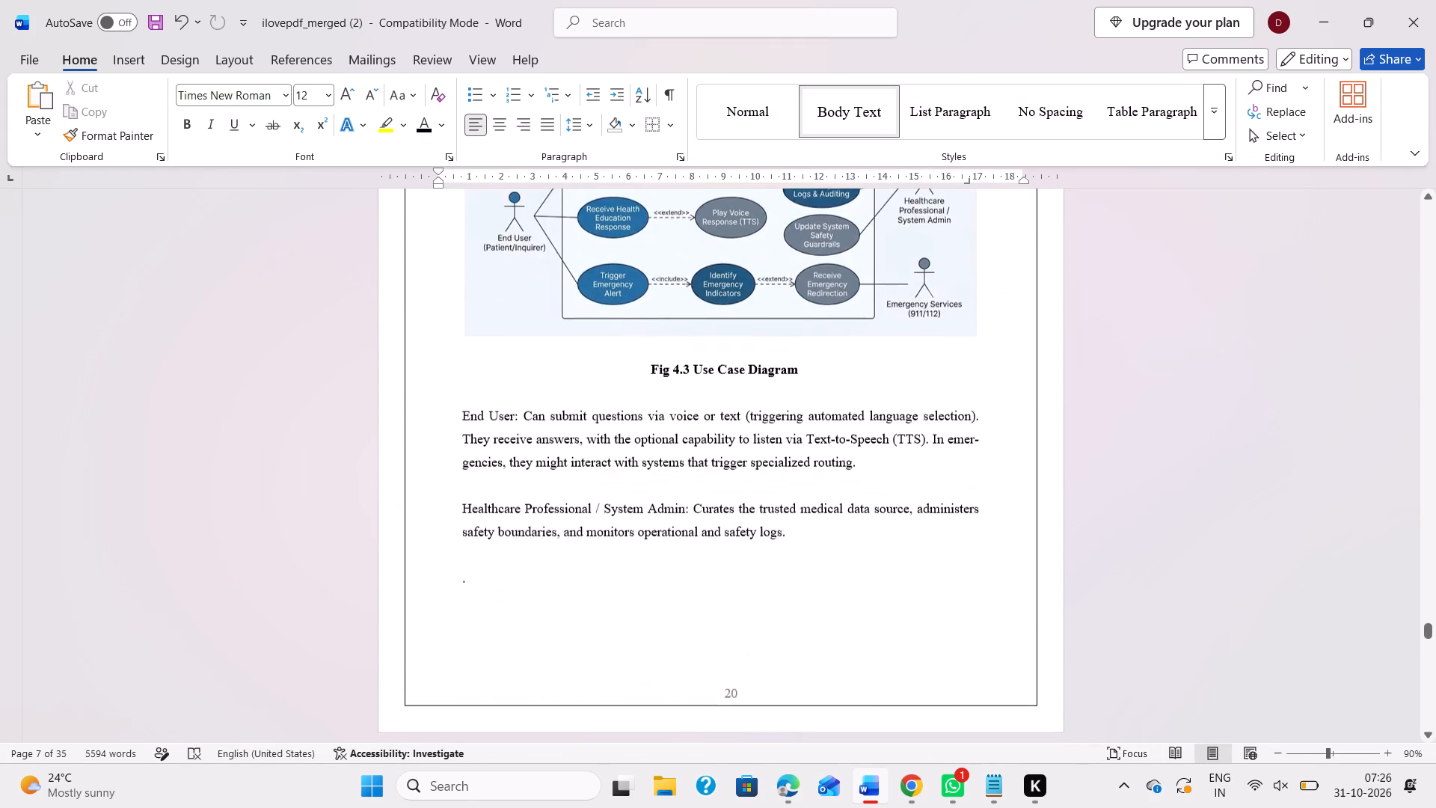
scroll(616, 545, down, 1)
scroll(616, 545, up, 2)
scroll(711, 514, up, 1)
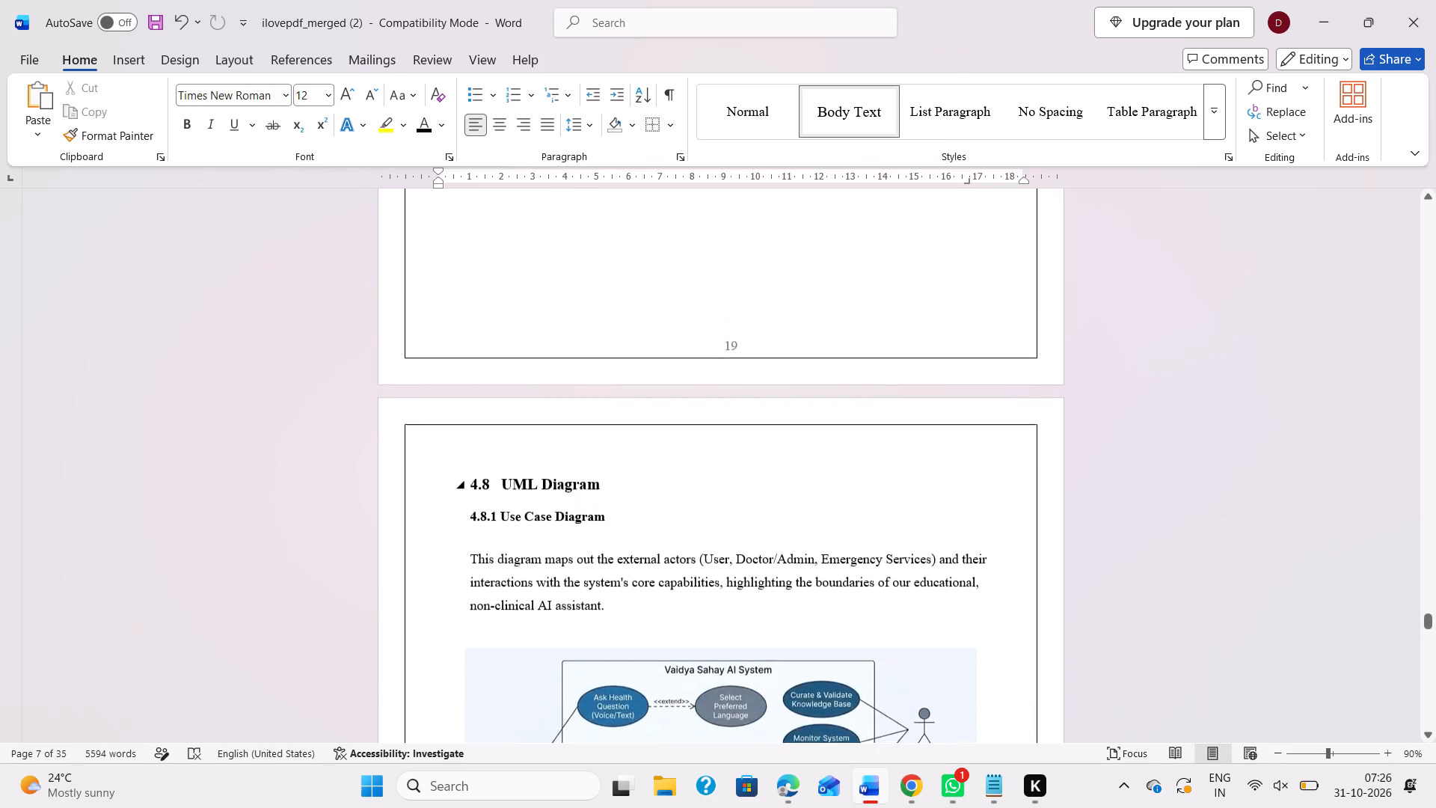
scroll(711, 514, up, 20)
scroll(711, 514, up, 20)
scroll(711, 514, up, 2)
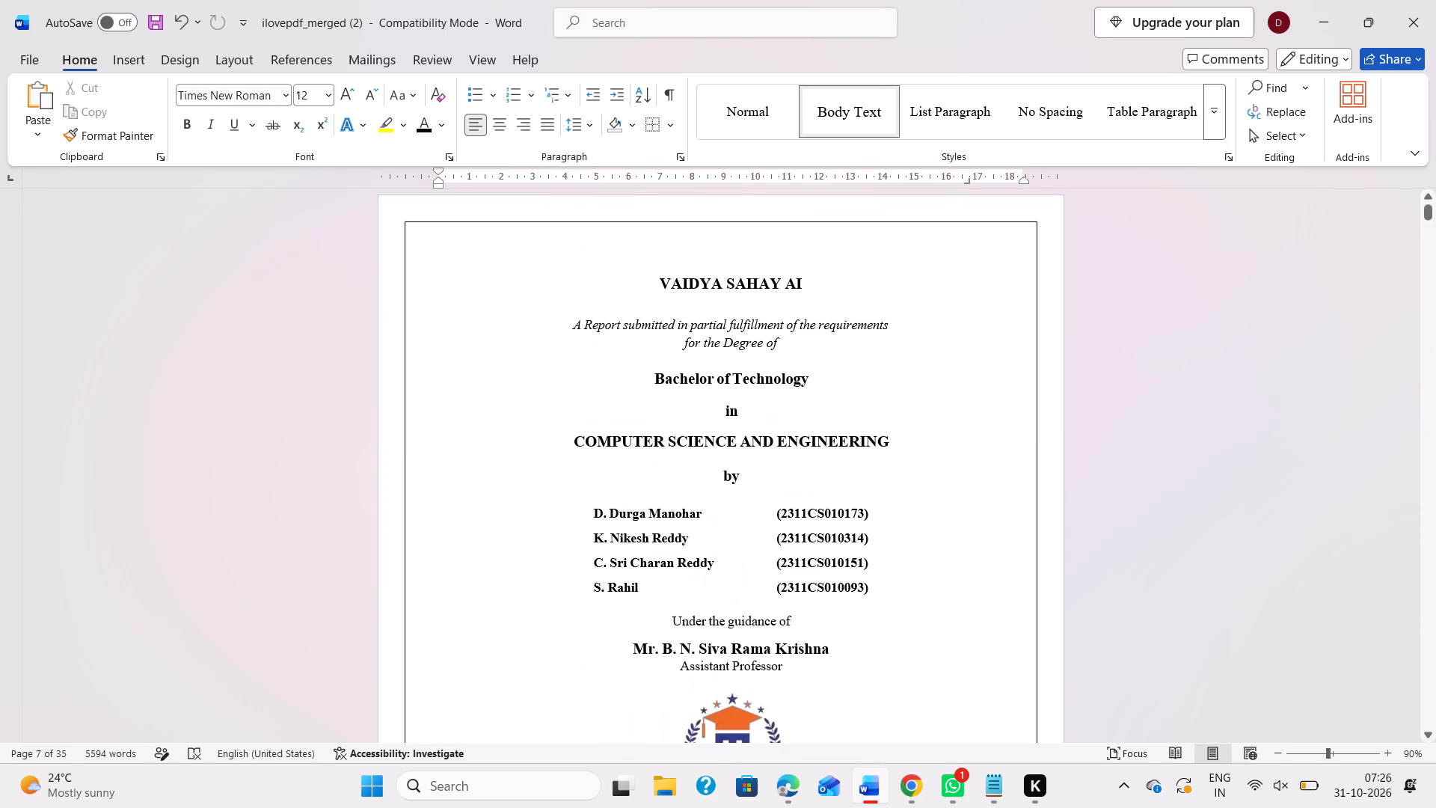
Set 1.5 line spacing on the table of contents entries from Chapter 1 Introduction through 4.8 UML Diagram.
scroll(703, 557, down, 8)
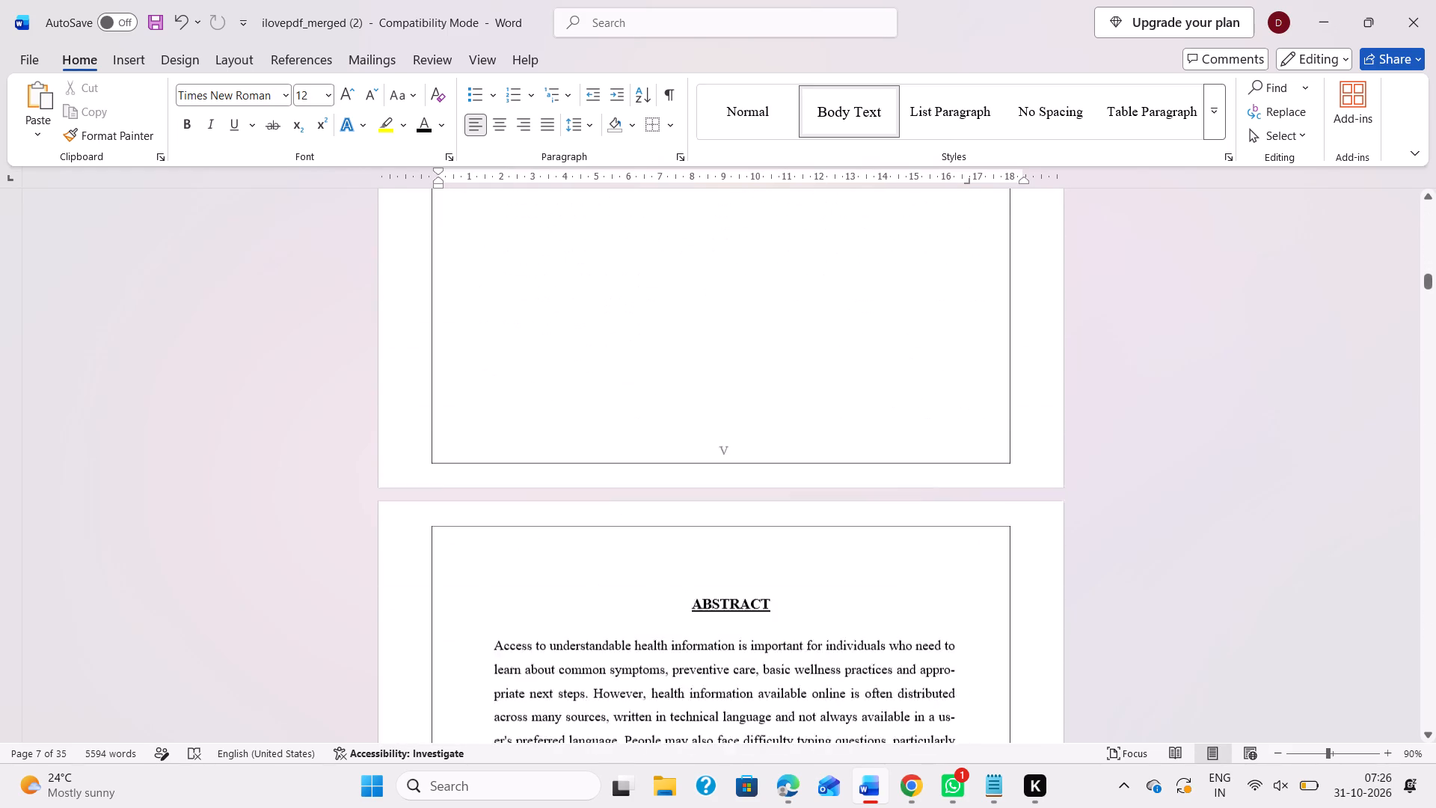
scroll(703, 557, down, 1)
scroll(714, 494, down, 2)
scroll(708, 555, down, 3)
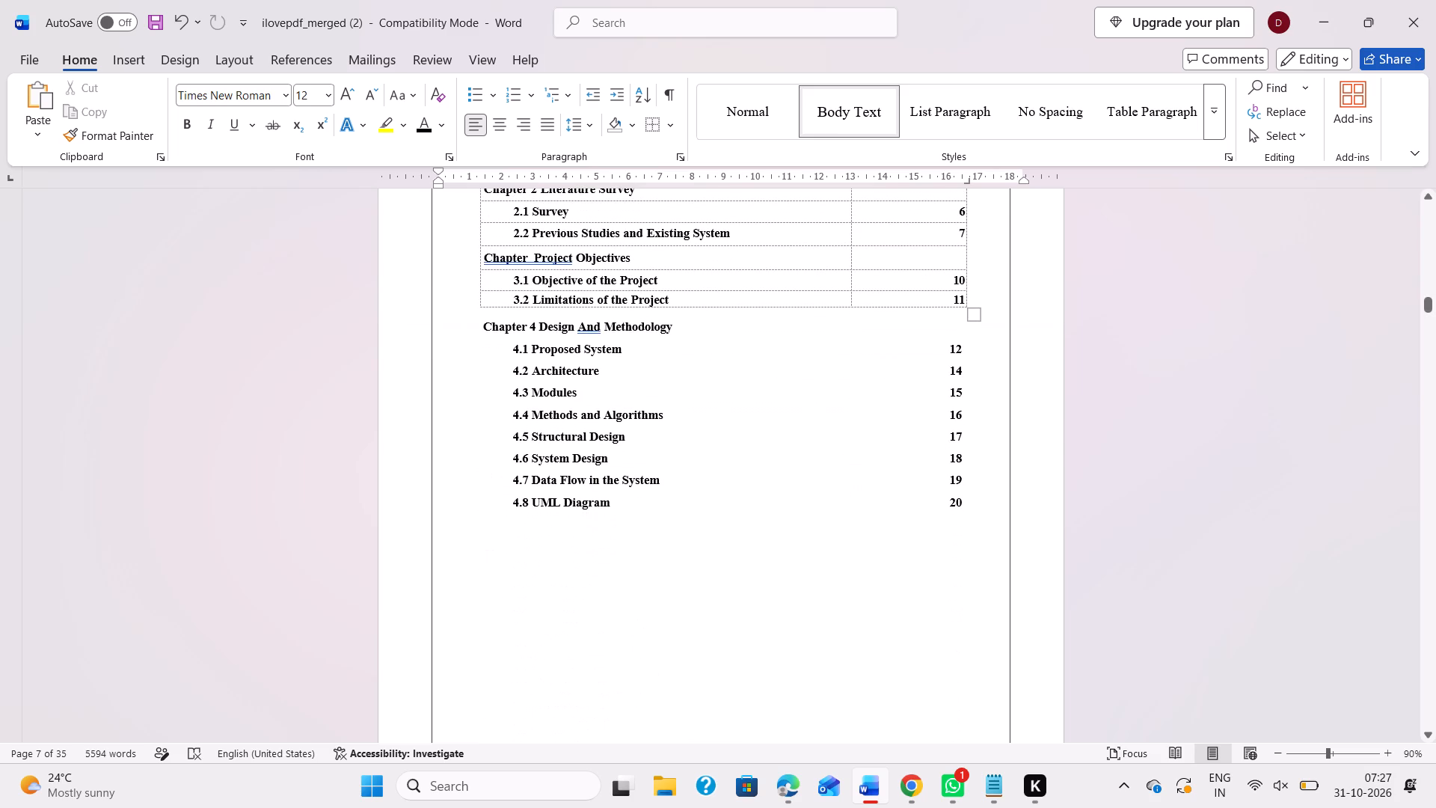
scroll(774, 519, down, 1)
scroll(774, 519, up, 1)
scroll(756, 581, up, 1)
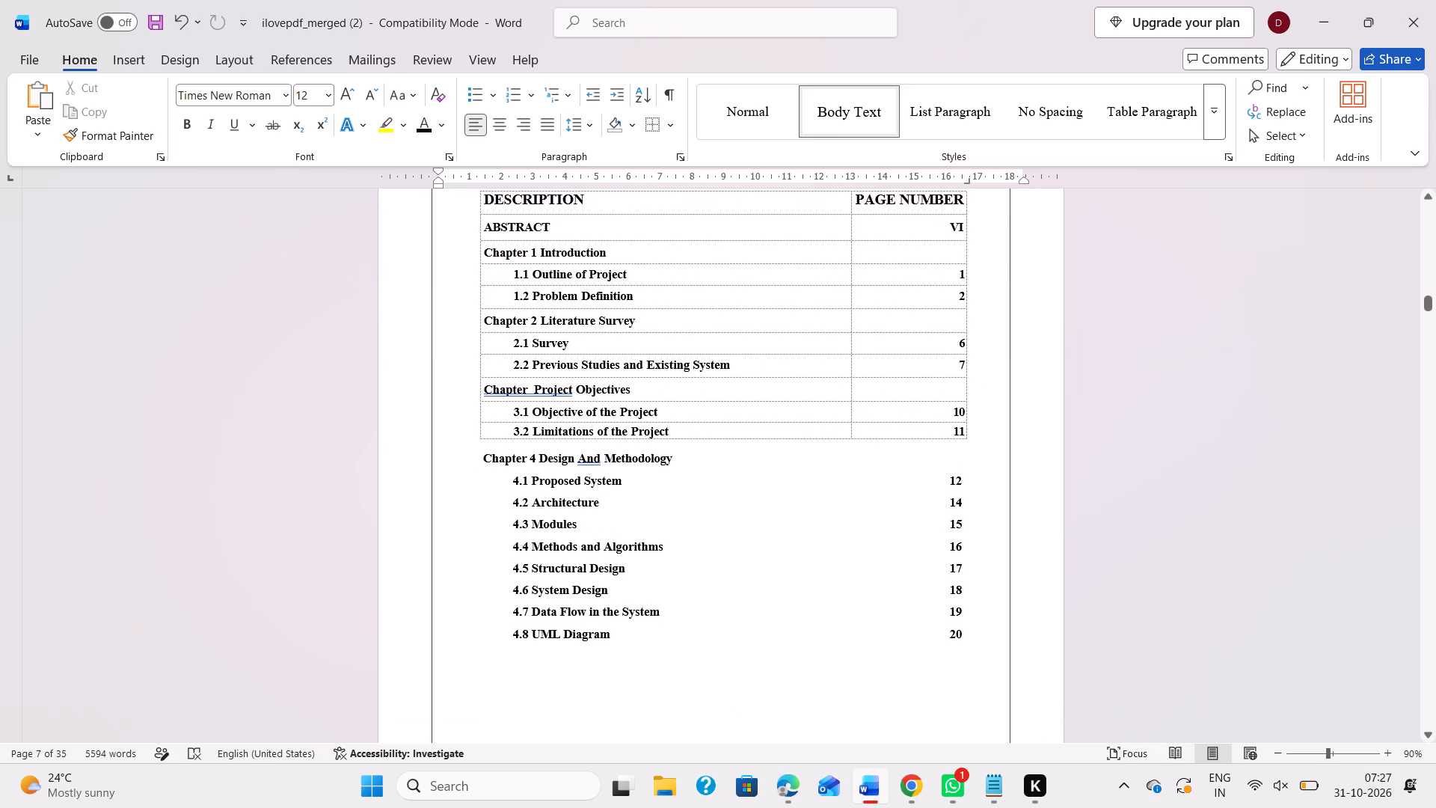
scroll(756, 581, up, 1)
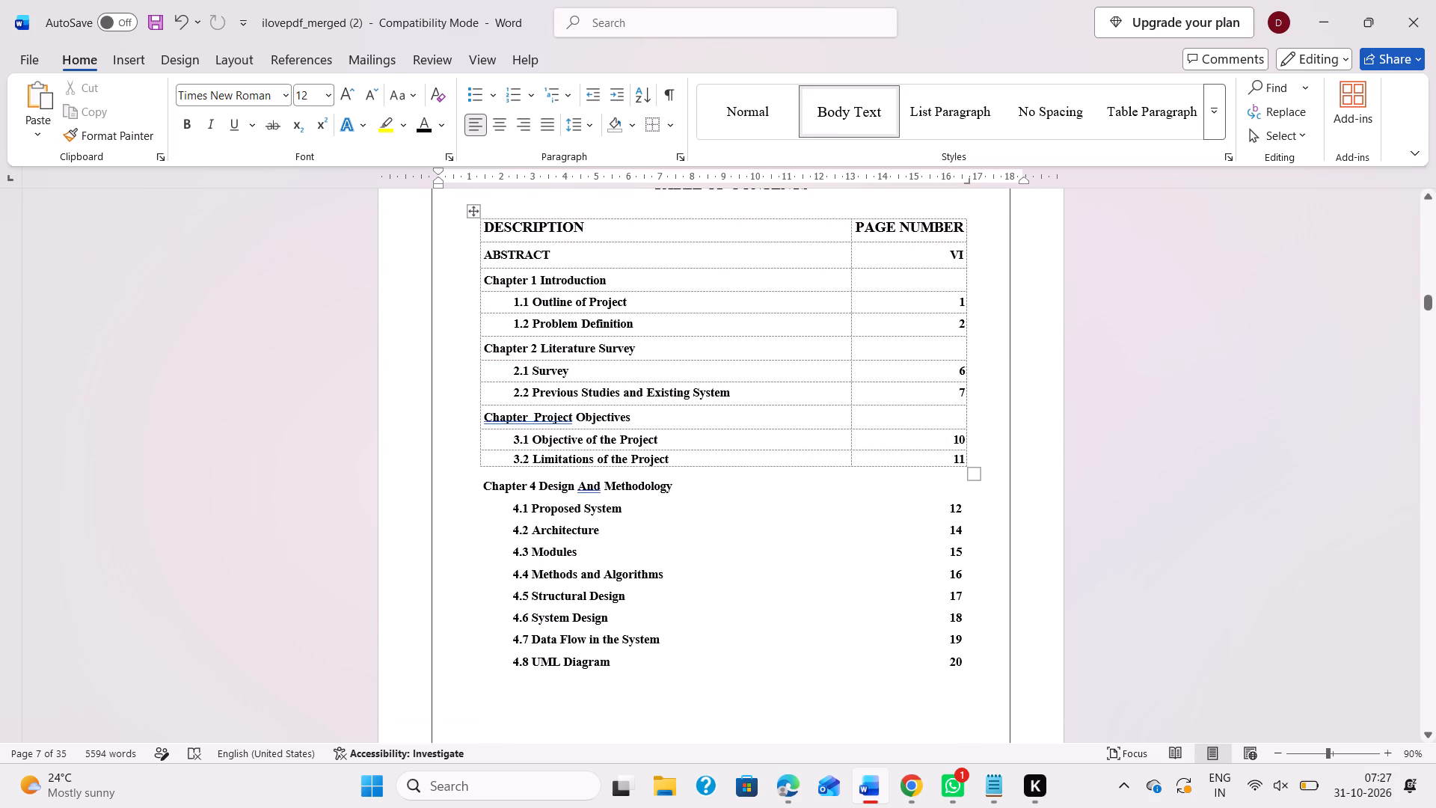
drag(484, 278, 868, 661)
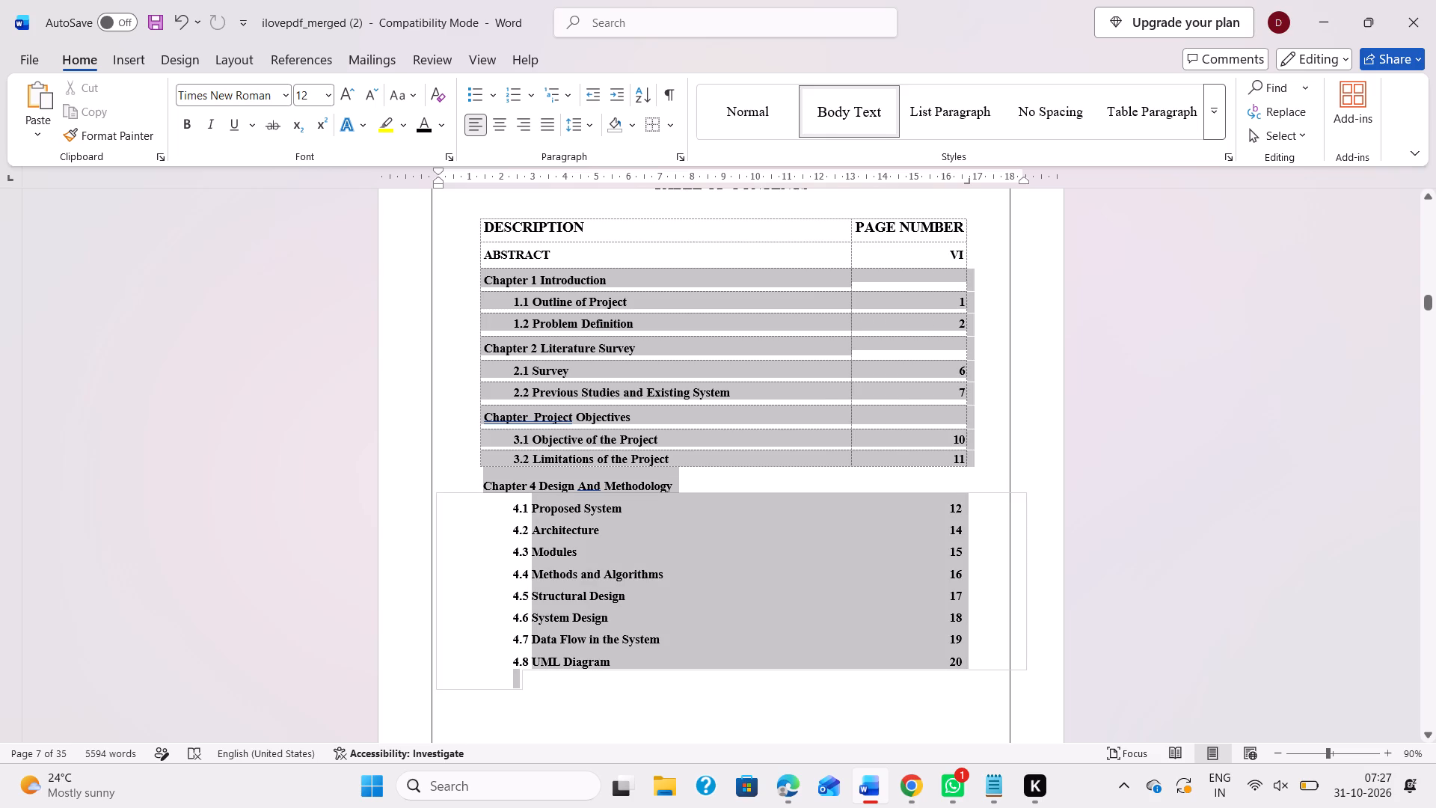
drag(868, 661, 968, 649)
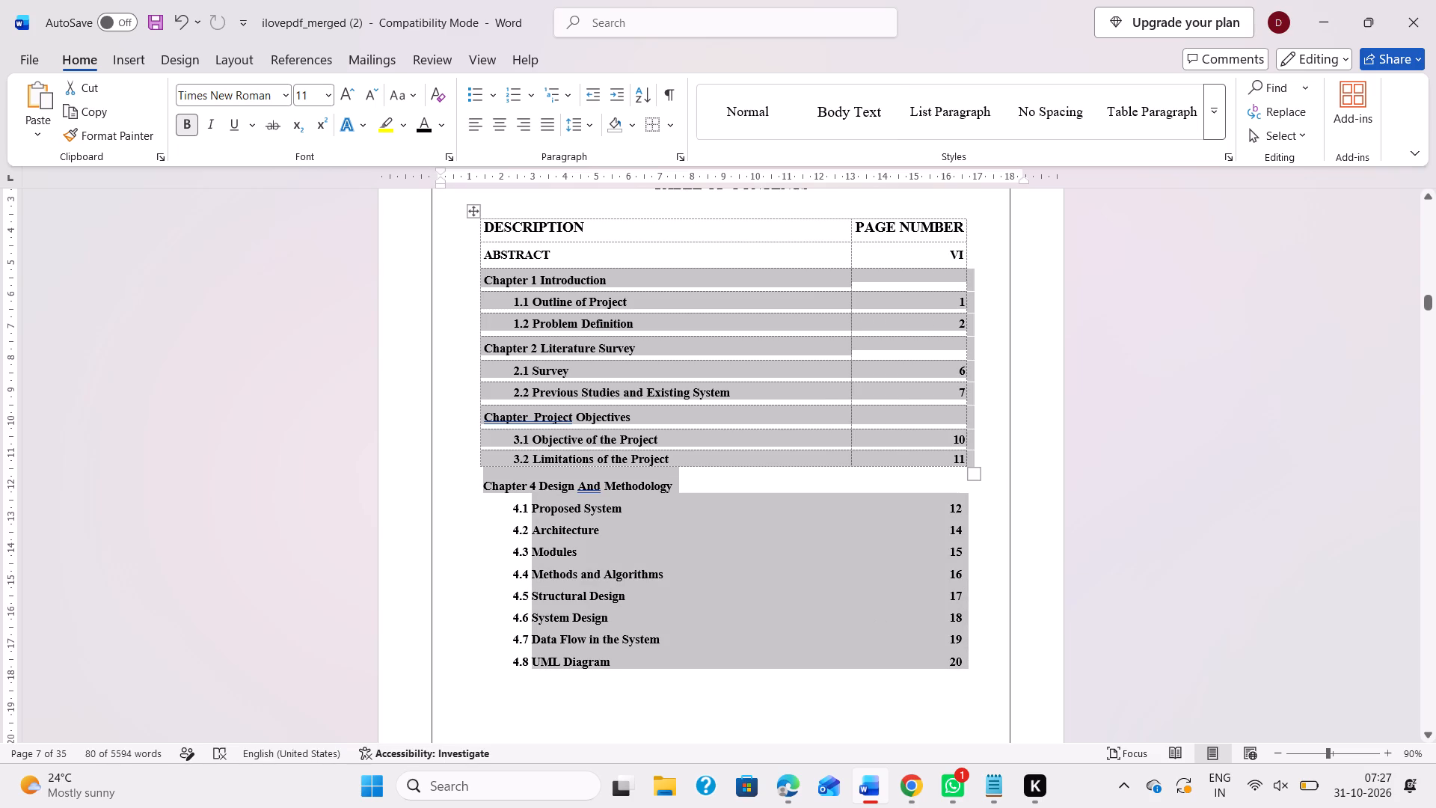
click(632, 126)
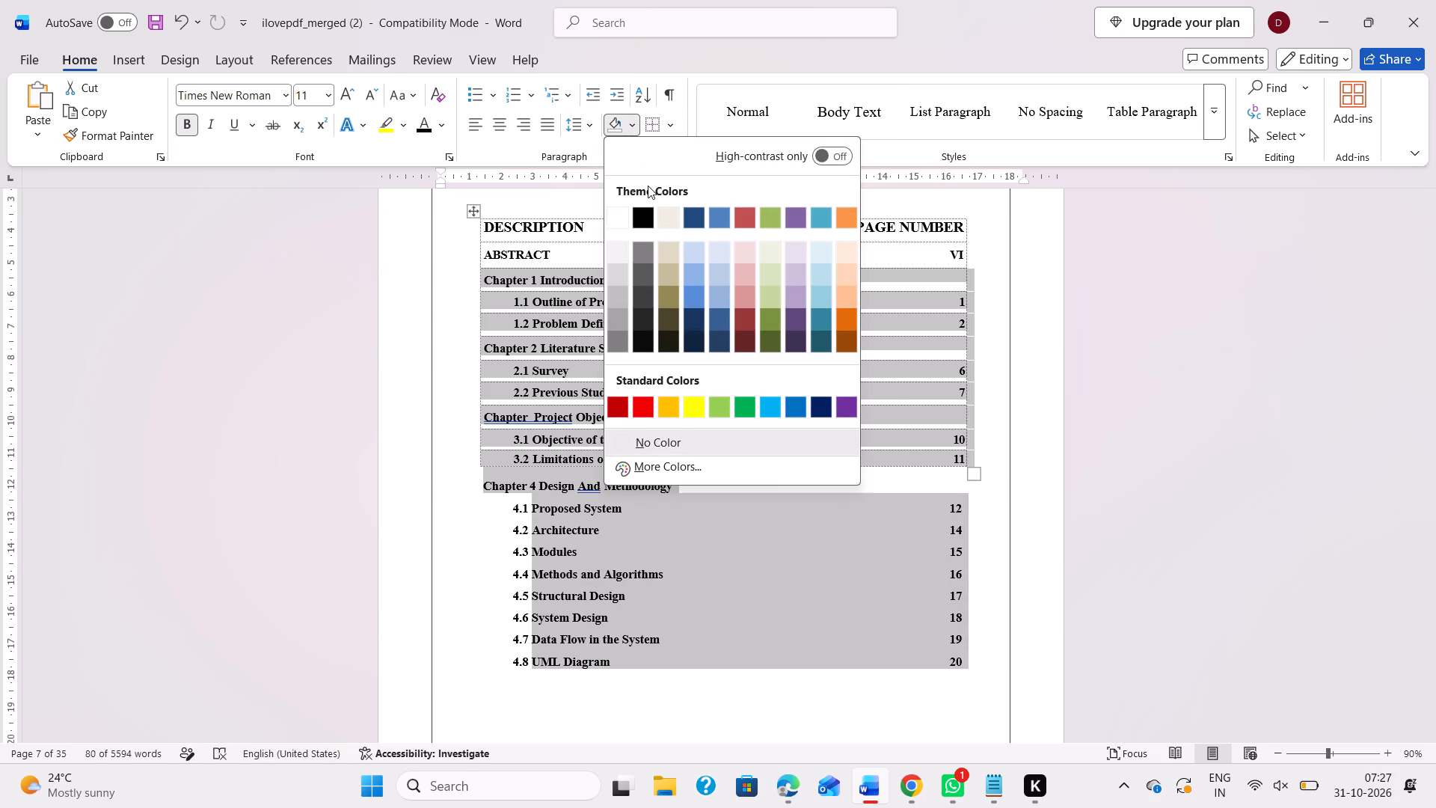
click(589, 123)
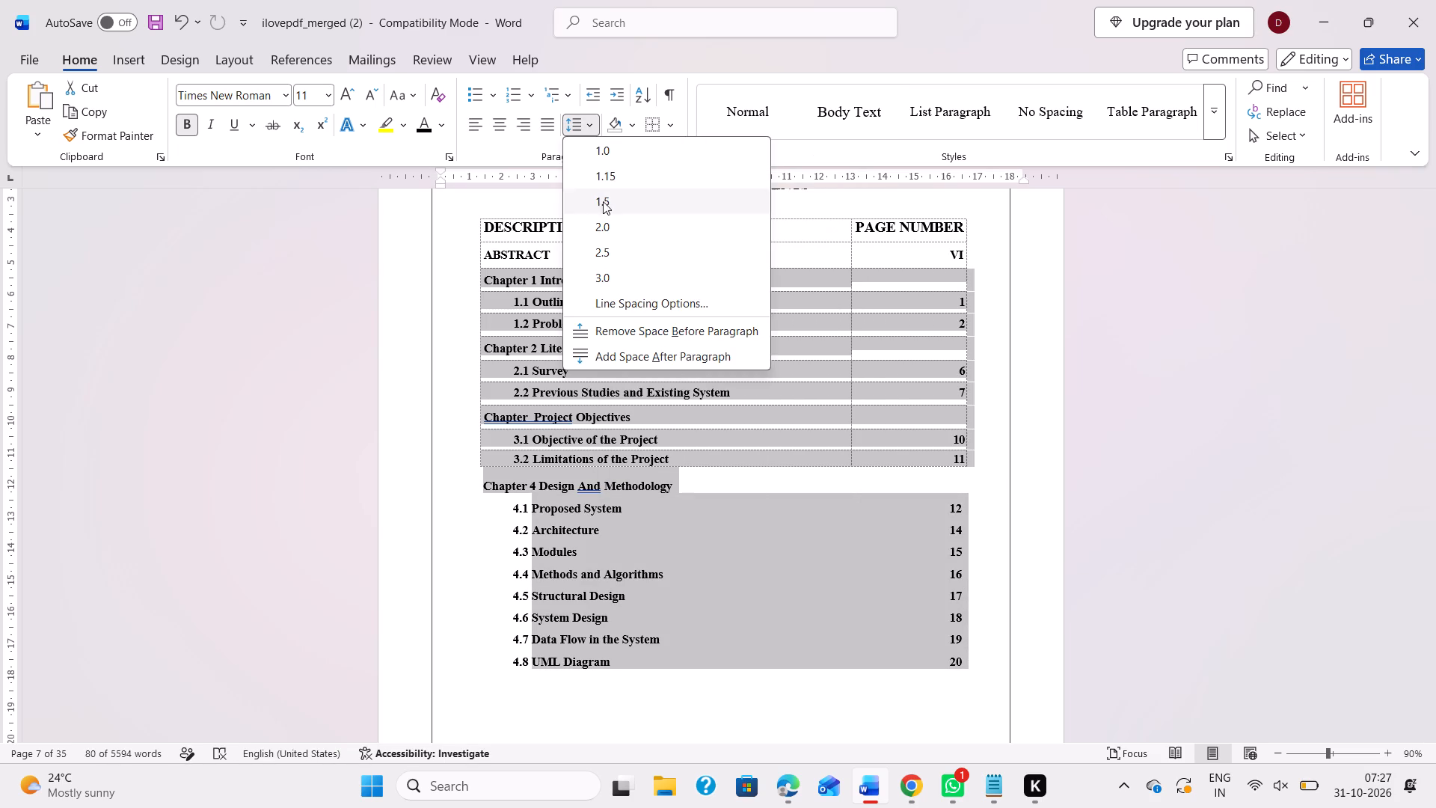
click(605, 206)
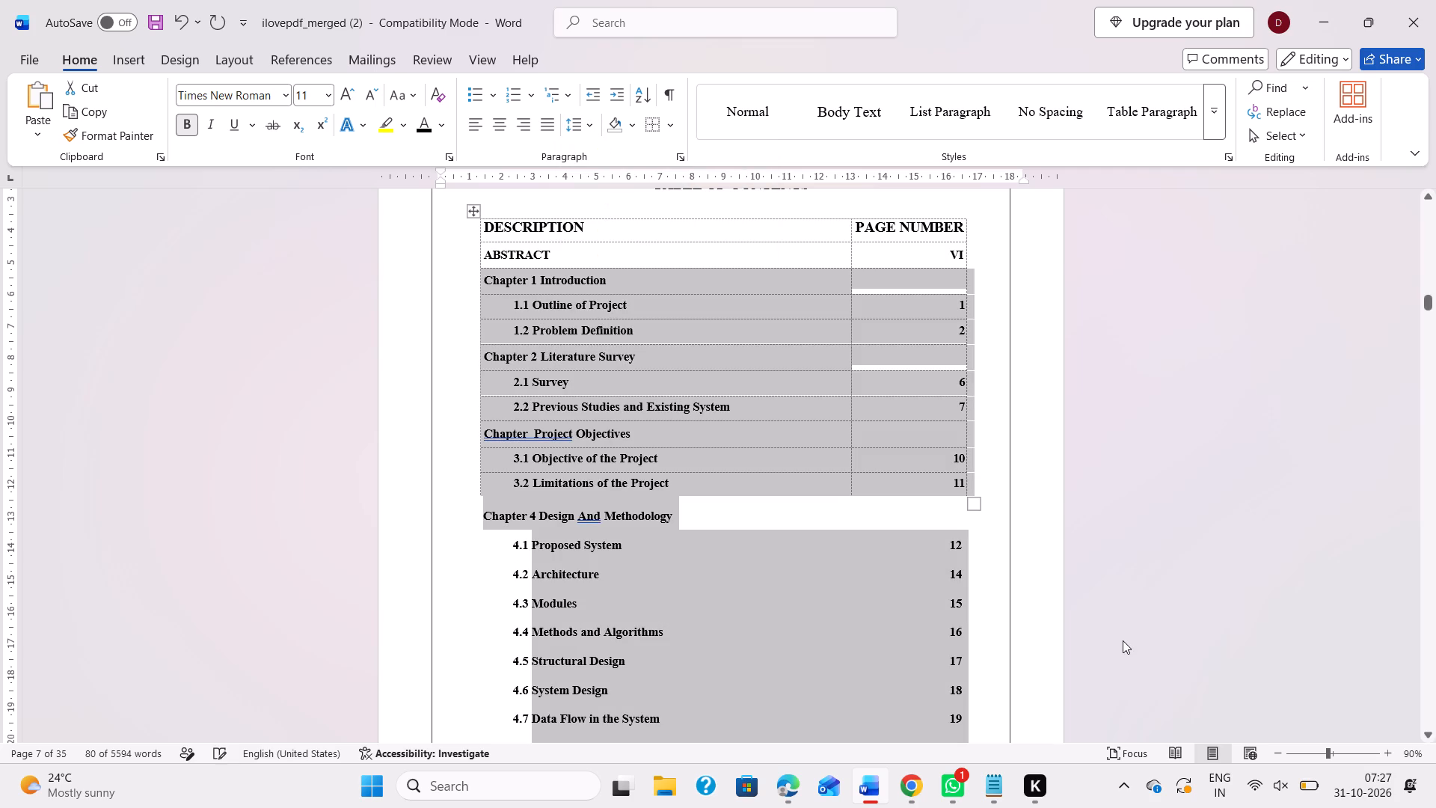
click(1123, 640)
scroll(1123, 640, down, 2)
scroll(1089, 533, up, 1)
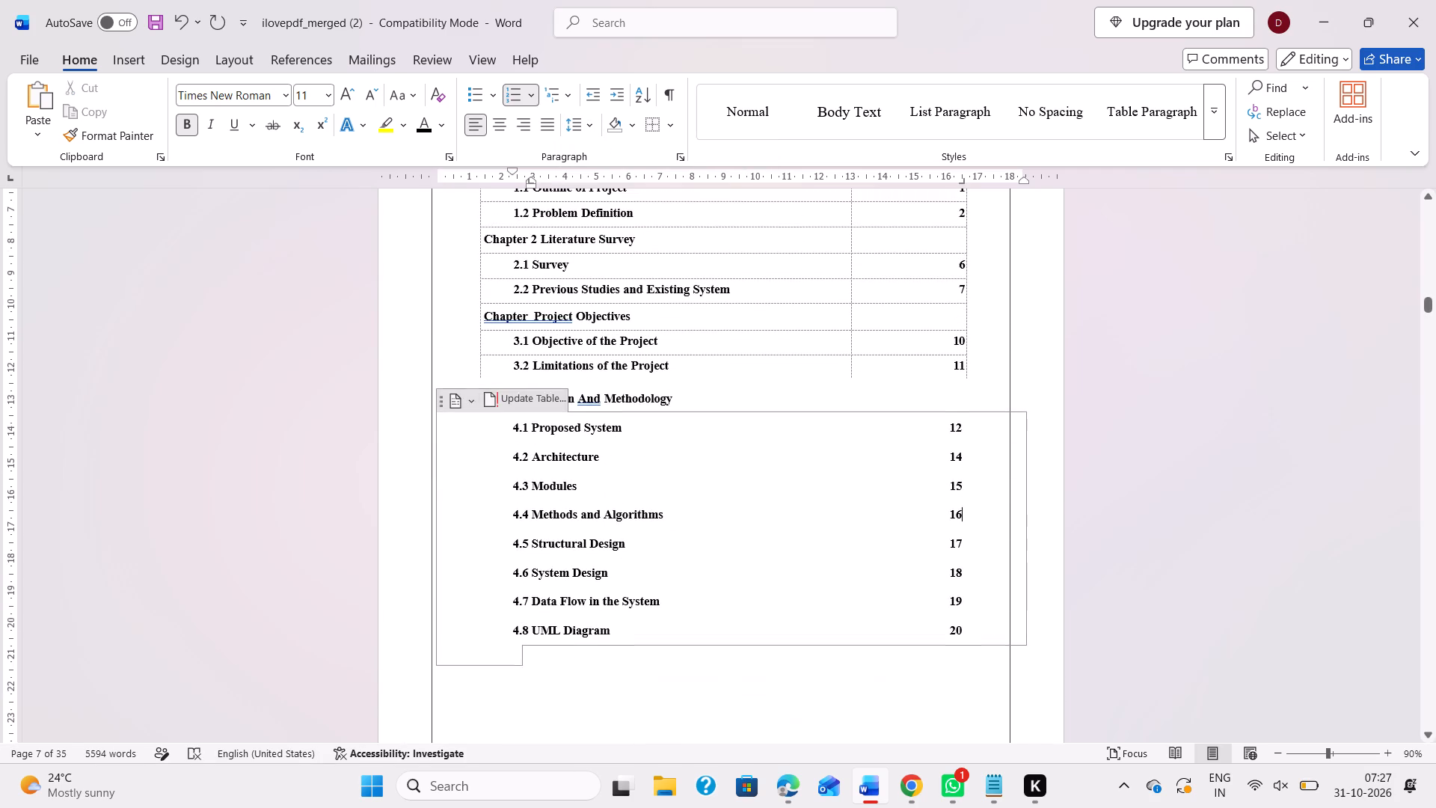
scroll(1100, 448, up, 1)
click(1048, 376)
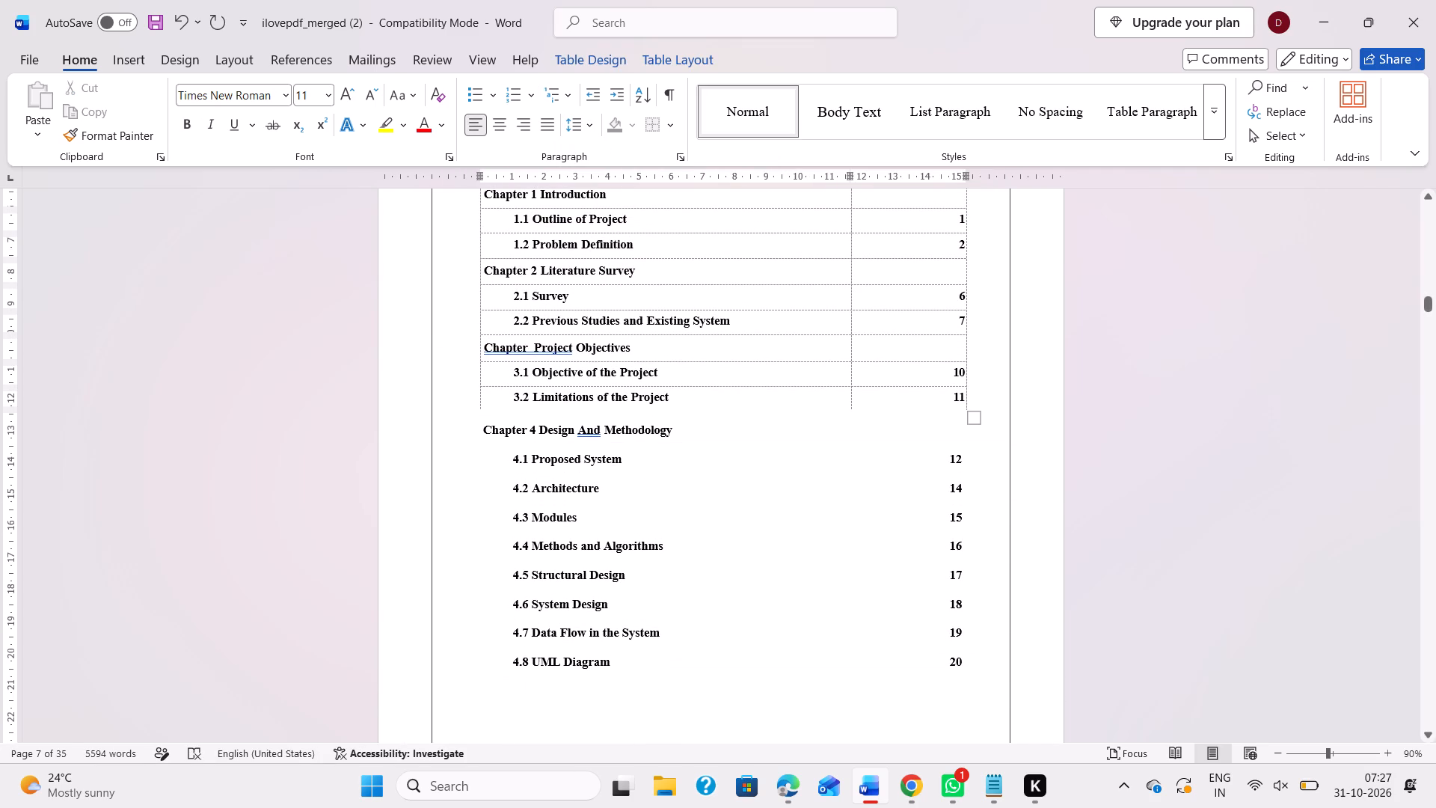
Review the print preview from the table of contents through the lists, chapters and references to the last page.
key(ctrl+p)
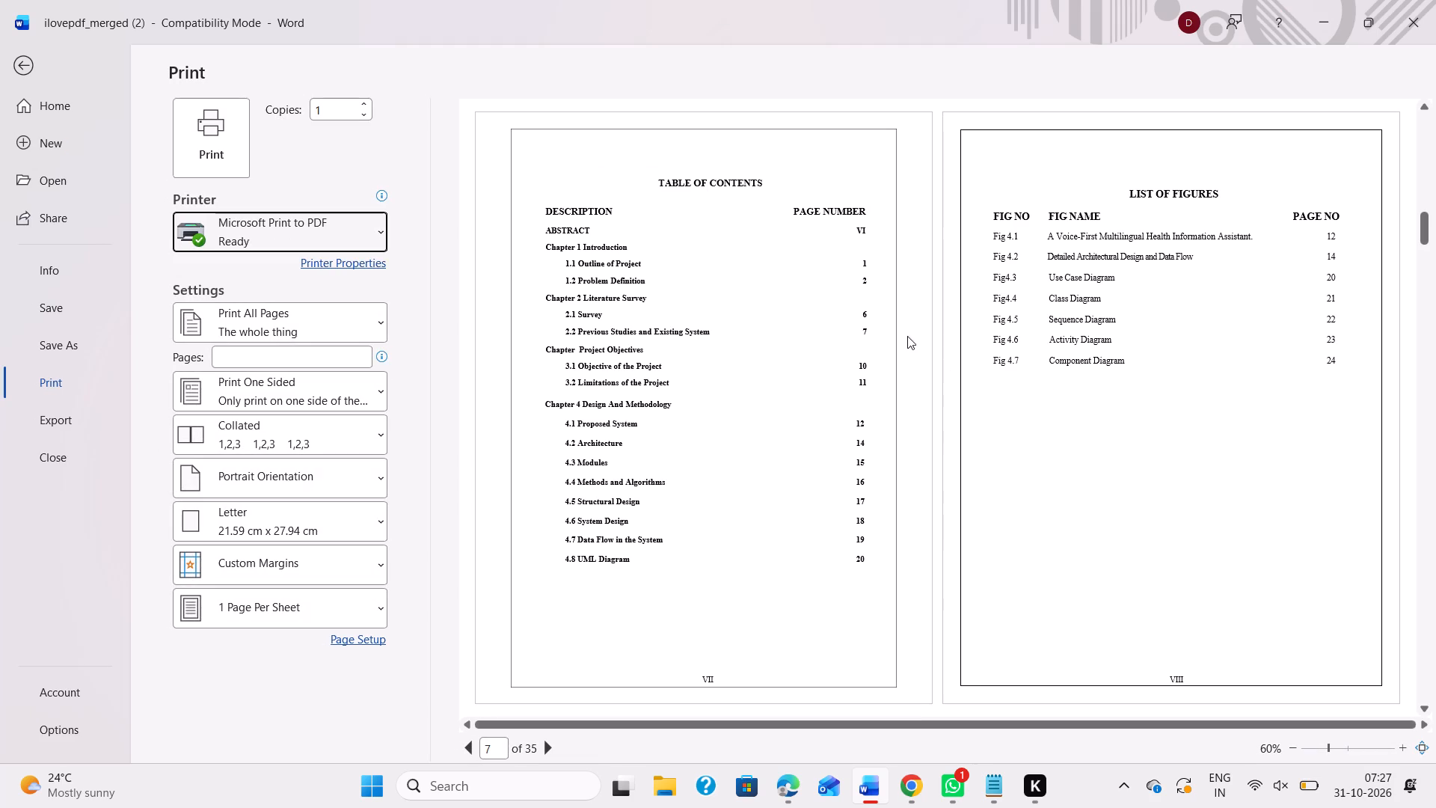
click(771, 326)
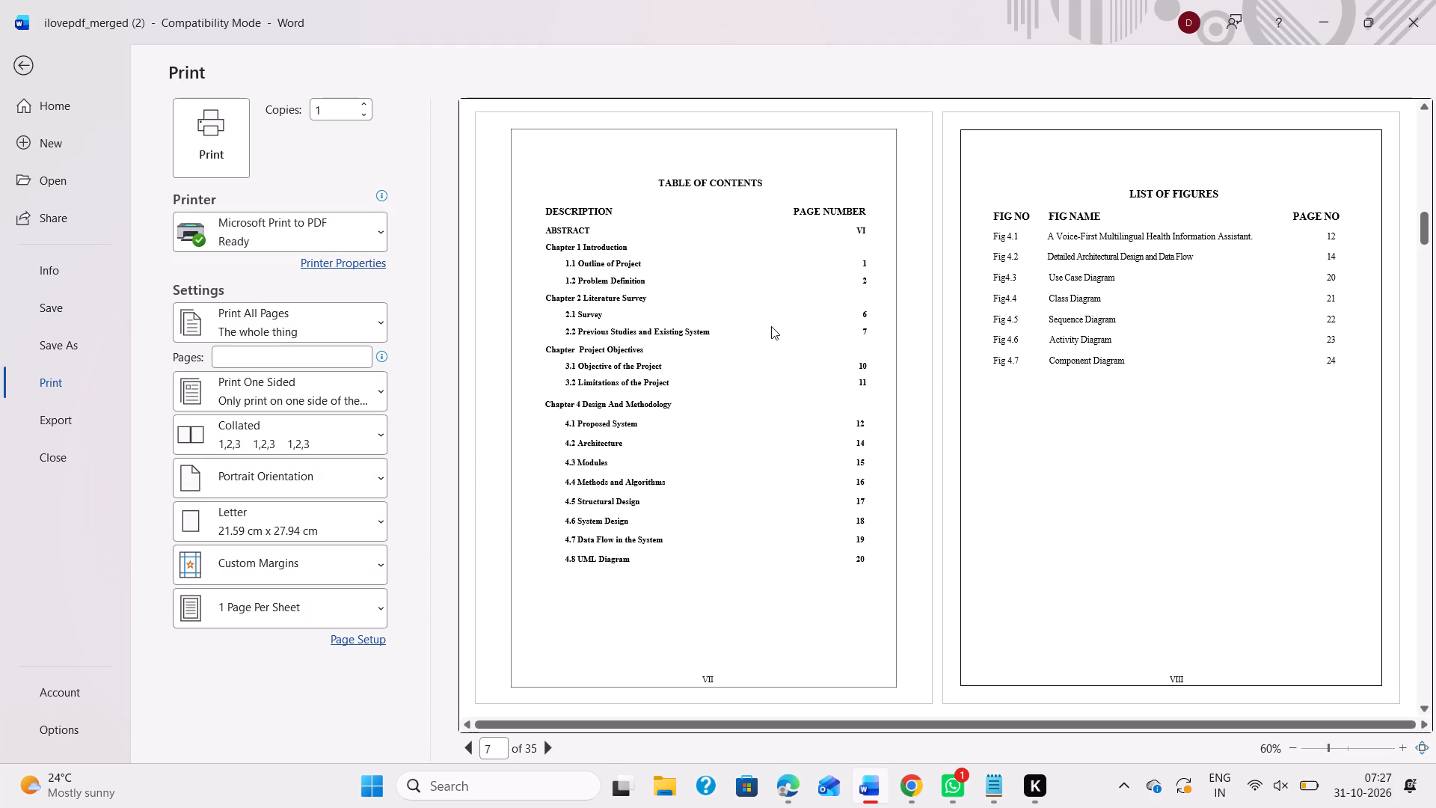
key(Down)
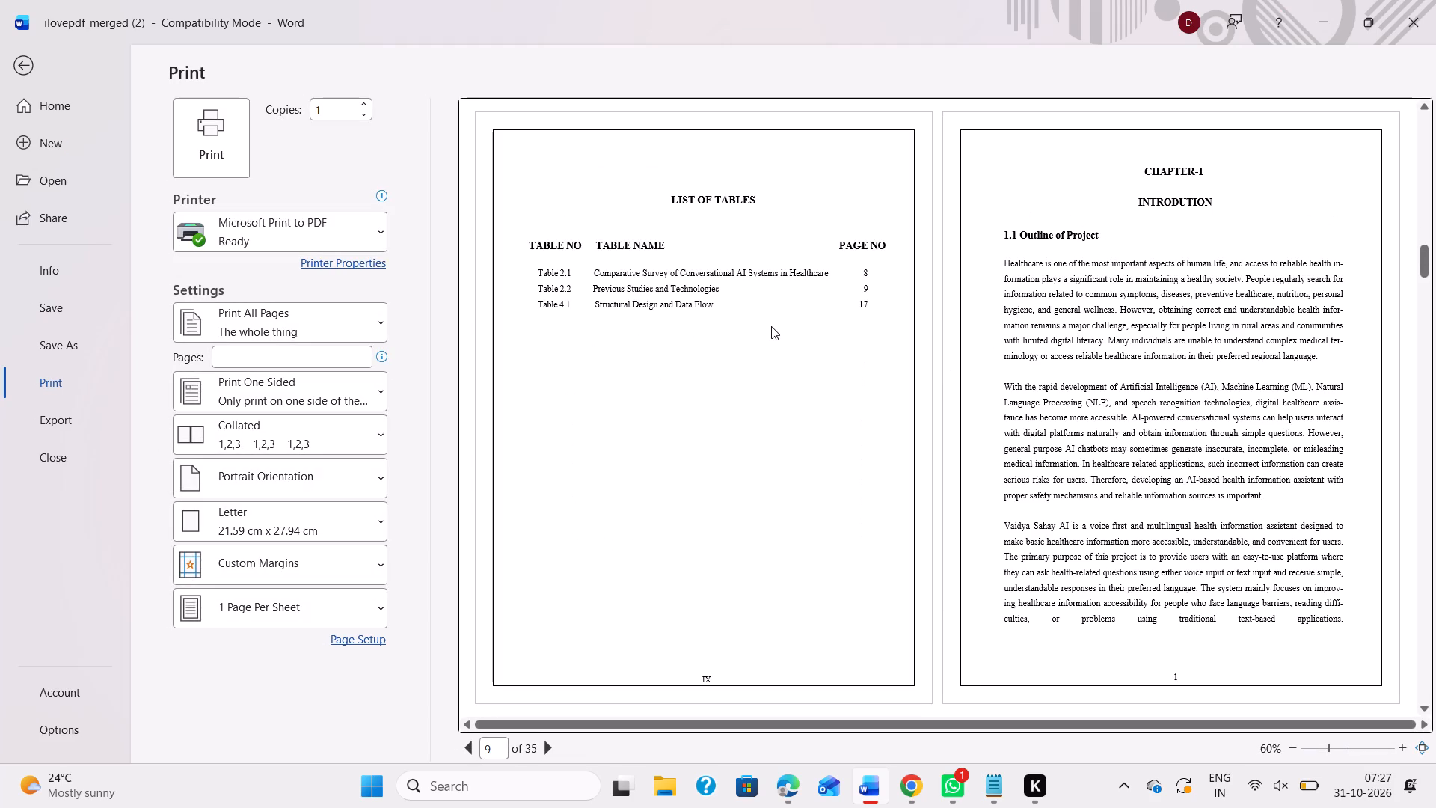
key(Up)
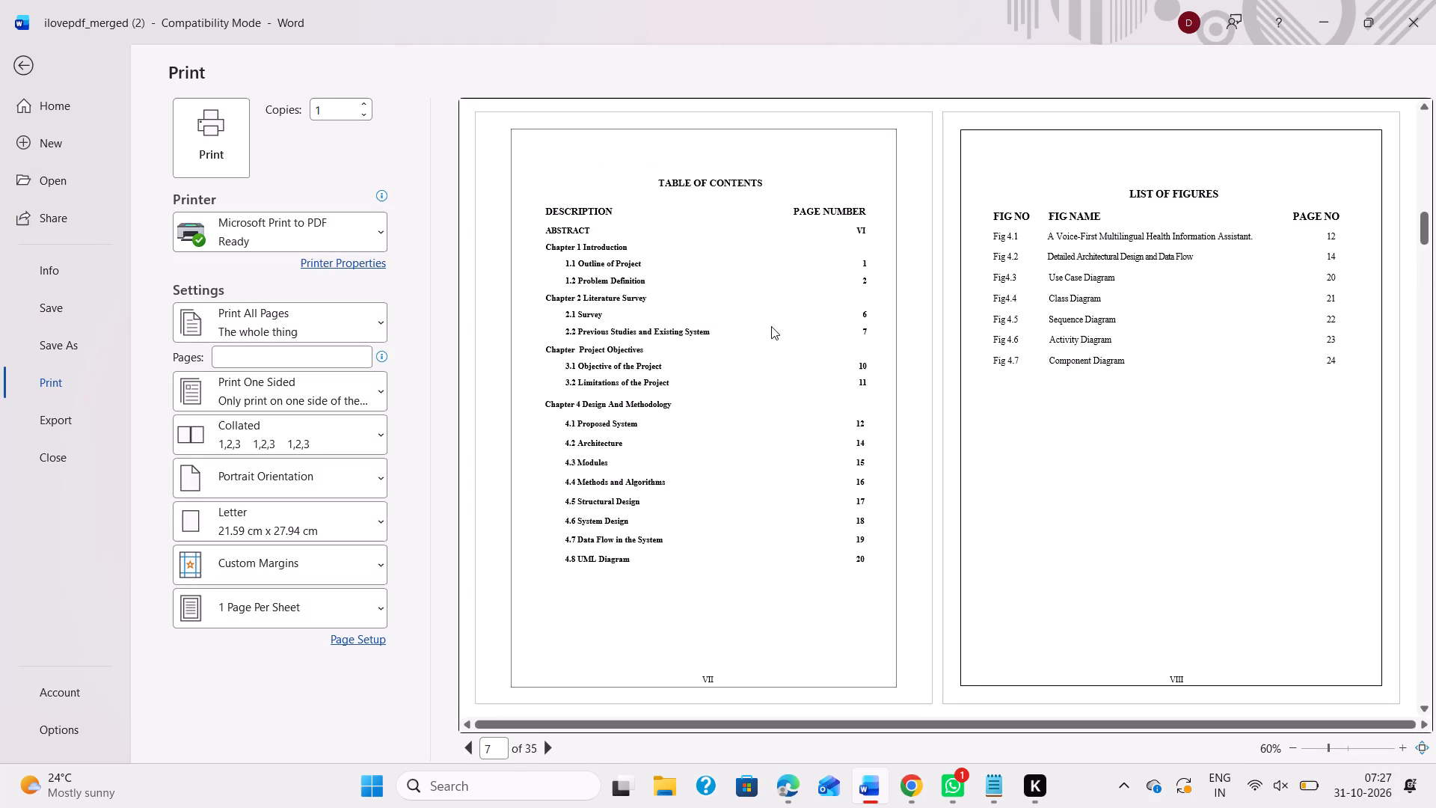
key(Down)
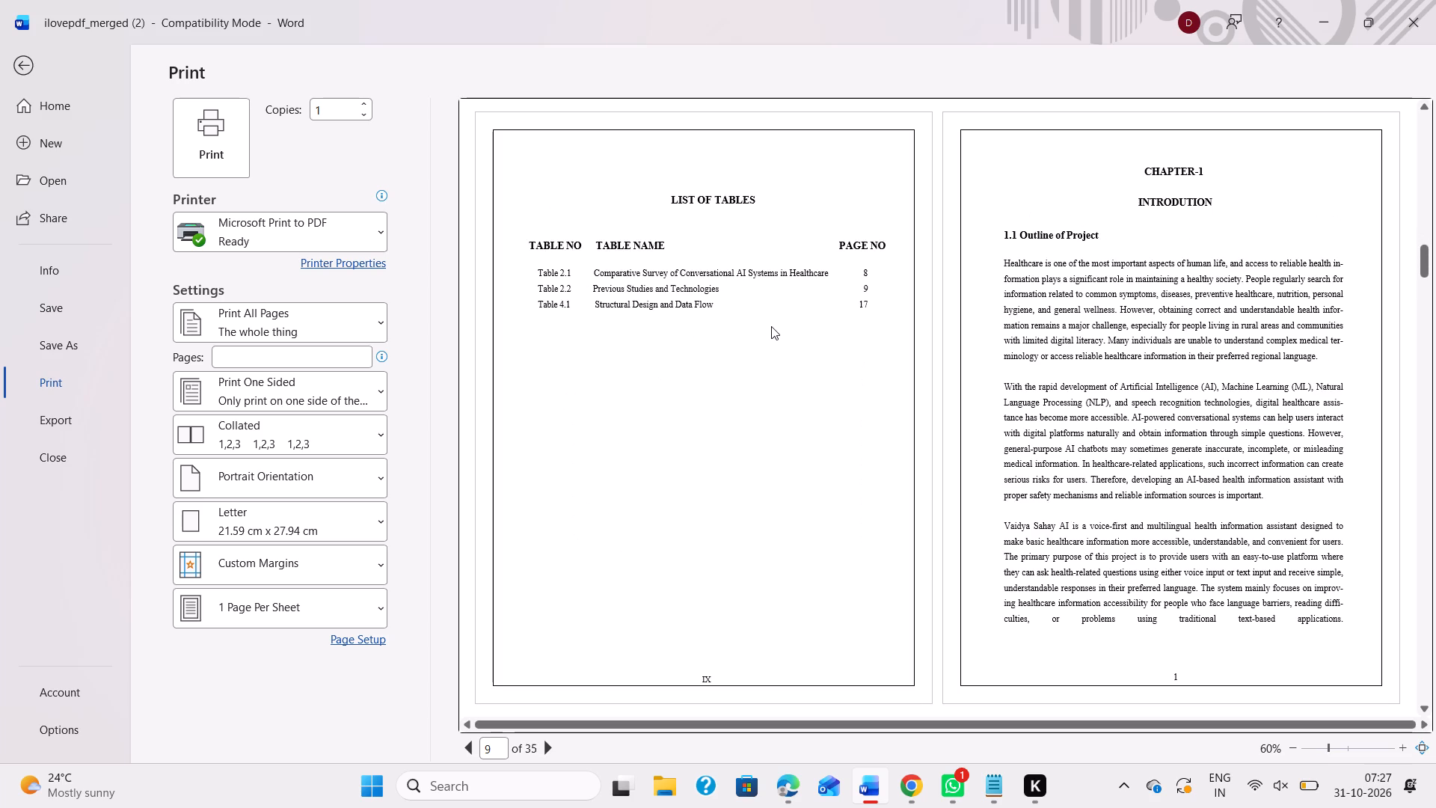
key(Down)
key(Up)
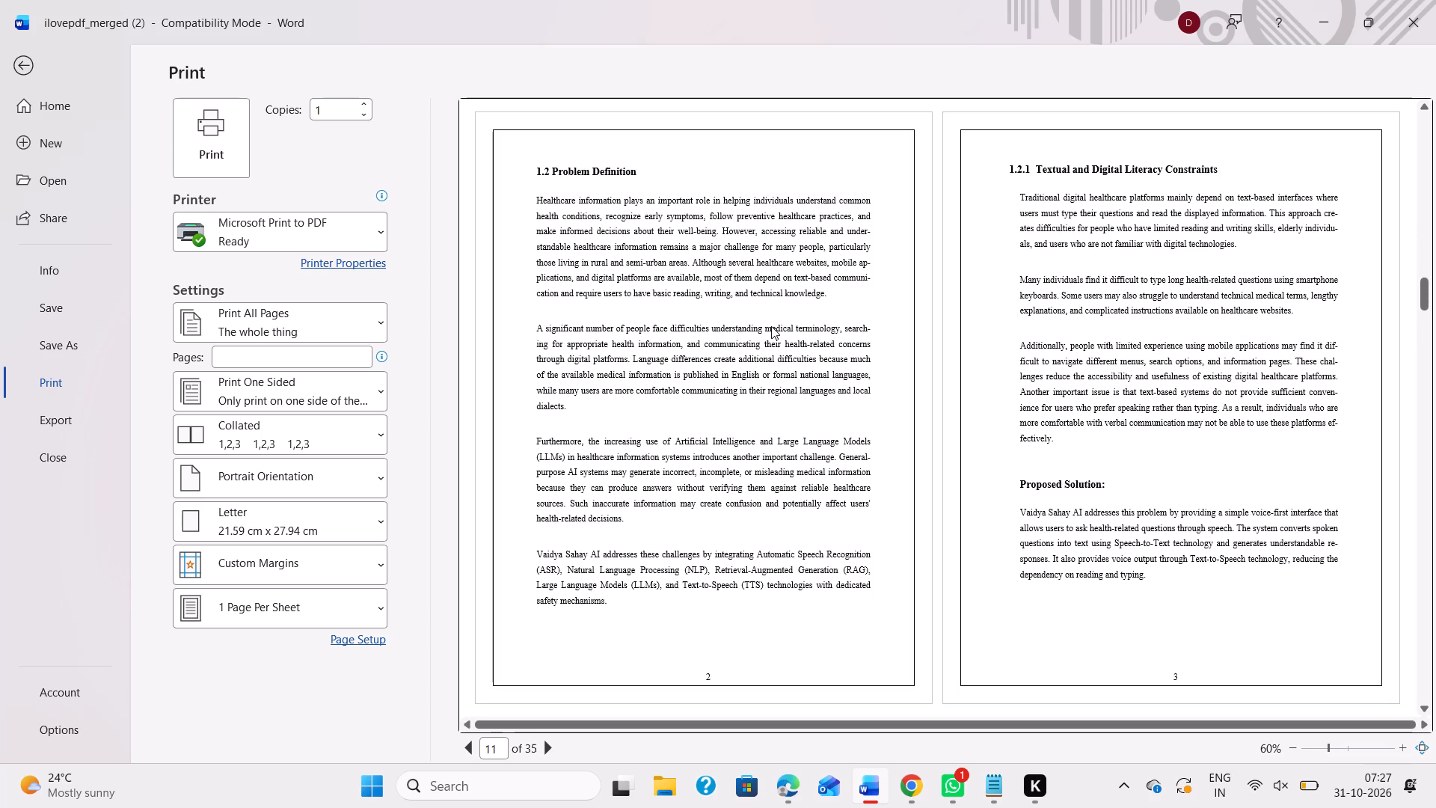
key(Up)
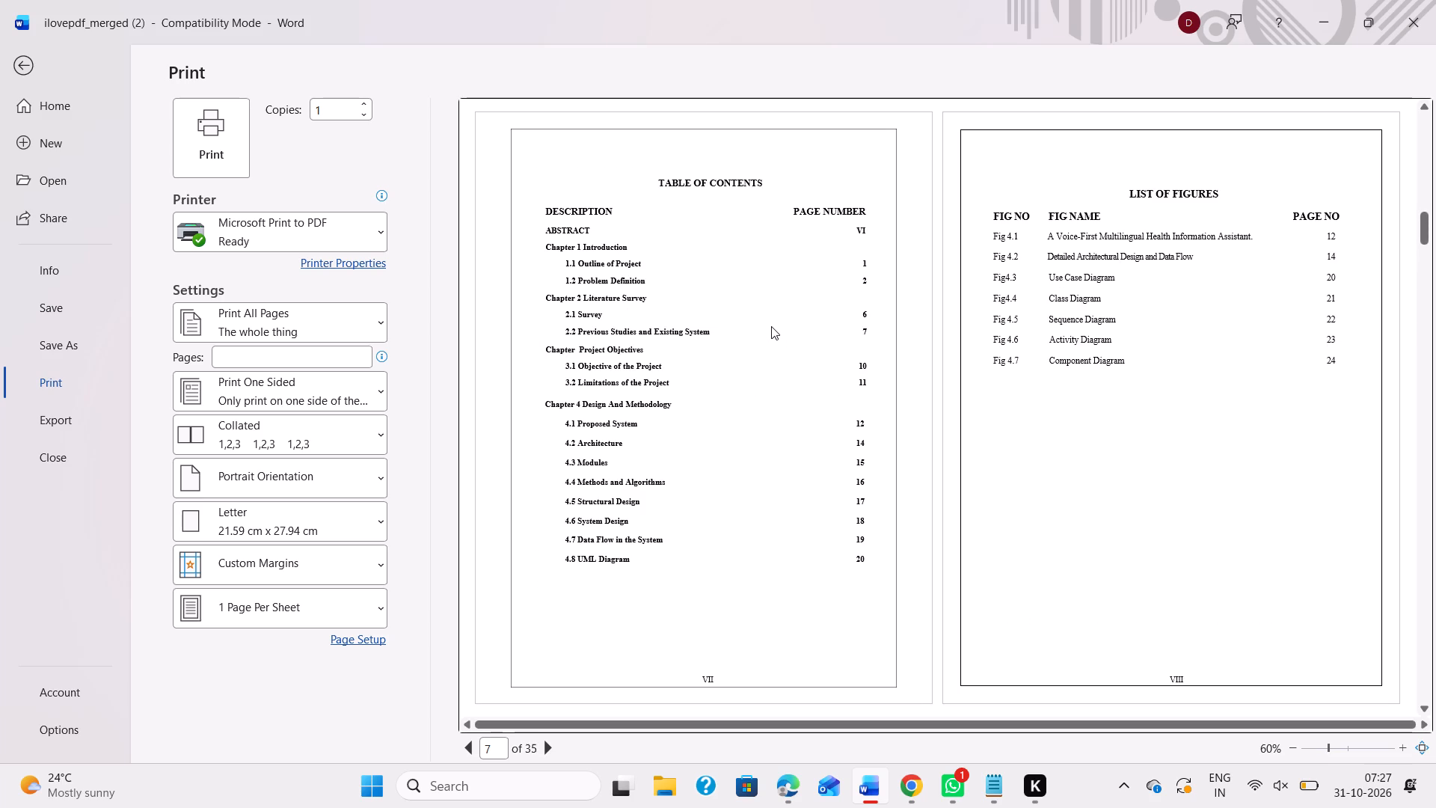
key(Down)
key(Down)
key(Down)
key(Down)
key(Down)
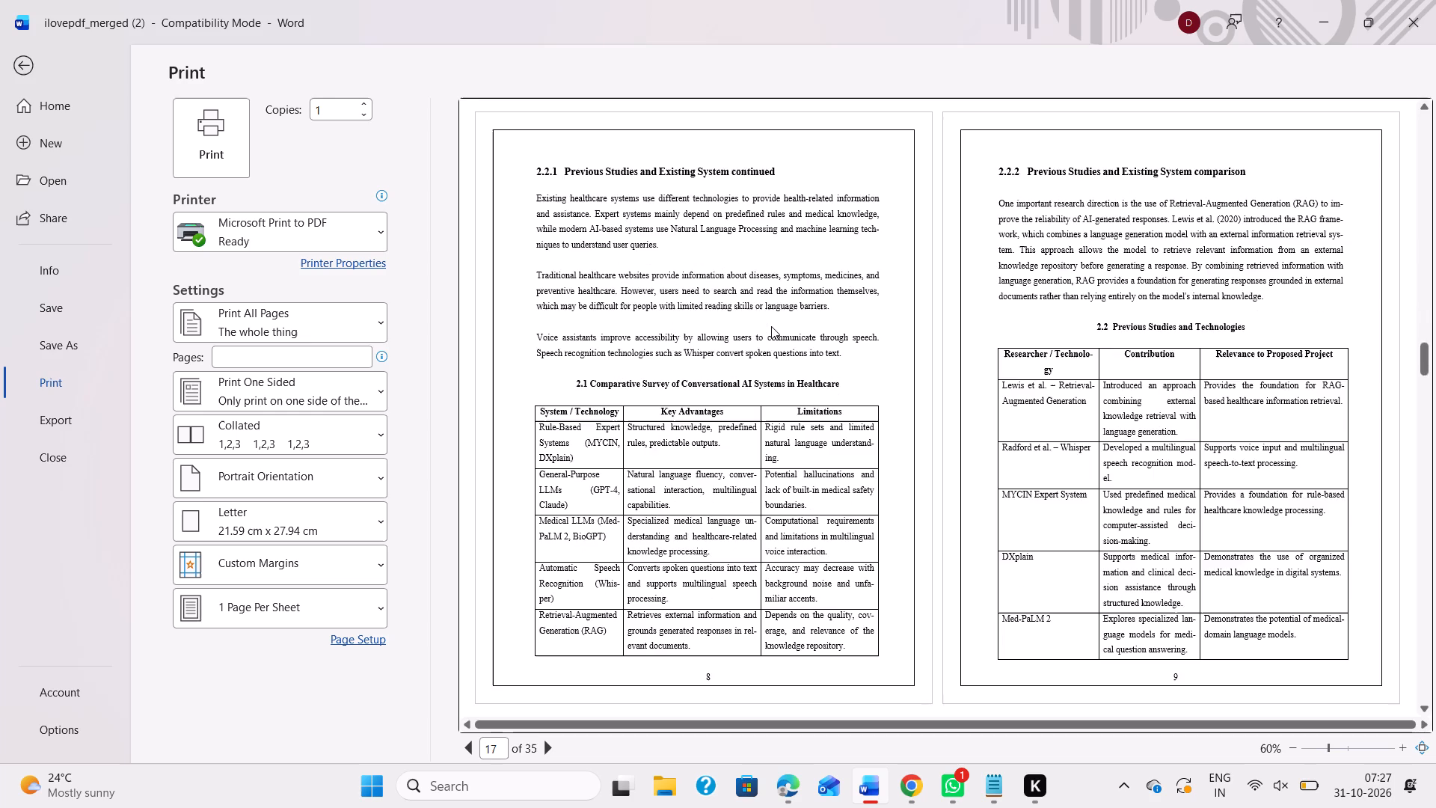
key(Down)
key(Down)
key(Down)
key(Down)
key(Down)
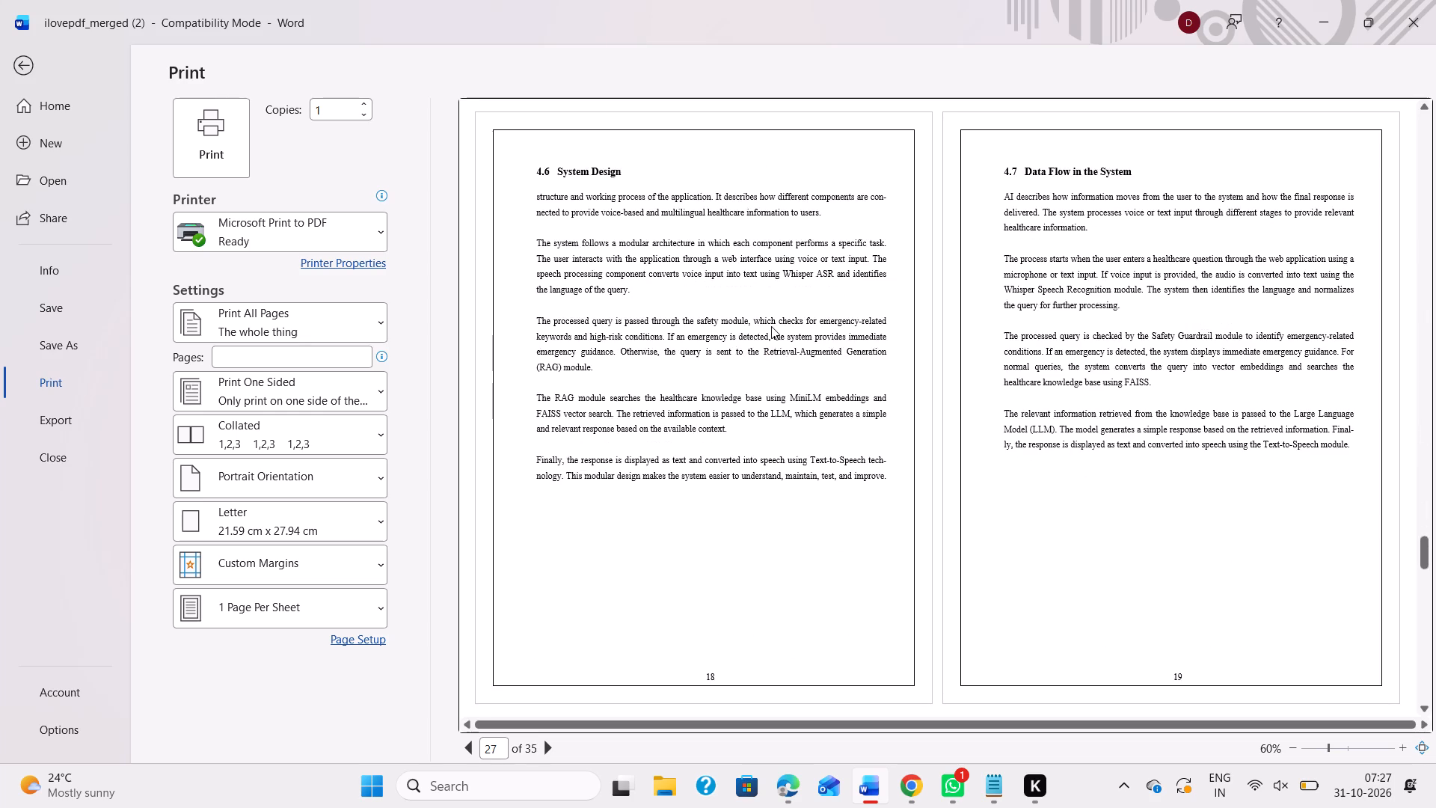
key(Down)
key(Down)
key(Down)
key(Down)
key(Down)
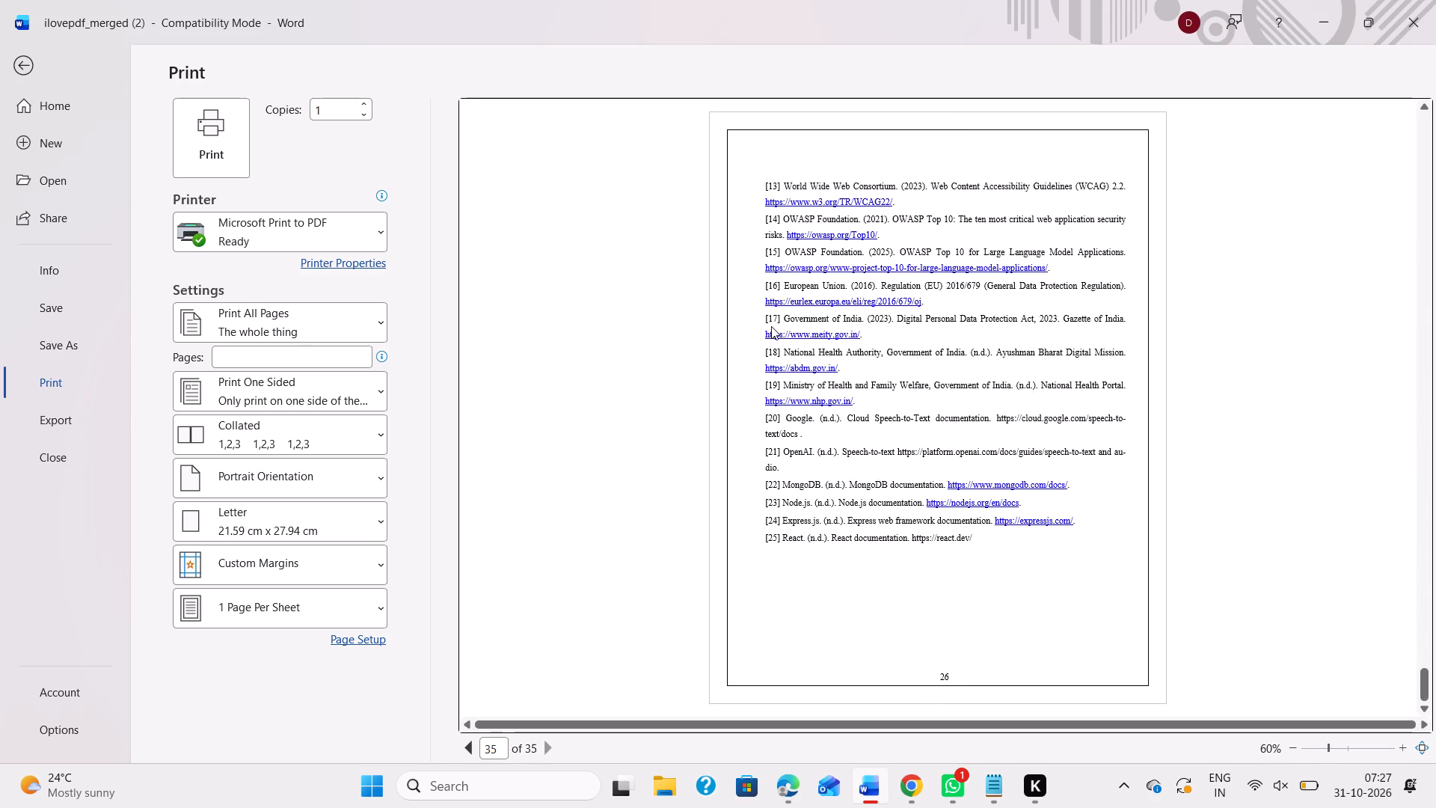
Print the whole report with Microsoft Print to PDF, saving it to the Desktop folder as "manohar".
click(229, 104)
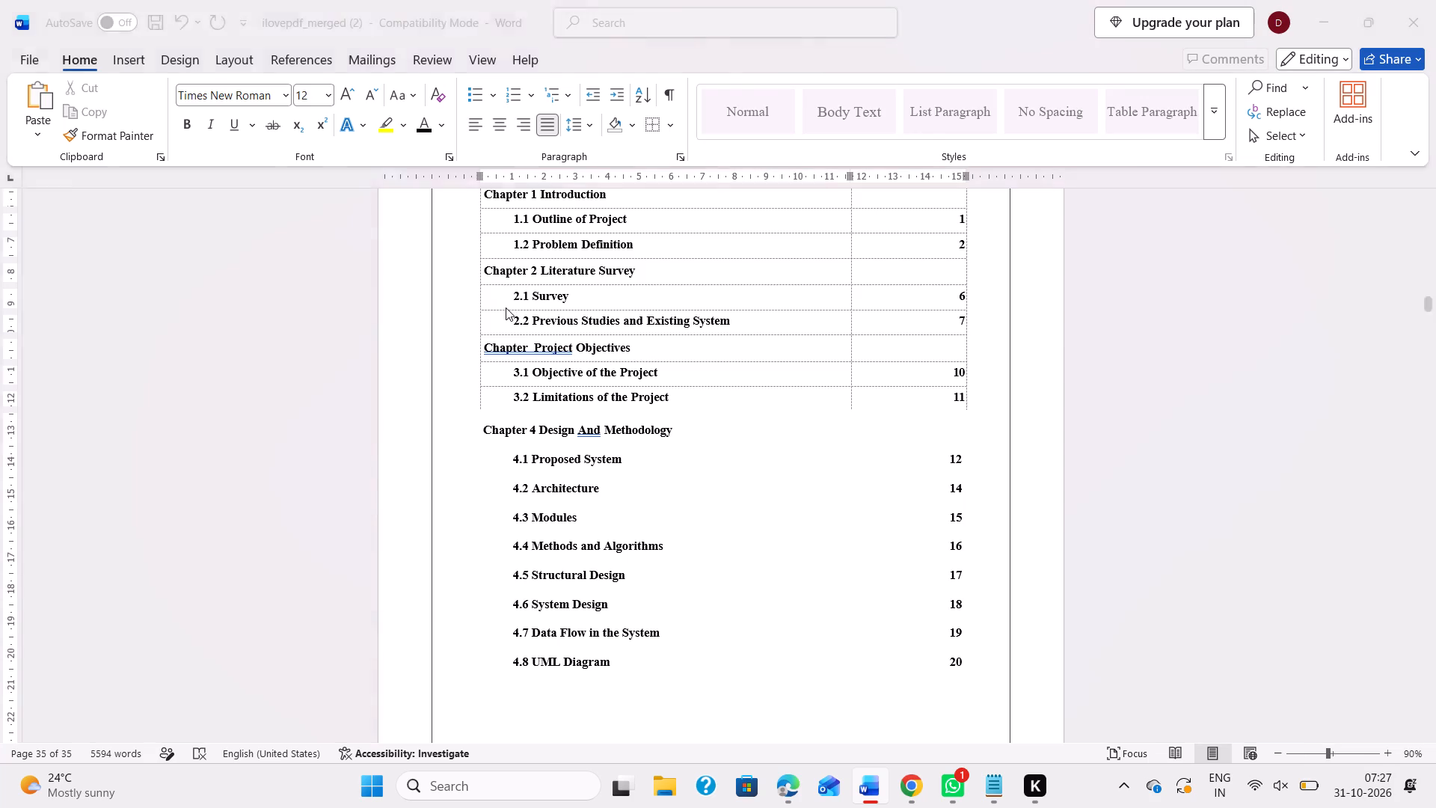
click(275, 306)
text(manohar)
key(space)
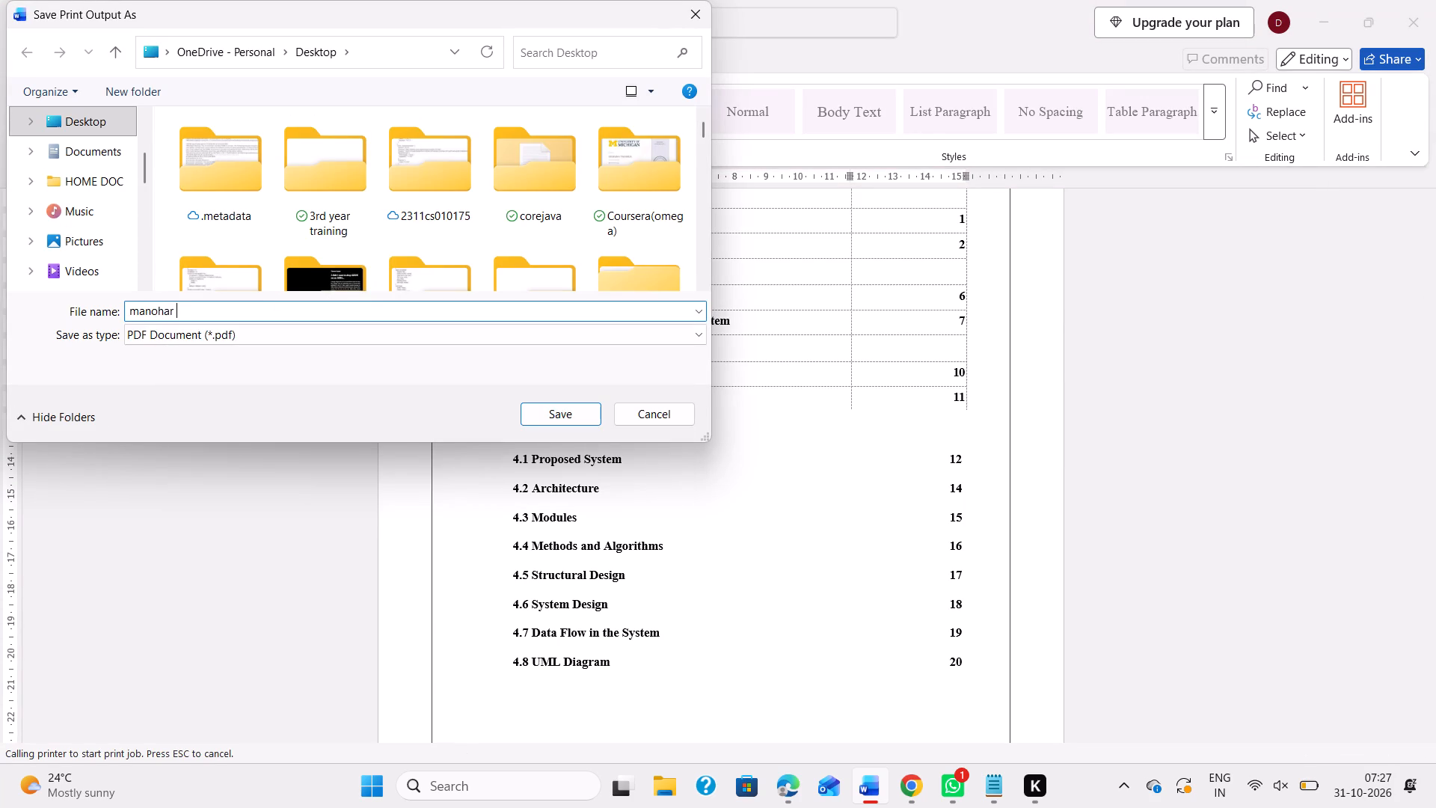
click(566, 408)
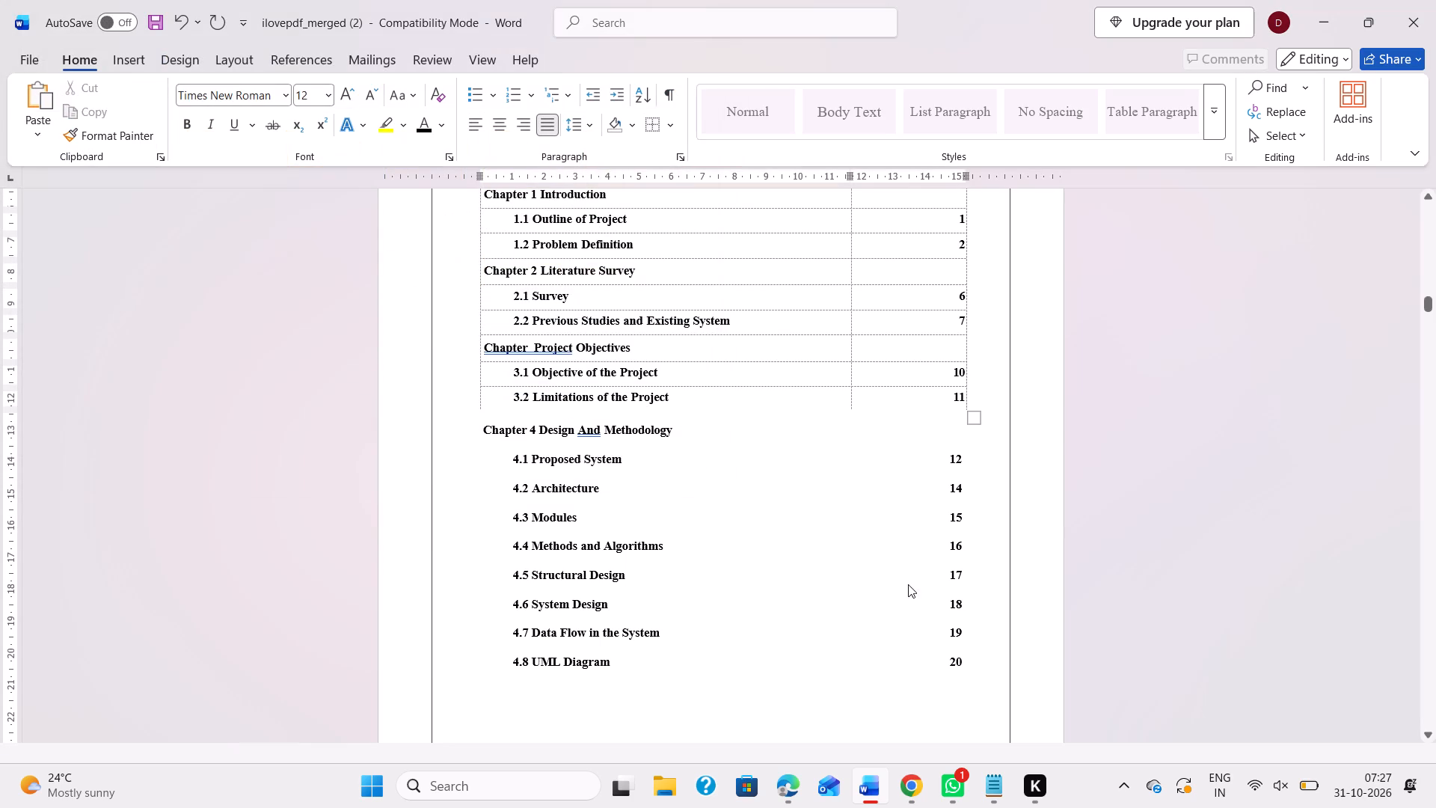
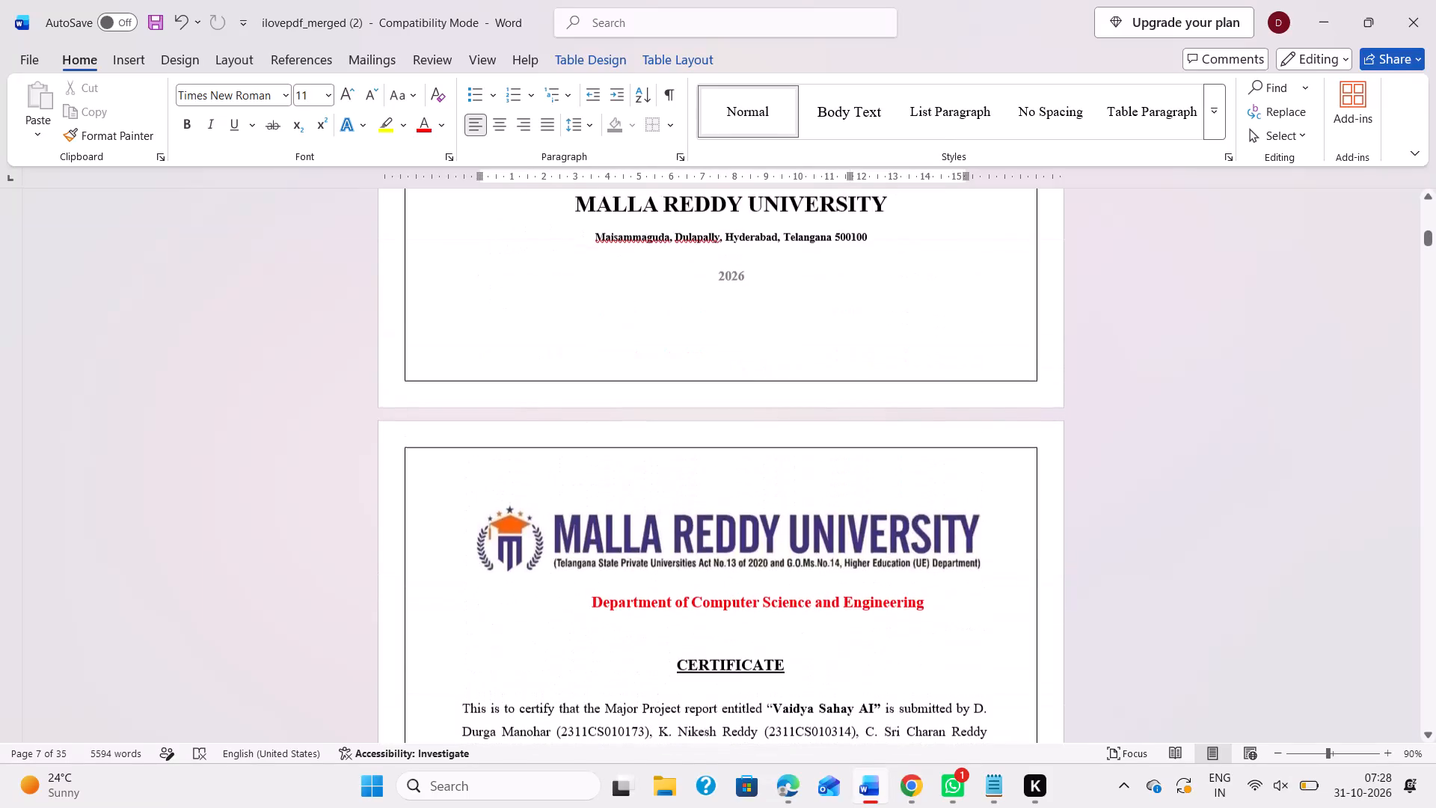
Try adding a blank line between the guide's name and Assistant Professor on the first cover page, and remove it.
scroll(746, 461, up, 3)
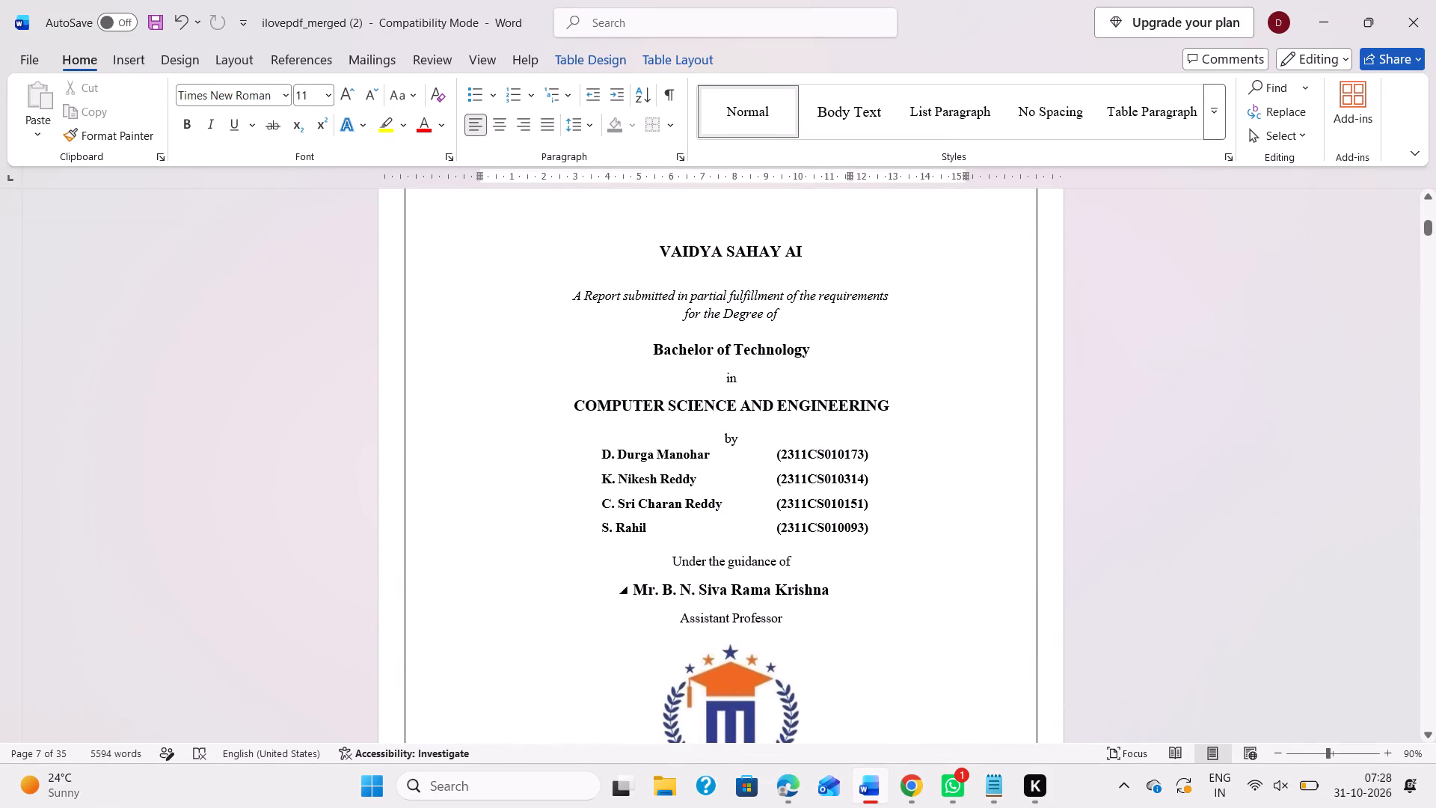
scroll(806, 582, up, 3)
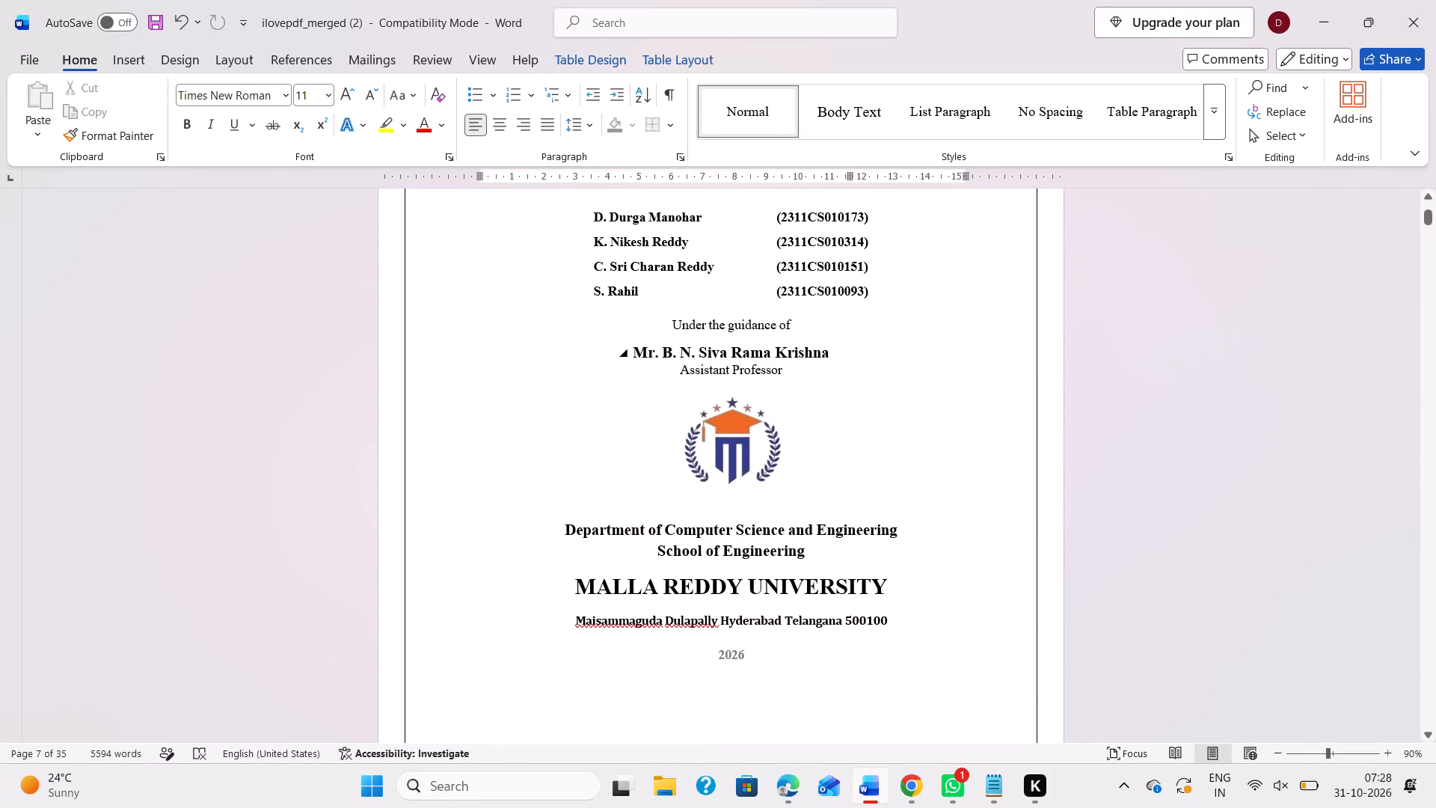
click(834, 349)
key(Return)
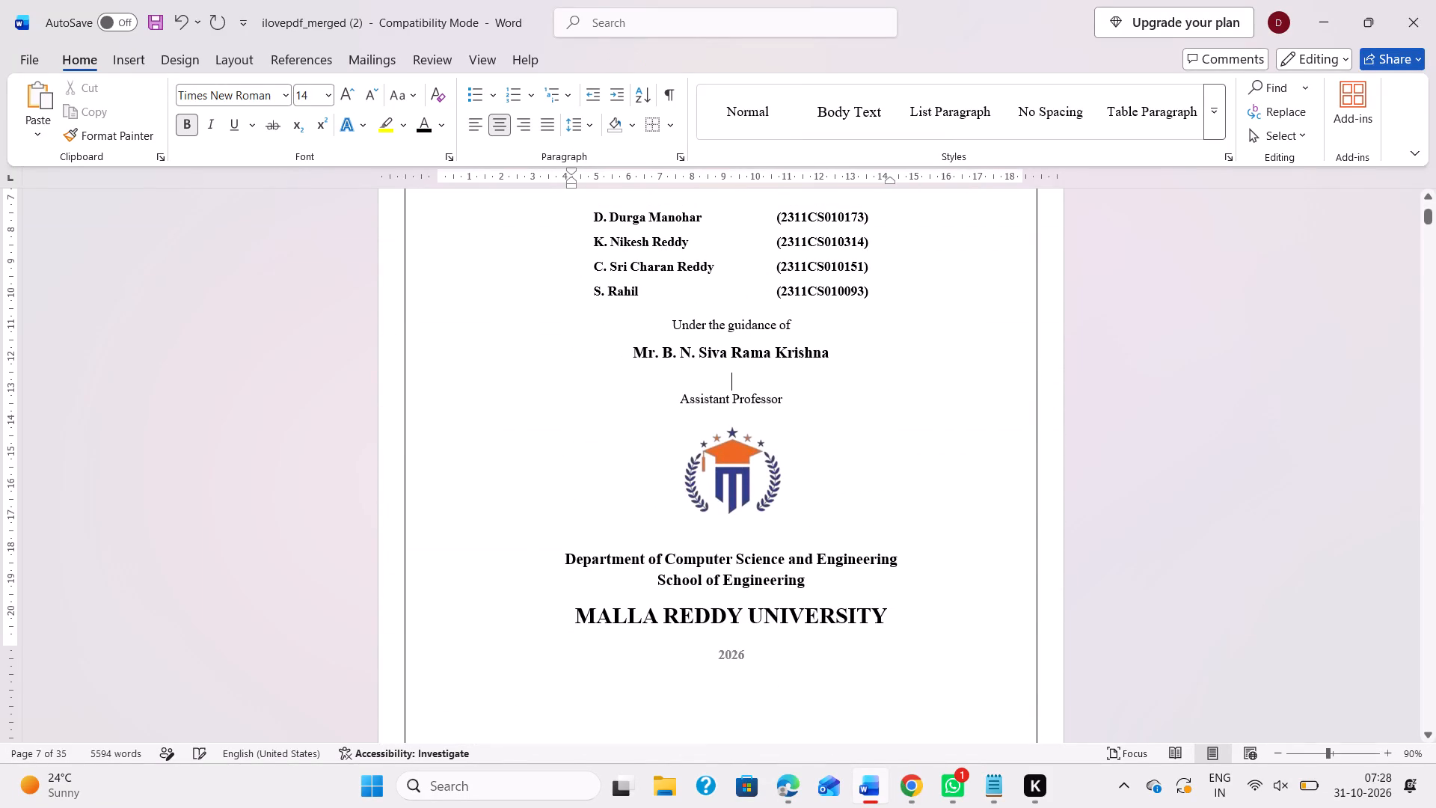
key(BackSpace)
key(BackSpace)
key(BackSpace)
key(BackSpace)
Insert one blank line above the VAIDYA SAHAY AI title on the first cover page.
scroll(729, 423, up, 2)
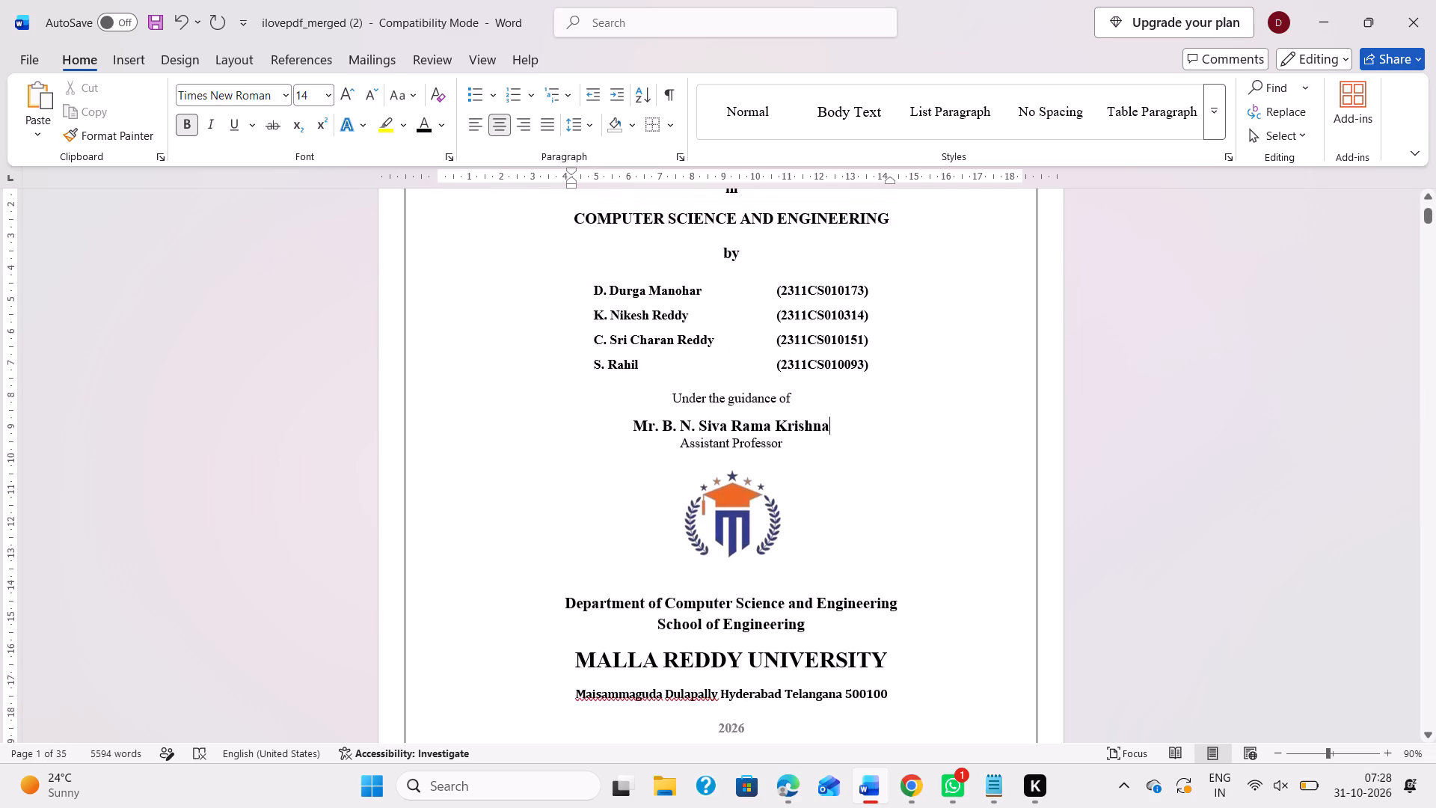
scroll(729, 423, up, 2)
scroll(729, 423, down, 5)
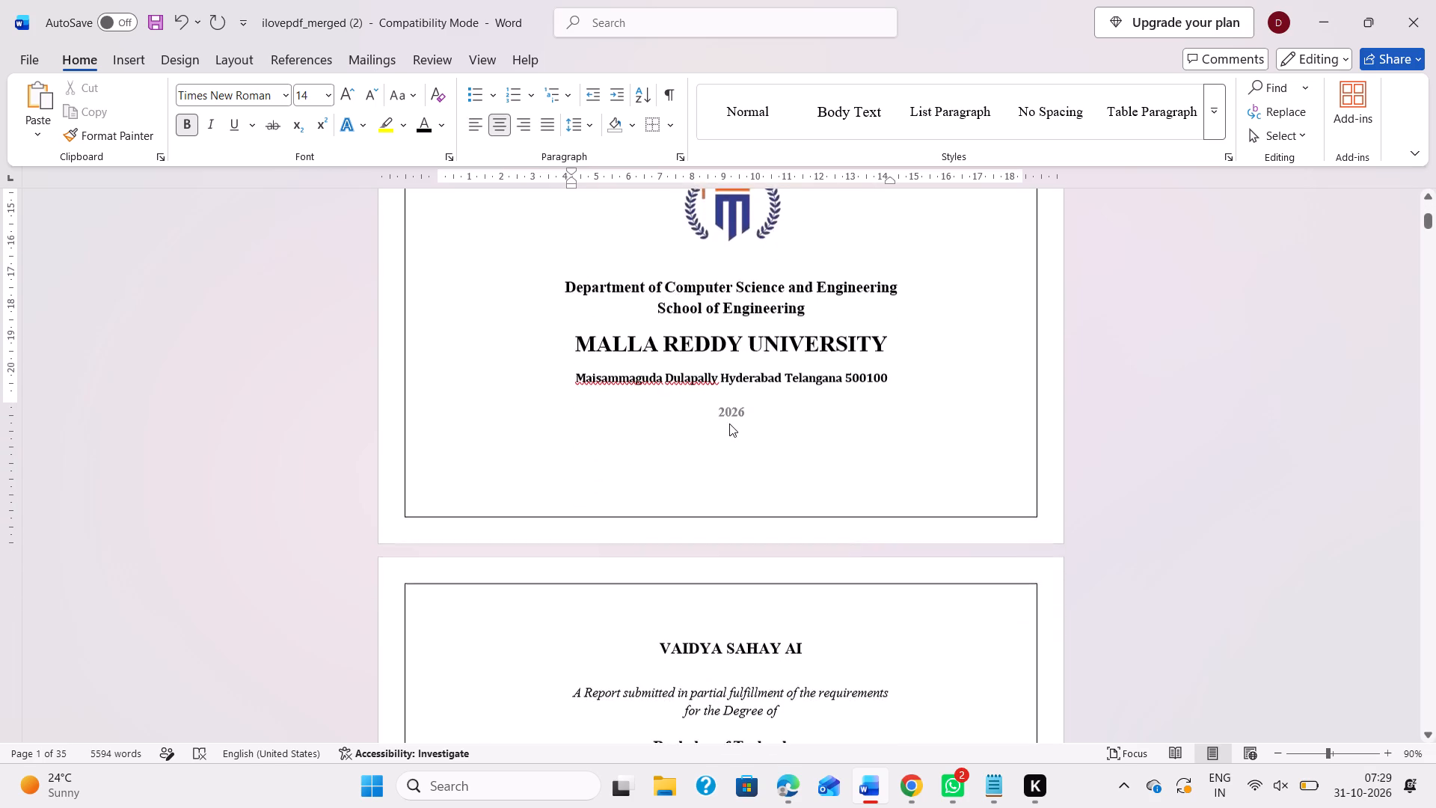
scroll(729, 423, up, 3)
click(692, 256)
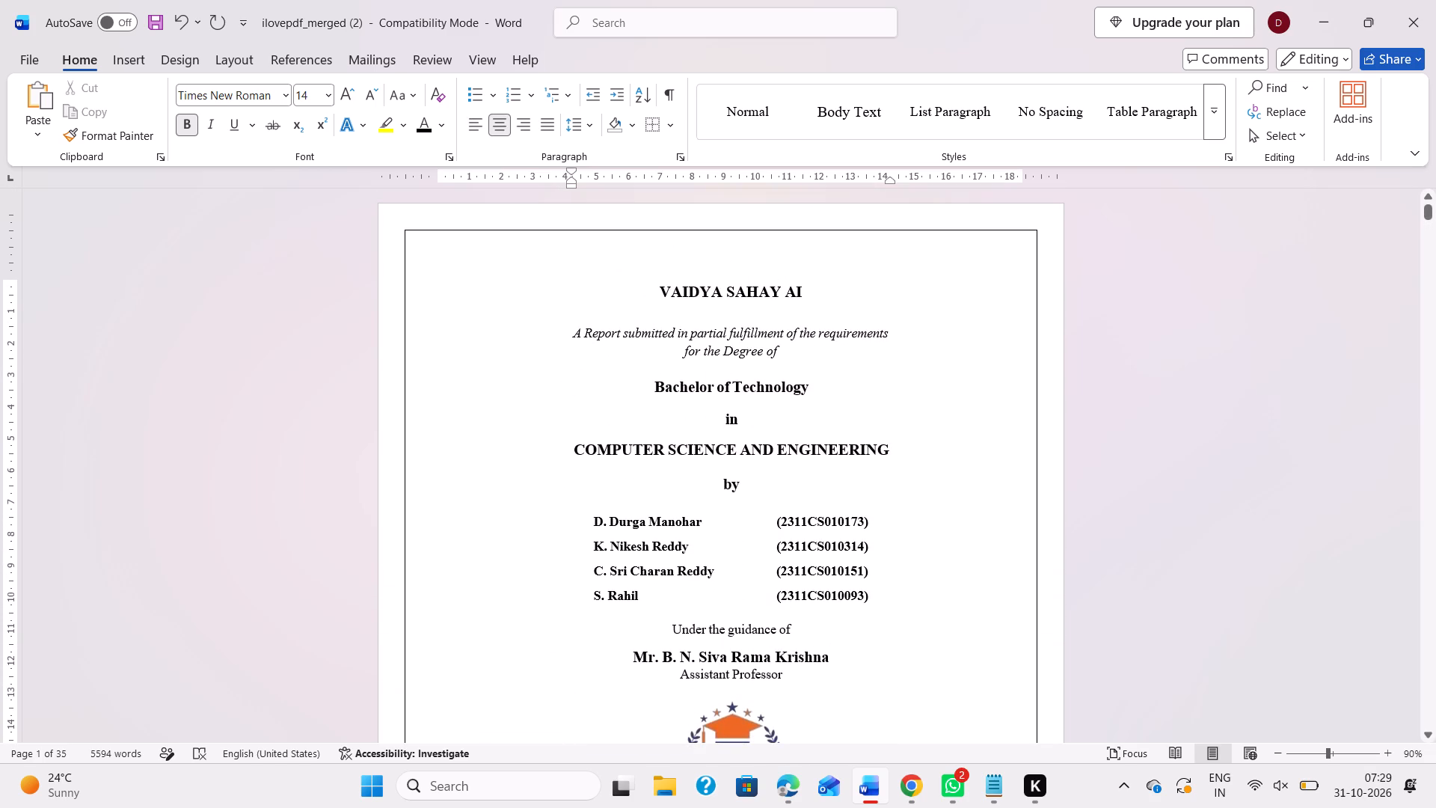
click(657, 287)
key(Return)
scroll(657, 287, down, 3)
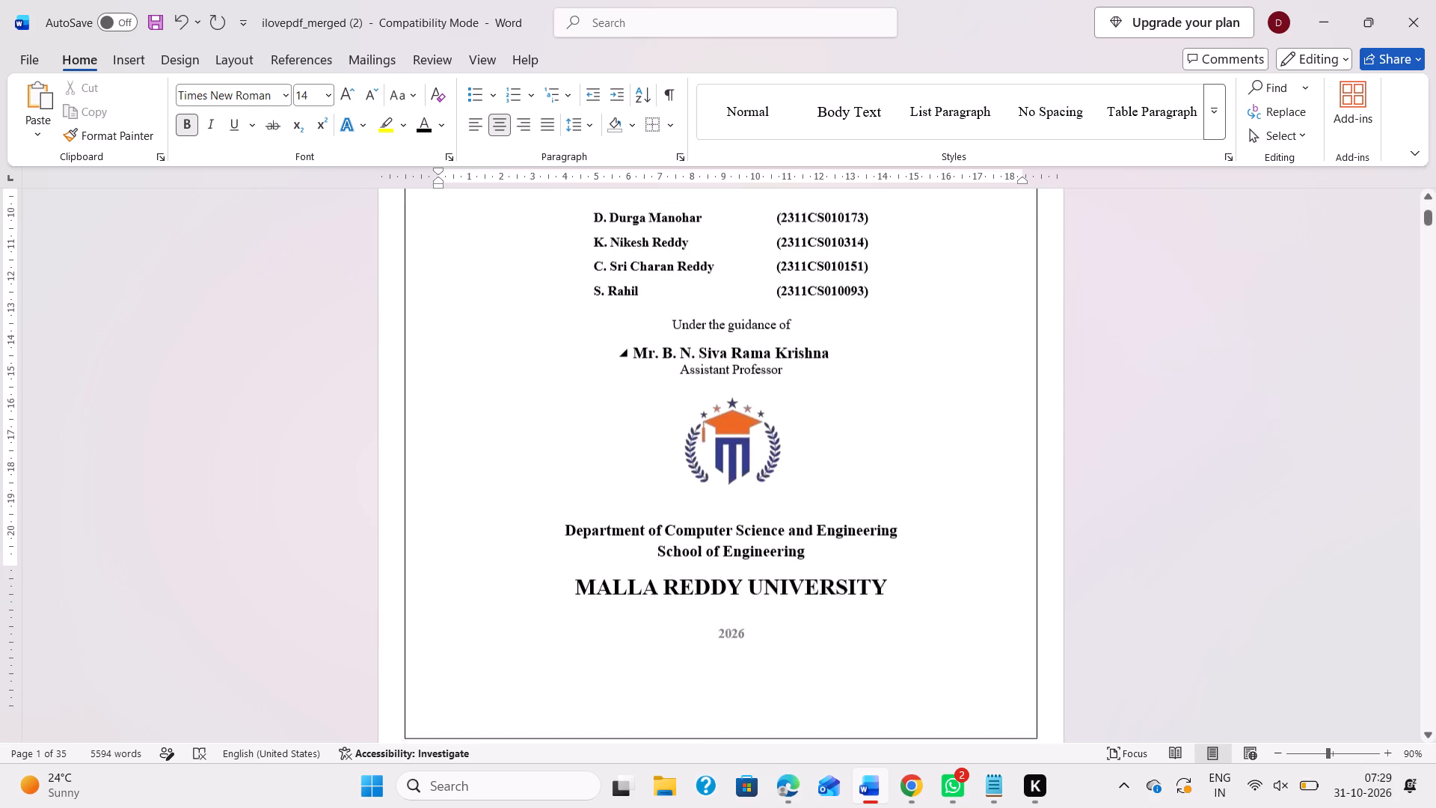
scroll(715, 328, up, 2)
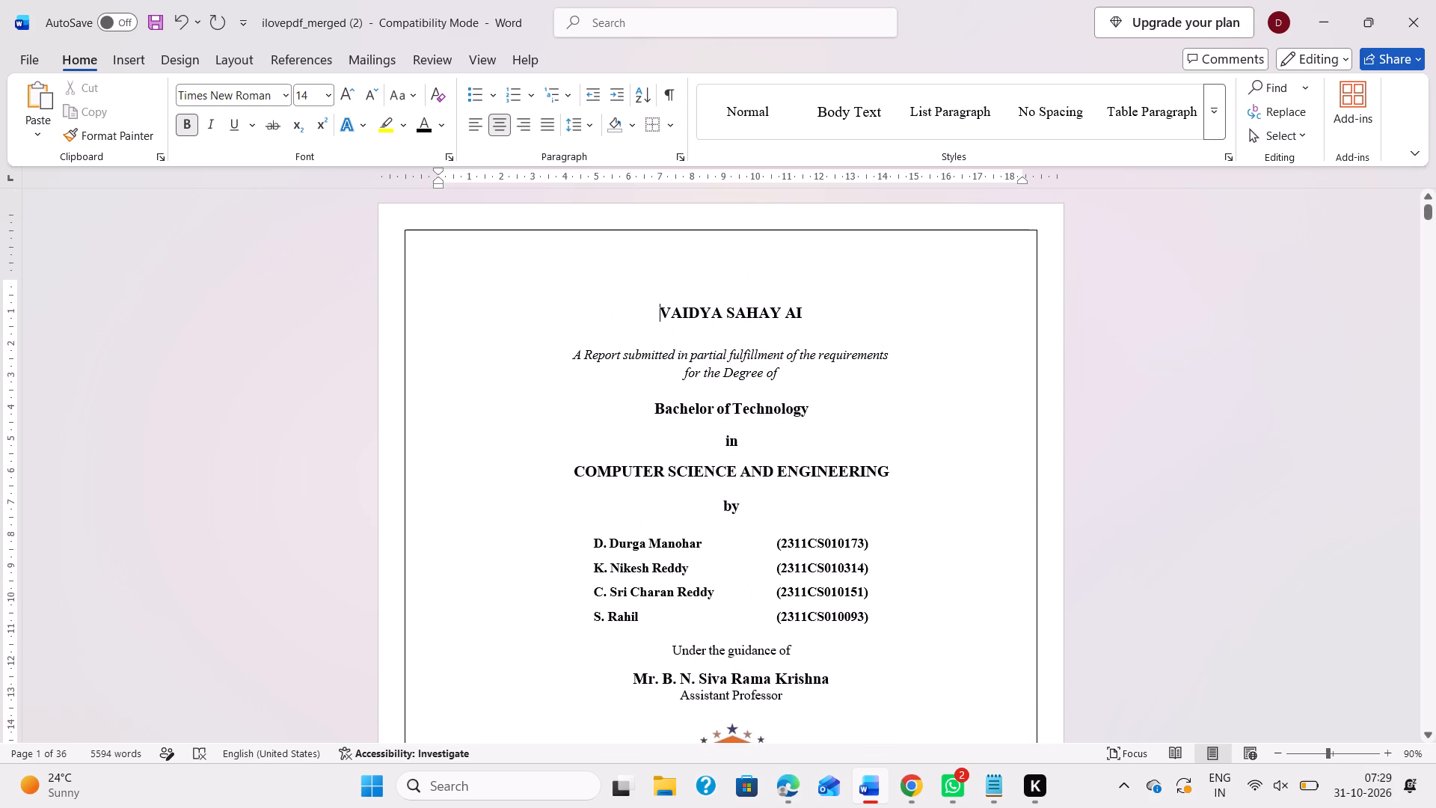
key(Return)
key(BackSpace)
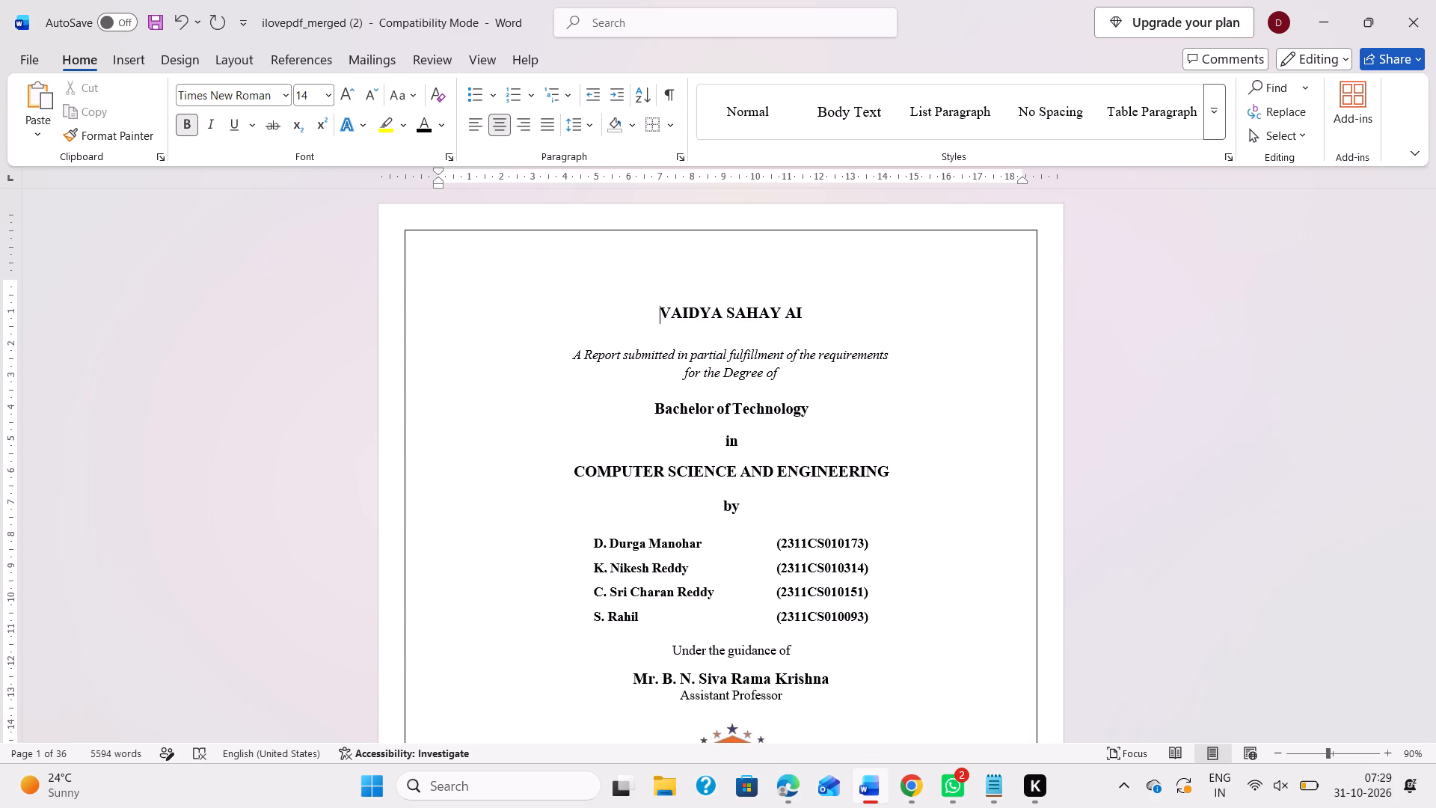
Copy the university address line at the top of the second page and delete it from there.
scroll(715, 328, down, 3)
scroll(701, 402, up, 1)
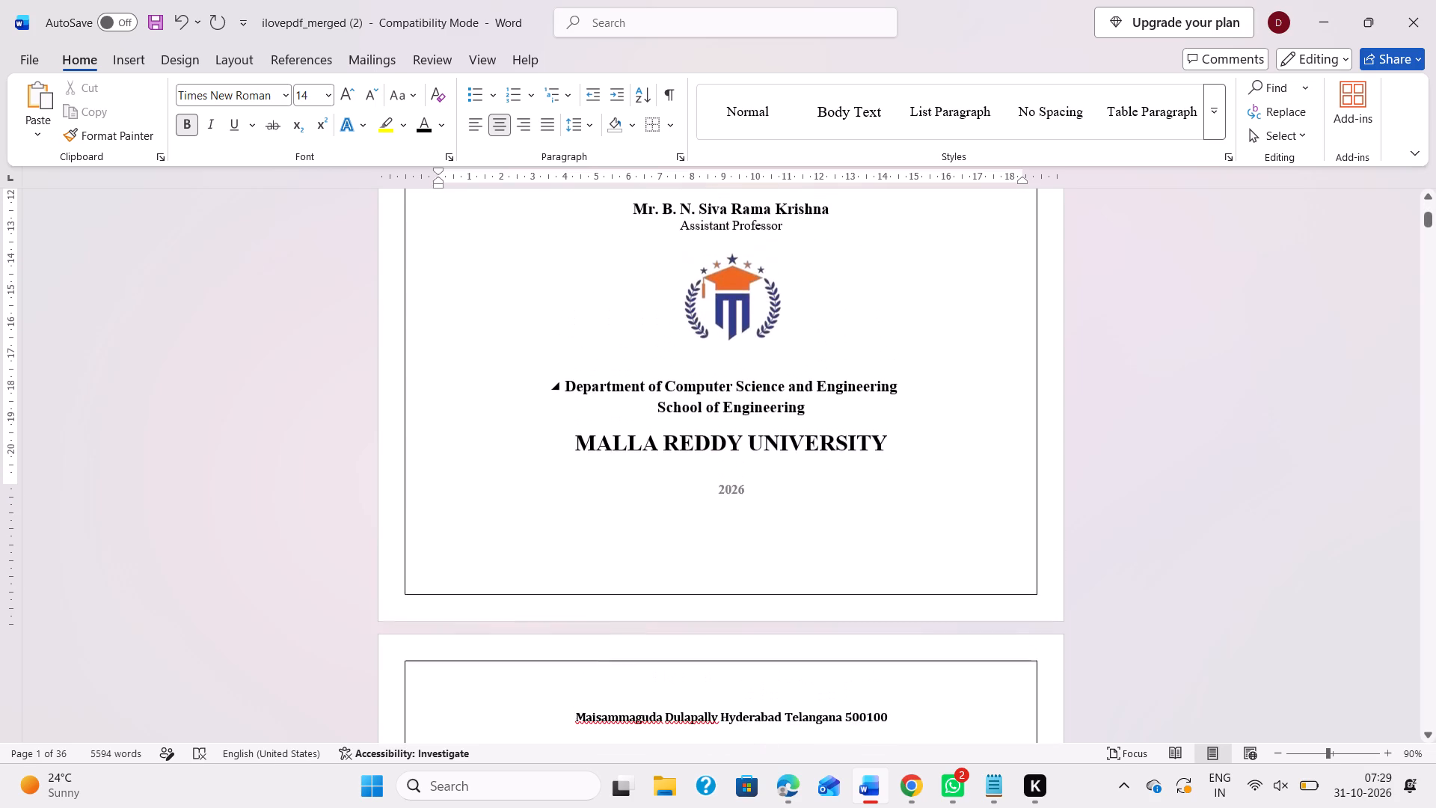
scroll(689, 462, up, 2)
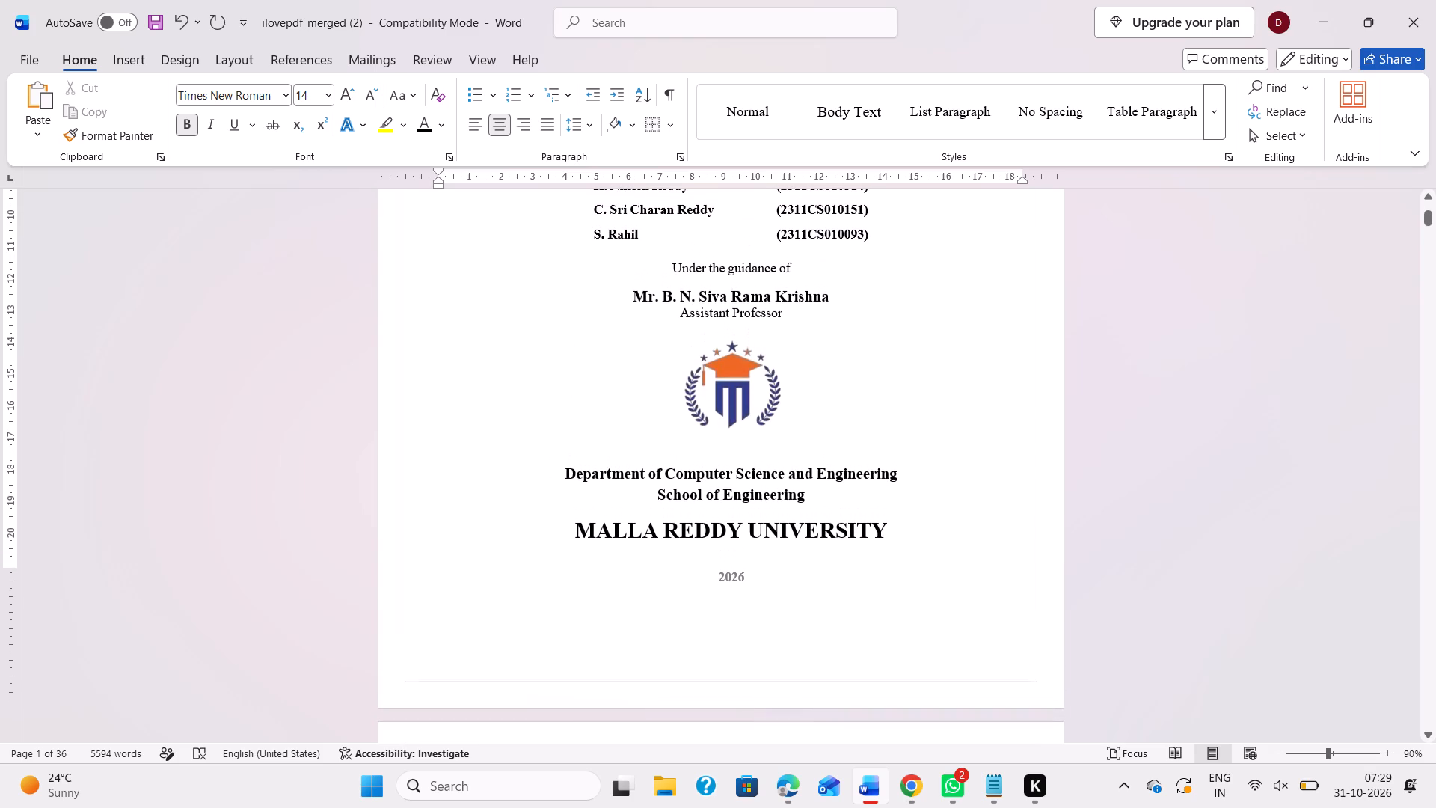
click(892, 532)
scroll(892, 532, up, 2)
scroll(892, 532, down, 3)
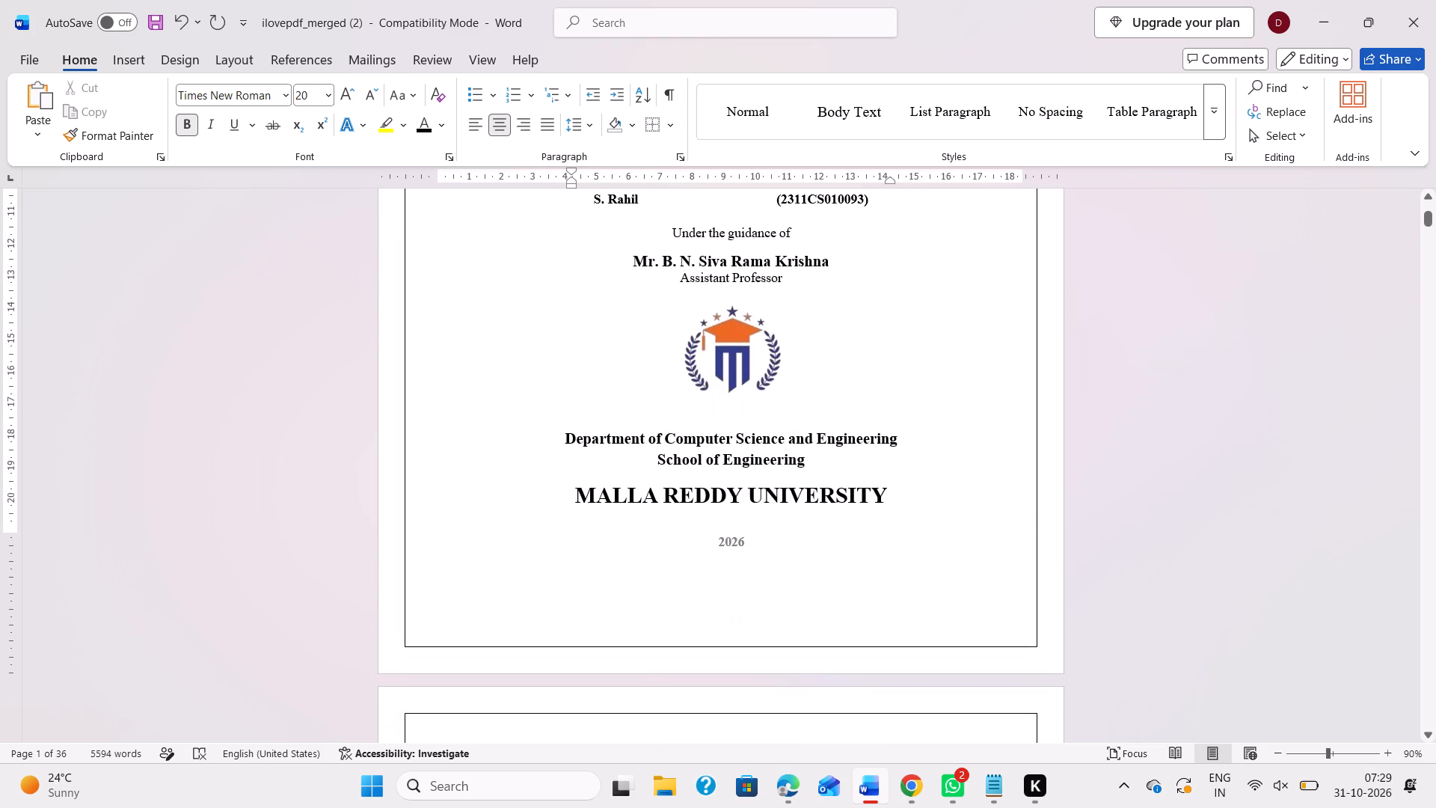
scroll(851, 509, down, 5)
scroll(851, 509, up, 3)
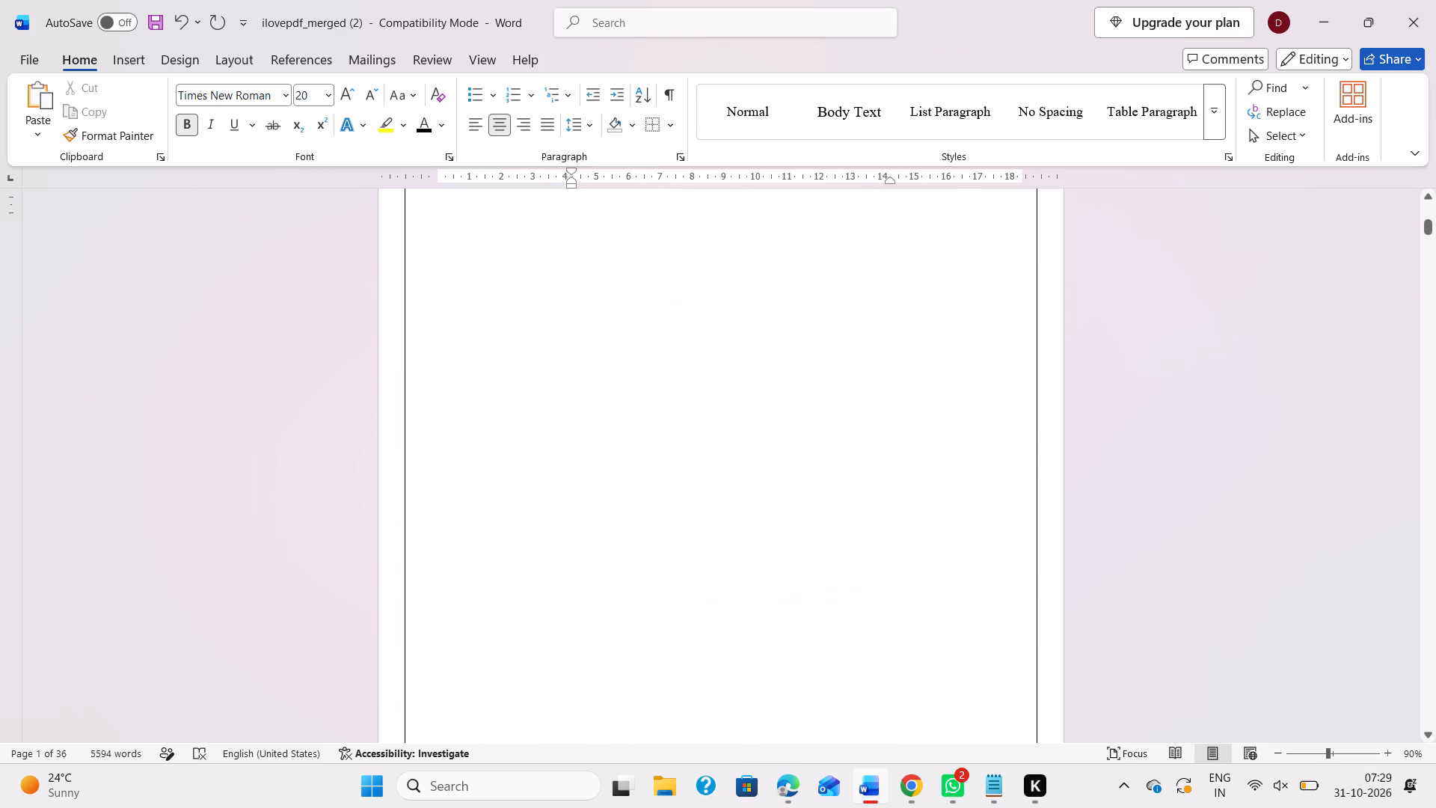
scroll(851, 509, up, 1)
drag(571, 649, 909, 644)
key(ctrl+c)
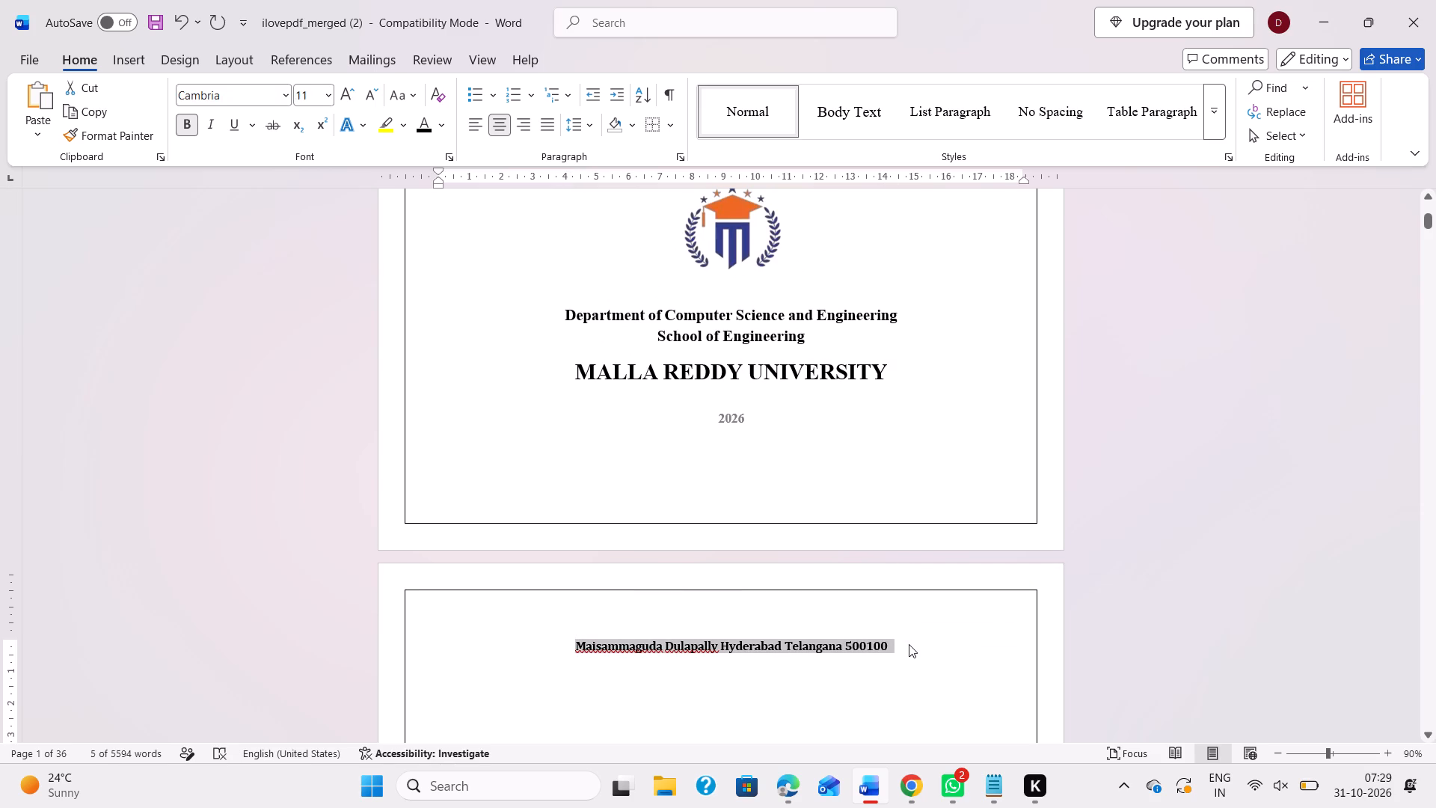
key(BackSpace)
Review the pages from the first cover through the certificate and table of contents to Chapter 1, returning to the covers.
scroll(833, 468, down, 2)
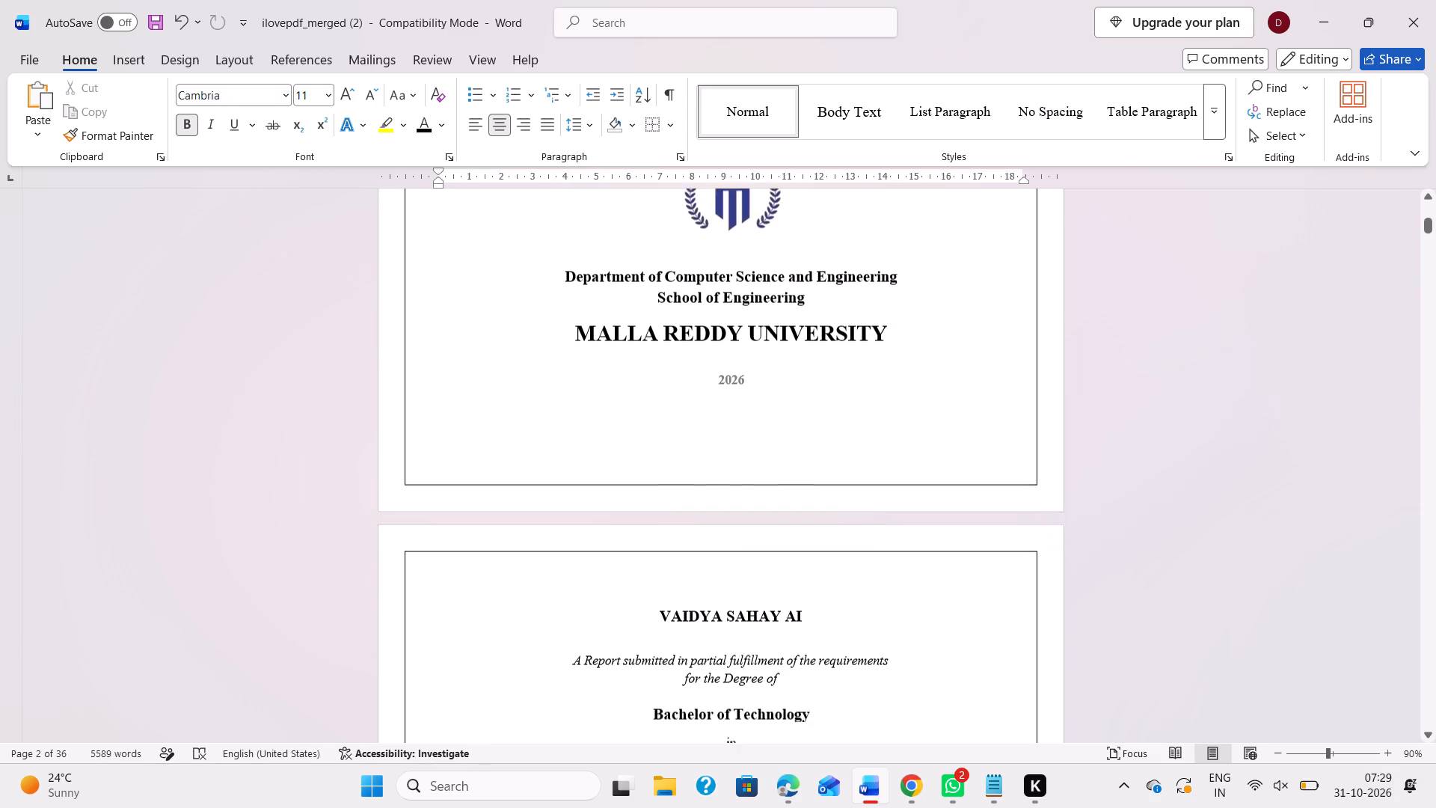
scroll(833, 468, down, 1)
scroll(808, 533, down, 2)
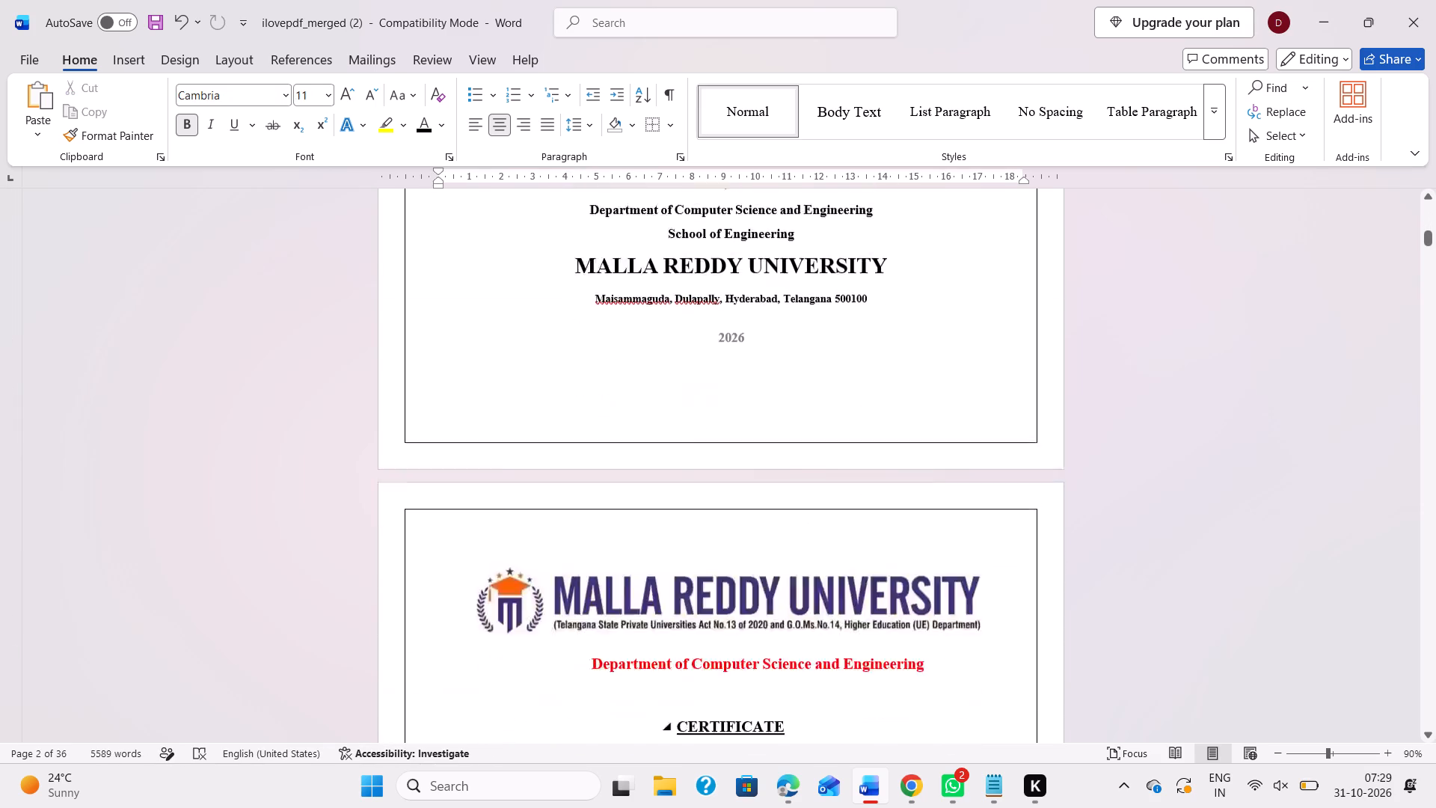
scroll(808, 533, down, 11)
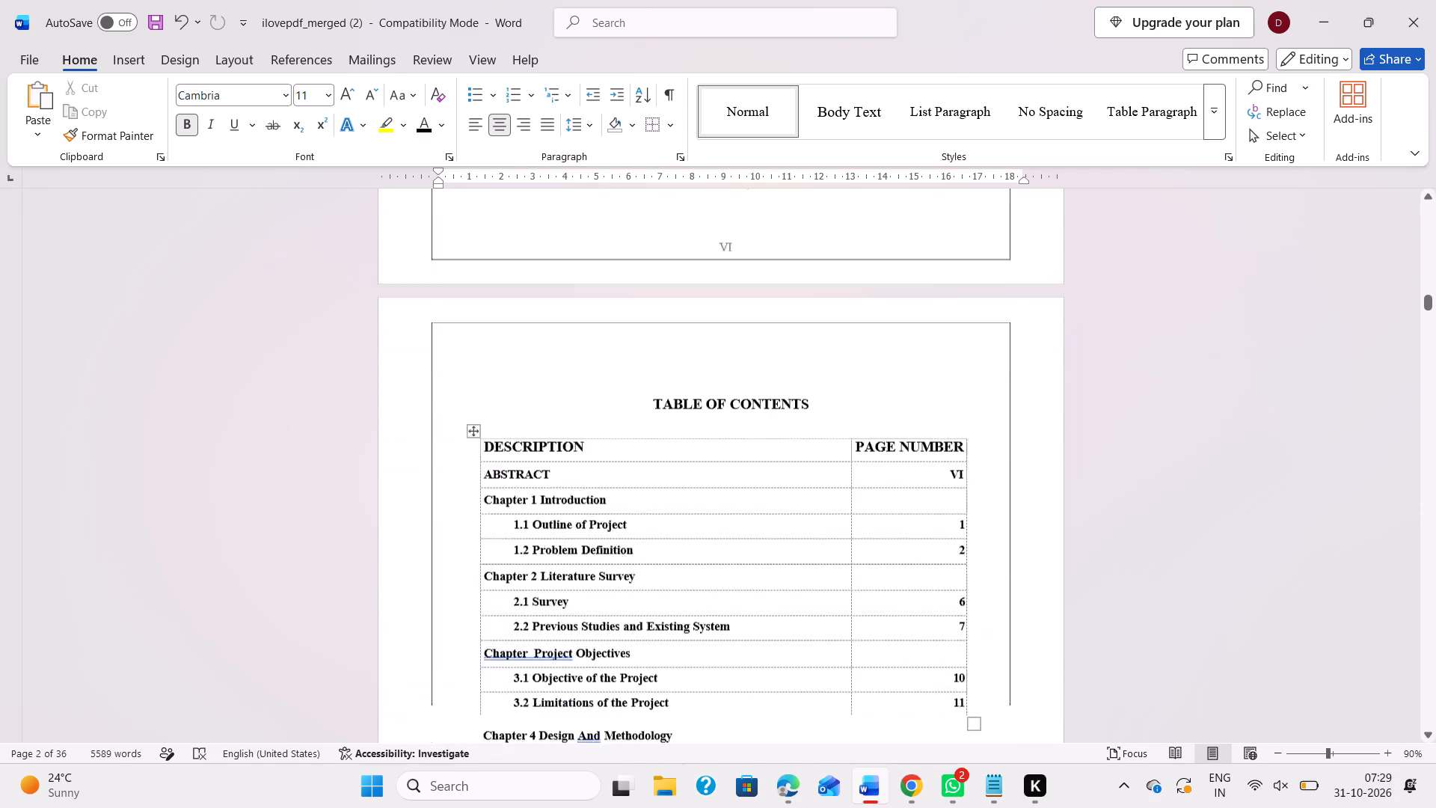
scroll(808, 533, down, 3)
scroll(808, 533, up, 1)
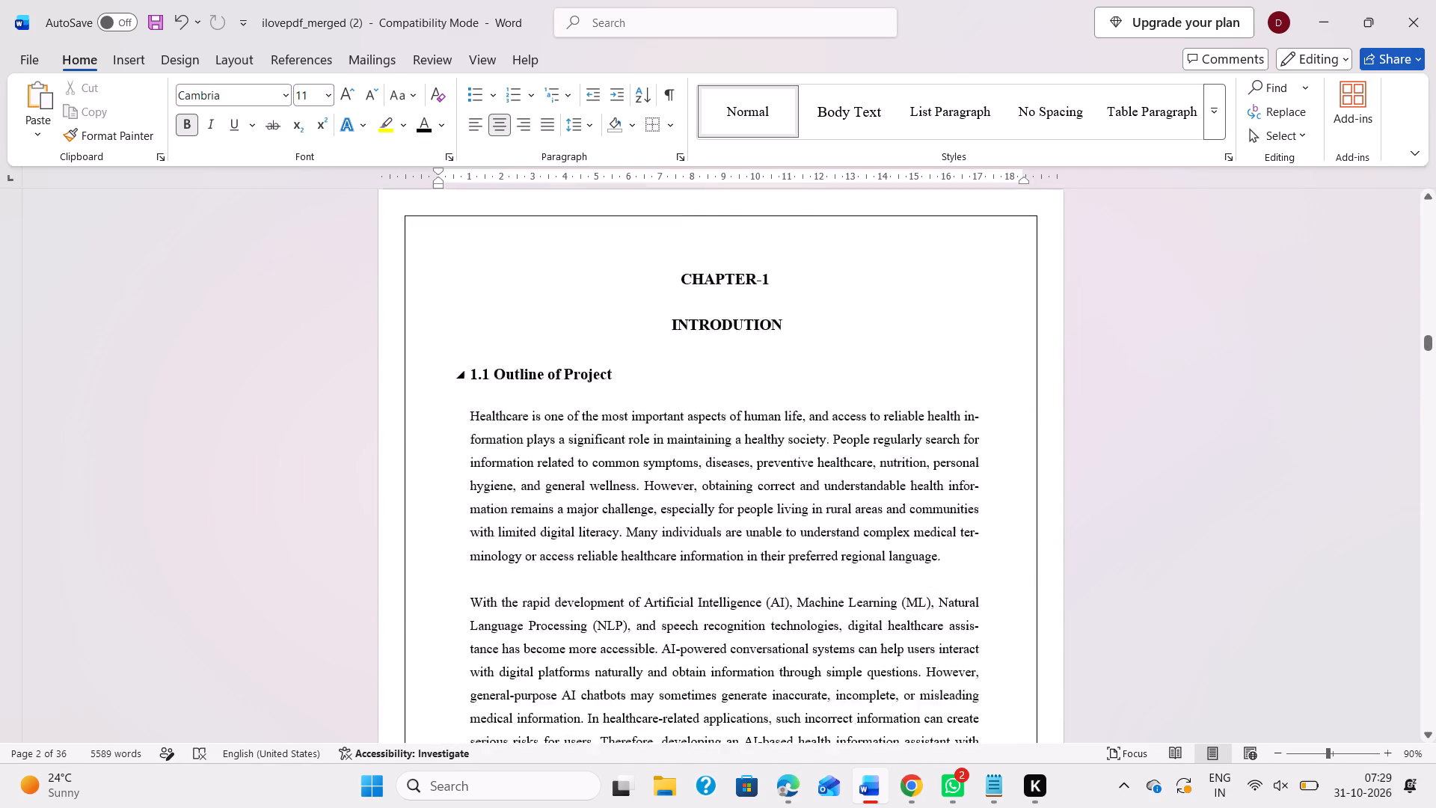
scroll(808, 533, up, 1)
scroll(808, 533, down, 4)
scroll(808, 533, up, 17)
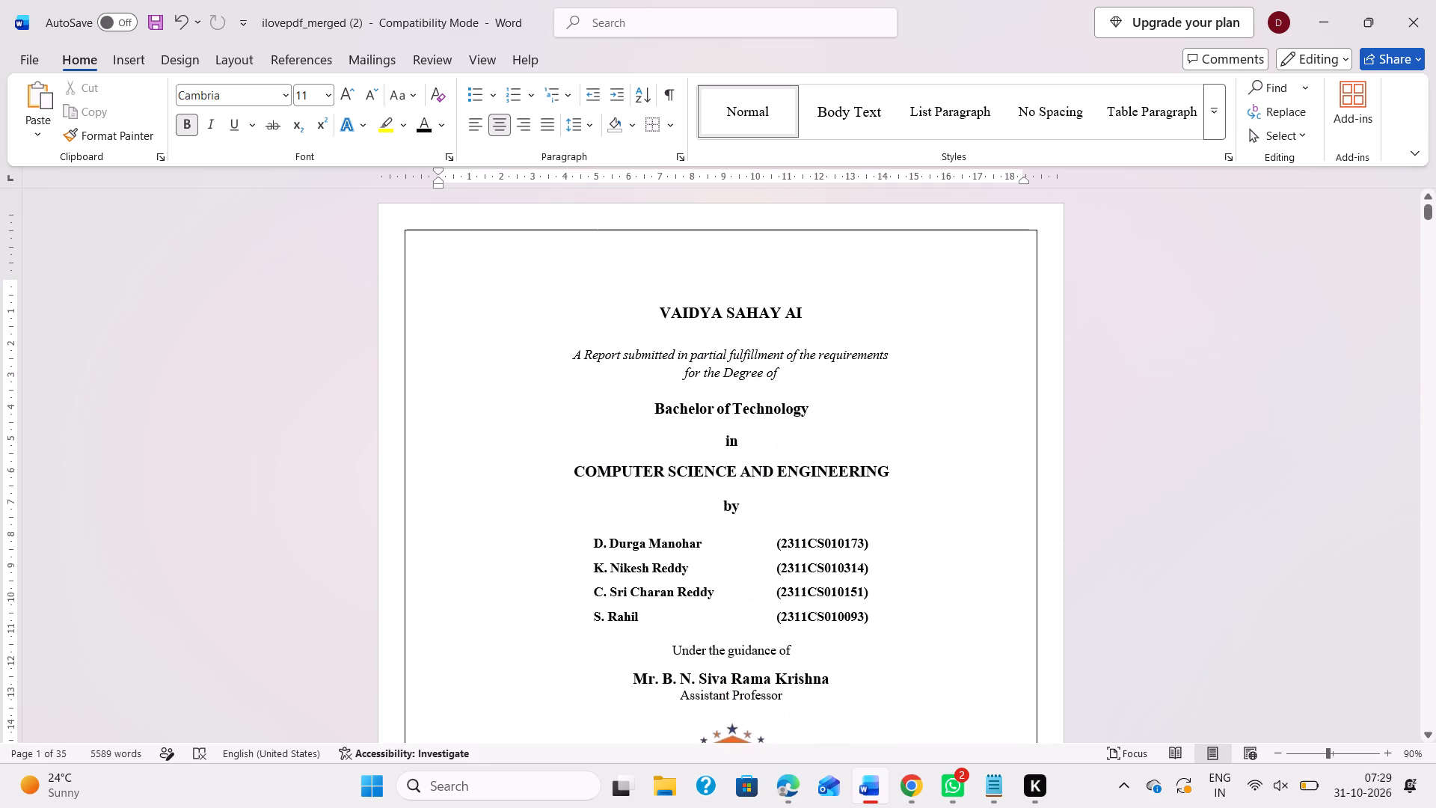
scroll(770, 560, up, 1)
scroll(770, 560, down, 3)
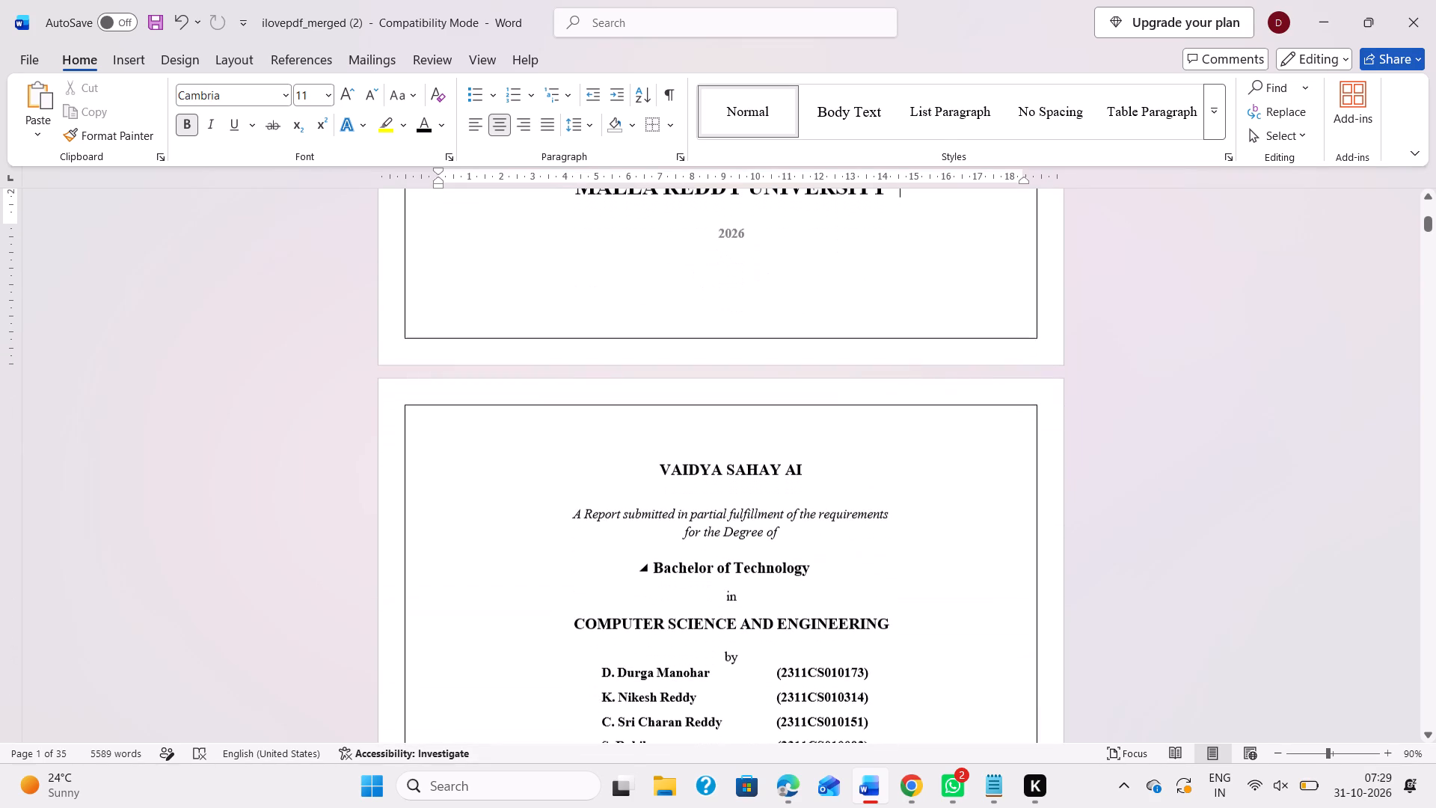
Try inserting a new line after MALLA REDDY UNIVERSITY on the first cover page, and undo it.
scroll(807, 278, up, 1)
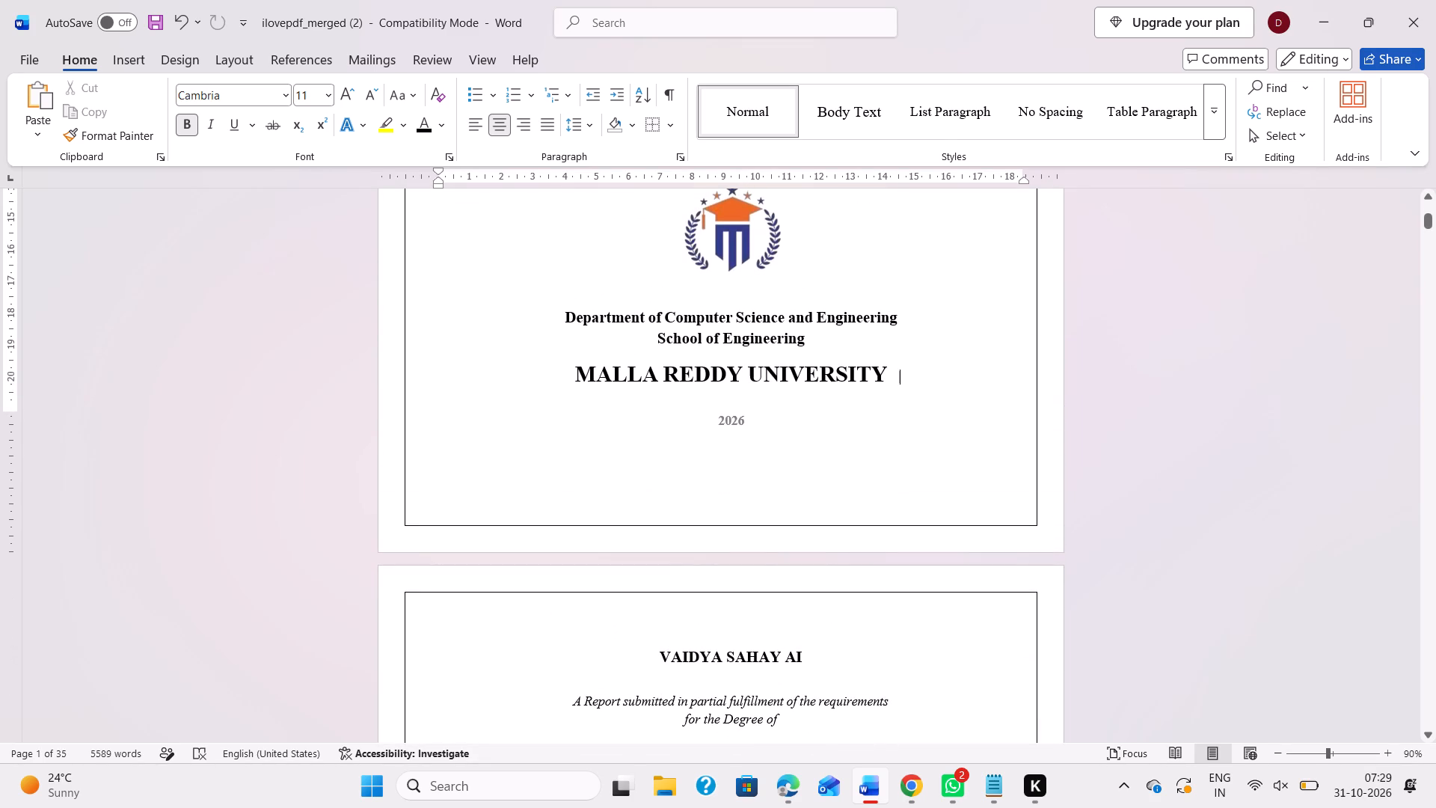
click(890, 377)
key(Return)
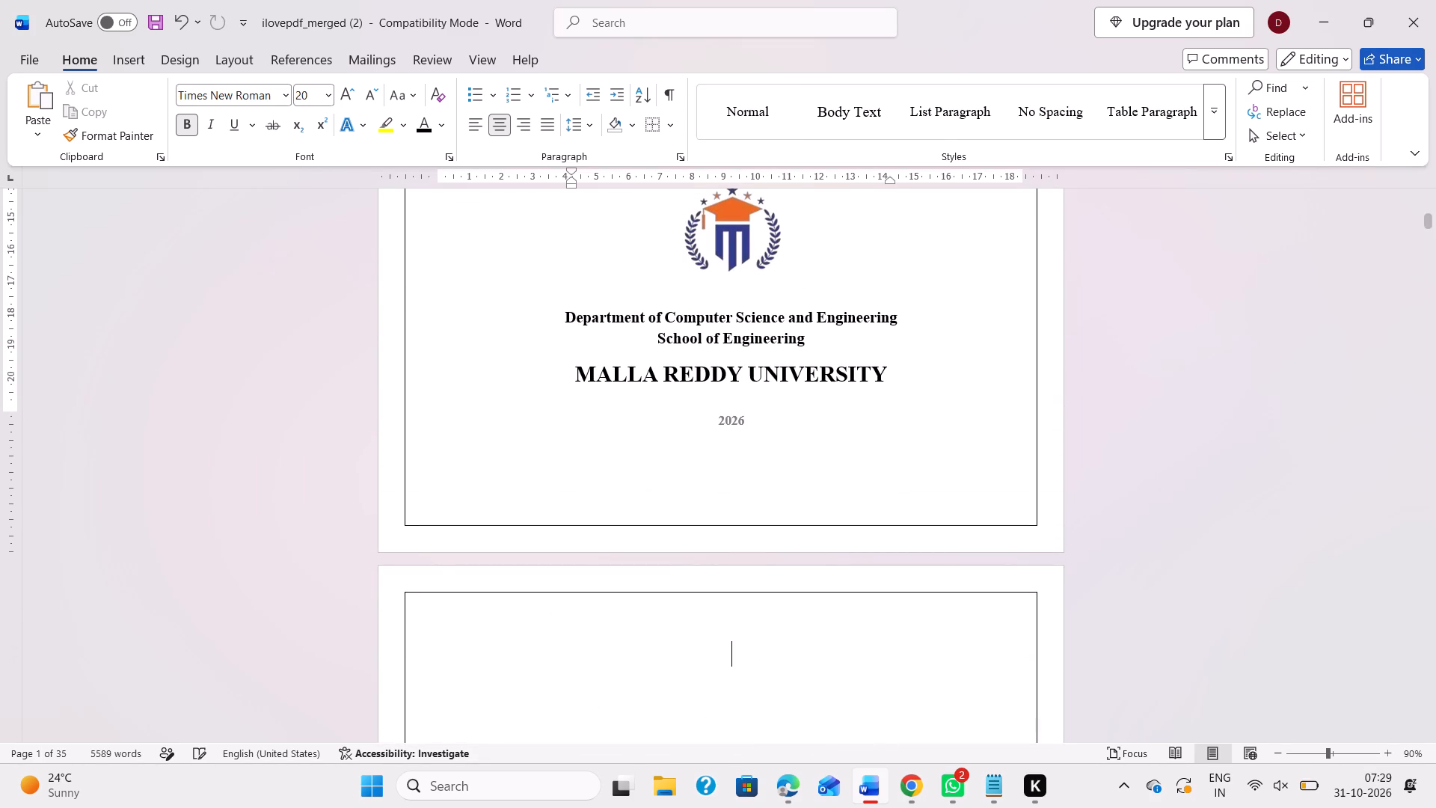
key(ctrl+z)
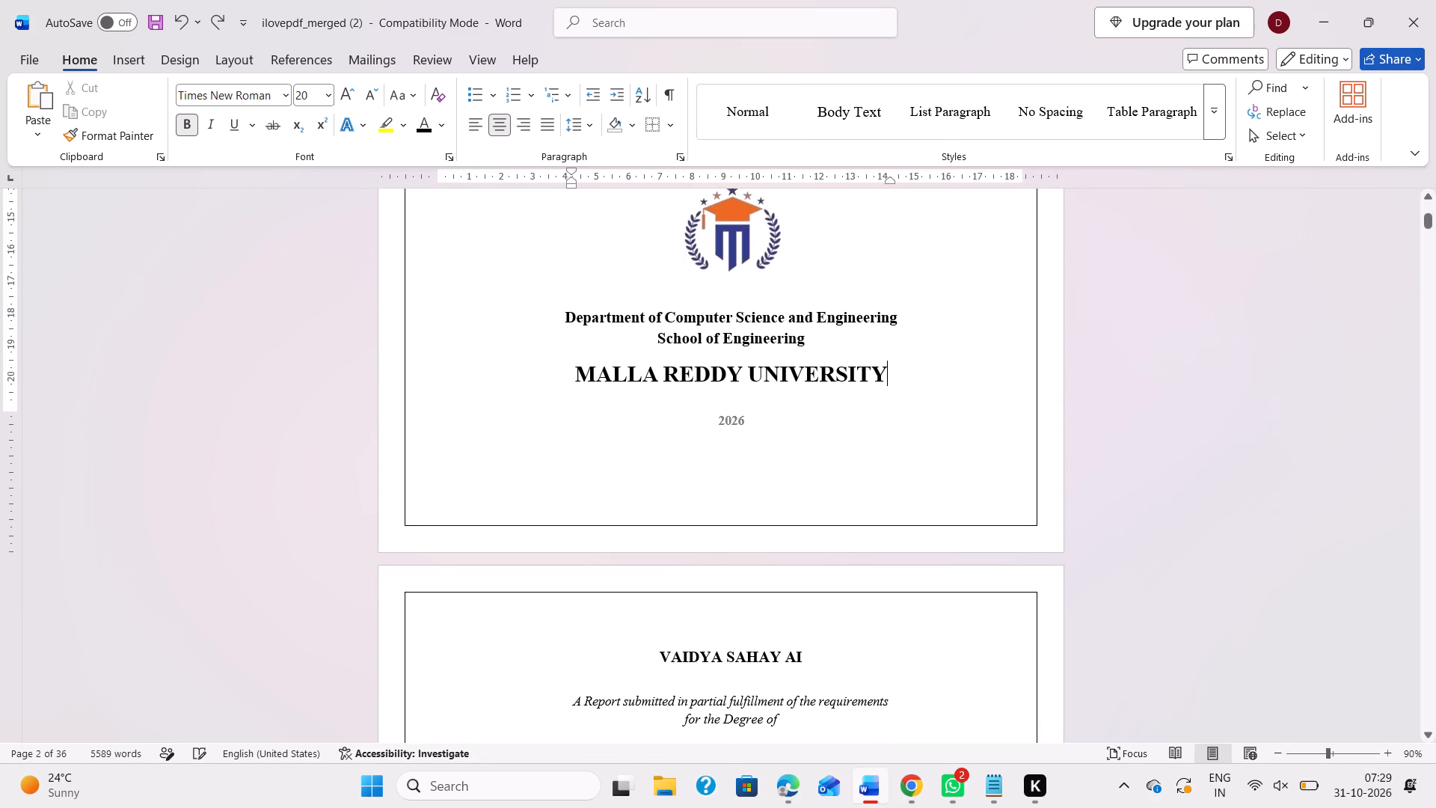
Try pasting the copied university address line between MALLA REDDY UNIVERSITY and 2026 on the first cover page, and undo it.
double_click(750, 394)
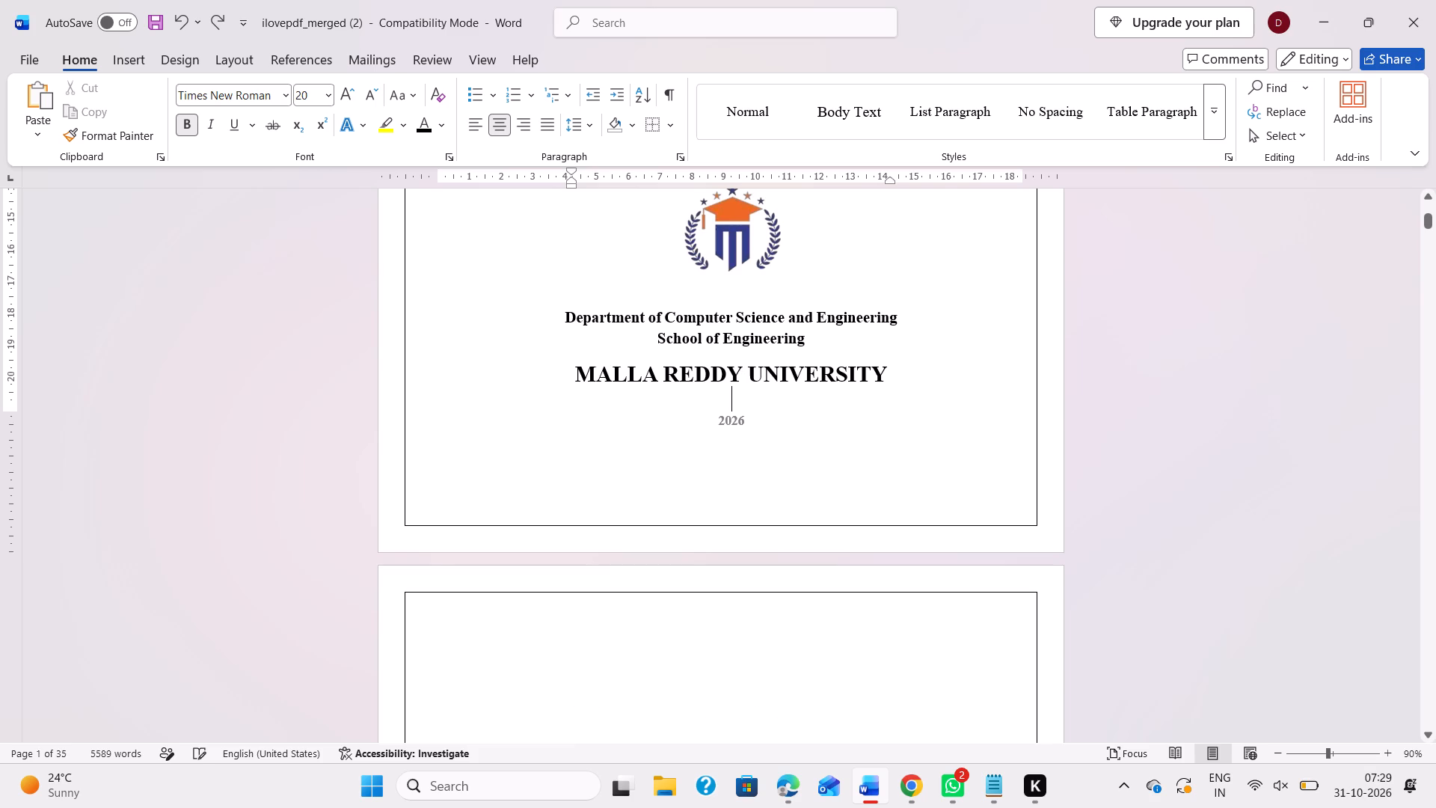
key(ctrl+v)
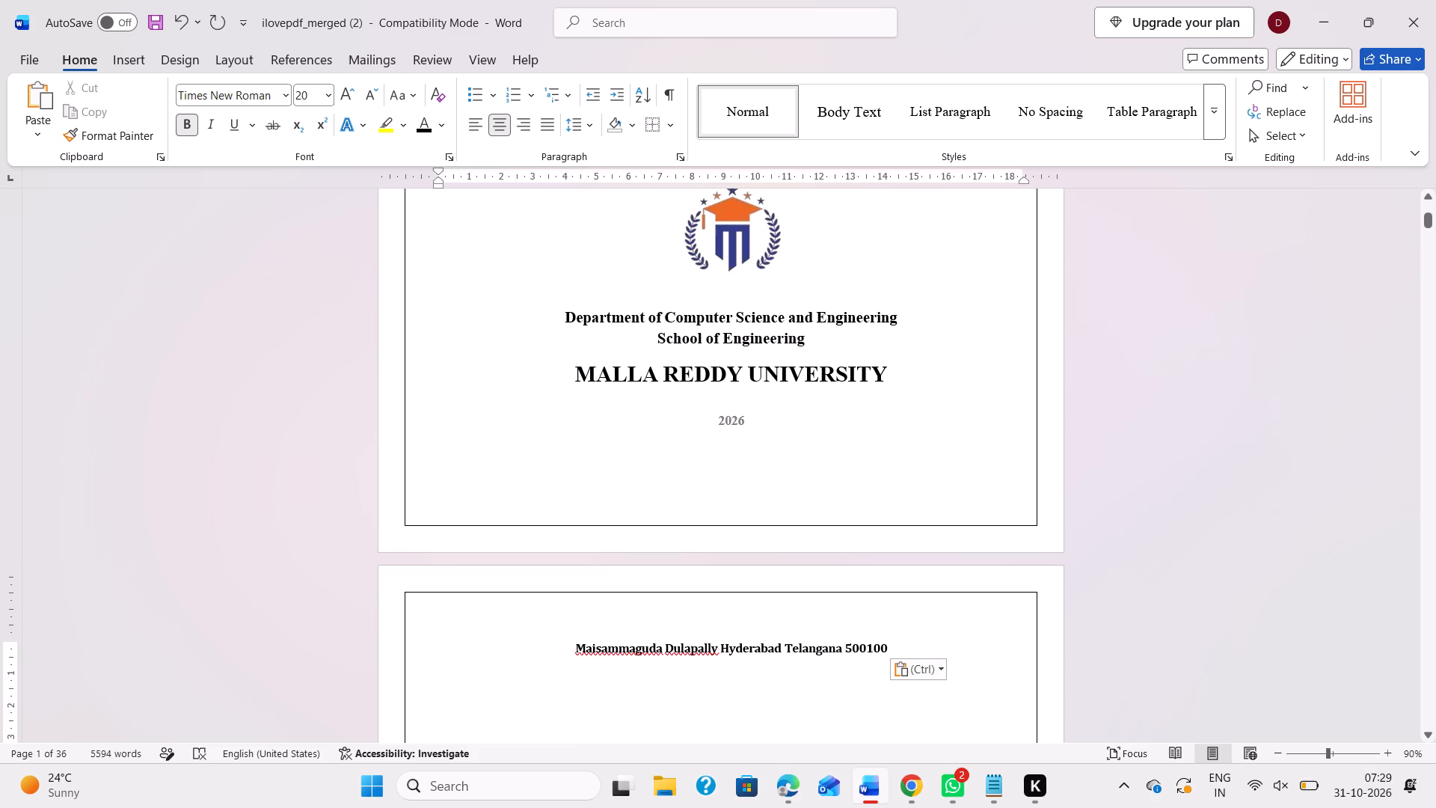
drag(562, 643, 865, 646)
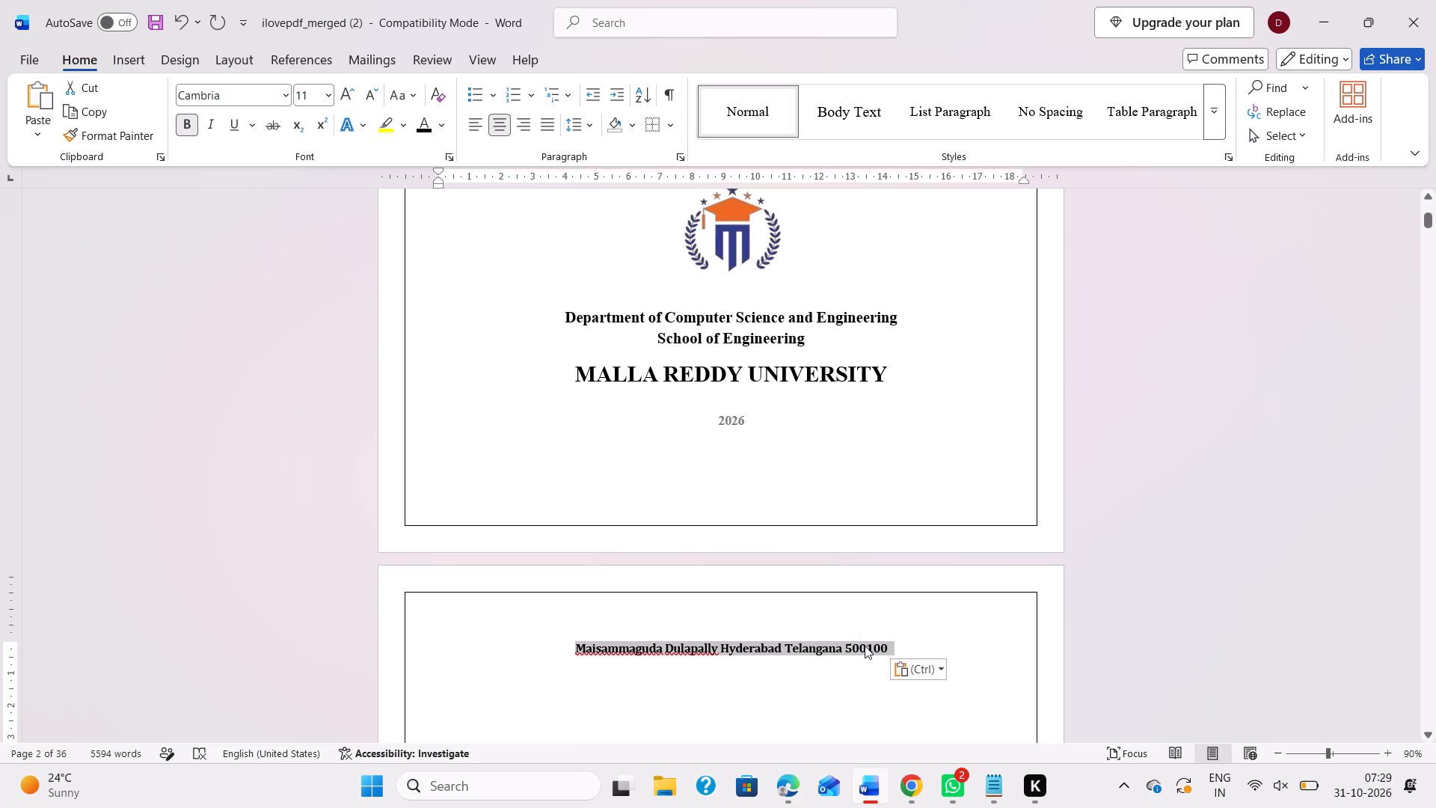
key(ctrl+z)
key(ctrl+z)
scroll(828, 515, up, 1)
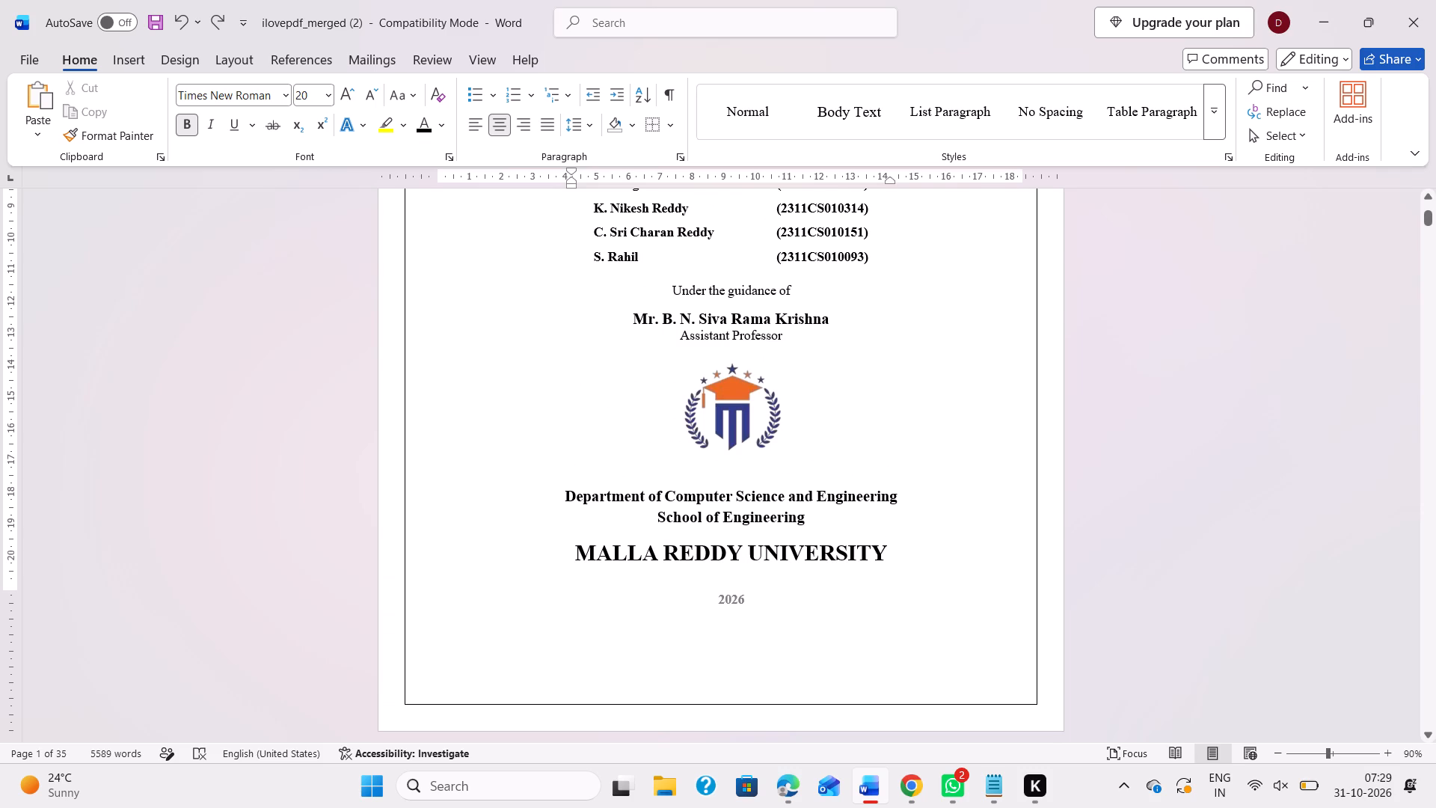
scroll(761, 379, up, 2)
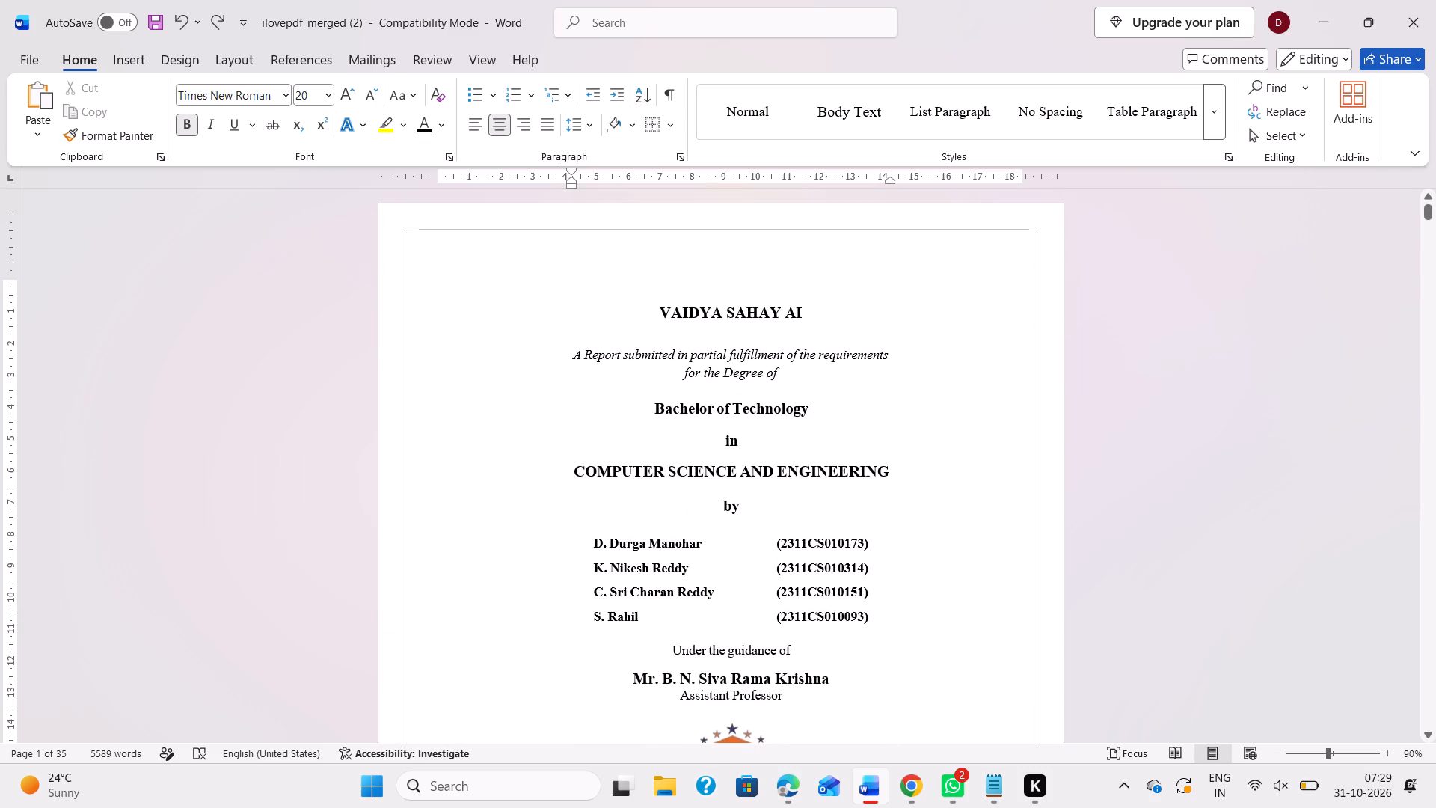
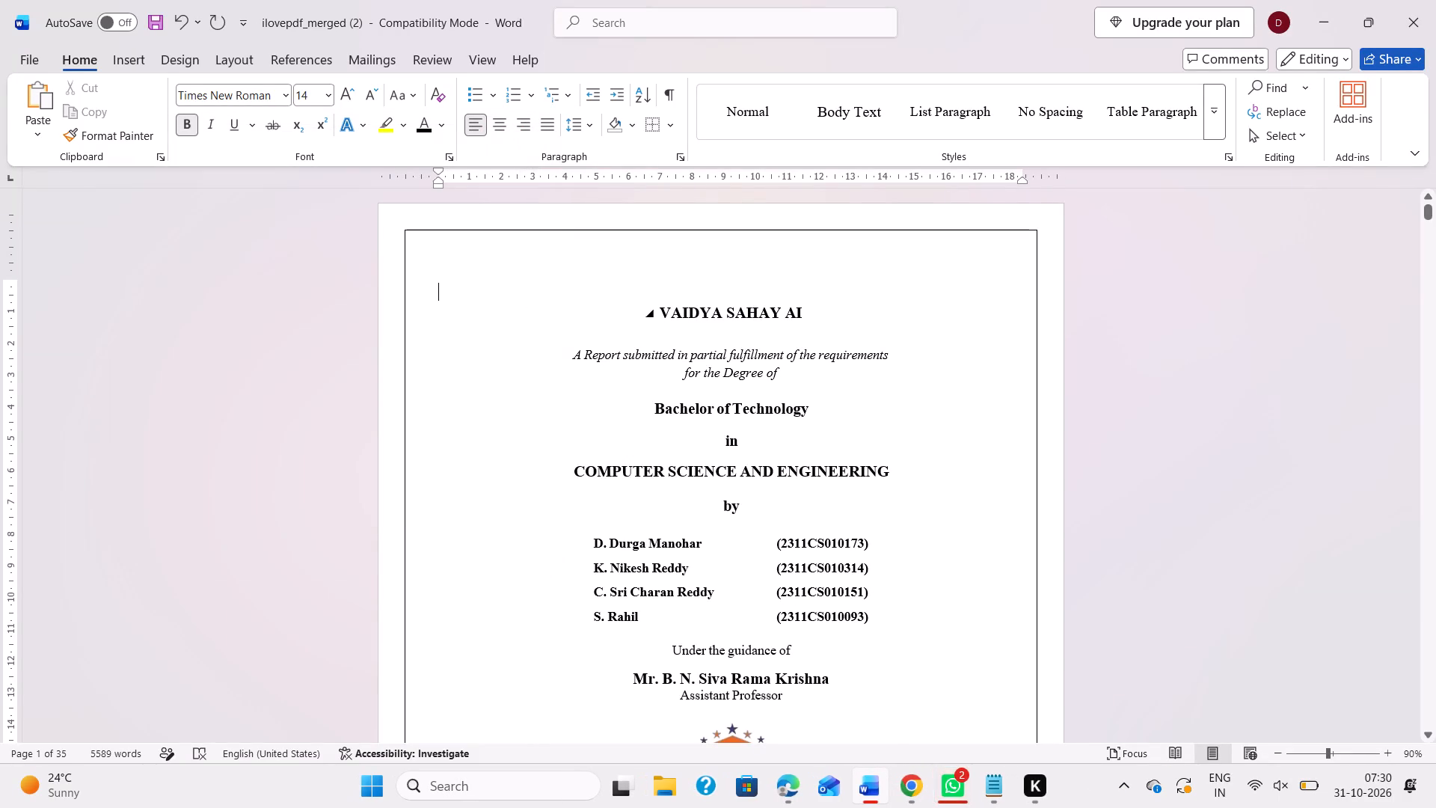
Remove the blank line above the VAIDYA SAHAY AI title on the first cover page.
click(707, 292)
key(BackSpace)
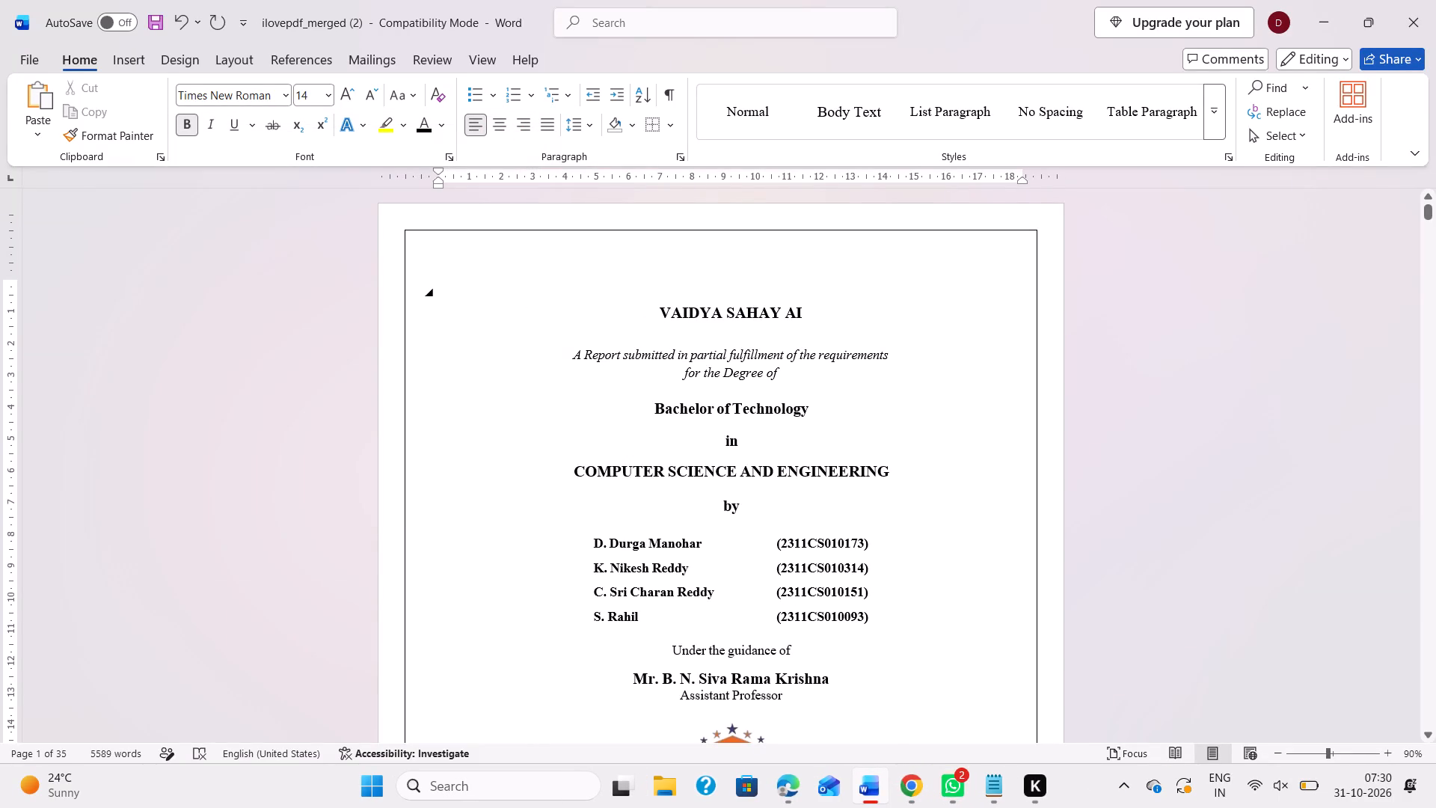
key(Down)
key(BackSpace)
key(BackSpace)
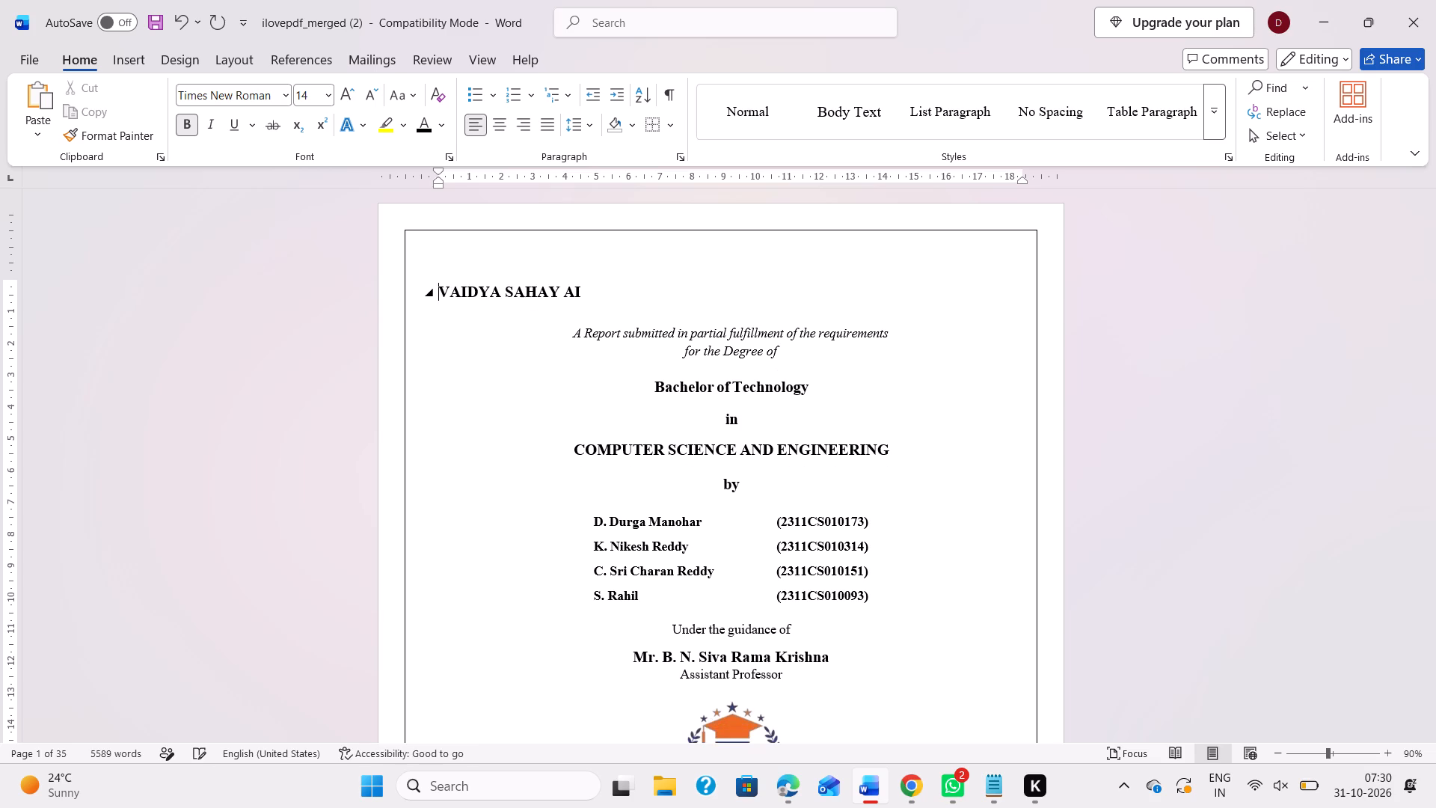
Indent the VAIDYA SAHAY AI title so it sits roughly centred above the report submission text.
key(Tab)
key(Tab)
key(Tab)
key(Tab)
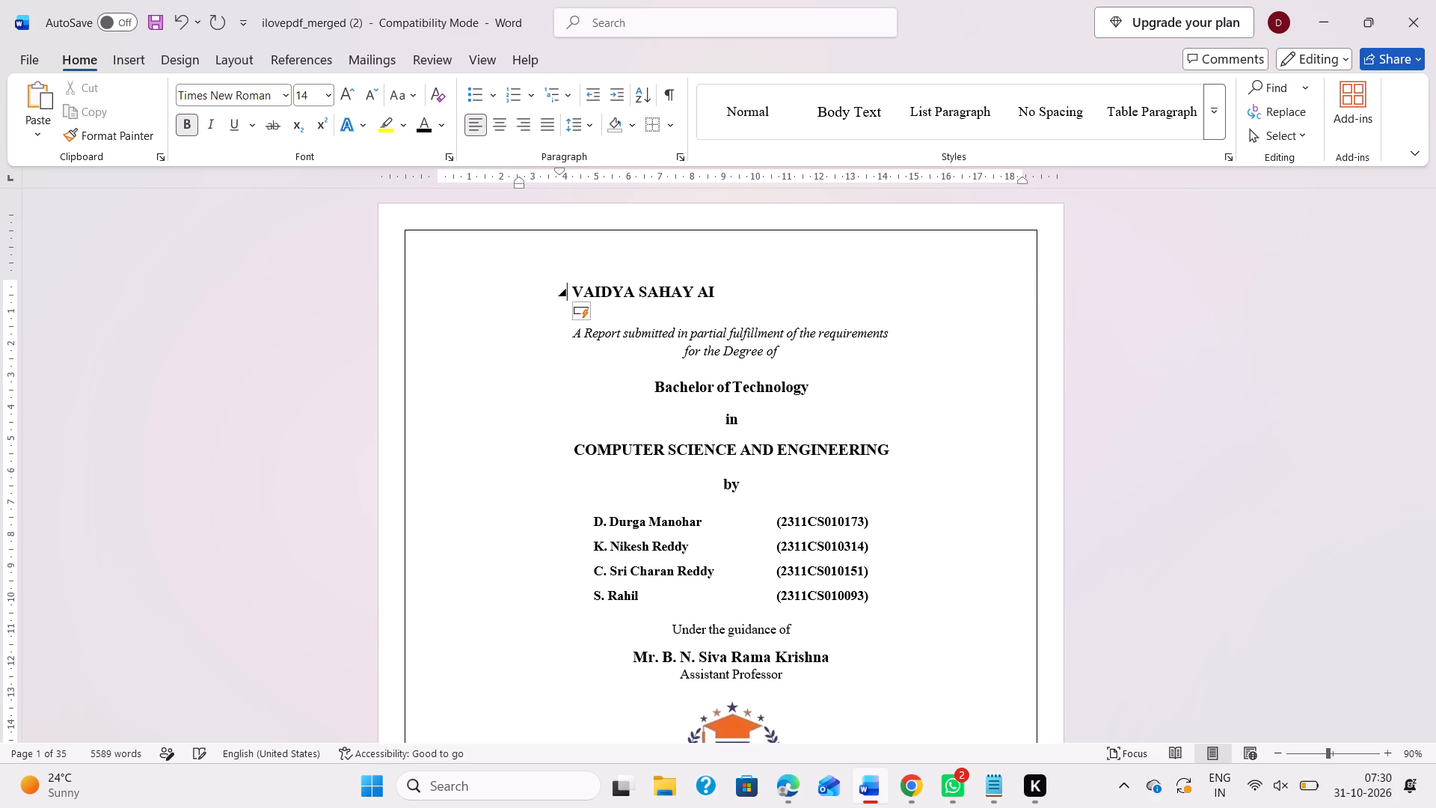
key(Tab)
key(Tab)
key(Tab)
key(Tab)
key(BackSpace)
key(BackSpace)
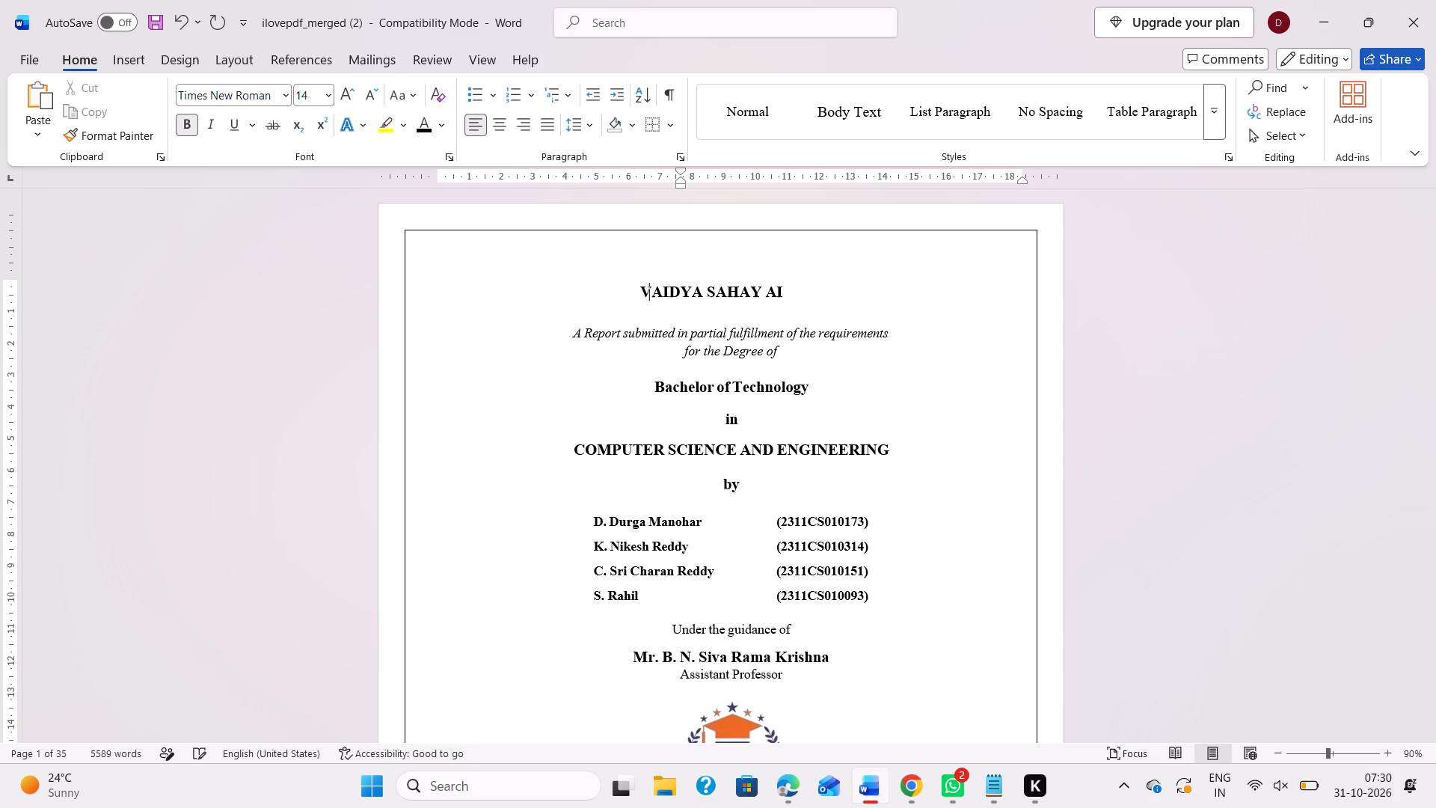
Place the text cursor in the MALLA REDDY UNIVERSITY line near the bottom of the first cover page.
scroll(737, 332, down, 1)
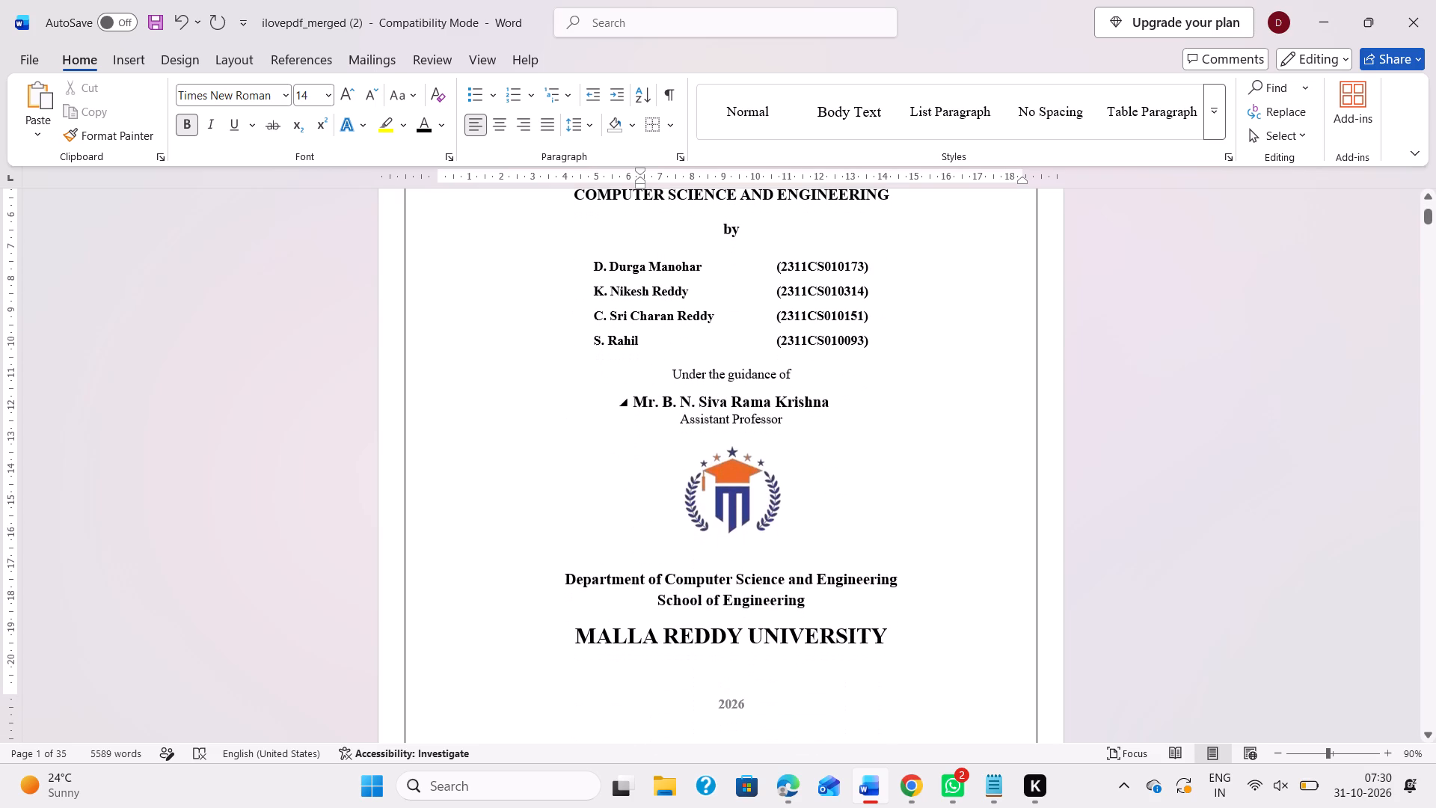
scroll(705, 486, down, 1)
click(718, 626)
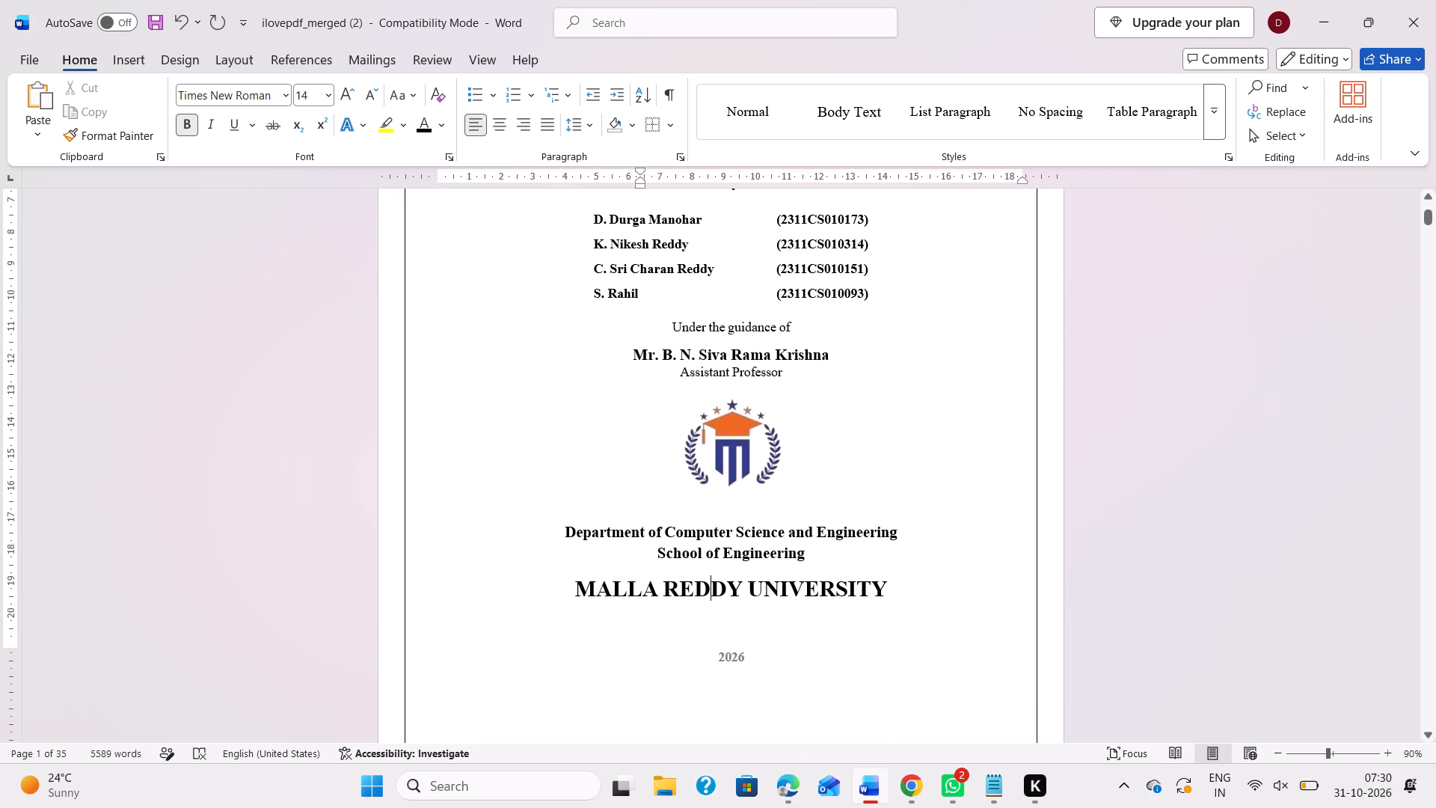
Paste the copied university address line between MALLA REDDY UNIVERSITY and 2026 on the first cover page, removing the extra blank line after it.
click(888, 589)
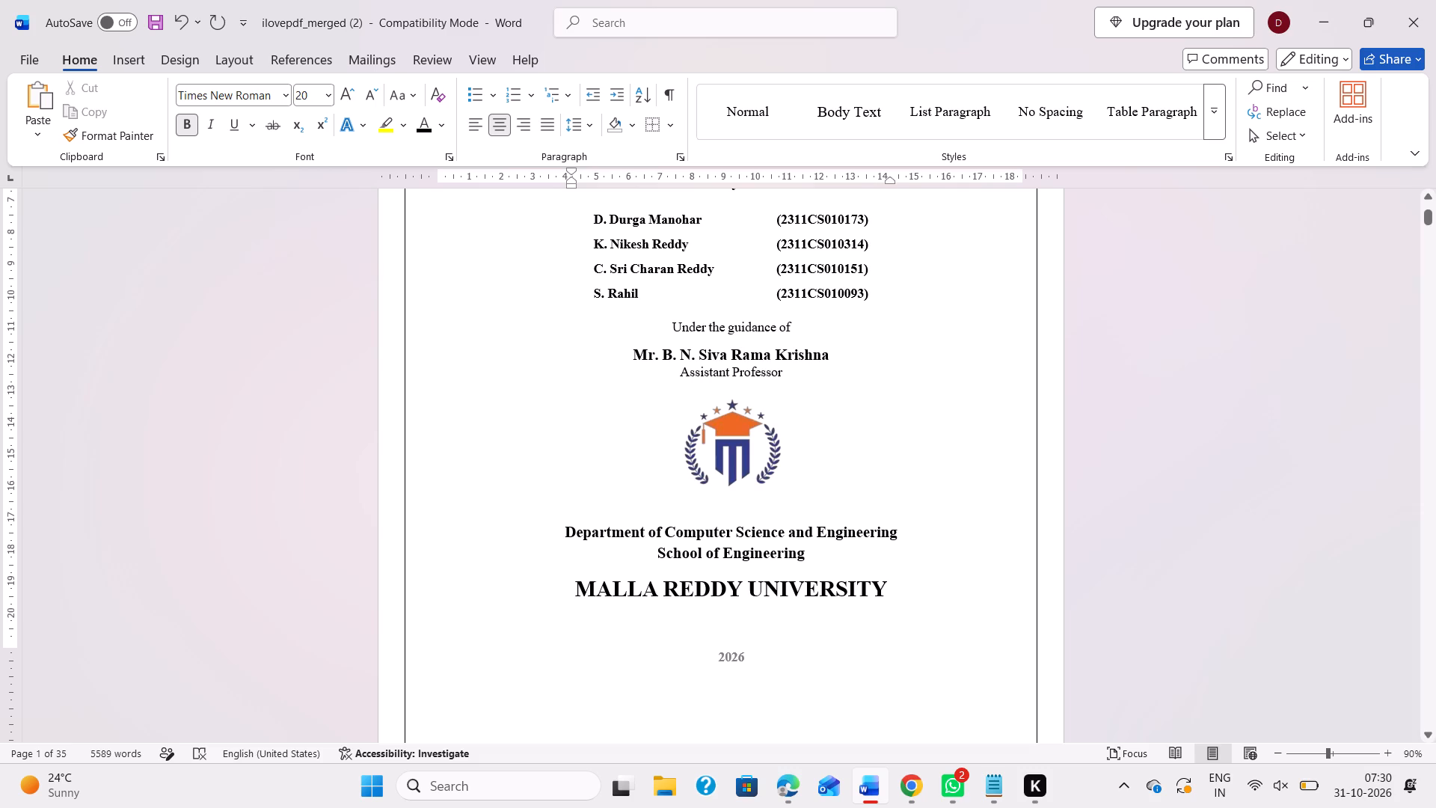
double_click(724, 620)
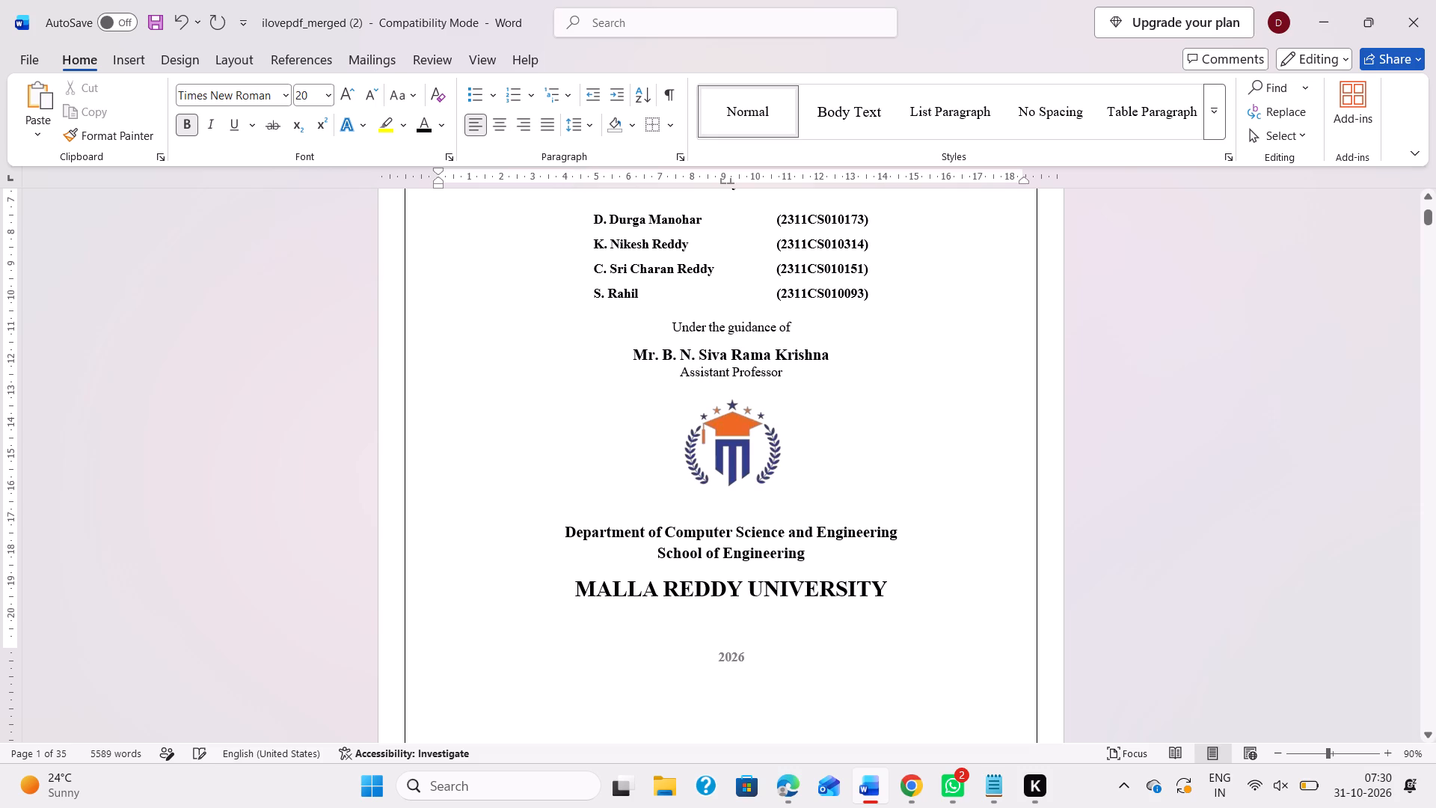
key(ctrl+v)
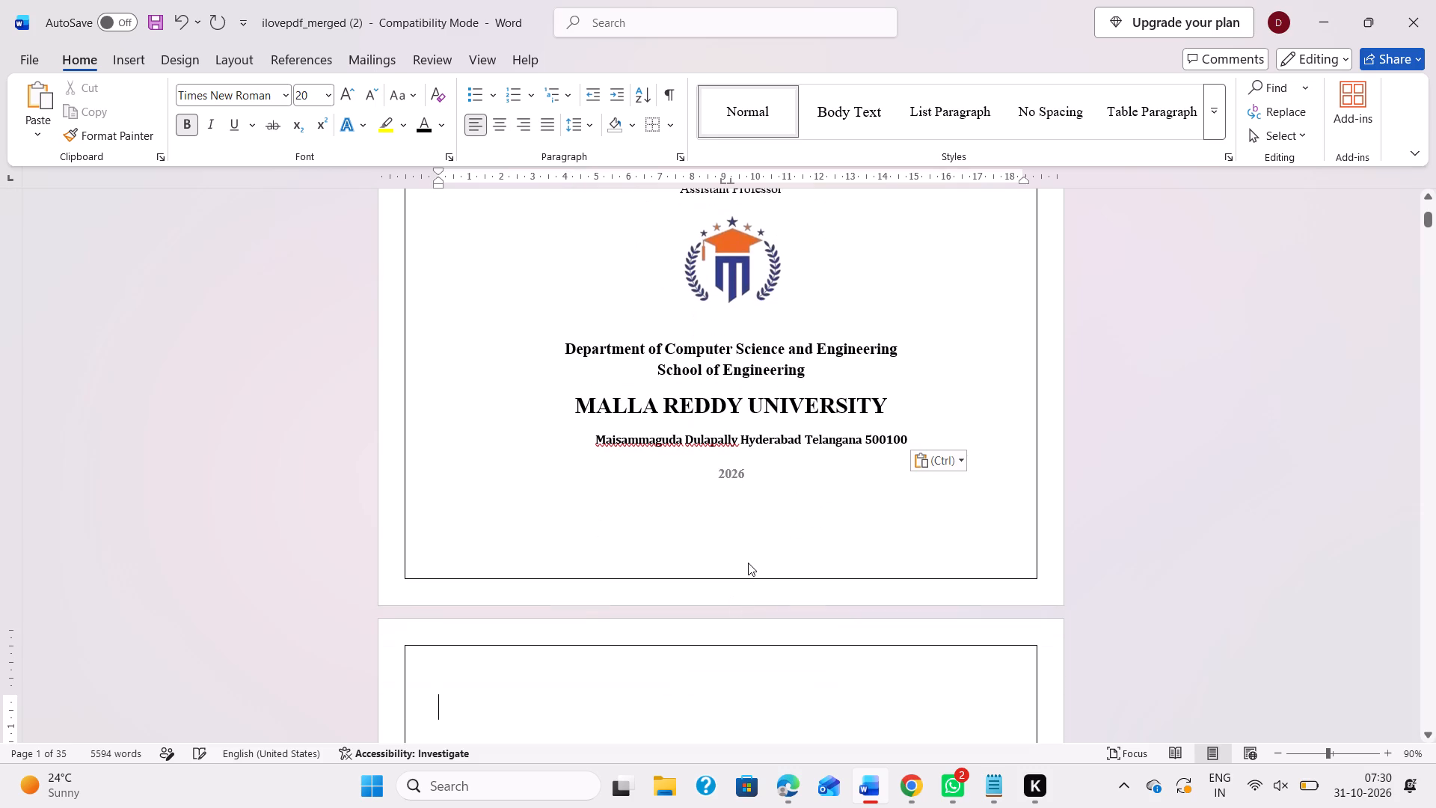
scroll(748, 563, down, 1)
key(BackSpace)
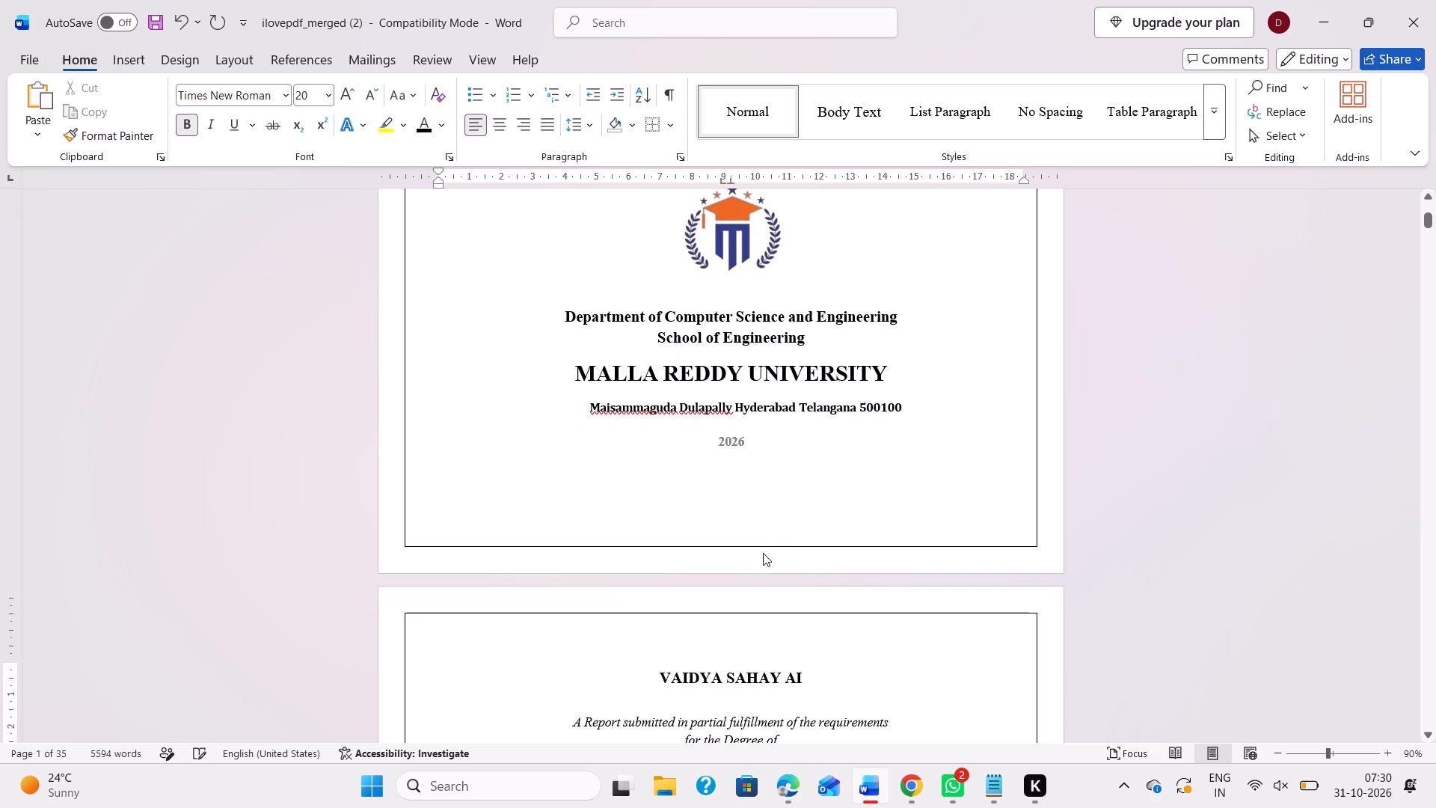
scroll(895, 450, up, 1)
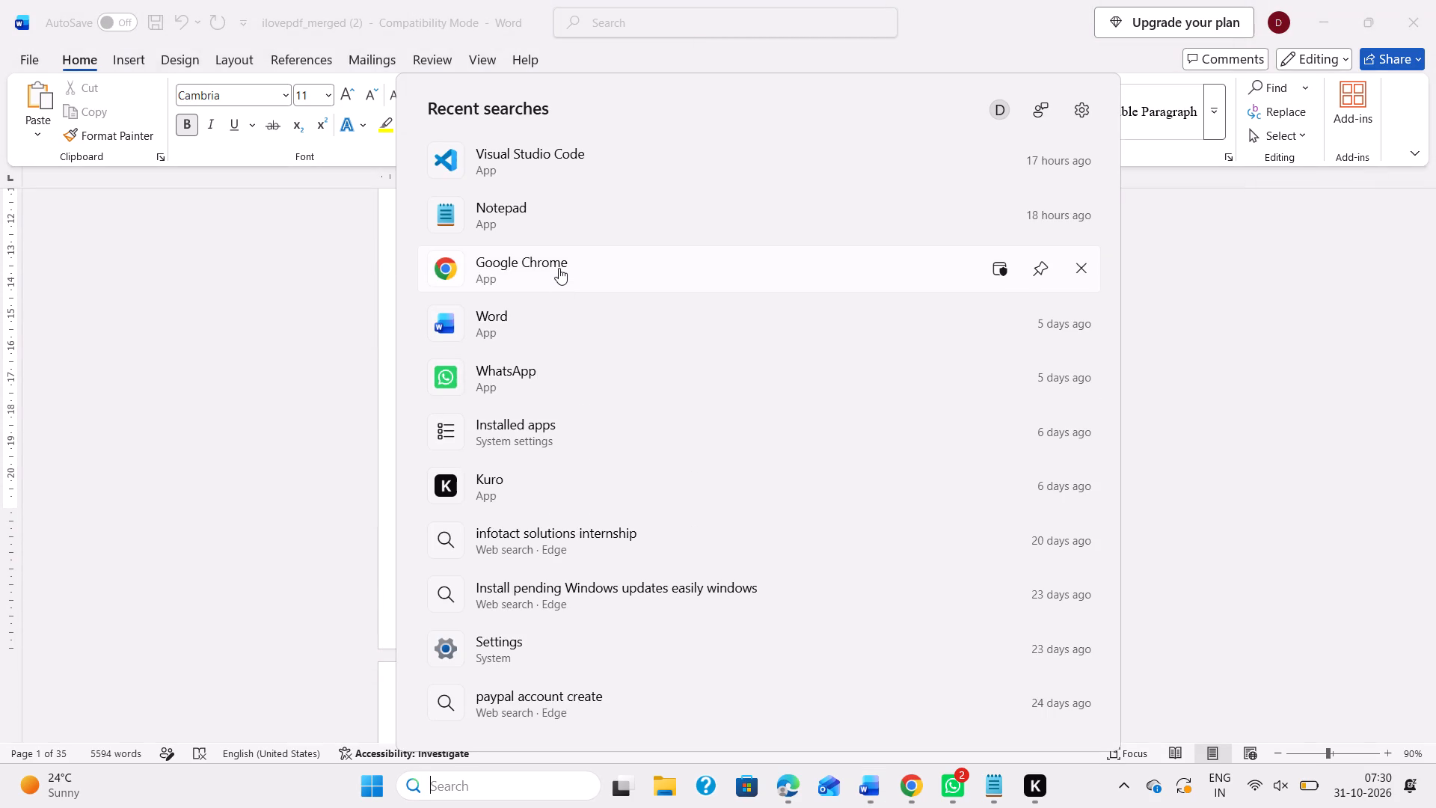
click(224, 349)
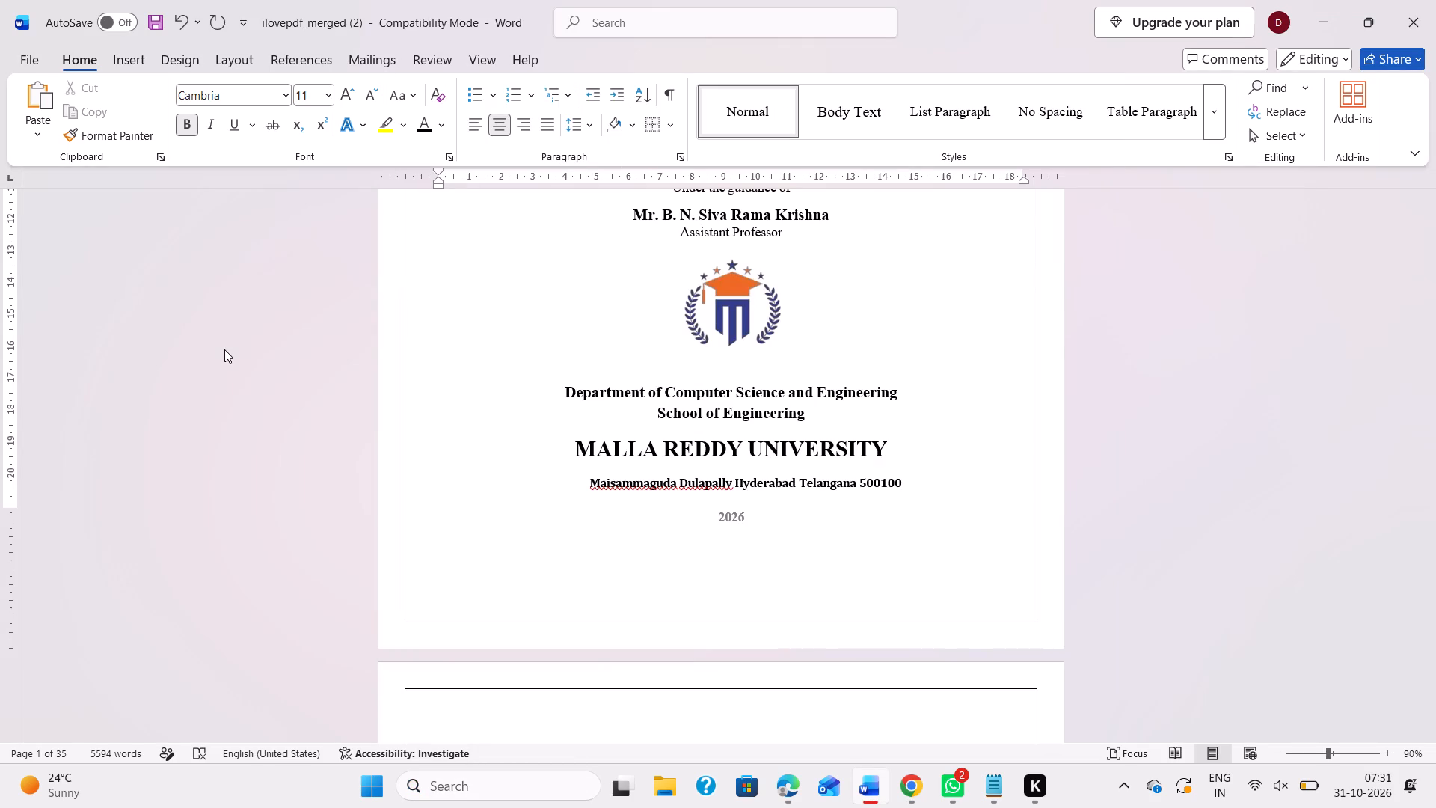
click(653, 418)
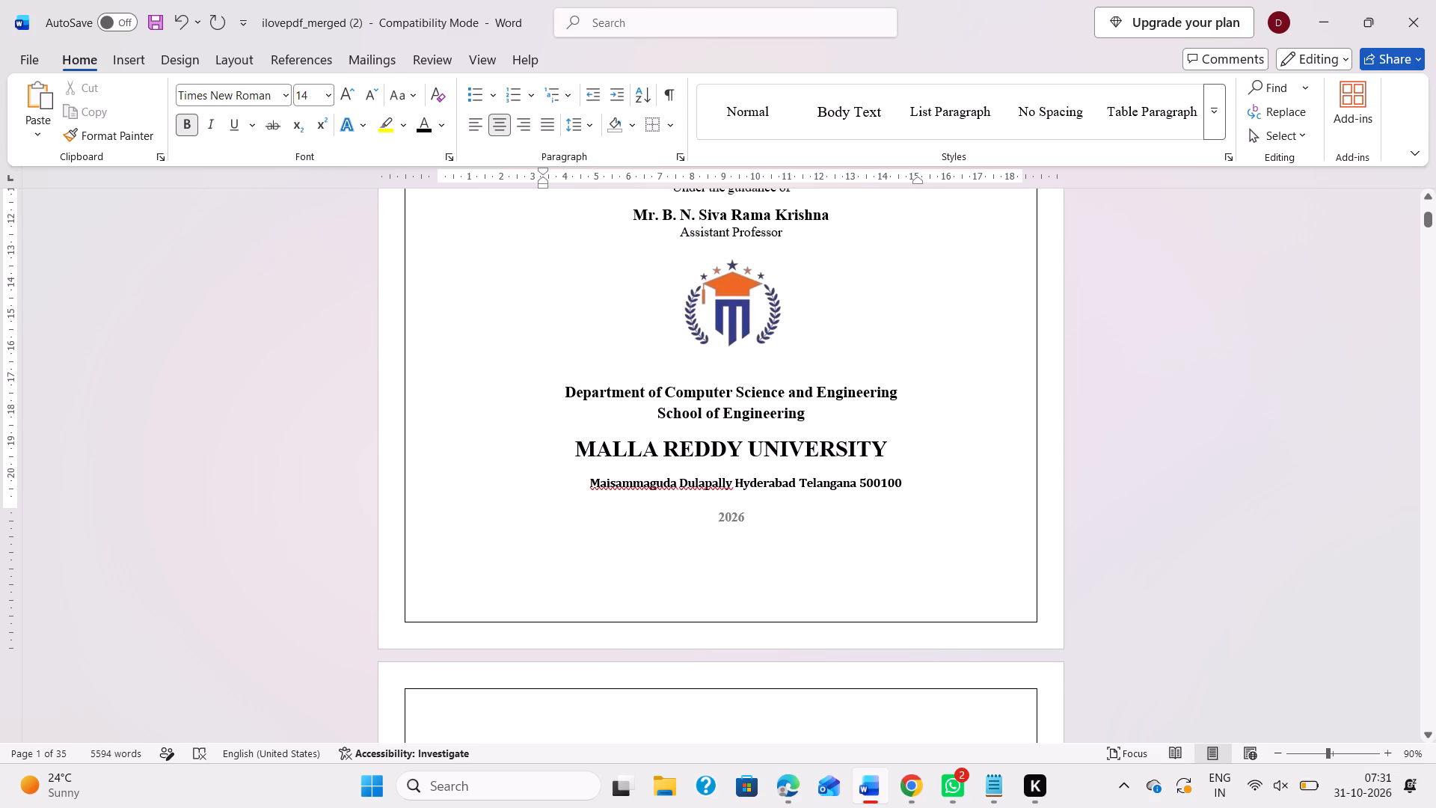
Review the page layout from the cover pages through section 4.2 Architecture, going back to the end of Chapter 1.
scroll(705, 504, down, 3)
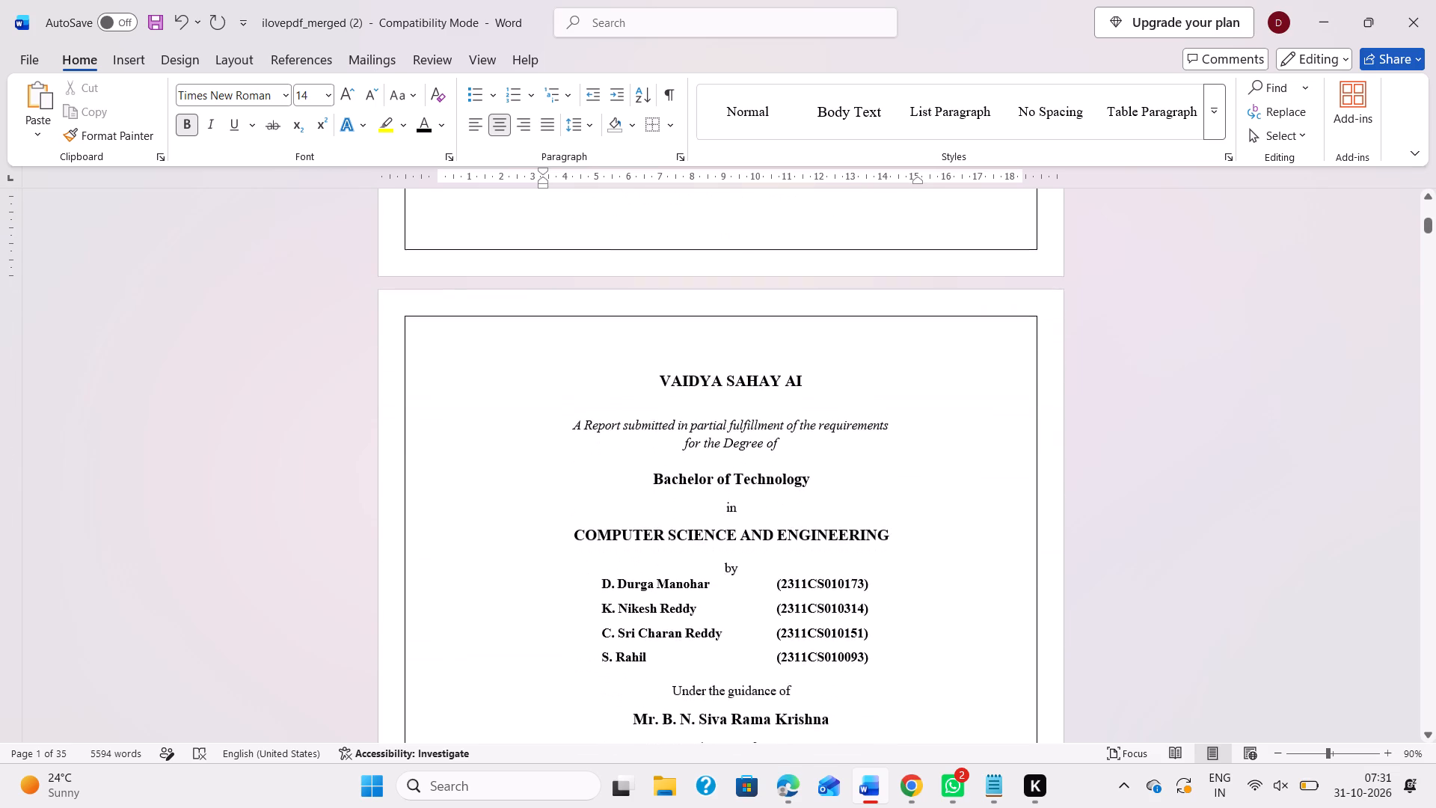
scroll(705, 504, down, 3)
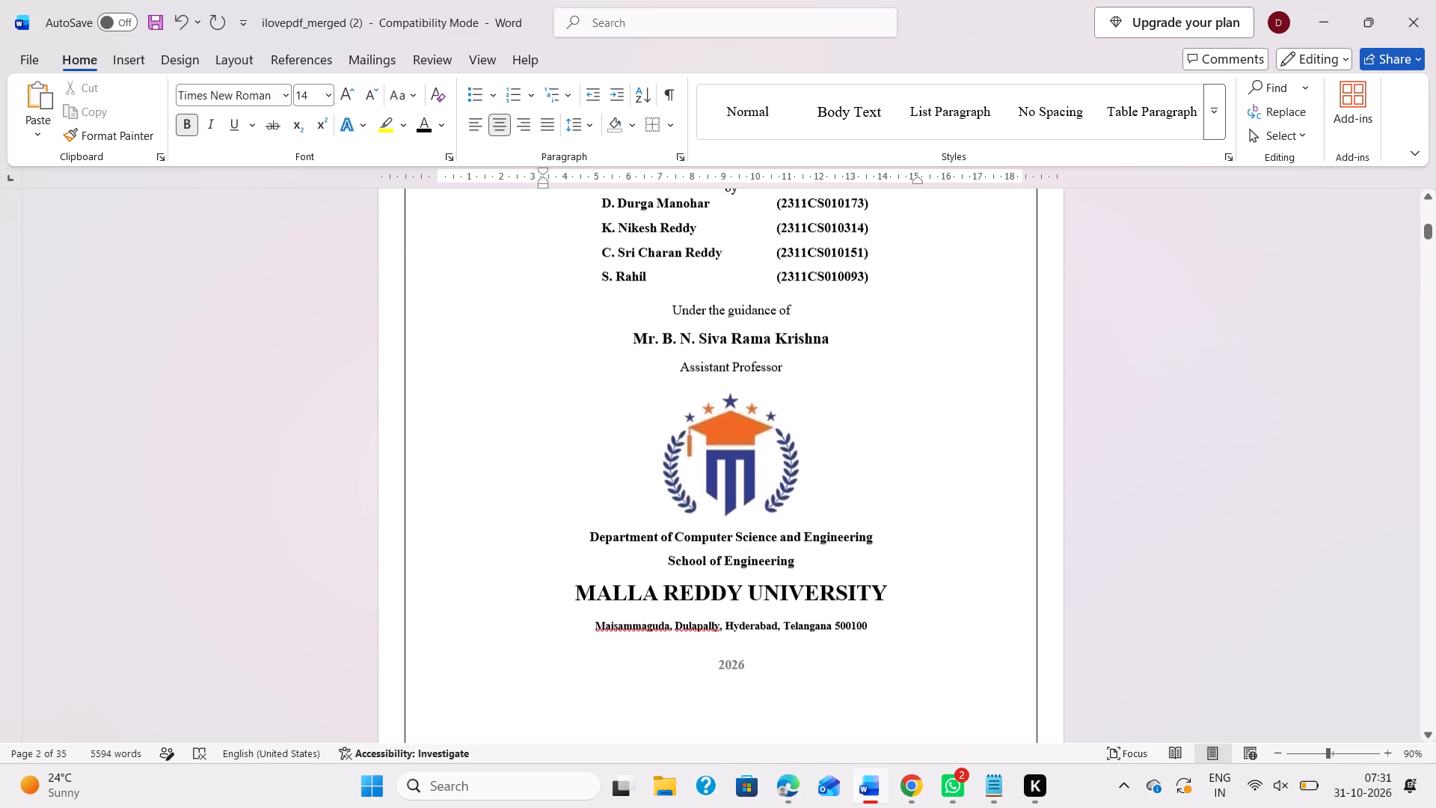
scroll(803, 618, down, 2)
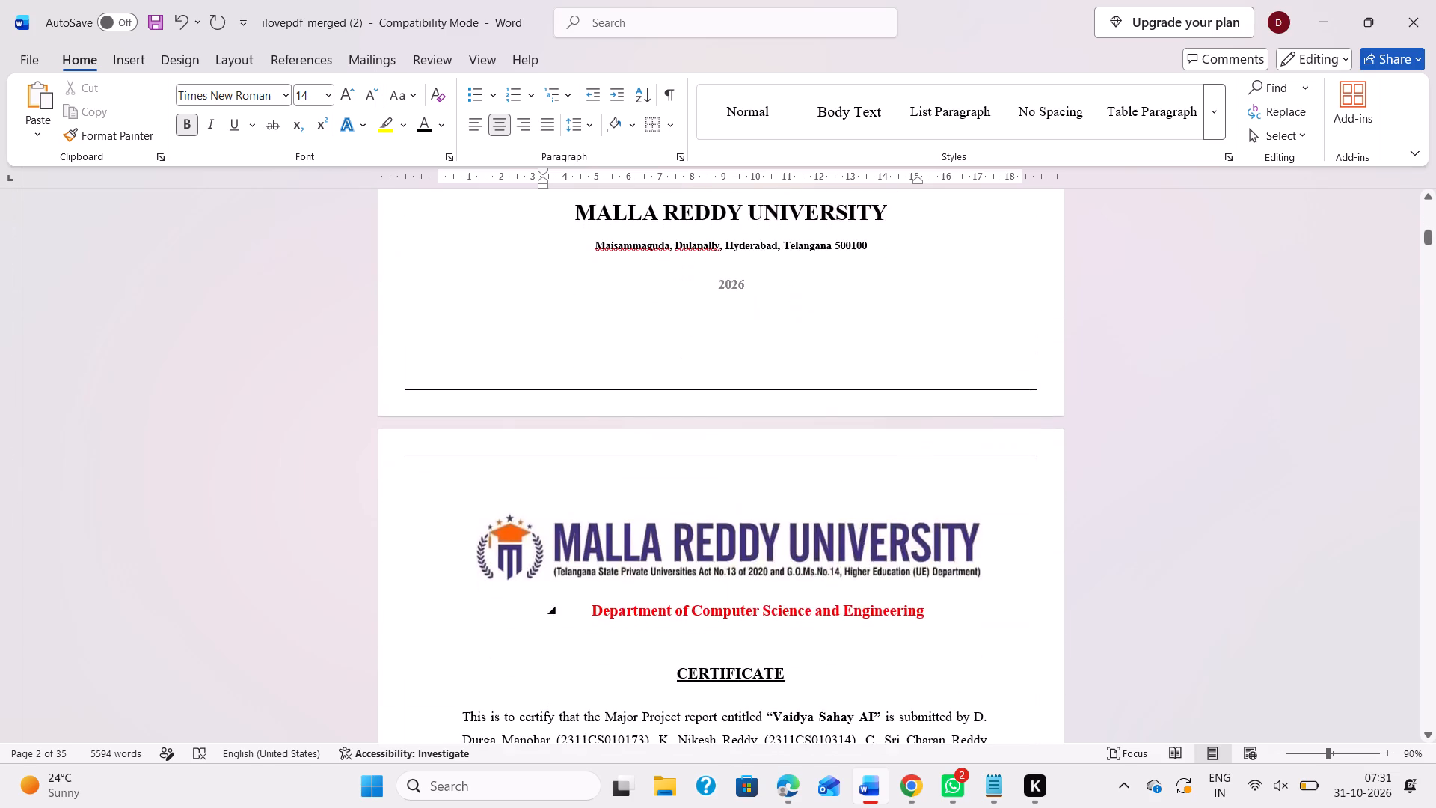
scroll(803, 618, down, 11)
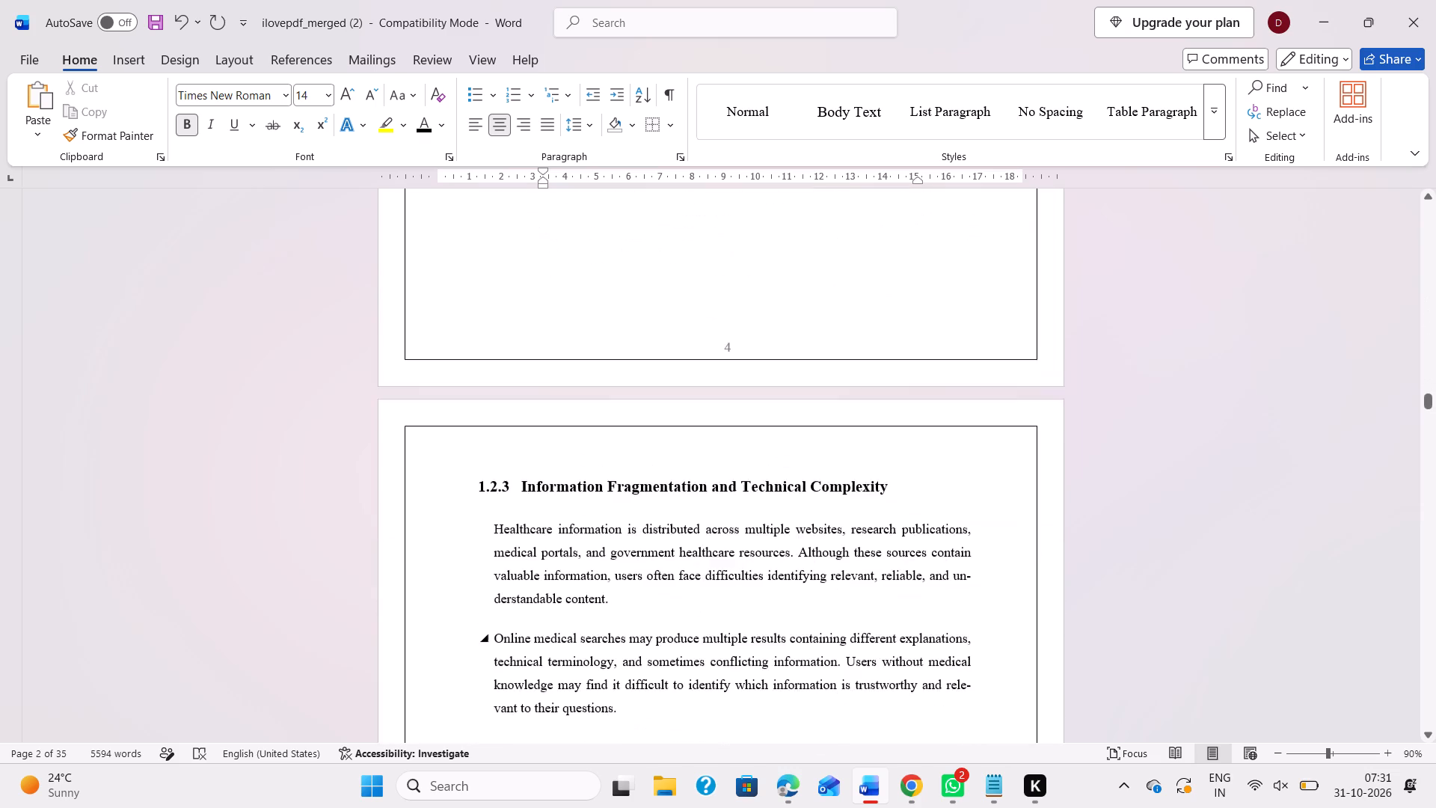
scroll(803, 618, down, 10)
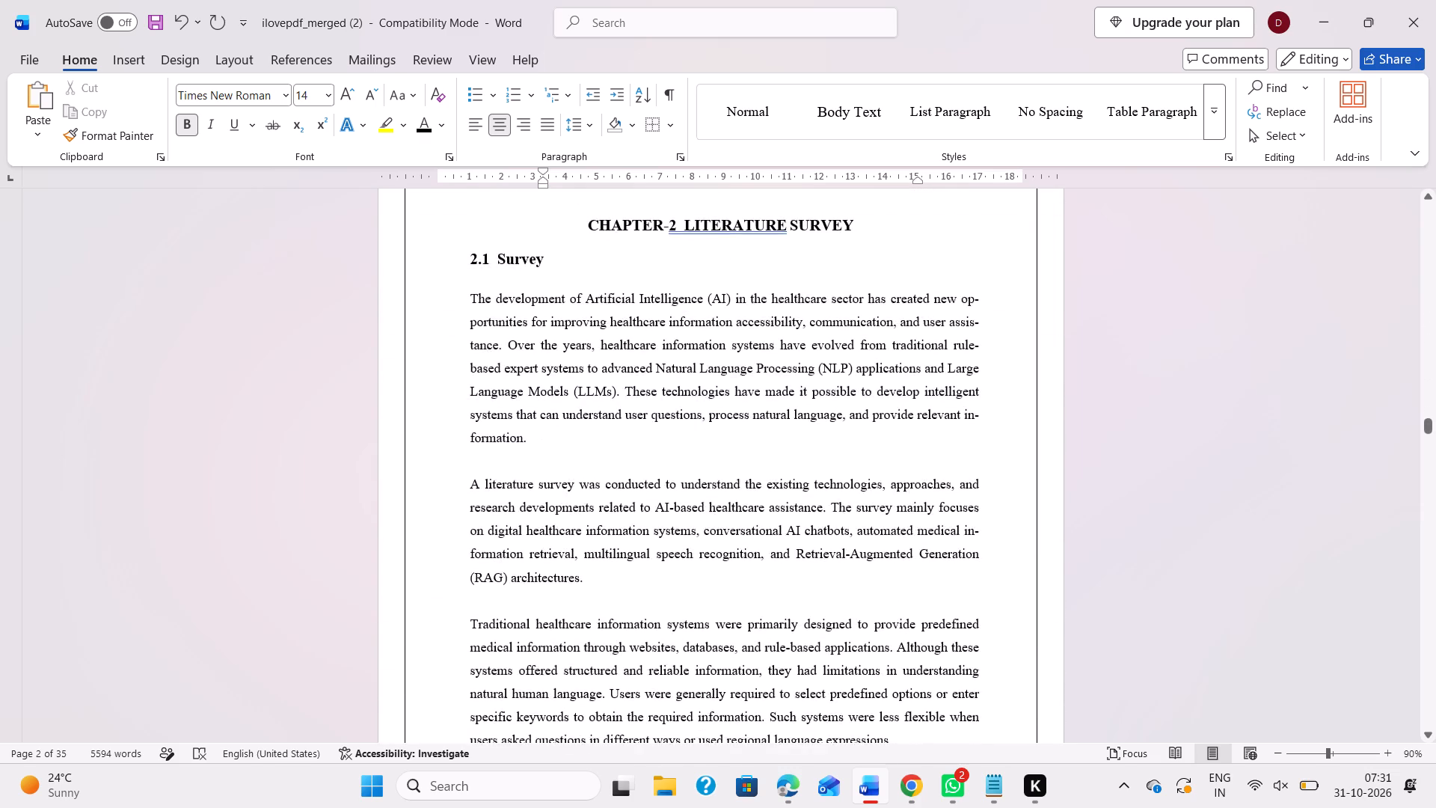
scroll(803, 618, down, 7)
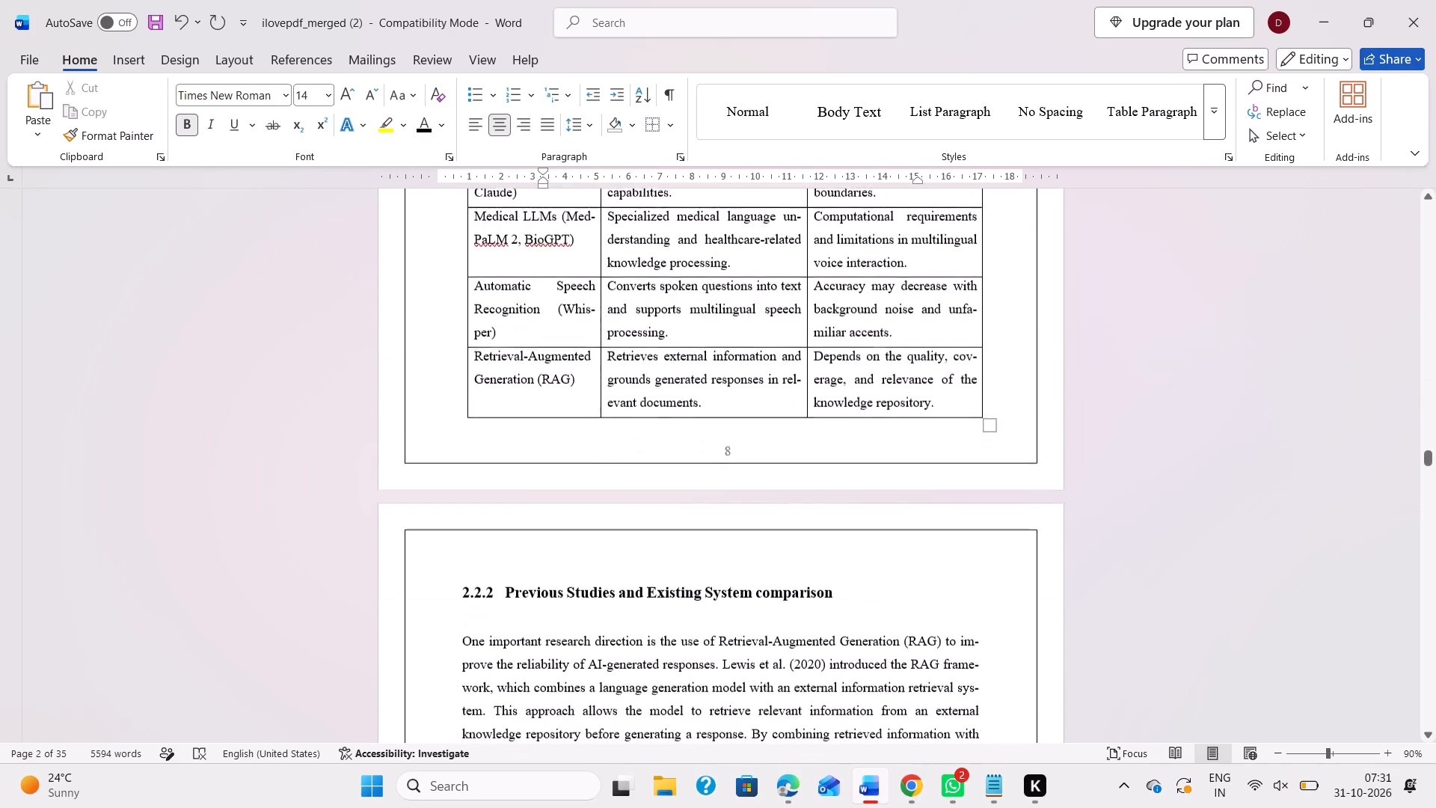
scroll(803, 618, down, 7)
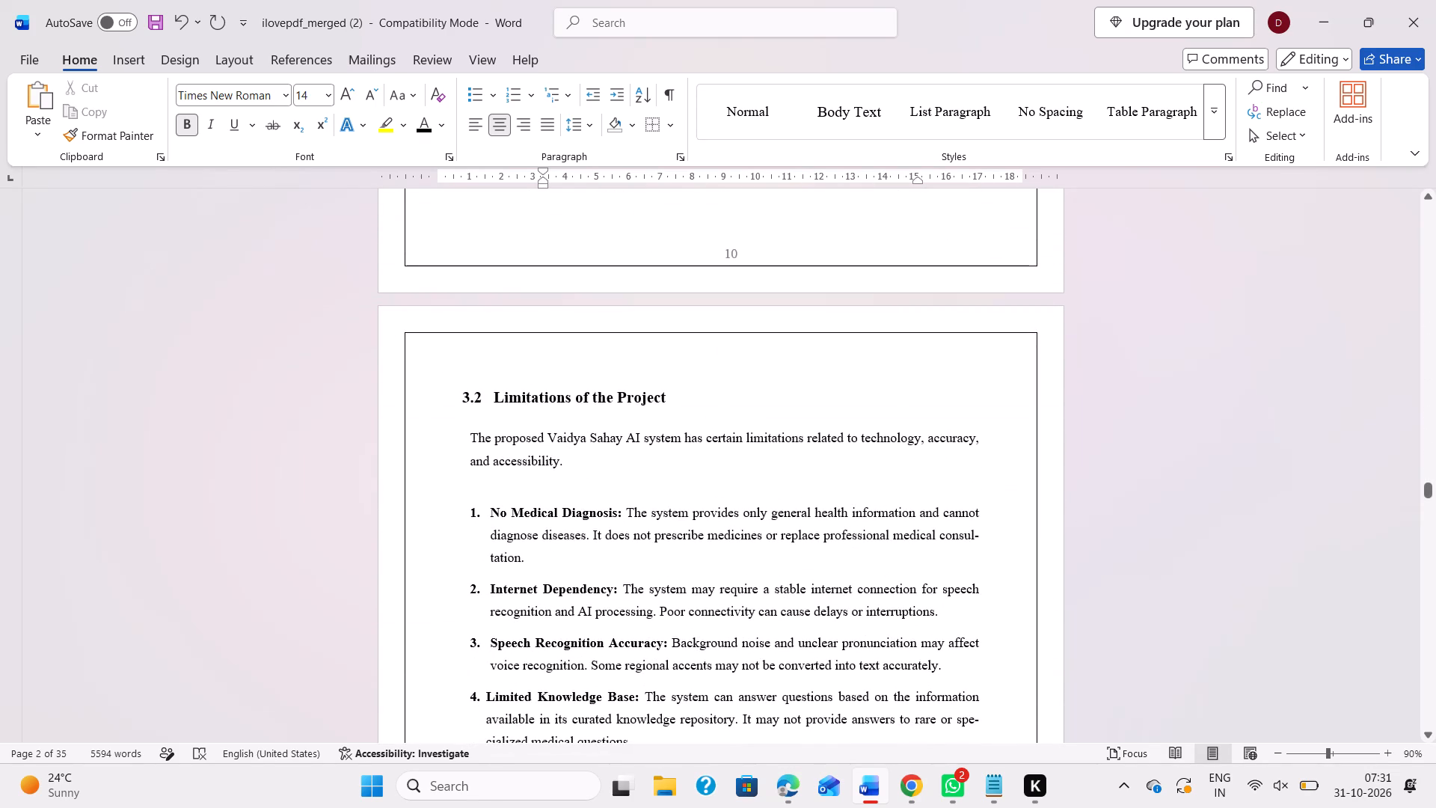
scroll(747, 479, down, 8)
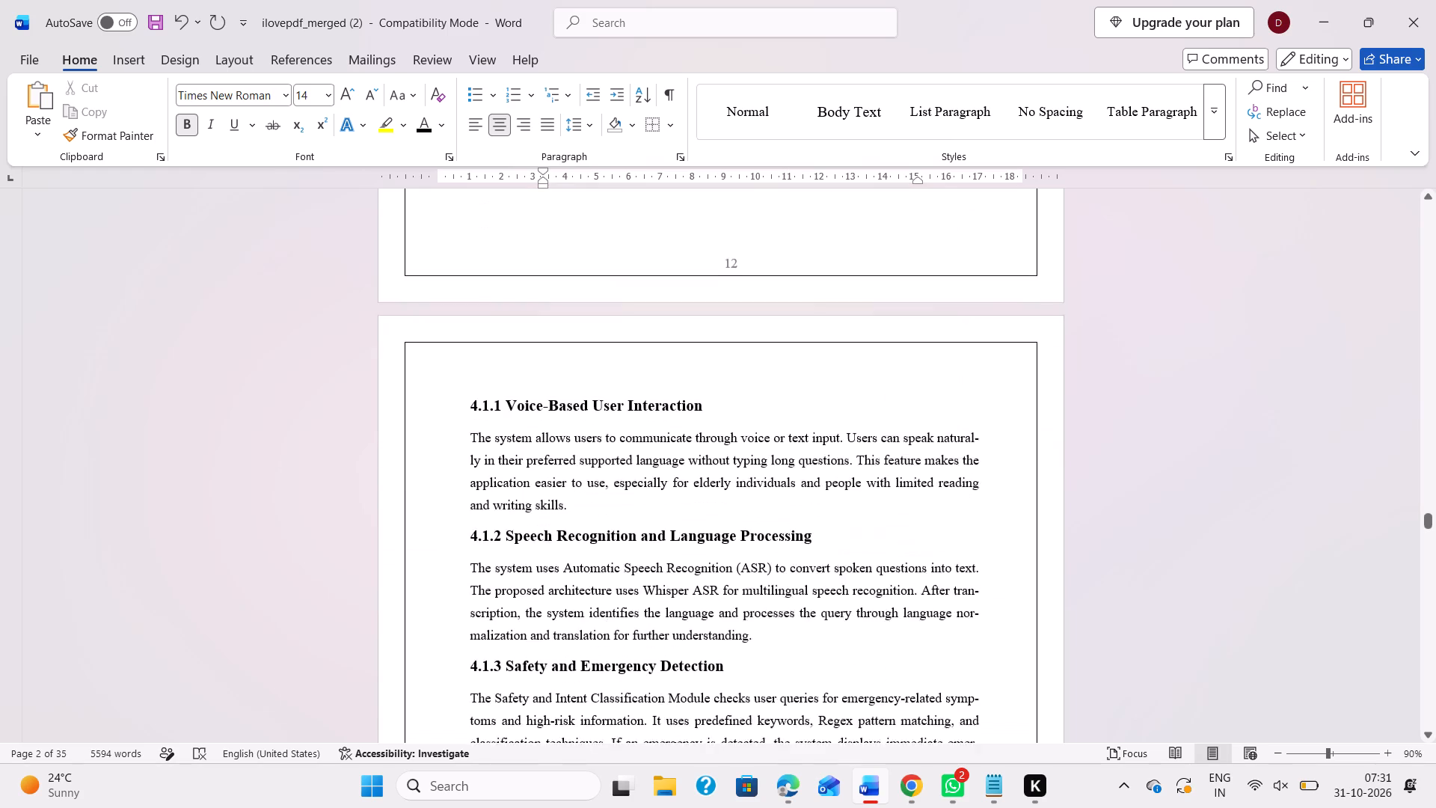
scroll(747, 479, down, 4)
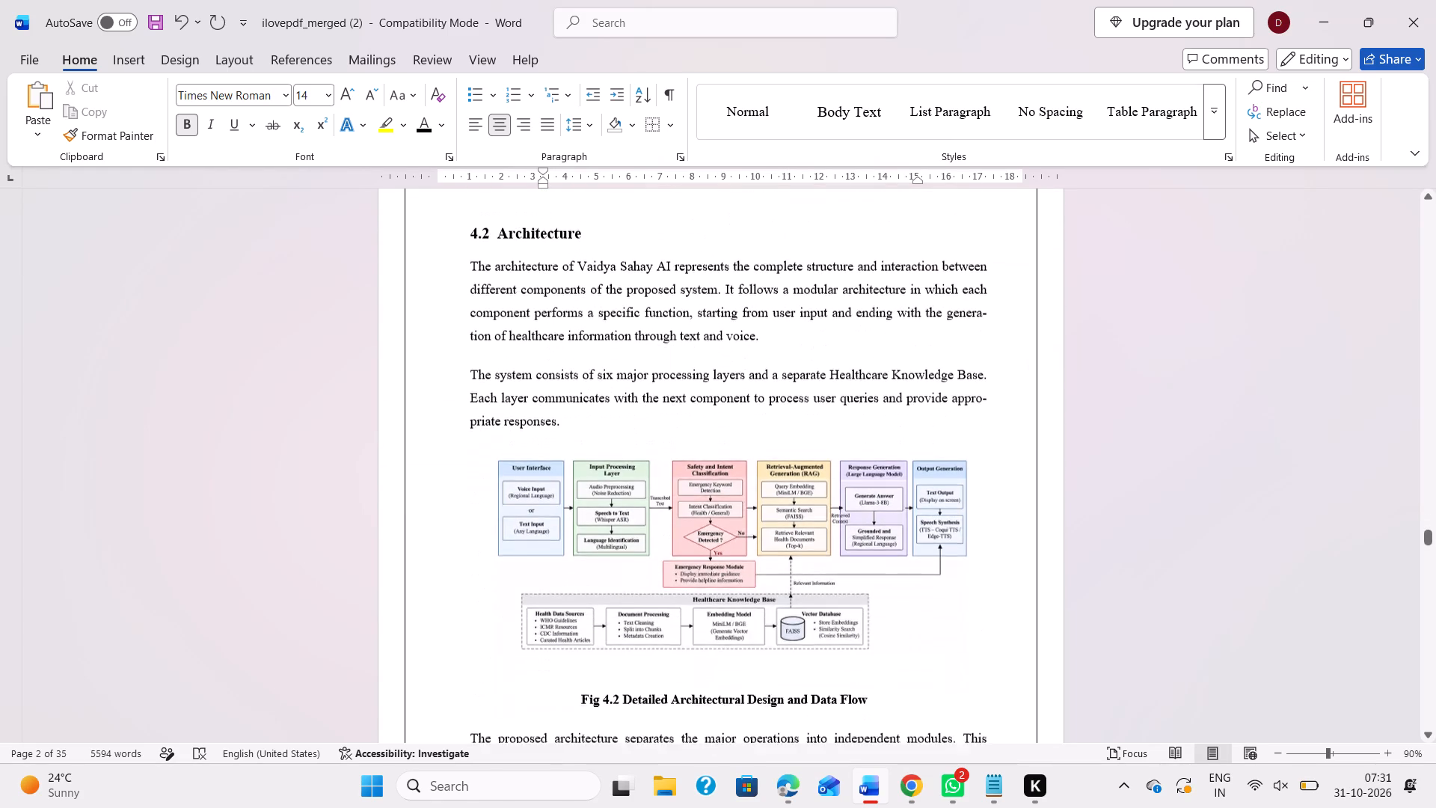
scroll(747, 479, down, 1)
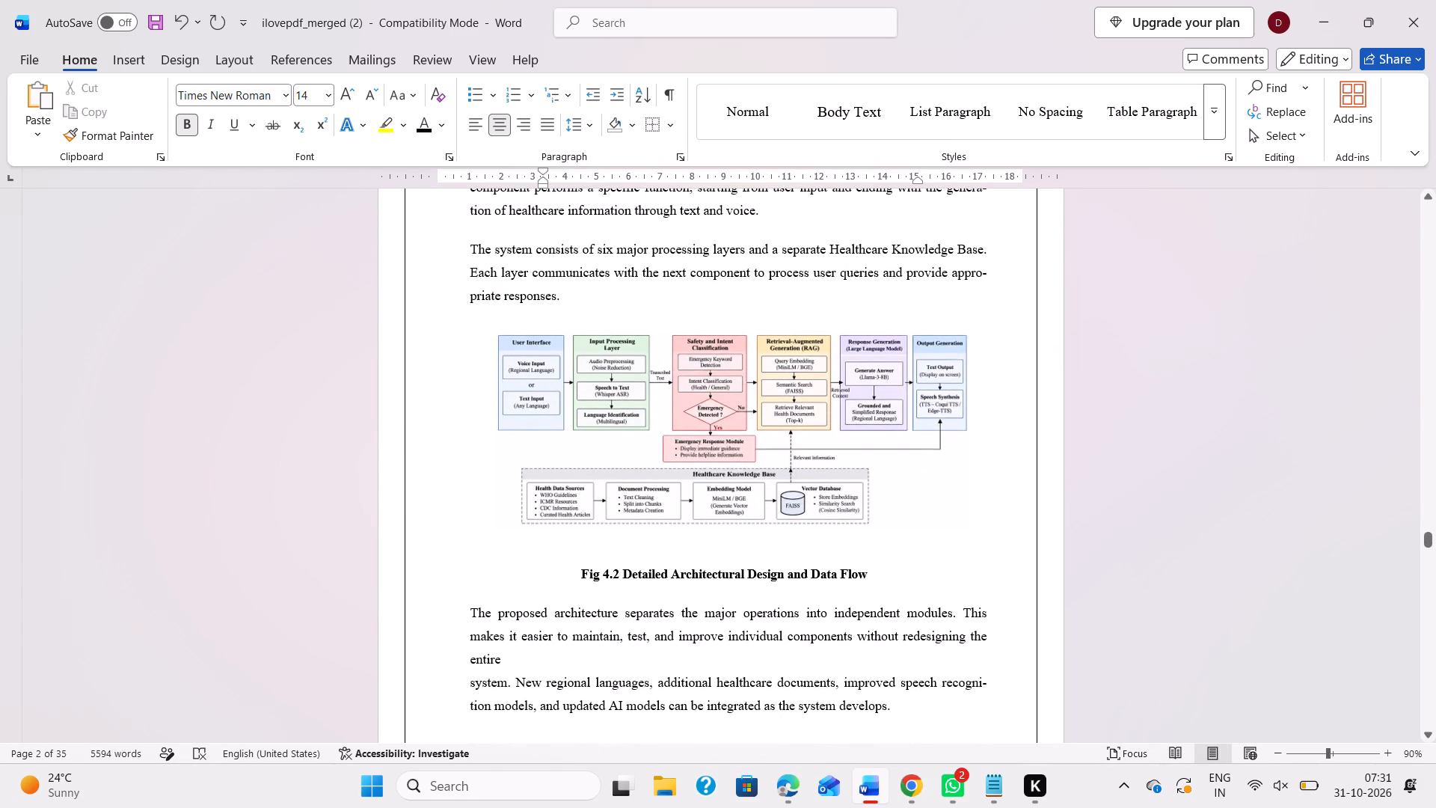
scroll(747, 479, up, 3)
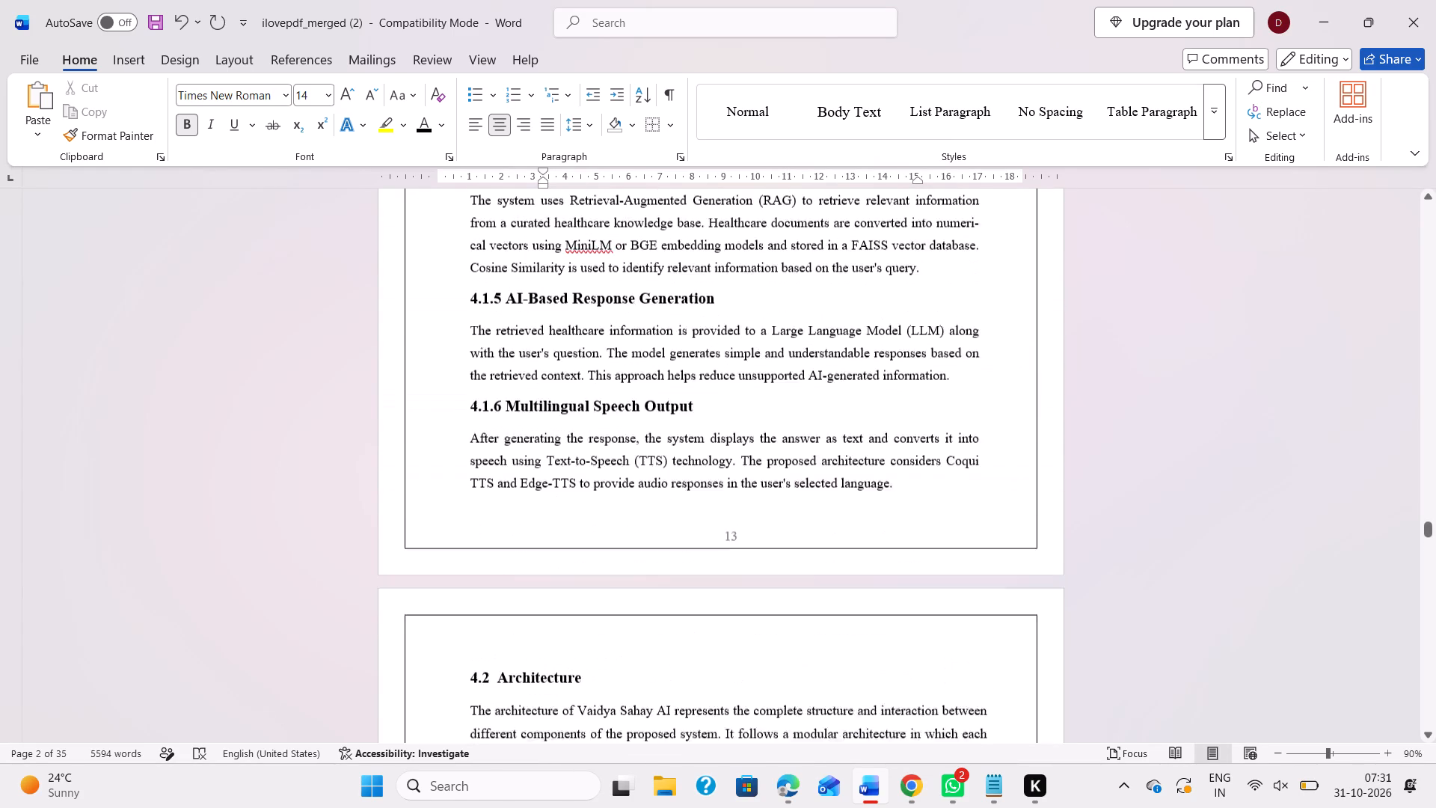
scroll(747, 479, up, 4)
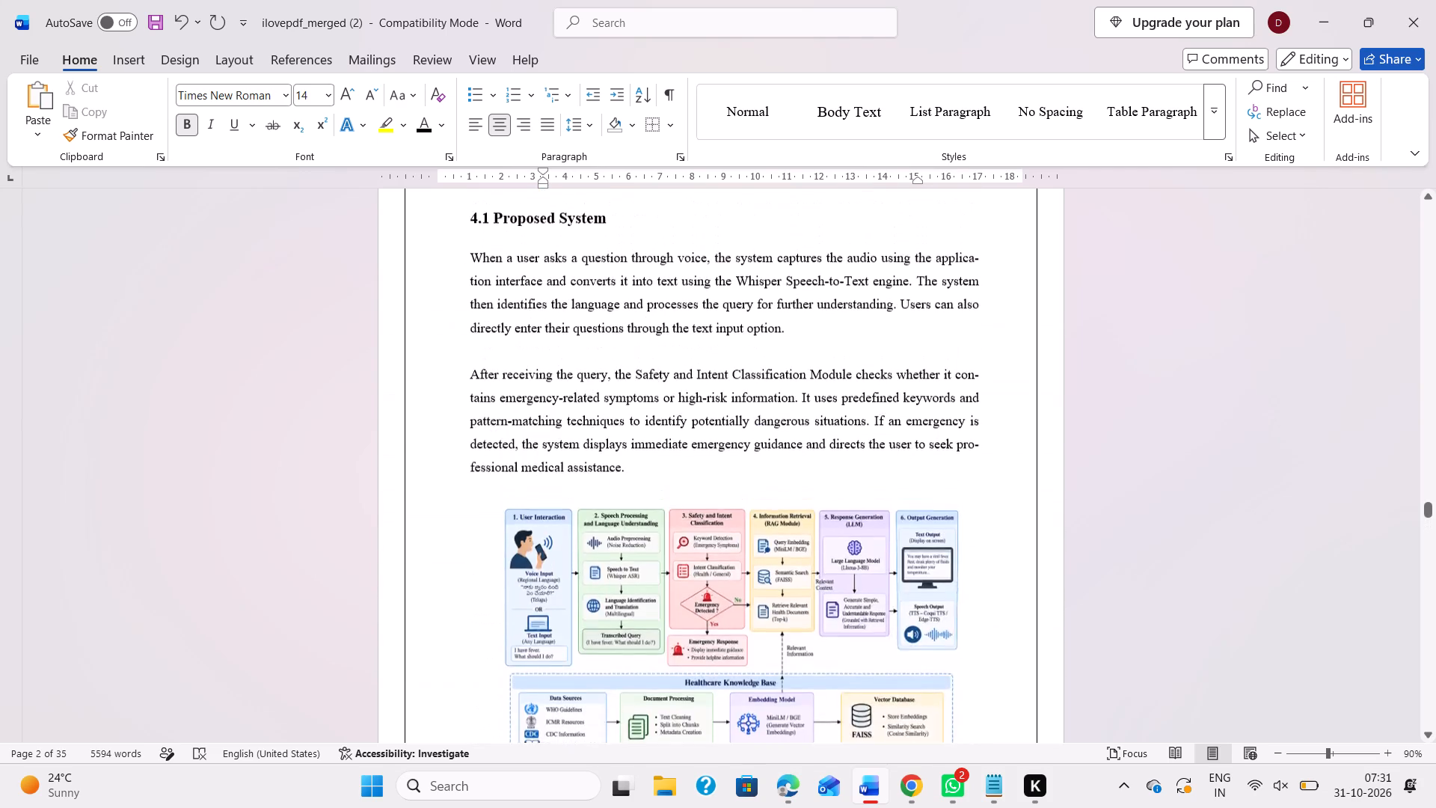
scroll(747, 479, up, 11)
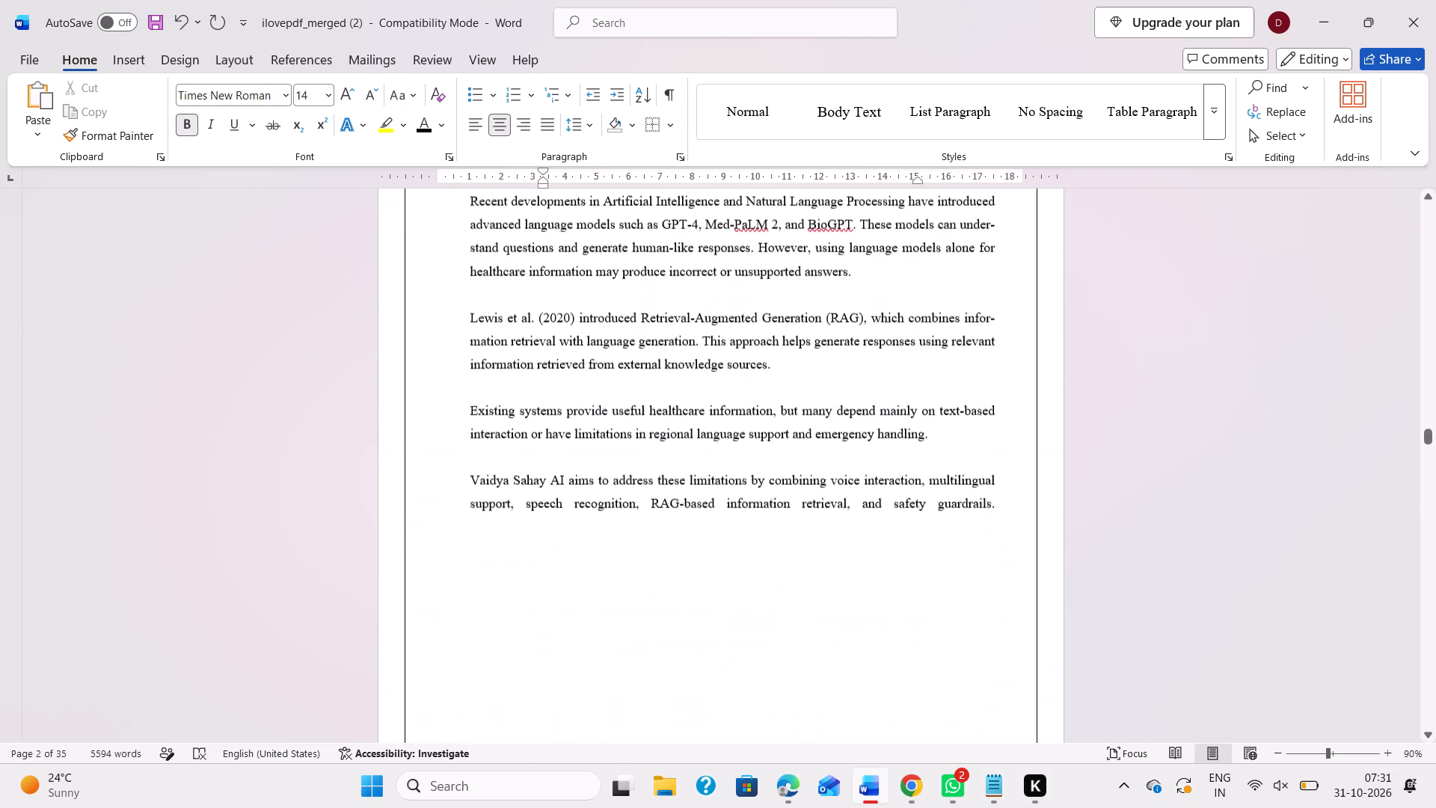
scroll(747, 479, up, 3)
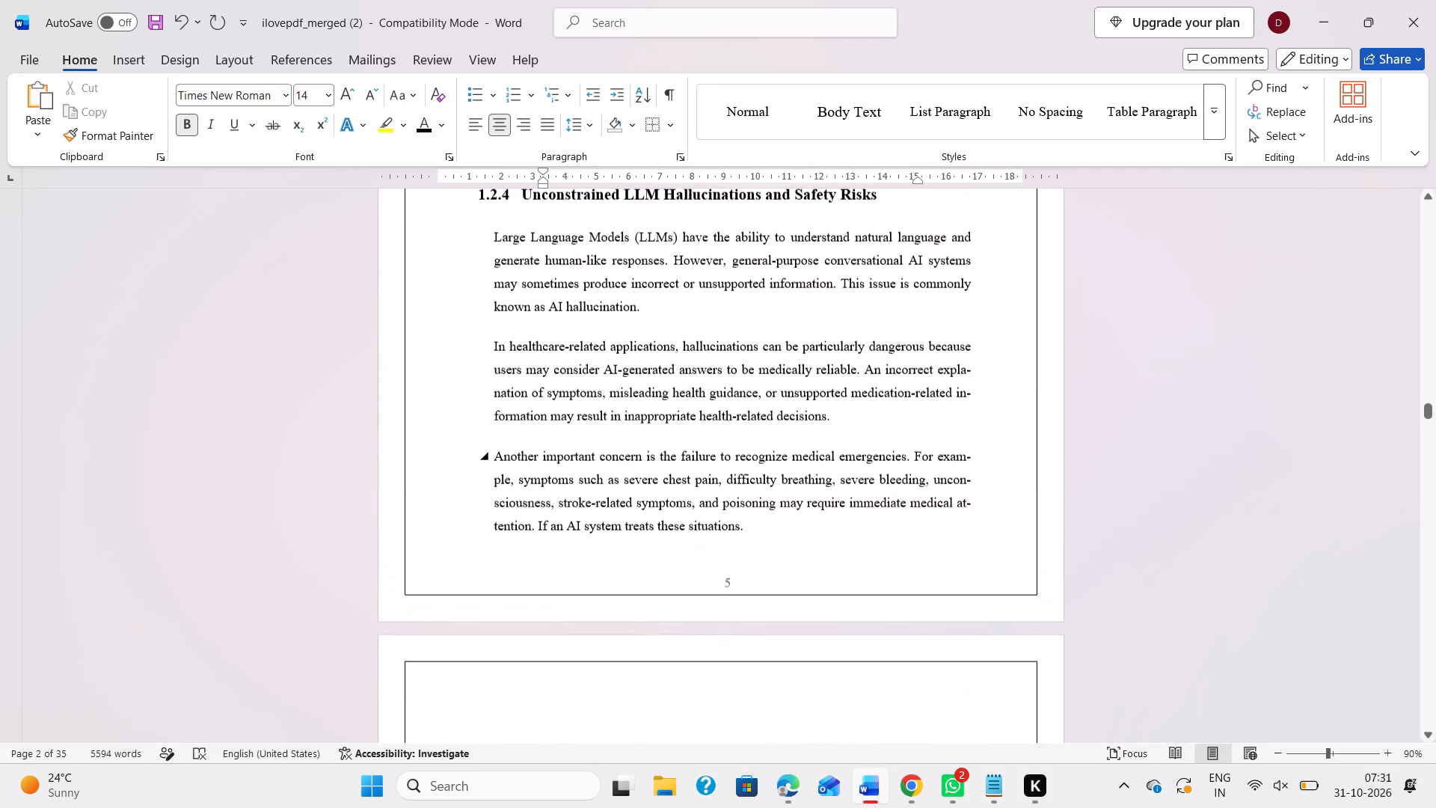
Delete the empty space above the CHAPTER-2 LITERATURE SURVEY heading so it starts at the top of its page.
scroll(747, 479, down, 2)
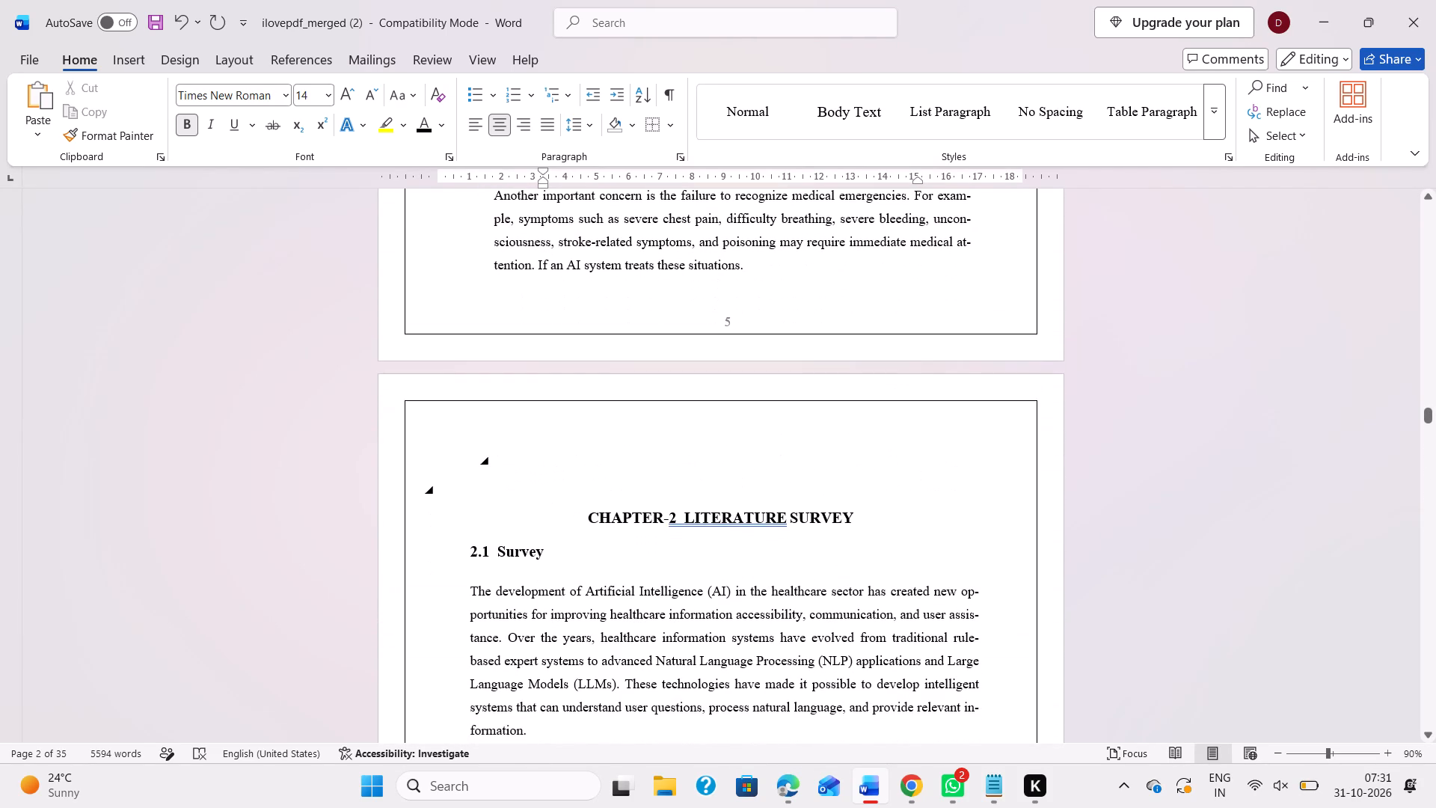
click(685, 490)
key(Down)
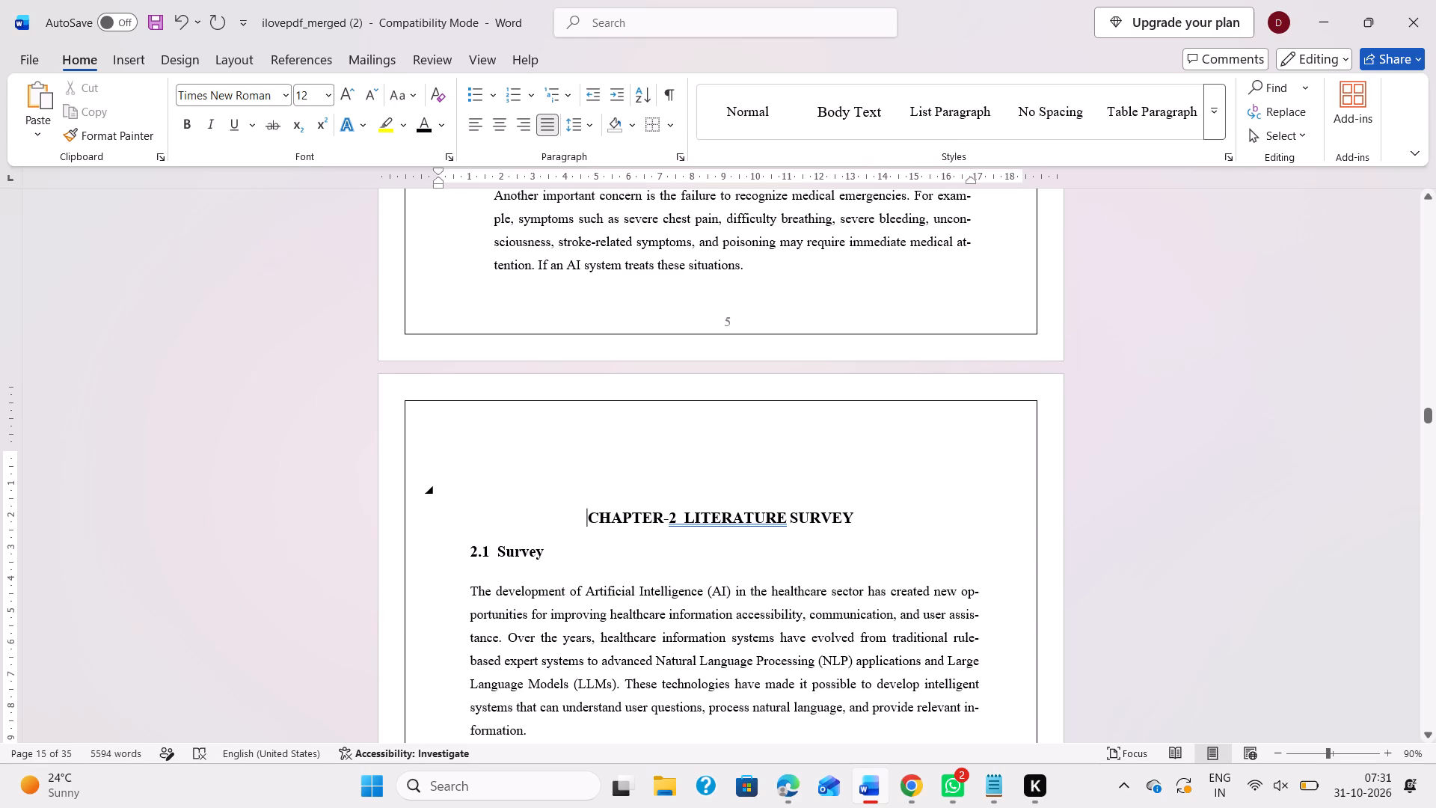
key(Up)
key(BackSpace)
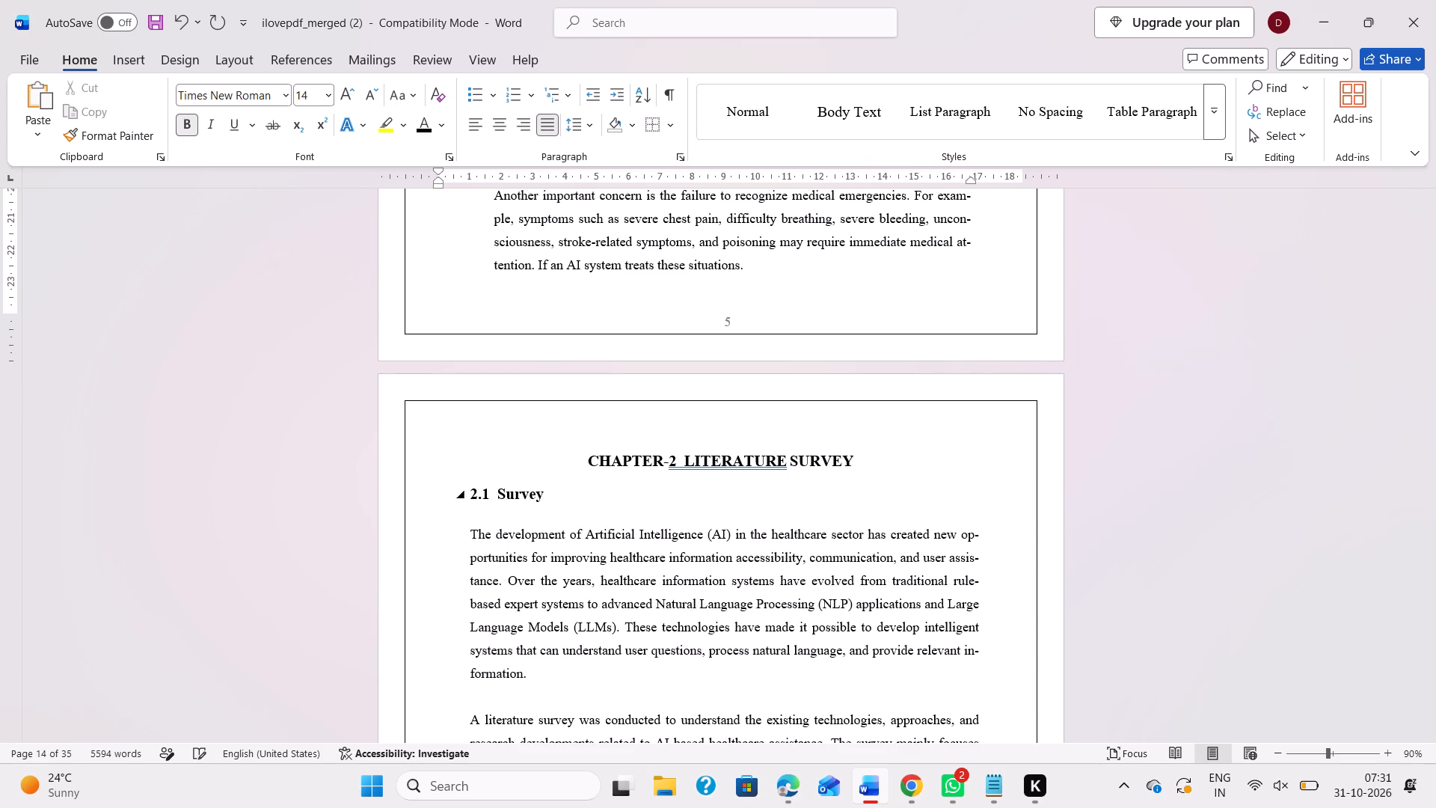
Review the page layout from the CHAPTER-2 LITERATURE SURVEY heading through the Chapter 4 UML diagrams to section 4.8.5 Component Diagram.
scroll(750, 616, down, 3)
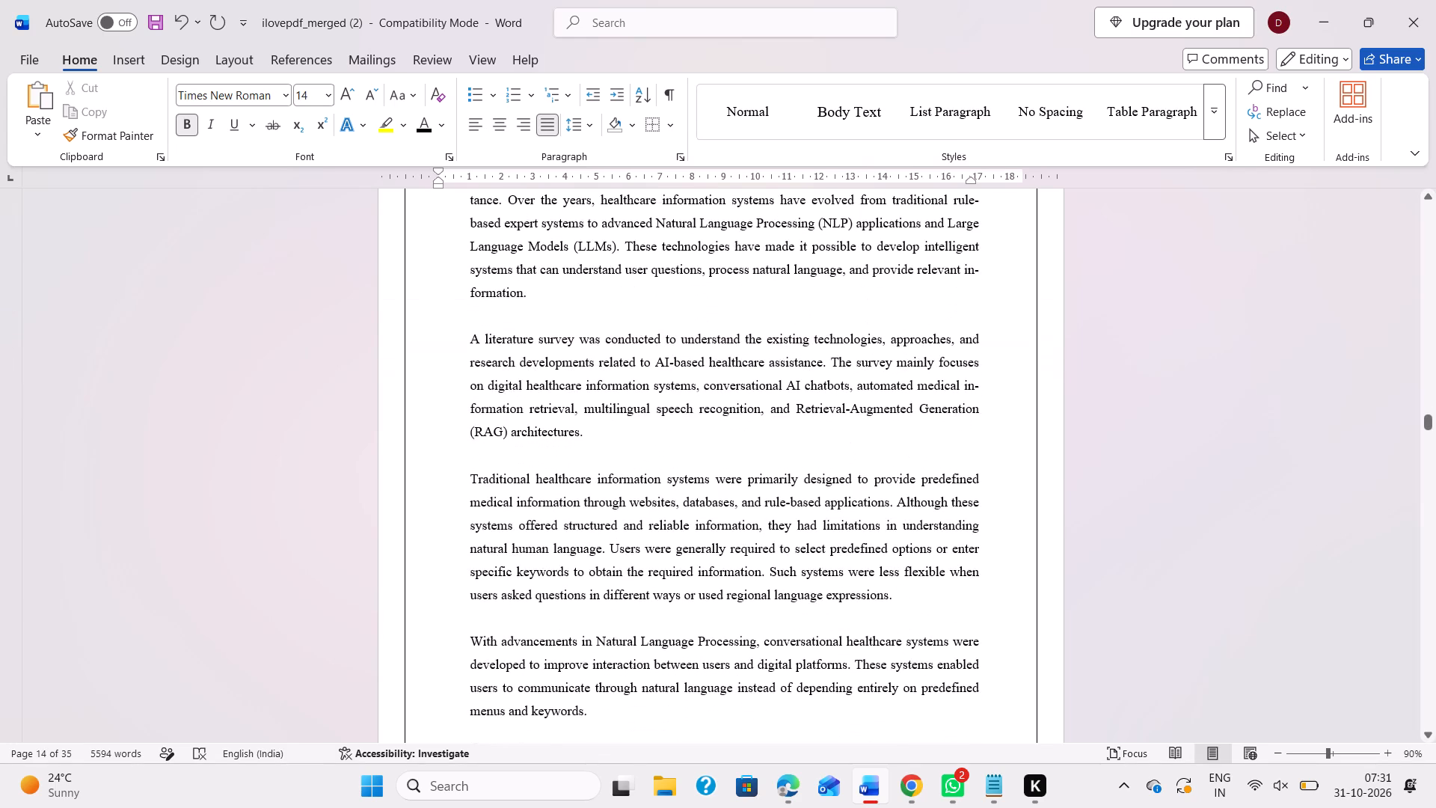
scroll(750, 616, down, 4)
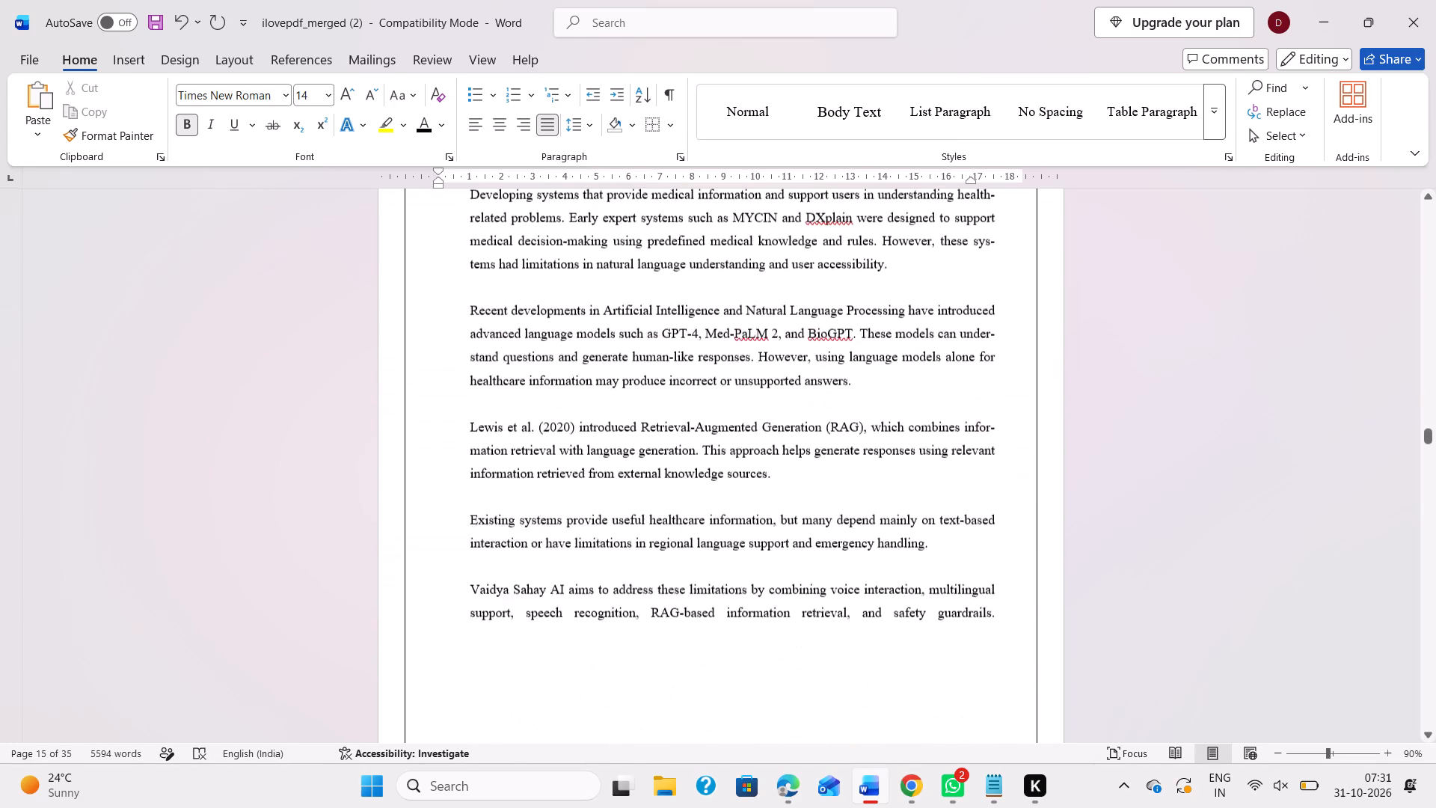
scroll(750, 616, down, 5)
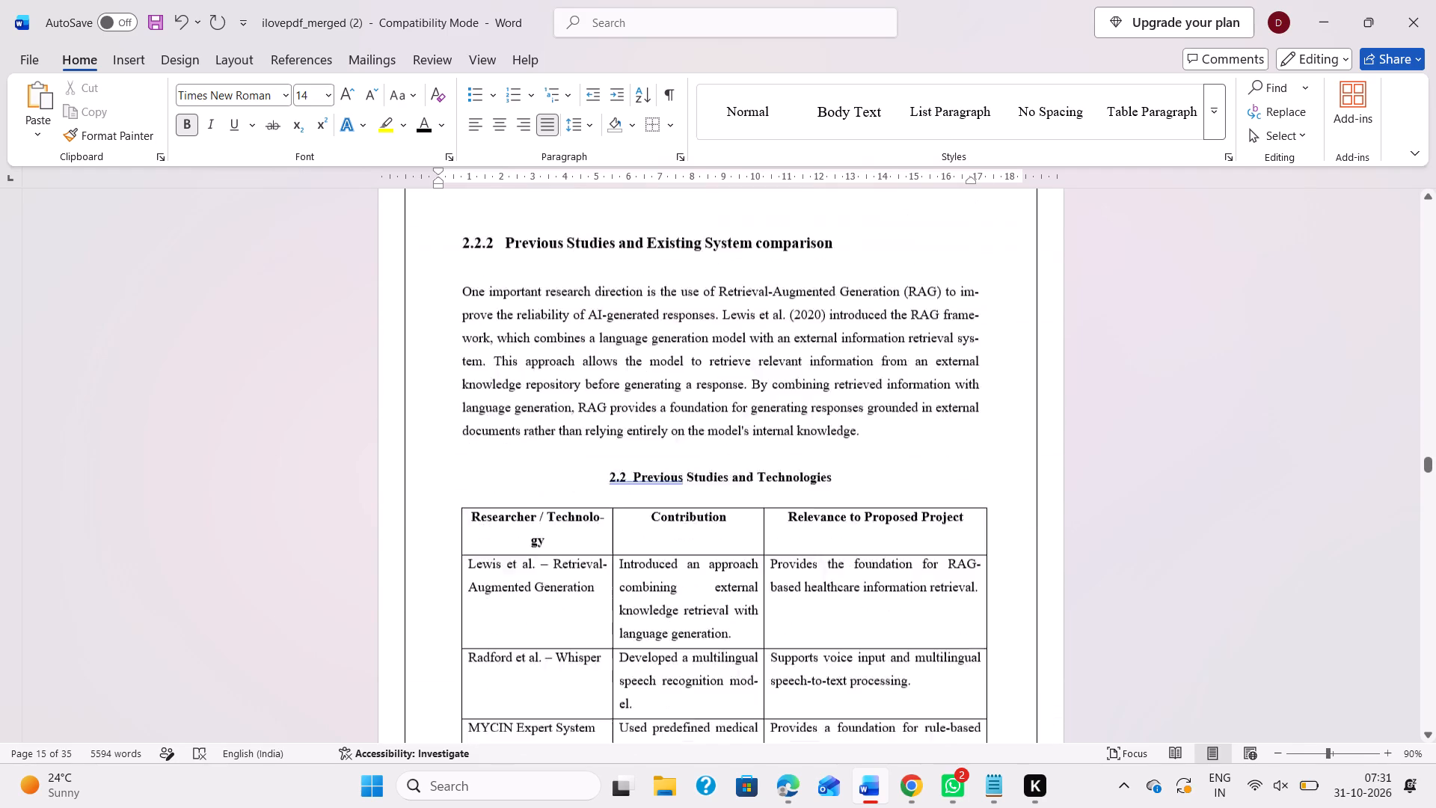
scroll(750, 616, down, 7)
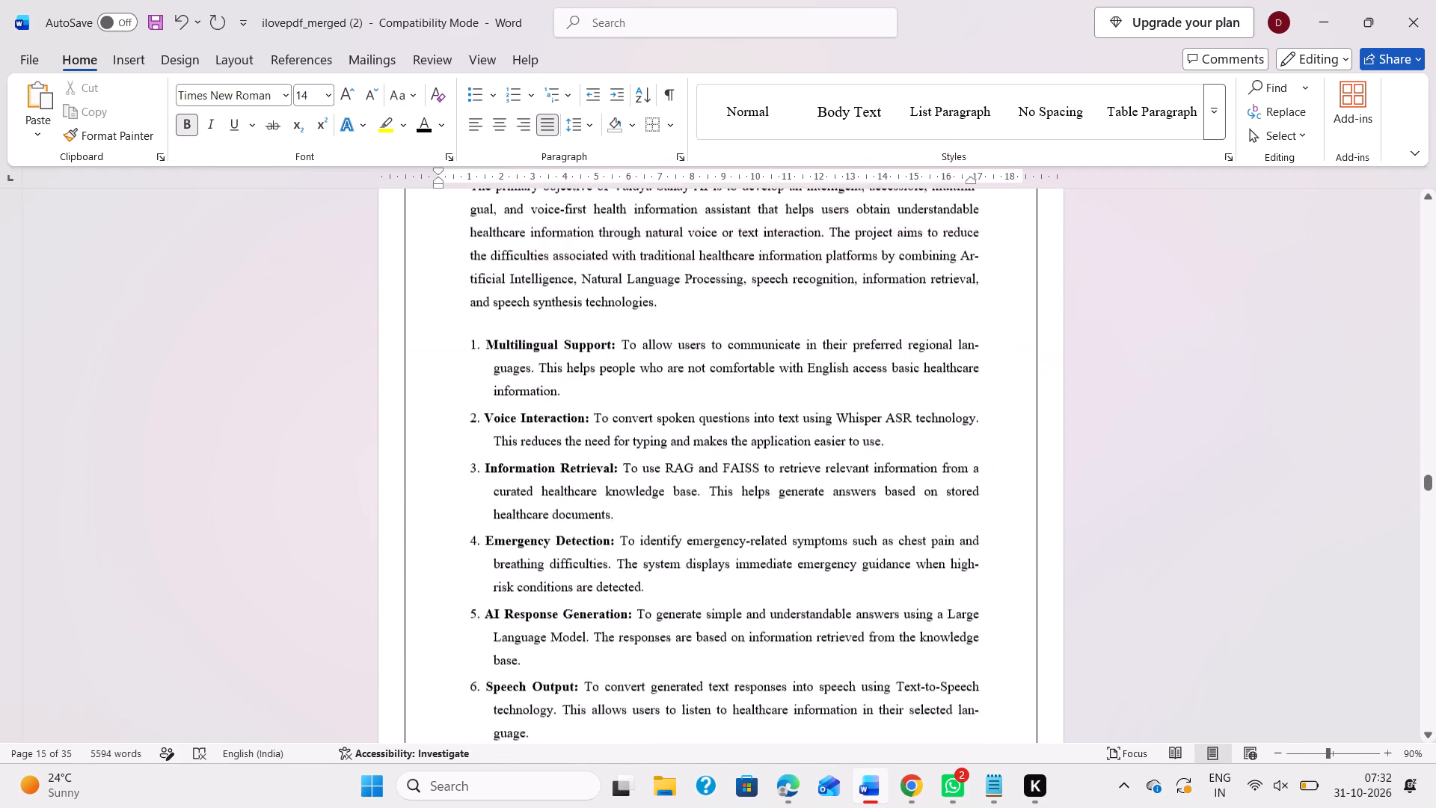
scroll(750, 616, down, 8)
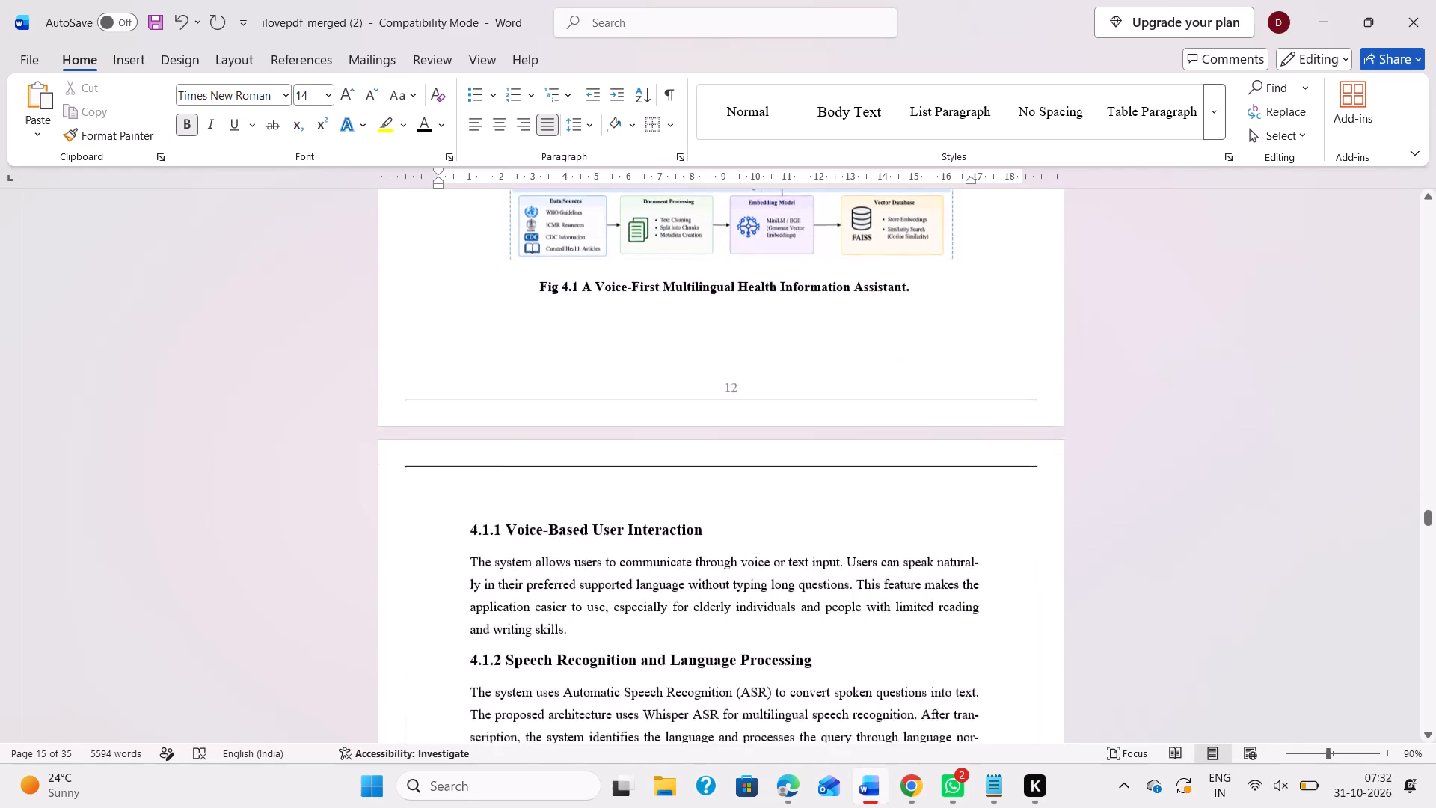
scroll(750, 616, down, 5)
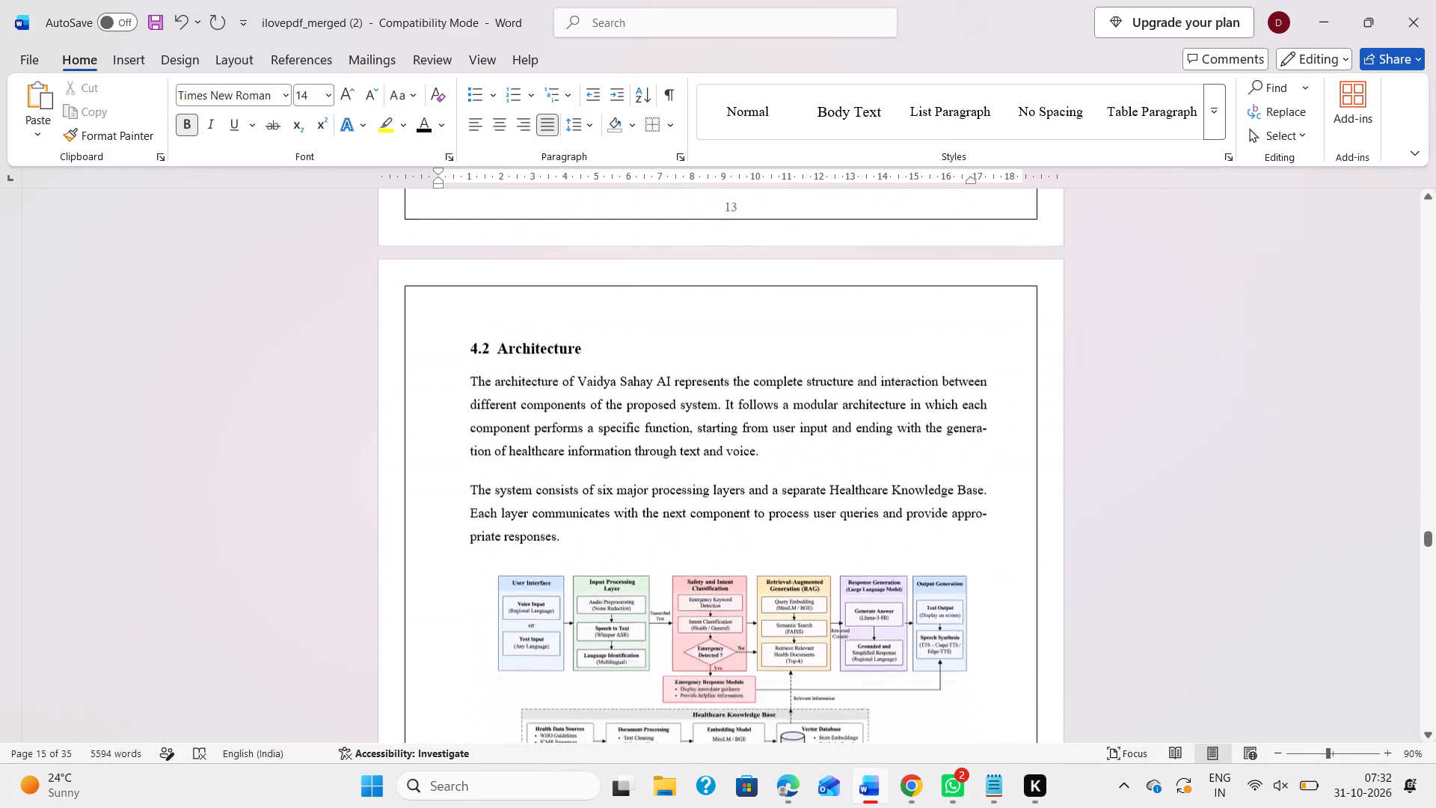
scroll(750, 616, down, 6)
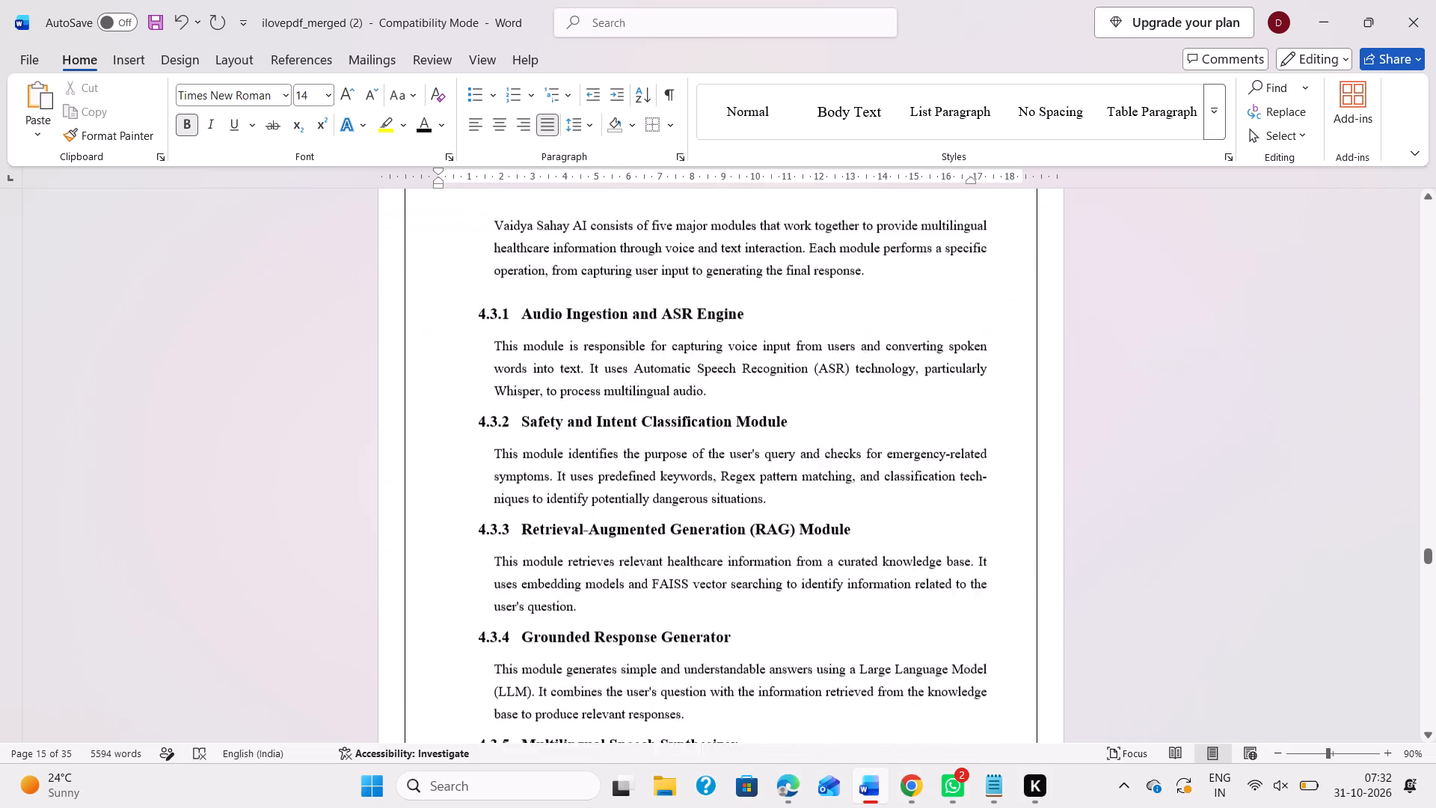
scroll(750, 616, down, 9)
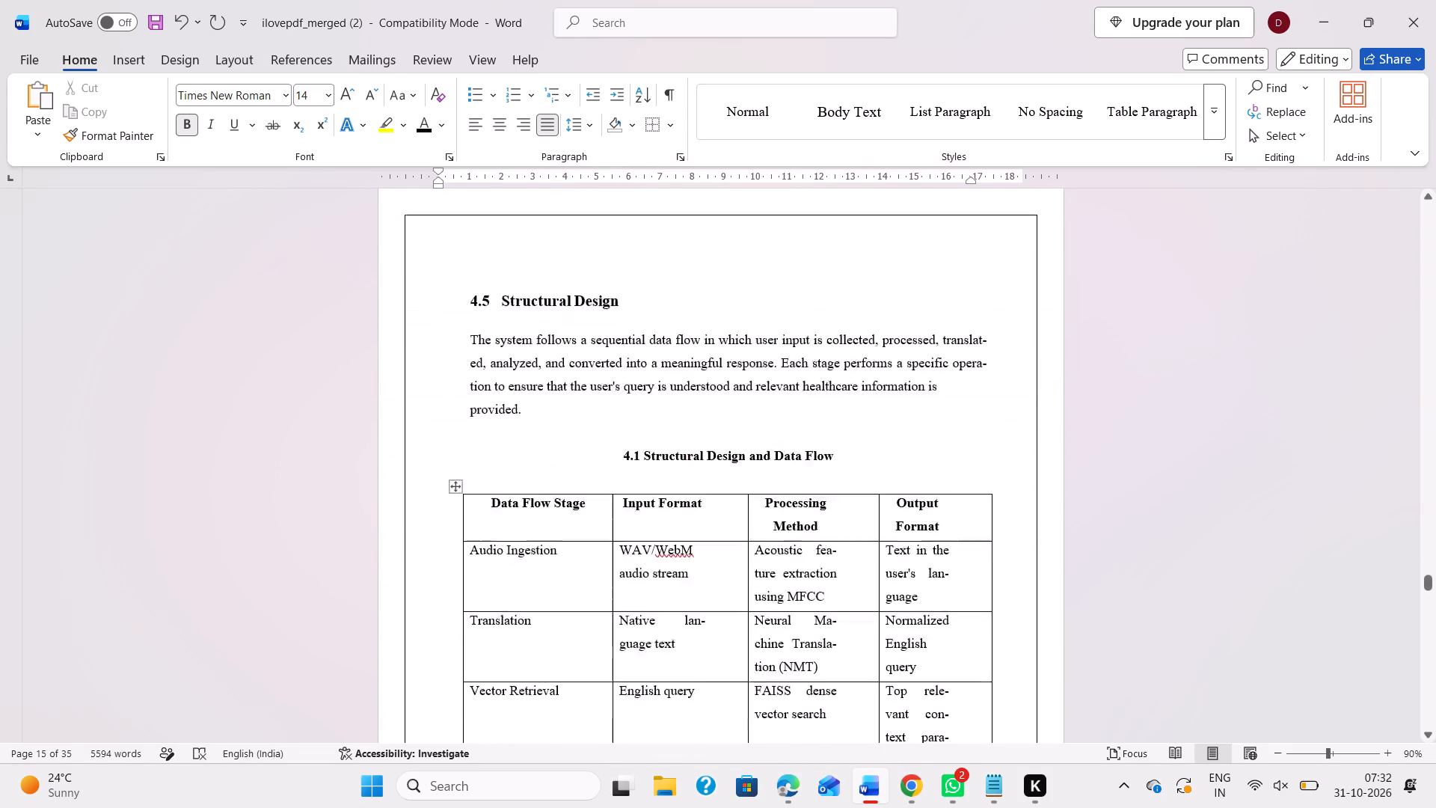
scroll(750, 616, down, 7)
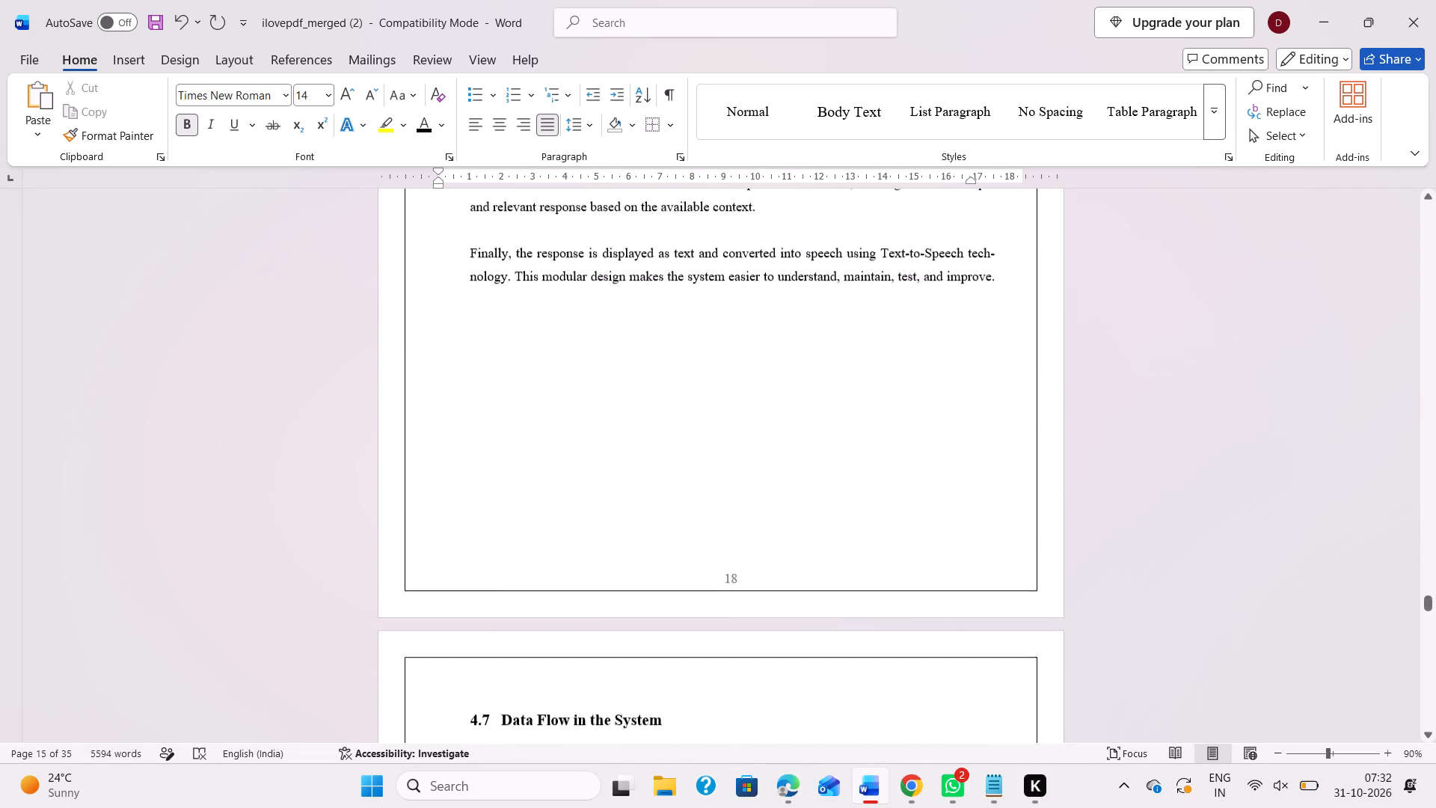
scroll(750, 616, down, 7)
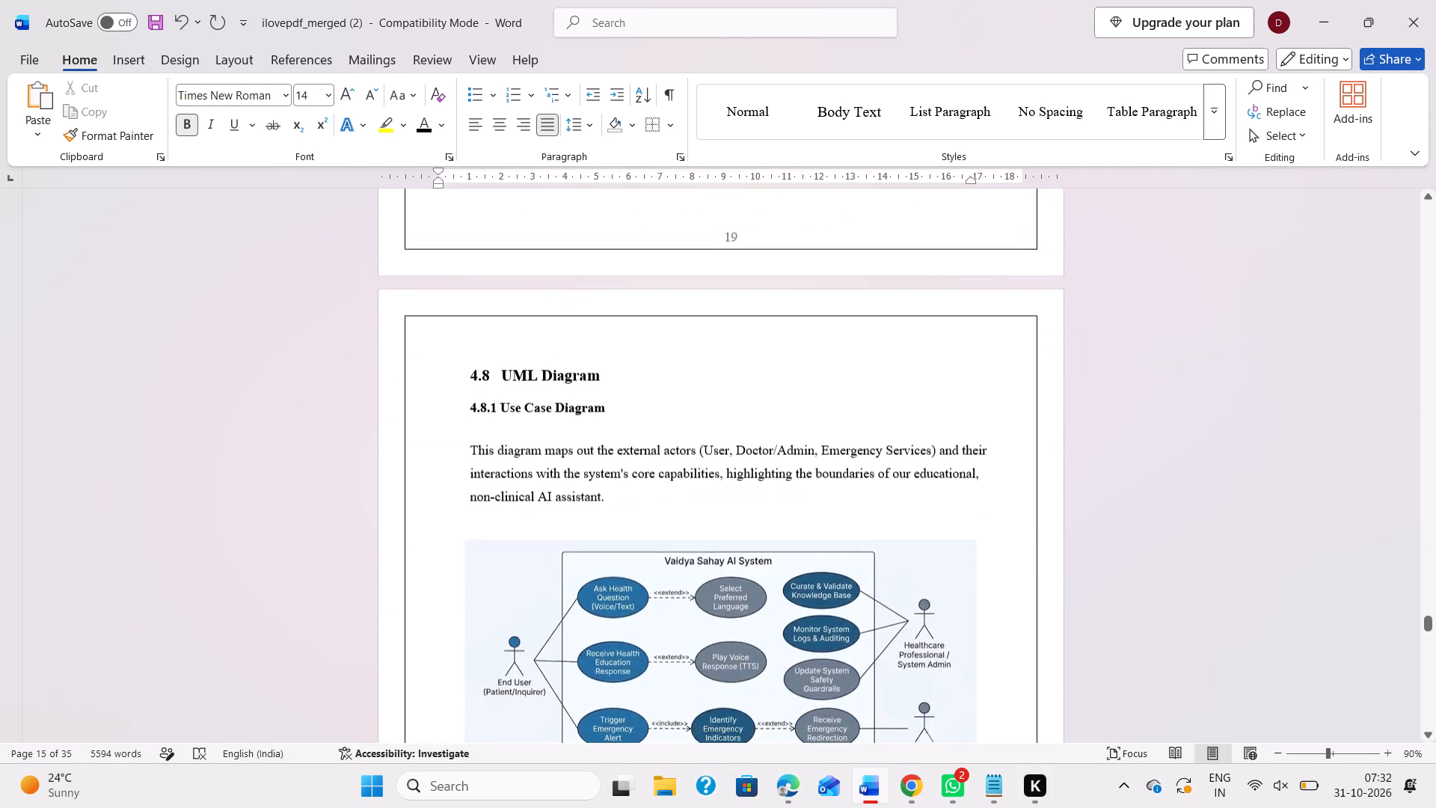
scroll(750, 616, down, 5)
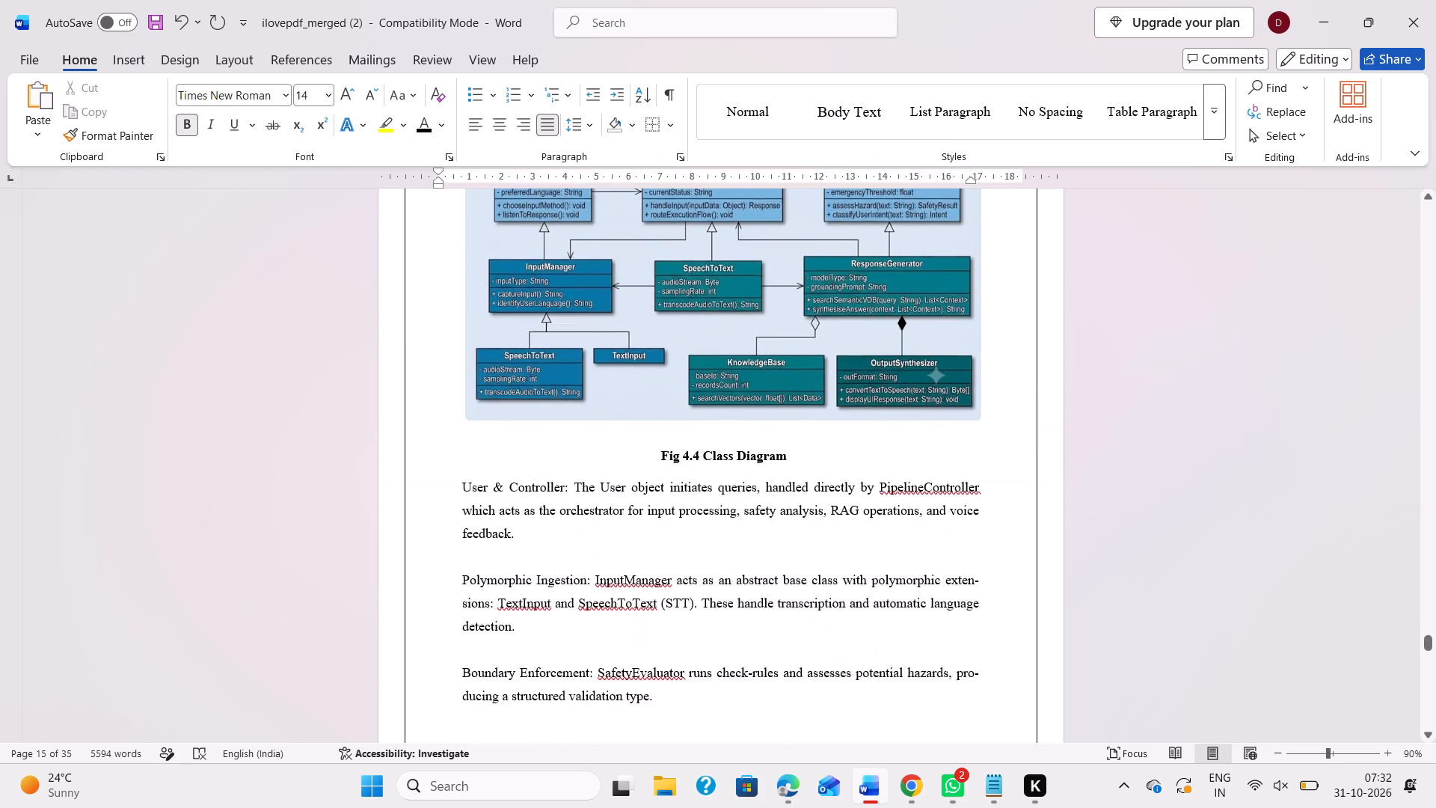
scroll(750, 616, down, 7)
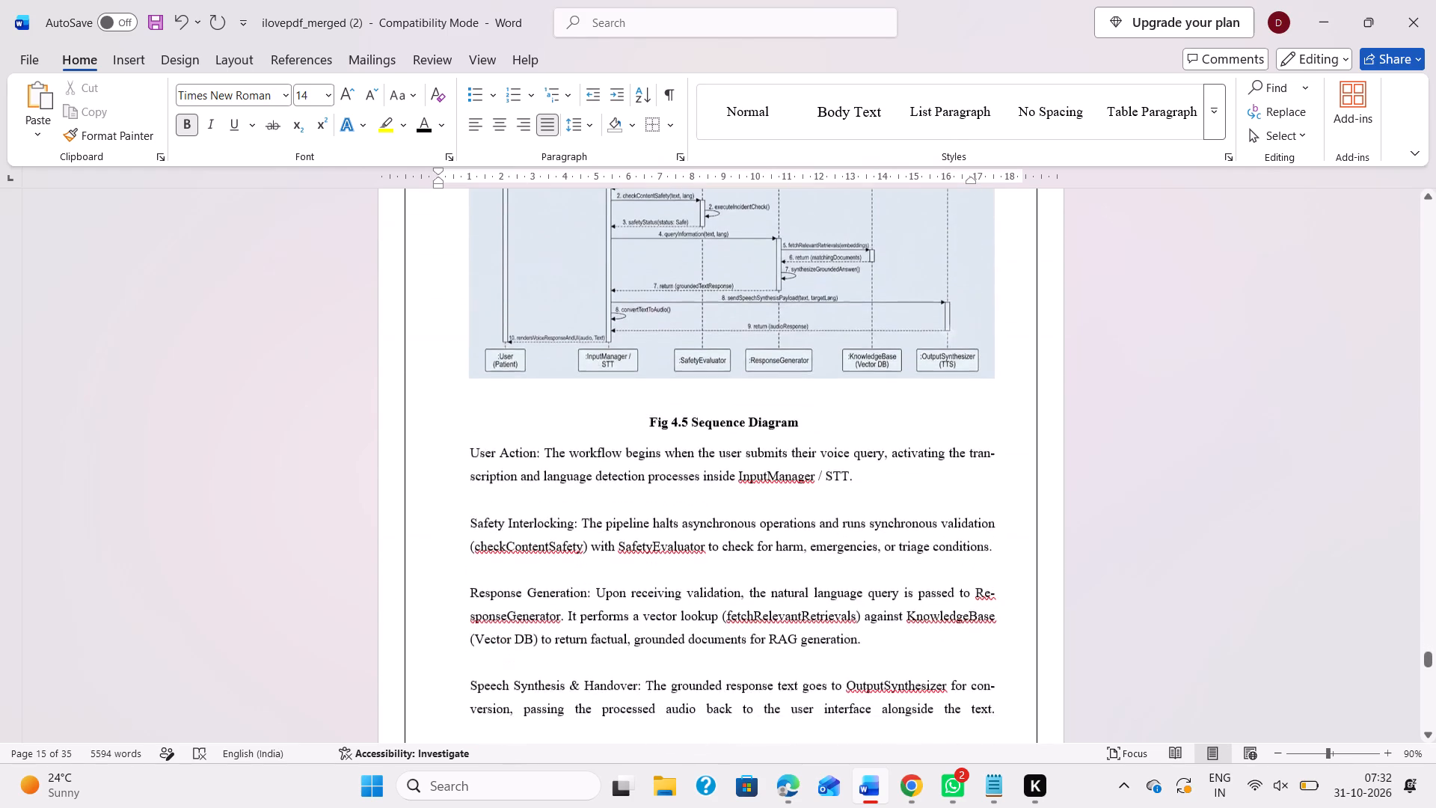
scroll(750, 616, down, 7)
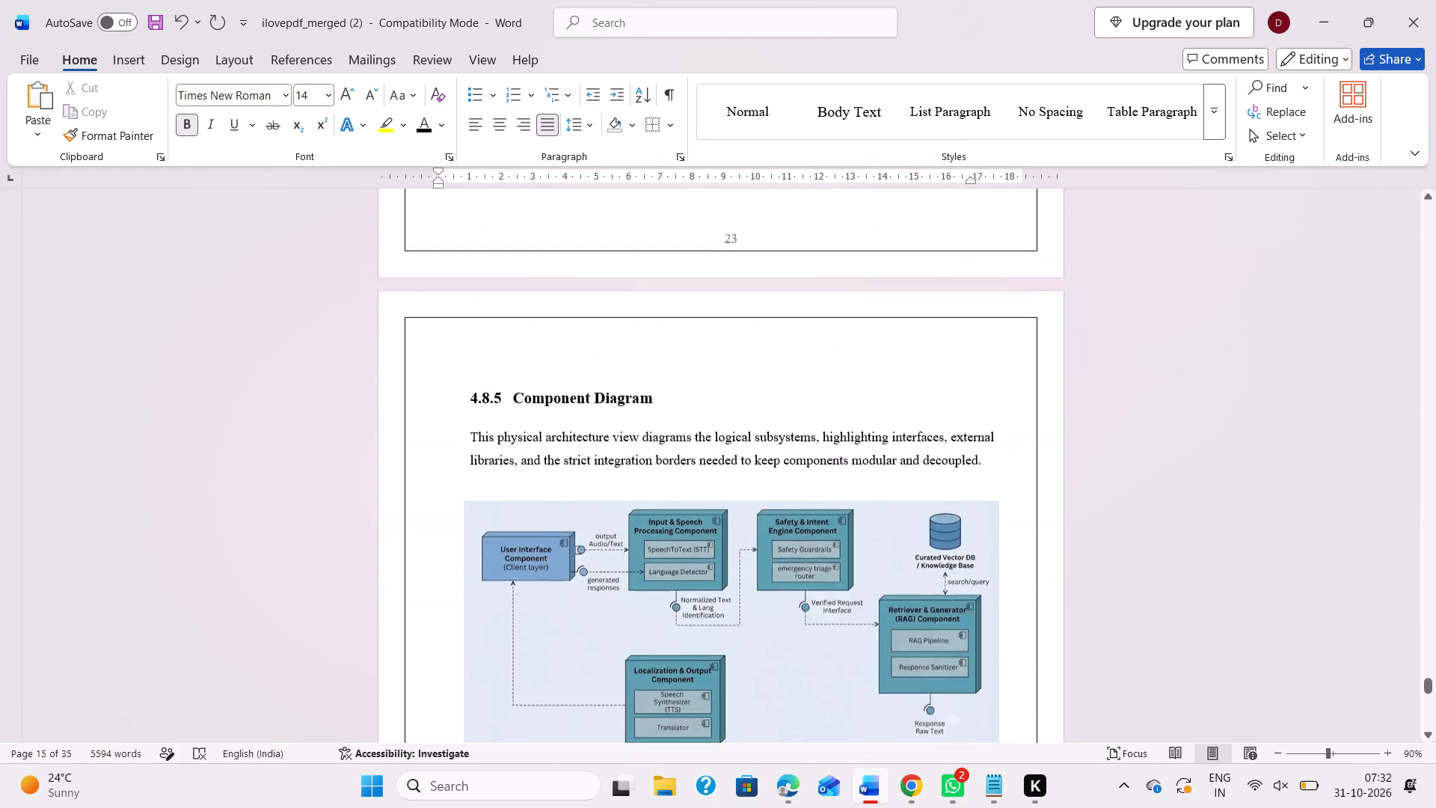
scroll(750, 616, down, 1)
Delete the empty line above the 4.8.5 Component Diagram heading so the heading starts at the top of its page.
scroll(750, 616, up, 2)
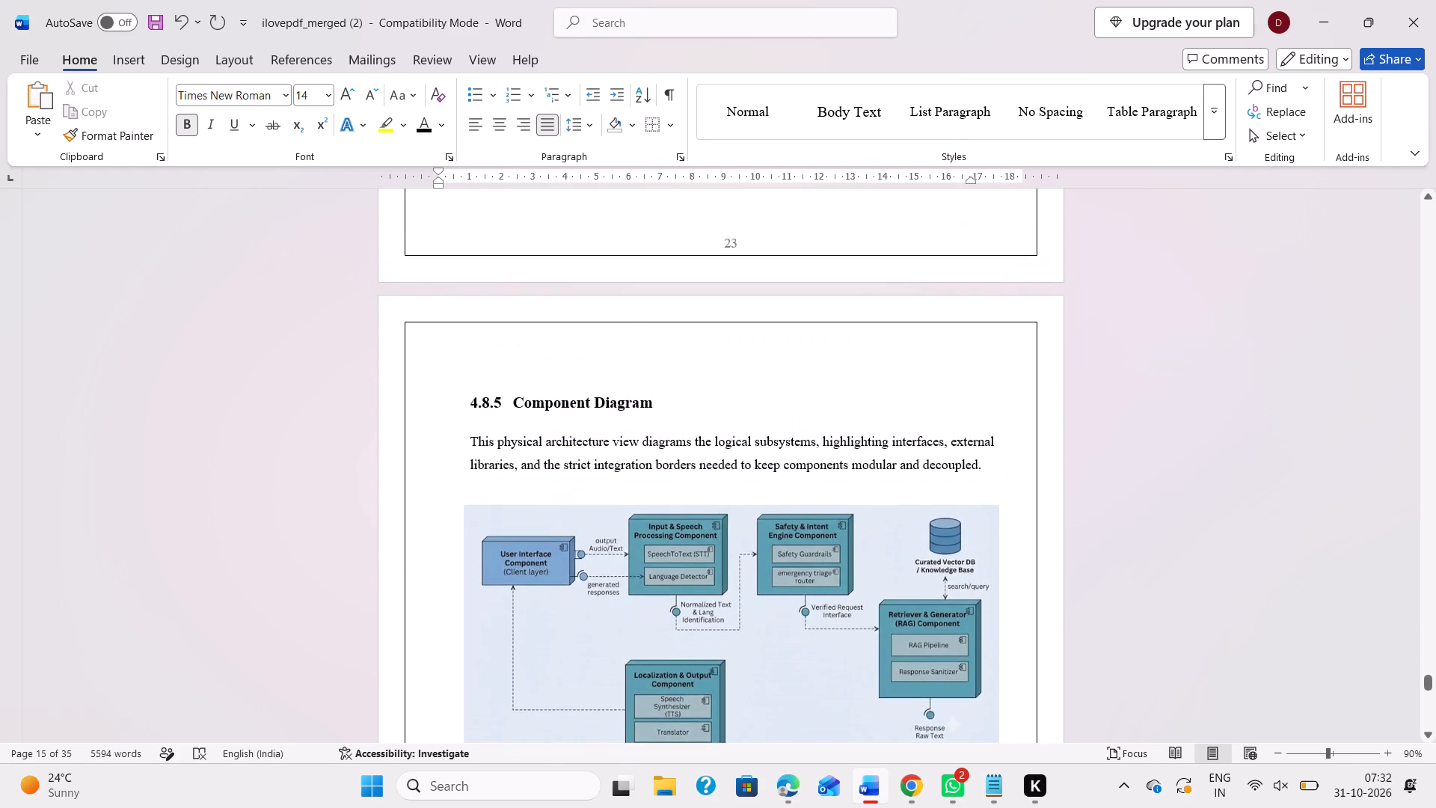
click(516, 381)
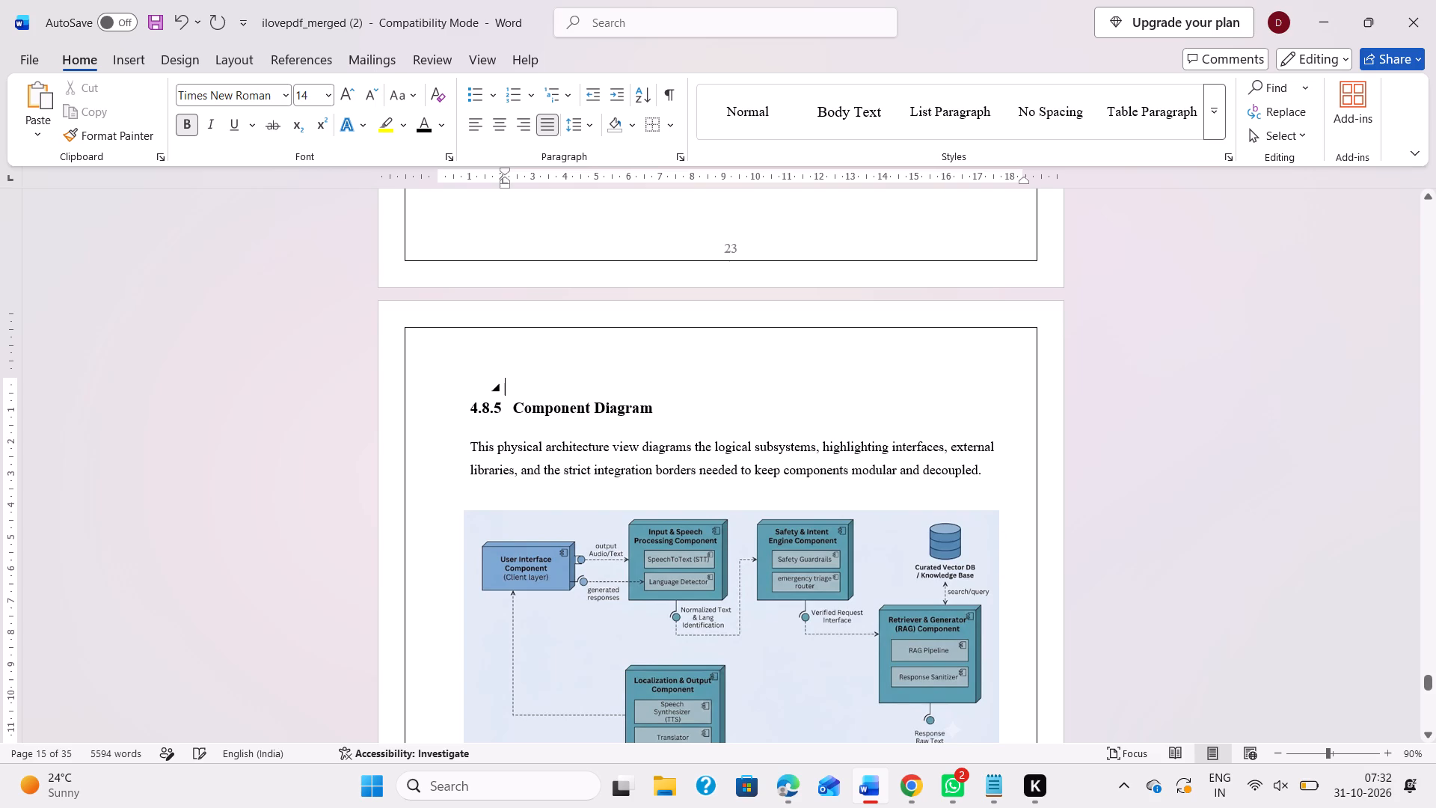
key(BackSpace)
key(BackSpace)
key(BackSpace)
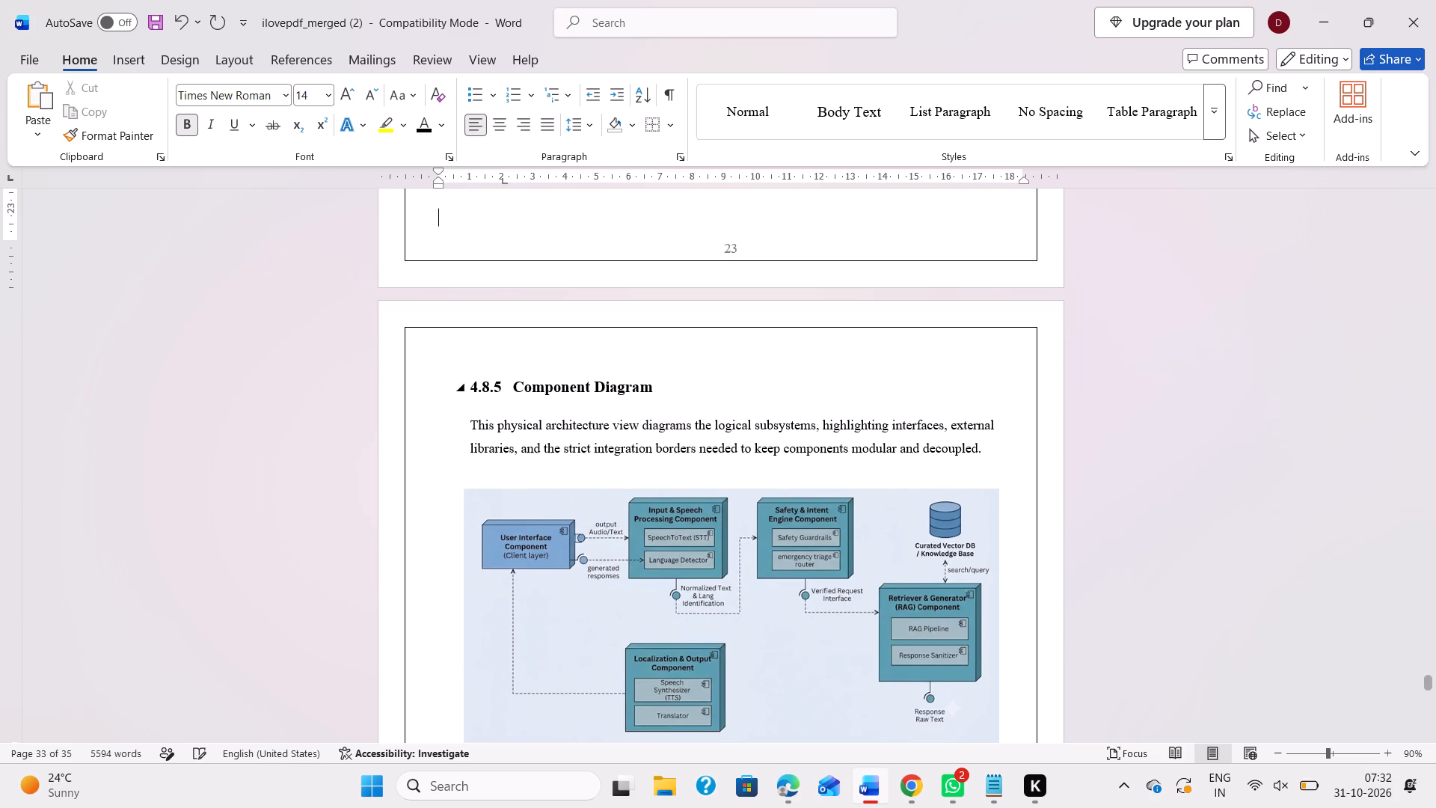
Review the REFERENCES pages, then check the layout back through the UML diagrams and earlier sections to the first cover page.
scroll(516, 381, up, 1)
scroll(516, 381, down, 7)
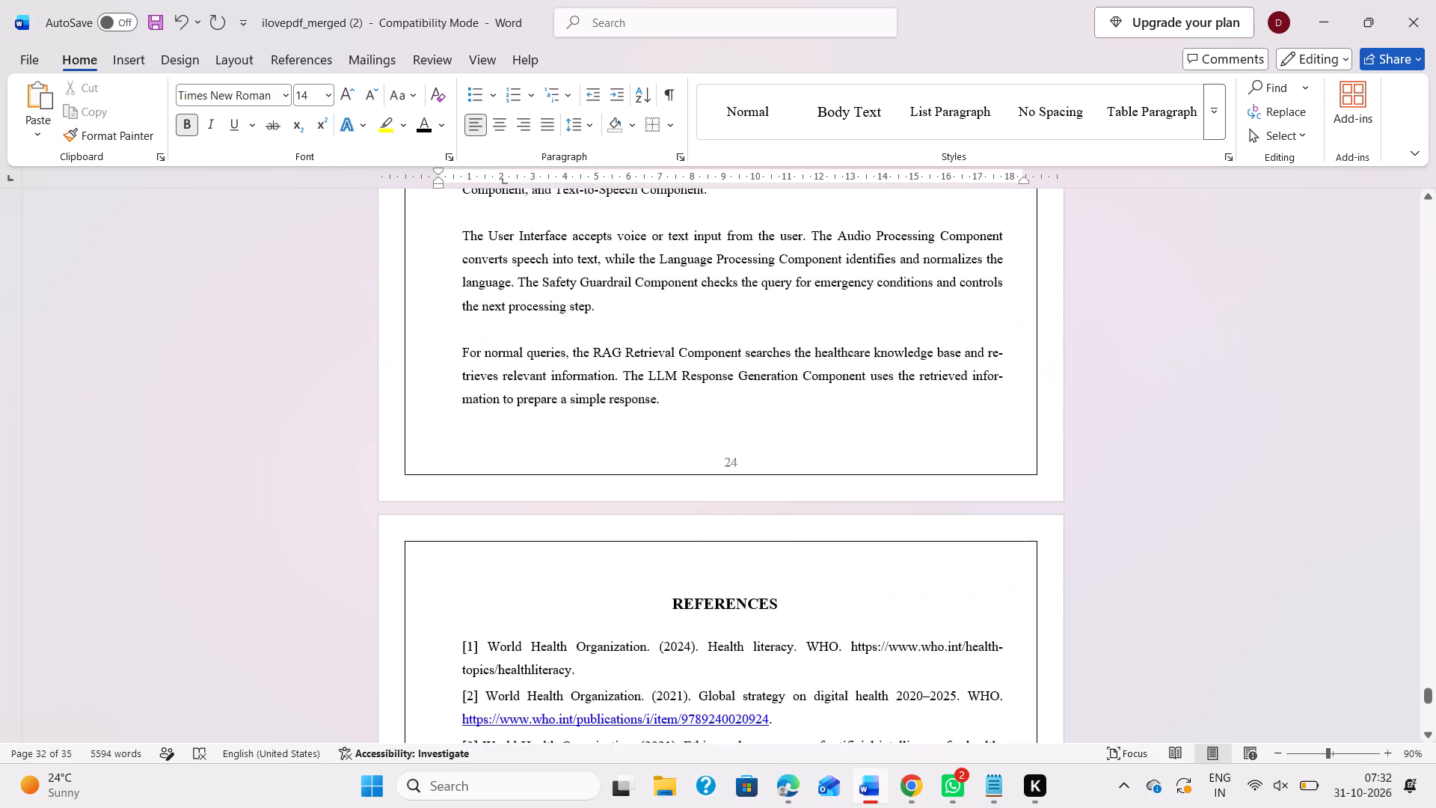
scroll(516, 381, down, 6)
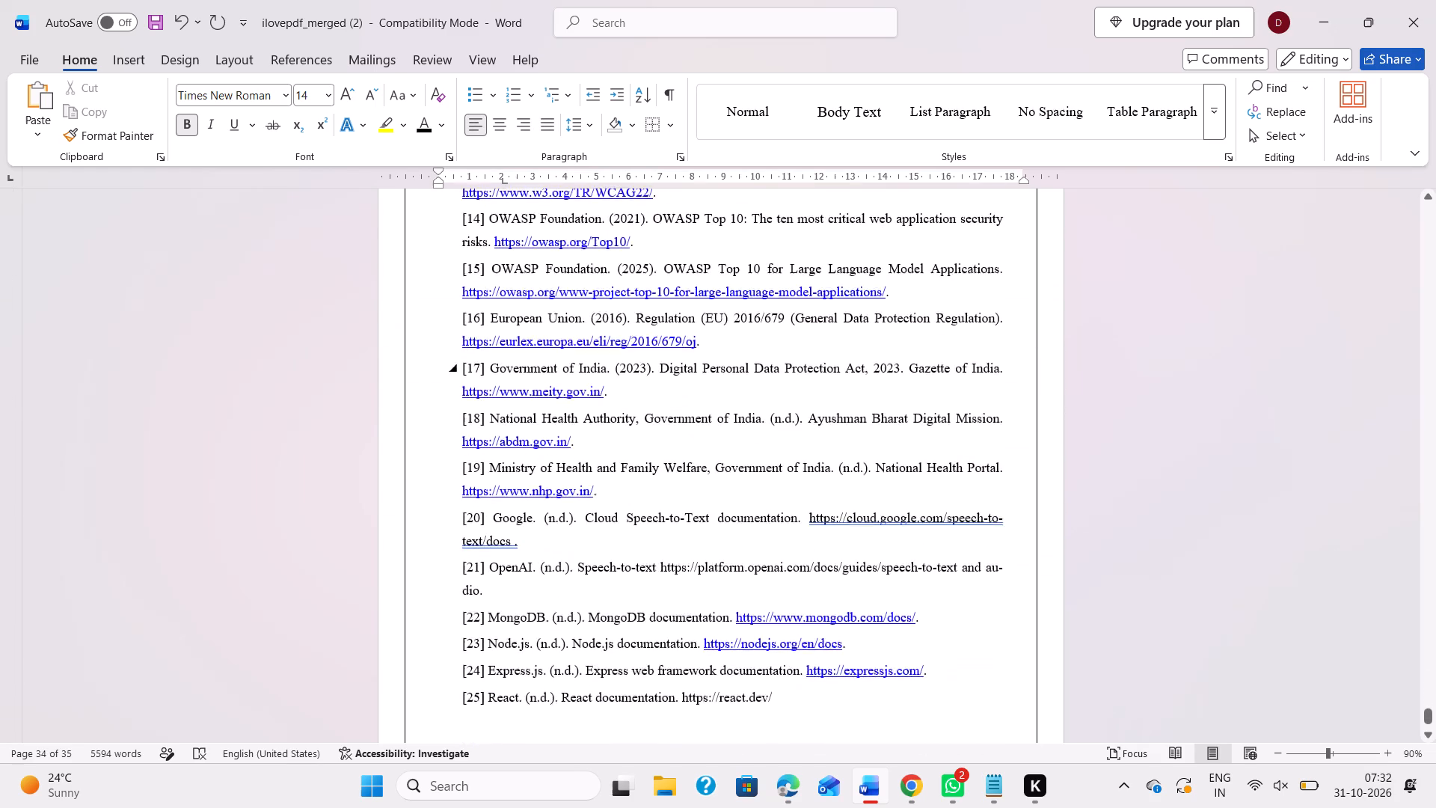
scroll(516, 381, up, 10)
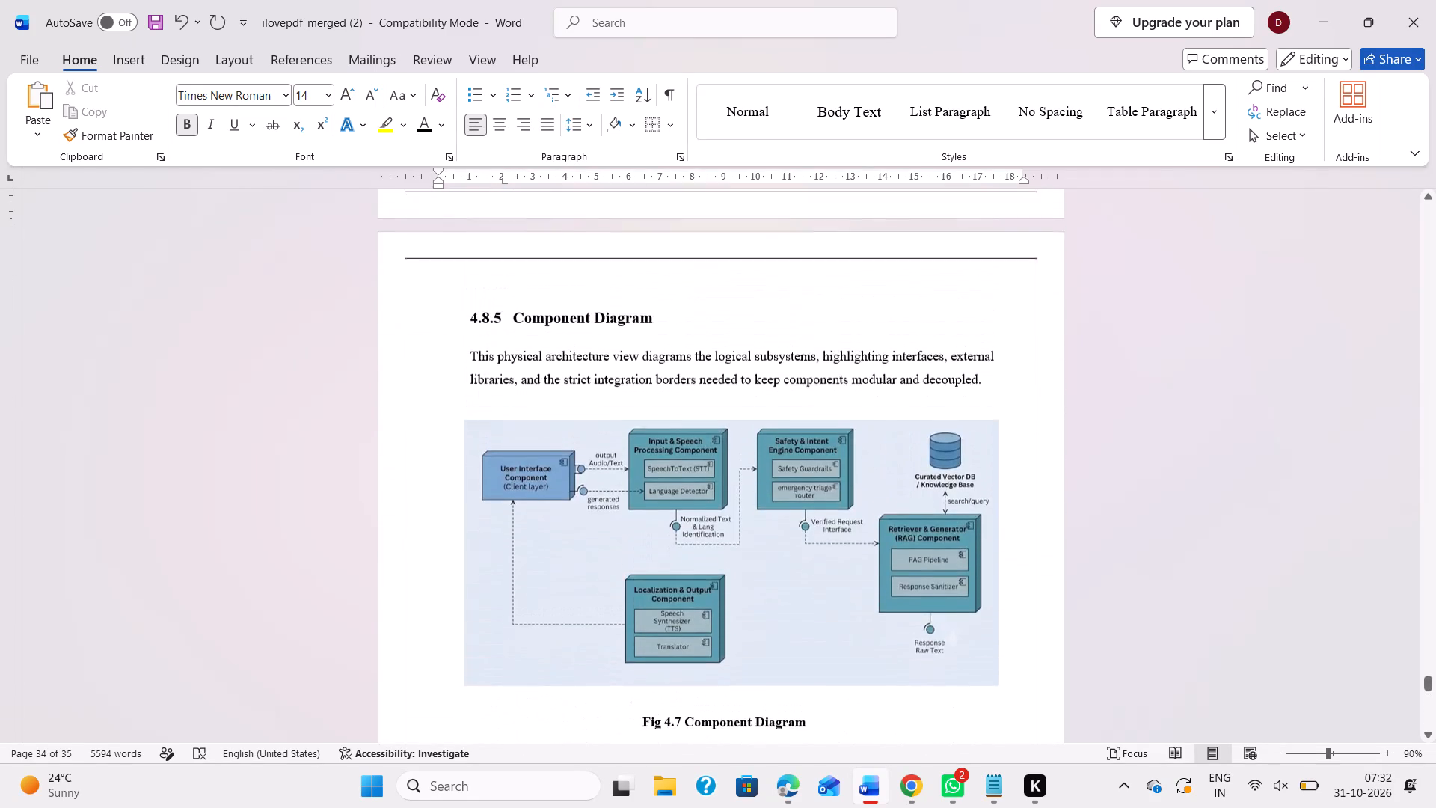
scroll(516, 381, up, 9)
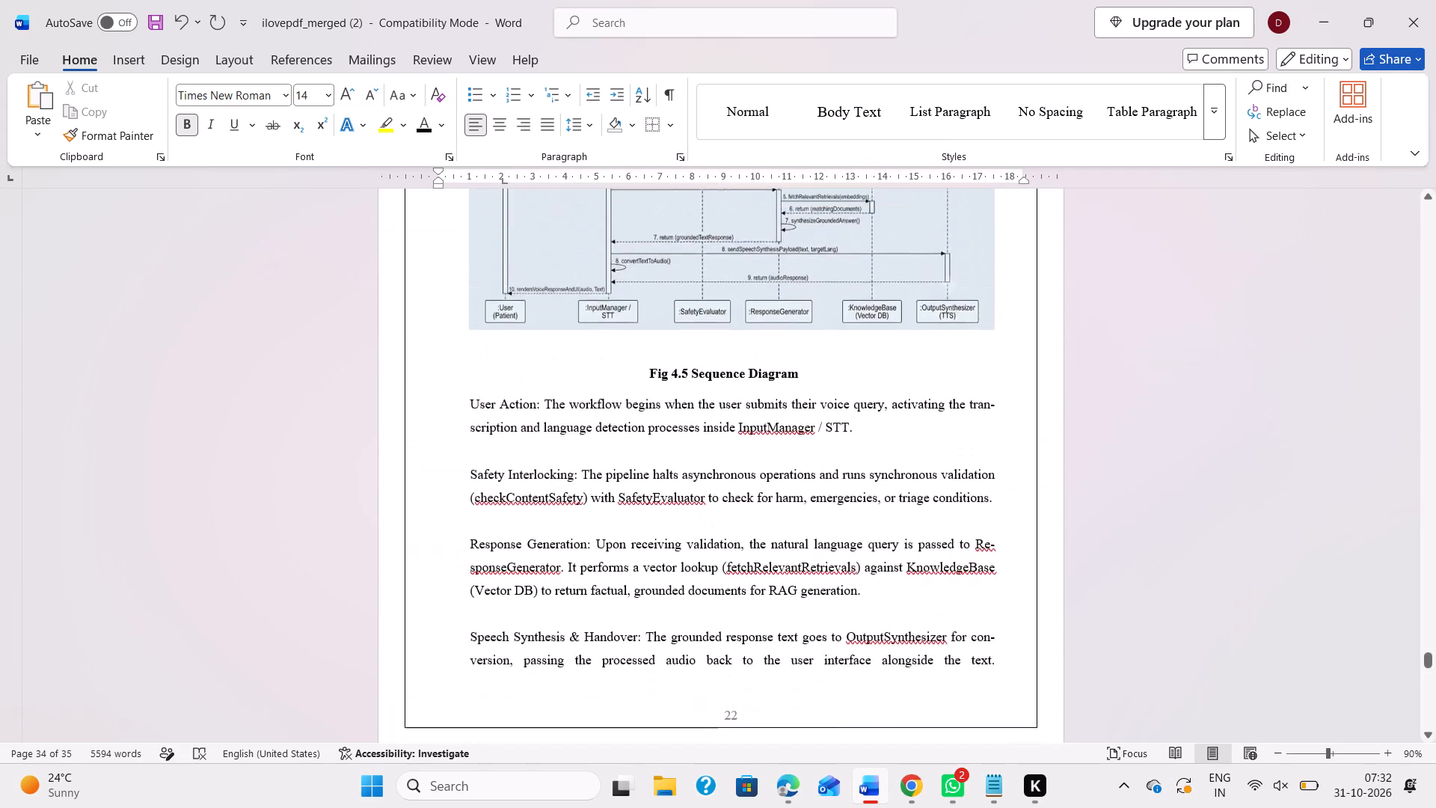
scroll(516, 381, up, 6)
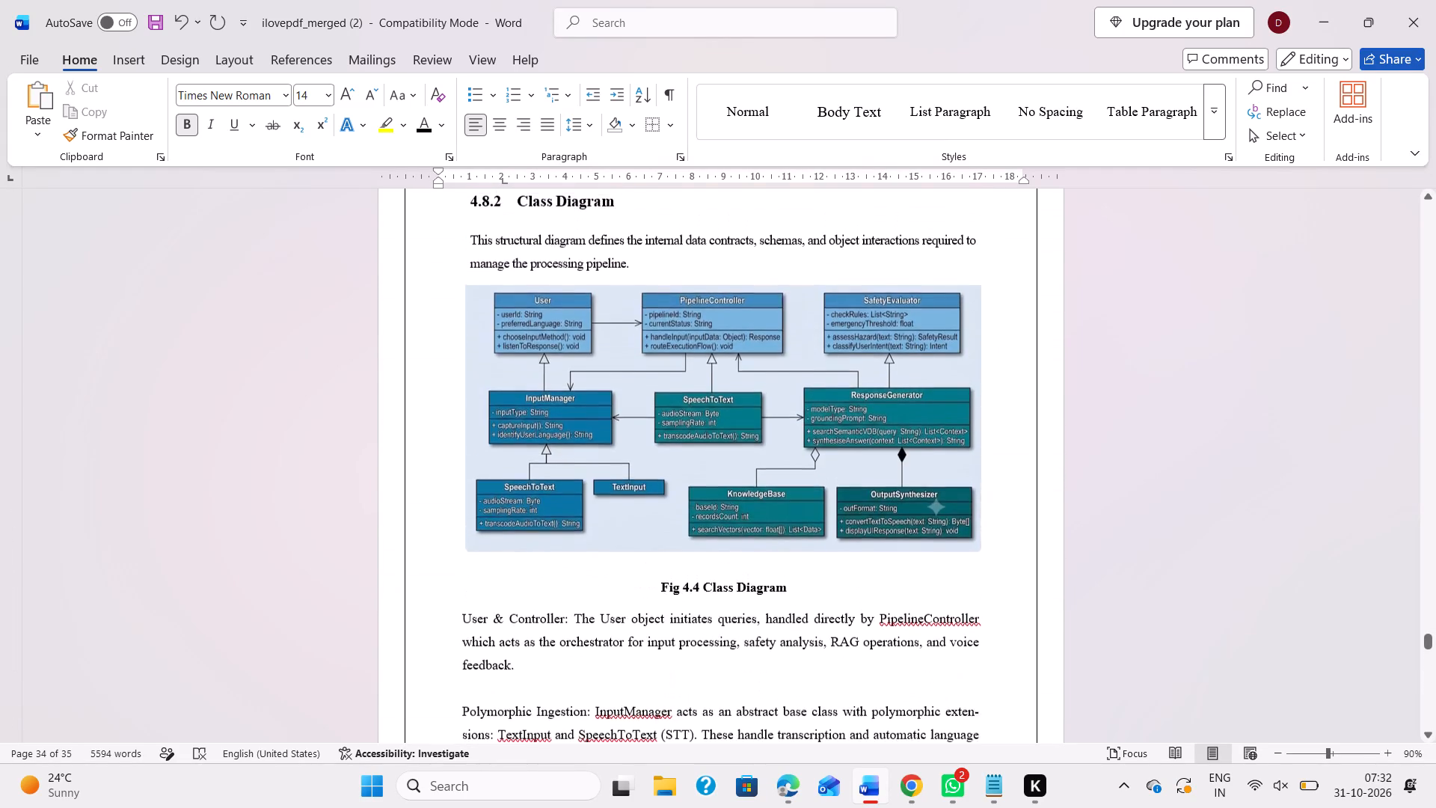
scroll(516, 381, up, 5)
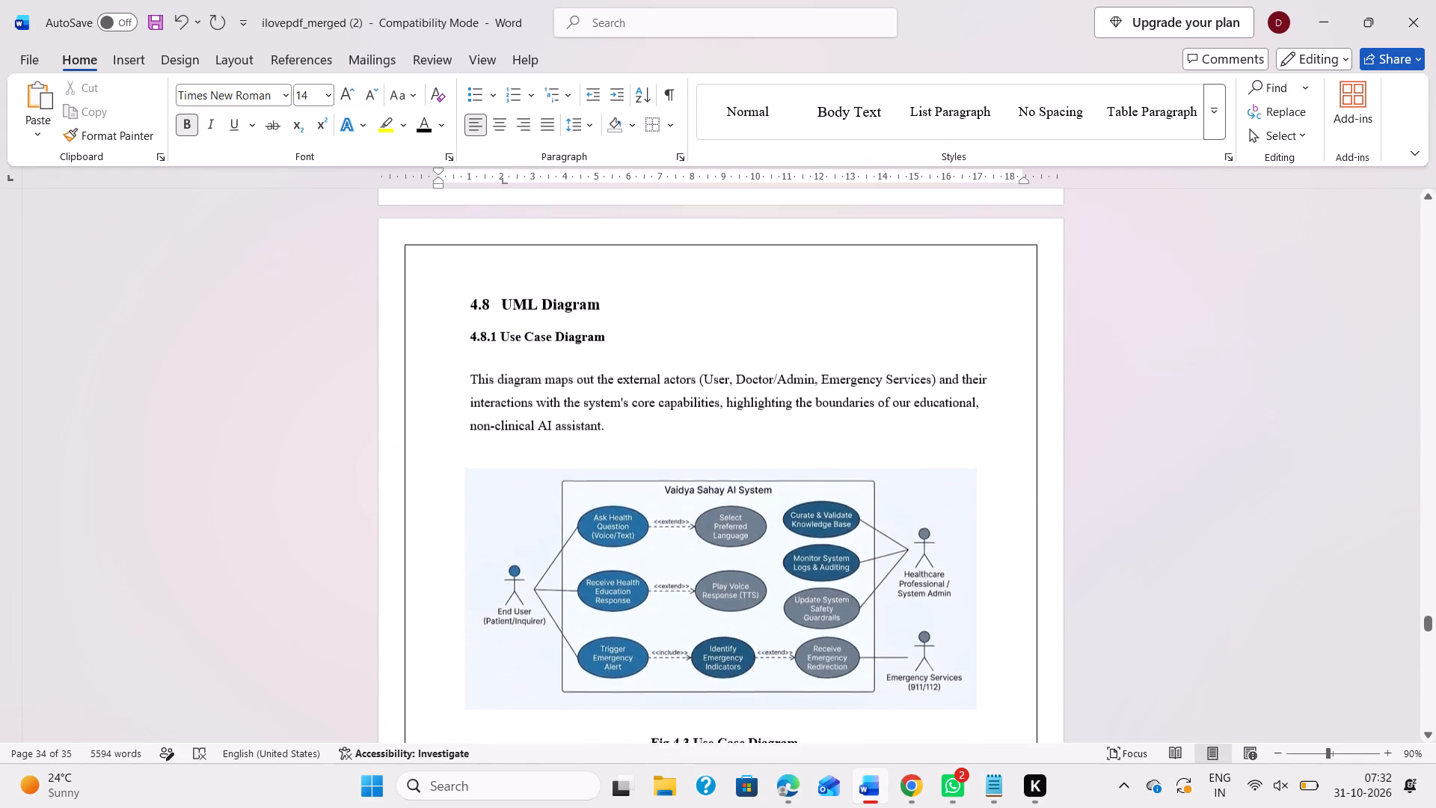
scroll(516, 381, up, 1)
scroll(516, 381, down, 2)
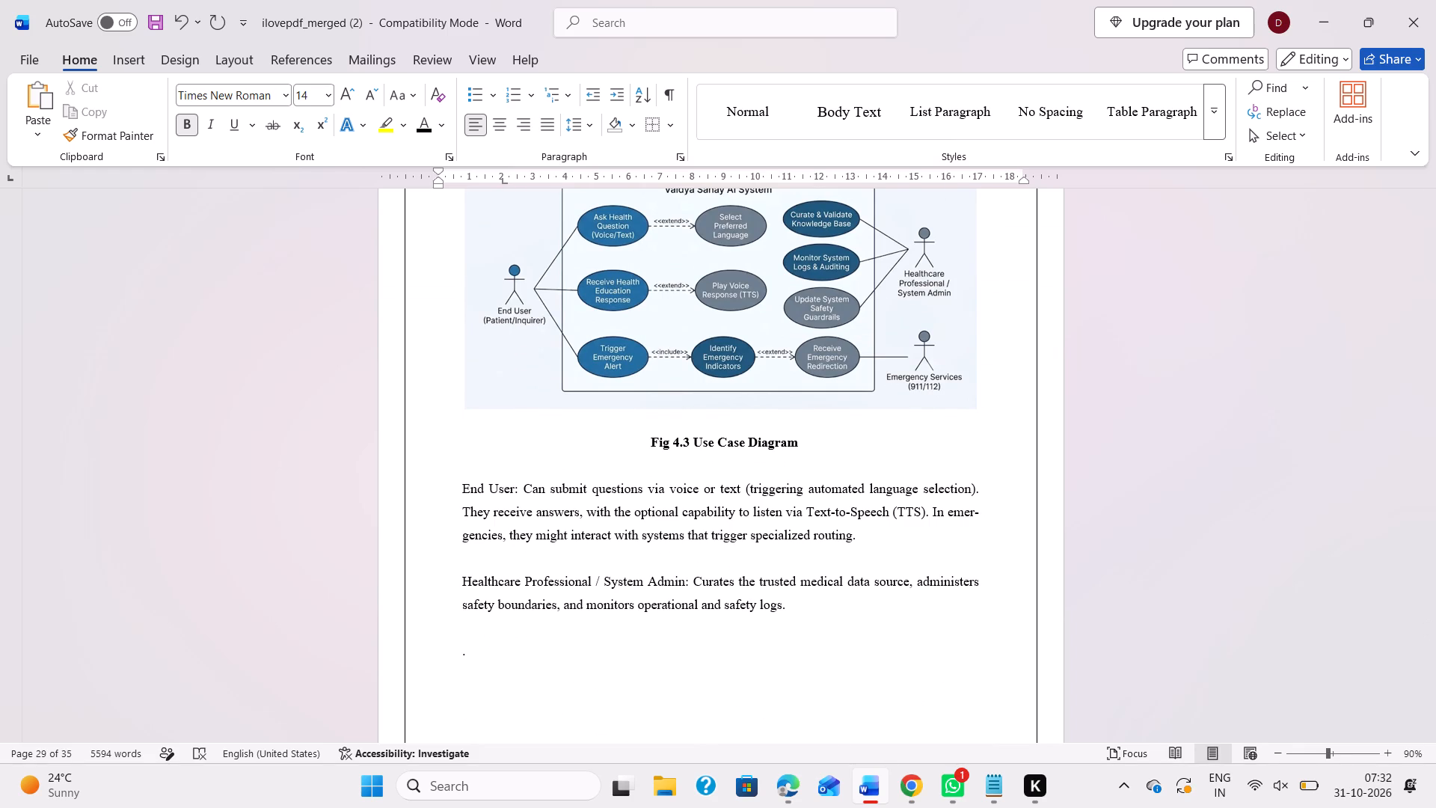
scroll(516, 381, up, 17)
scroll(510, 396, up, 4)
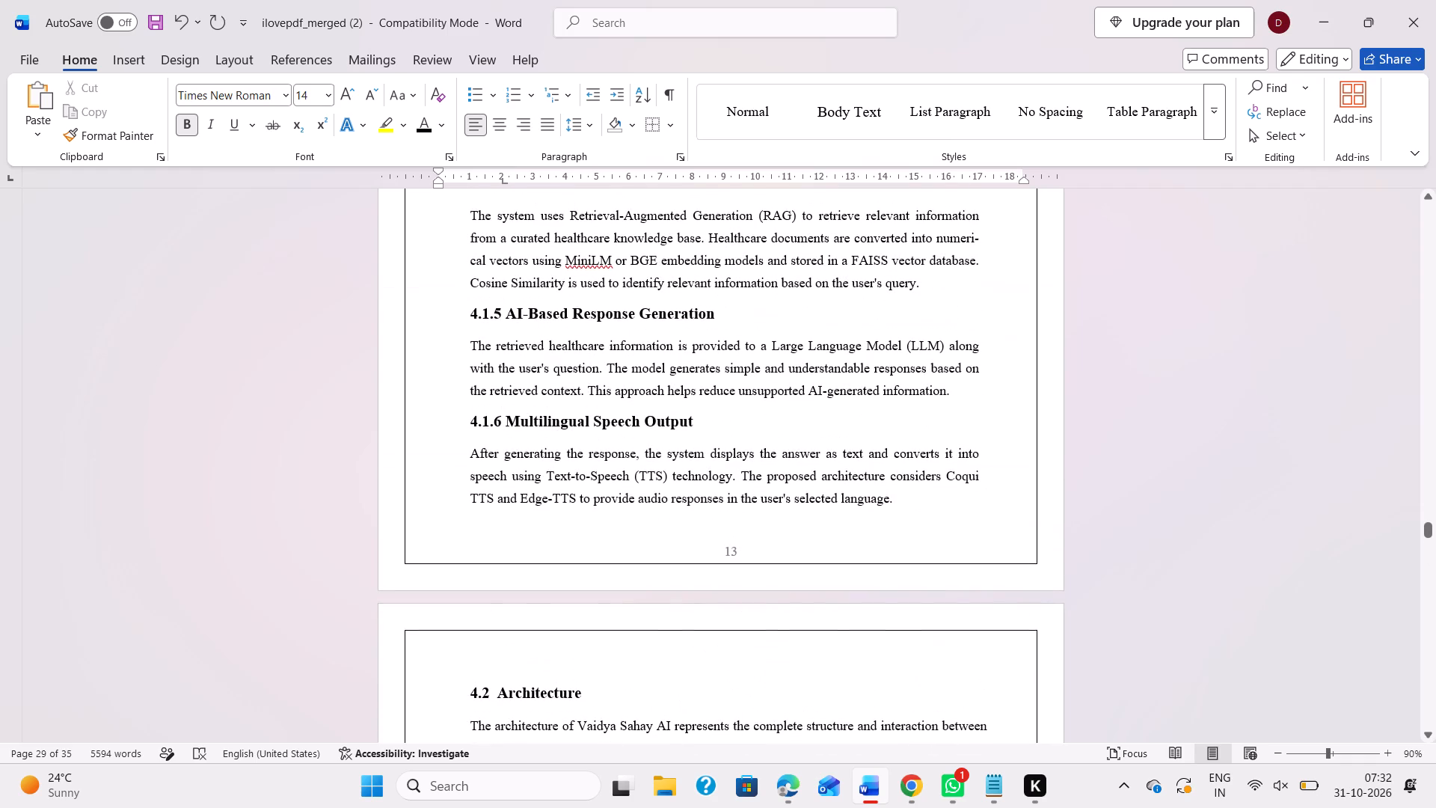
scroll(660, 426, up, 20)
scroll(660, 426, up, 18)
Examine the two cover pages and the certificate page, comparing the university address lines and page spacing, ending at the first cover.
scroll(660, 426, down, 4)
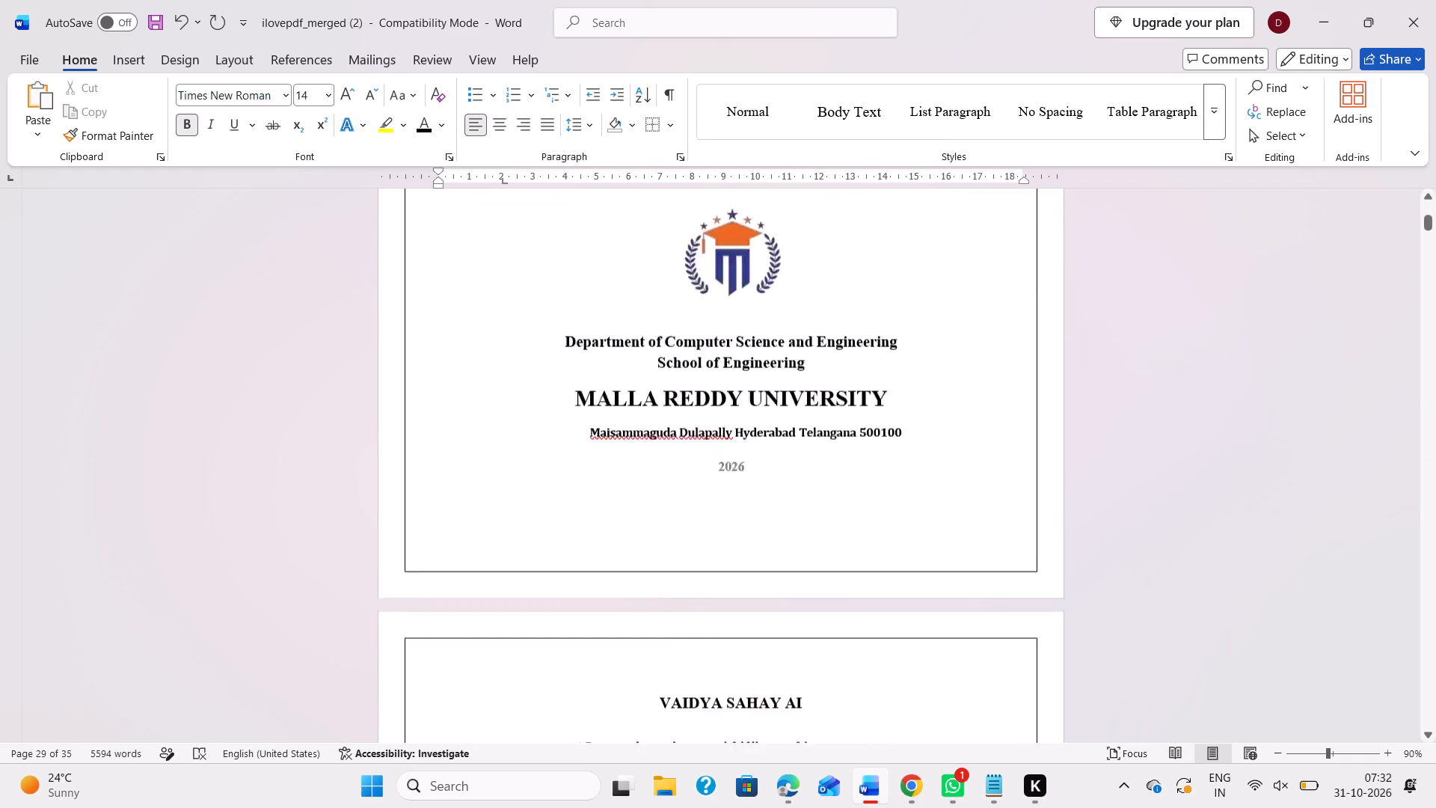
scroll(660, 426, down, 3)
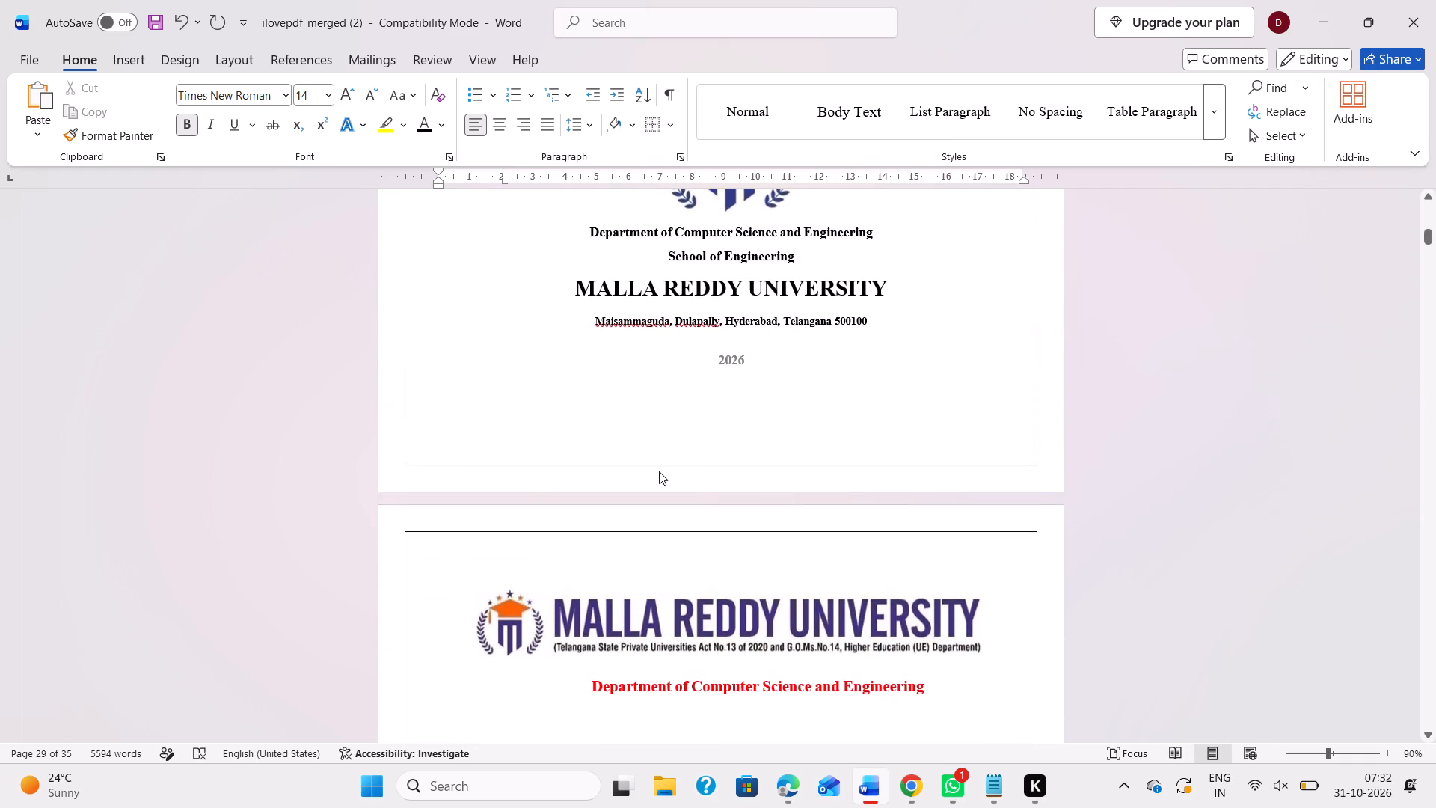
scroll(659, 471, down, 4)
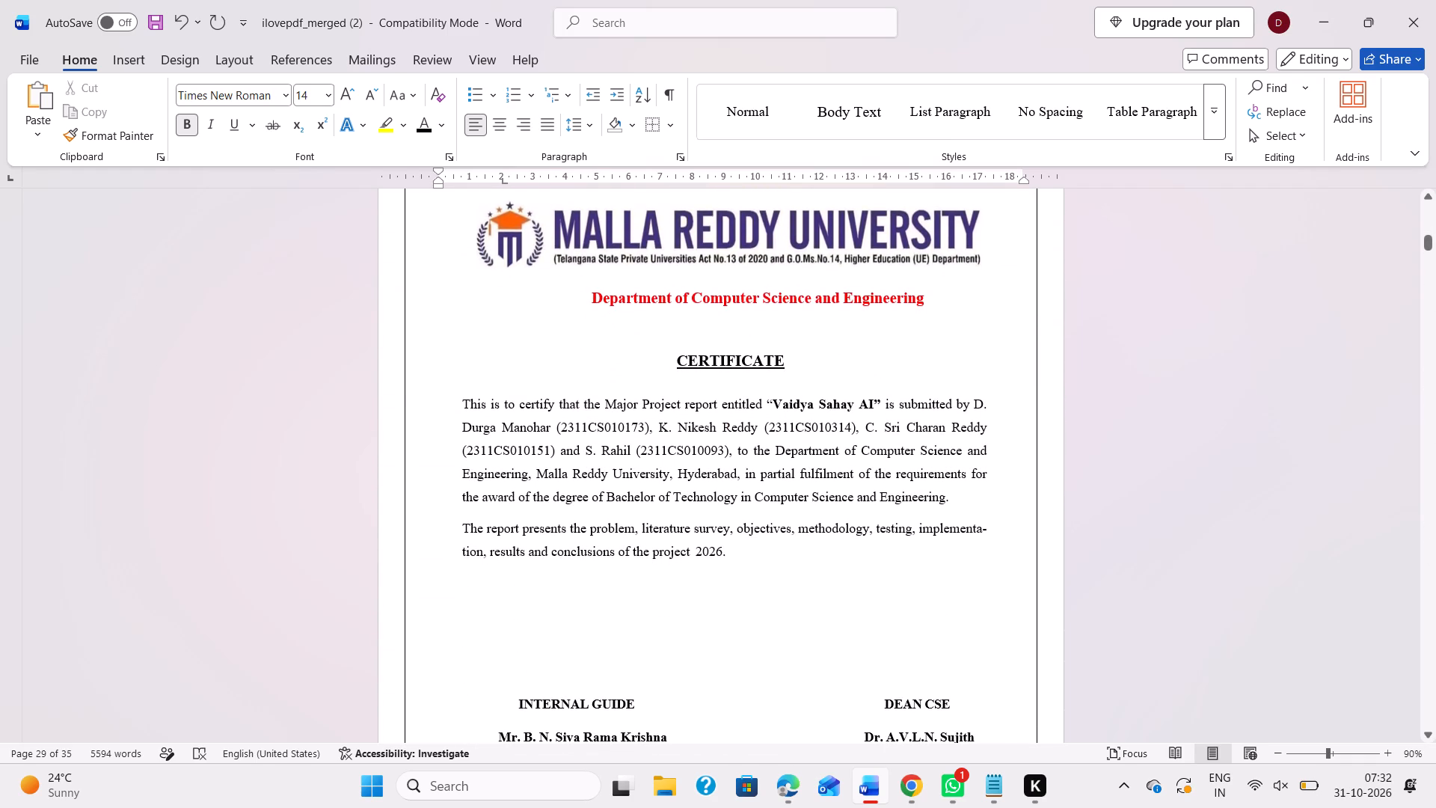
scroll(659, 471, down, 2)
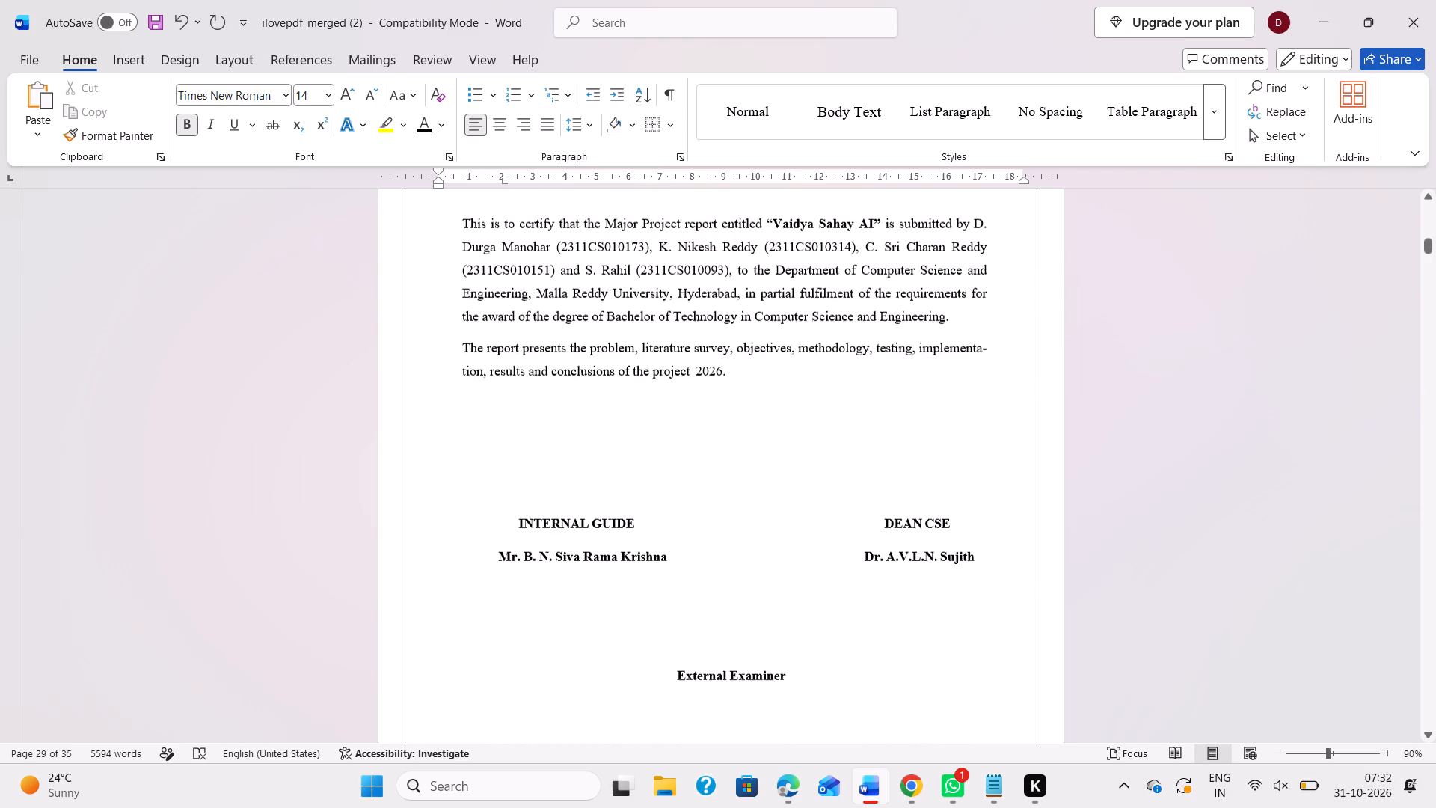
scroll(659, 471, down, 1)
scroll(659, 471, up, 1)
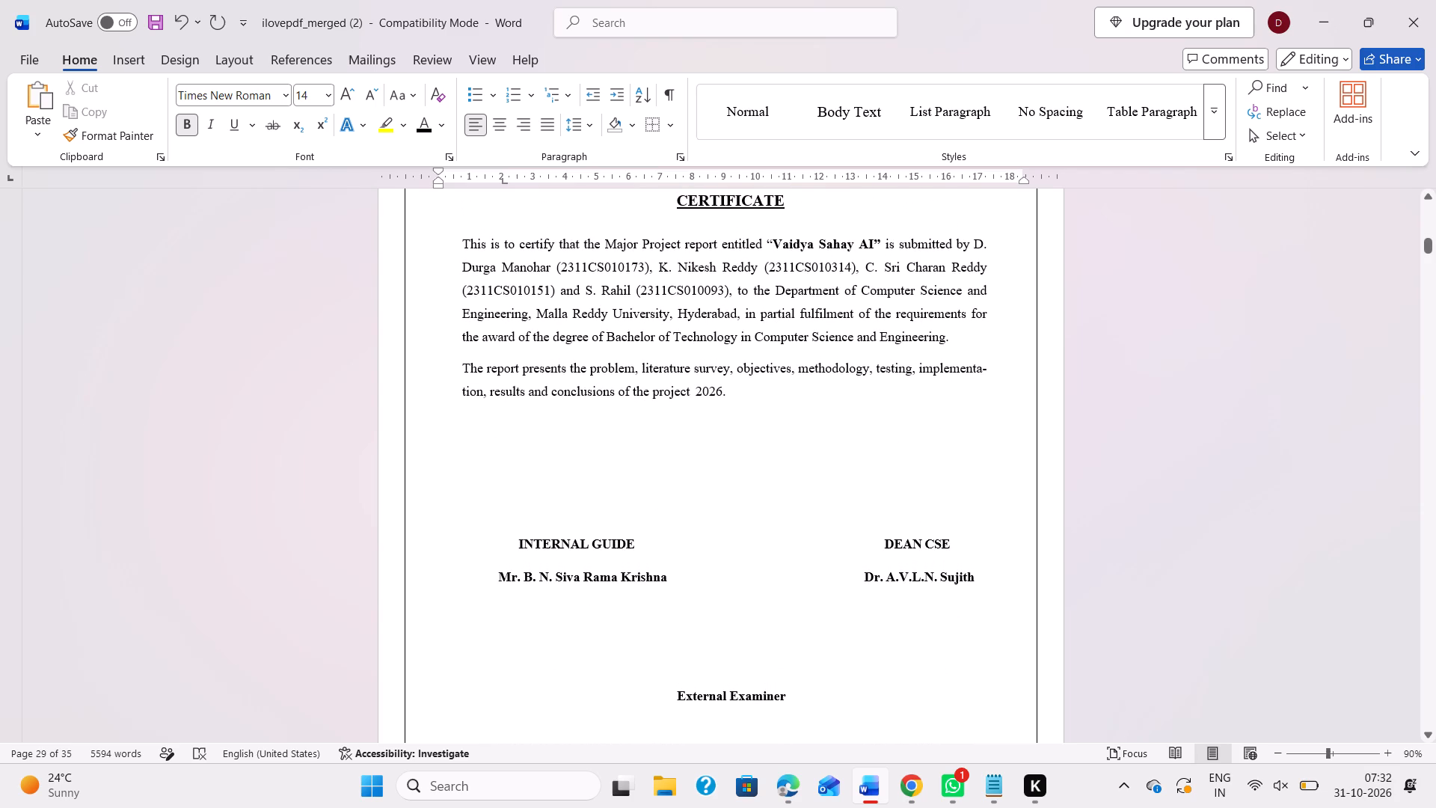
scroll(908, 384, down, 2)
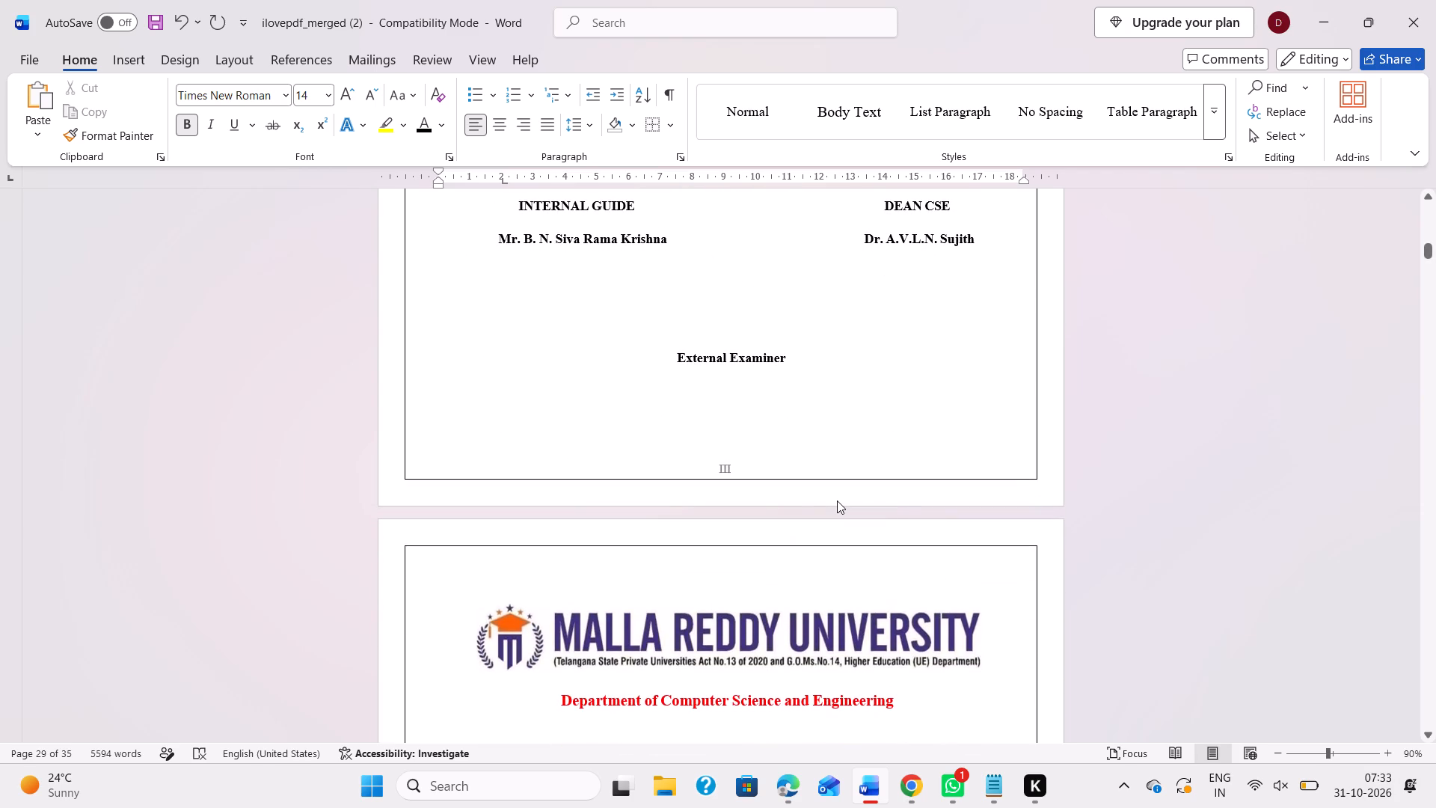
scroll(837, 501, up, 4)
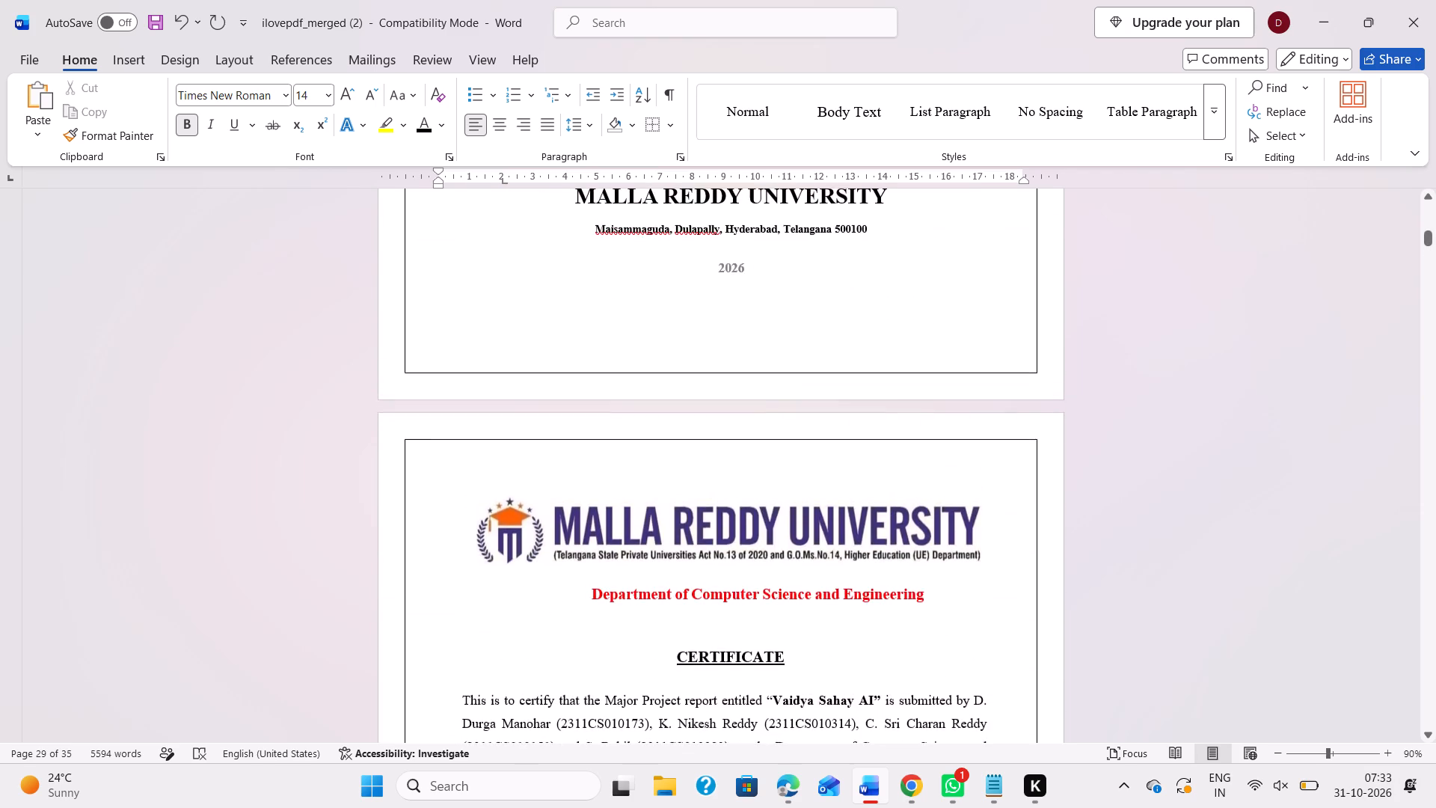
scroll(837, 501, up, 5)
scroll(837, 501, down, 1)
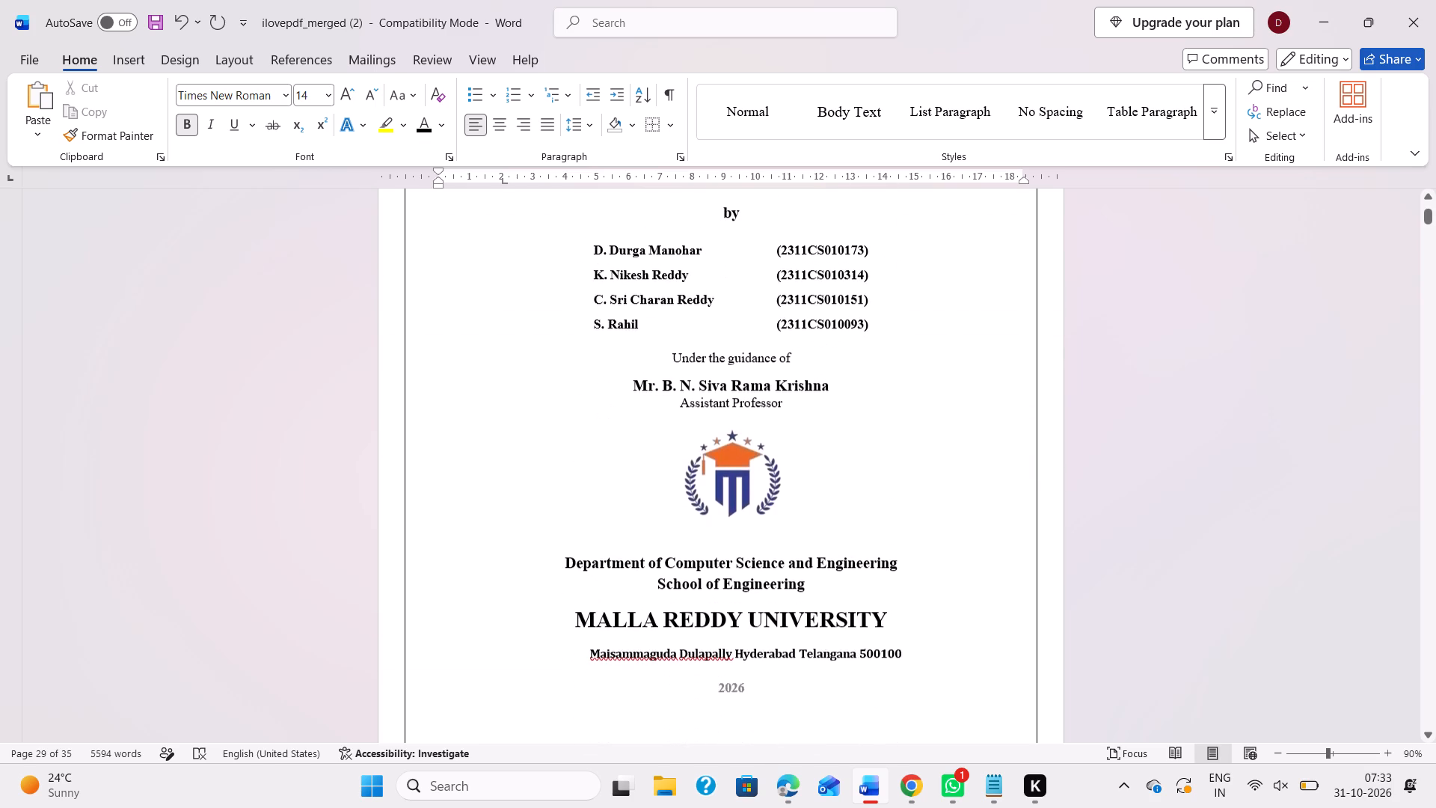
scroll(837, 501, up, 1)
scroll(790, 477, down, 3)
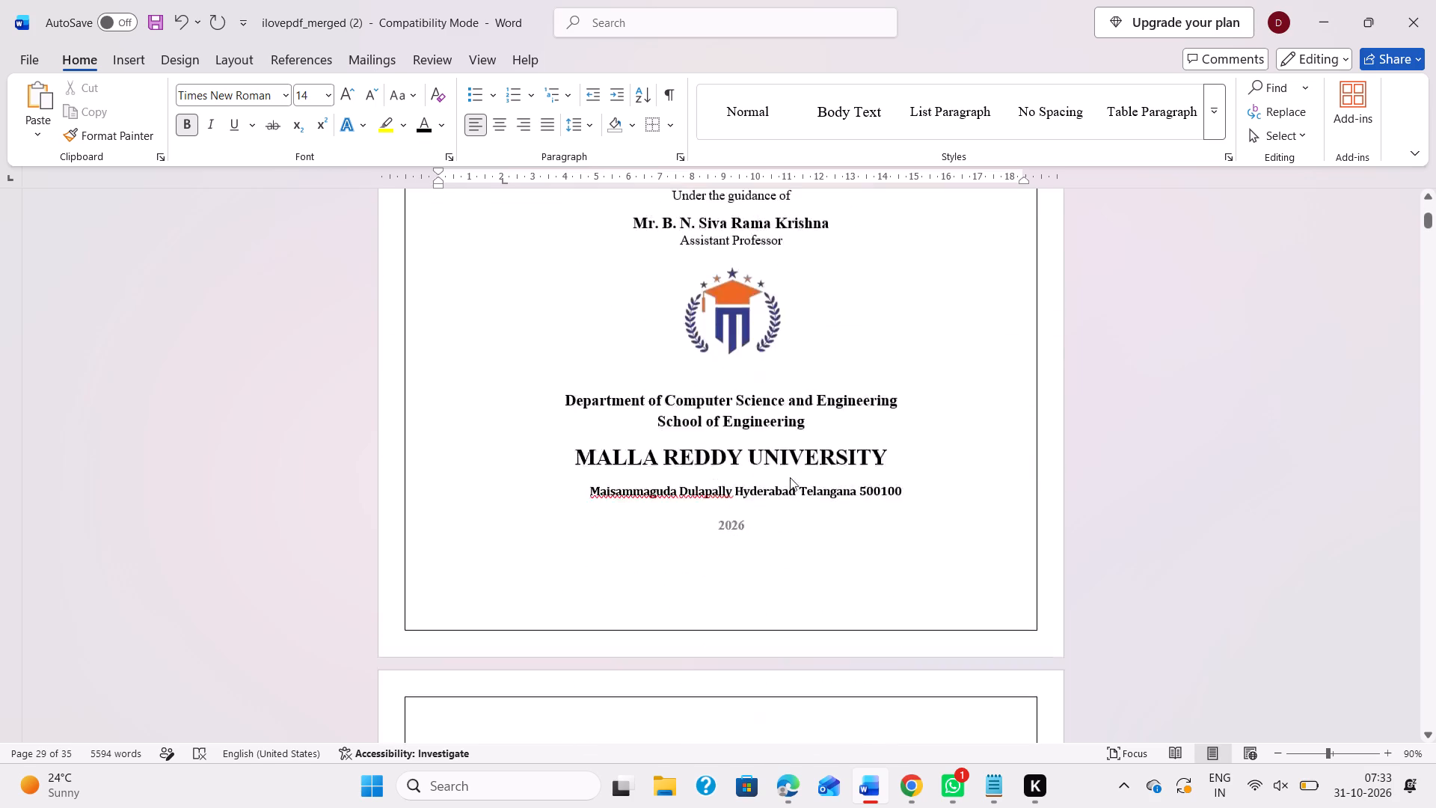
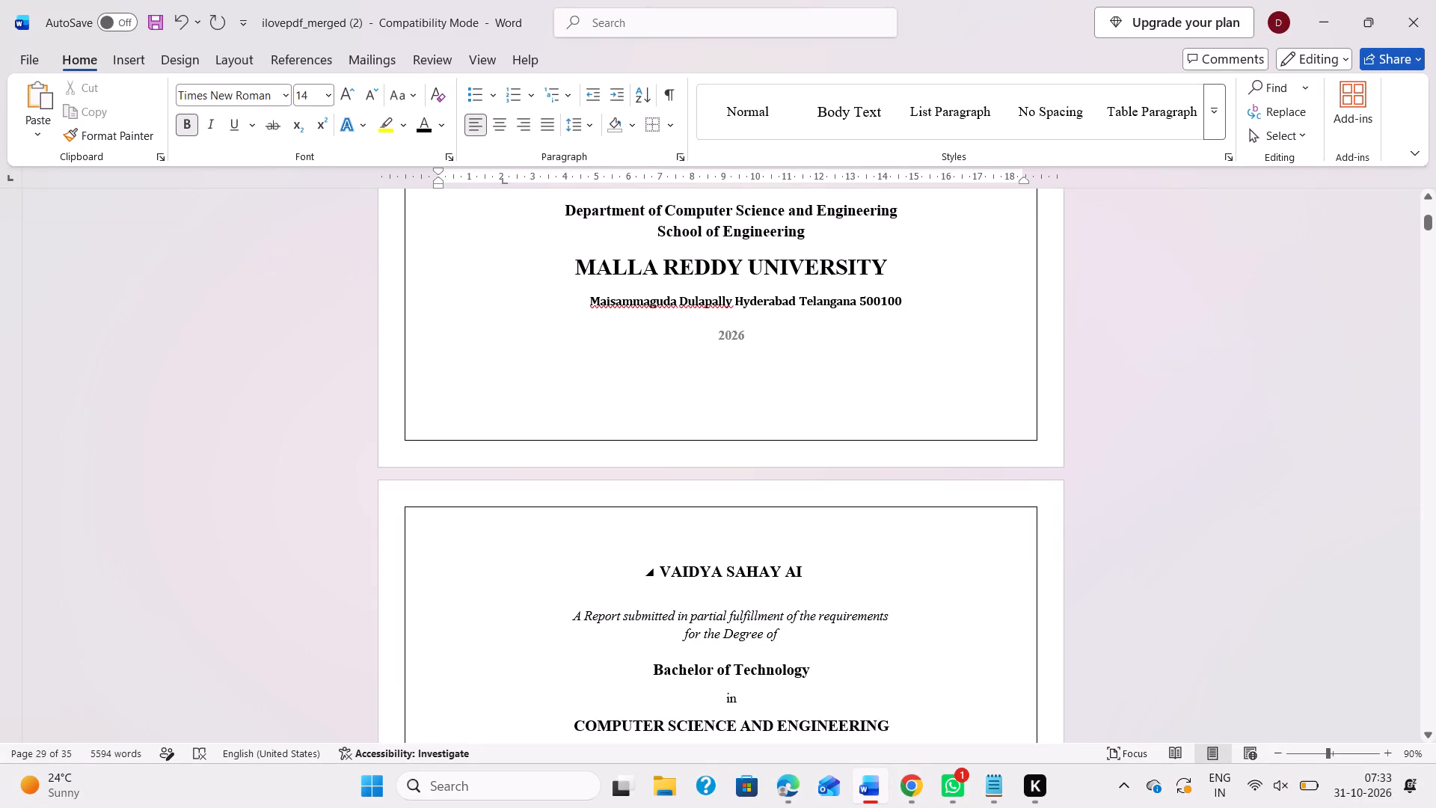
Save the edited project report under its current file name.
key(ctrl+s)
key(ctrl+s)
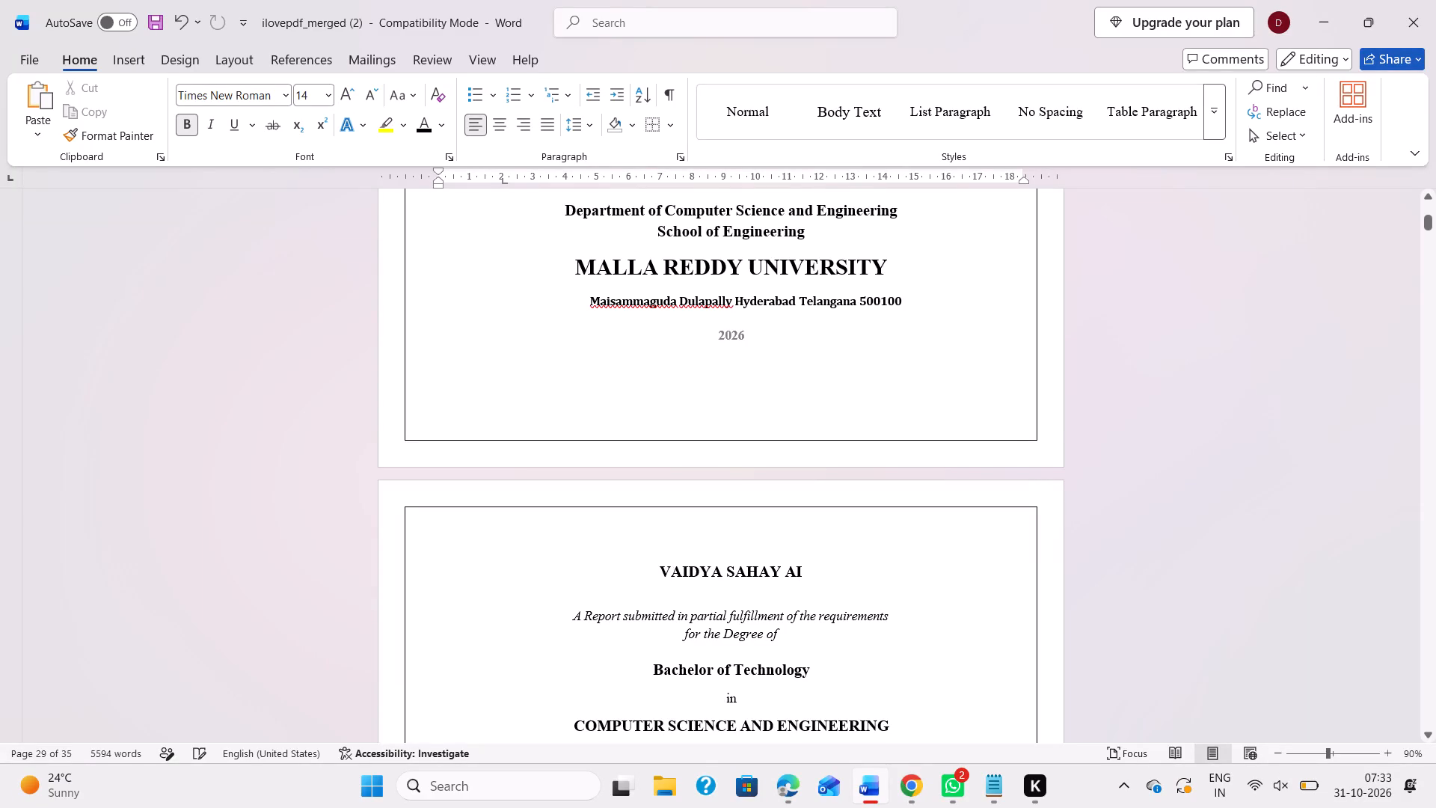
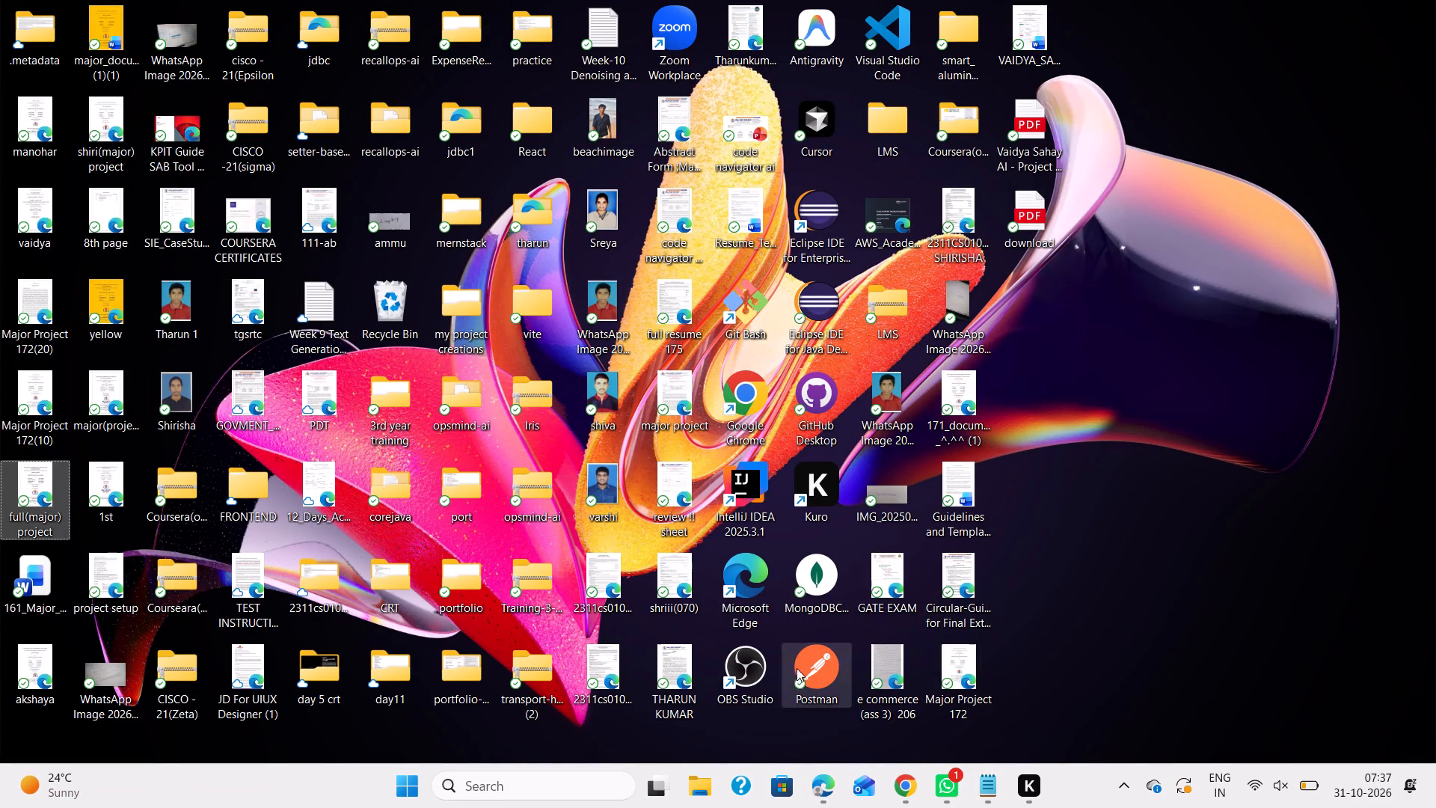
Open the review !! sheet PDF from the desktop and look through the Review – II form.
double_click(675, 485)
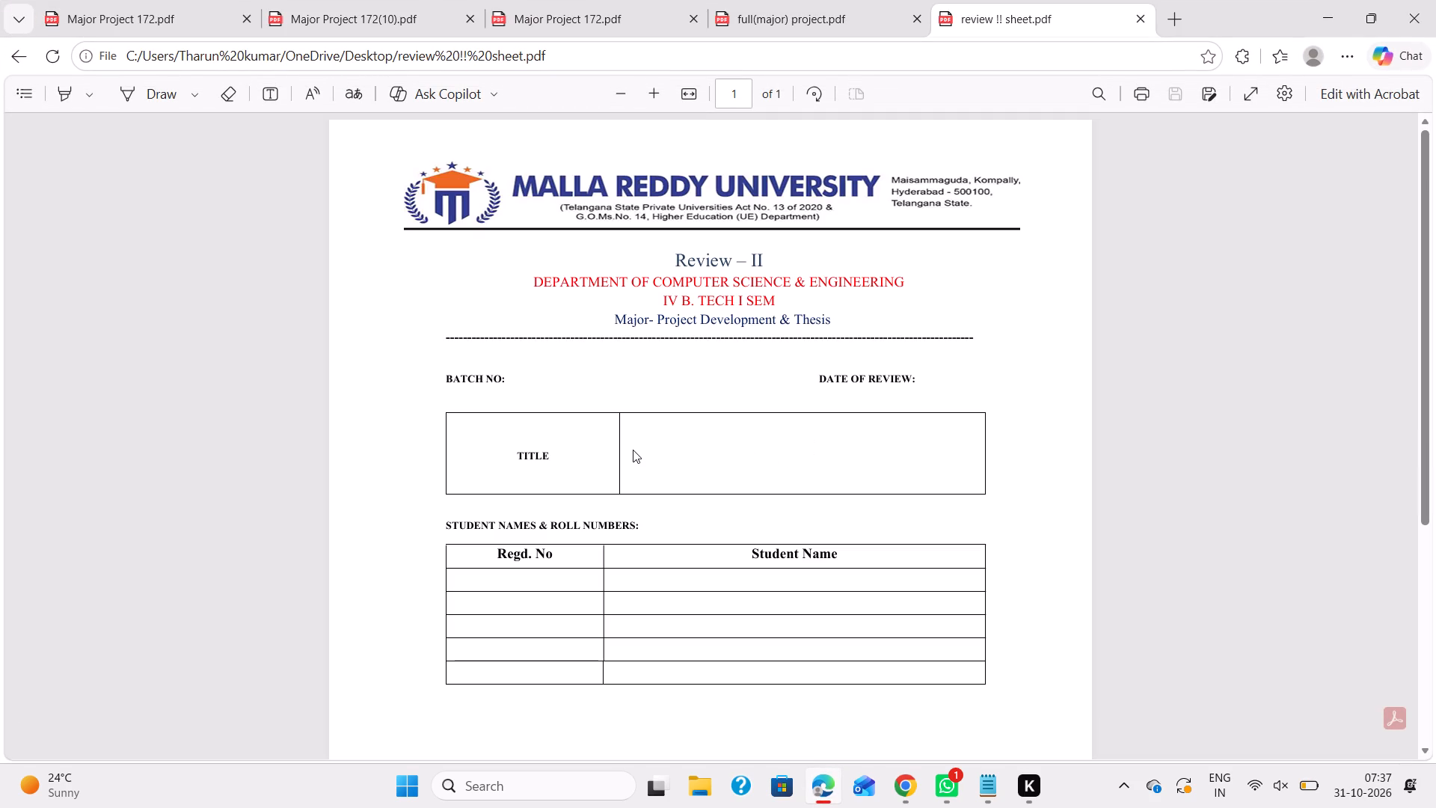
scroll(633, 450, down, 1)
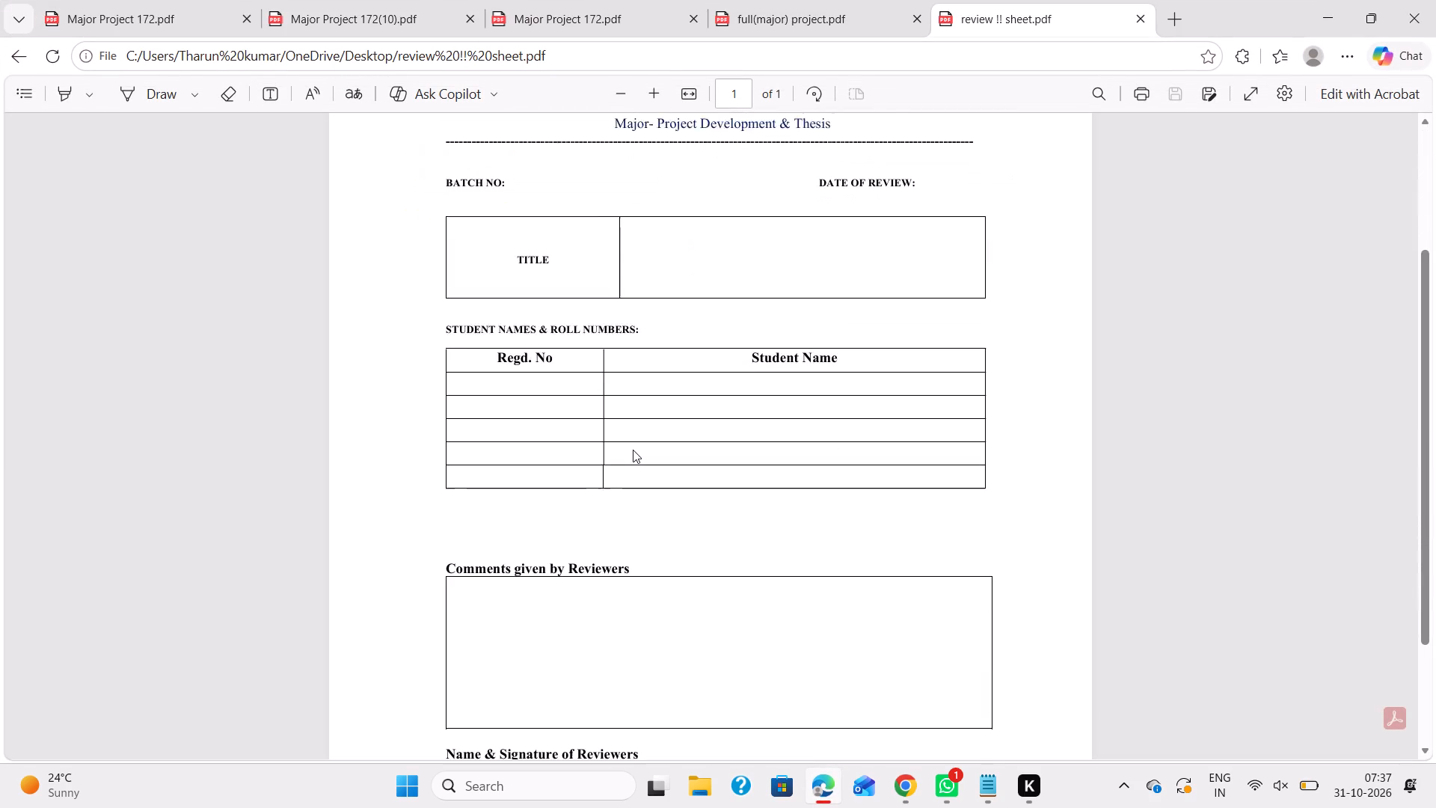
Look over the rest of the Review – II form, then close the review !! sheet PDF and keep the remaining PDFs full-screen.
scroll(633, 450, down, 4)
scroll(784, 412, up, 6)
key(super+Left)
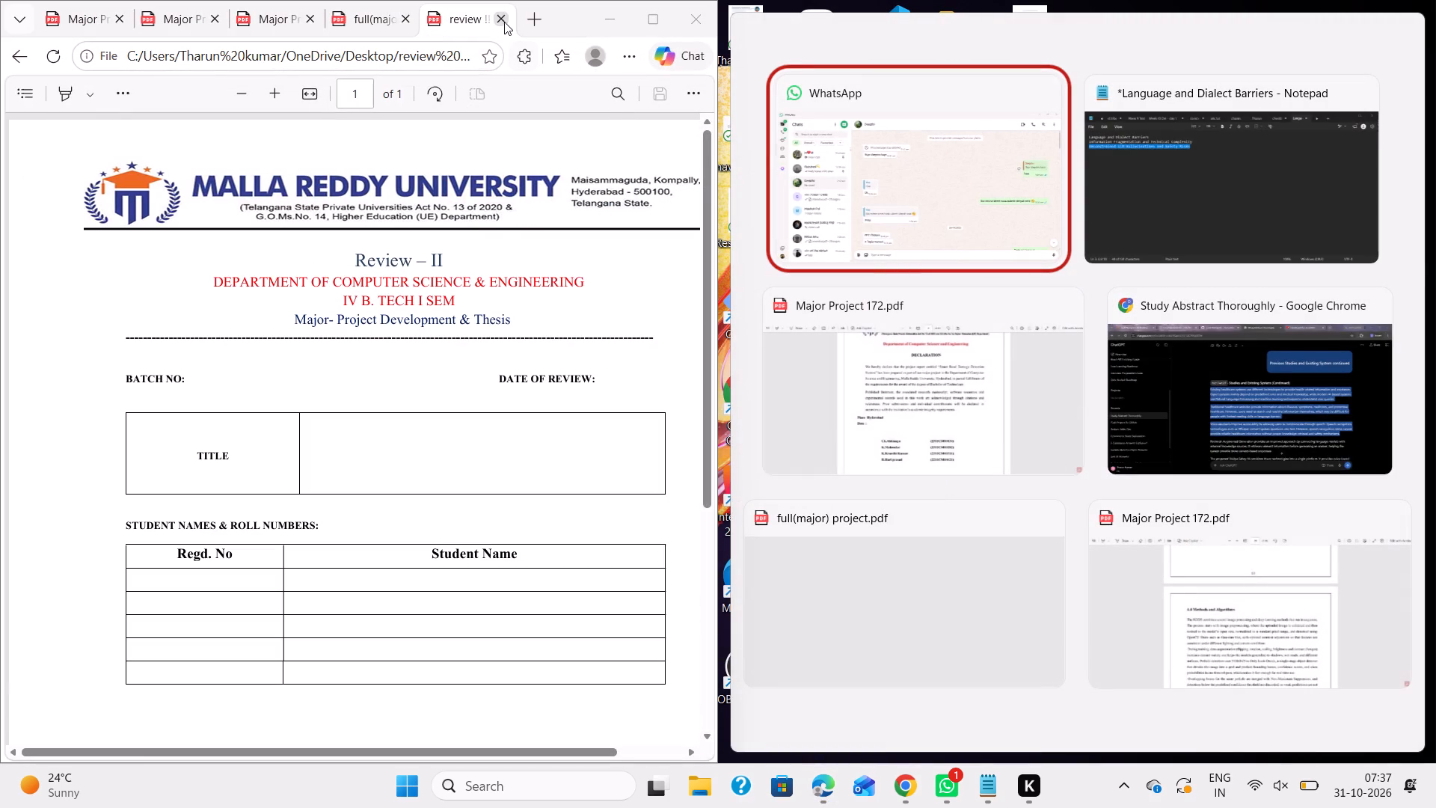
click(504, 22)
click(653, 28)
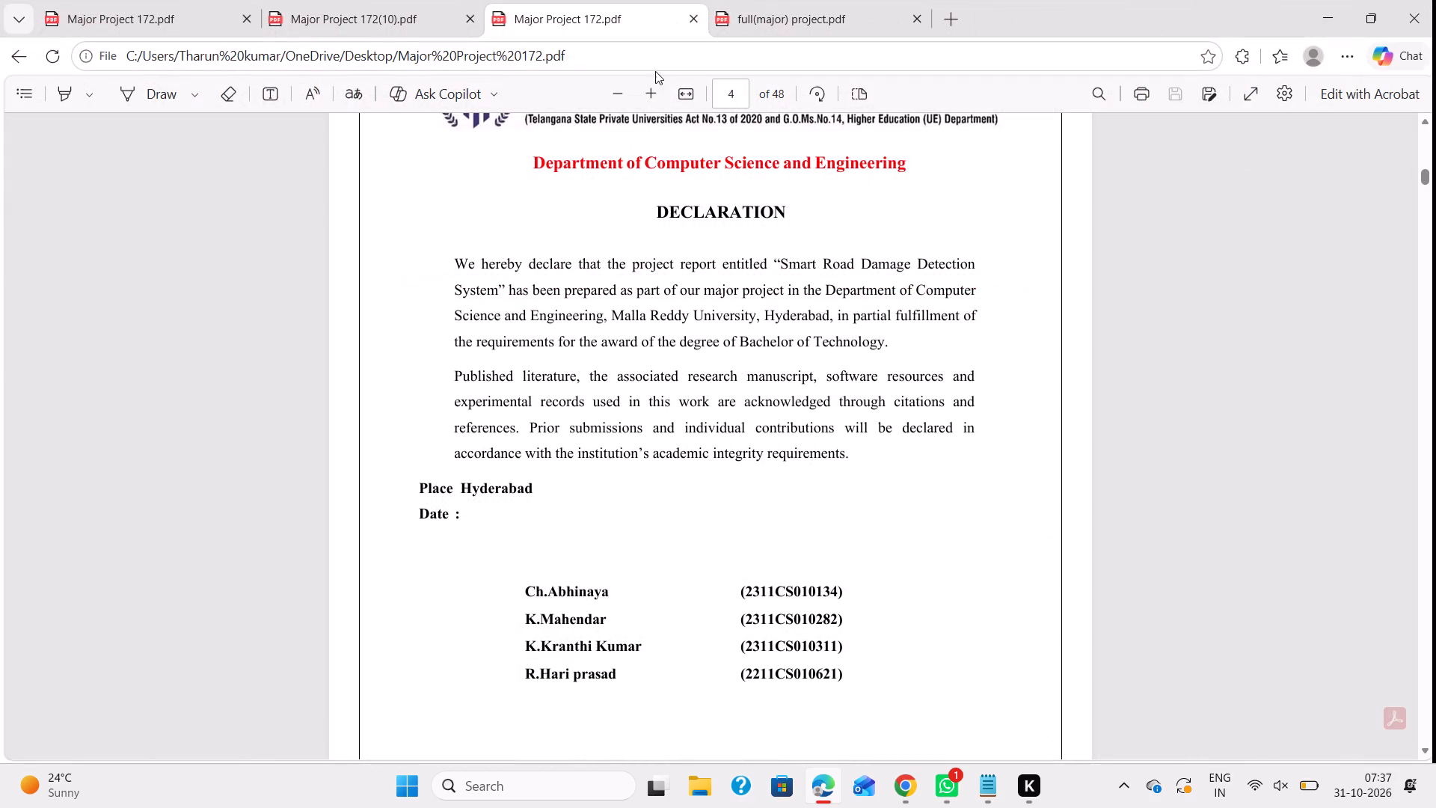
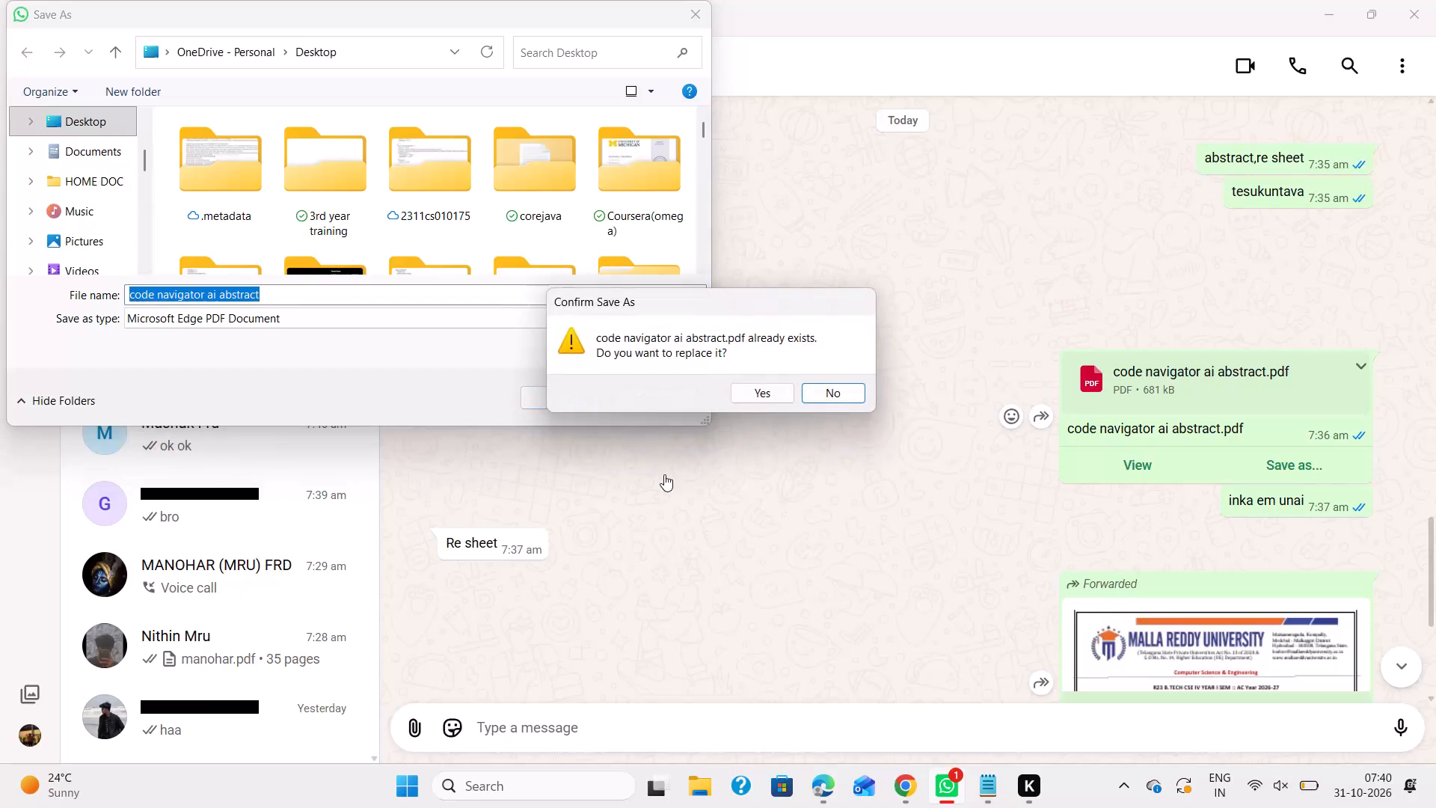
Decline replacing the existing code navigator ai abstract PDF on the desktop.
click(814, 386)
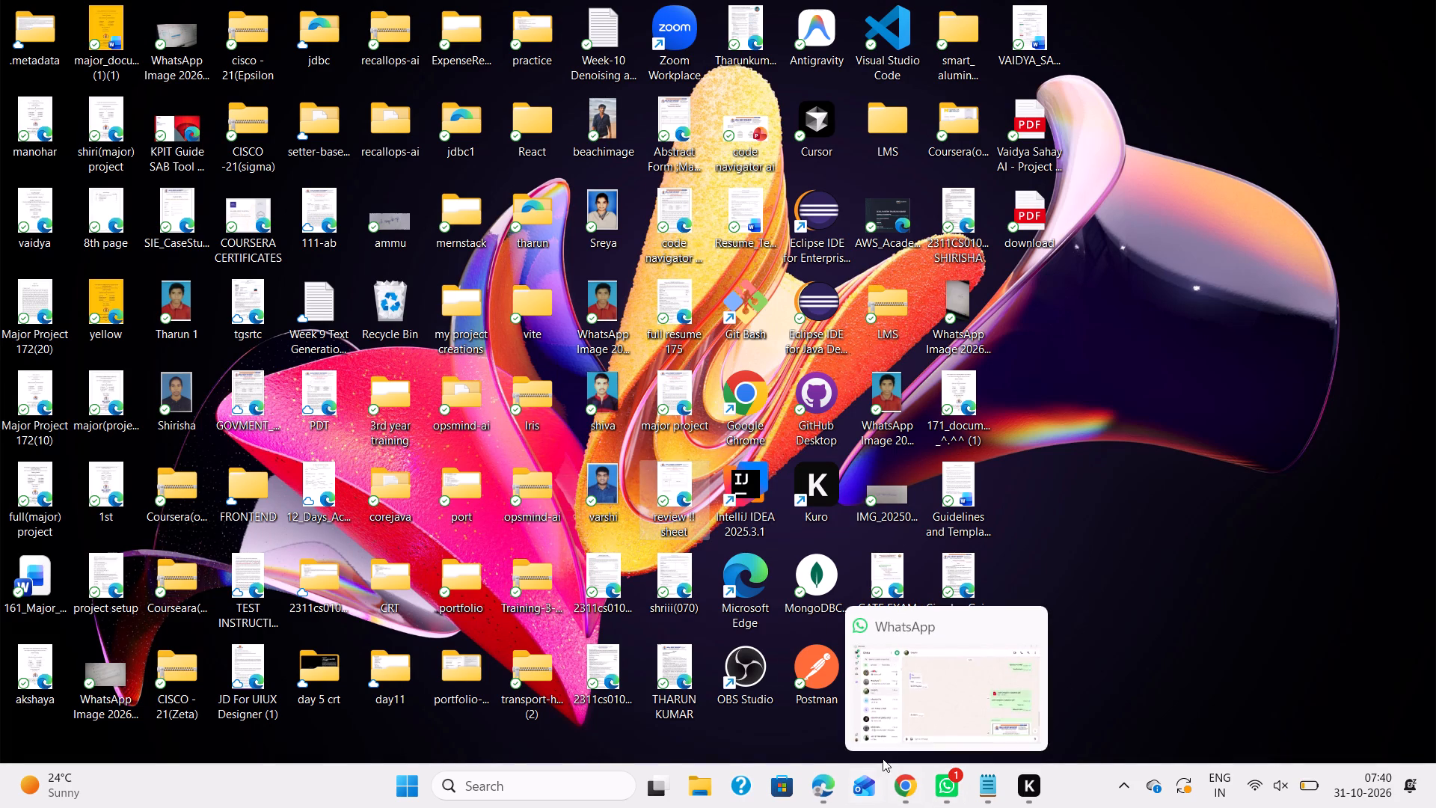
Switch to the Chrome window that holds the CodeNavigator AI and ChatGPT pages.
click(906, 793)
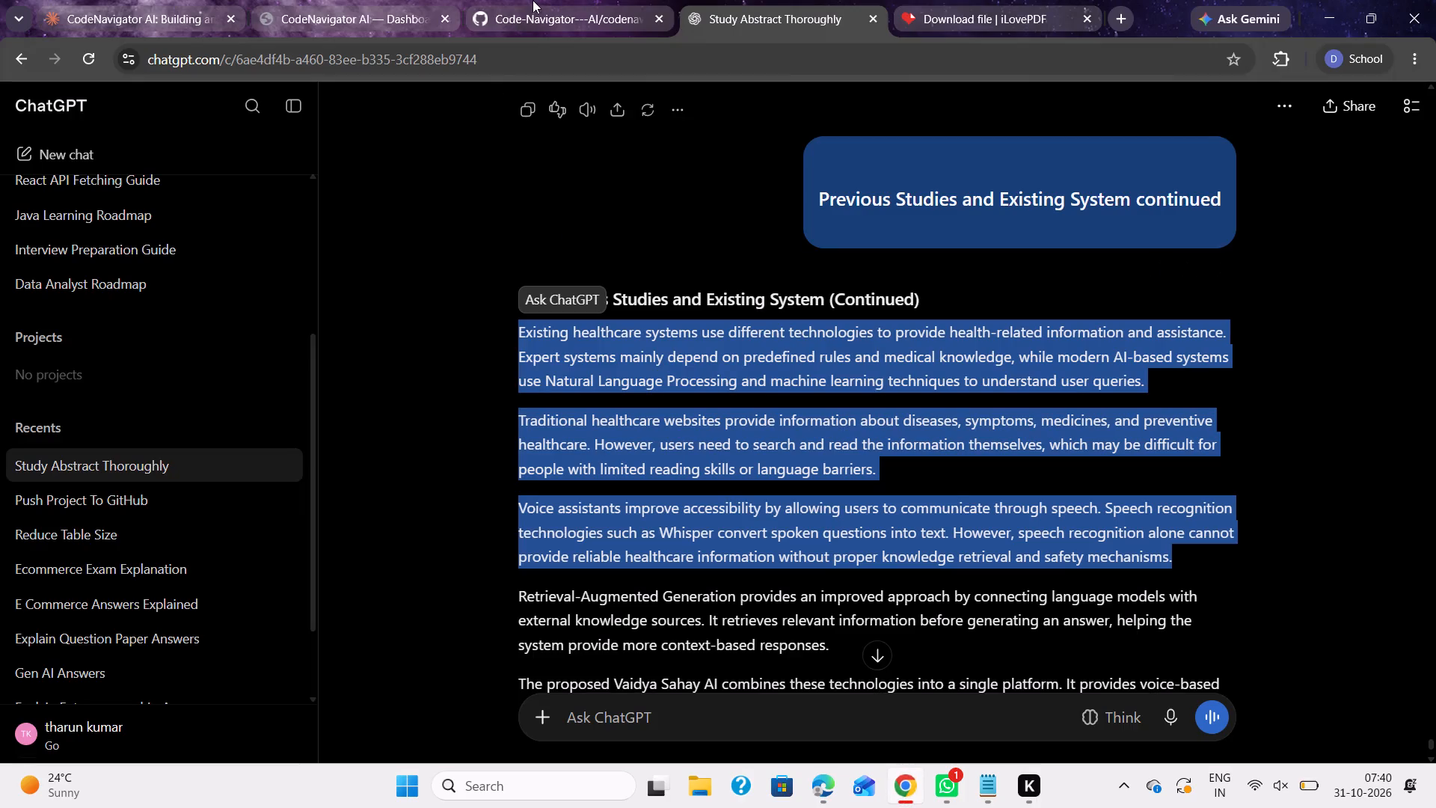
Switch to iLovePDF and convert "code navigator ai abstract.pdf" from the desktop into an editable Word document.
click(933, 0)
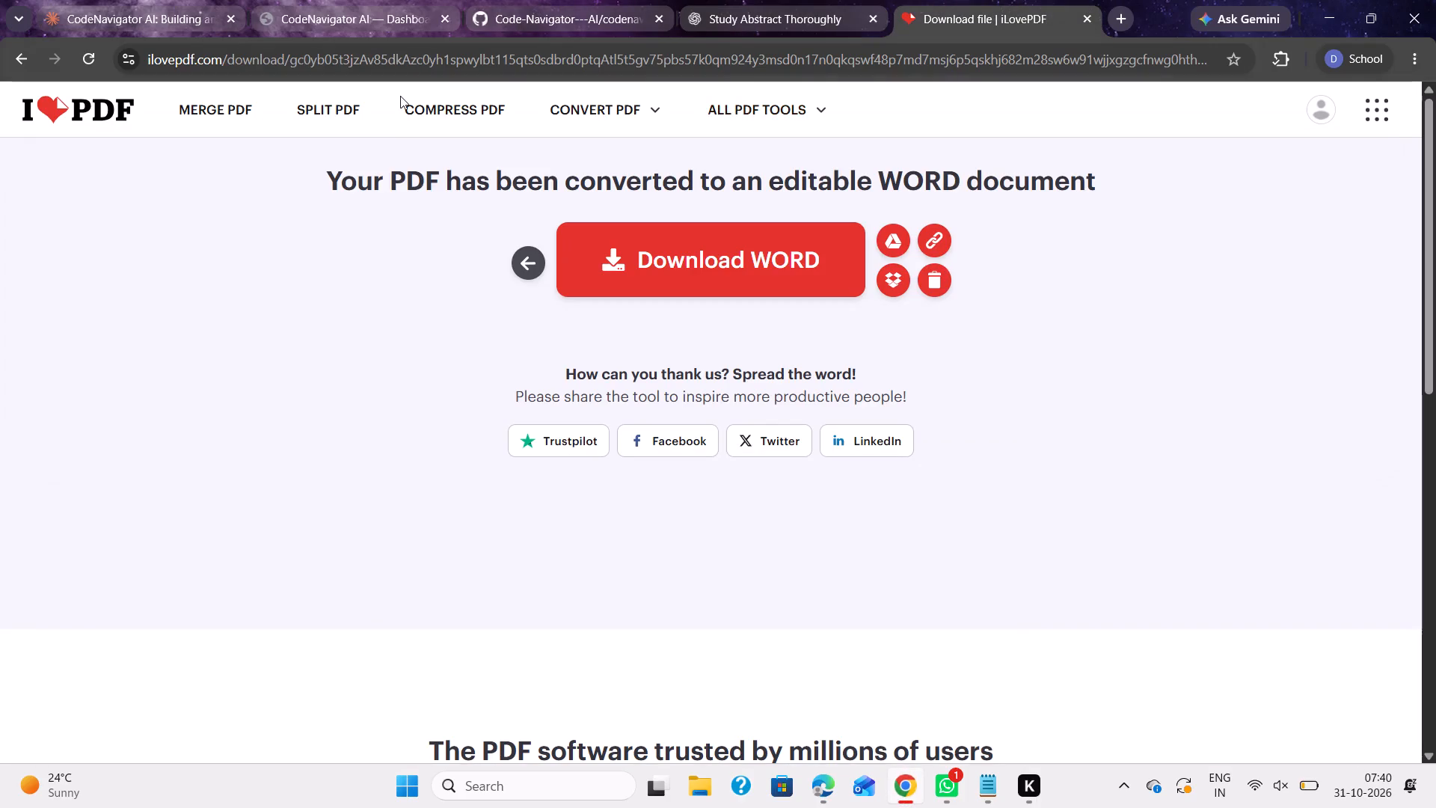
click(523, 266)
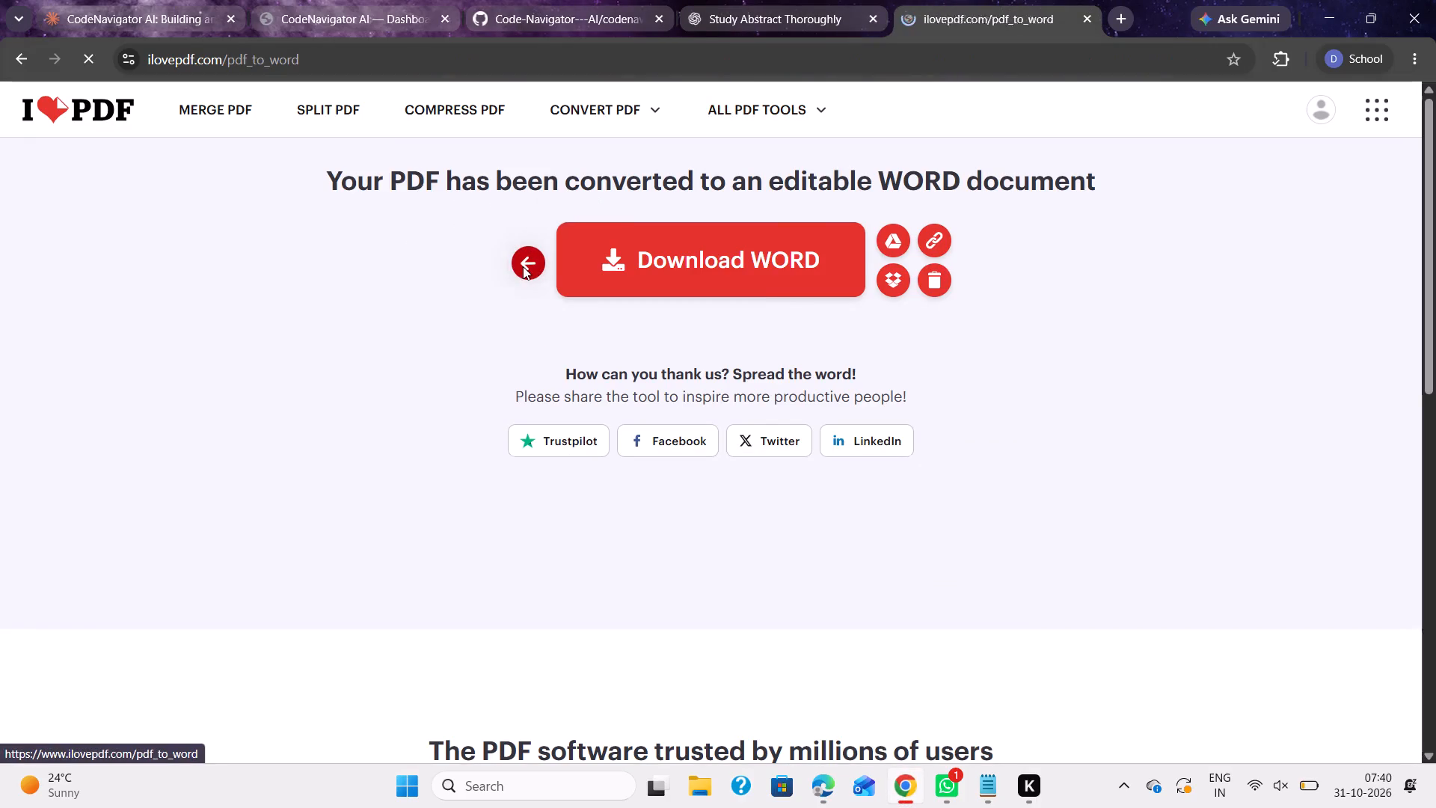
click(665, 333)
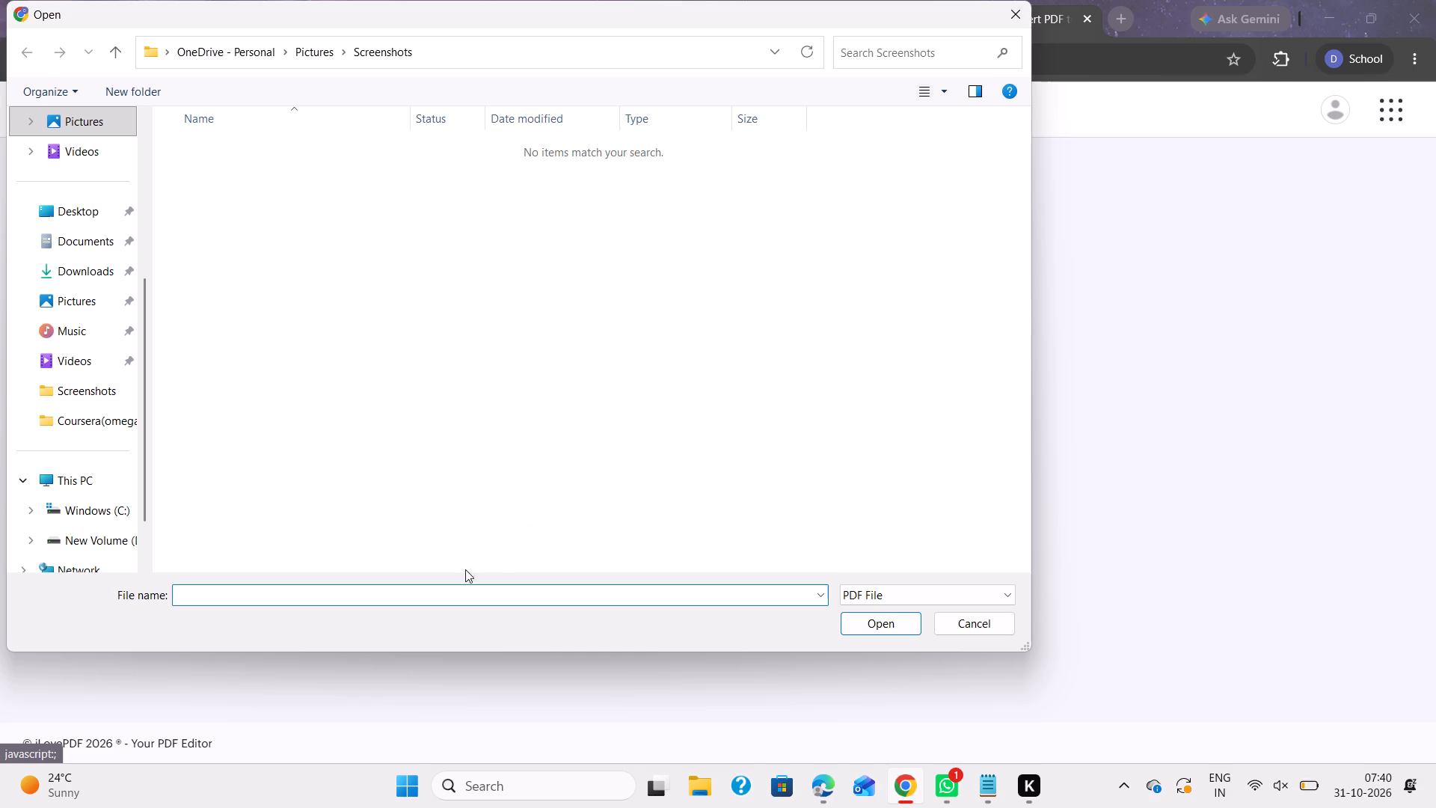
click(85, 209)
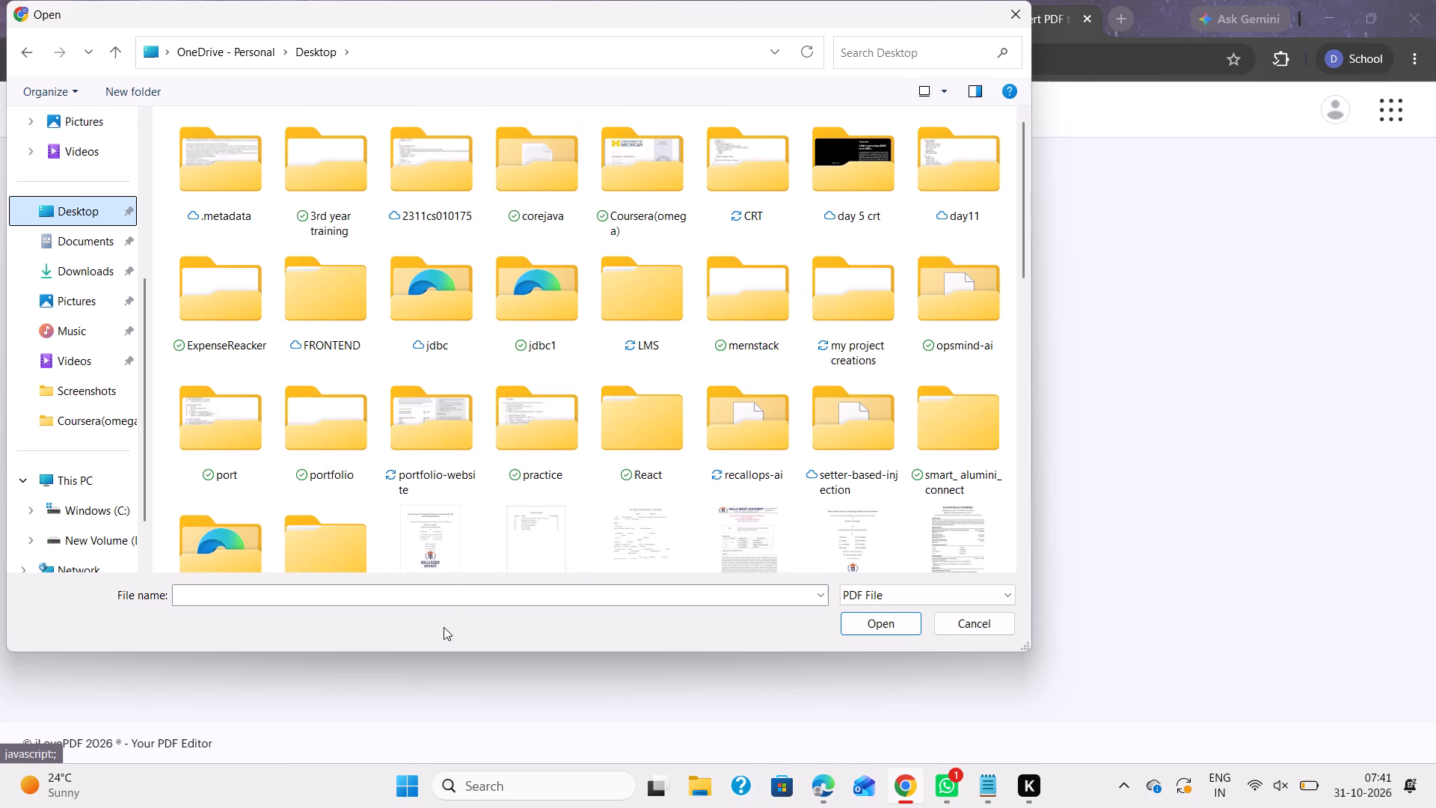
click(454, 602)
text(code)
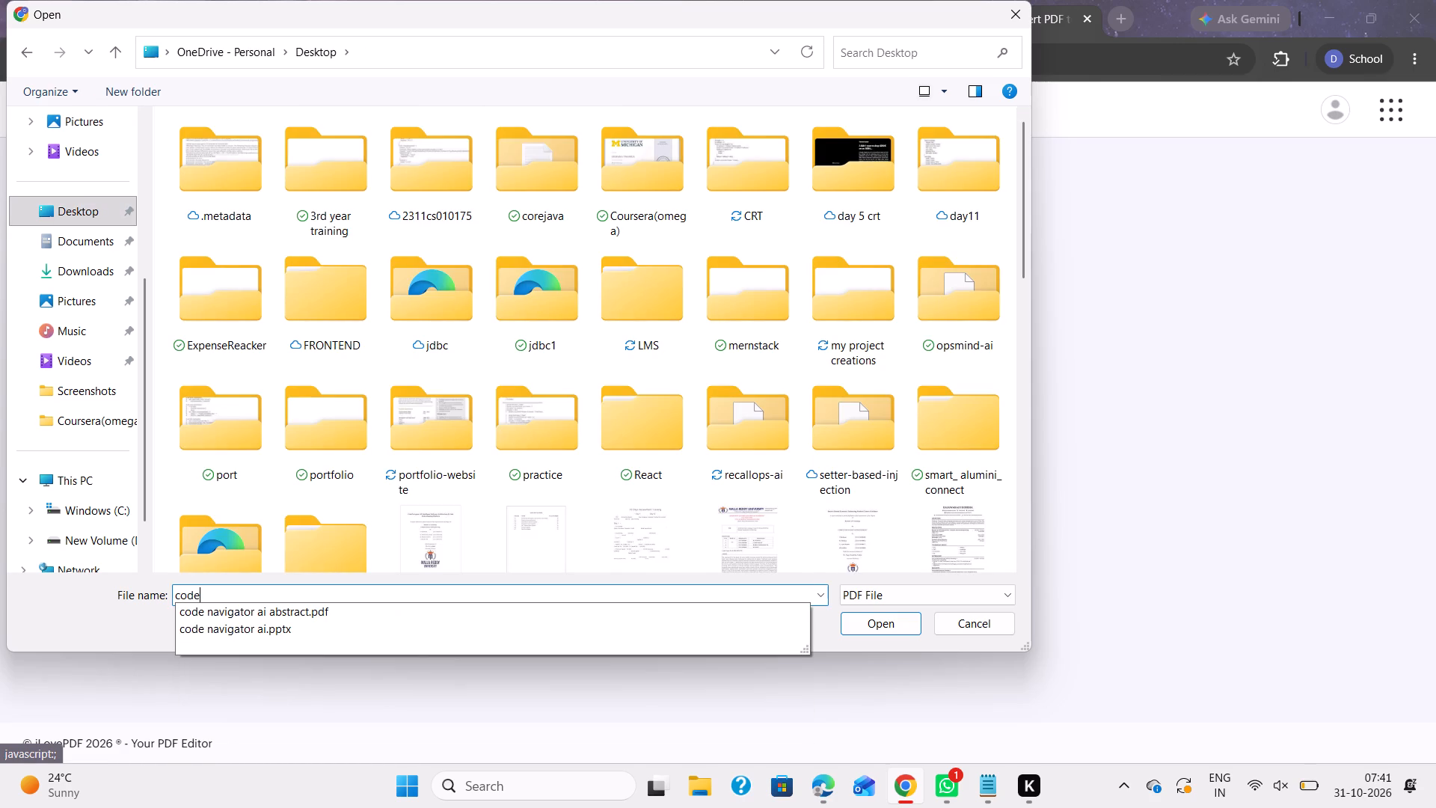
click(385, 603)
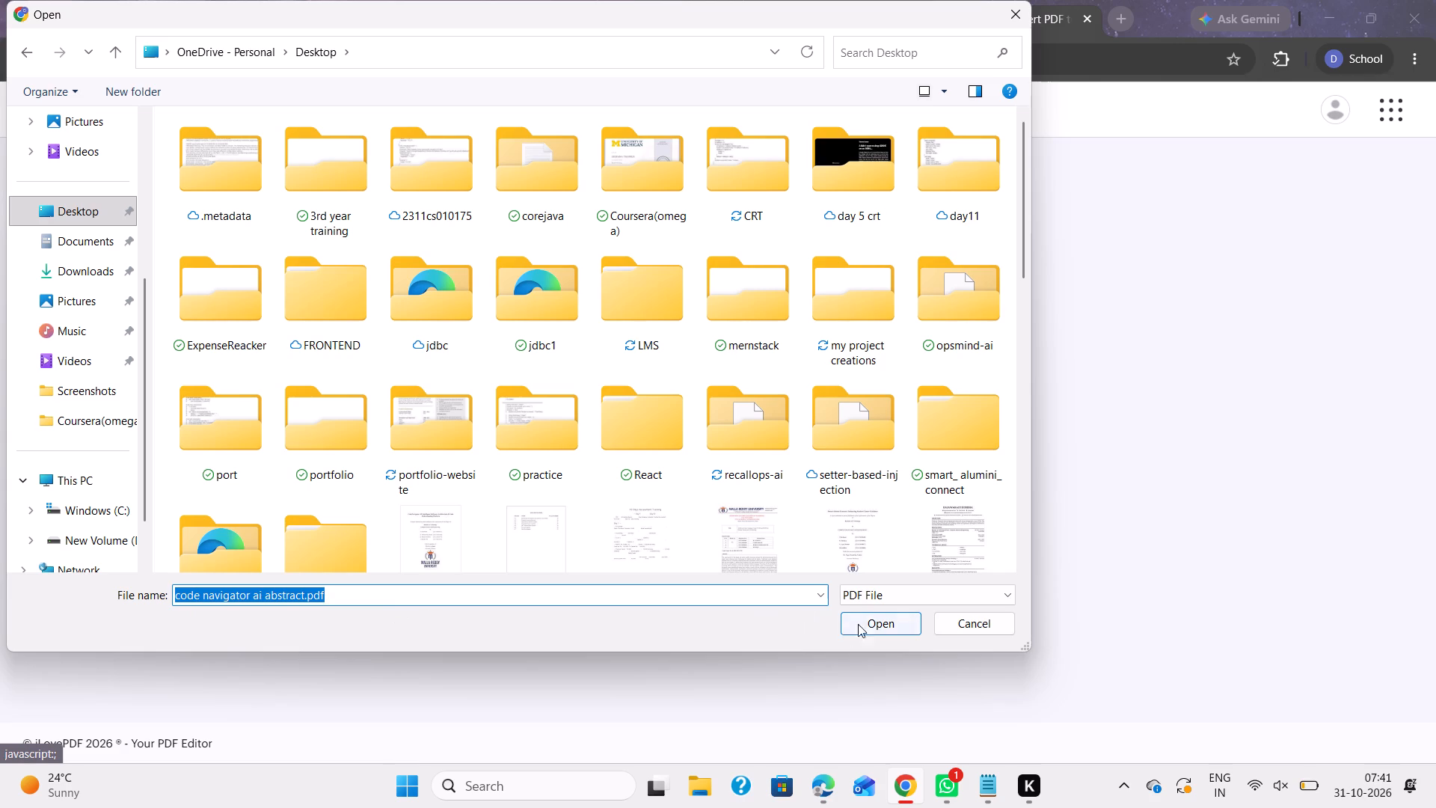
click(870, 619)
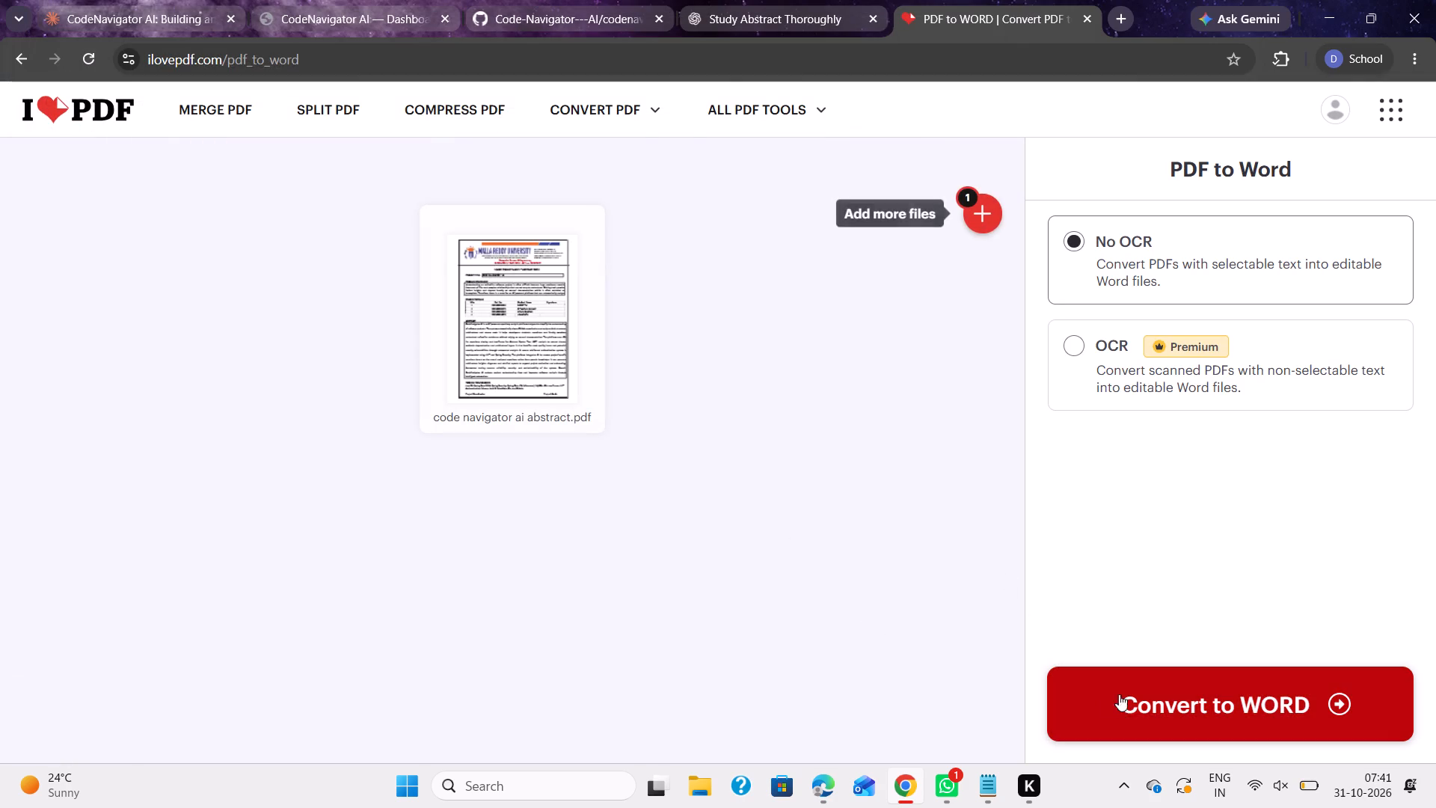
click(1126, 699)
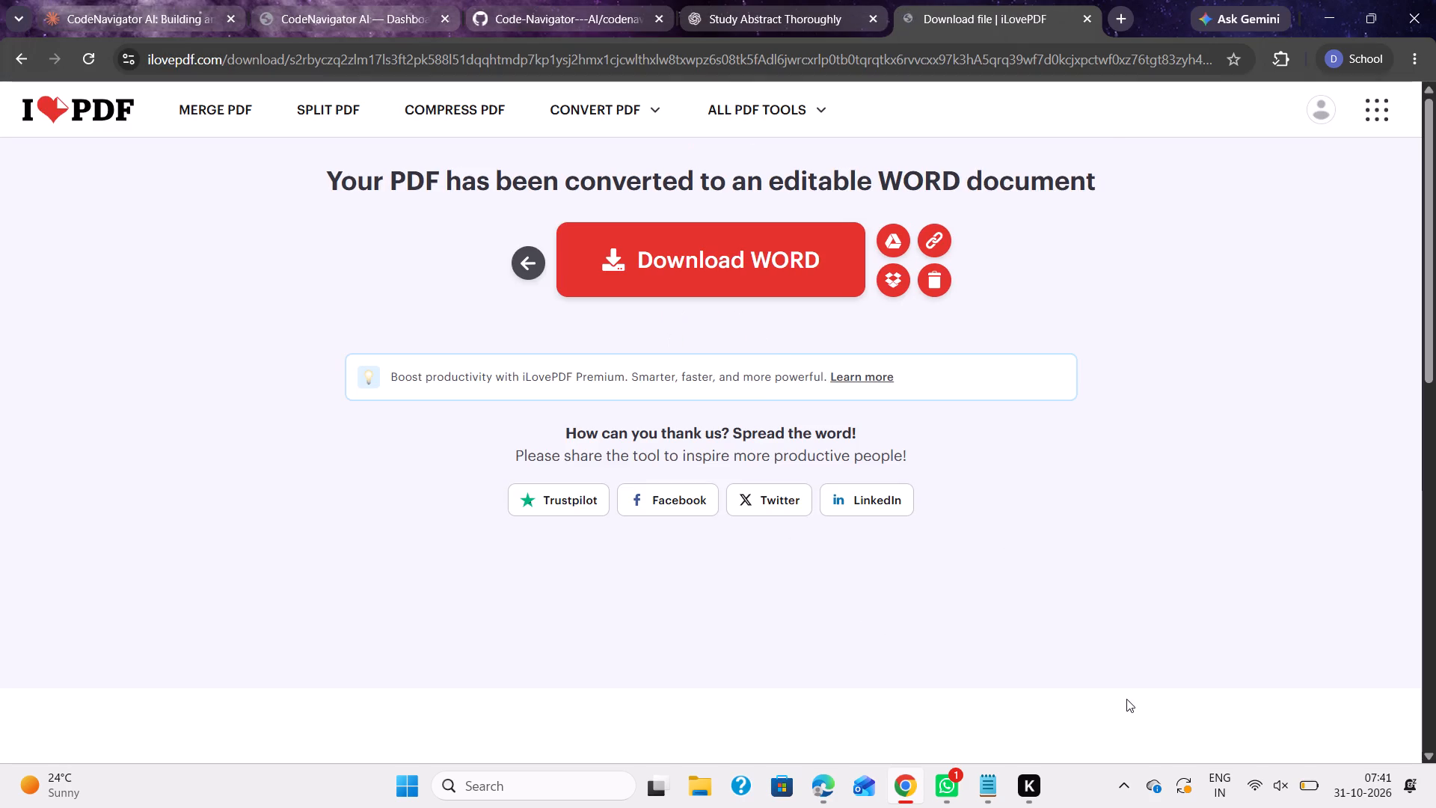
Download the converted abstract document, open it in Word and enable editing.
click(740, 254)
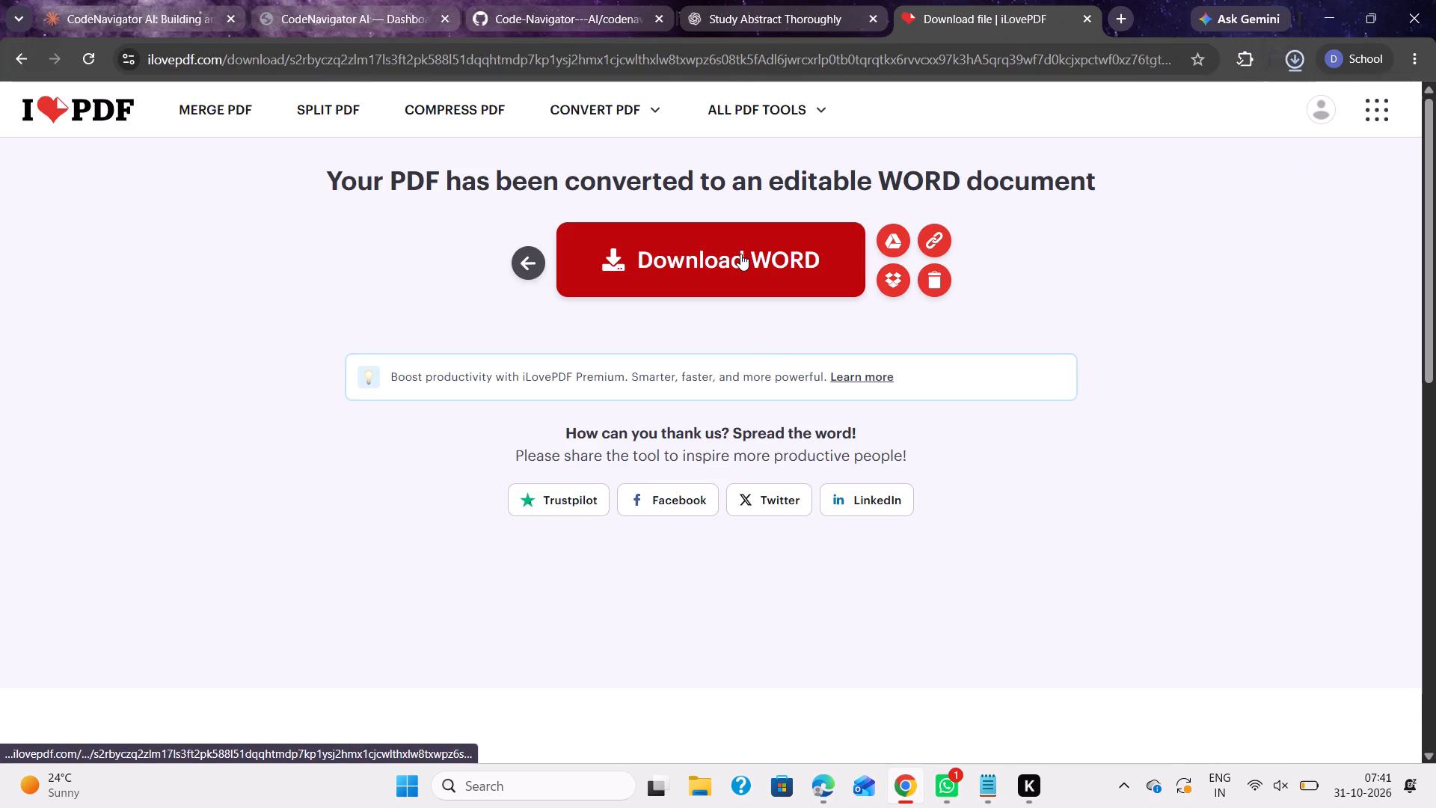
double_click(1087, 98)
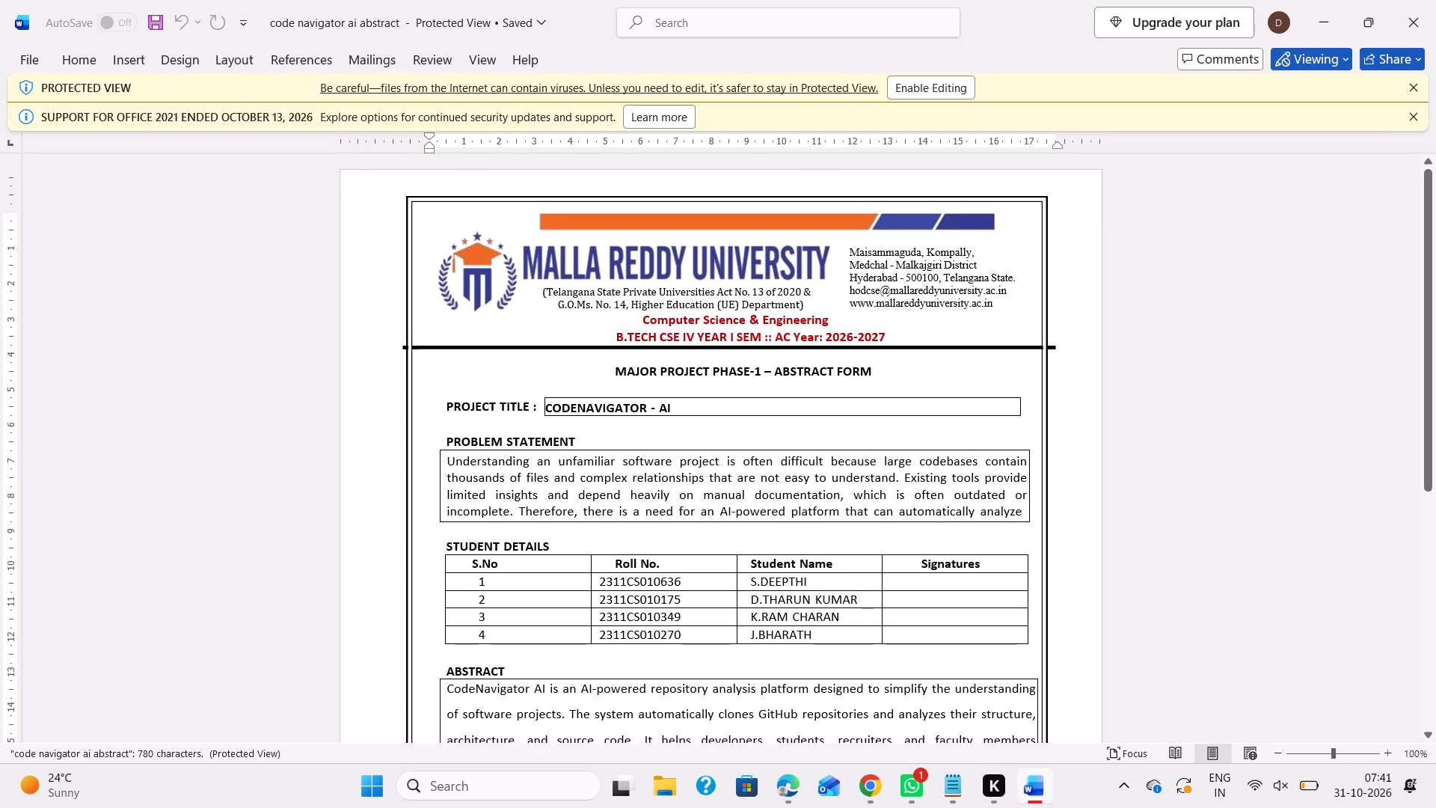
click(933, 88)
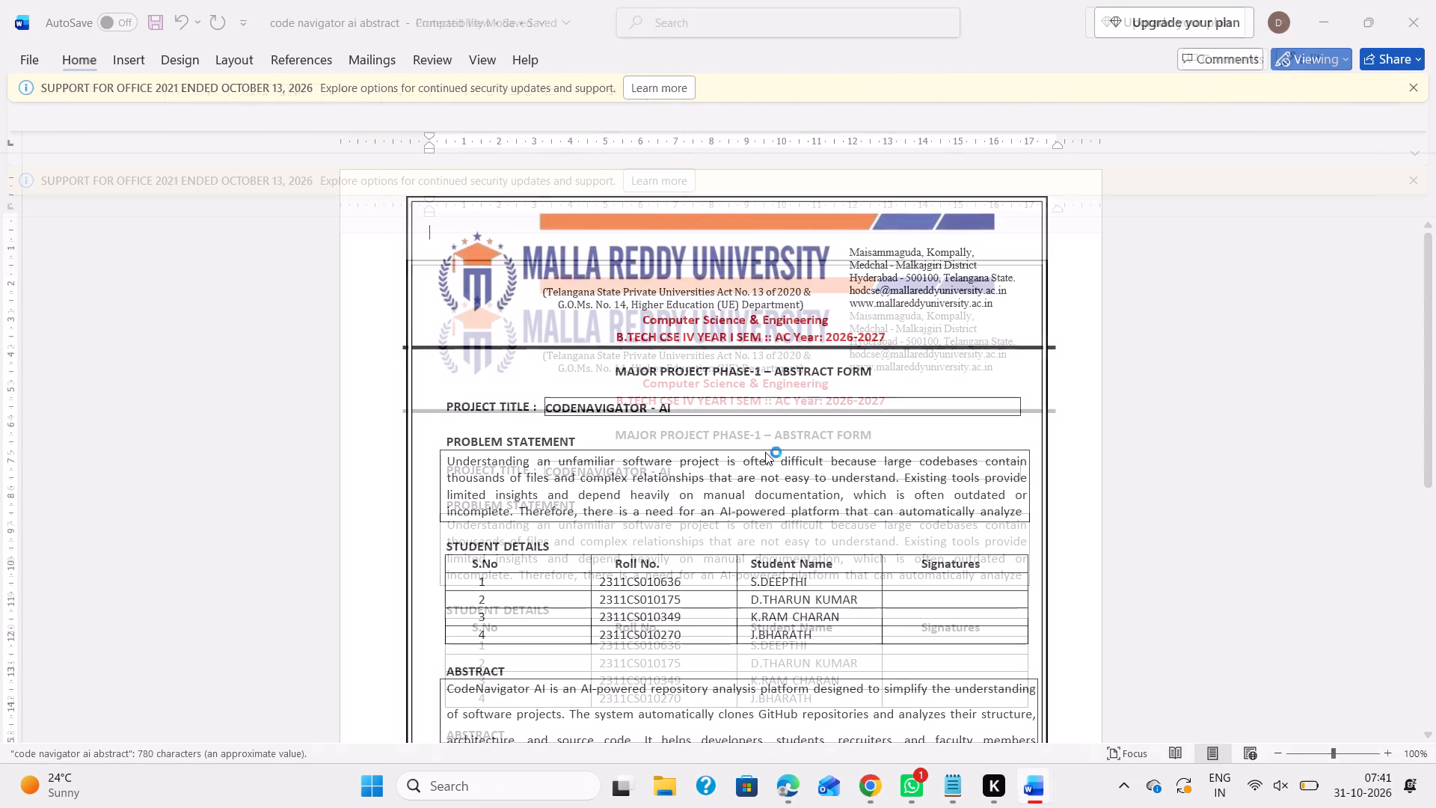
Delete the existing project title text from the PROJECT TITLE box of the abstract form.
click(701, 472)
key(BackSpace)
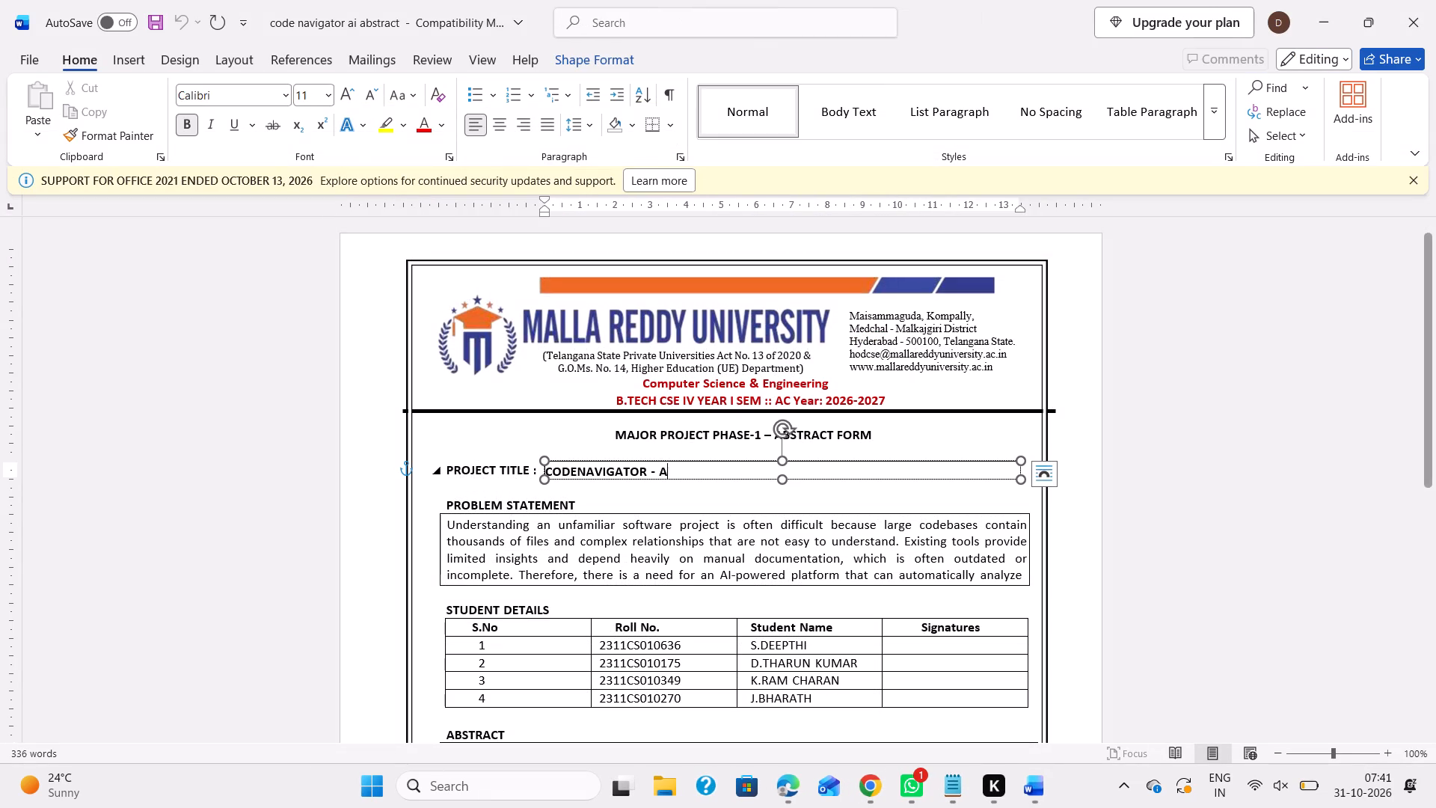
key(BackSpace)
key(BackSpace)
key(BackSpace)
key(BackSpace)
key(BackSpace)
key(BackSpace)
key(BackSpace)
key(BackSpace)
key(BackSpace)
key(BackSpace)
key(BackSpace)
key(BackSpace)
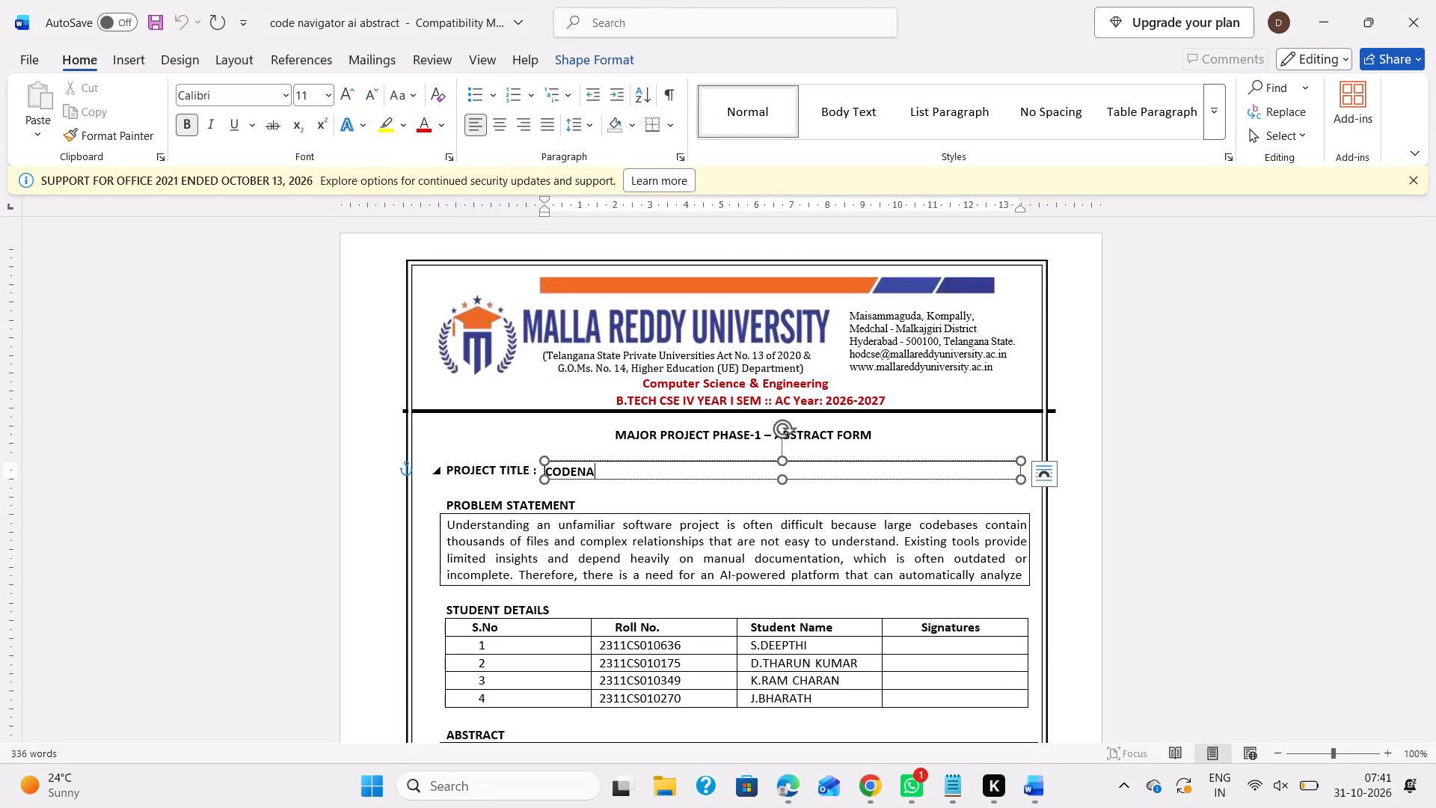
key(BackSpace)
key(BackSpace)
key(BackSpace)
key(BackSpace)
key(BackSpace)
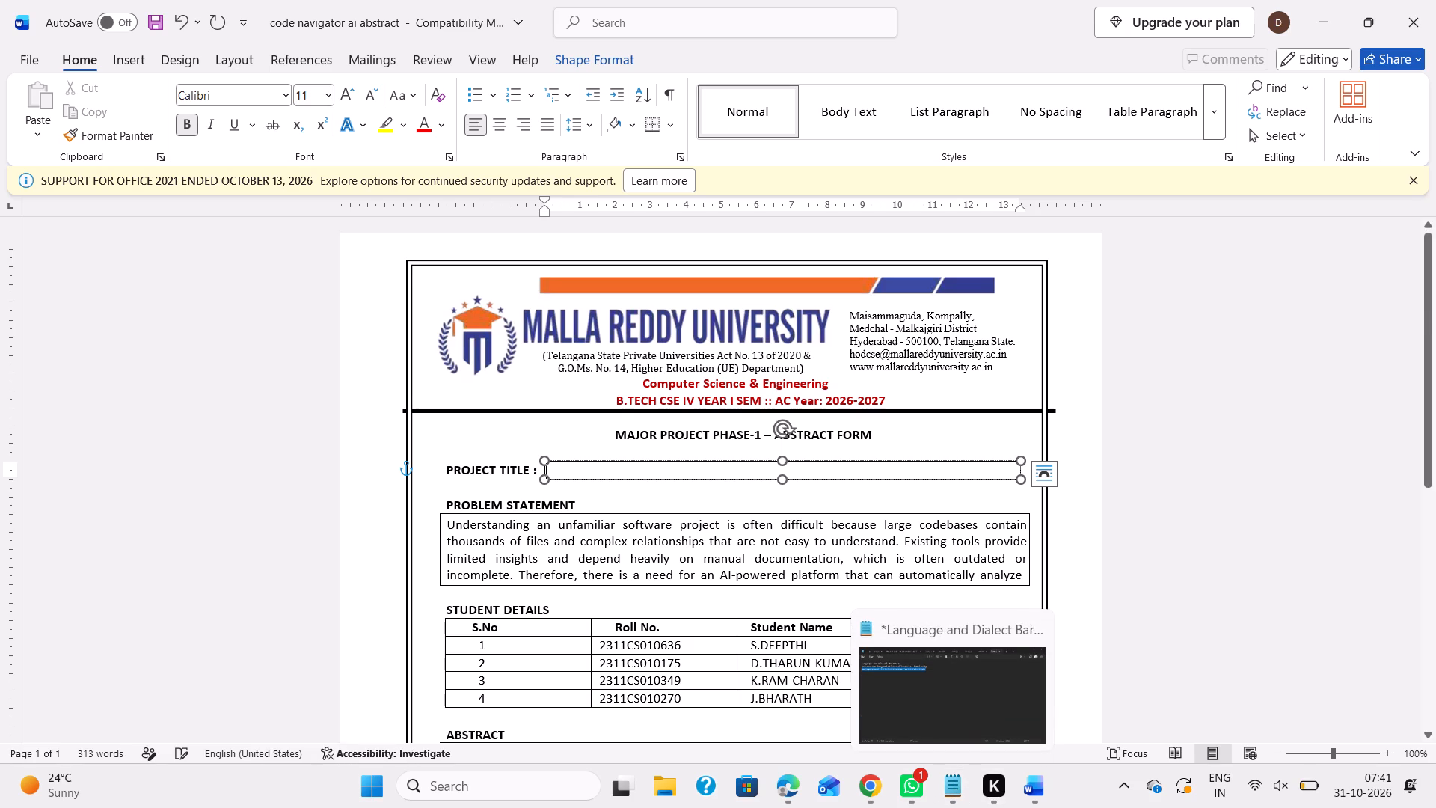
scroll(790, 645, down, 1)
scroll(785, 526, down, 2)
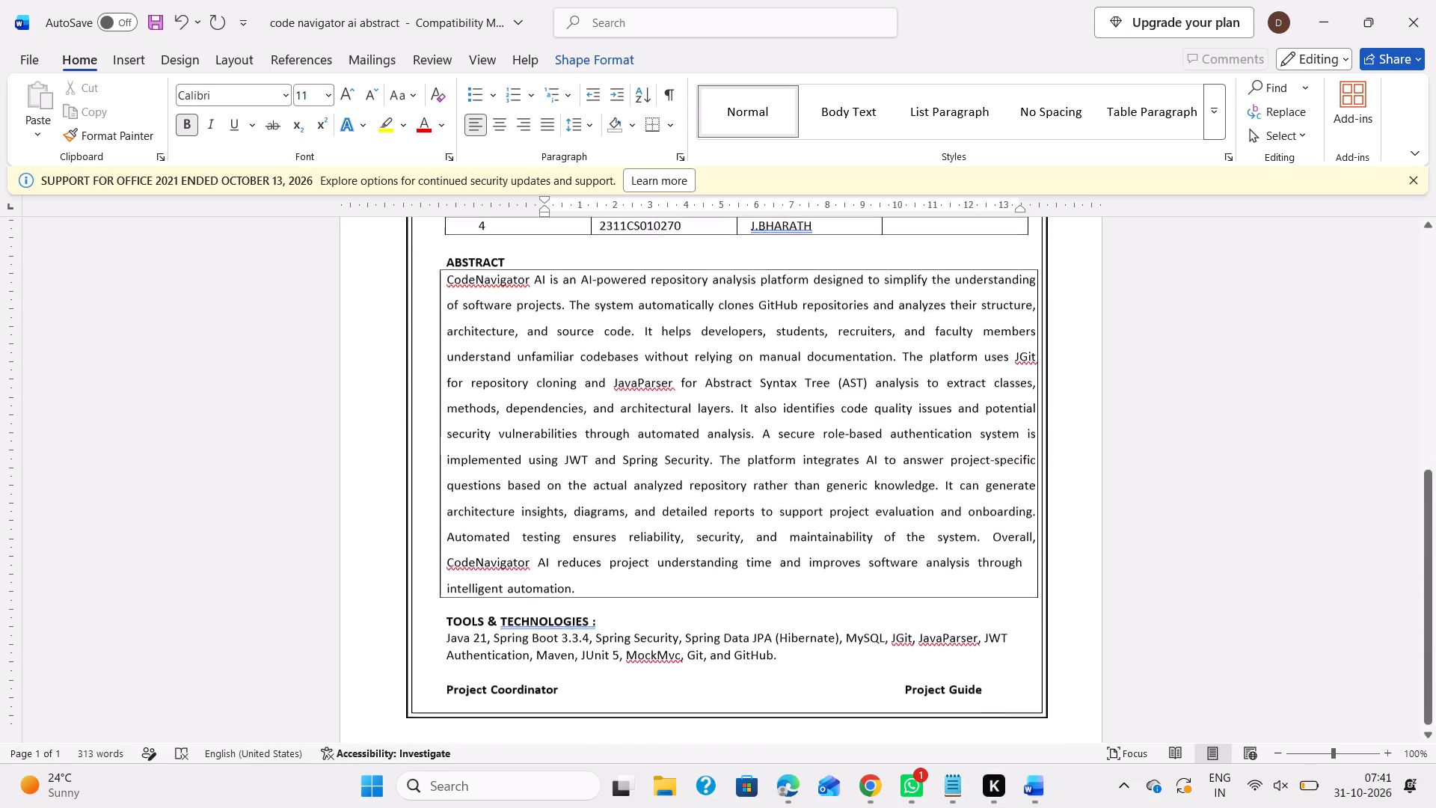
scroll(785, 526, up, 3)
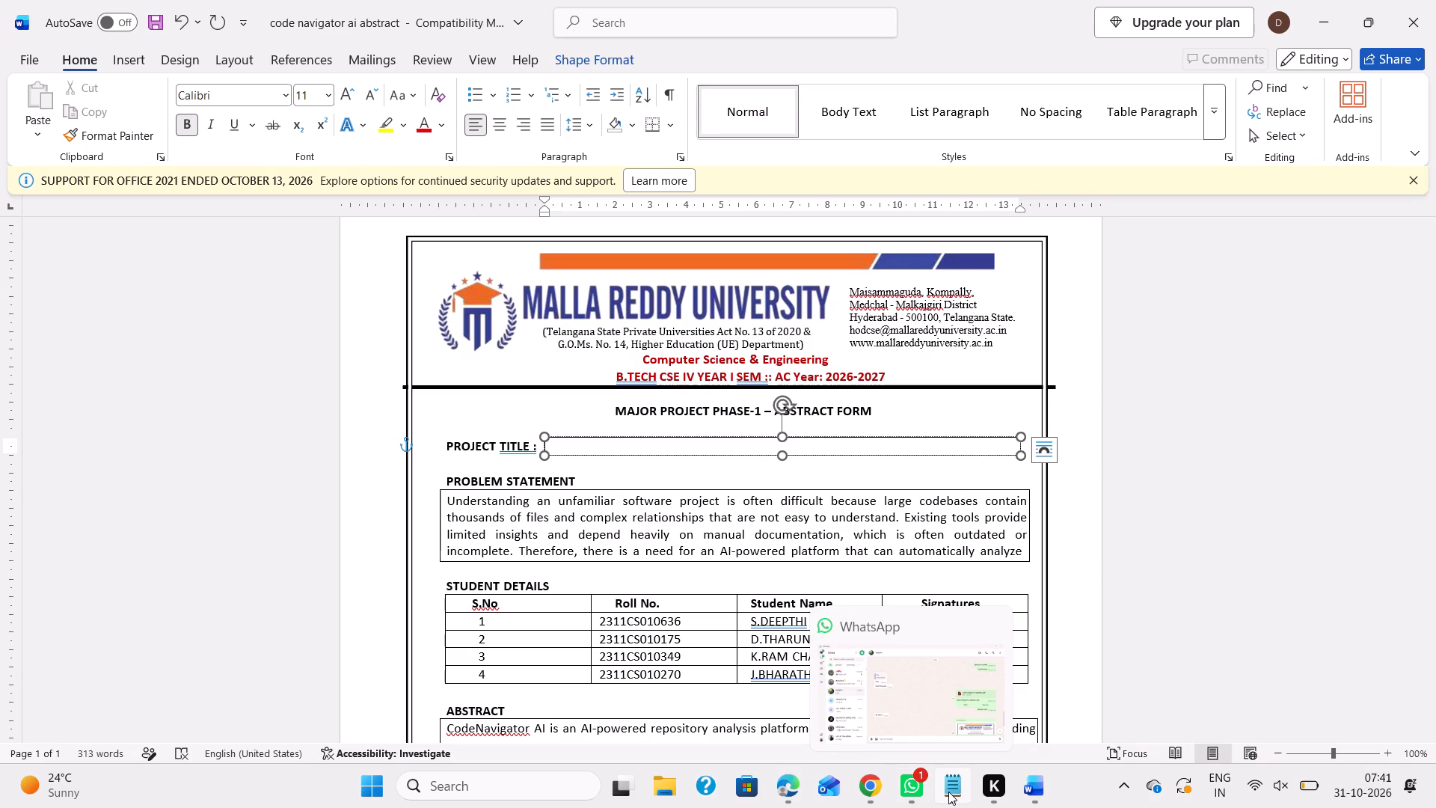
Close the open Notepad window.
right_click(951, 792)
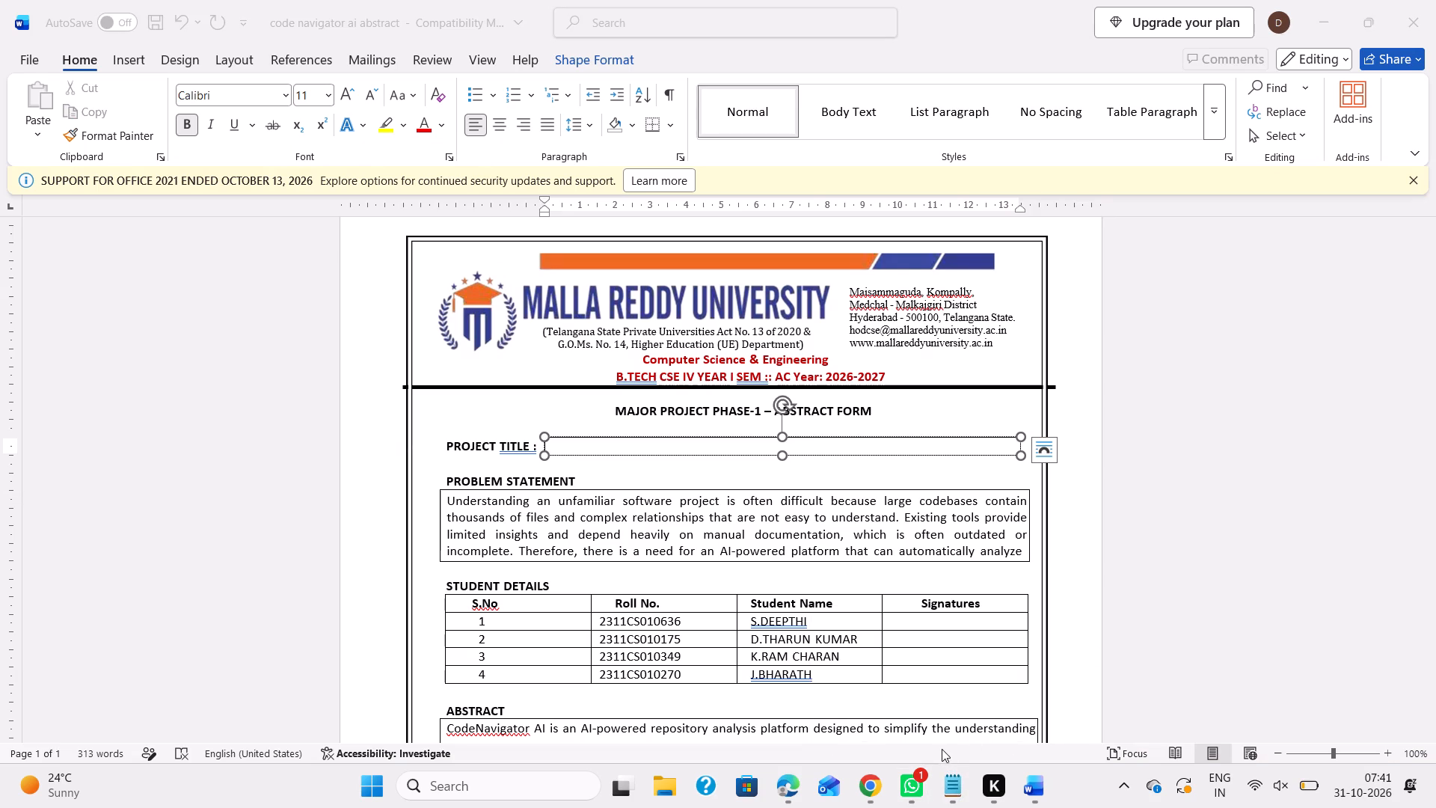
click(935, 735)
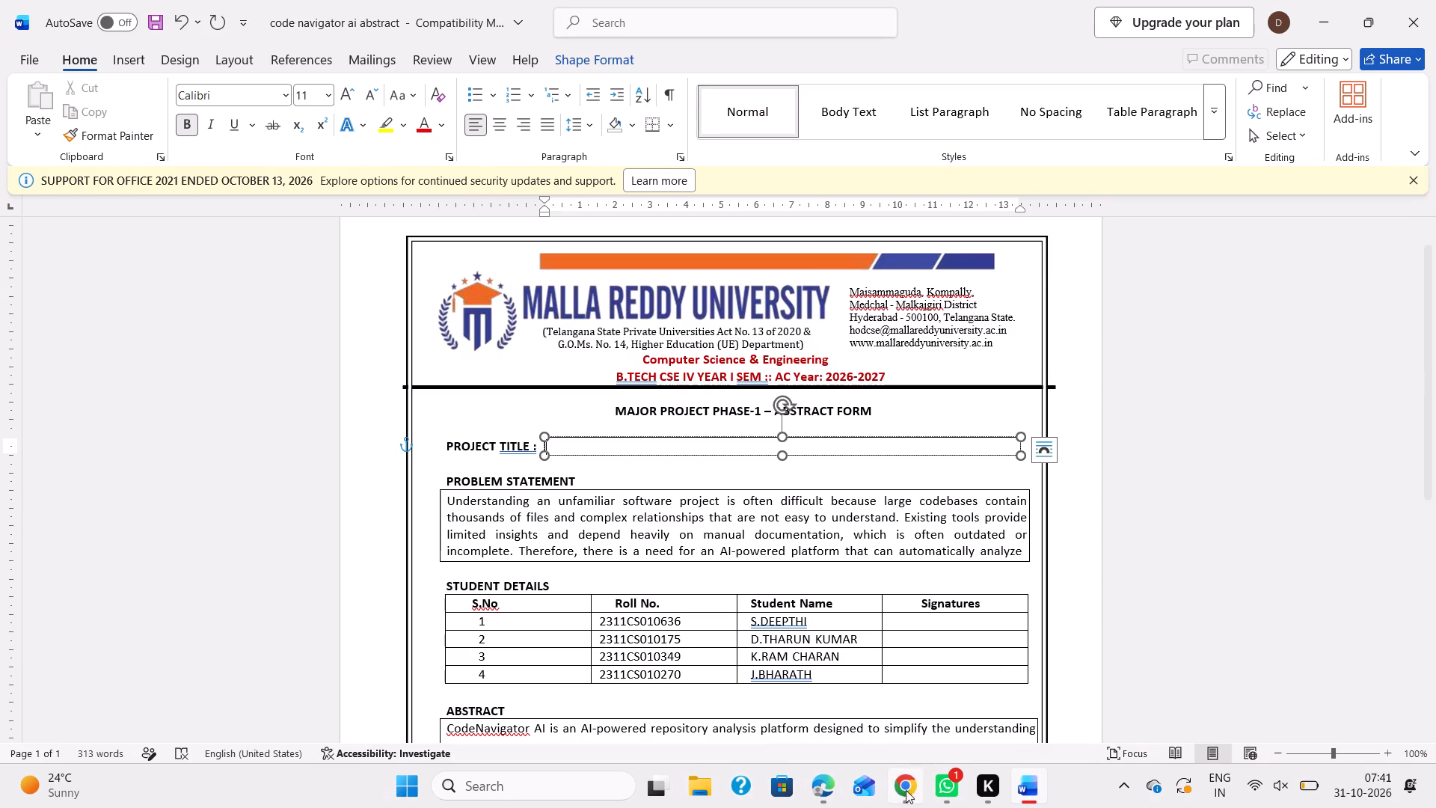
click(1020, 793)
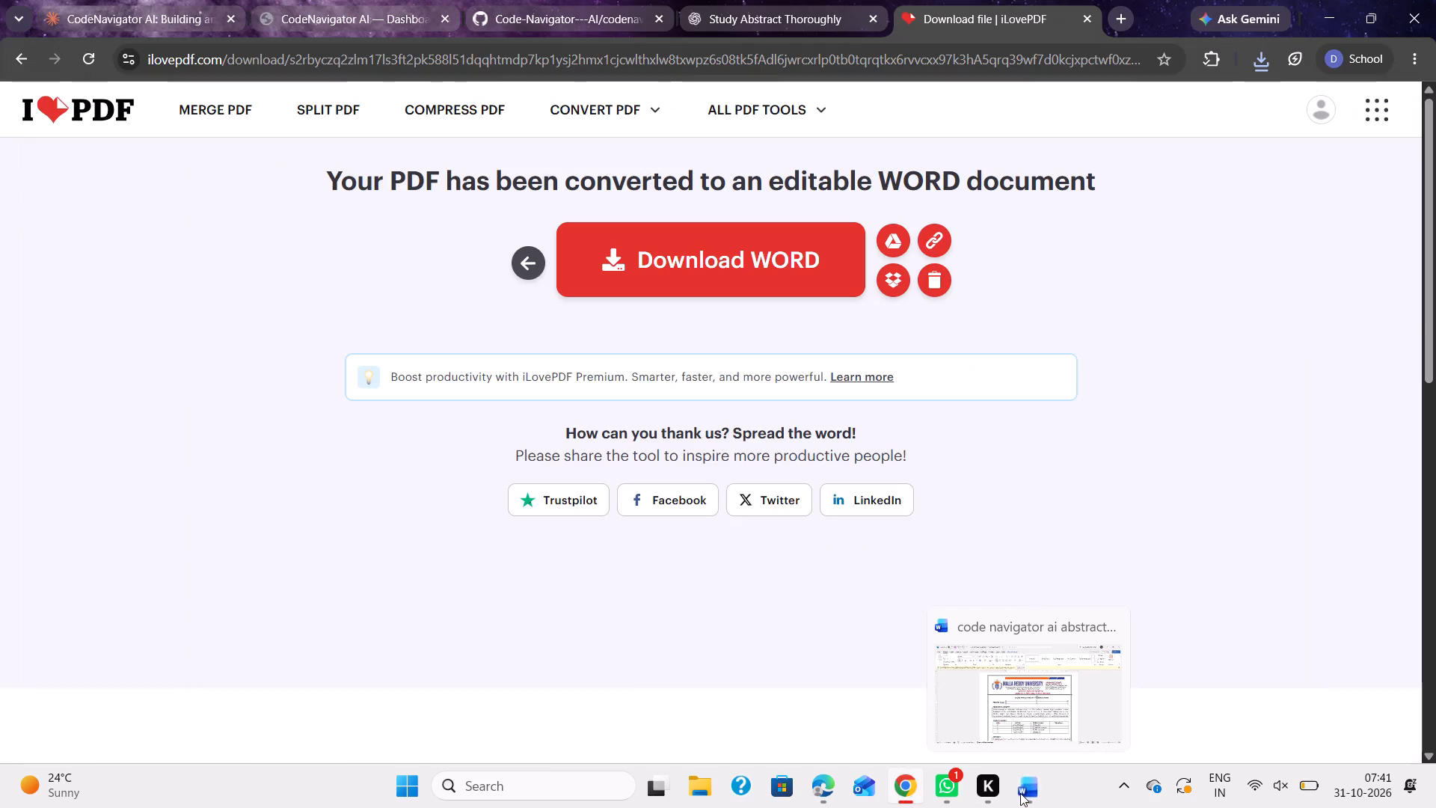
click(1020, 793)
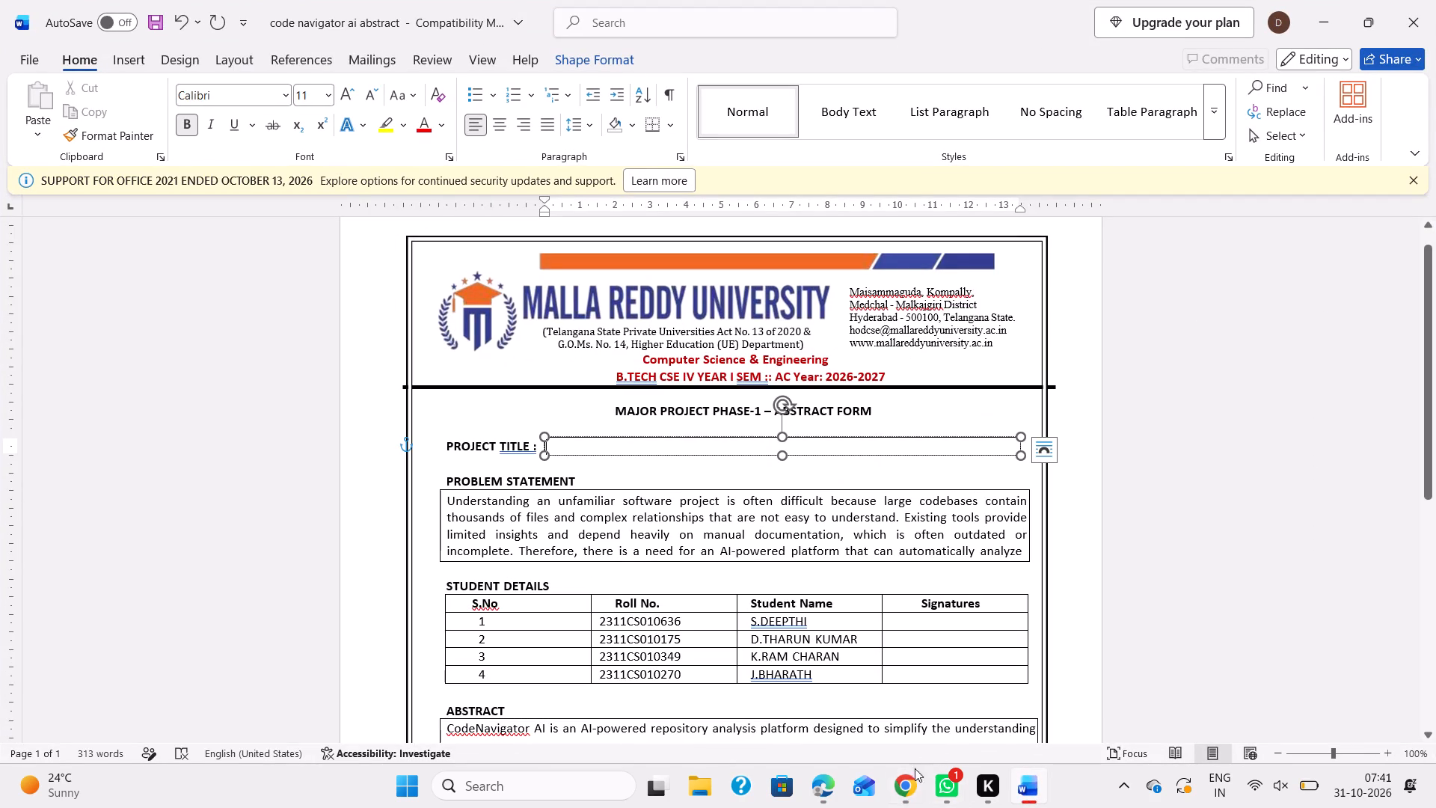
Switch to Microsoft Edge and check the open Major Project 172(10).pdf and full(major) project.pdf documents.
click(826, 791)
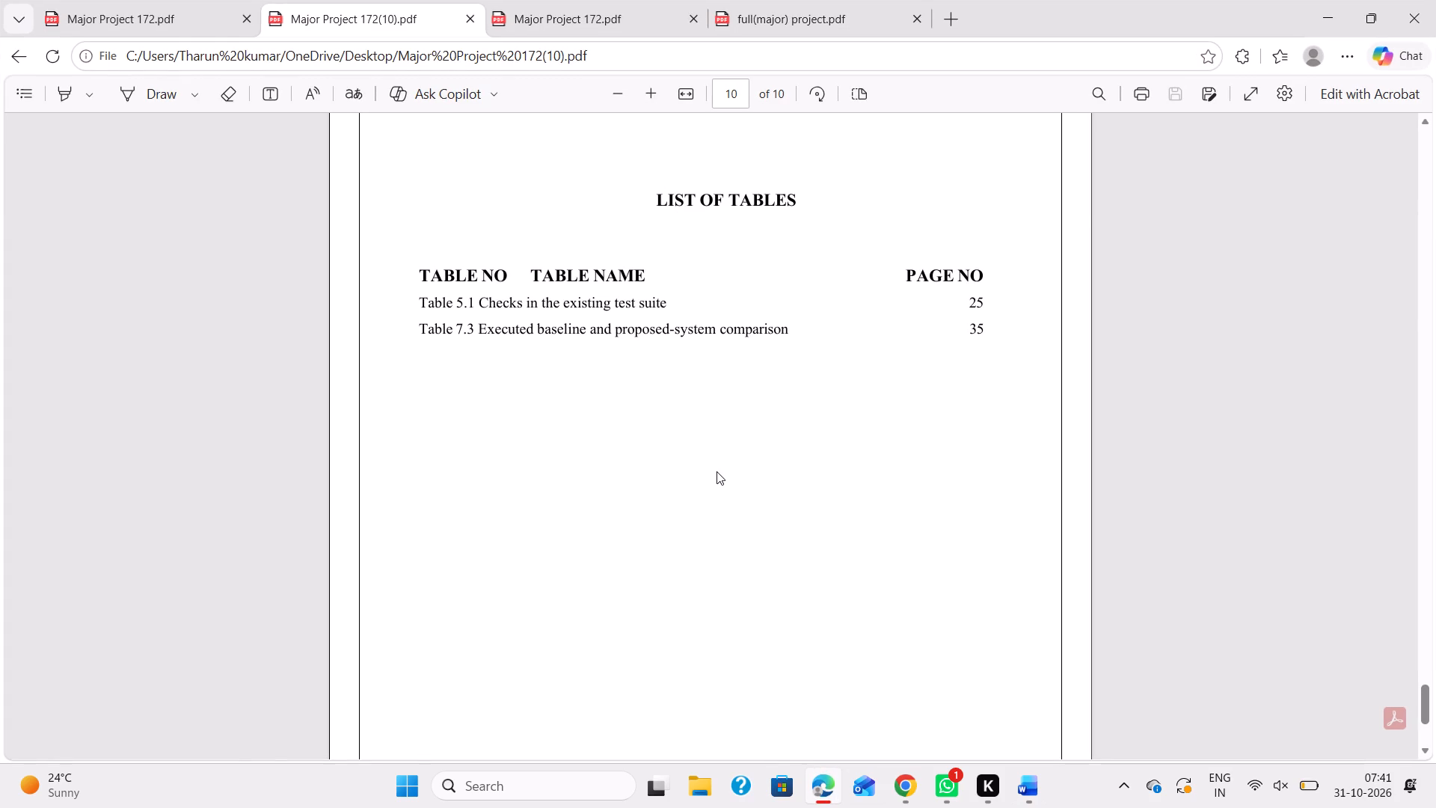
scroll(717, 471, up, 7)
click(734, 0)
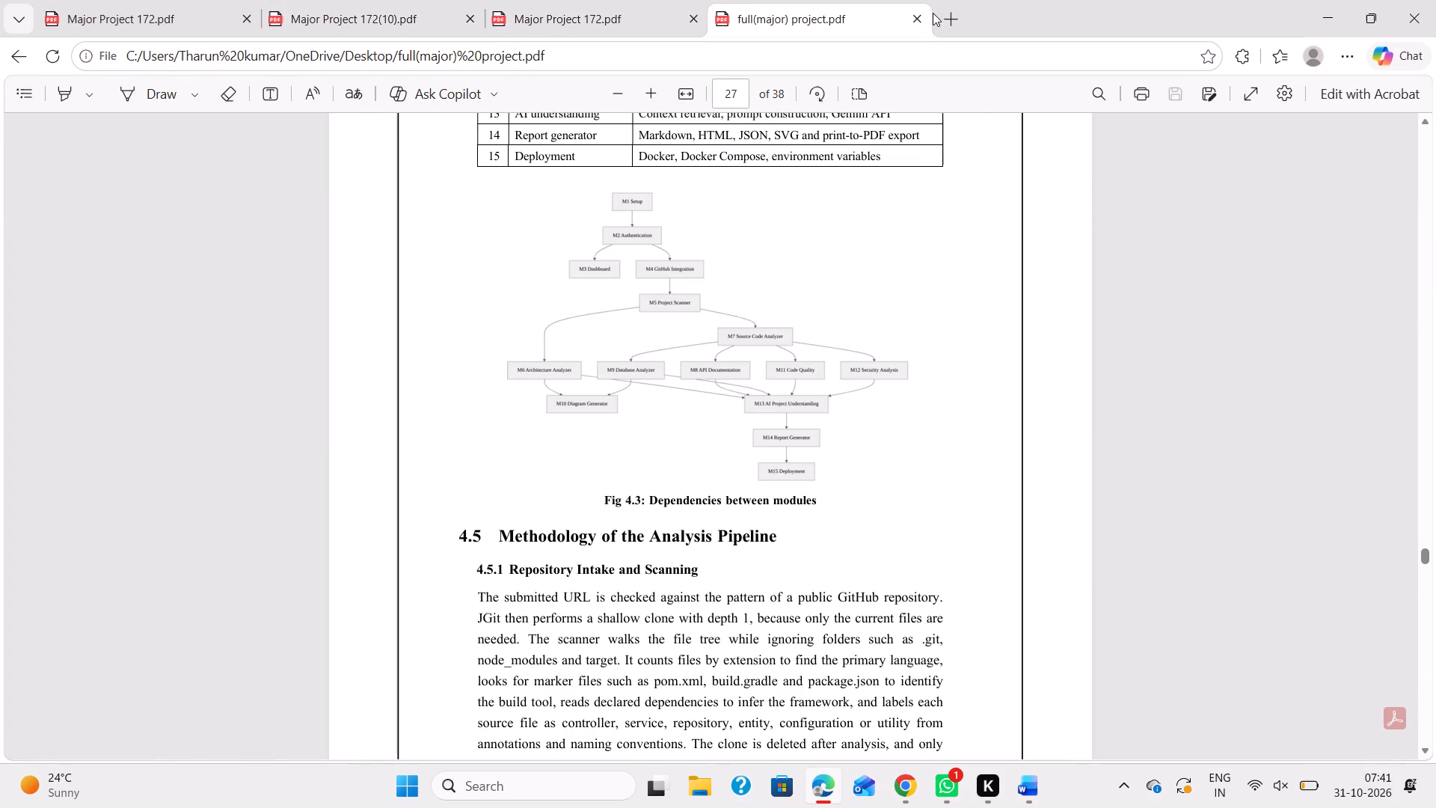
Switch to the WhatsApp chat containing code navigator ai abstract.pdf.
click(946, 792)
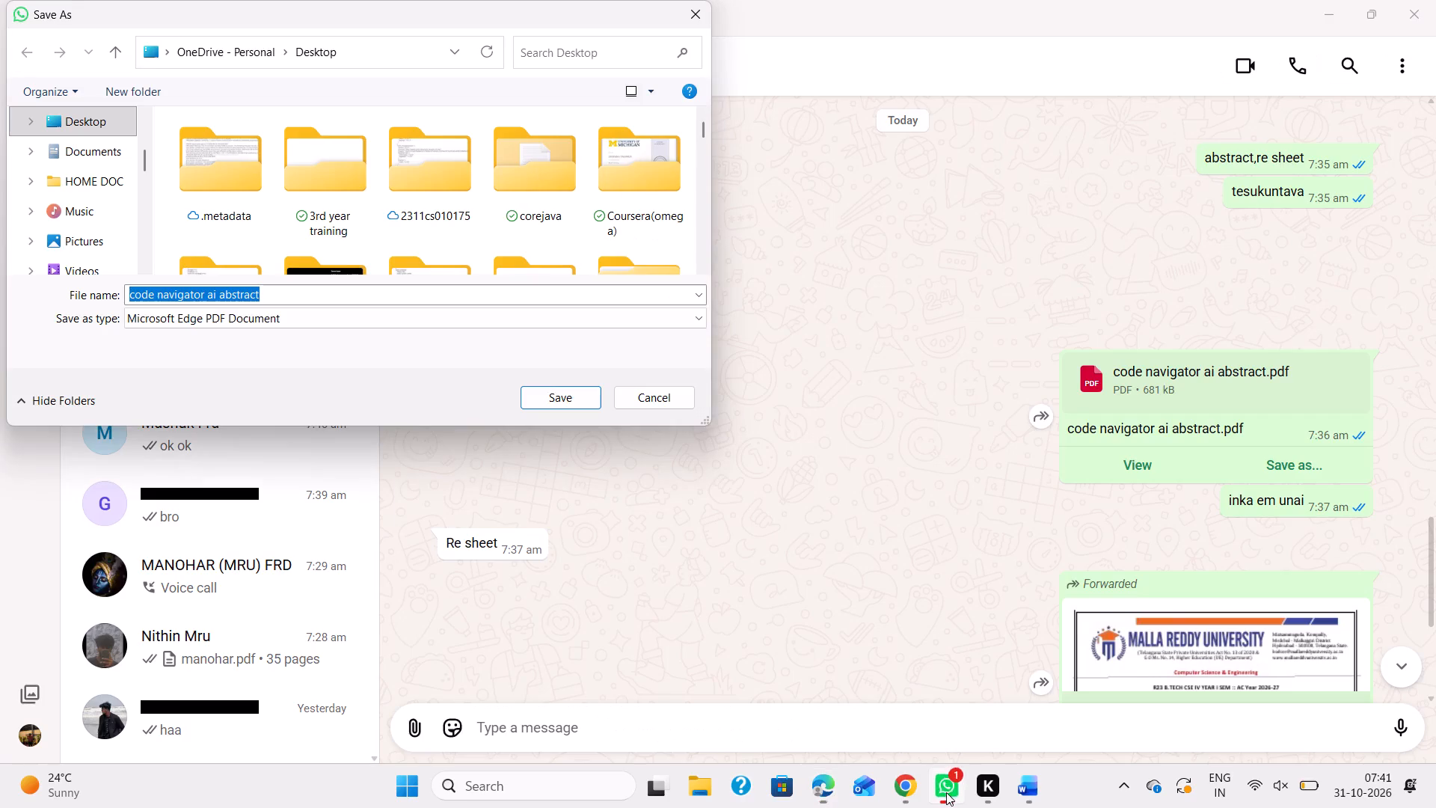
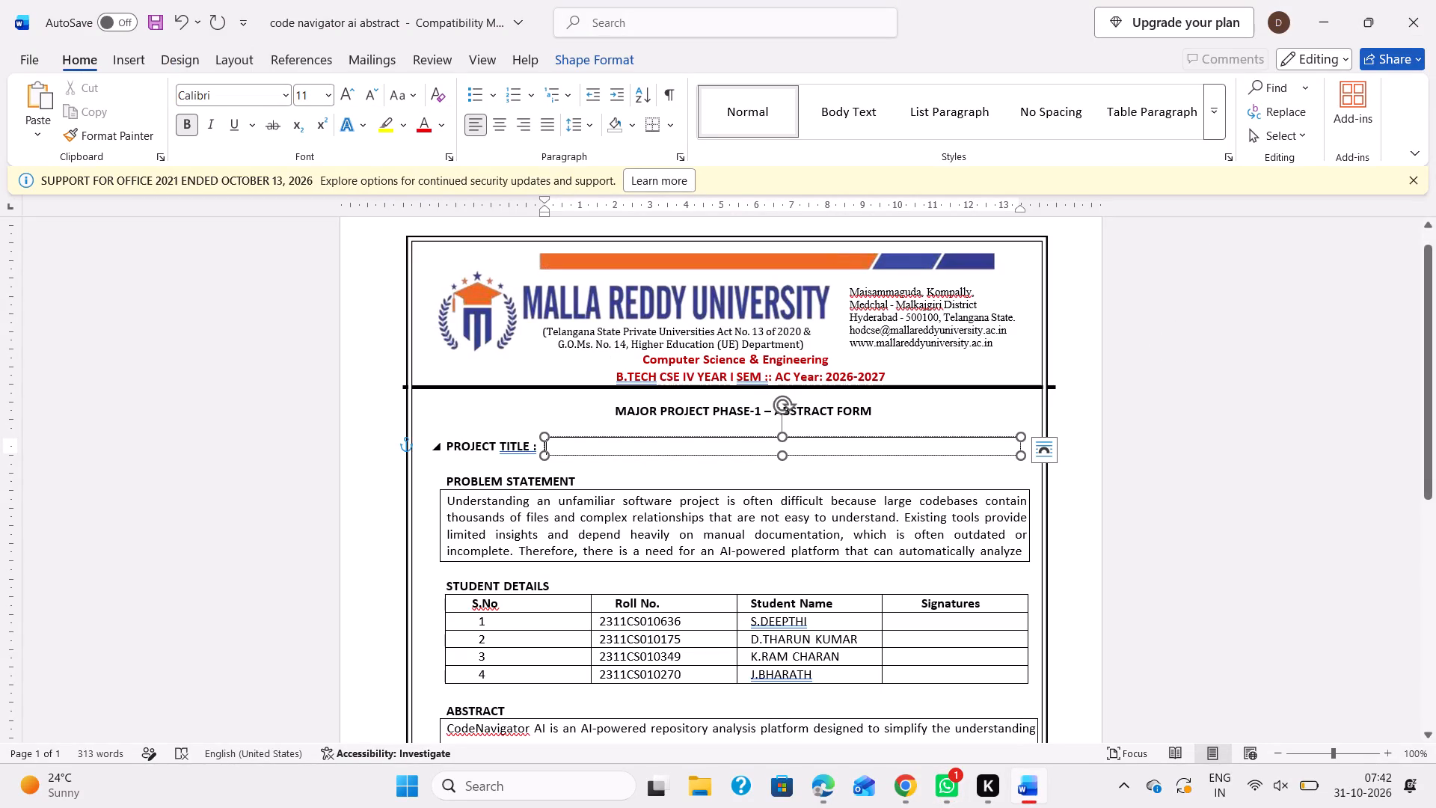
Fill the empty PROJECT TITLE box of the abstract form with the copied title "VAIDYA SAHAY AI".
key(ctrl+v)
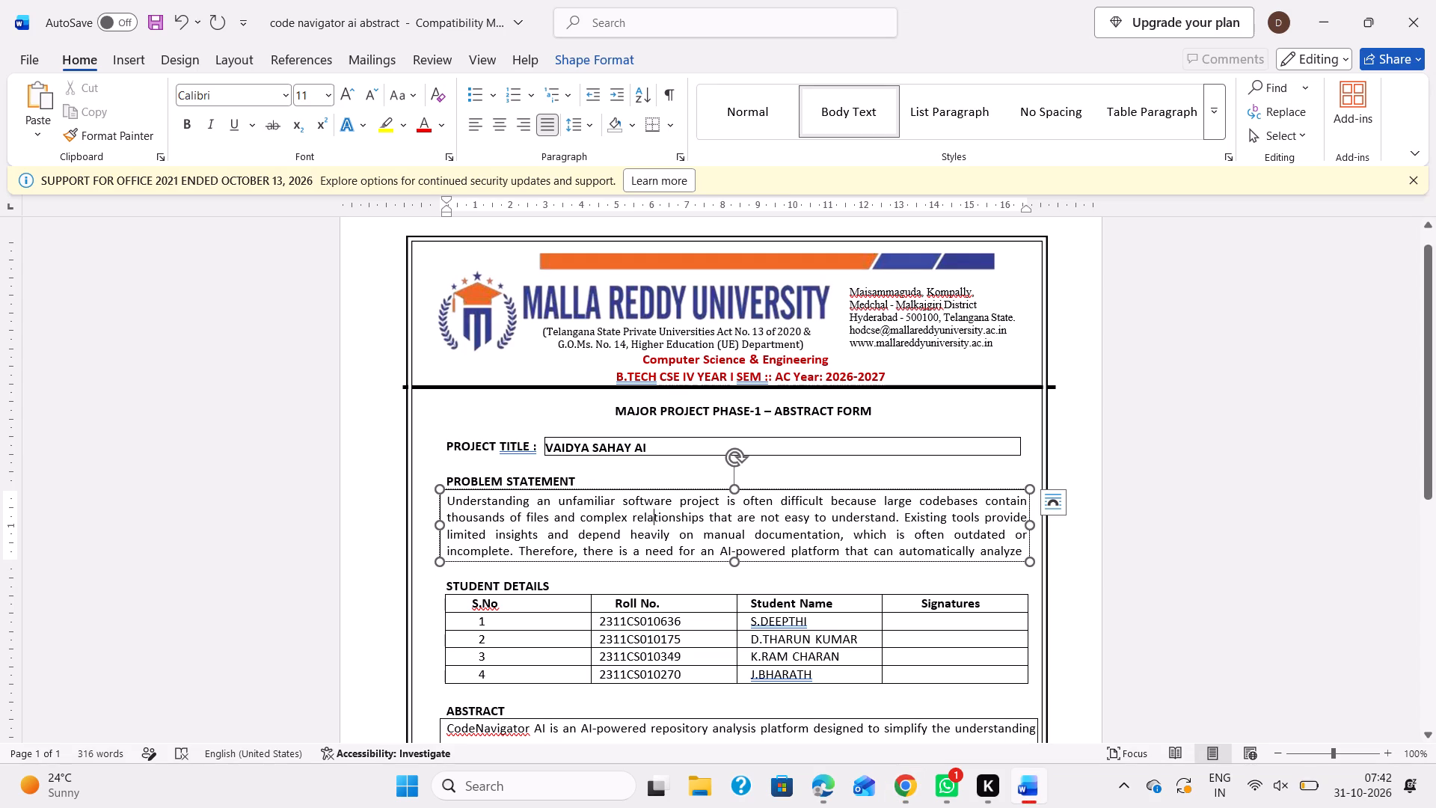
drag(445, 499, 1027, 566)
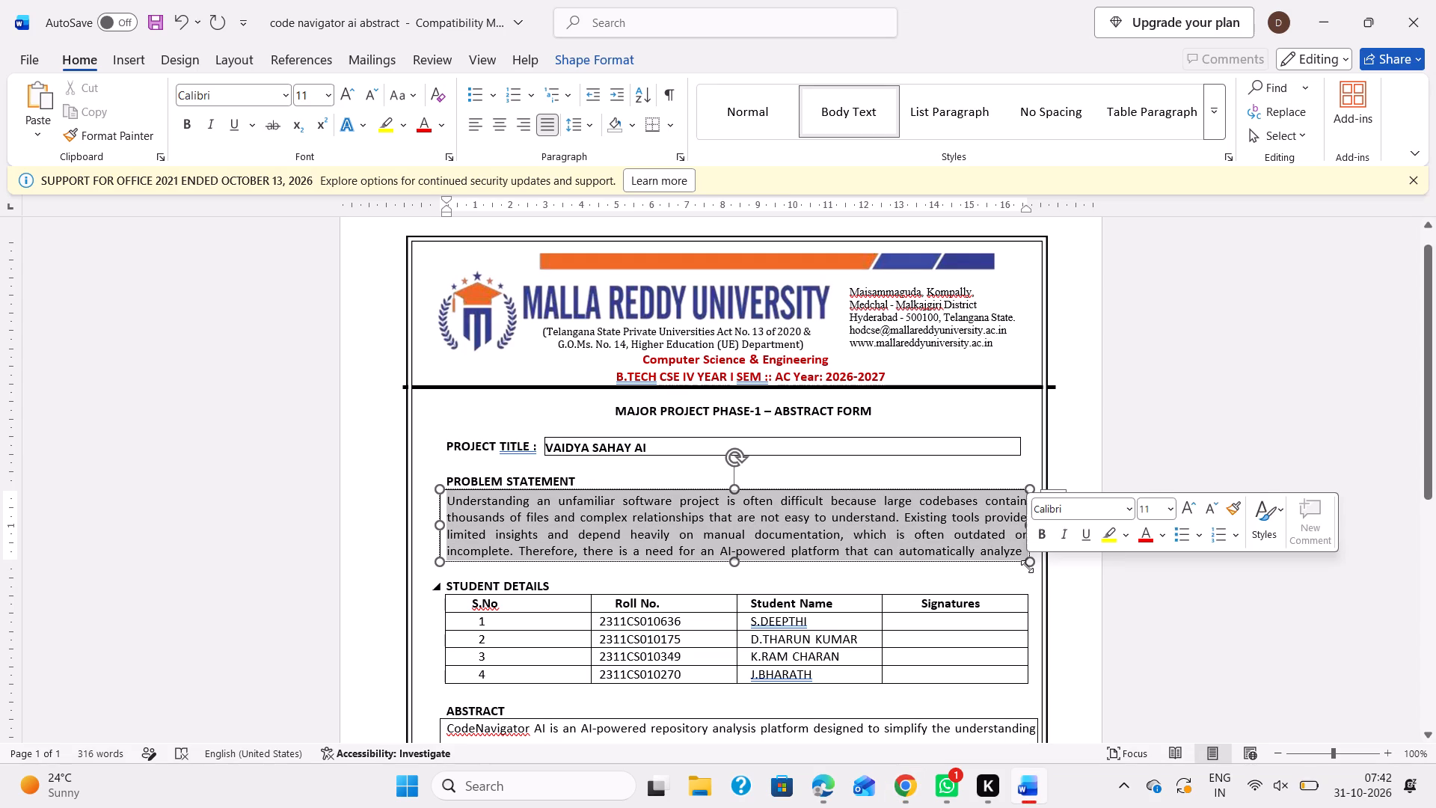
key(ctrl+v)
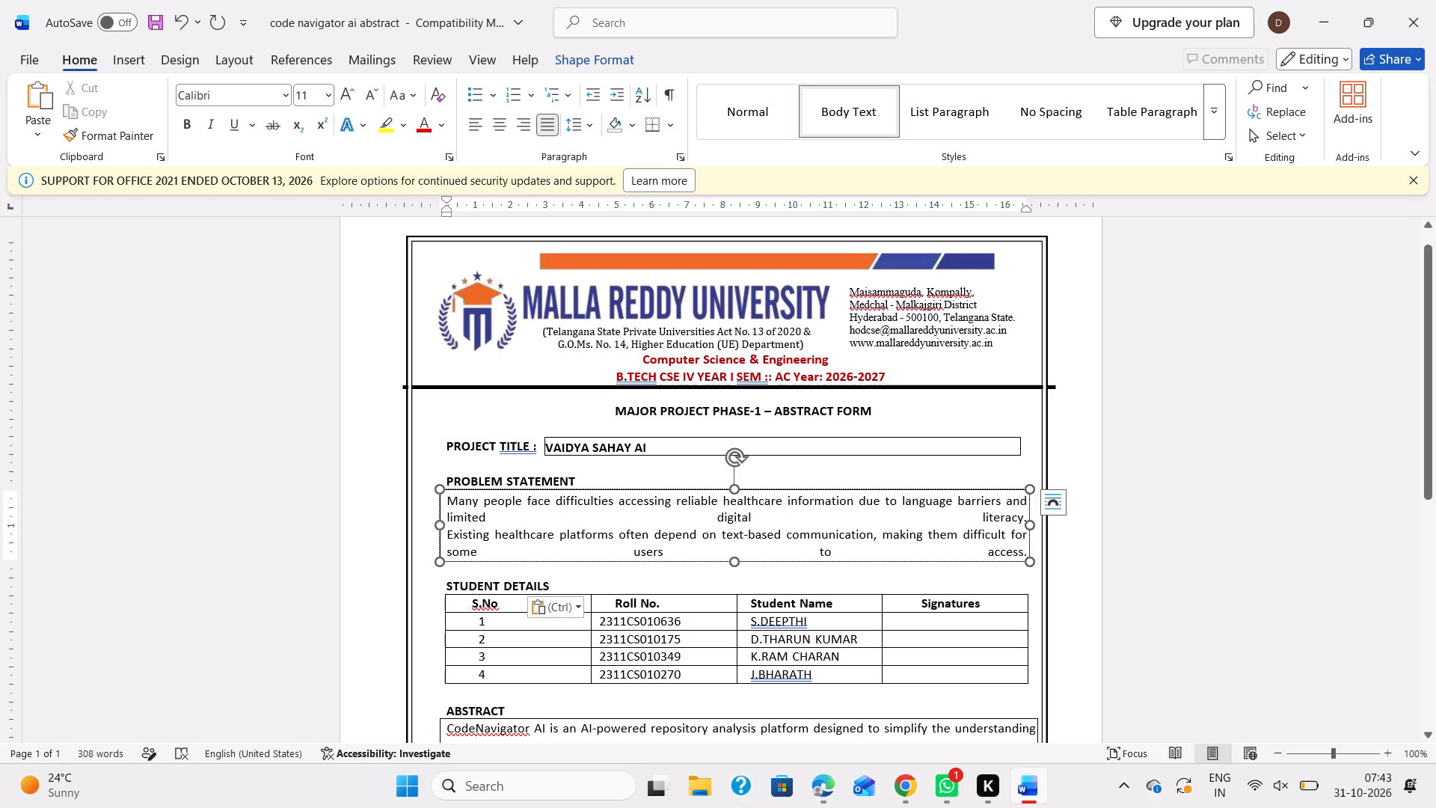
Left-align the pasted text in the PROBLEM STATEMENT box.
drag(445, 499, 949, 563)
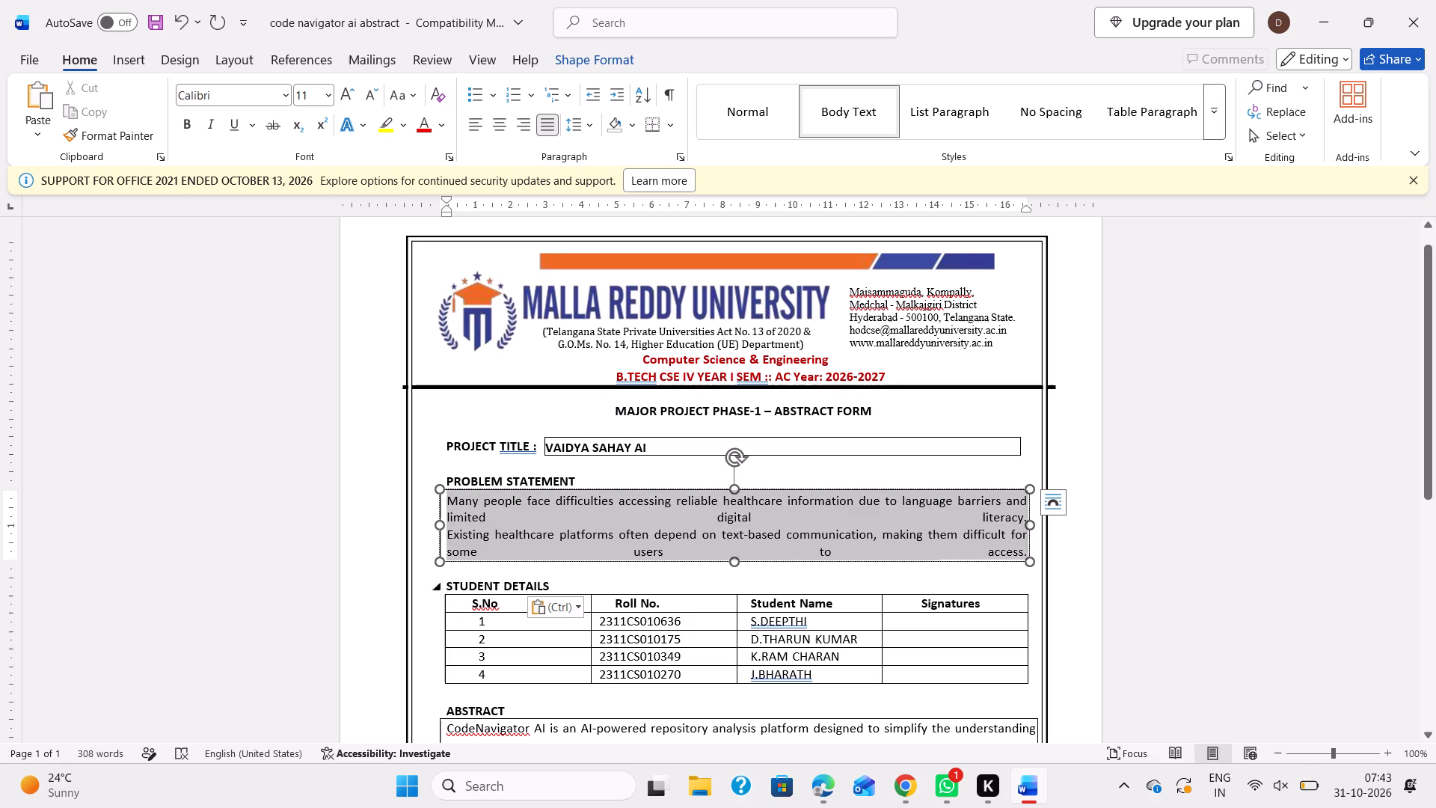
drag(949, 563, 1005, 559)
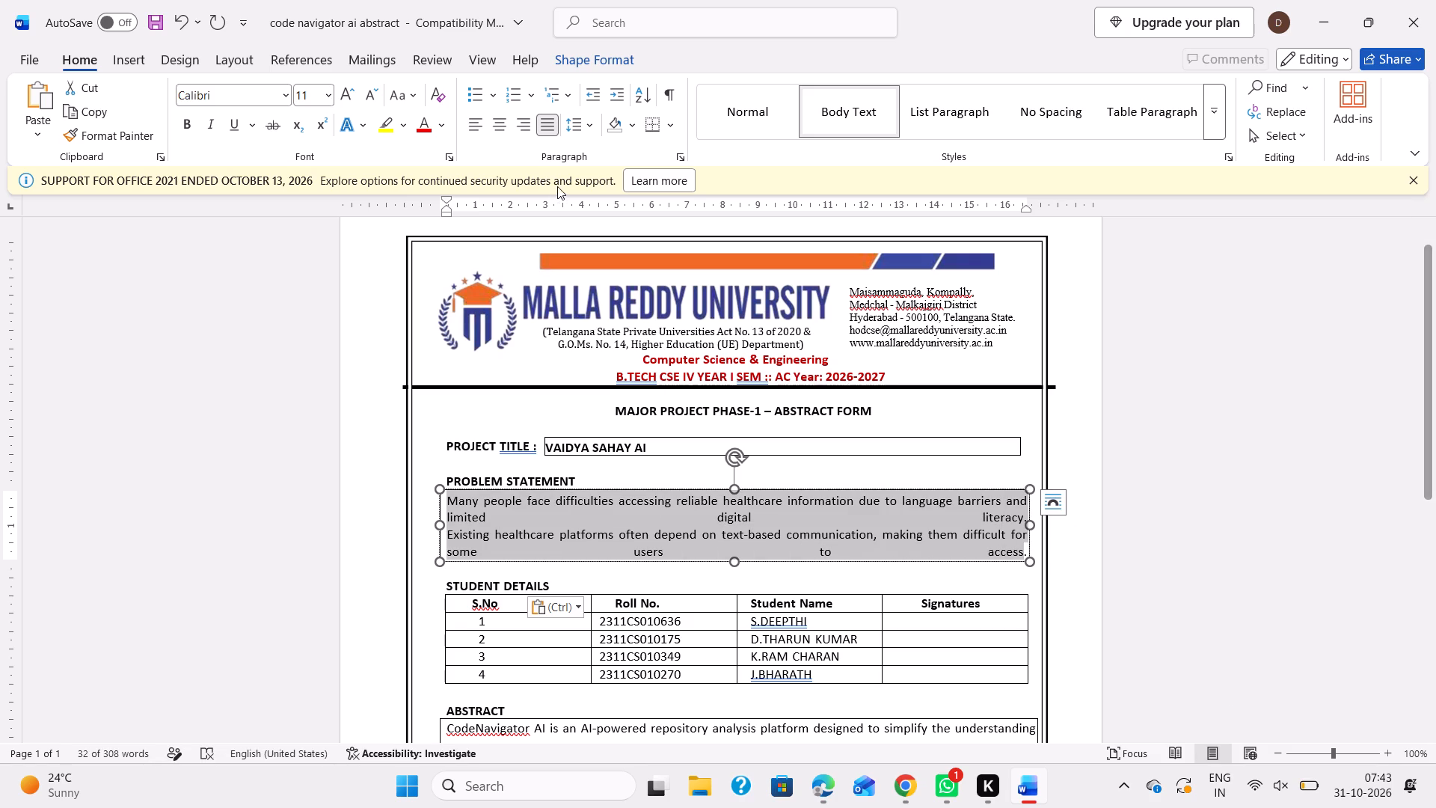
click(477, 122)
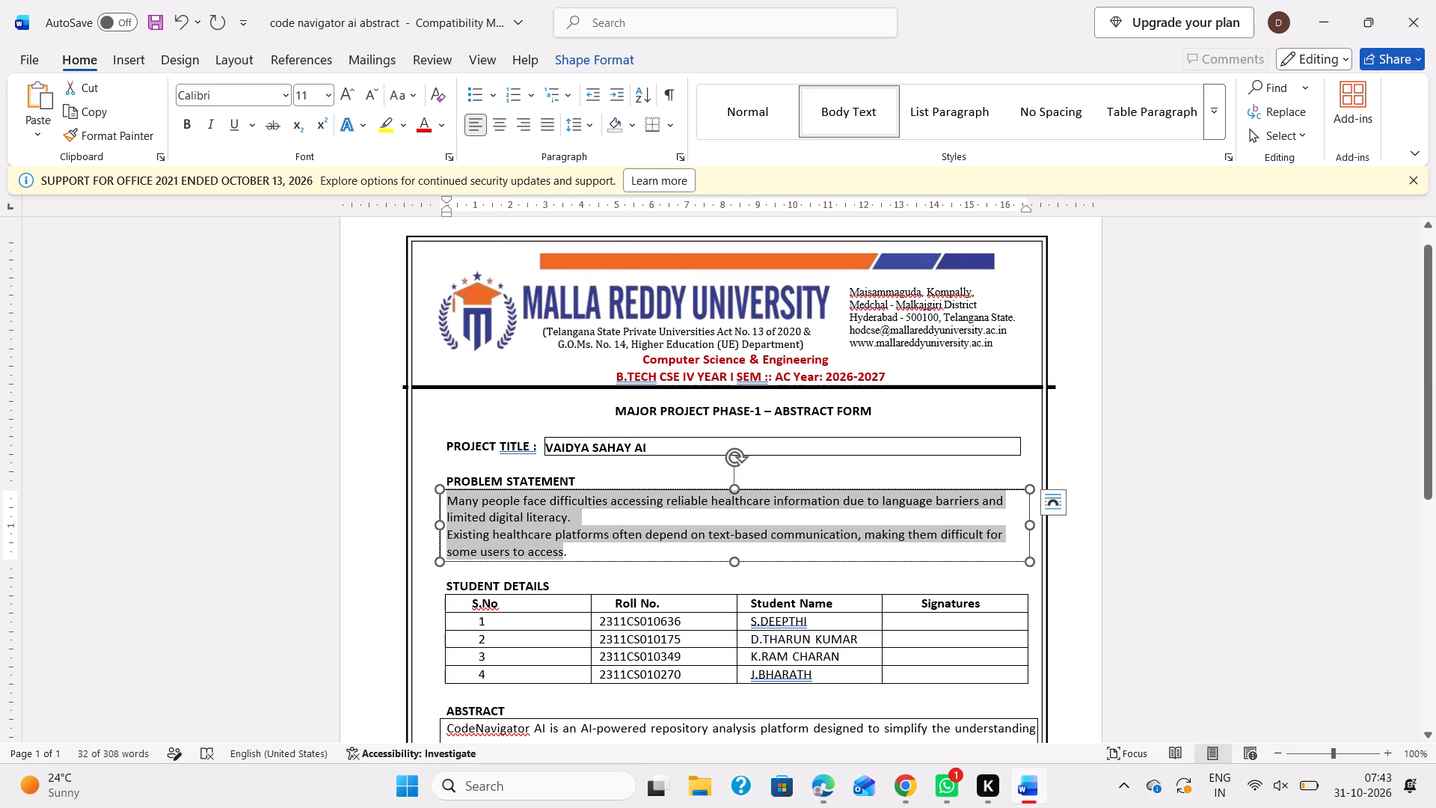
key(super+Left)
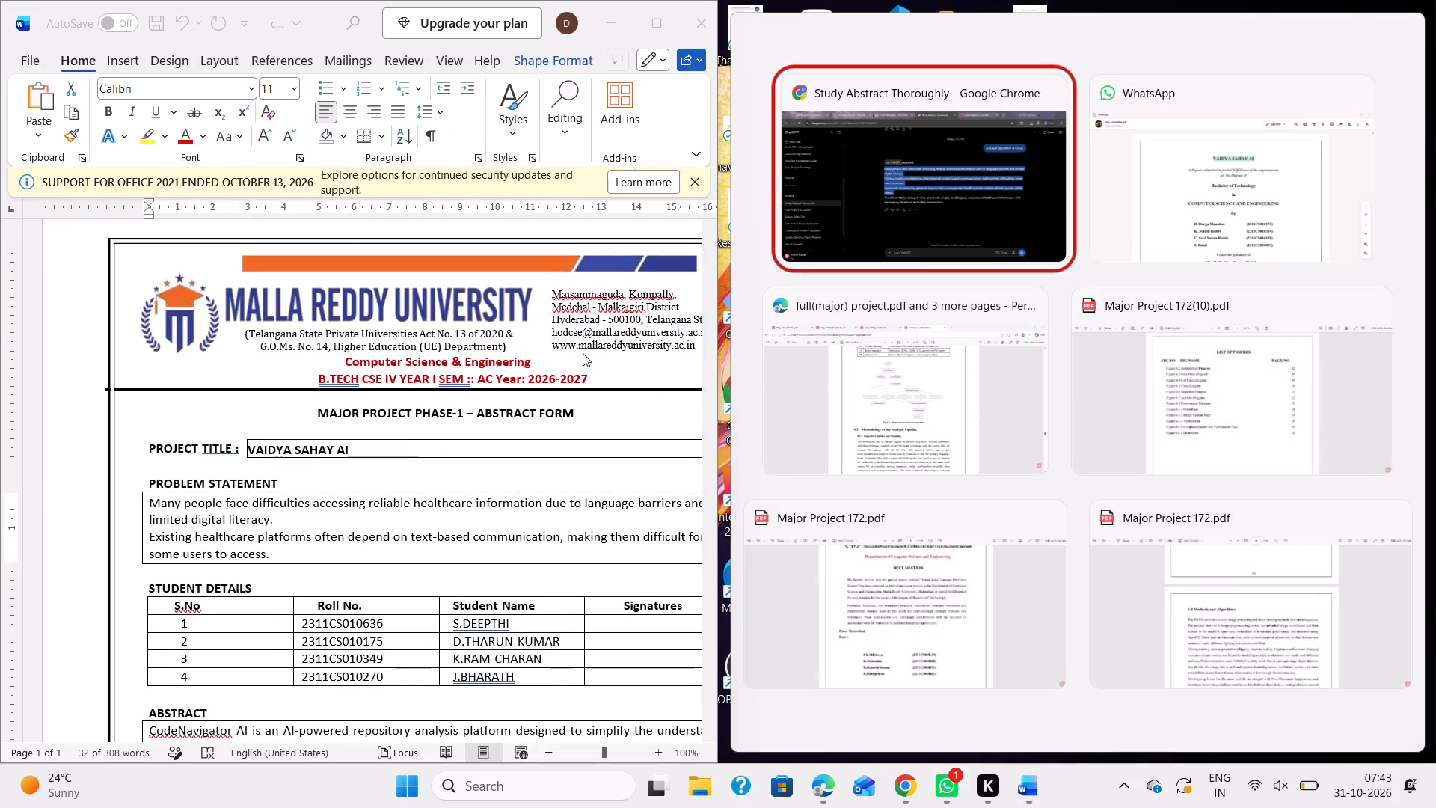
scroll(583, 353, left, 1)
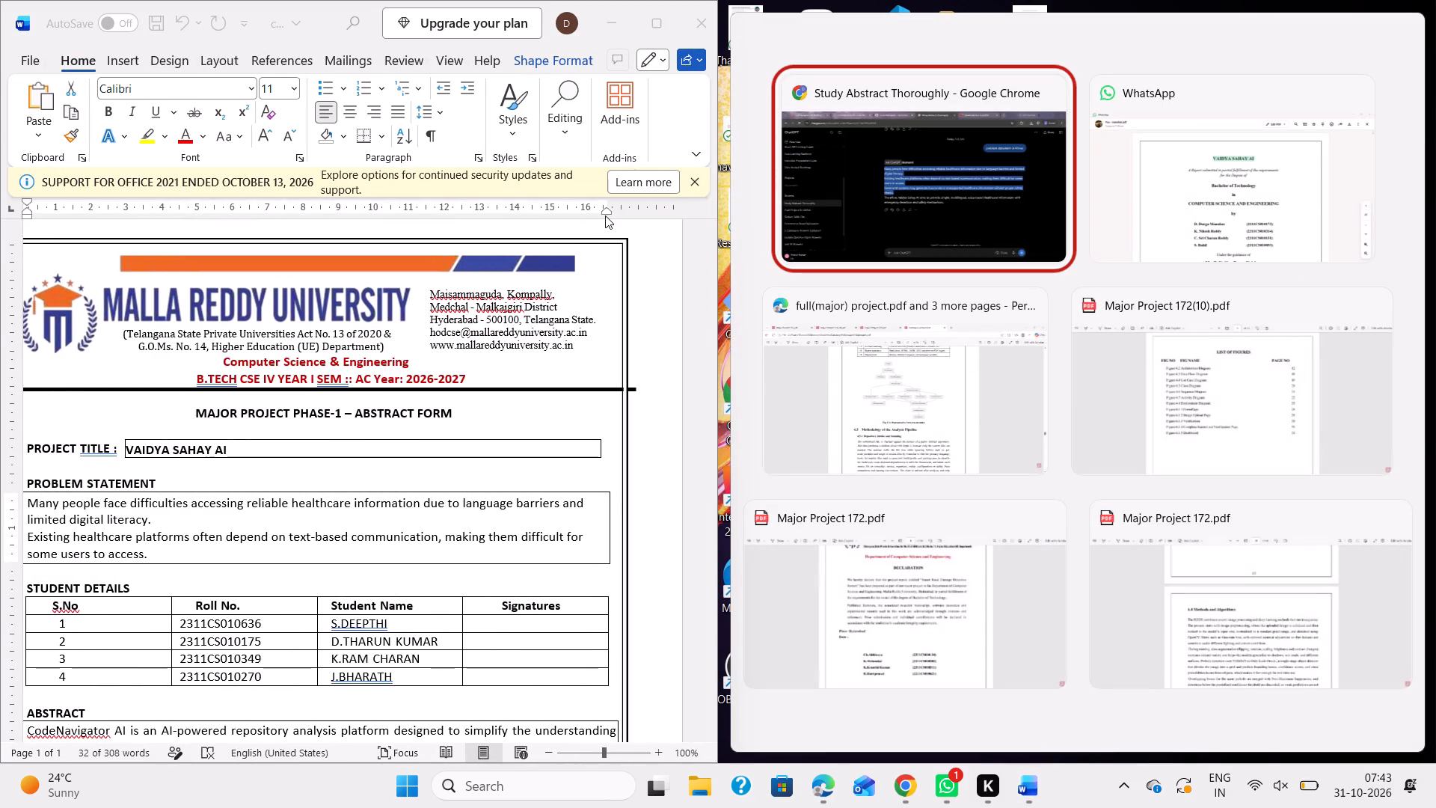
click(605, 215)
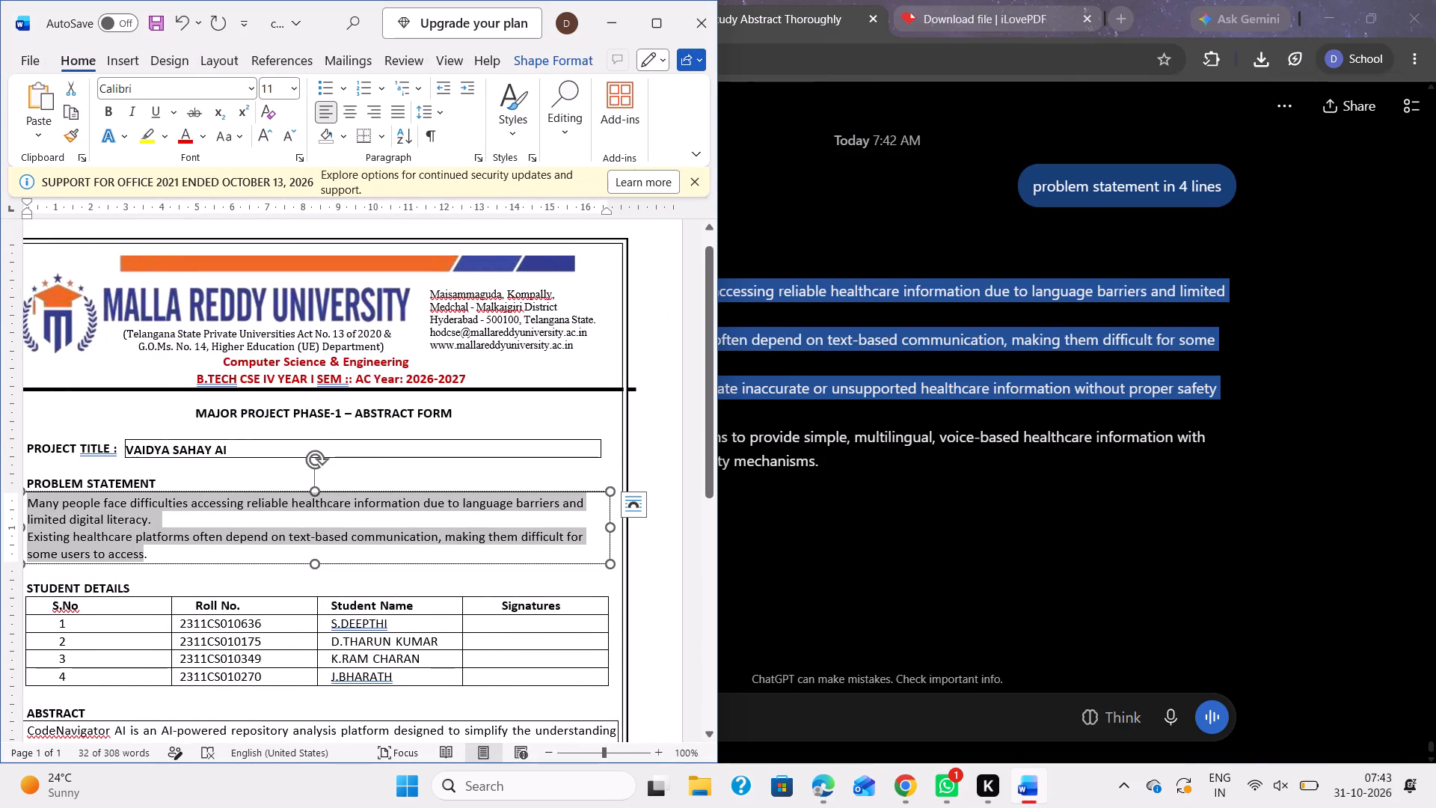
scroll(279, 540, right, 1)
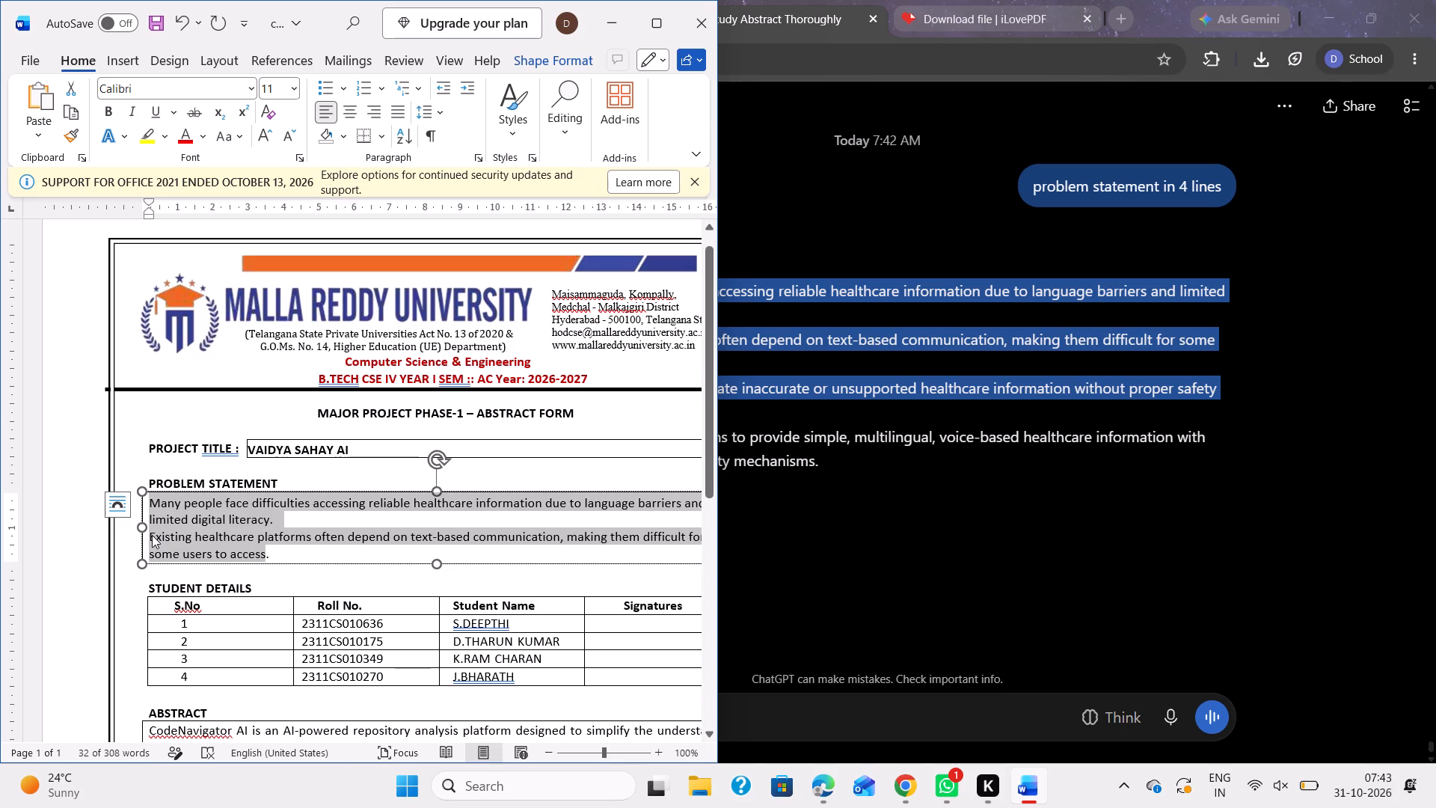
Remove the line breaks between the three problem statement sentences so they form one paragraph, and maximize the Word window.
click(182, 533)
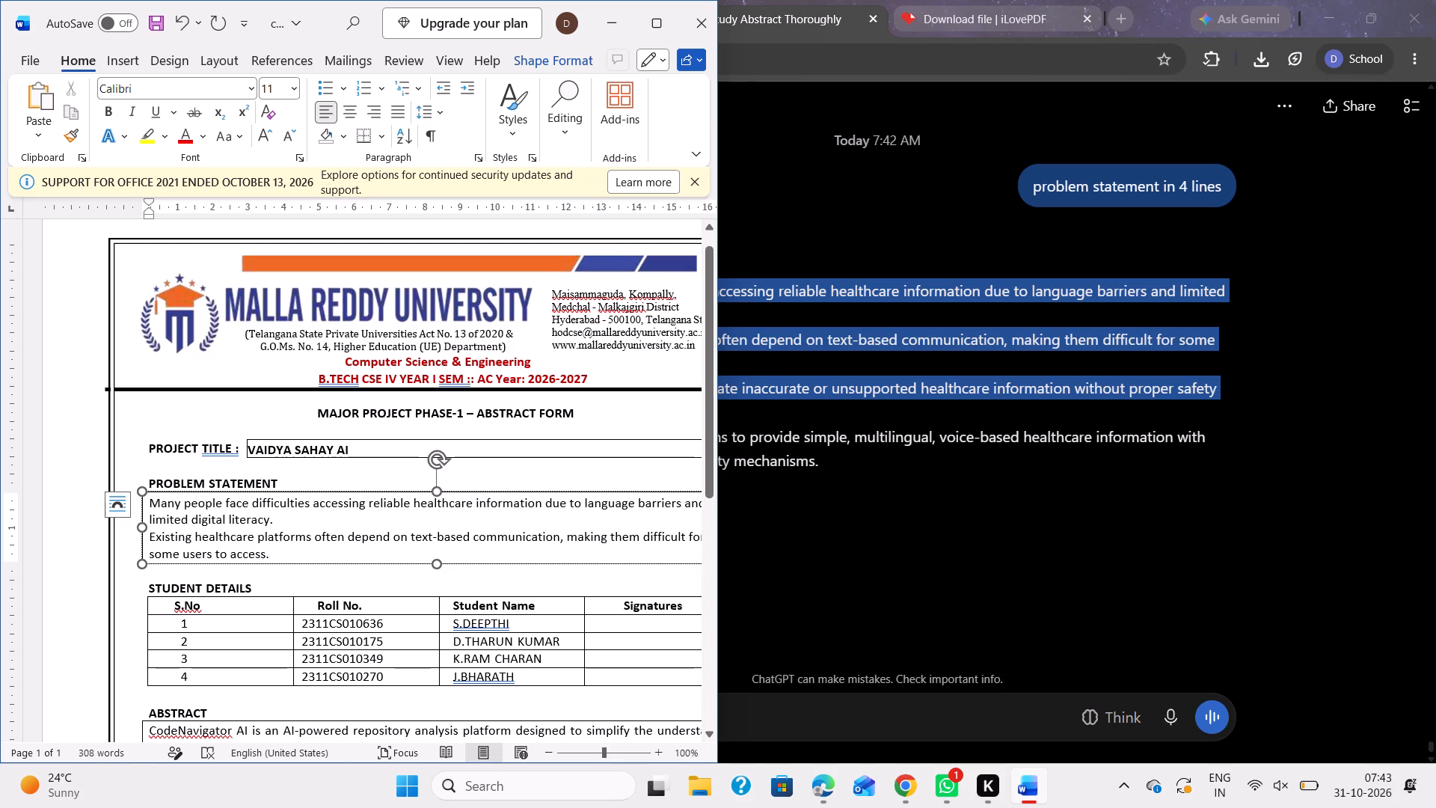
click(149, 538)
key(BackSpace)
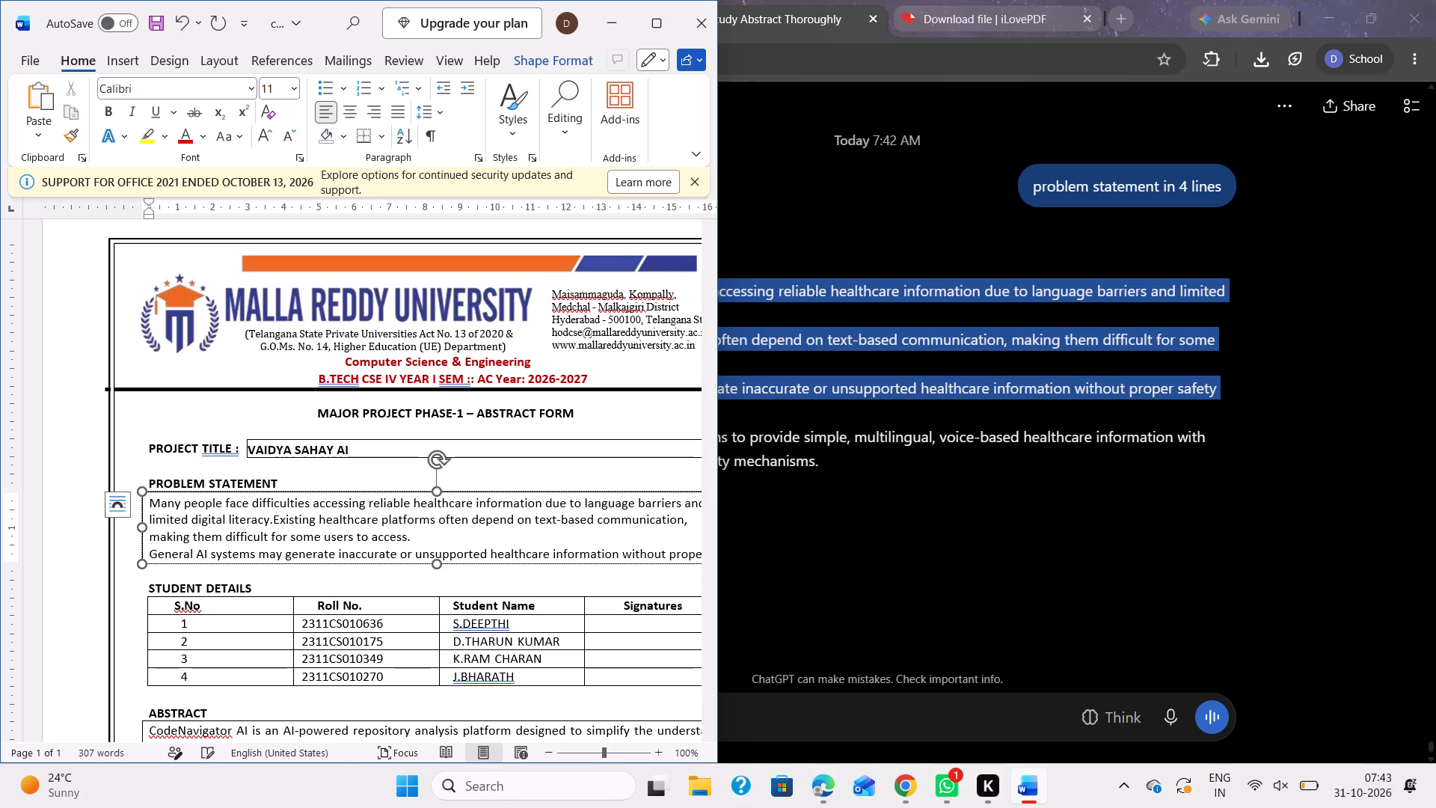
click(660, 18)
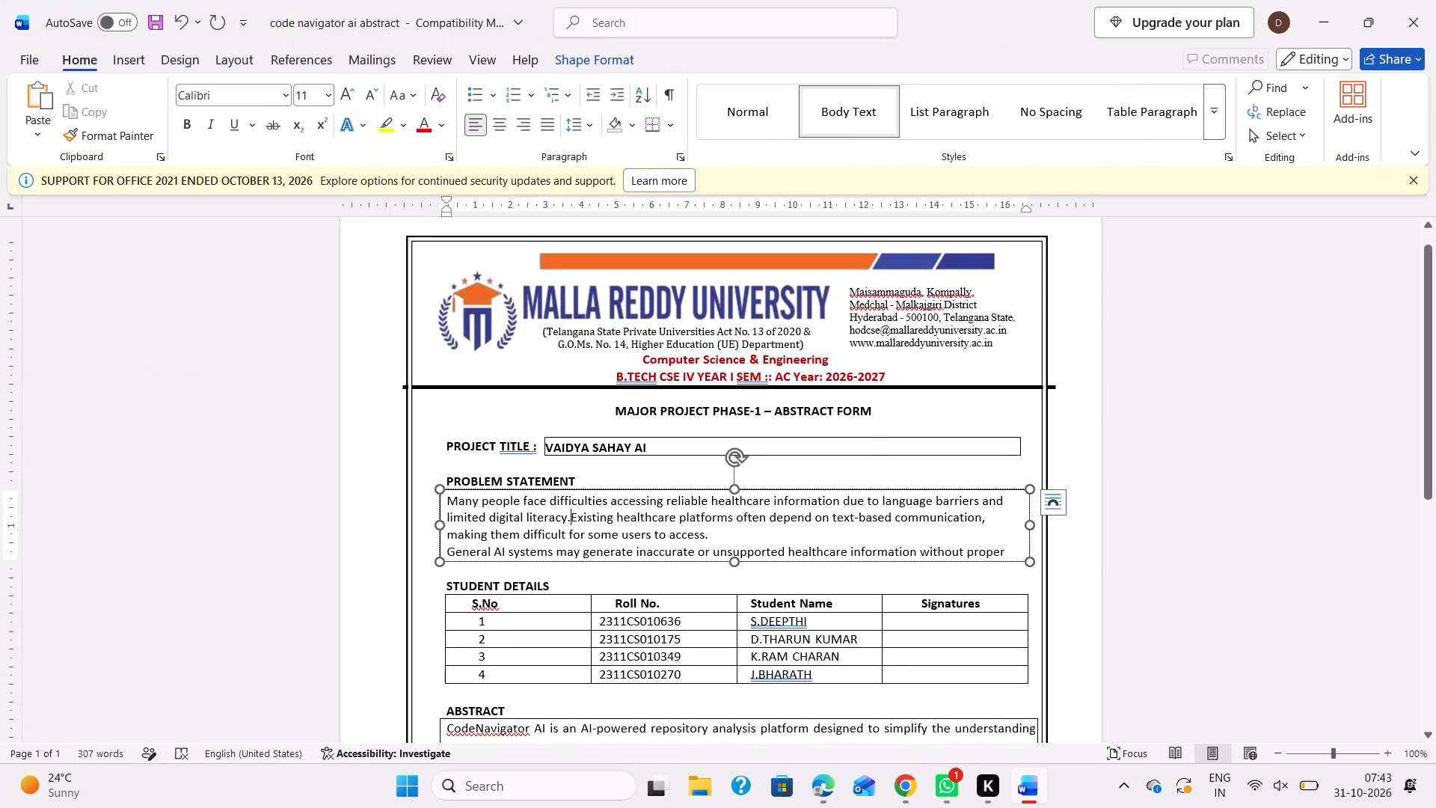
click(449, 542)
key(BackSpace)
key(space)
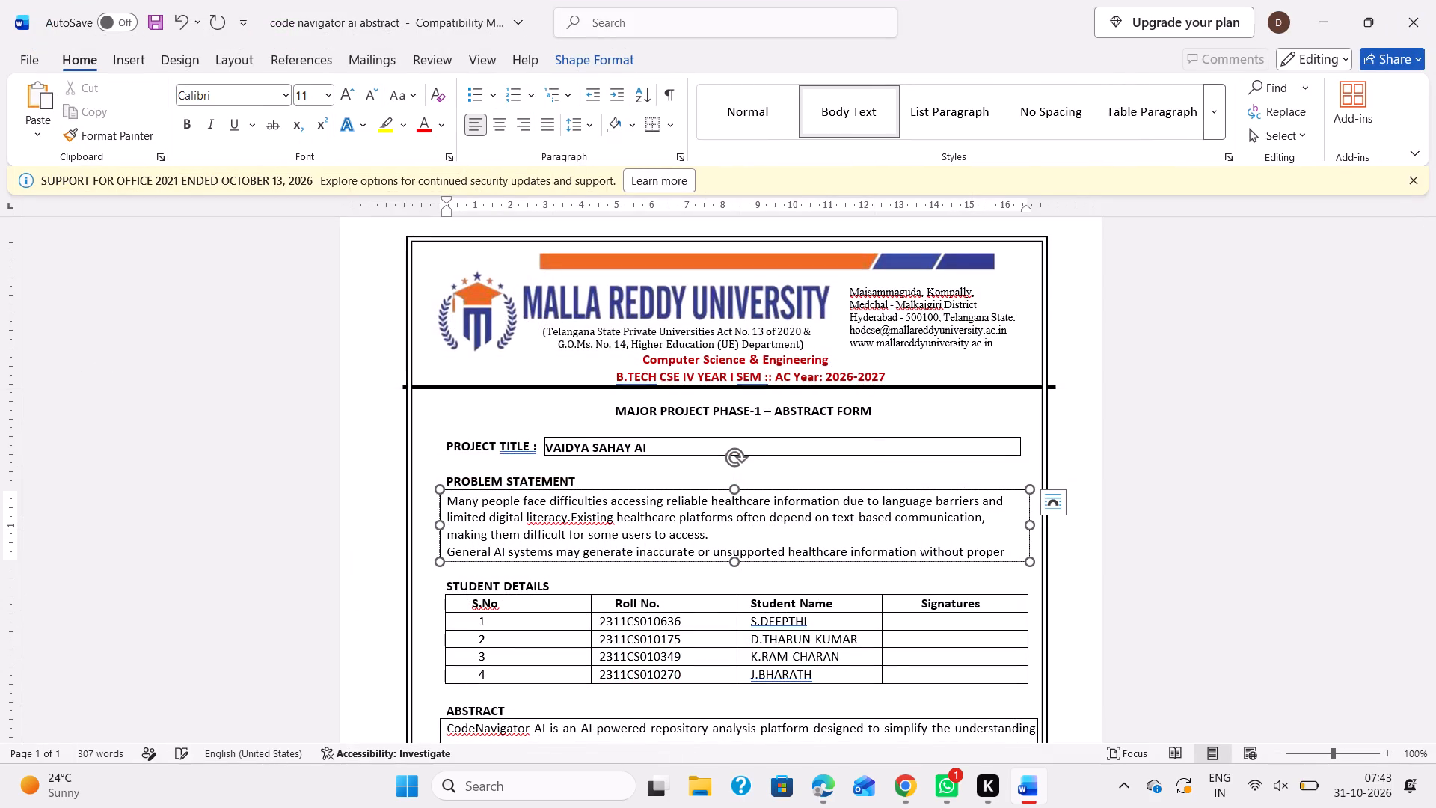
click(447, 551)
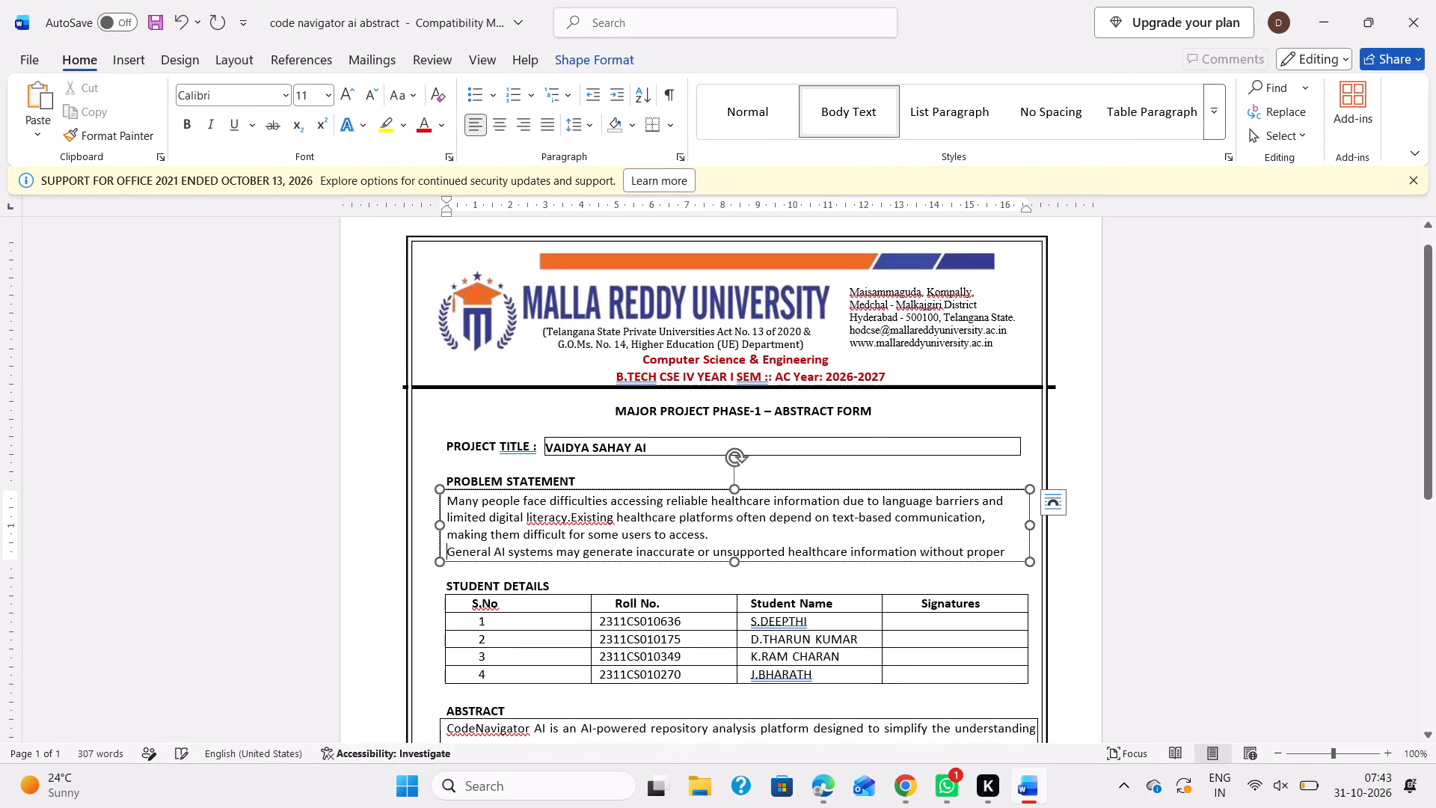
key(BackSpace)
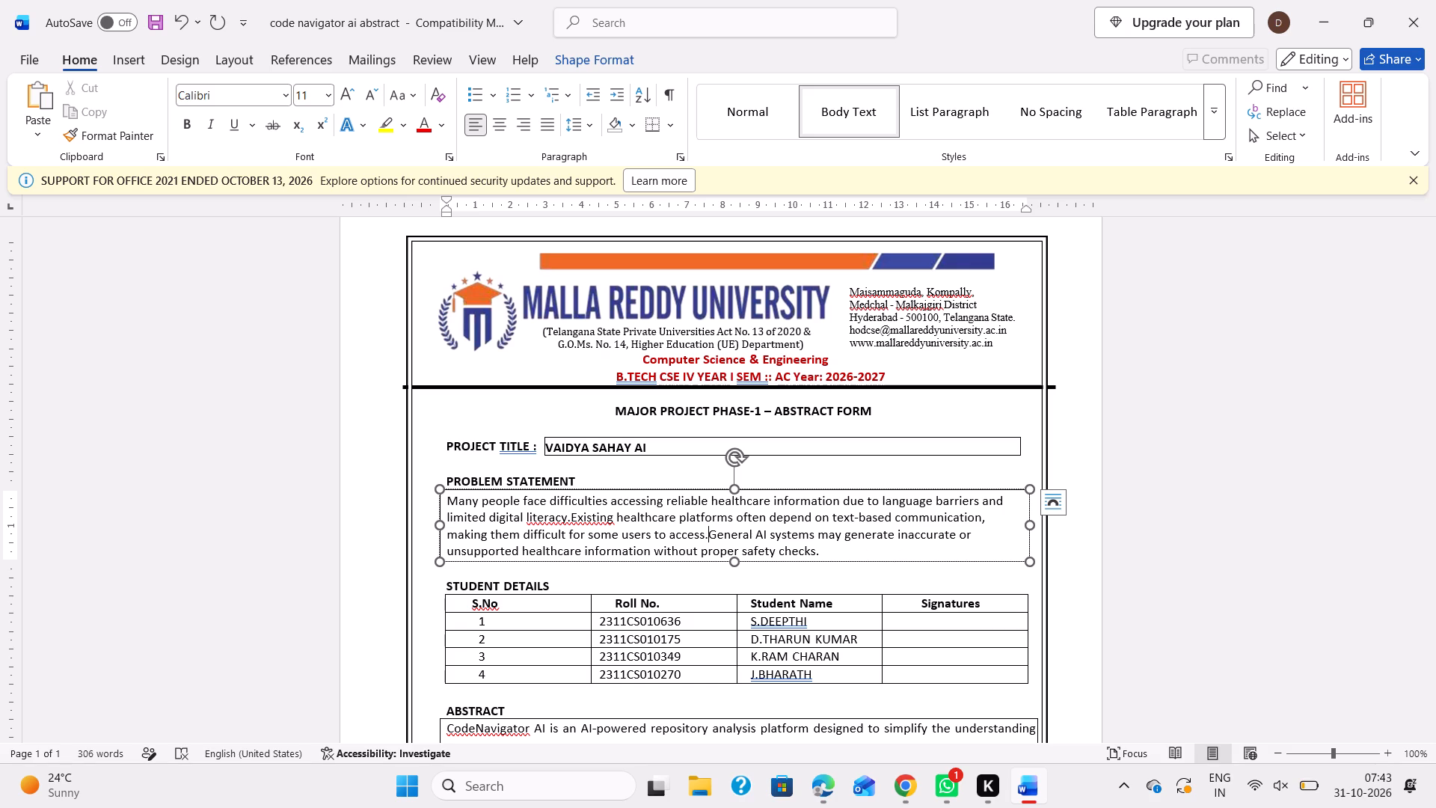
Justify the paragraph in the PROBLEM STATEMENT box.
drag(447, 500, 779, 563)
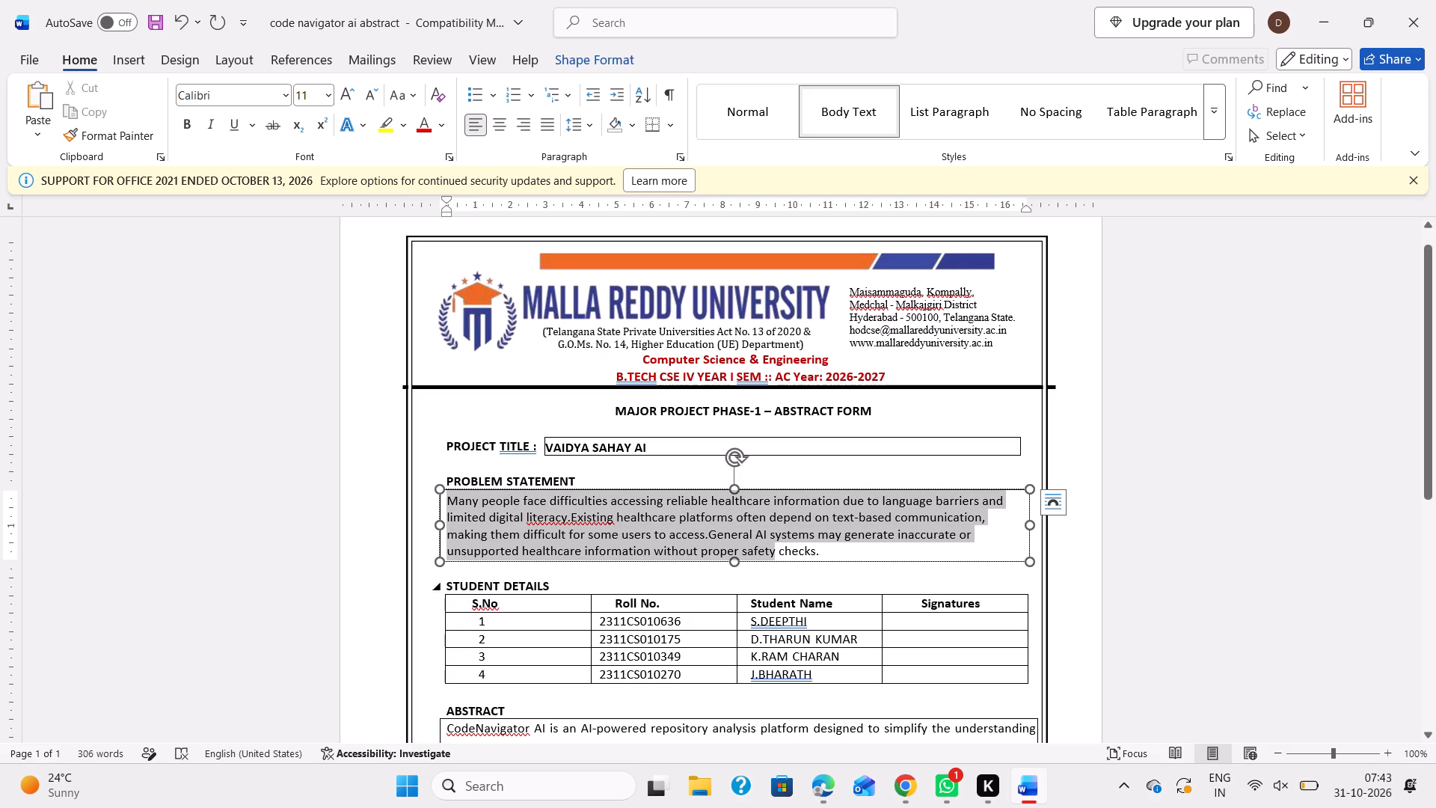
drag(779, 563, 837, 551)
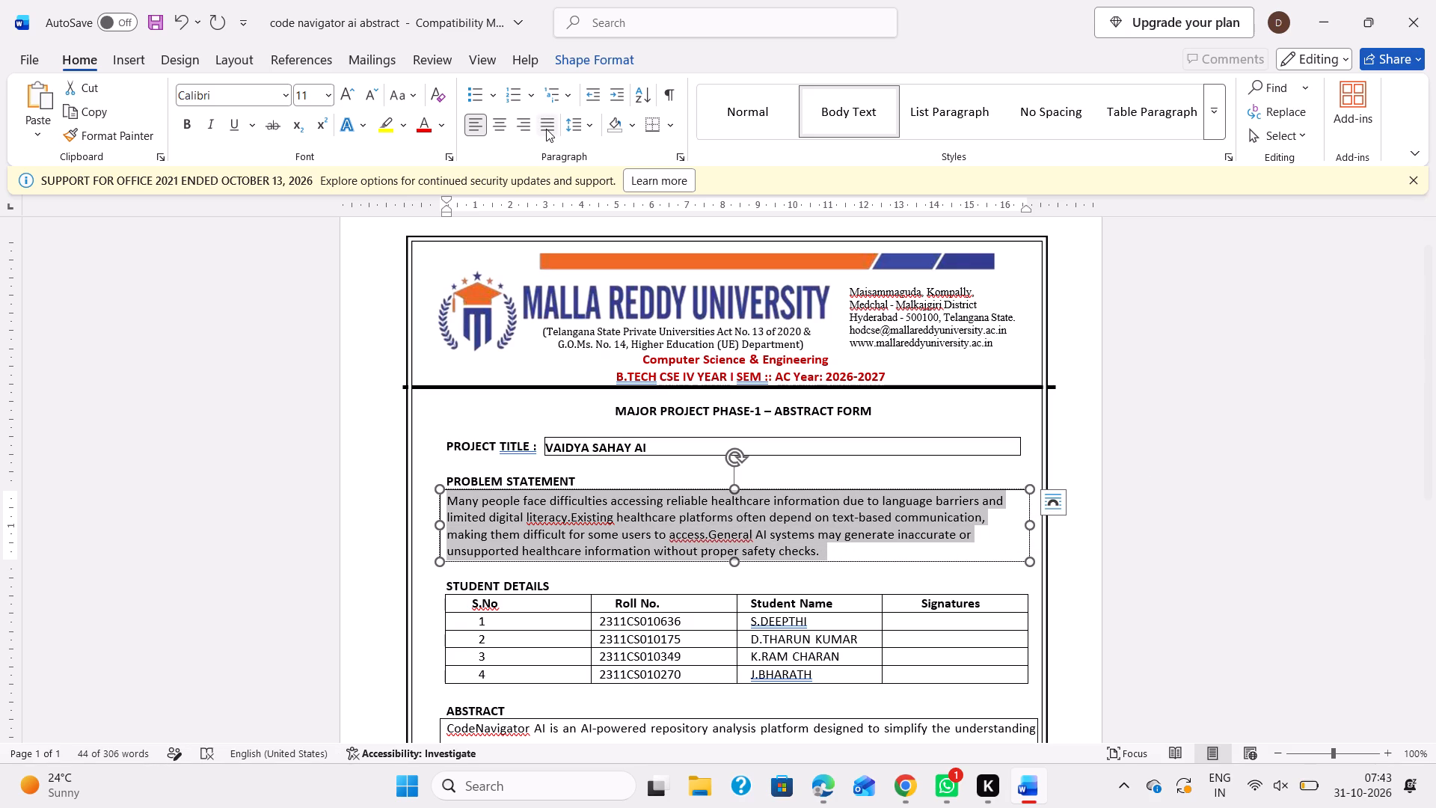
click(546, 129)
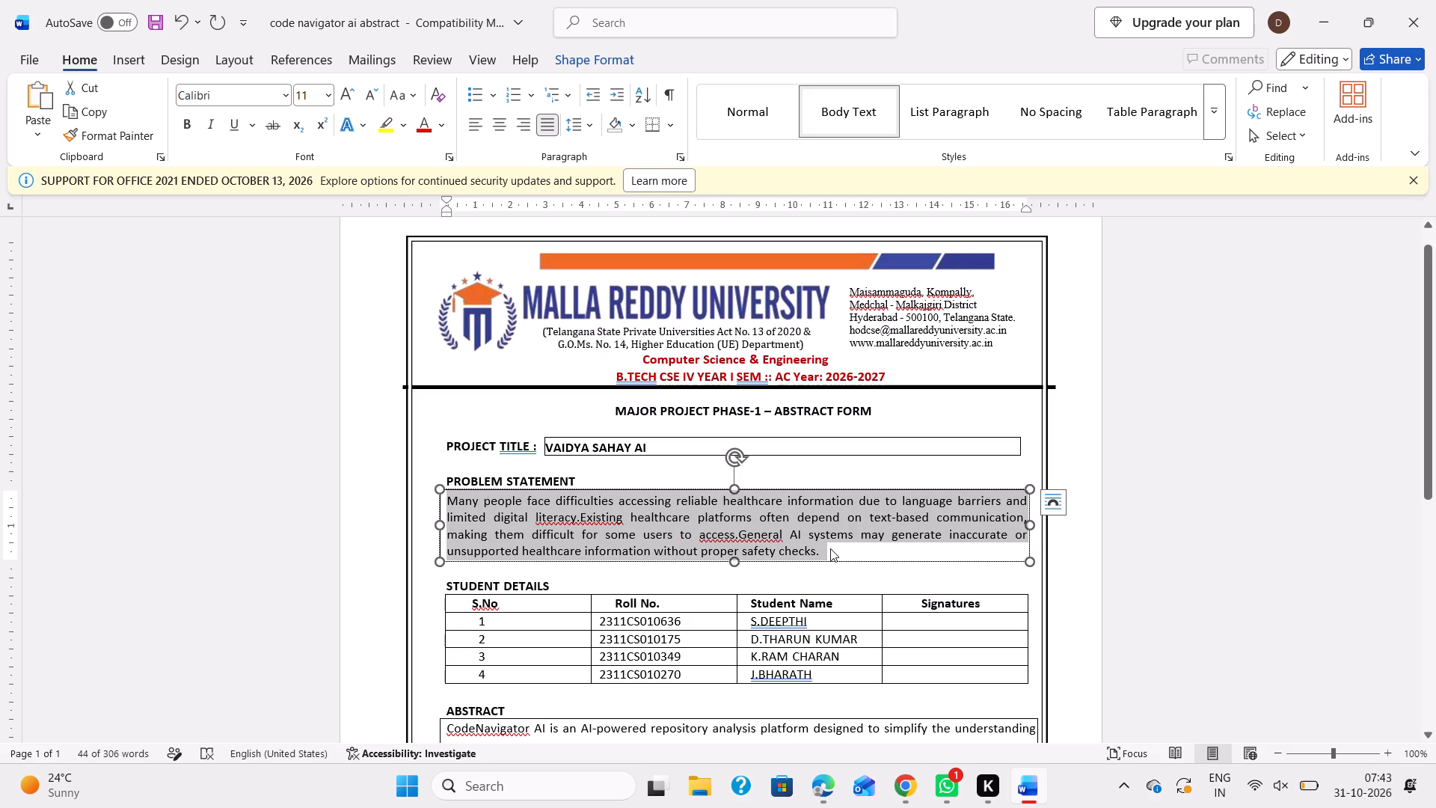
click(830, 548)
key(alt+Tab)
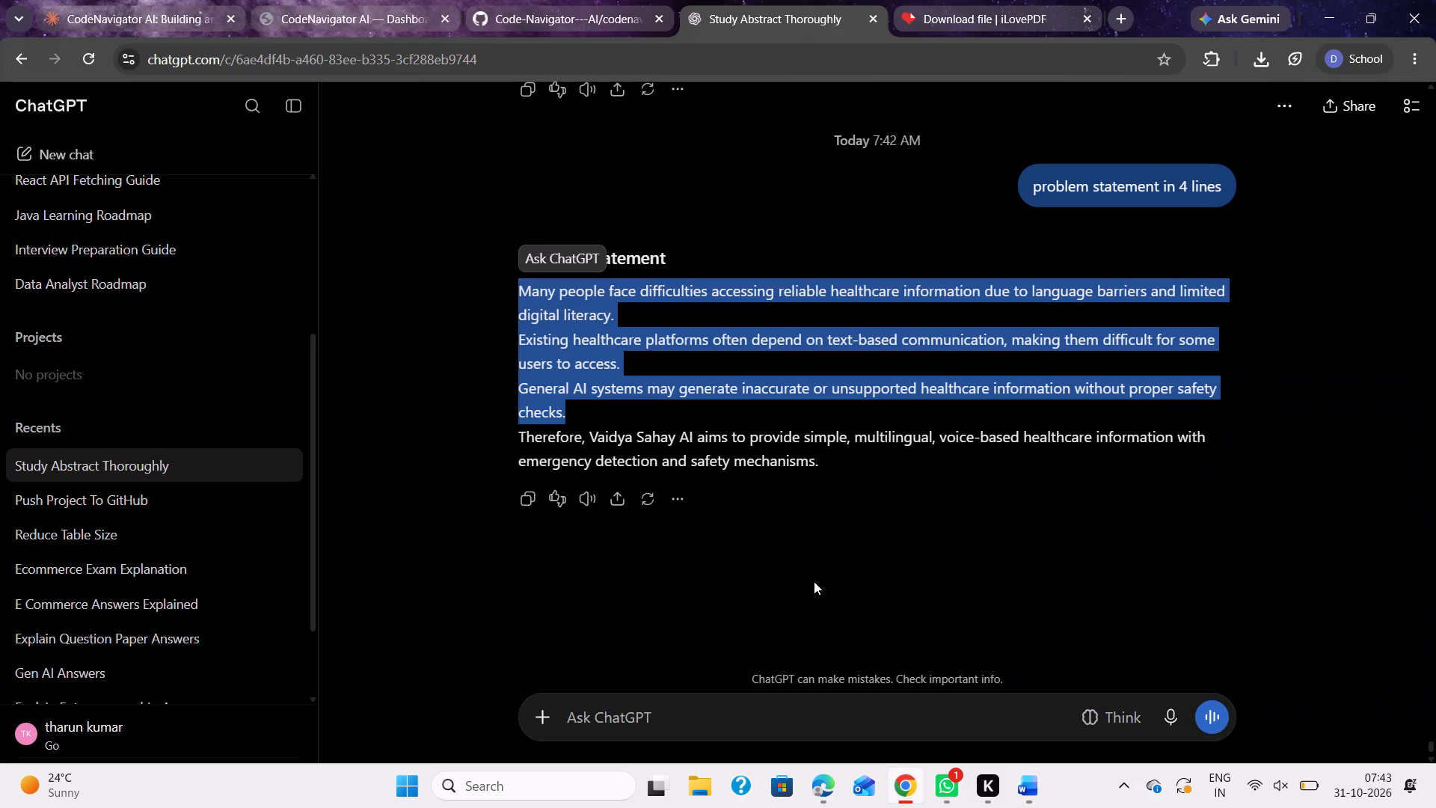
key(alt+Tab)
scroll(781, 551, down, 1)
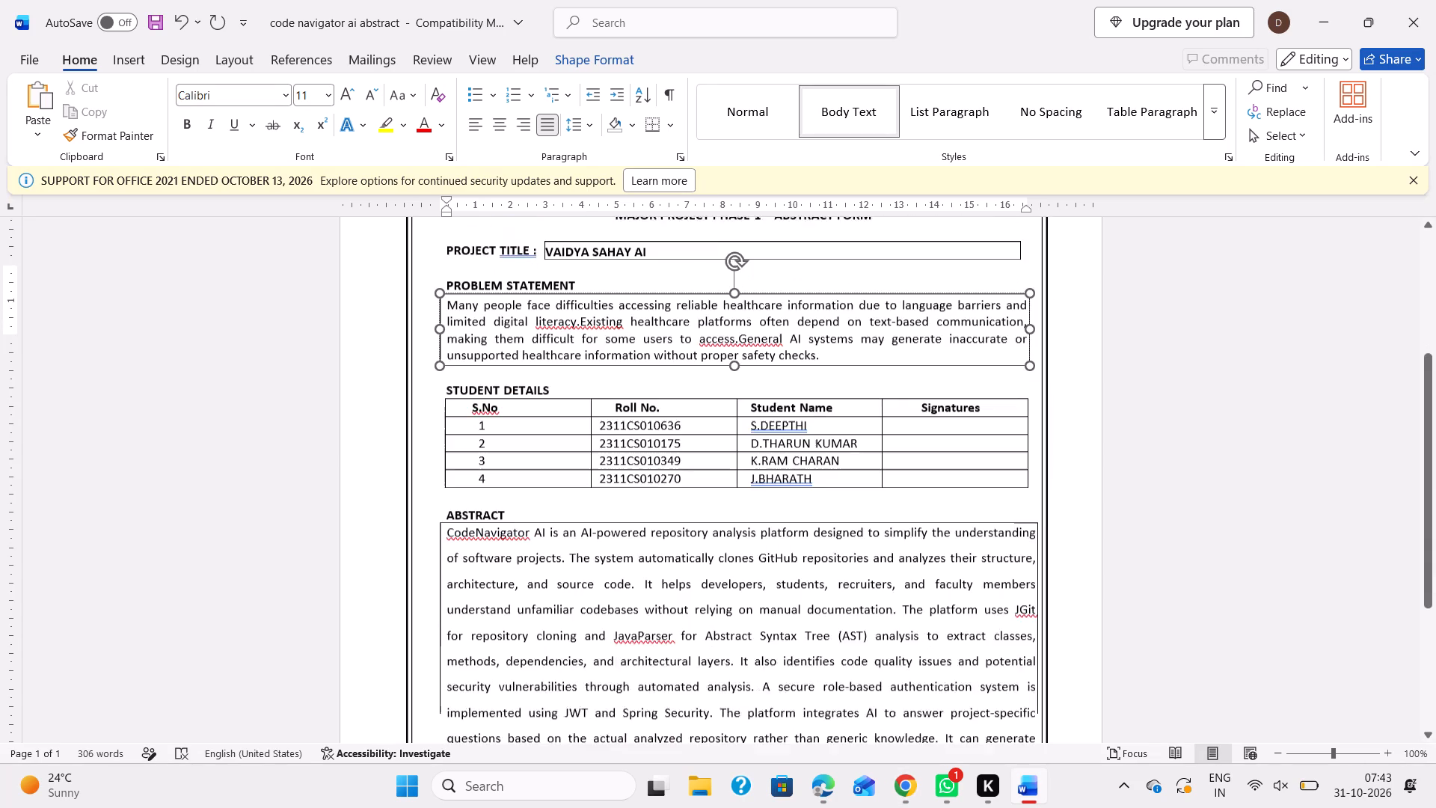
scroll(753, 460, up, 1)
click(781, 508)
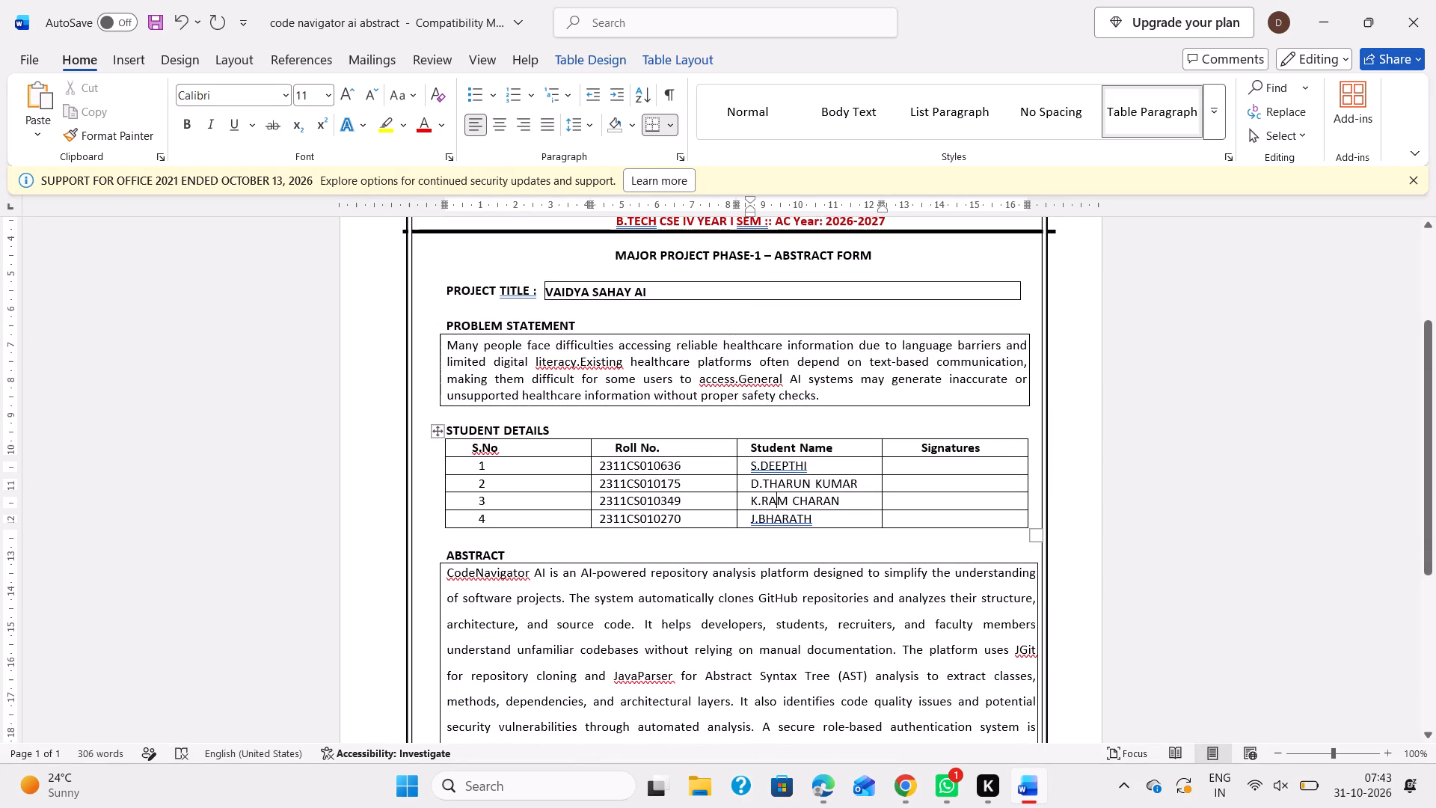
scroll(781, 508, down, 1)
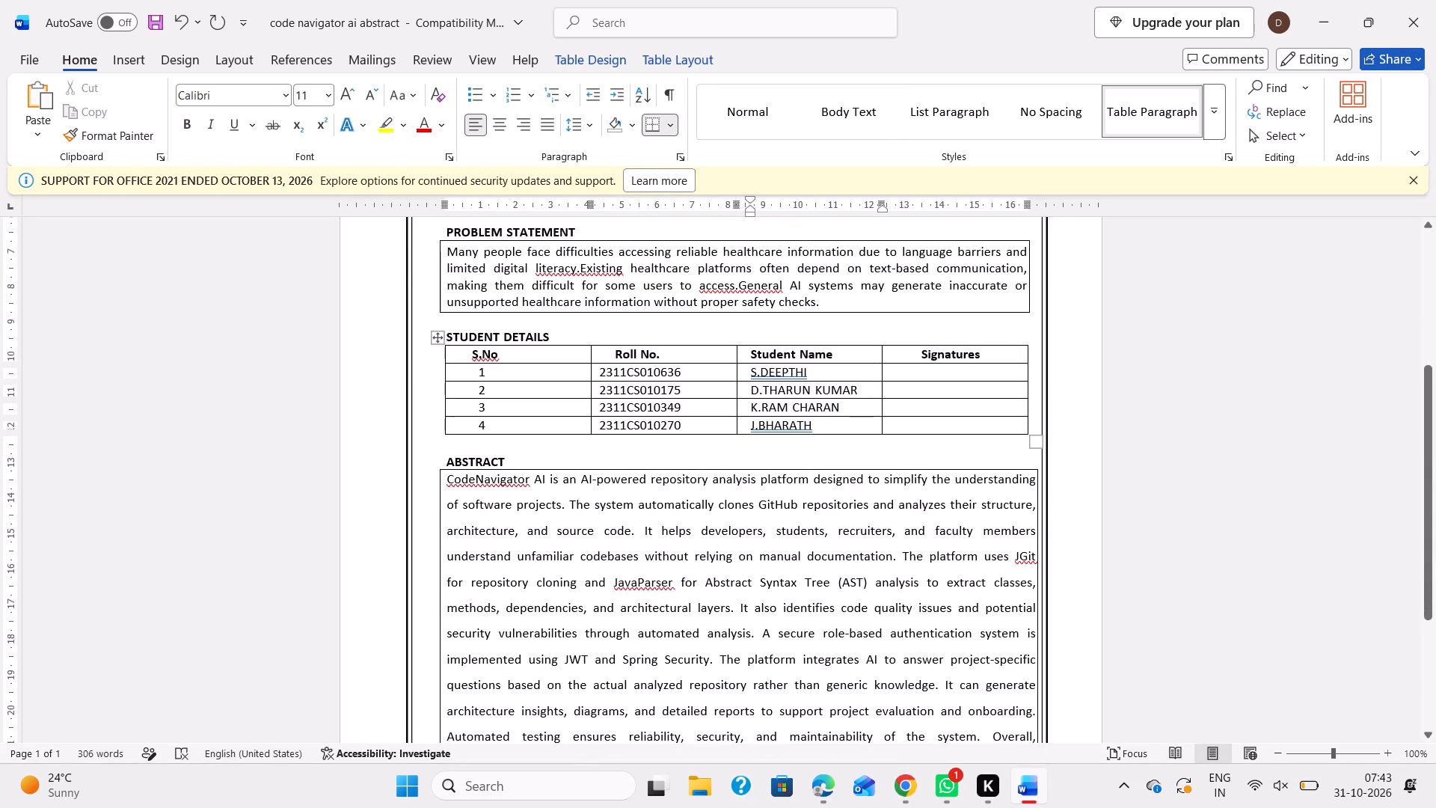
scroll(729, 581, down, 1)
key(alt+Tab)
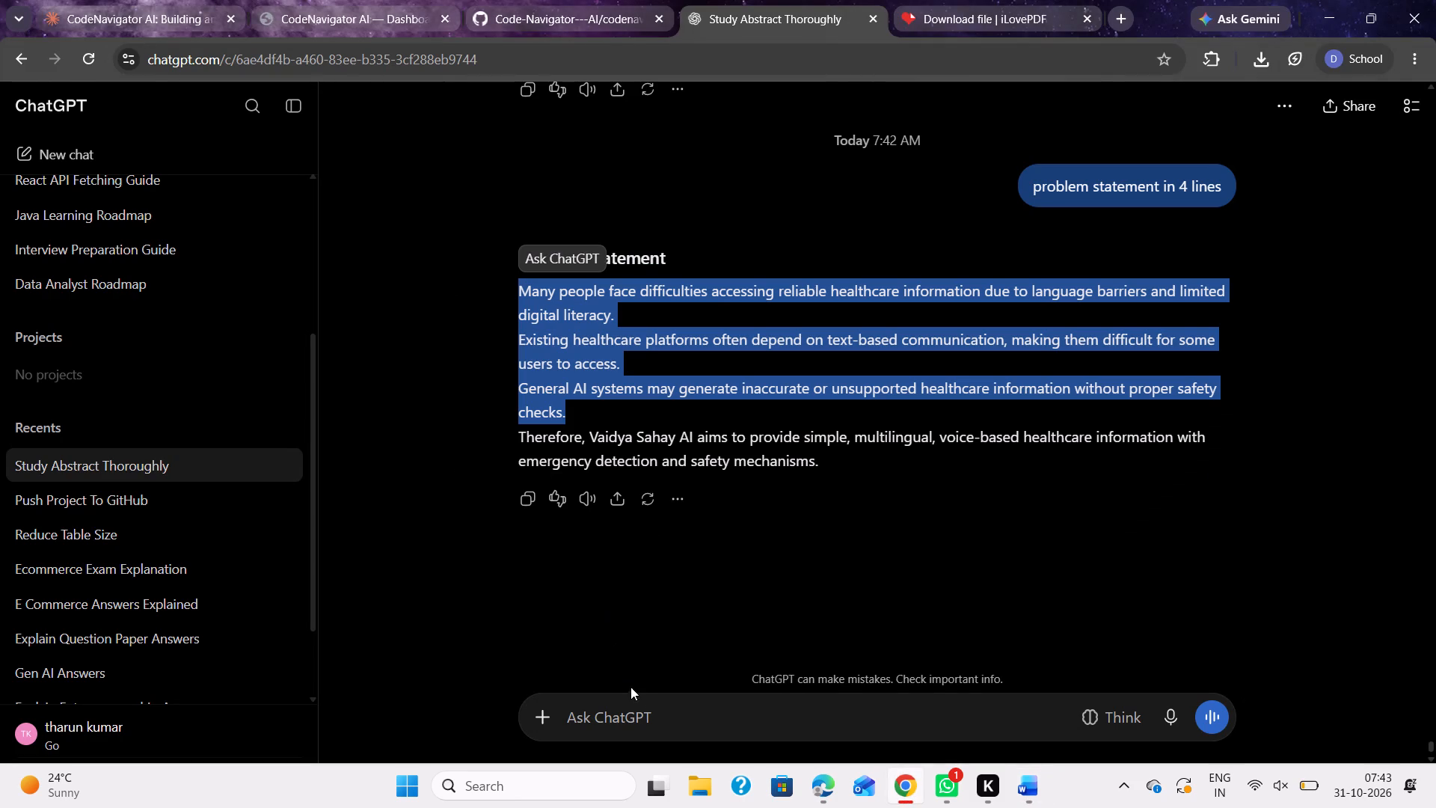
click(657, 729)
key(alt+Tab)
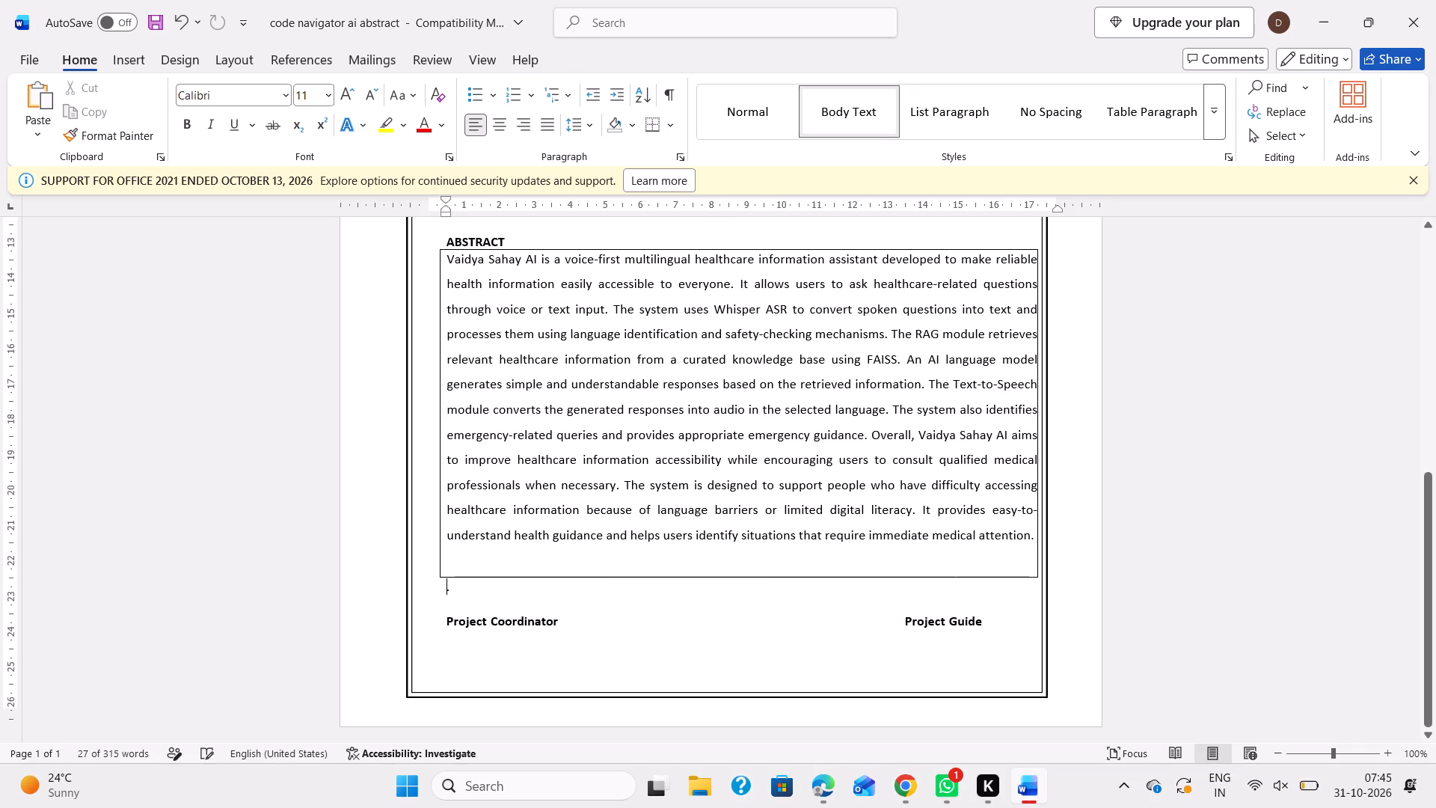
click(643, 598)
key(BackSpace)
key(BackSpace)
key(Return)
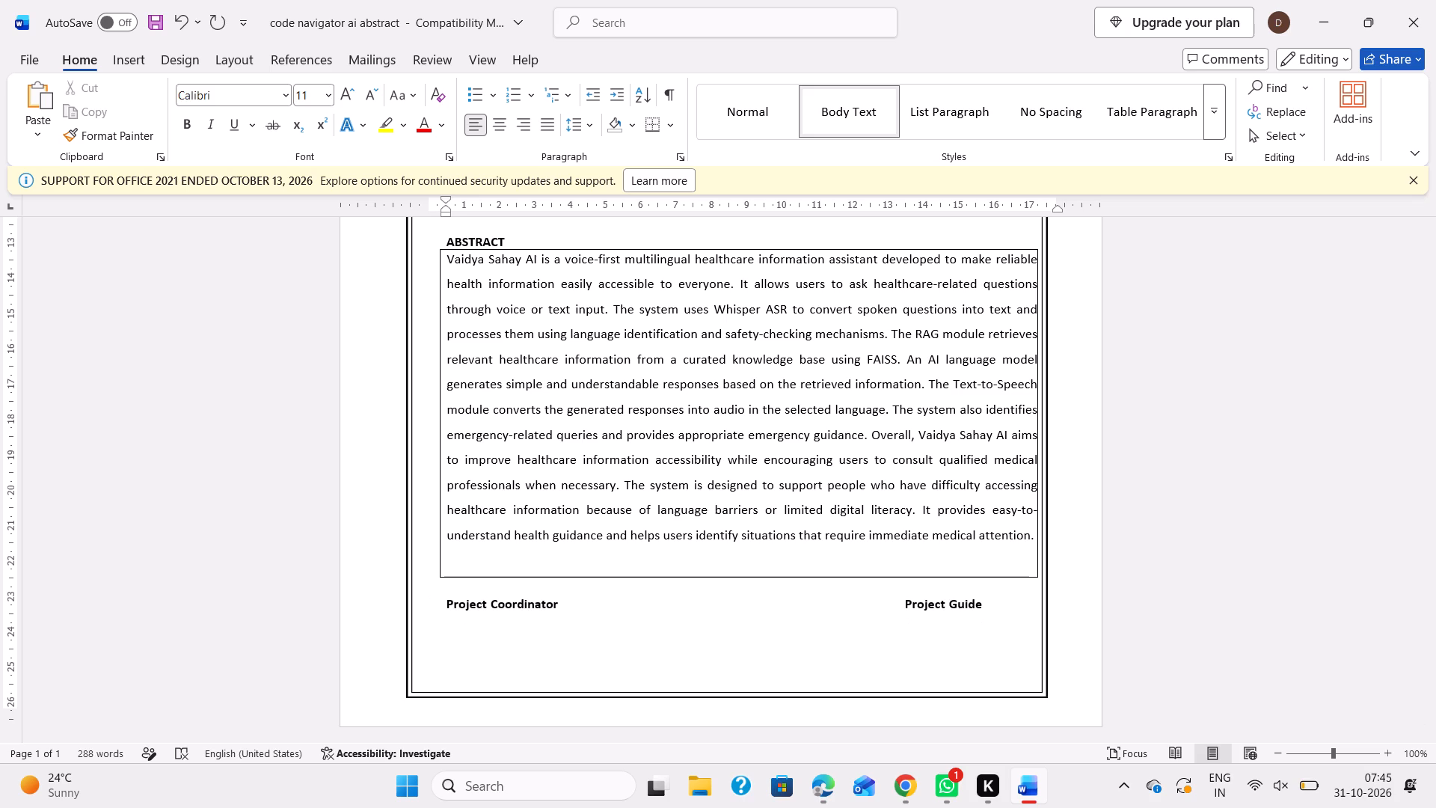
Add another line break above the Project Coordinator and Project Guide signature line.
key(Return)
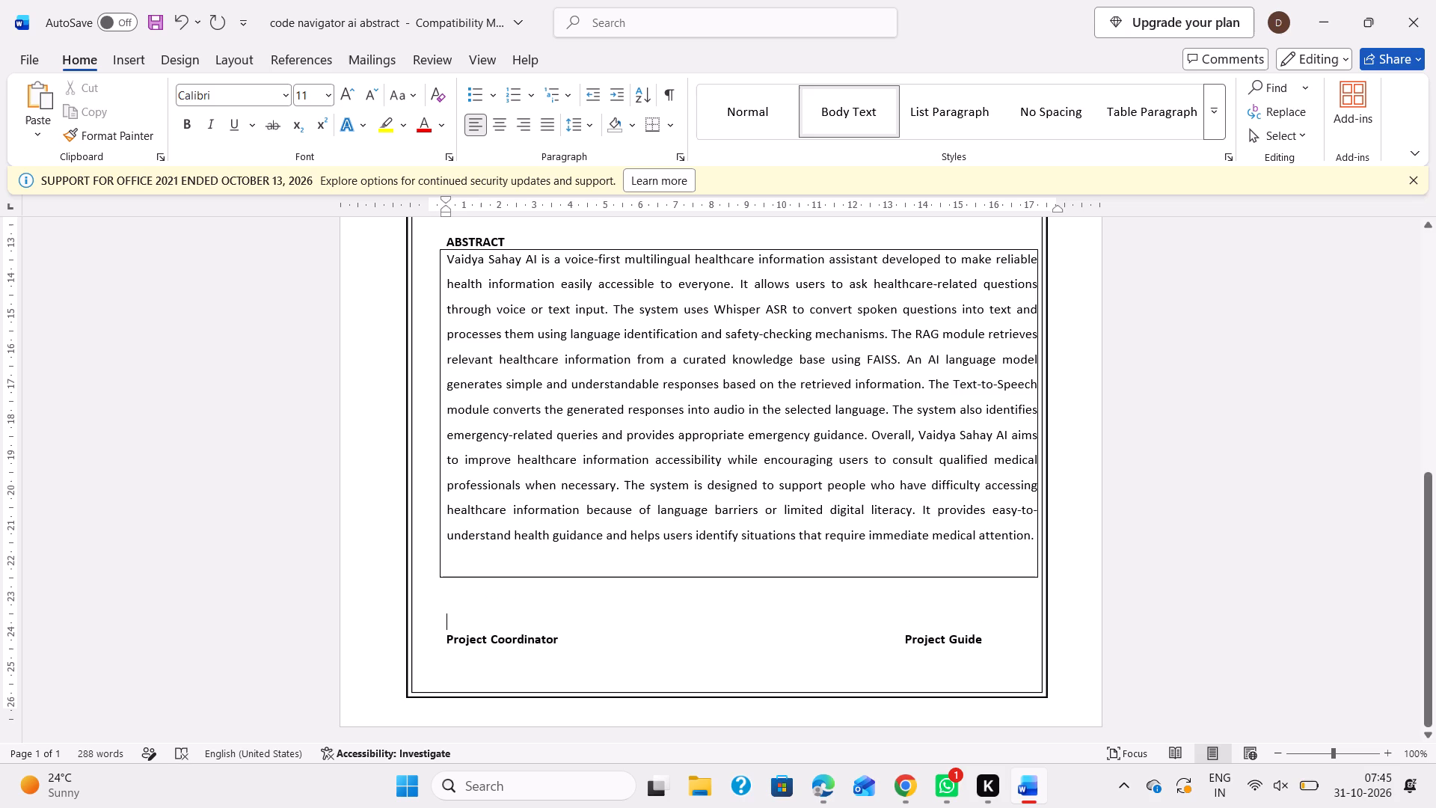
Paste the copied sentence starting "Vaidya Sahay AI acts as an information assistant" on a new last line of the ABSTRACT box, replacing the stray period.
click(717, 549)
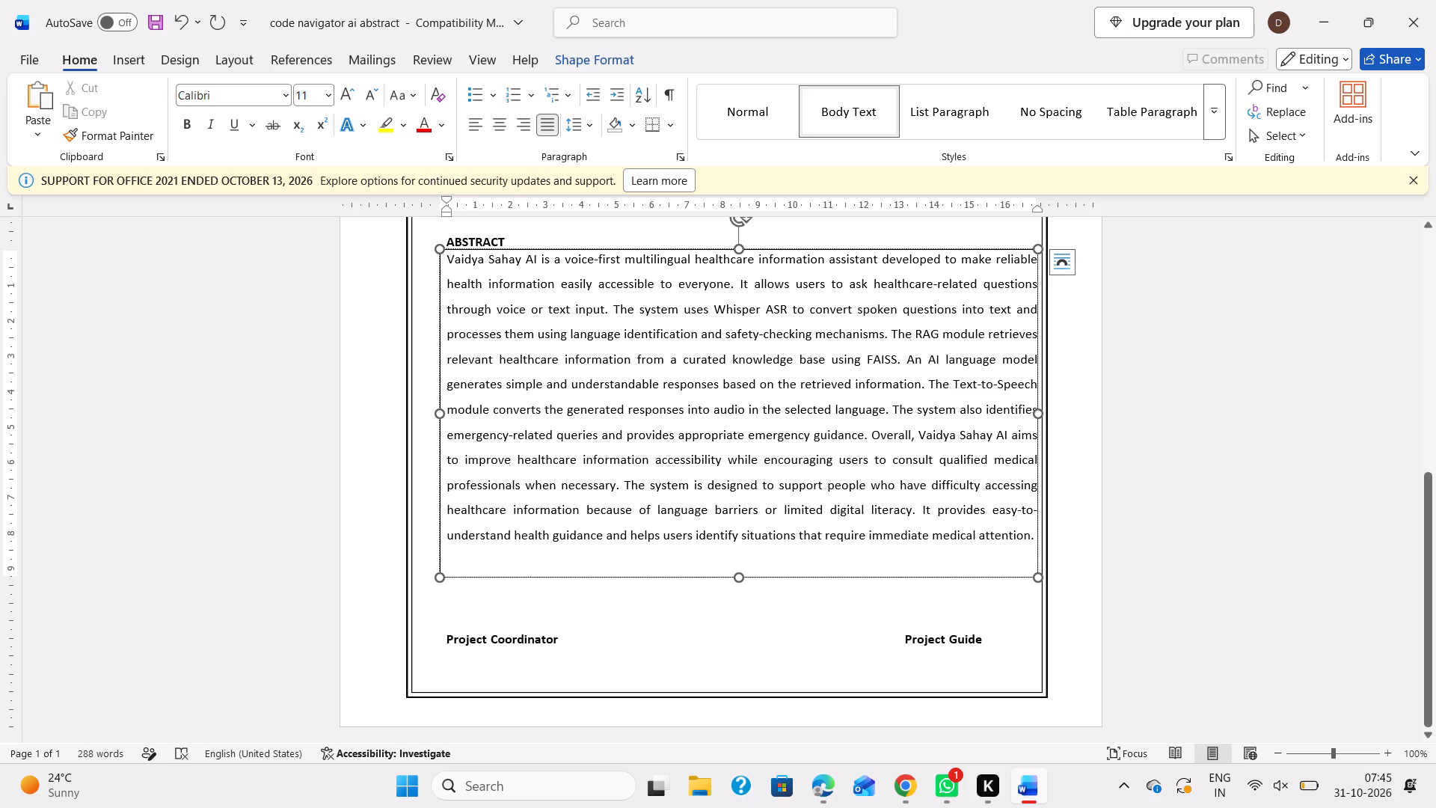
click(1032, 537)
key(Return)
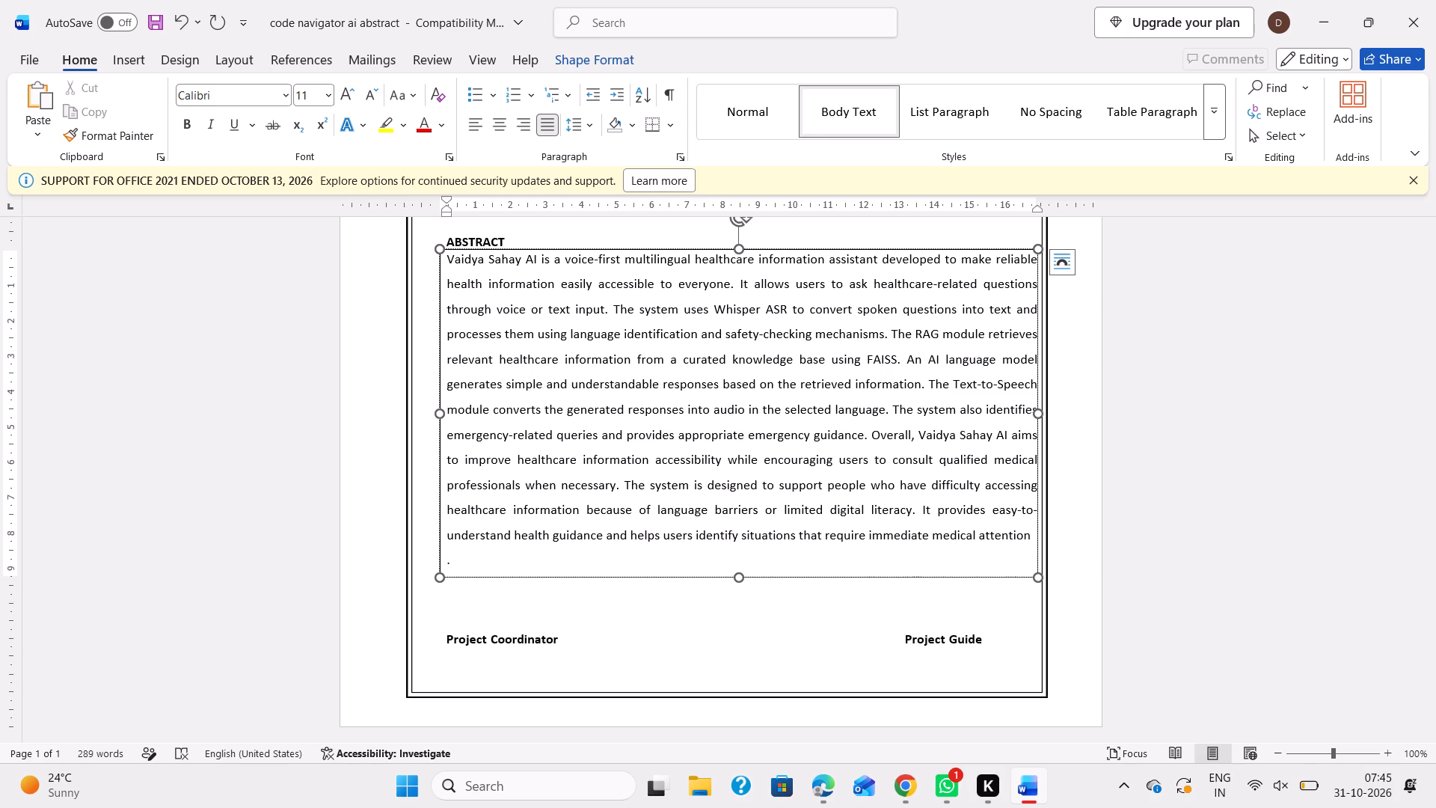
key(Right)
key(BackSpace)
key(ctrl+v)
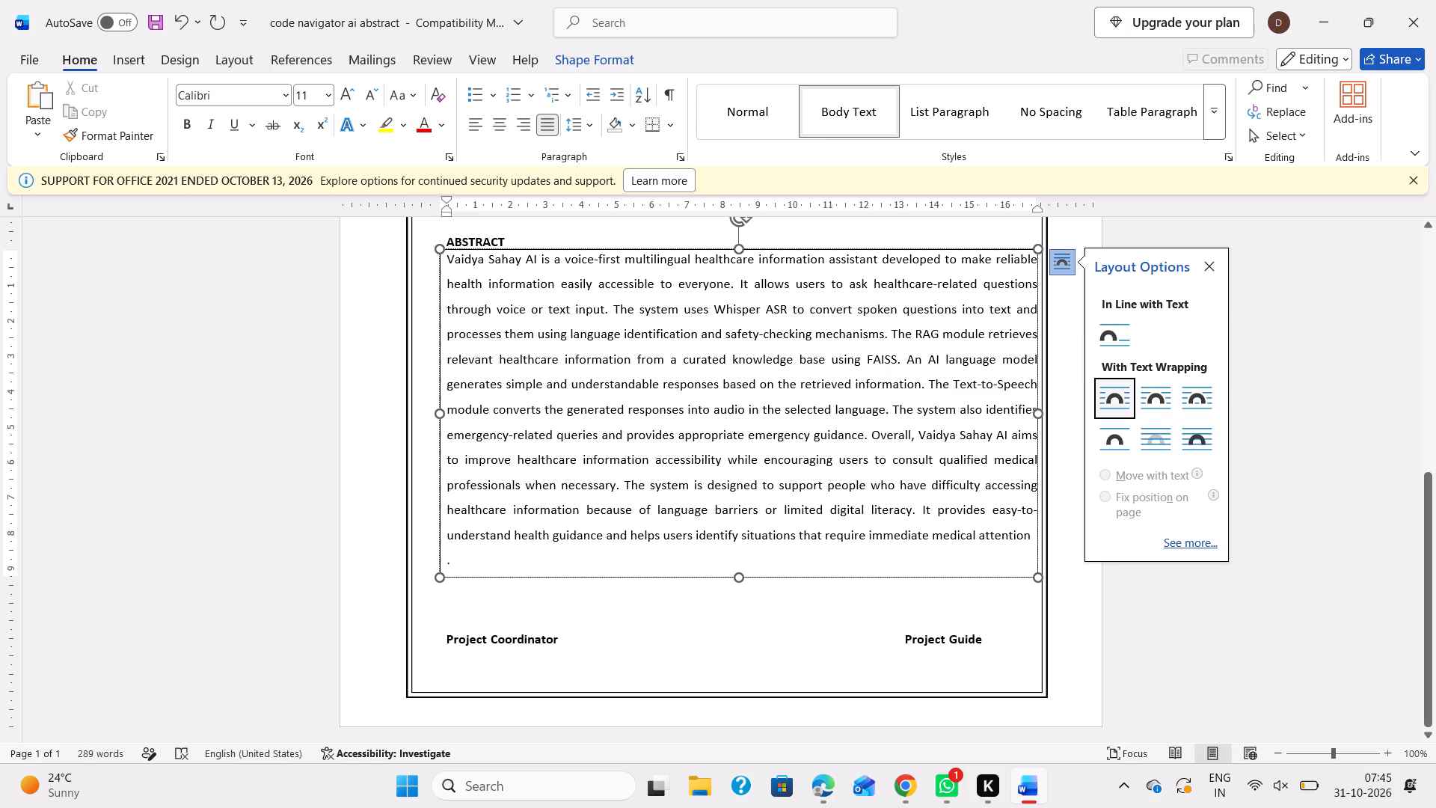
click(797, 562)
key(BackSpace)
key(BackSpace)
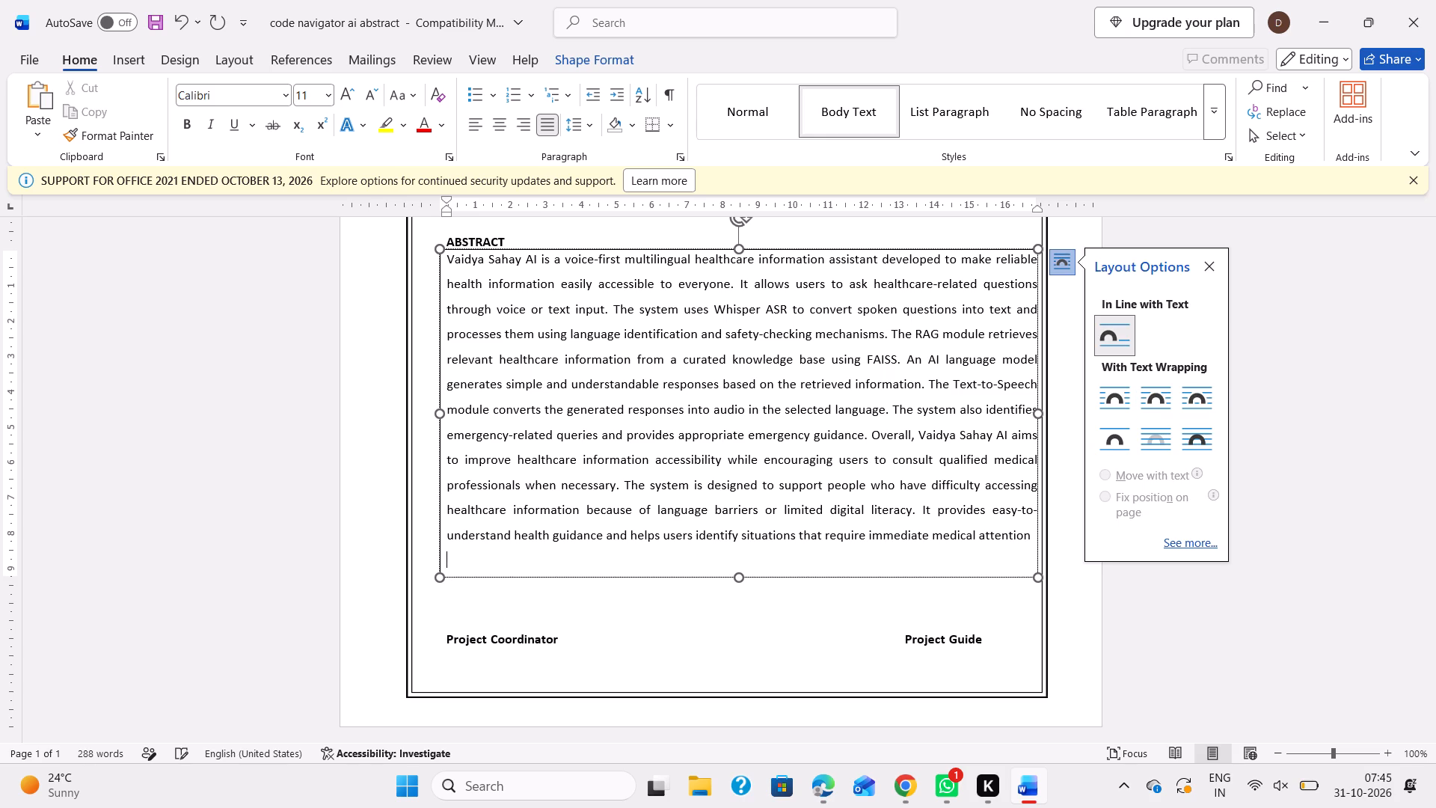
key(ctrl+v)
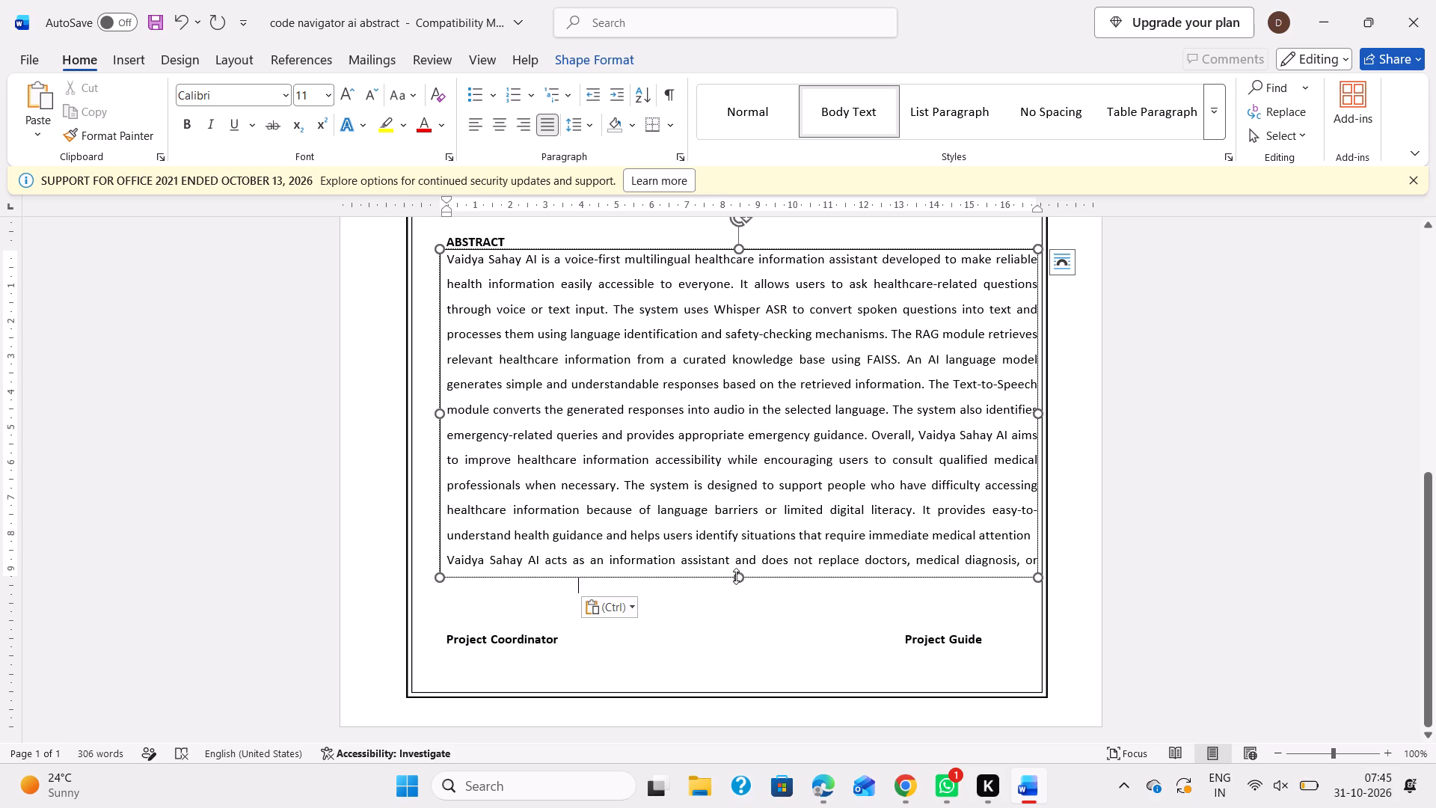
Extend the ABSTRACT box downward to fit its last line and reduce the blank space above the signature line.
drag(736, 576, 740, 607)
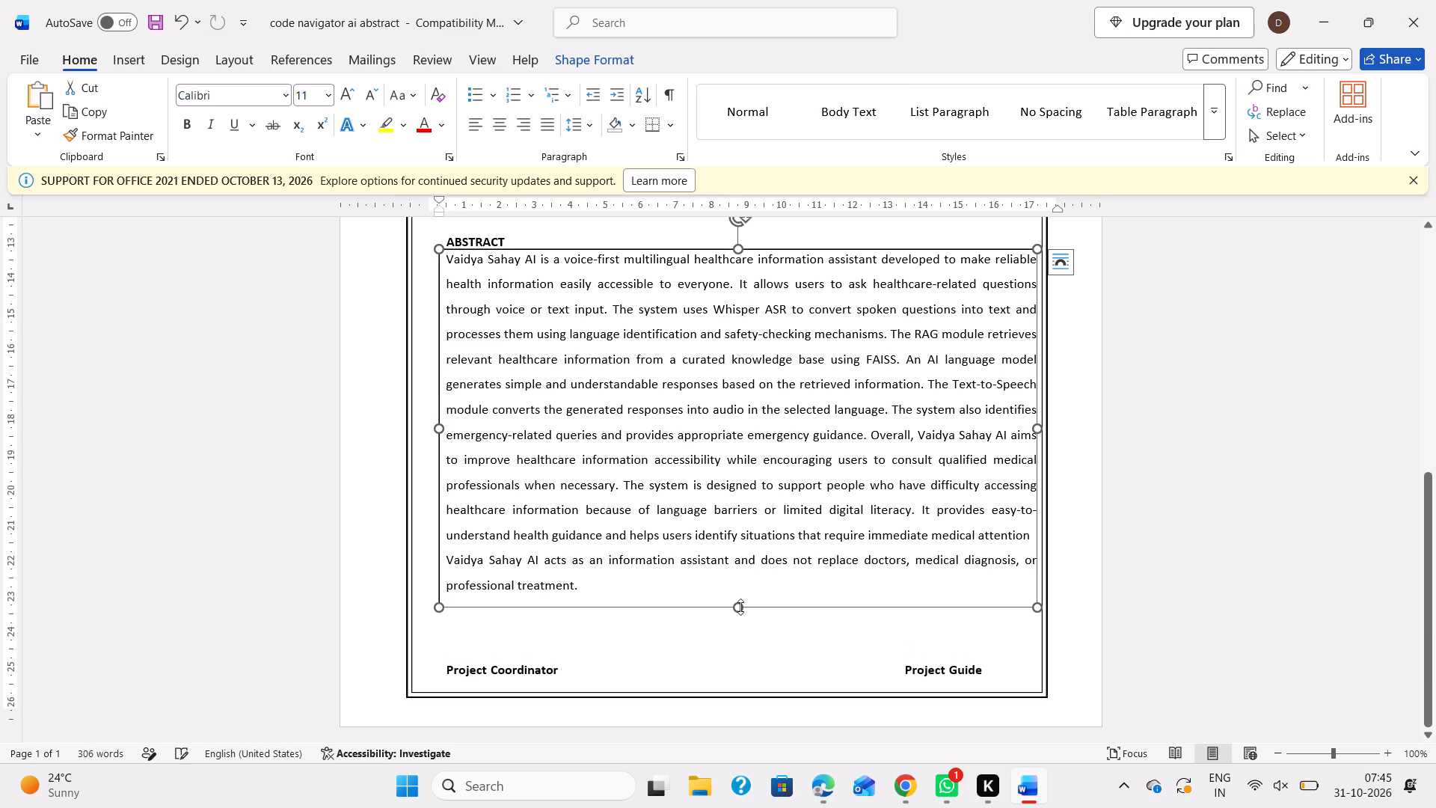
click(601, 639)
key(BackSpace)
key(BackSpace)
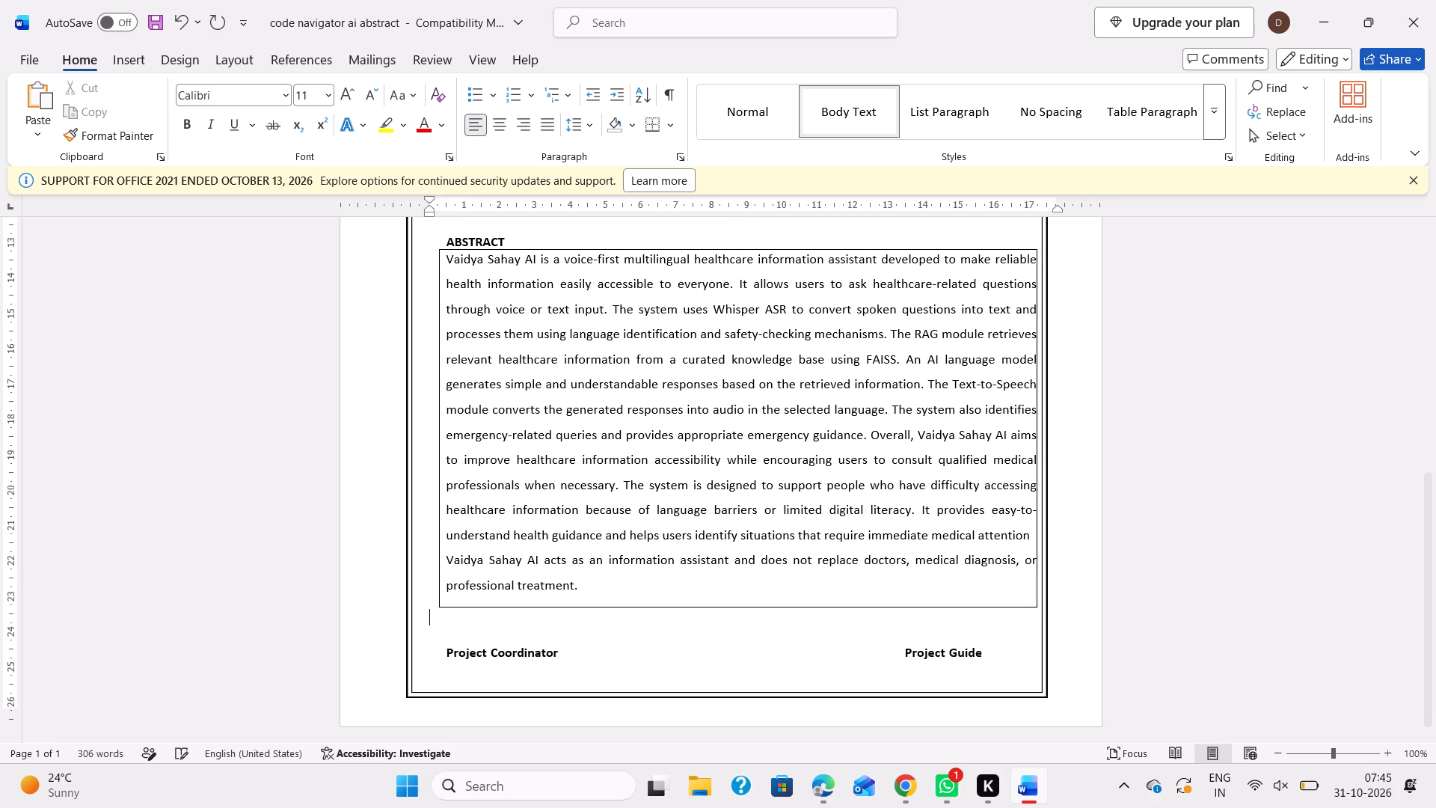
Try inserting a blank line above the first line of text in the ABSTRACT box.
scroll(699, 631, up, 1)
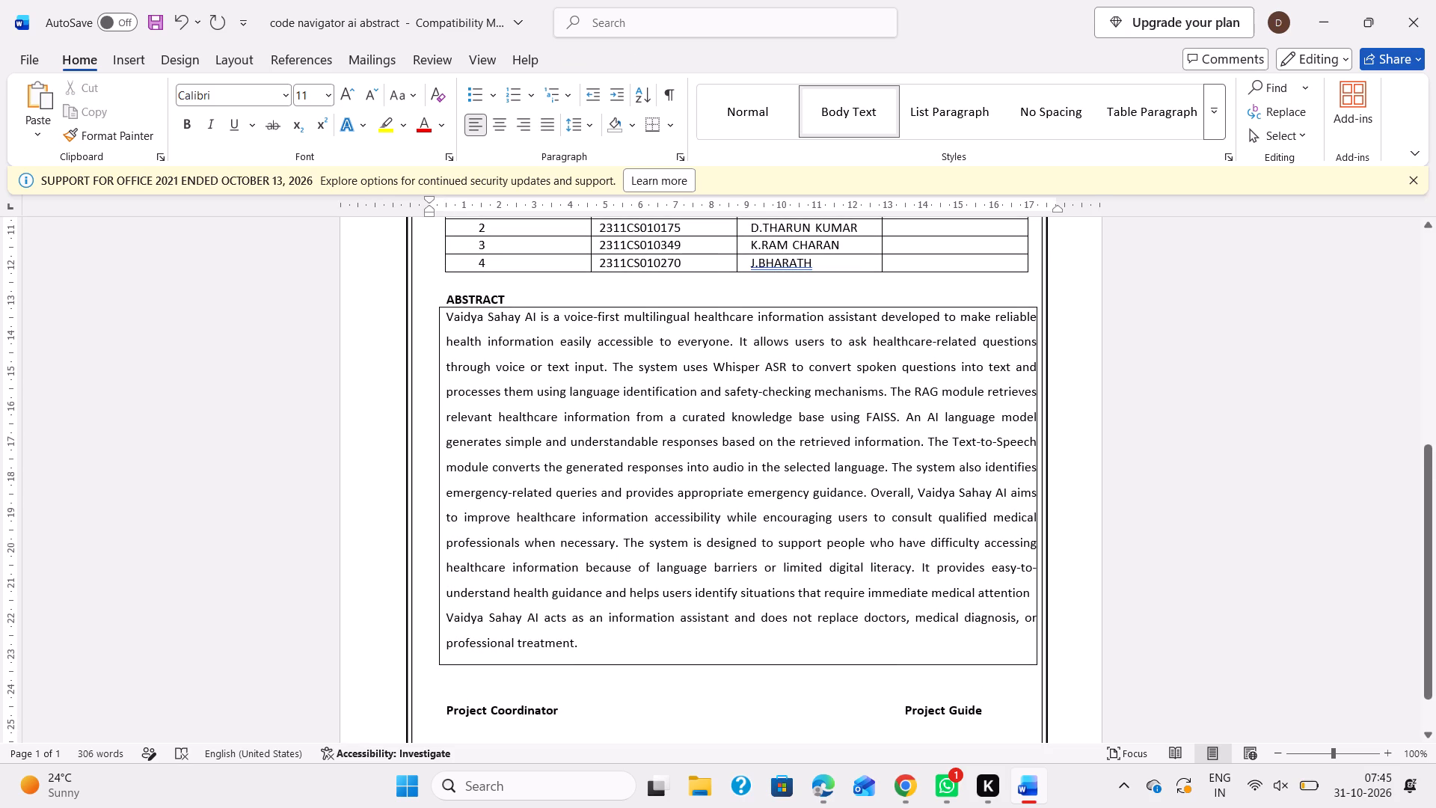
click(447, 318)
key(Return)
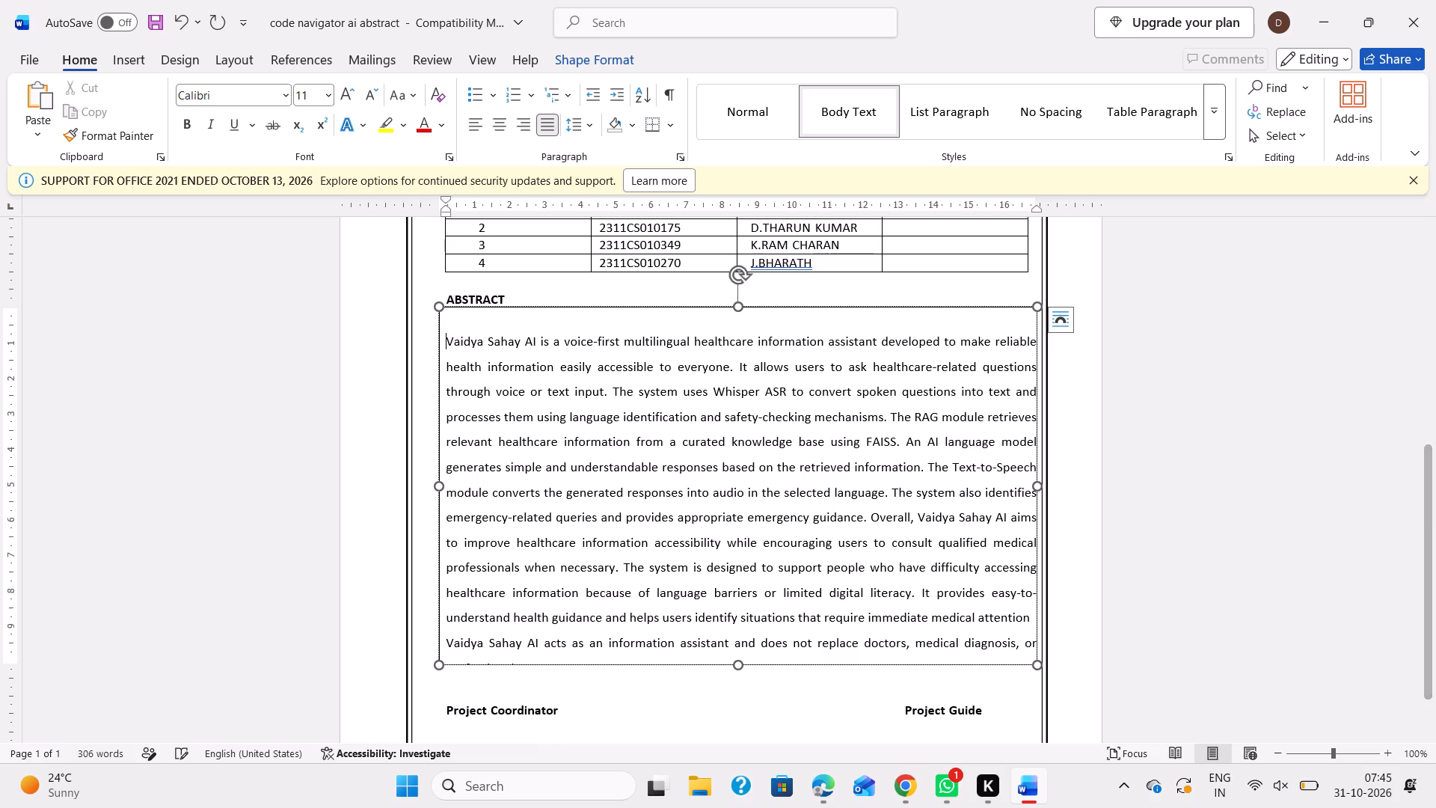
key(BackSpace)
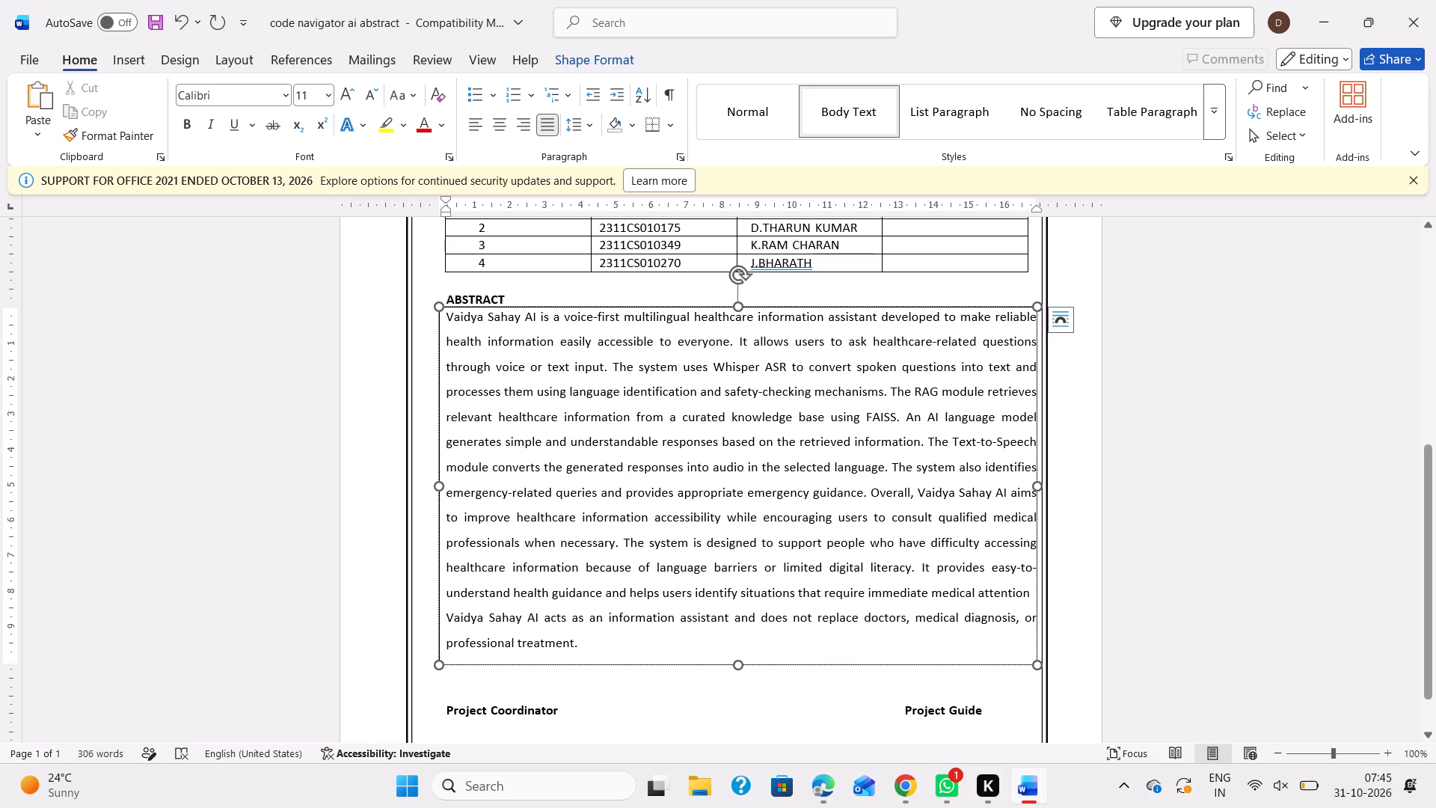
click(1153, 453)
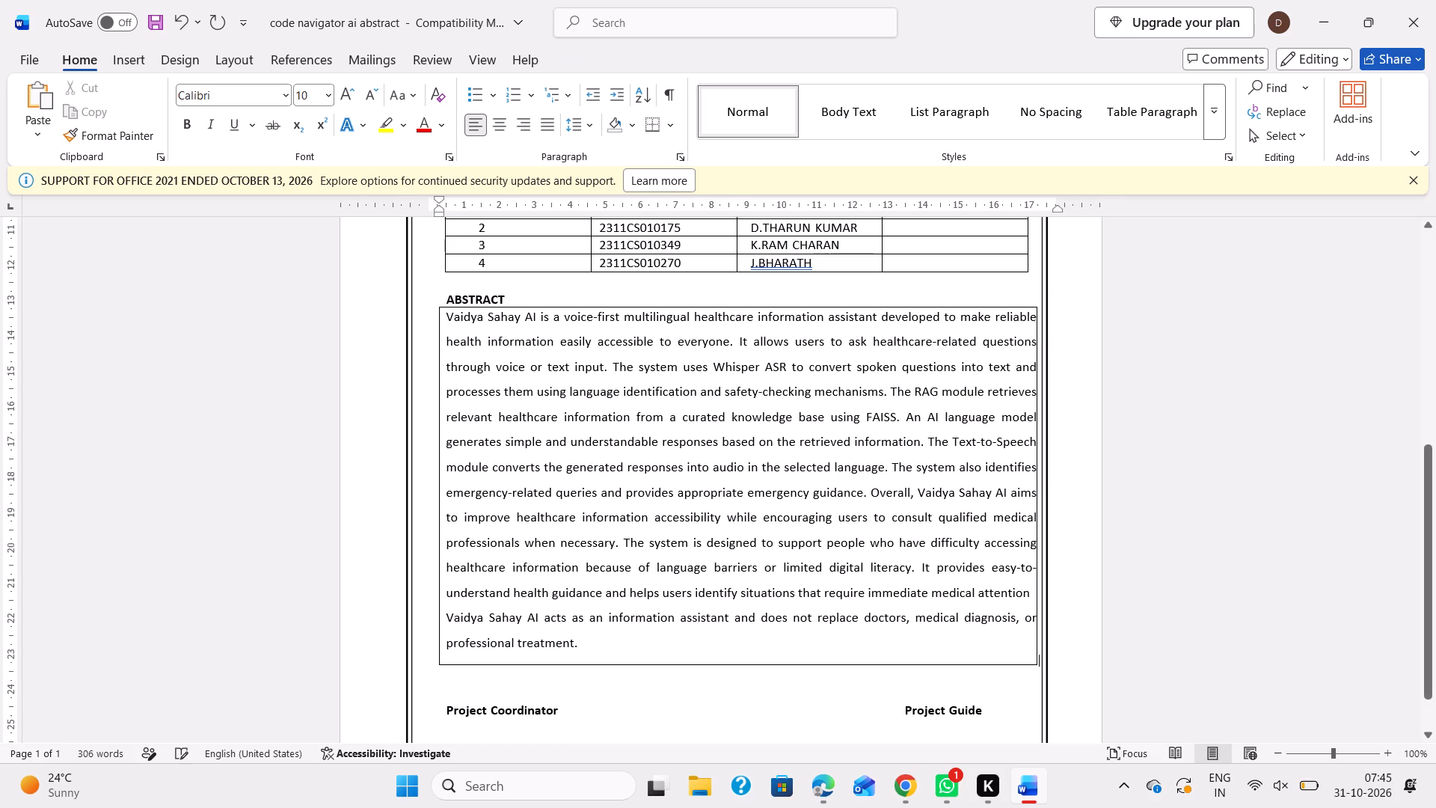
Replace the last three digits of the roll number in the first row of the STUDENT DETAILS table.
scroll(802, 525, up, 1)
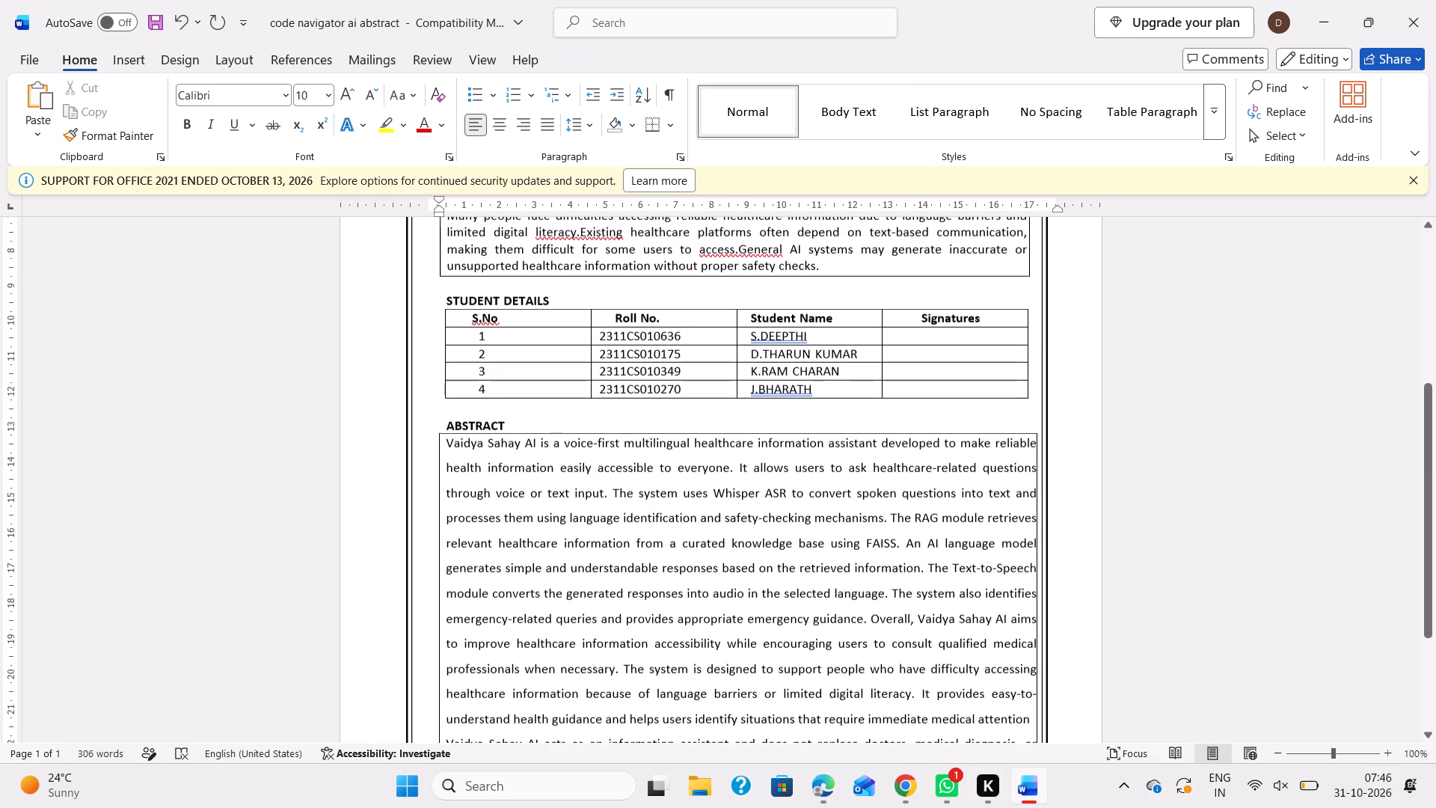
scroll(965, 545, up, 1)
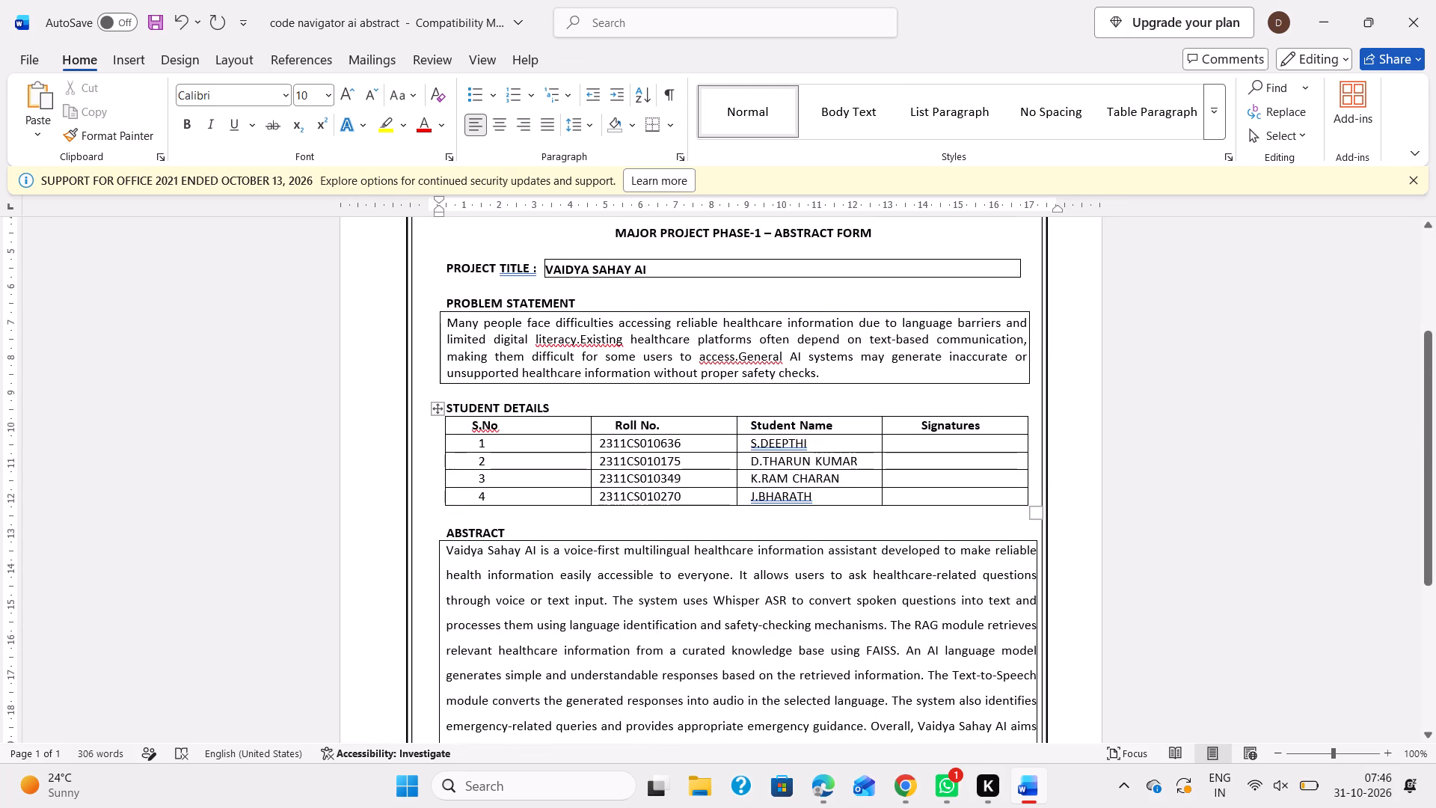
click(691, 439)
key(BackSpace)
key(BackSpace)
key(BackSpace)
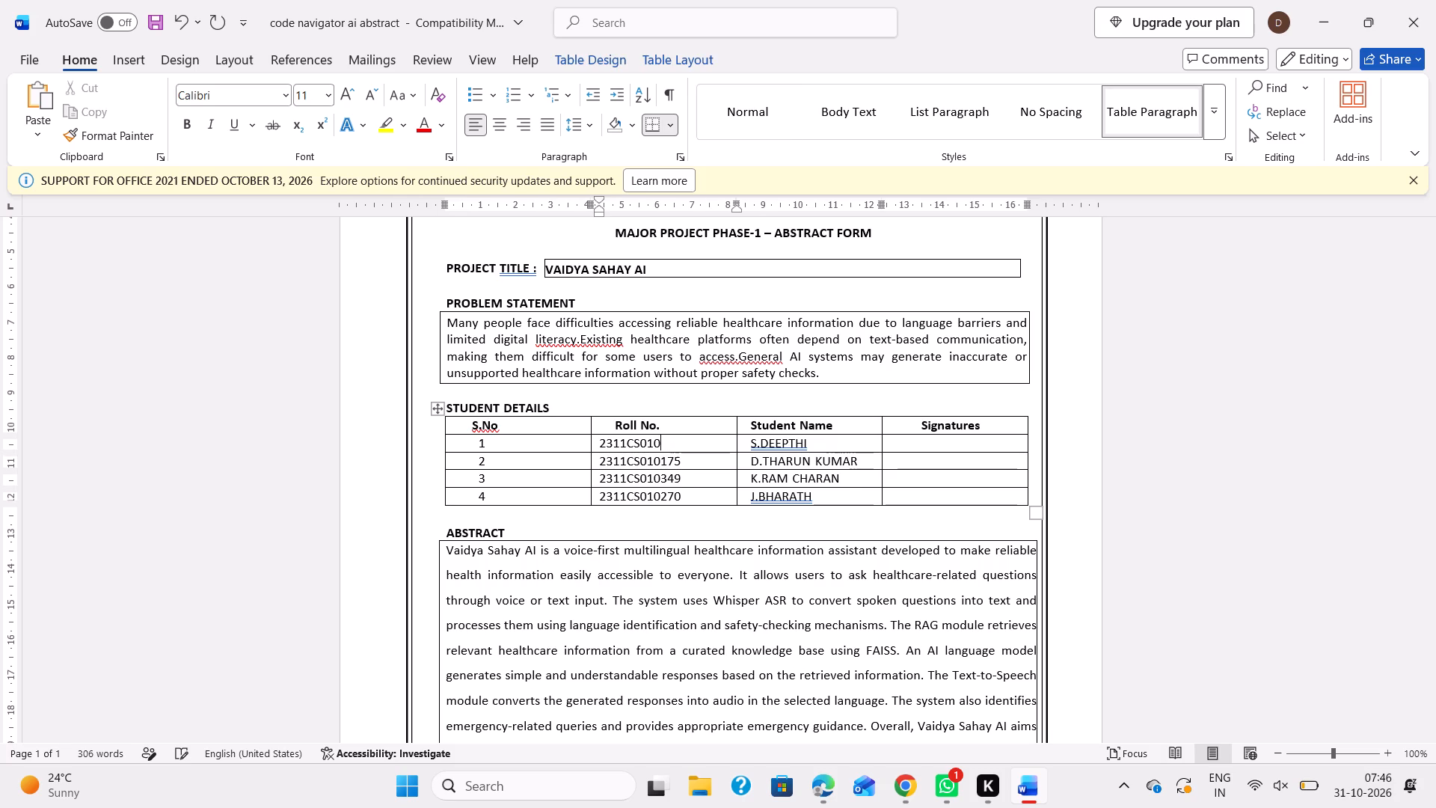
text(173)
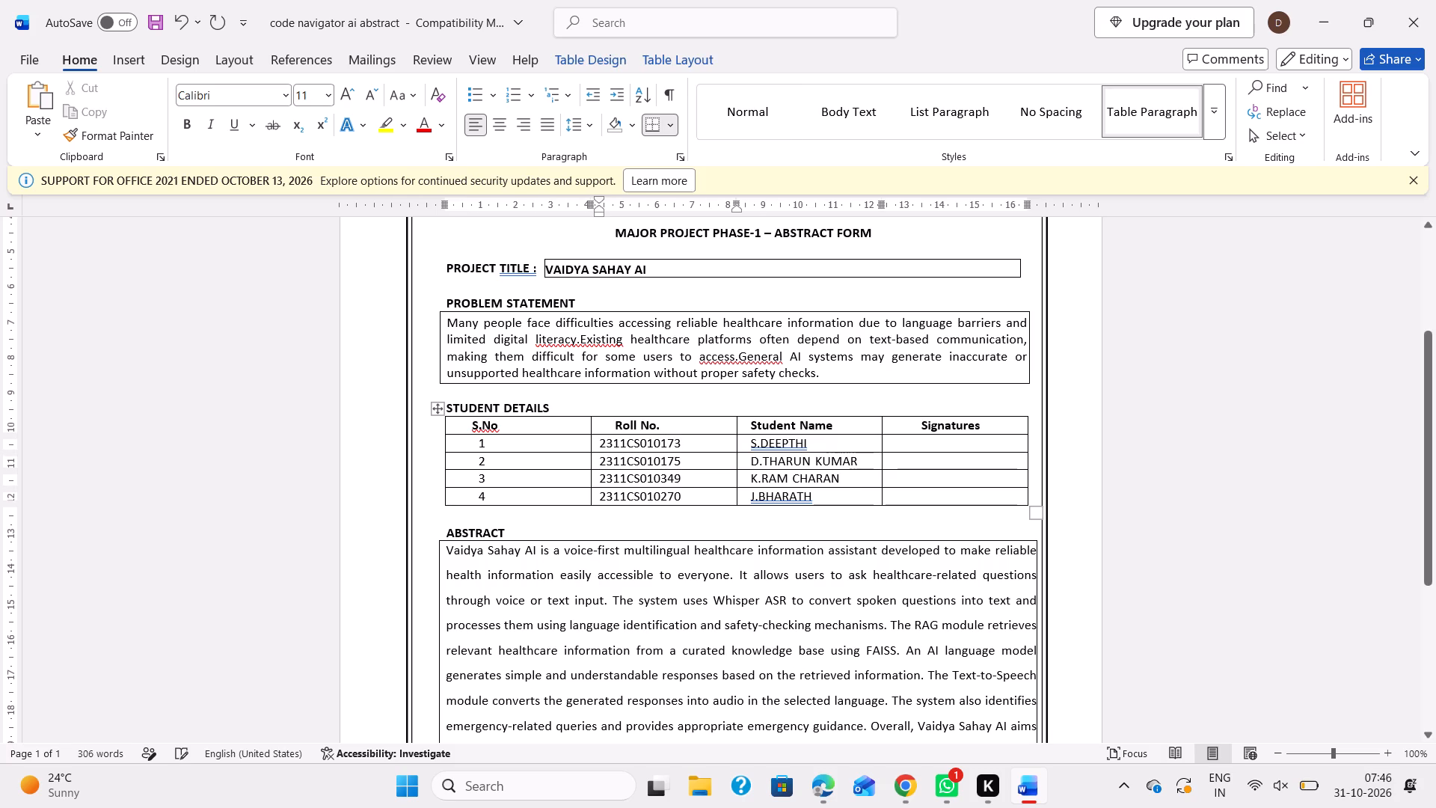
Clear the student name in the first row of the STUDENT DETAILS table.
click(808, 444)
key(BackSpace)
key(BackSpace)
key(BackSpace)
key(BackSpace)
key(BackSpace)
key(BackSpace)
key(BackSpace)
key(BackSpace)
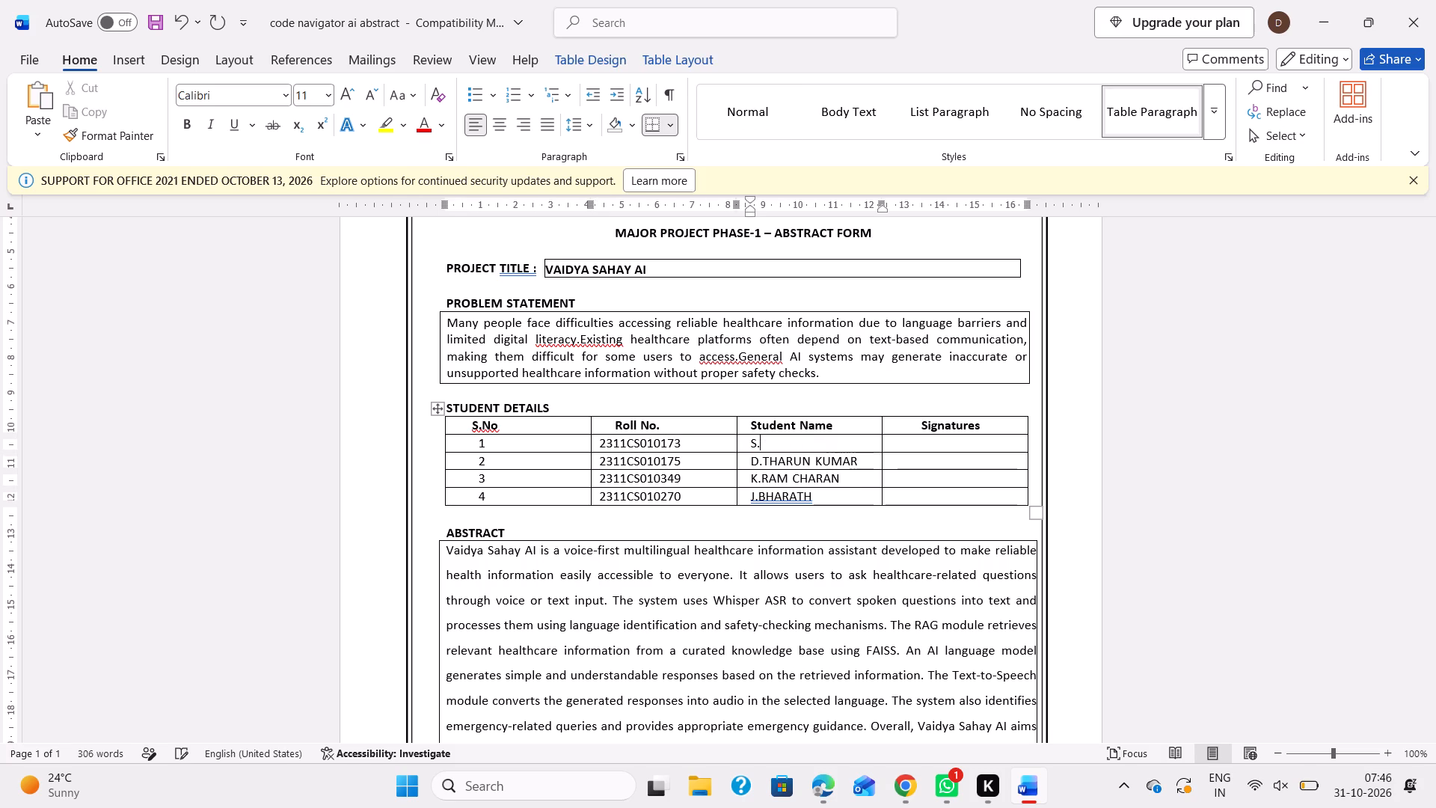
key(BackSpace)
Dock the form's window to the left half of the screen, beside the ChatGPT browser window.
key(super+Left)
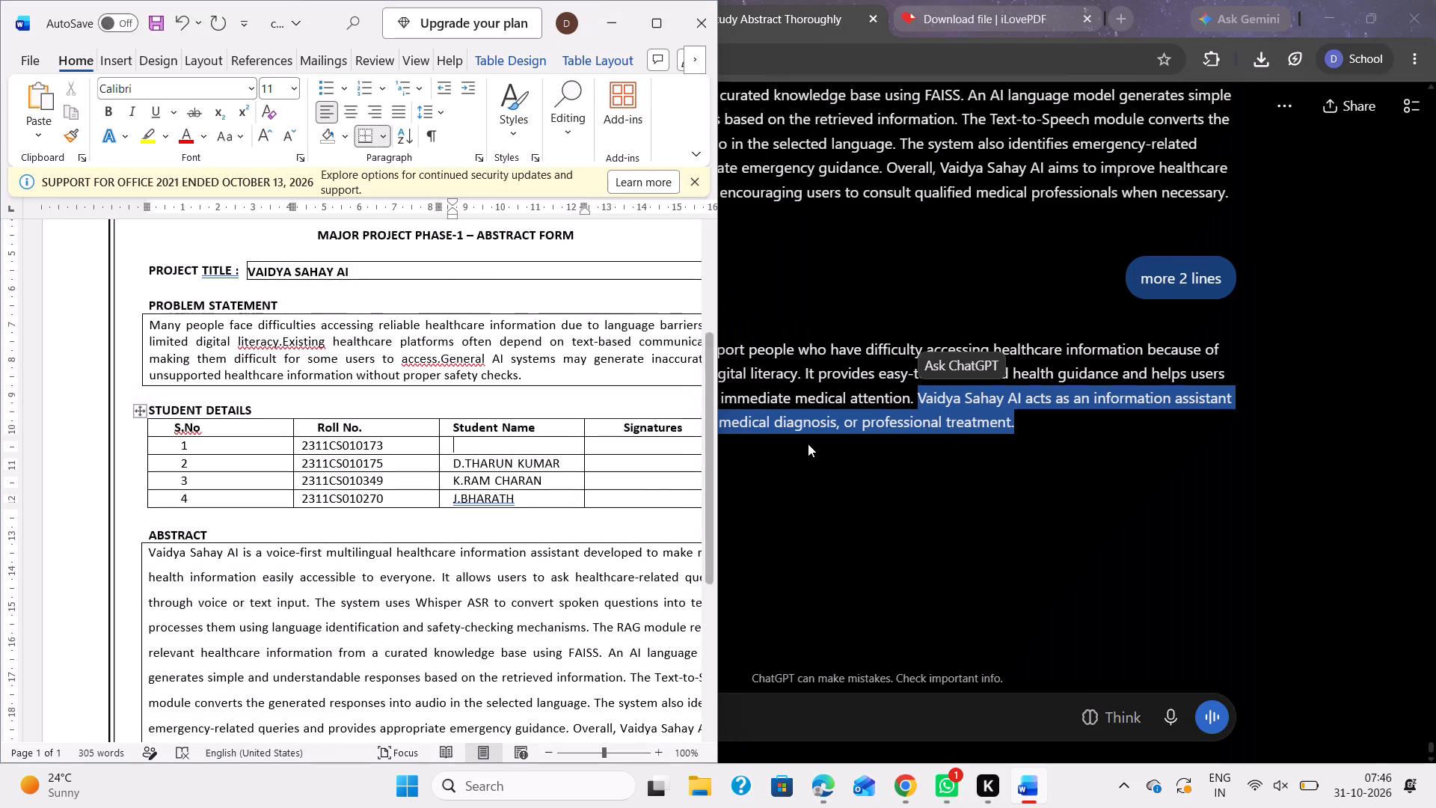
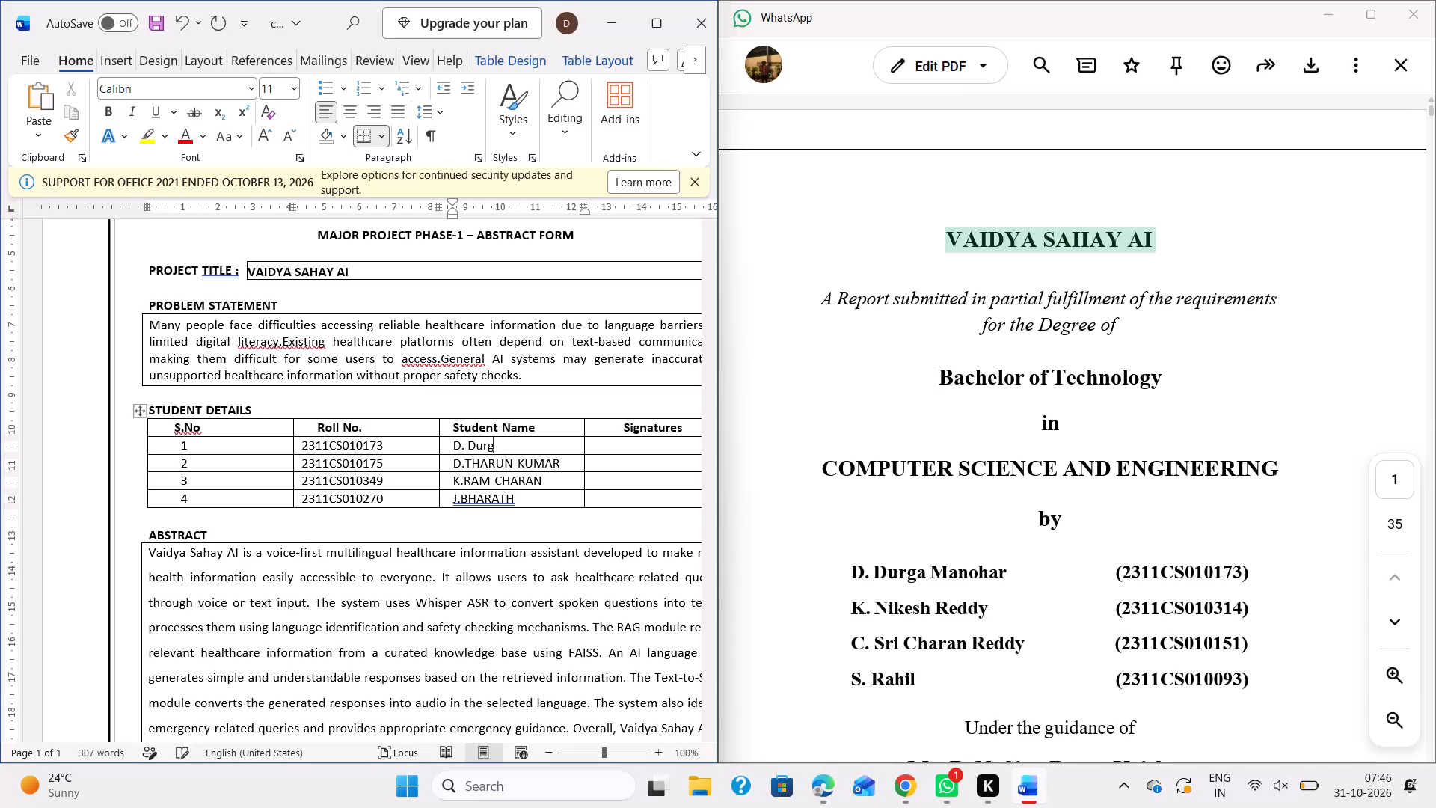
Complete the first student's name in the first row of the STUDENT DETAILS table, matching the report's title page.
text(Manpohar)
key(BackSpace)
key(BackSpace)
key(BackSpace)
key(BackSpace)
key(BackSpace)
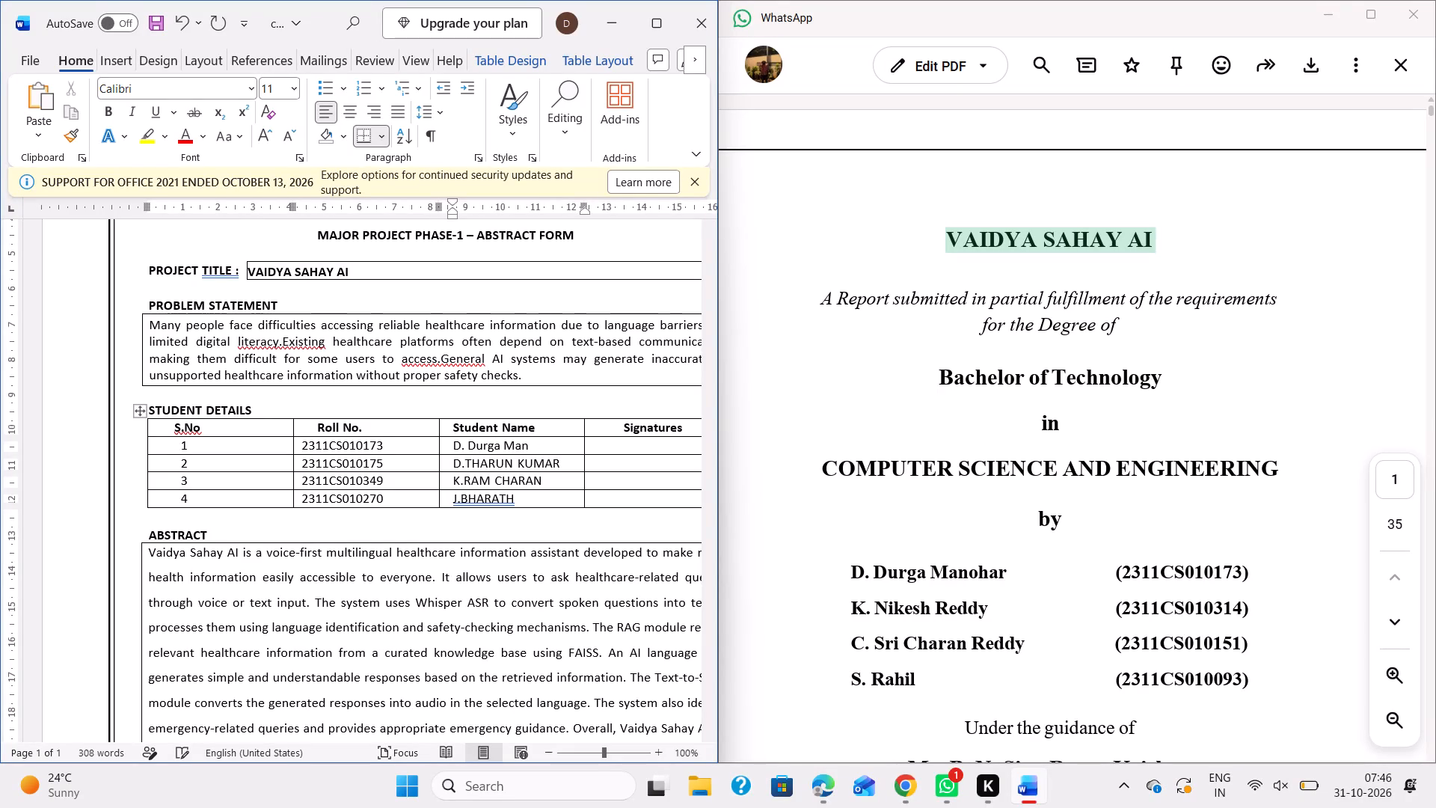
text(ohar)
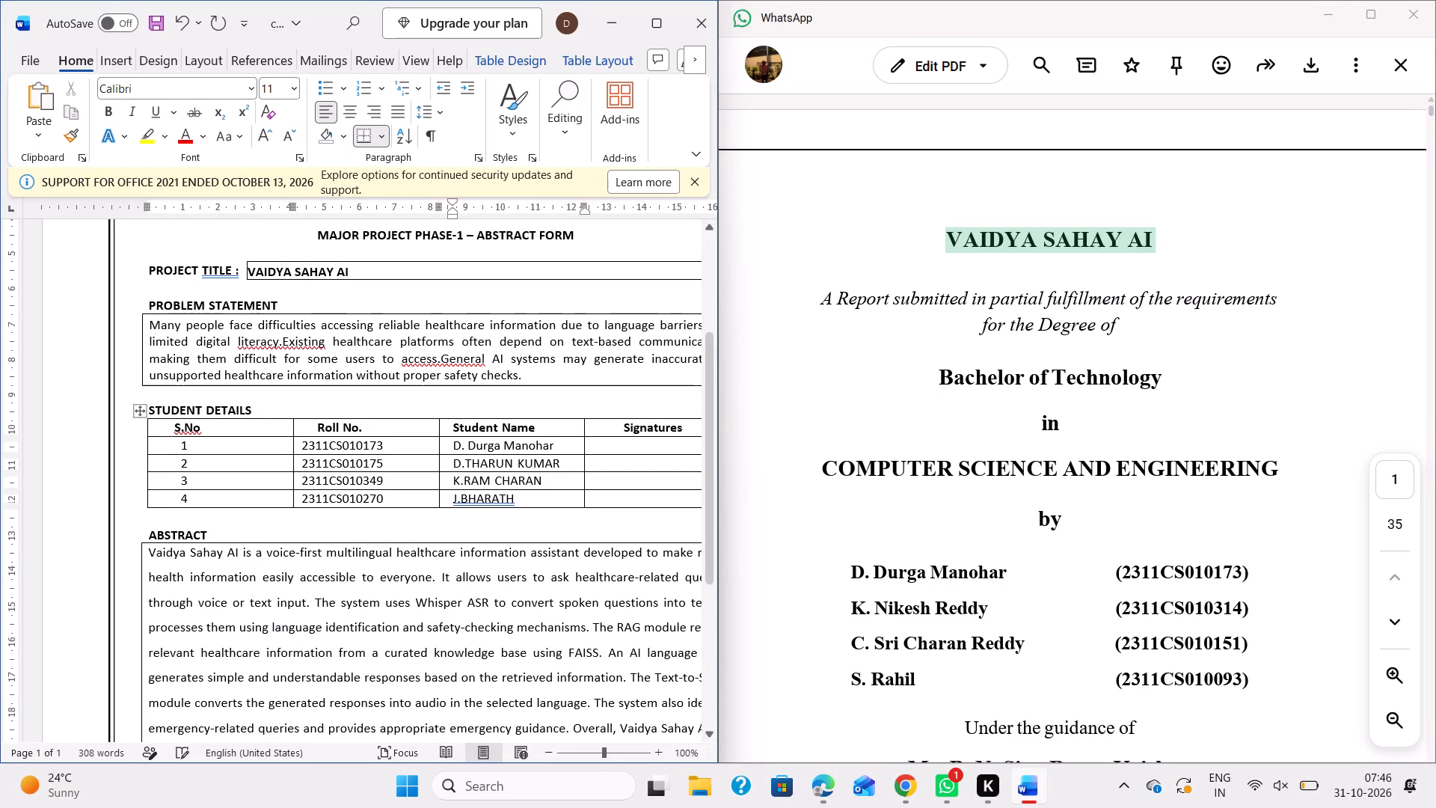
Delete the last three letters of the student name in the second row of the STUDENT DETAILS table.
click(561, 461)
key(BackSpace)
key(BackSpace)
key(BackSpace)
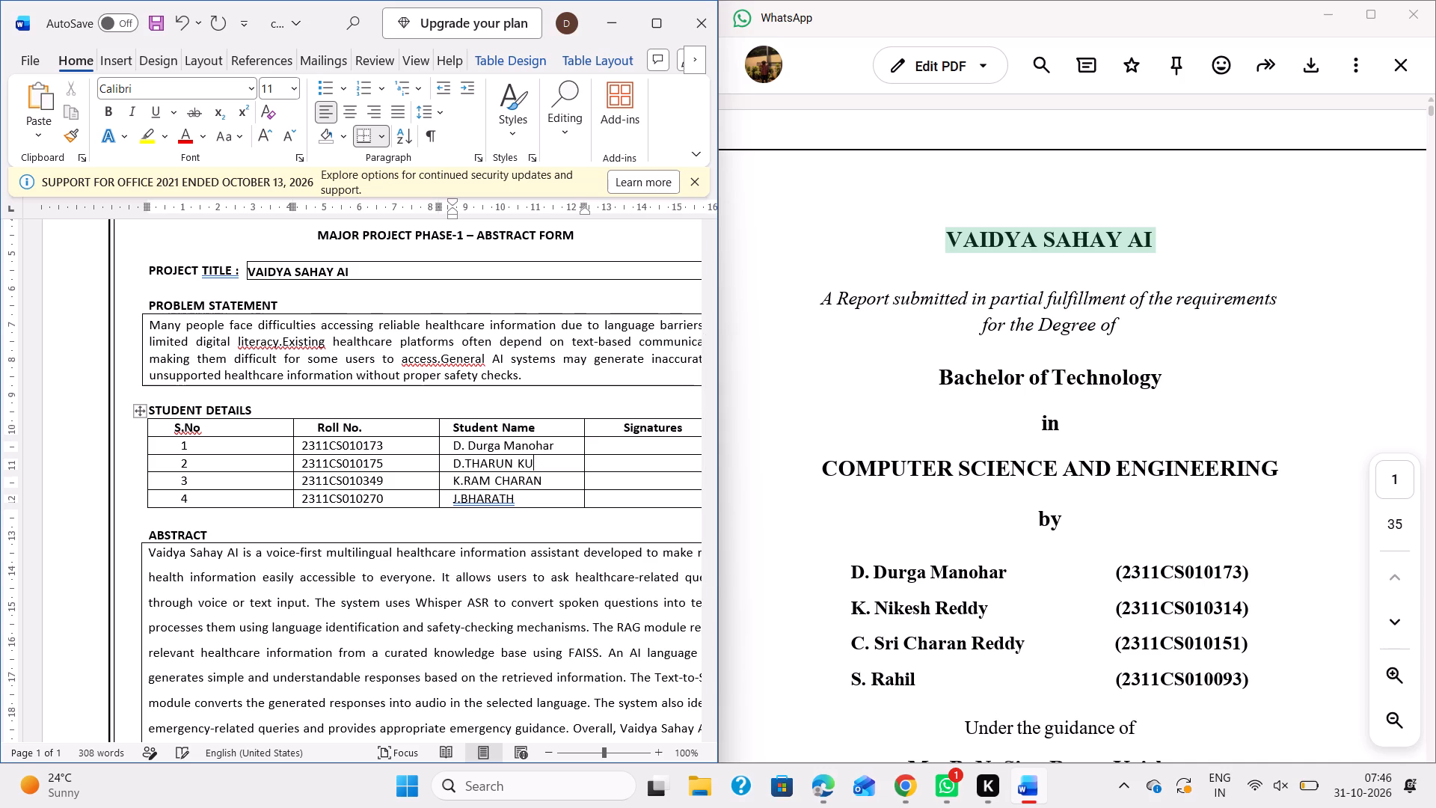
Convert the student name in the first row of the STUDENT DETAILS table to UPPERCASE.
drag(565, 445, 464, 448)
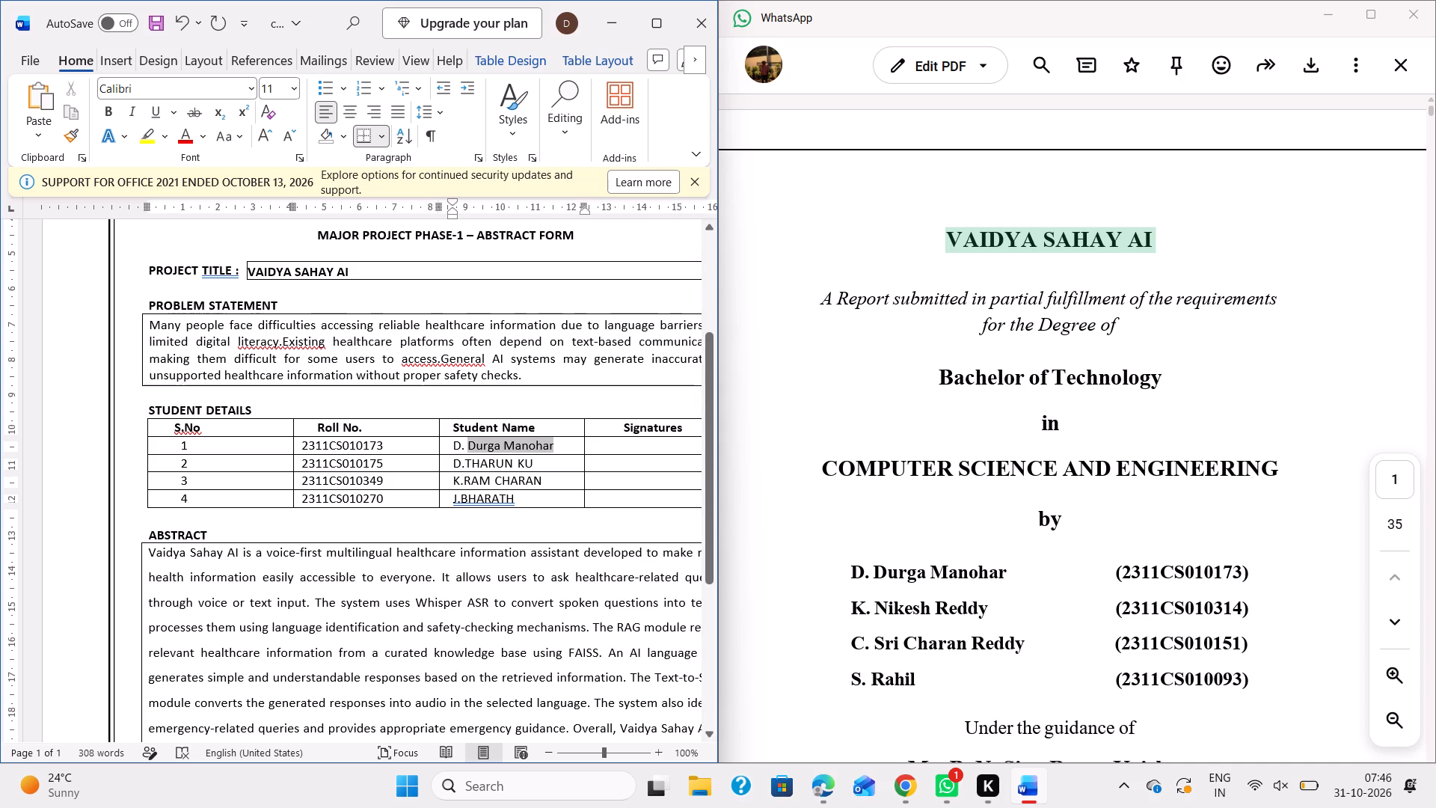
drag(464, 448, 455, 448)
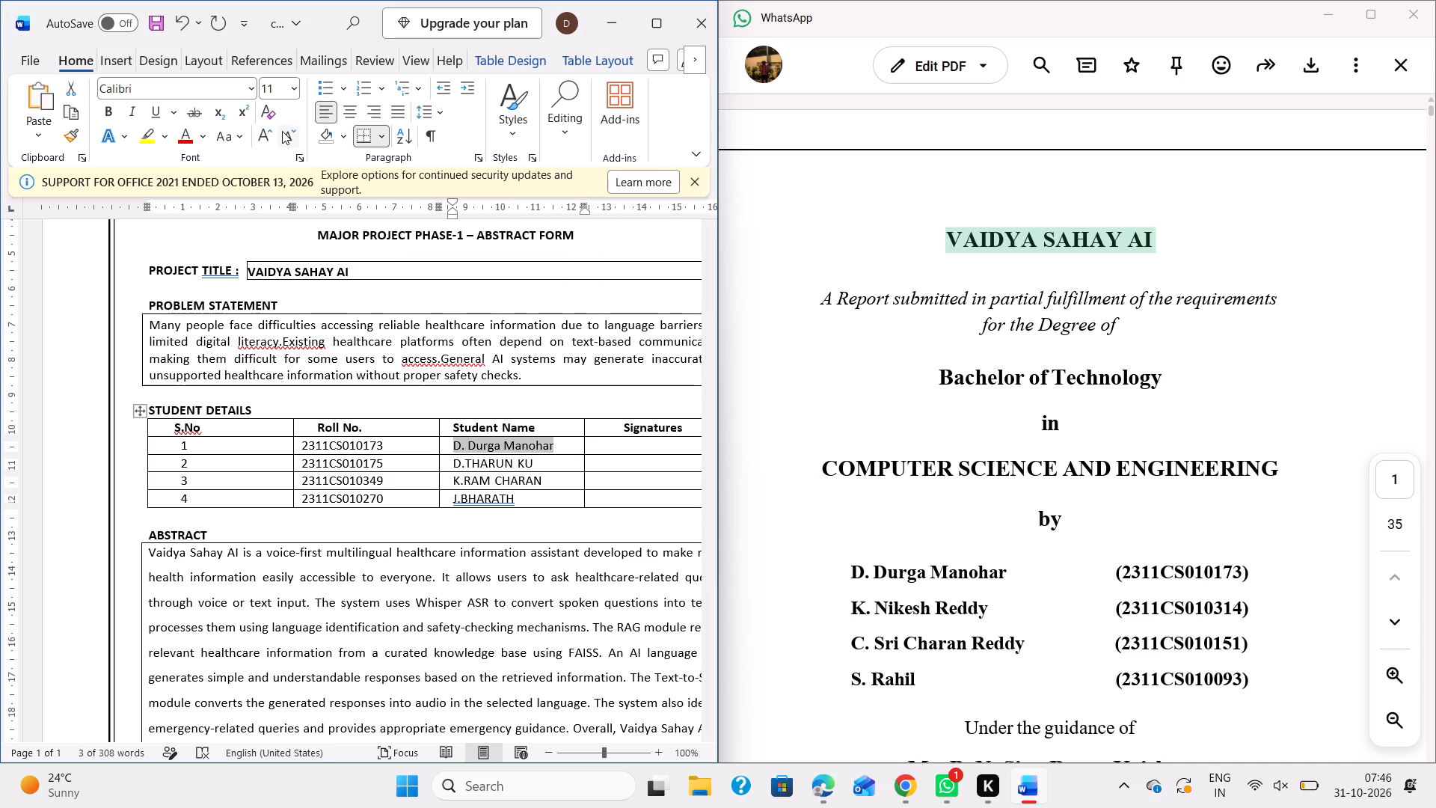
click(244, 134)
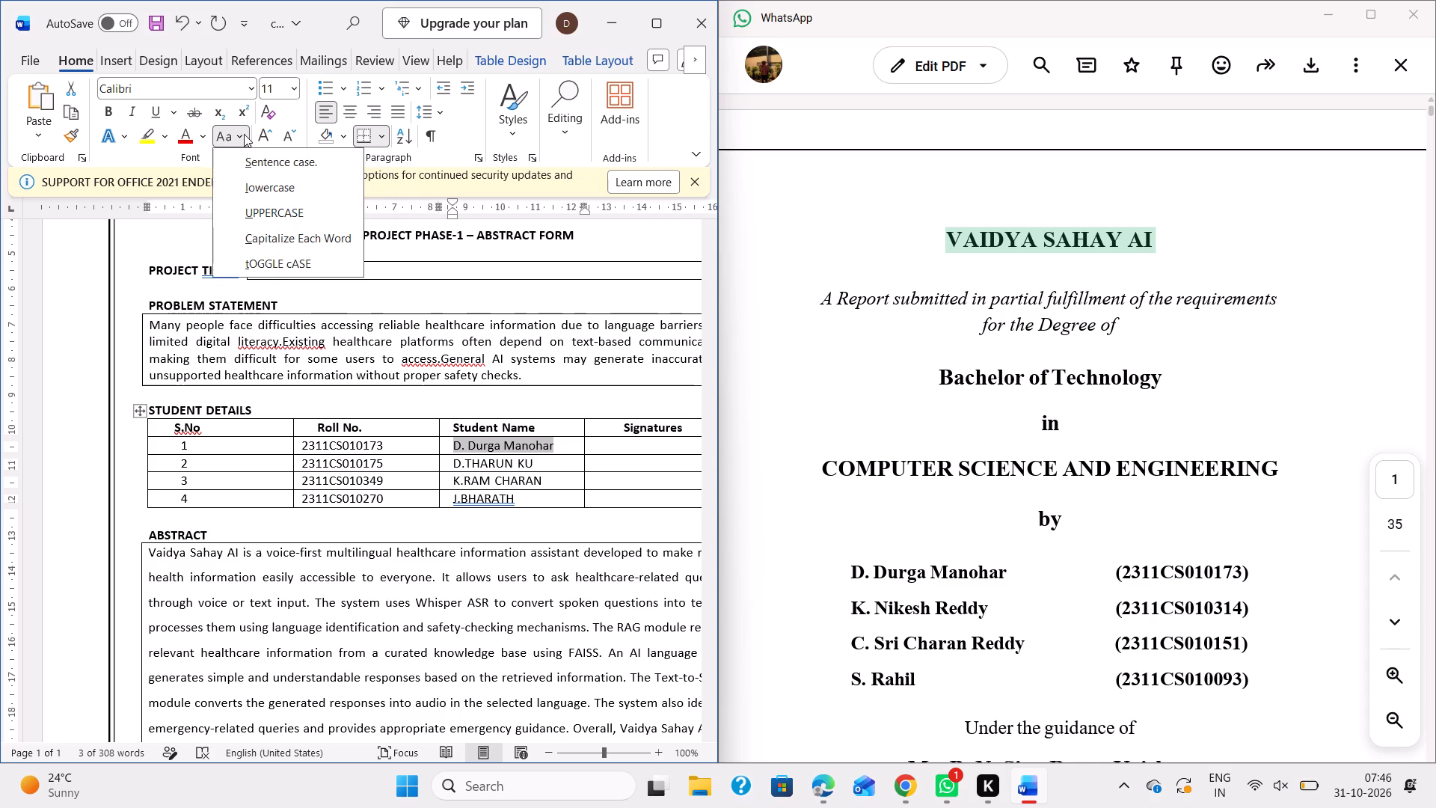
click(277, 212)
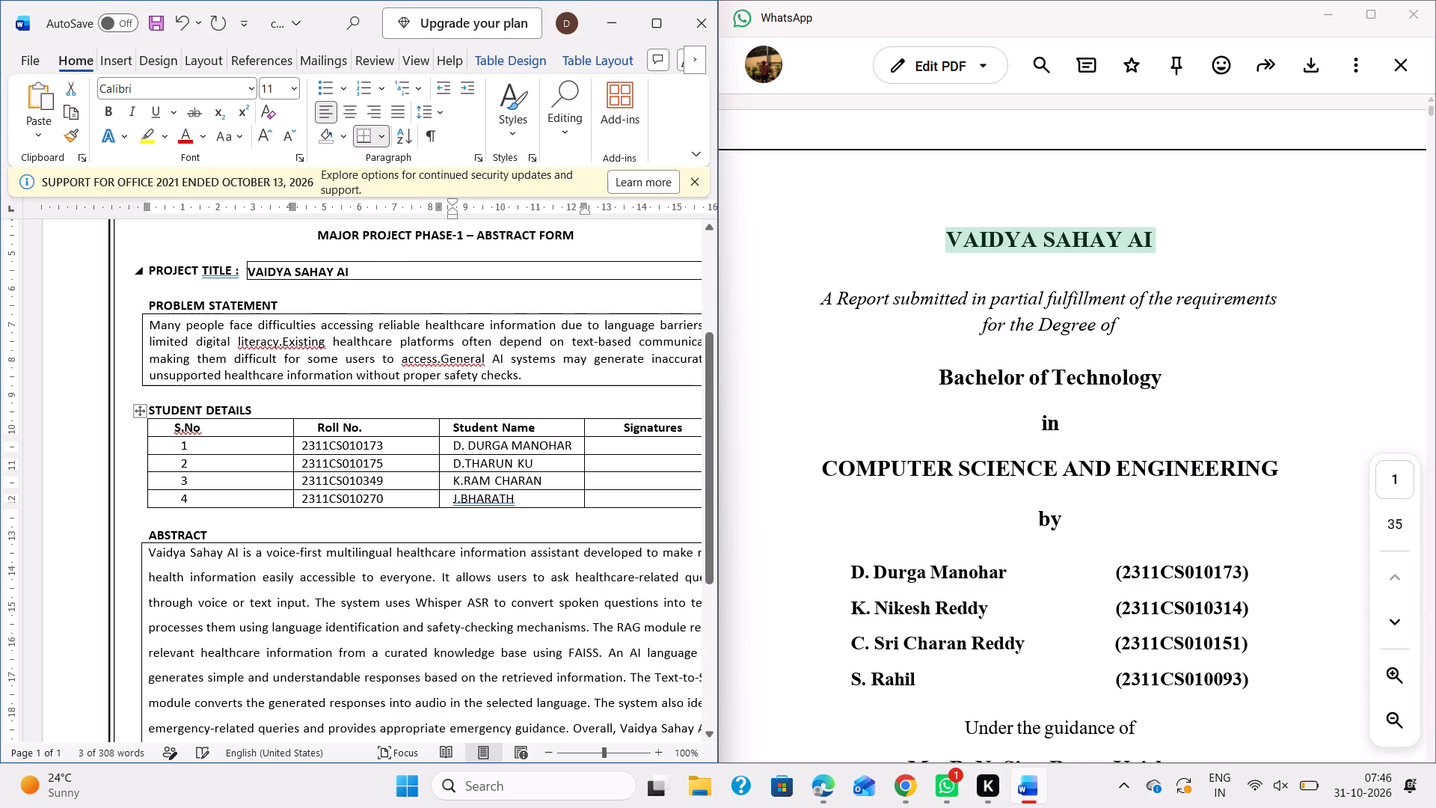
Replace the last three digits of the second row's roll number with those of the report's second student.
click(541, 467)
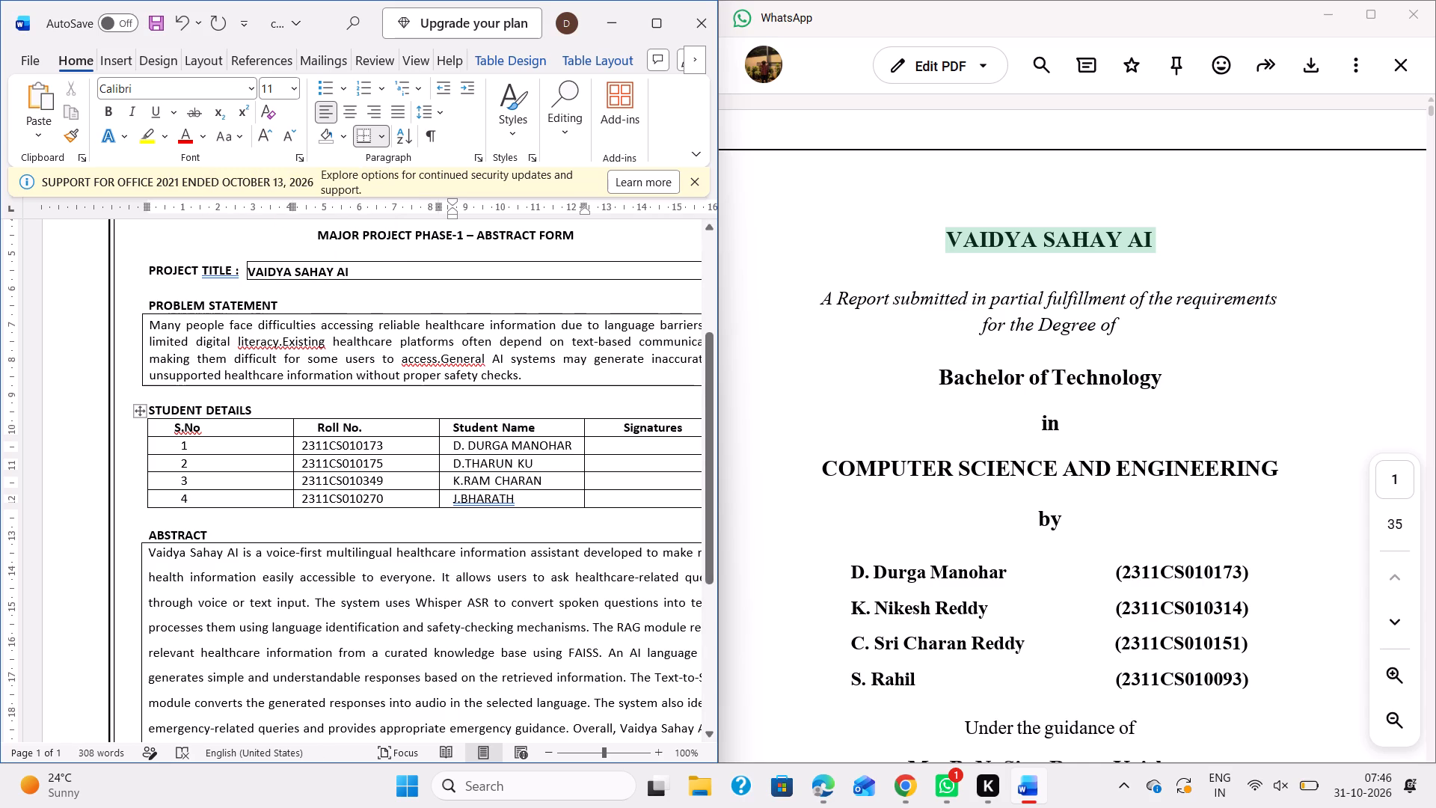
click(383, 468)
key(BackSpace)
key(BackSpace)
key(BackSpace)
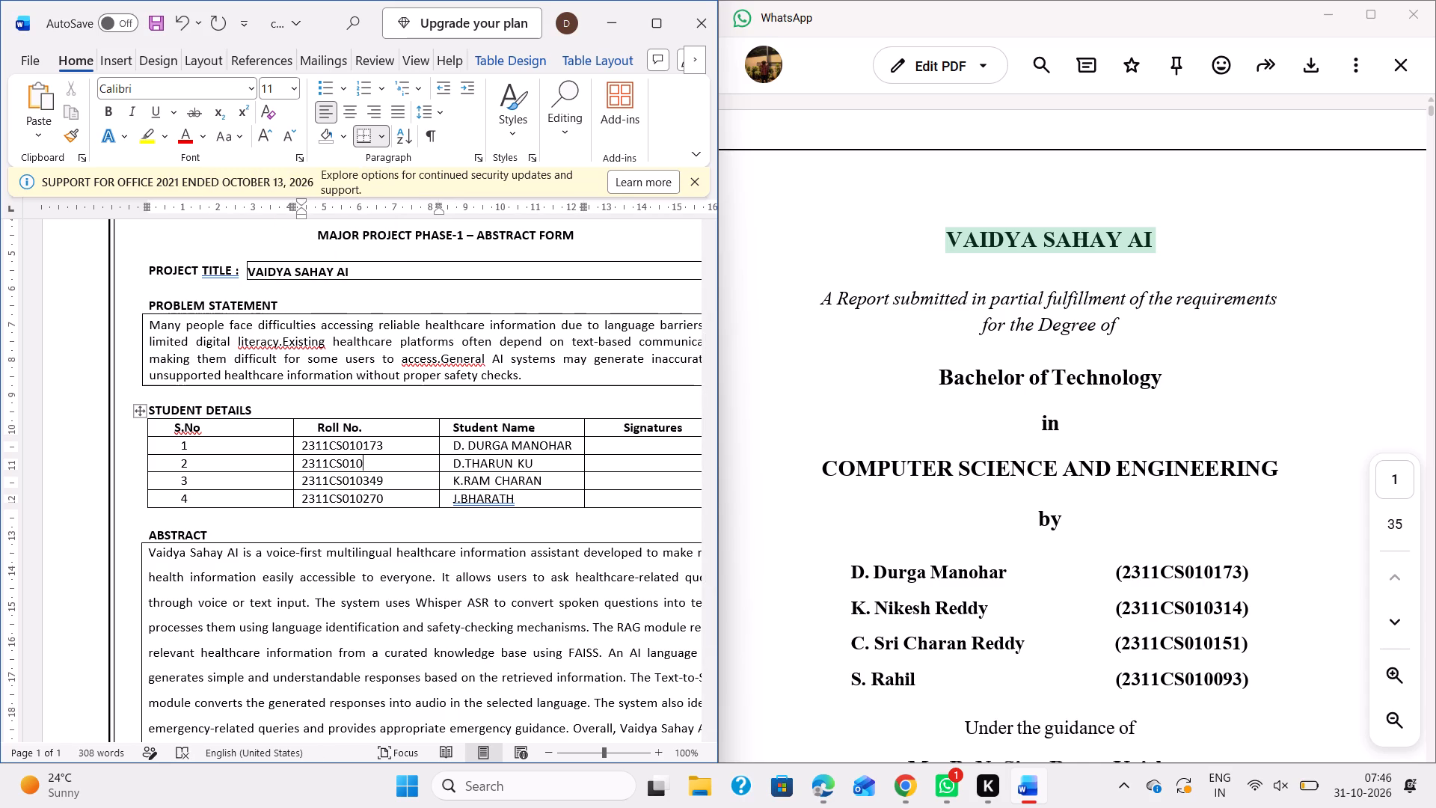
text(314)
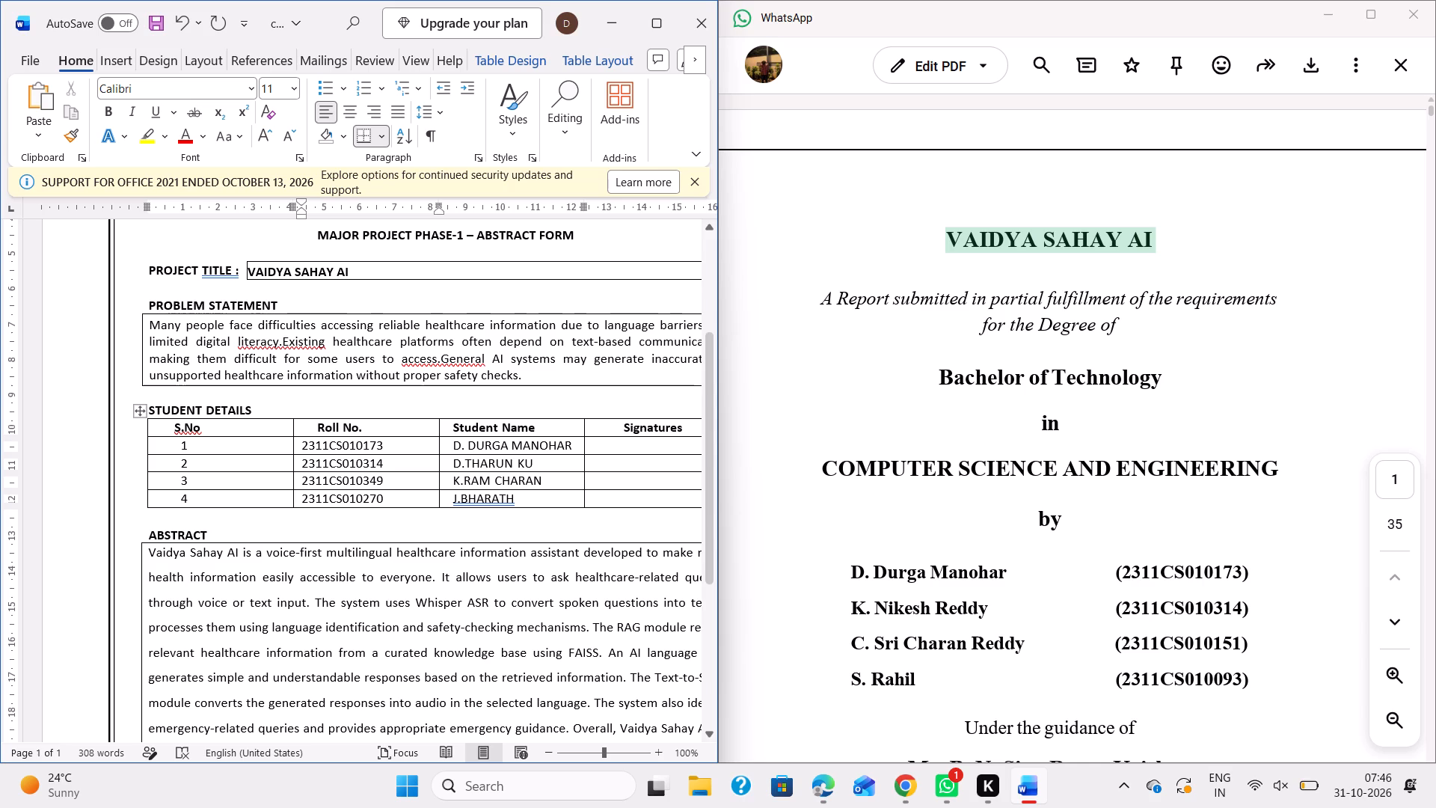
Replace the second row's student name with the report's second student, written in capitals.
click(545, 465)
key(BackSpace)
key(BackSpace)
key(BackSpace)
key(BackSpace)
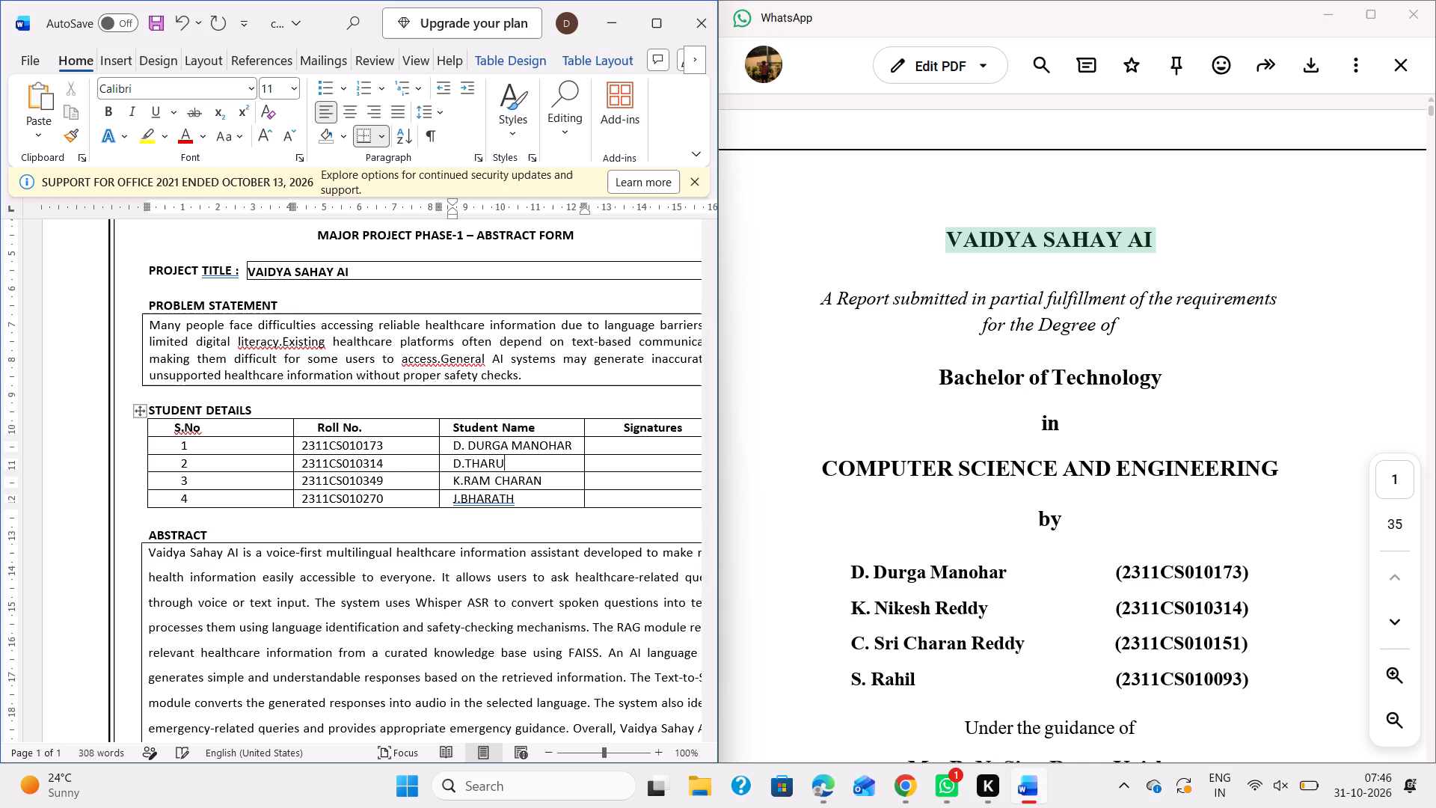
key(BackSpace)
key(BackSpace)
key(BackSpace)
key(BackSpace)
key(BackSpace)
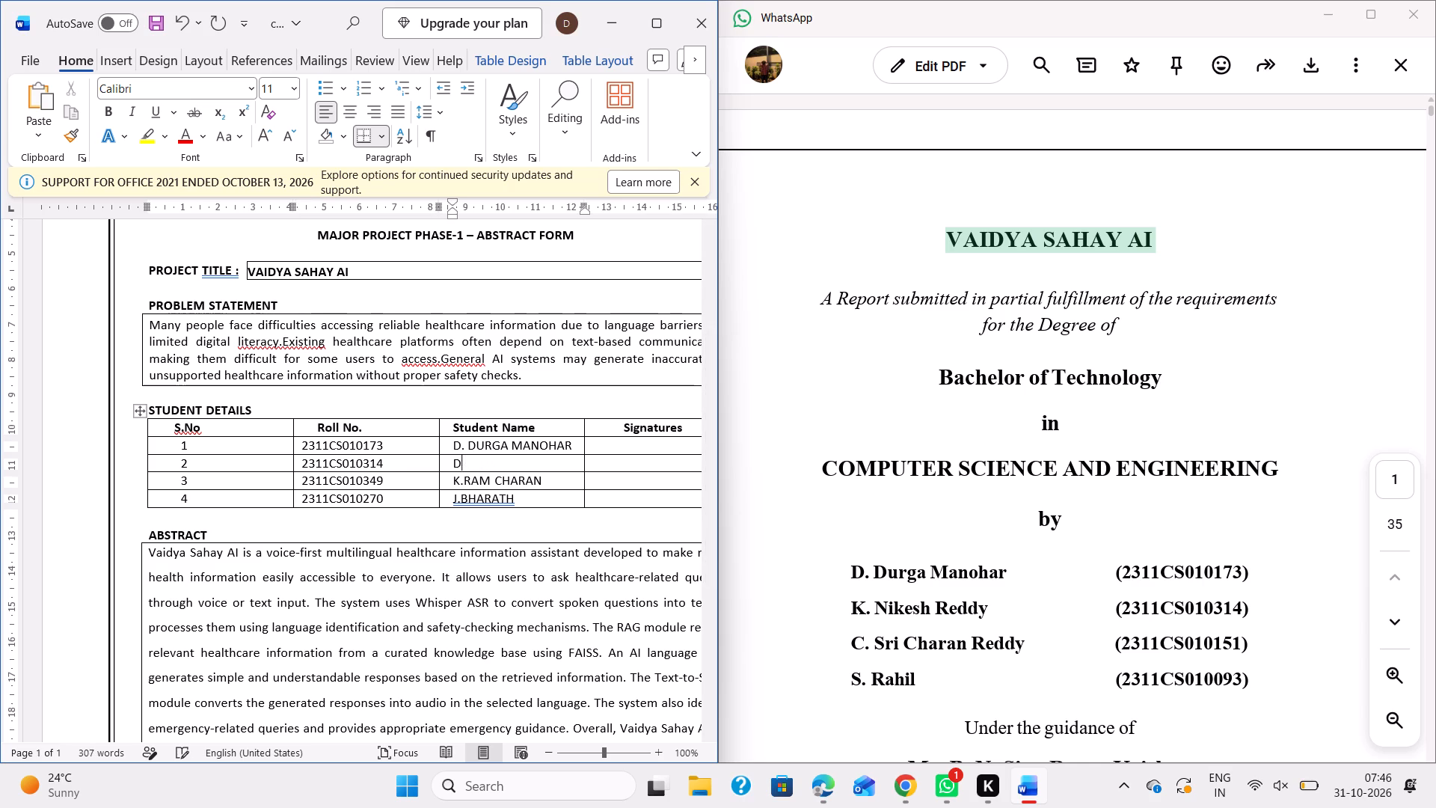
key(BackSpace)
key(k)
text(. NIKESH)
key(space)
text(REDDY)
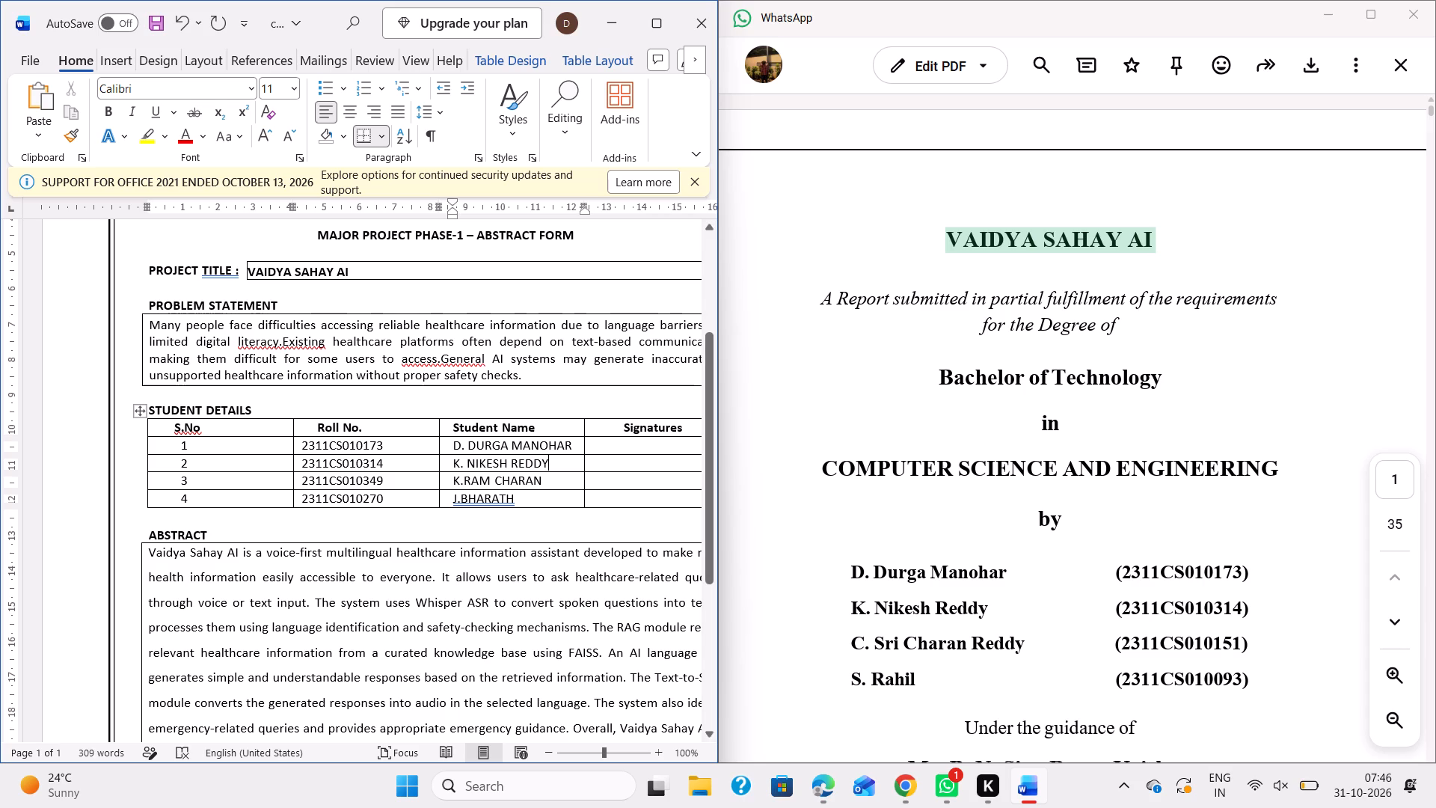
Replace the last three digits of the third row's roll number with those of the report's third student.
click(408, 484)
key(BackSpace)
key(BackSpace)
key(BackSpace)
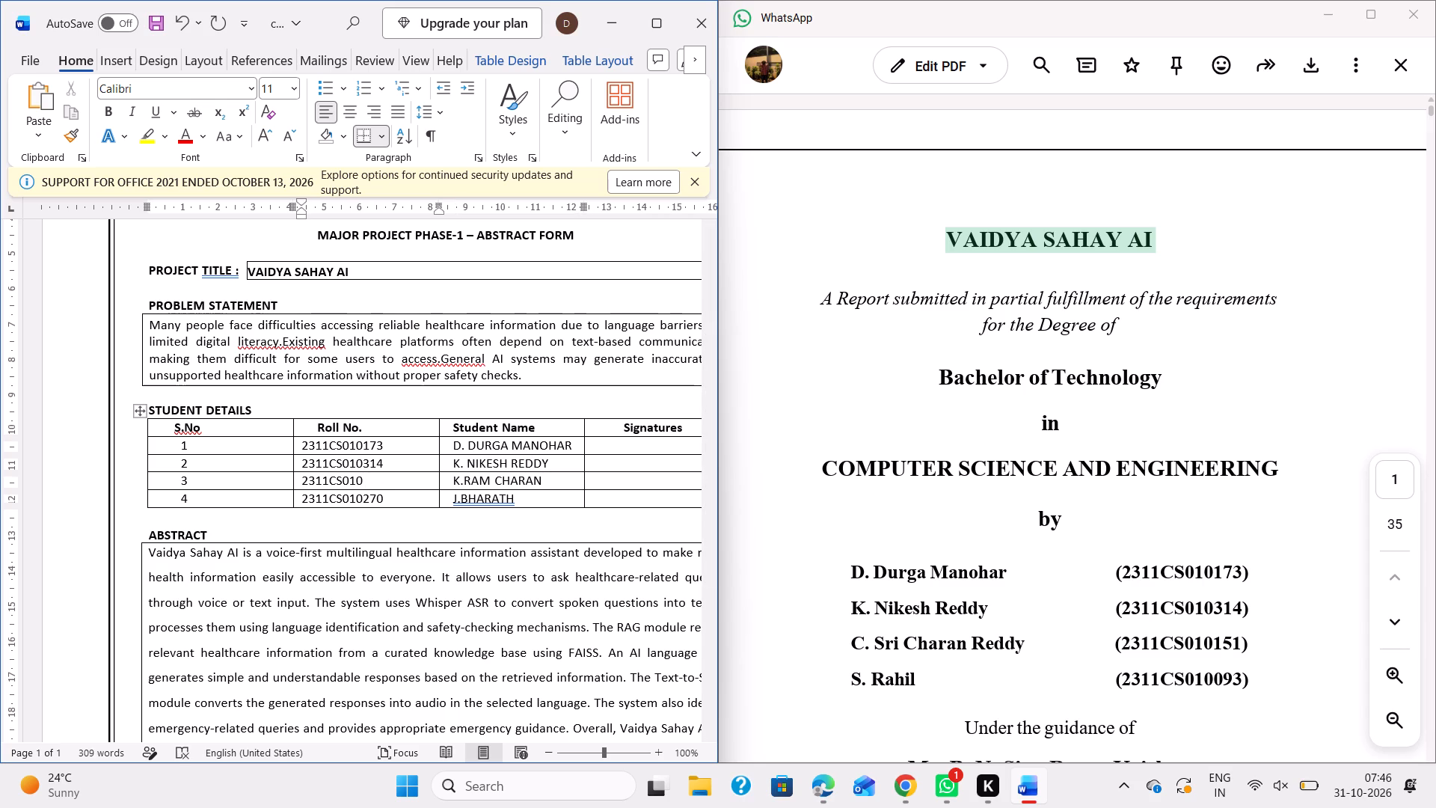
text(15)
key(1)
Replace the third row's student name with the report's third student, written in capitals.
click(556, 477)
key(BackSpace)
key(BackSpace)
key(BackSpace)
key(BackSpace)
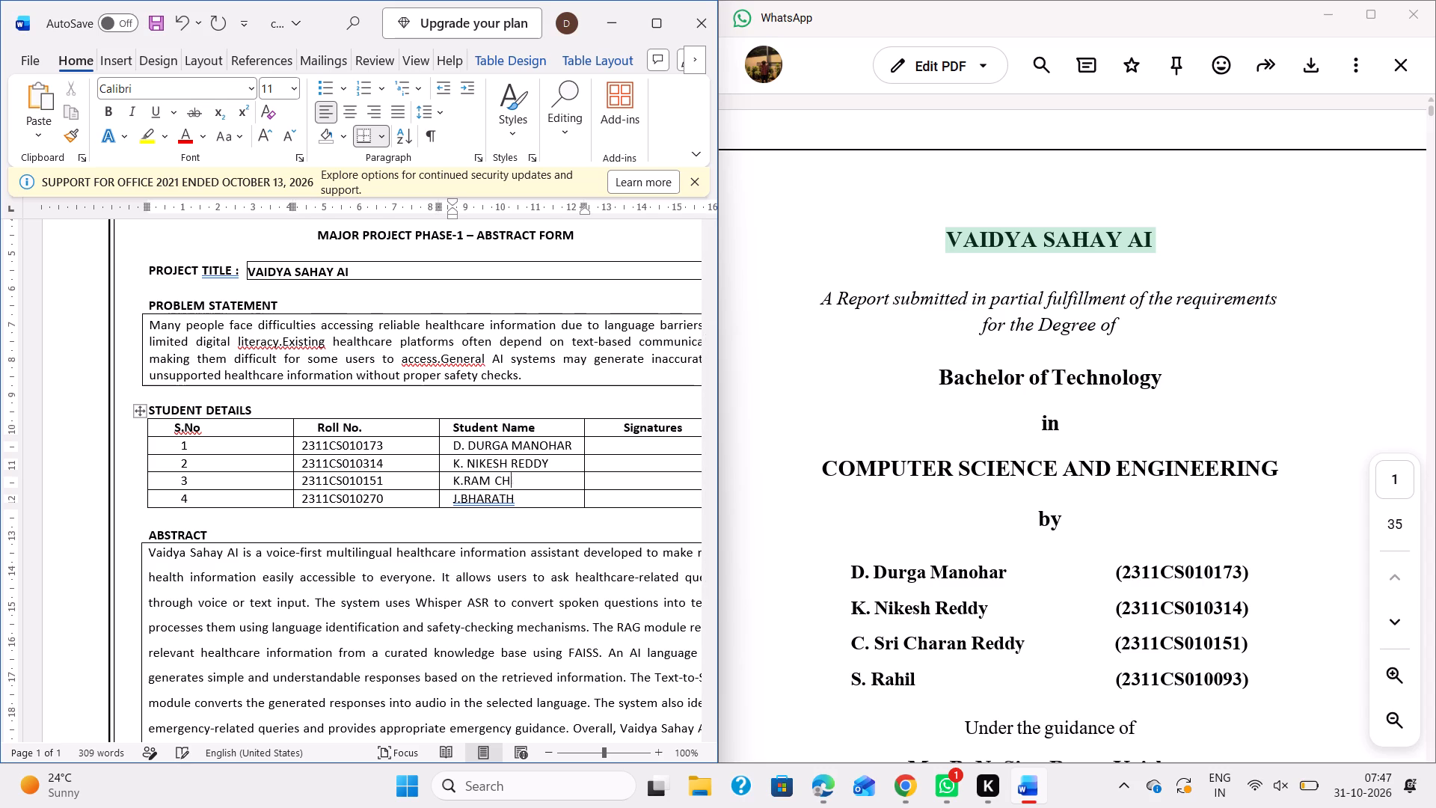
key(BackSpace)
key(BackSpace)
key(BackSpace)
key(BackSpace)
key(BackSpace)
key(BackSpace)
key(BackSpace)
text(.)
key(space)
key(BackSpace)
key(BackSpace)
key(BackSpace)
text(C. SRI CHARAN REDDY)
Replace the fourth row's student name with the report's fourth student, written in capitals.
click(548, 502)
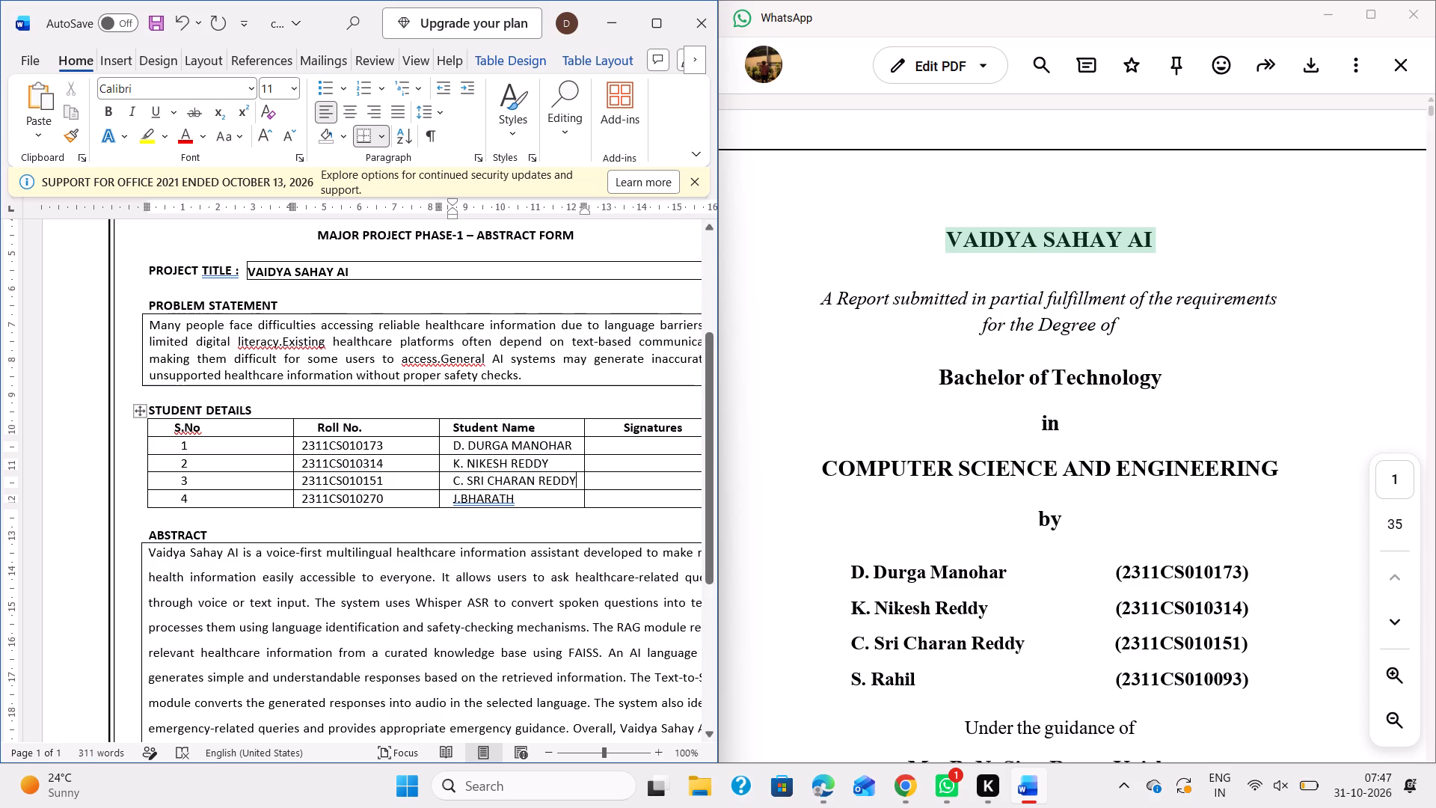
key(BackSpace)
key(BackSpace)
key(BackSpace)
key(BackSpace)
key(BackSpace)
key(BackSpace)
key(BackSpace)
key(BackSpace)
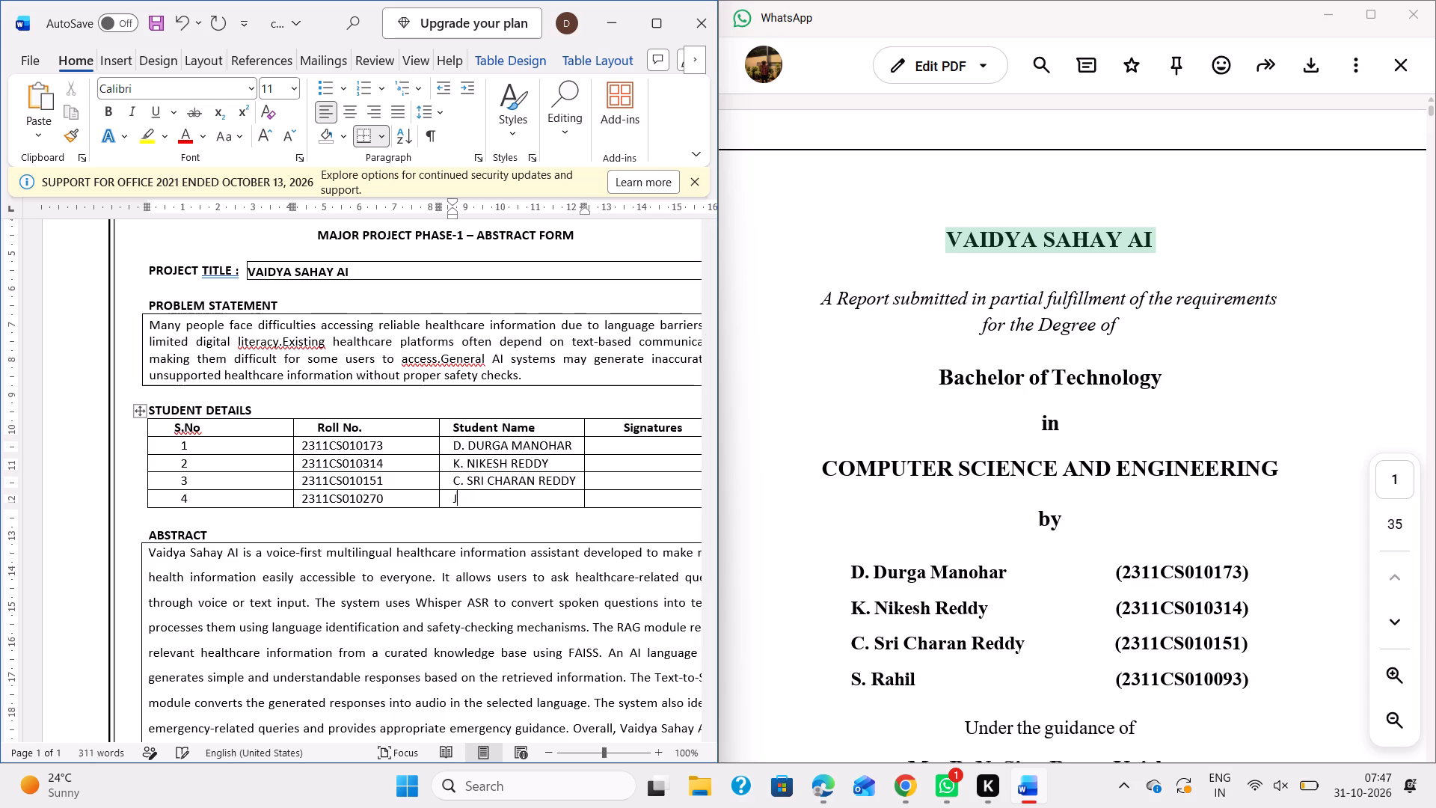
key(BackSpace)
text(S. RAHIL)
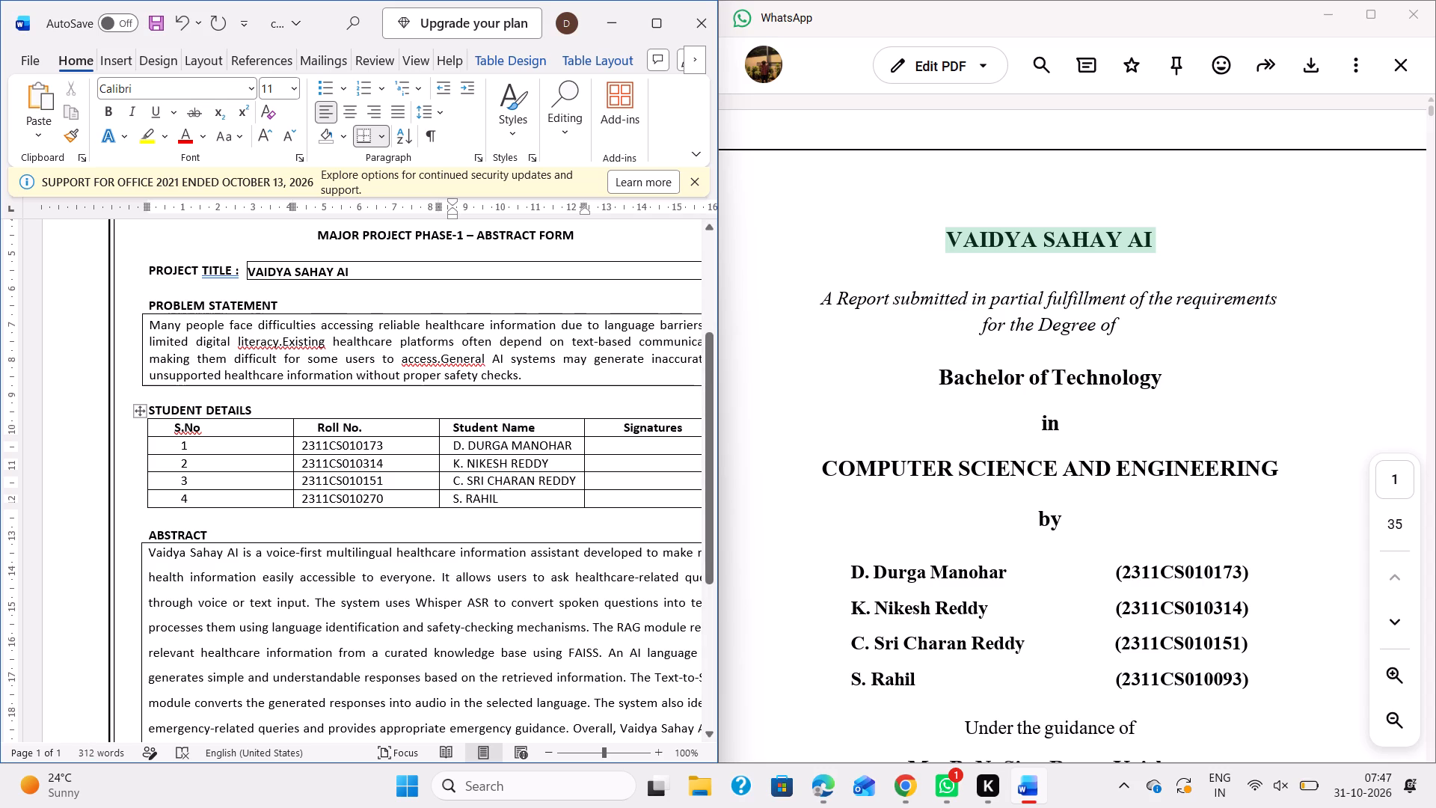
Maximize the form's window and check the filled-in page from the university header to the abstract.
click(660, 25)
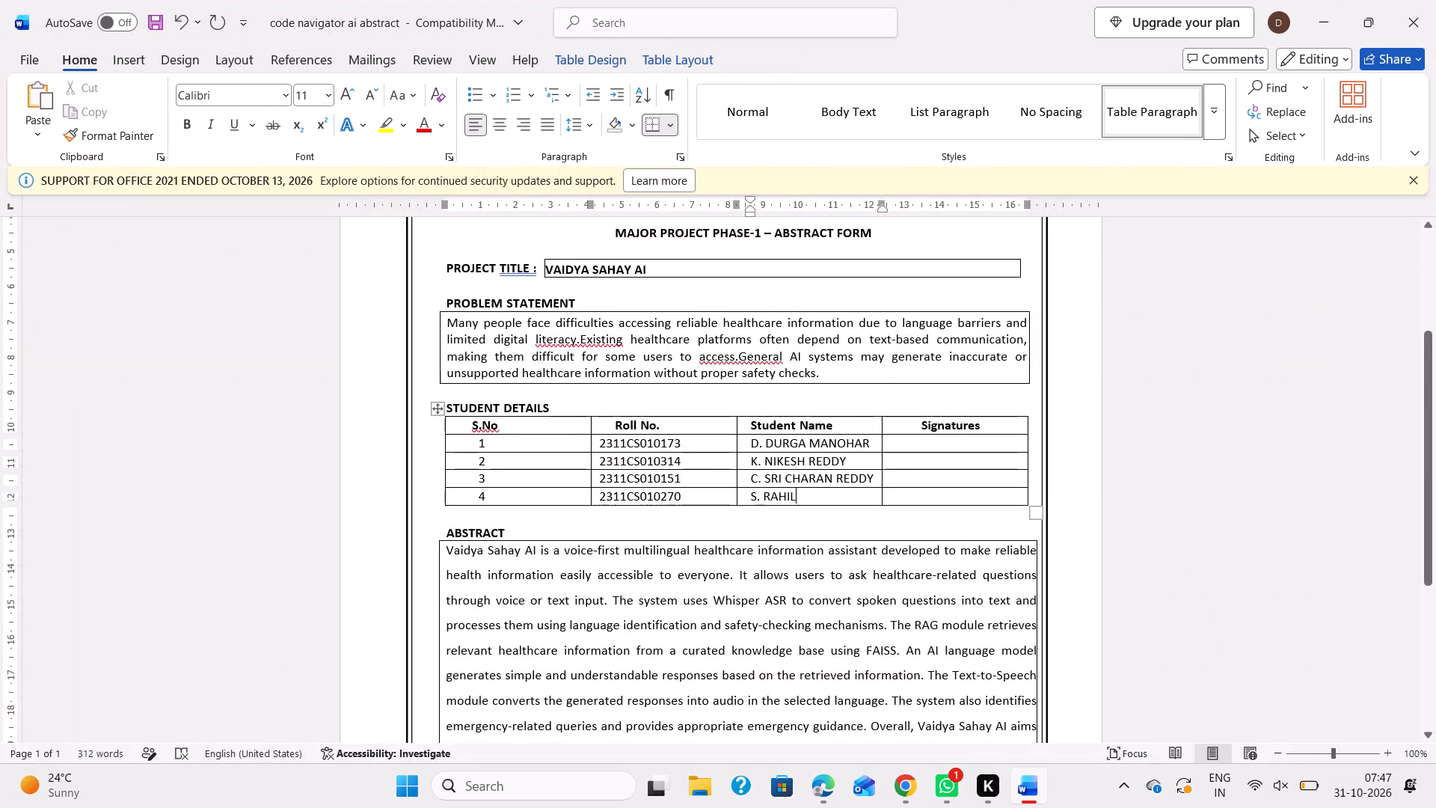
scroll(722, 391, up, 2)
scroll(722, 391, down, 2)
scroll(718, 472, down, 1)
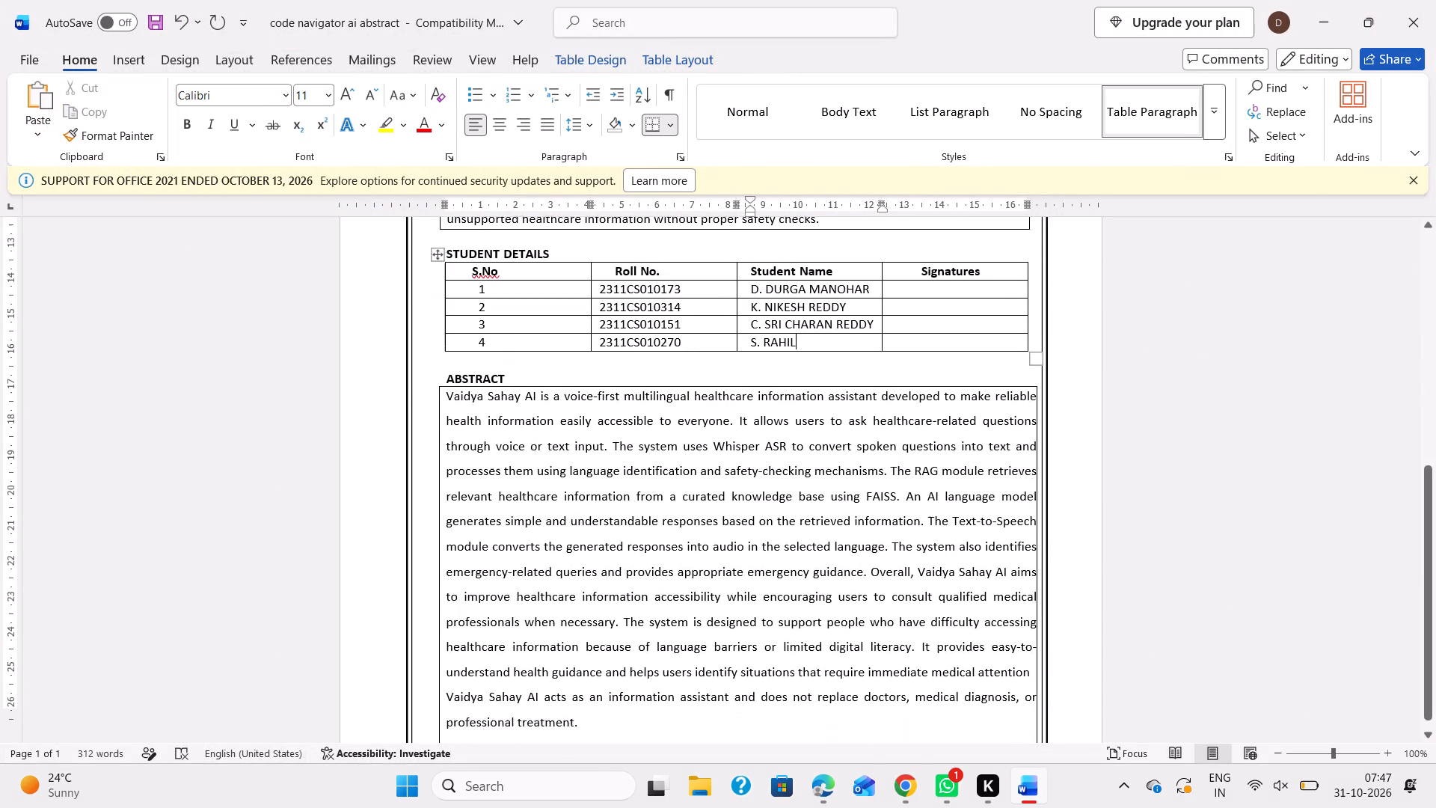
scroll(718, 472, down, 1)
scroll(718, 472, up, 3)
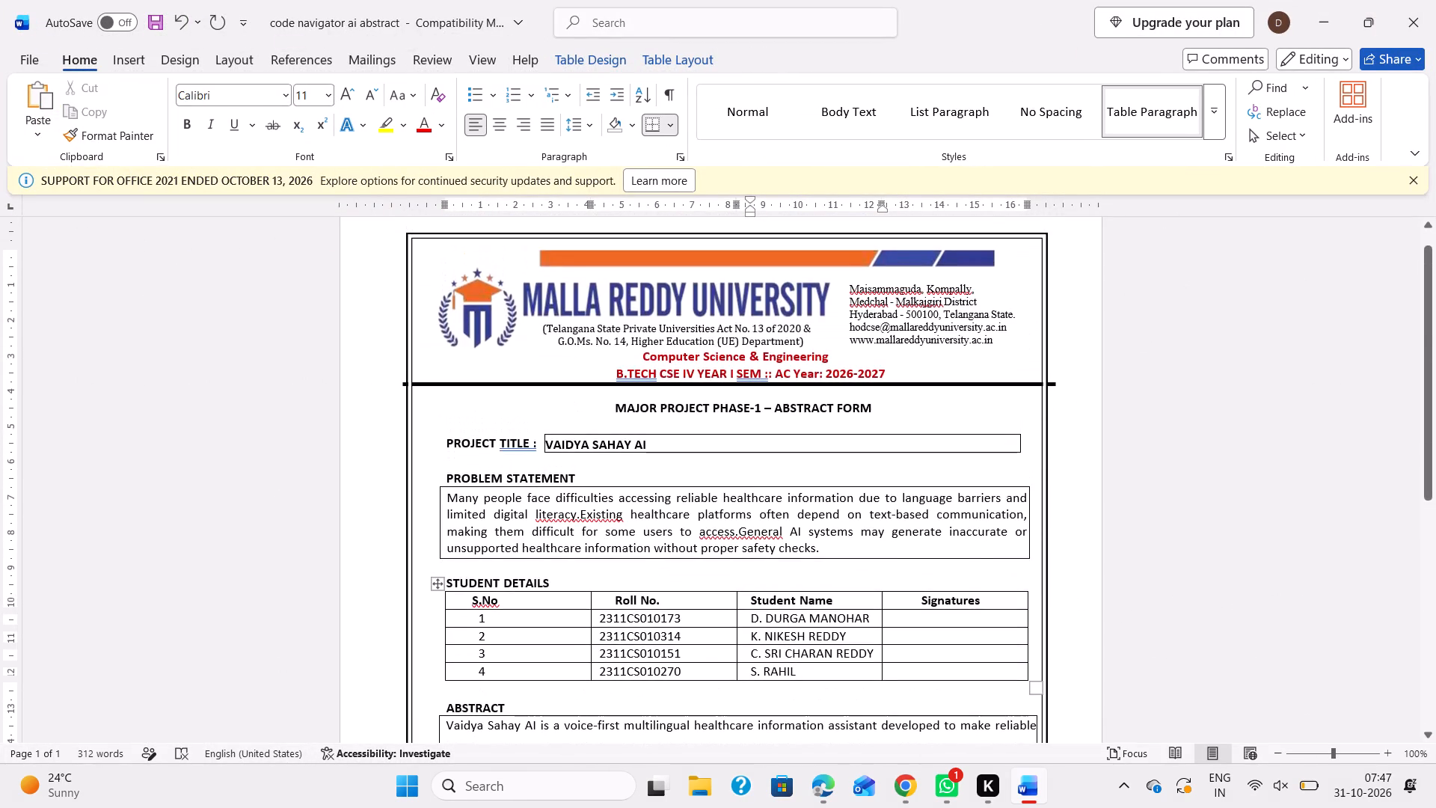
scroll(718, 472, down, 1)
Print the abstract form with Microsoft Print to PDF, saving it on the Desktop as "MANOHAR -1".
key(ctrl+p)
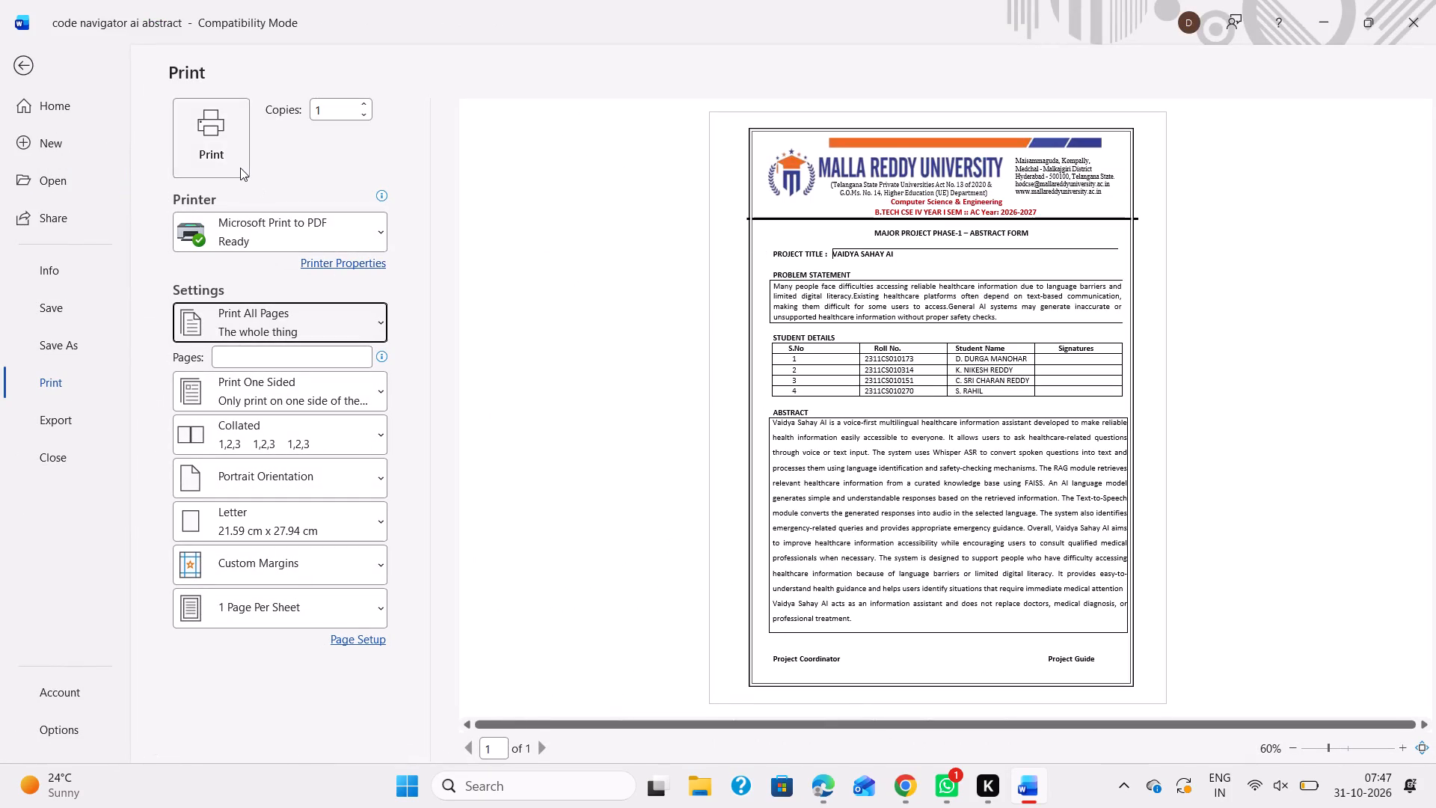
click(240, 168)
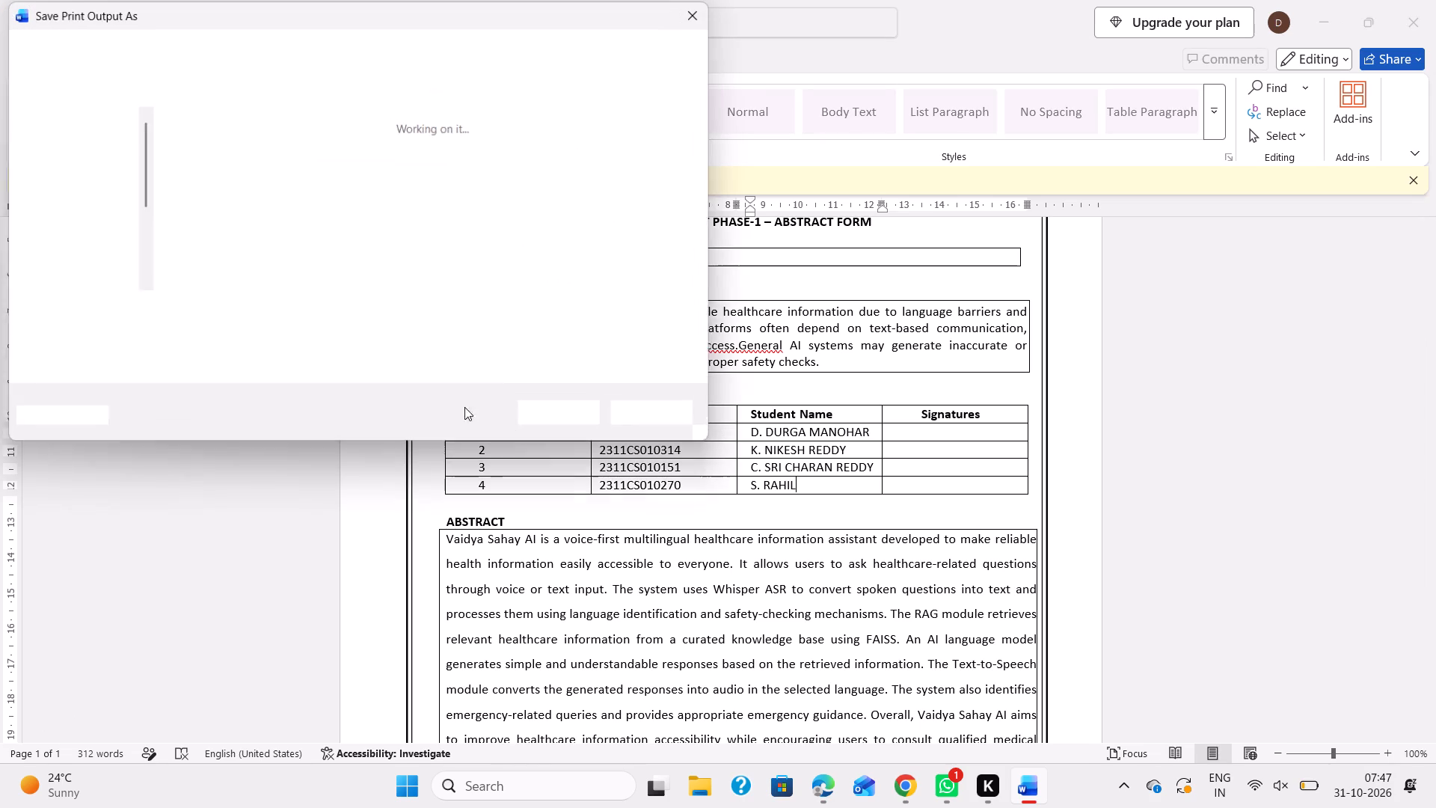
click(385, 310)
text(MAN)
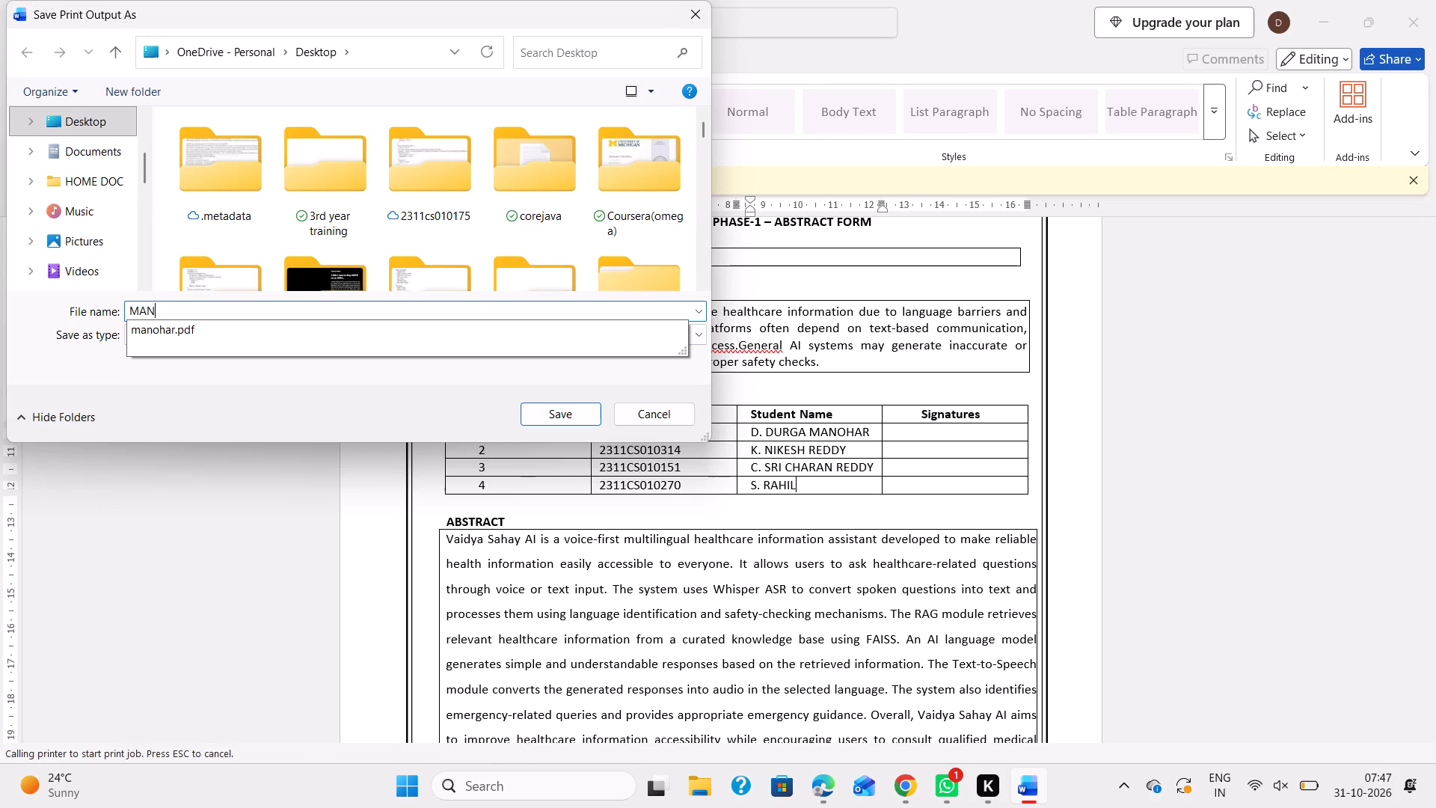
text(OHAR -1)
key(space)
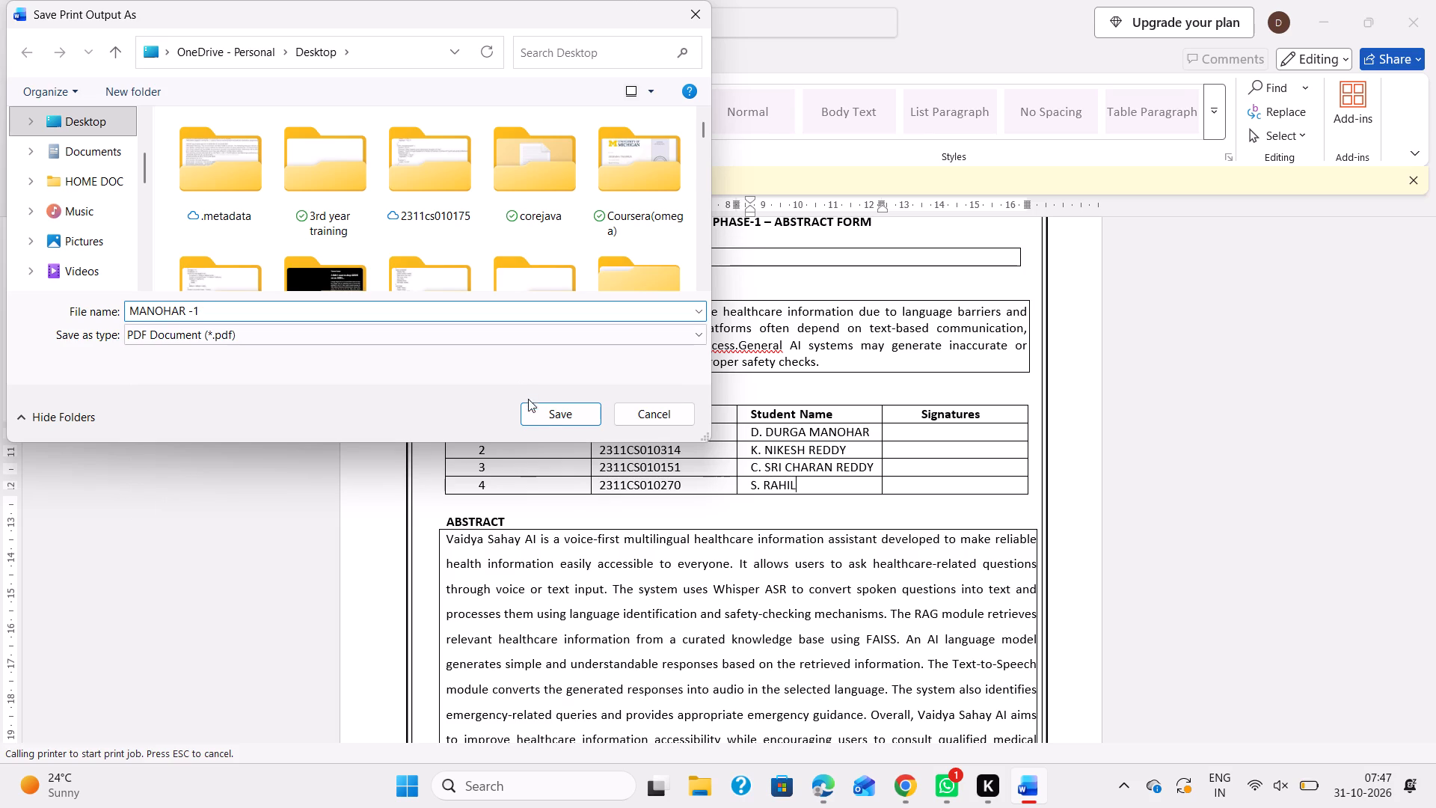
click(550, 411)
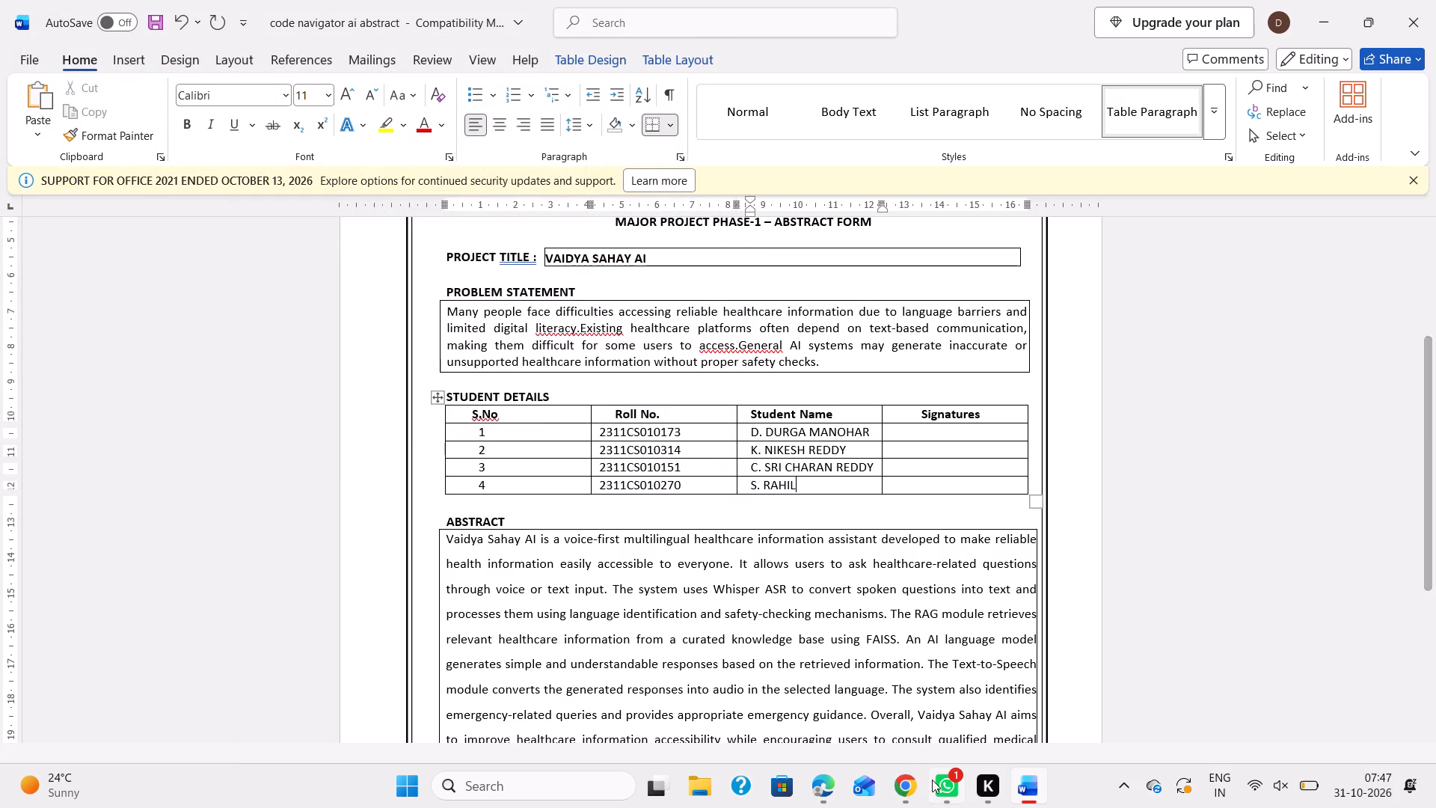
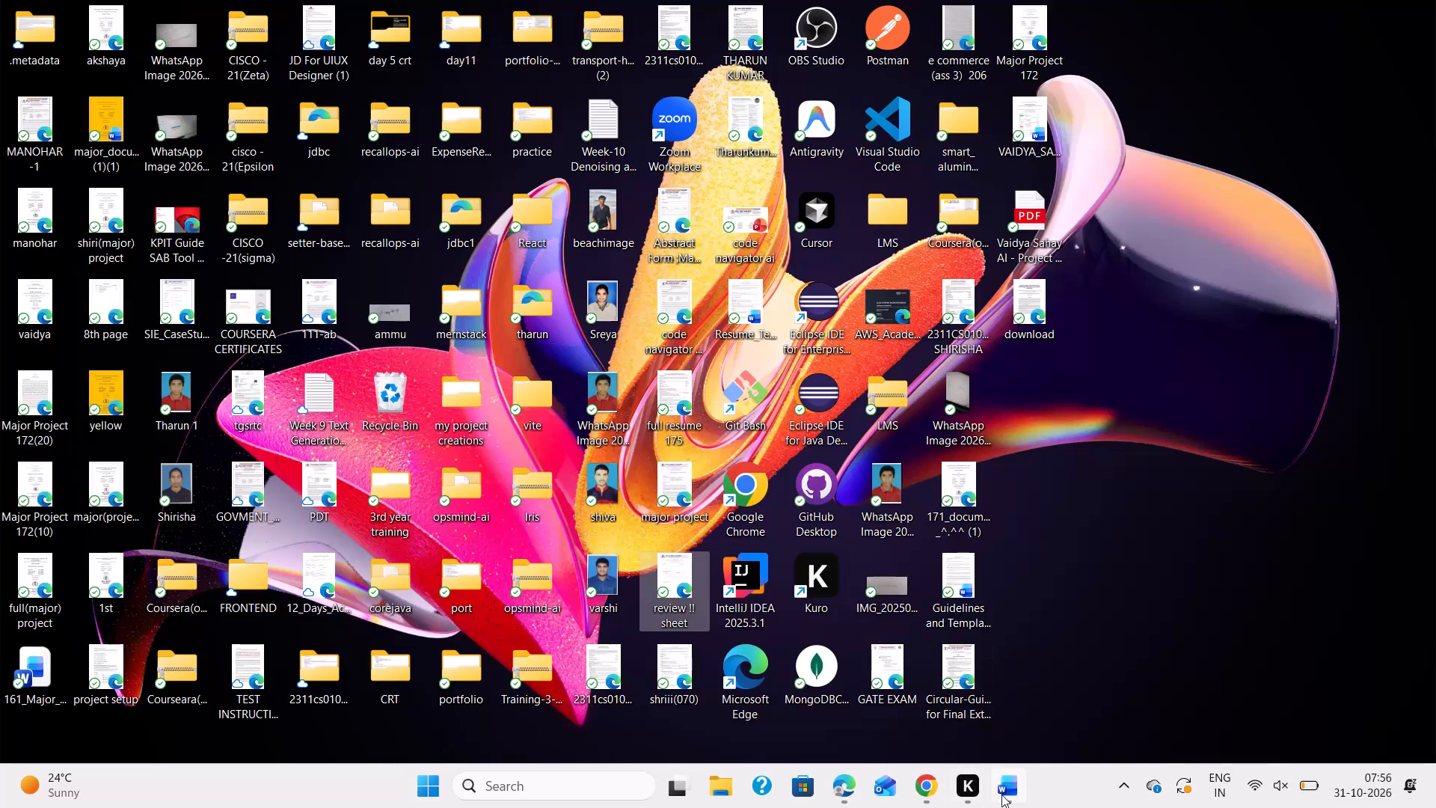
Switch to Word and close the open code navigator ai abstract document's window.
right_click(1001, 795)
click(1001, 795)
right_click(1001, 795)
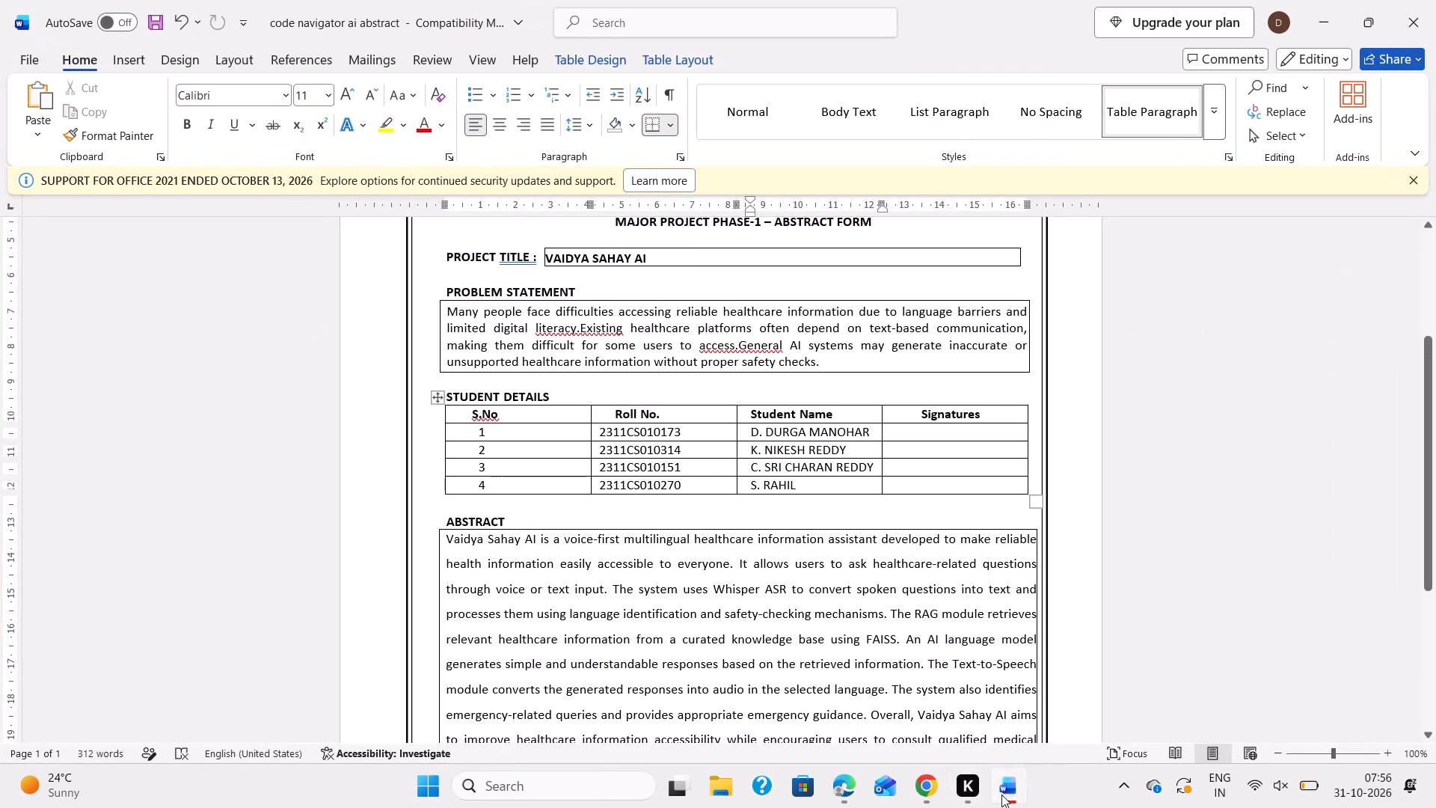
click(969, 726)
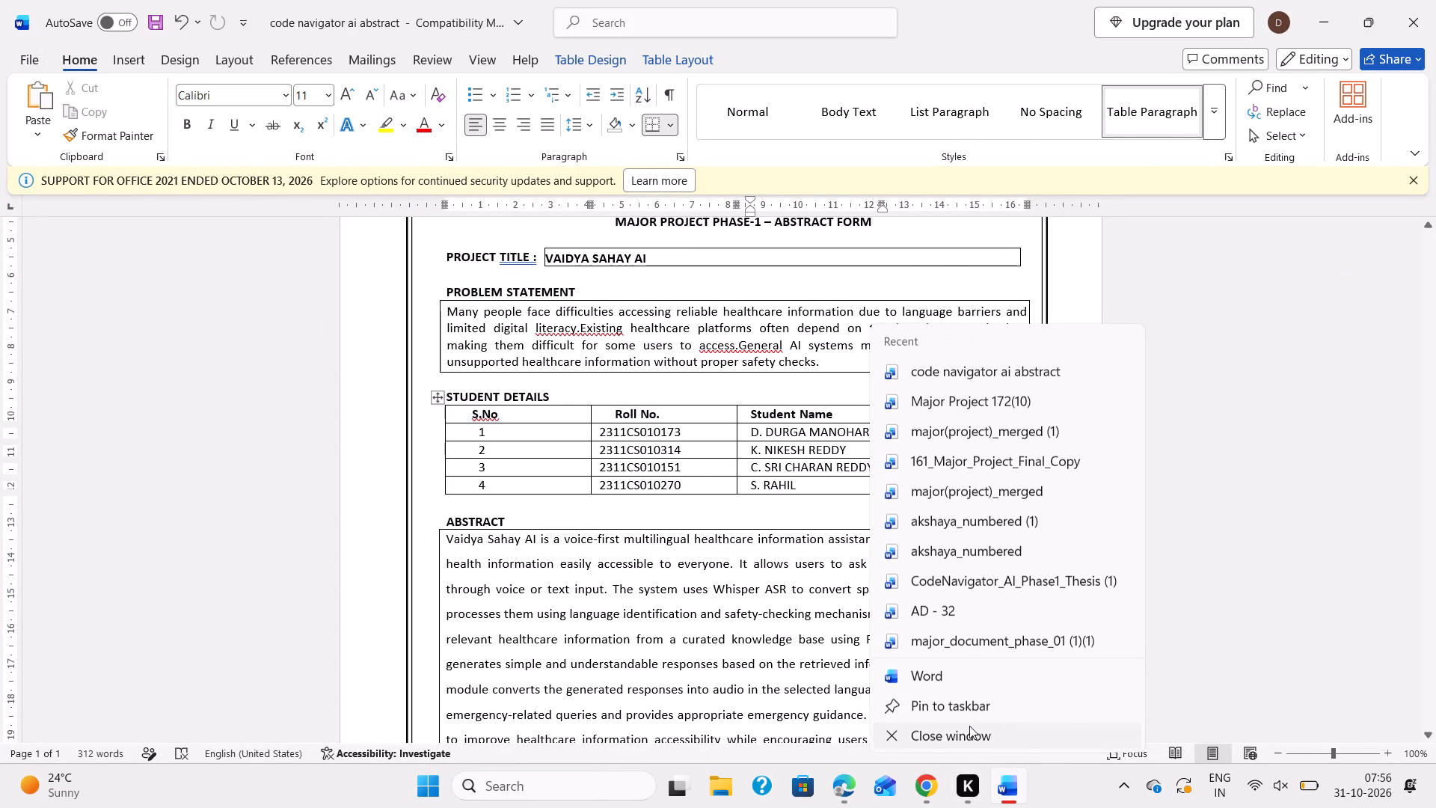
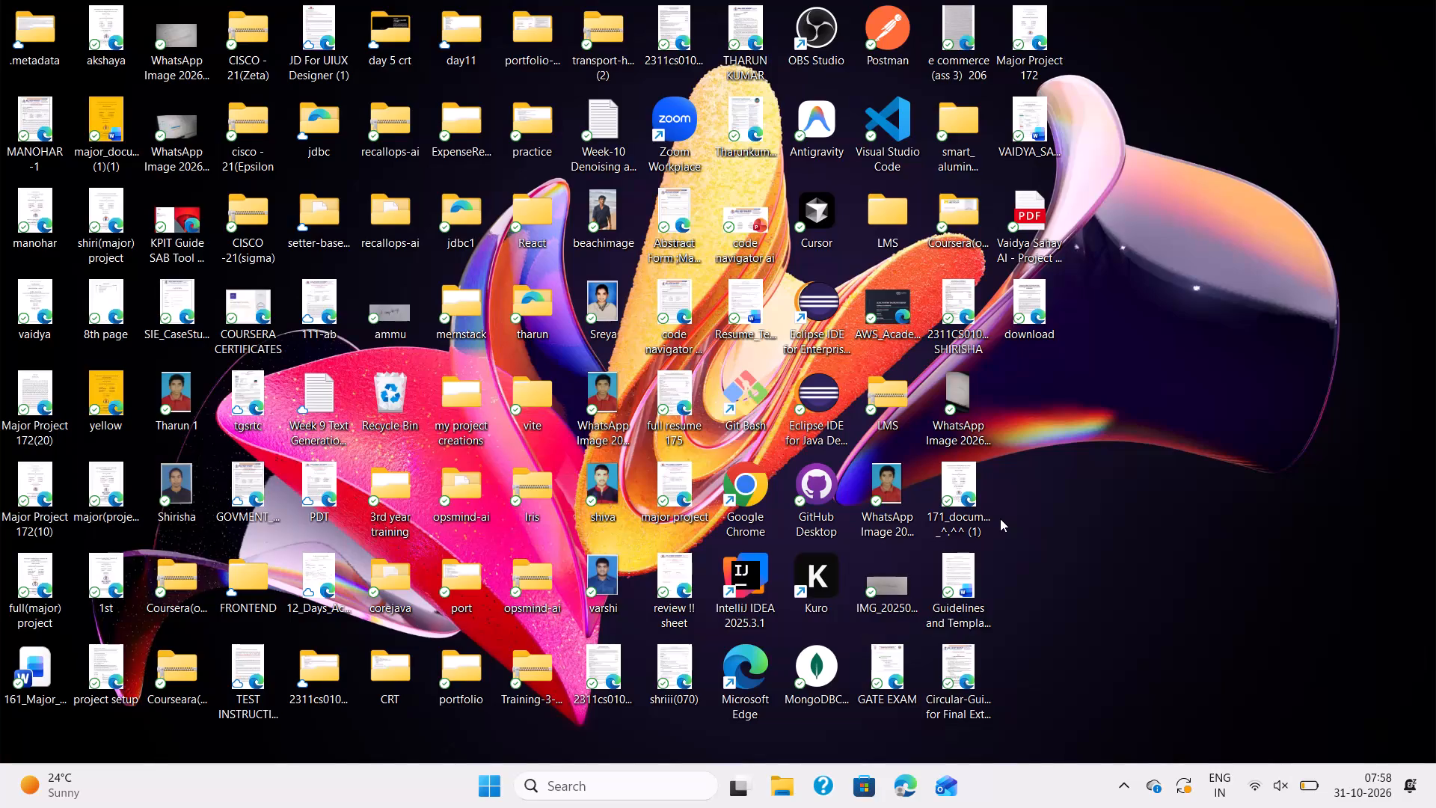
Refresh the desktop.
right_click(1013, 505)
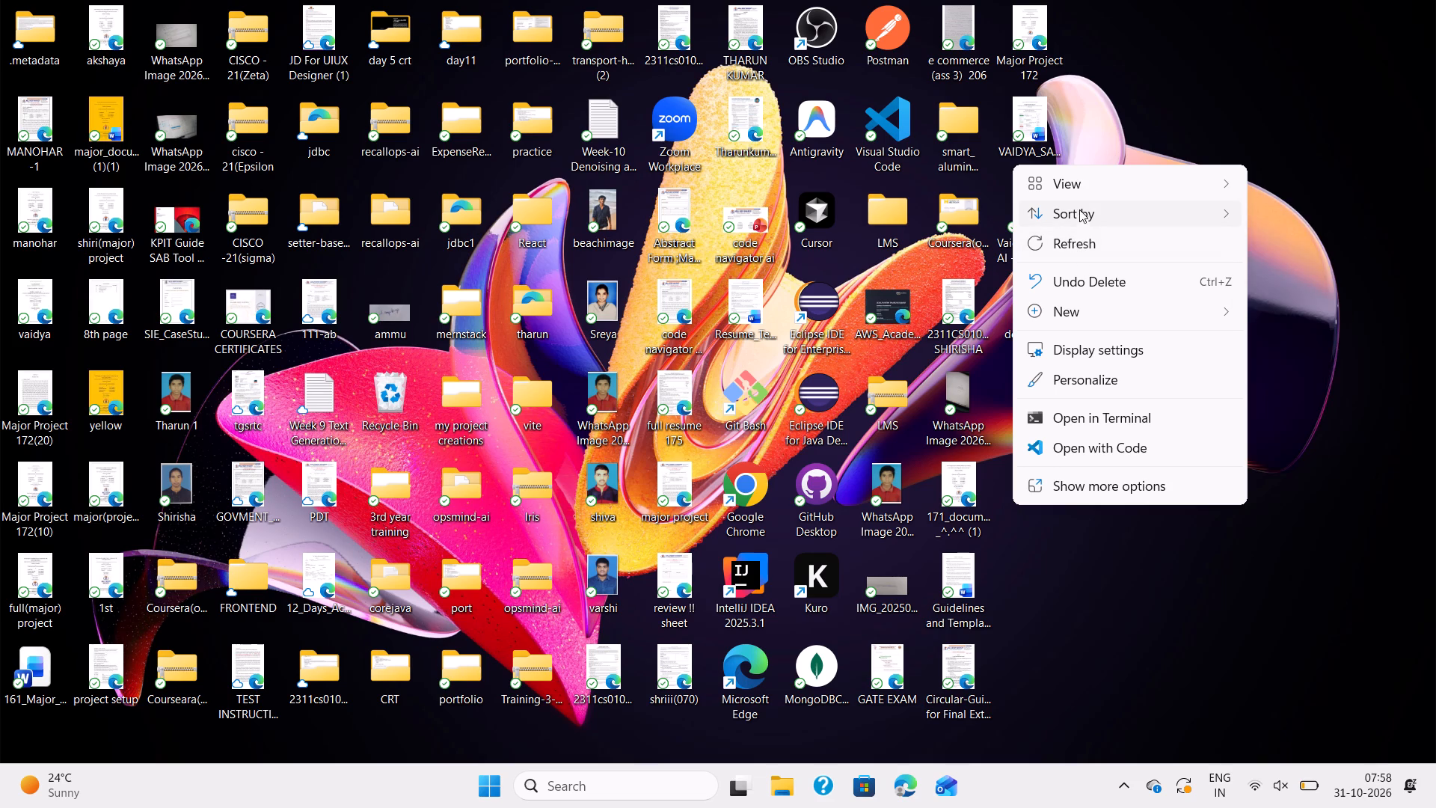
click(1078, 634)
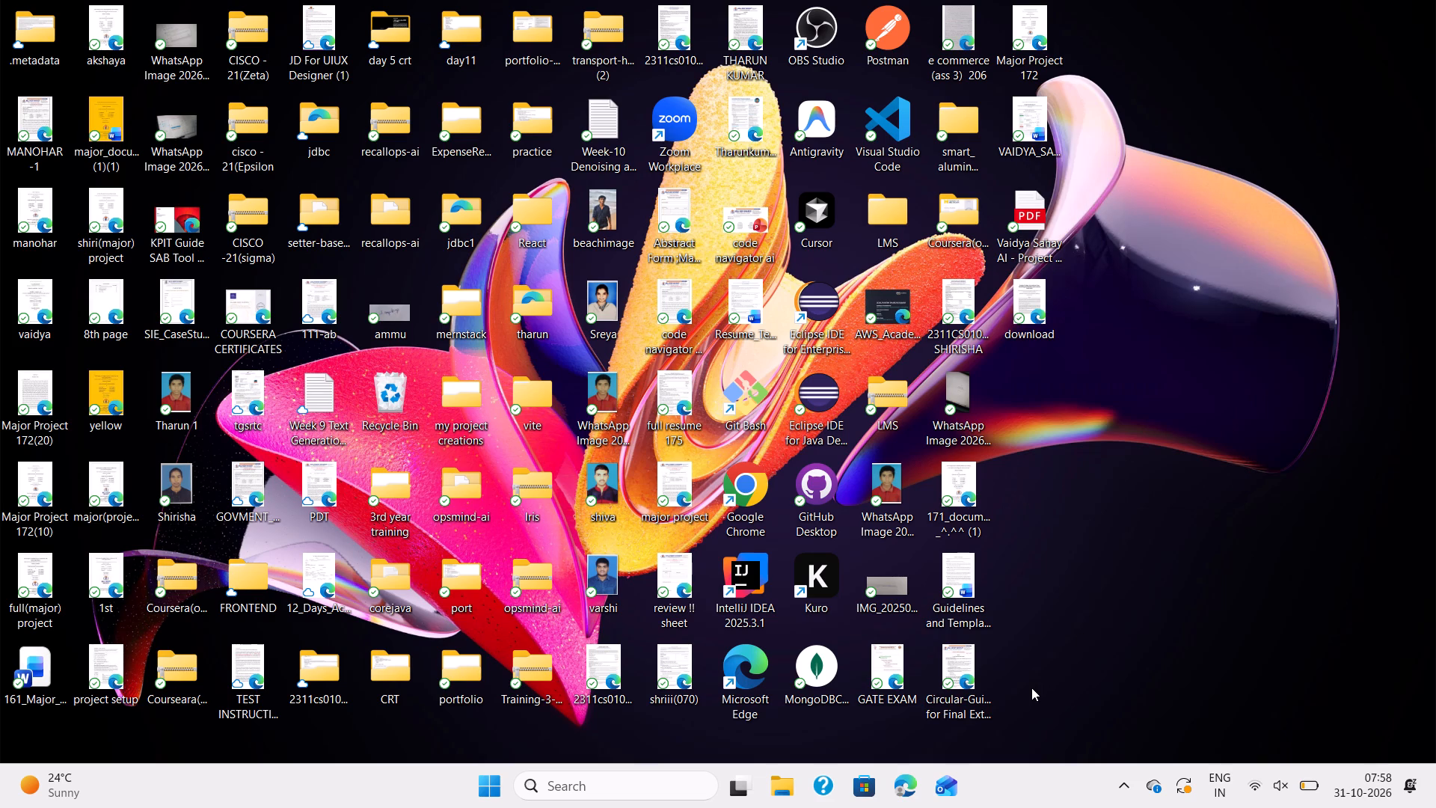
right_click(1031, 688)
click(1087, 424)
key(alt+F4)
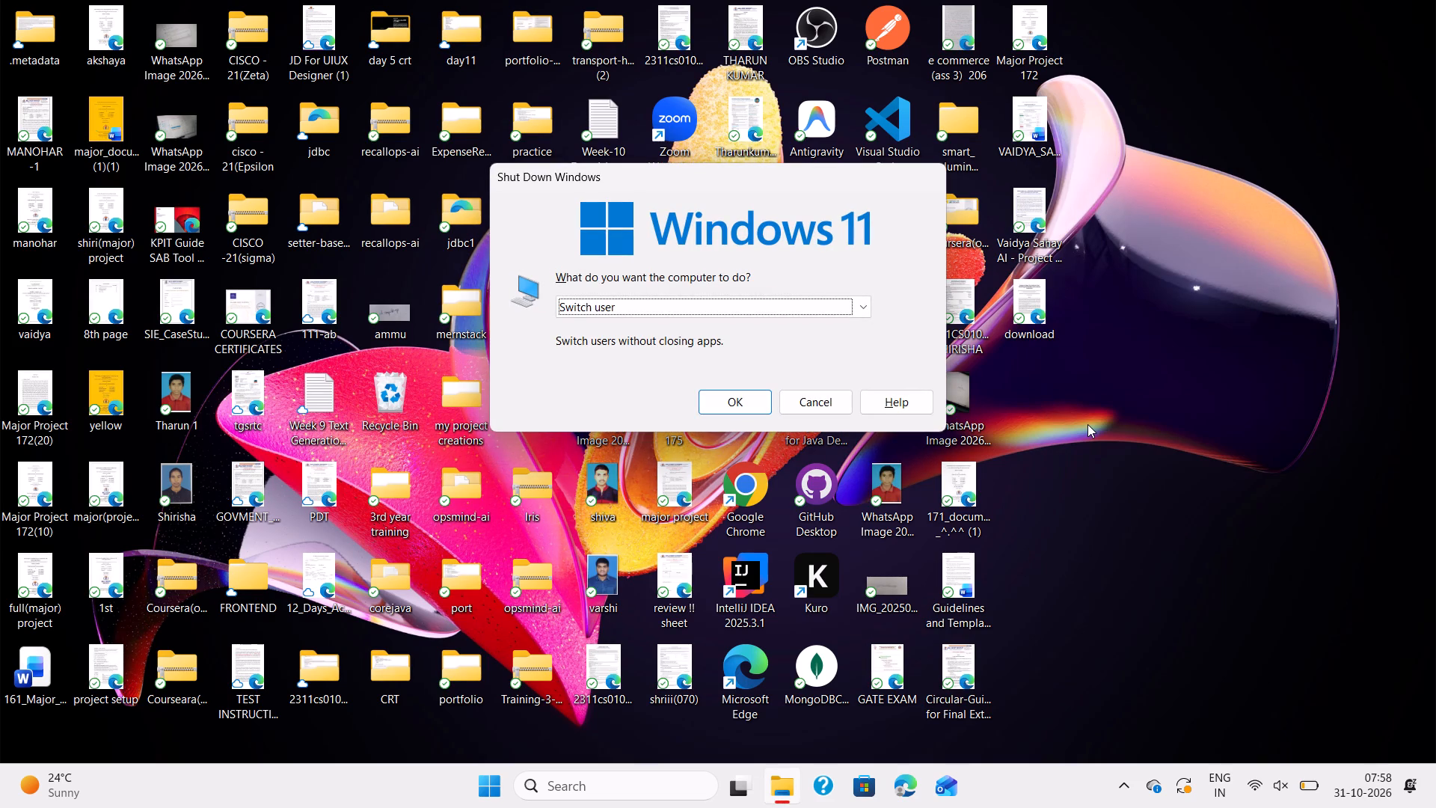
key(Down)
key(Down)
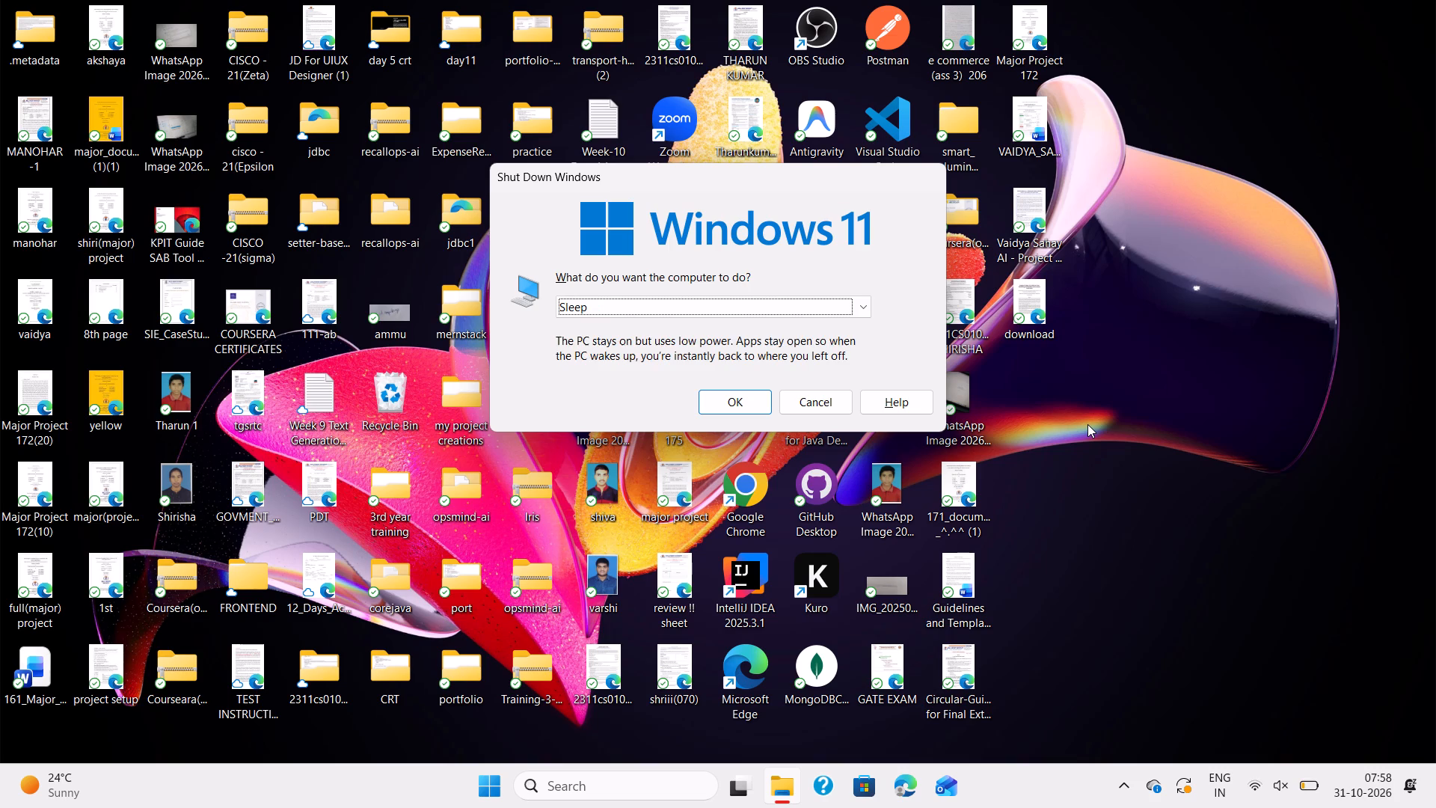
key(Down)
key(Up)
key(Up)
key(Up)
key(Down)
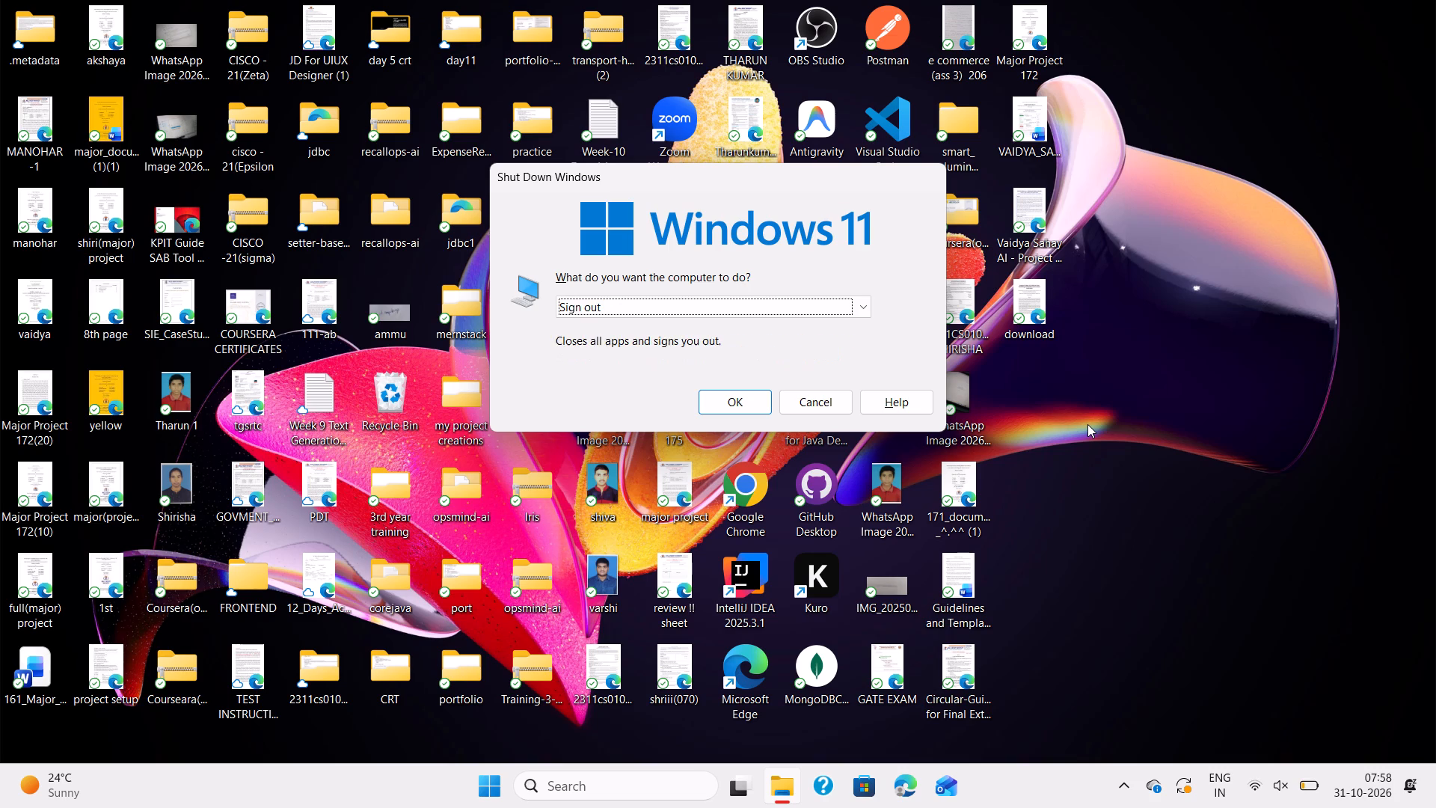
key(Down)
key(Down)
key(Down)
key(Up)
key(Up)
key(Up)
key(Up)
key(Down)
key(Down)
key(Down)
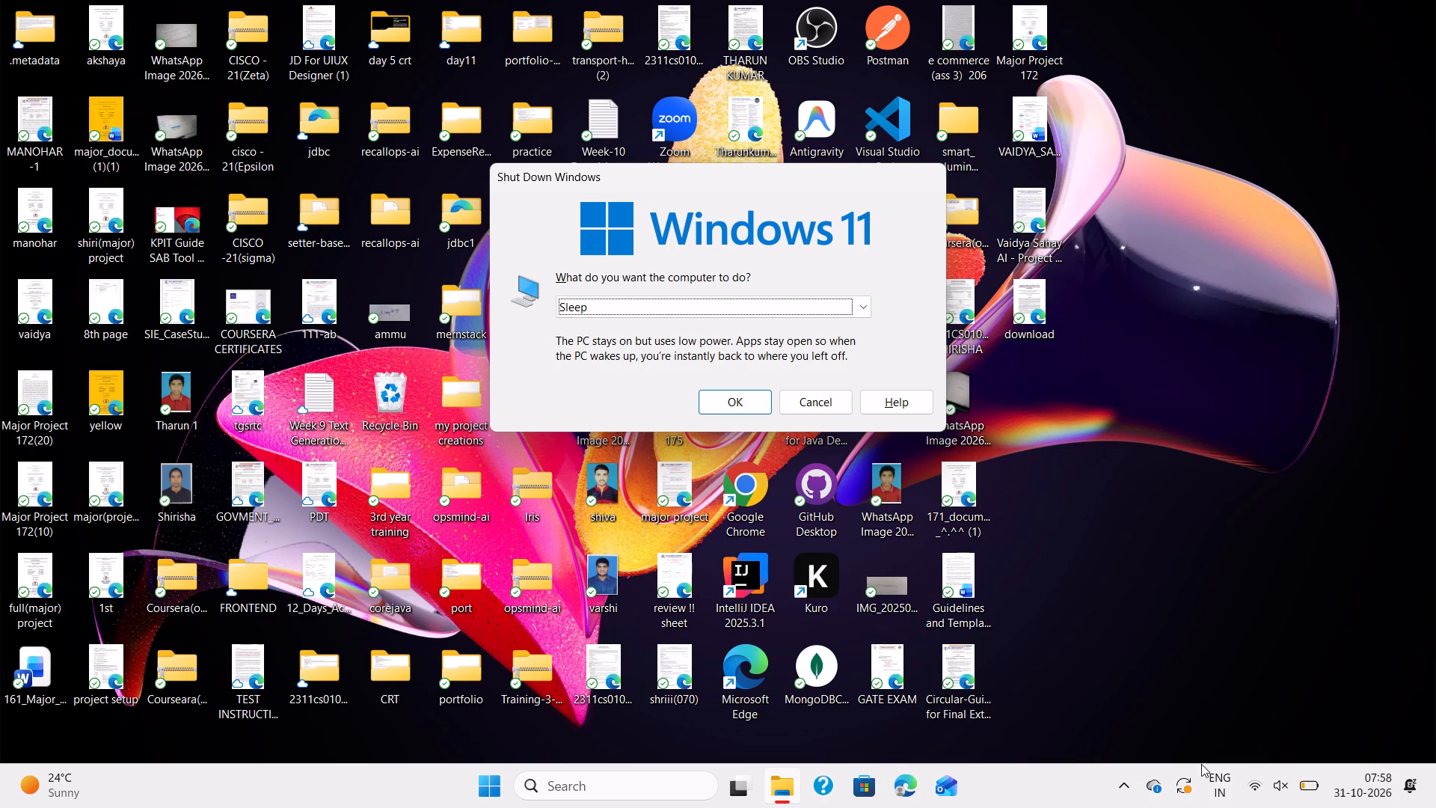
Open the Windows Update settings, snap the window to half the screen and restart the computer immediately to complete the pending updates.
click(1186, 784)
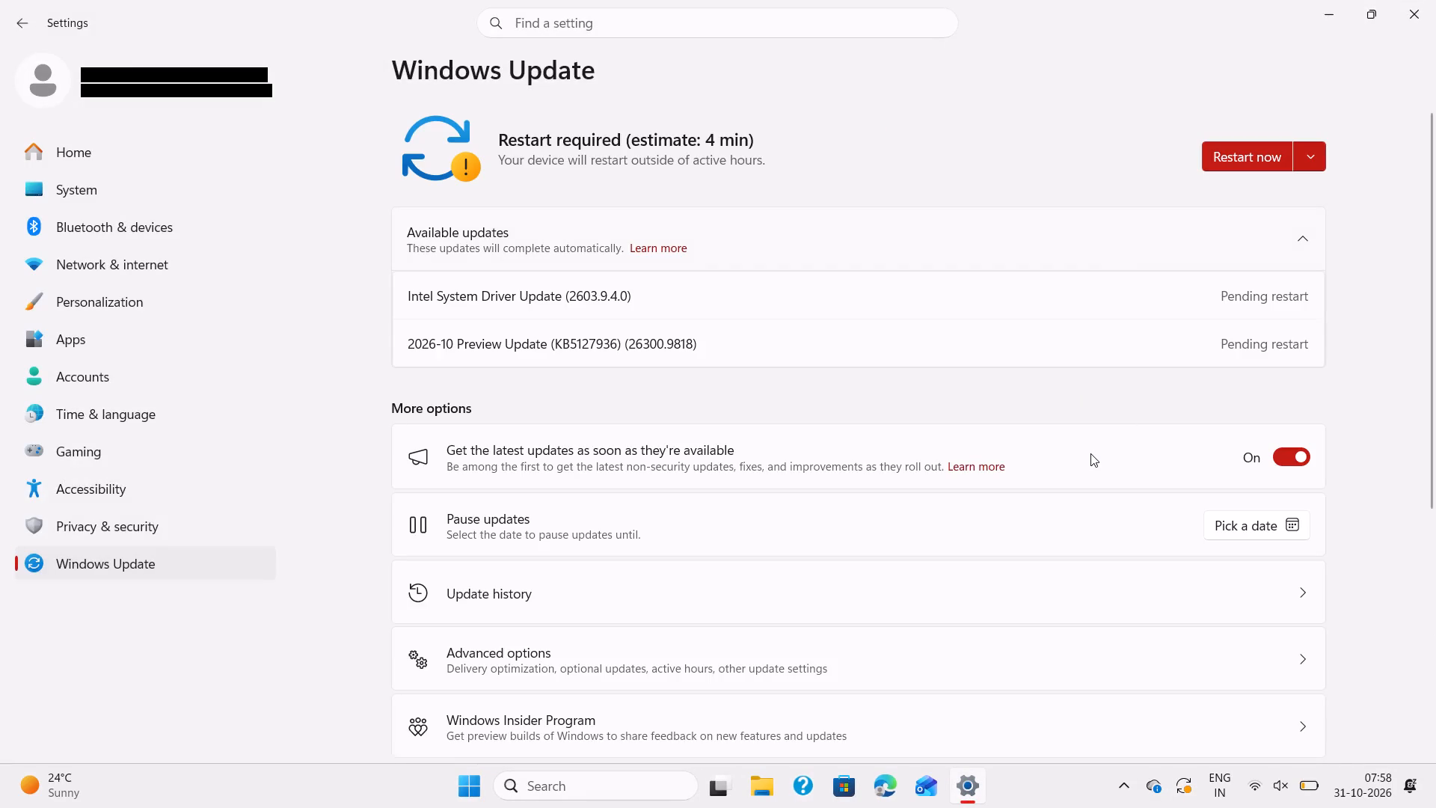
key(super+Left)
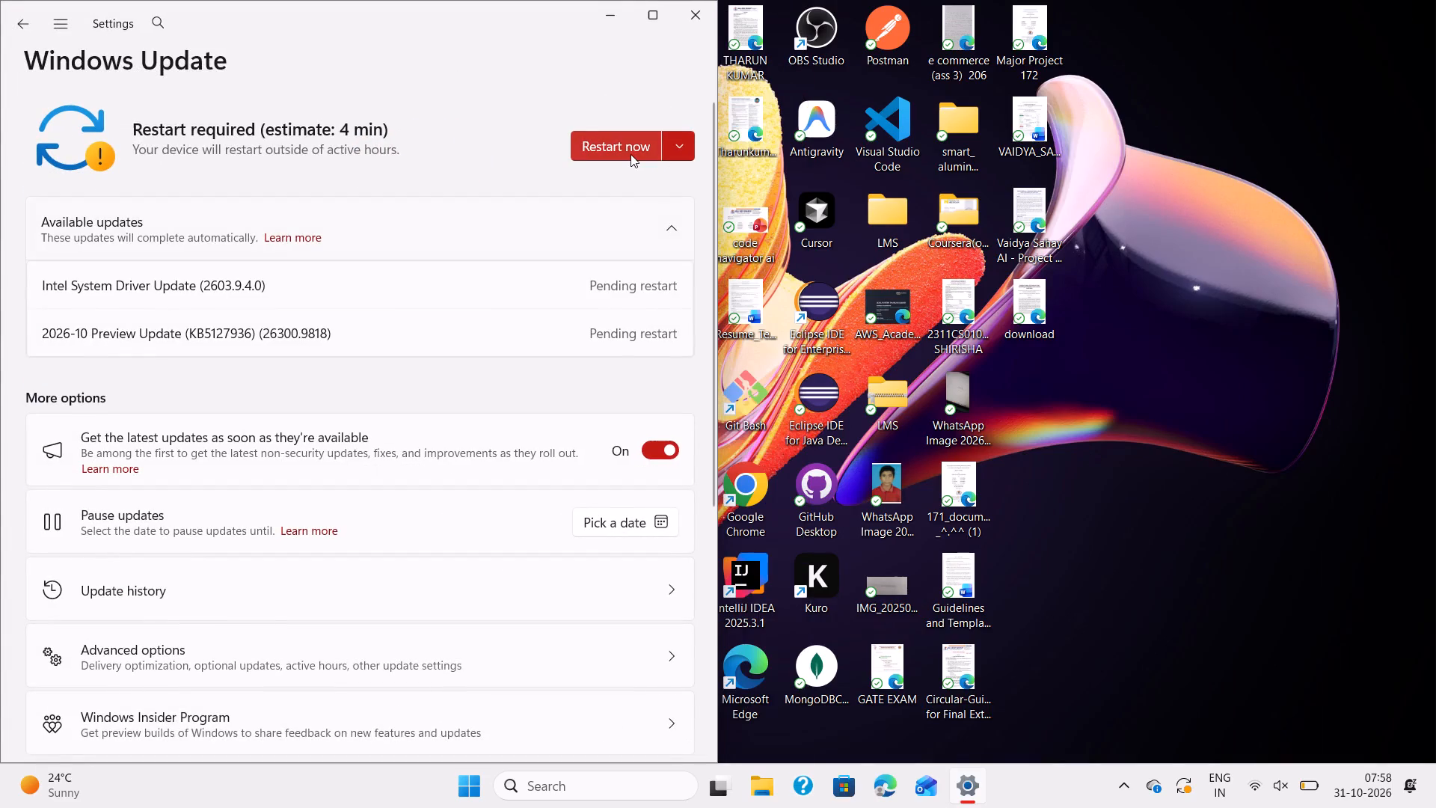
click(630, 154)
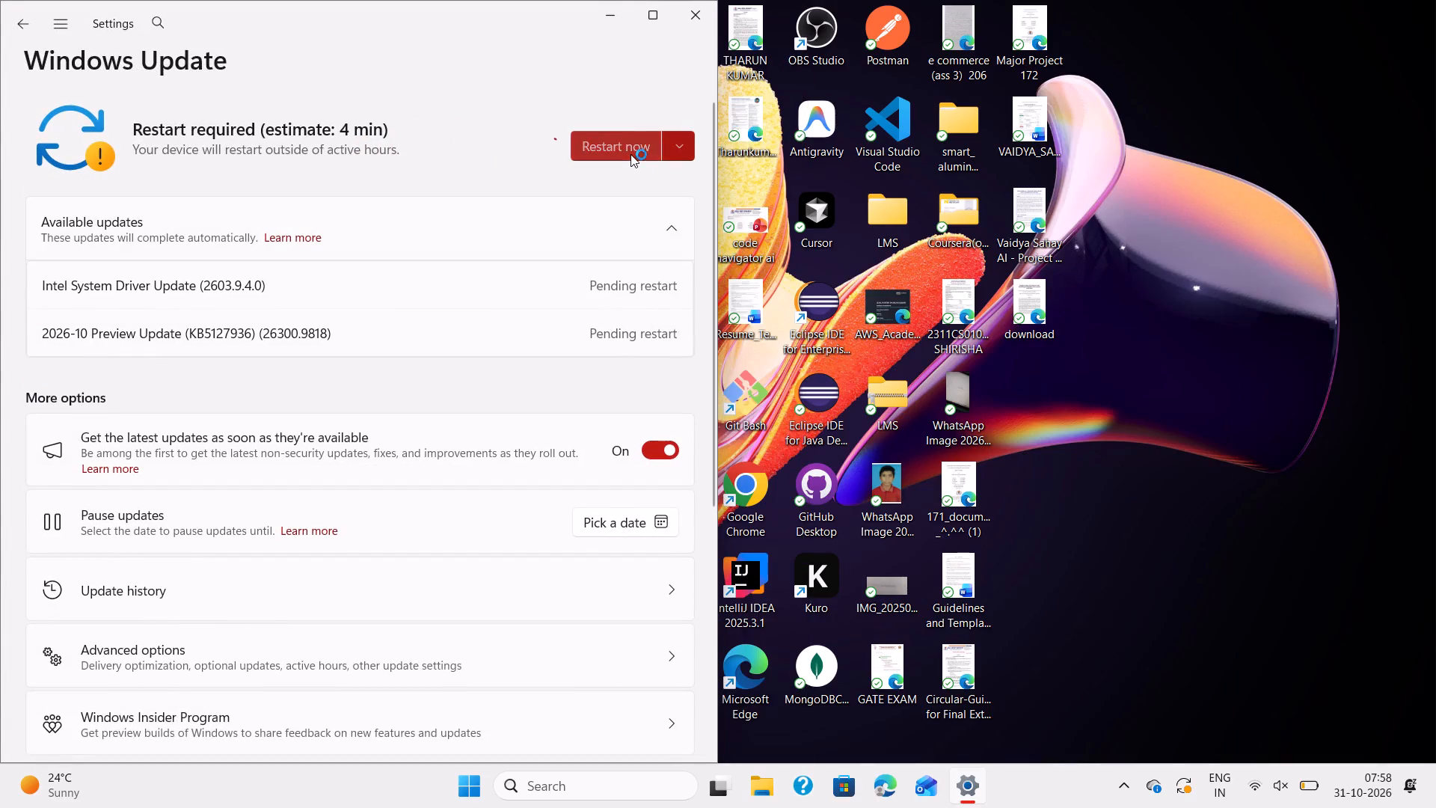